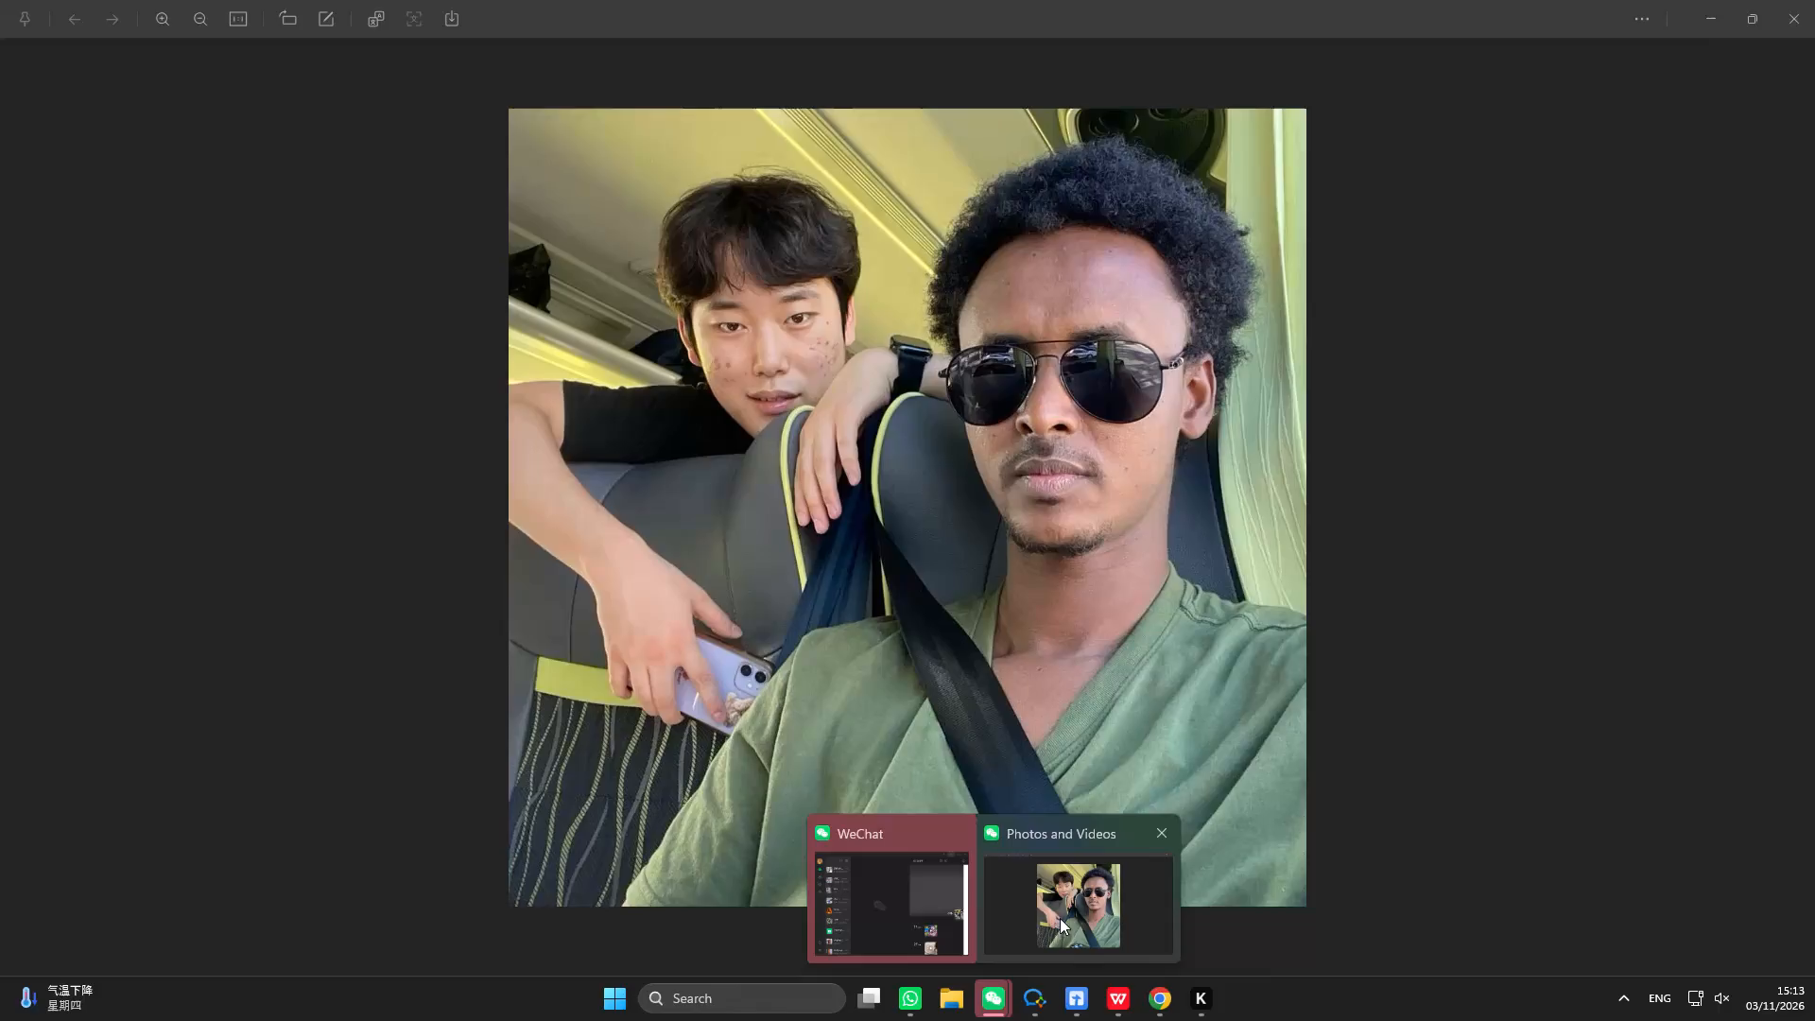
Close the open photo and read the latest message in the EBK planning group chat, closing the Moments page.
left_click(1175, 842)
left_click(967, 889)
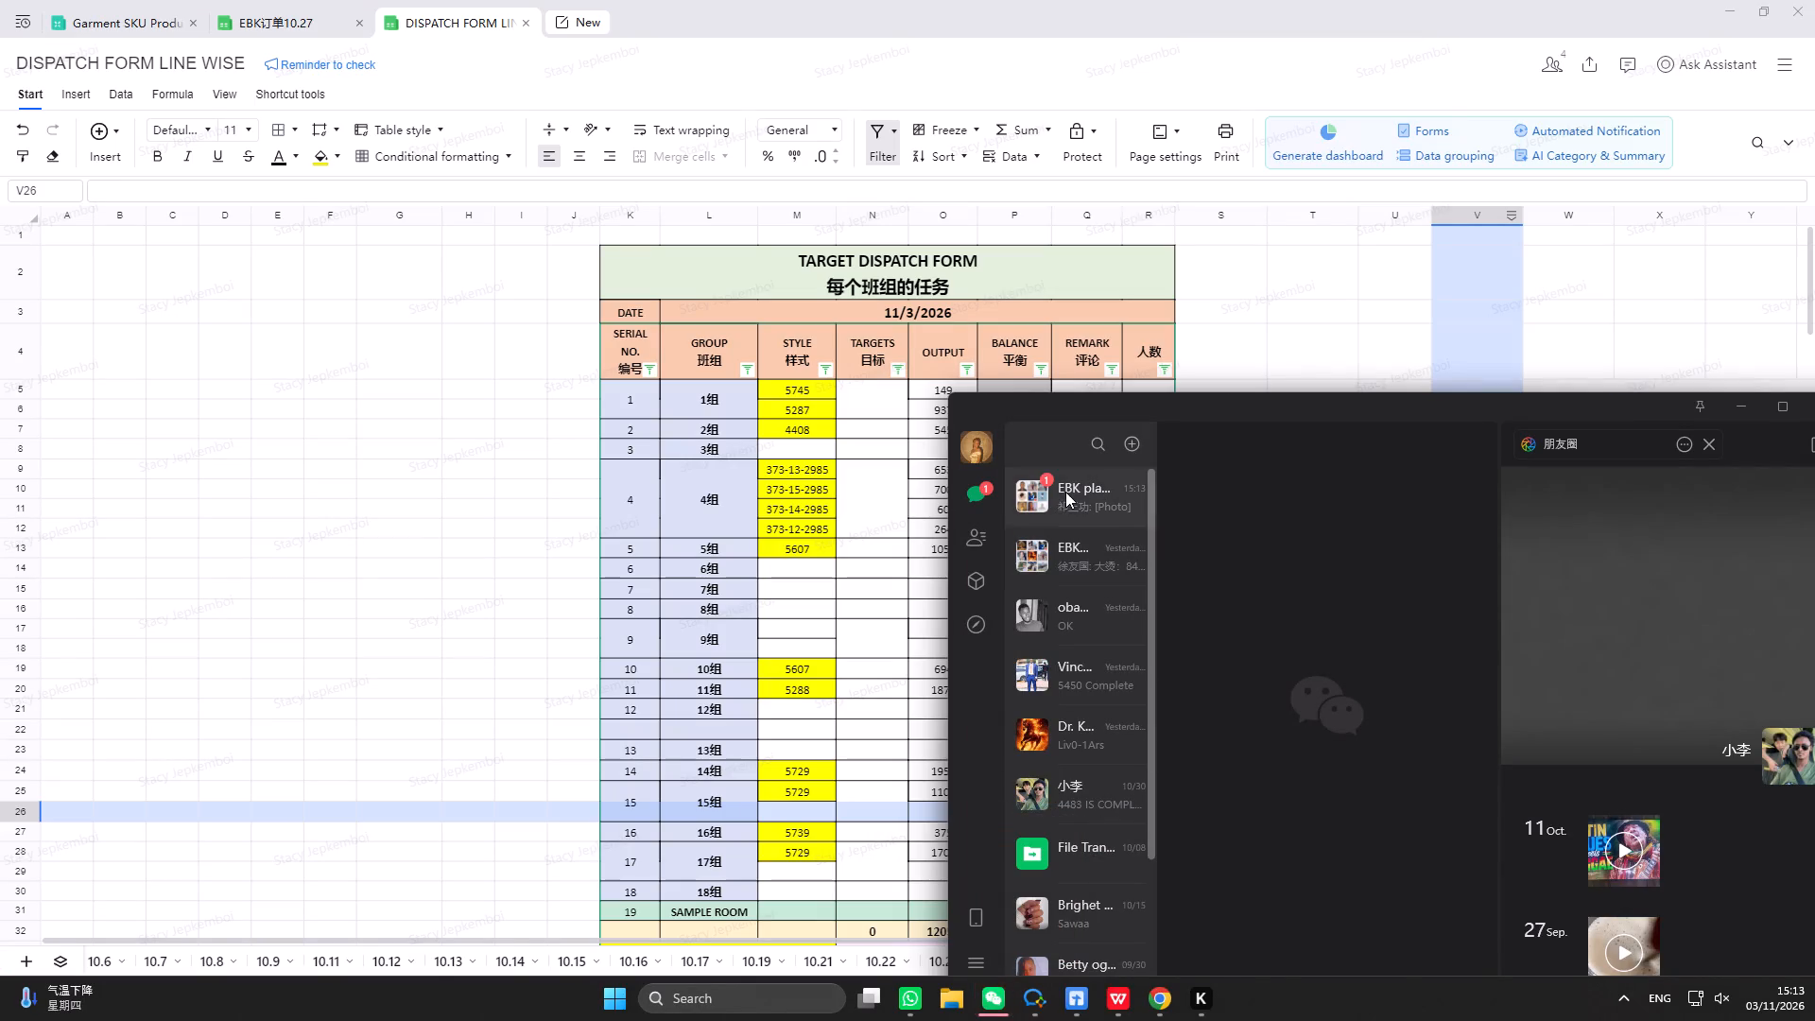
left_click(1065, 492)
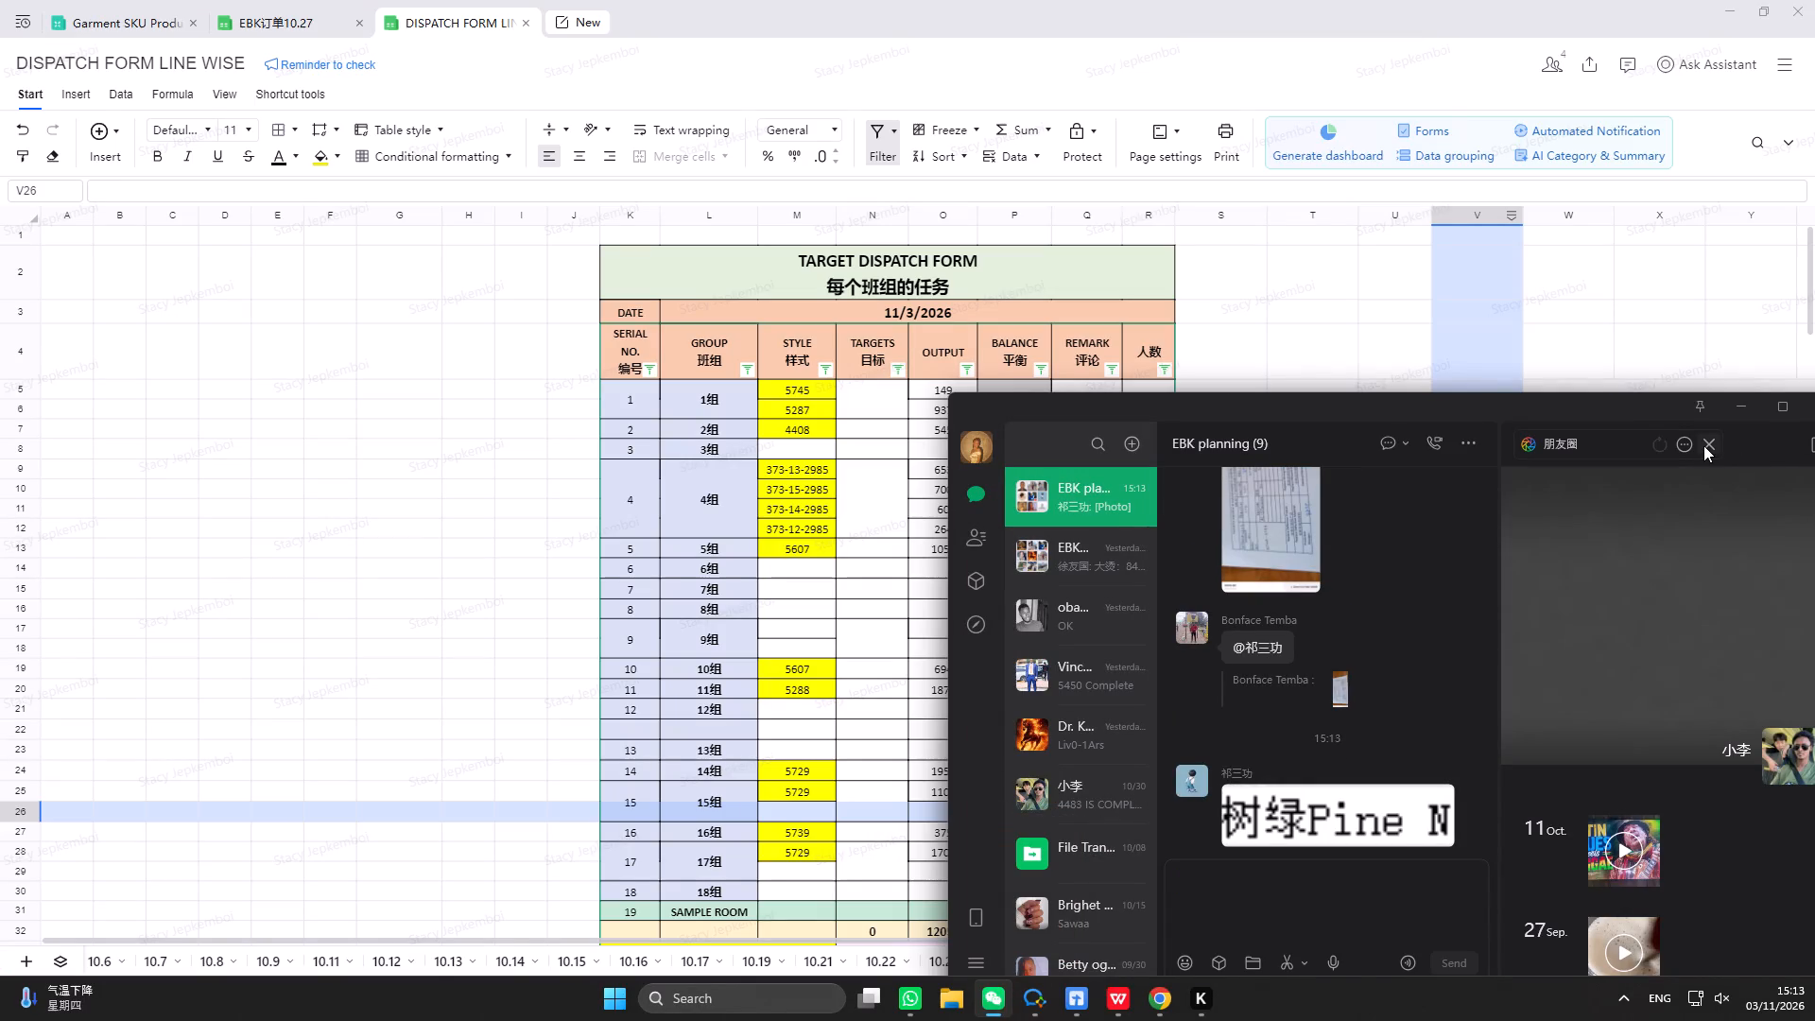
left_click(1703, 445)
left_click(1691, 399)
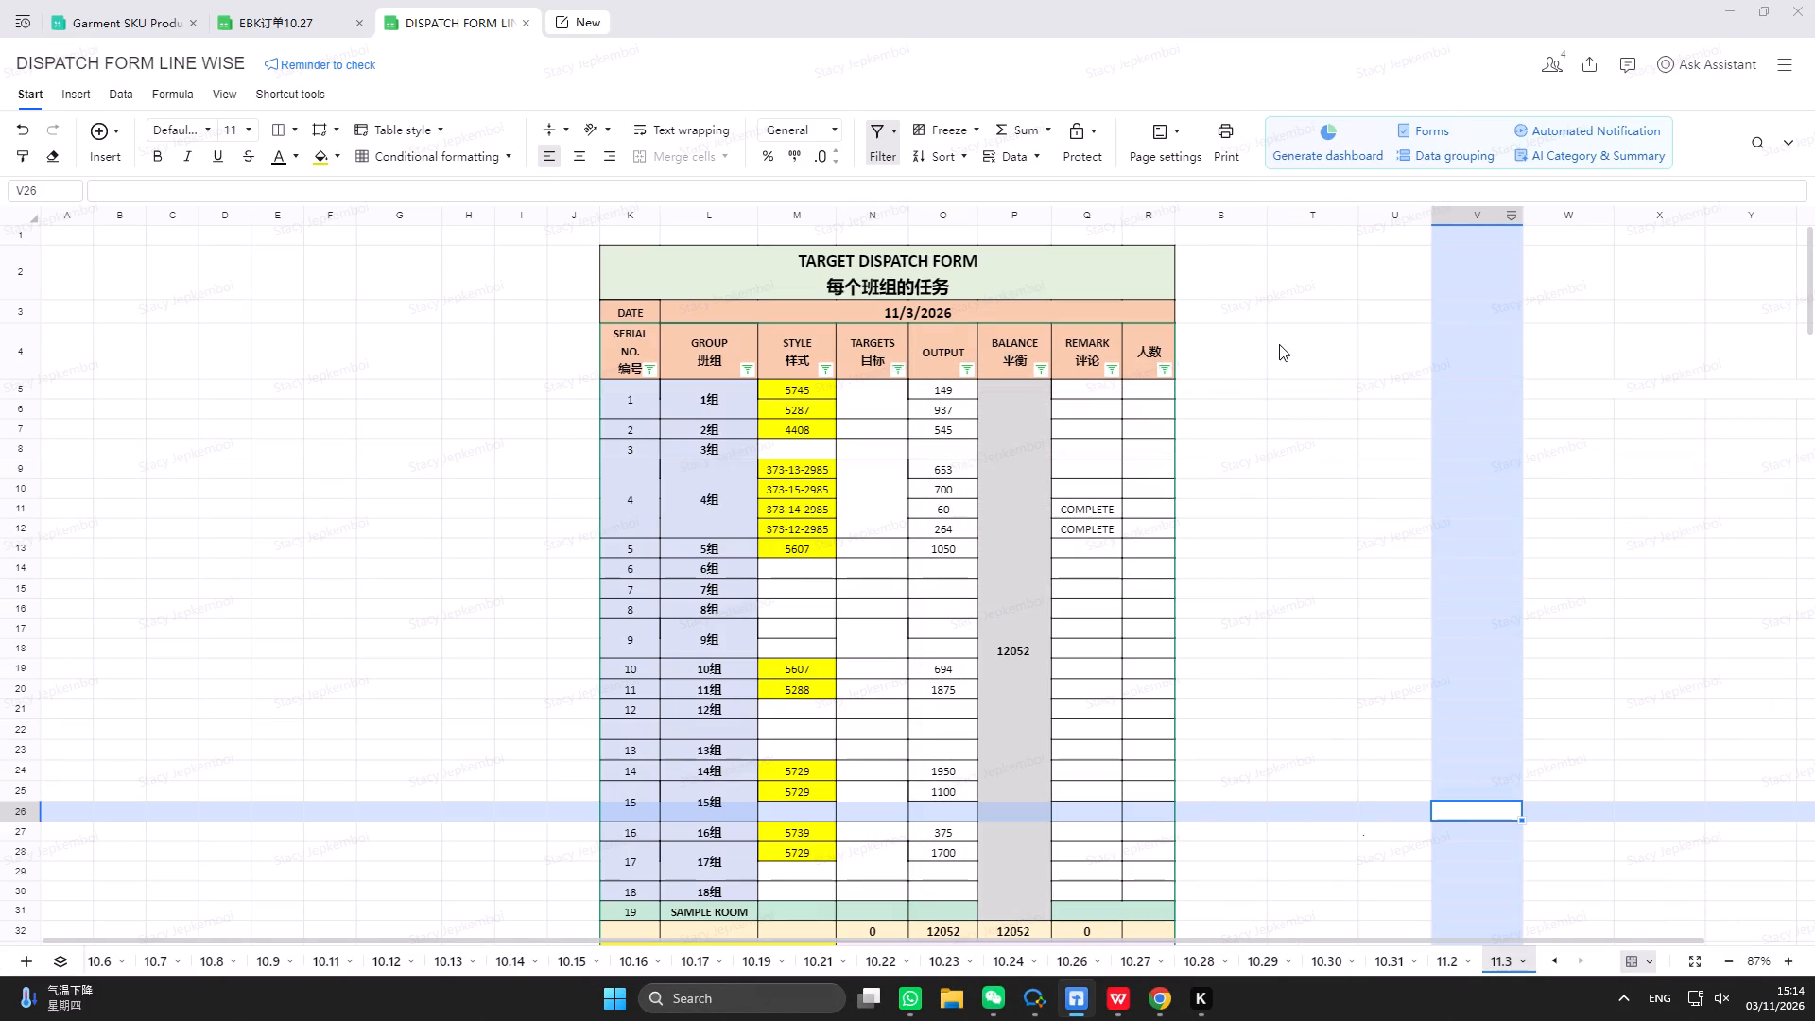
Append +16+10+72 to the OUTPUT formula of group 2, style 4408, in the 11.3 dispatch sheet.
scroll(1111, 647, "up", 2)
left_click(944, 429)
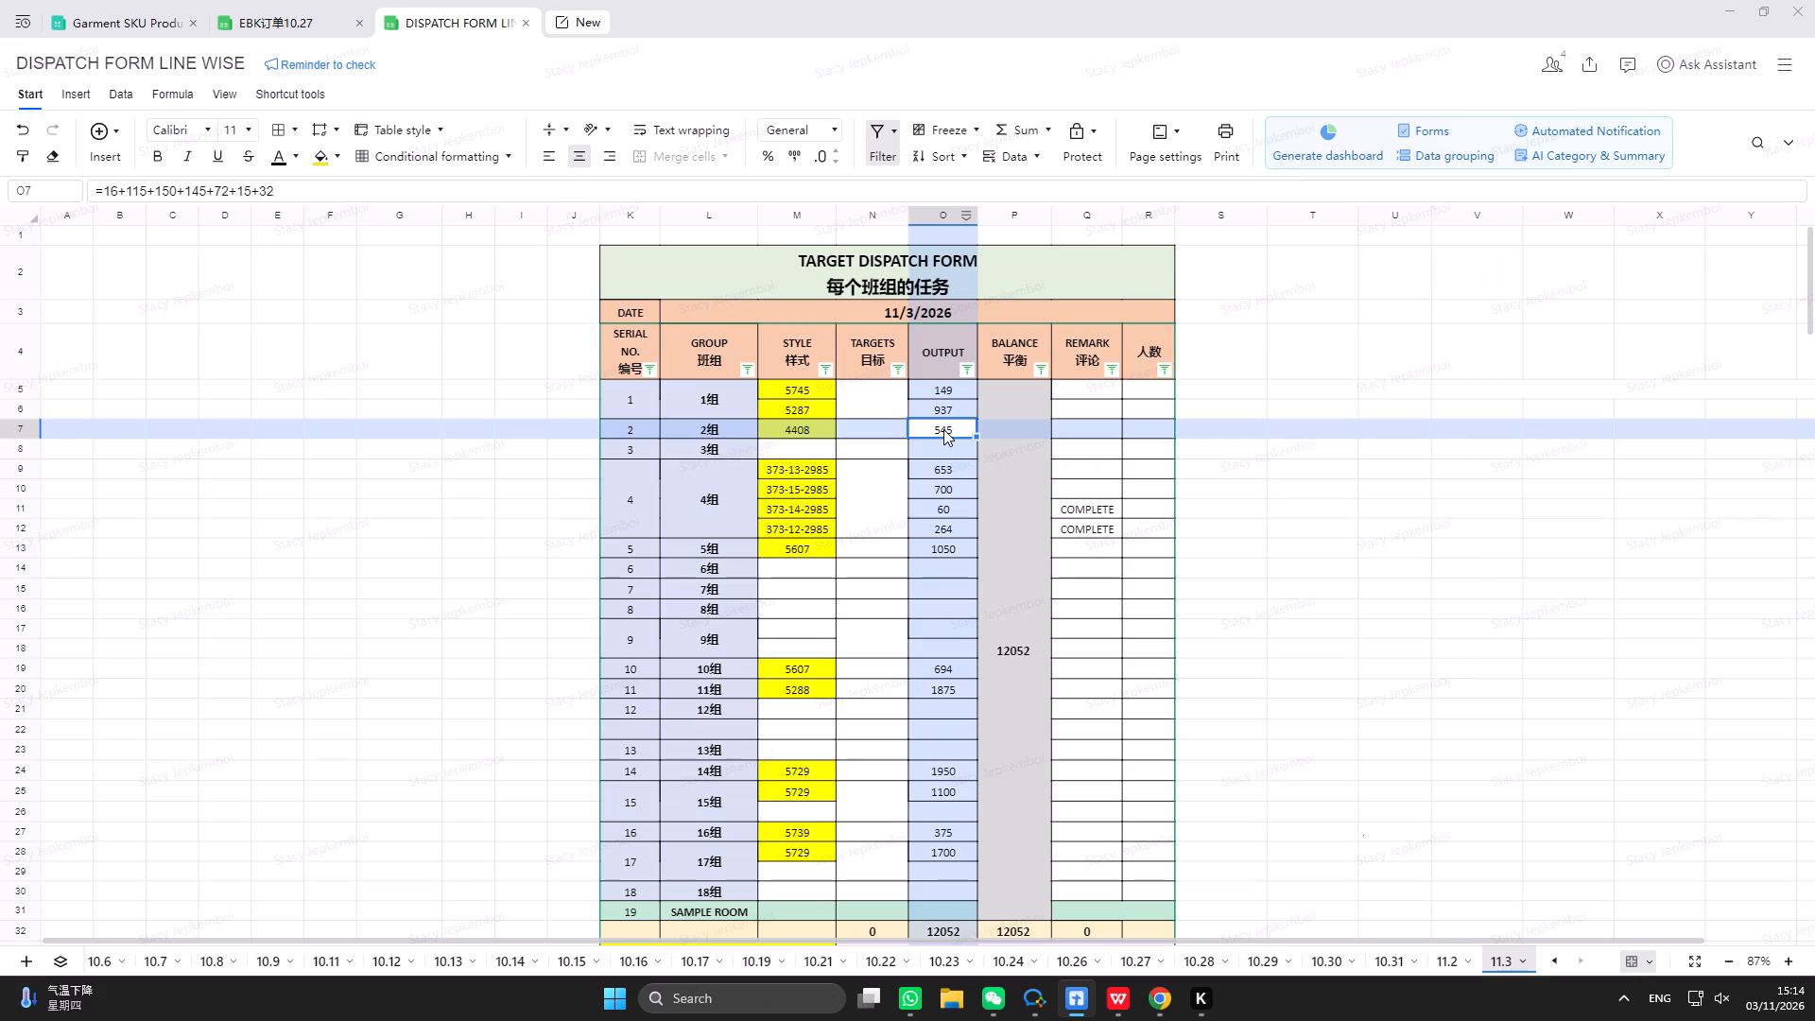
left_click(413, 189)
type("+16+10")
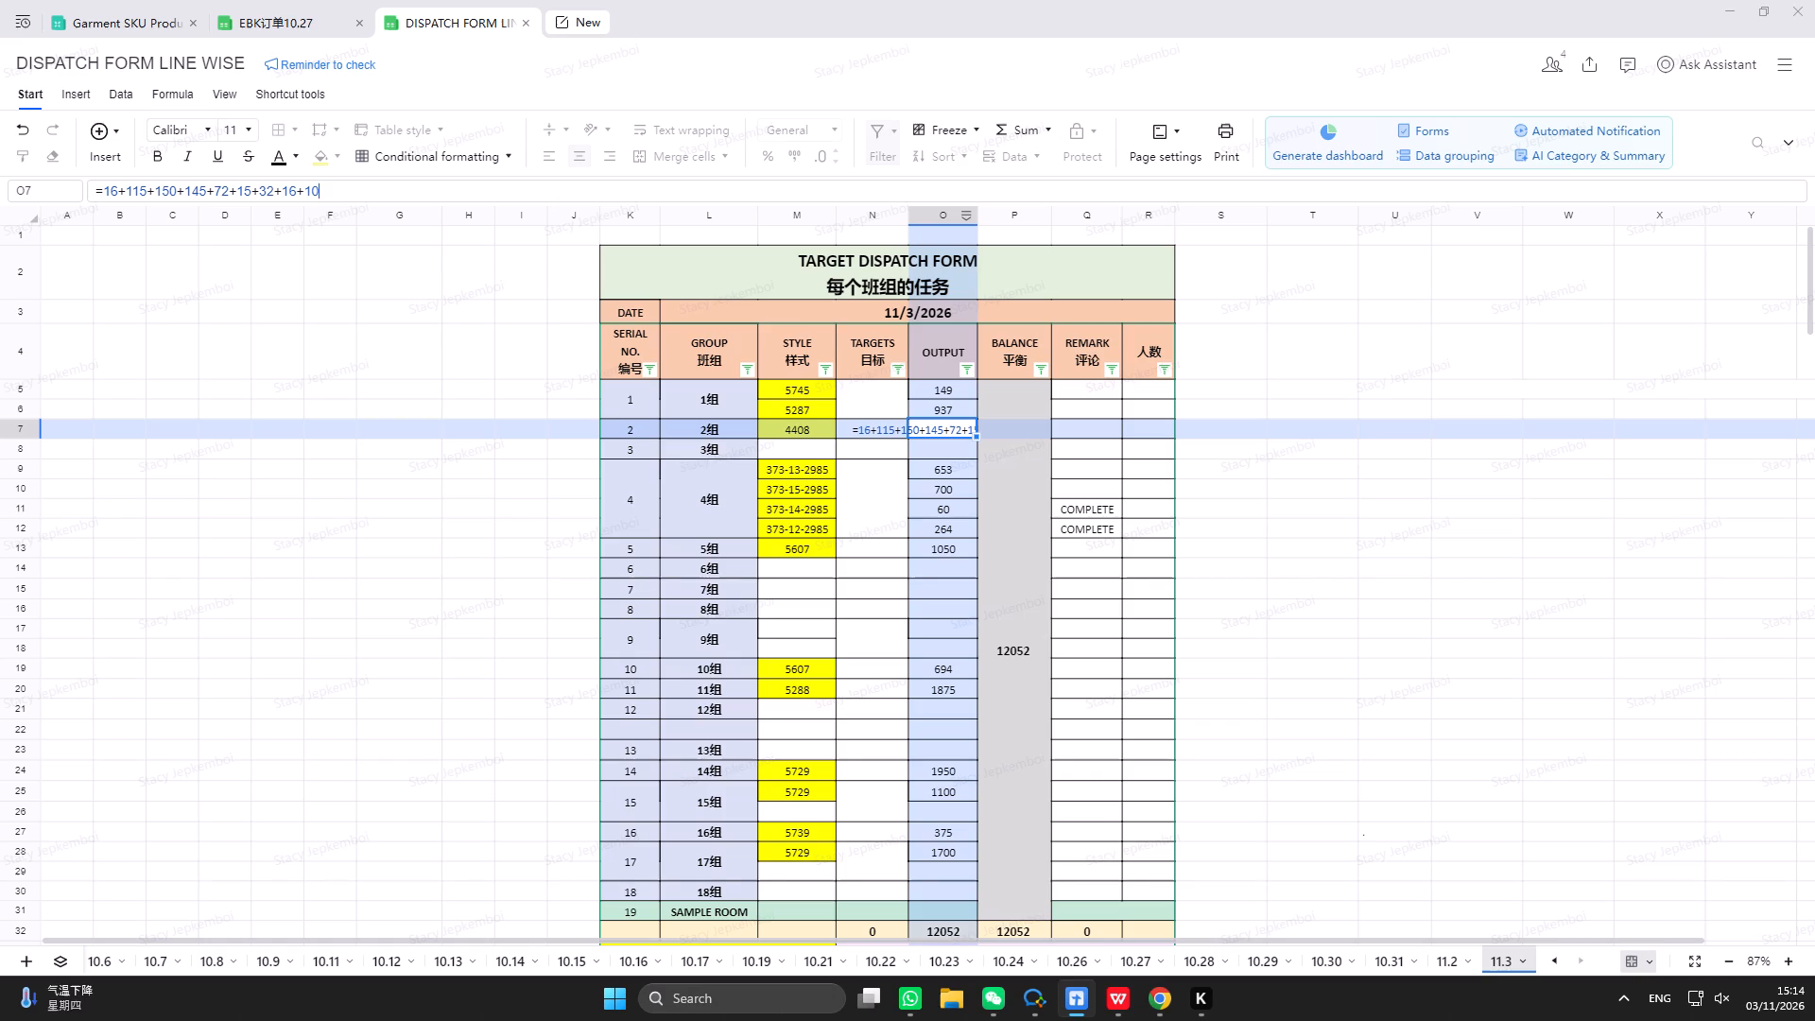
type("+72")
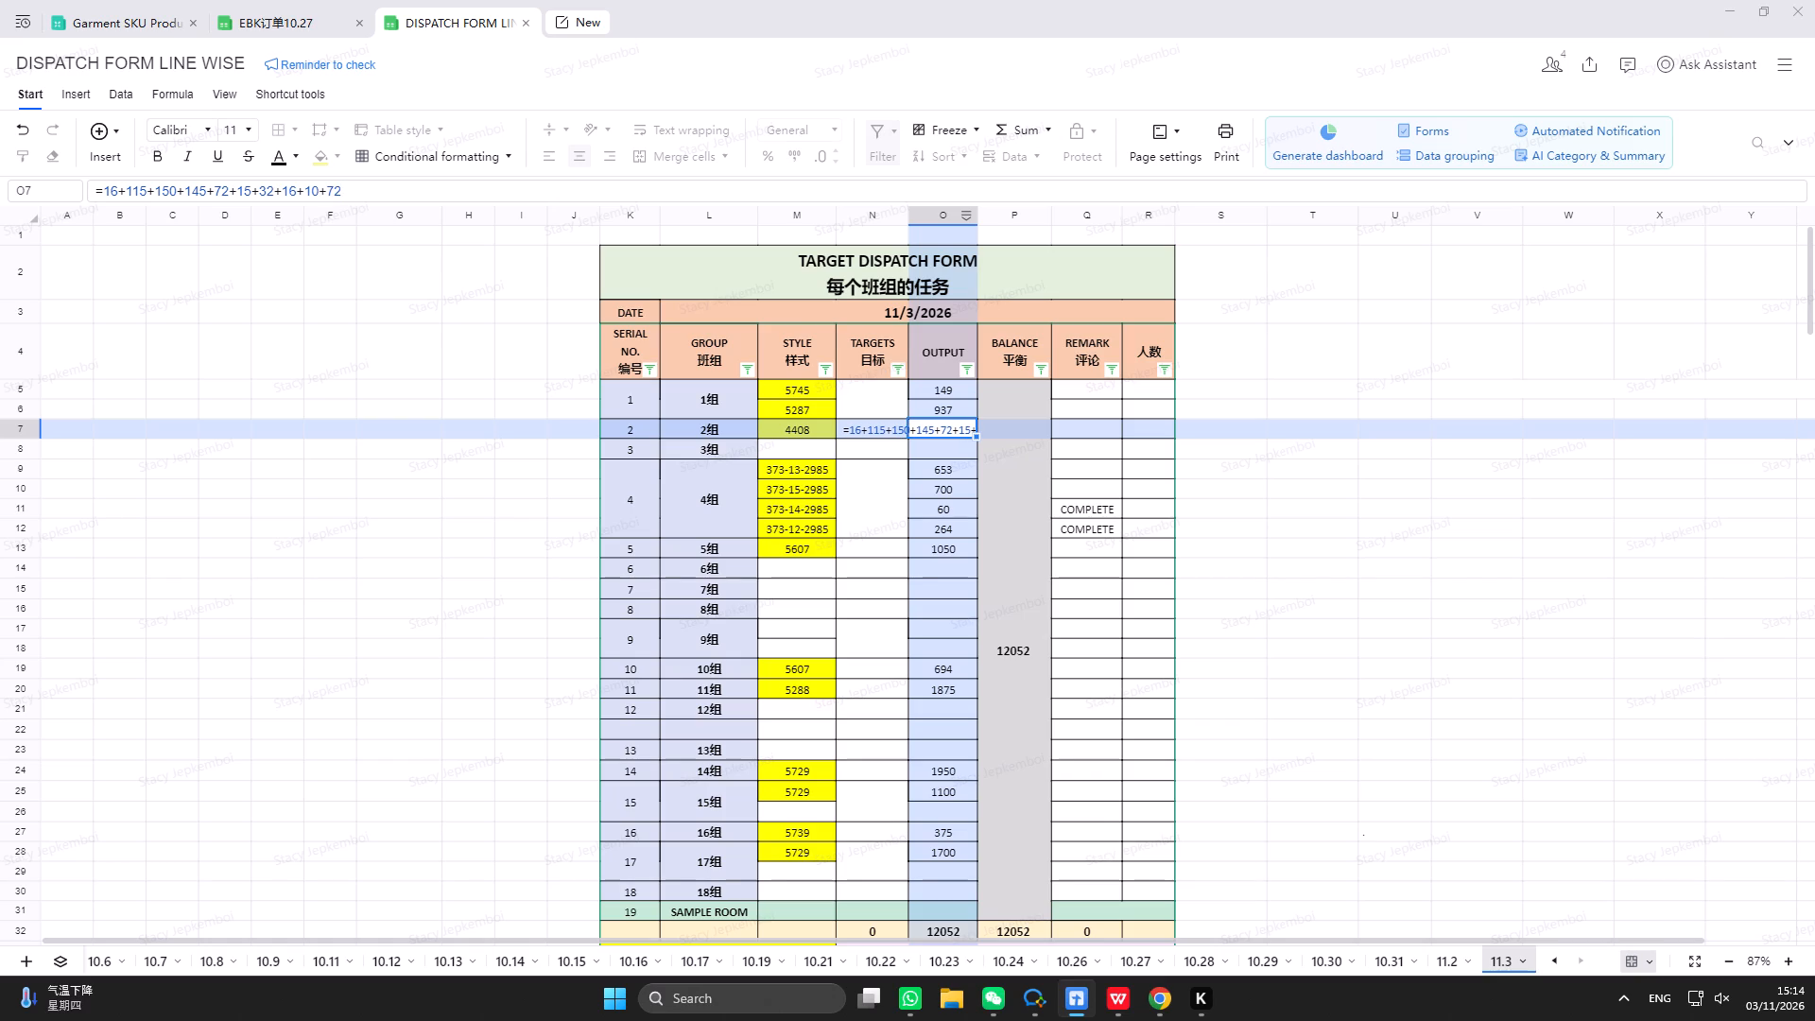
key("Return")
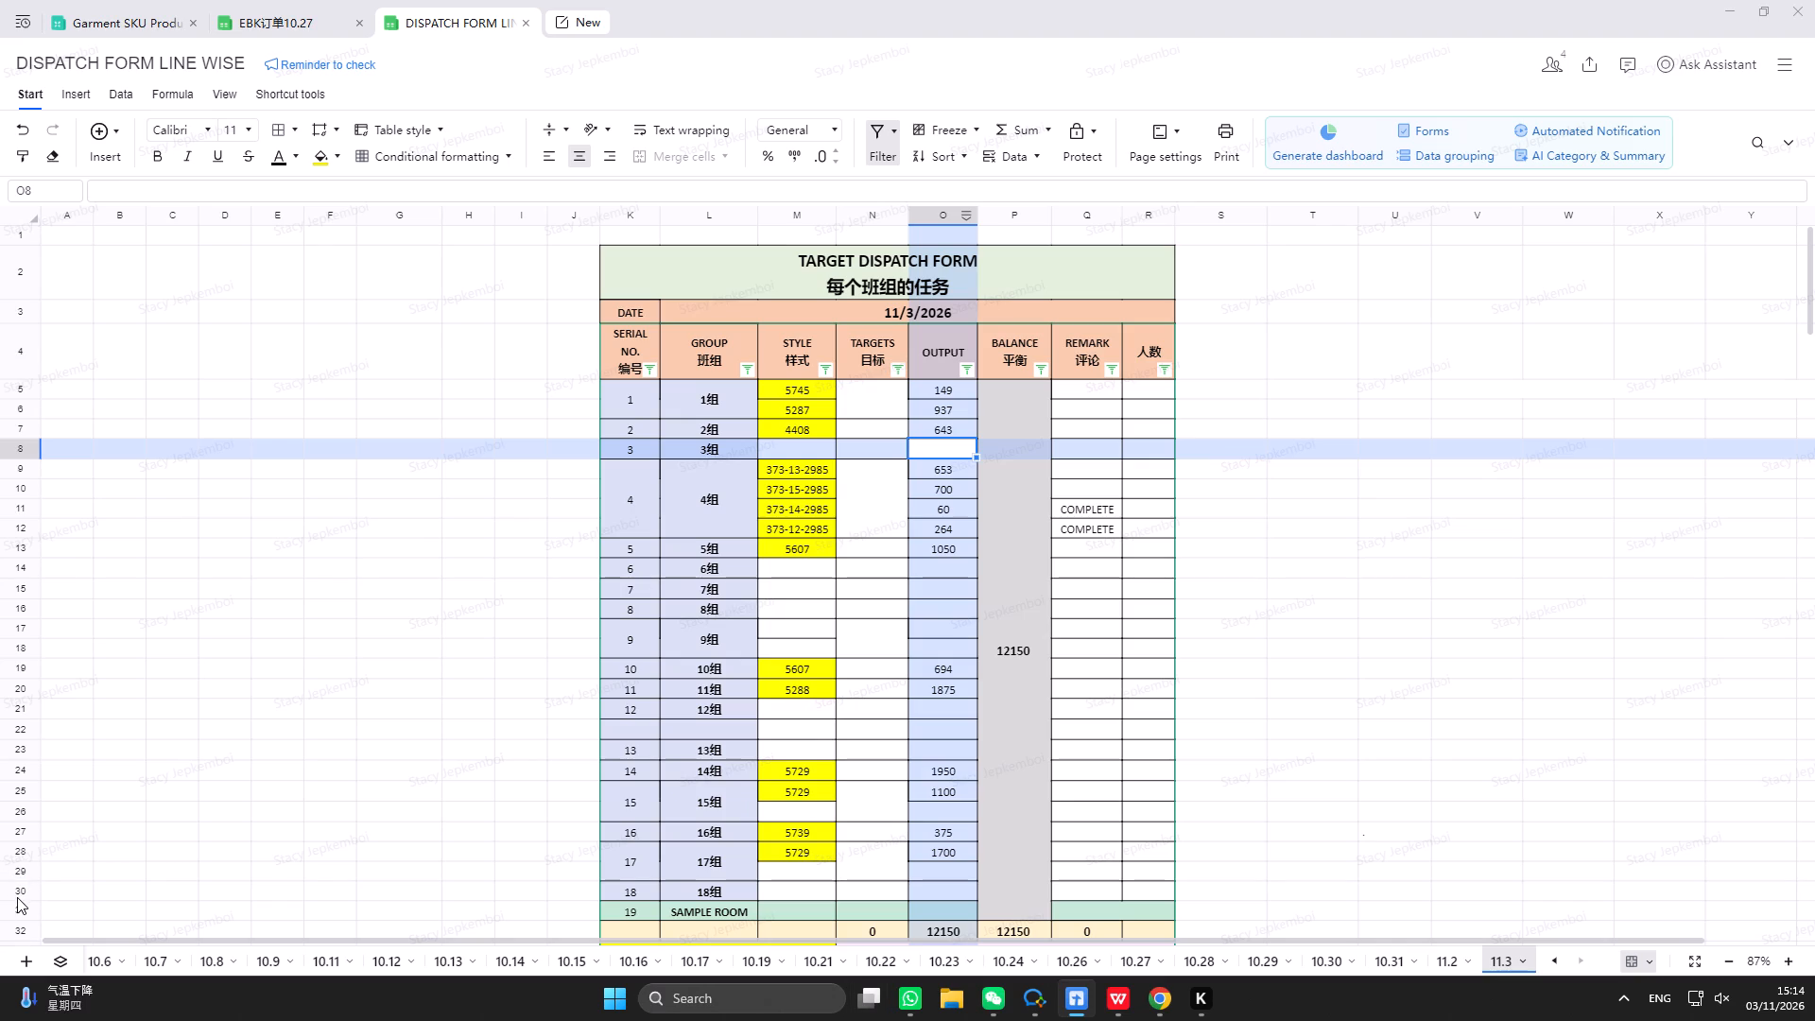
In the Garment SKU Production Tracker's 059-4408 table, set TTL QTY to 16 for SKU 60993256, TRUE PURPLE, size L.
left_click(78, 33)
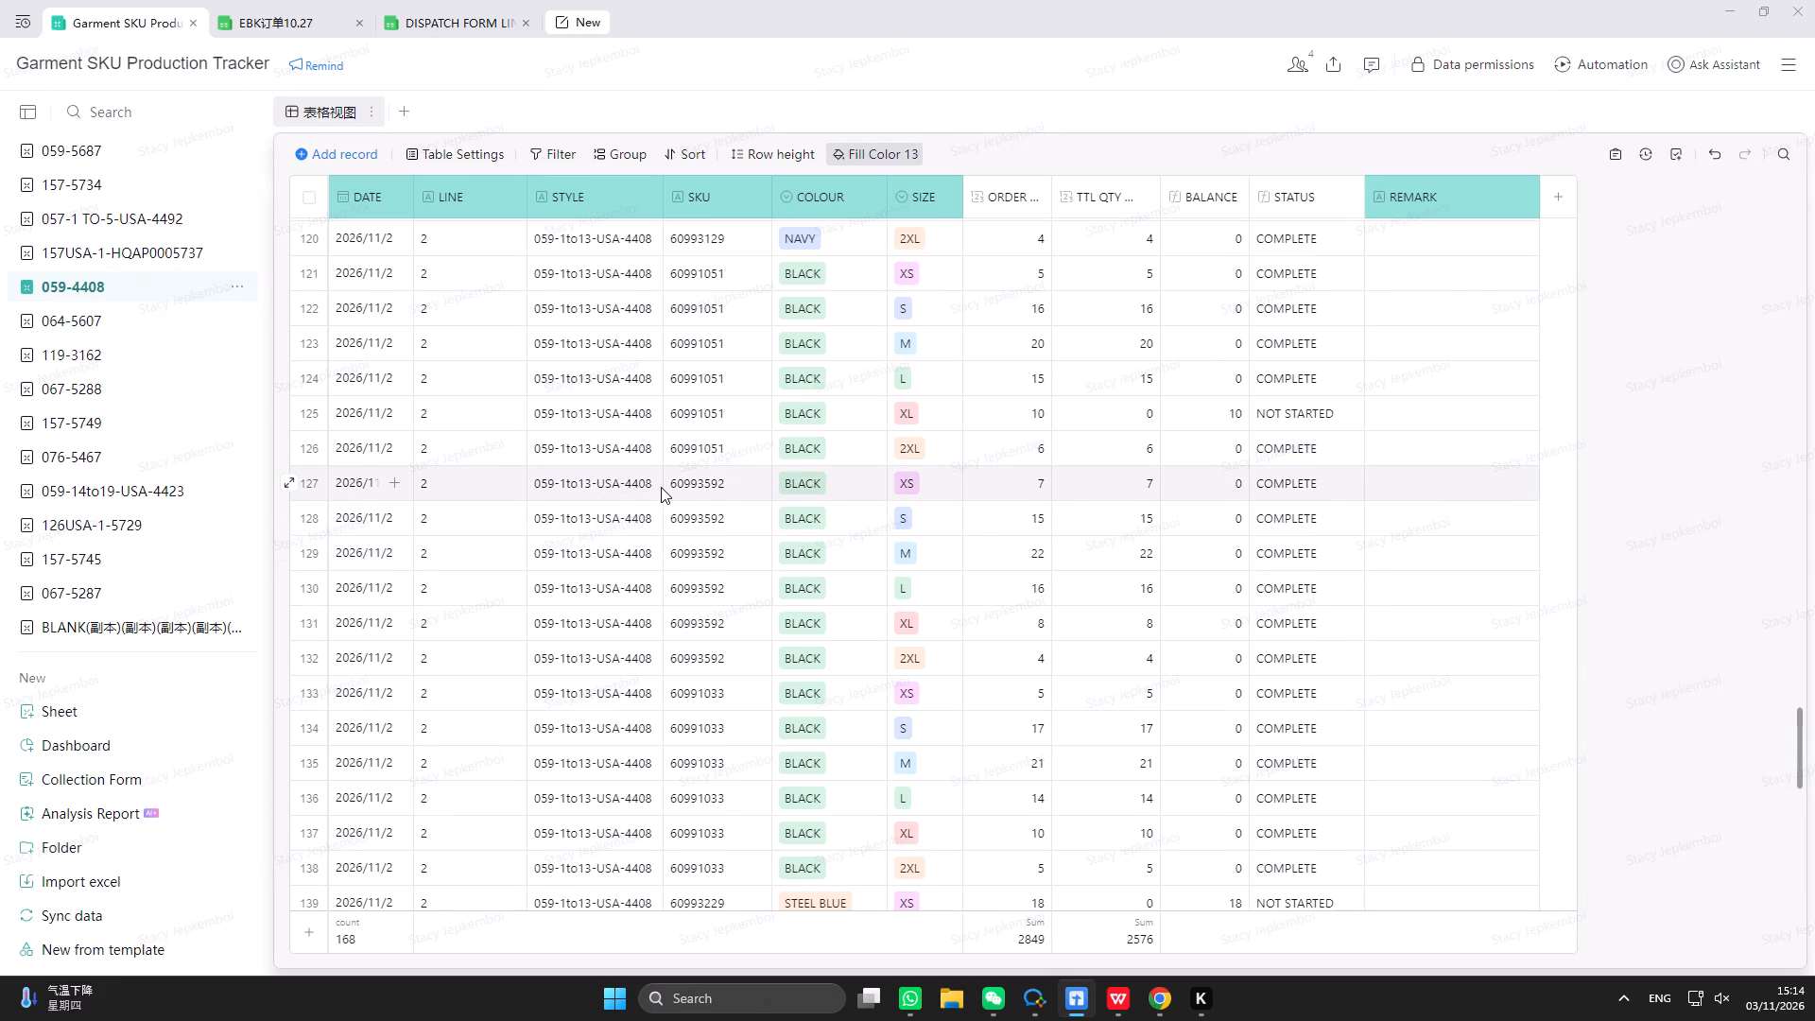
scroll(665, 492, "down", 16)
scroll(745, 659, "down", 11)
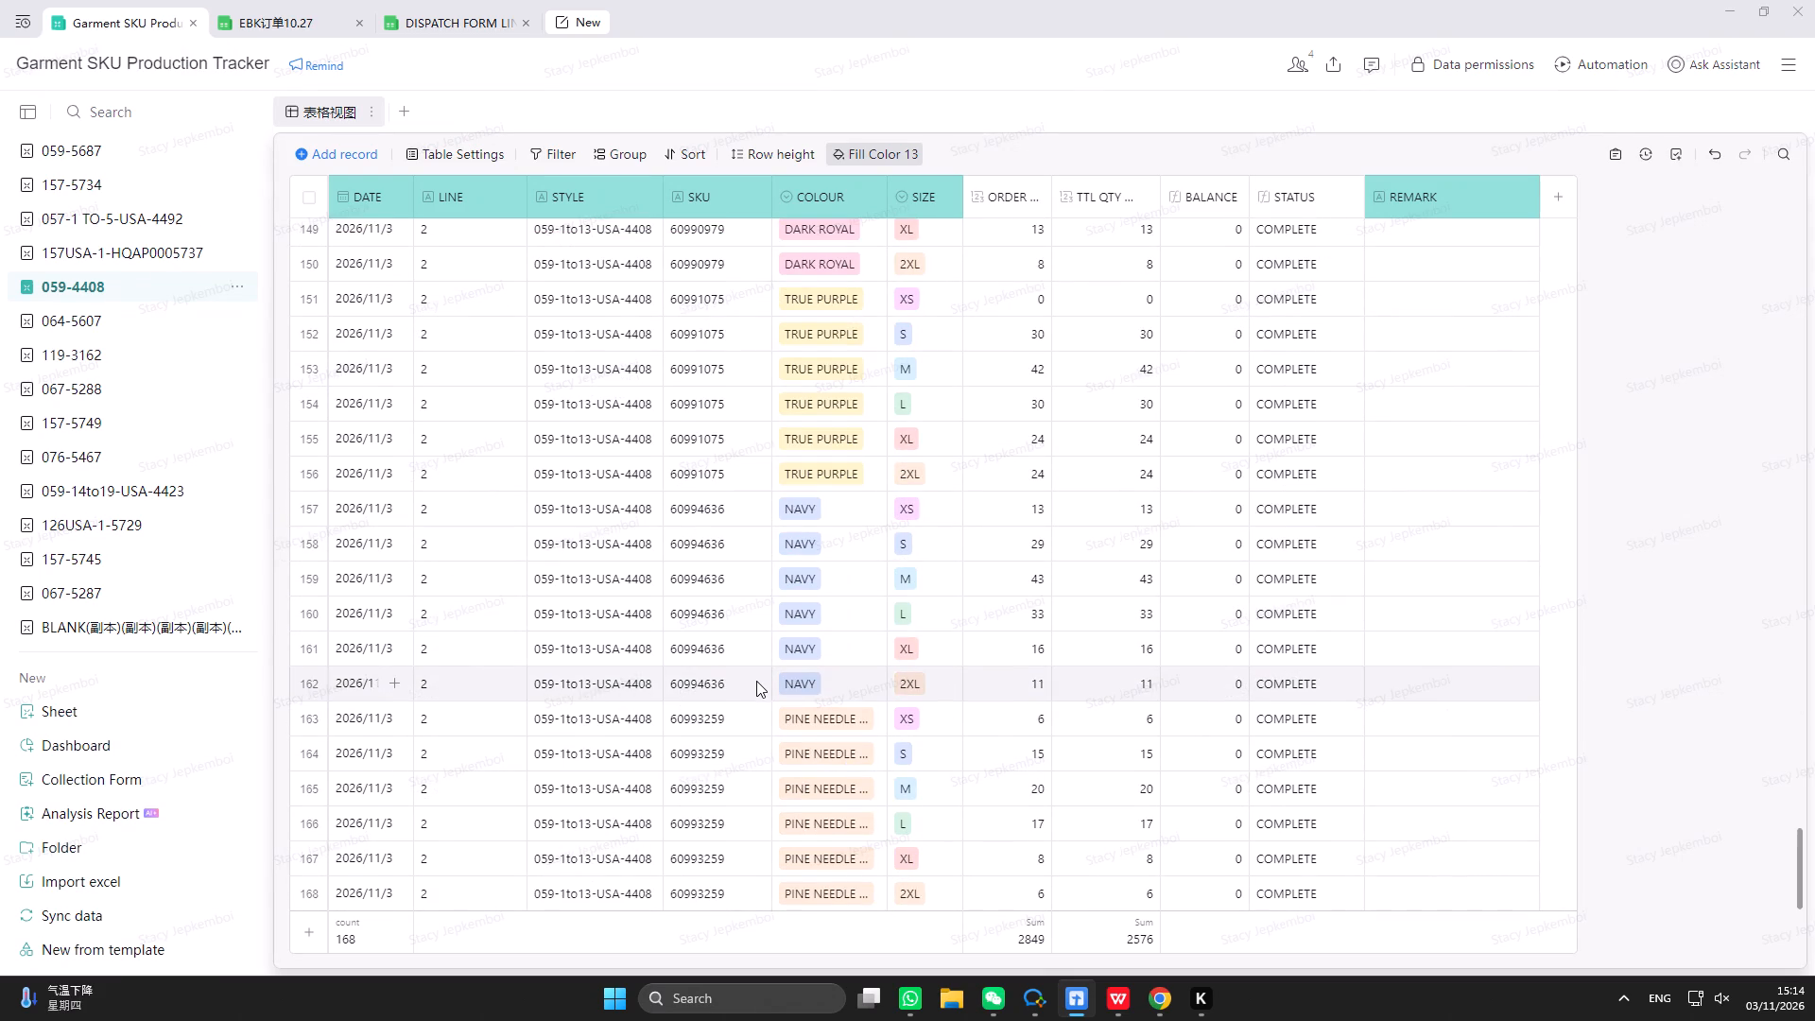
scroll(735, 678, "up", 3)
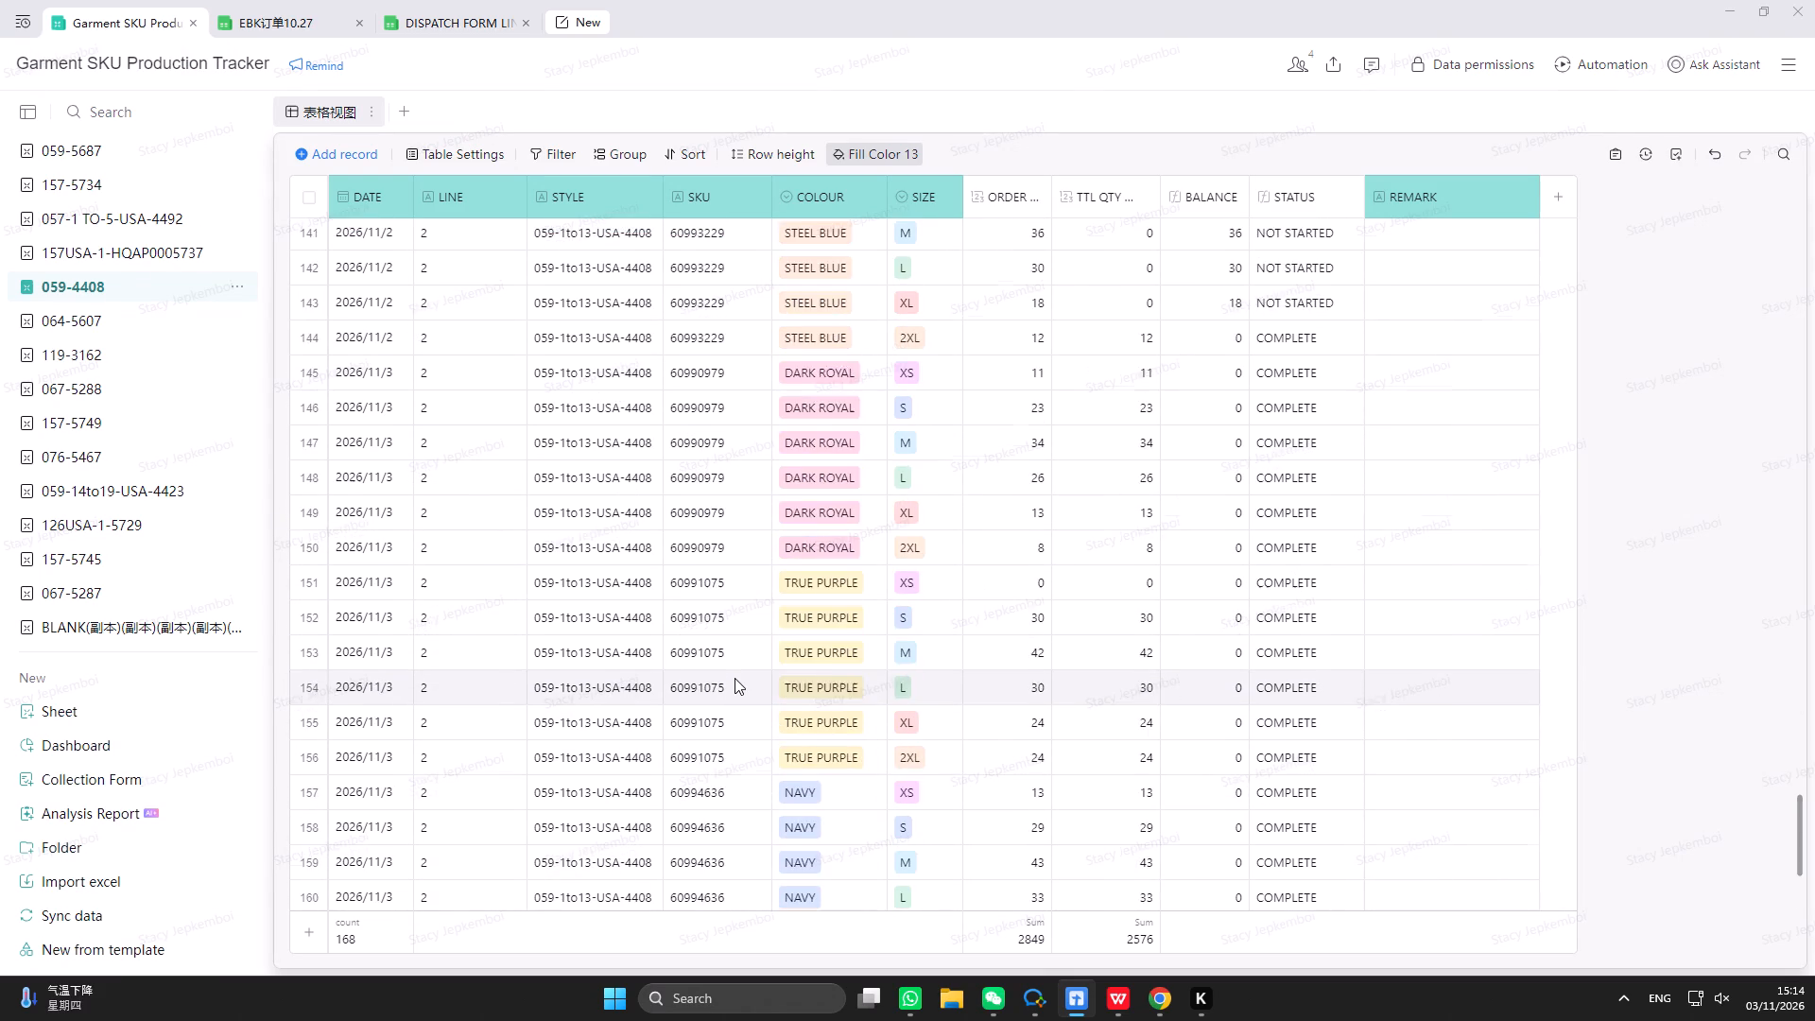
scroll(735, 678, "up", 14)
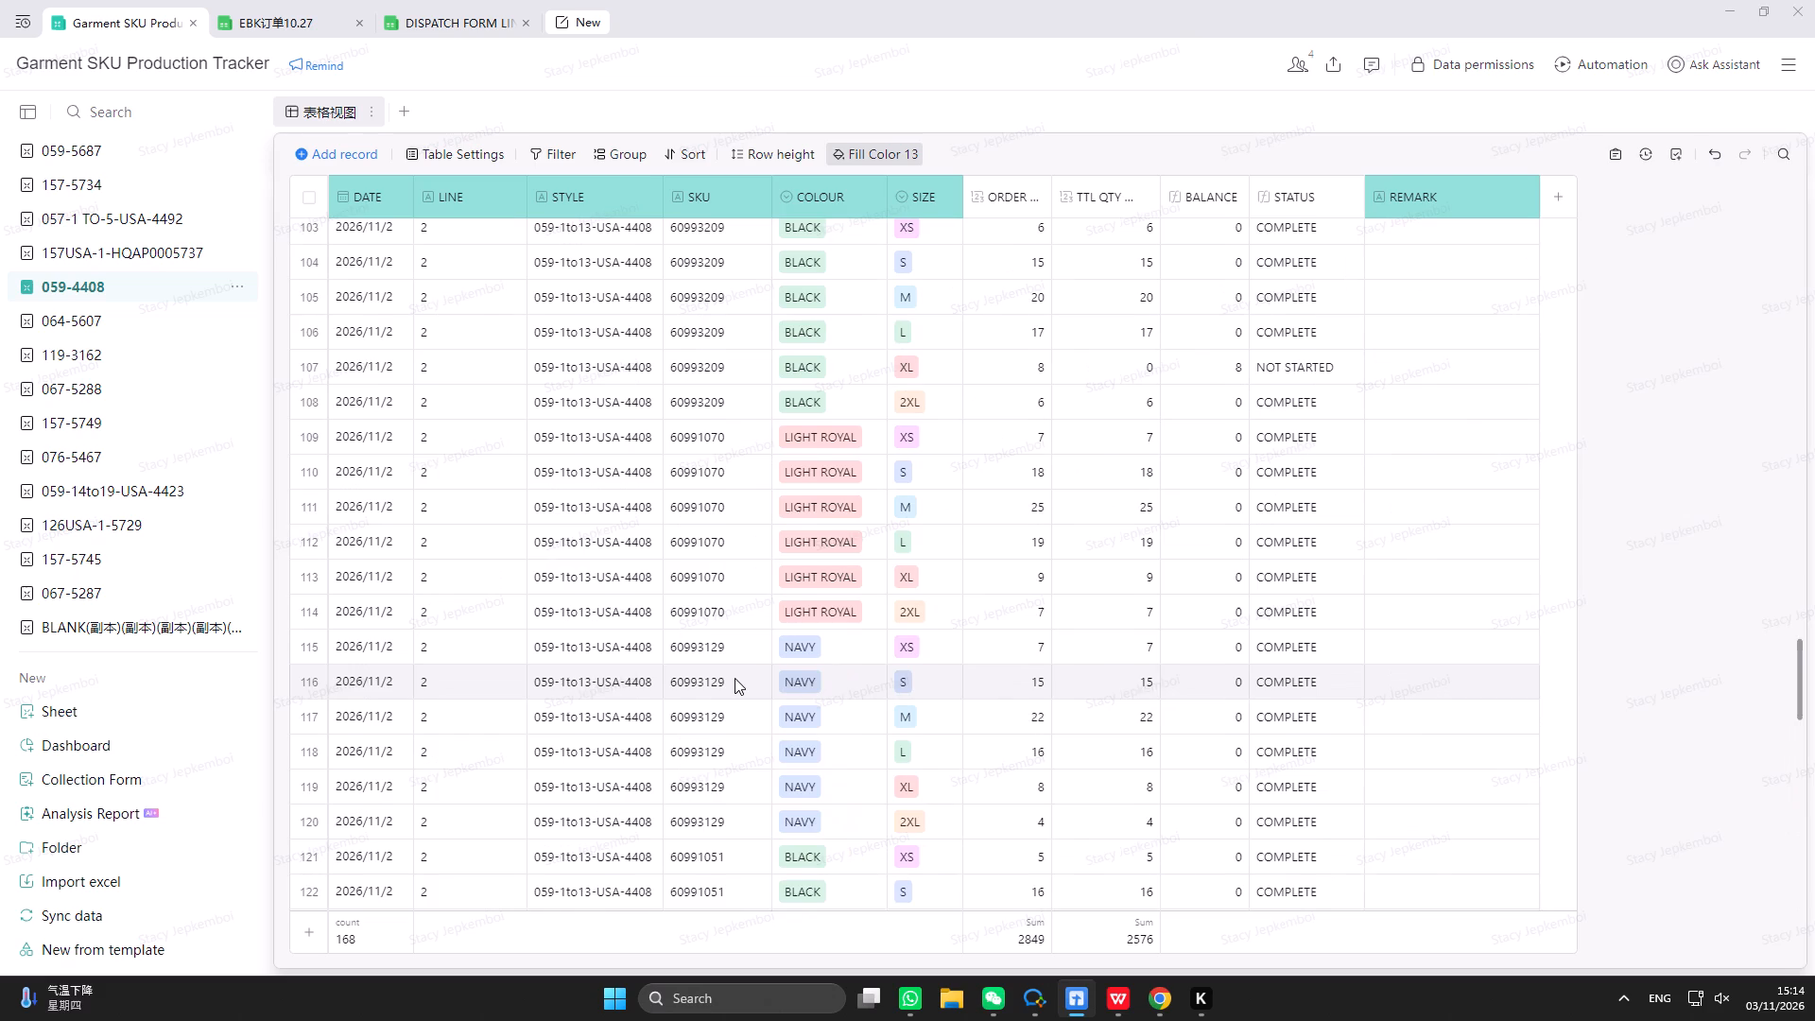
scroll(735, 678, "up", 14)
scroll(735, 678, "up", 9)
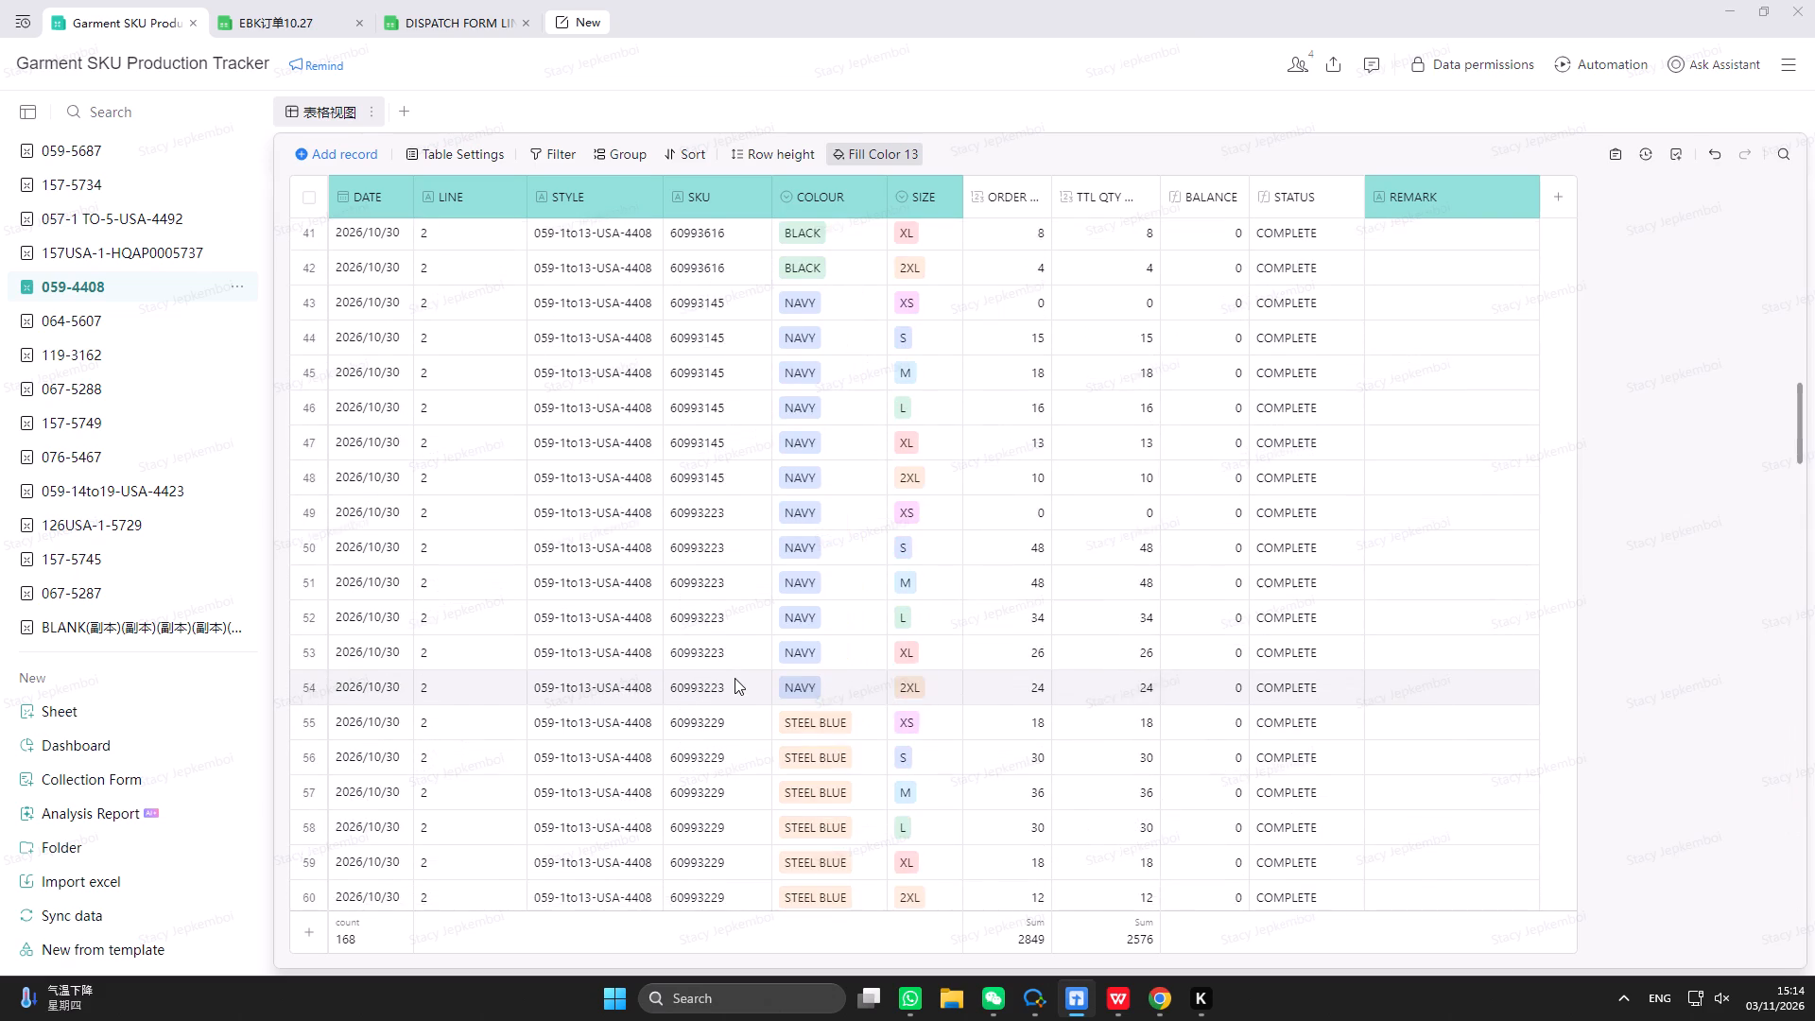
scroll(735, 678, "up", 18)
scroll(735, 678, "up", 10)
scroll(735, 678, "up", 11)
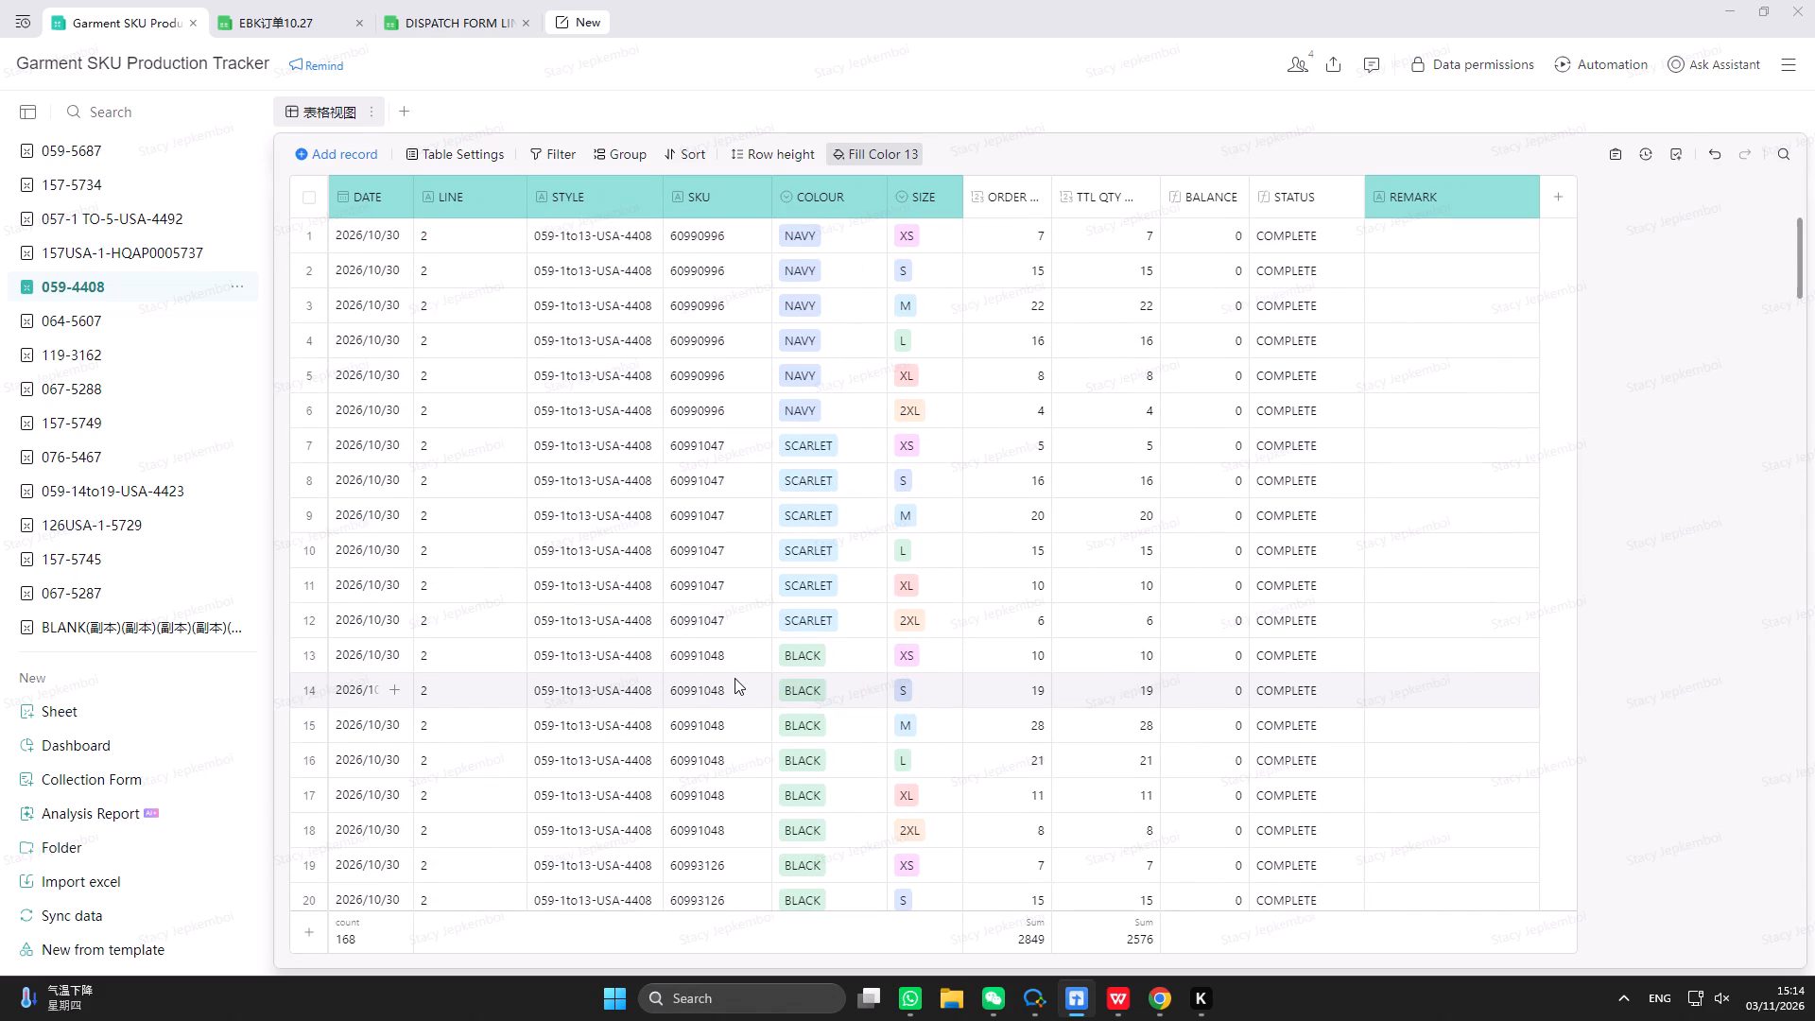
scroll(735, 678, "down", 17)
scroll(725, 672, "down", 5)
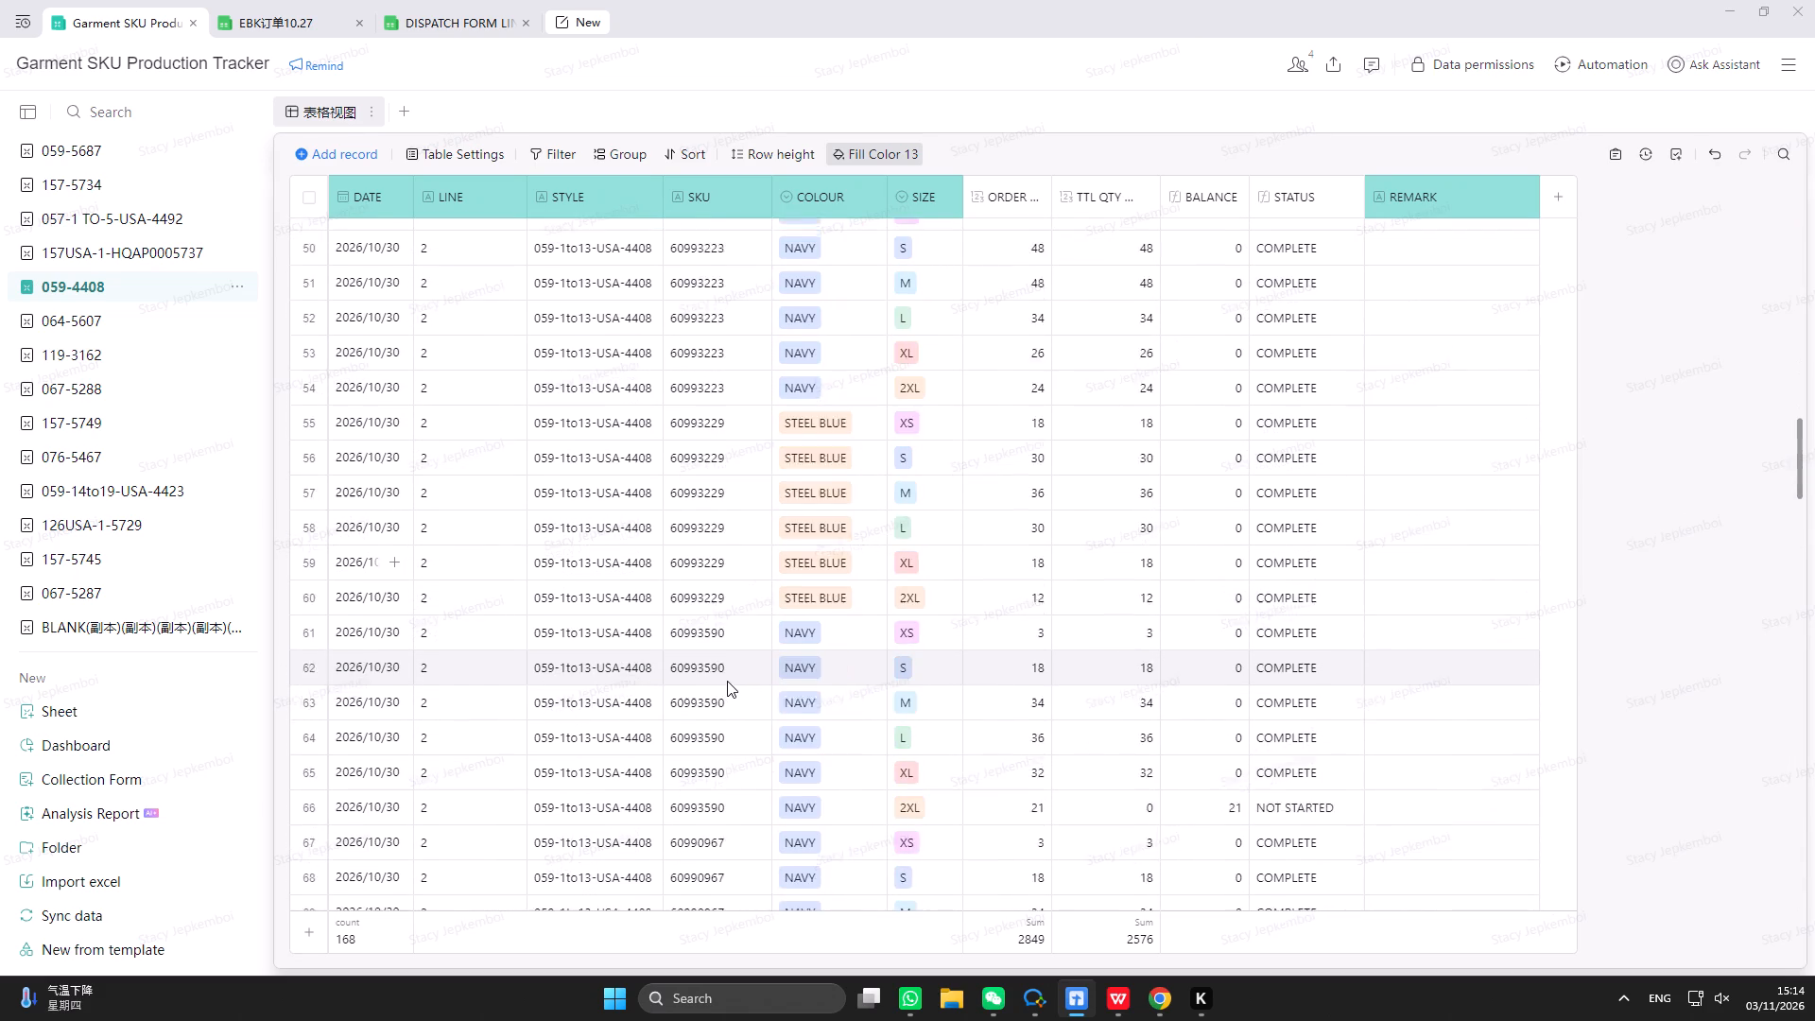
left_click(720, 822)
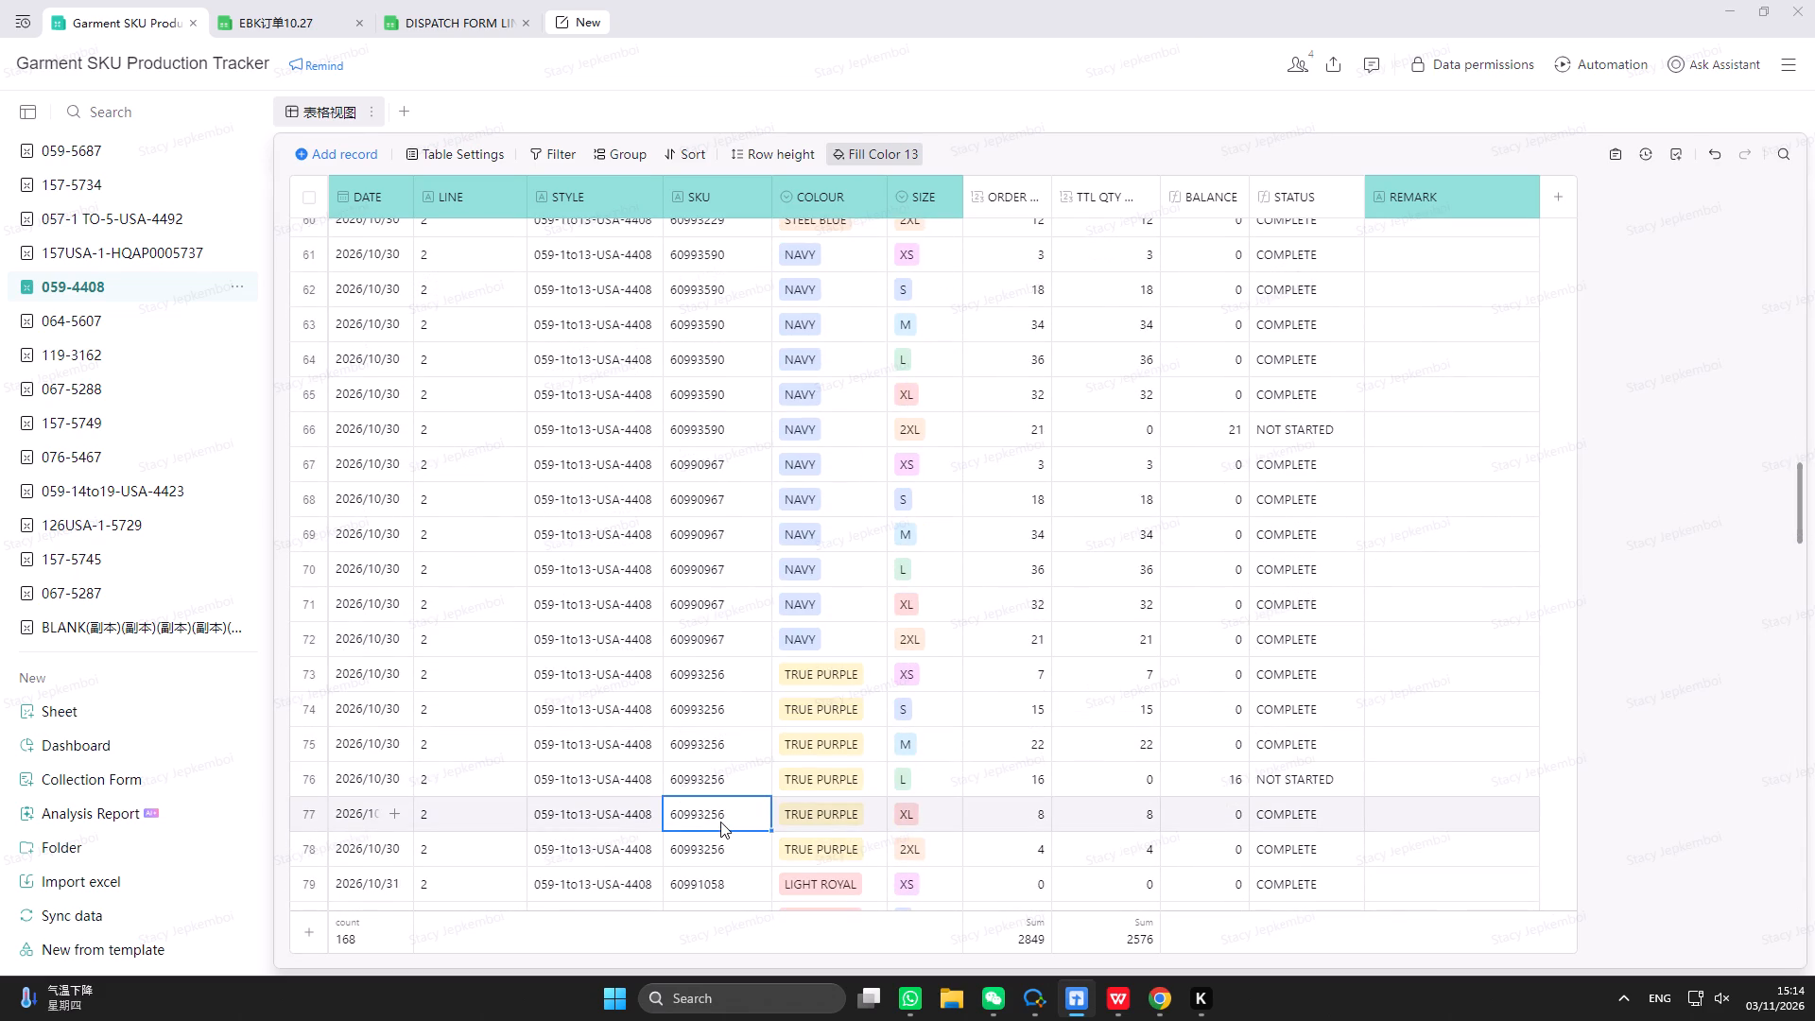
scroll(720, 822, "down", 2)
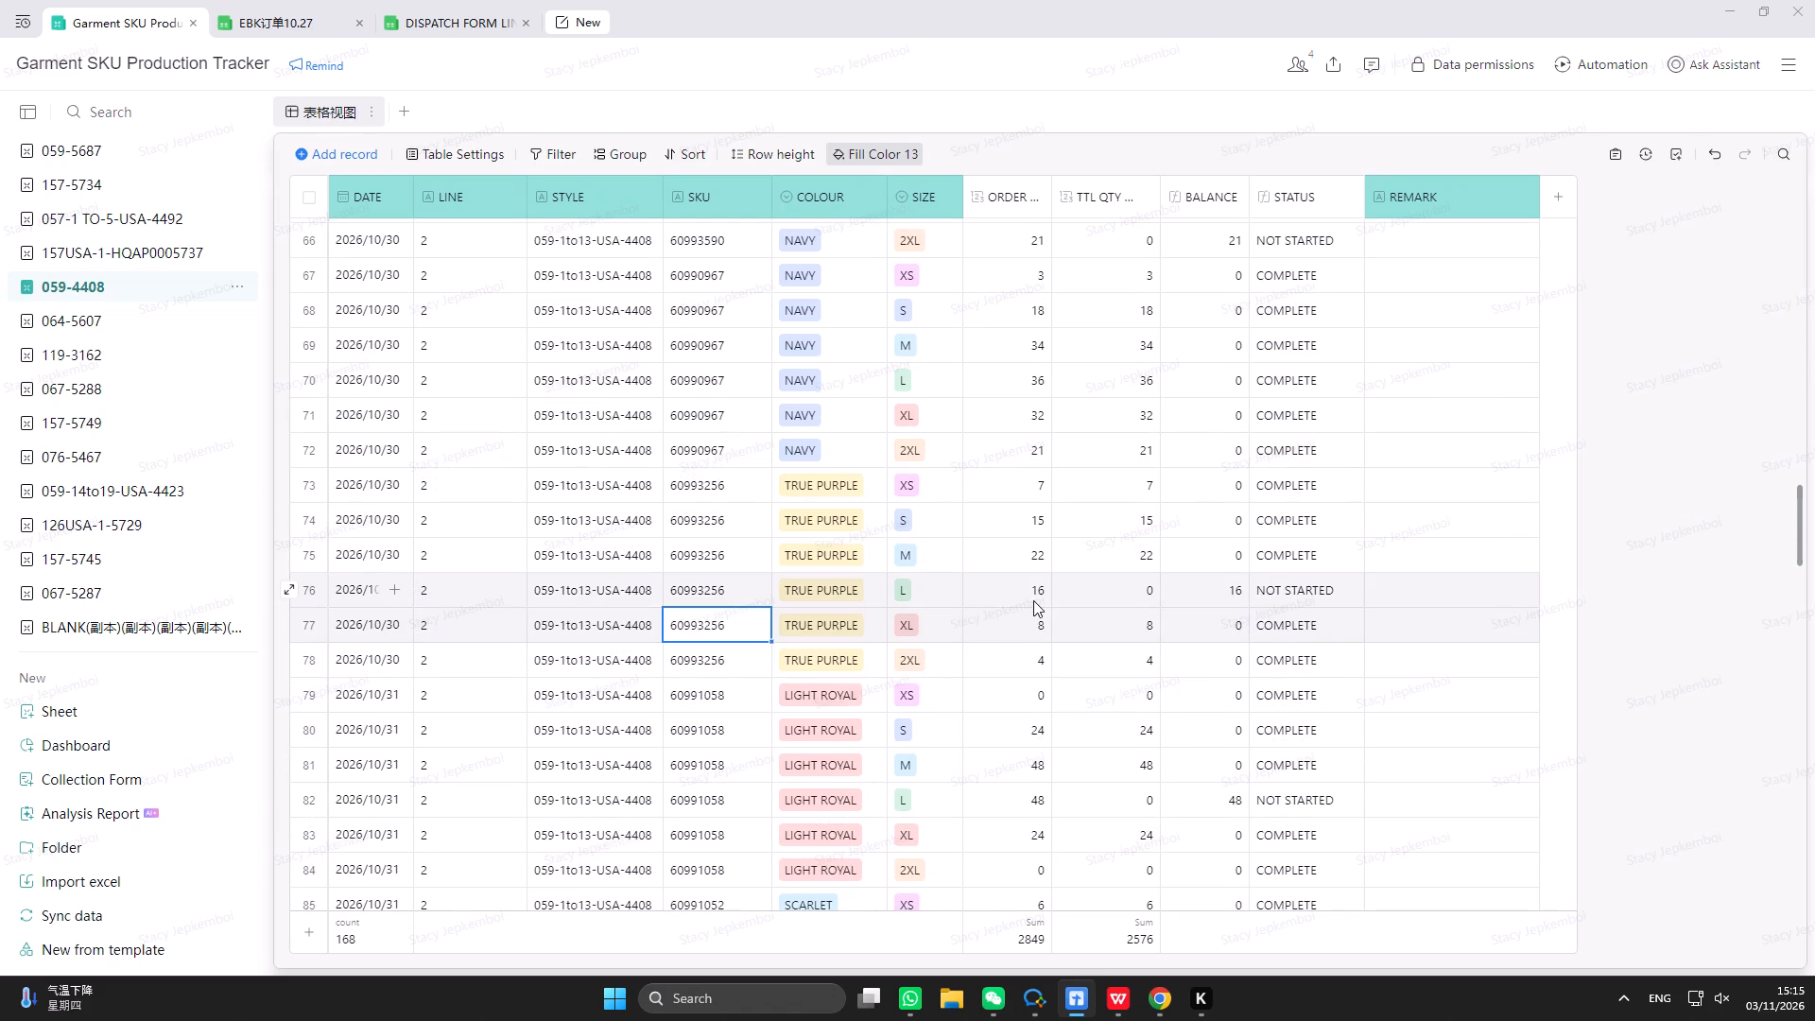
left_click(1033, 600)
left_click(1117, 597)
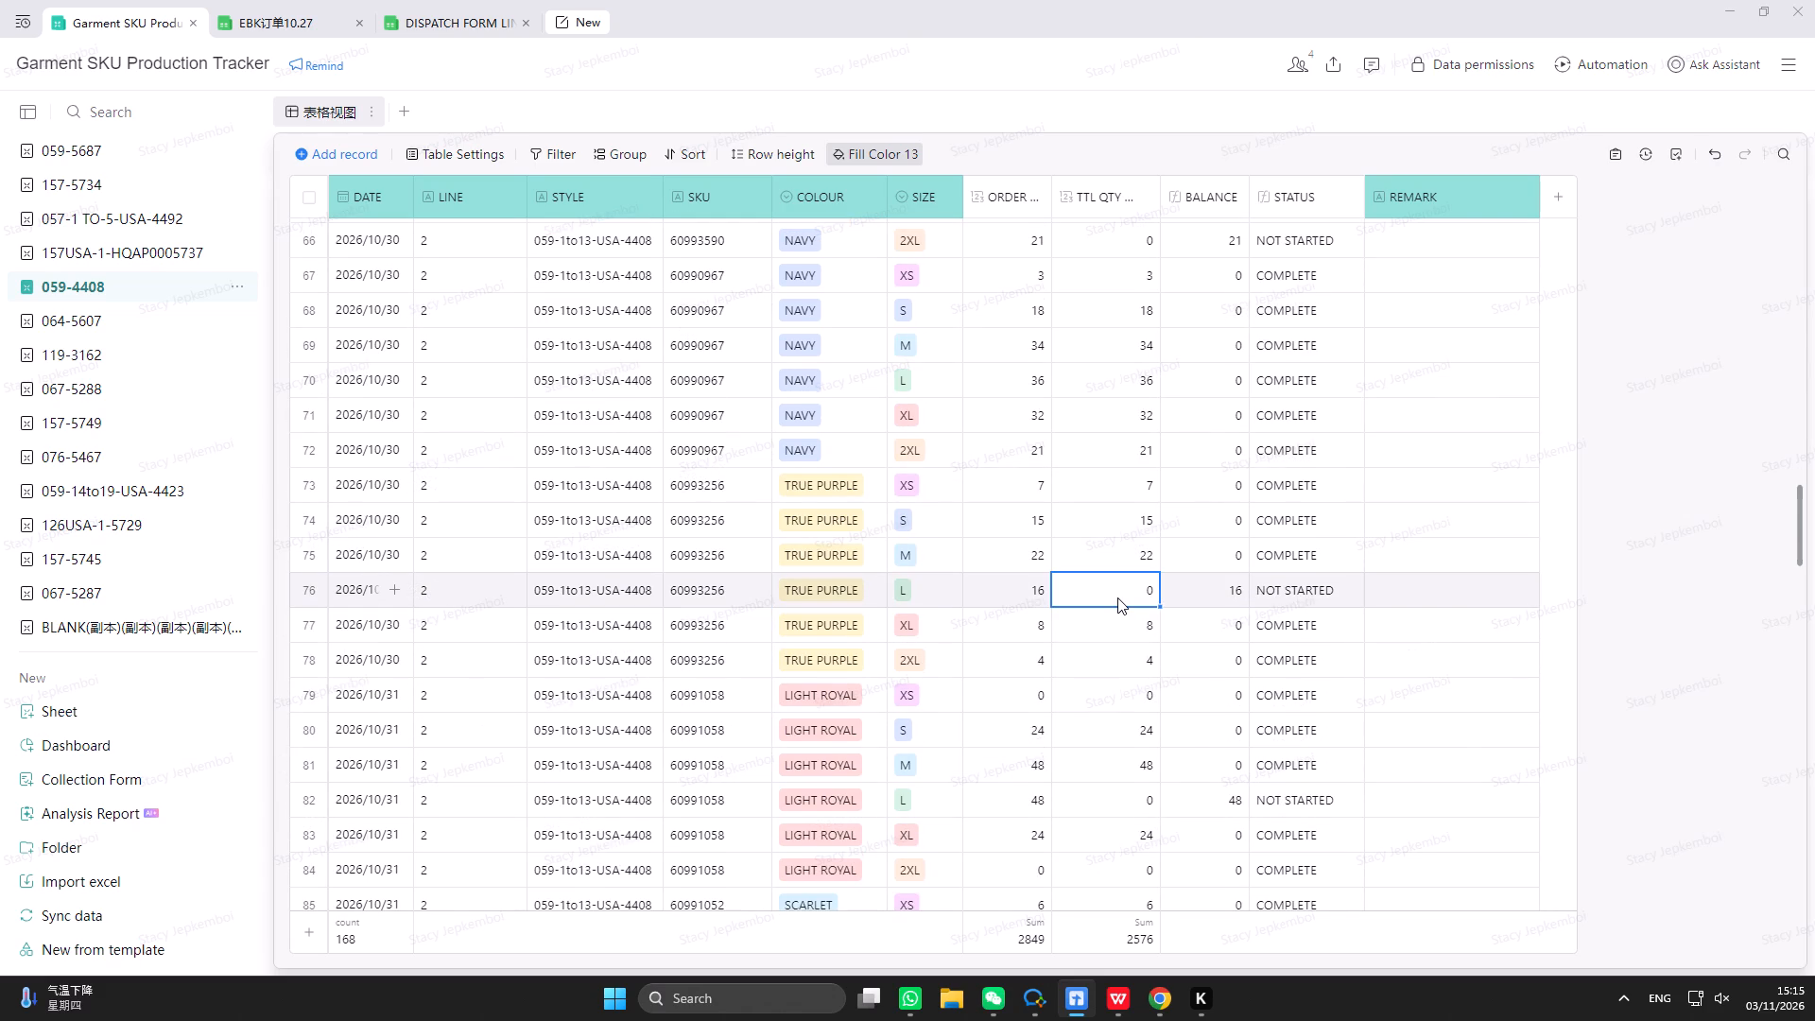
type("16")
key("Return")
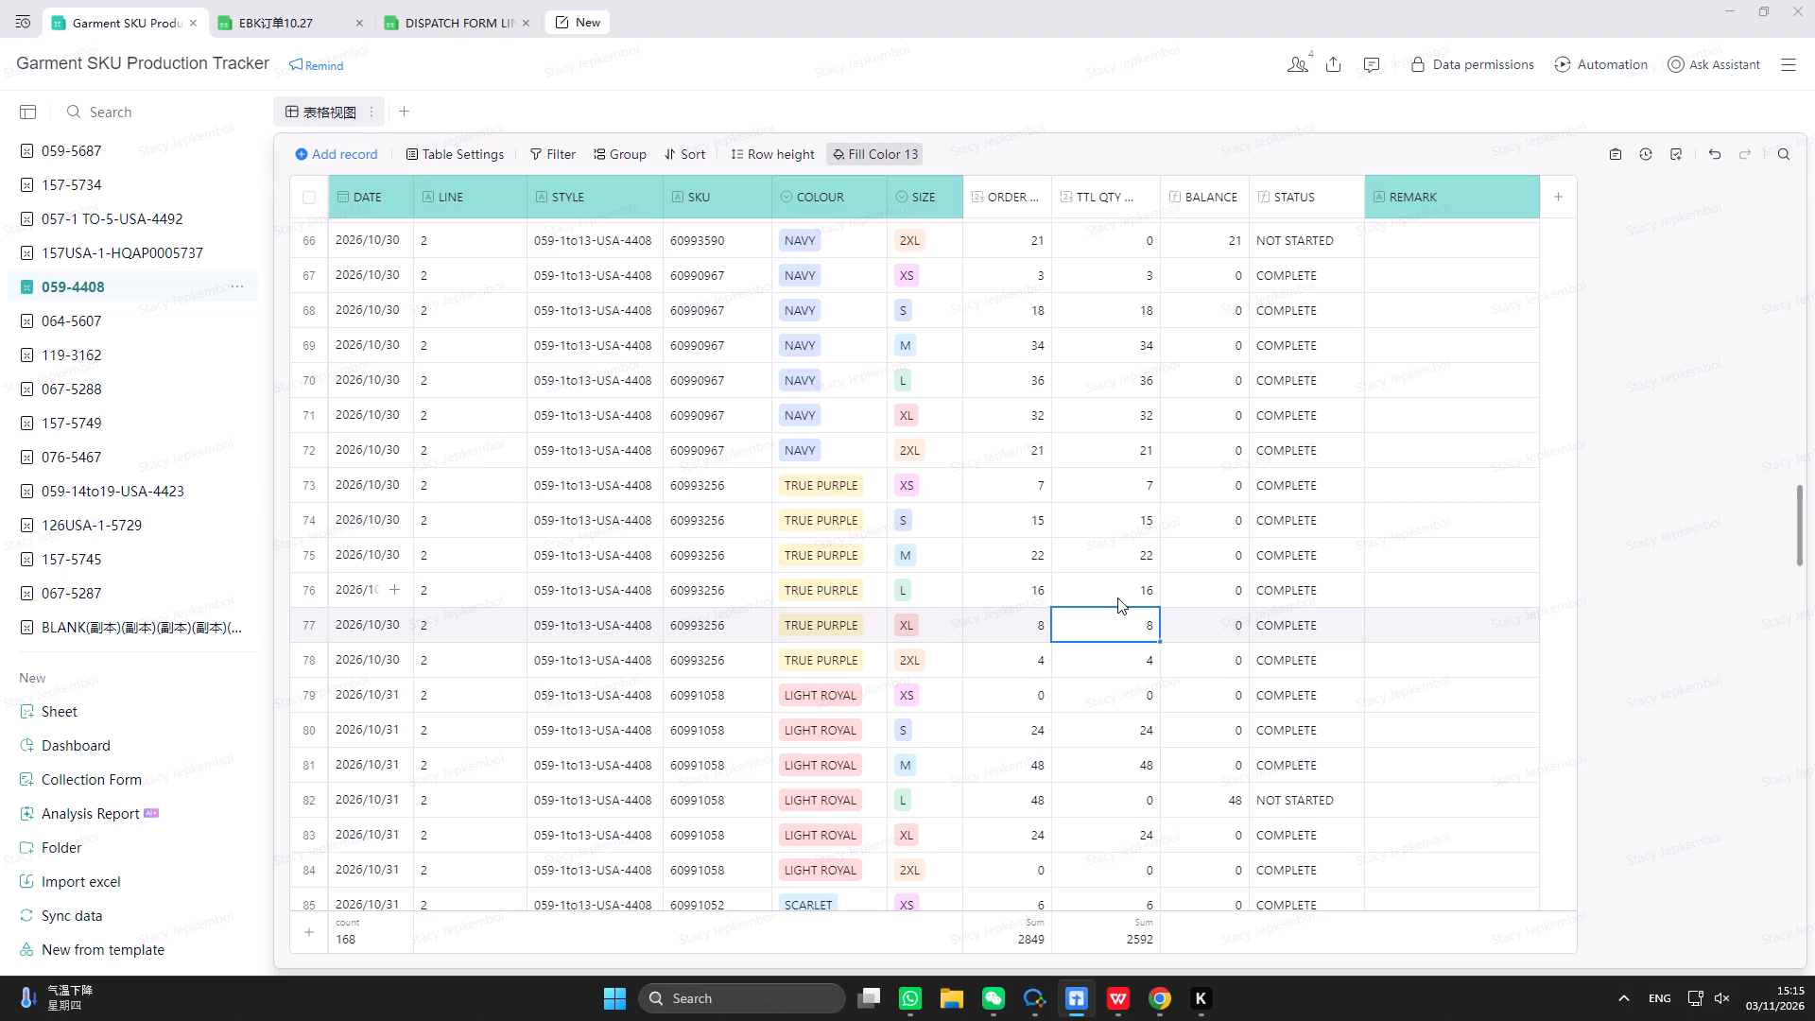
Set TTL QTY to 10 for SKU 60991051, BLACK, size XL.
scroll(782, 723, "down", 8)
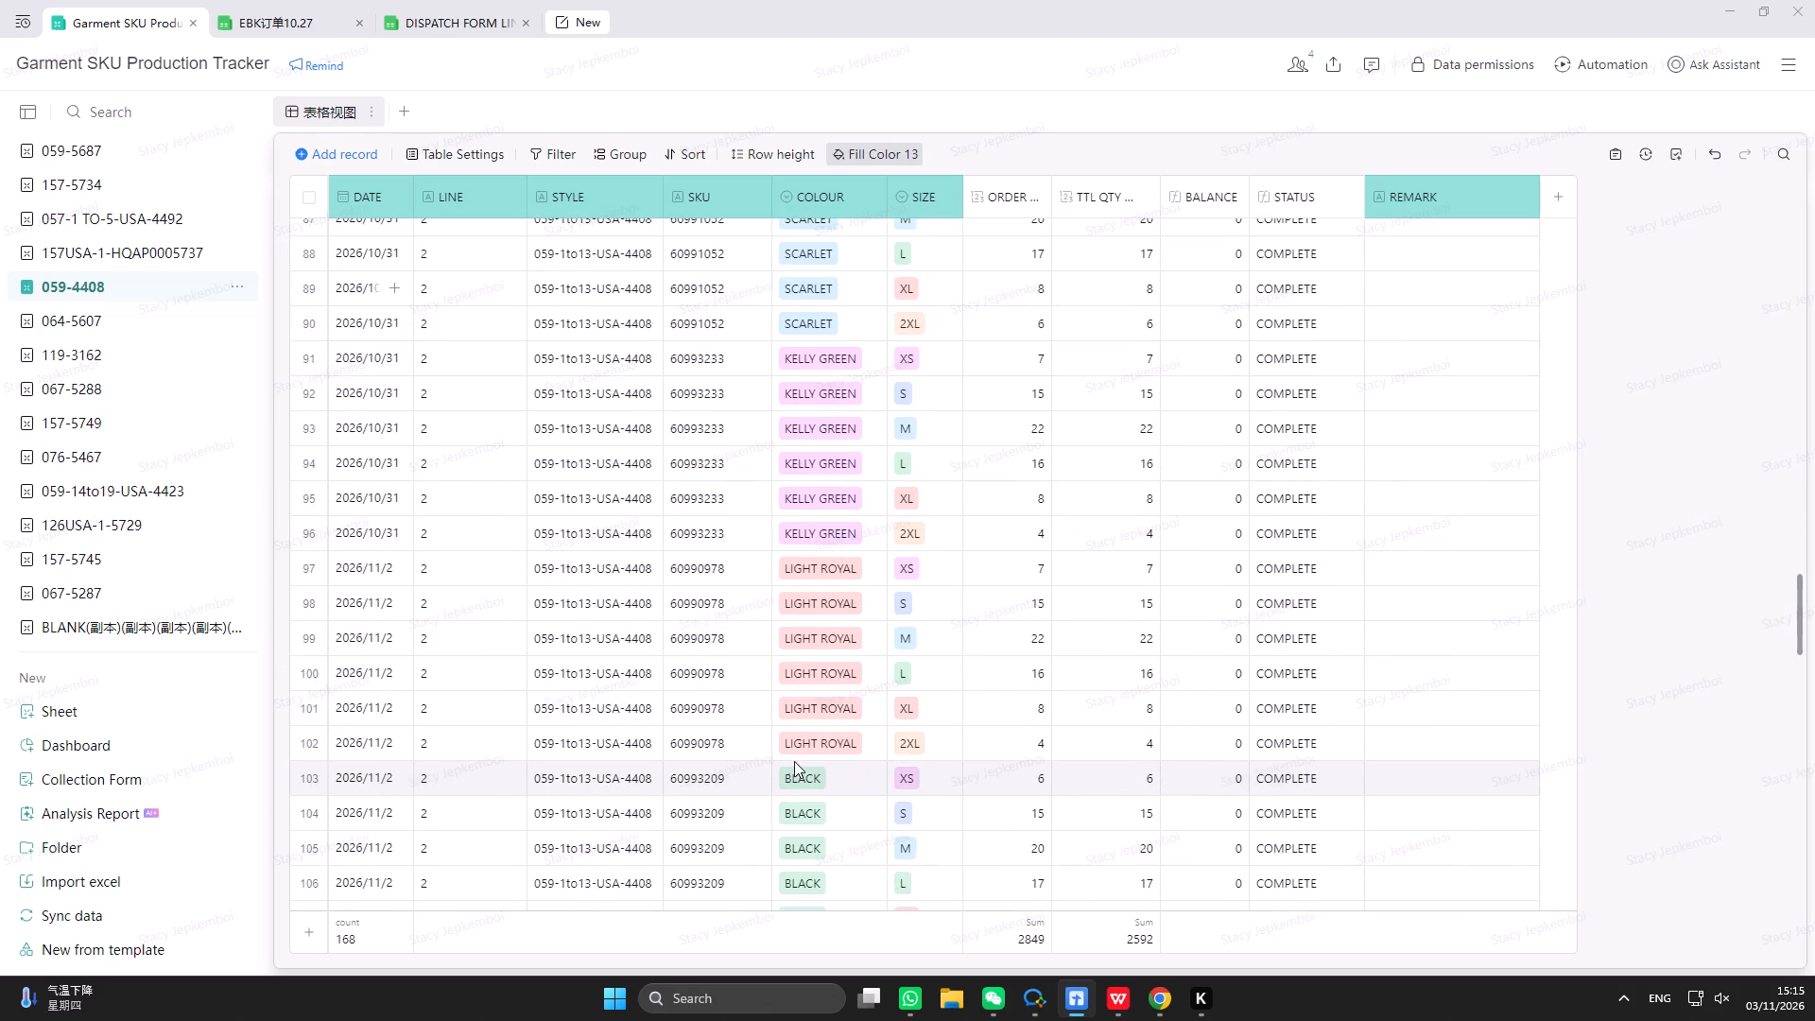
scroll(794, 761, "down", 7)
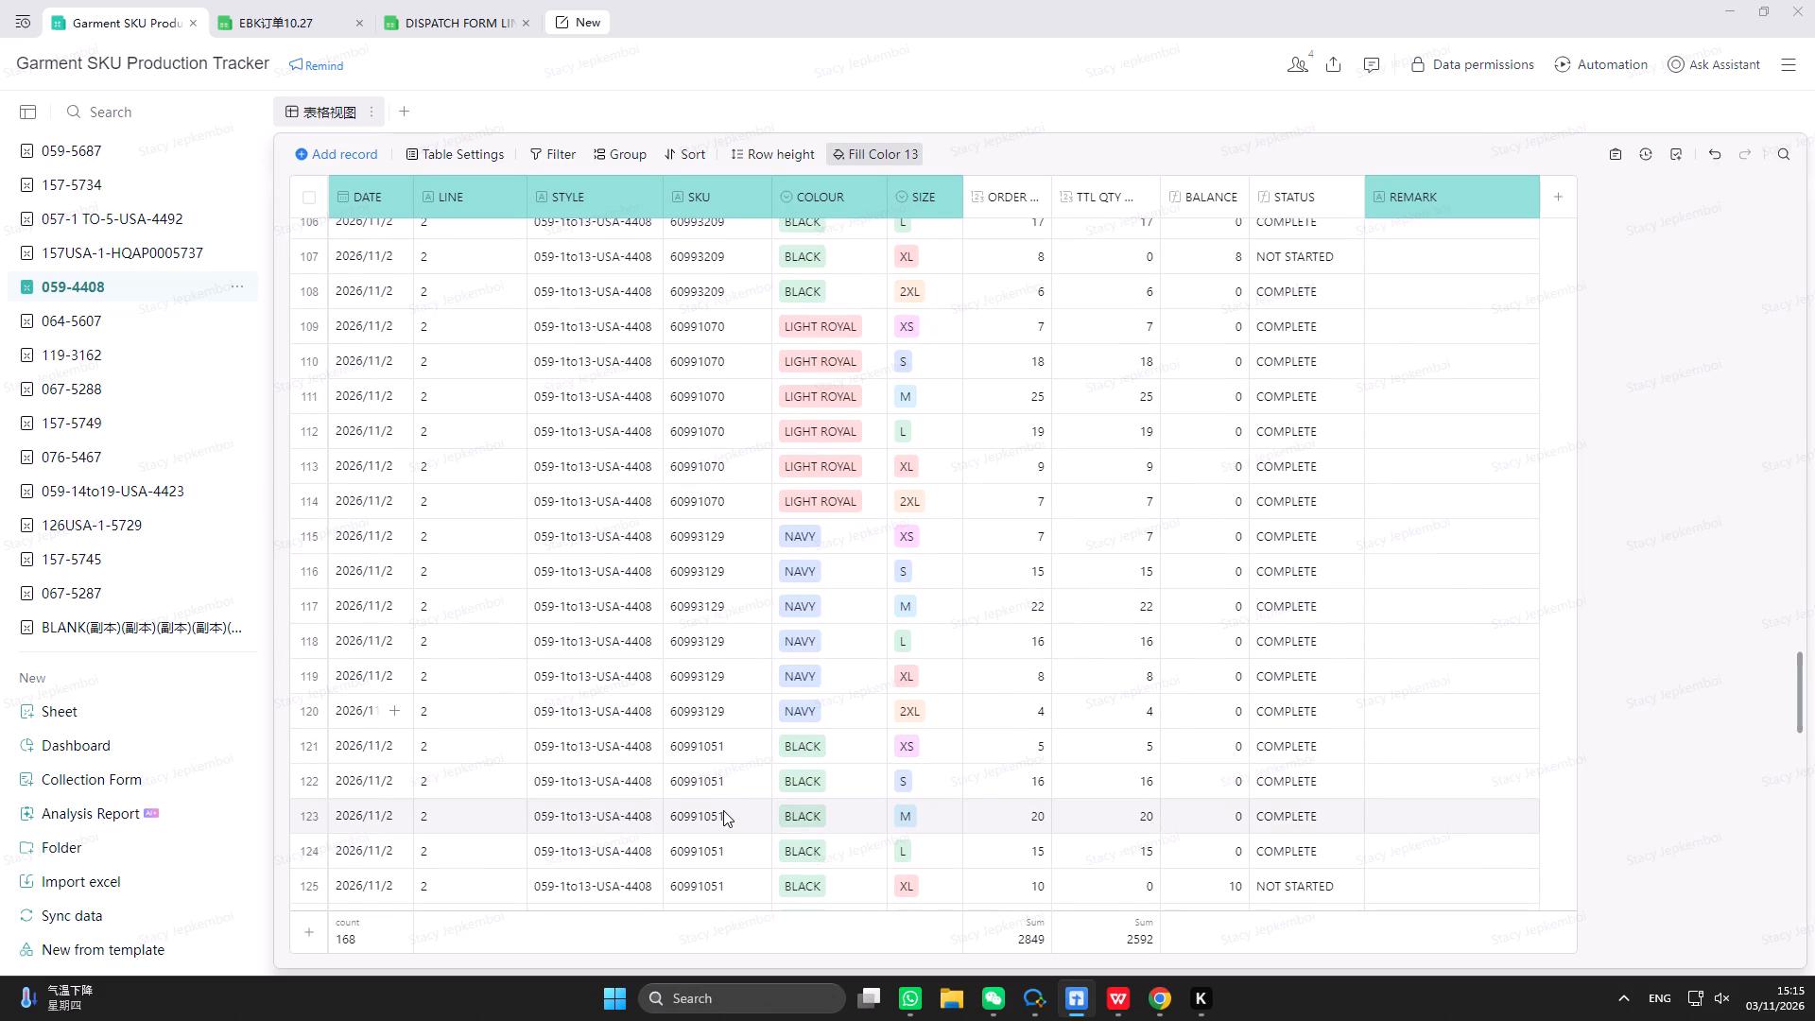
scroll(715, 853, "down", 1)
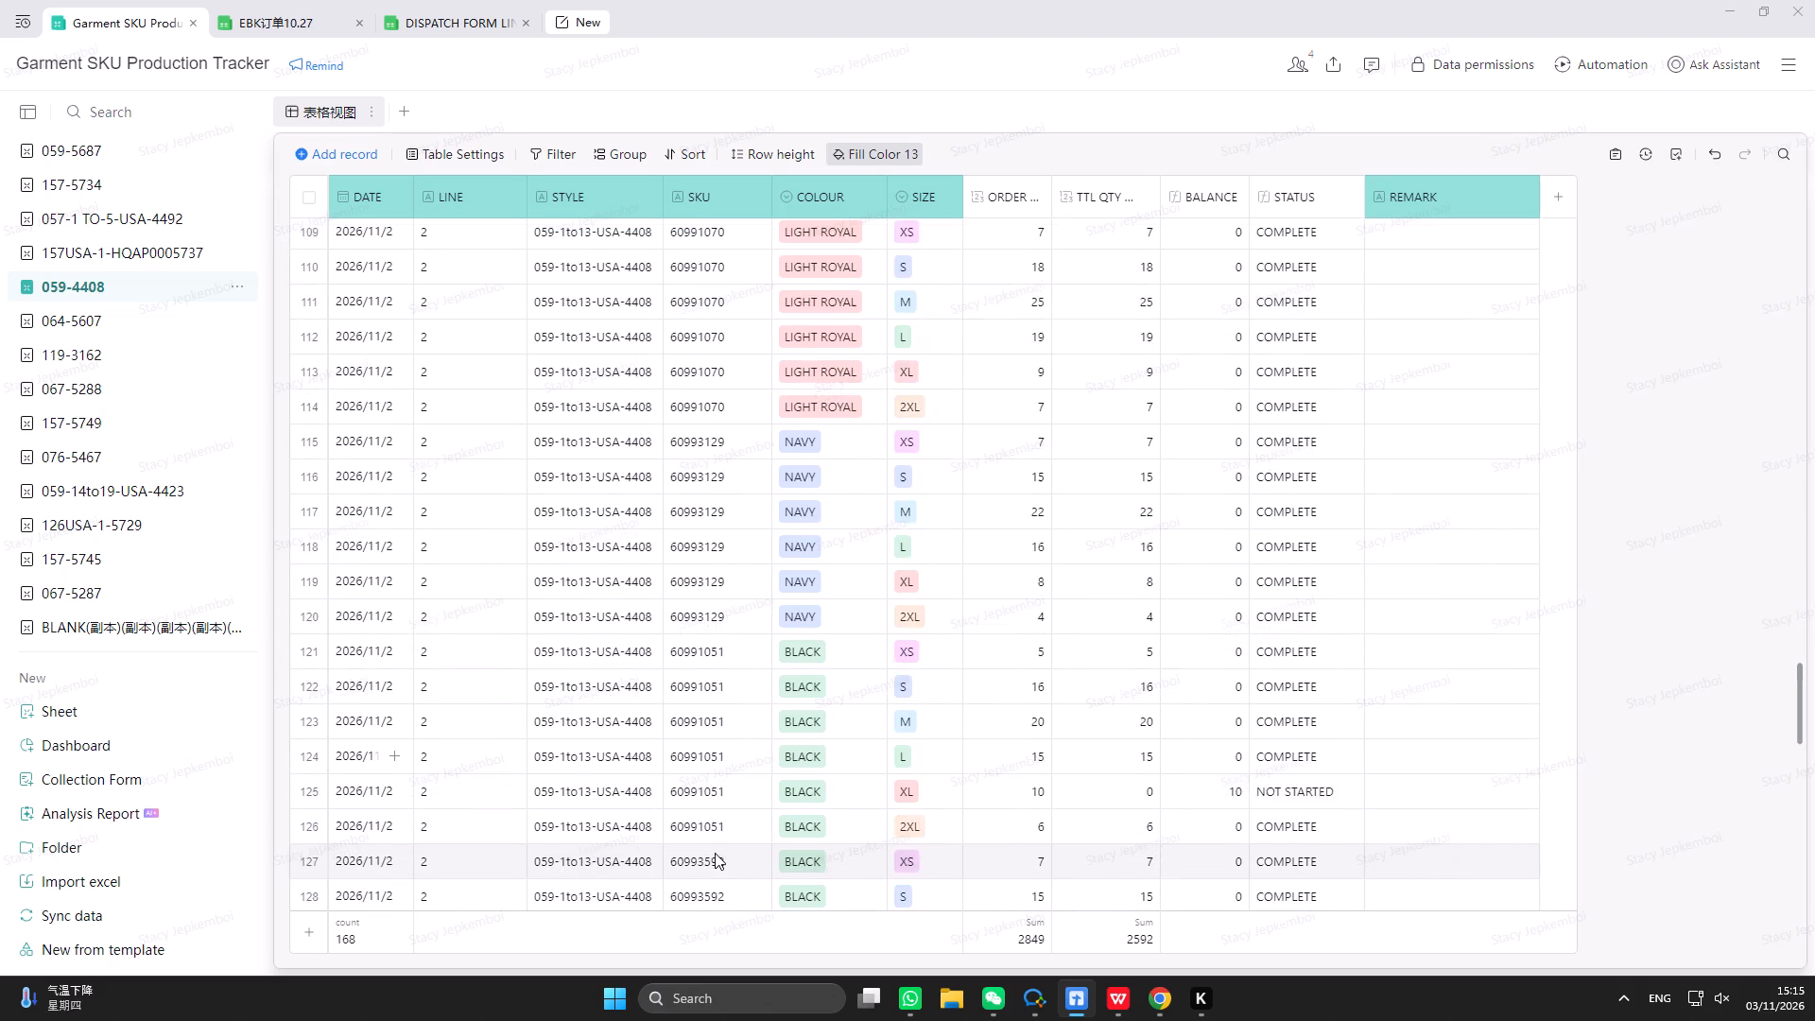
scroll(715, 853, "down", 1)
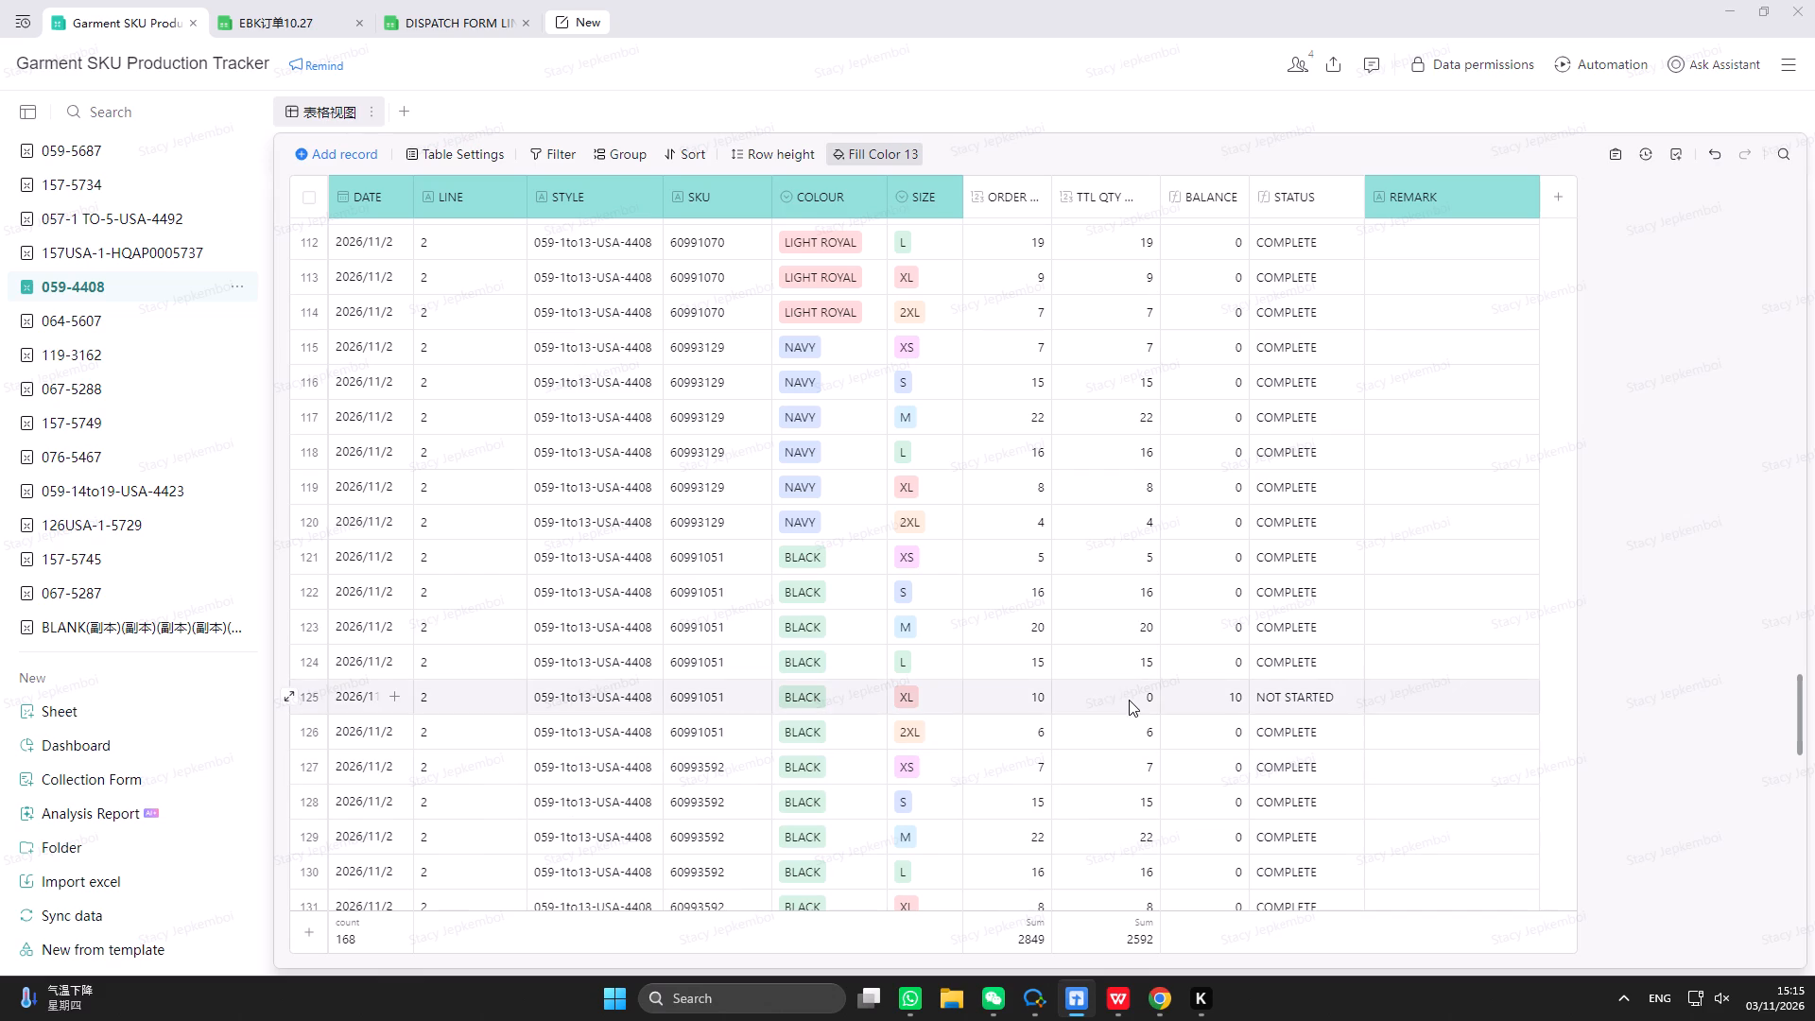
left_click(1129, 700)
type("10")
key("Return")
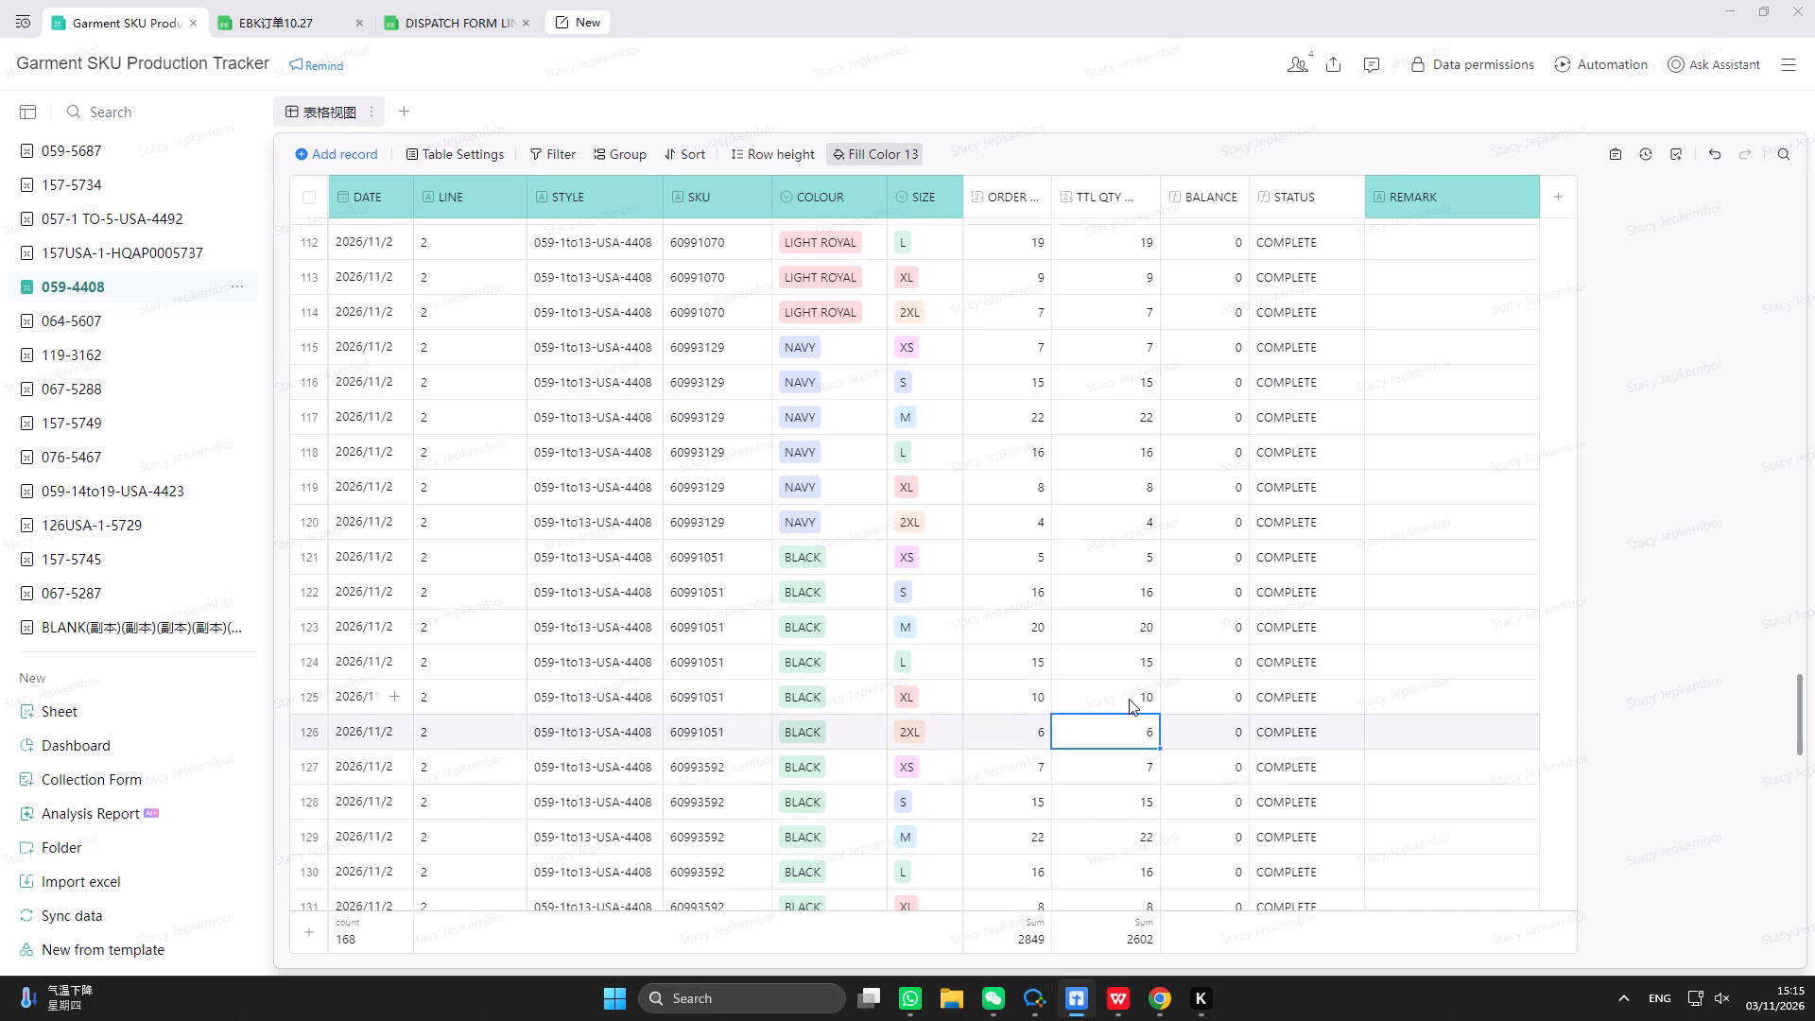
Look through the whole 059-4408 record list, from the first record to the last.
scroll(1080, 568, "down", 11)
scroll(833, 782, "down", 10)
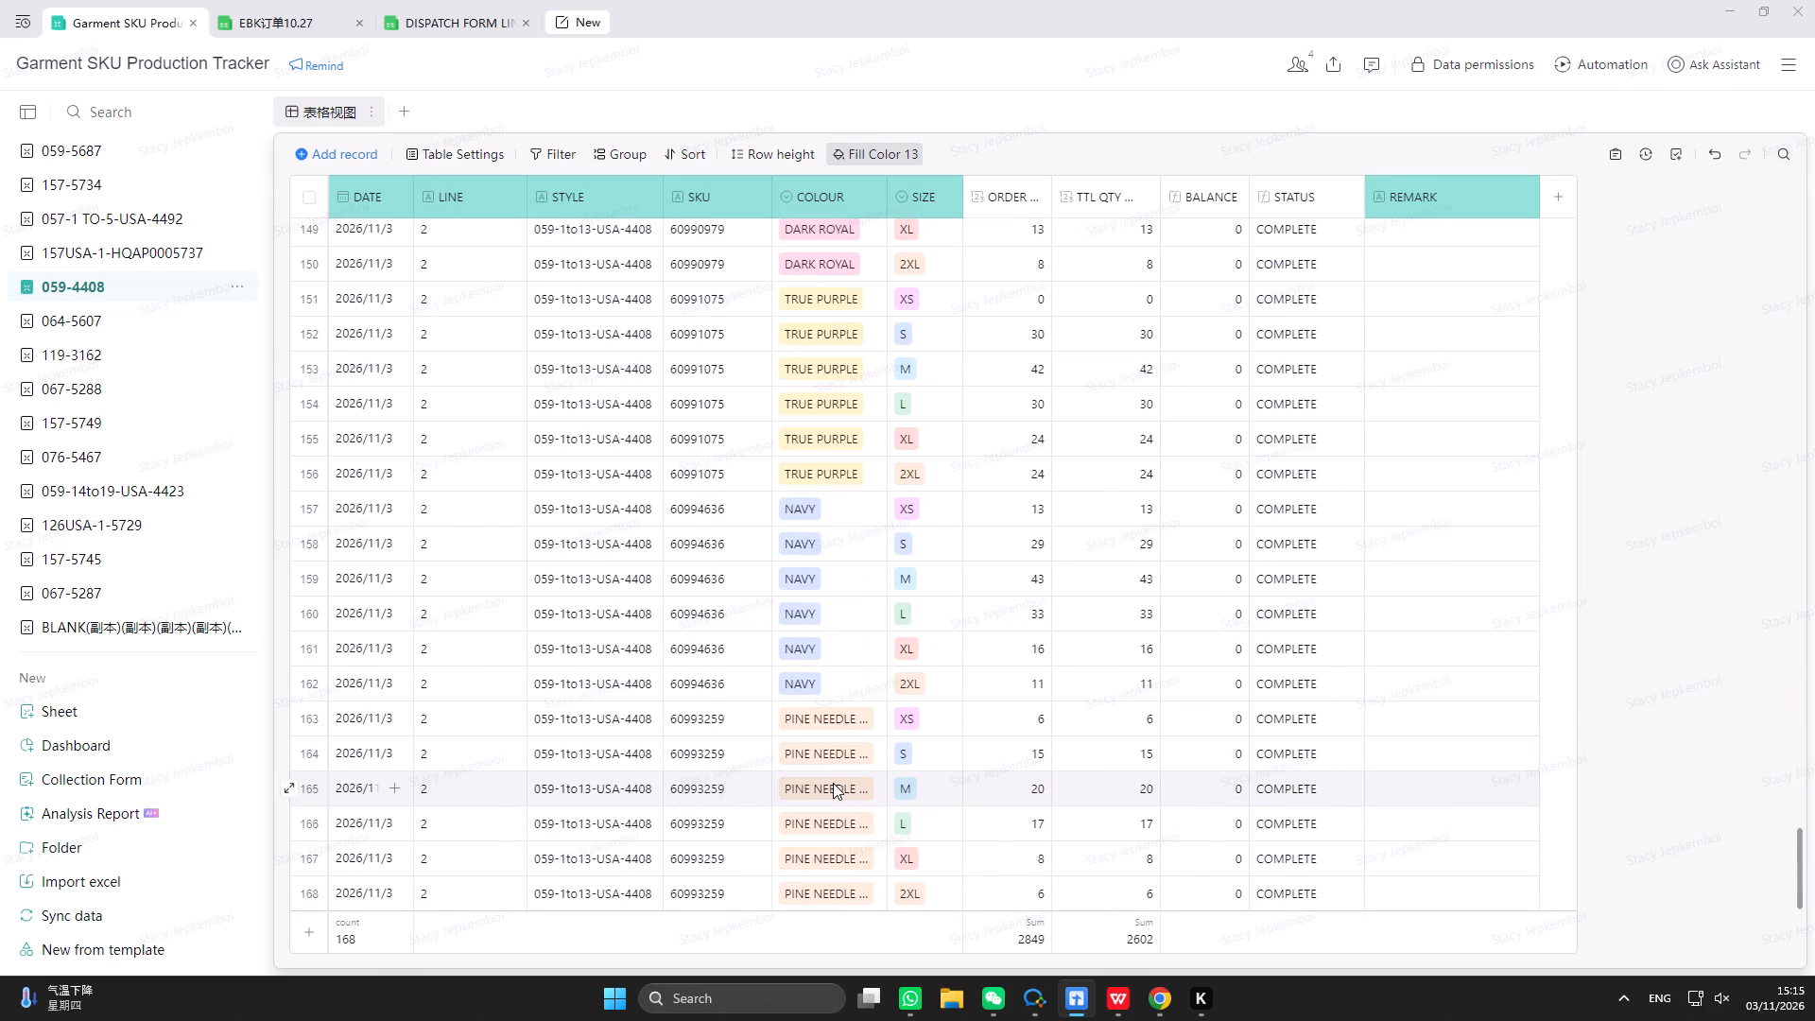
scroll(833, 783, "down", 8)
scroll(831, 779, "up", 17)
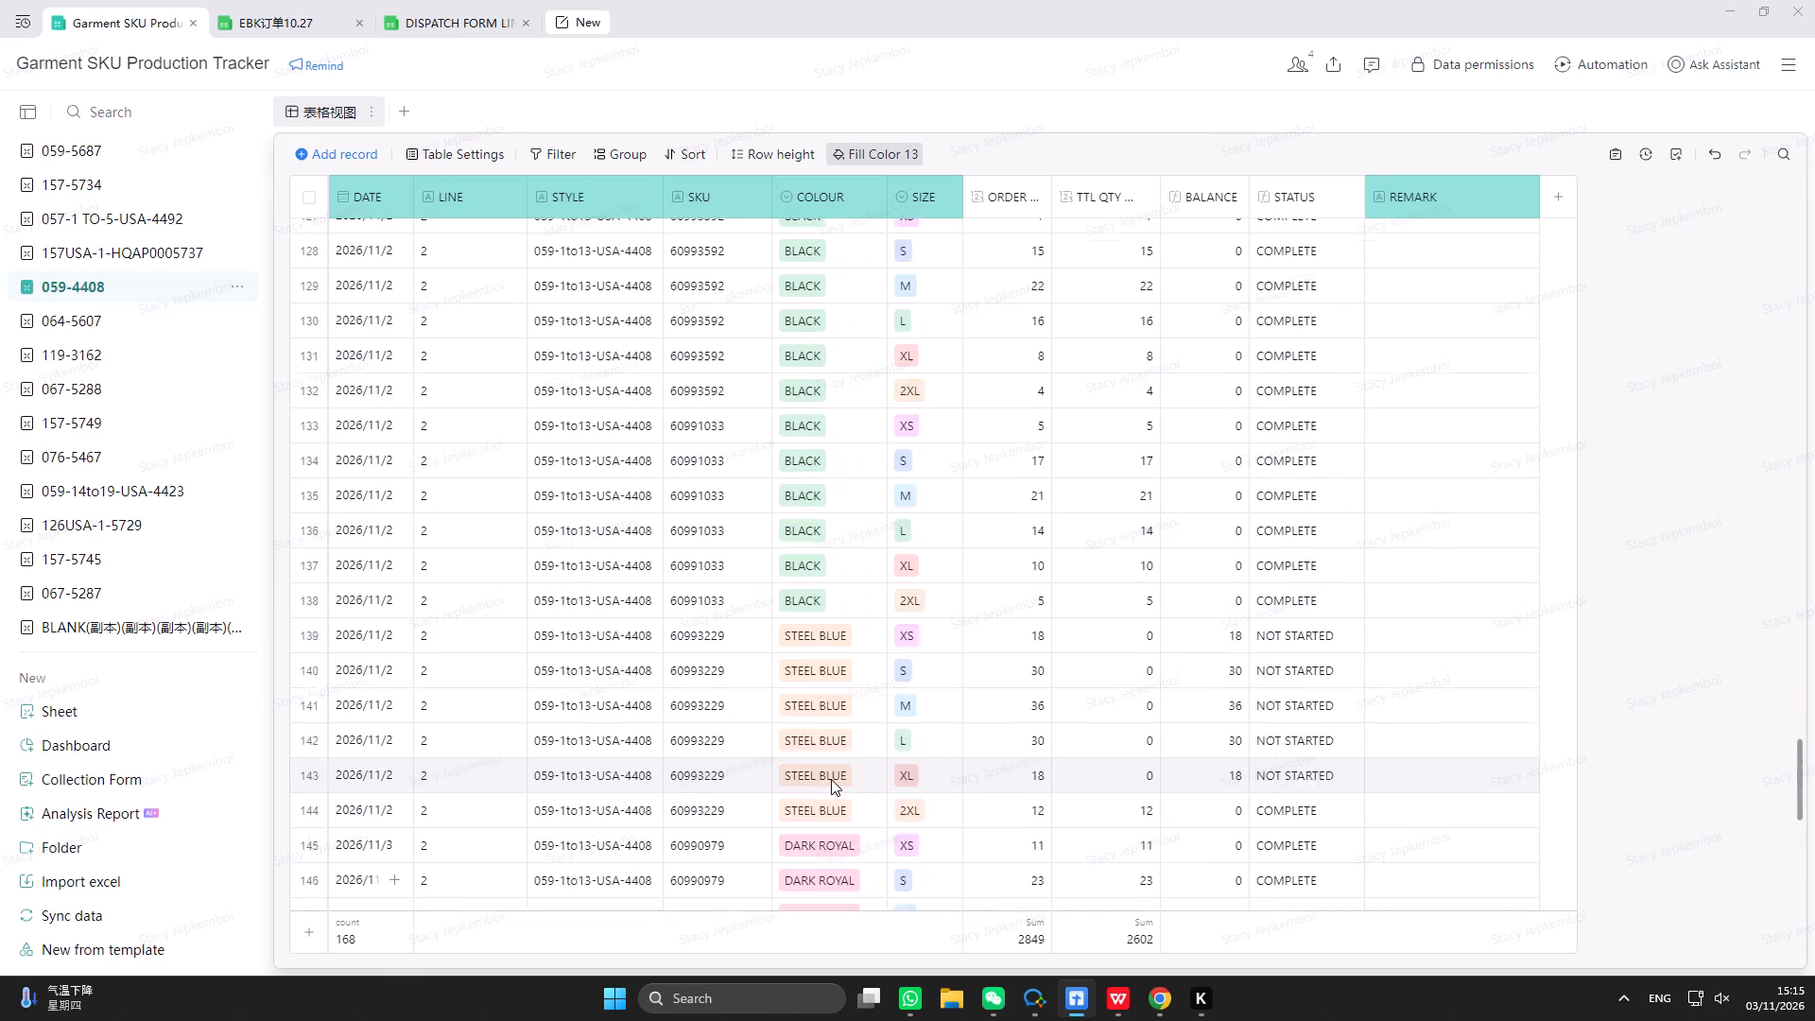
scroll(831, 779, "up", 20)
scroll(831, 779, "up", 20)
scroll(831, 779, "up", 2)
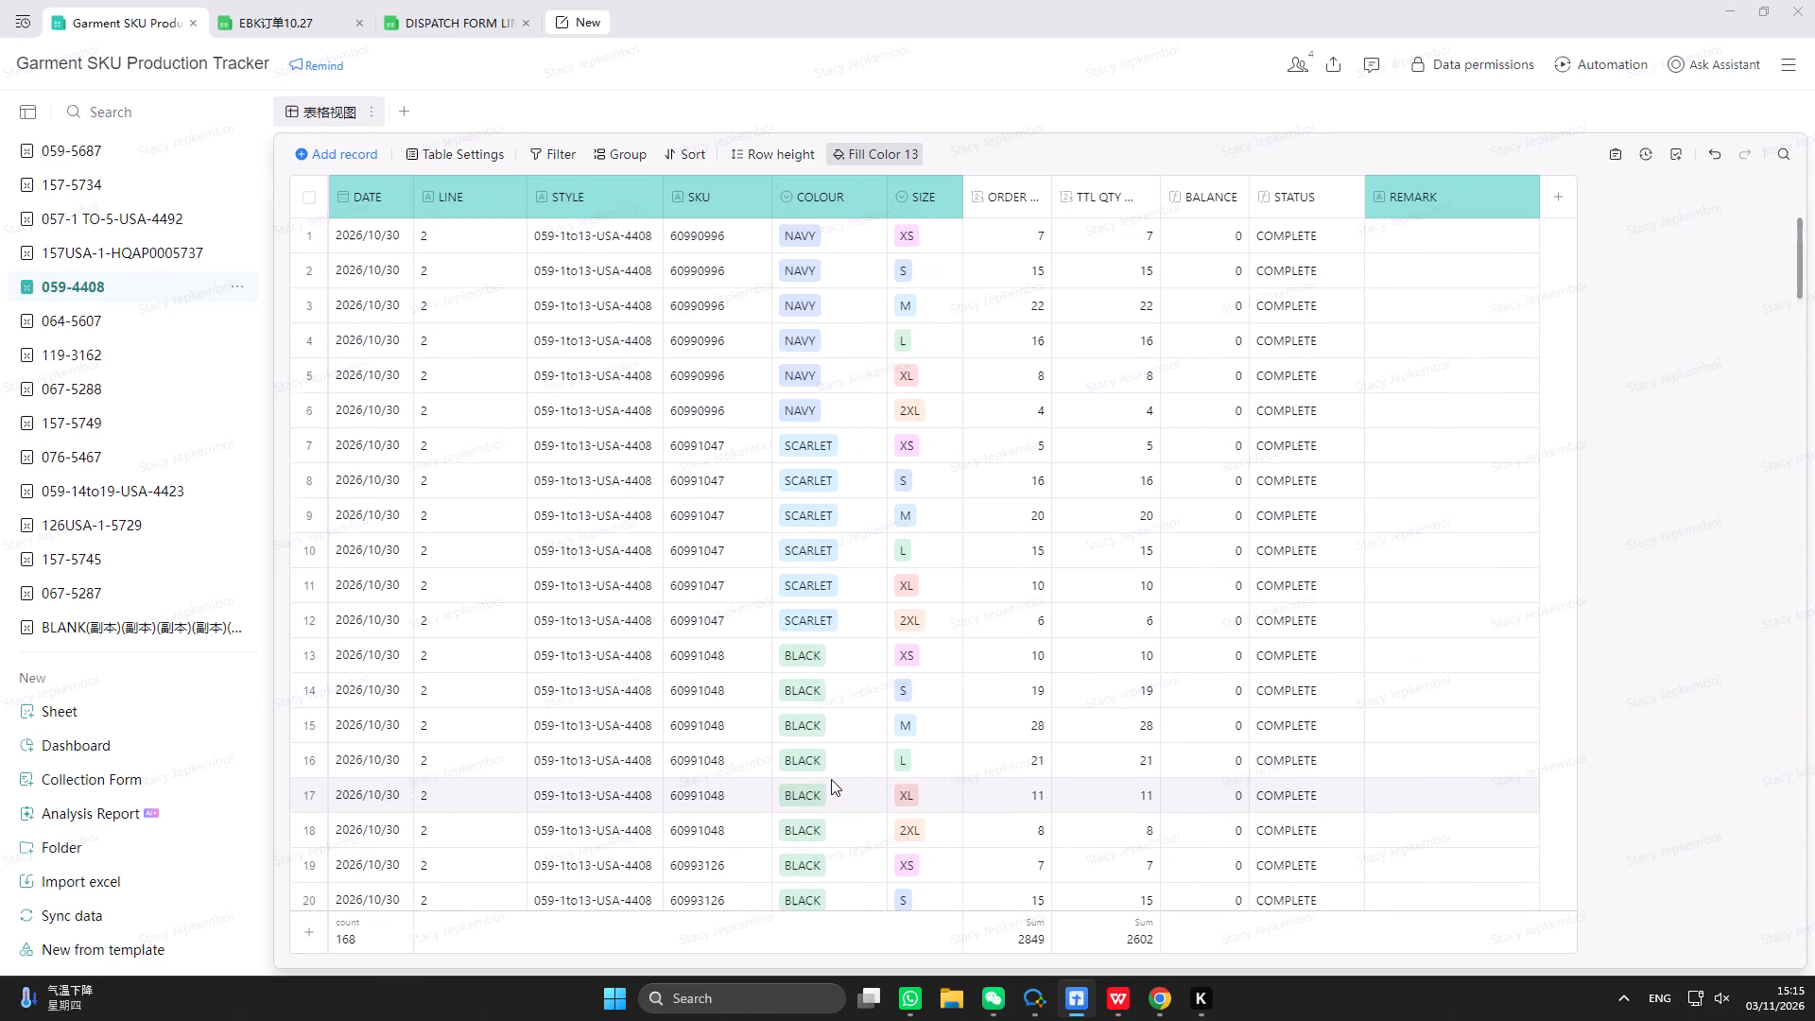
scroll(831, 779, "up", 7)
scroll(831, 779, "down", 20)
scroll(831, 779, "down", 16)
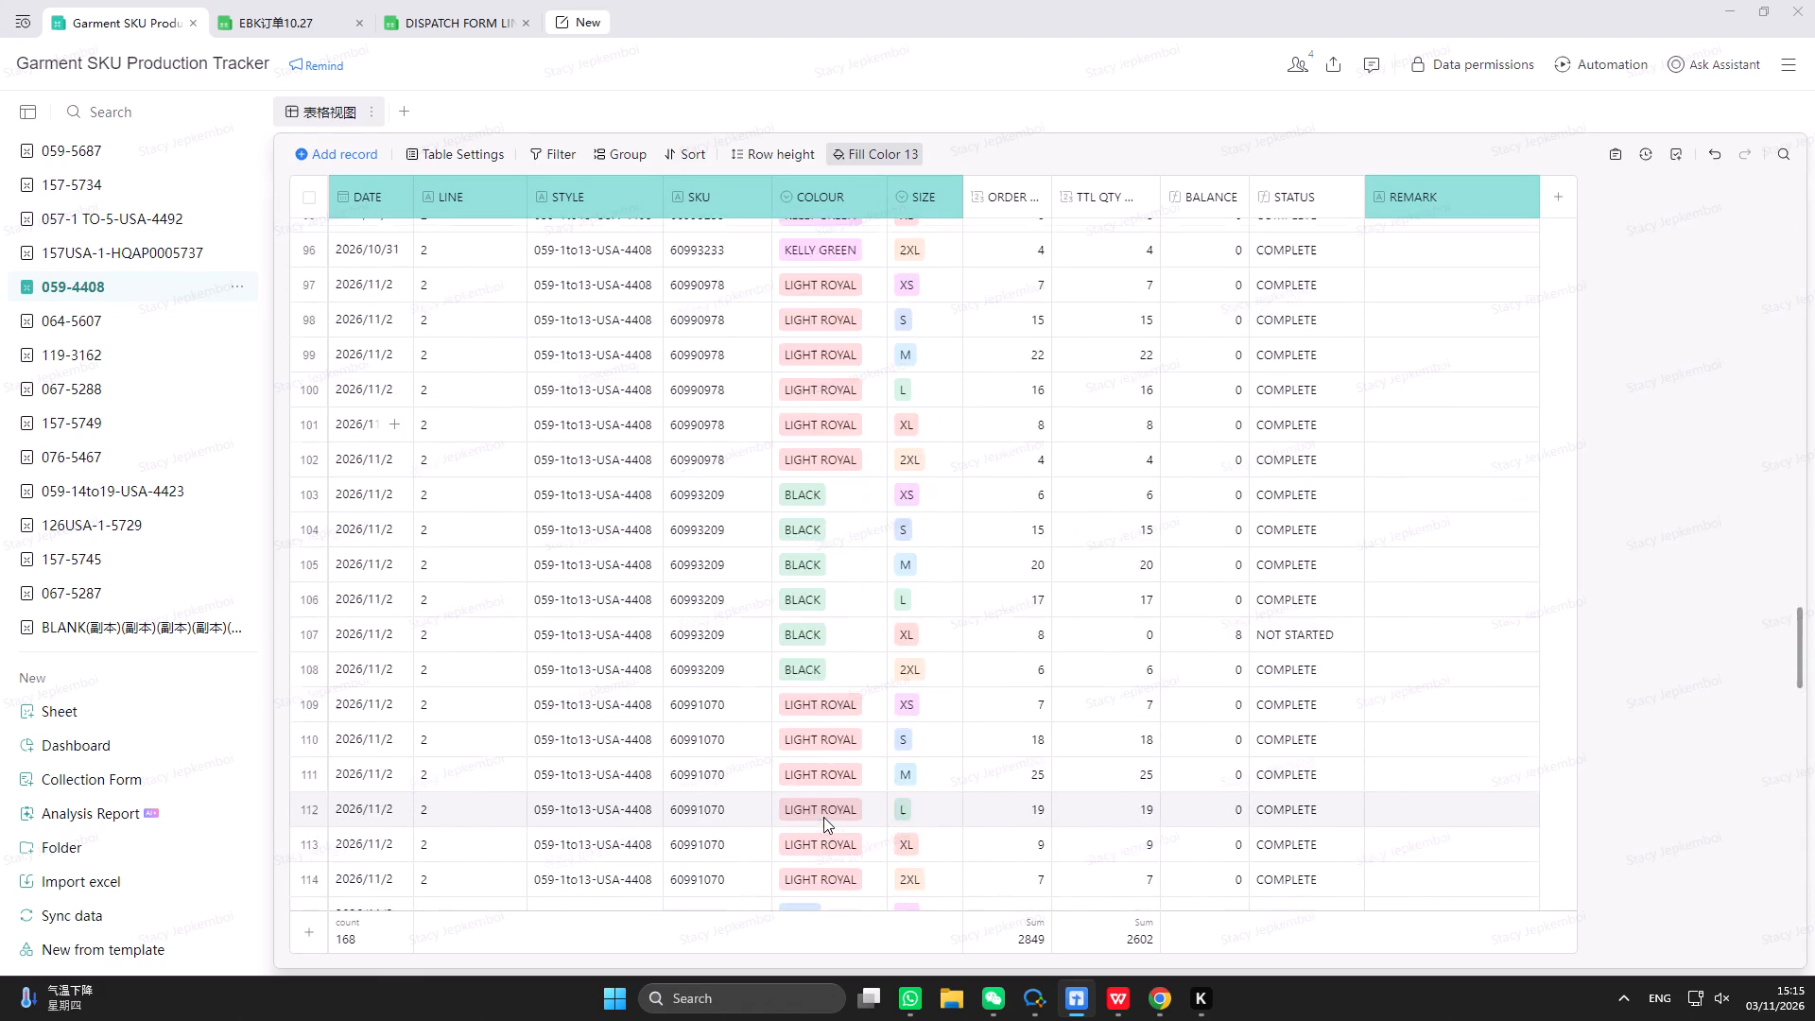
scroll(823, 817, "down", 15)
scroll(783, 867, "down", 18)
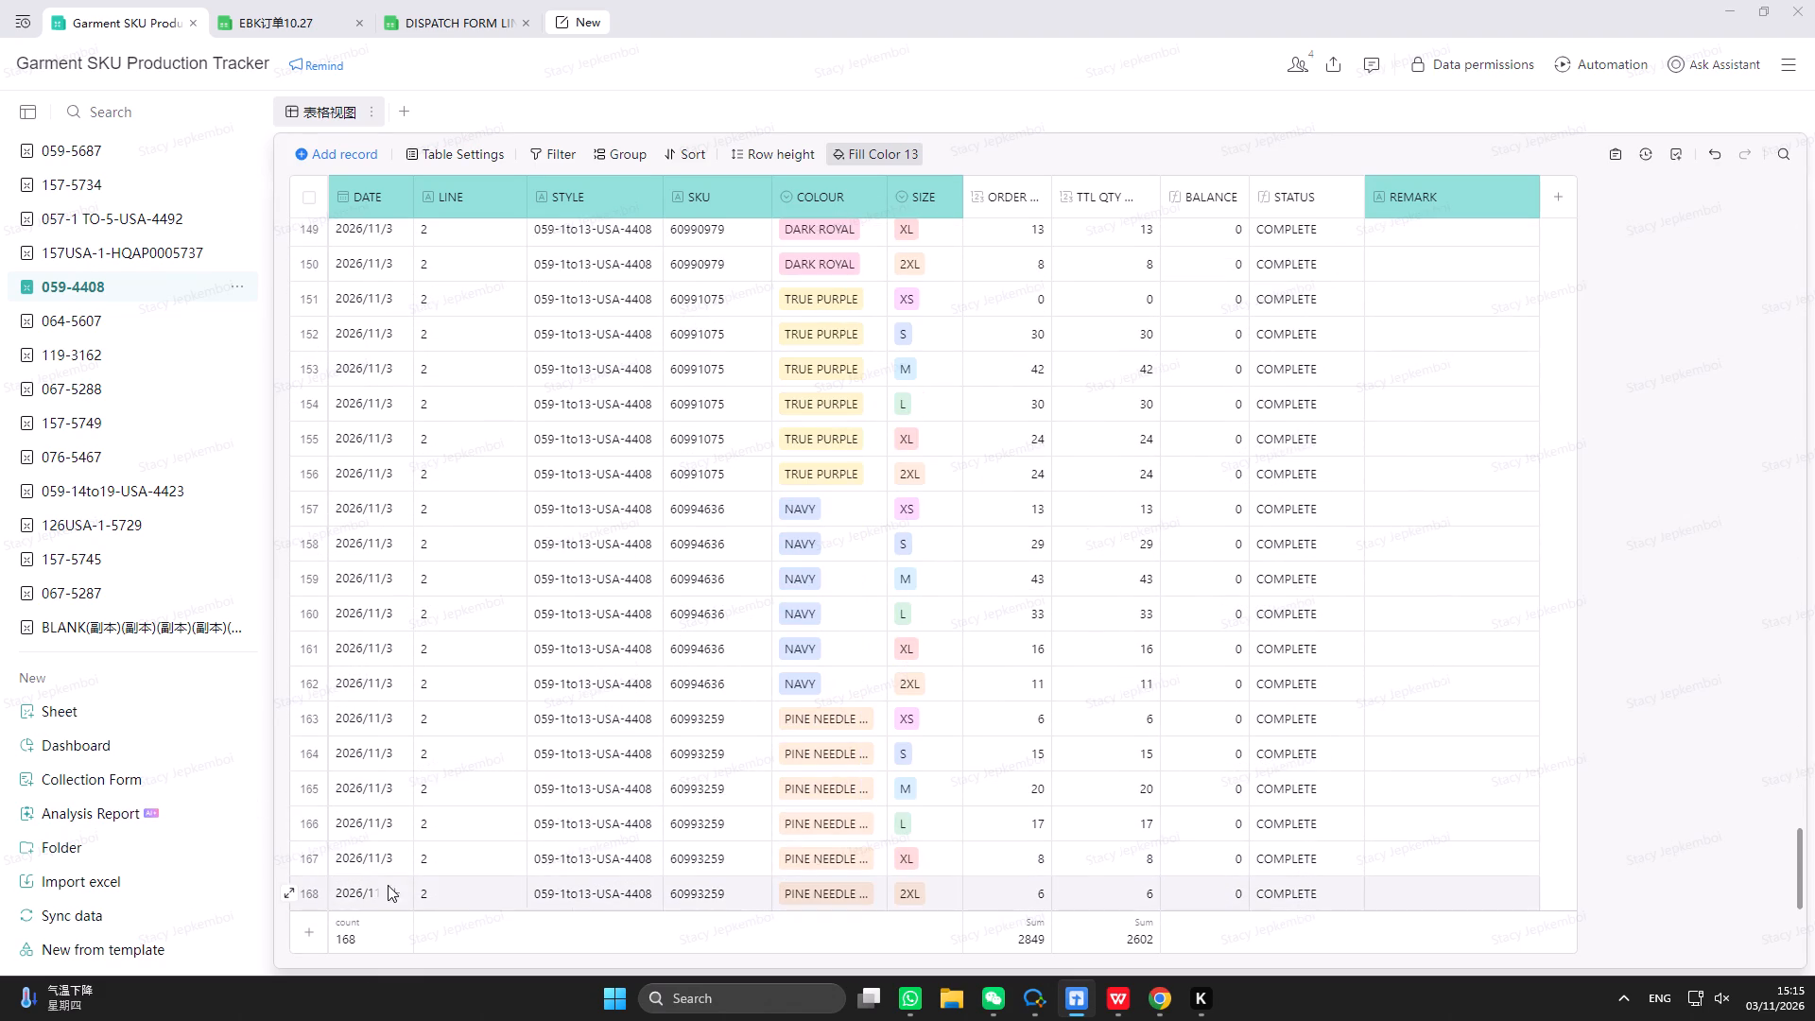
Insert a record below row 168 and paste copies of the six SKU 60993259 records, sizes XS to 2XL, starting there.
left_click(365, 891)
right_click(363, 892)
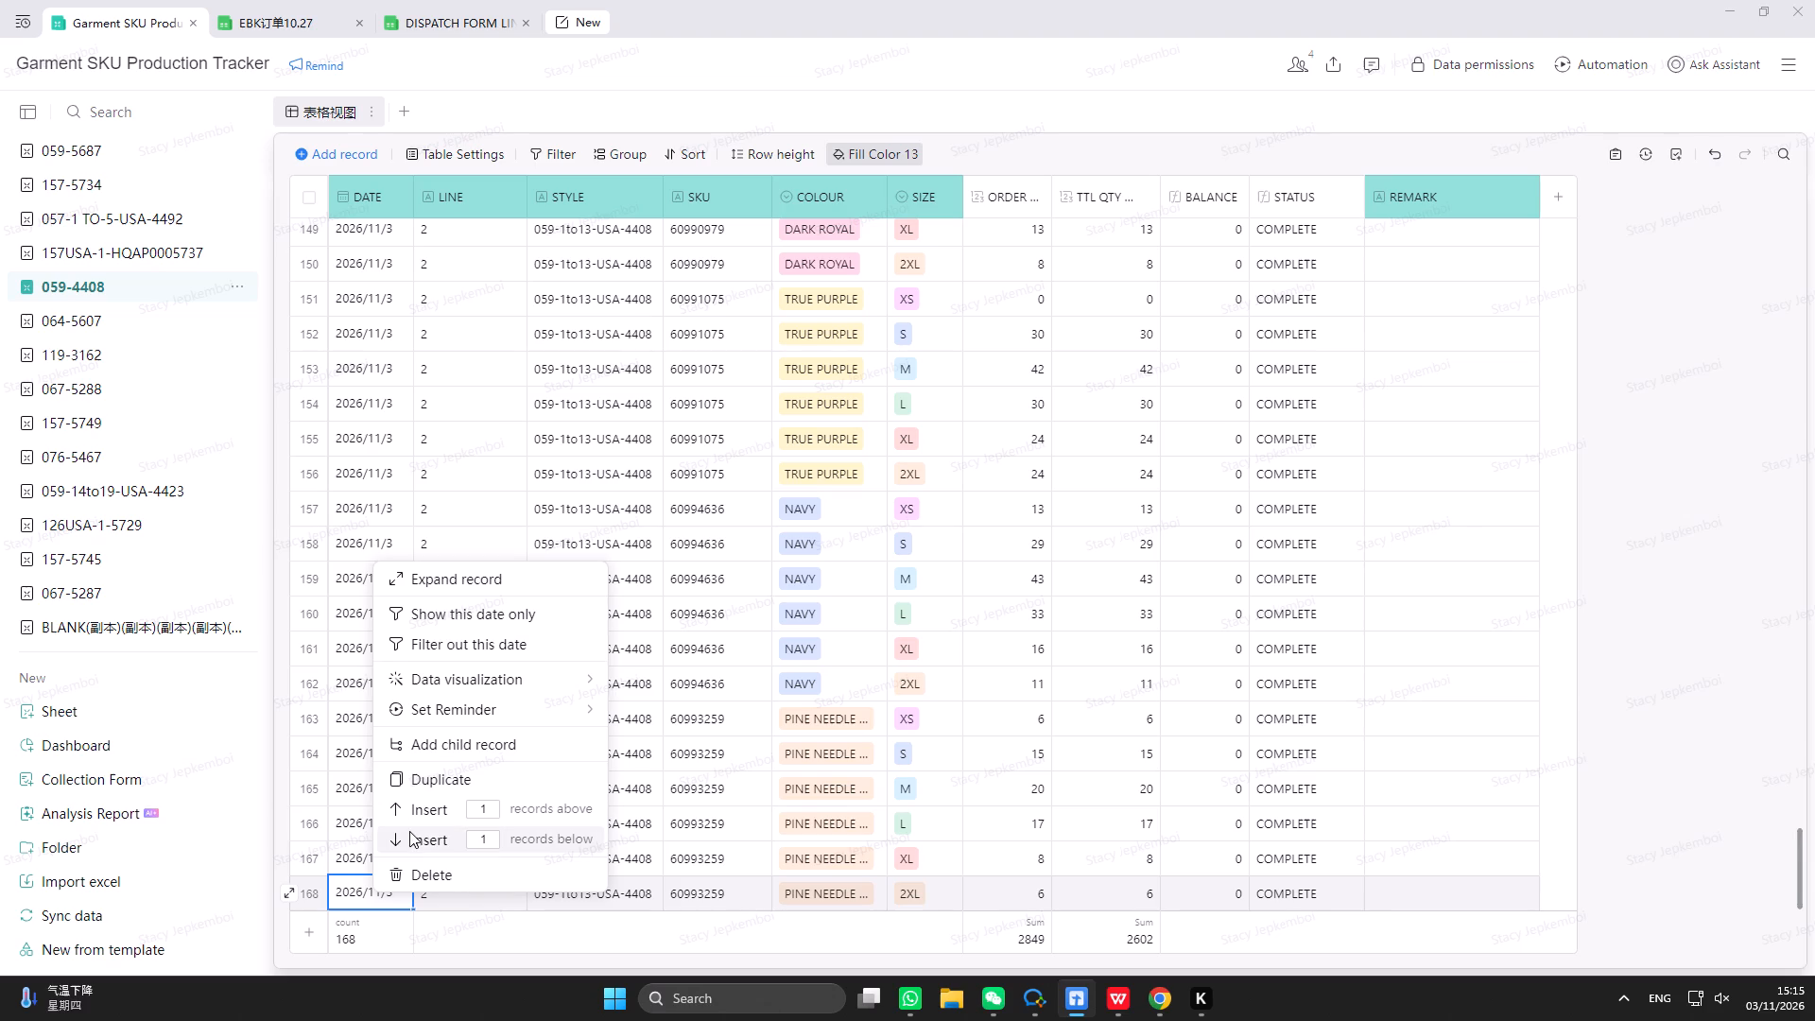
left_click(424, 834)
scroll(388, 876, "down", 3)
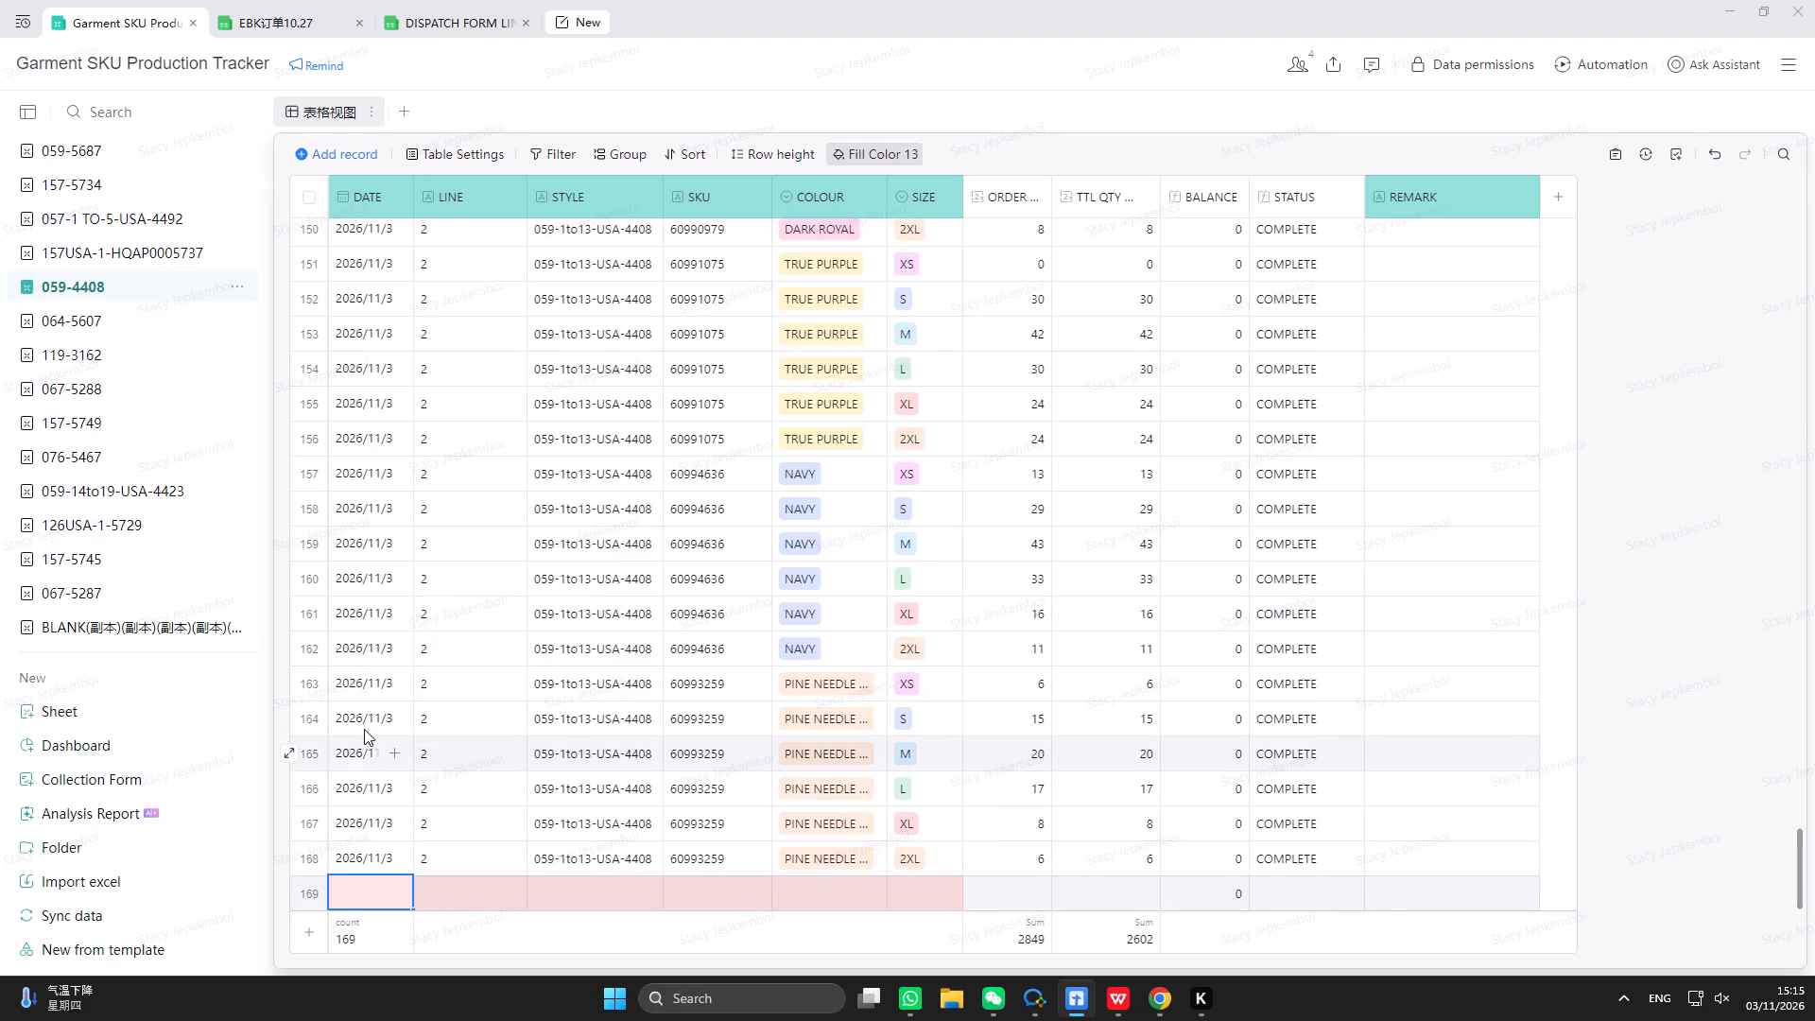
left_click_drag(365, 719, 592, 864)
left_click_drag(372, 684, 1443, 864)
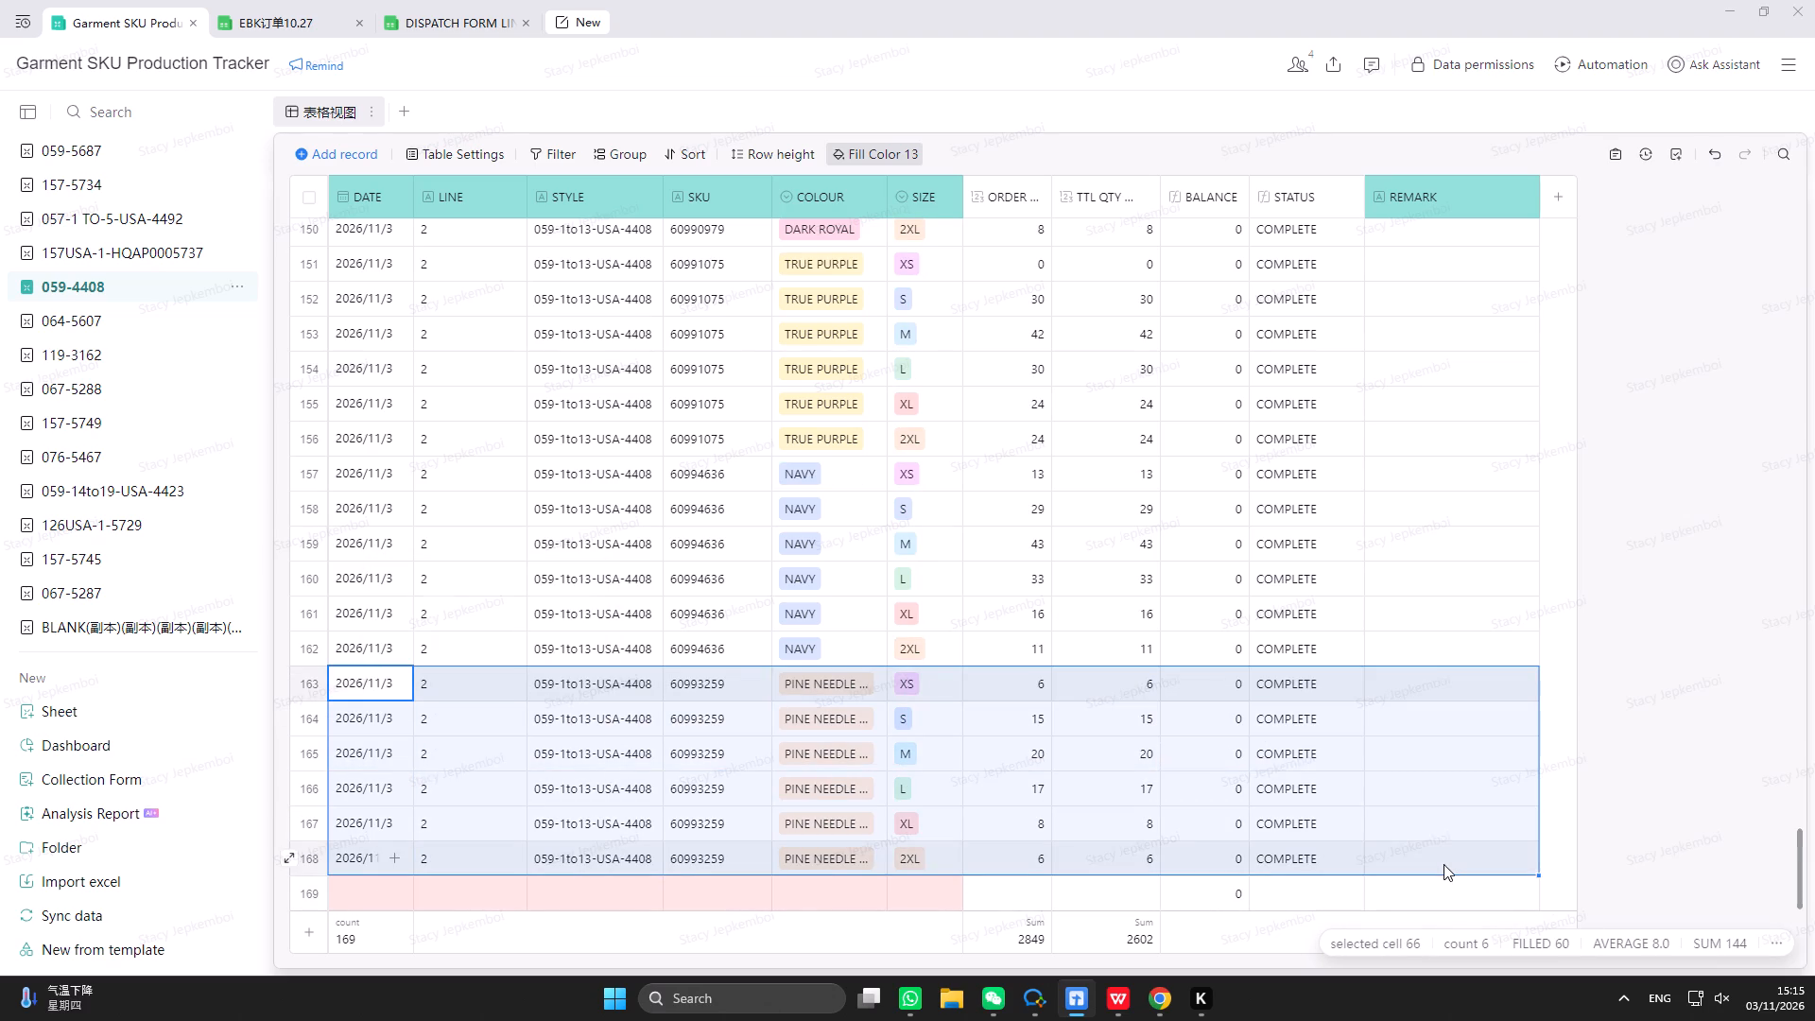
key("ctrl+c")
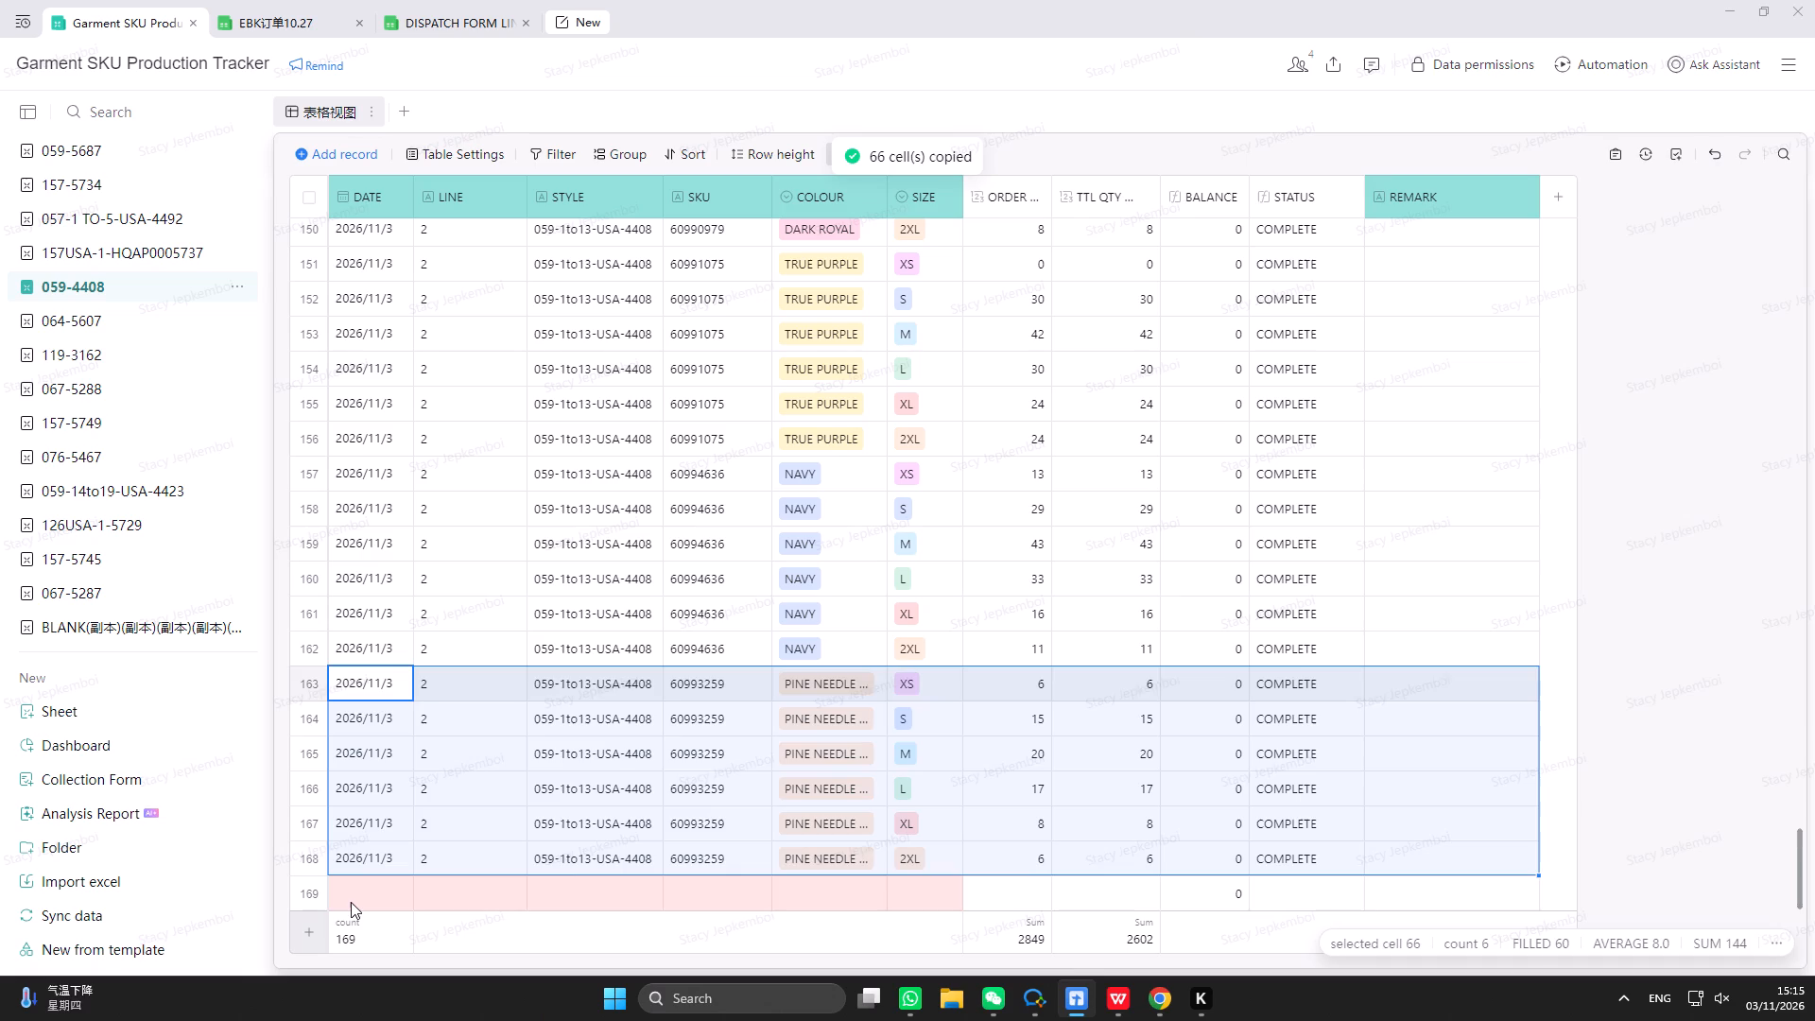
left_click(352, 902)
key("ctrl+v")
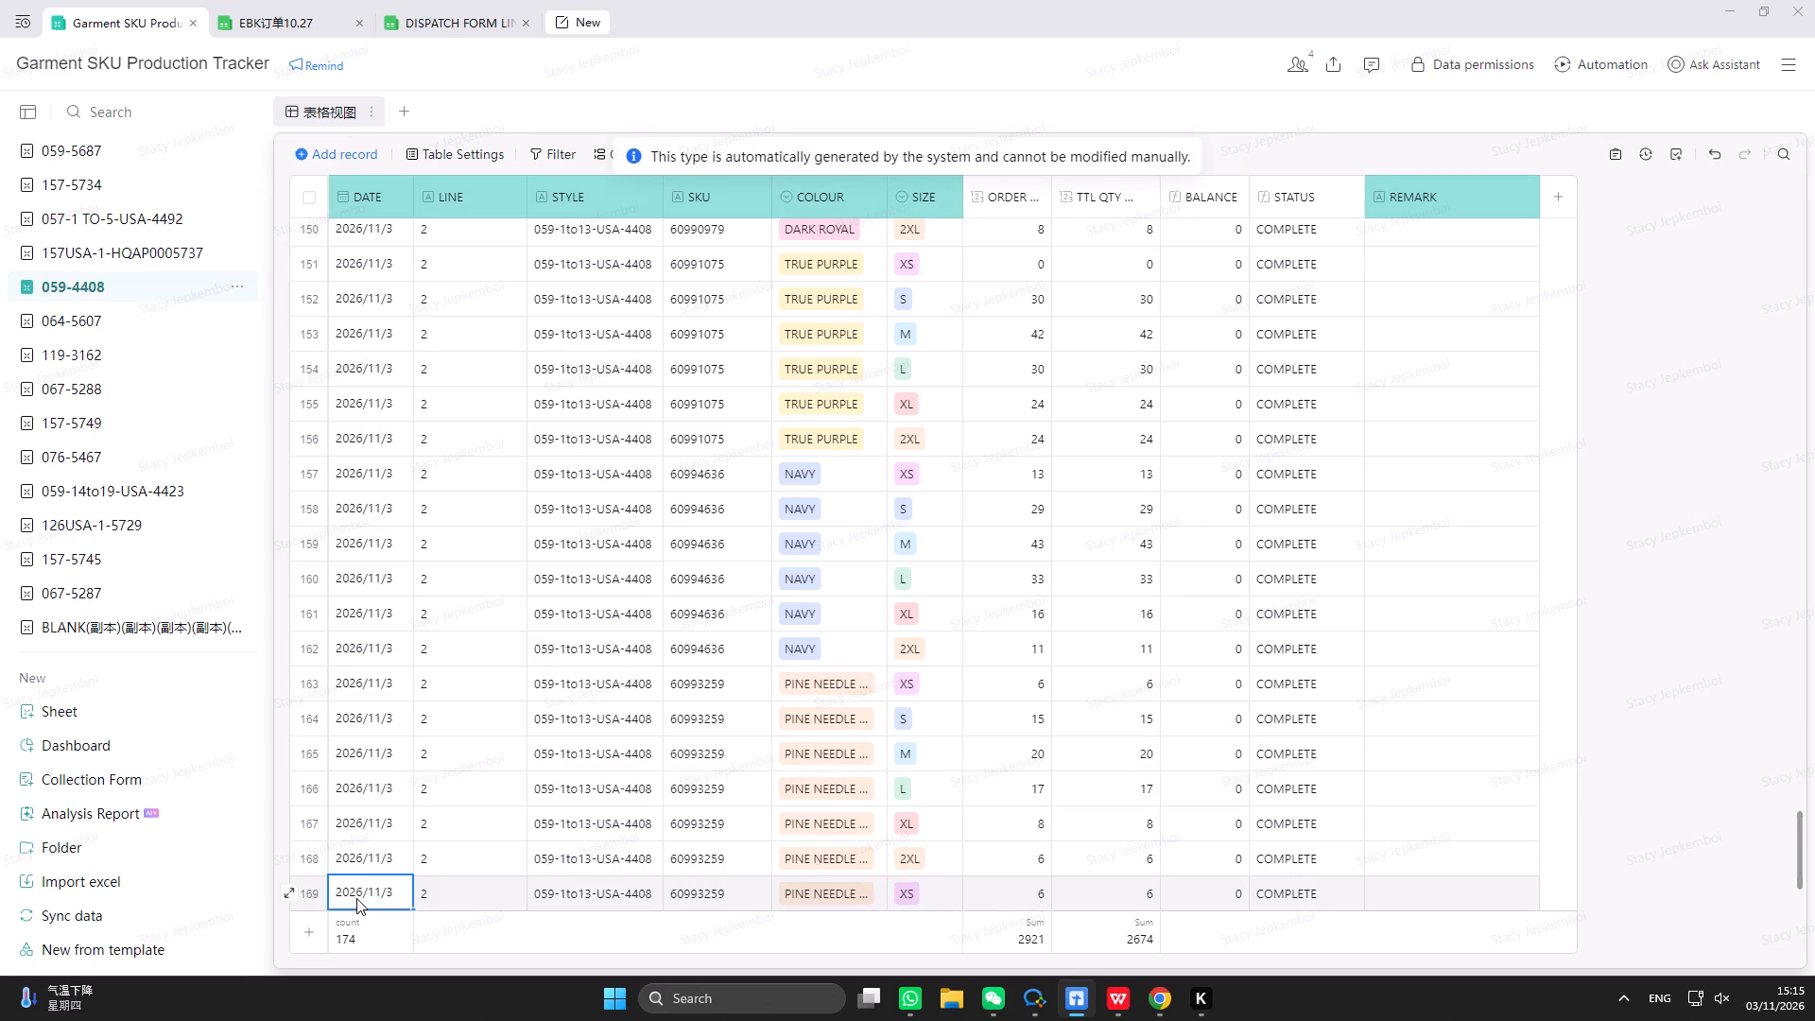
scroll(432, 877, "down", 3)
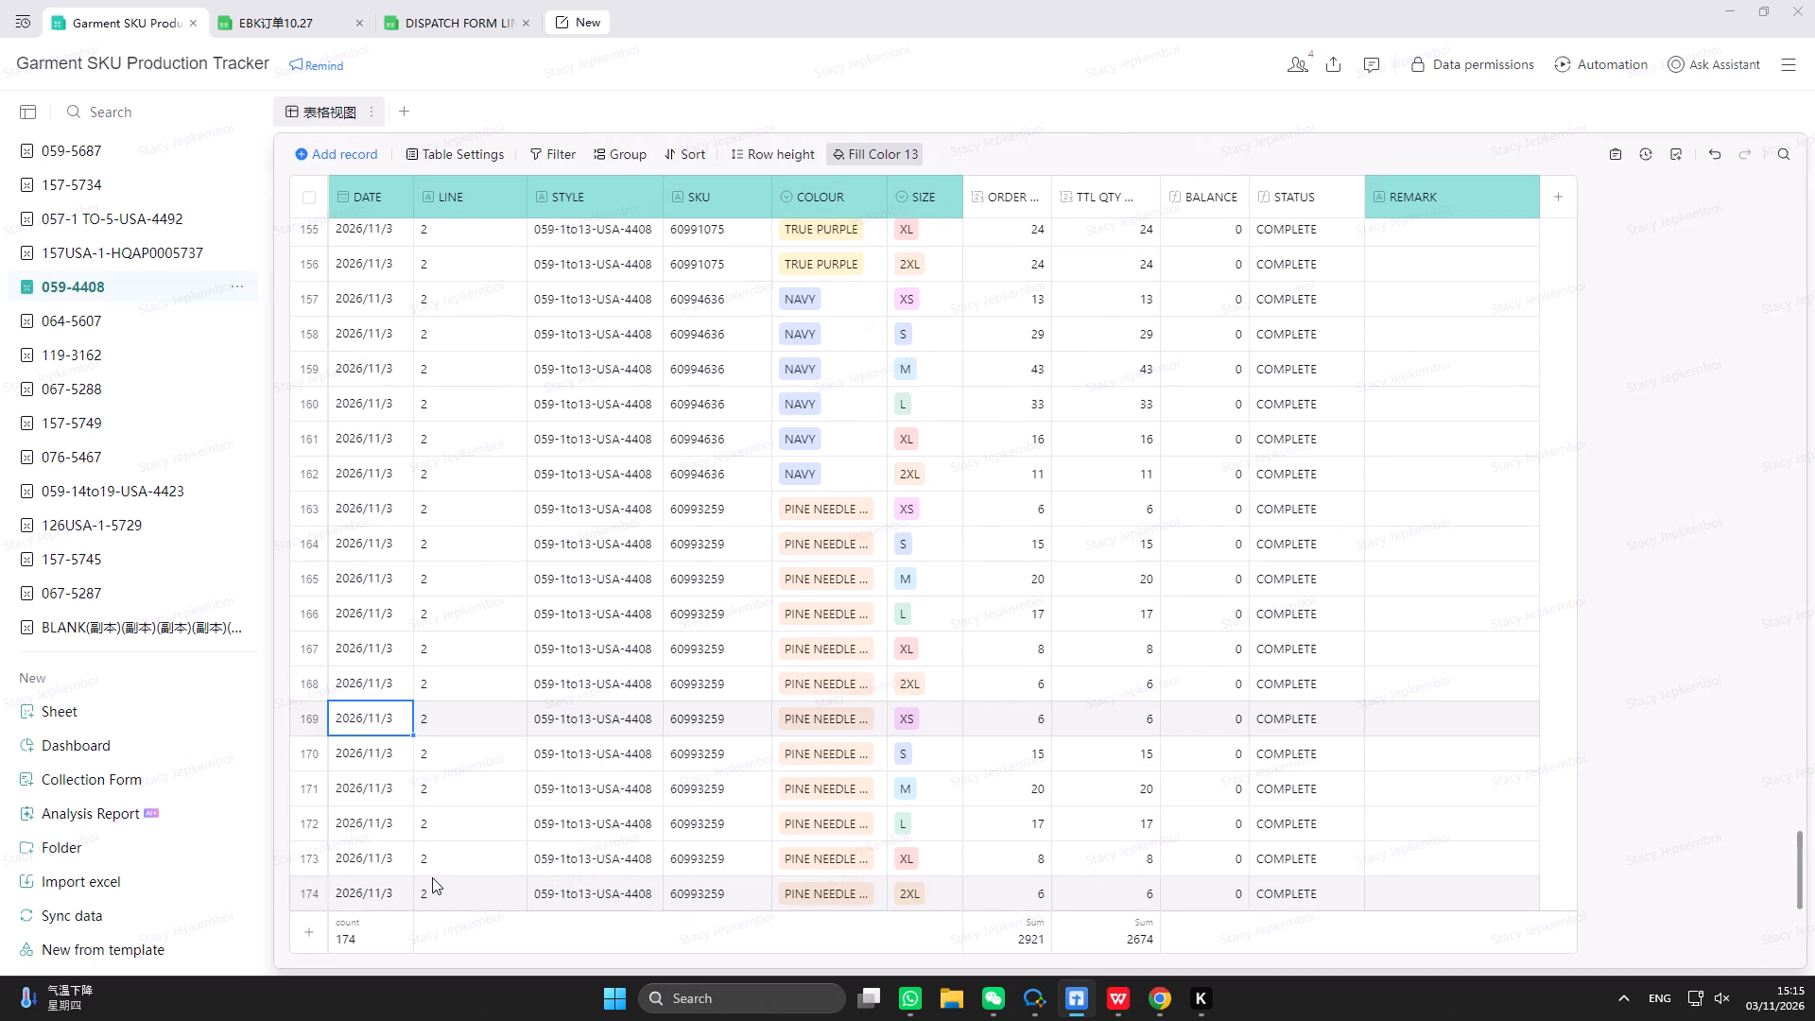
Set COLOUR to NAVY for the six newly pasted records in rows 169 to 174, sizes XS to 2XL.
scroll(456, 796, "down", 2)
left_click(710, 718)
double_click(849, 726)
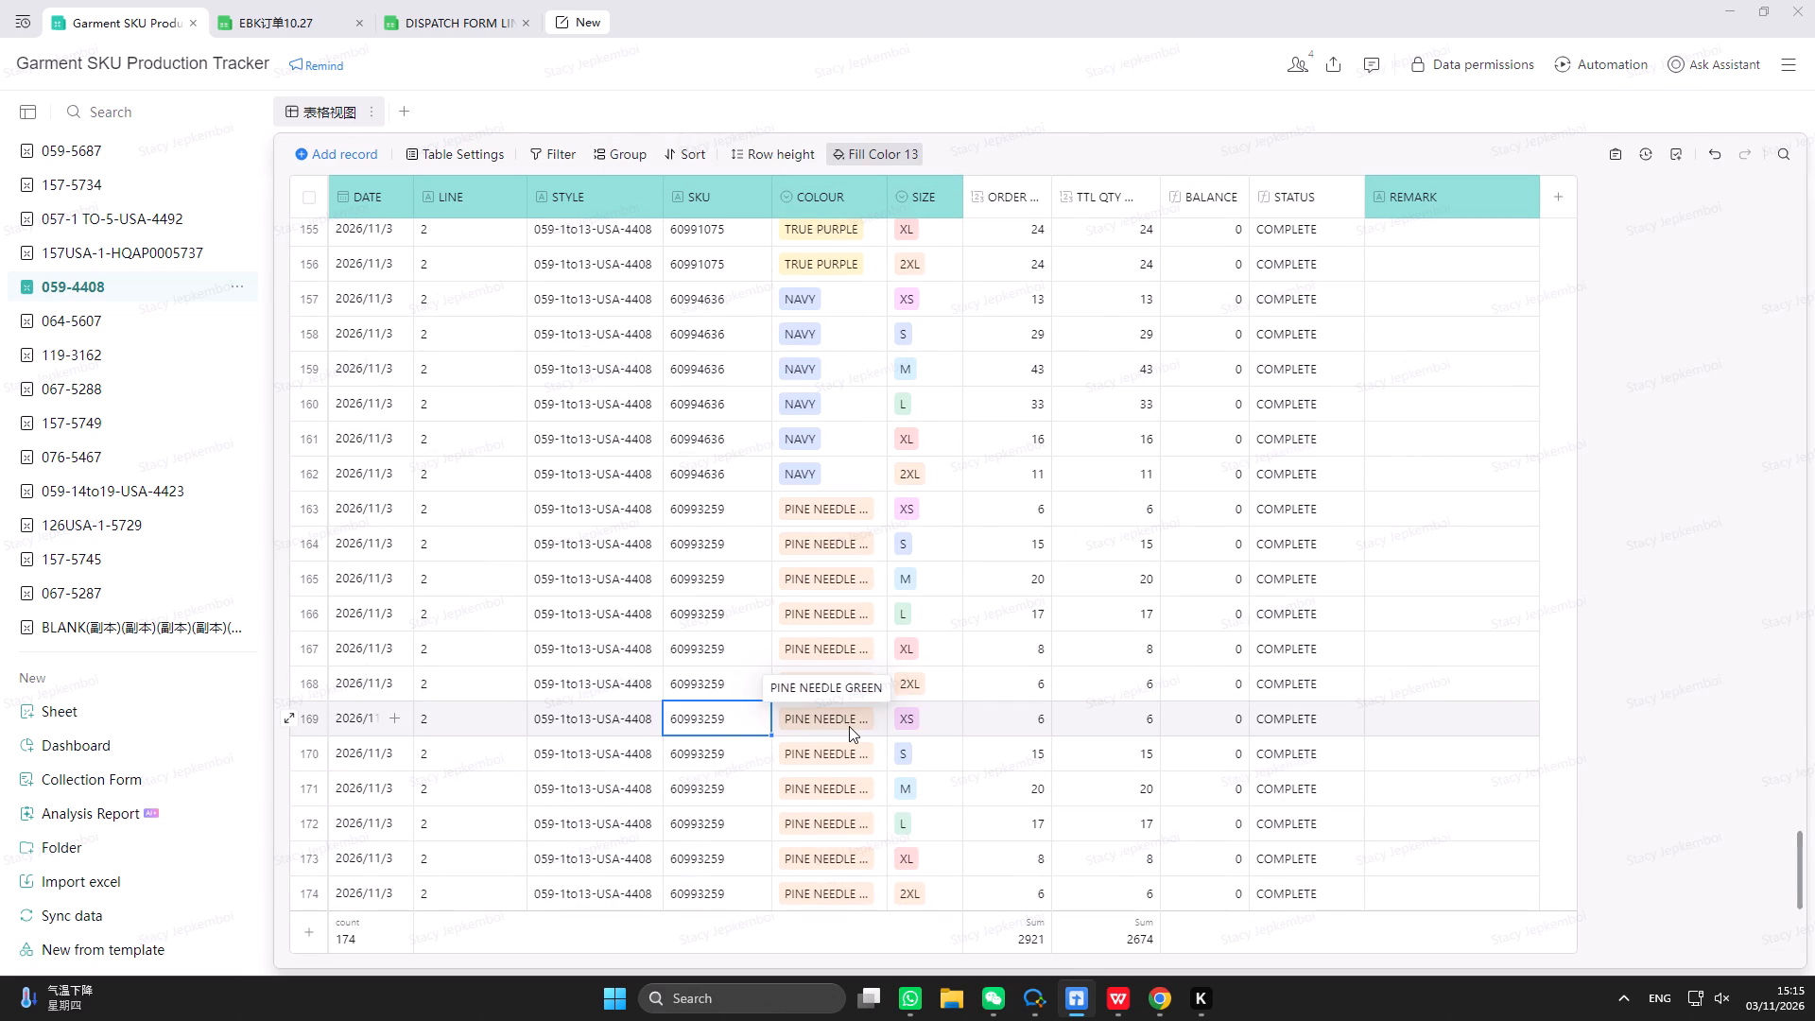
left_click(865, 634)
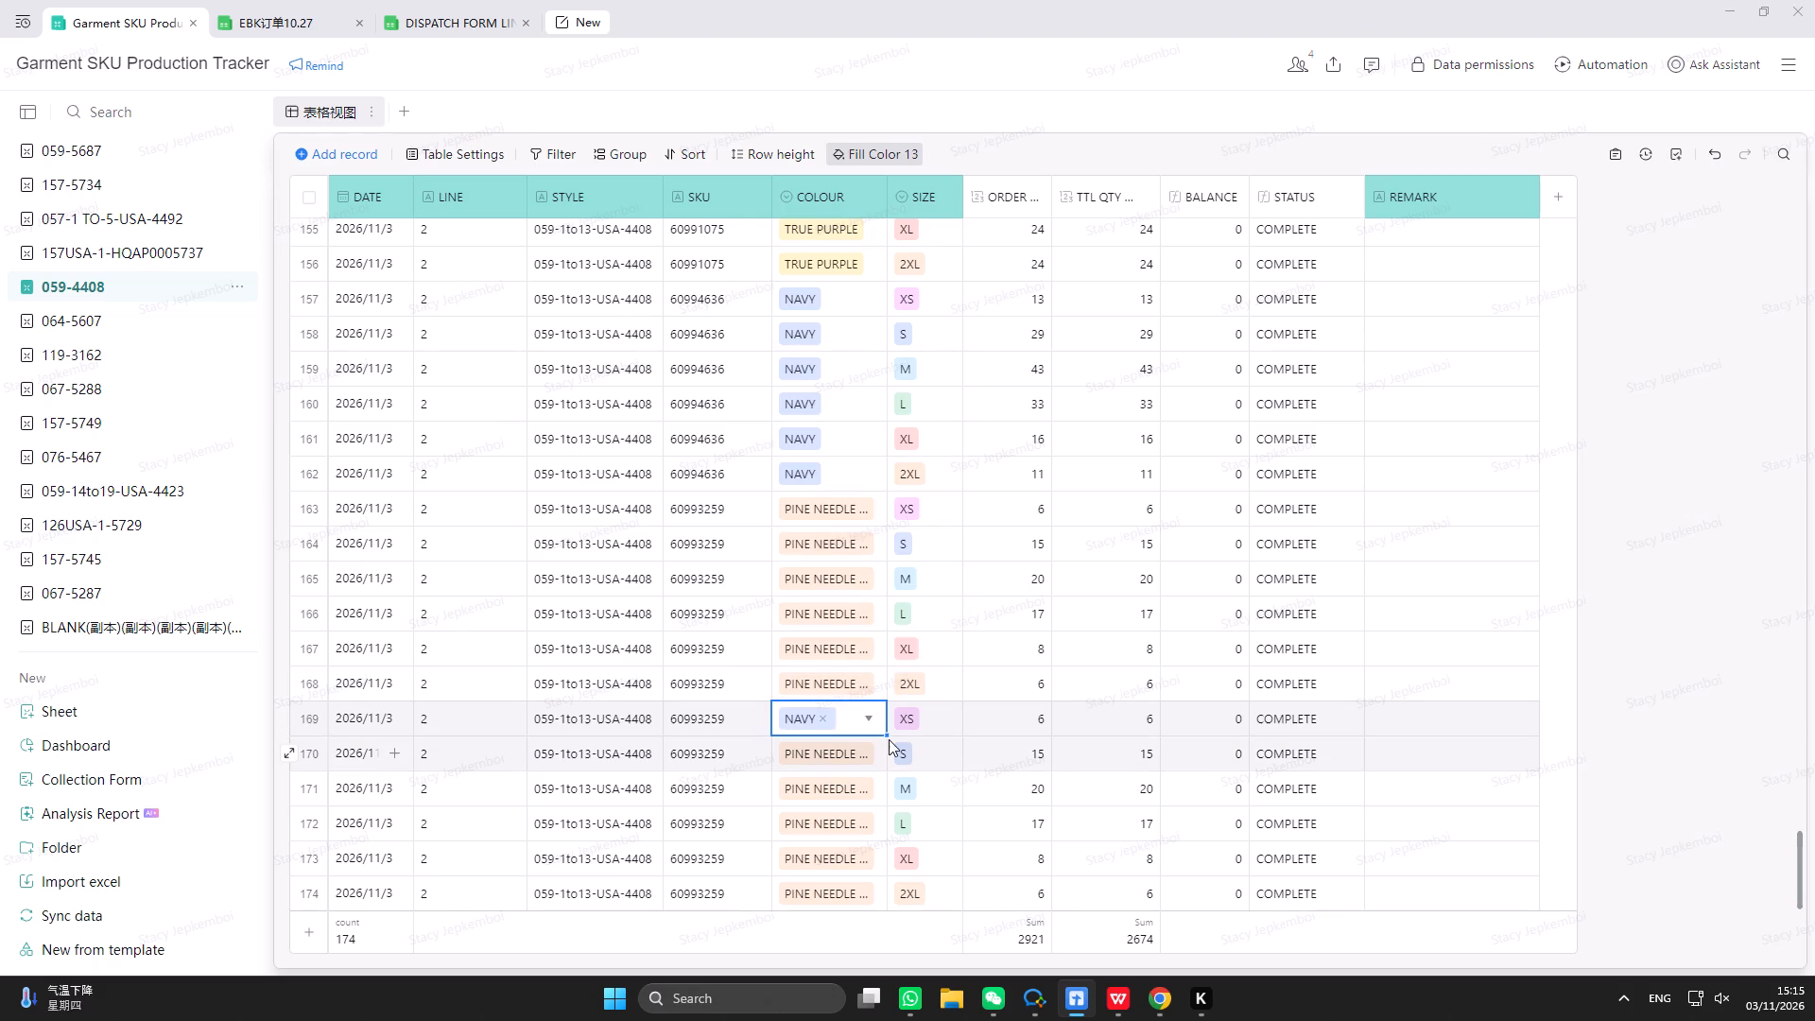
left_click_drag(887, 735, 870, 899)
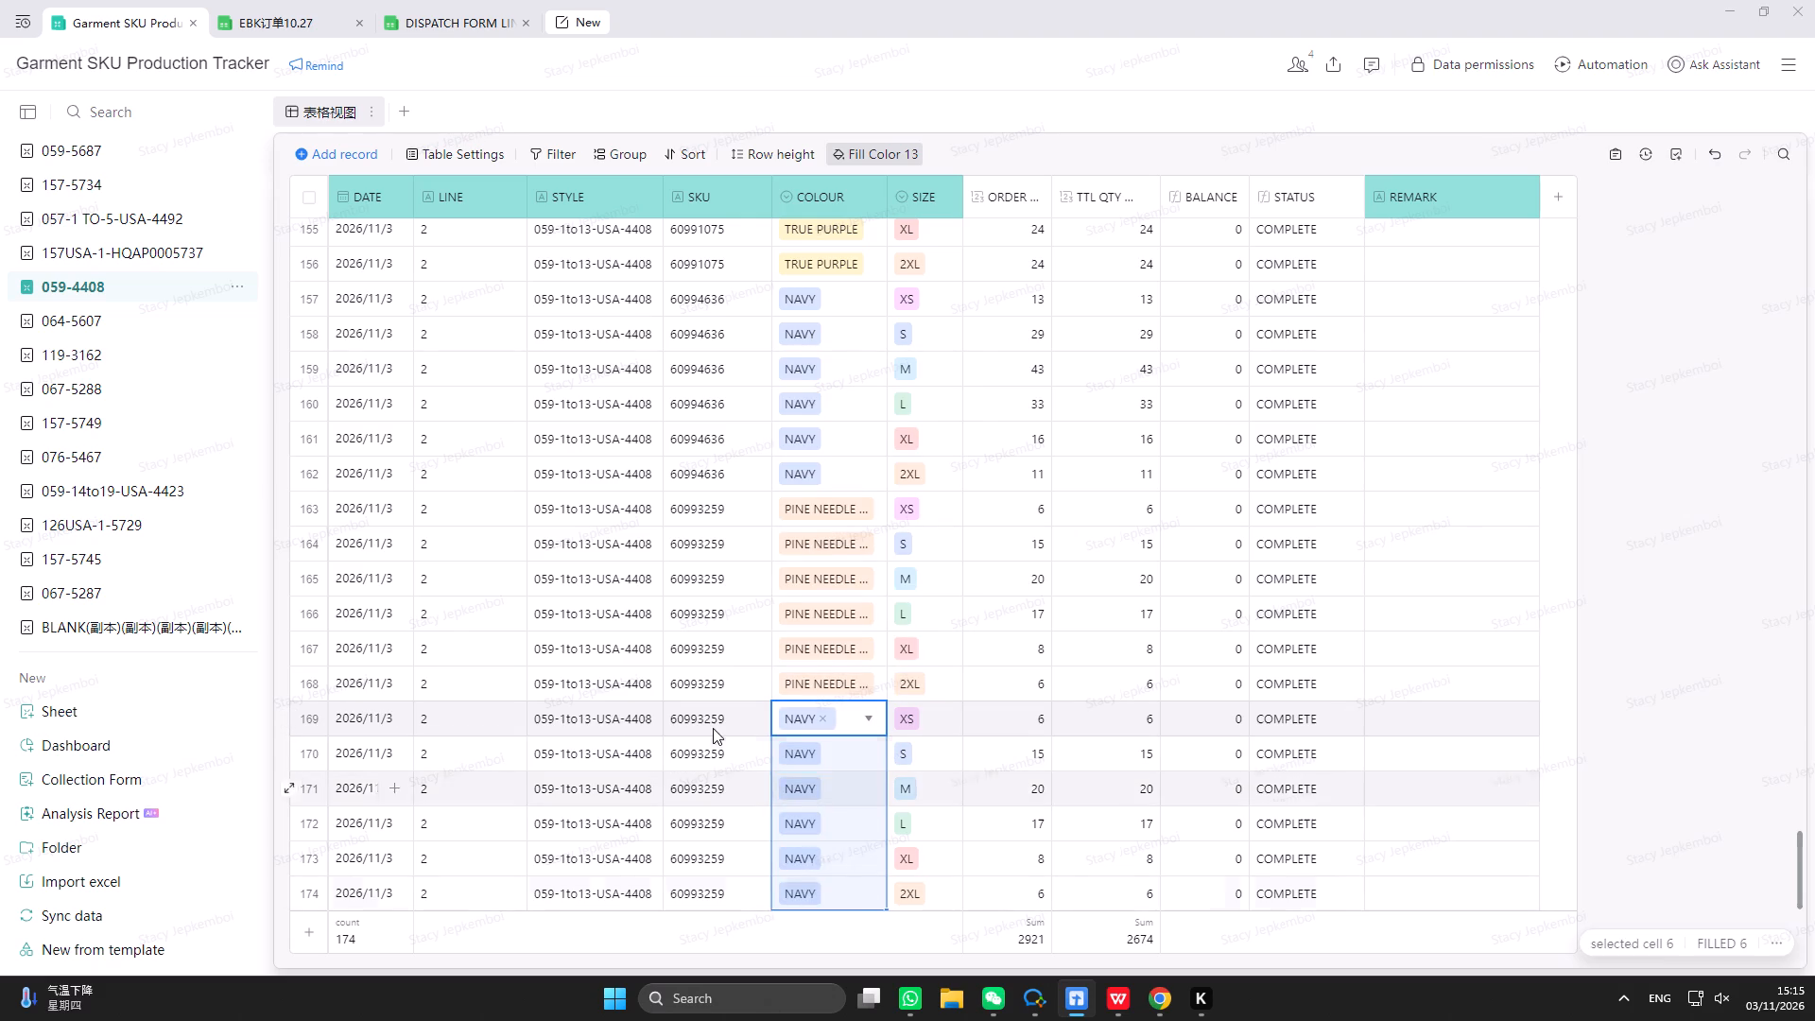
Switch to WPS, bring up the EK20260059 order workbook containing the 4408 SKUs, and place it side by side with the tracker.
left_click(713, 725)
left_click(1106, 1013)
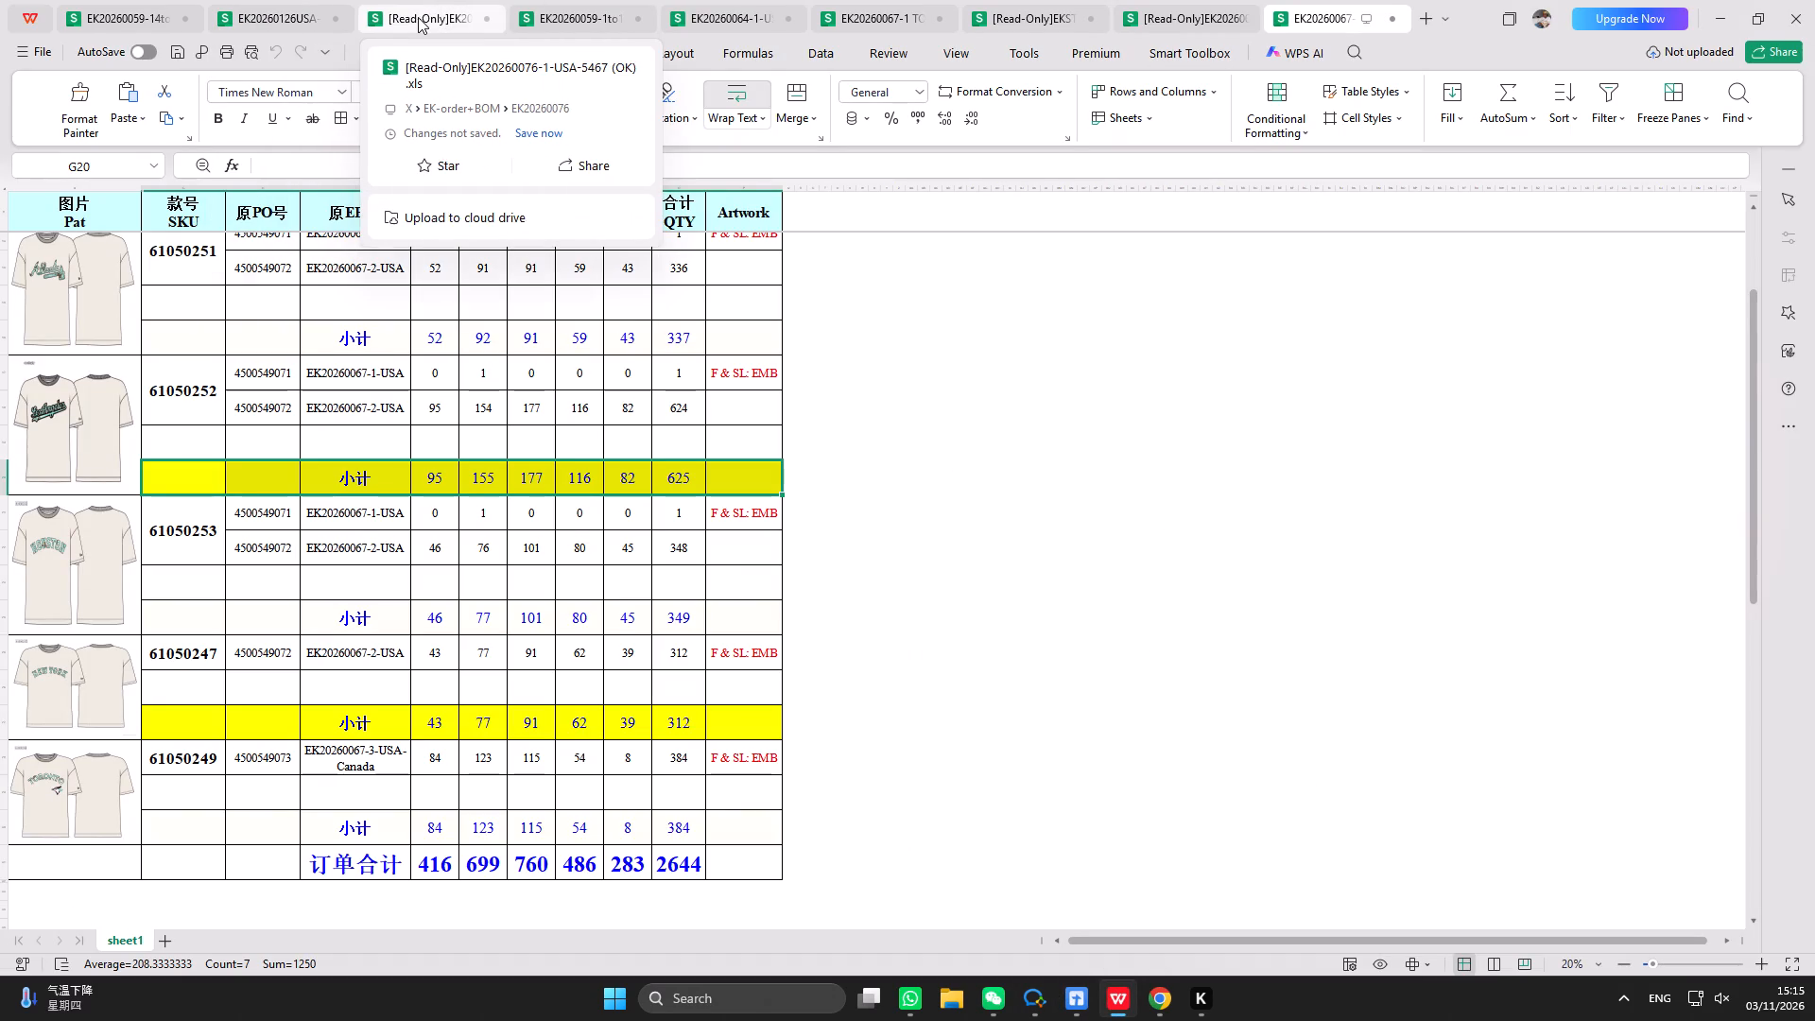
left_click(579, 4)
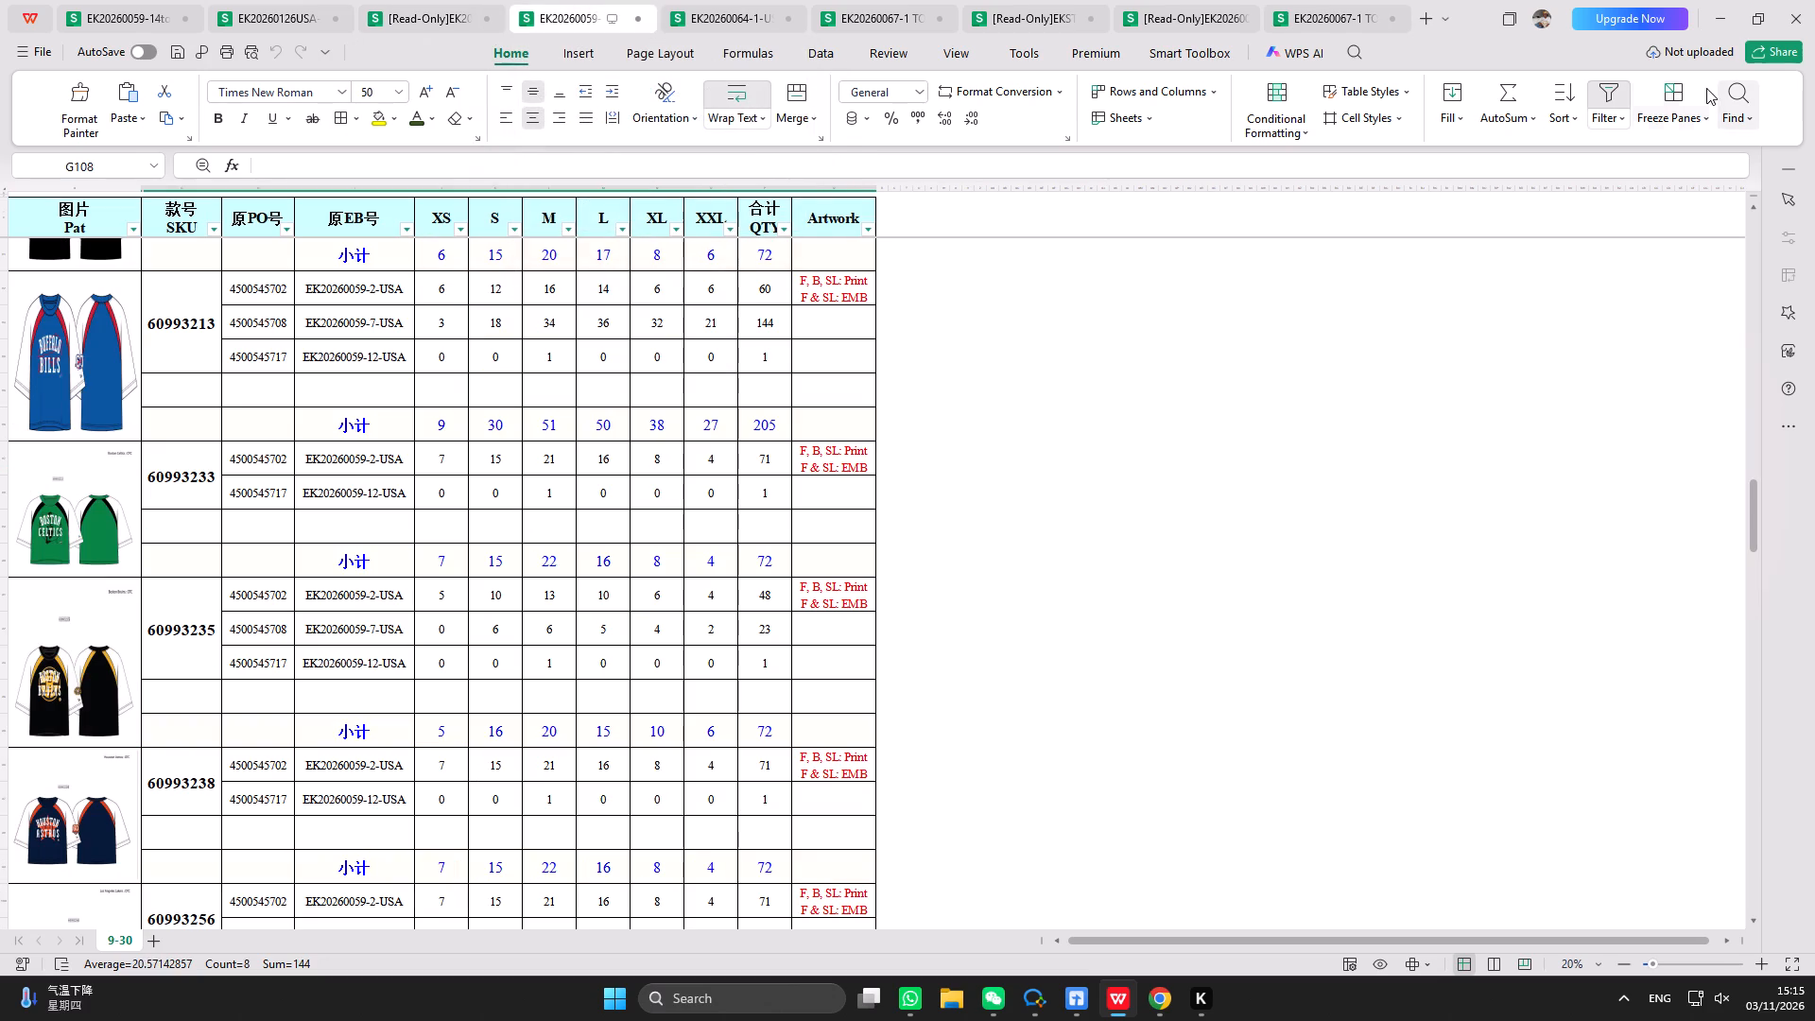
left_click(1586, 143)
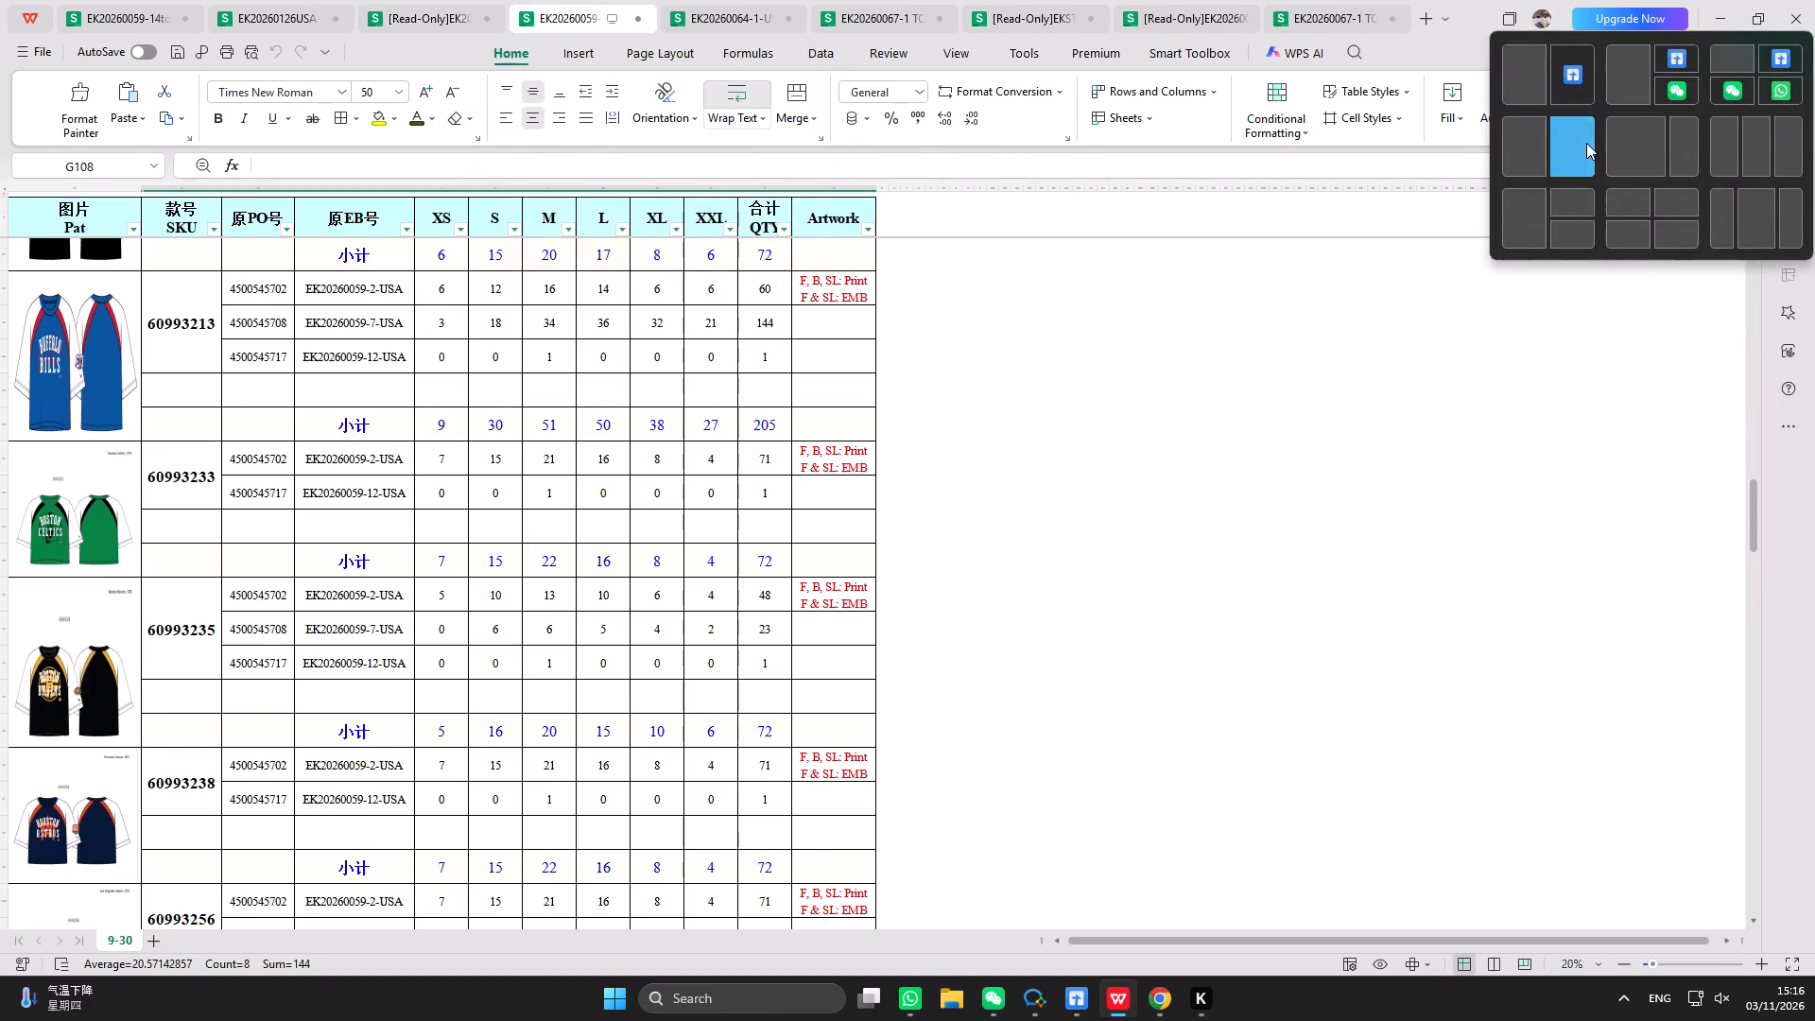
left_click(260, 215)
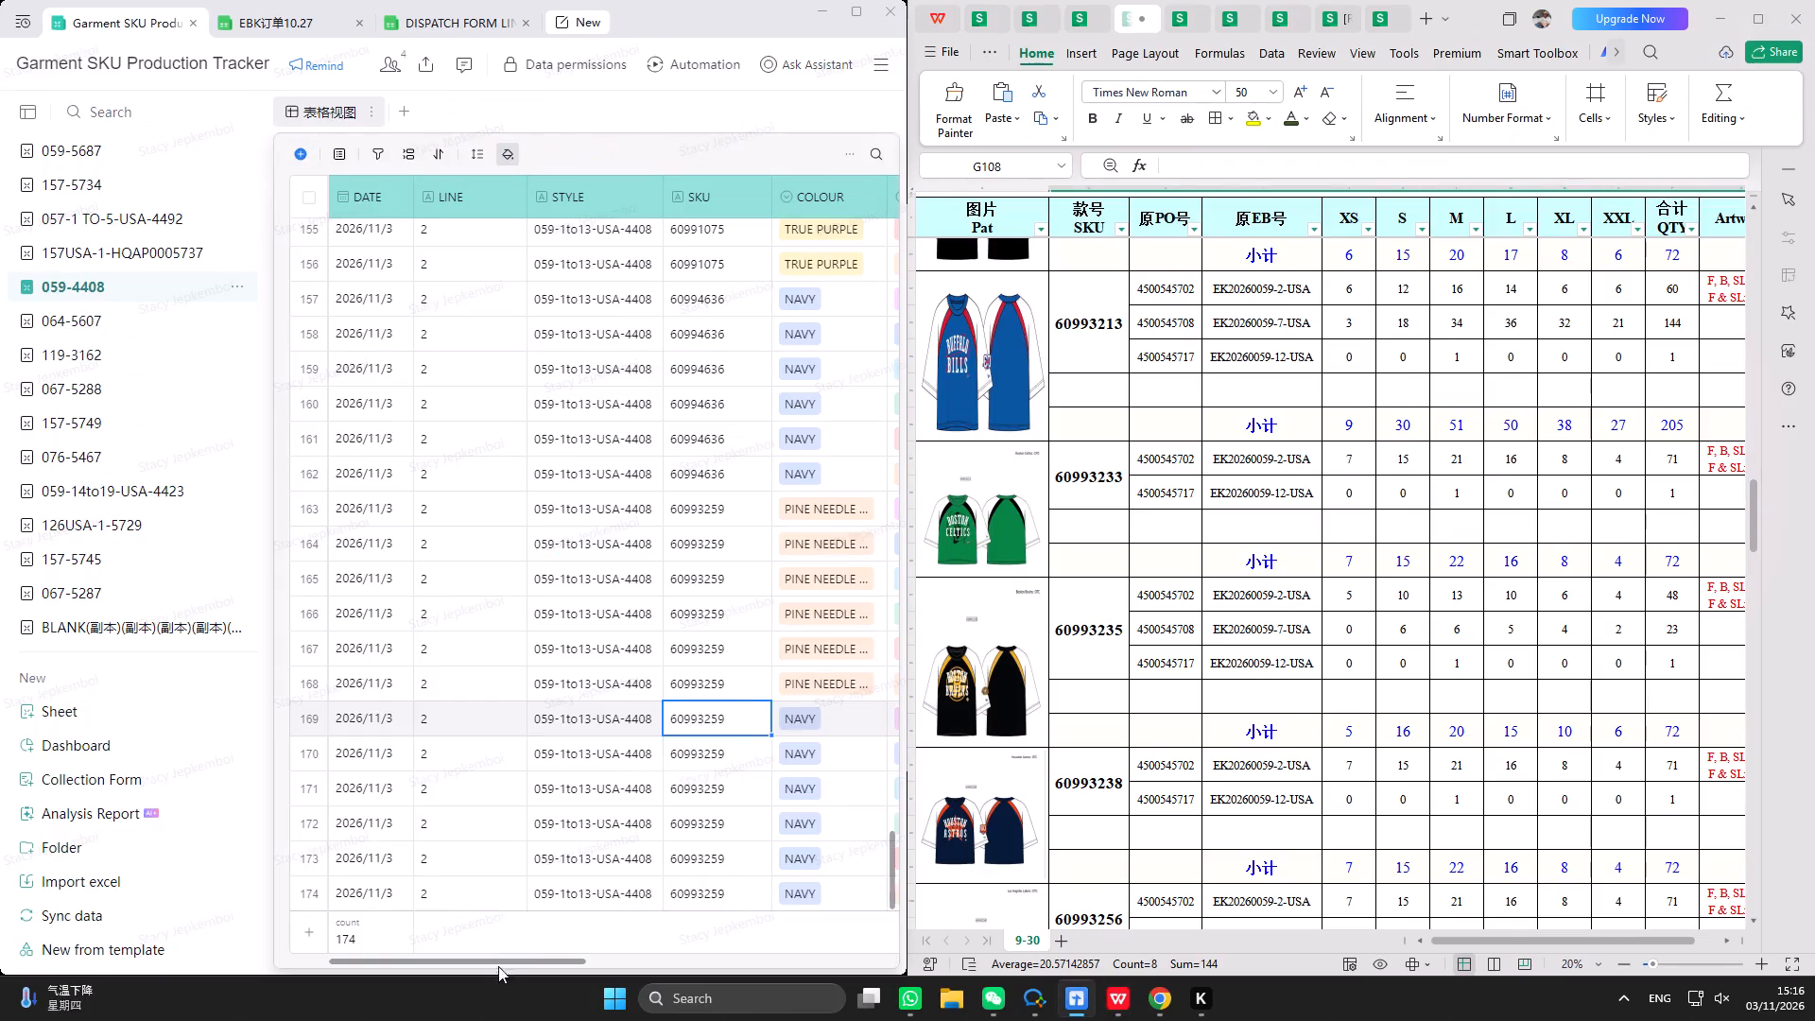
Find navy SKU 60991054 in the order sheet and copy it into the tracker's SKU cells for rows 169 to 174.
left_click_drag(499, 964, 560, 967)
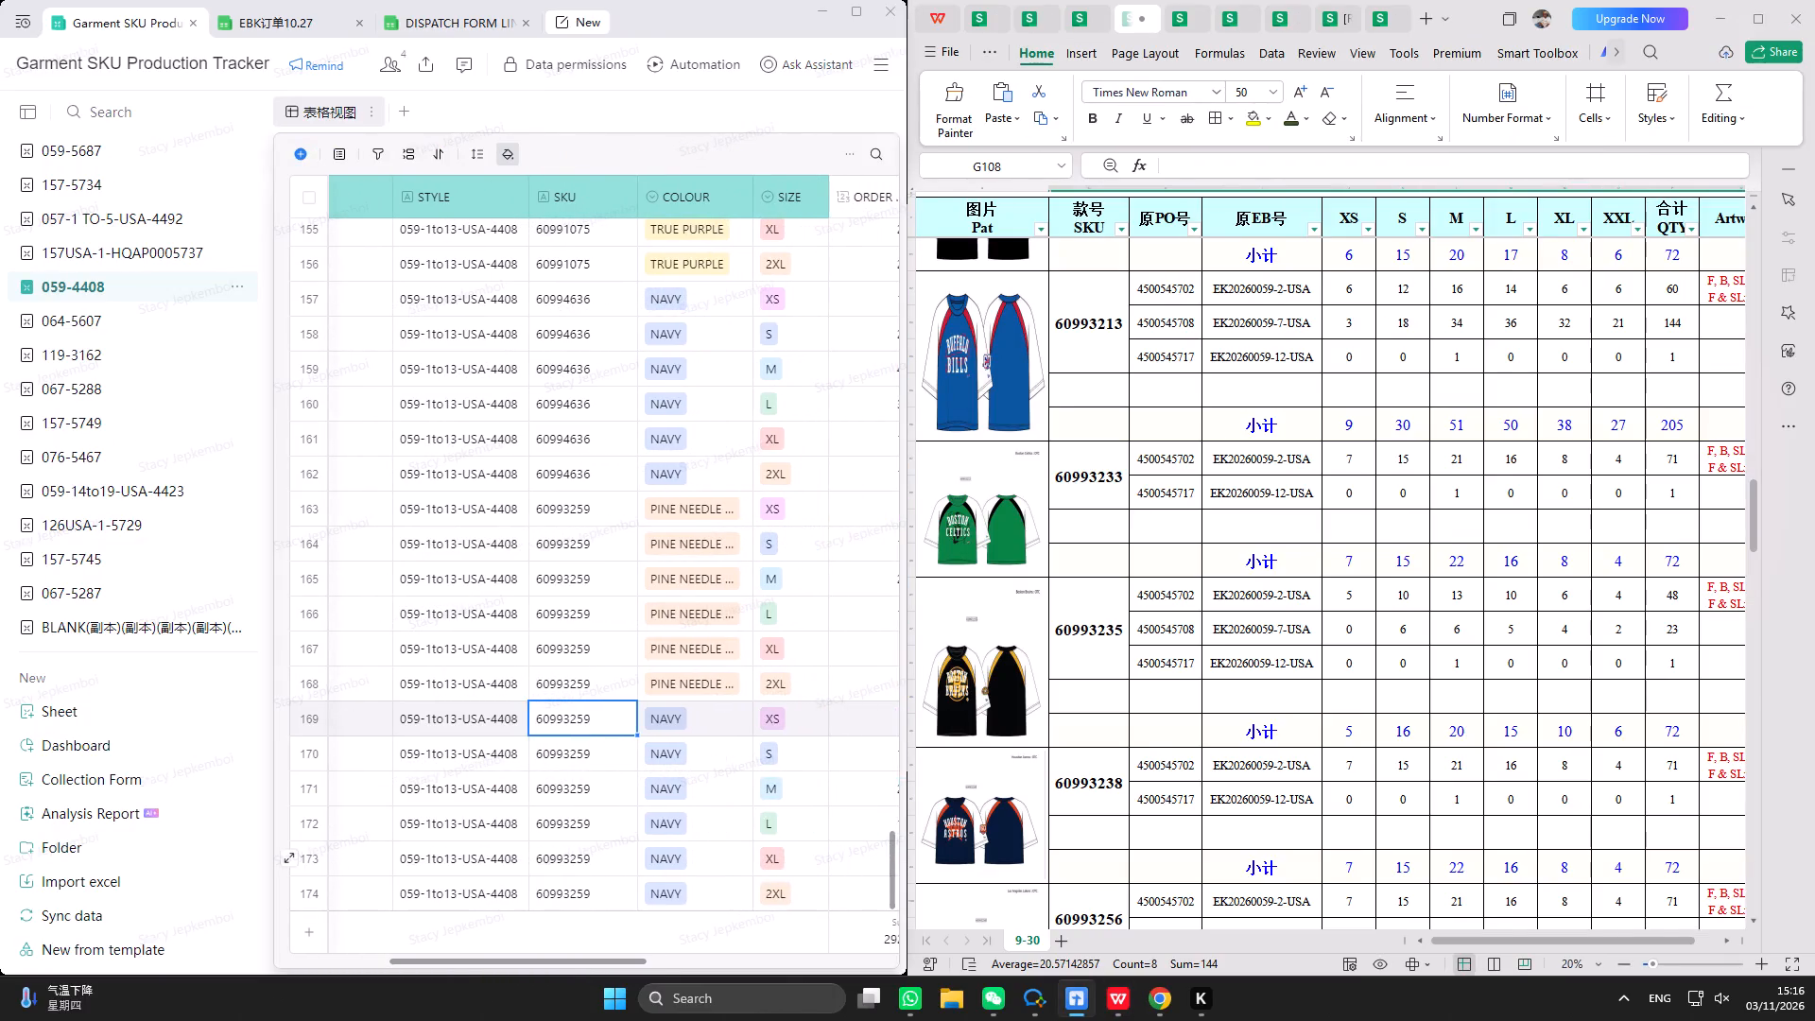
scroll(1199, 693, "down", 16)
scroll(1206, 671, "down", 9)
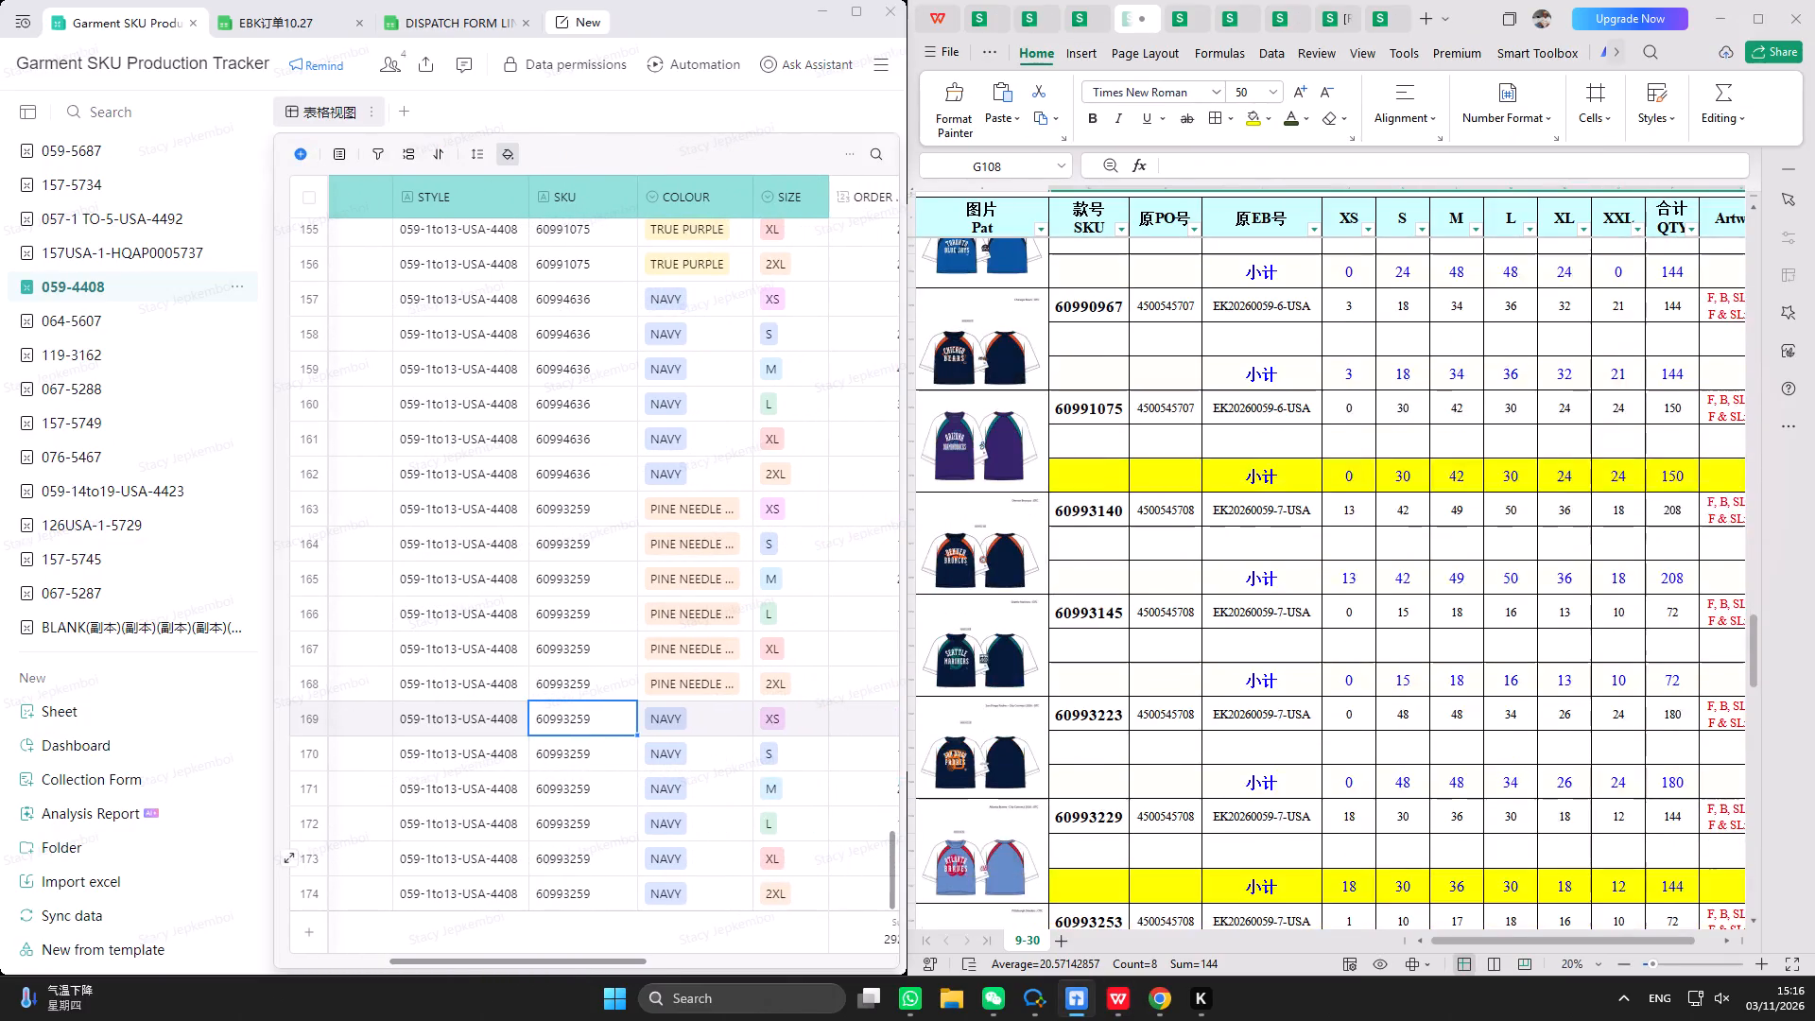
scroll(1206, 671, "down", 9)
scroll(1206, 671, "up", 20)
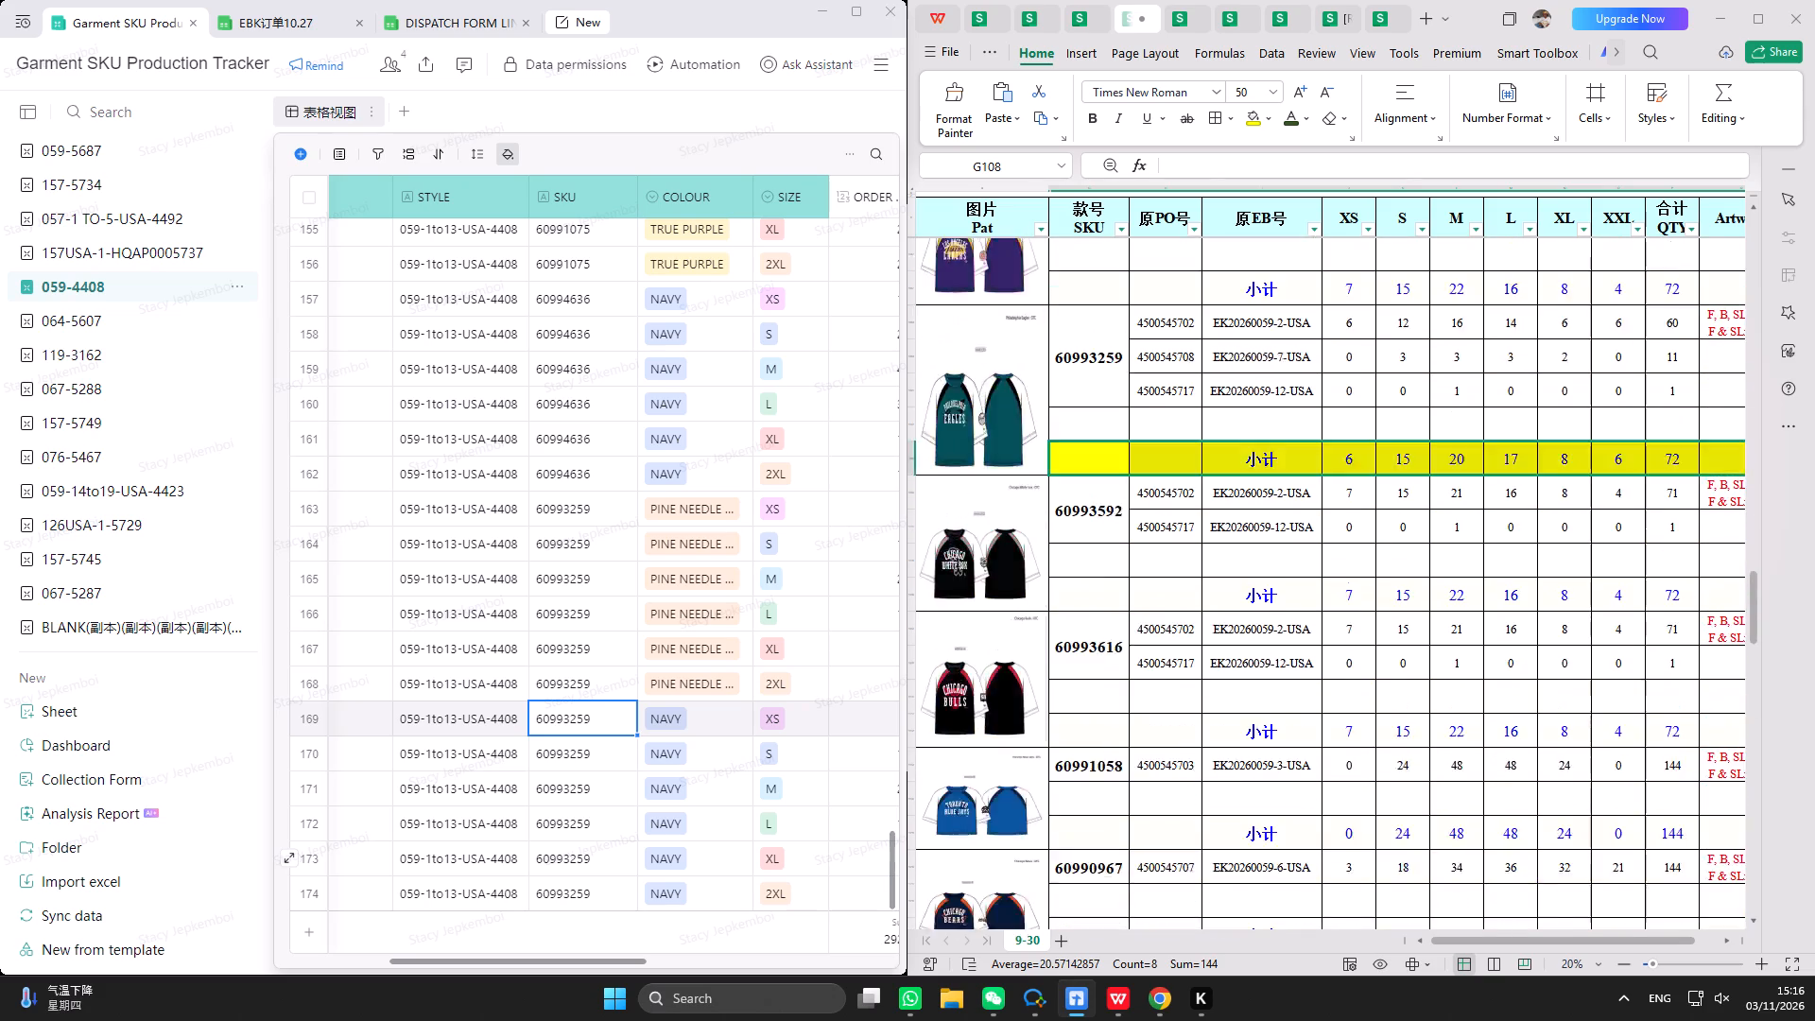
scroll(1205, 671, "up", 13)
scroll(1205, 671, "up", 16)
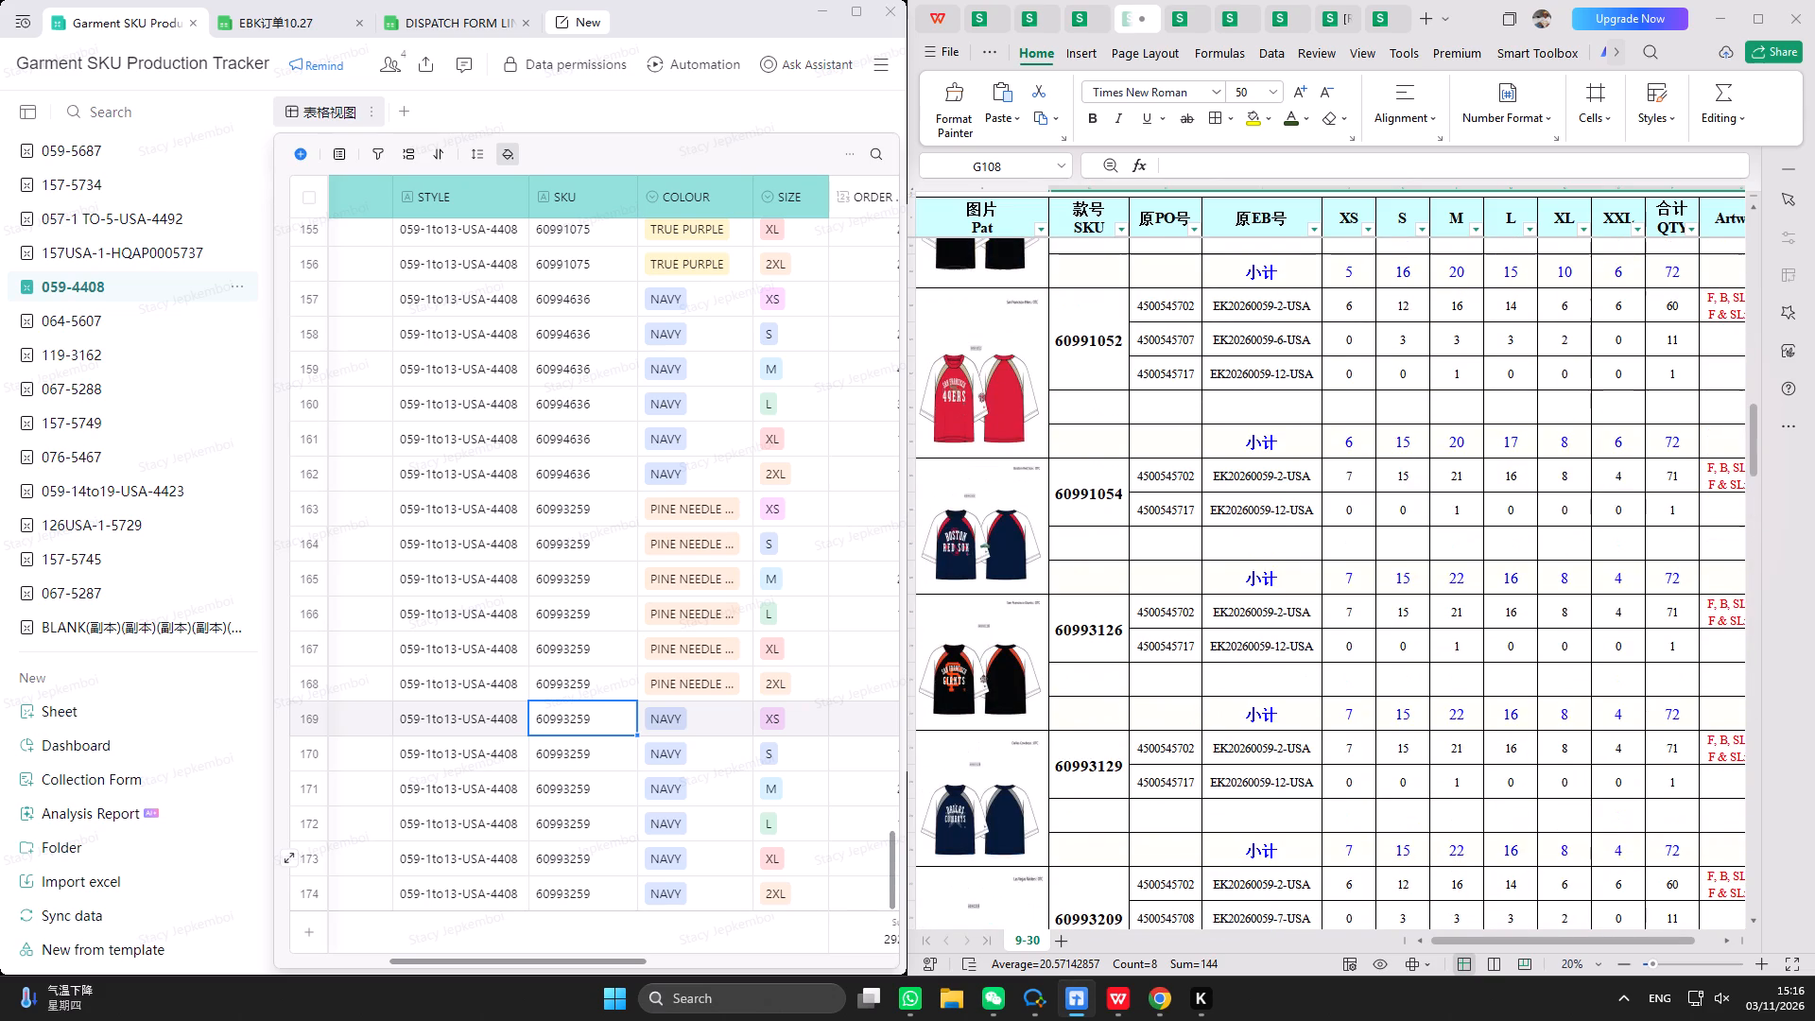
left_click(1126, 510)
double_click(1275, 171)
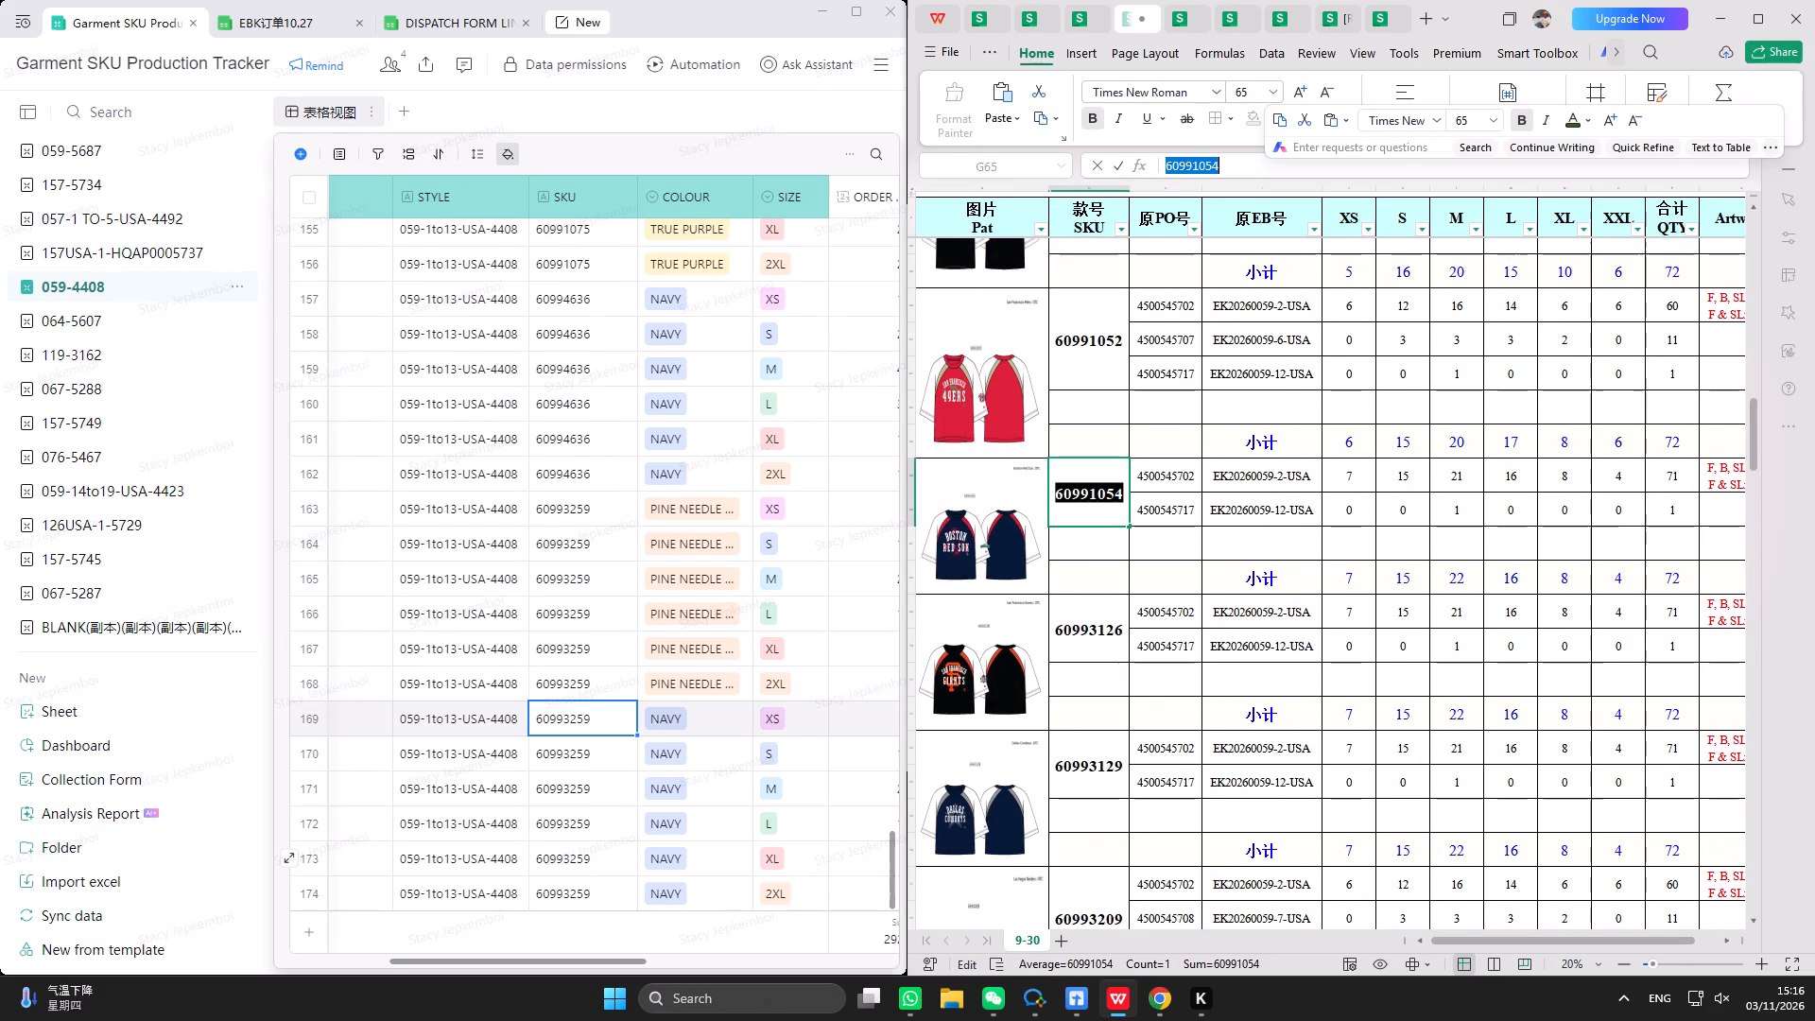
double_click(1279, 130)
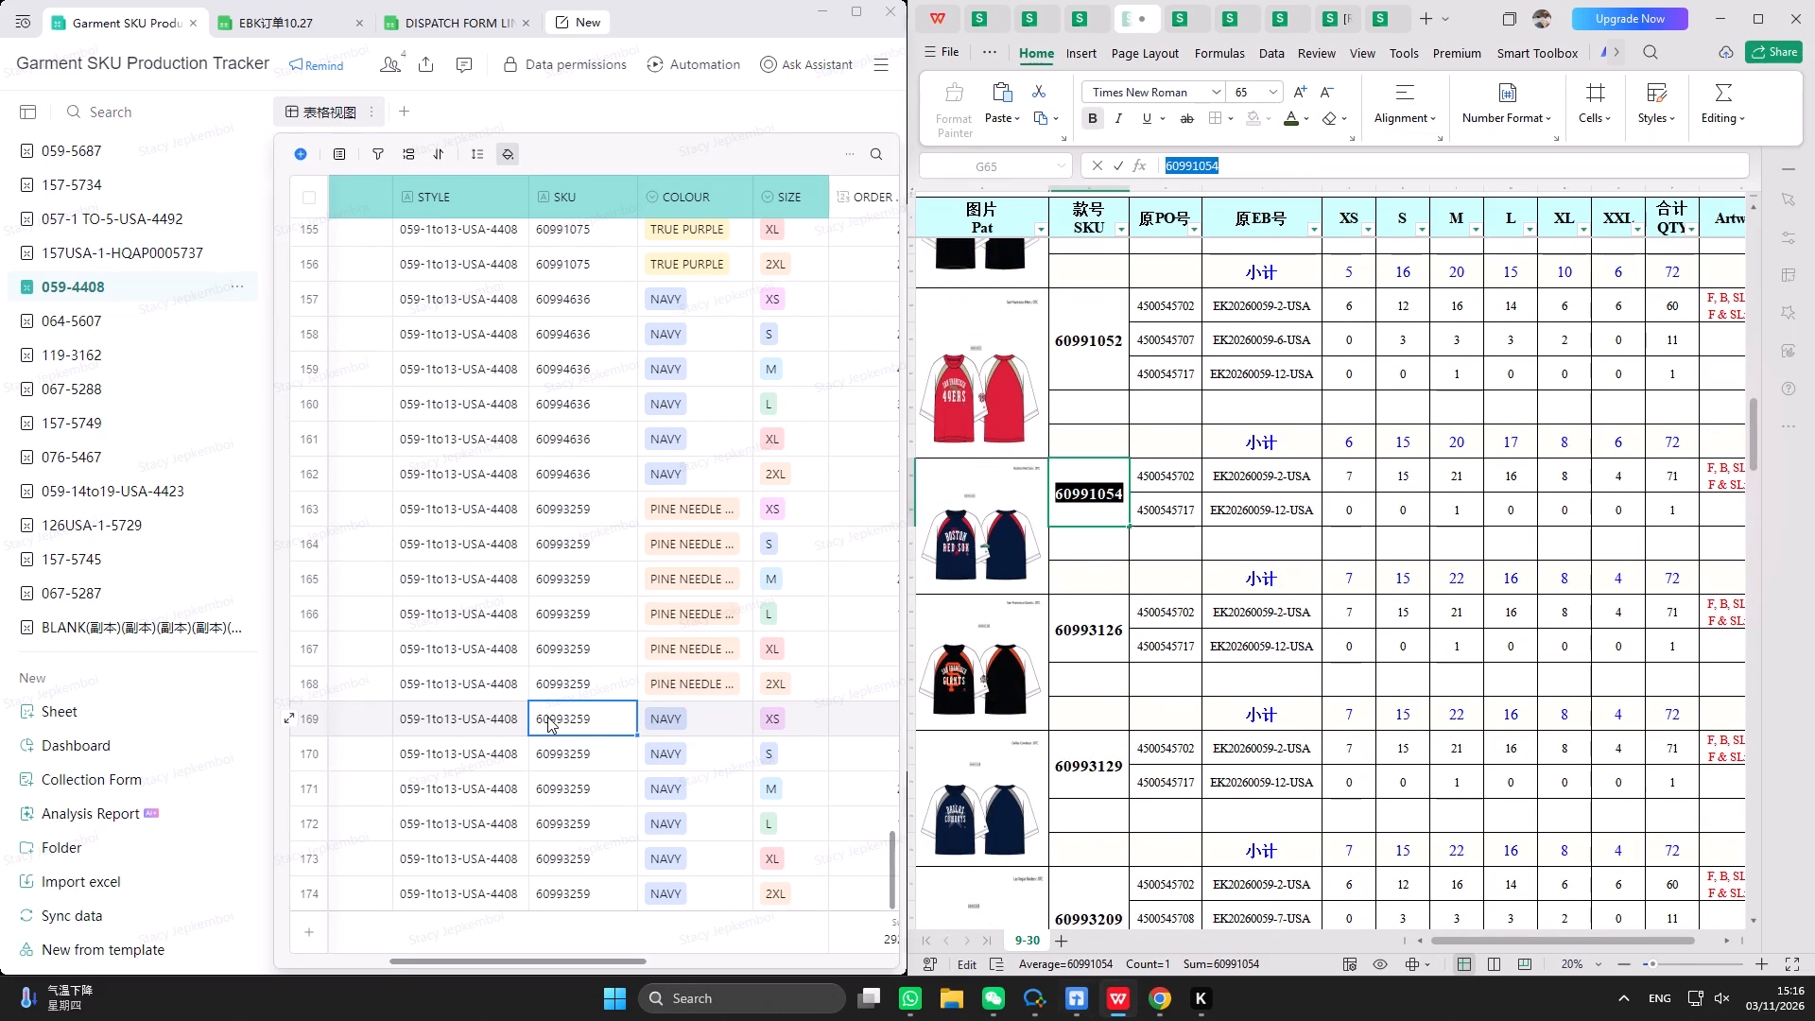
triple_click(547, 717)
key("ctrl+v")
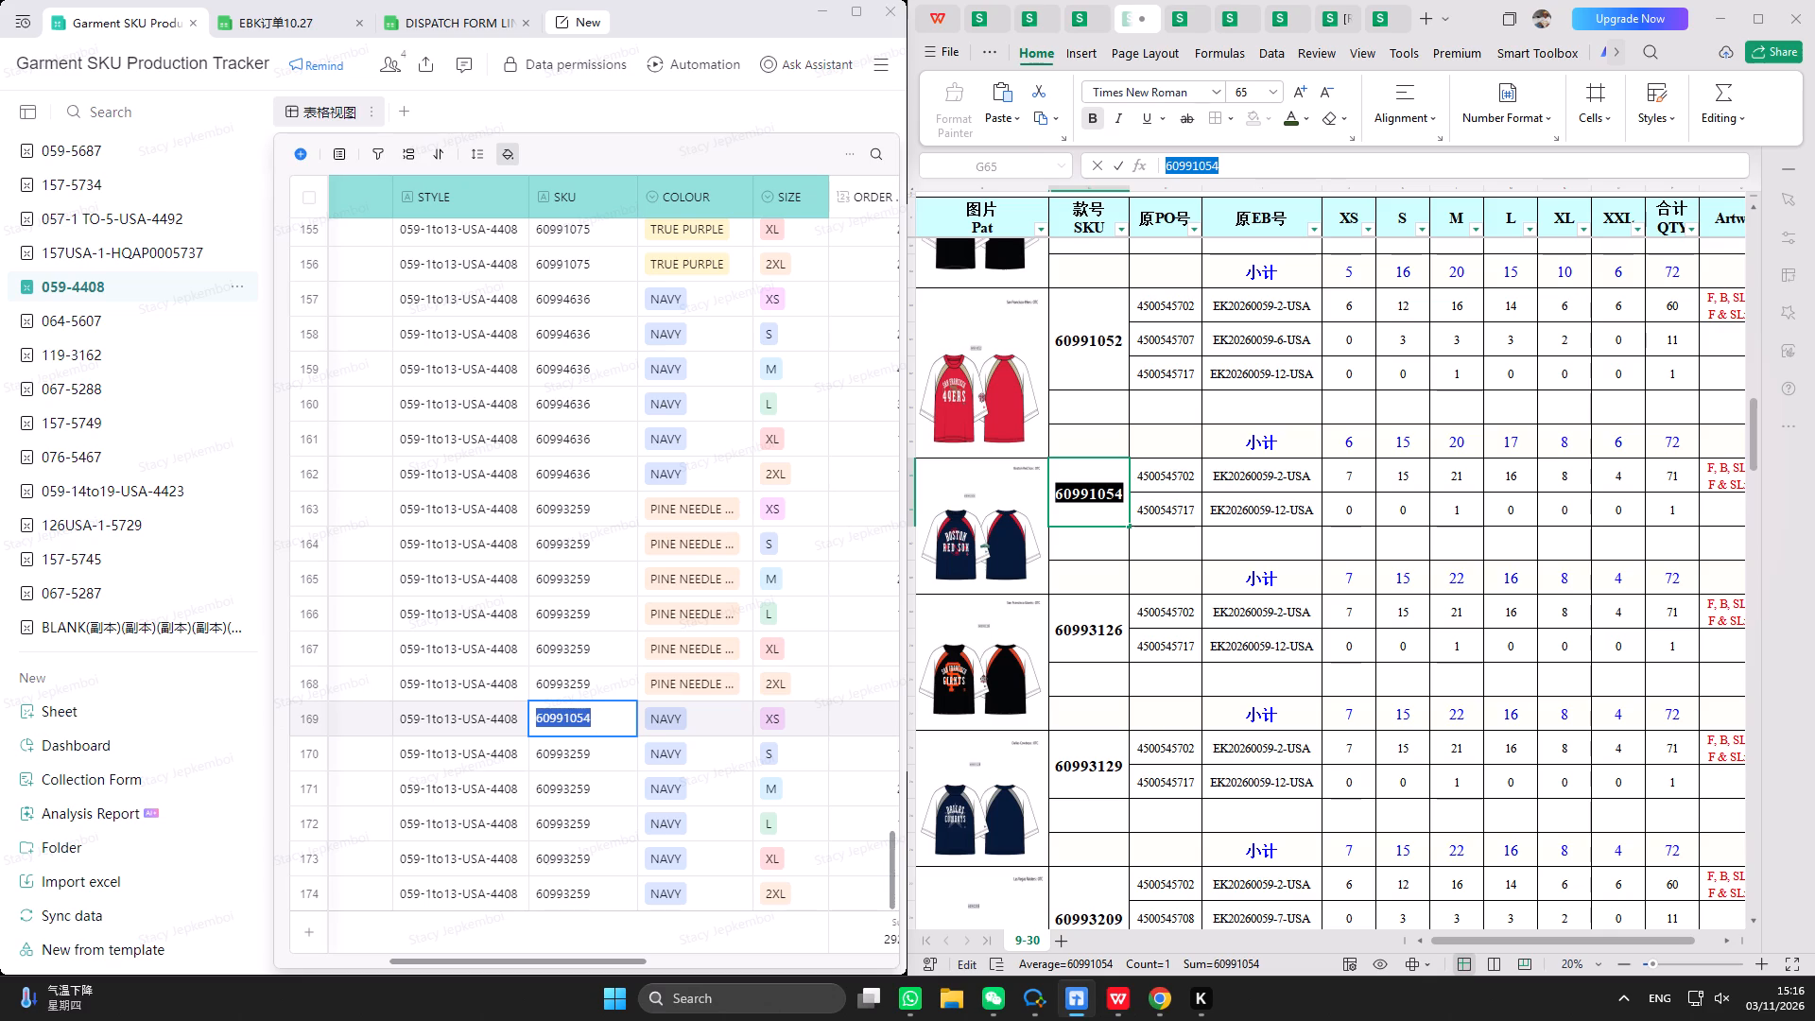
left_click(594, 751)
left_click(606, 720)
left_click_drag(638, 733, 602, 901)
Fill the 小计 subtotal row of SKU 60991054 with yellow in the order sheet, from the SKU column through Artwork.
left_click_drag(619, 961, 664, 956)
left_click(810, 728)
left_click_drag(1098, 582, 1615, 593)
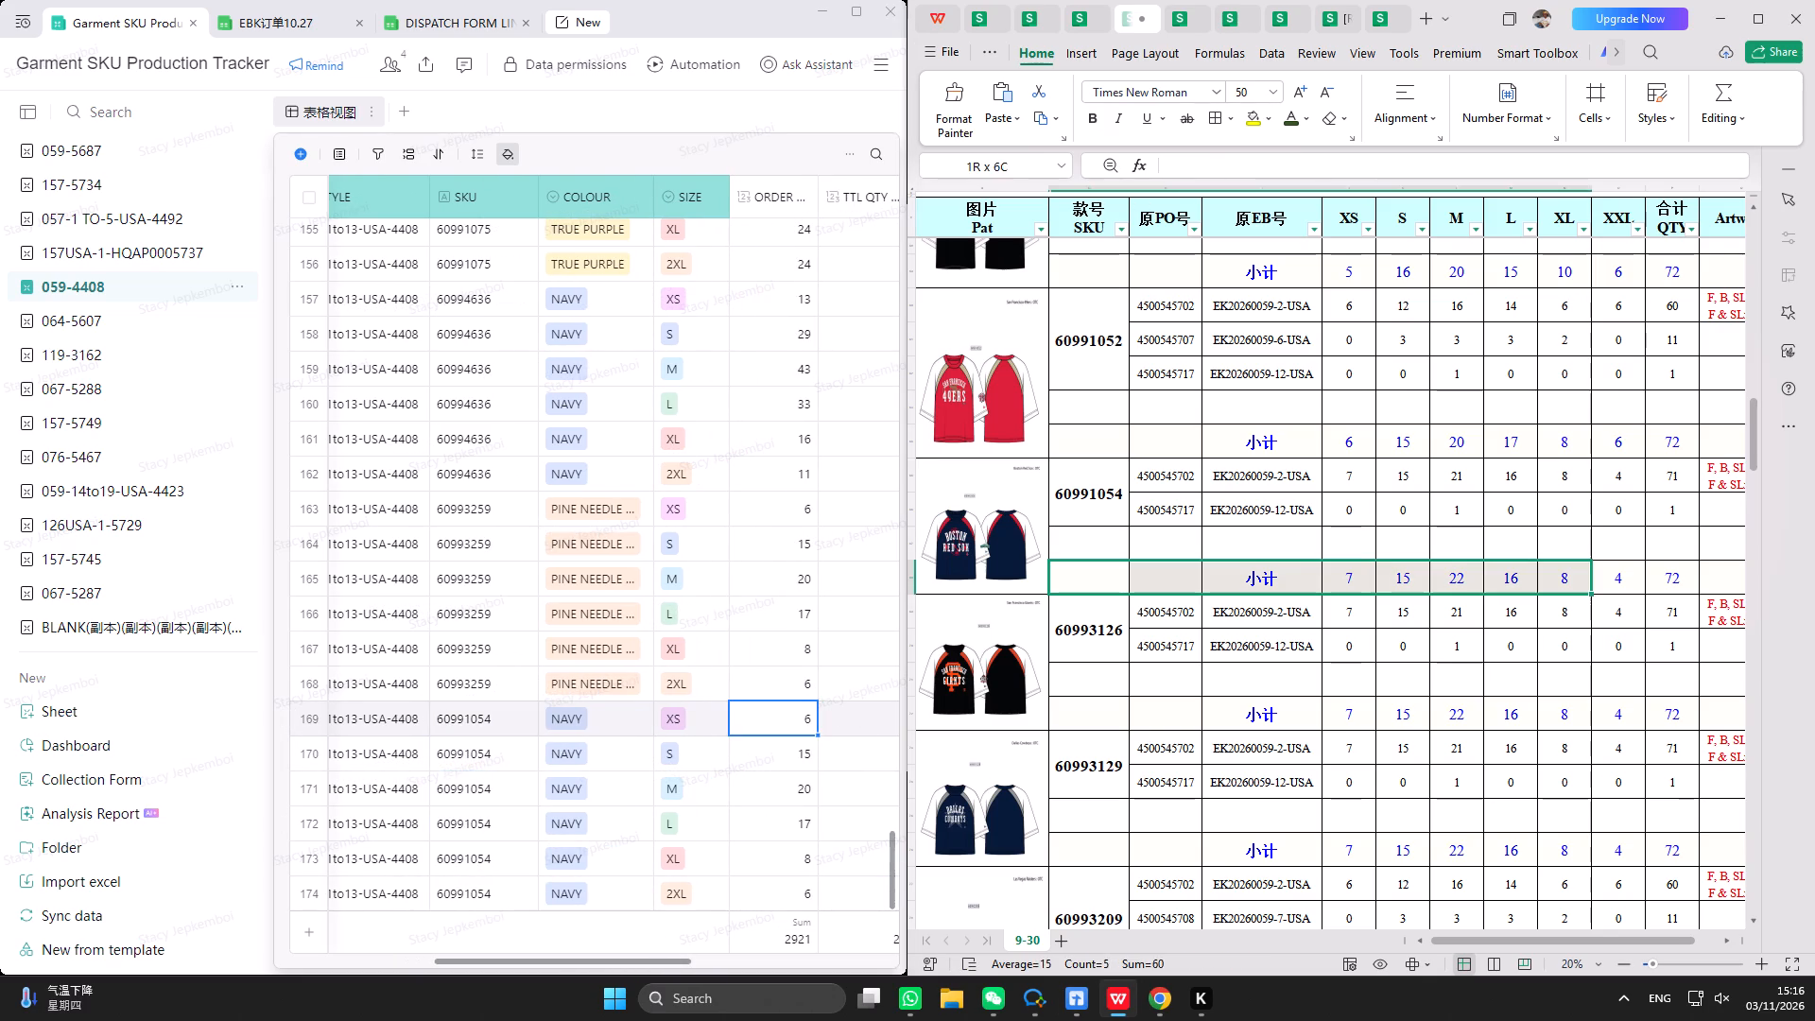
left_click_drag(1615, 593, 1720, 585)
left_click(1250, 122)
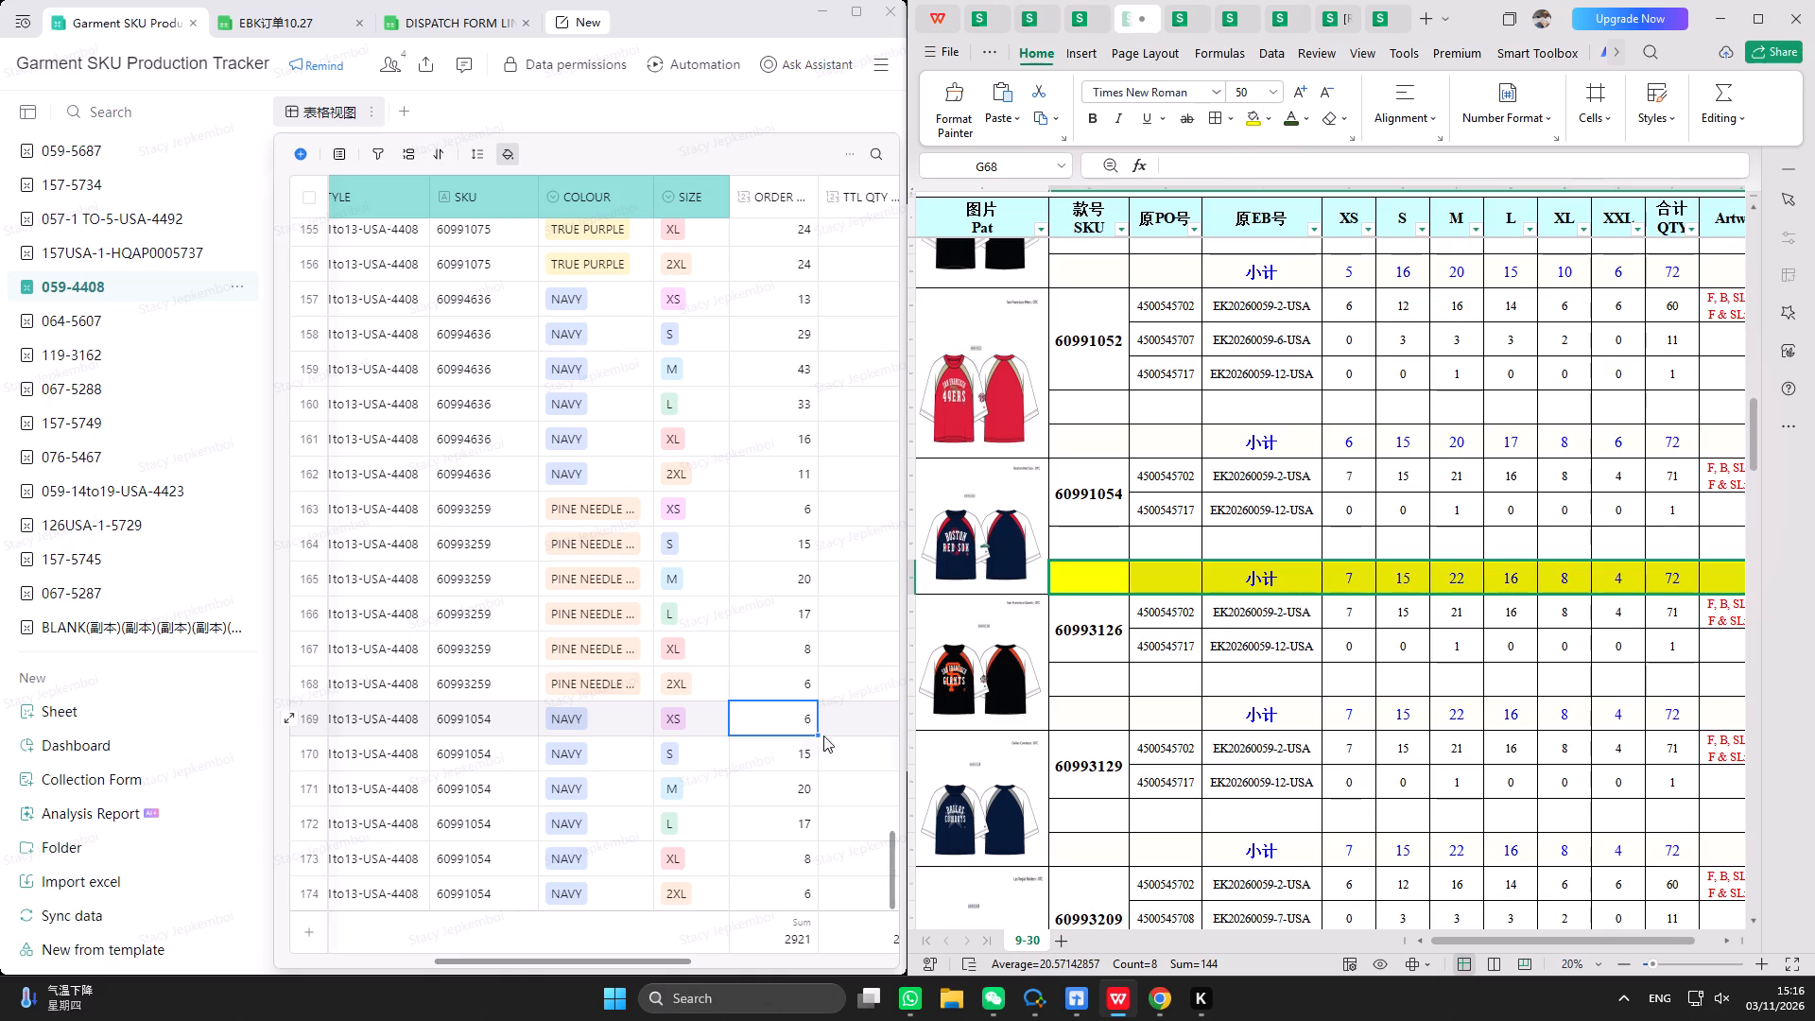
Enter order quantities 7, 15, 22, 16, 8 and 4 for SKU 60991054, sizes XS to 2XL, in the tracker.
left_click(775, 759)
left_click(777, 723)
key("7")
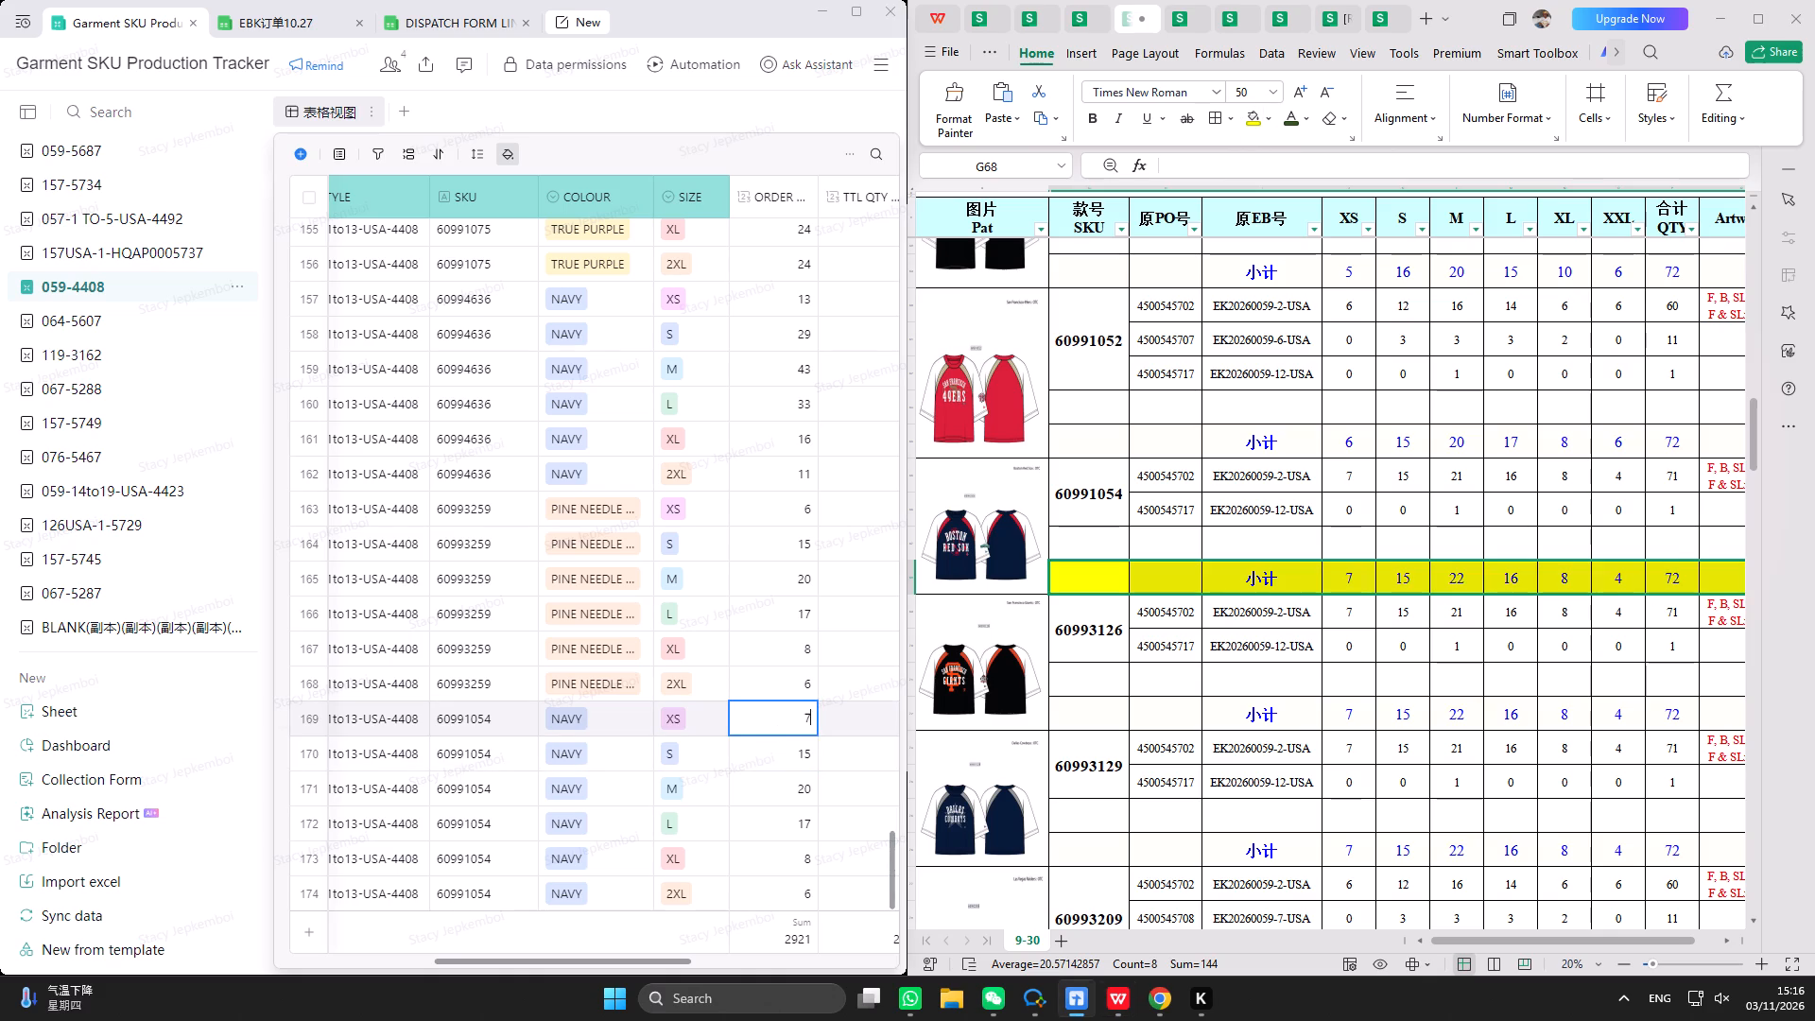
key("Return")
type("15")
key("Return")
type("22")
key("Return")
type("16")
key("Return")
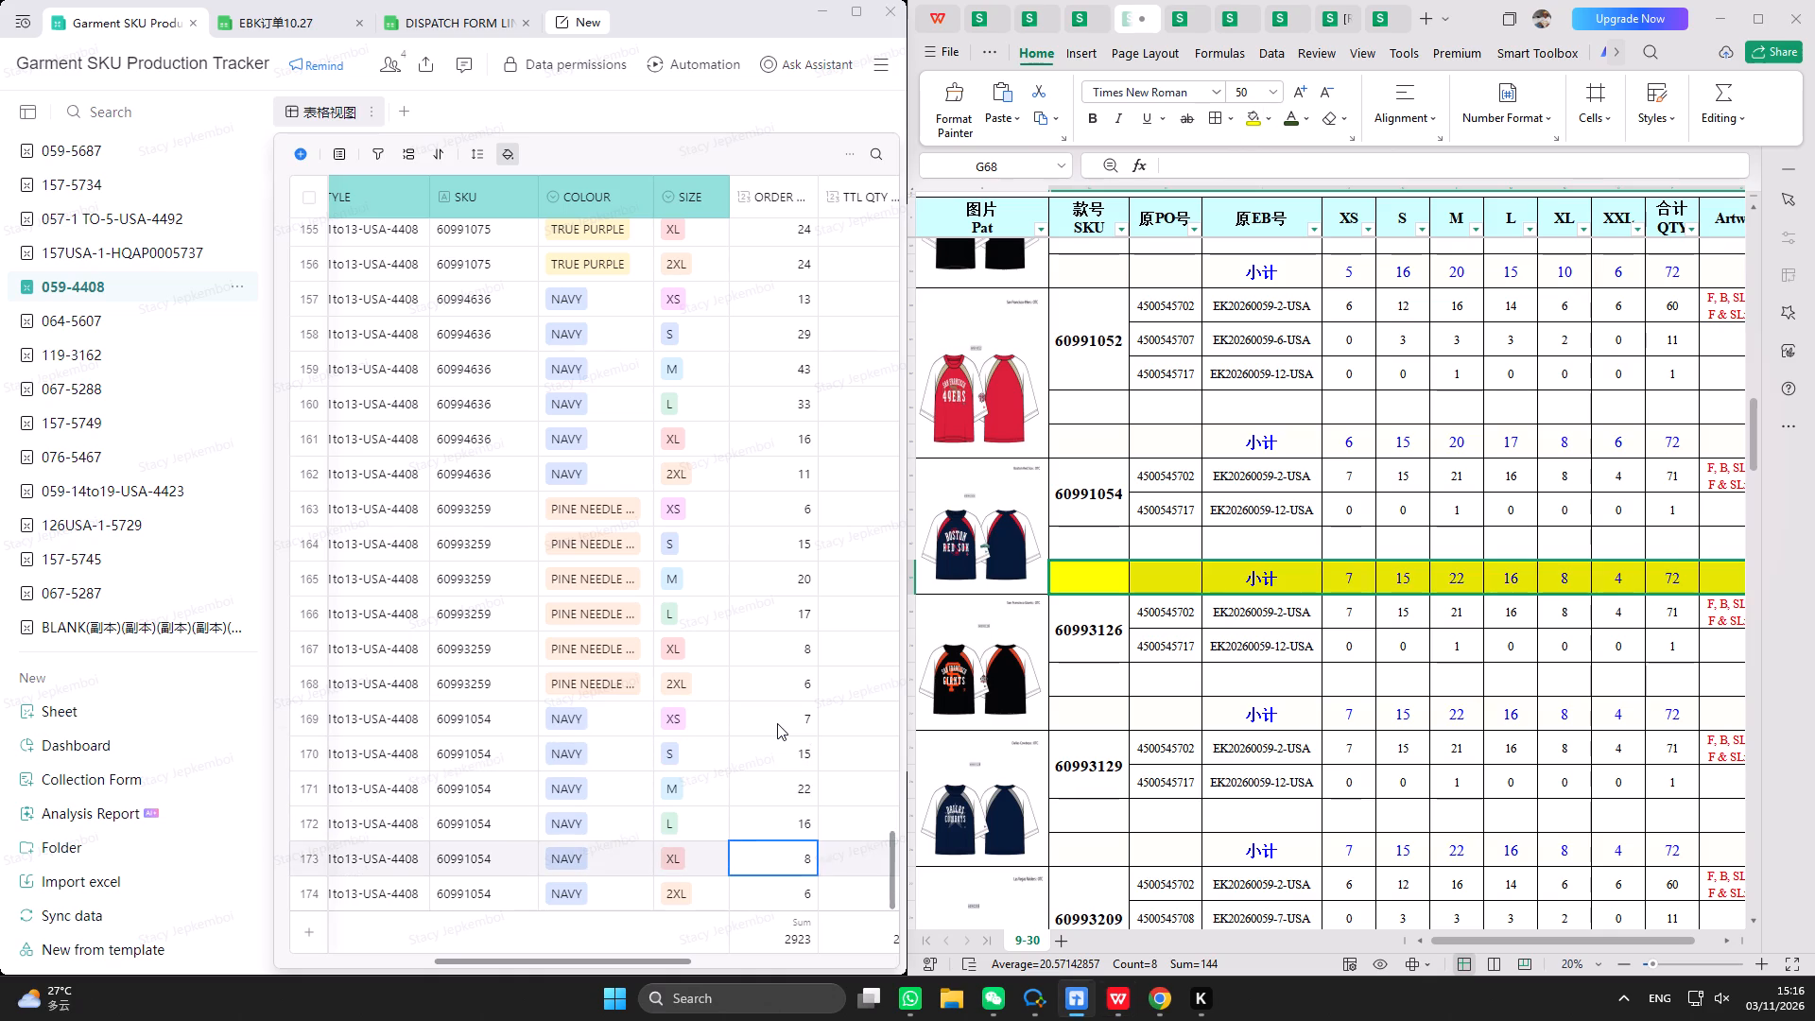
key("8")
key("Return")
key("4")
key("Return")
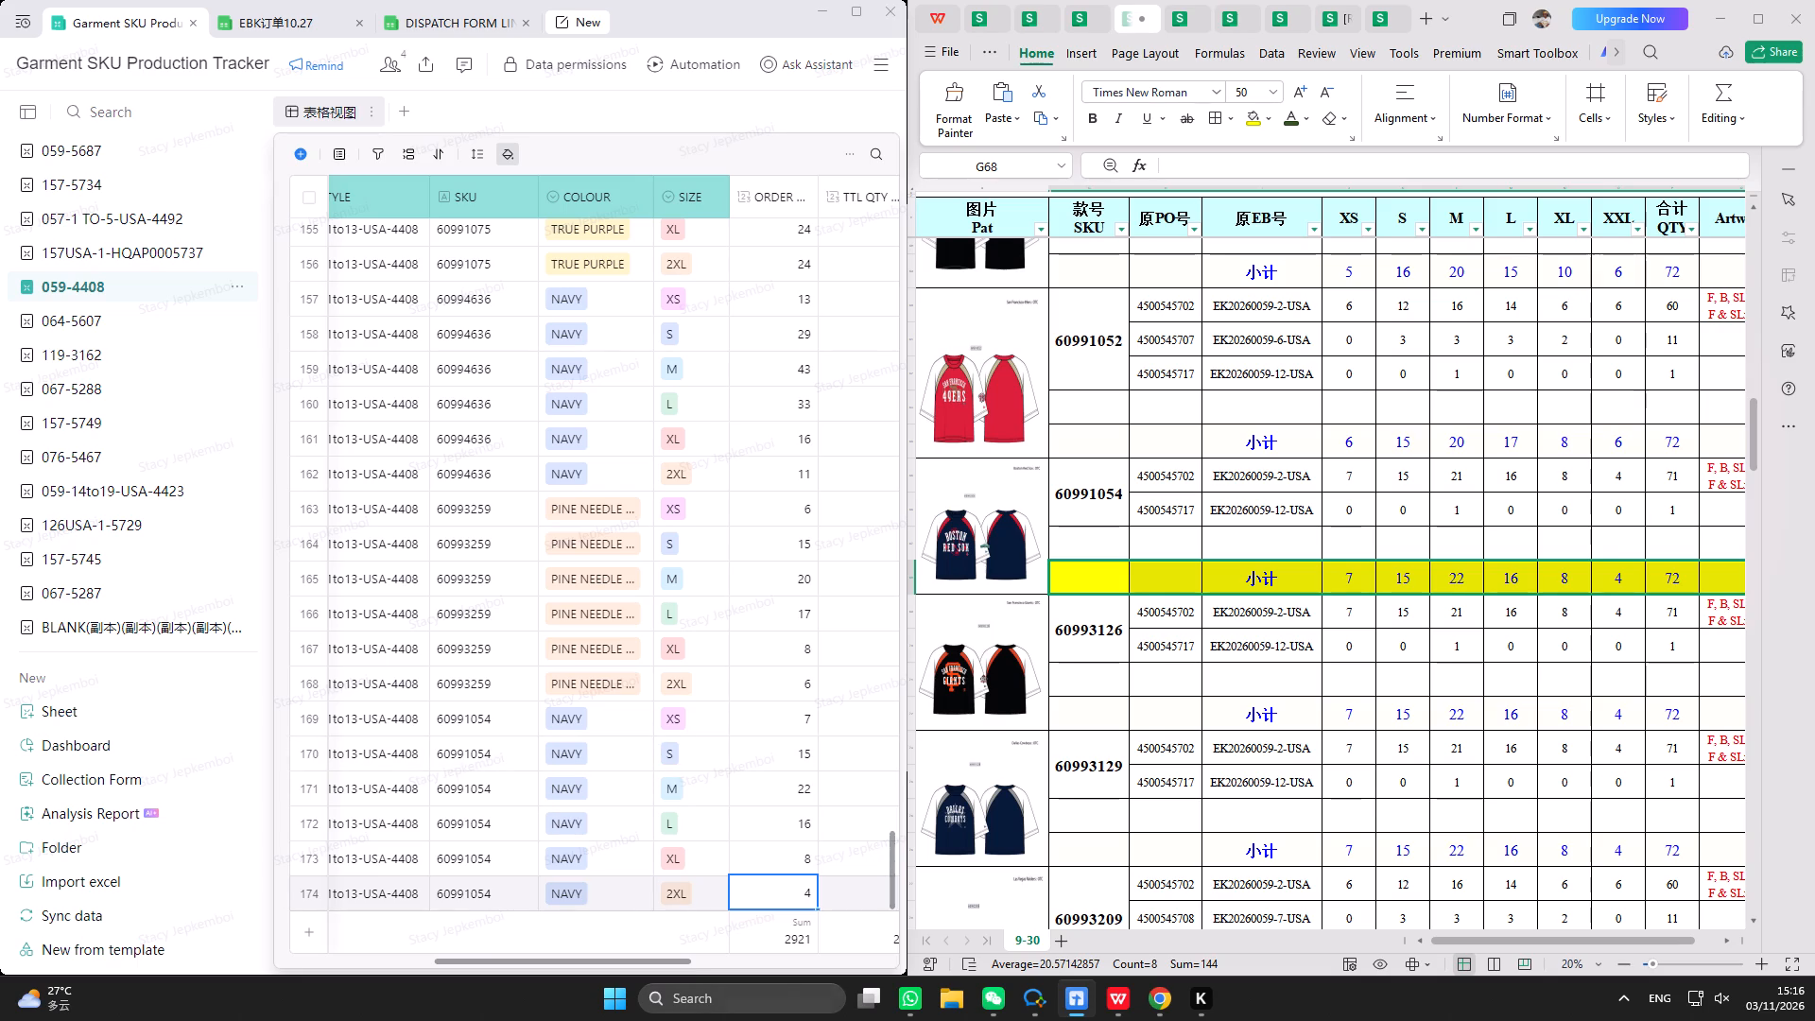
Enter TTL QTY values 7, 15, 22, 16, 8 and 4 for SKU 60991054, sizes XS to 2XL.
left_click_drag(684, 961, 724, 949)
left_click(812, 713)
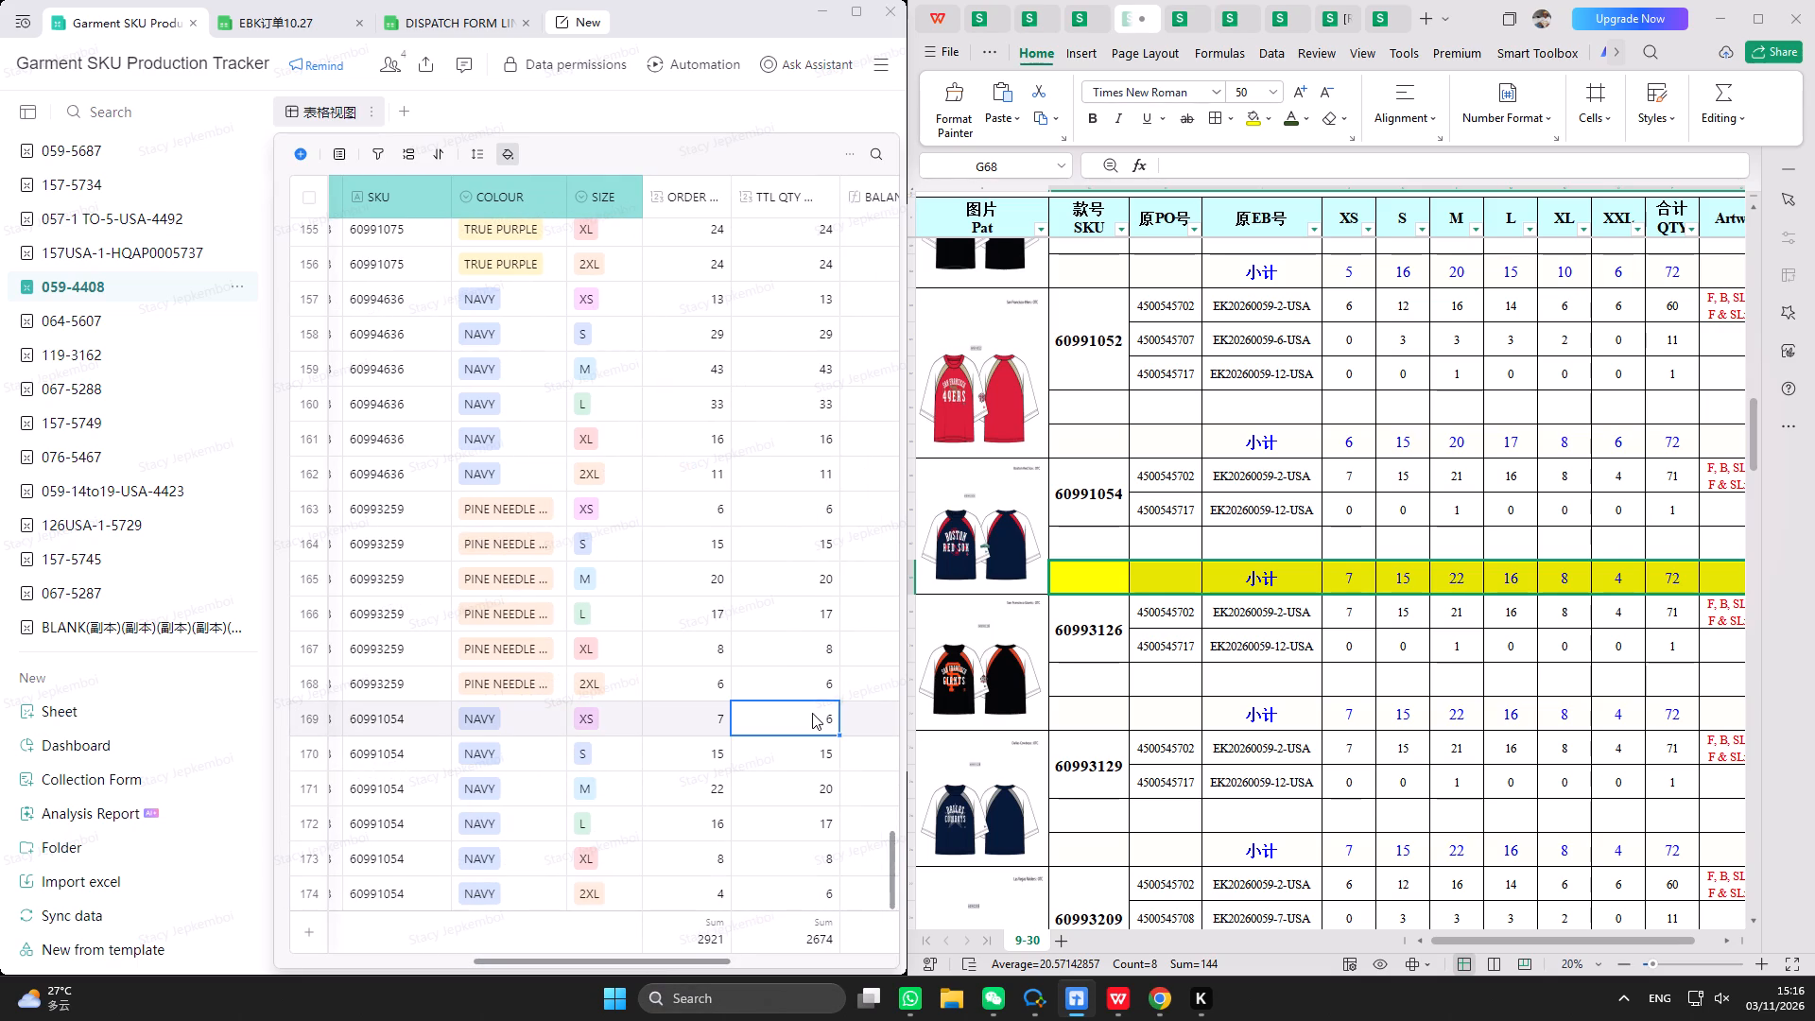
key("7")
key("Return")
type("15")
key("Return")
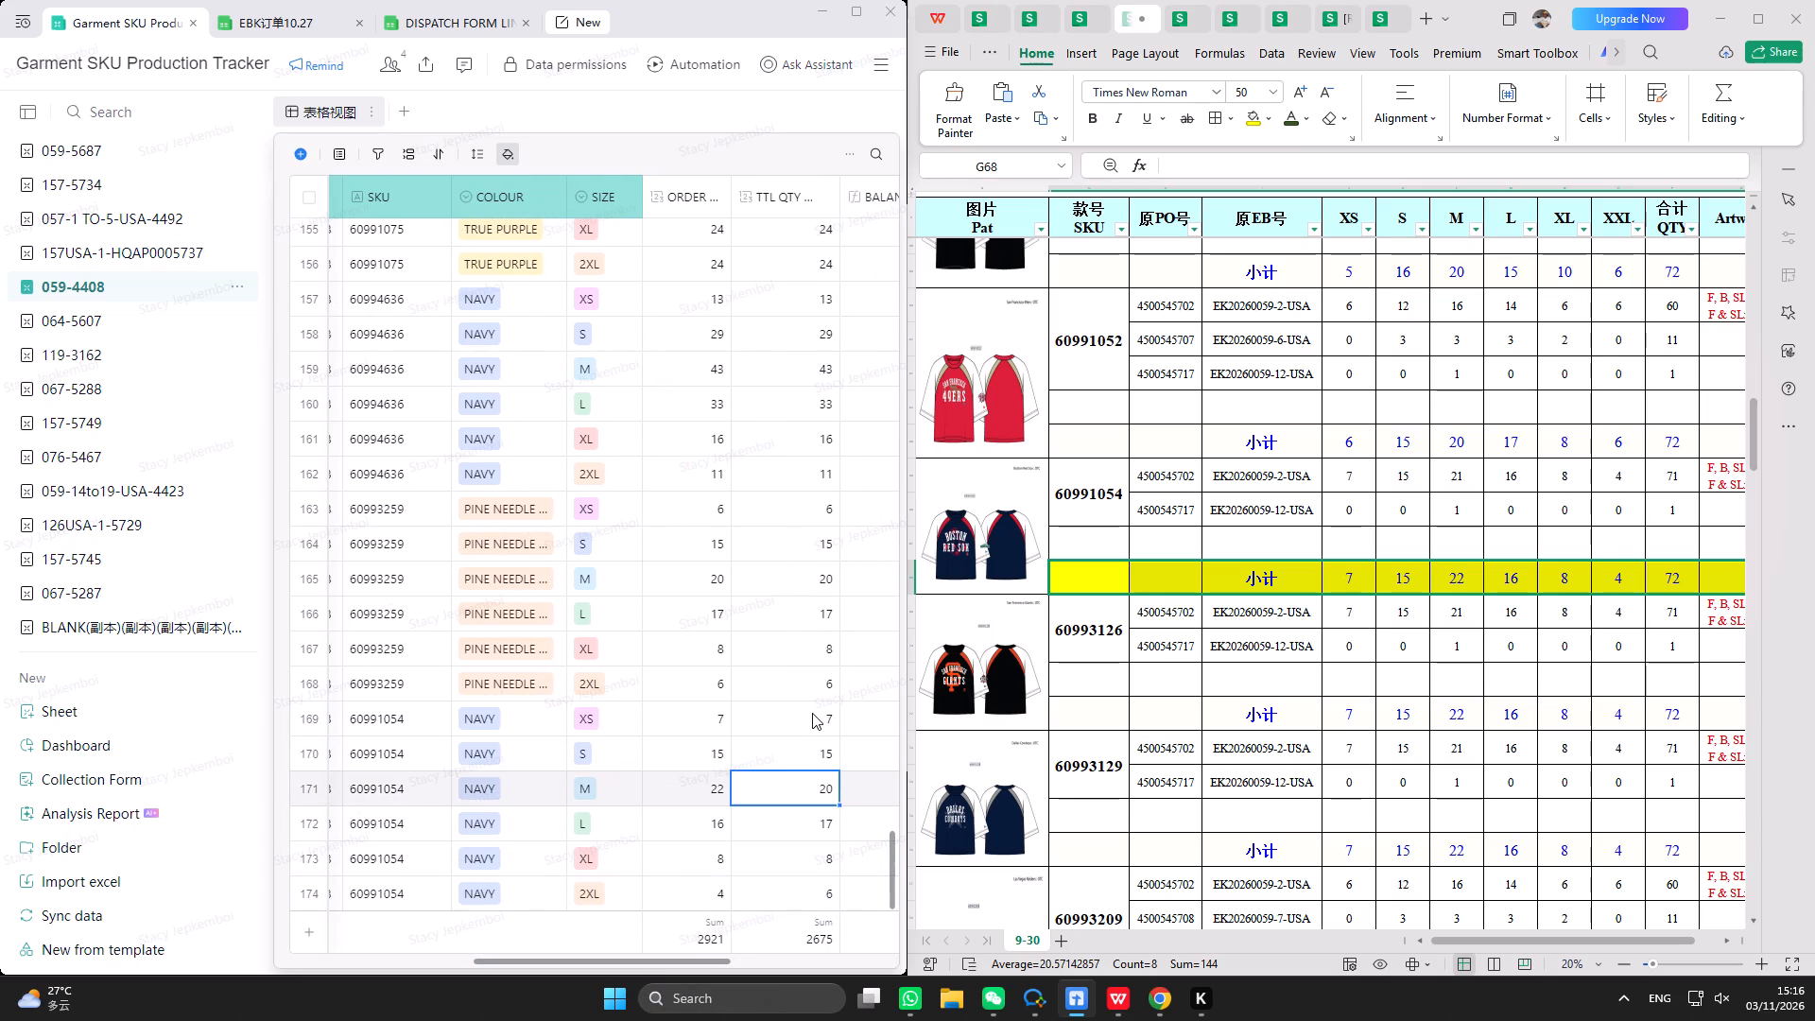
key("2")
key("2")
key("Return")
type("16")
key("Return")
key("8")
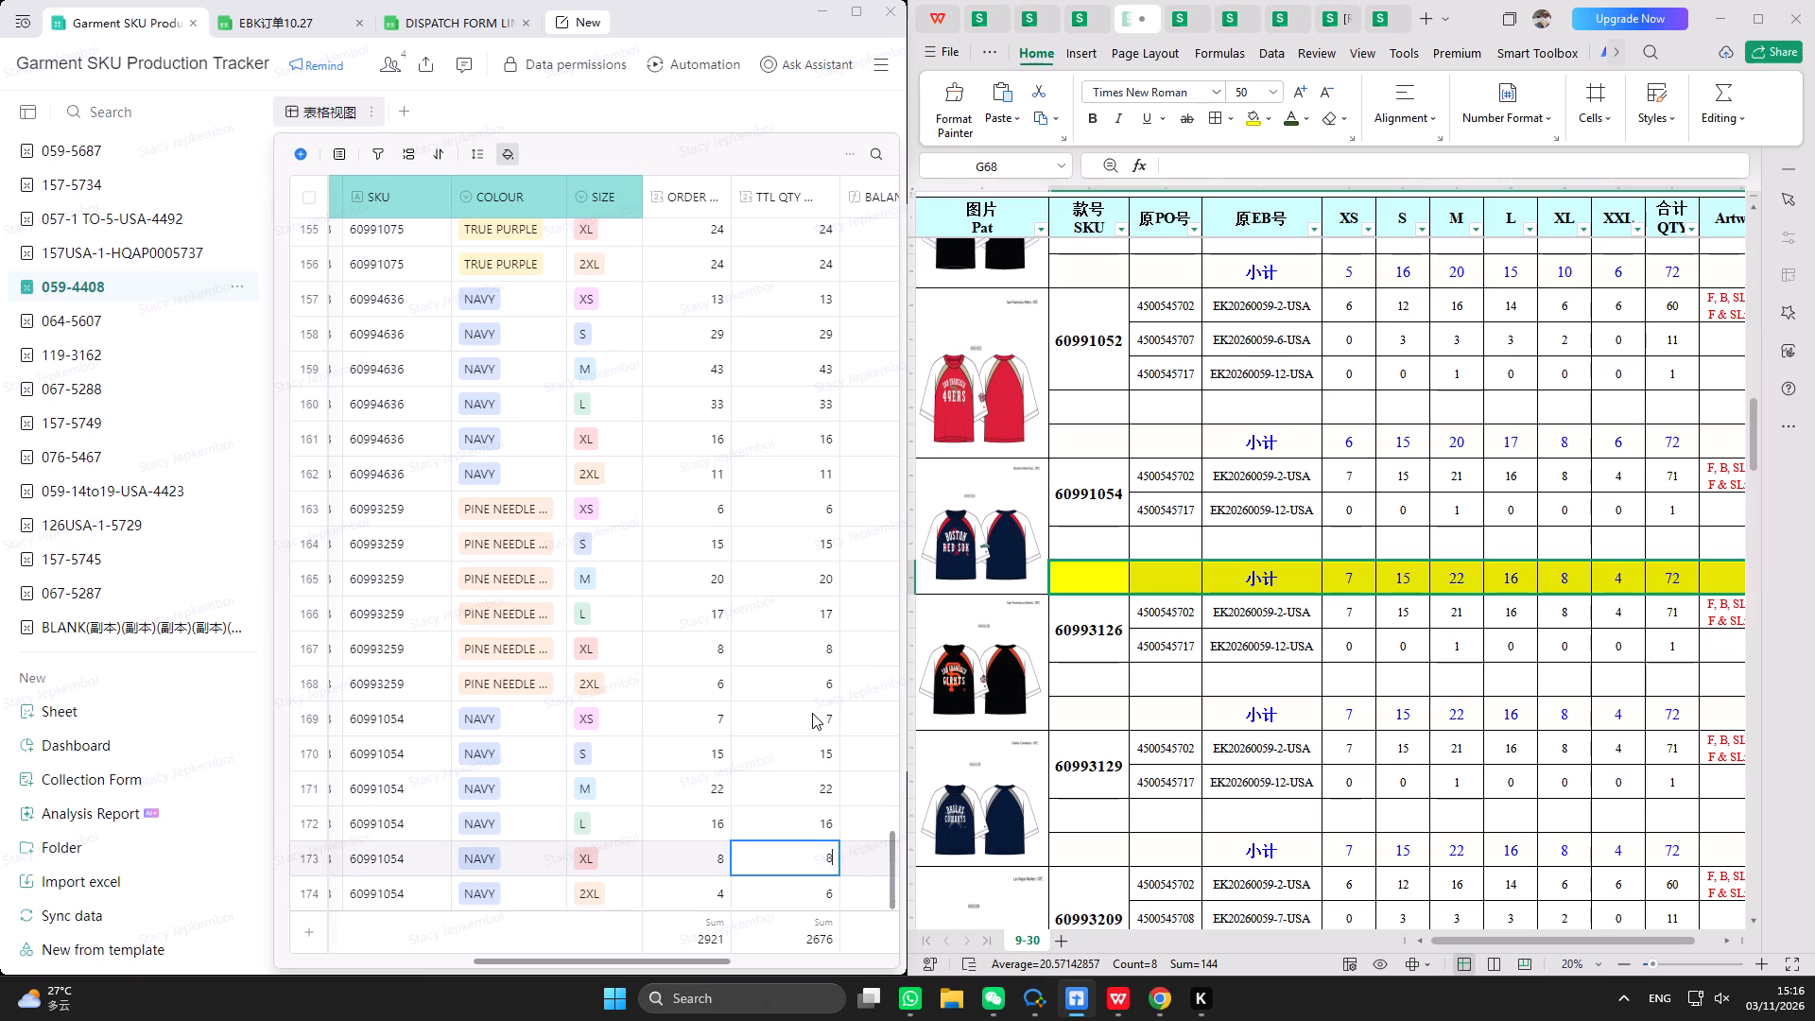
key("Return")
key("4")
key("Return")
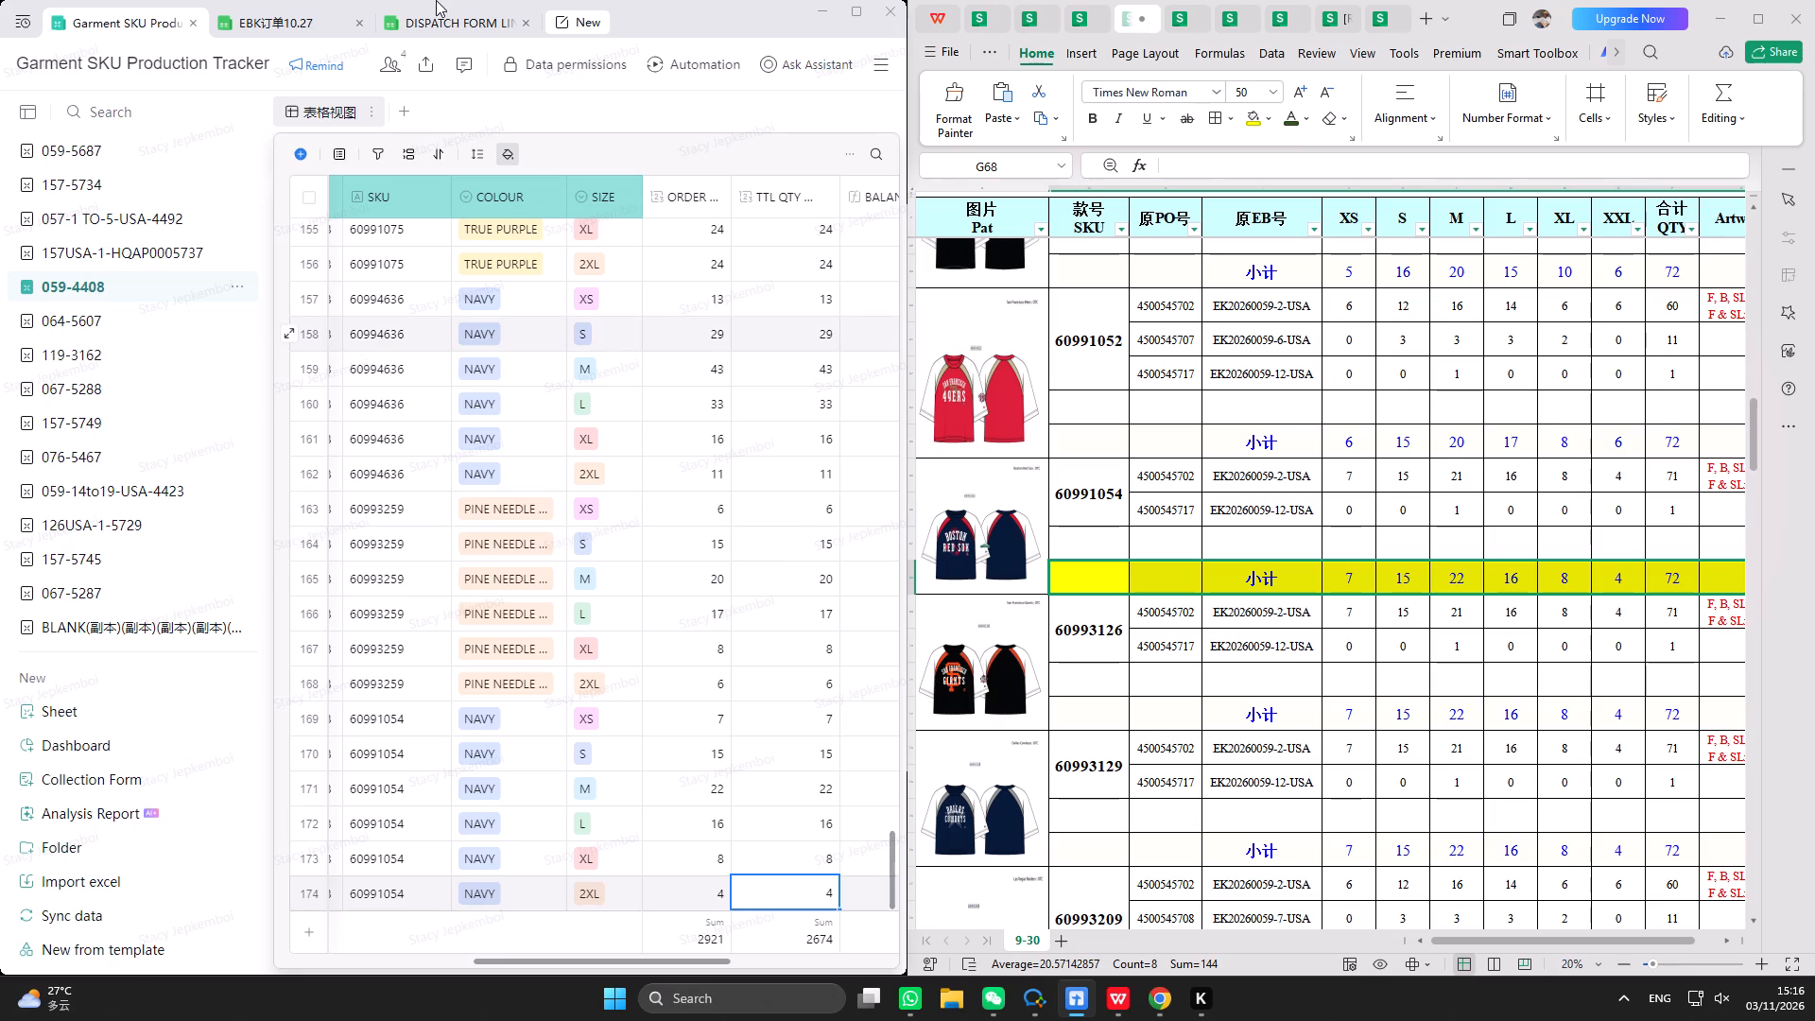
In the DISPATCH FORM LINE WISE sheet dated 11/3/2026, enter style 3162 and output 50 for group 3组.
left_click(444, 23)
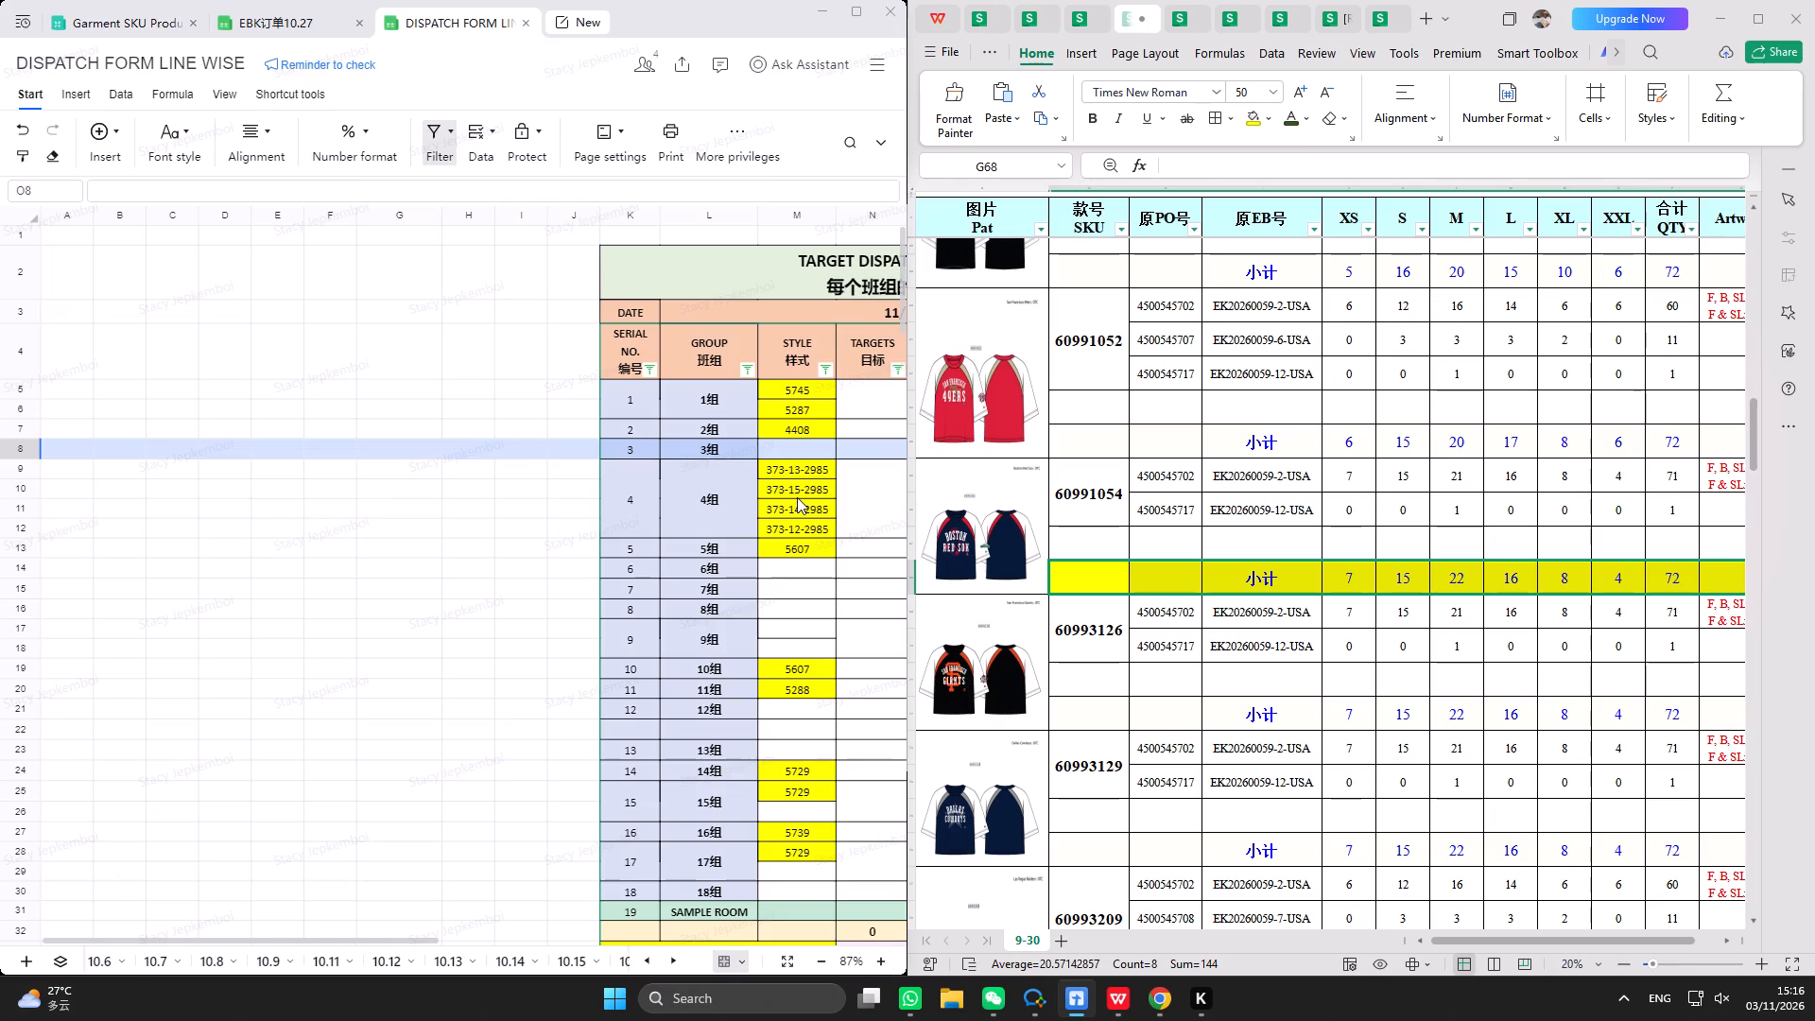
left_click_drag(424, 933, 536, 937)
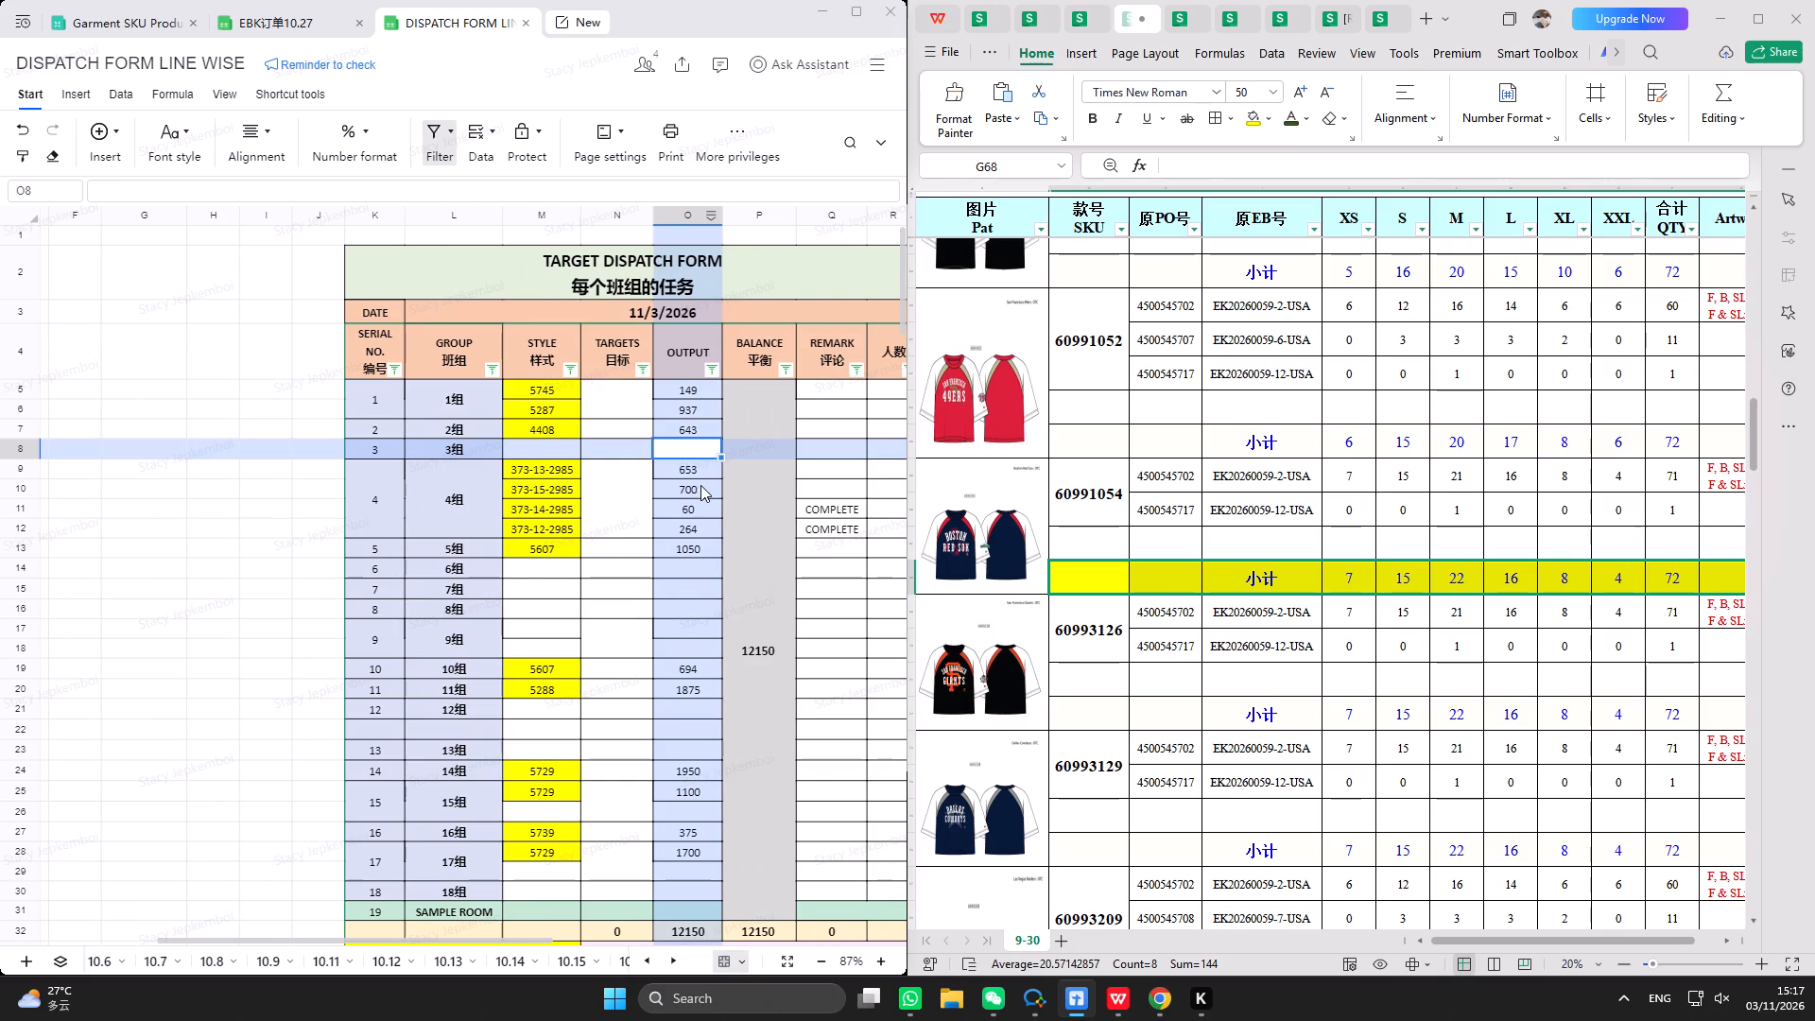
left_click(533, 448)
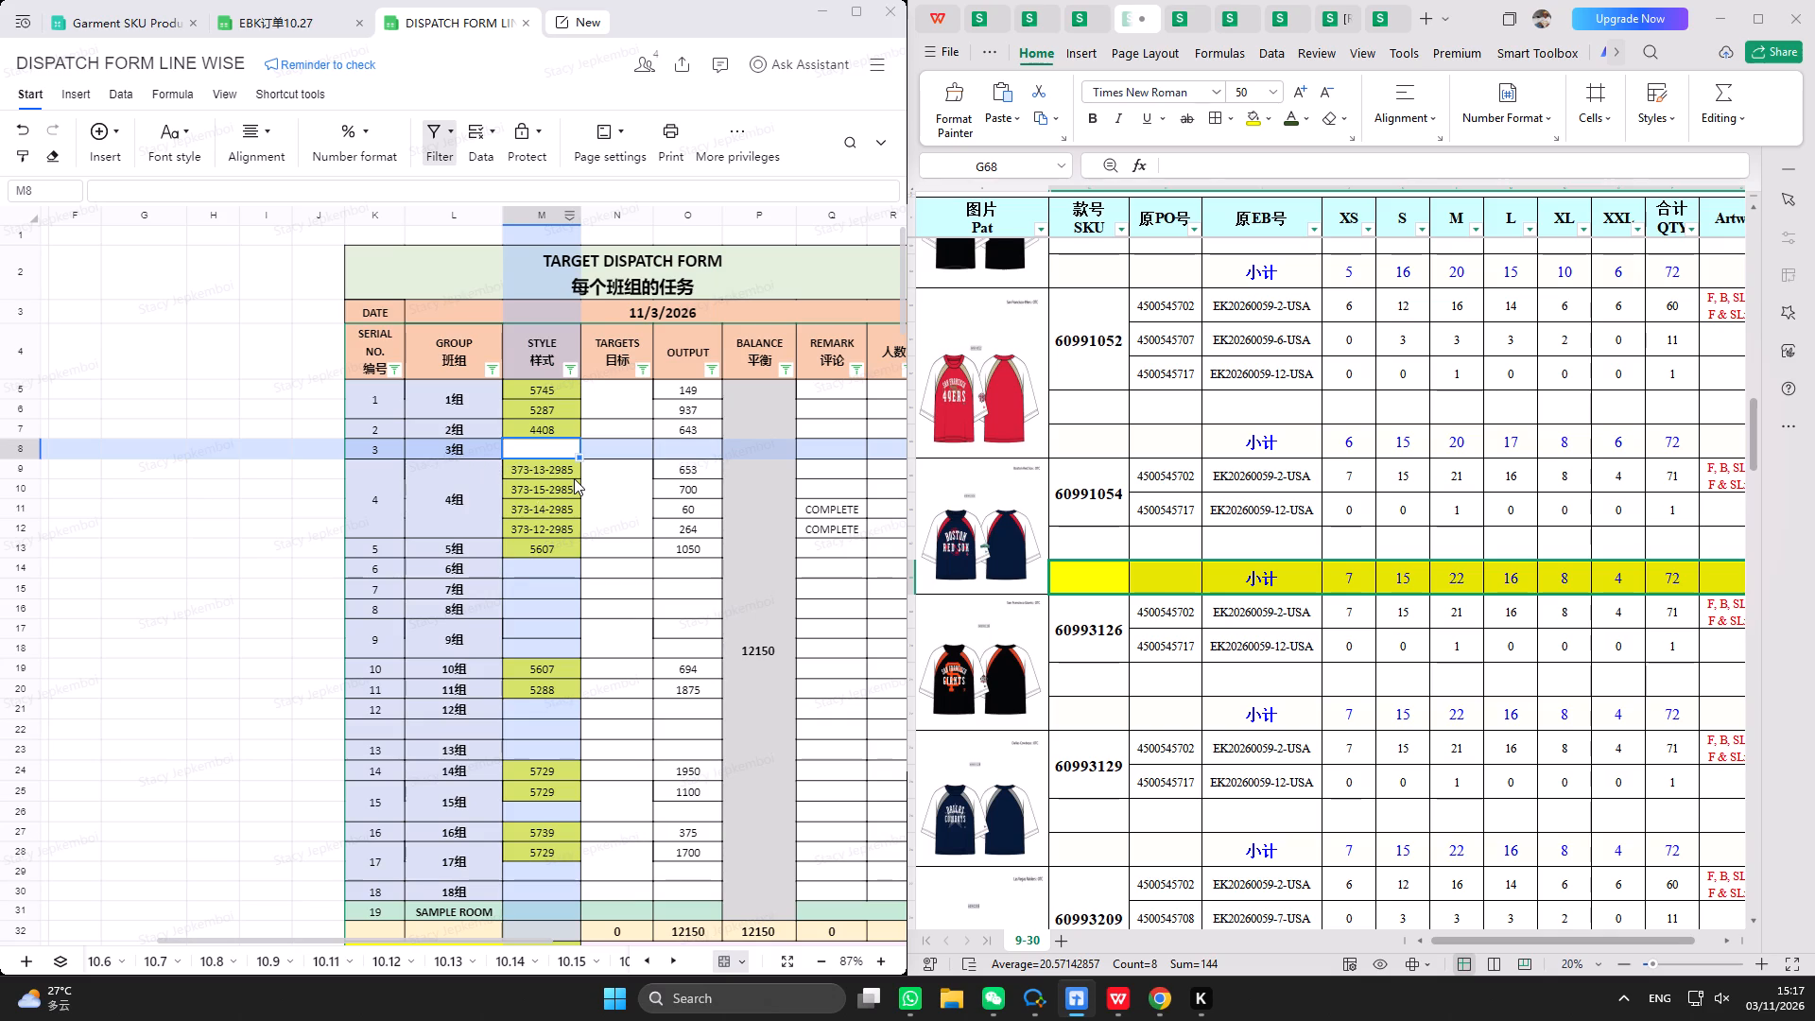
type("3162")
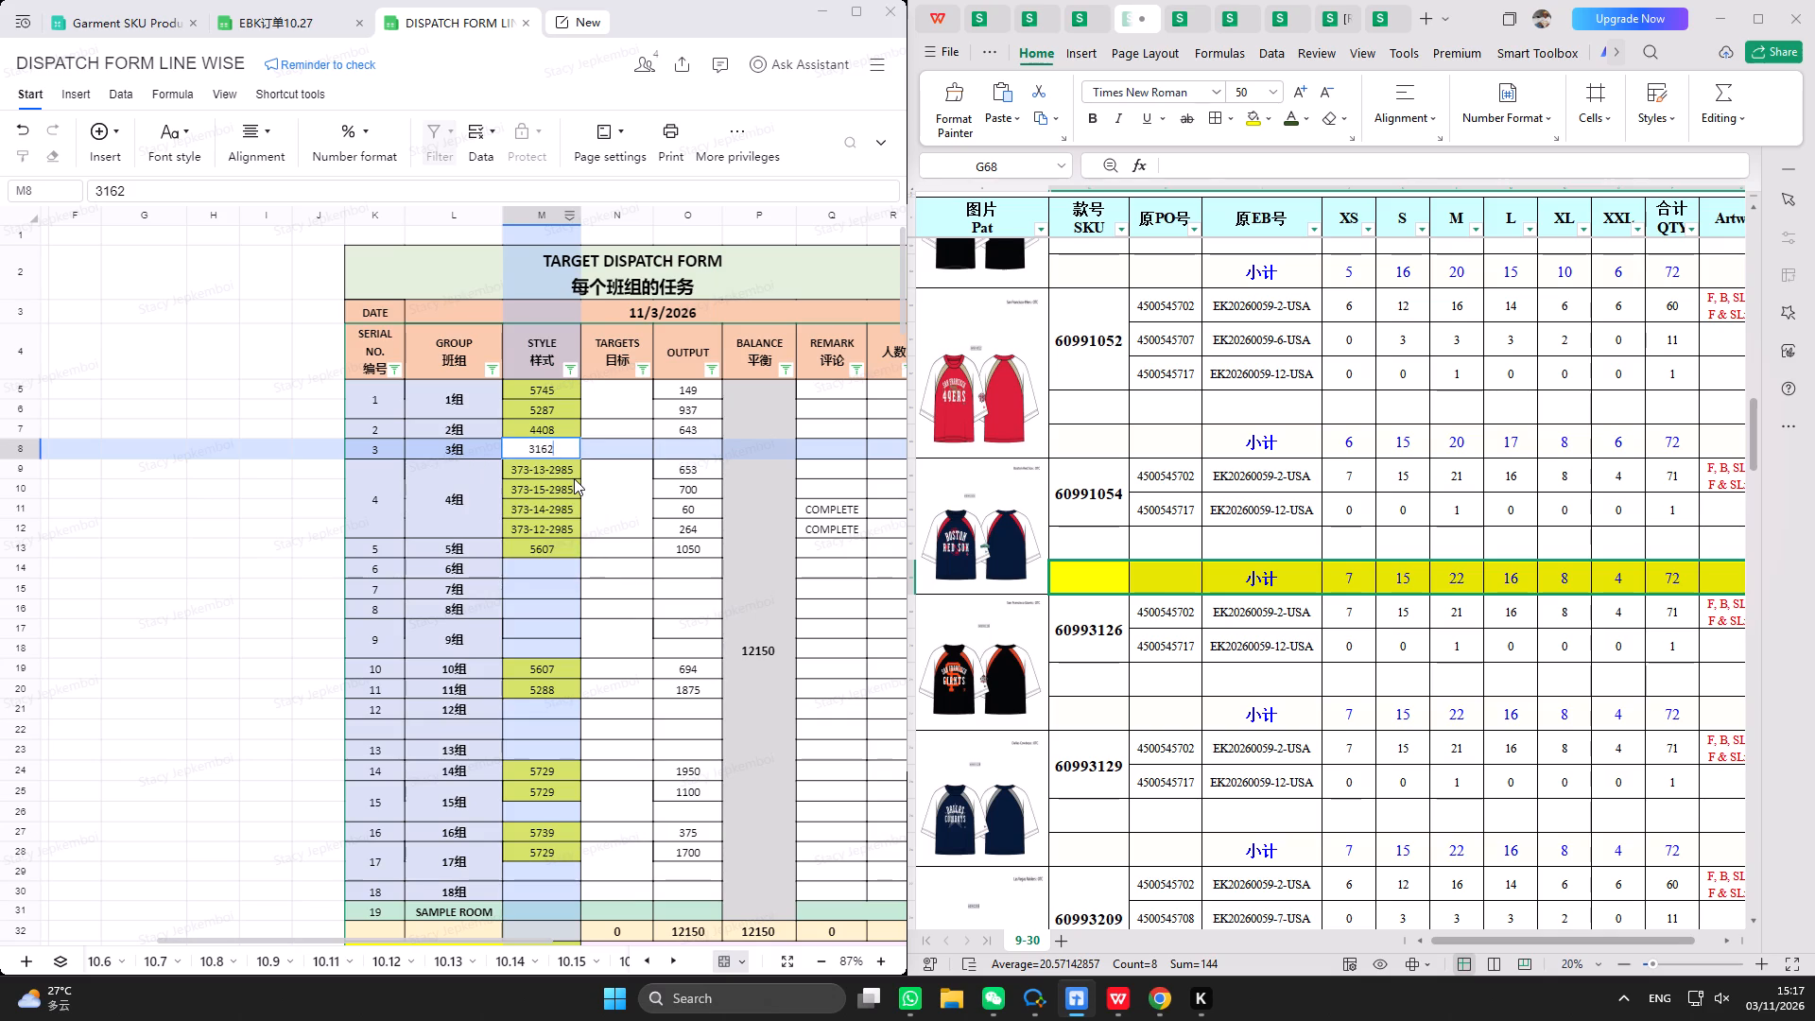
left_click(658, 449)
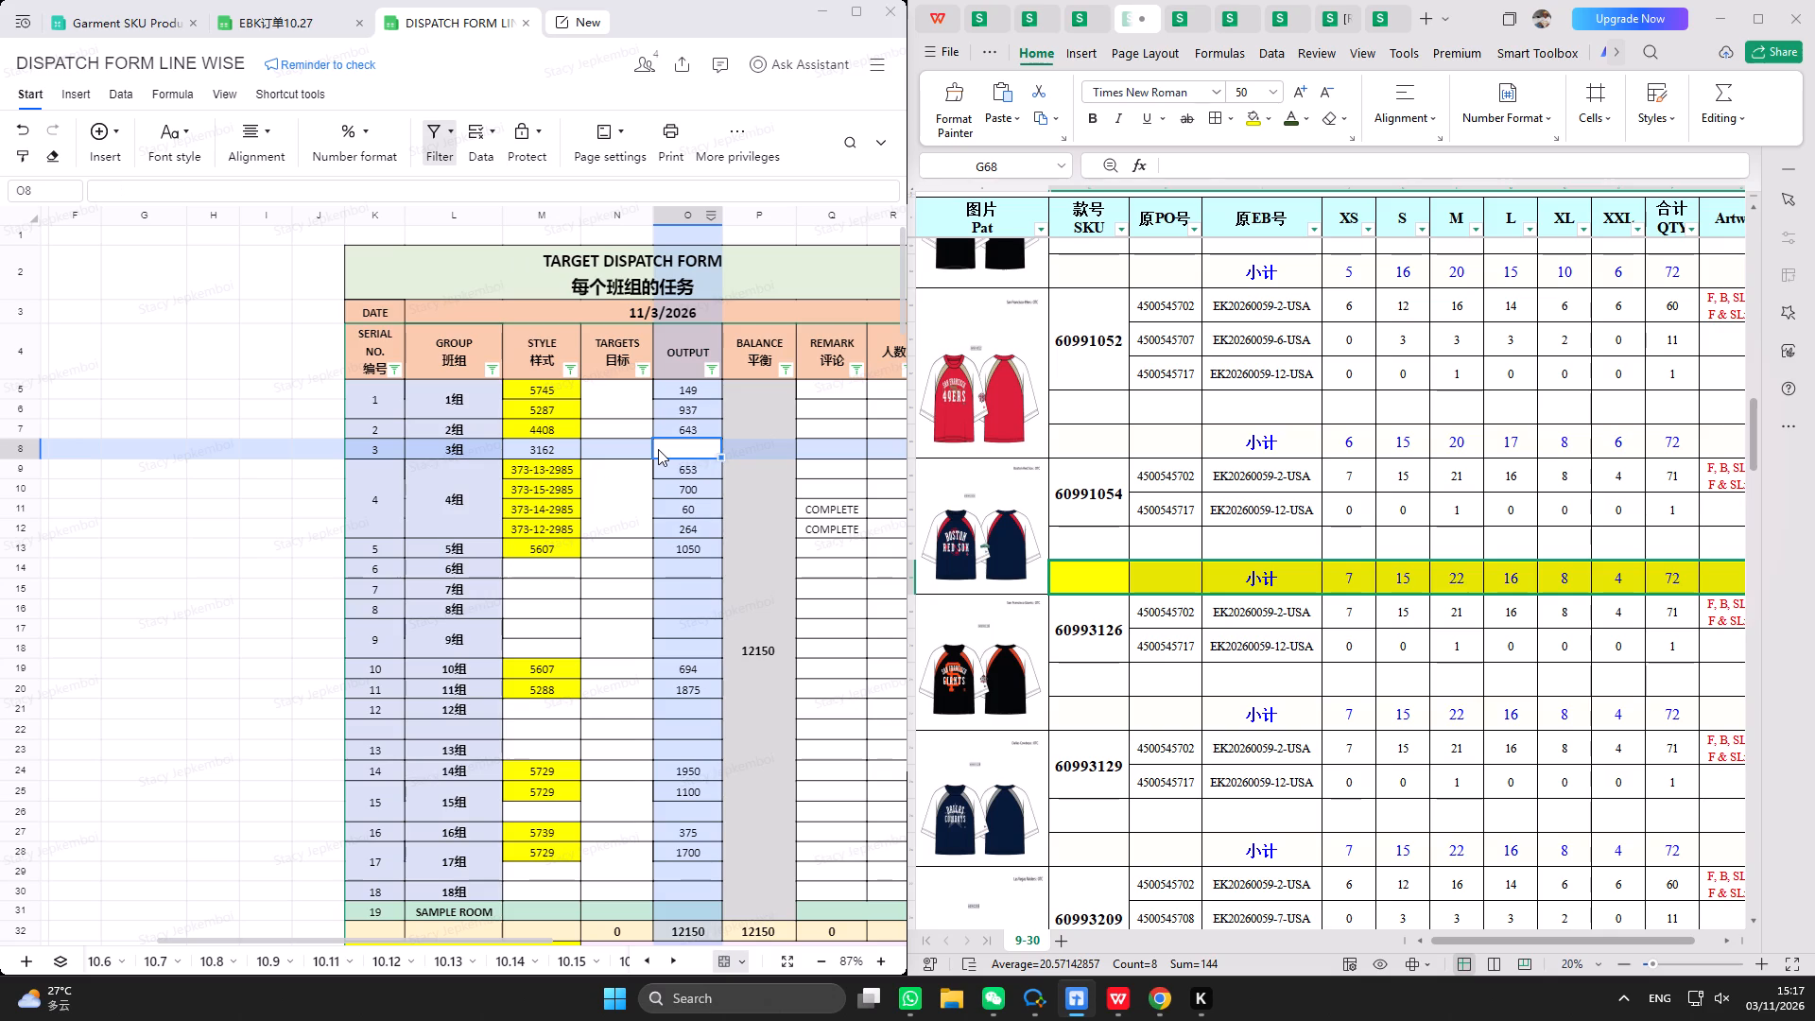
key("equal")
type("50")
key("Return")
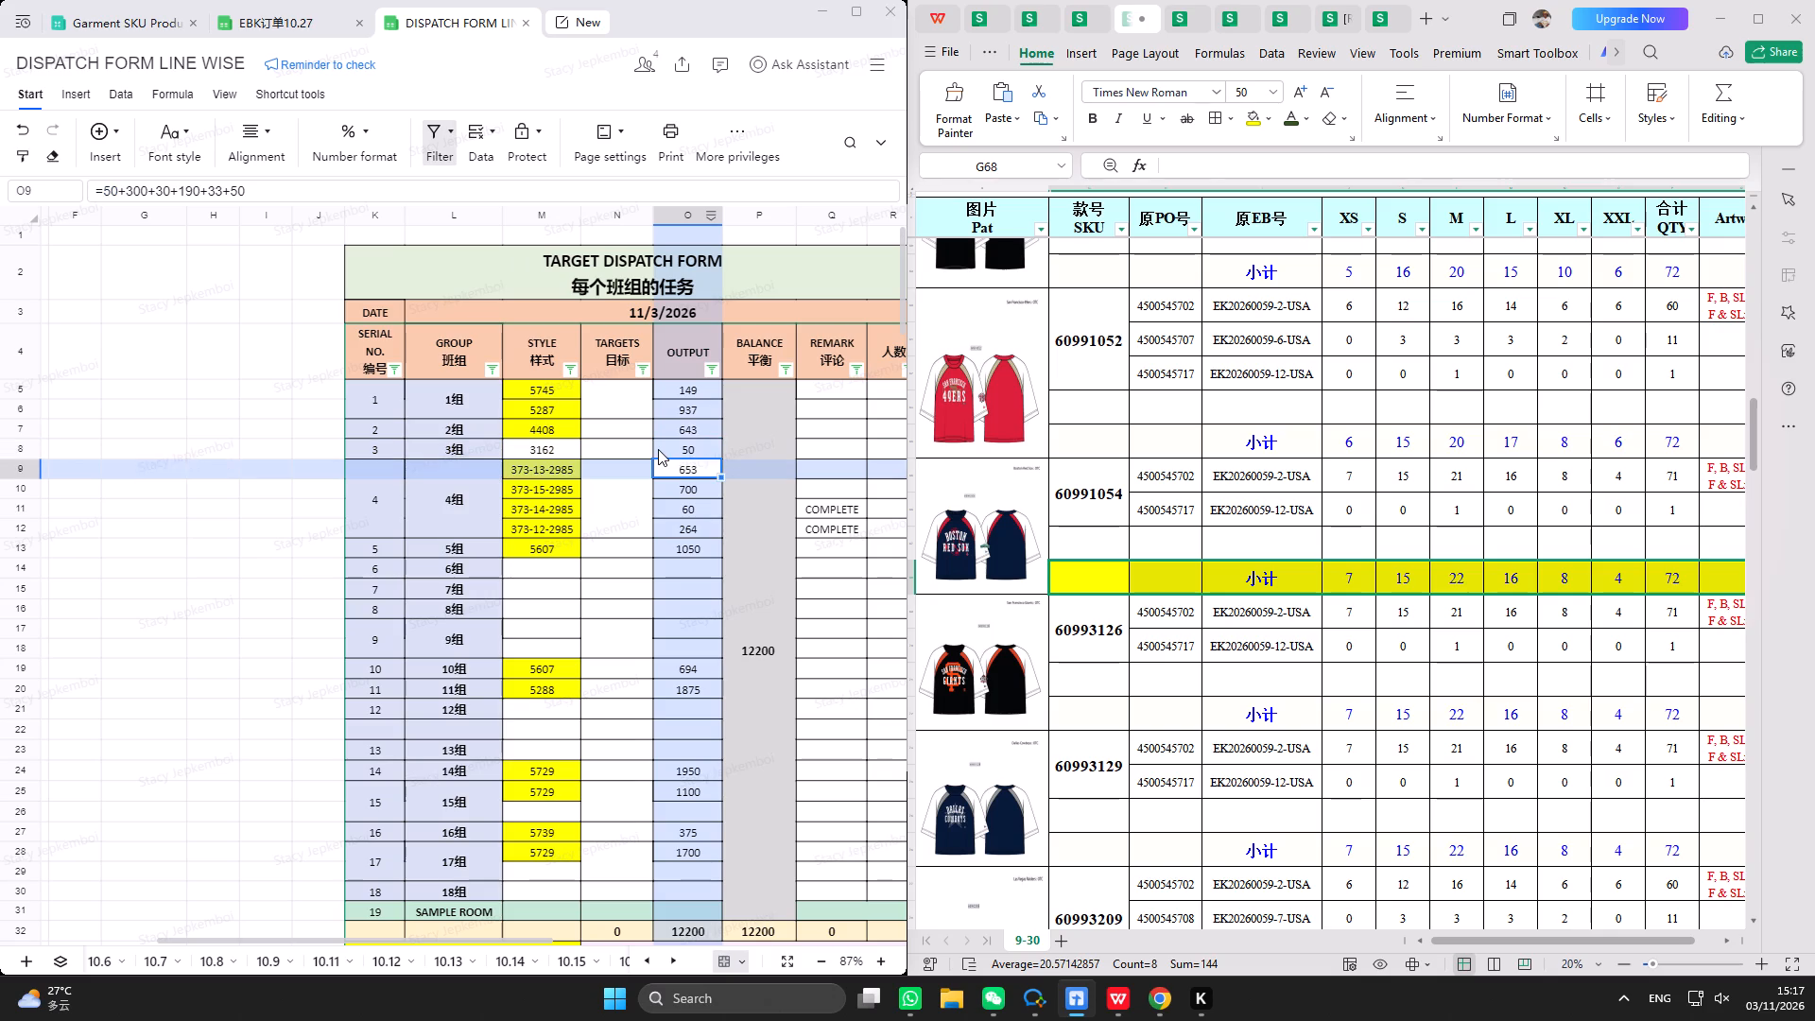
Open the dispatch form's 11.2 sheet to view the previous day's entries.
left_click(649, 966)
left_click(649, 961)
double_click(649, 961)
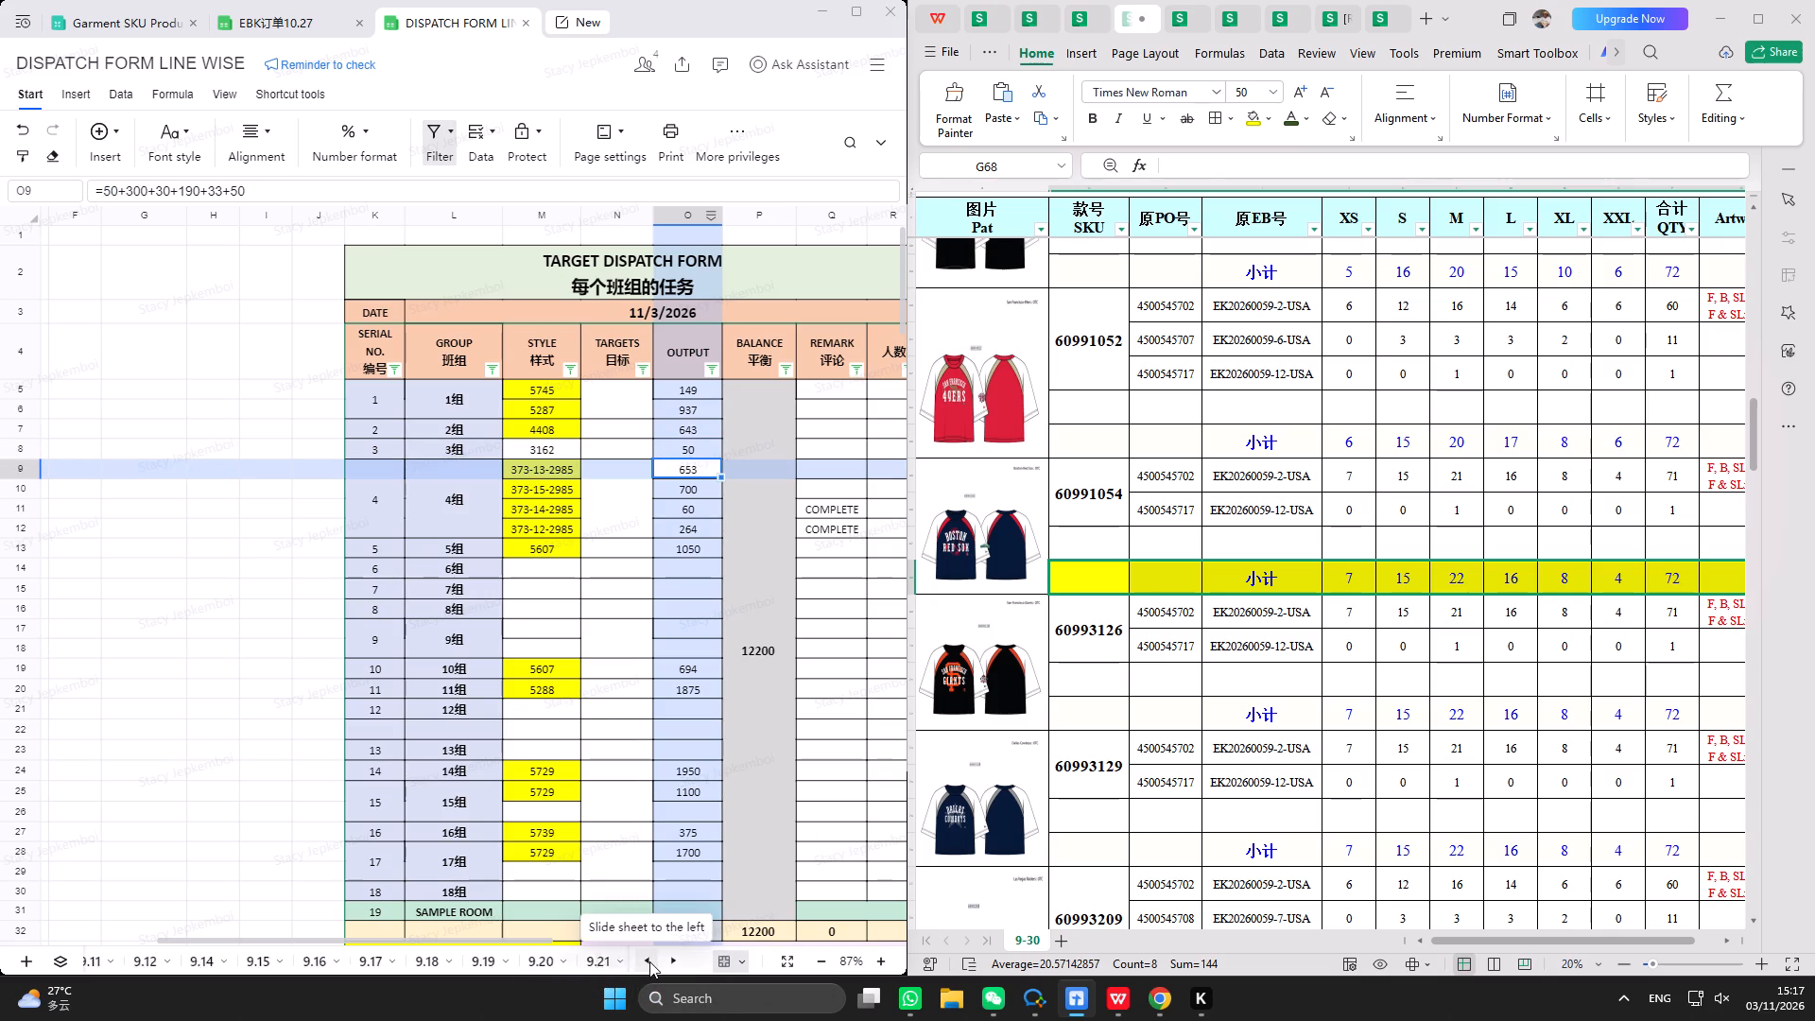
triple_click(665, 961)
triple_click(665, 961)
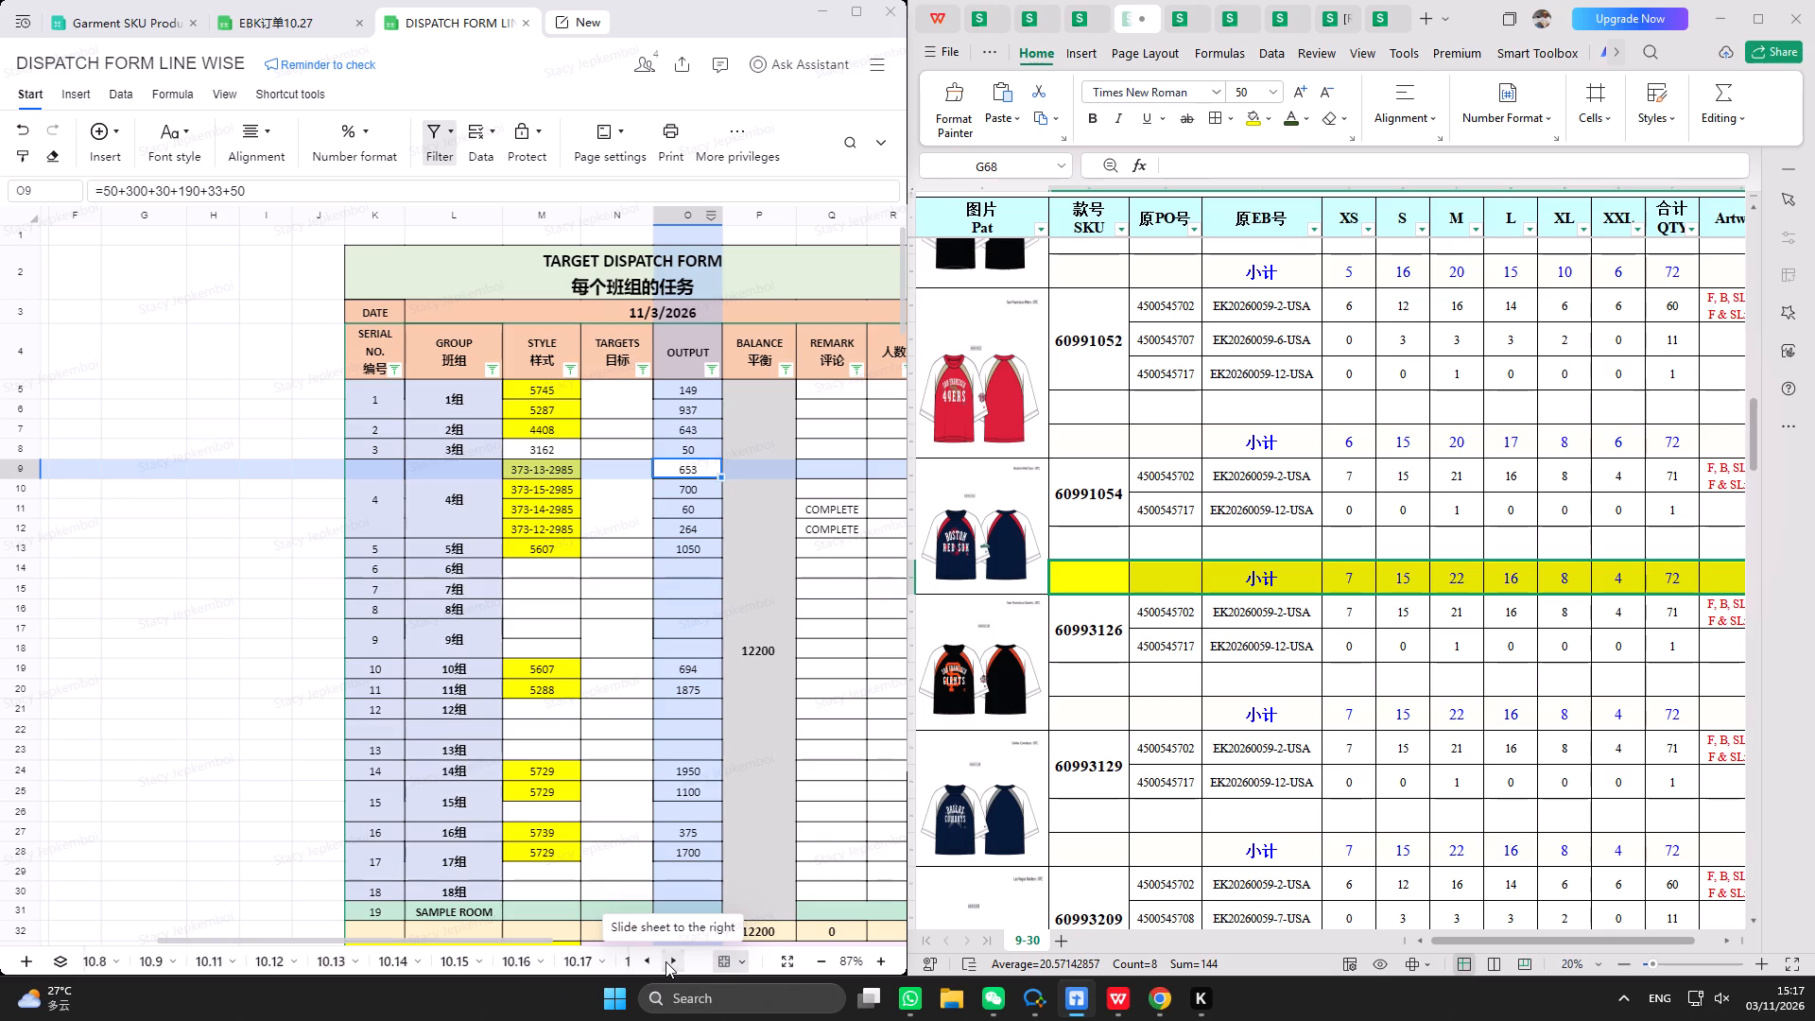
triple_click(665, 961)
left_click(541, 959)
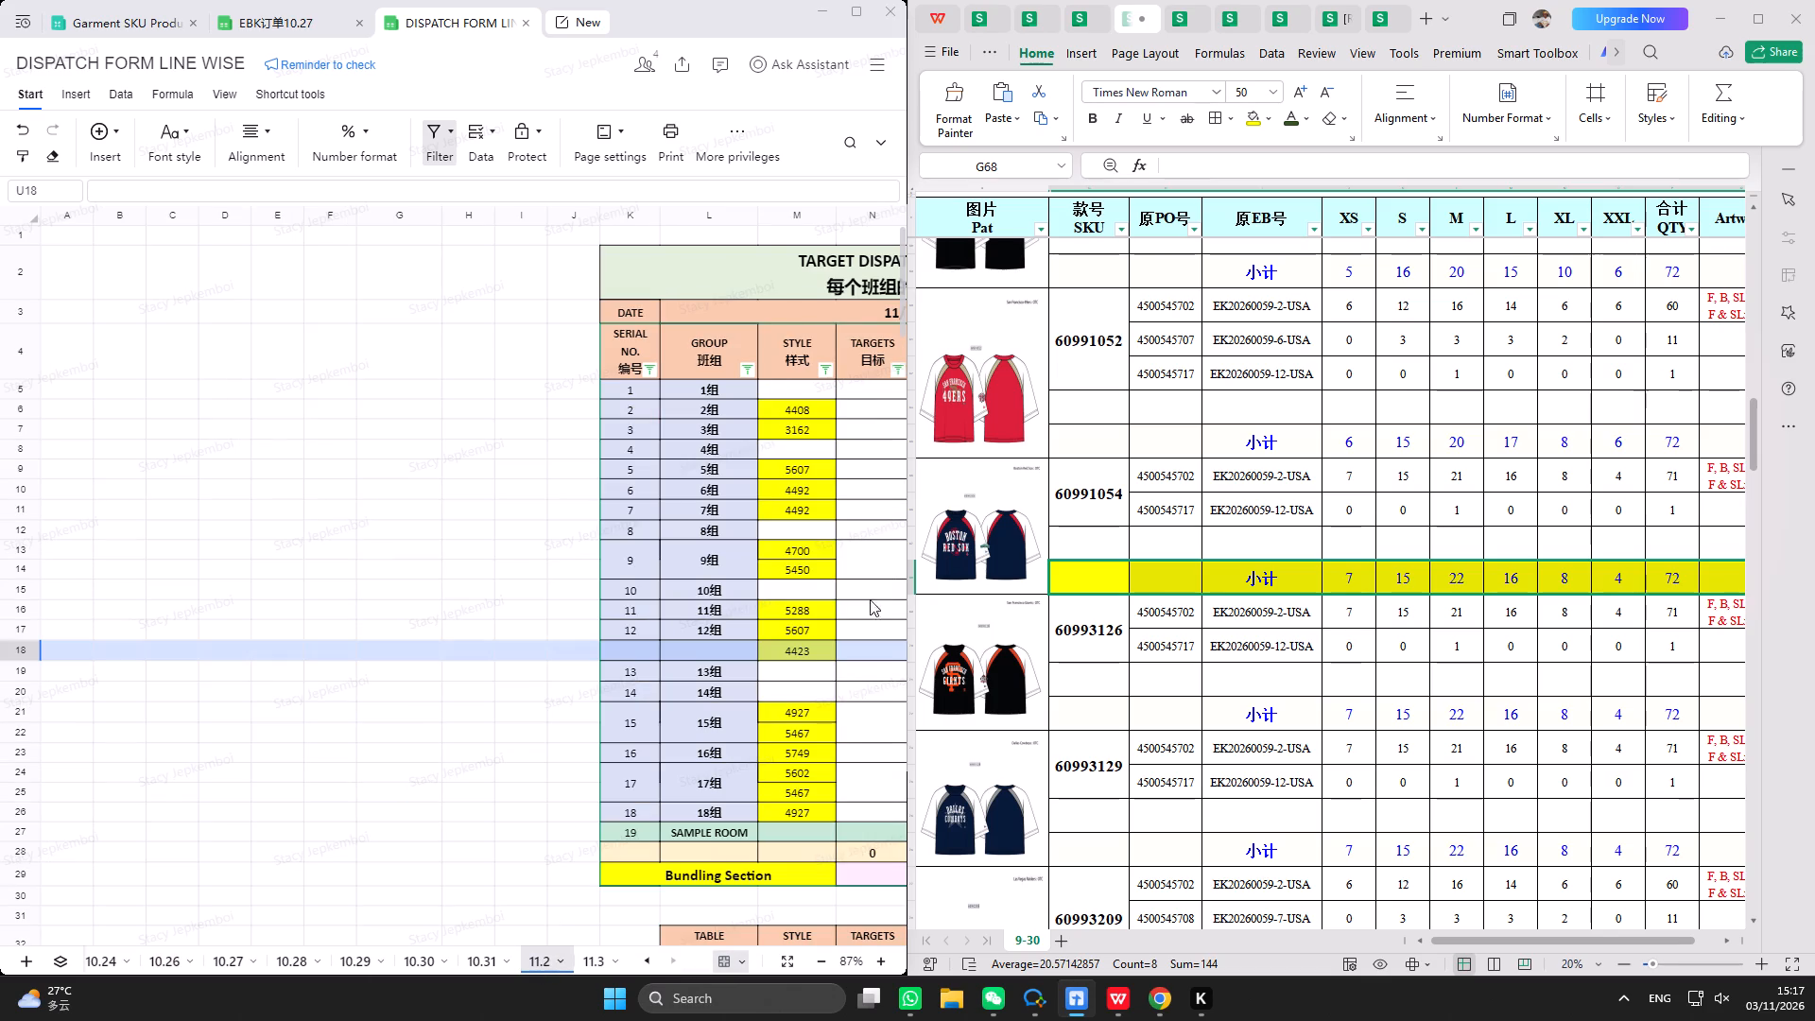
Inspect the output formula for group 3组's style 3162 in the 11.2 sheet.
left_click_drag(427, 937, 544, 937)
left_click(686, 433)
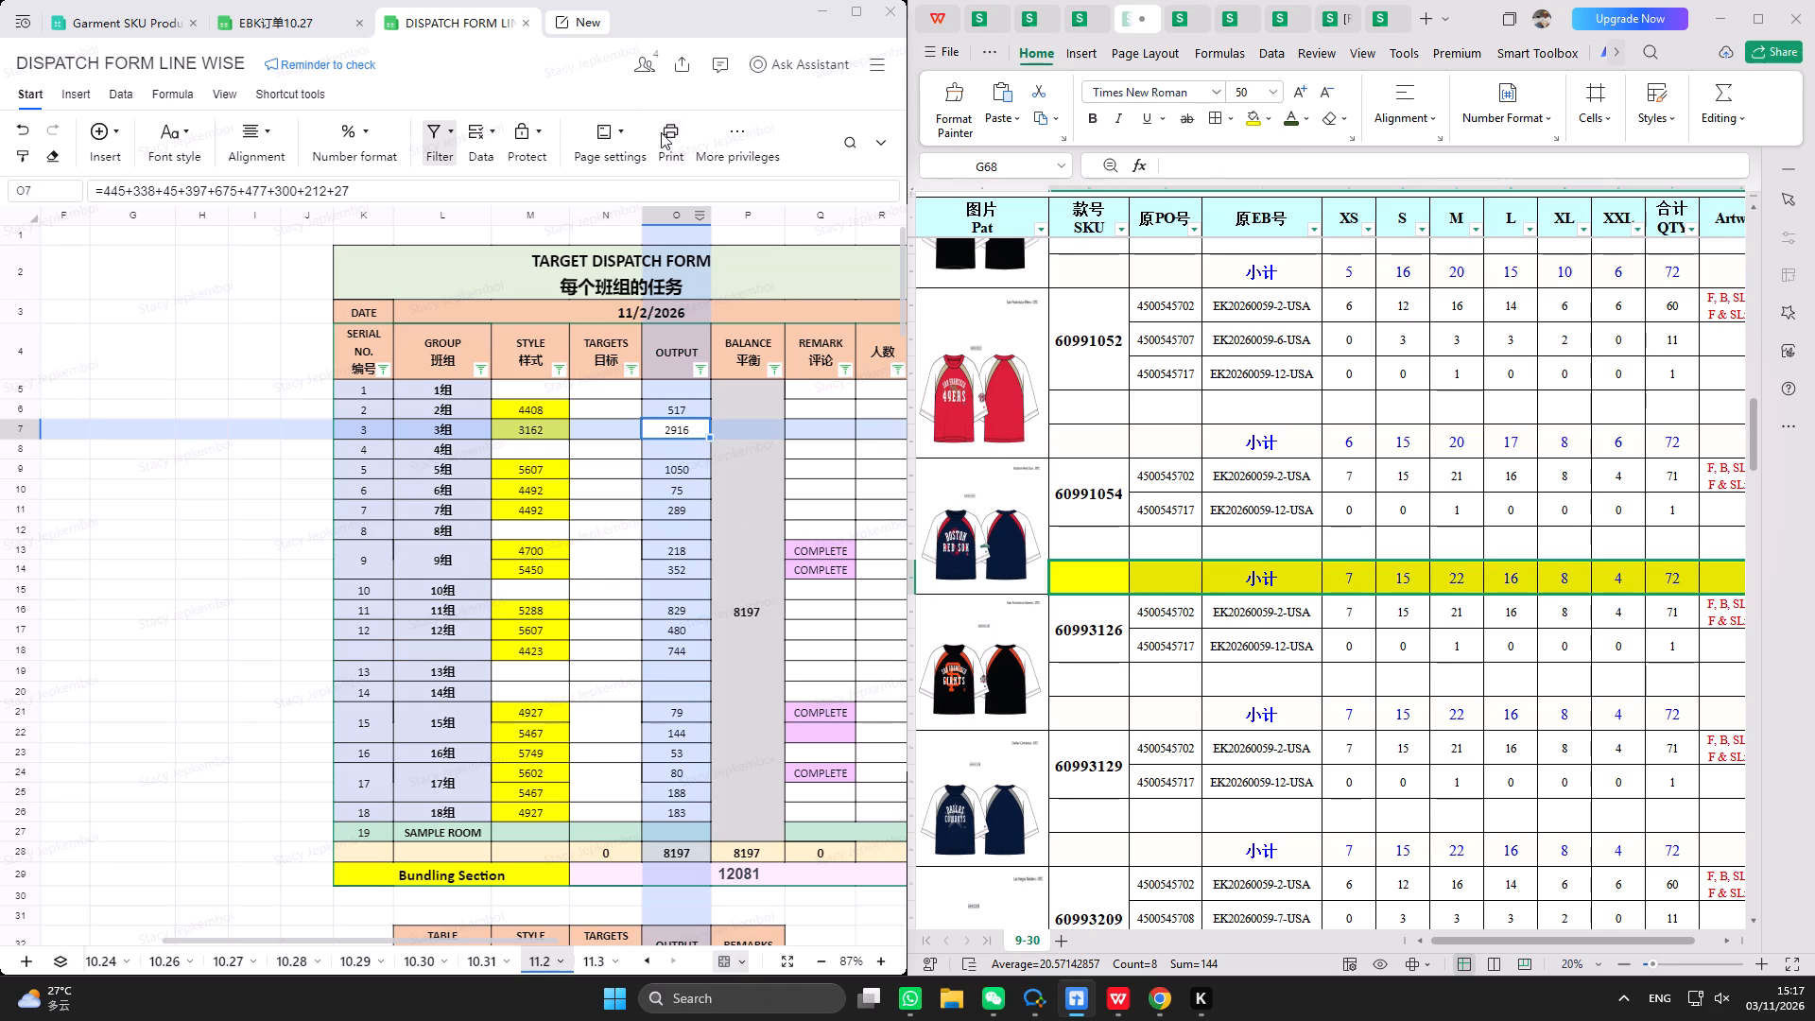
In the 11.3 sheet, append +637+228+228+204 to the output formula for group 11组's style 5288.
left_click(598, 962)
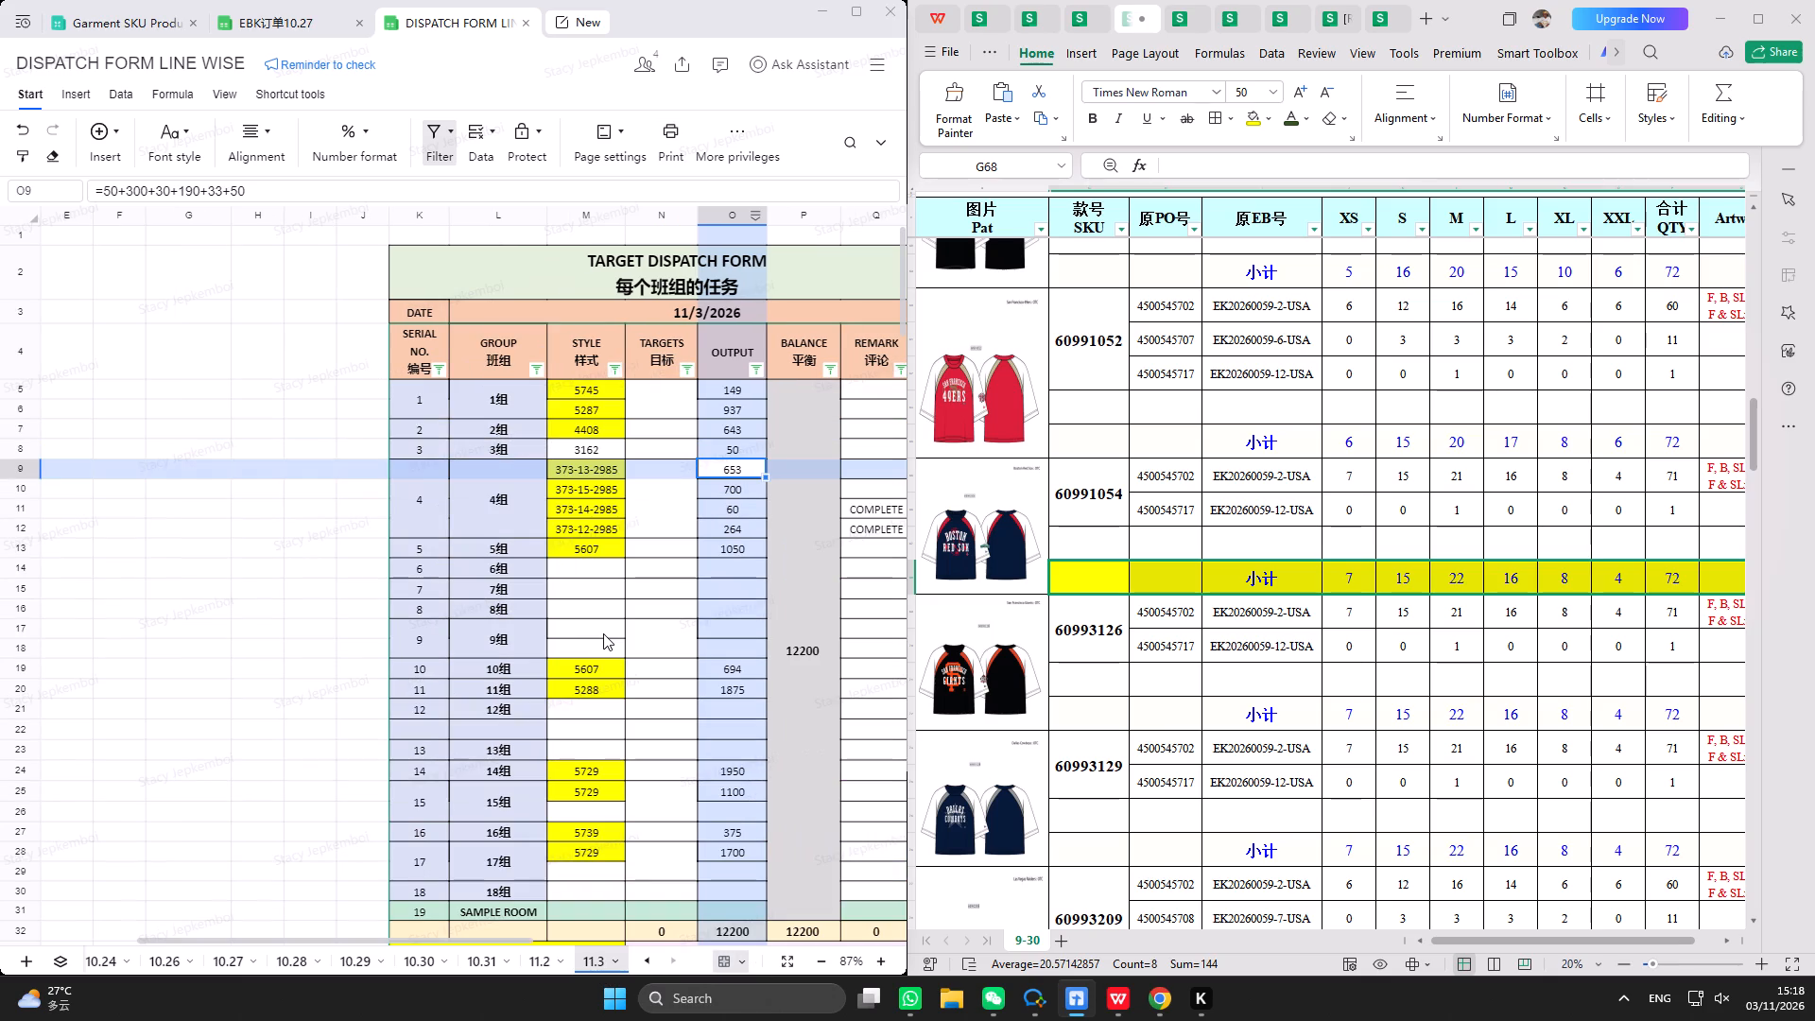
left_click(741, 691)
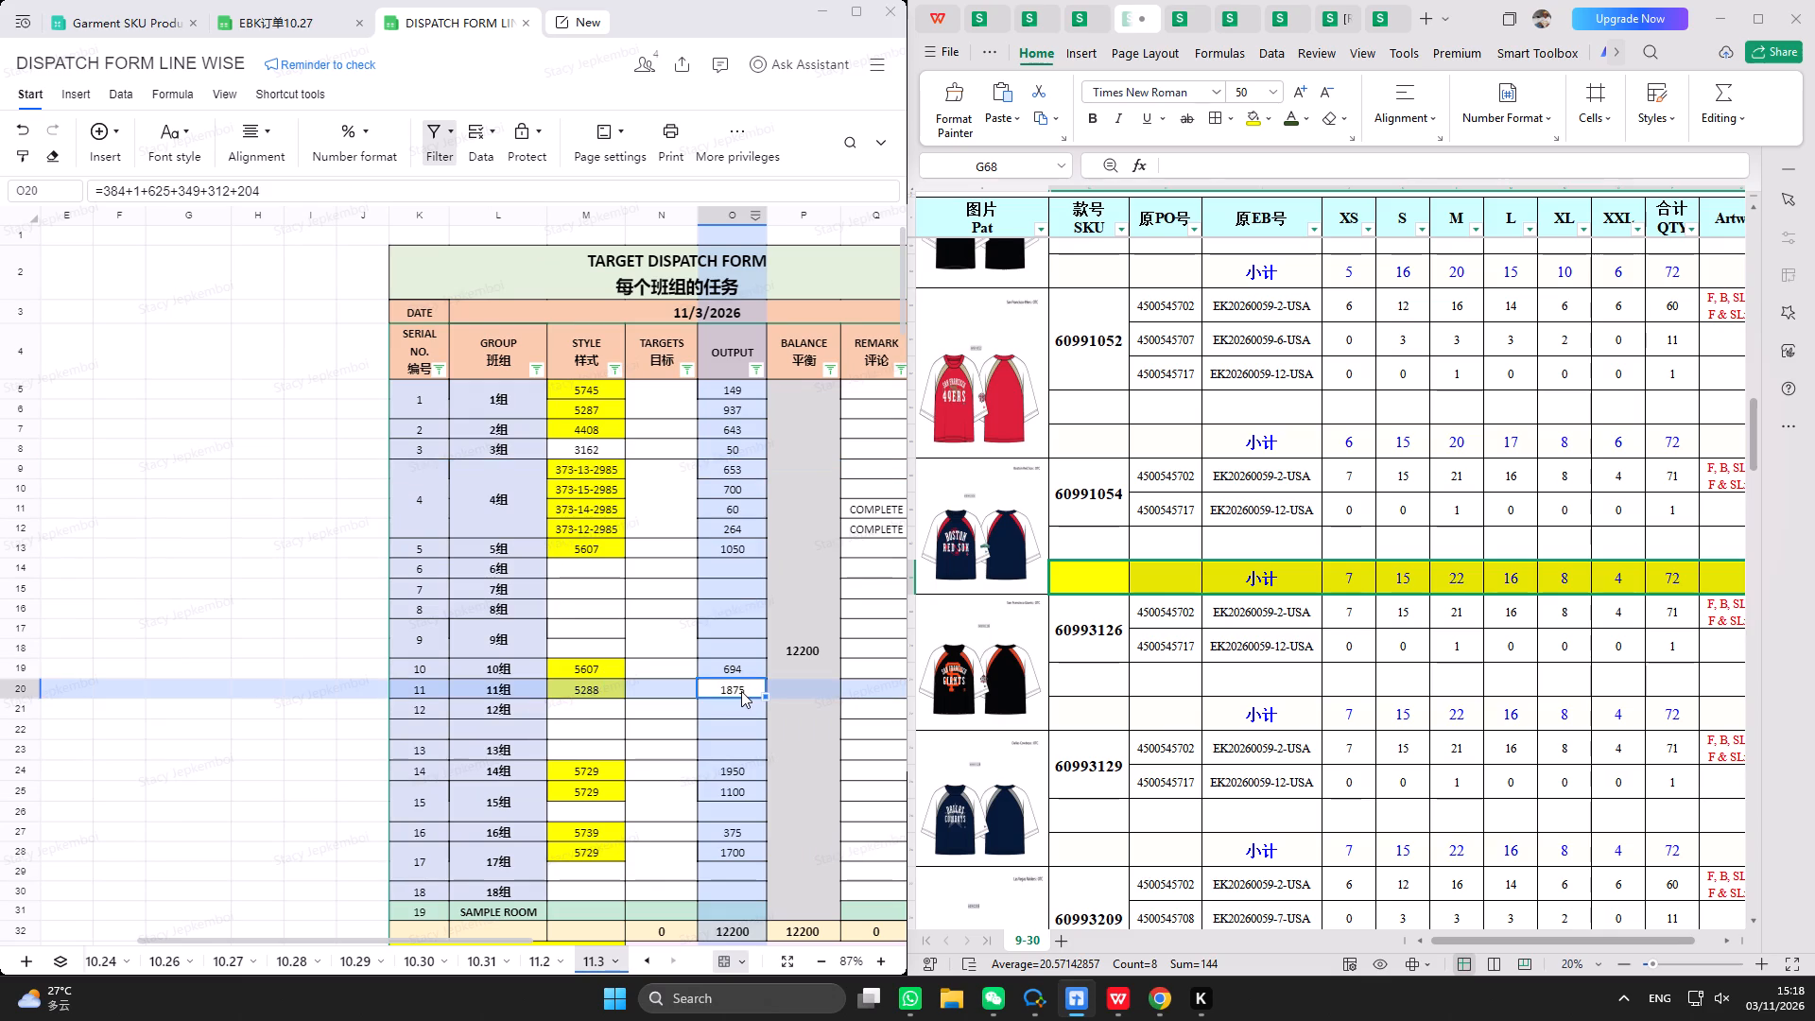
left_click(469, 184)
type("+637")
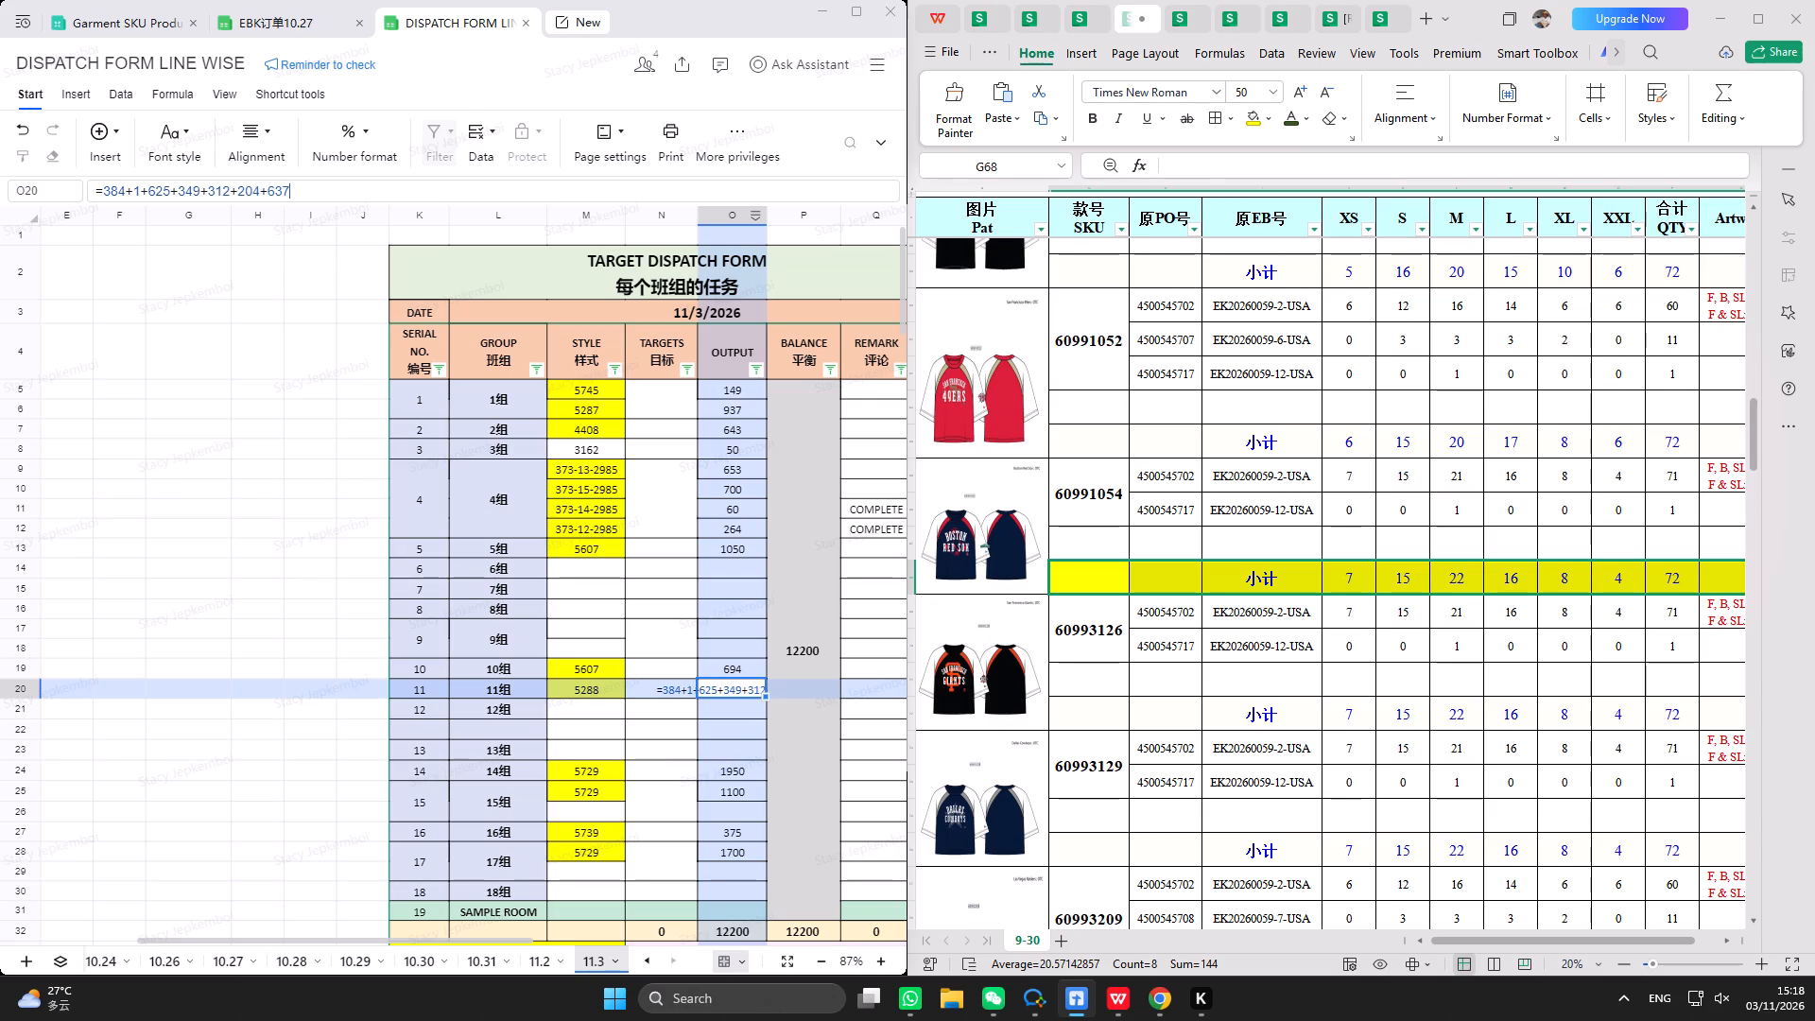
type("+228")
type("+228+")
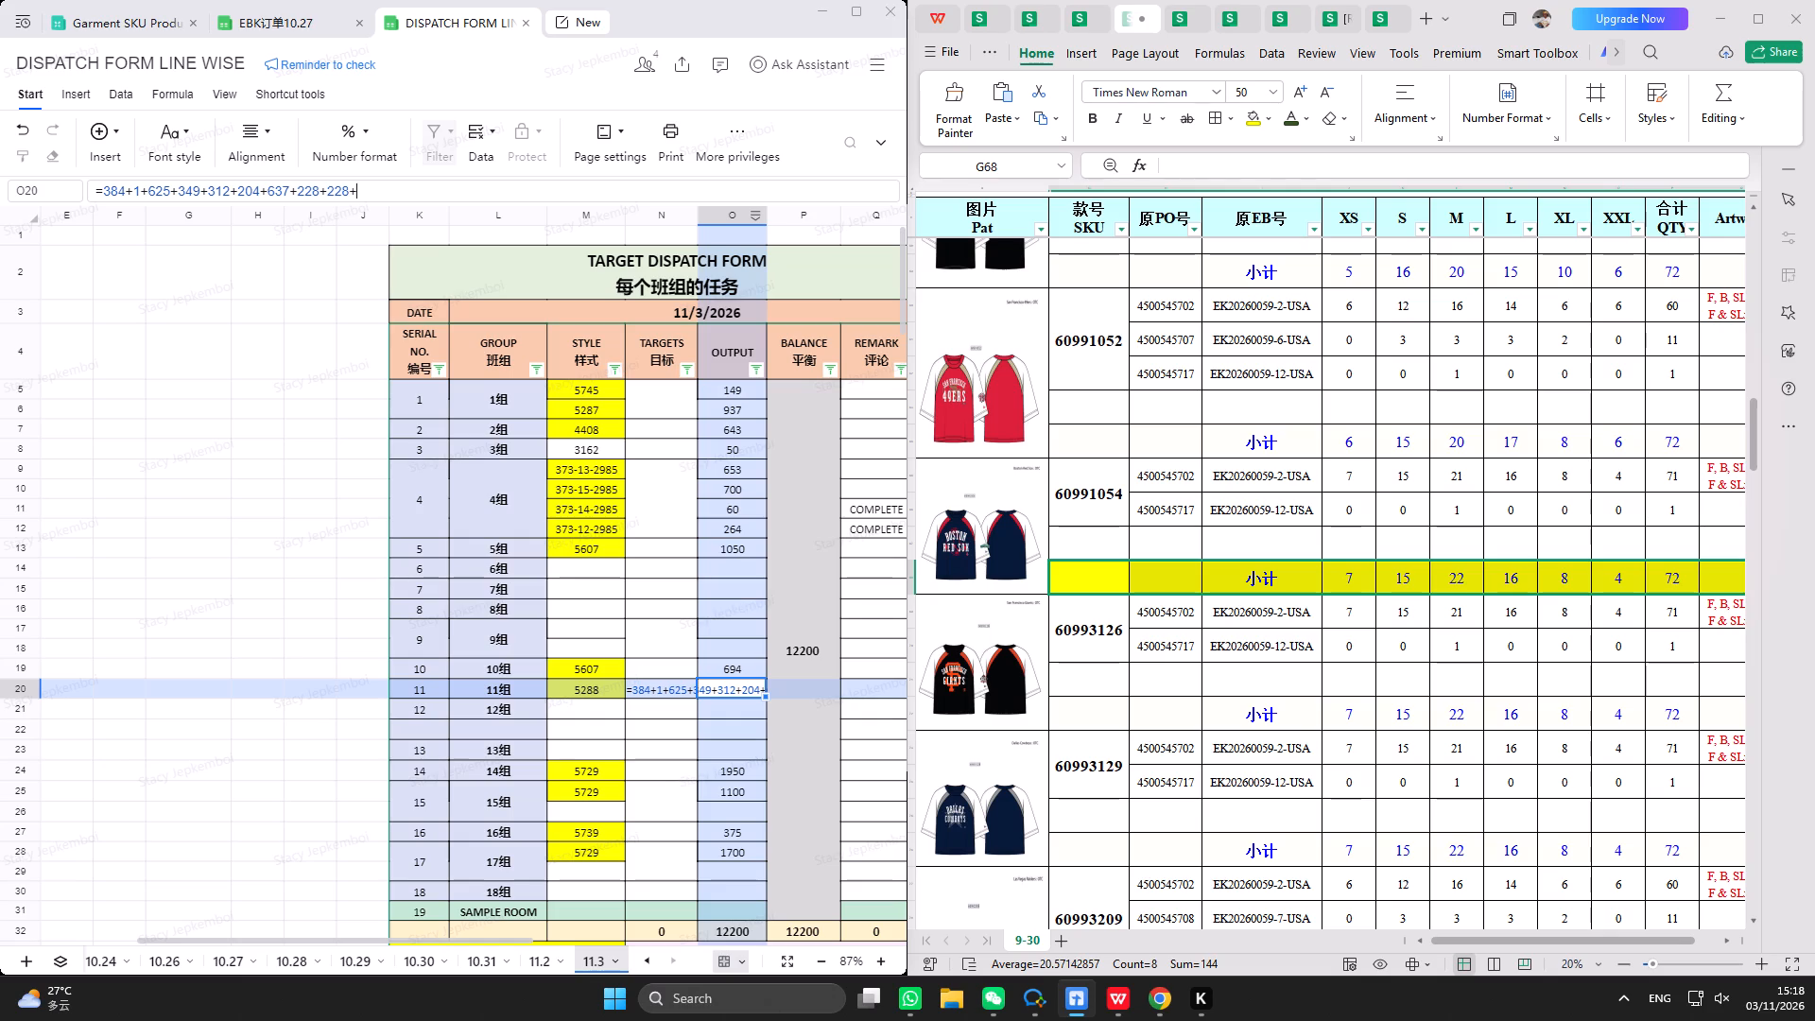
type("204+")
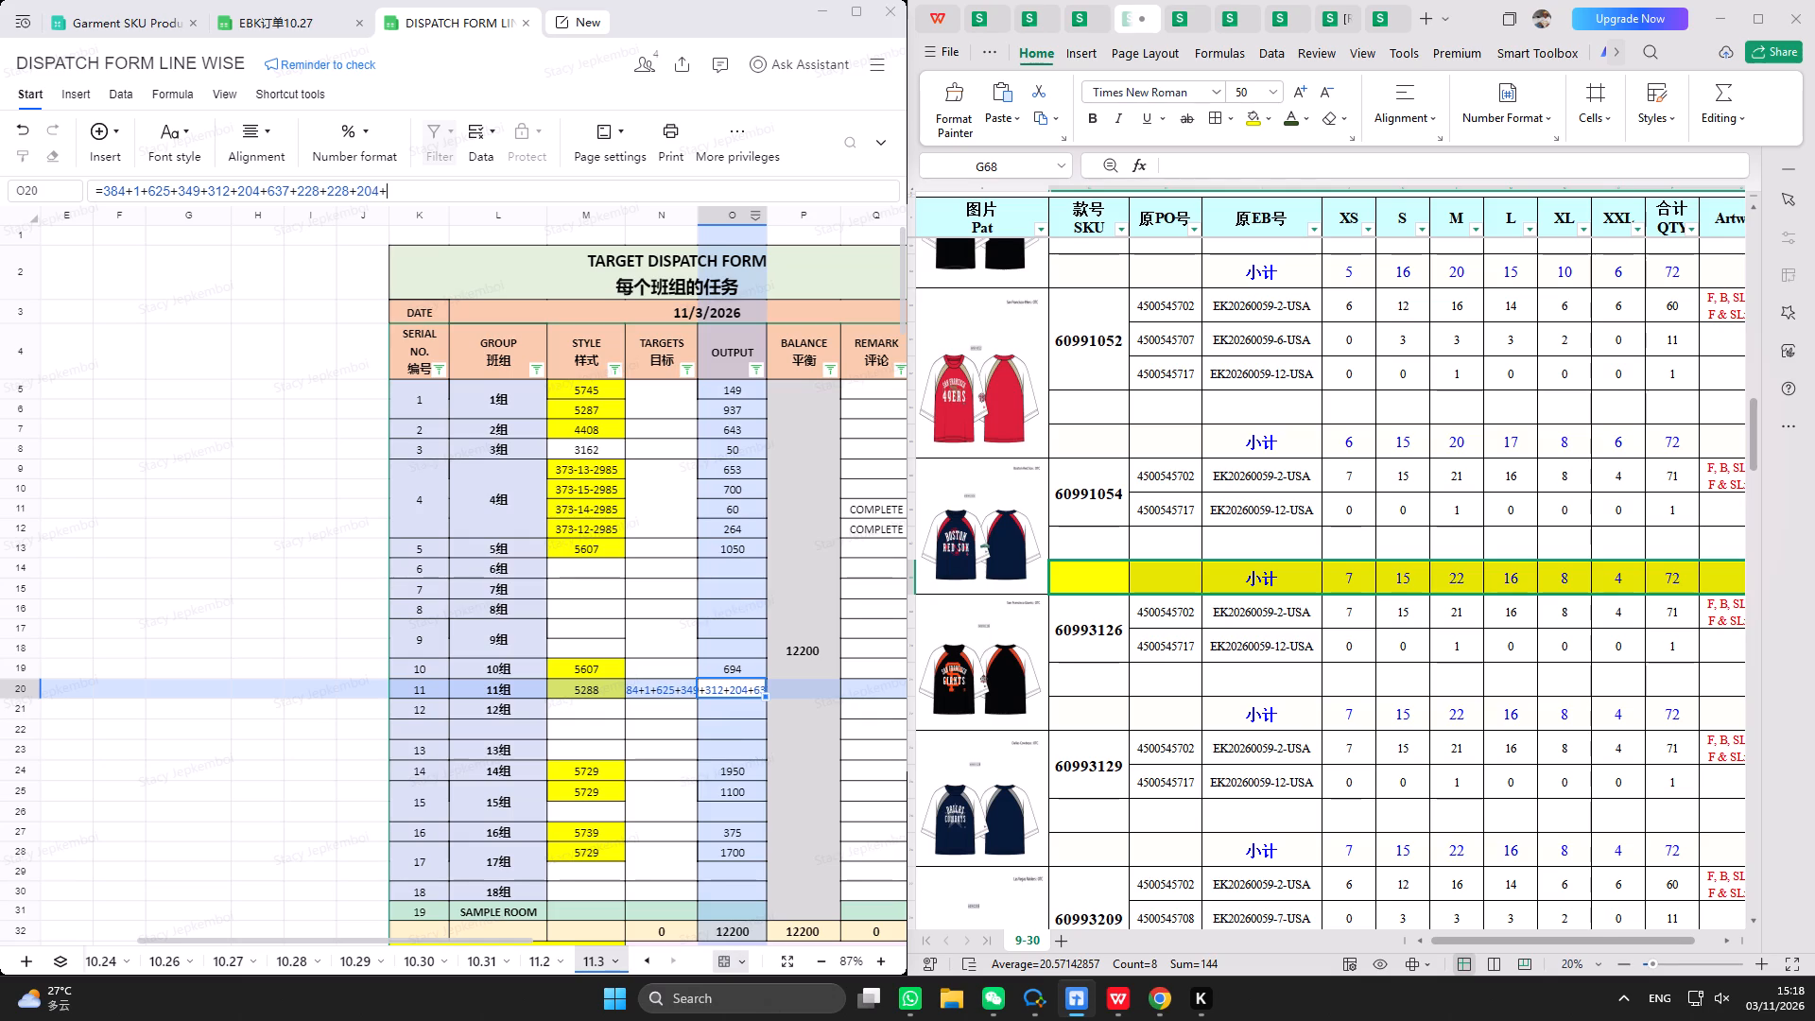
key("Return")
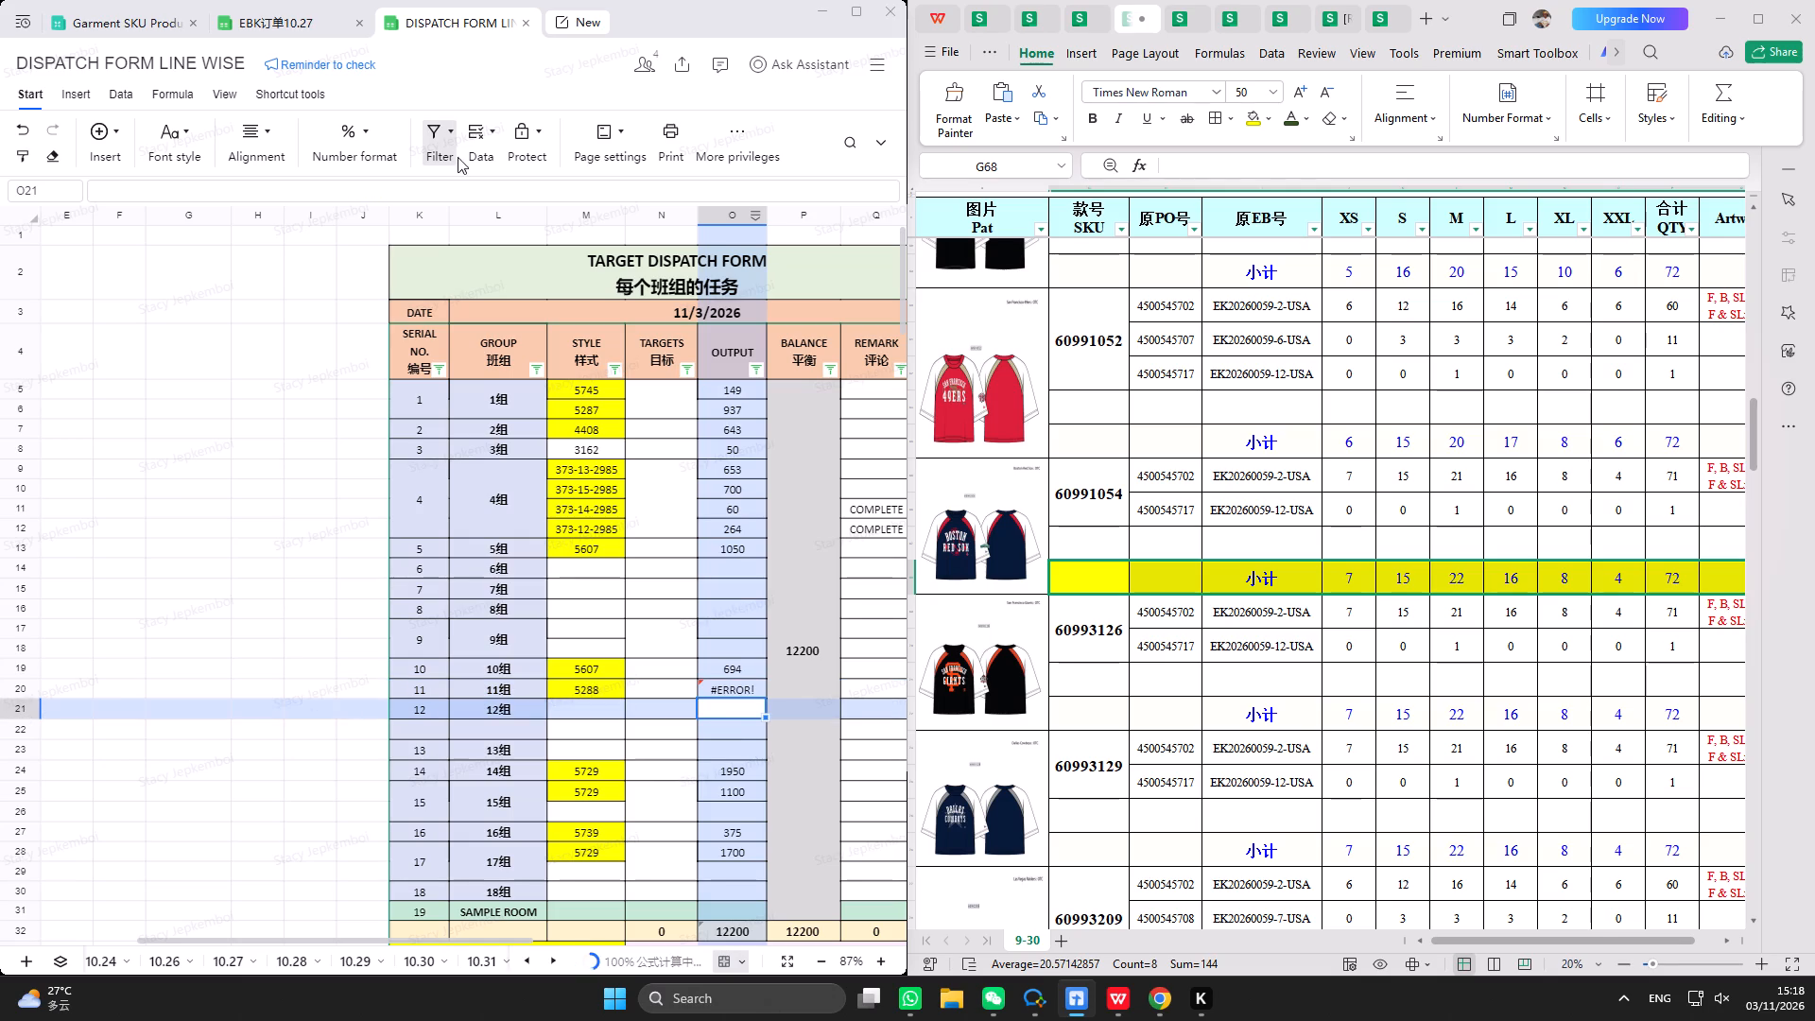
left_click(742, 683)
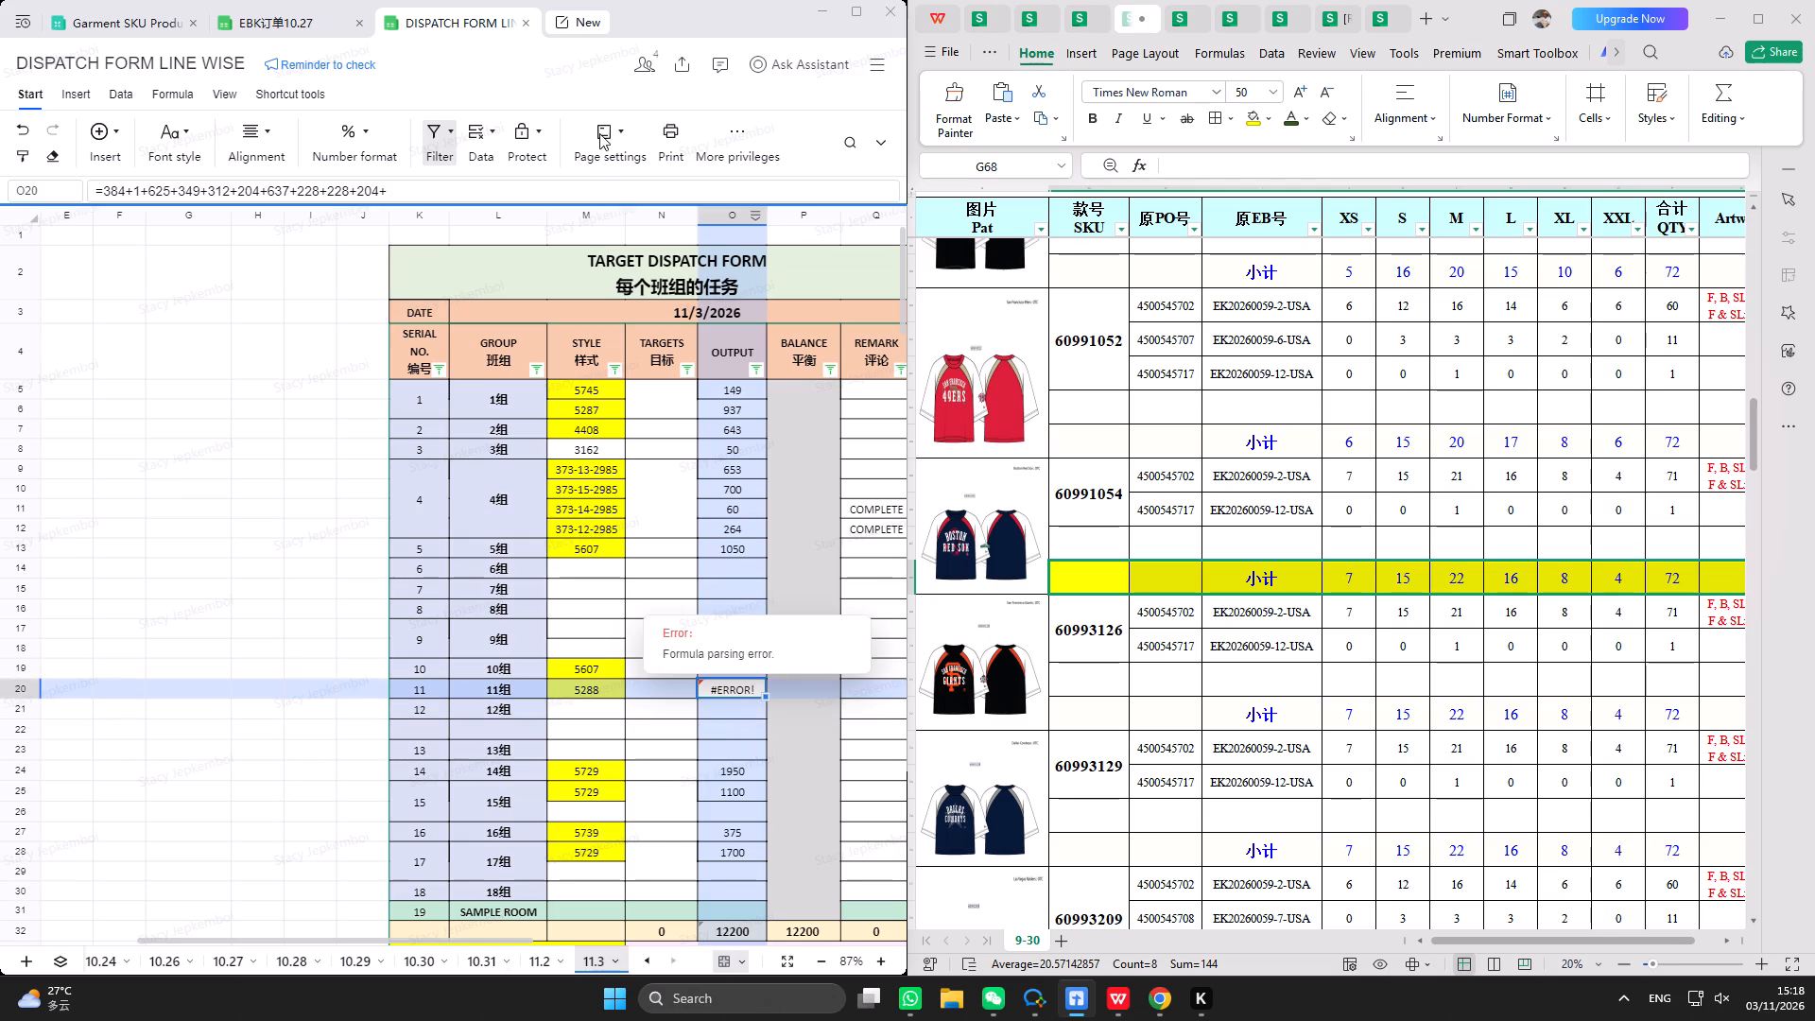
left_click(608, 189)
key("BackSpace")
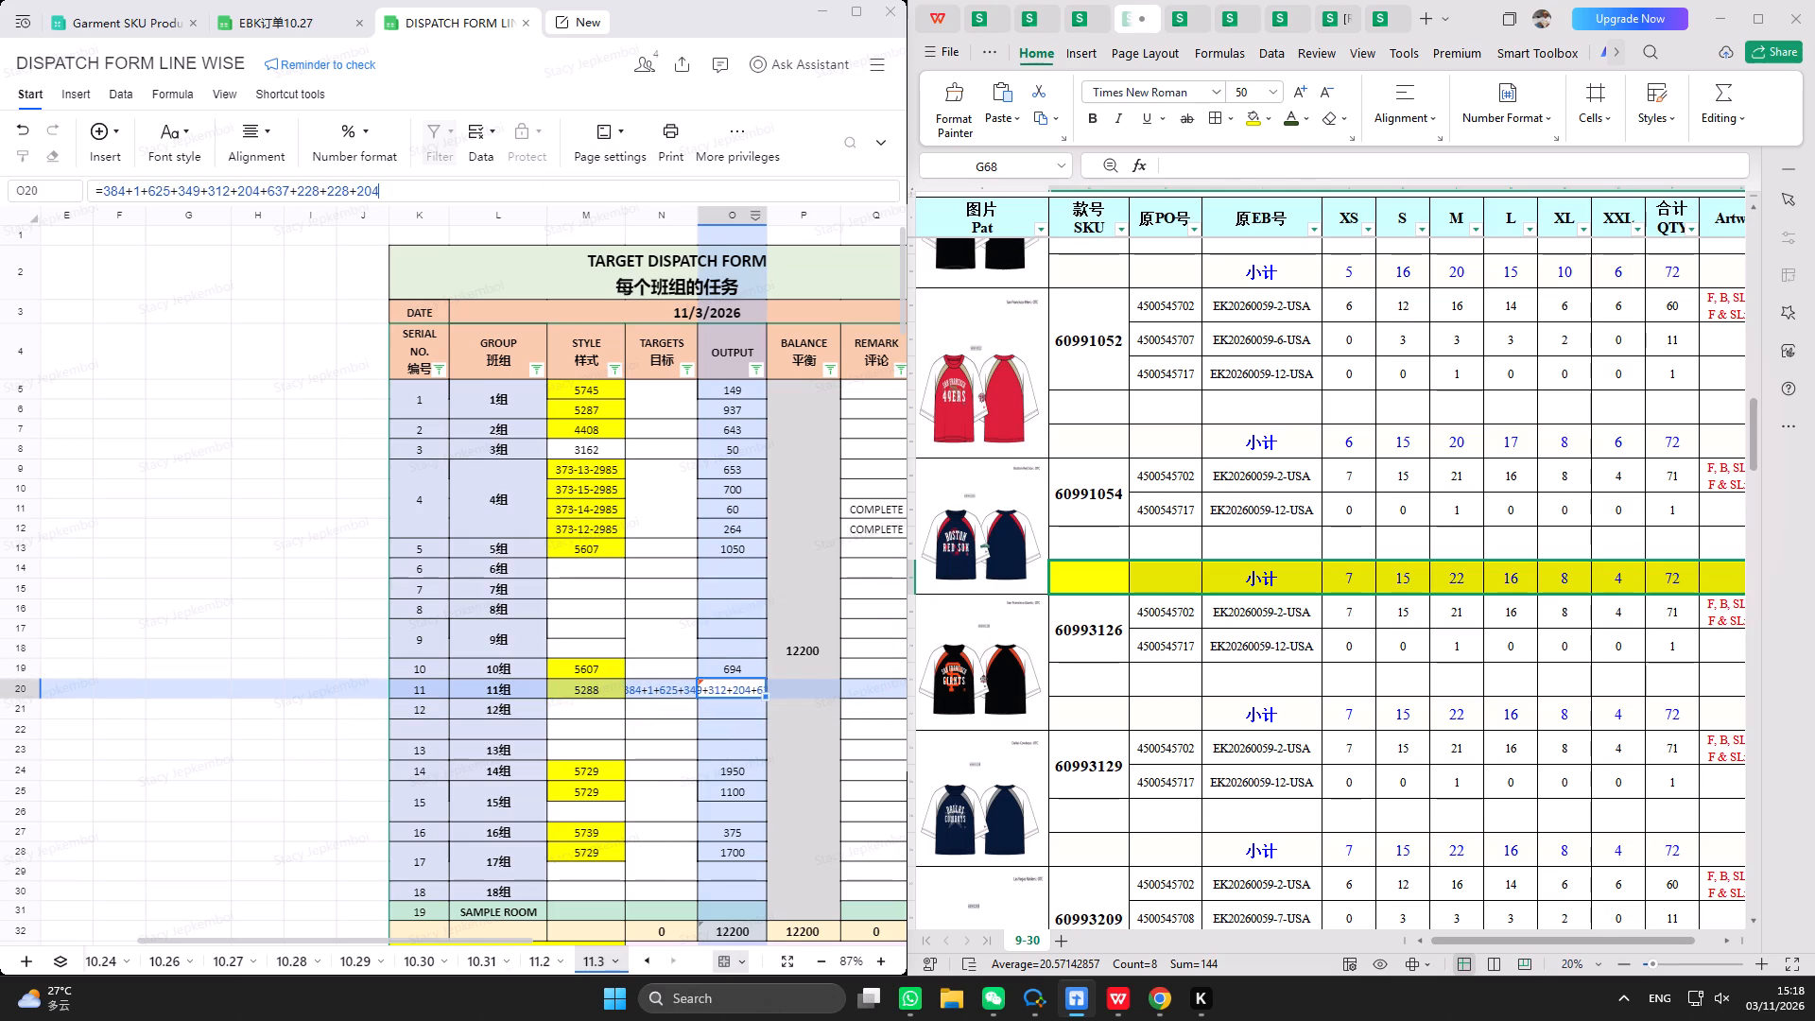
key("Return")
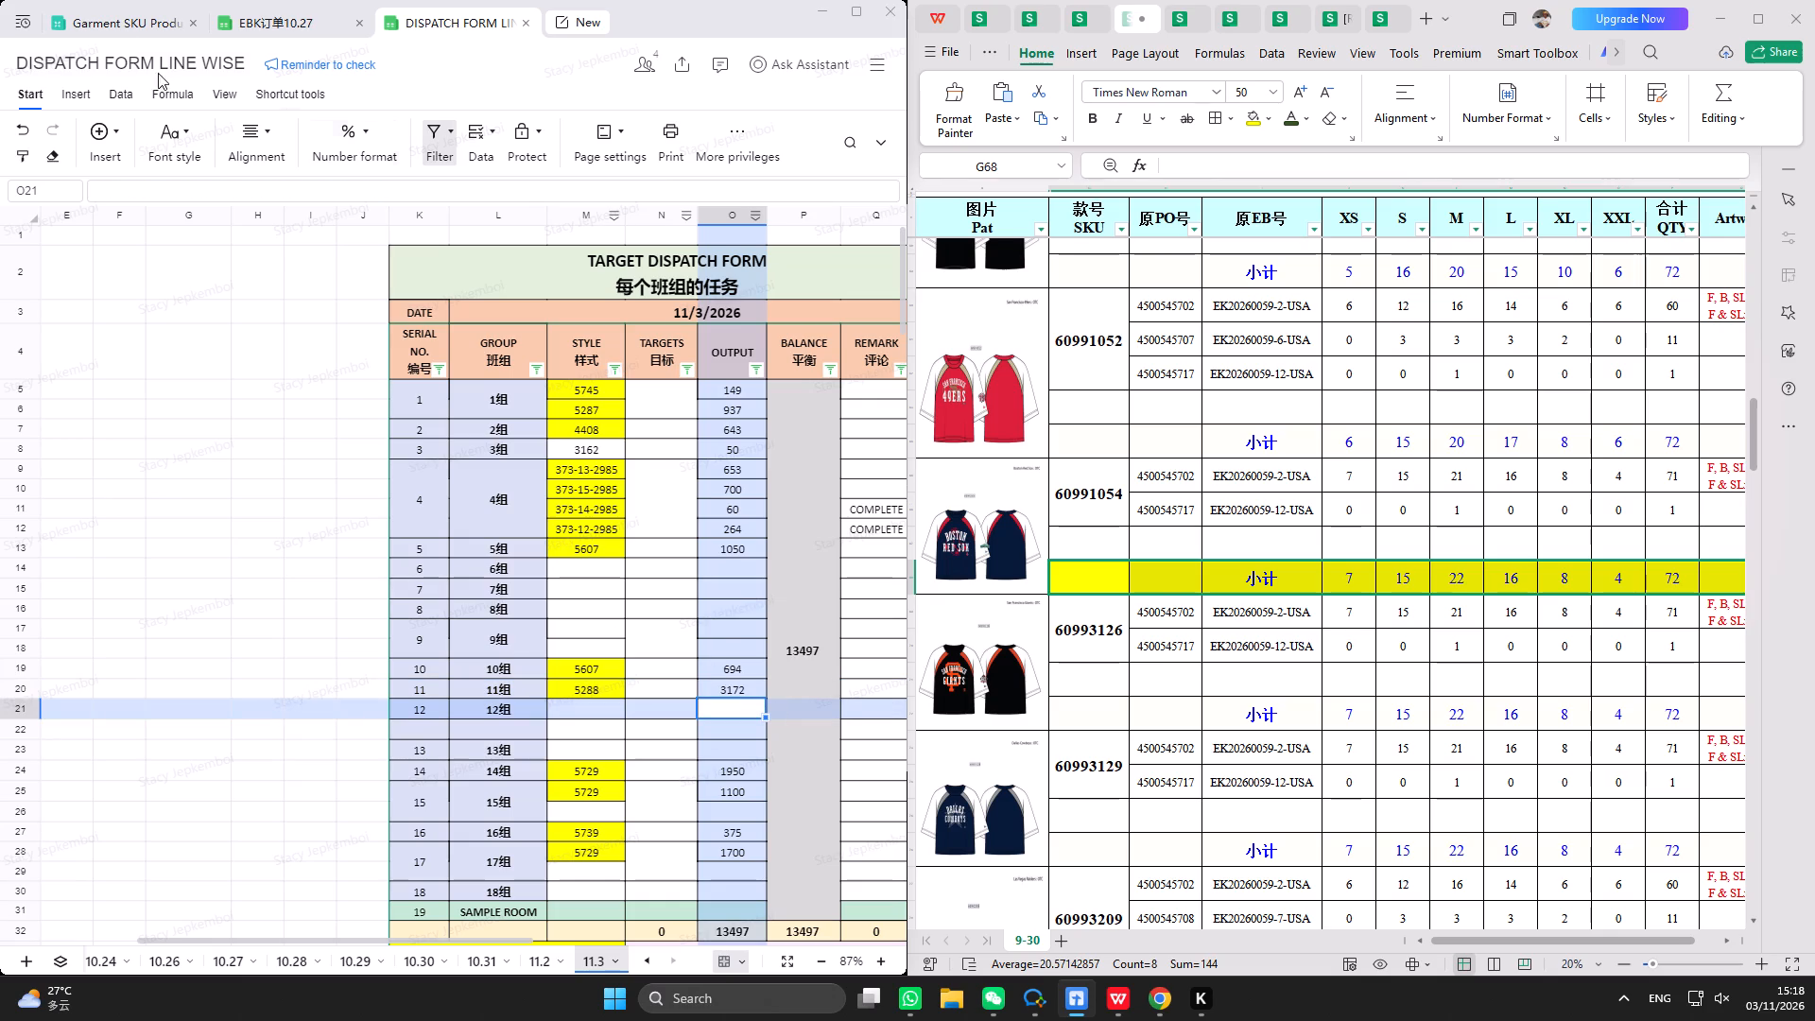
In the EBK订单10.27 planning sheet, filter the EB PO column by 5288.
left_click(256, 20)
left_click(174, 287)
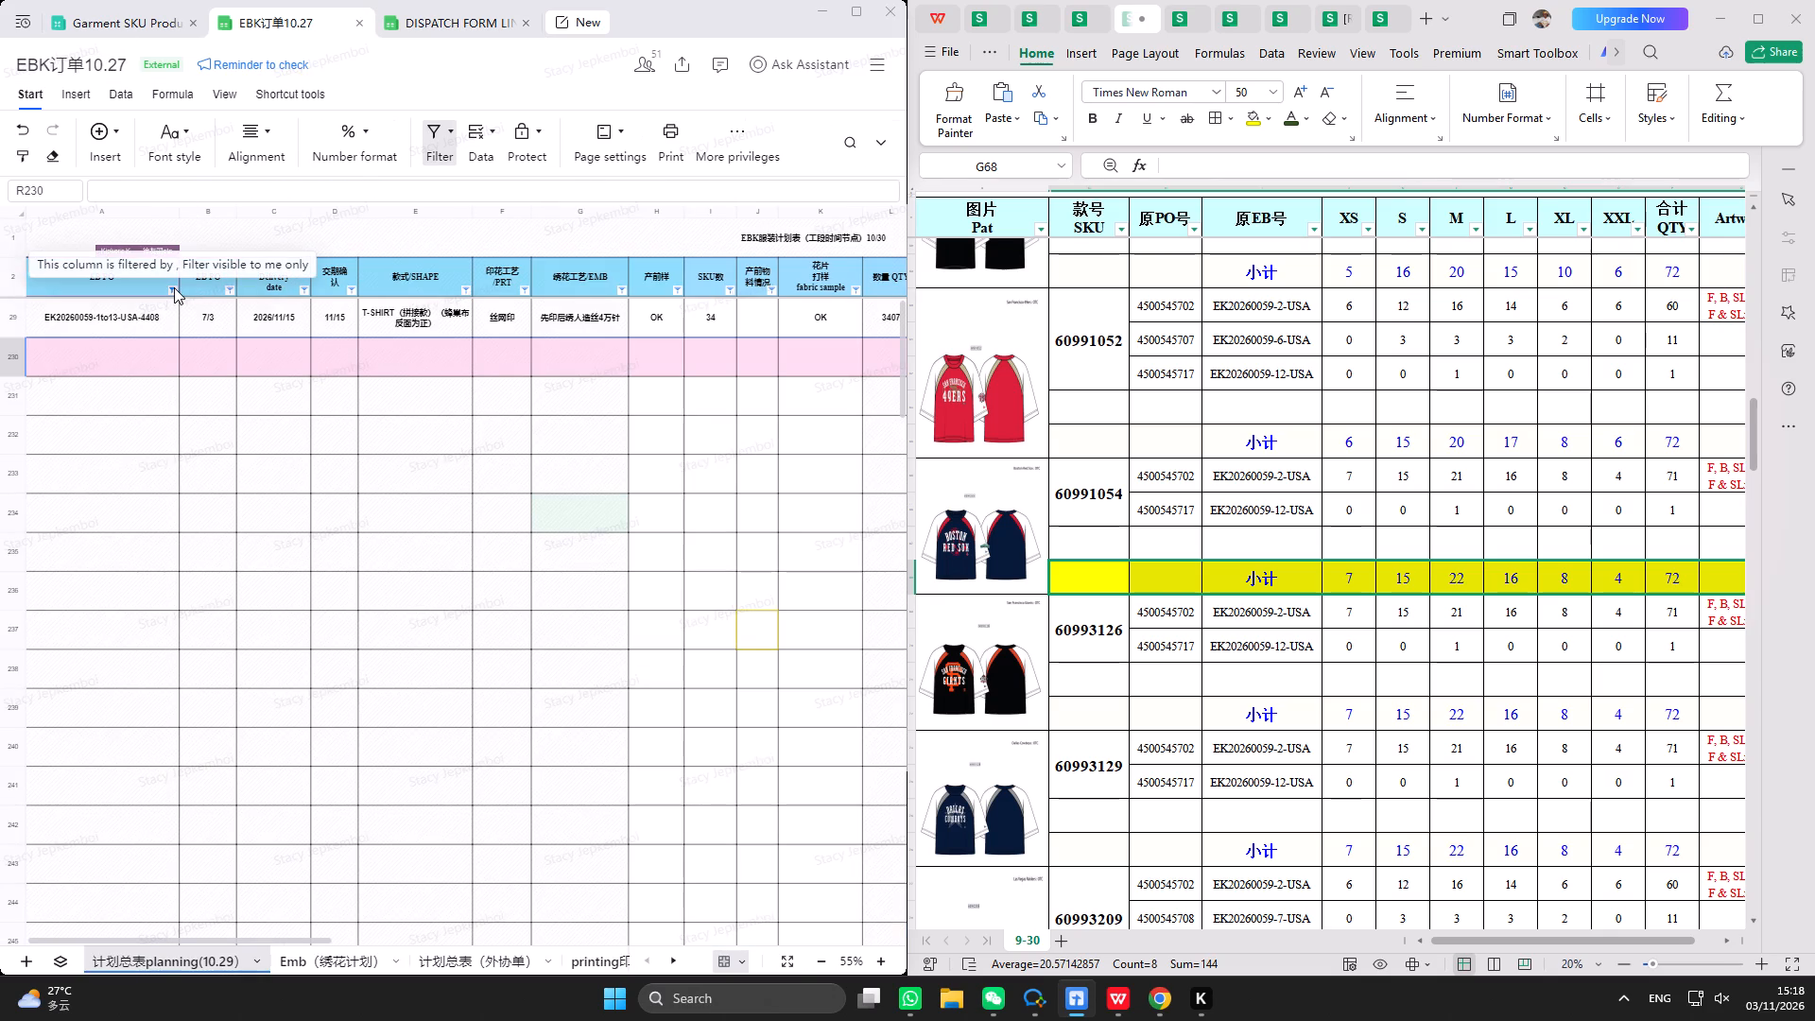
type("5288")
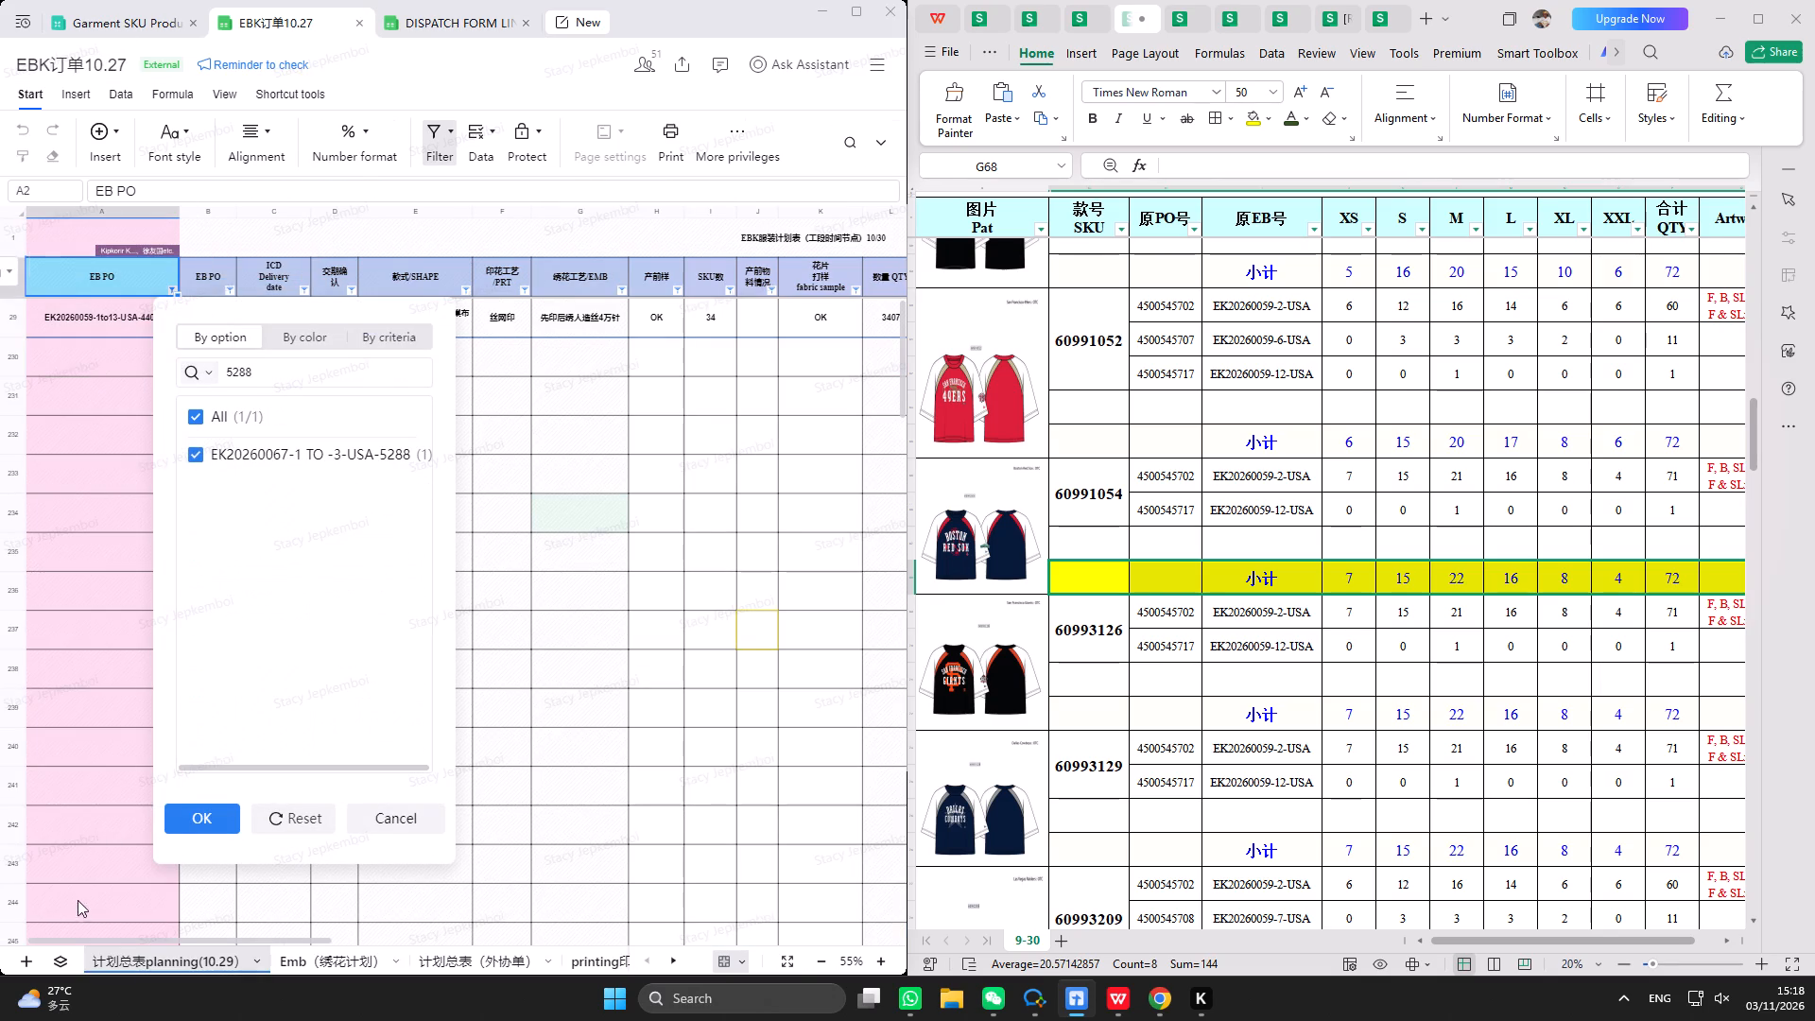
left_click(181, 827)
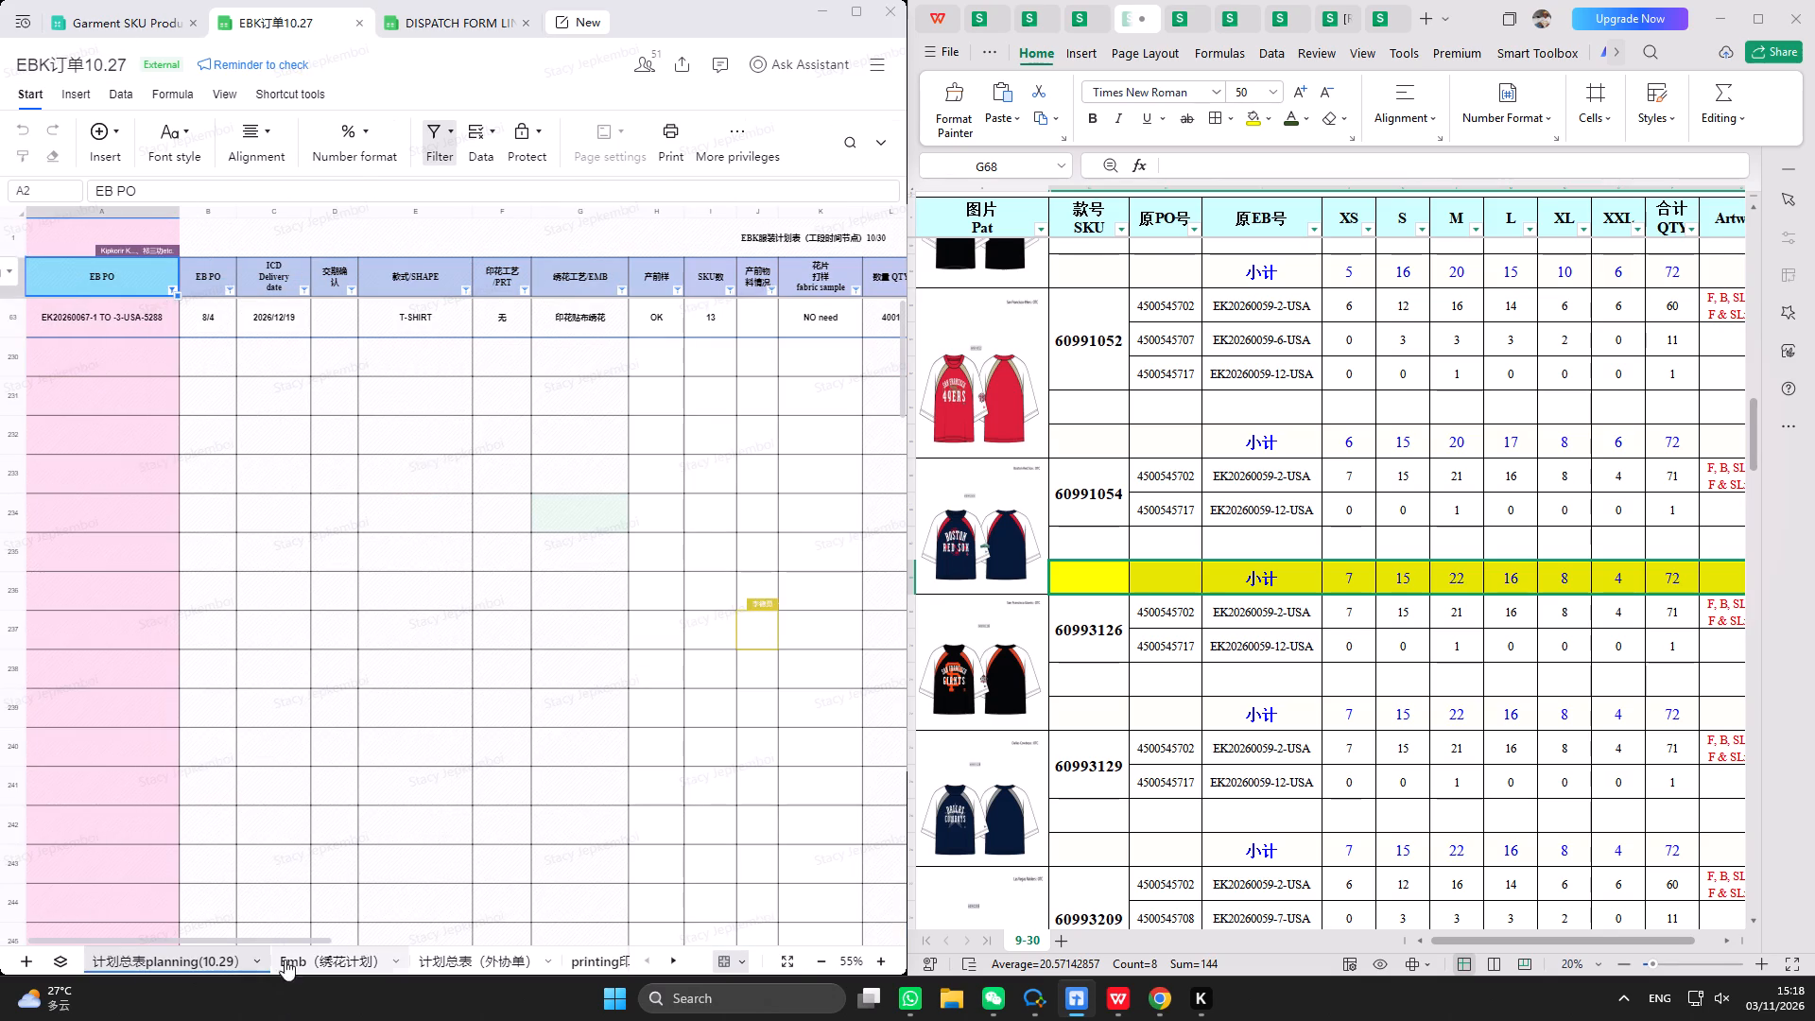
Set the INPUT balance formula for the 5288 order to =-4001+829+3172, checking its output in the dispatch form.
left_click_drag(288, 943, 424, 942)
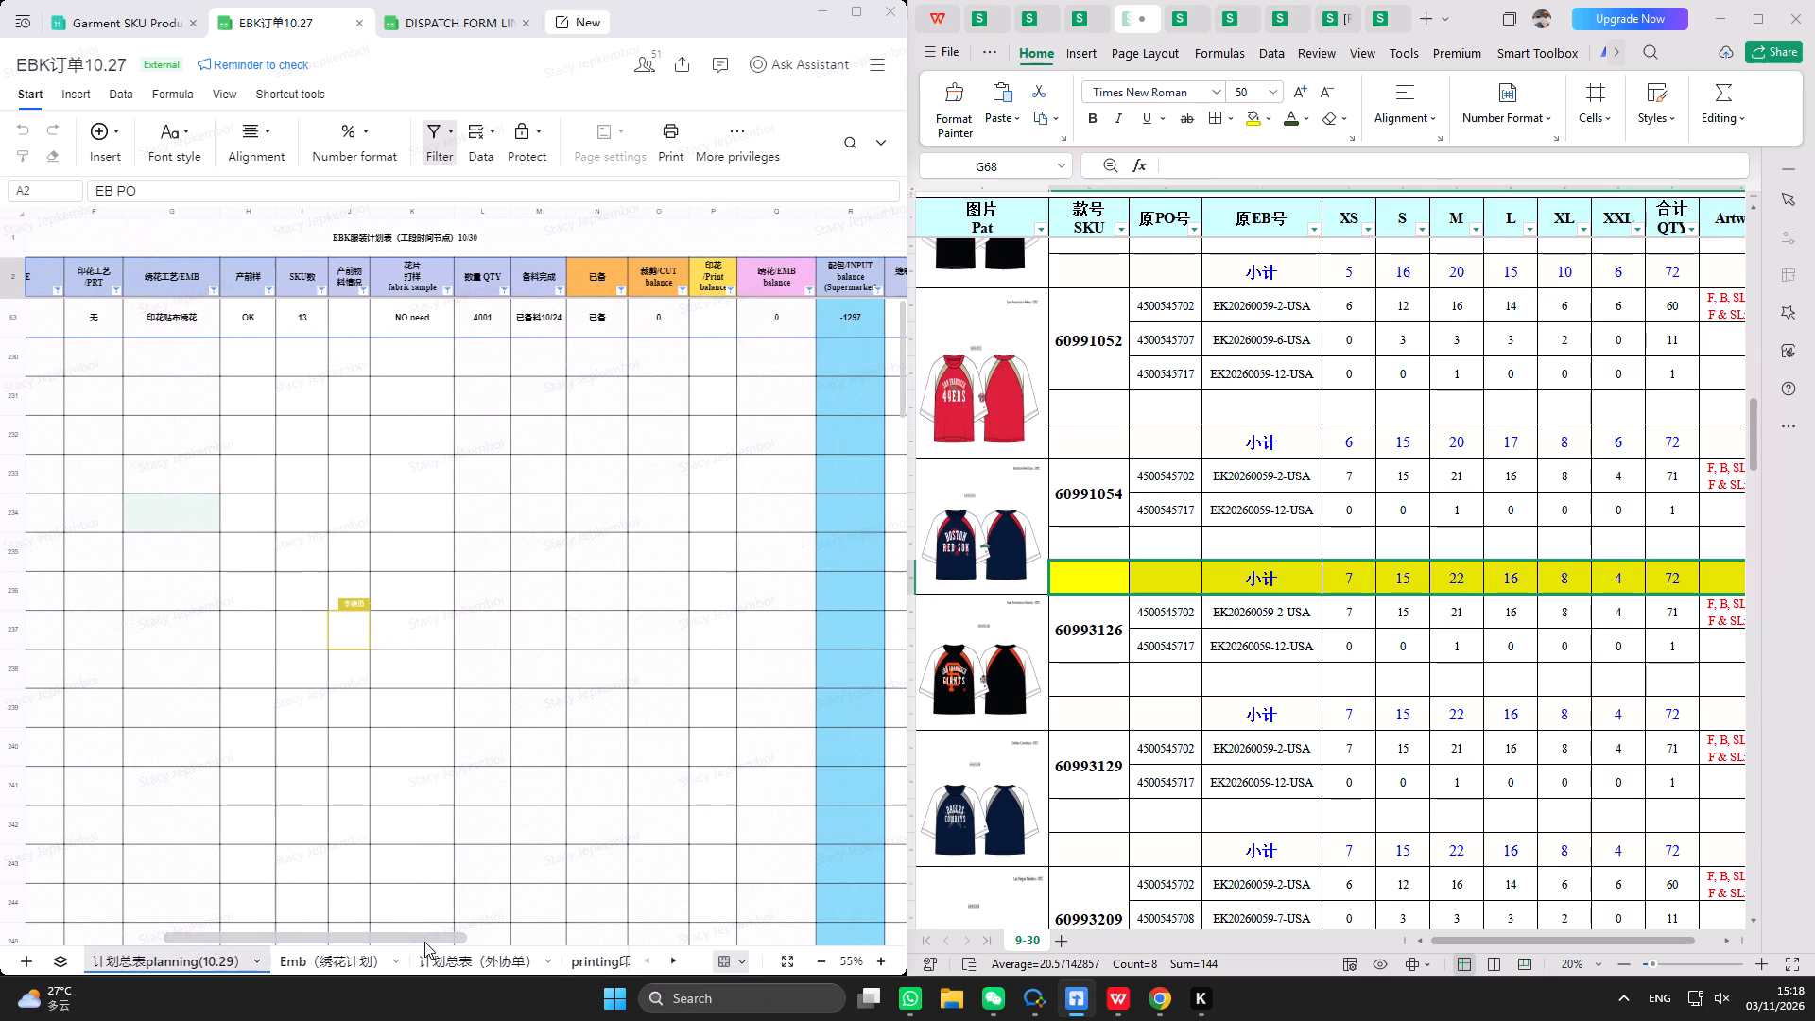
left_click_drag(424, 942, 434, 941)
left_click(431, 20)
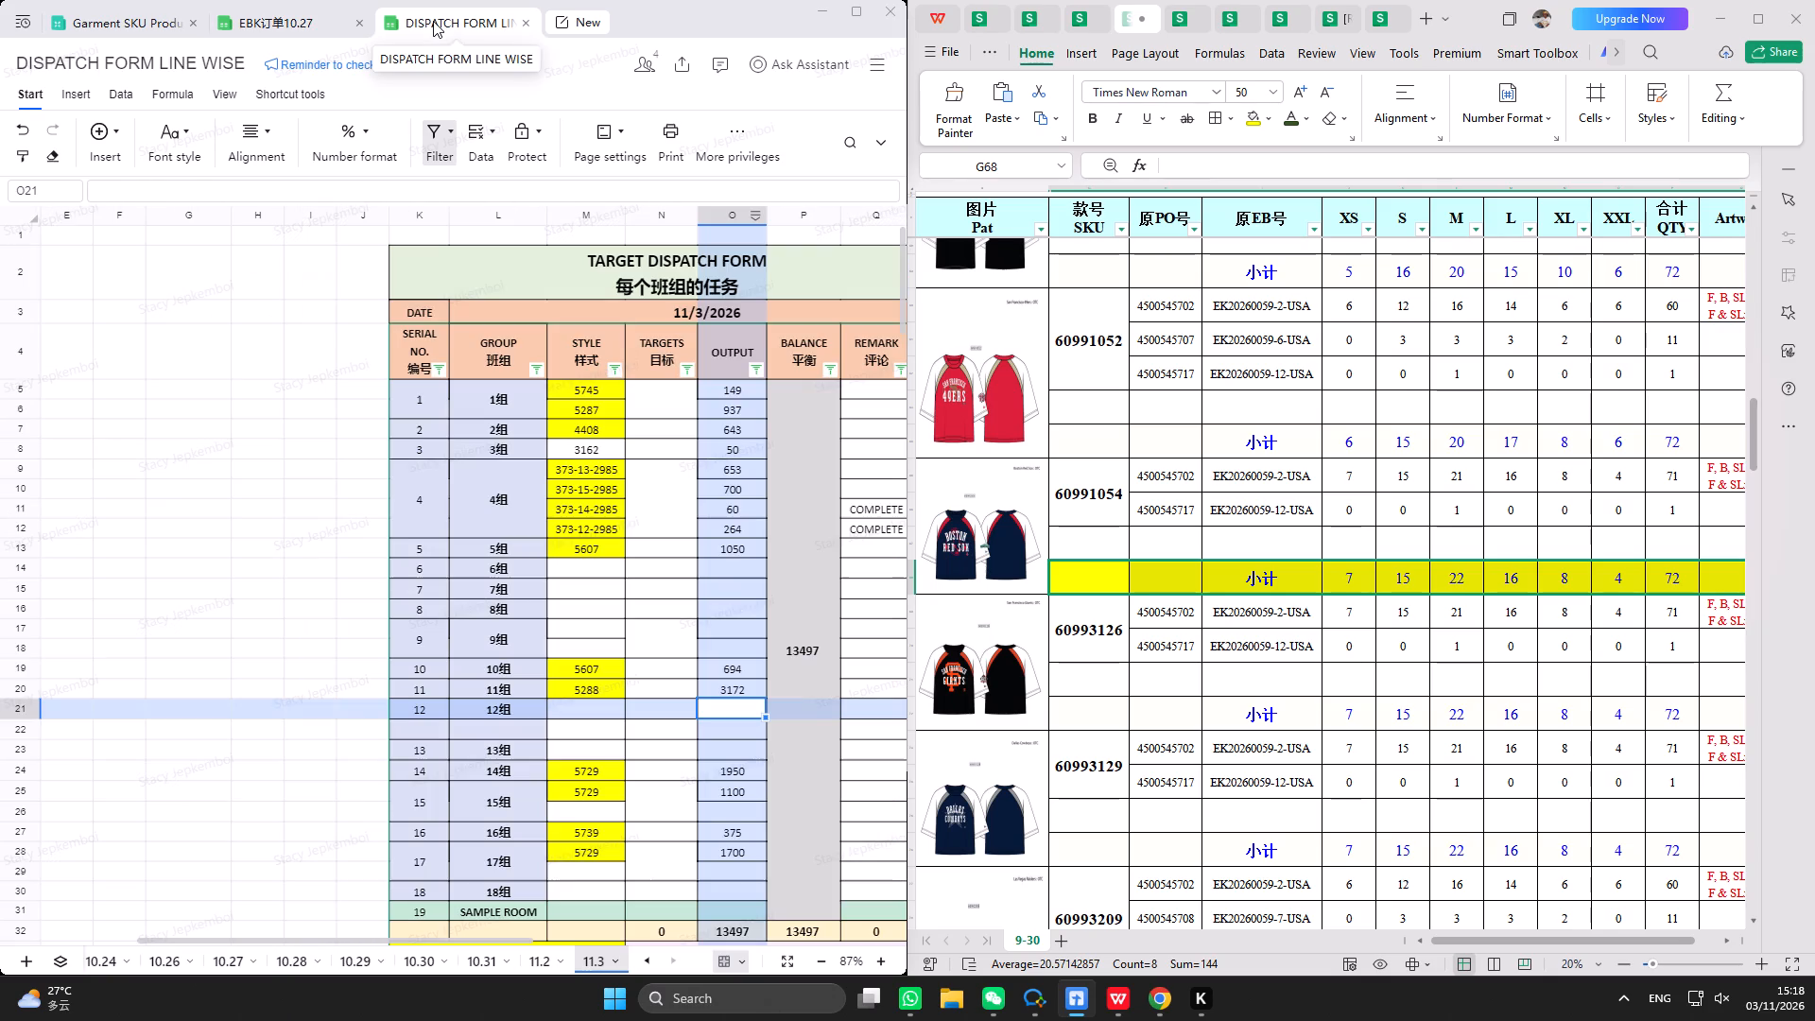
left_click(258, 16)
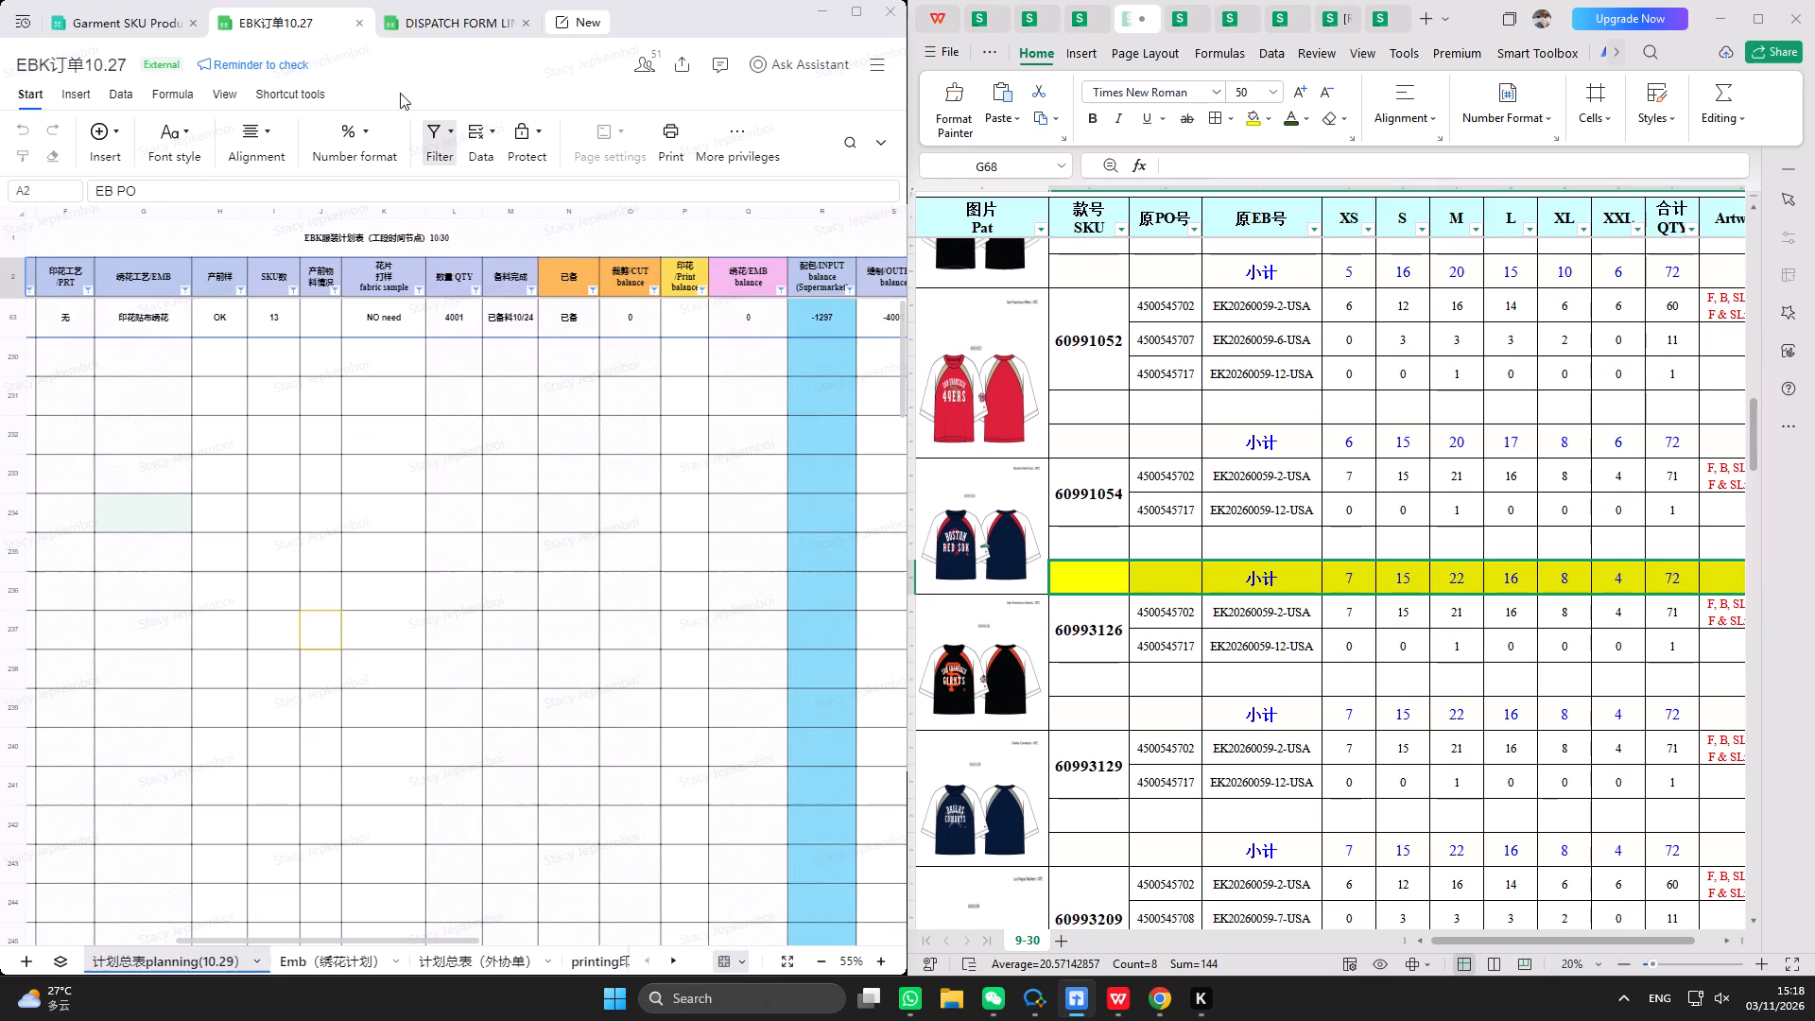
left_click(806, 320)
left_click(265, 199)
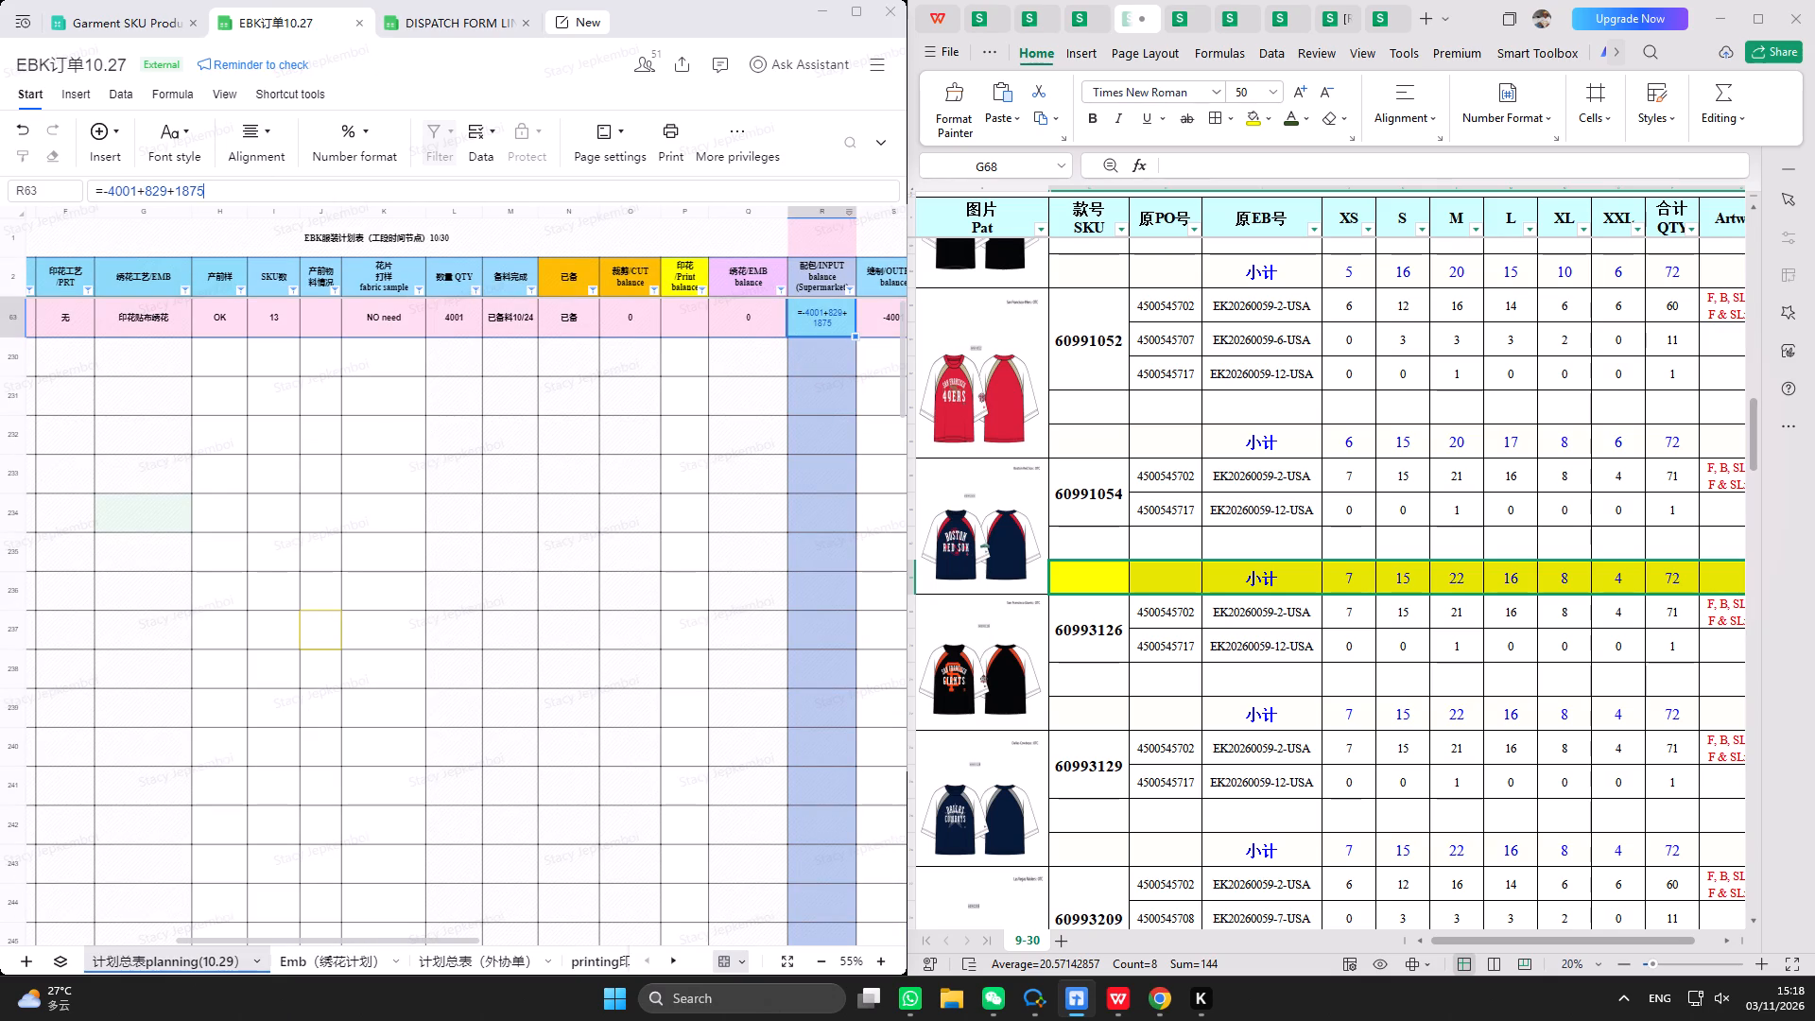
key("BackSpace")
key("BackSpace")
key("BackSpace")
key("BackSpace")
key("BackSpace")
key("Return")
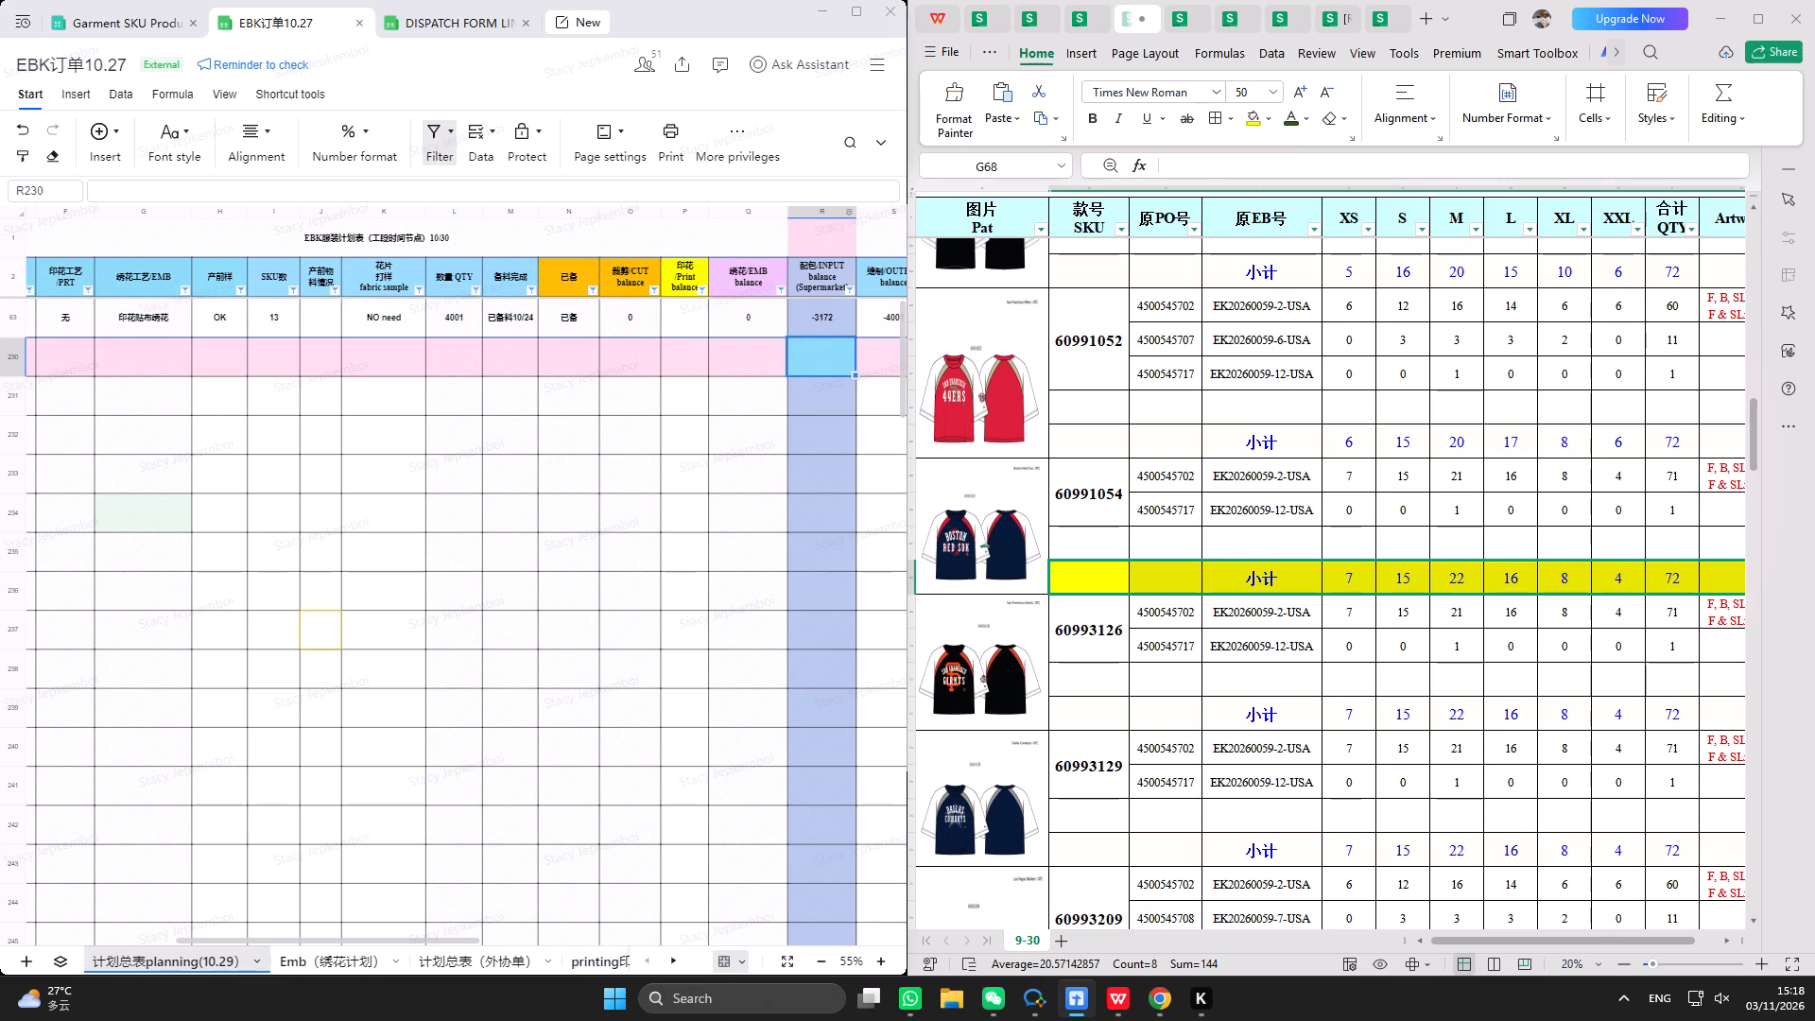
left_click(836, 316)
left_click(725, 190)
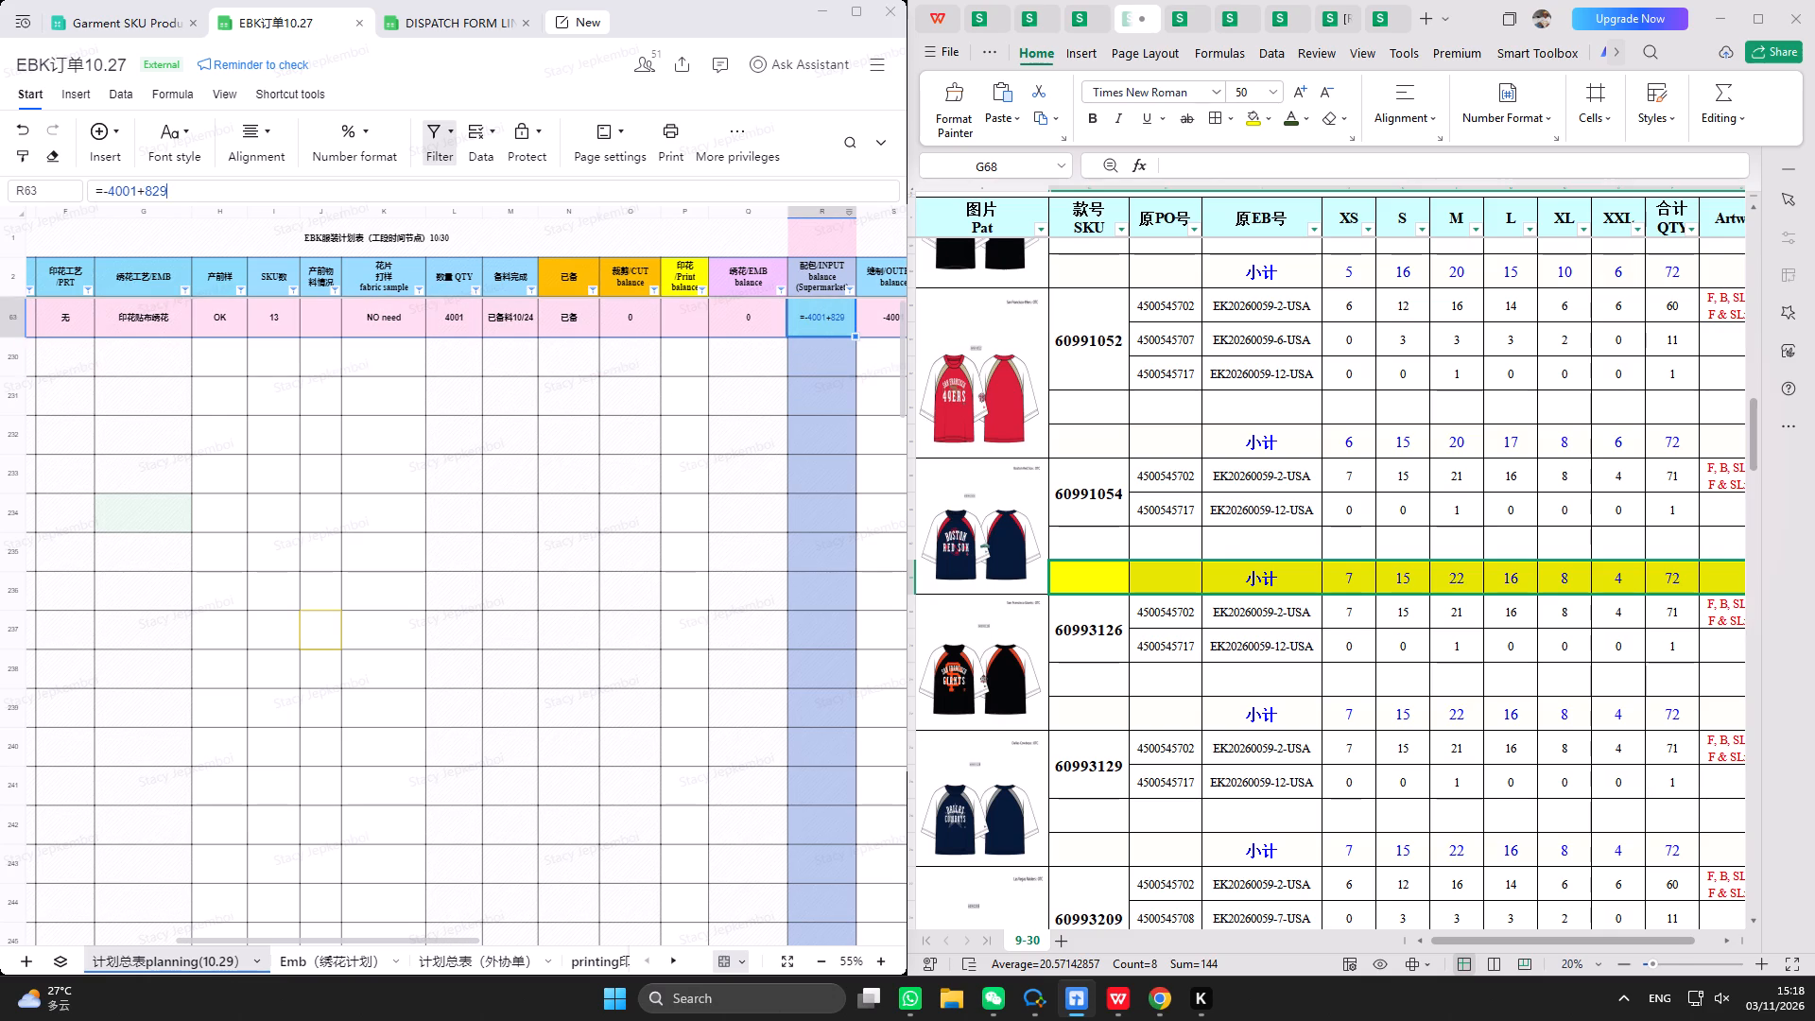
type("+3172")
key("Return")
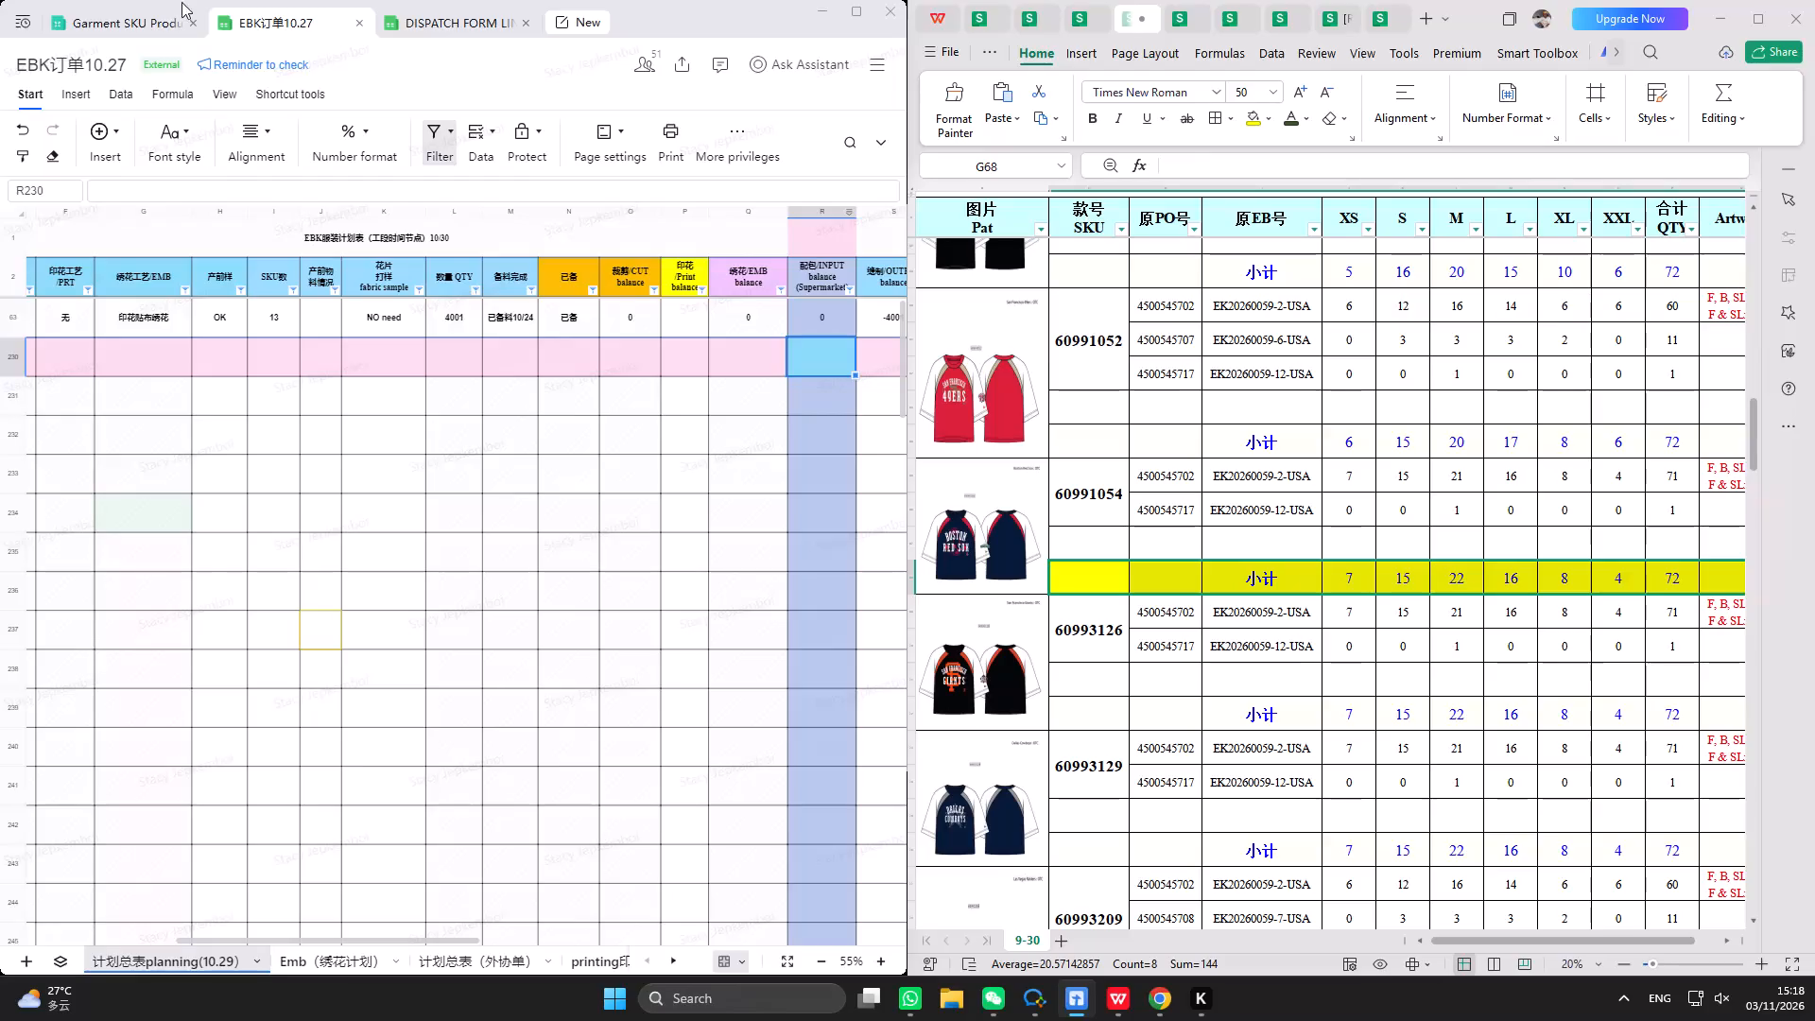
In the dispatch form's 11.3 sheet, enter the remark COMPLETE for group 11组's style 5288.
left_click(139, 24)
left_click(290, 26)
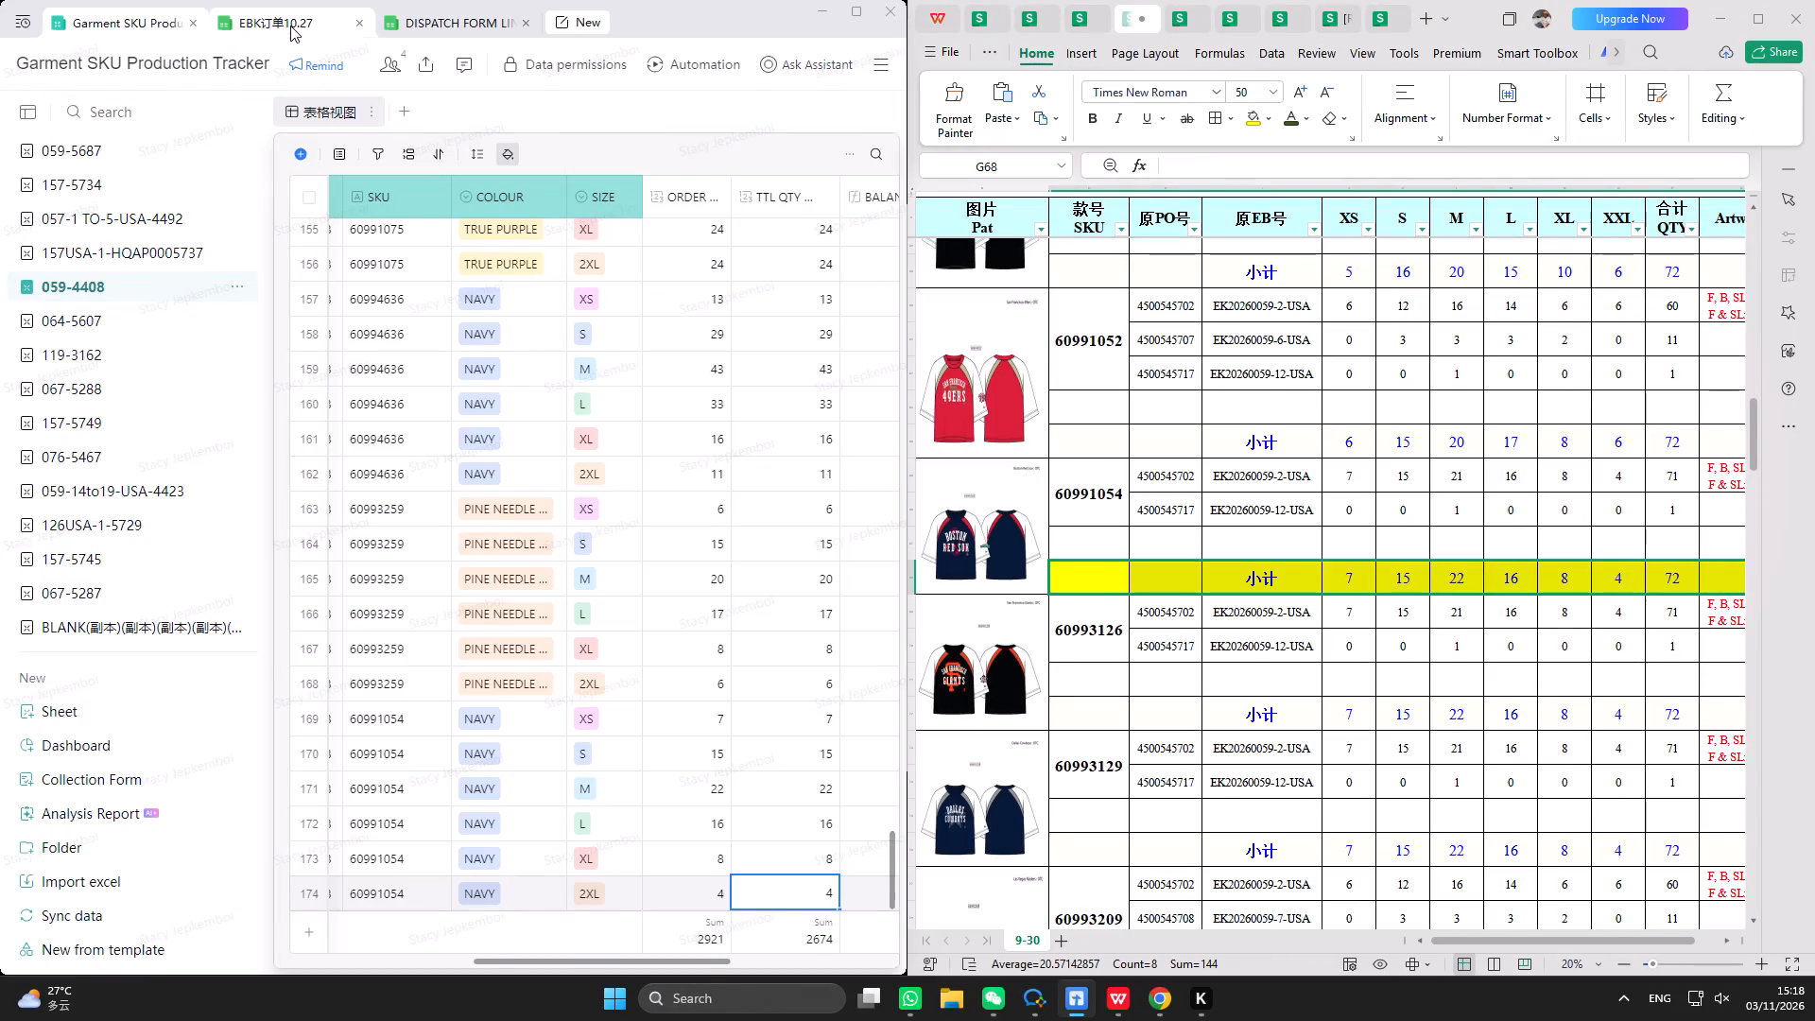
left_click(474, 29)
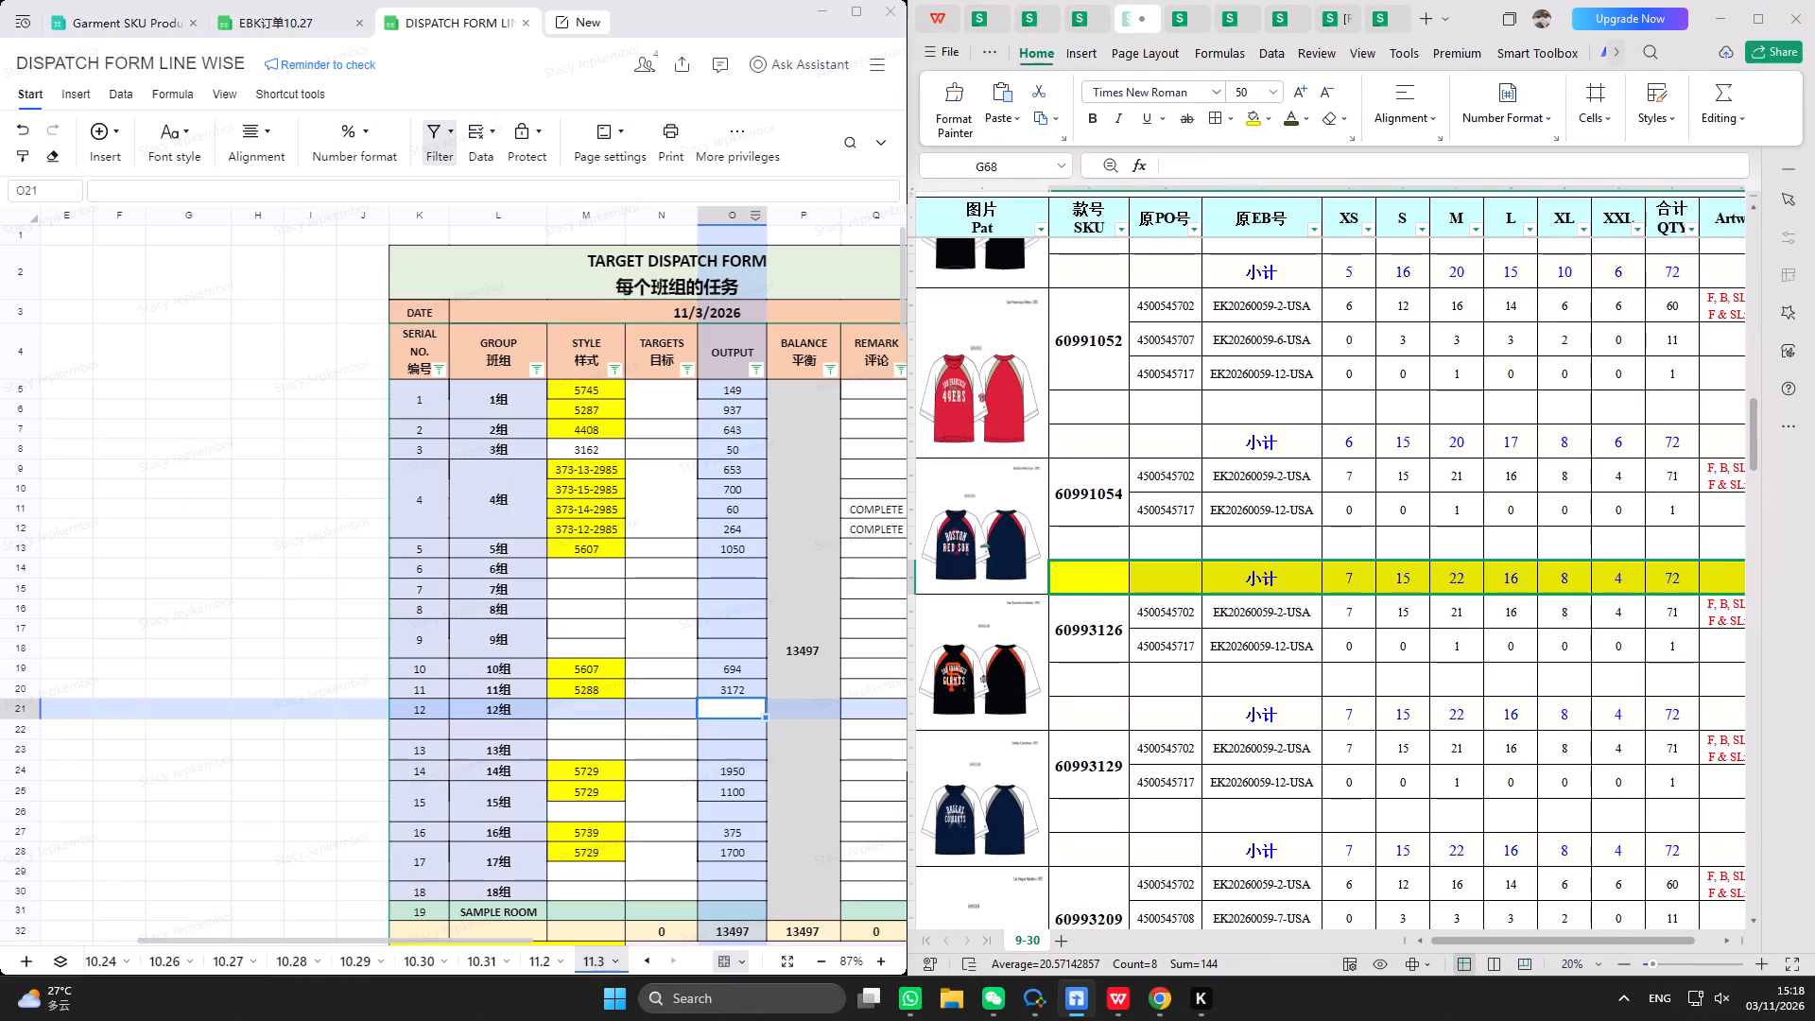
left_click_drag(522, 939, 586, 938)
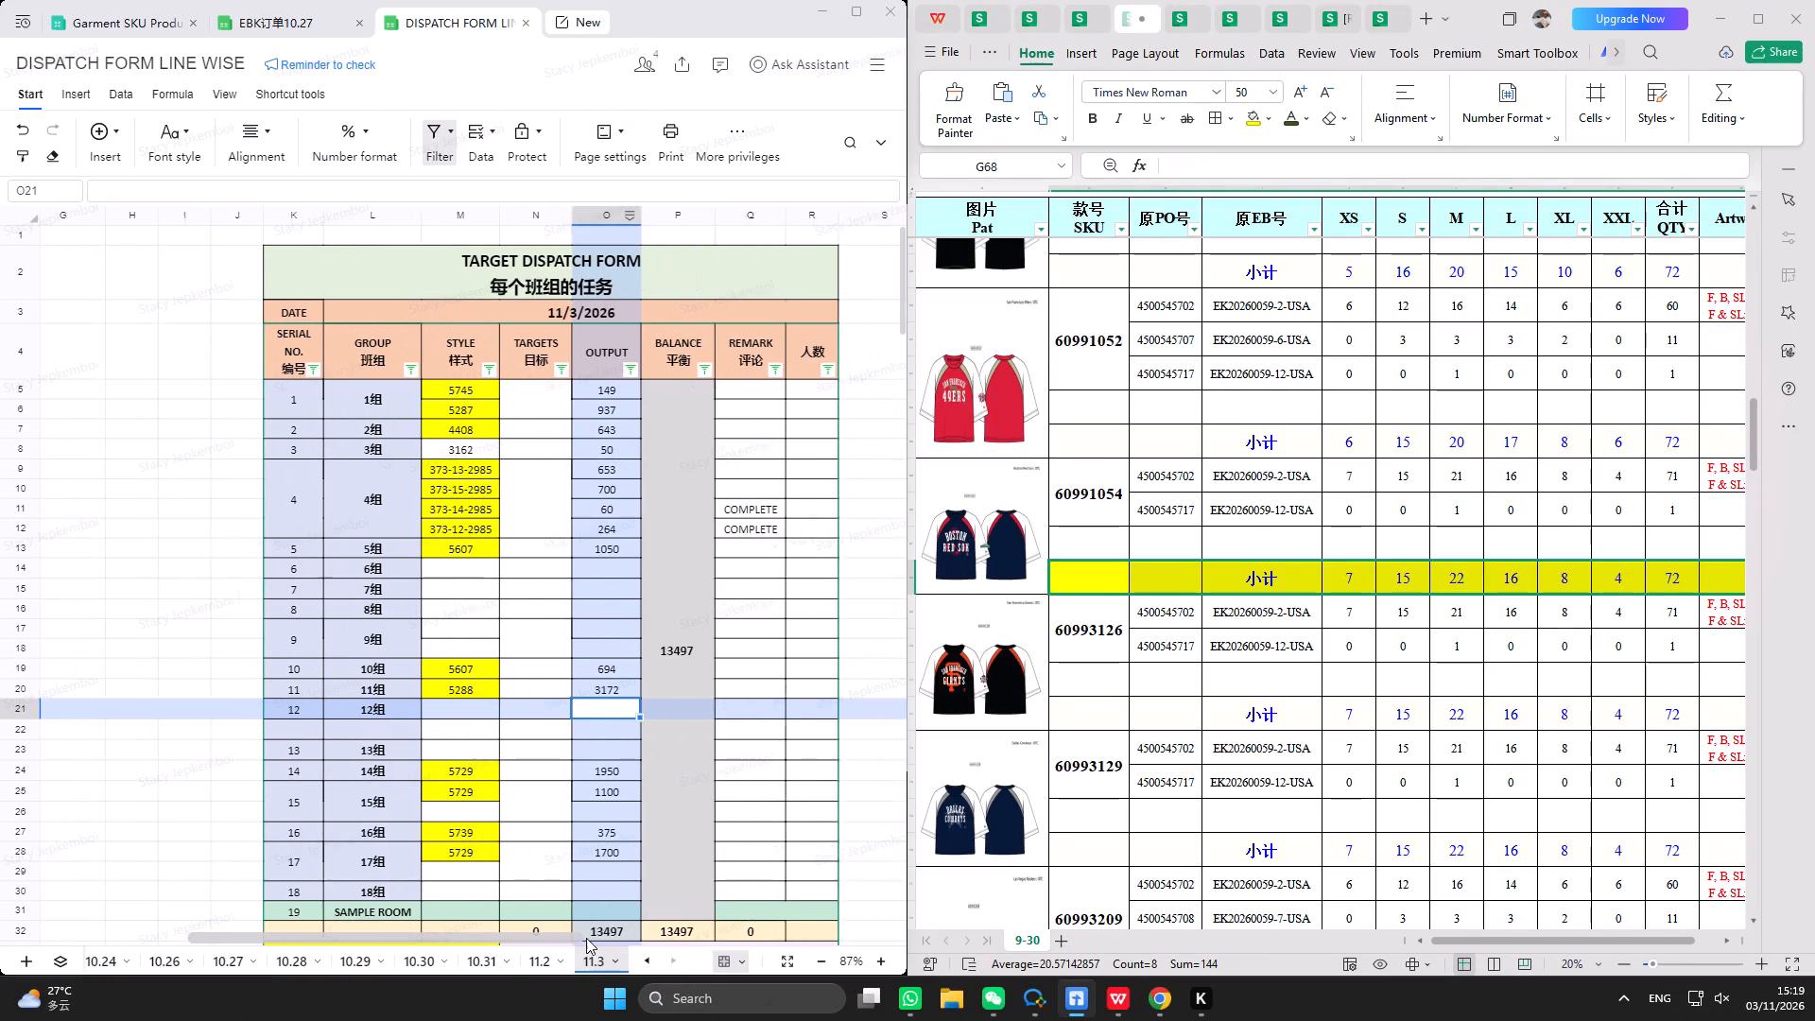
left_click_drag(586, 938, 587, 938)
left_click(711, 691)
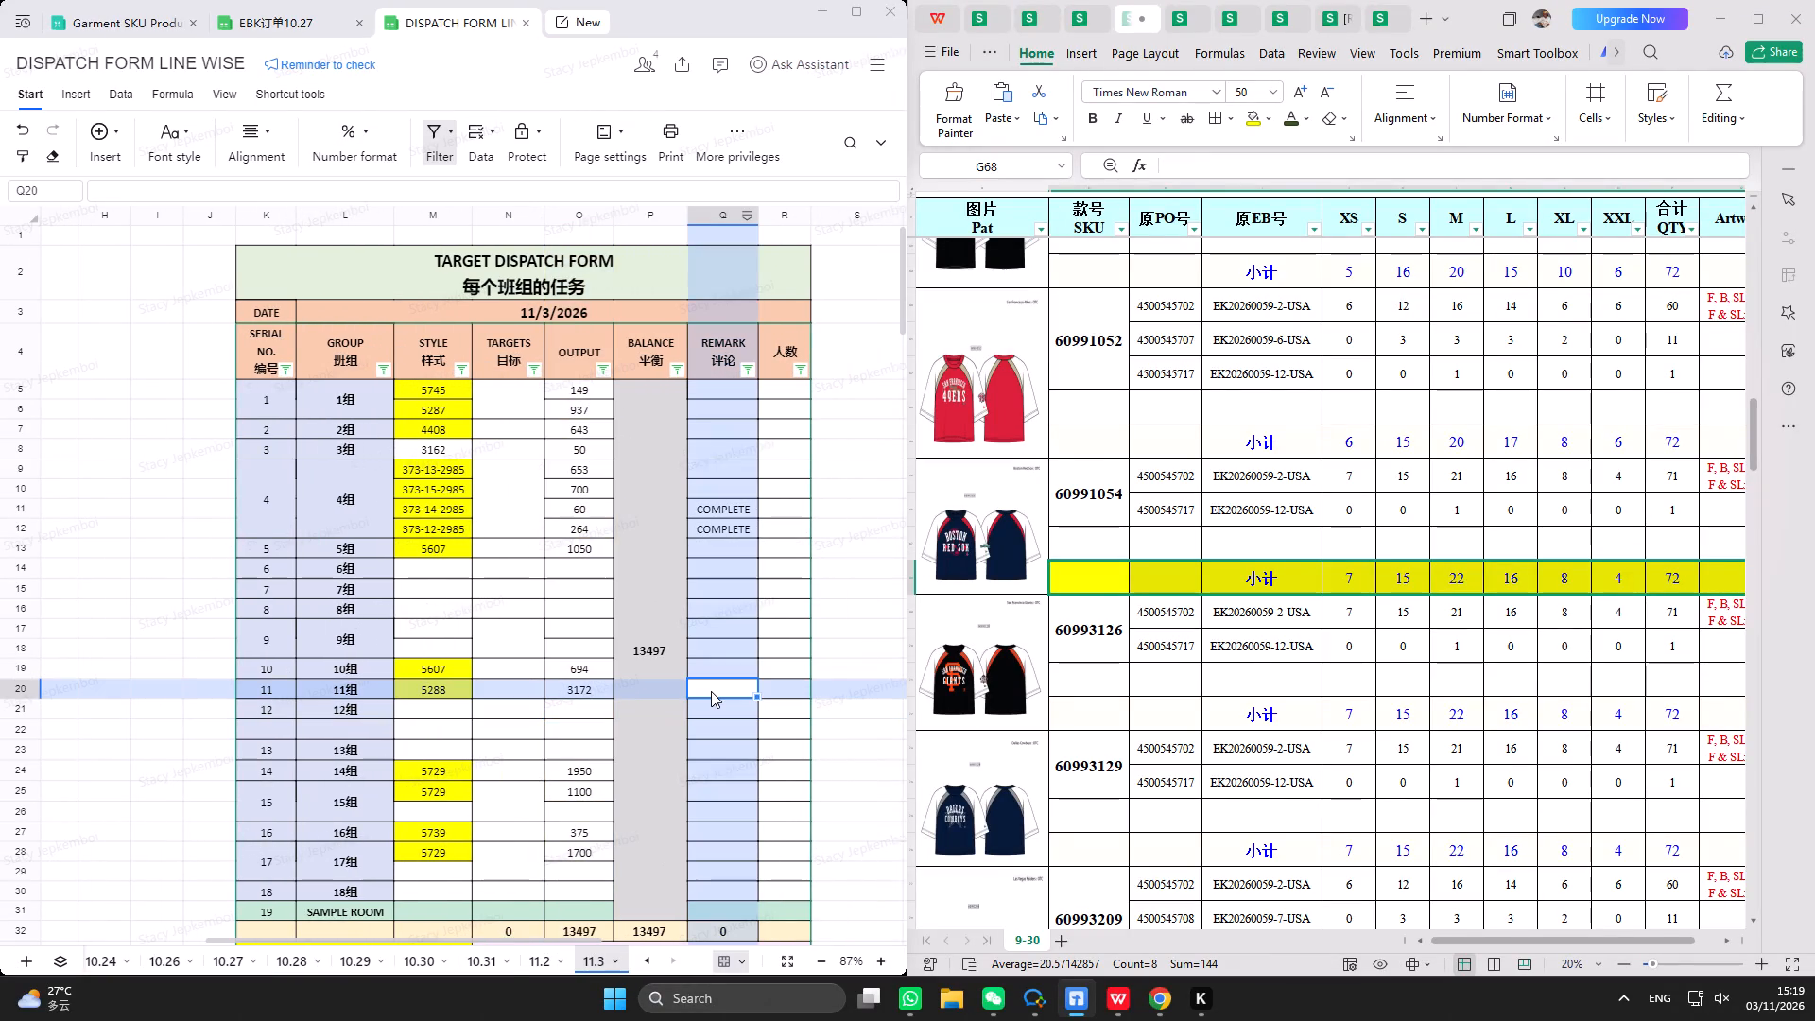
key("c")
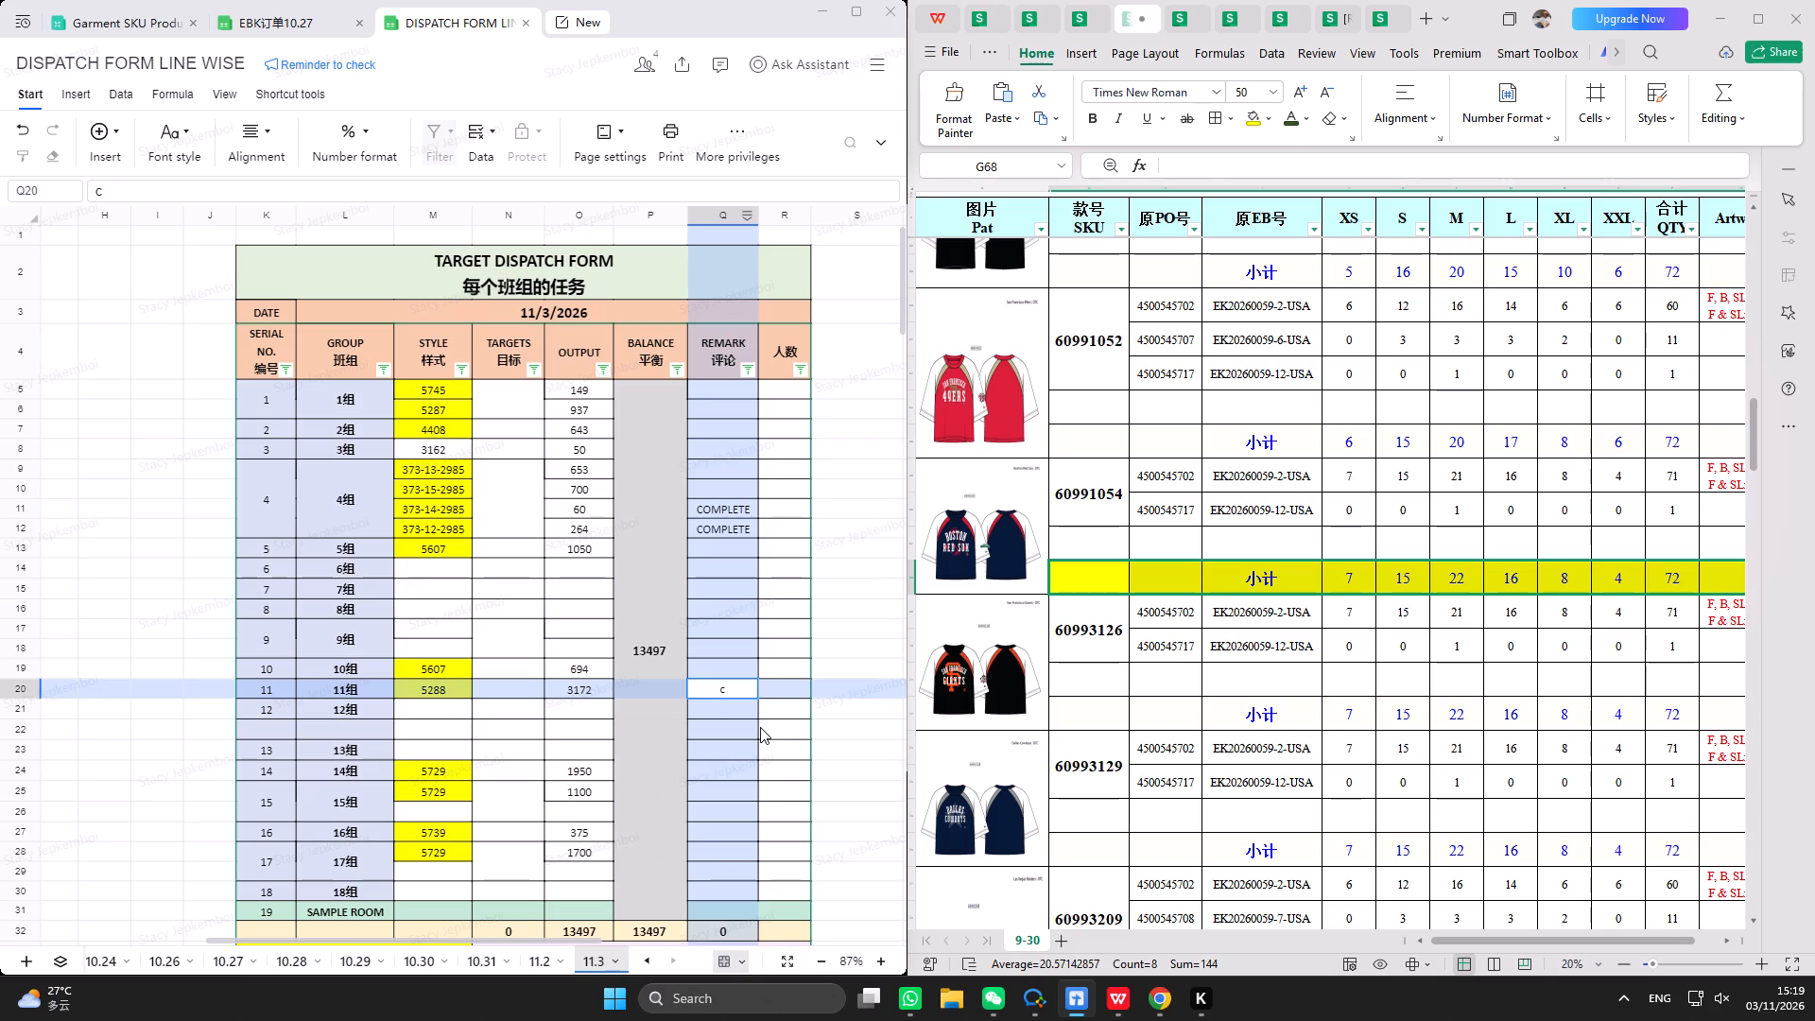
key("c")
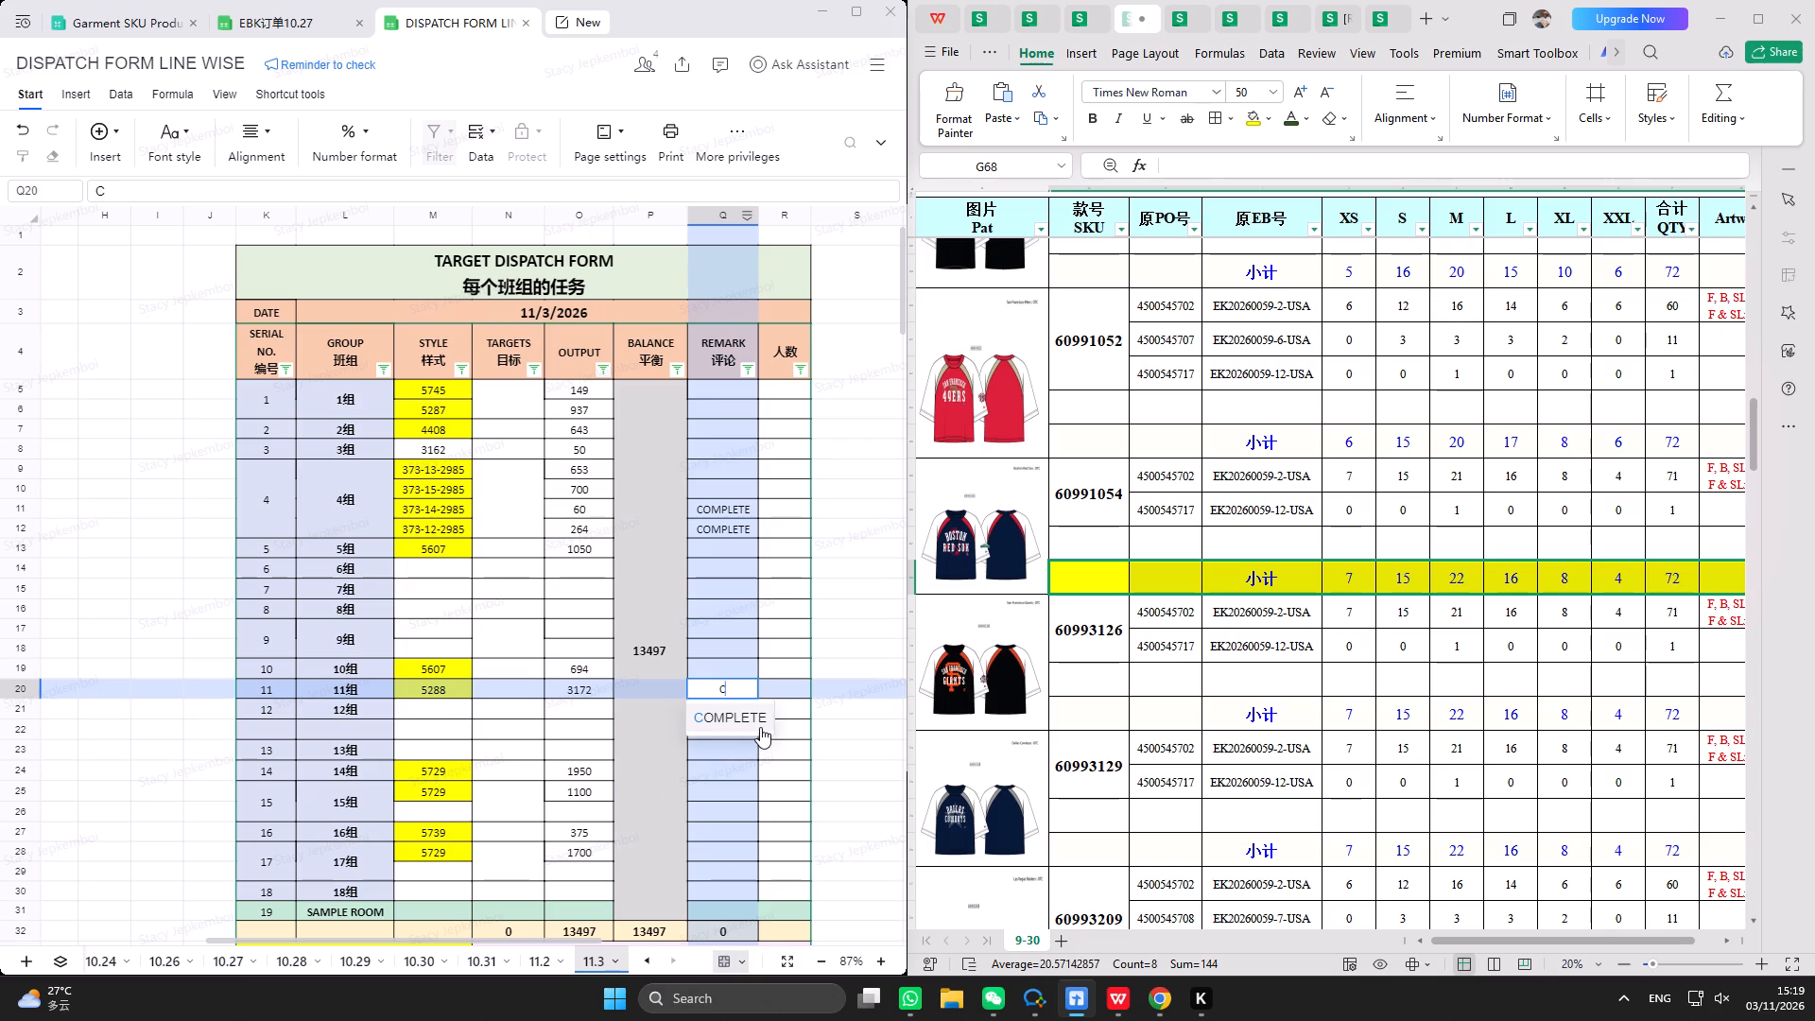
left_click(750, 711)
left_click(838, 793)
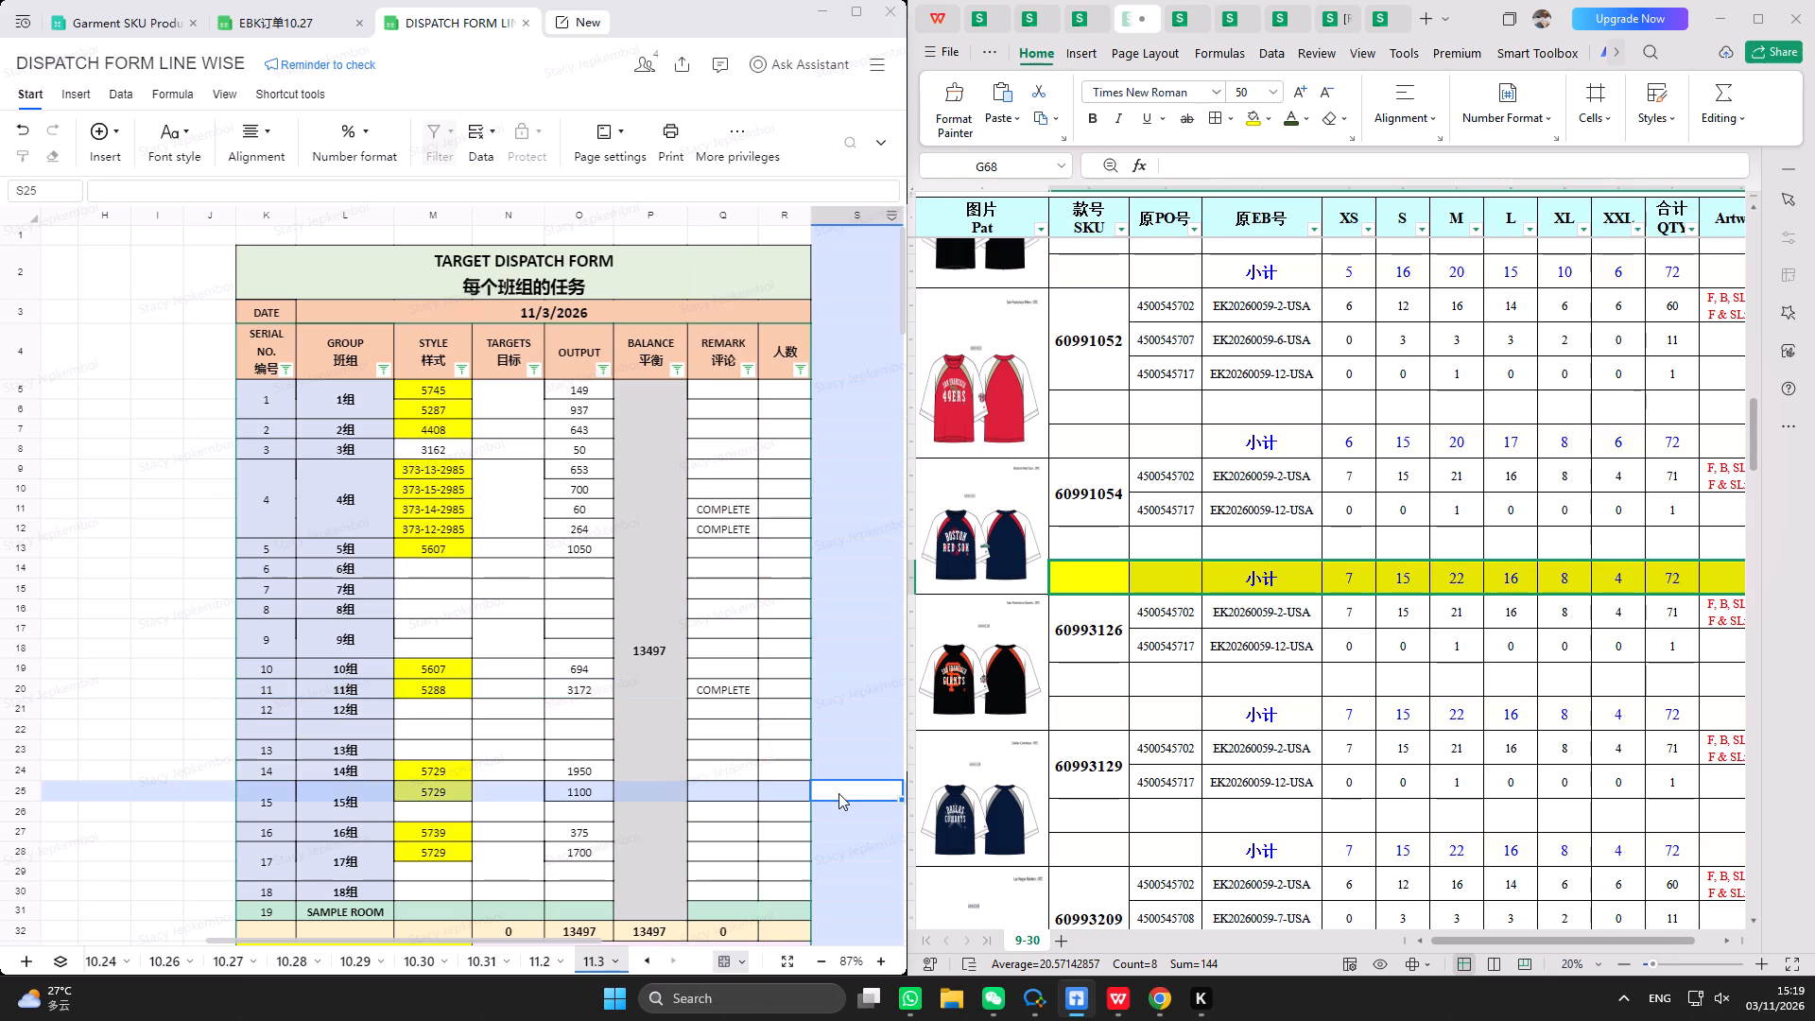
Open the 067-5288 table in the Garment SKU Production Tracker and review the line 11 records by date and SKU.
left_click(111, 21)
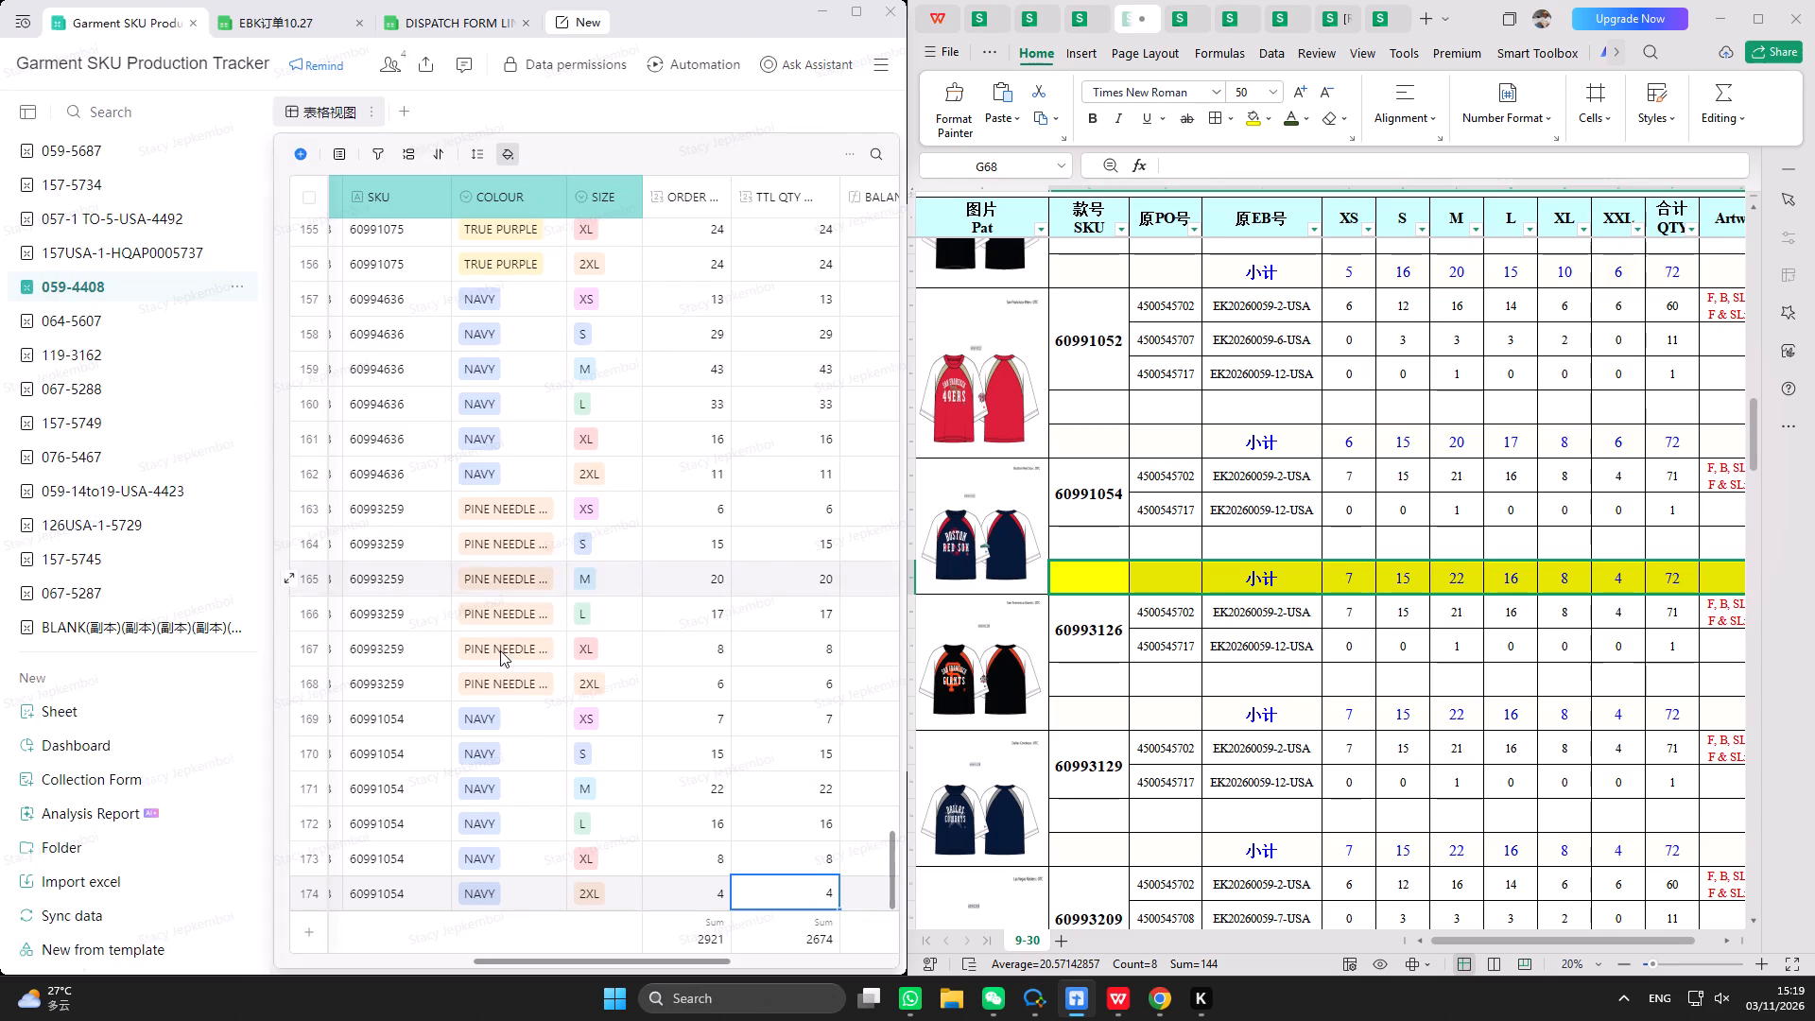
scroll(120, 500, "down", 2)
left_click(112, 384)
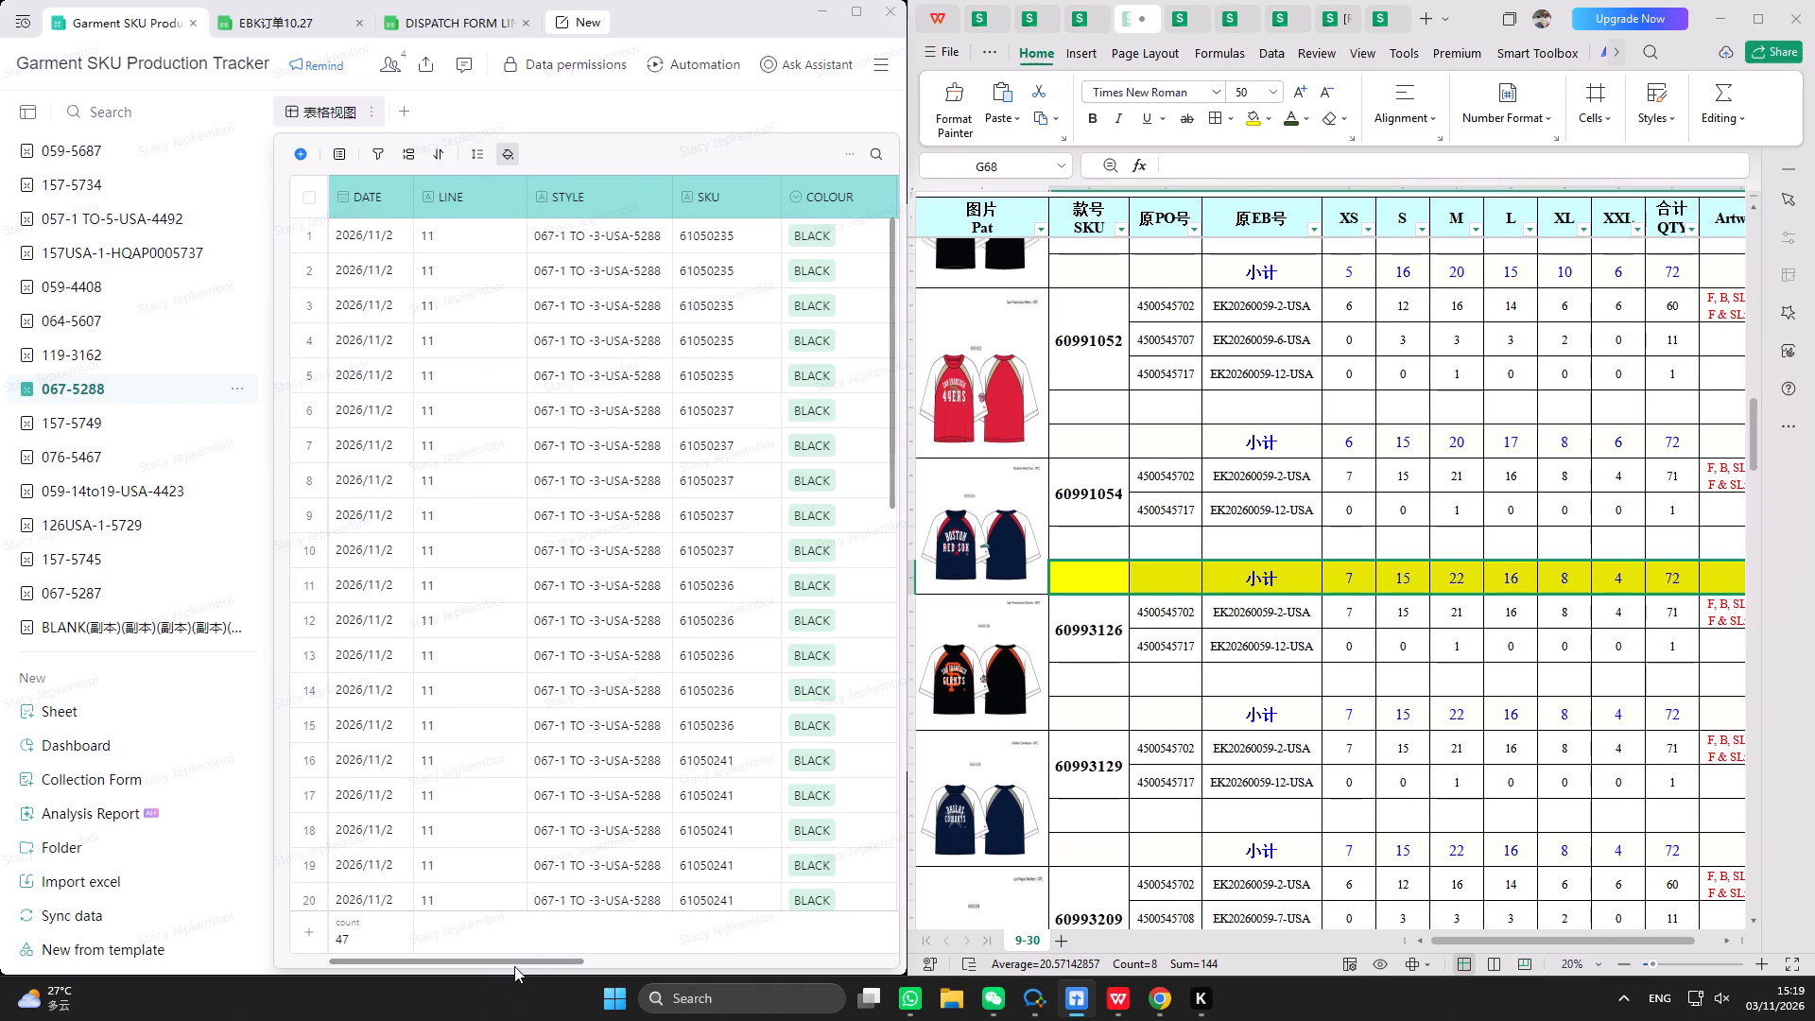
left_click_drag(518, 962, 412, 963)
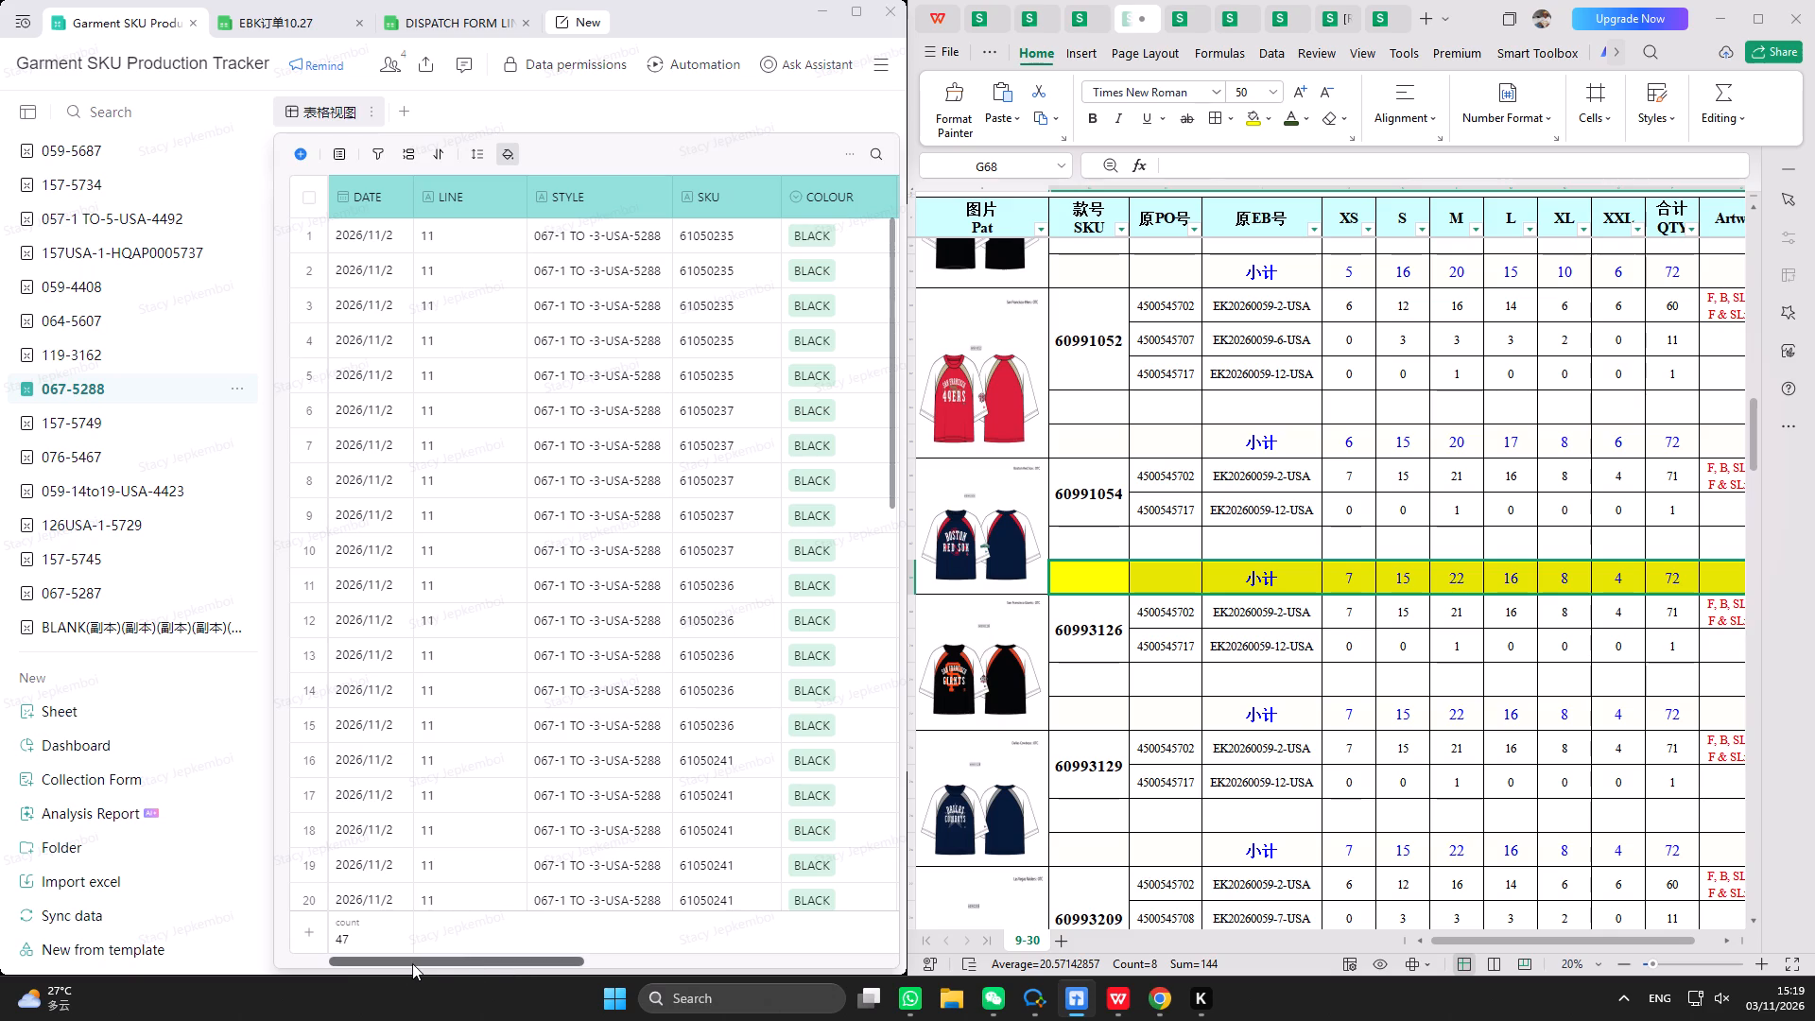
left_click_drag(412, 963, 398, 963)
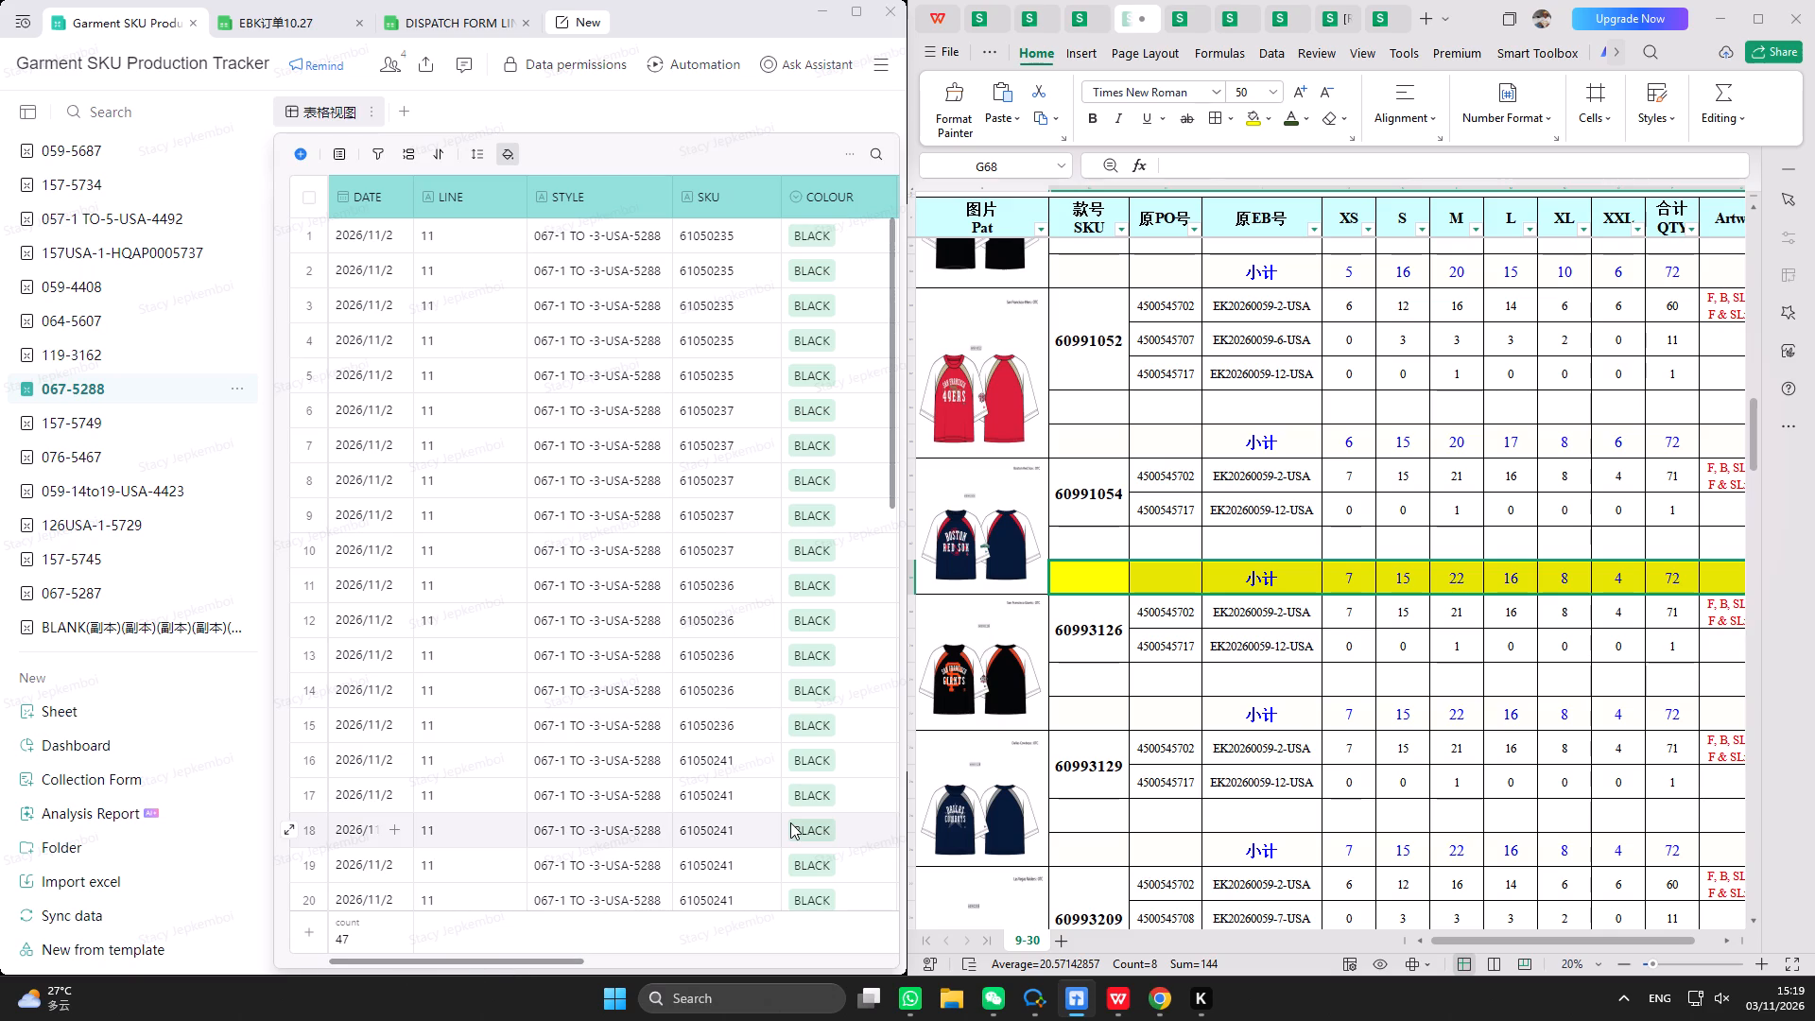
scroll(797, 692, "down", 18)
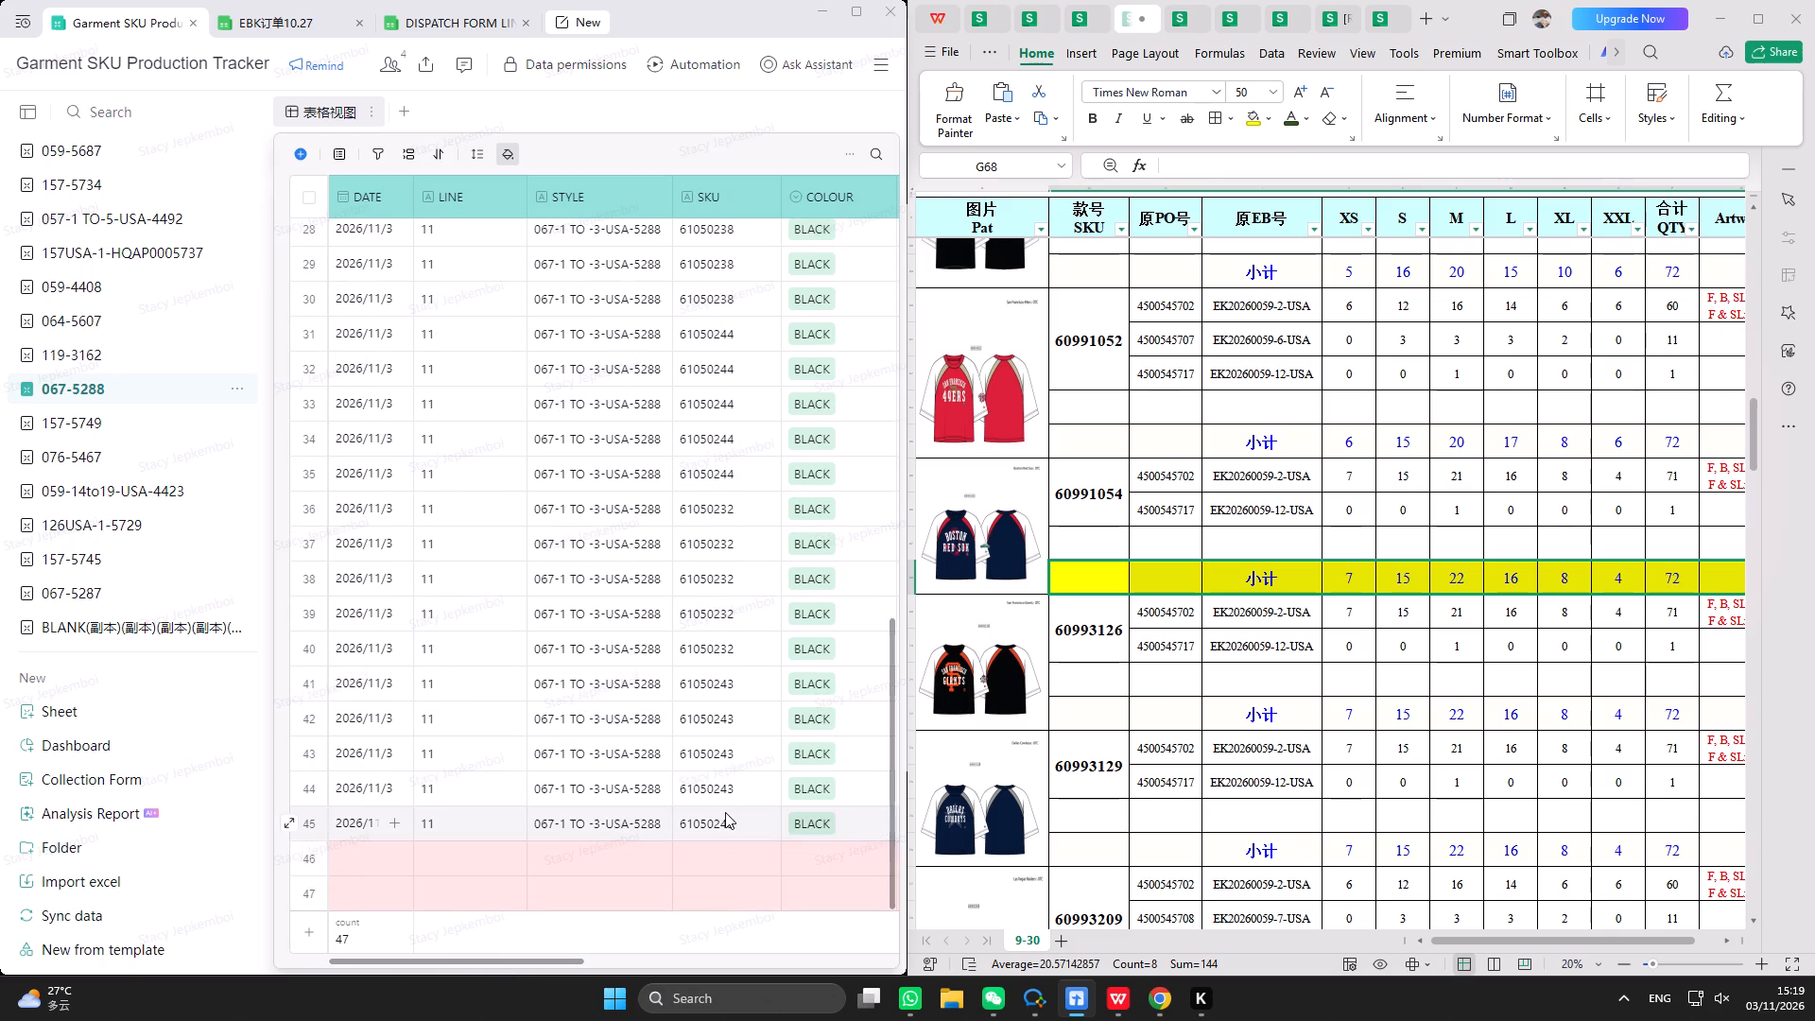
scroll(749, 778, "up", 3)
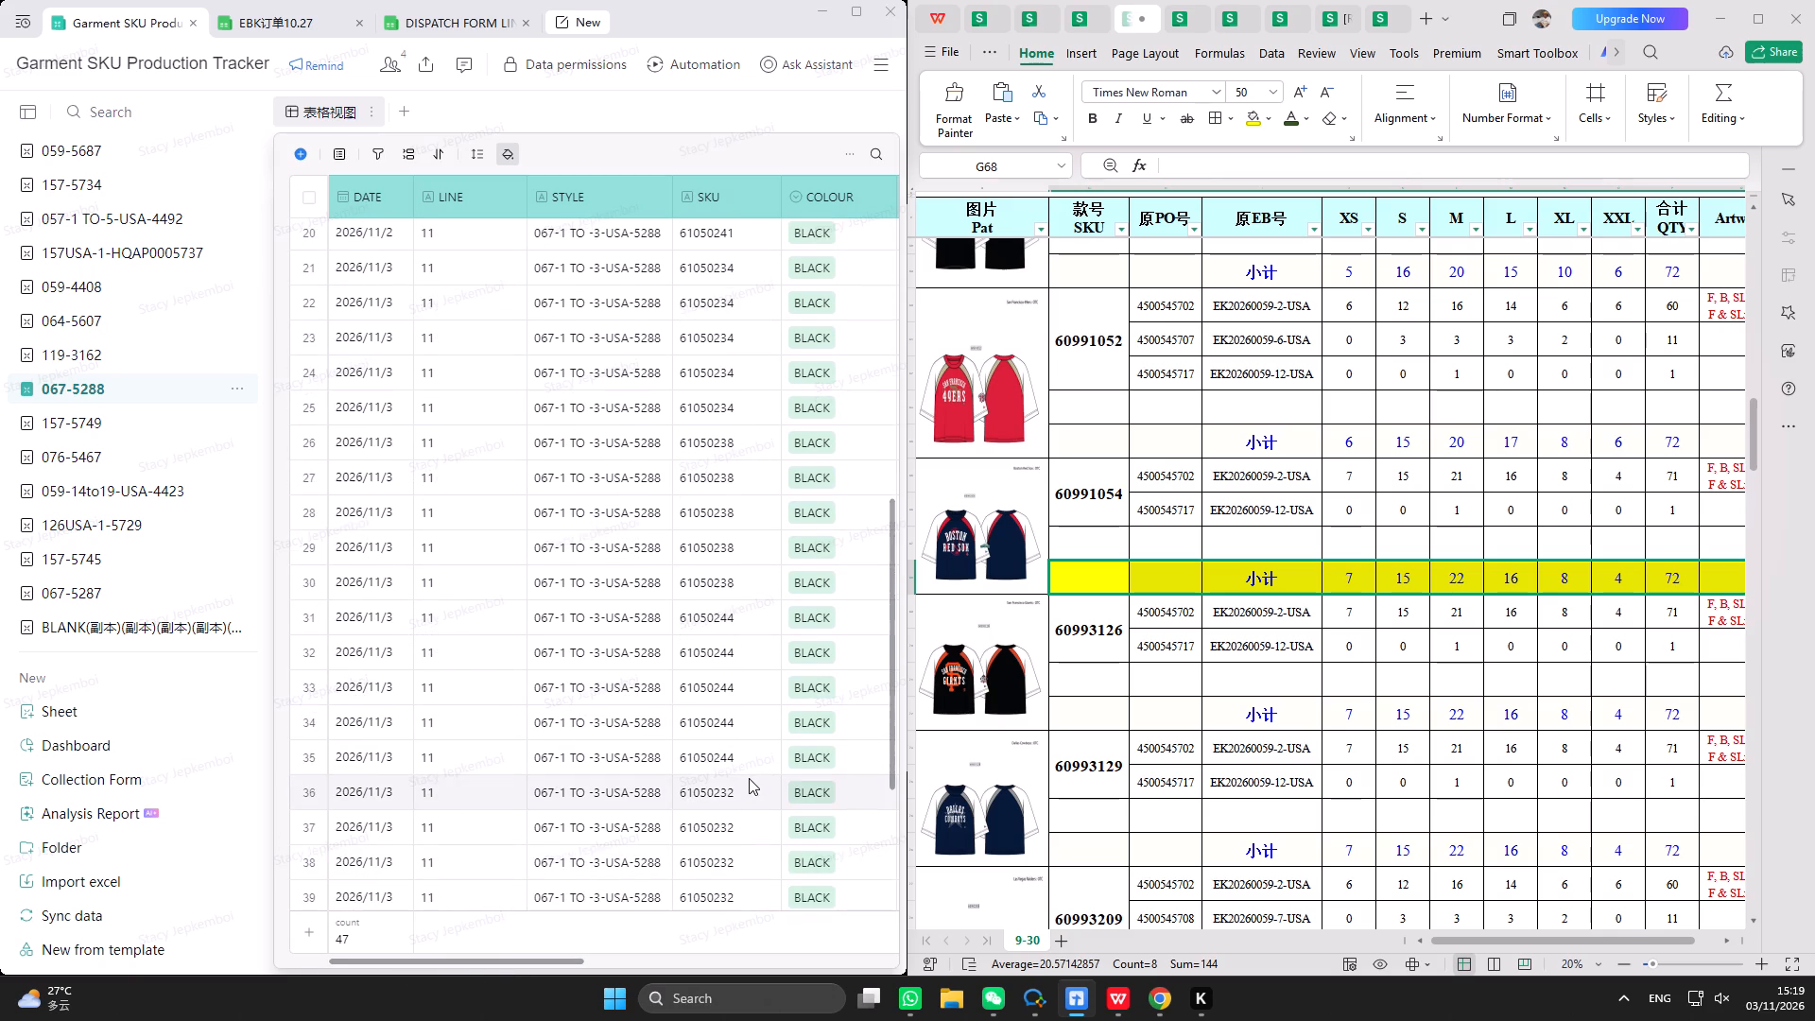
scroll(749, 778, "up", 6)
scroll(749, 778, "down", 9)
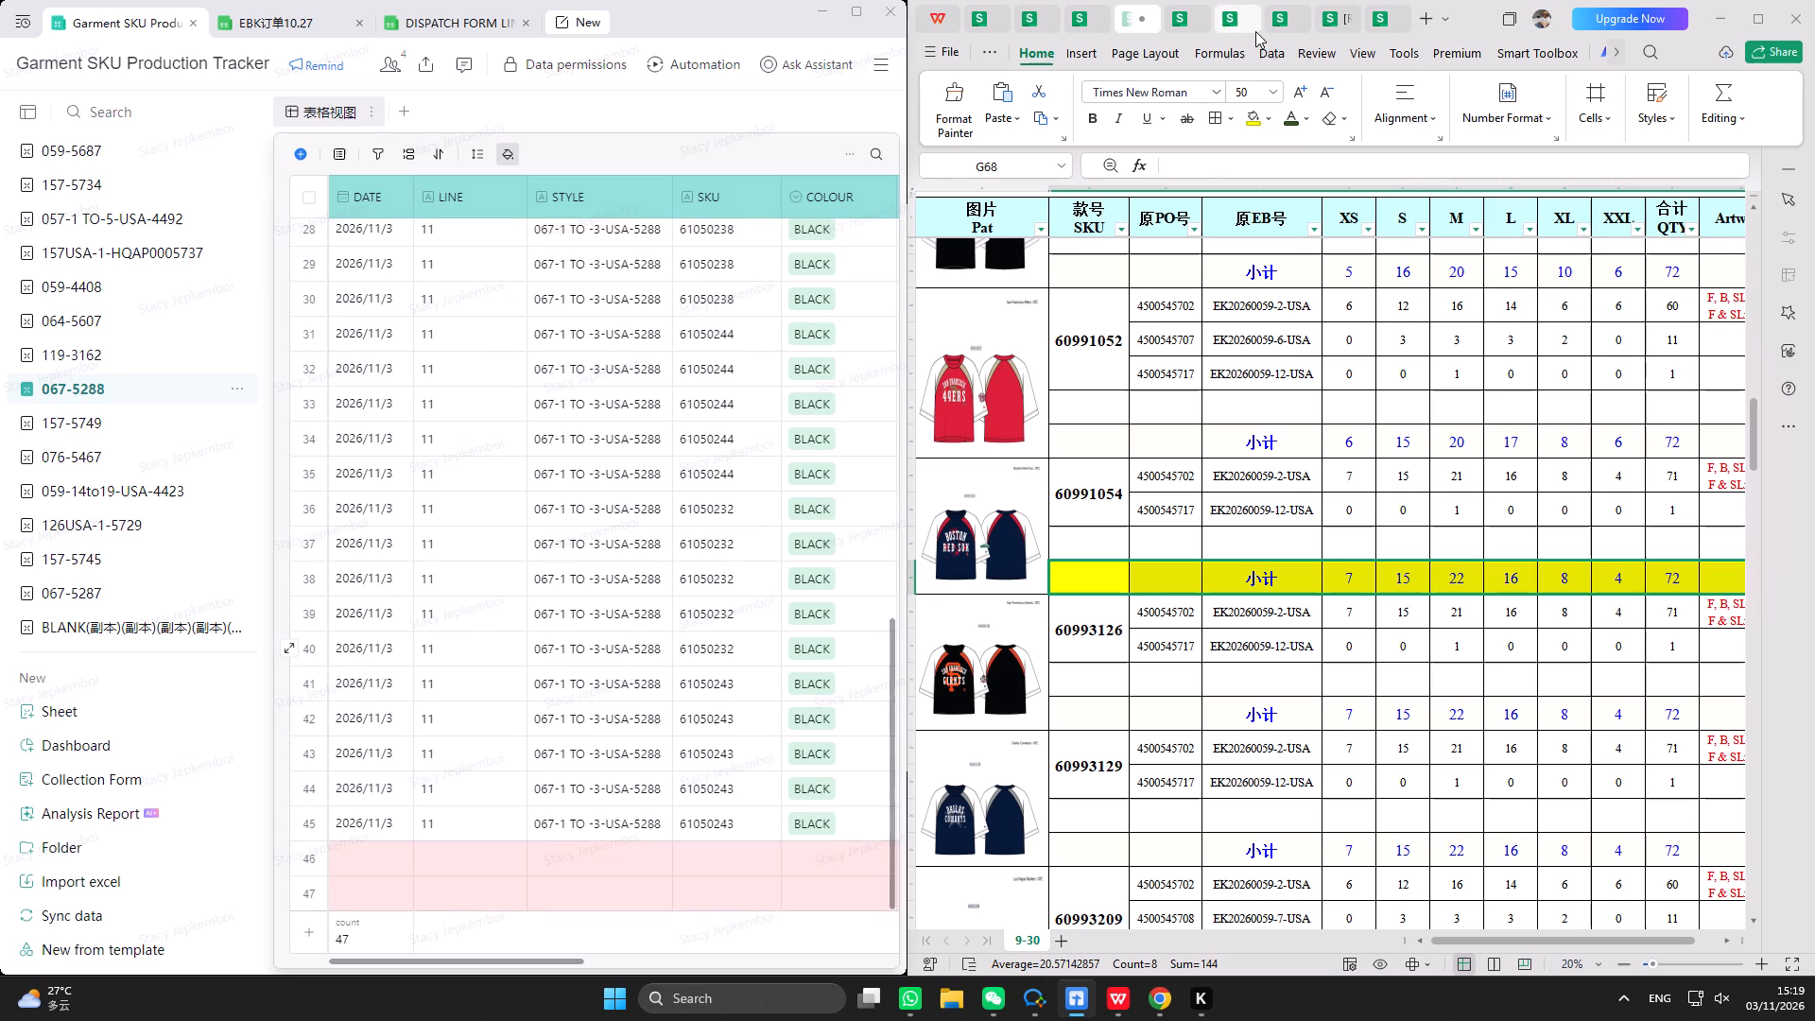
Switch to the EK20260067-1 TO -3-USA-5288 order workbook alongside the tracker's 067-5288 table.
left_click(1182, 21)
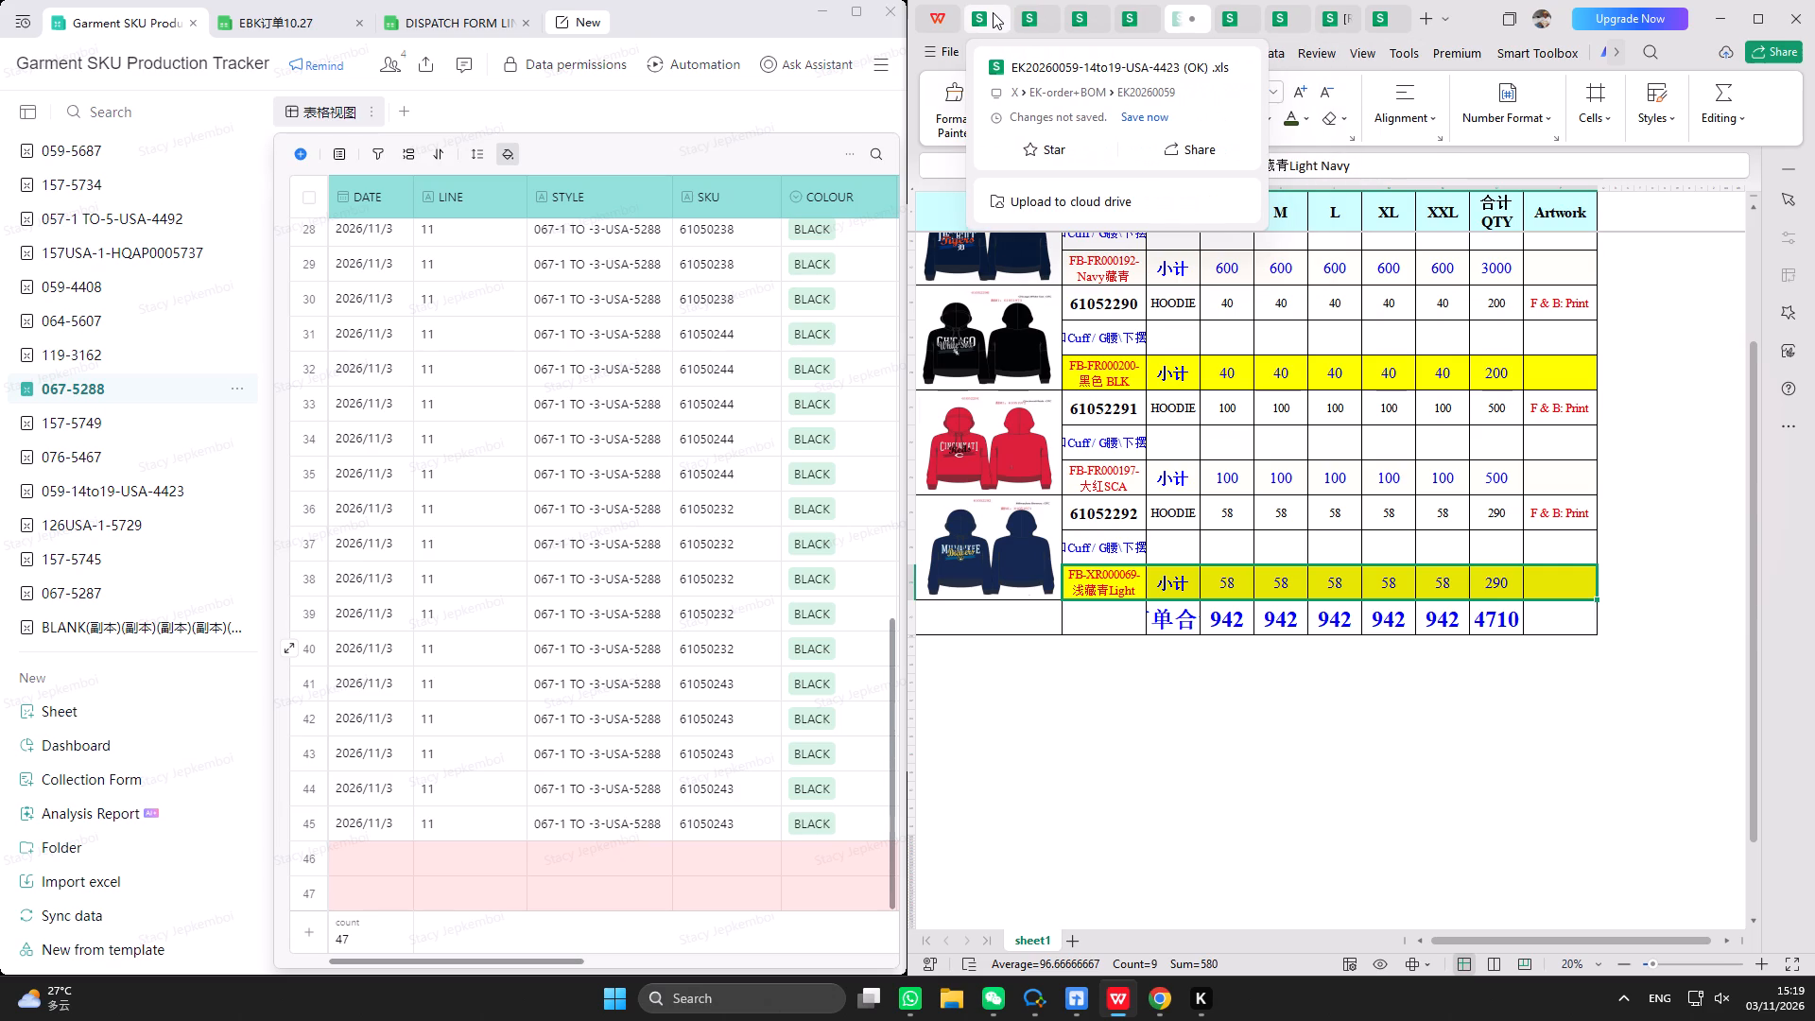
left_click(1223, 25)
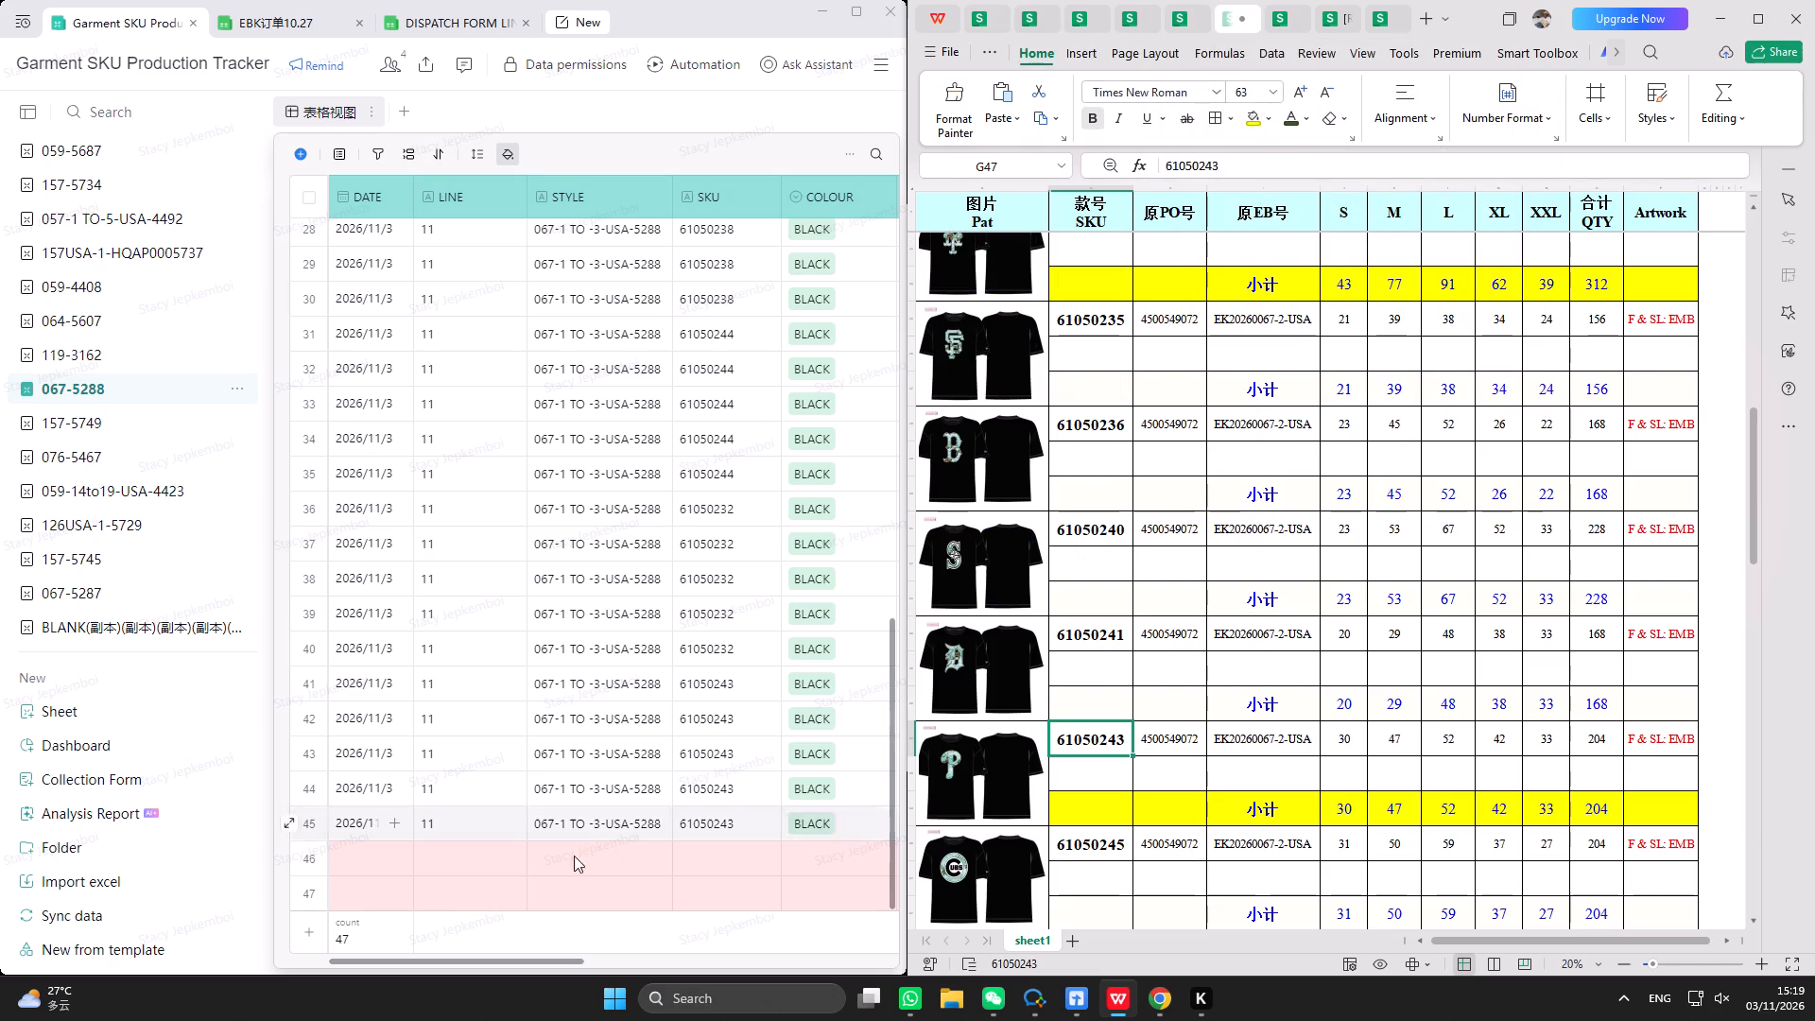
scroll(349, 857, "down", 2)
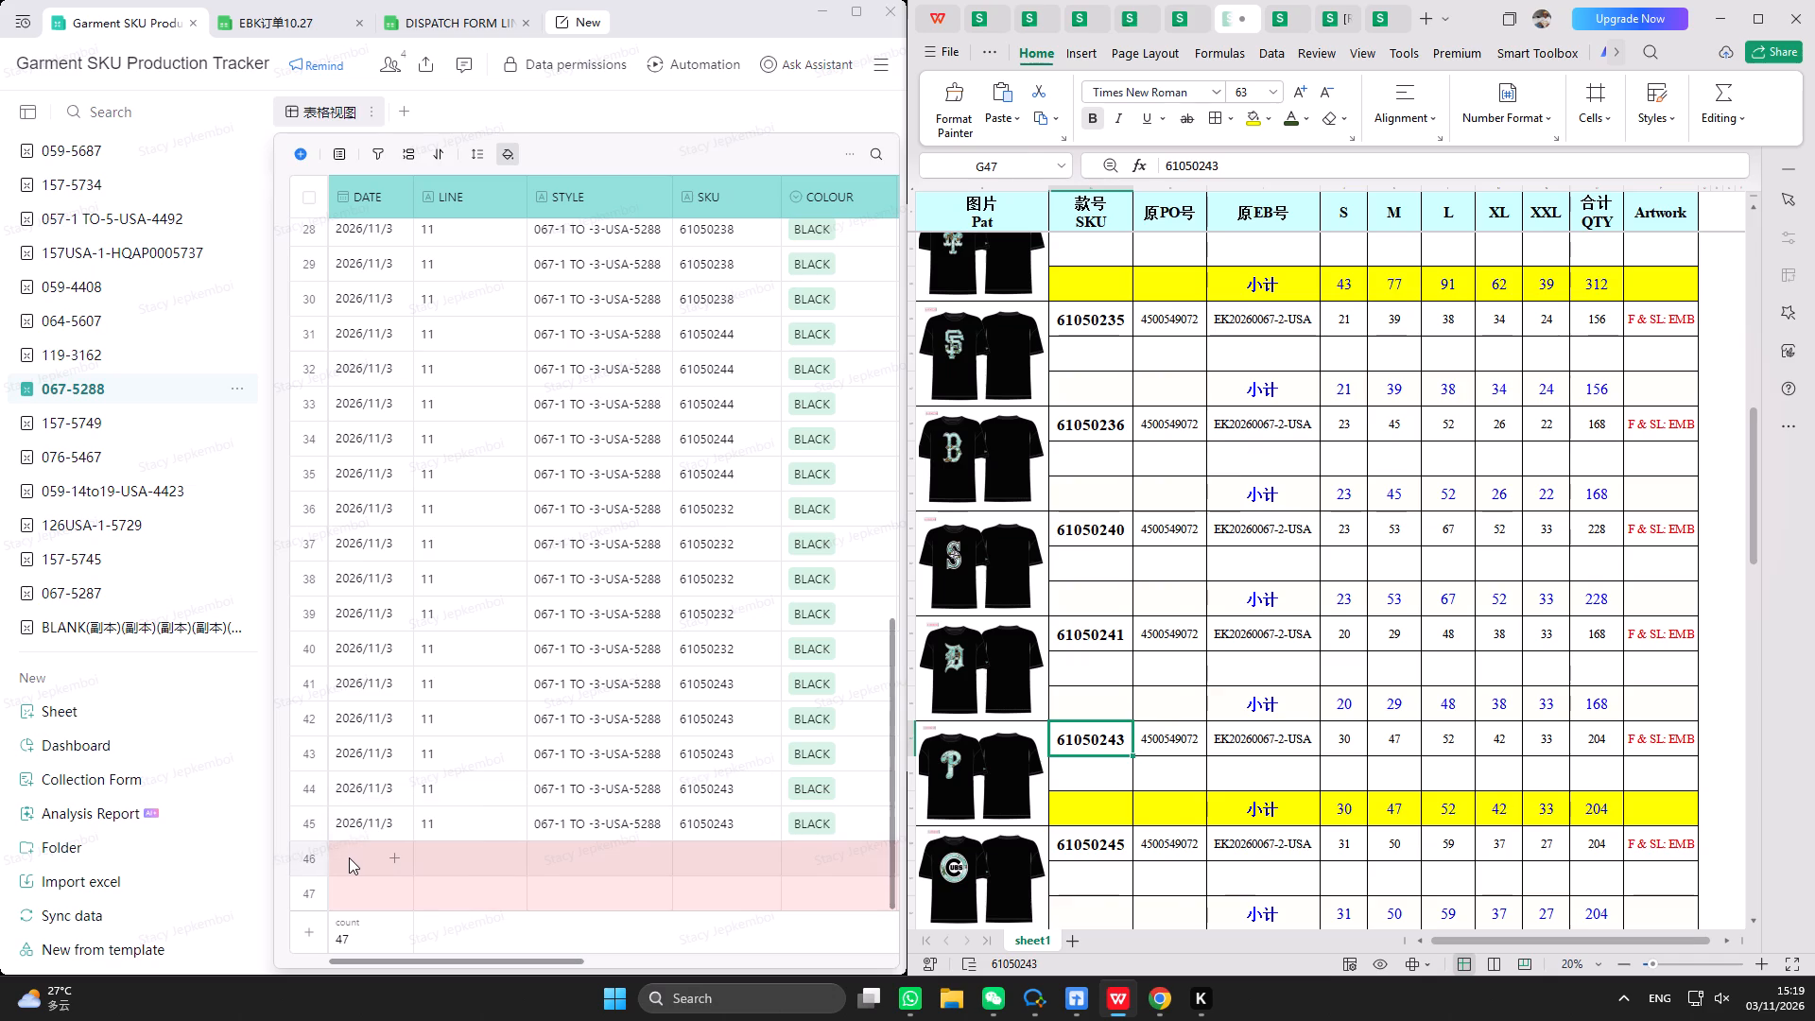
scroll(349, 857, "down", 5)
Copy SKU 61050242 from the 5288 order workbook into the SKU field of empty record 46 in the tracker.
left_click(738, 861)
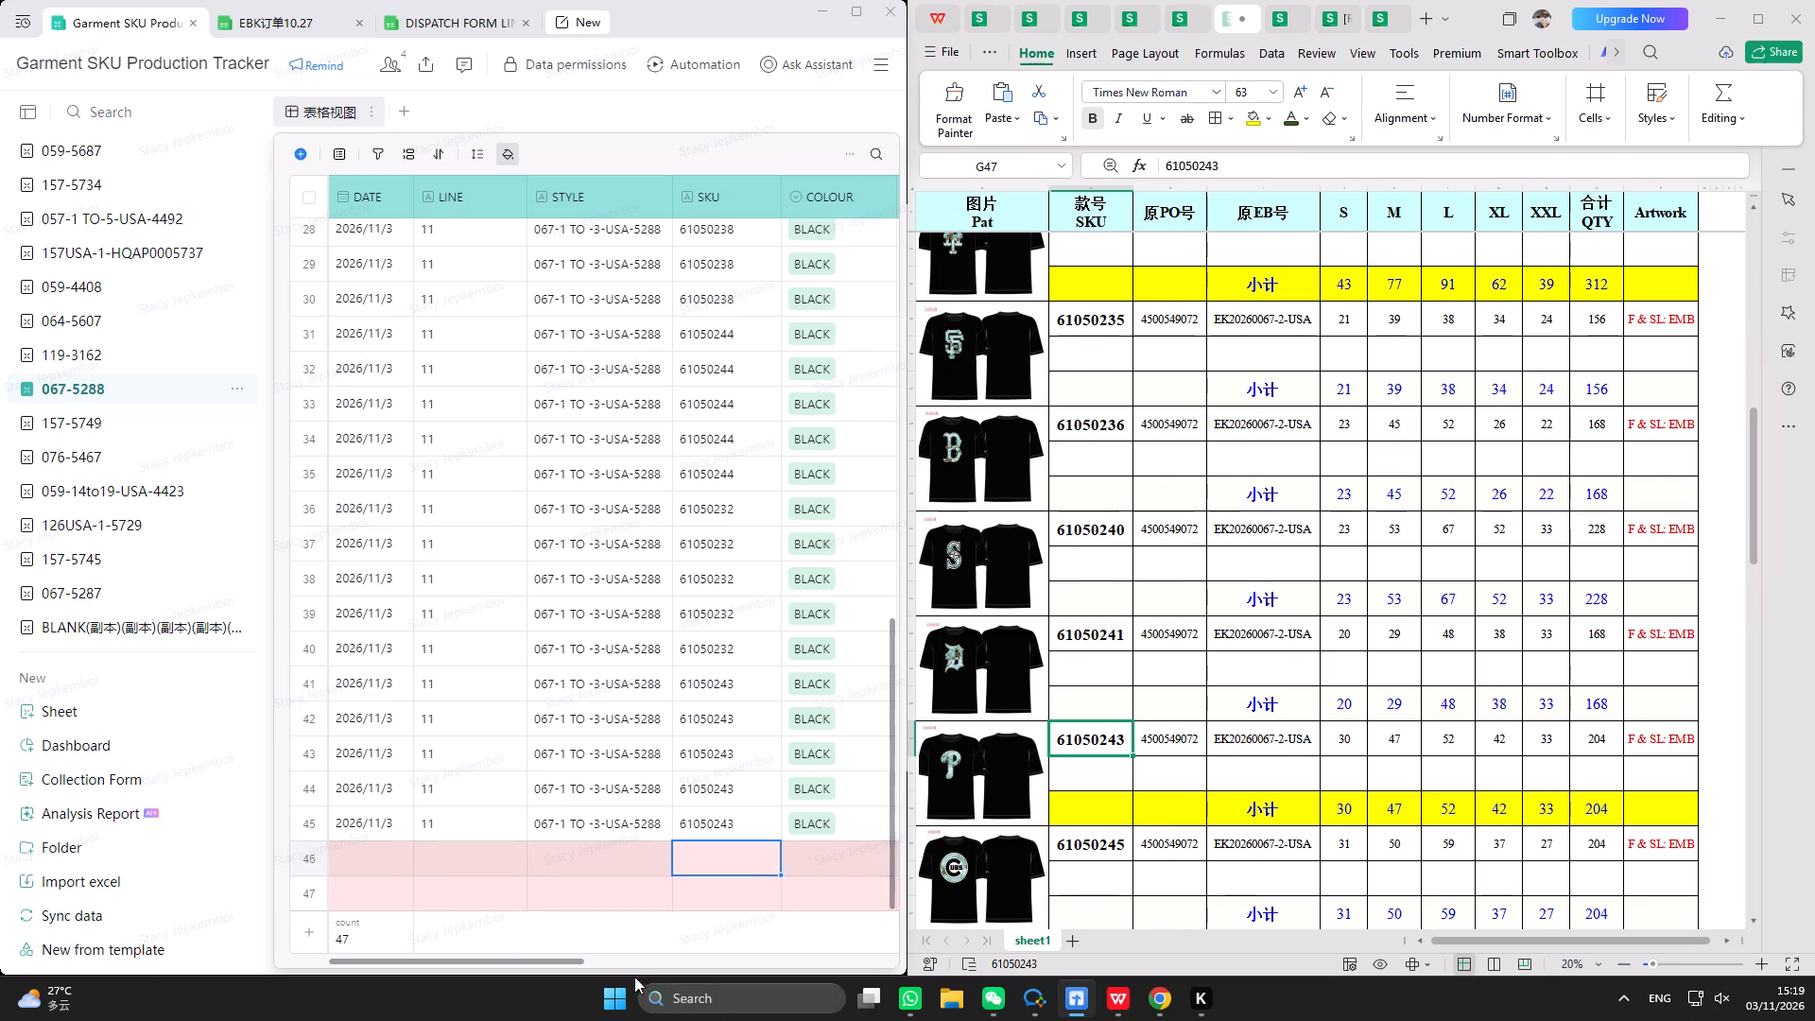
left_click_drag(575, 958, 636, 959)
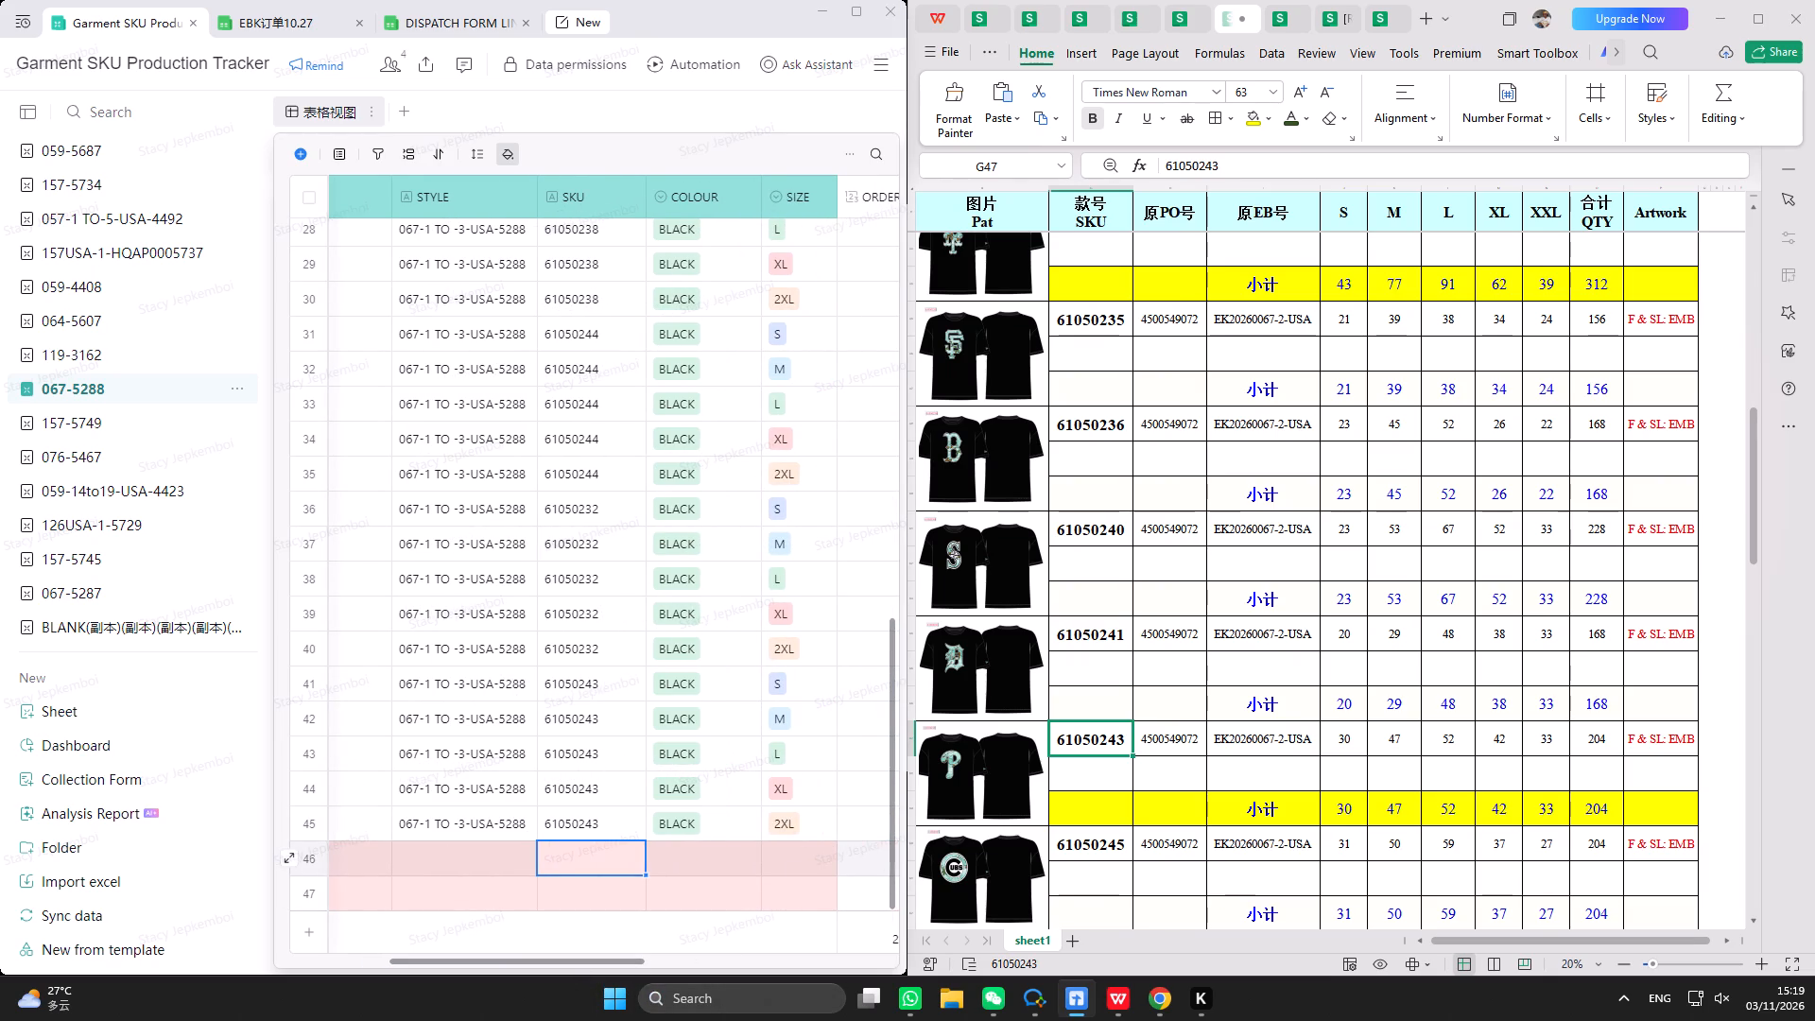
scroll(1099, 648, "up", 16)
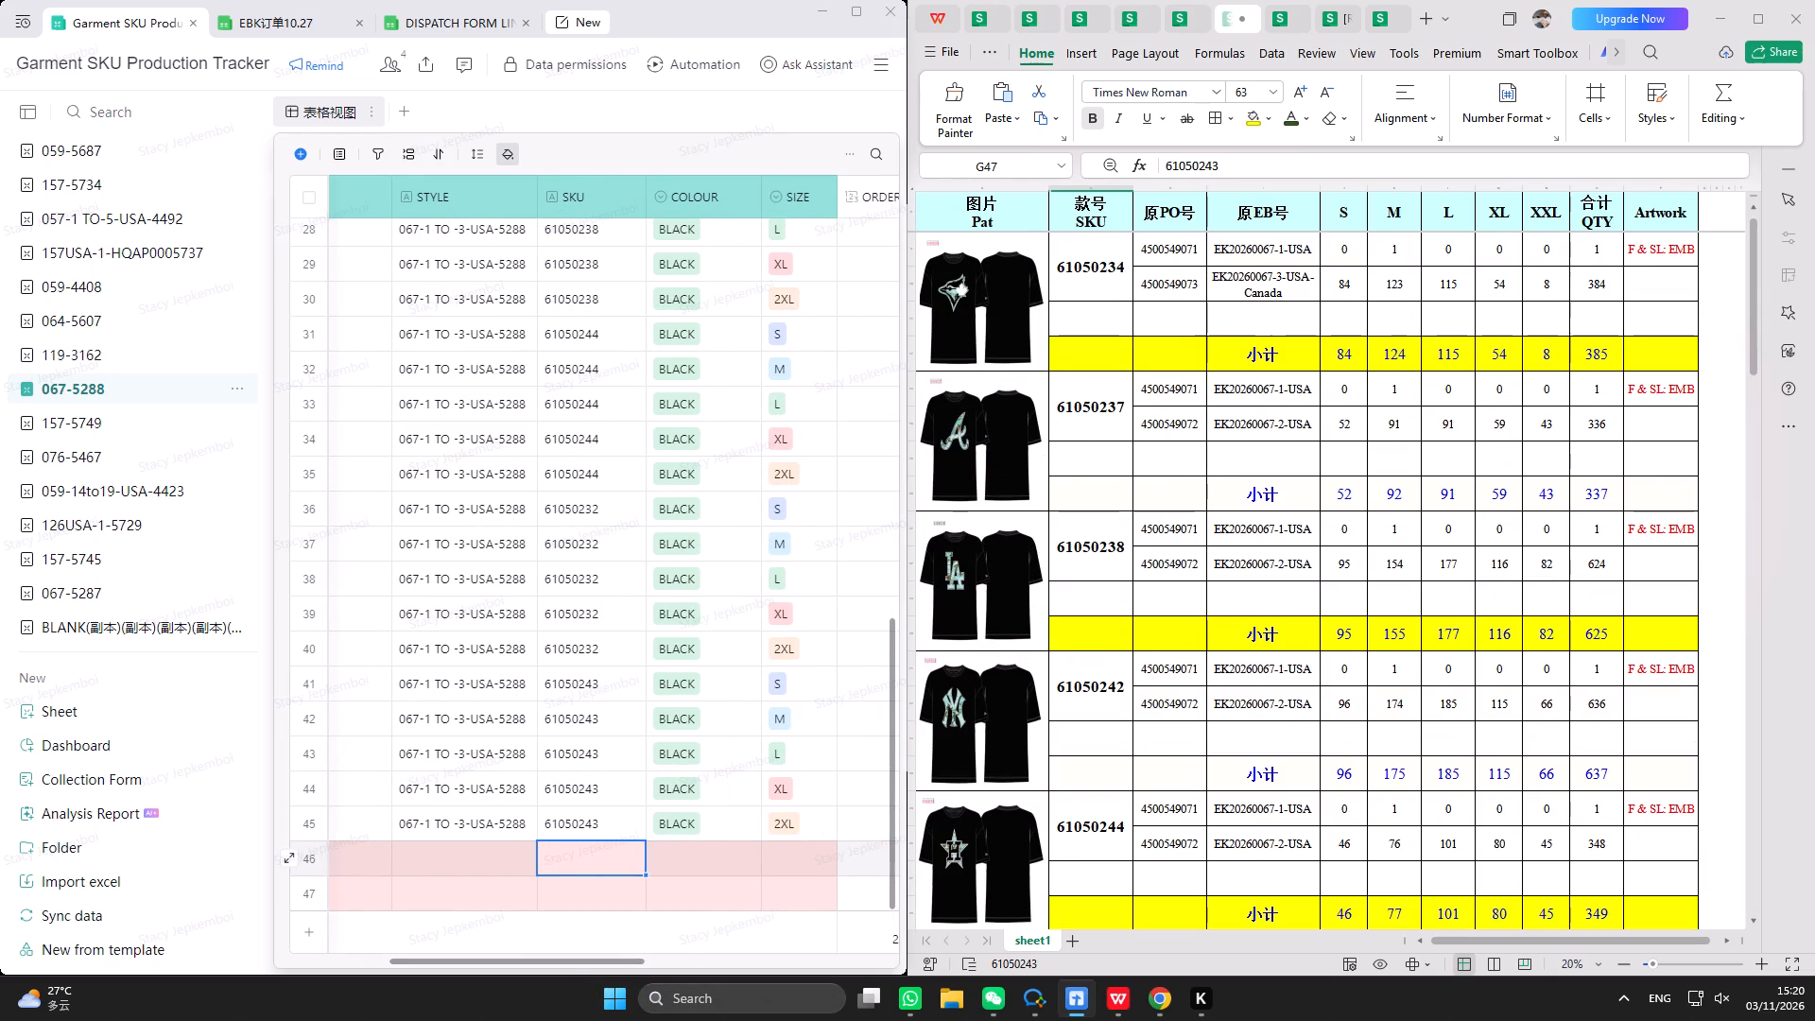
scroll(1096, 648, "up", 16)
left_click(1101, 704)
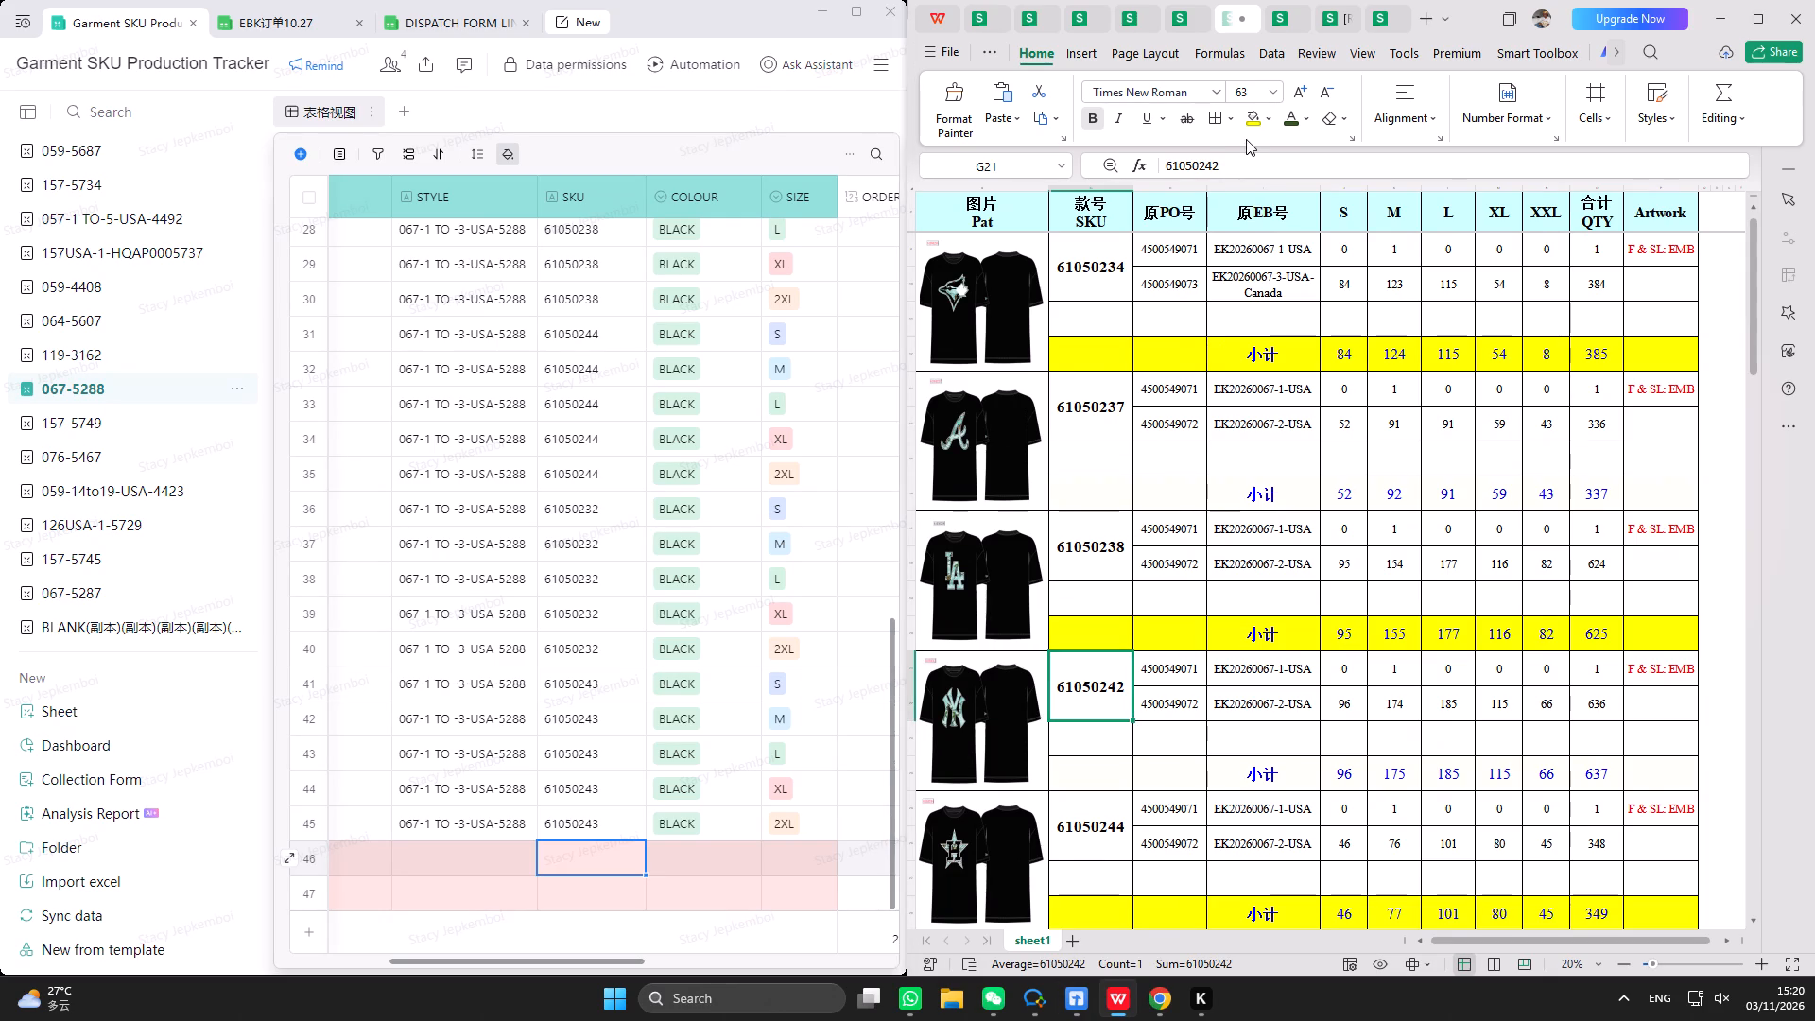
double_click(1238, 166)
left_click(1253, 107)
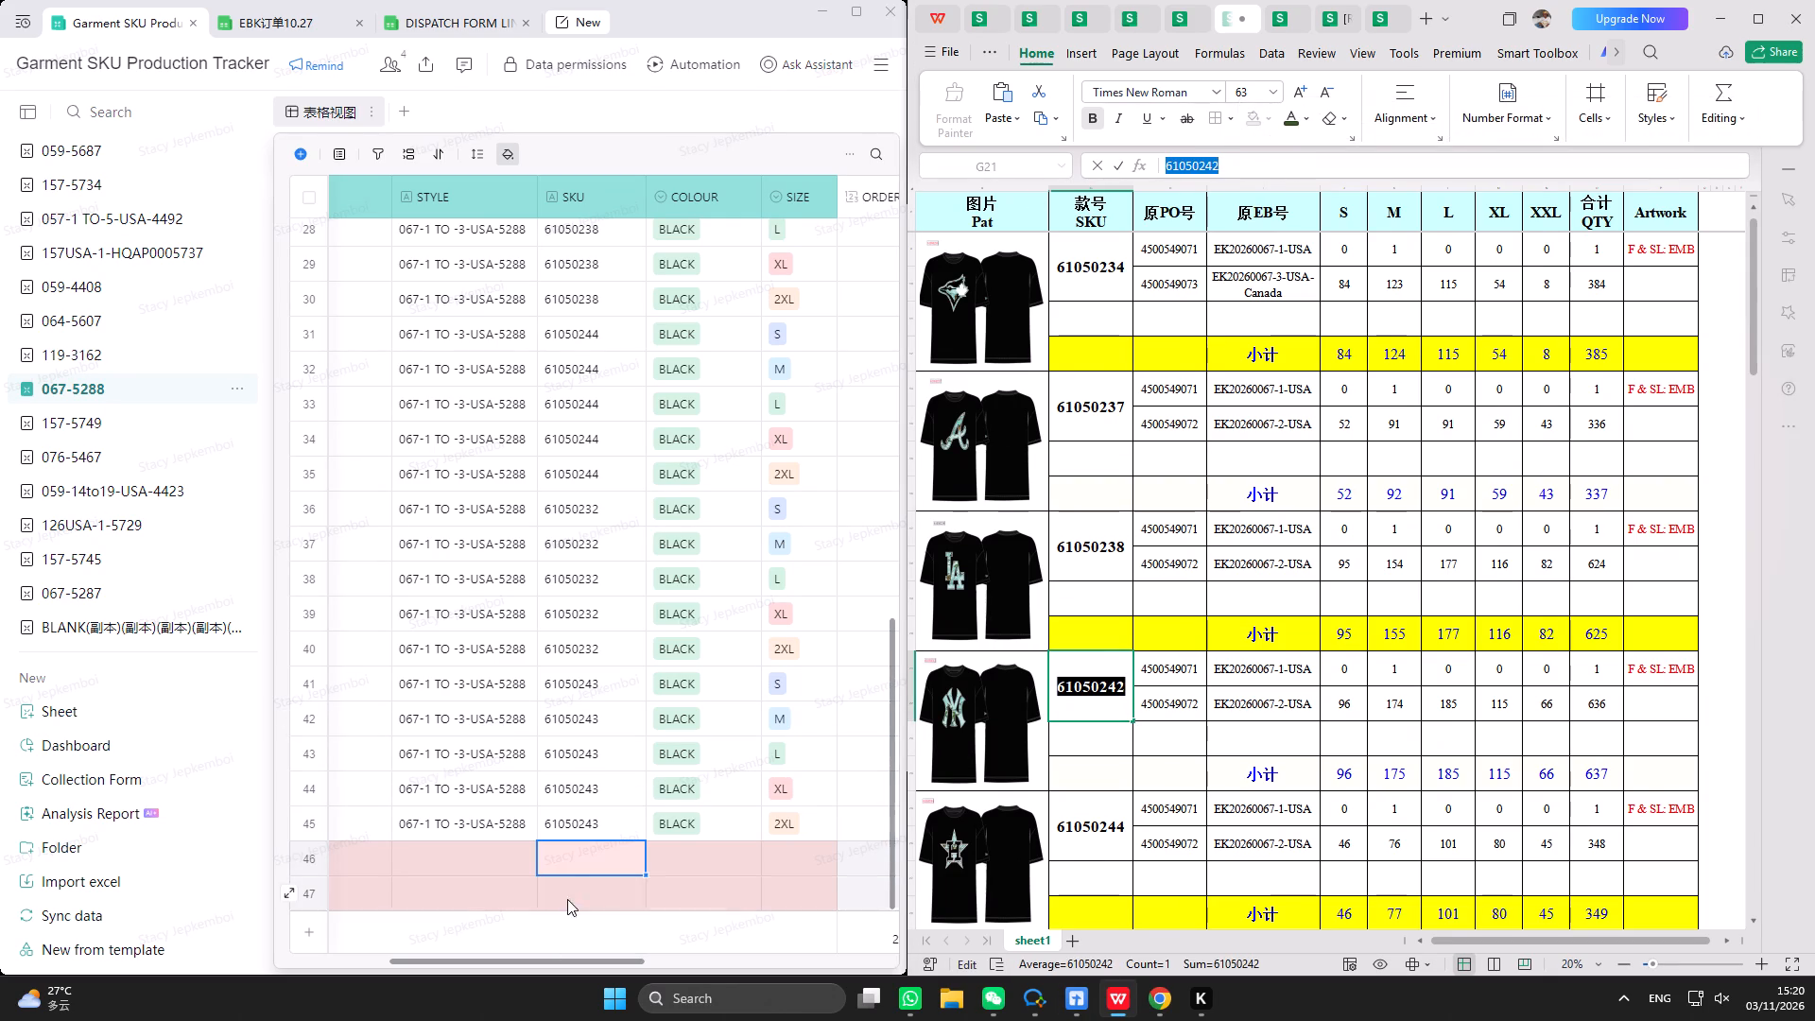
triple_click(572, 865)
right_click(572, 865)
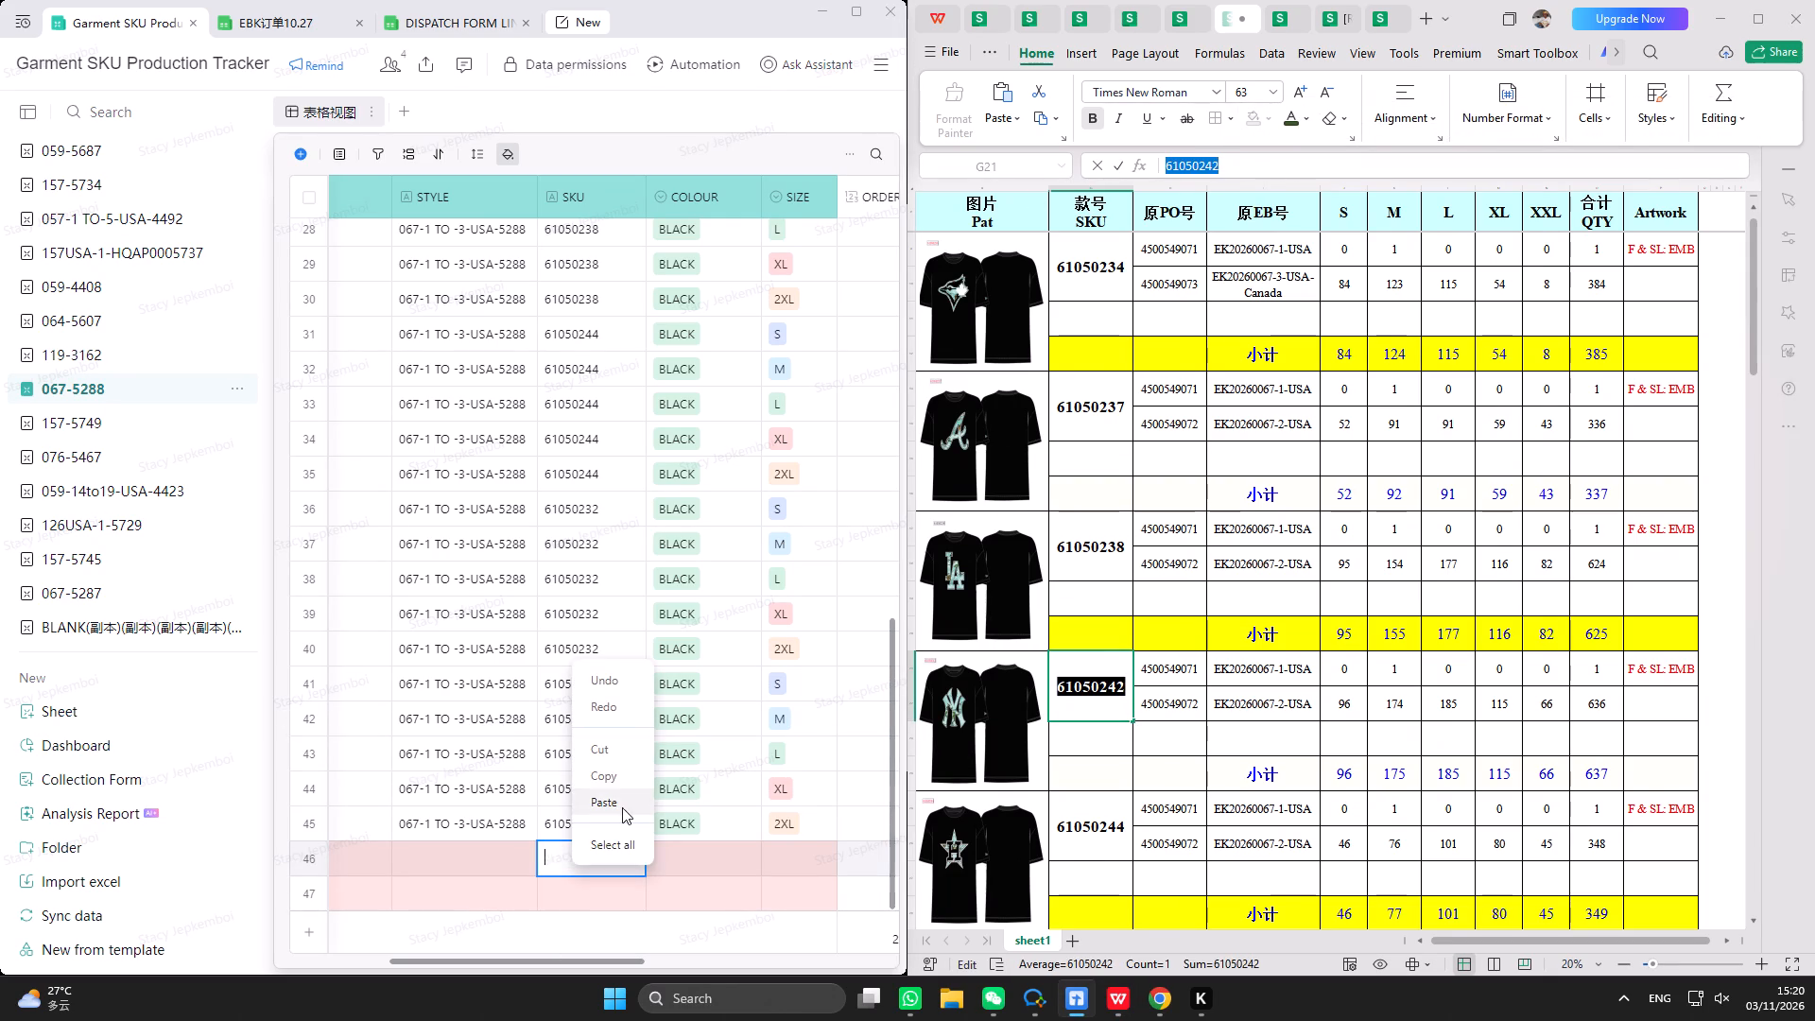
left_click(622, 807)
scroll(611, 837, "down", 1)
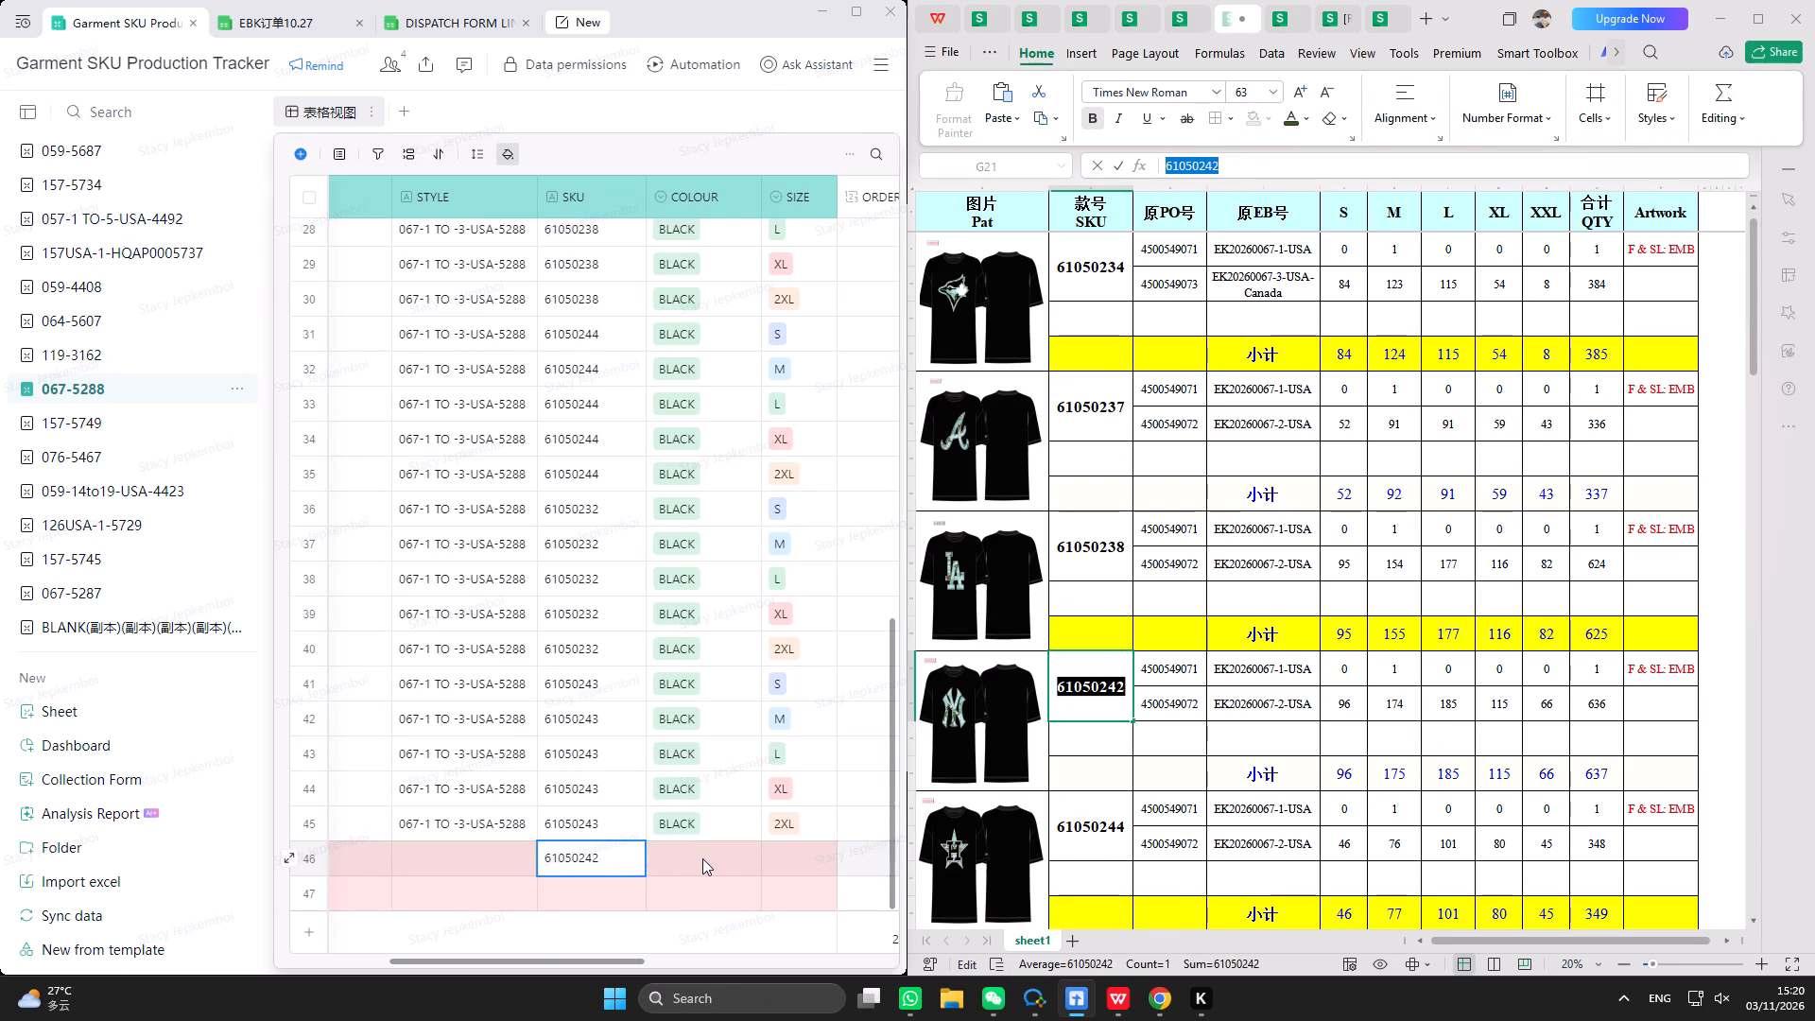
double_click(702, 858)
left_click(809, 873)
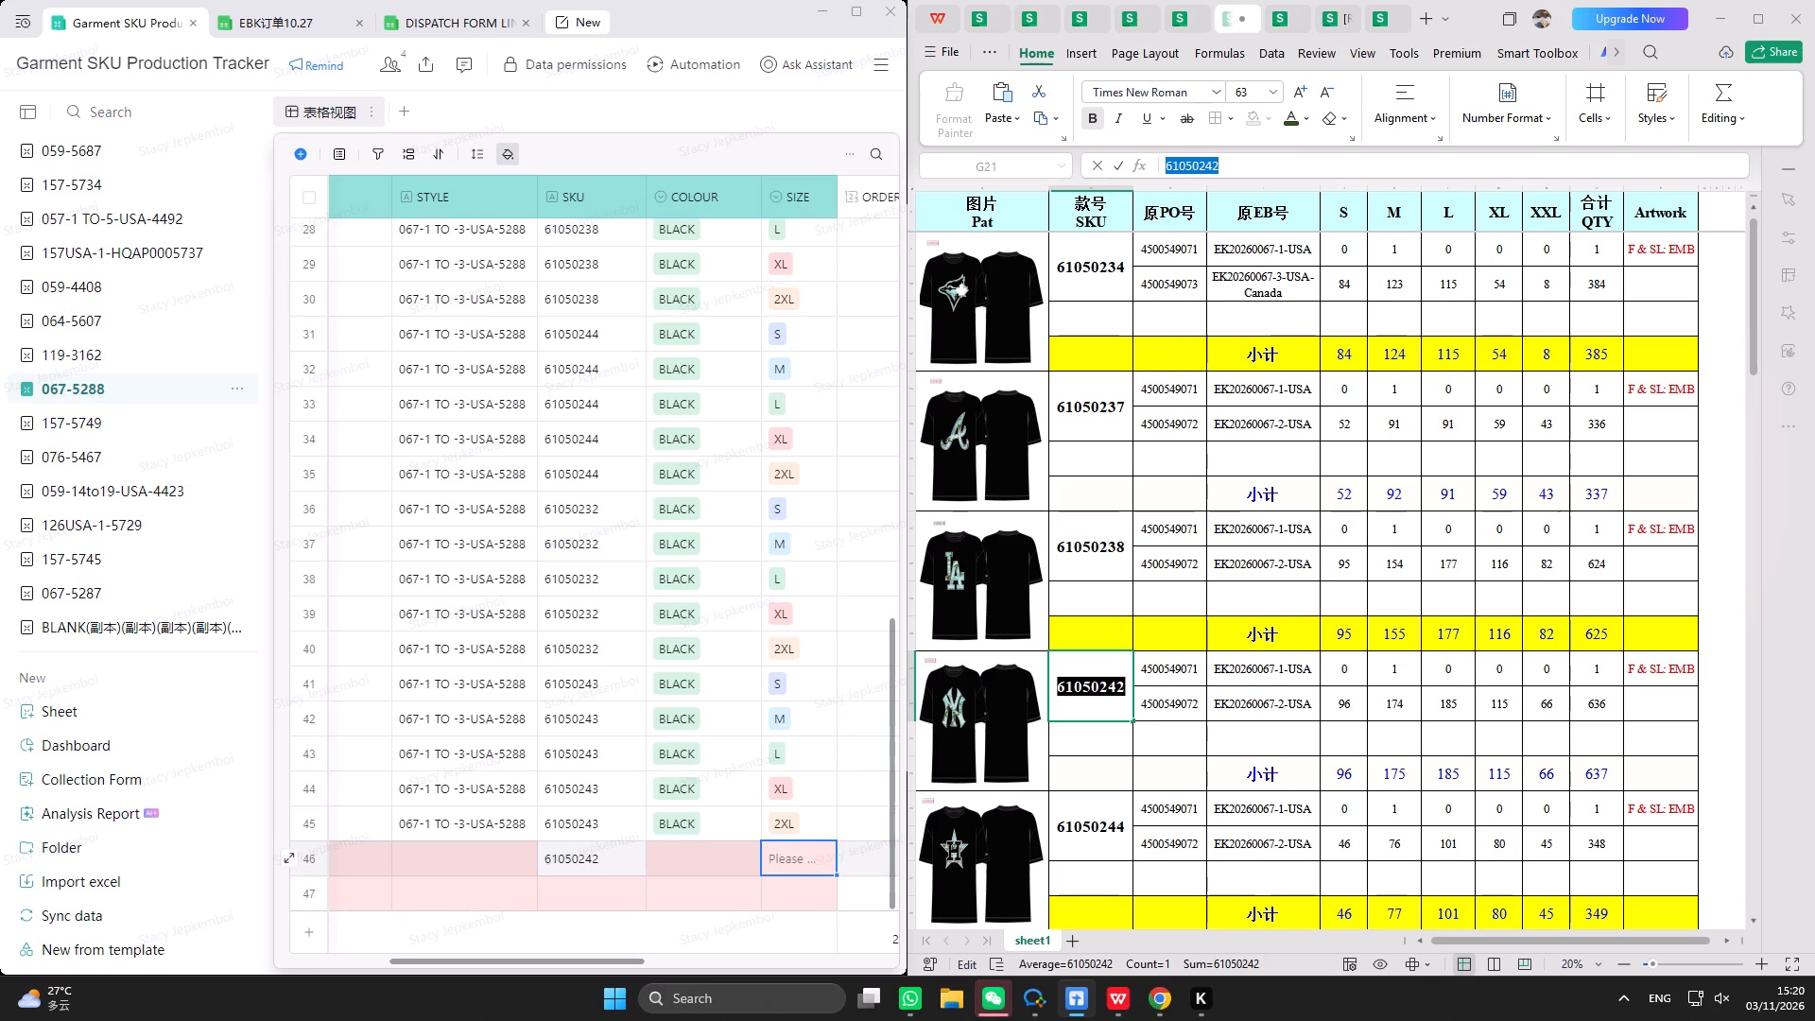
Highlight the 小计 subtotal row of SKU 61050242 in yellow in the 5288 order workbook.
left_click_drag(1116, 766, 1648, 777)
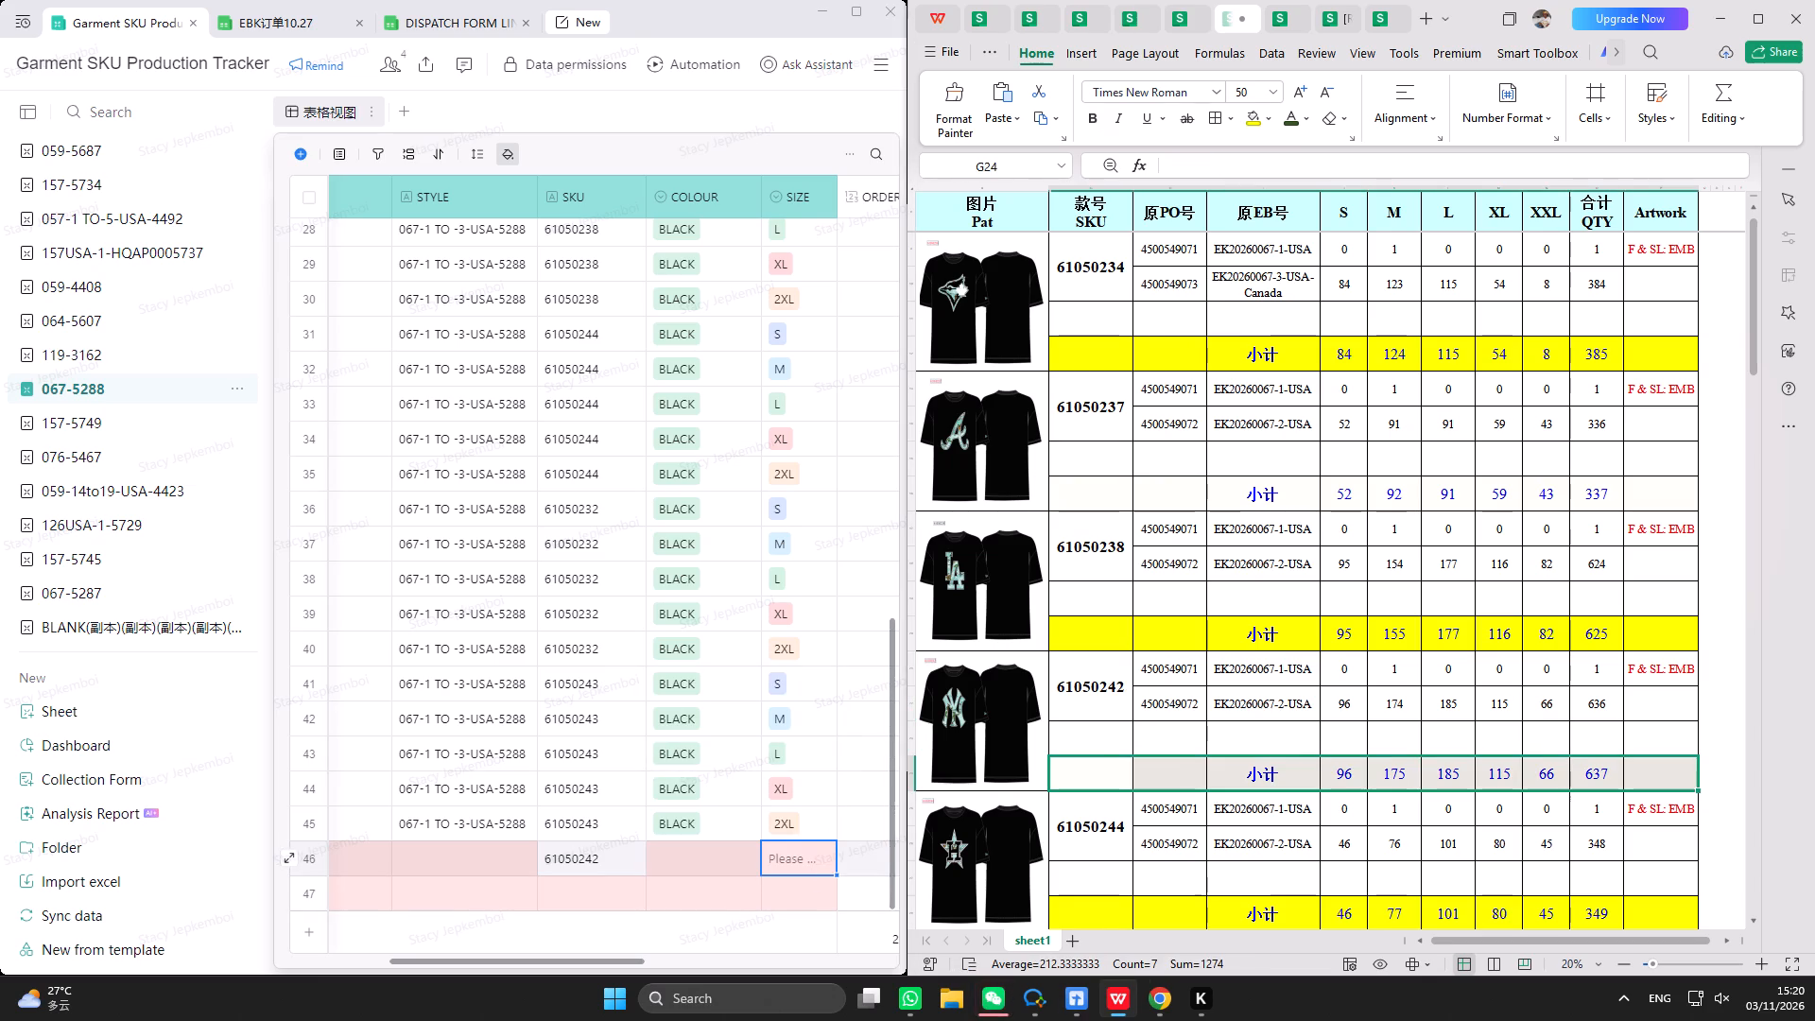
left_click(1253, 125)
Check the EBK planning group chat in WeChat.
left_click(994, 988)
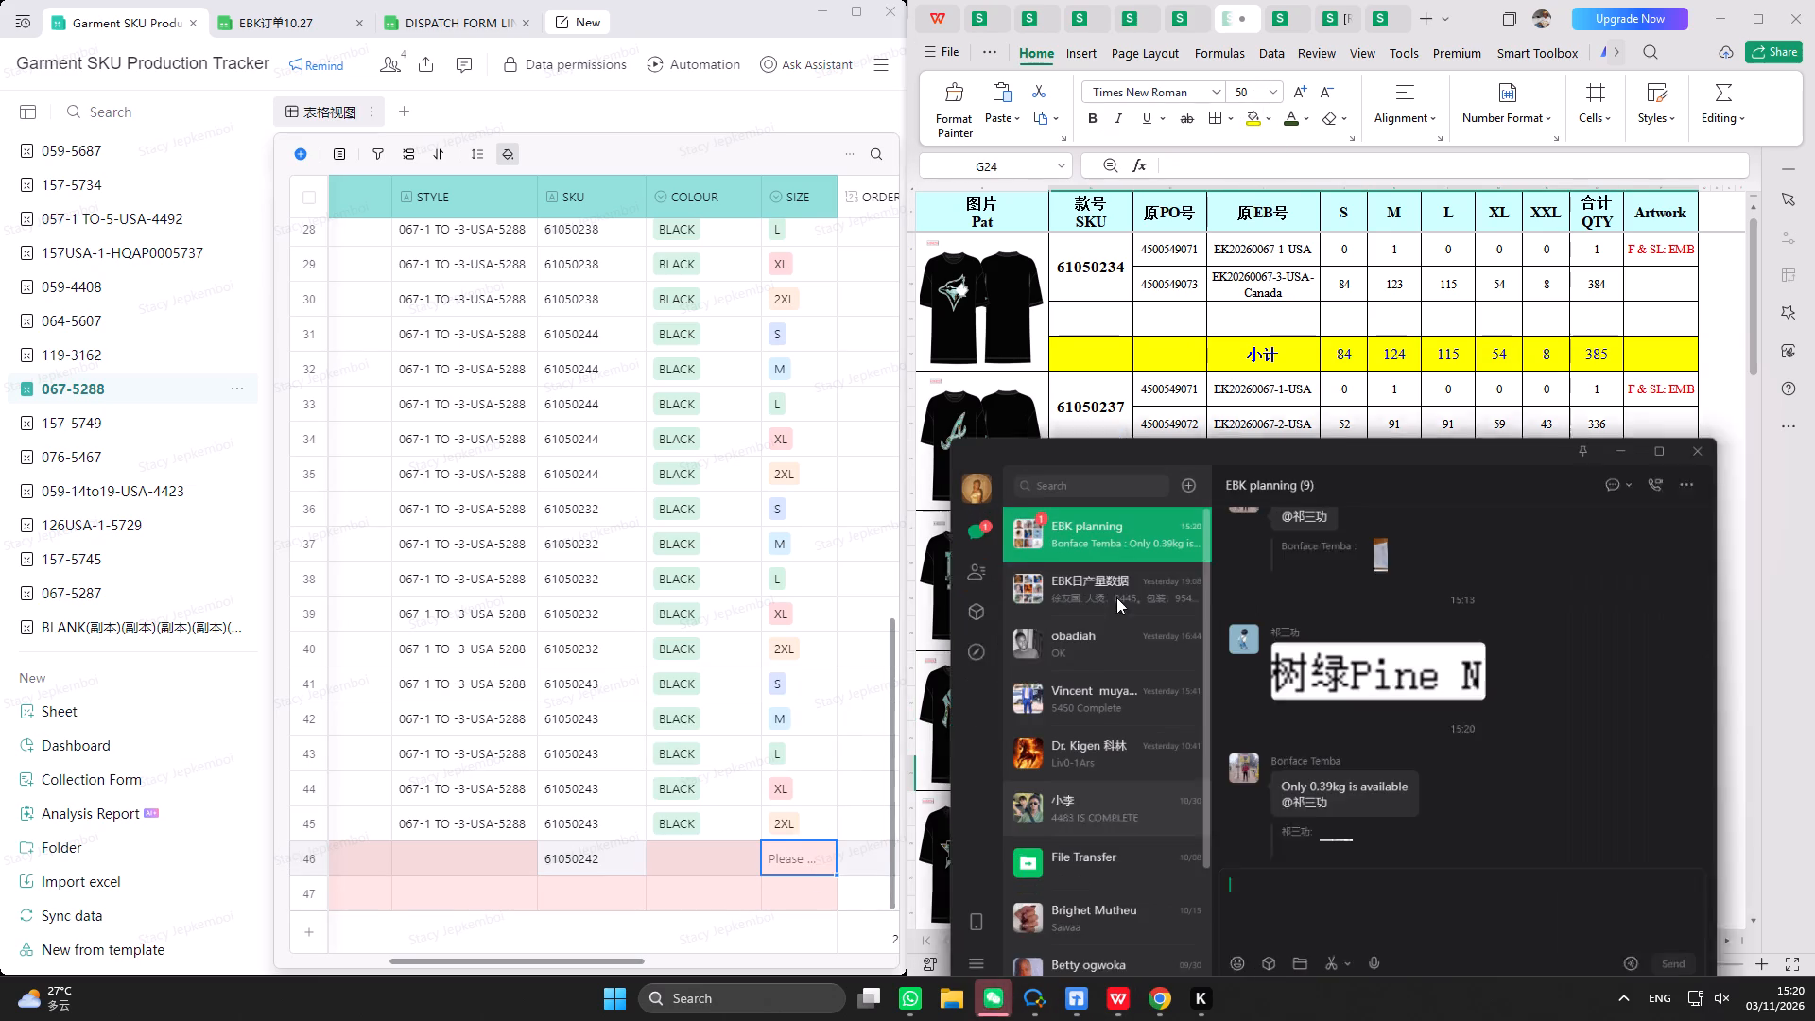
left_click(1135, 498)
left_click(1669, 415)
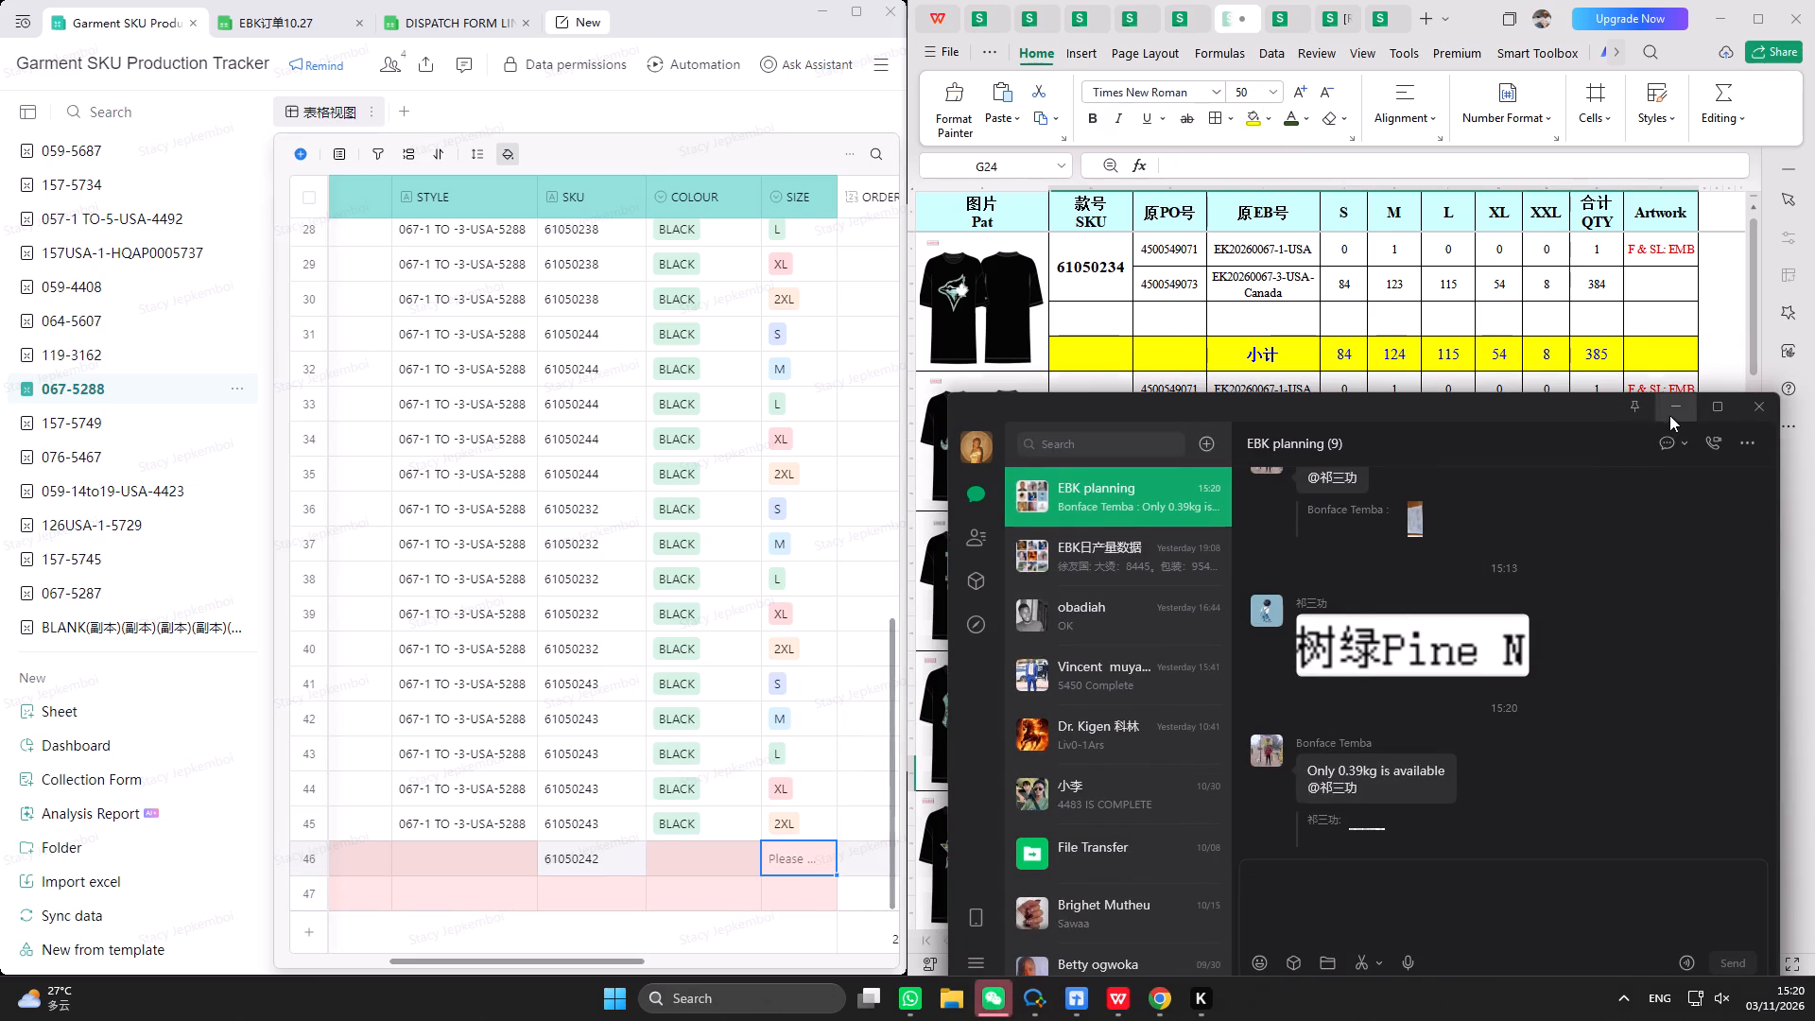
scroll(798, 867, "down", 3)
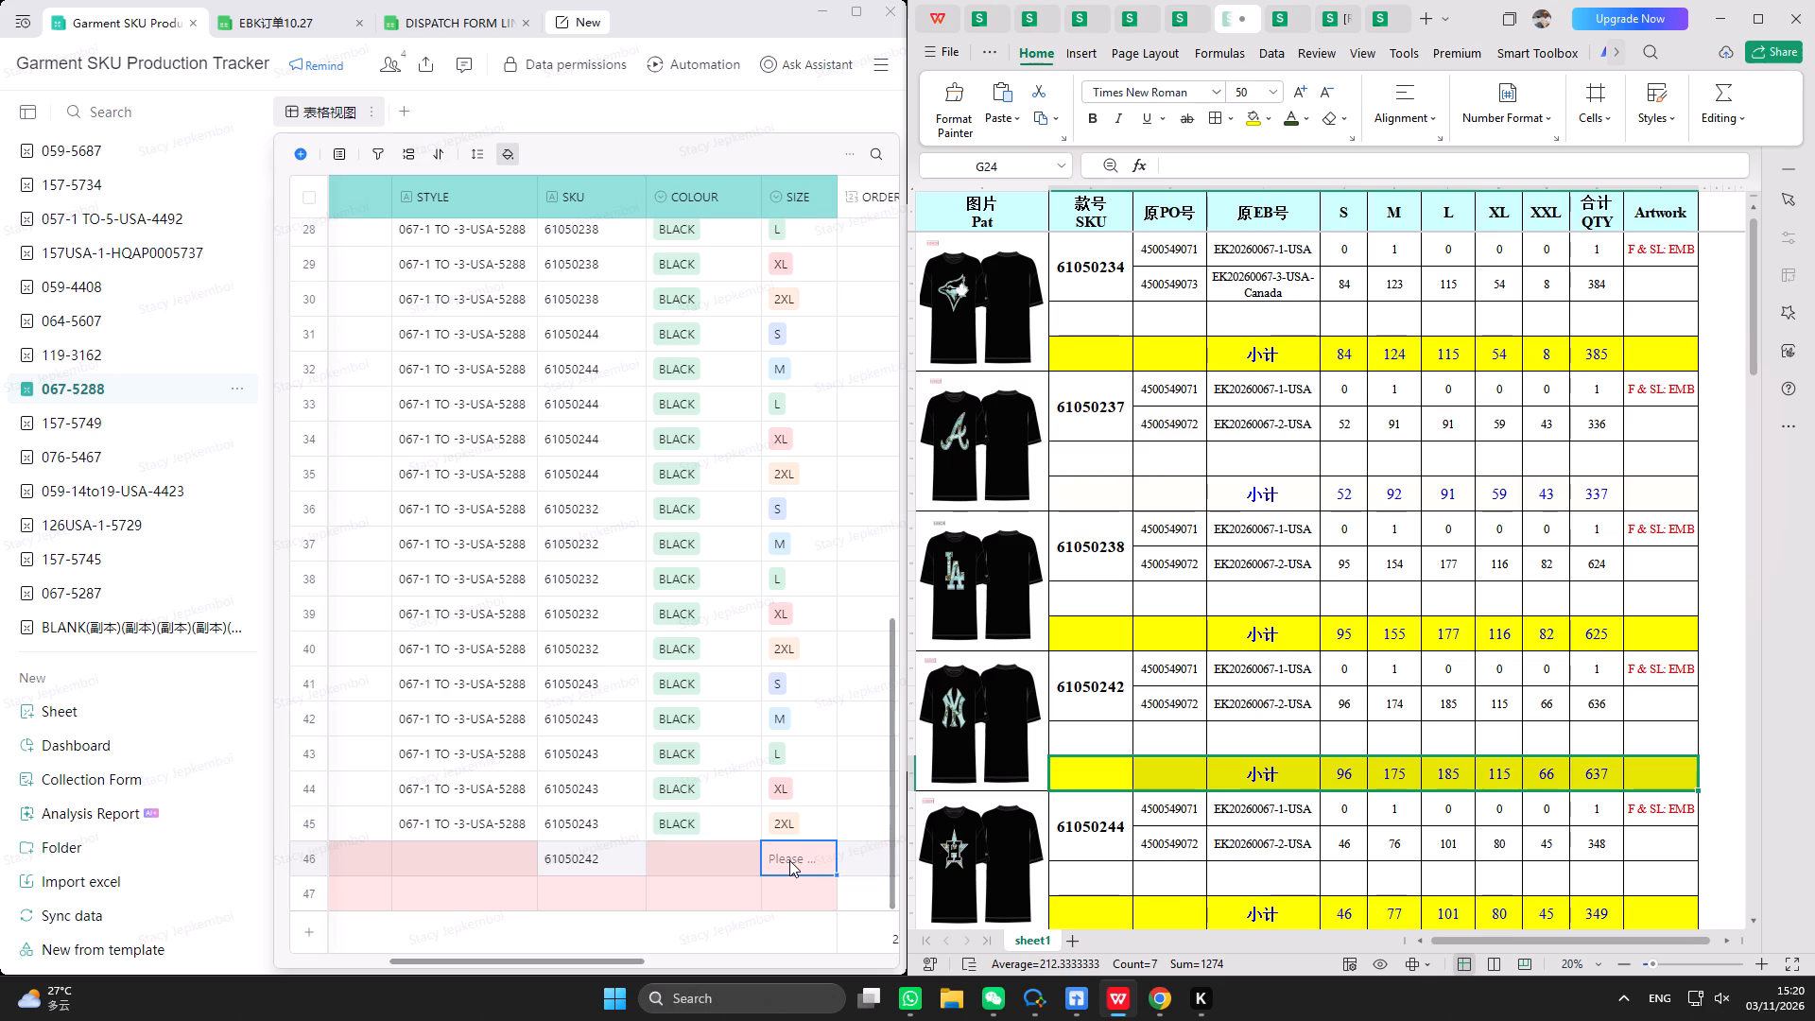
Delete record 46, which holds only SKU 61050242, from the tracker's 067-5288 table.
left_click(868, 7)
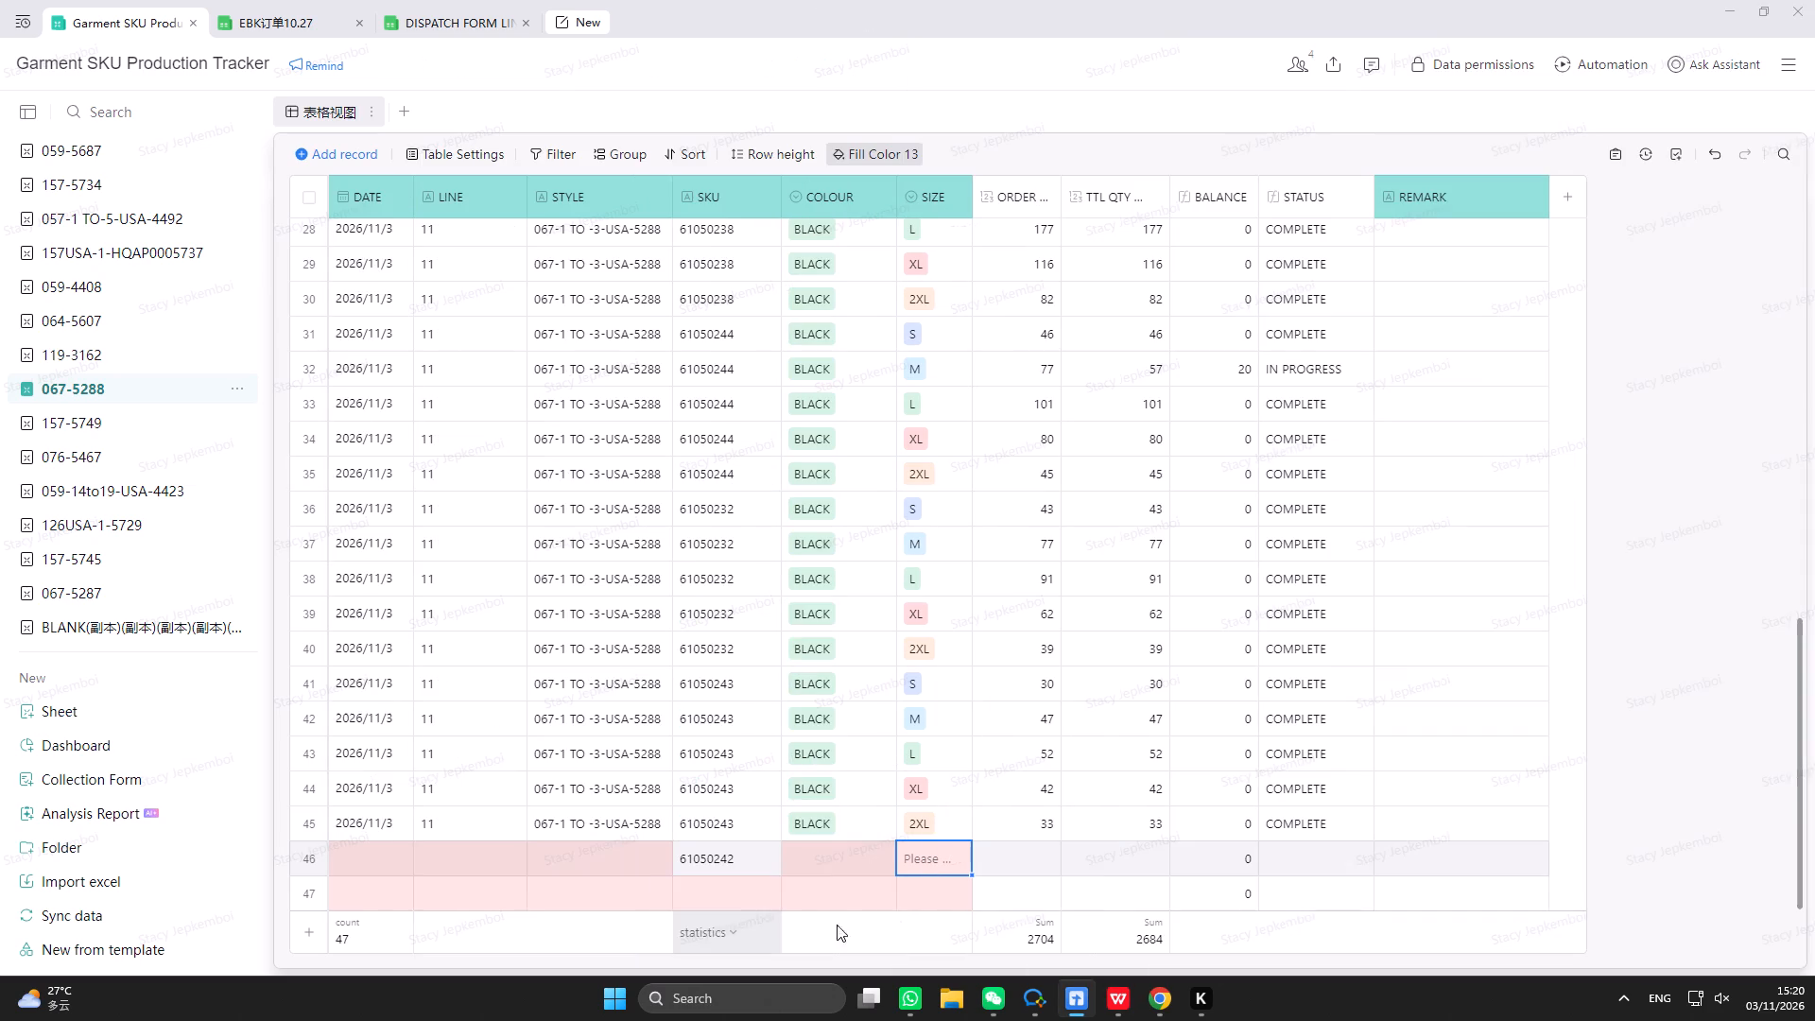
left_click(305, 863)
right_click(305, 863)
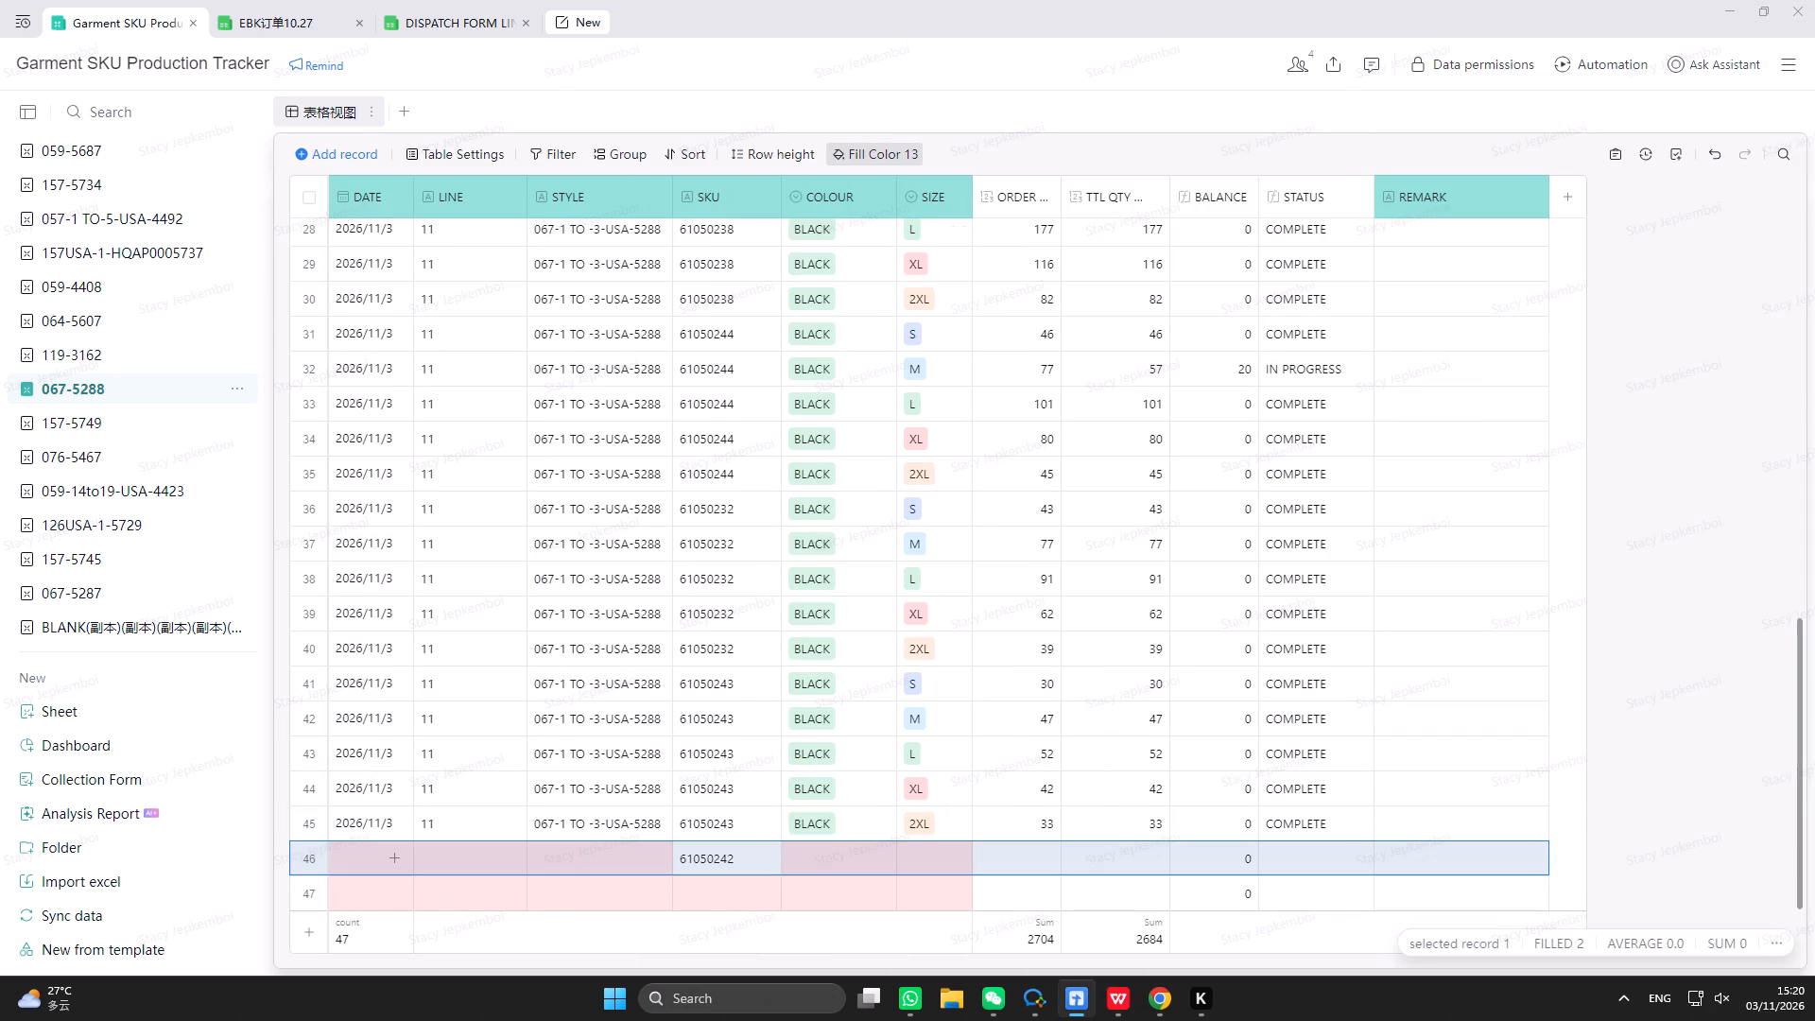
left_click(375, 851)
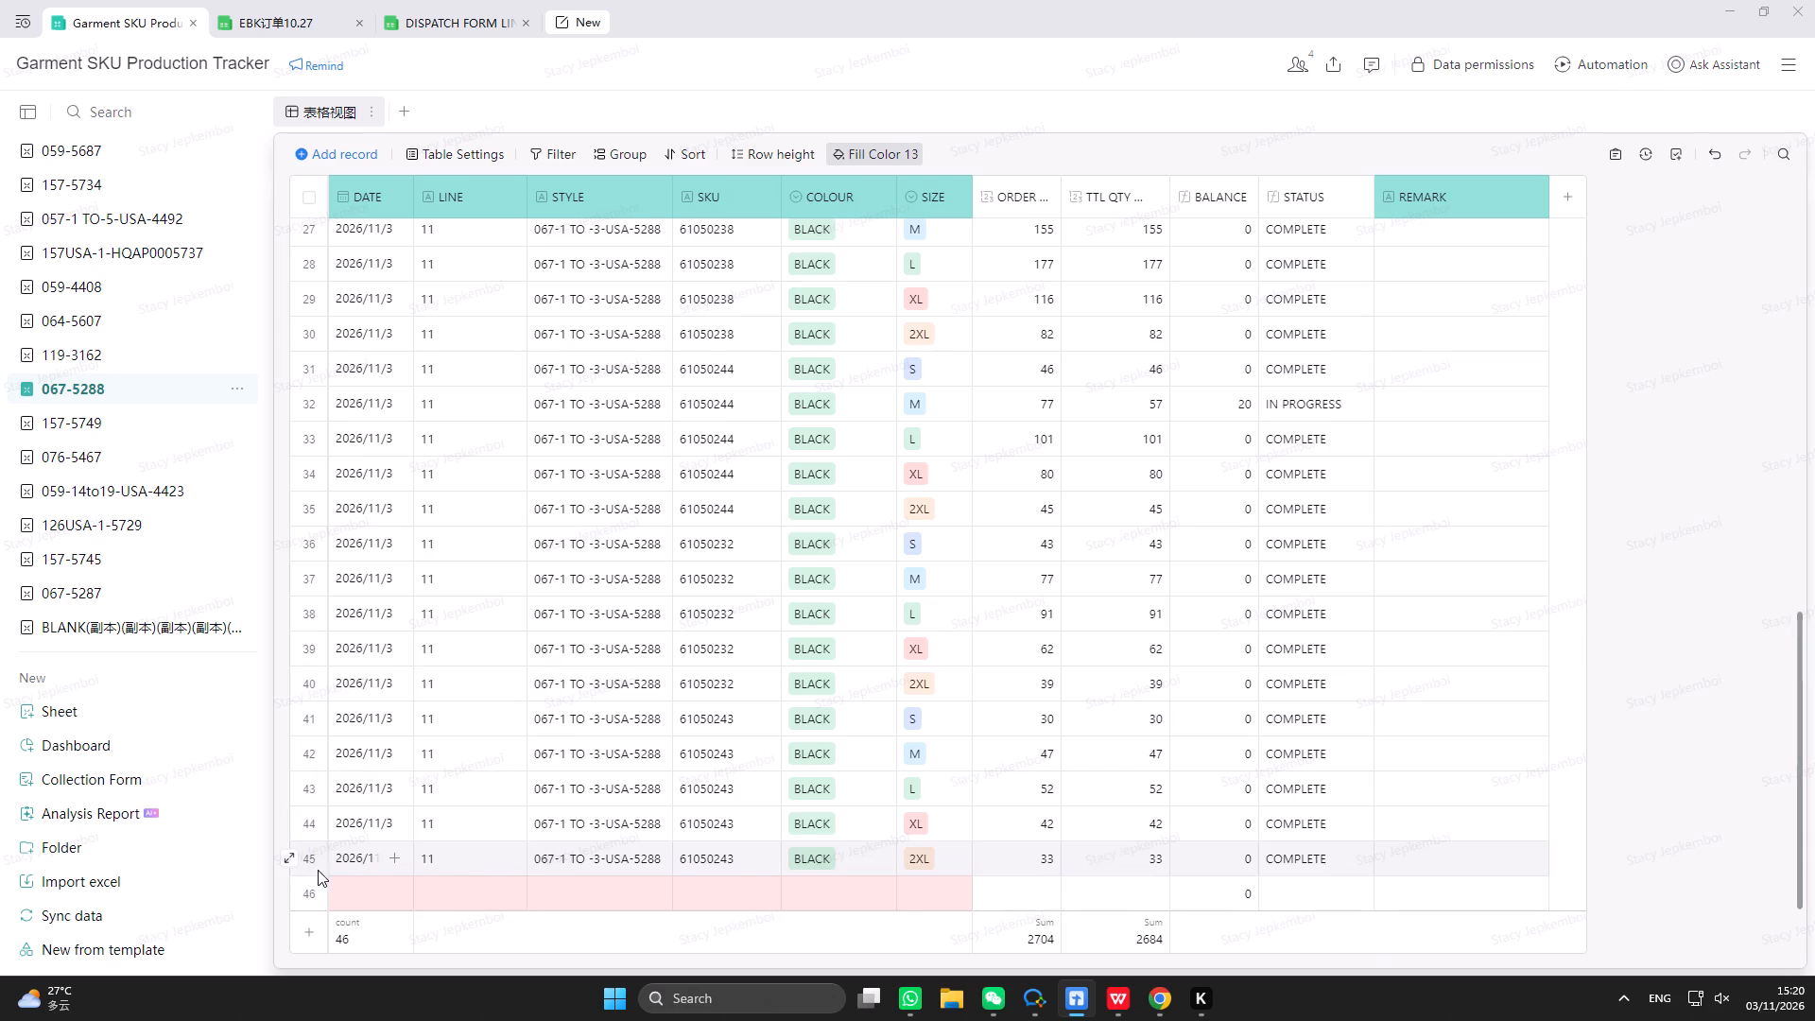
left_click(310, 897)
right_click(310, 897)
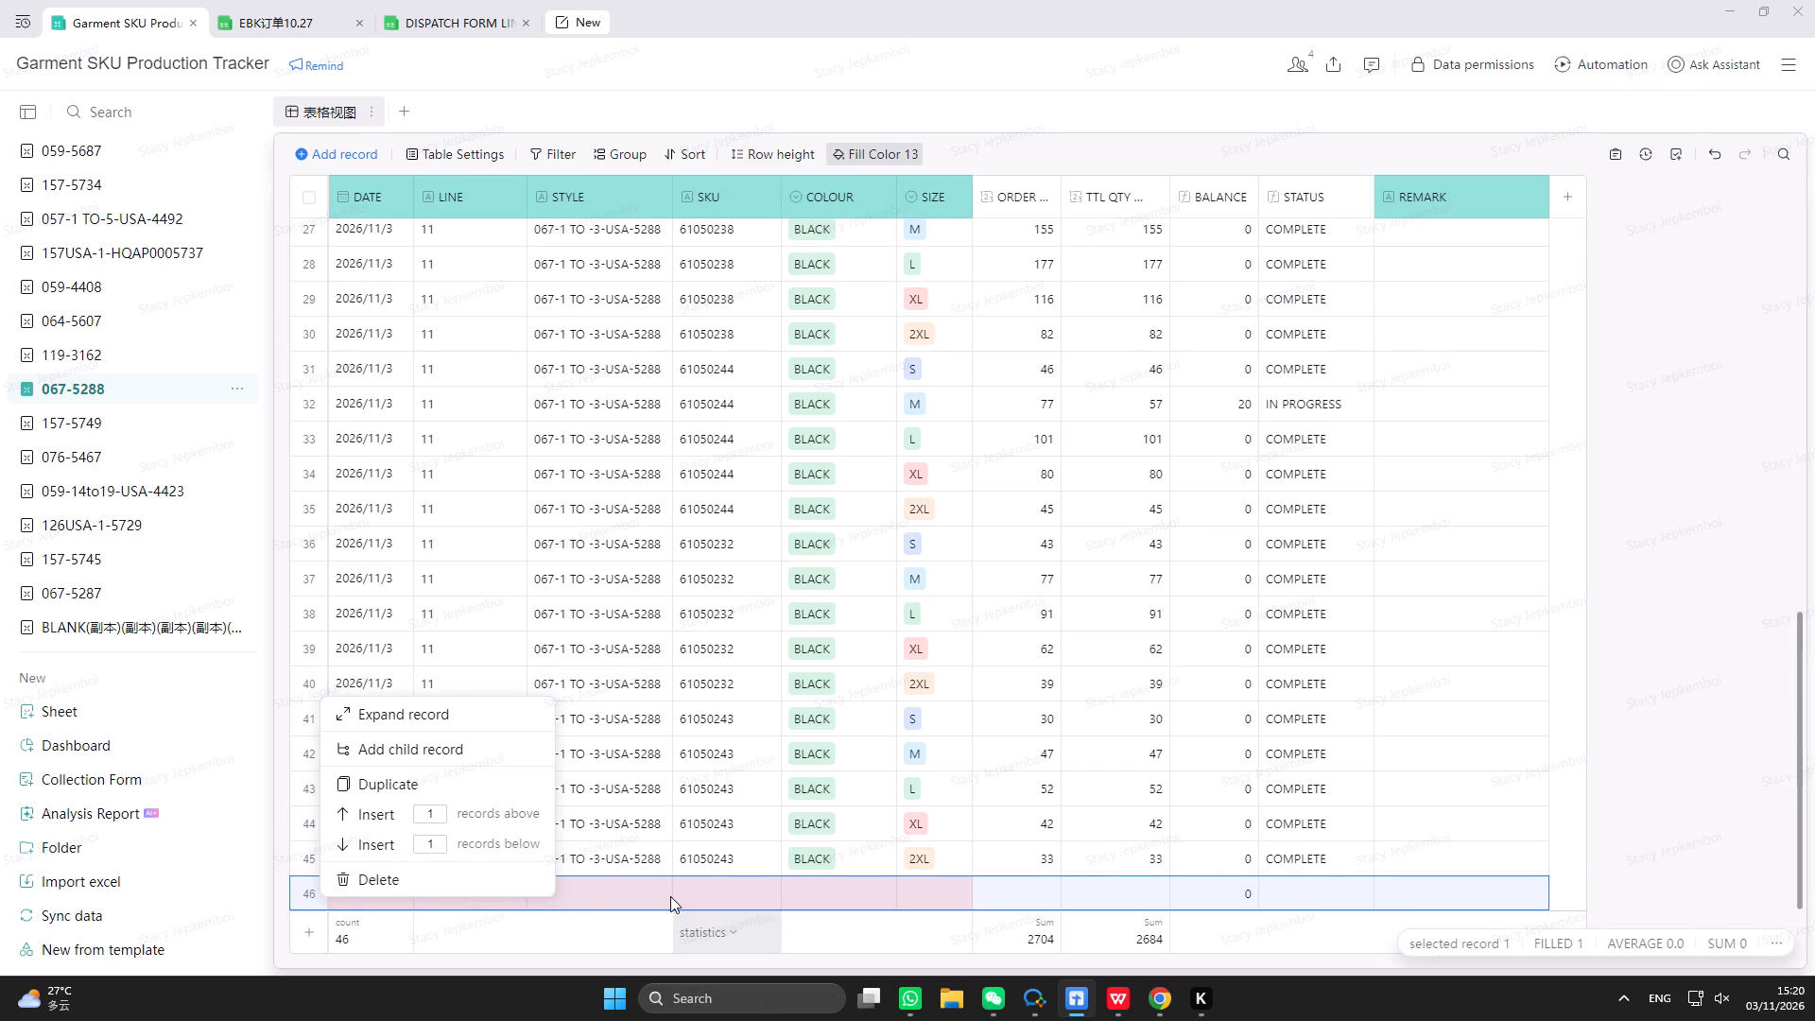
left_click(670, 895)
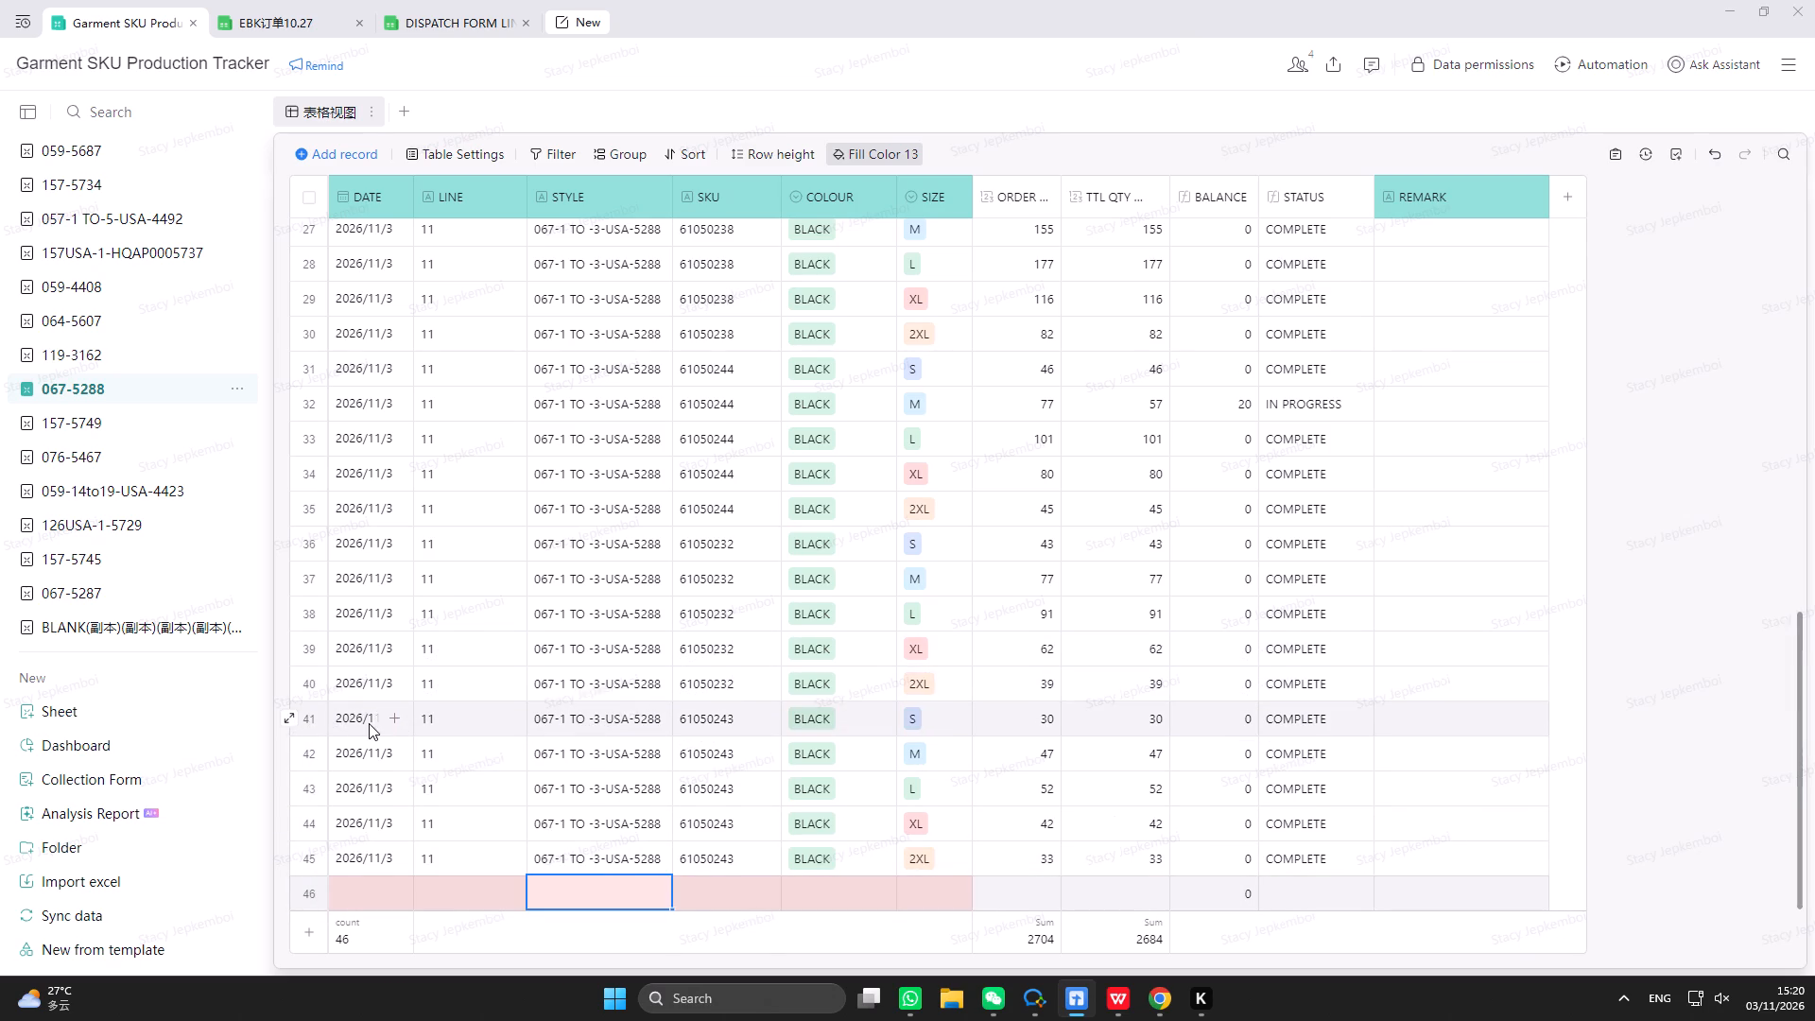
Duplicate the five SKU 61050243 records, sizes S to 2XL, into new records starting at empty record 46.
left_click_drag(369, 723, 1404, 870)
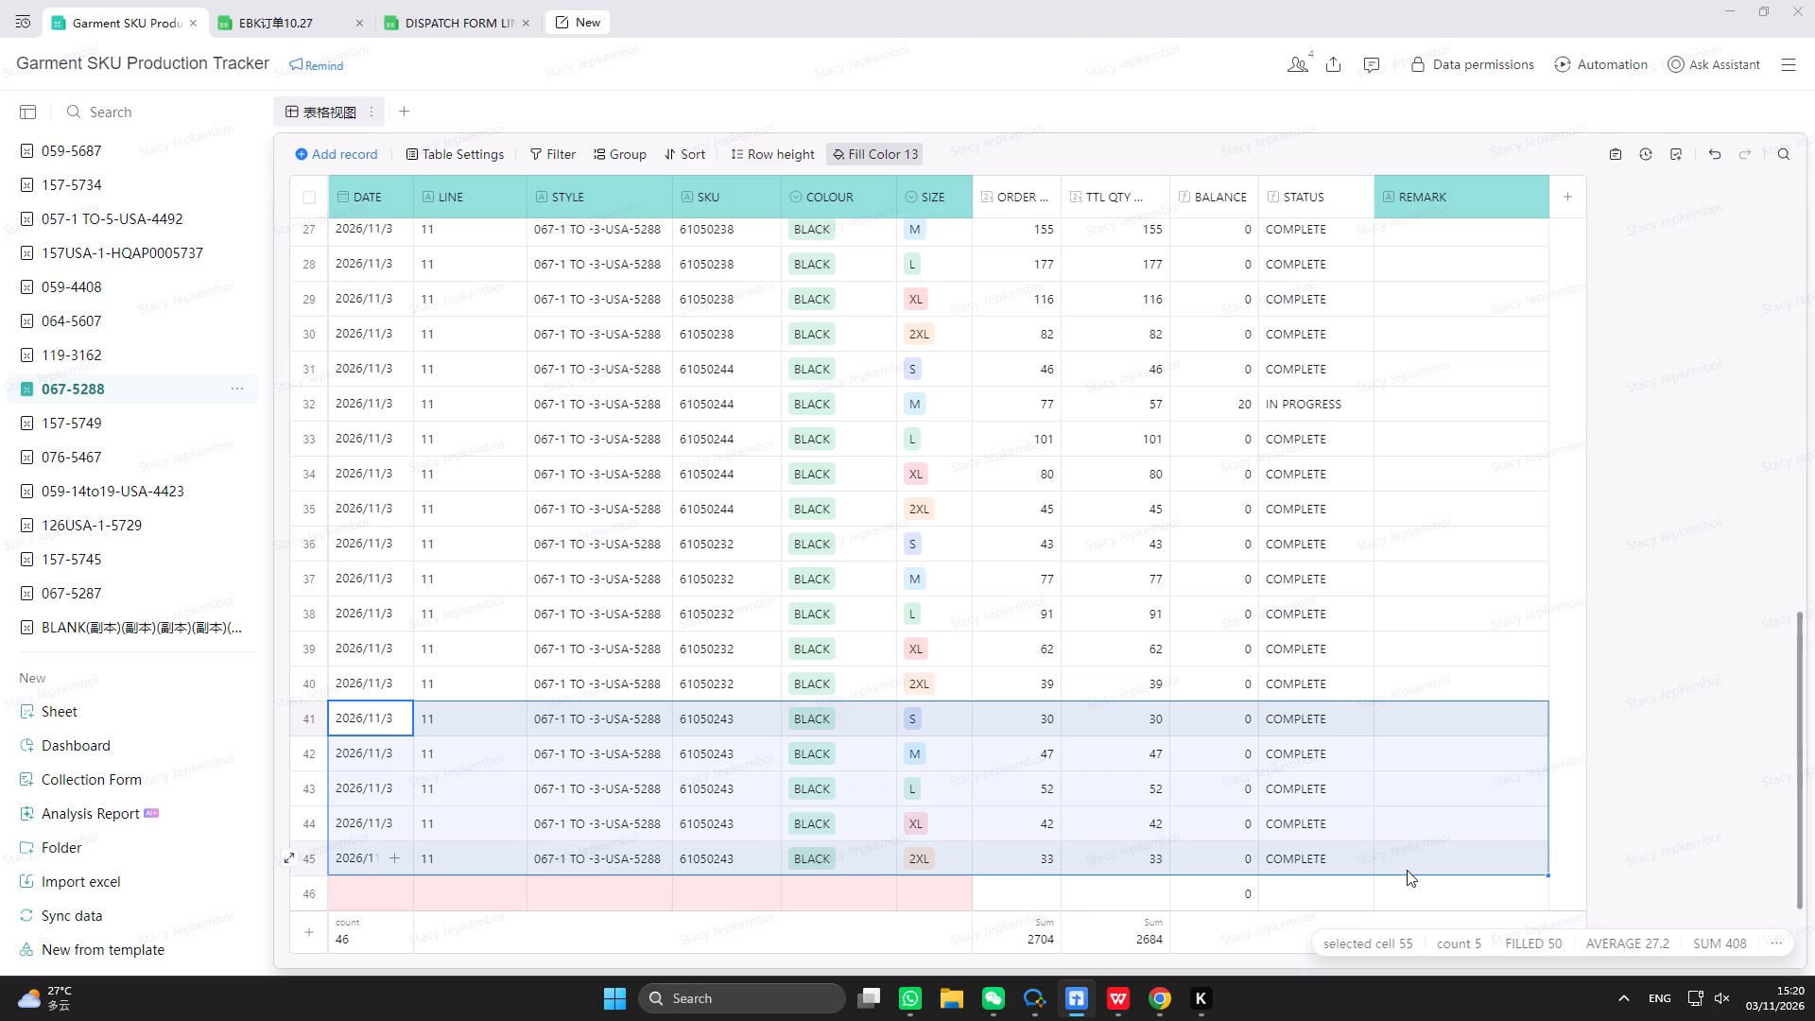
key("ctrl+c")
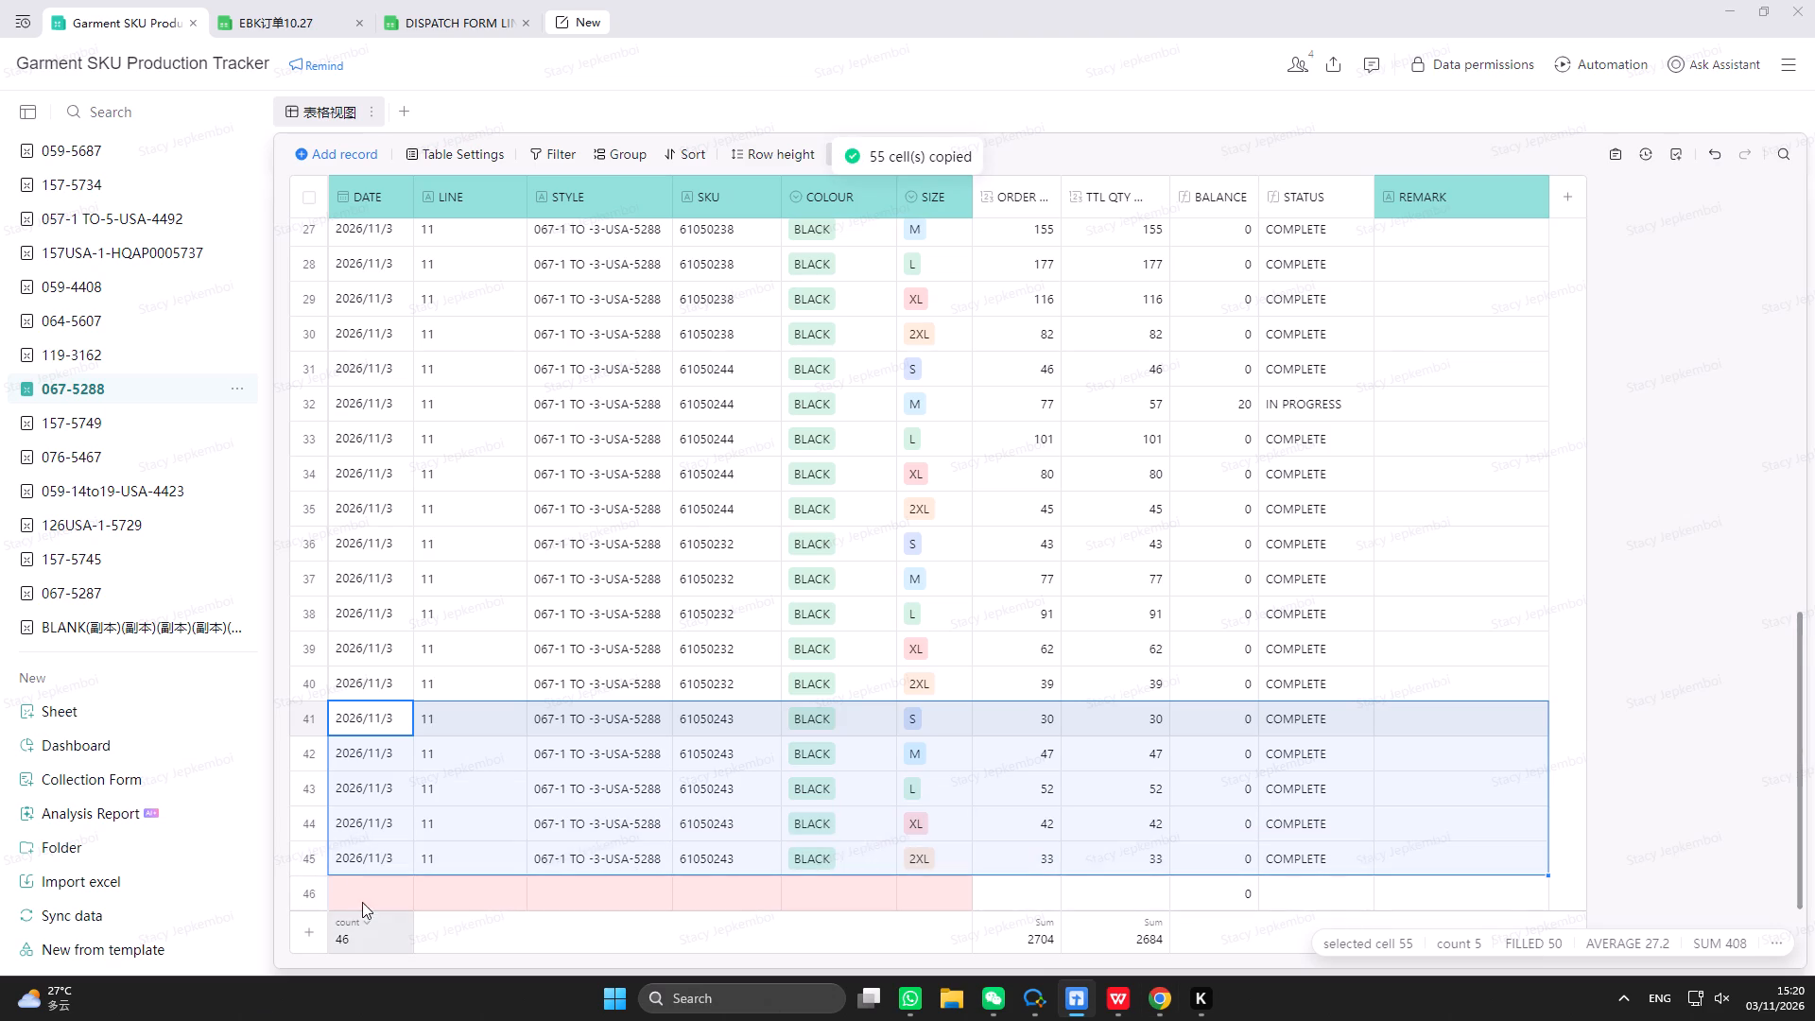
left_click(369, 891)
key("ctrl+v")
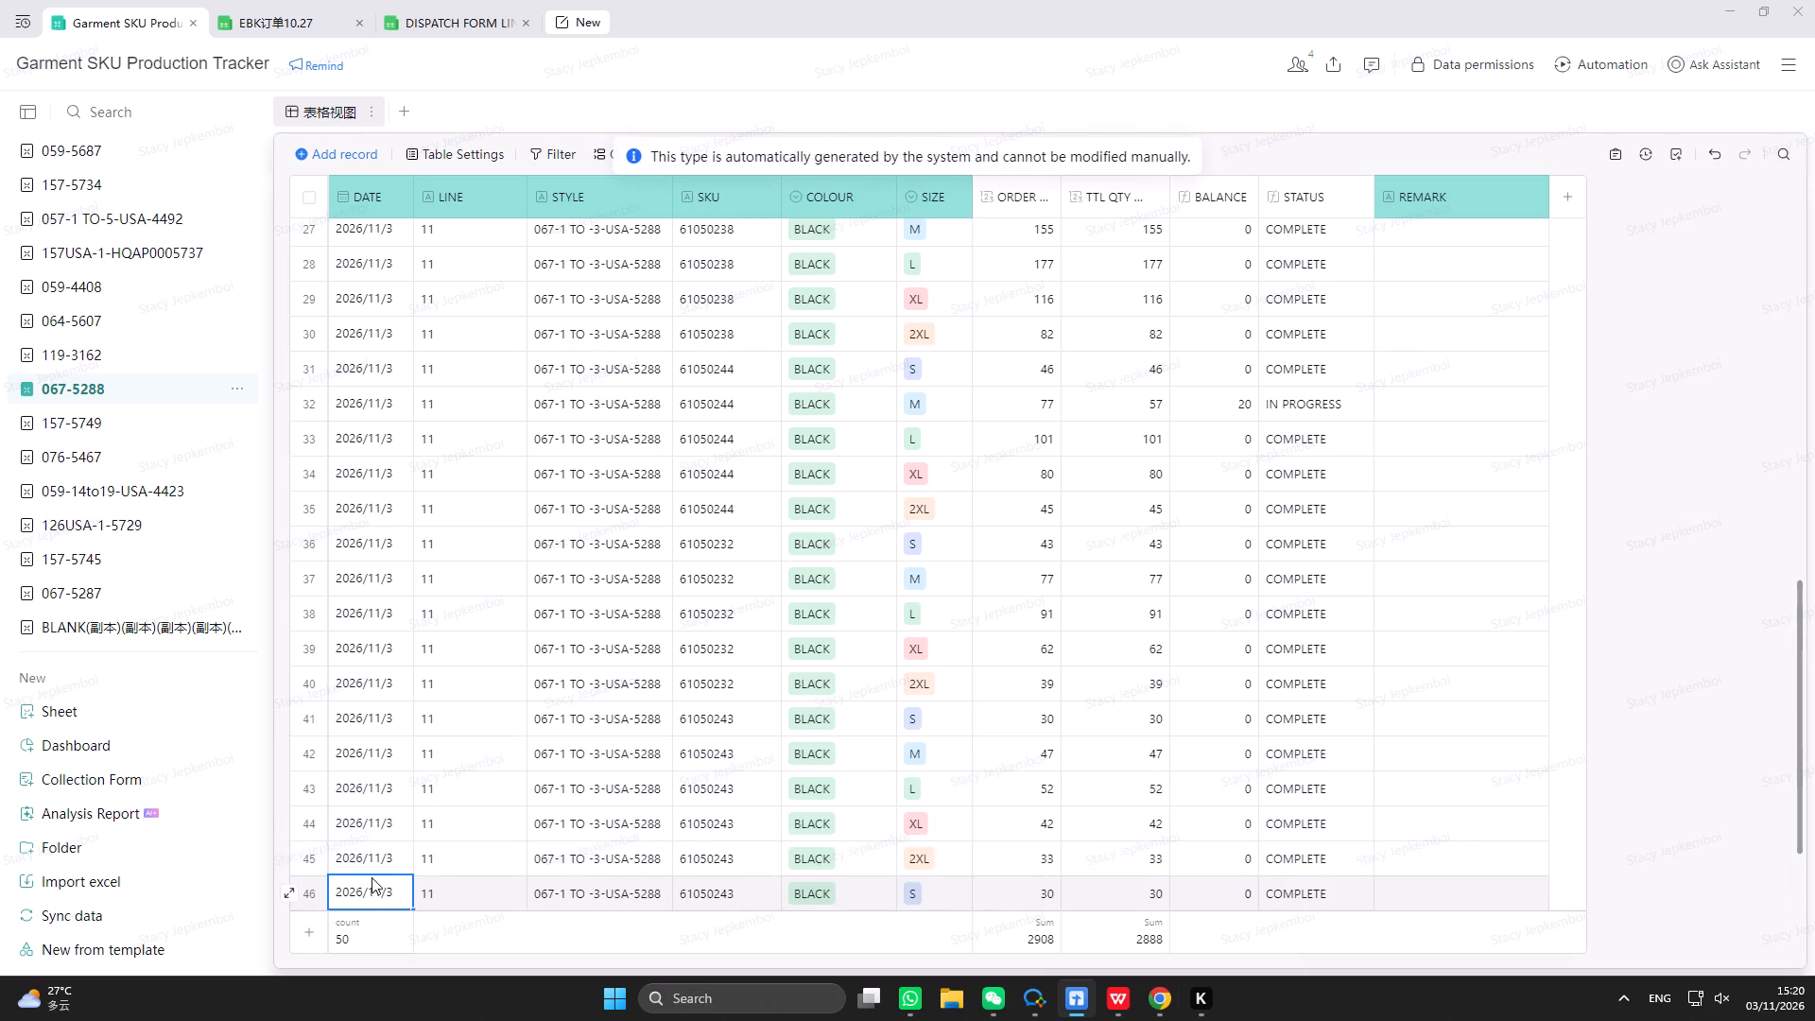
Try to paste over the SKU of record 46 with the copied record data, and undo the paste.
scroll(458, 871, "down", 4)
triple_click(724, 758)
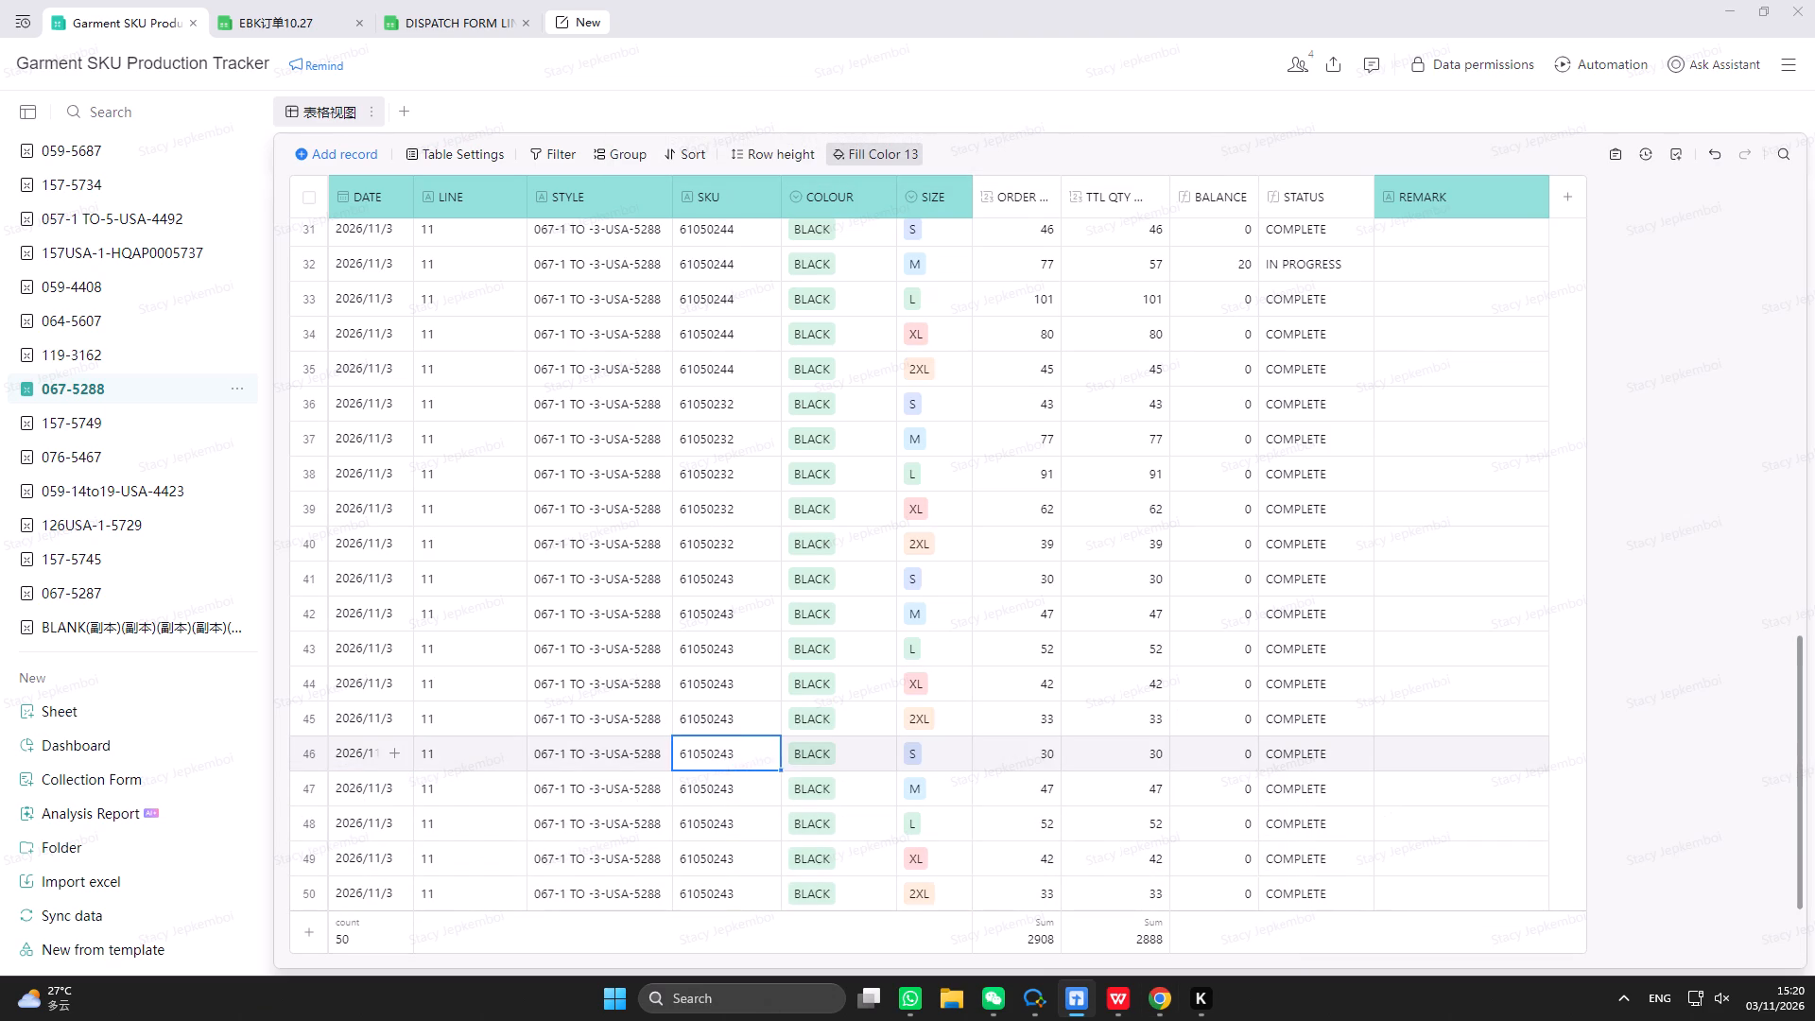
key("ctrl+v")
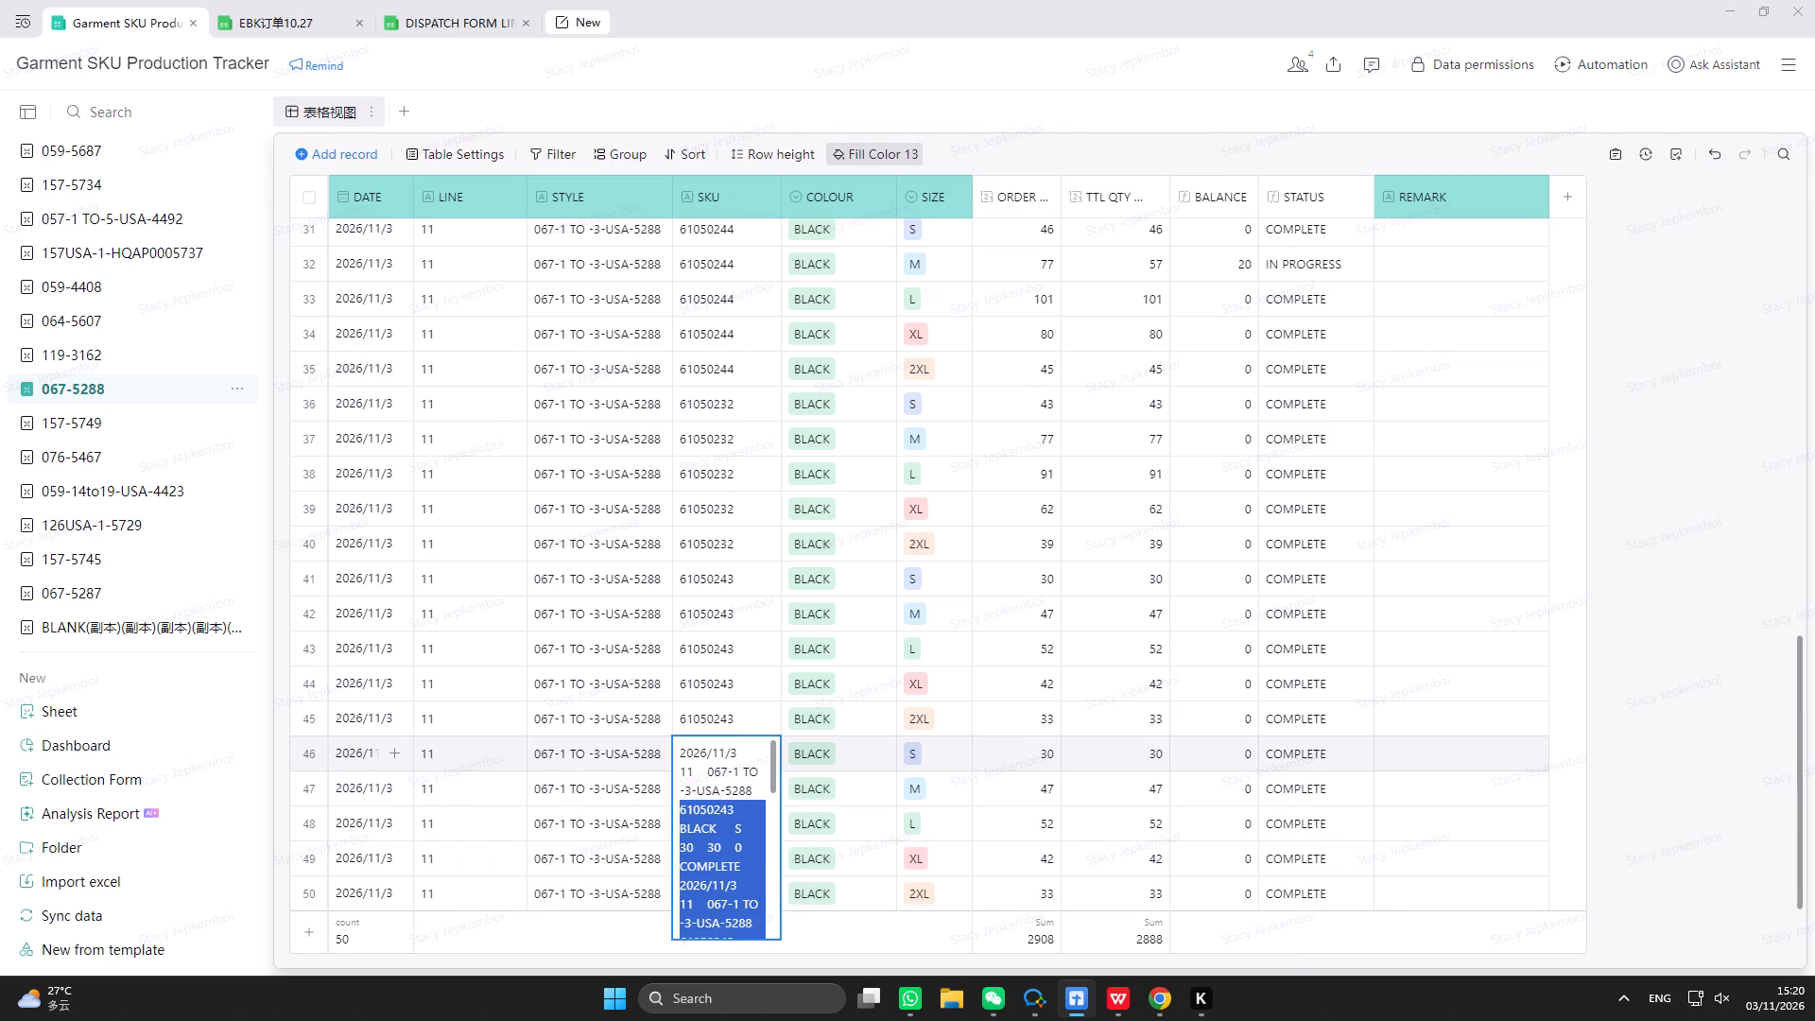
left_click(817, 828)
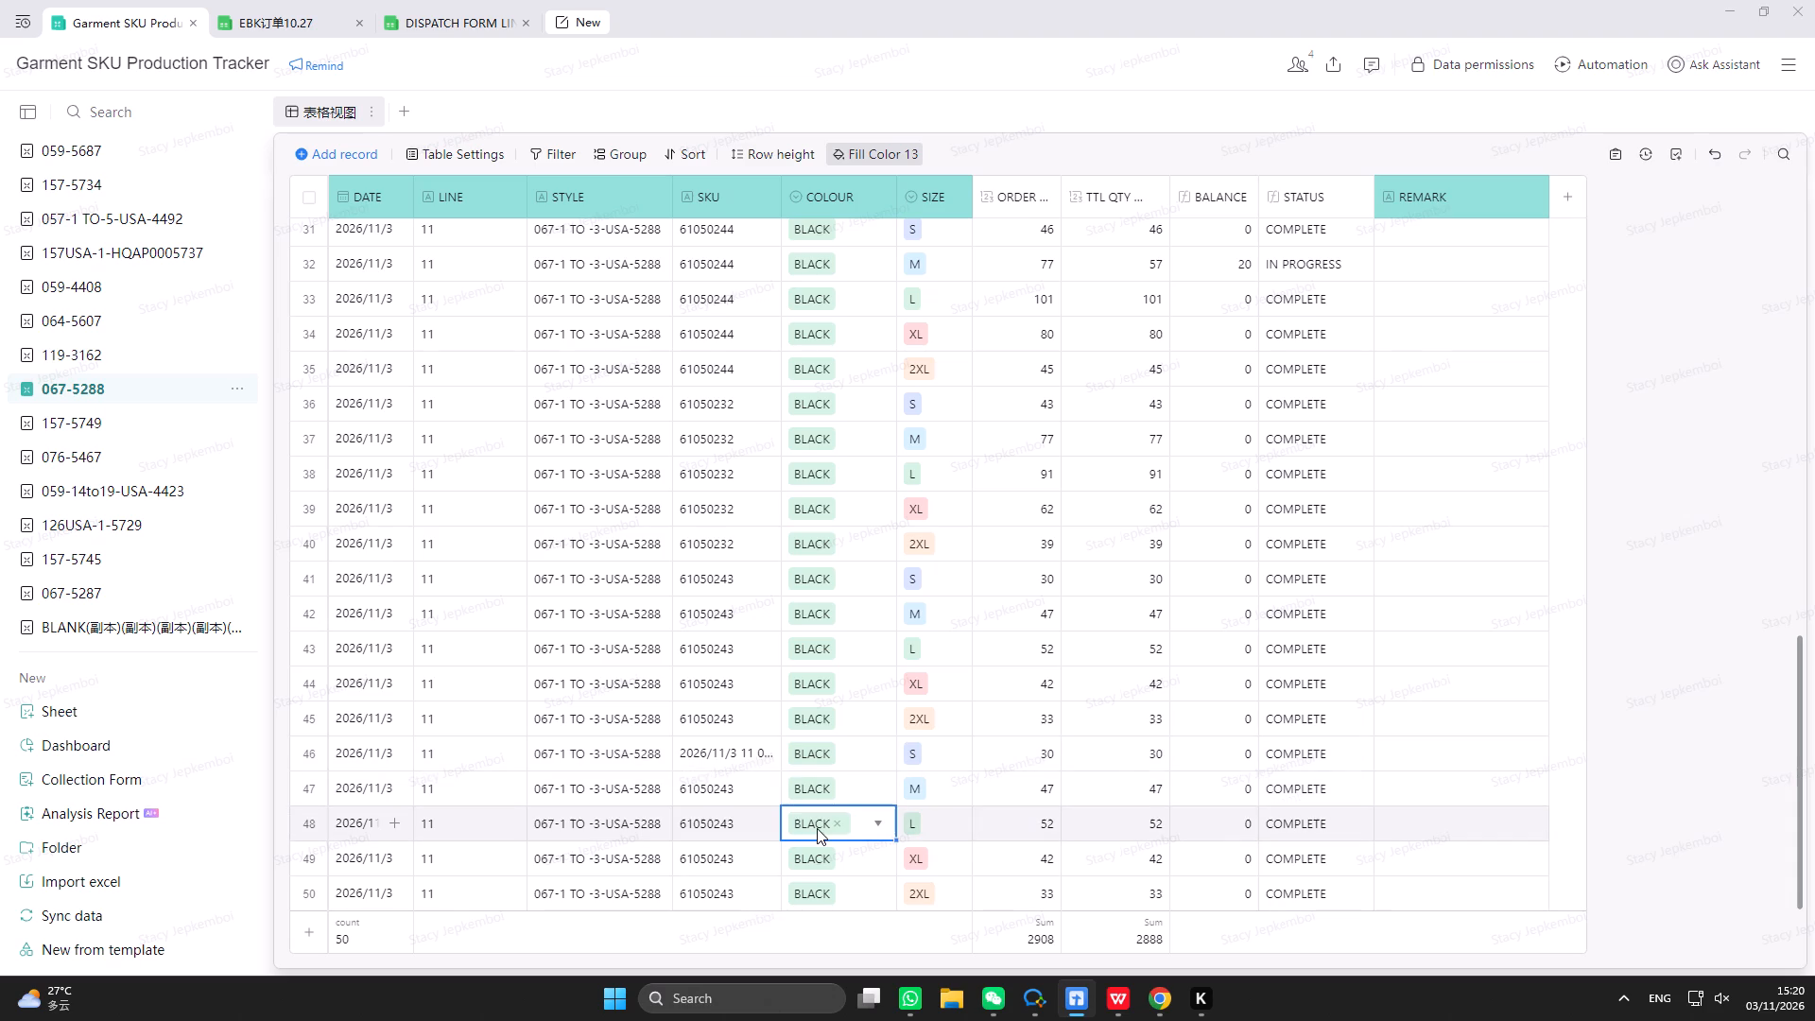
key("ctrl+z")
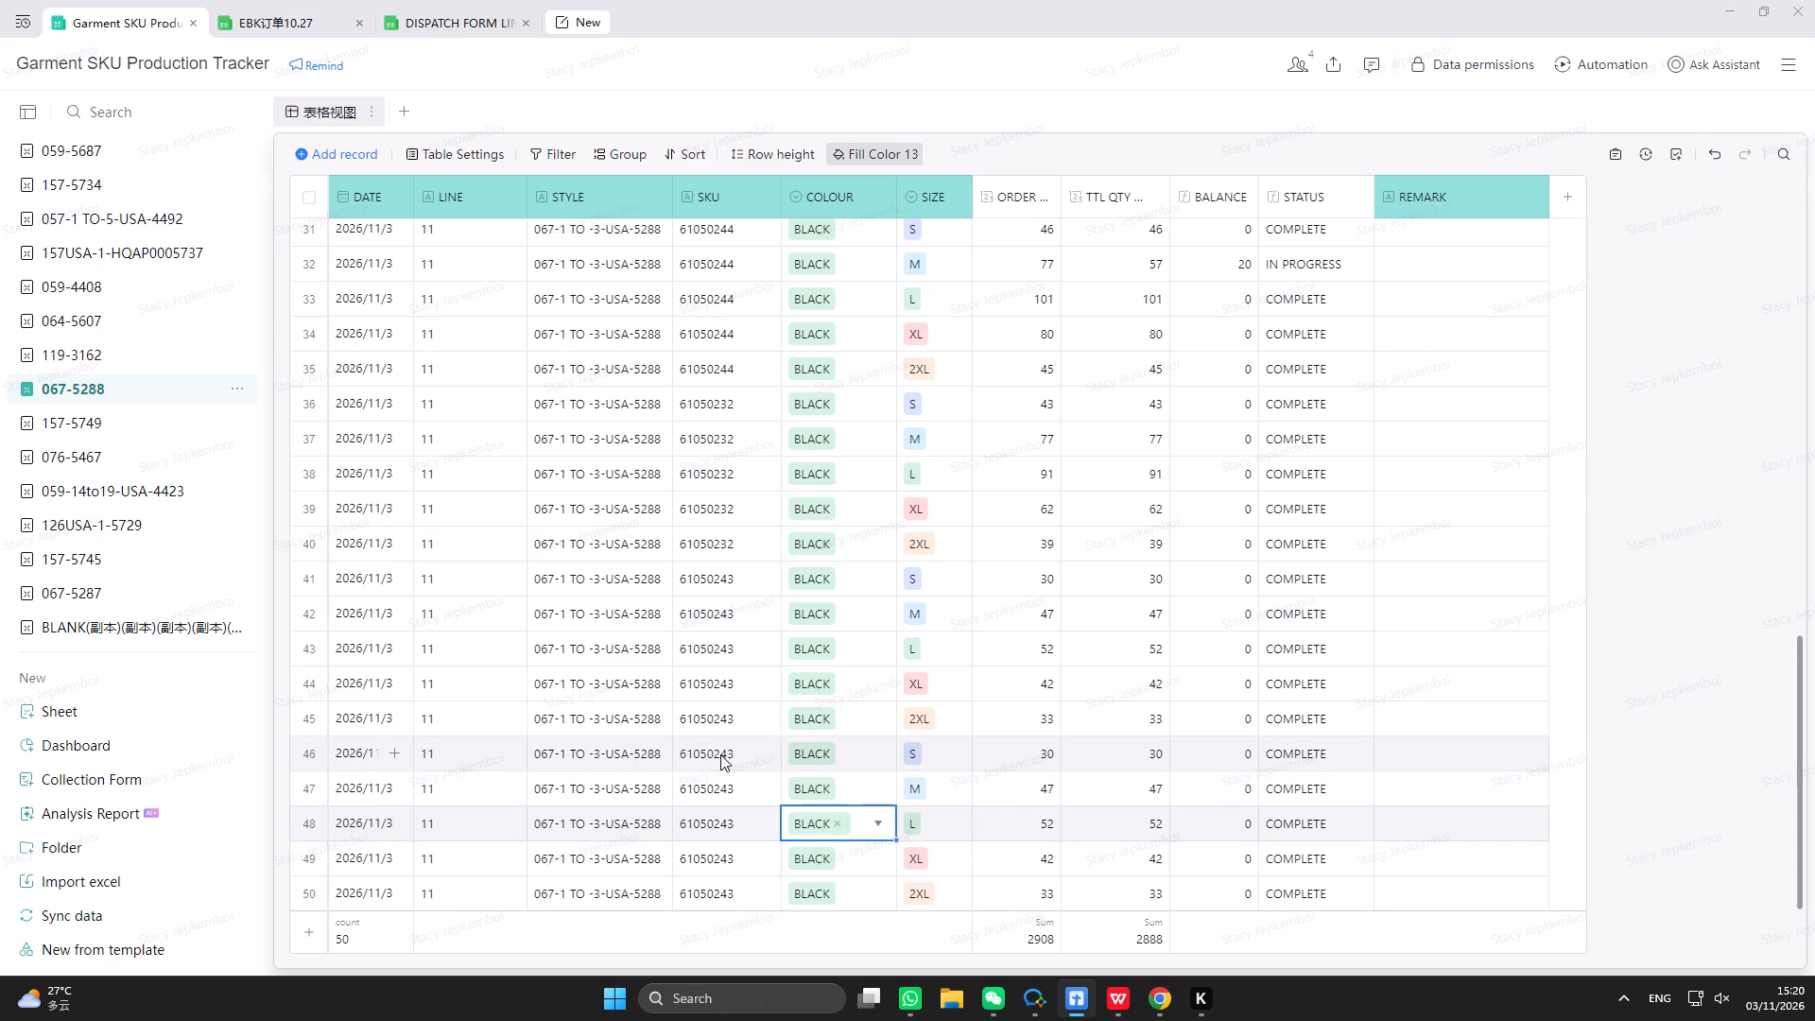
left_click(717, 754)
Copy SKU 61050242 from the order workbook into record 46 and fill it down through record 50.
left_click(1136, 1007)
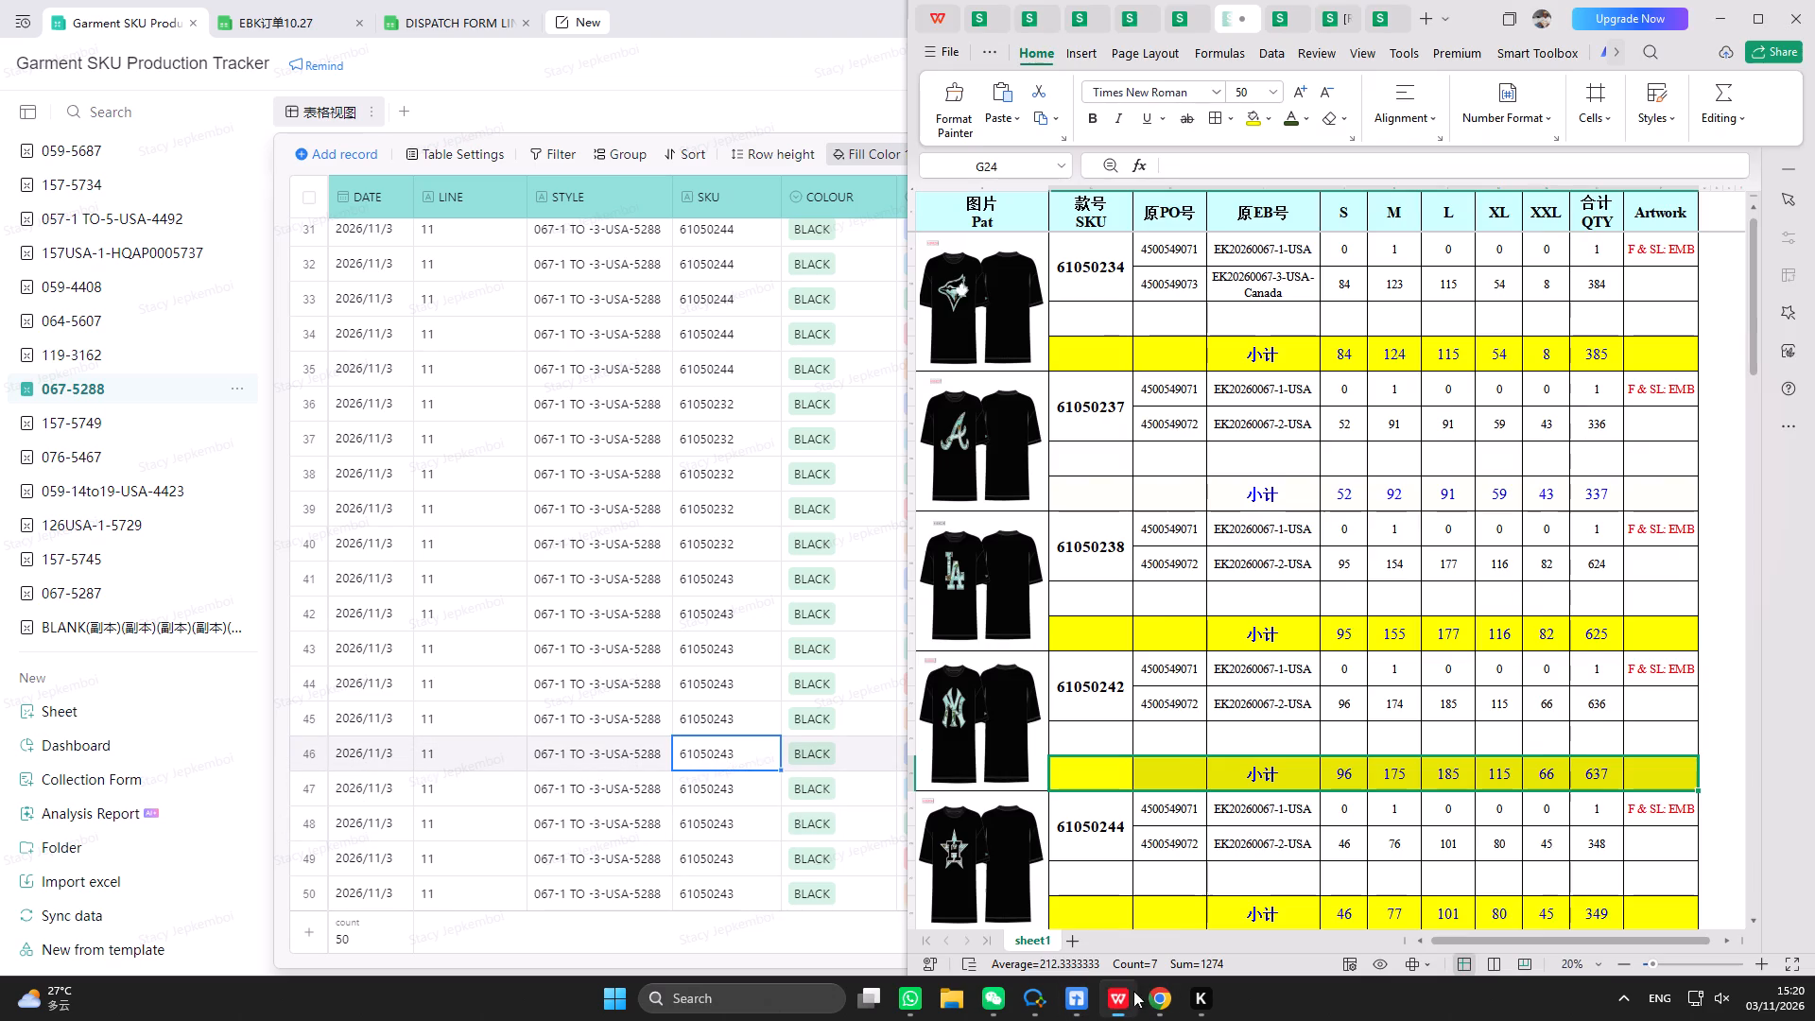
left_click(1109, 694)
double_click(1217, 169)
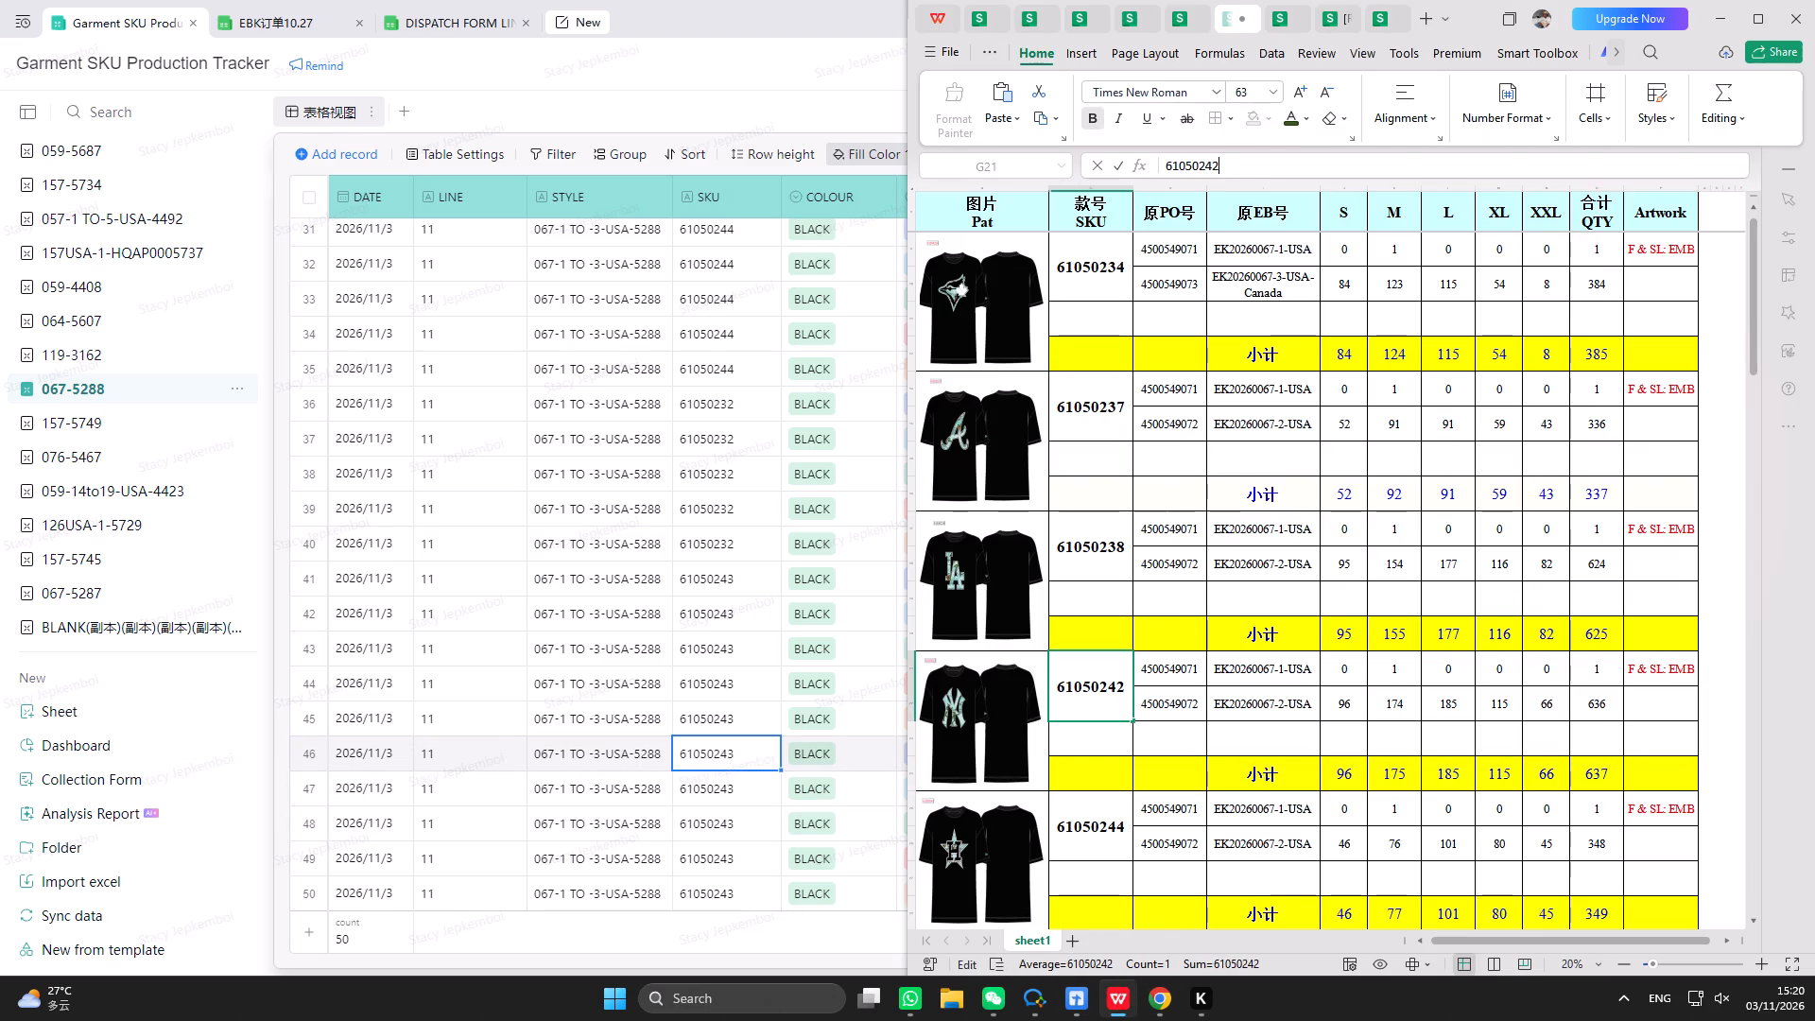
double_click(1226, 119)
triple_click(716, 750)
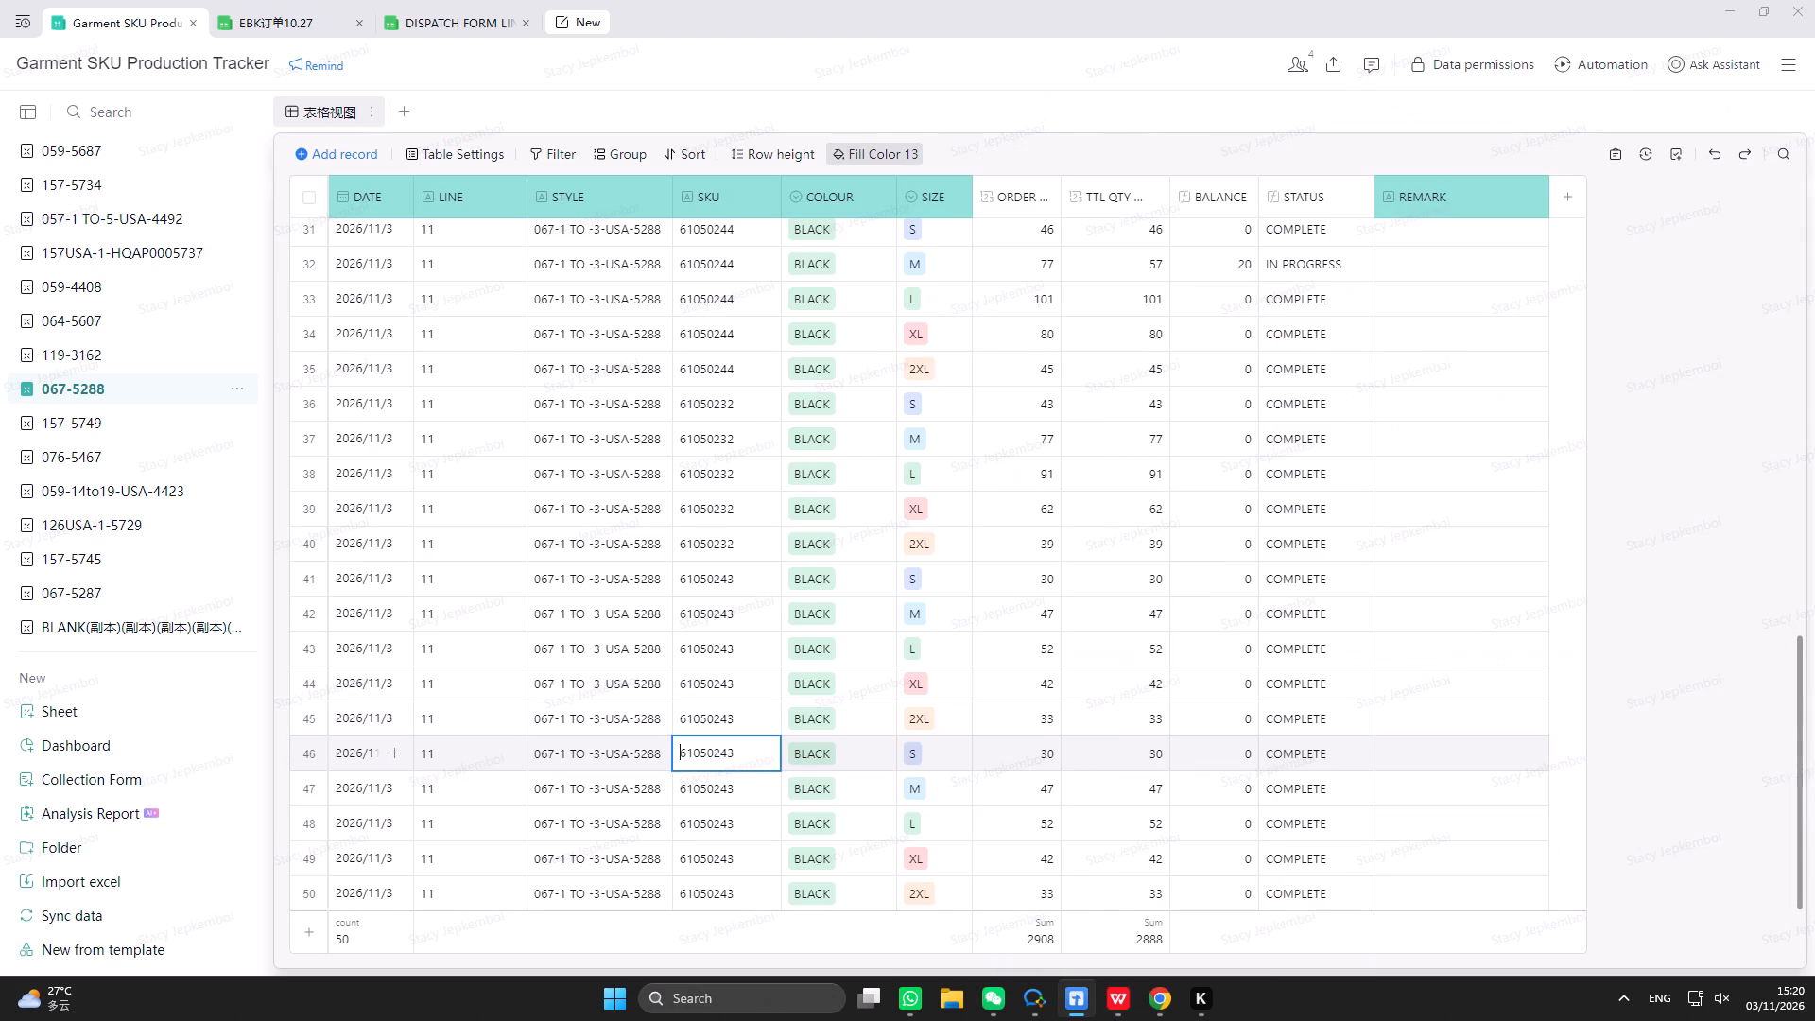
key("ctrl+v")
left_click(737, 800)
left_click(748, 750)
left_click_drag(783, 770, 755, 915)
Arrange the Garment SKU Production Tracker window side by side with the 5288 order workbook.
left_click(1124, 1001)
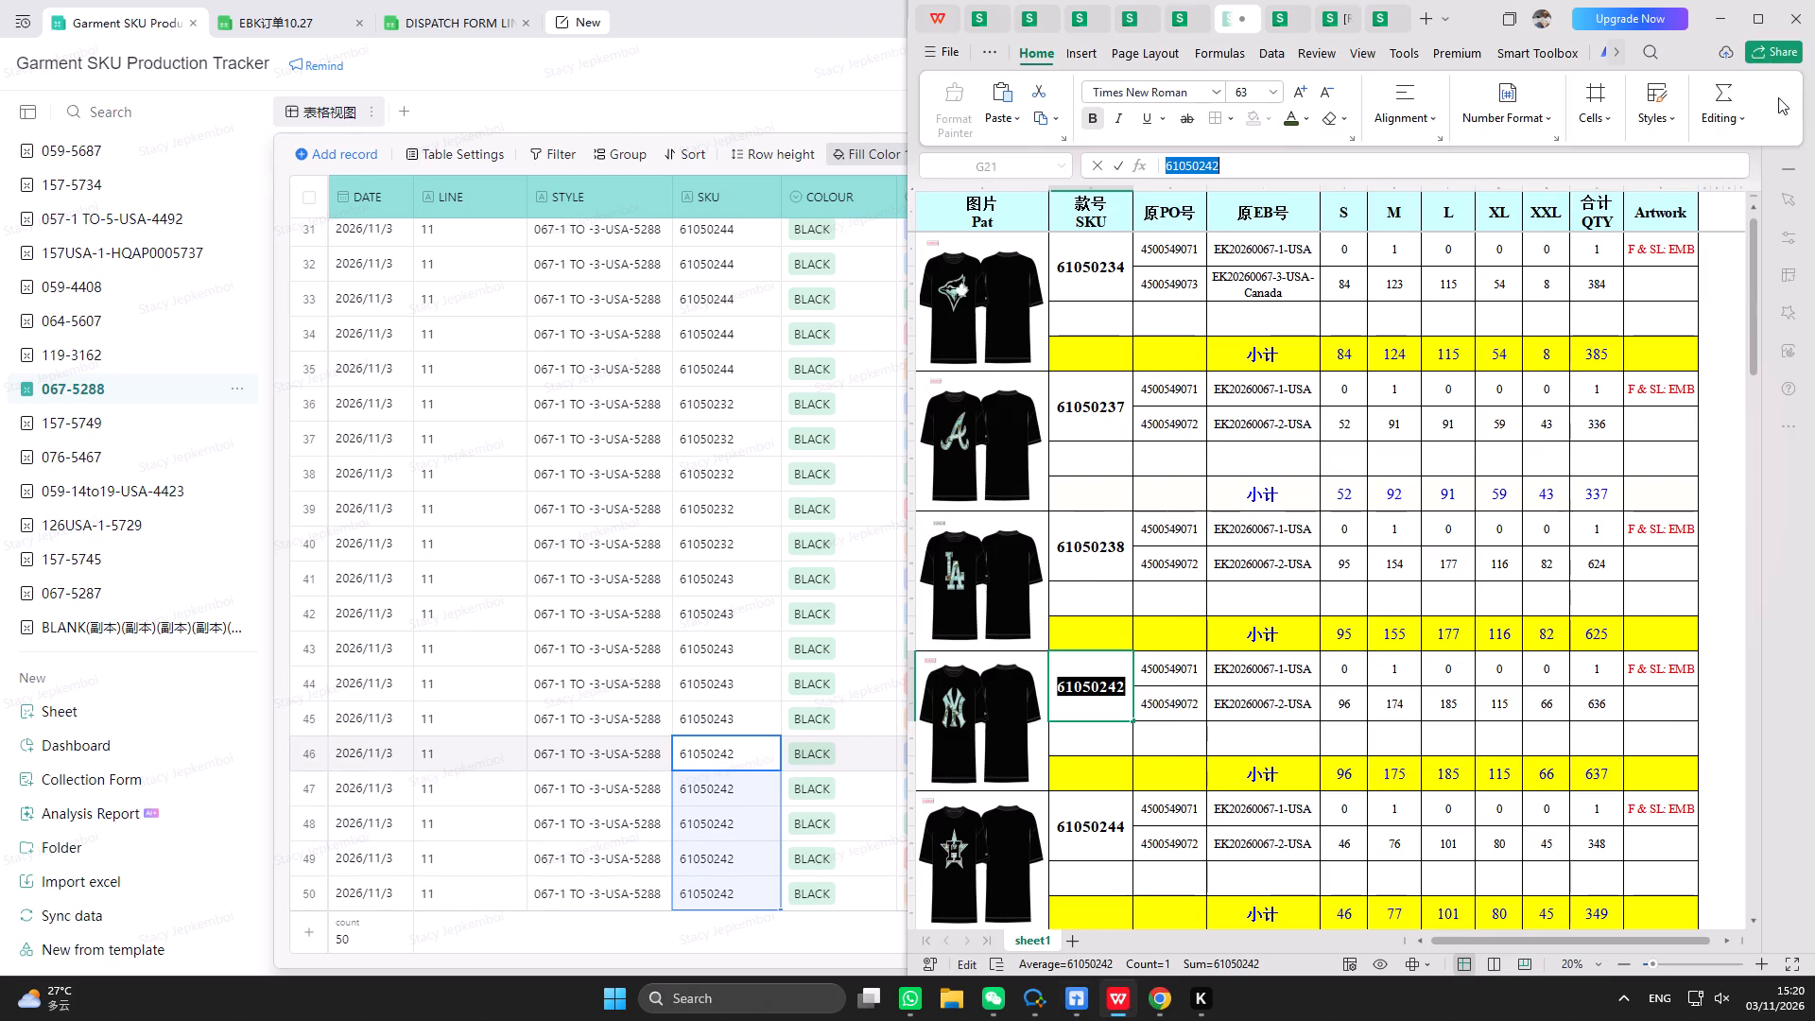
left_click(1562, 138)
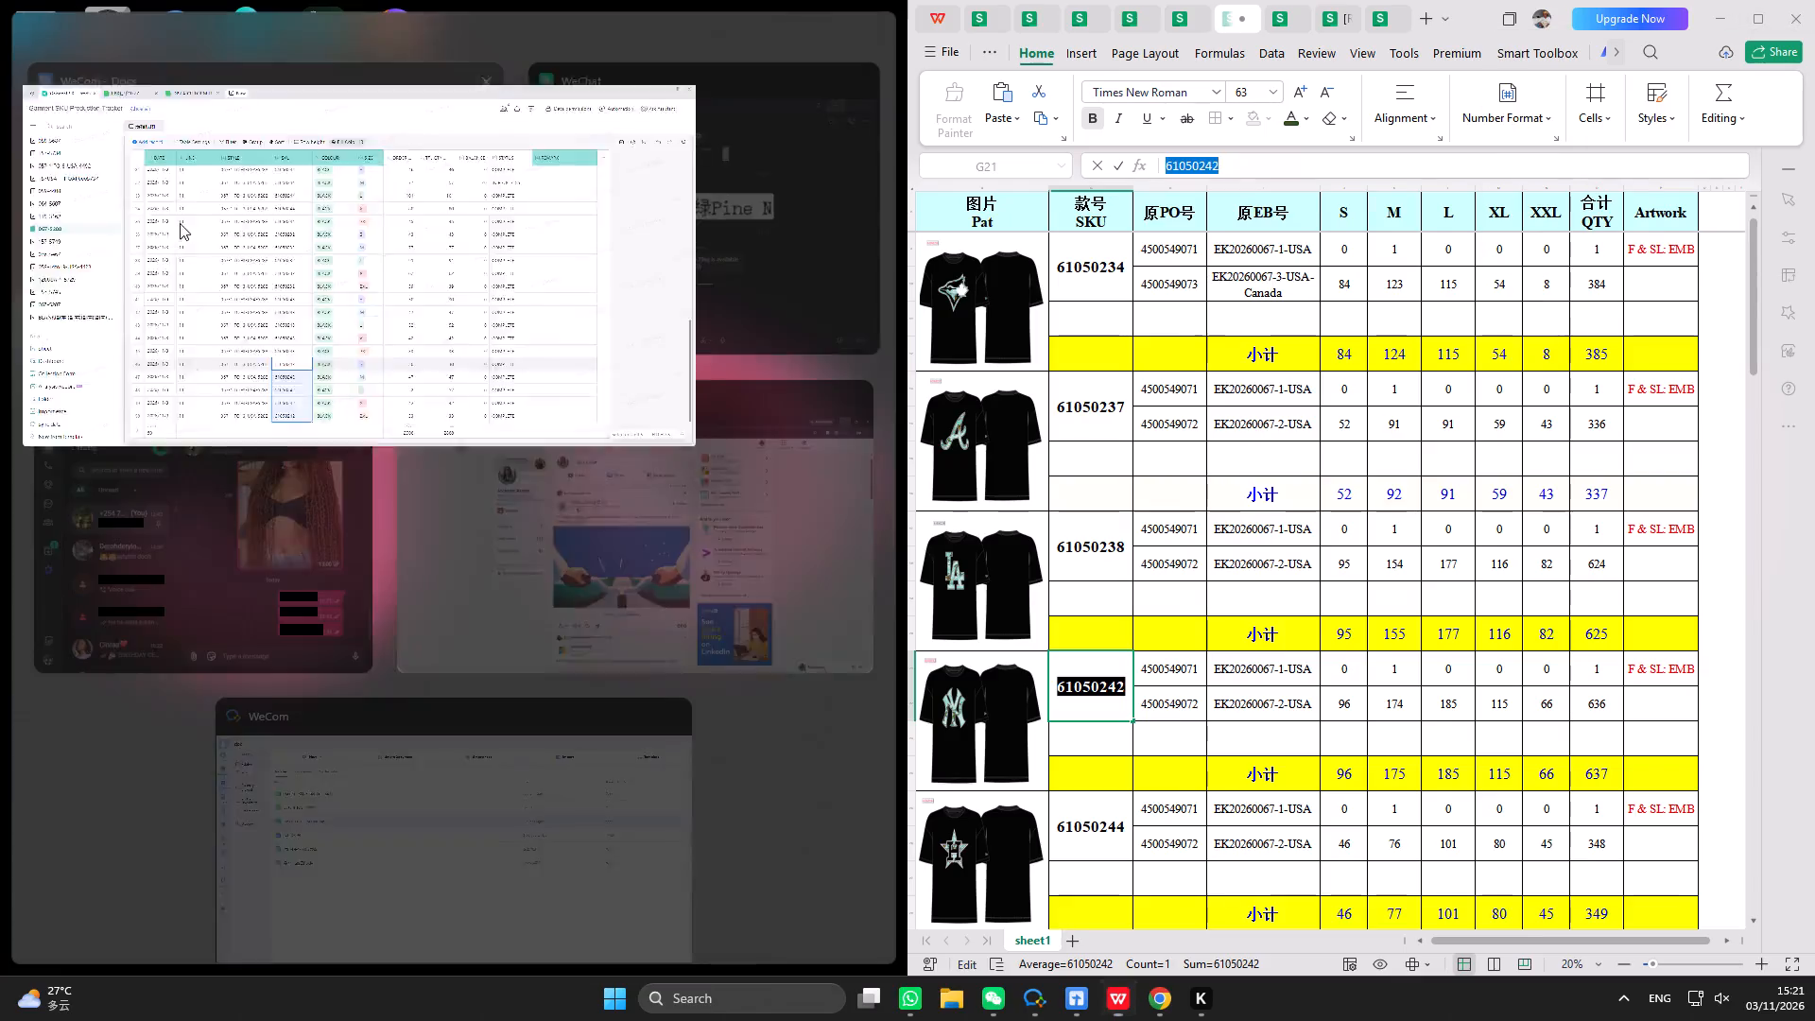
left_click(183, 237)
left_click_drag(426, 962, 435, 962)
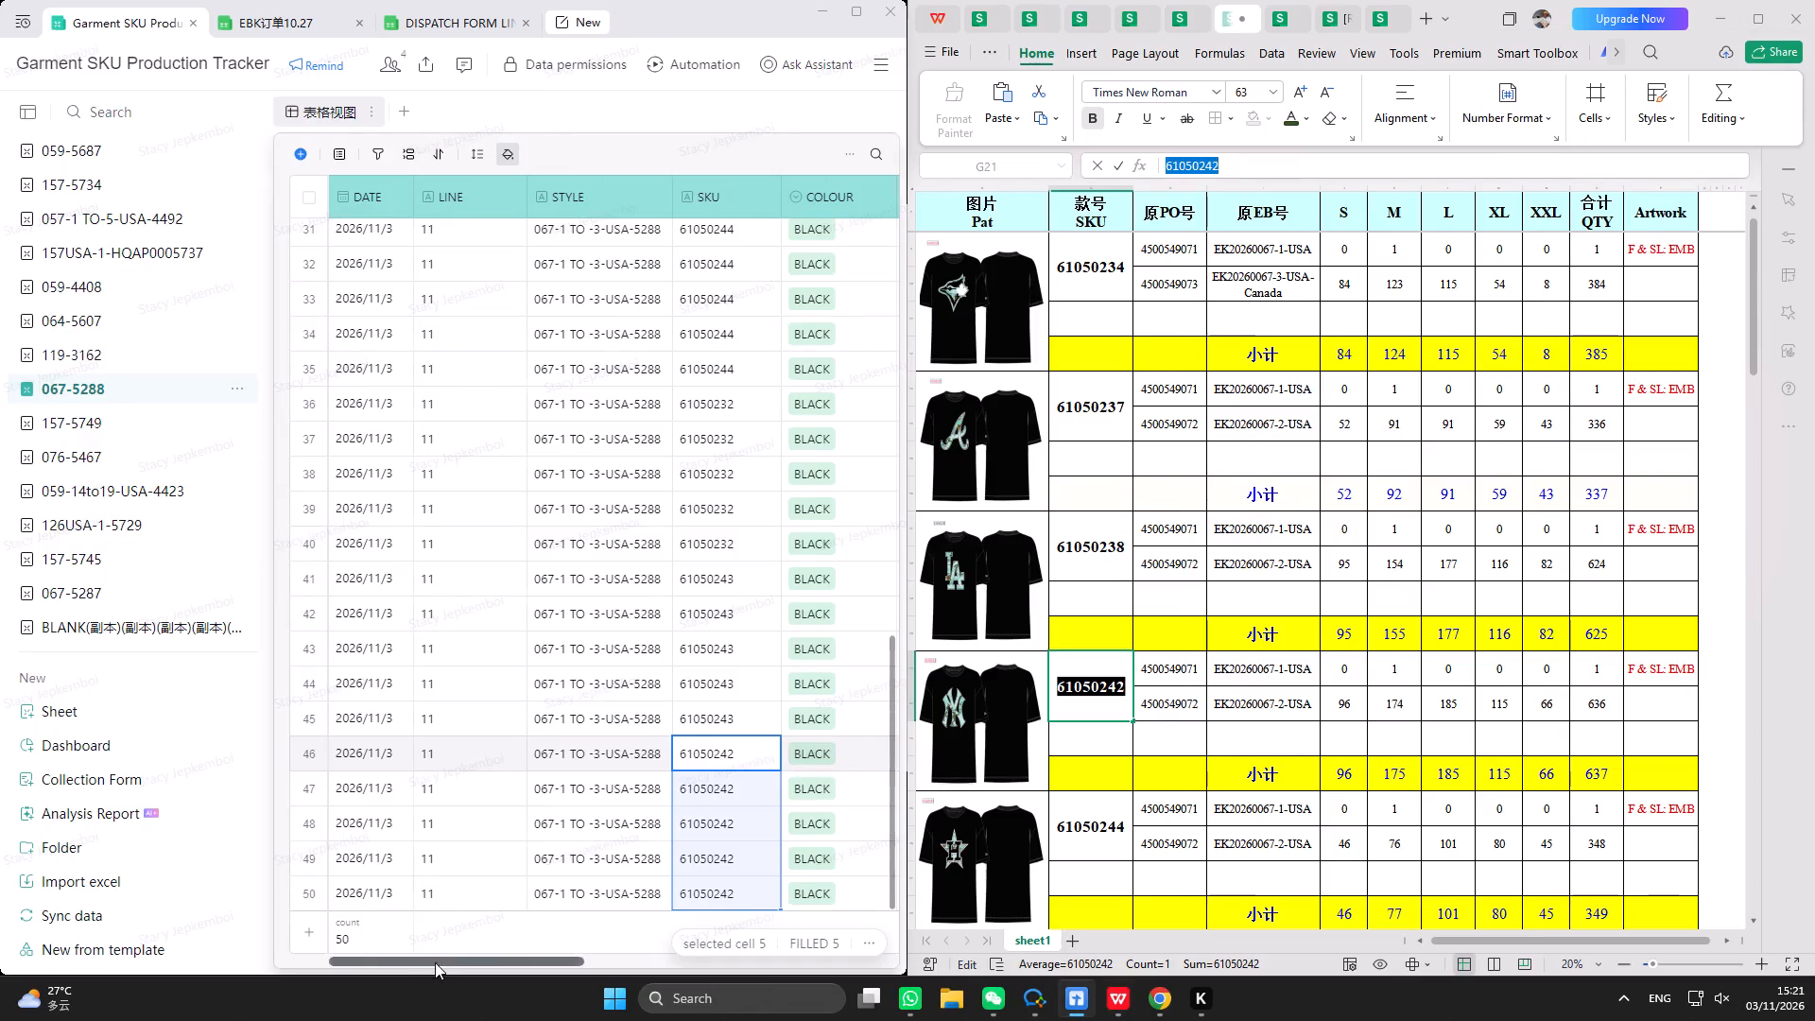
Set the order quantities of SKU 61050242 records 46 to 50 to 96, 175, 185, 115 and 66.
left_click_drag(435, 962, 535, 960)
left_click(786, 757)
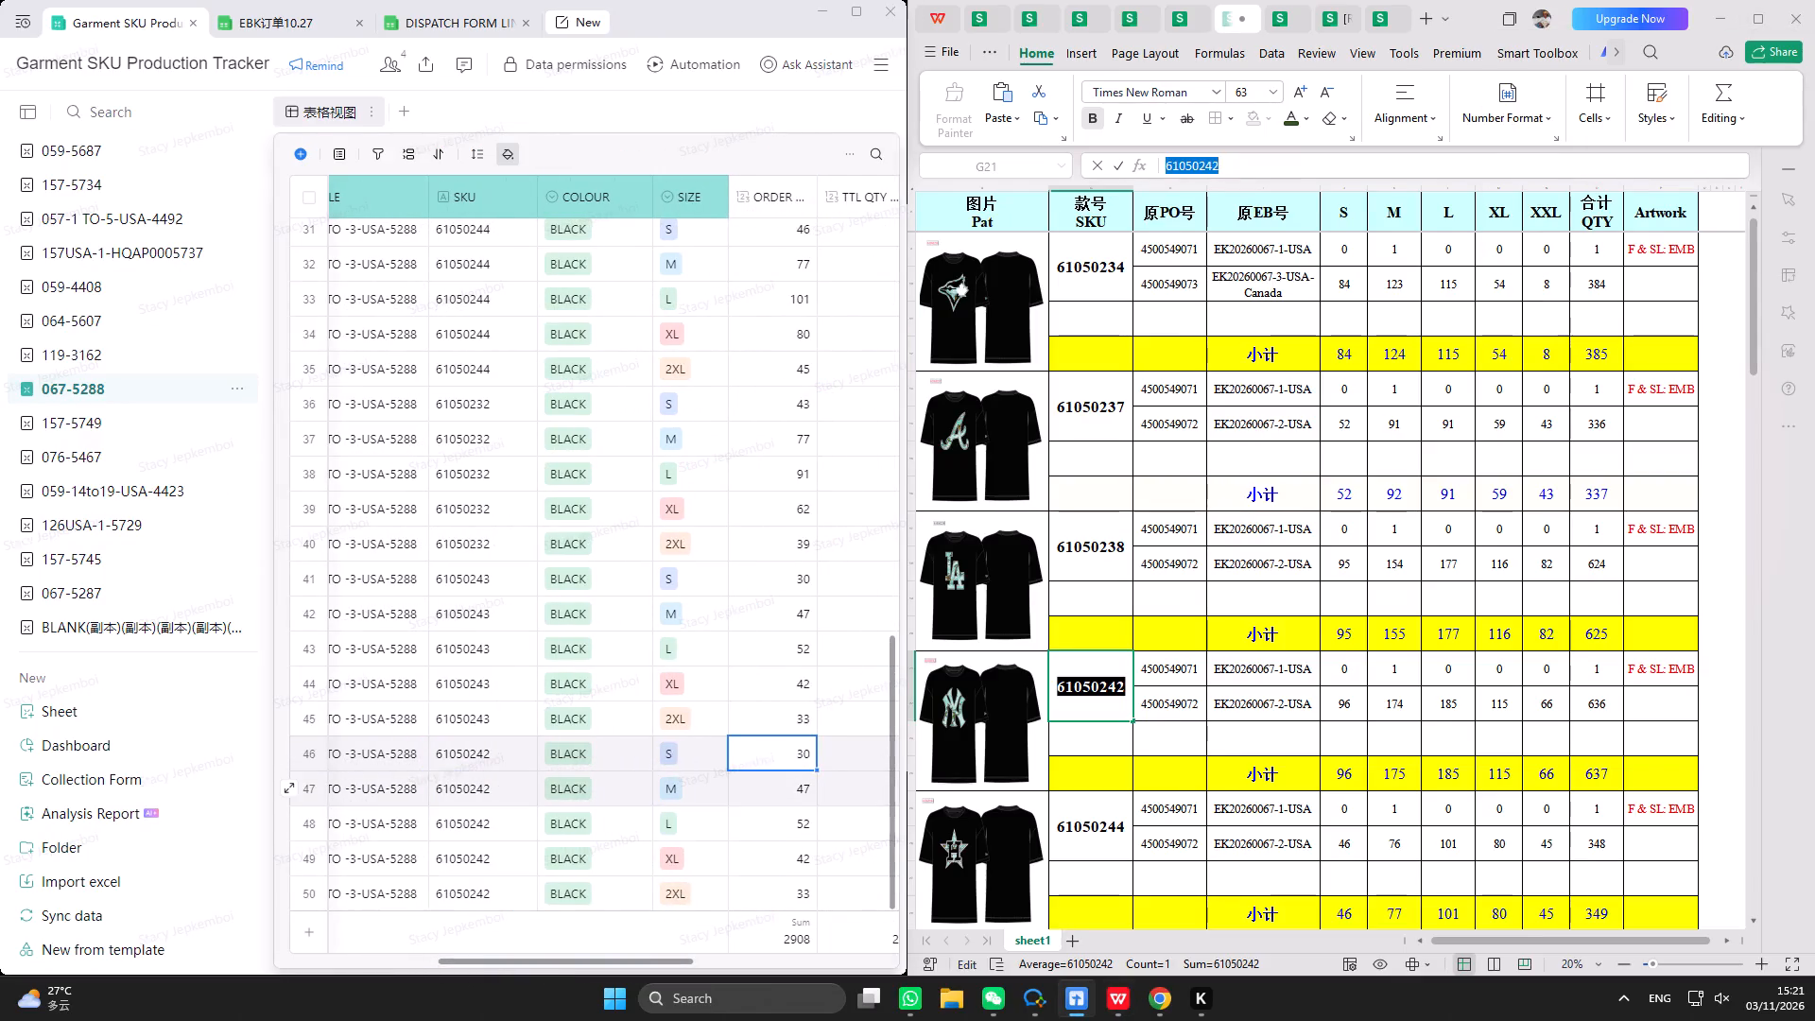
key("9")
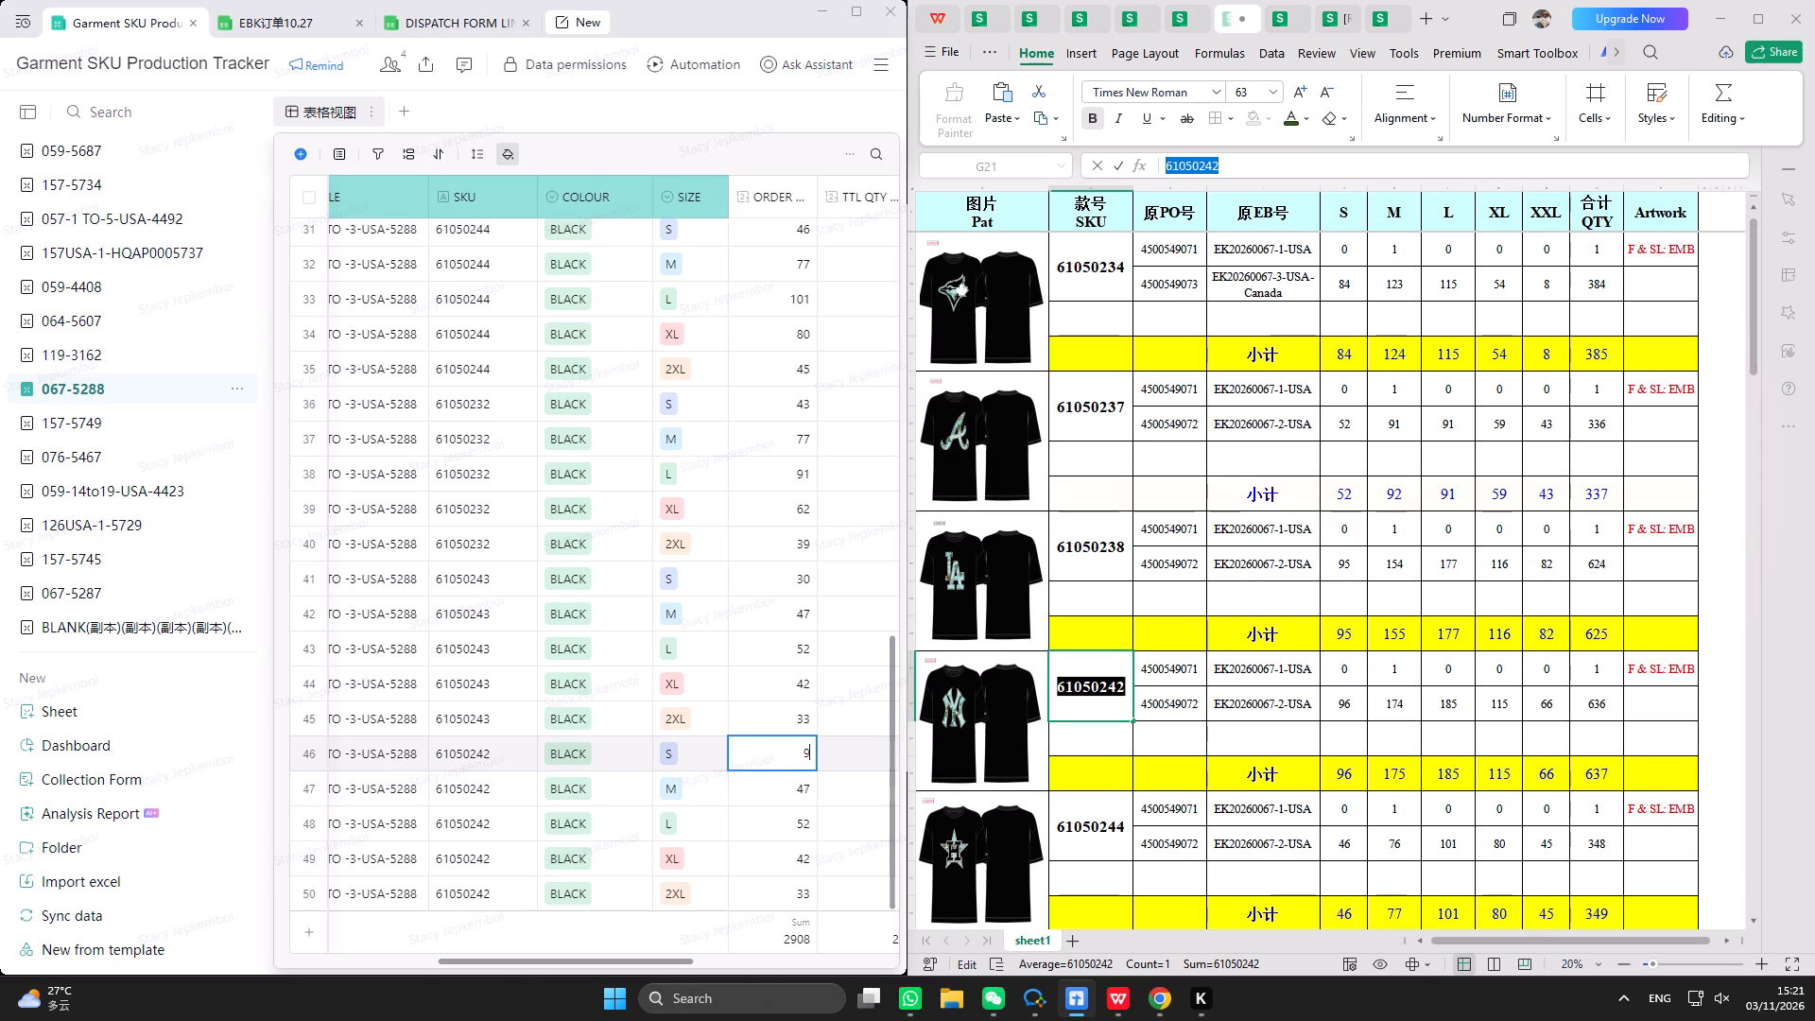
key("6")
key("Return")
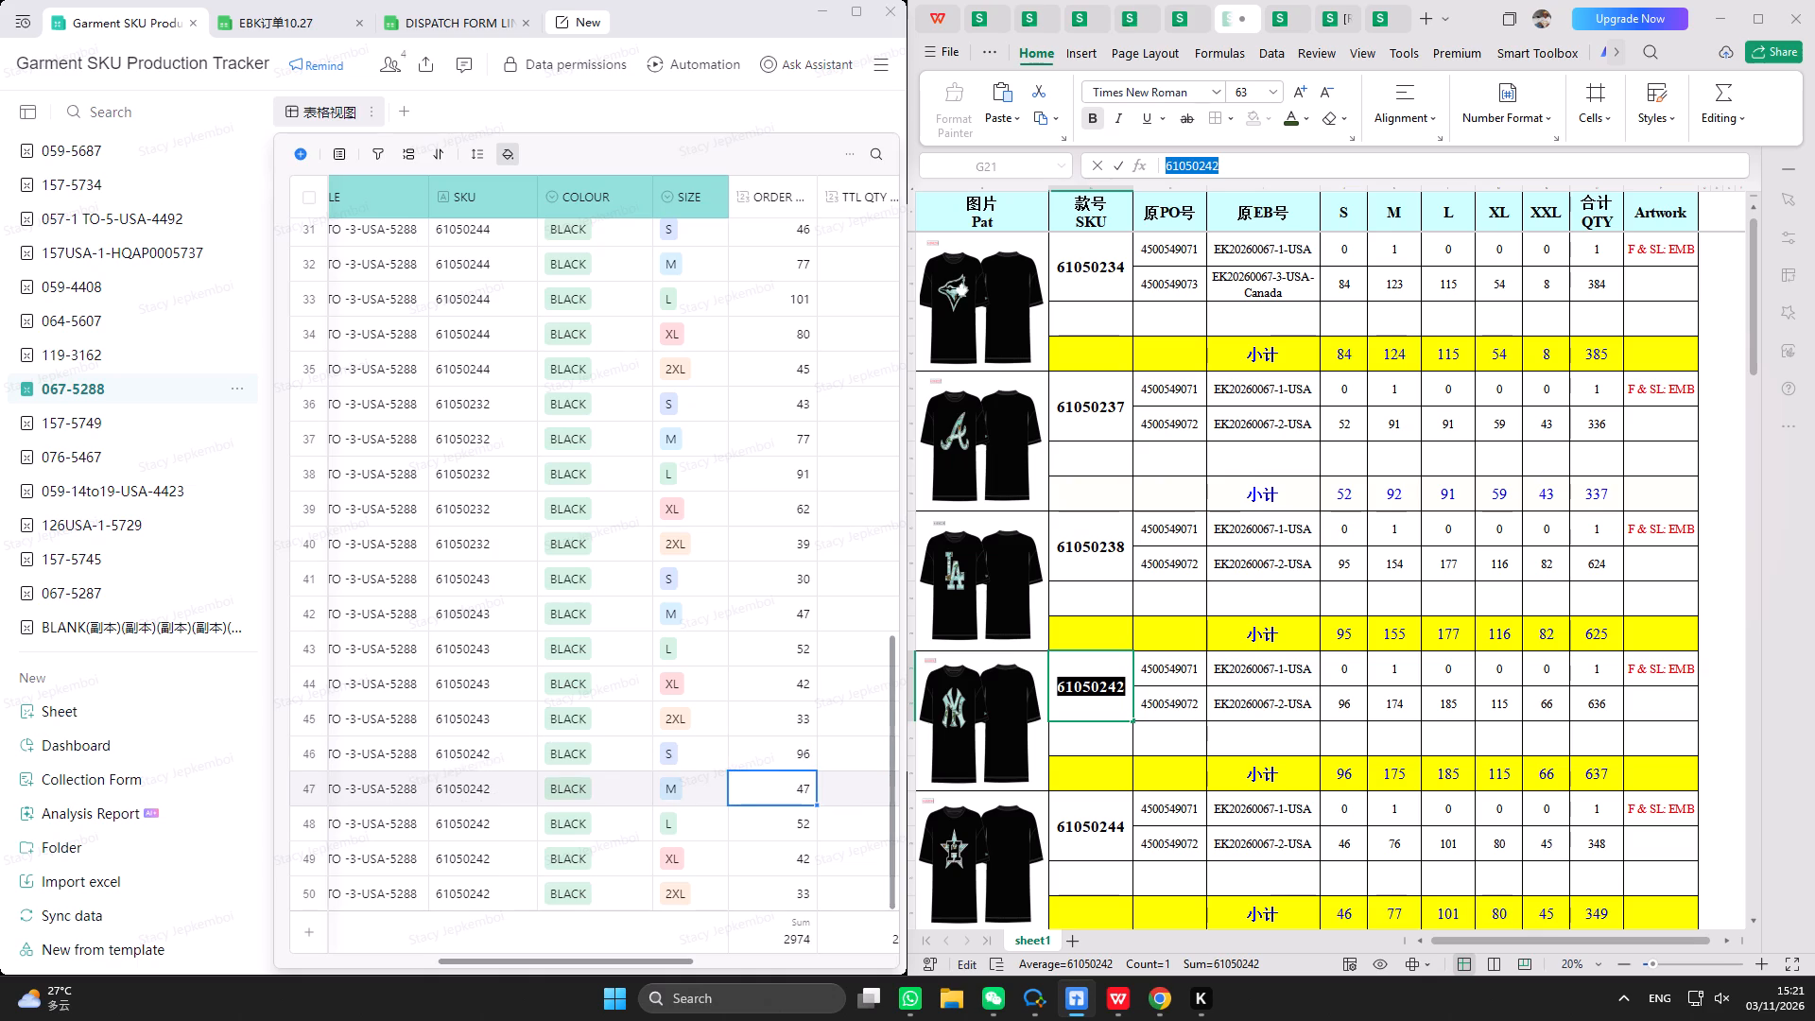
type("175")
key("Return")
type("185")
key("Return")
type("115")
key("Return")
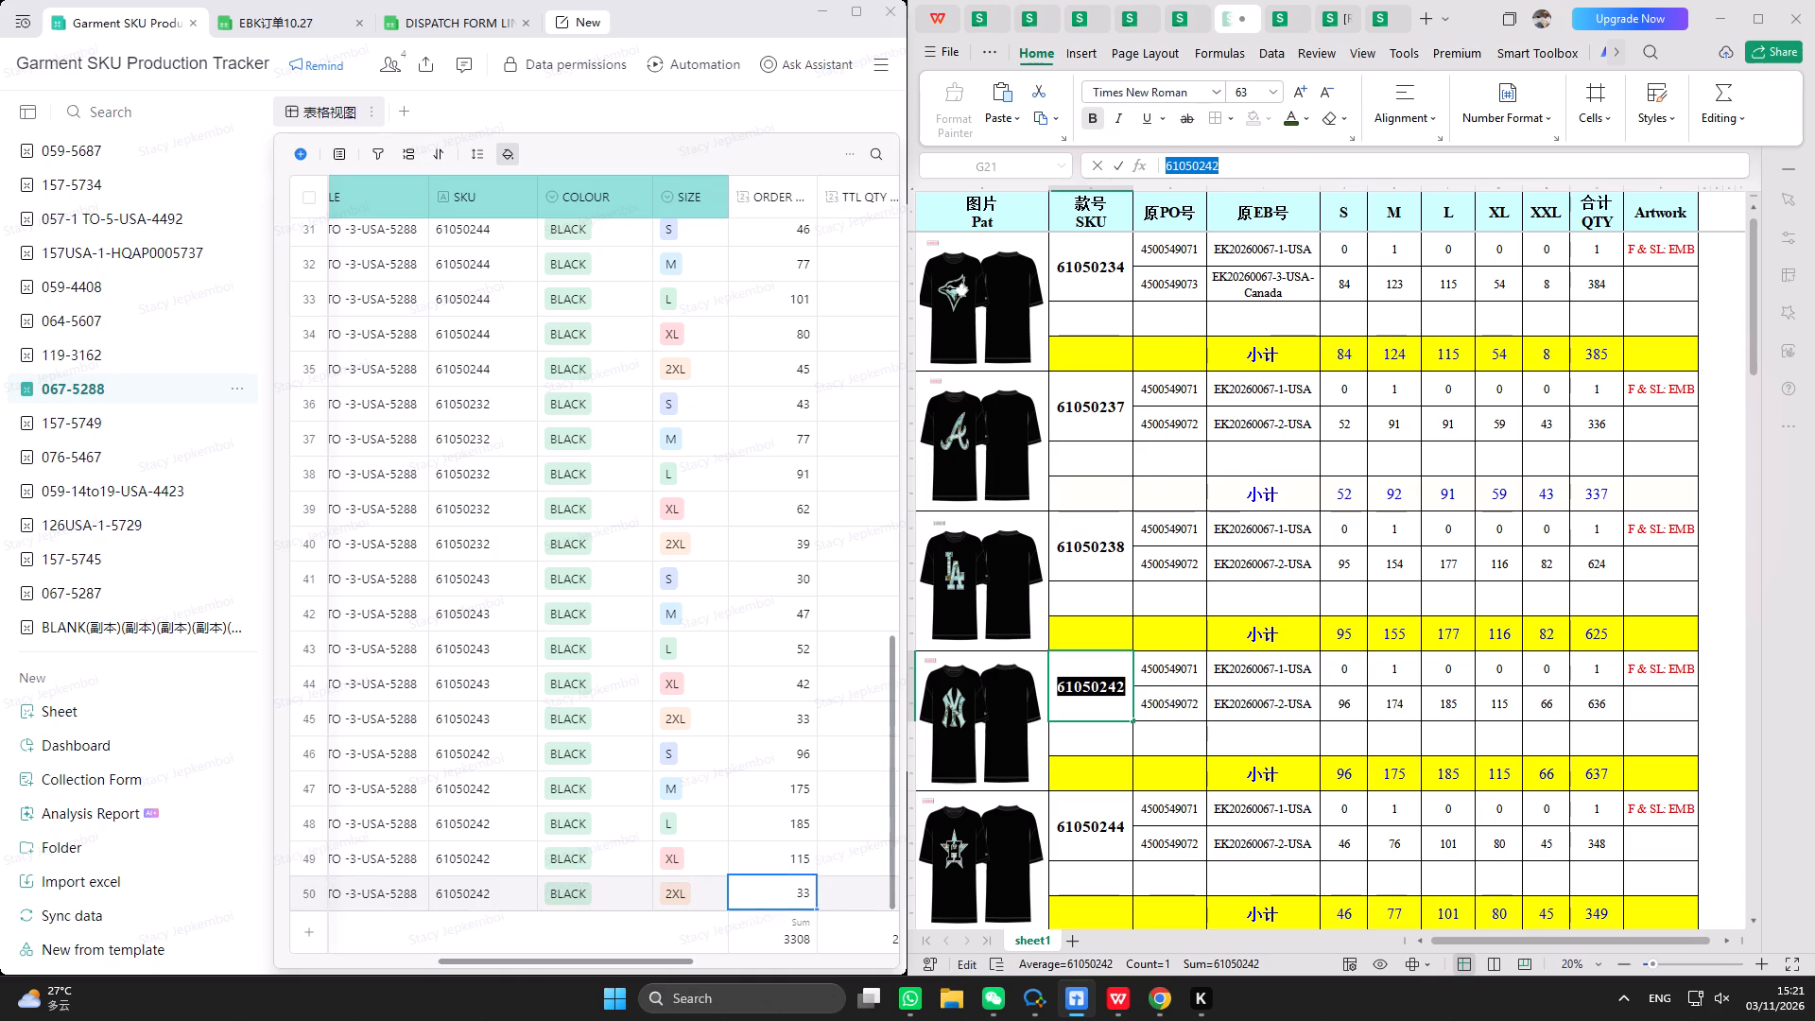
type("66")
key("Return")
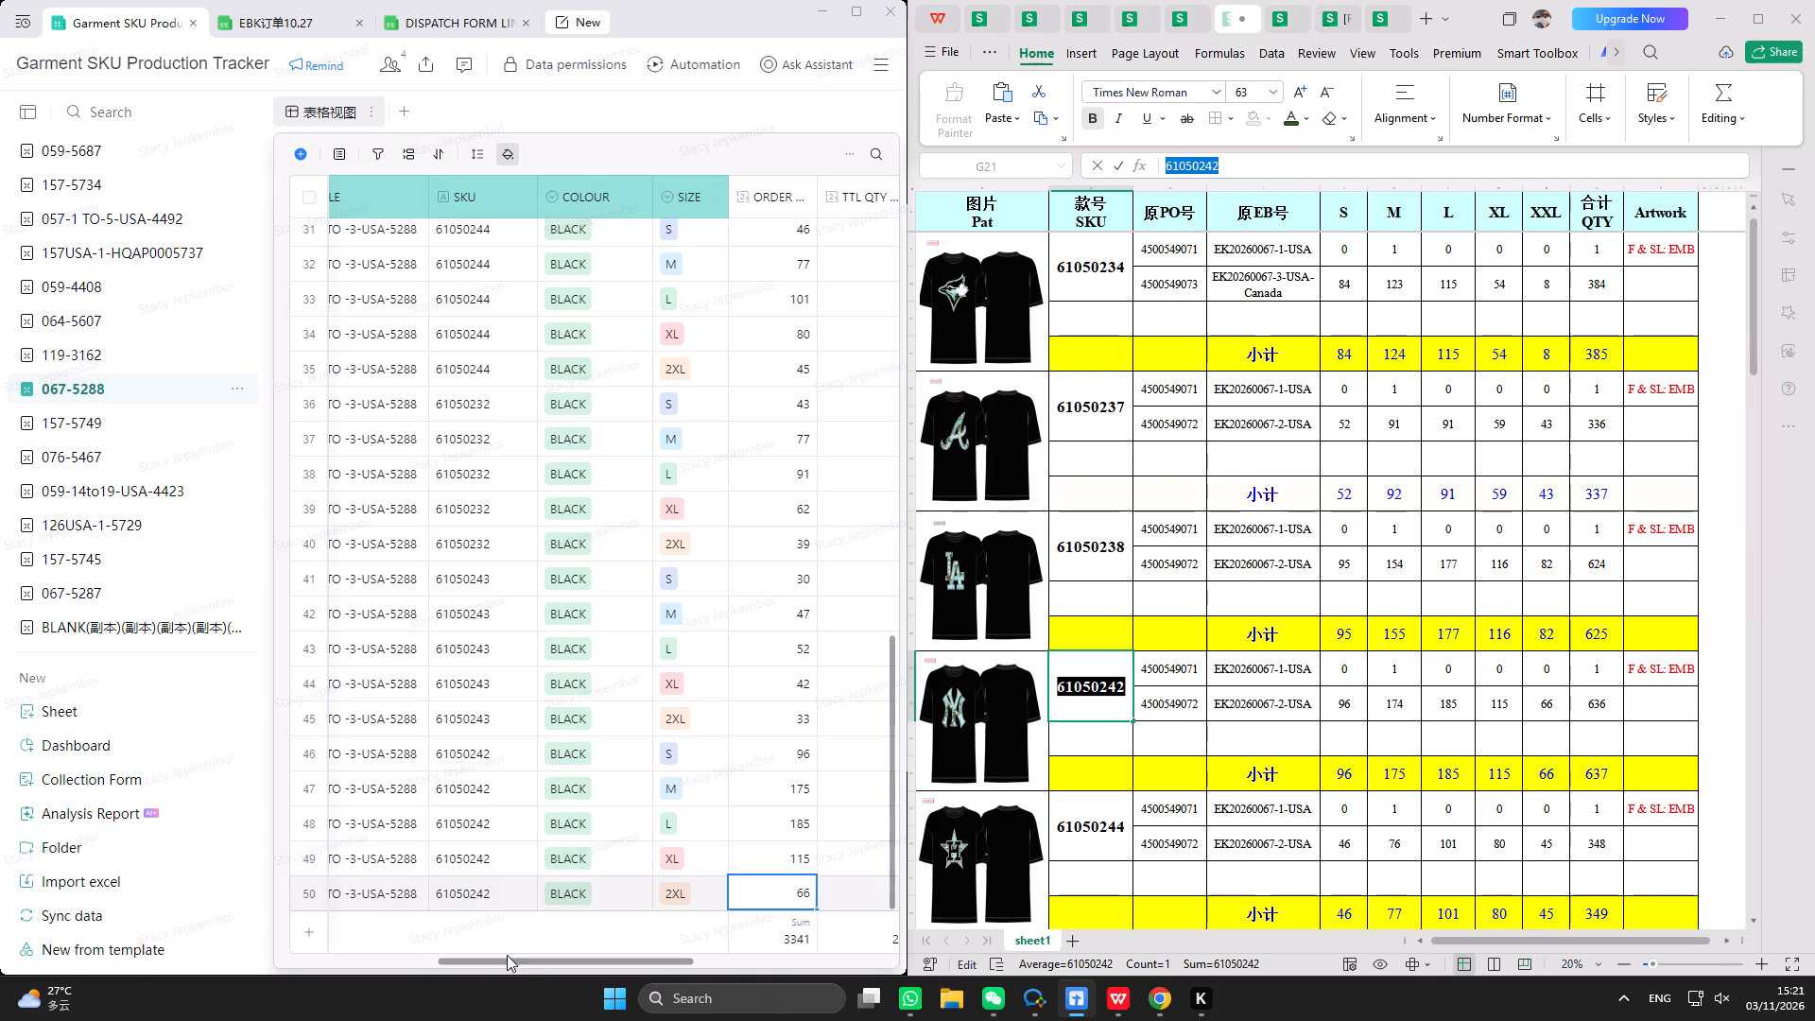
Set the TTL QTY of SKU 61050242 records 46 to 50 to 96, 175, 185, 115 and 66.
left_click_drag(506, 960, 612, 968)
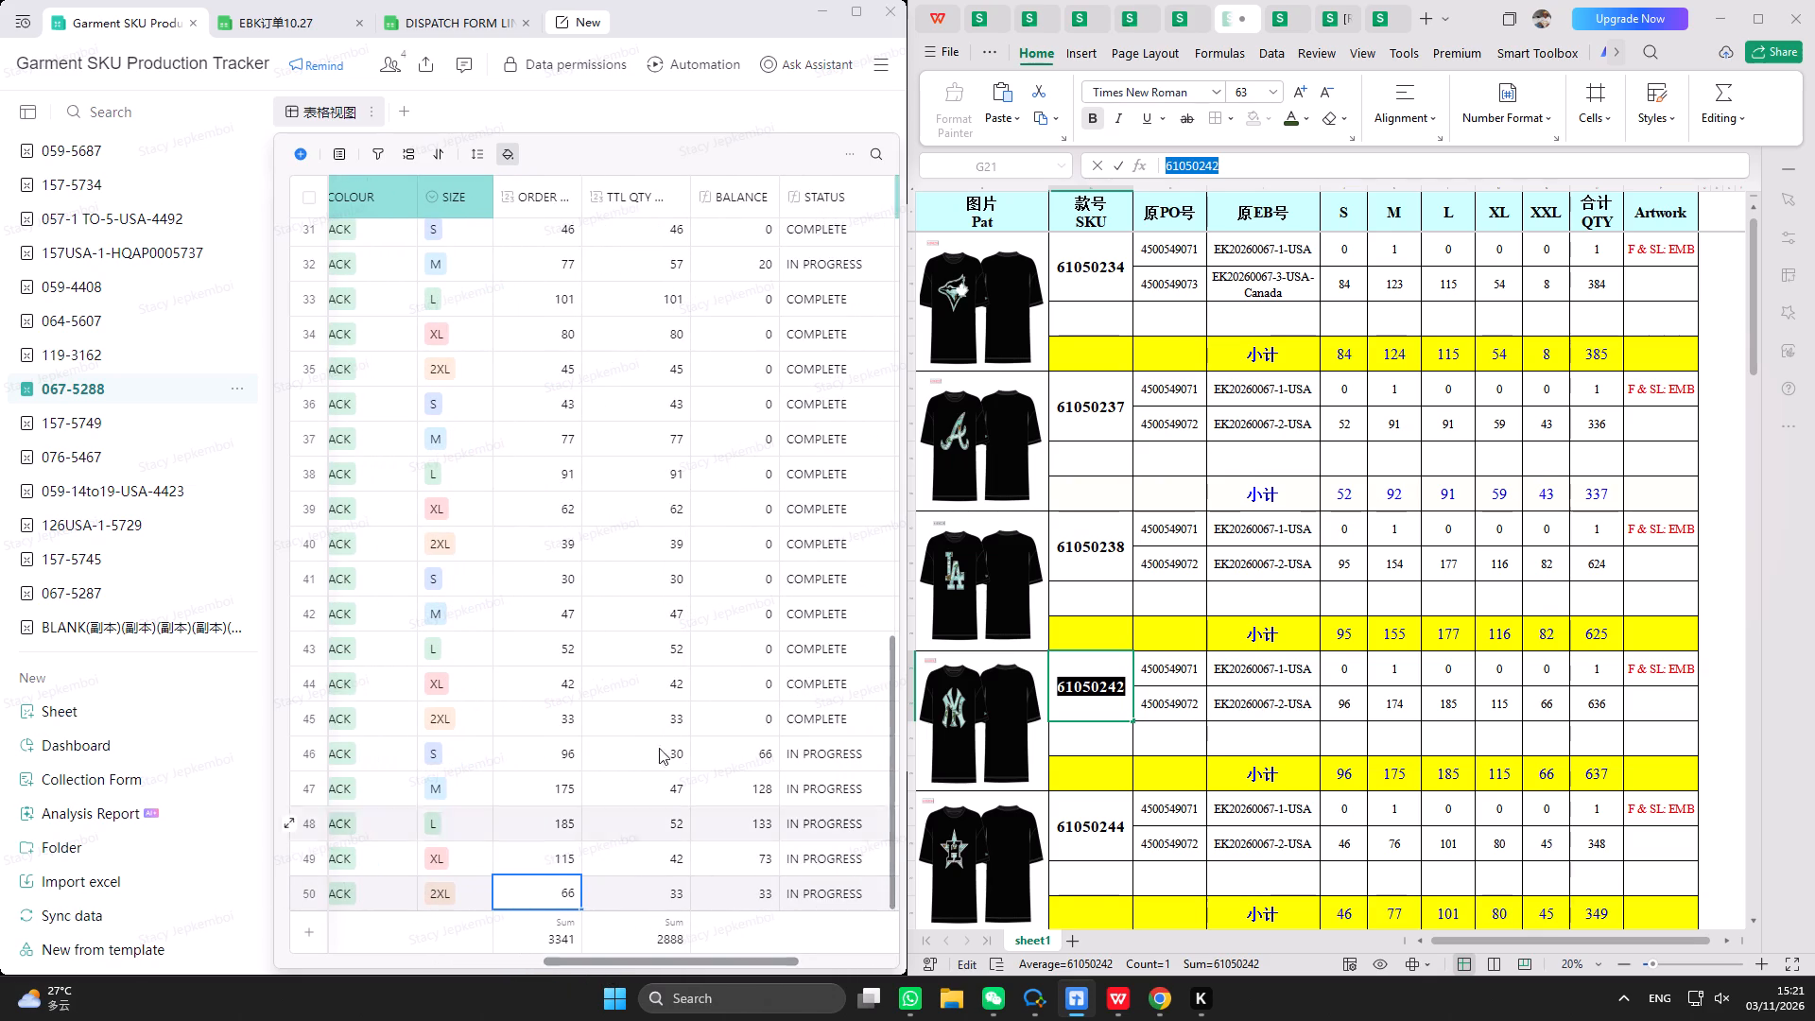
left_click(651, 762)
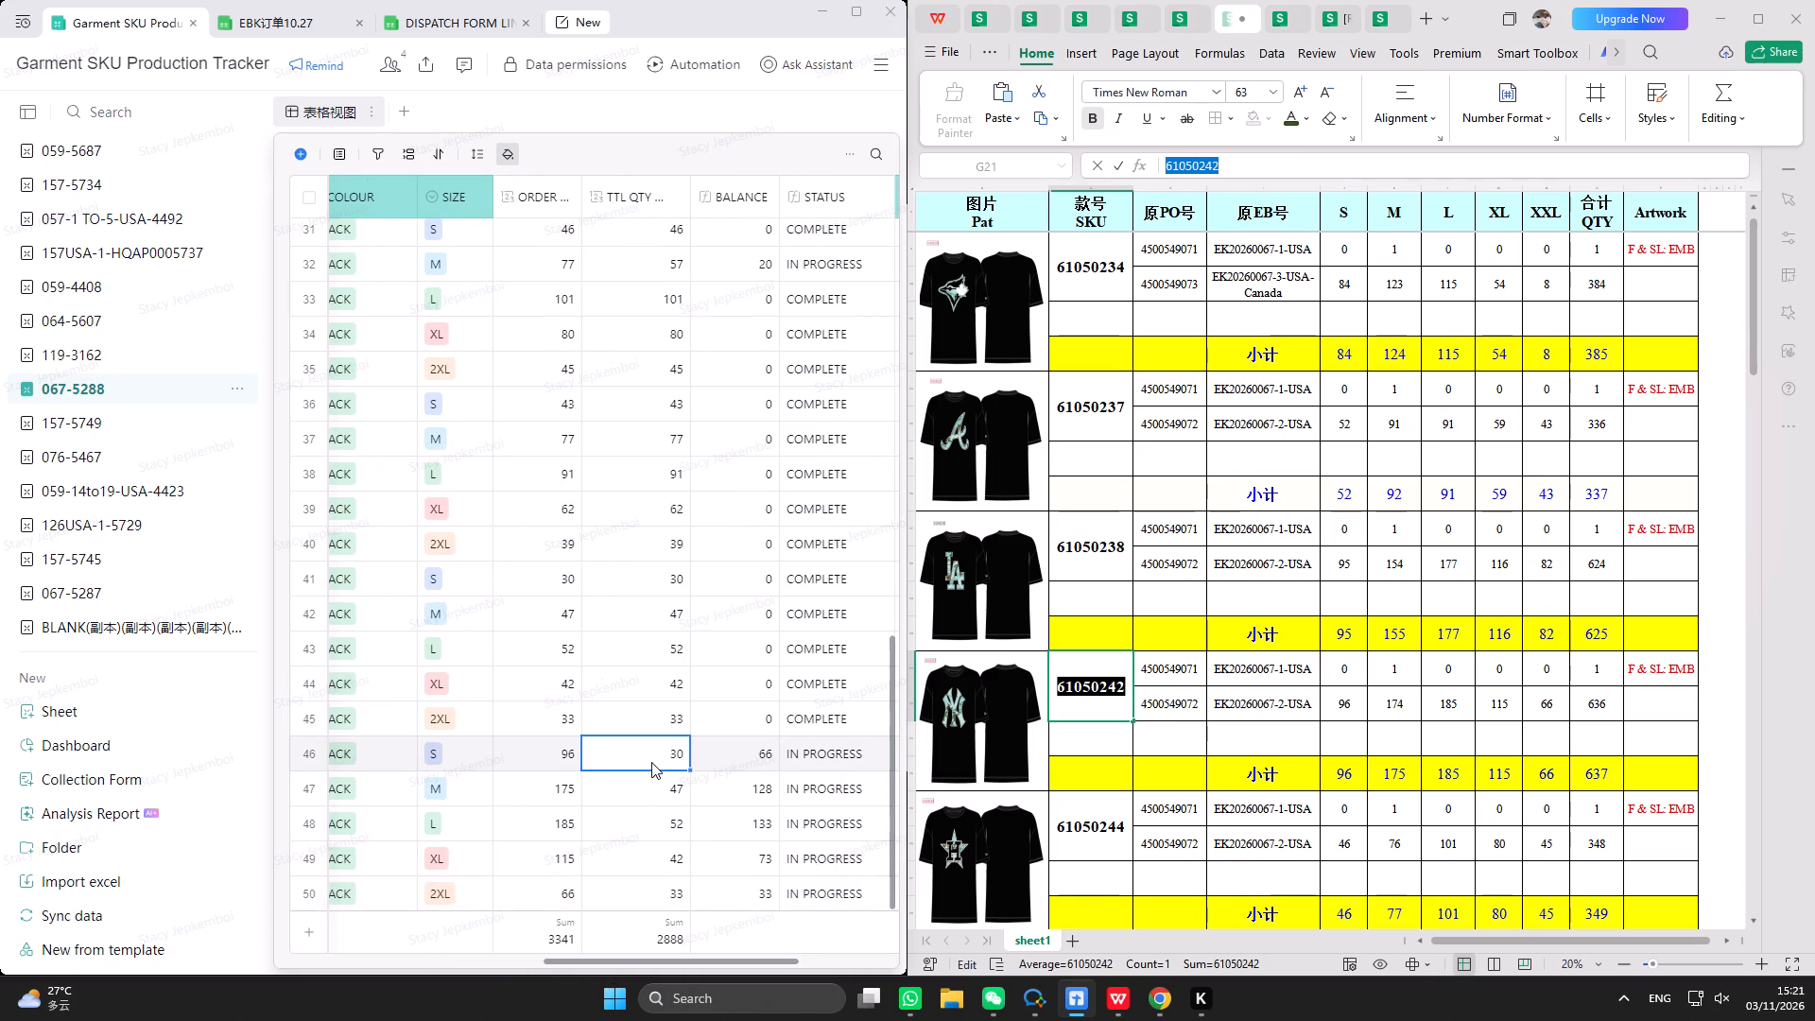
type("96")
key("Return")
type("175")
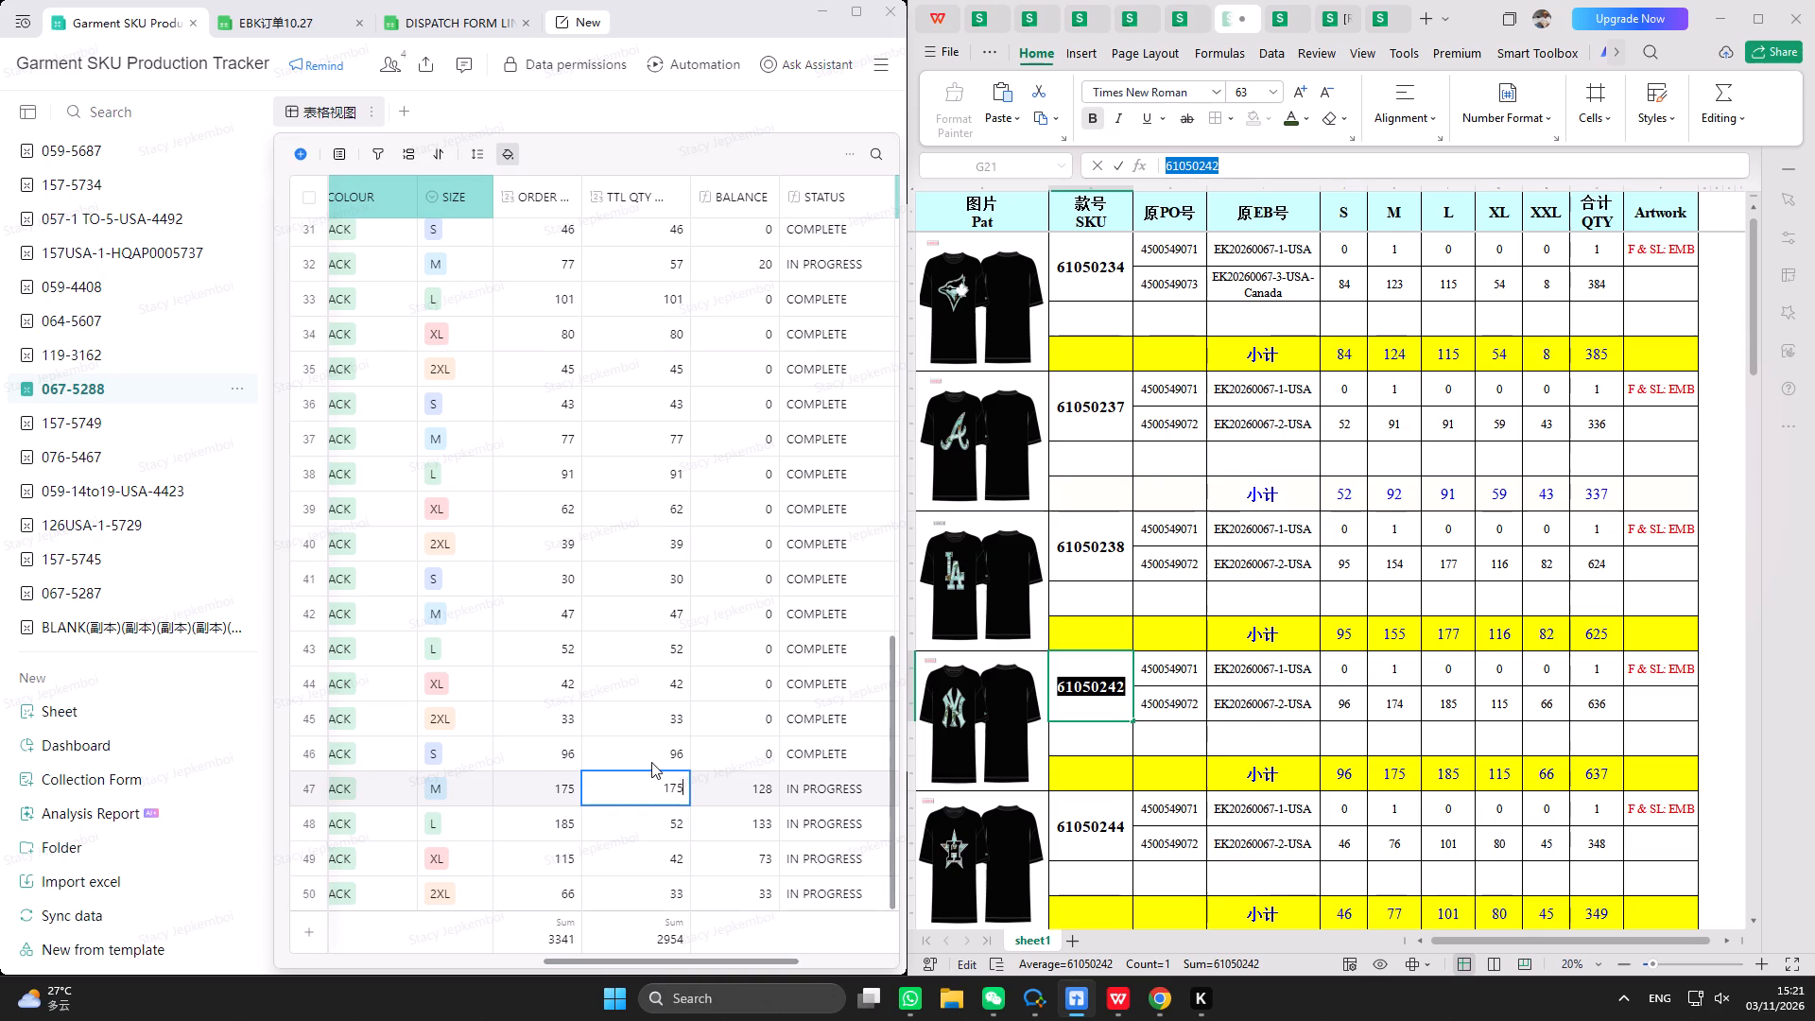
key("Return")
type("185")
key("Return")
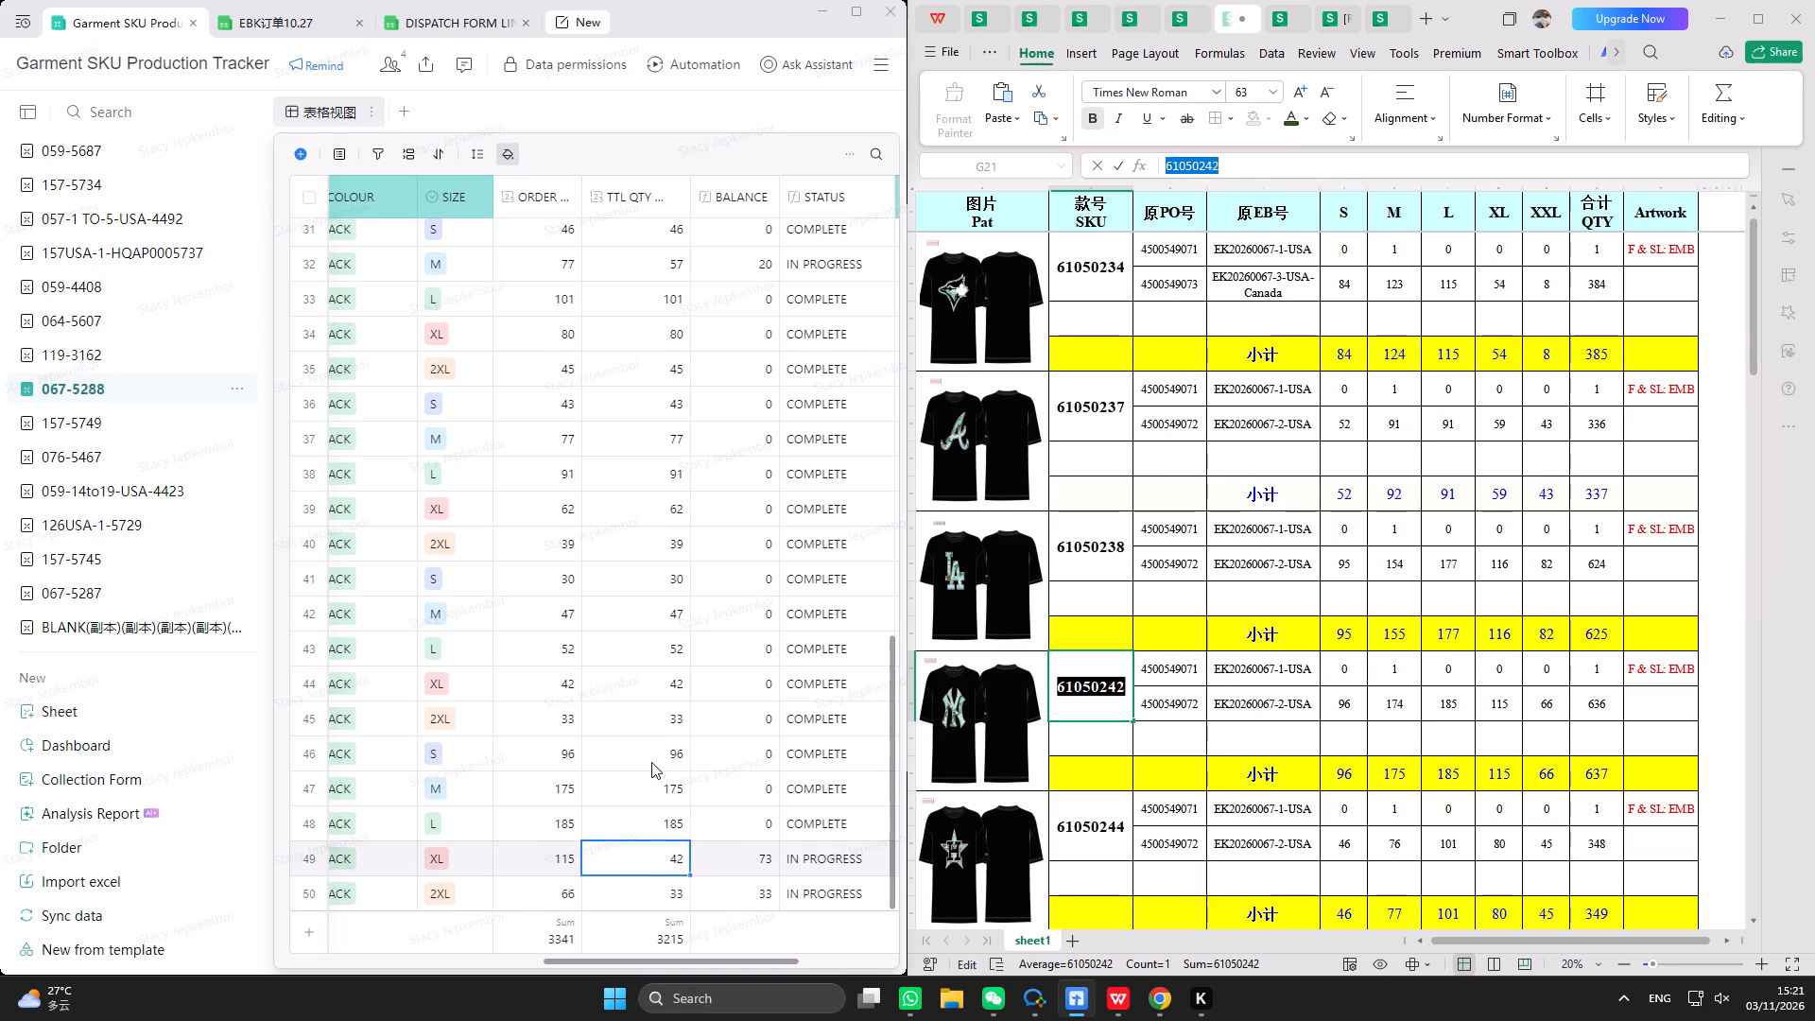
type("115")
key("Return")
type("66")
key("Return")
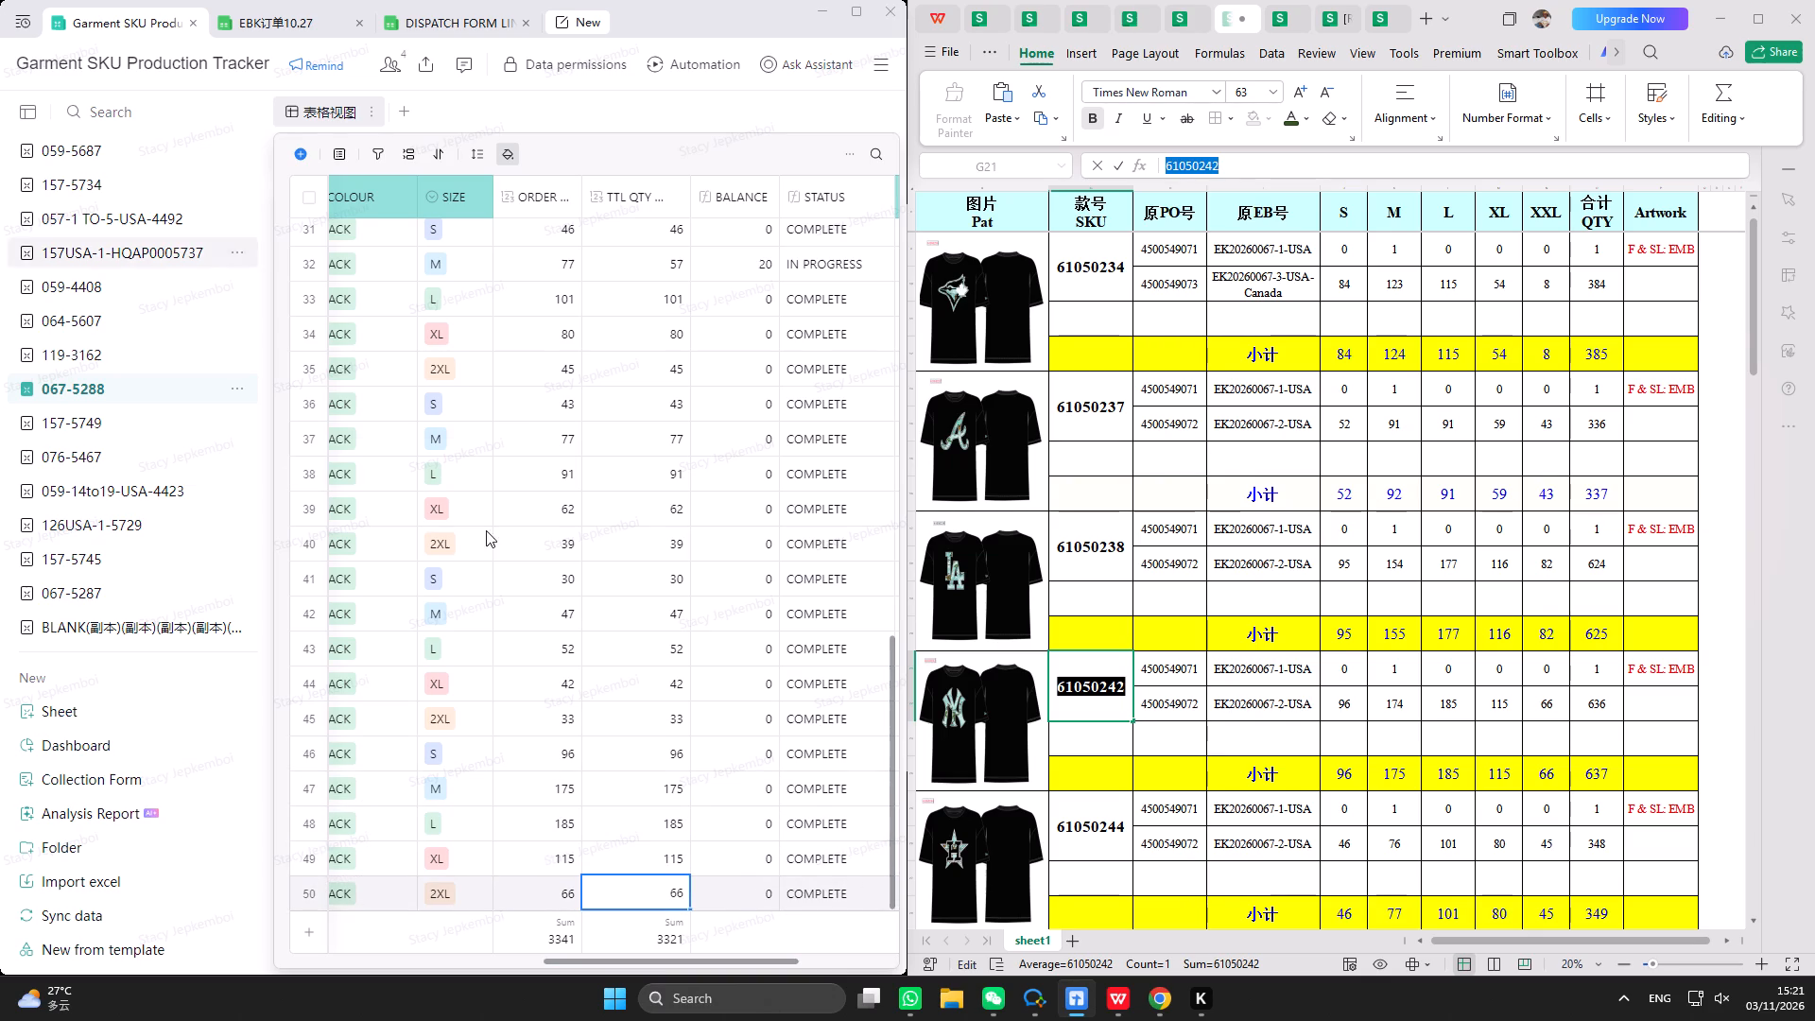
Insert a record below record 50 and duplicate the five SKU 61050242 records, sizes S to 2XL, into records starting there.
left_click(851, 13)
scroll(414, 916, "down", 1)
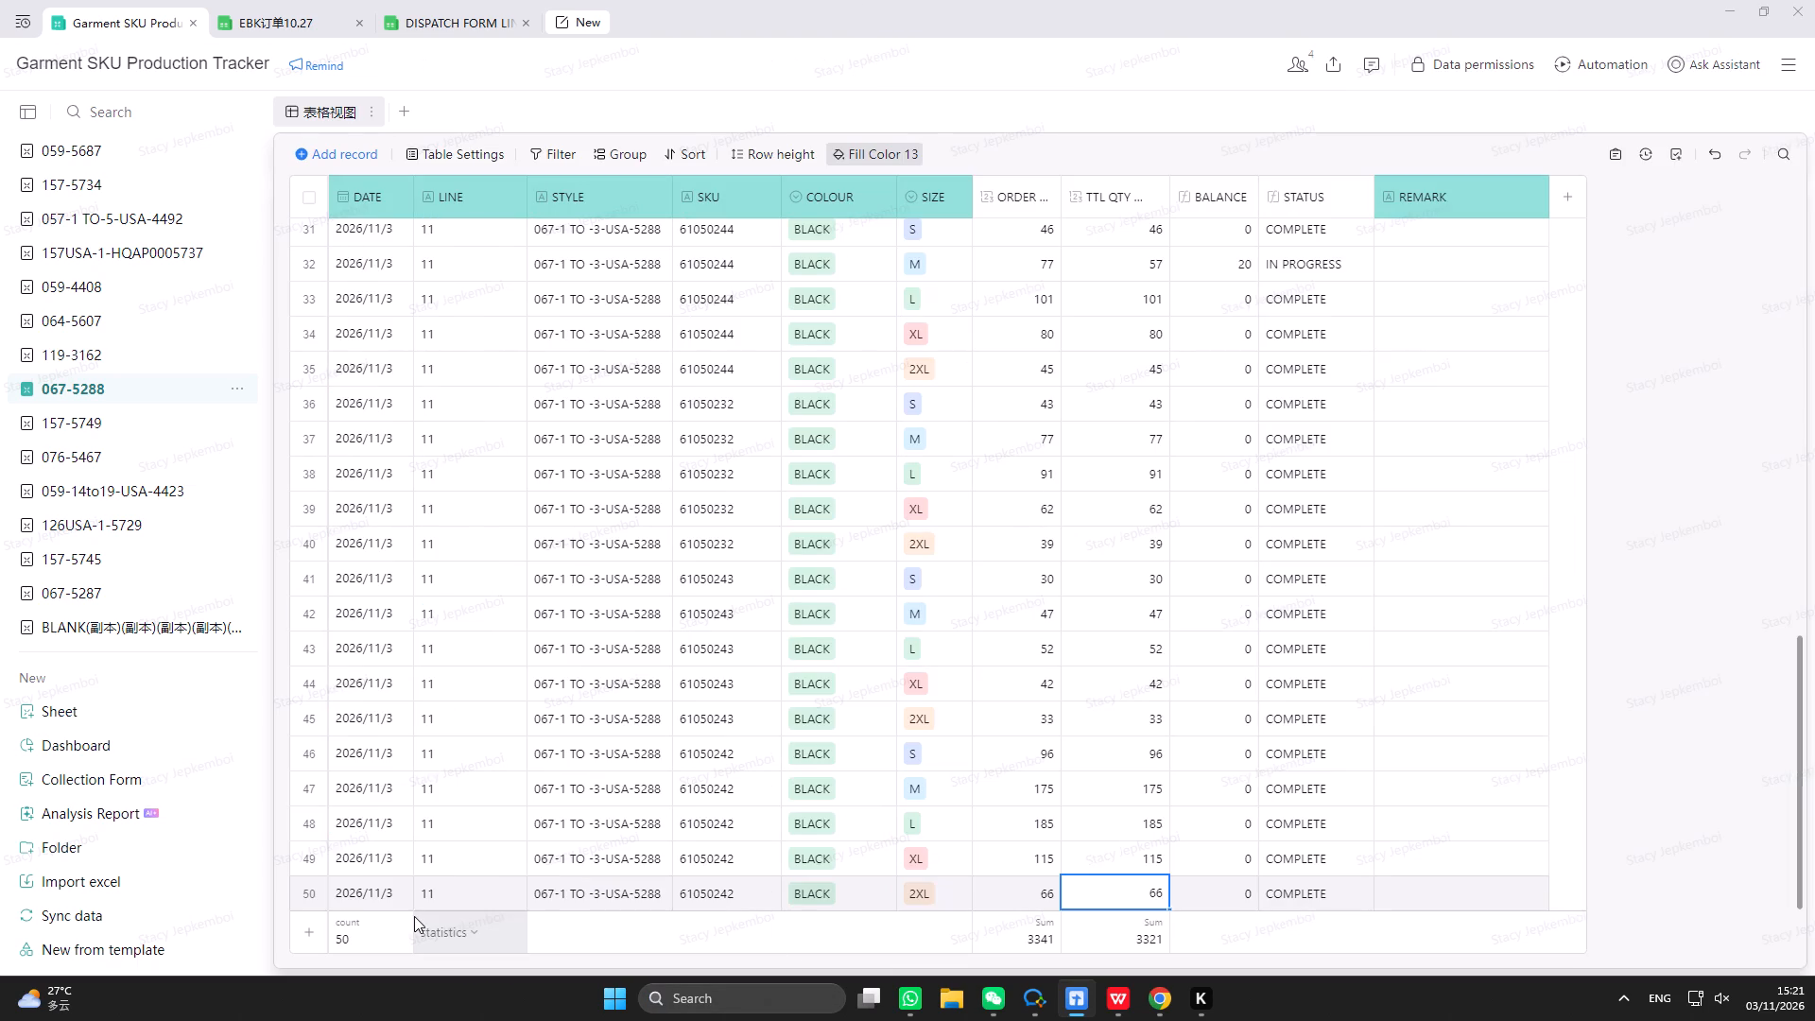
scroll(414, 916, "down", 1)
left_click(352, 897)
right_click(352, 897)
left_click(411, 846)
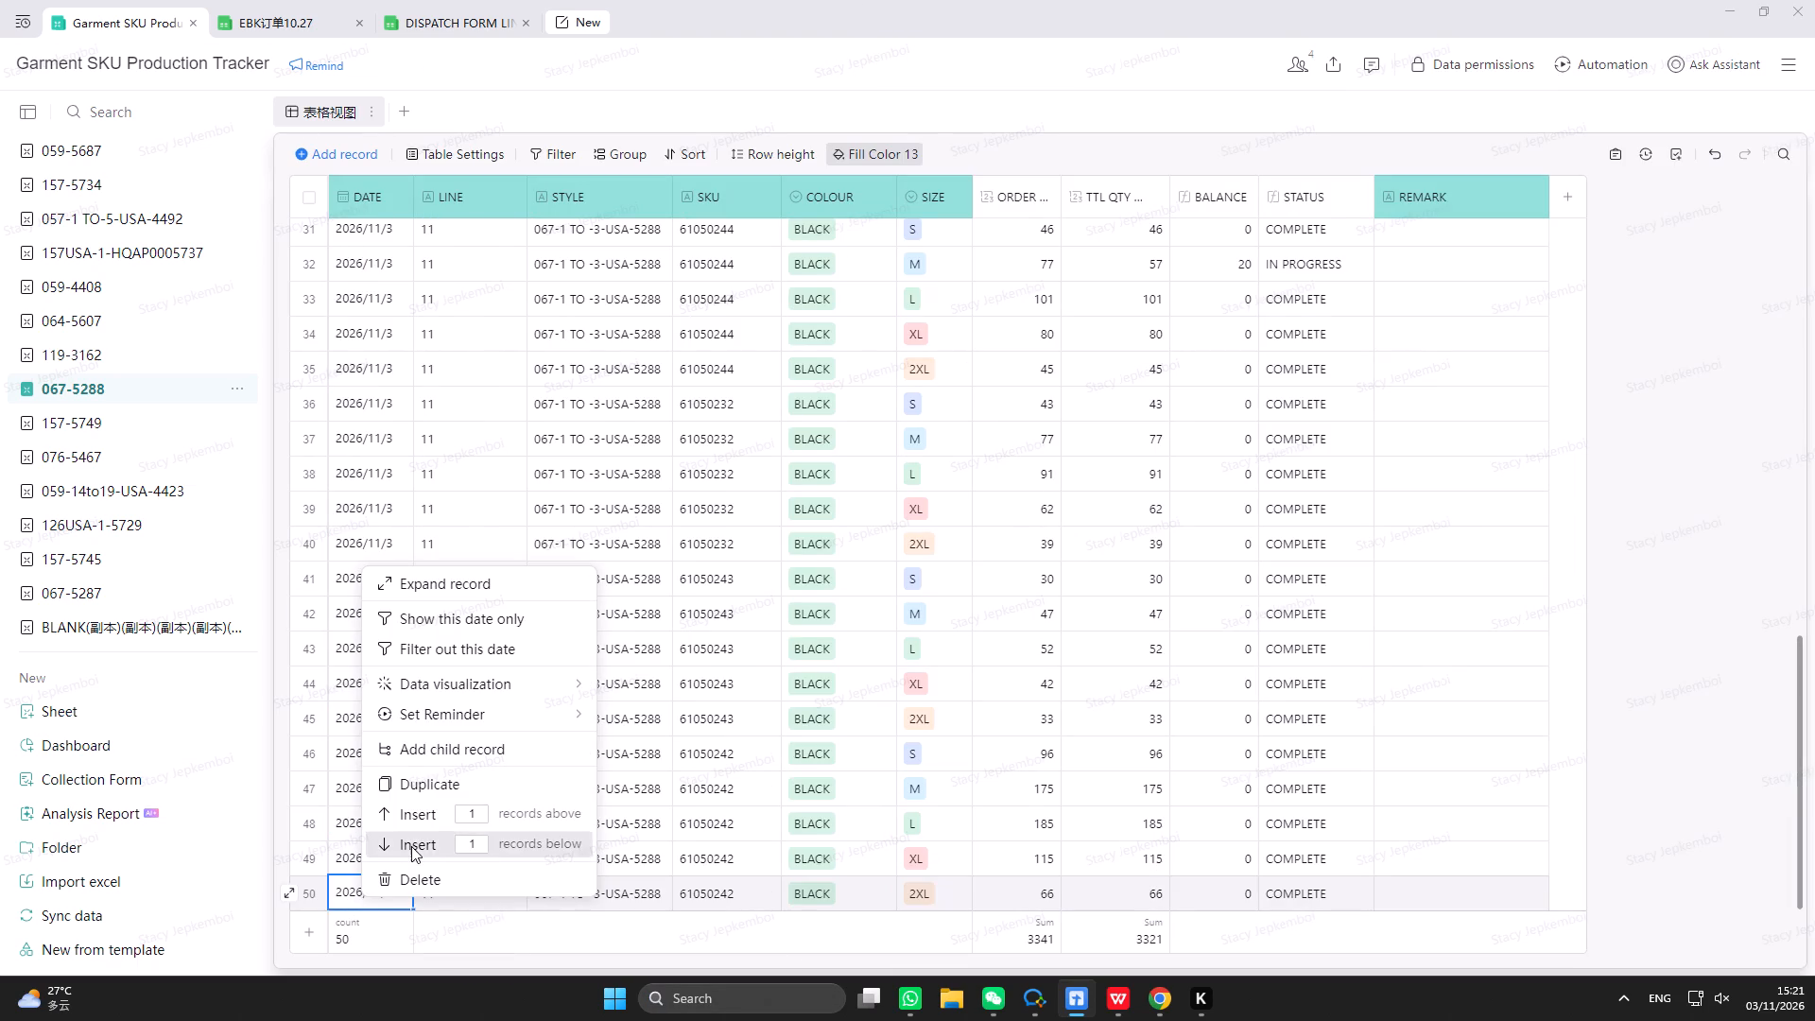
left_click_drag(359, 723, 947, 856)
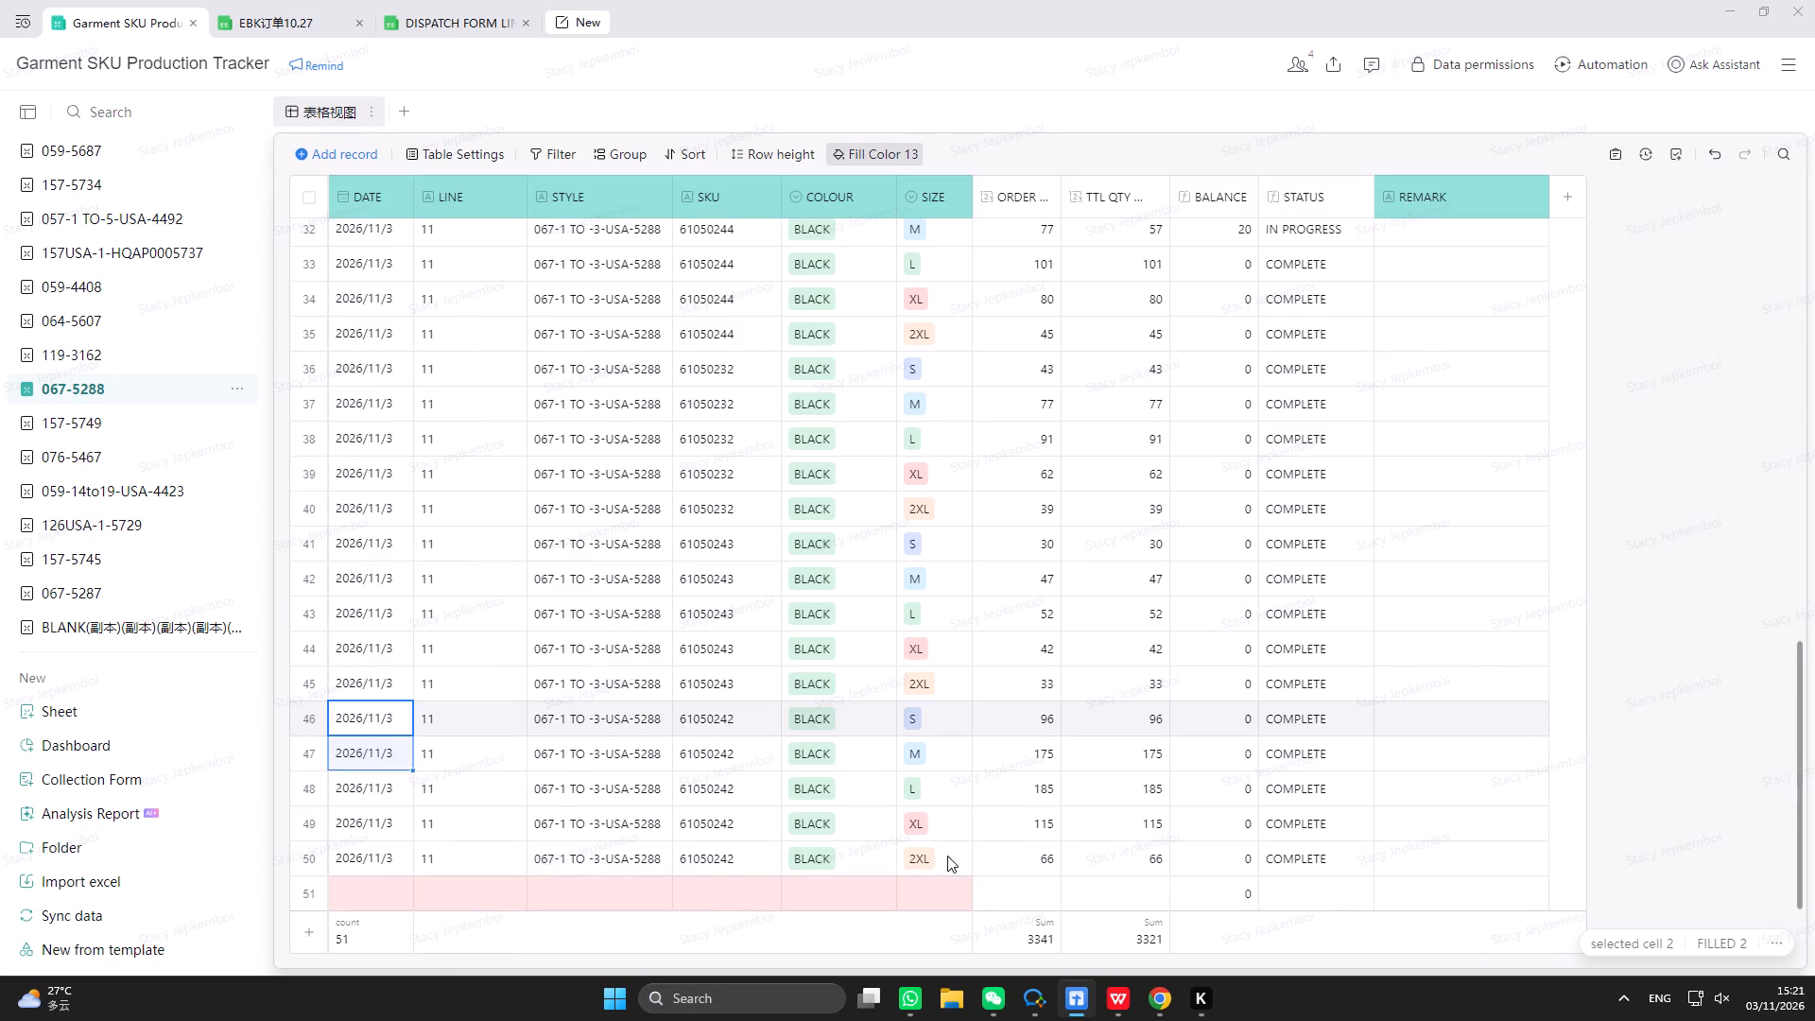
left_click_drag(947, 856, 1407, 866)
key("ctrl+c")
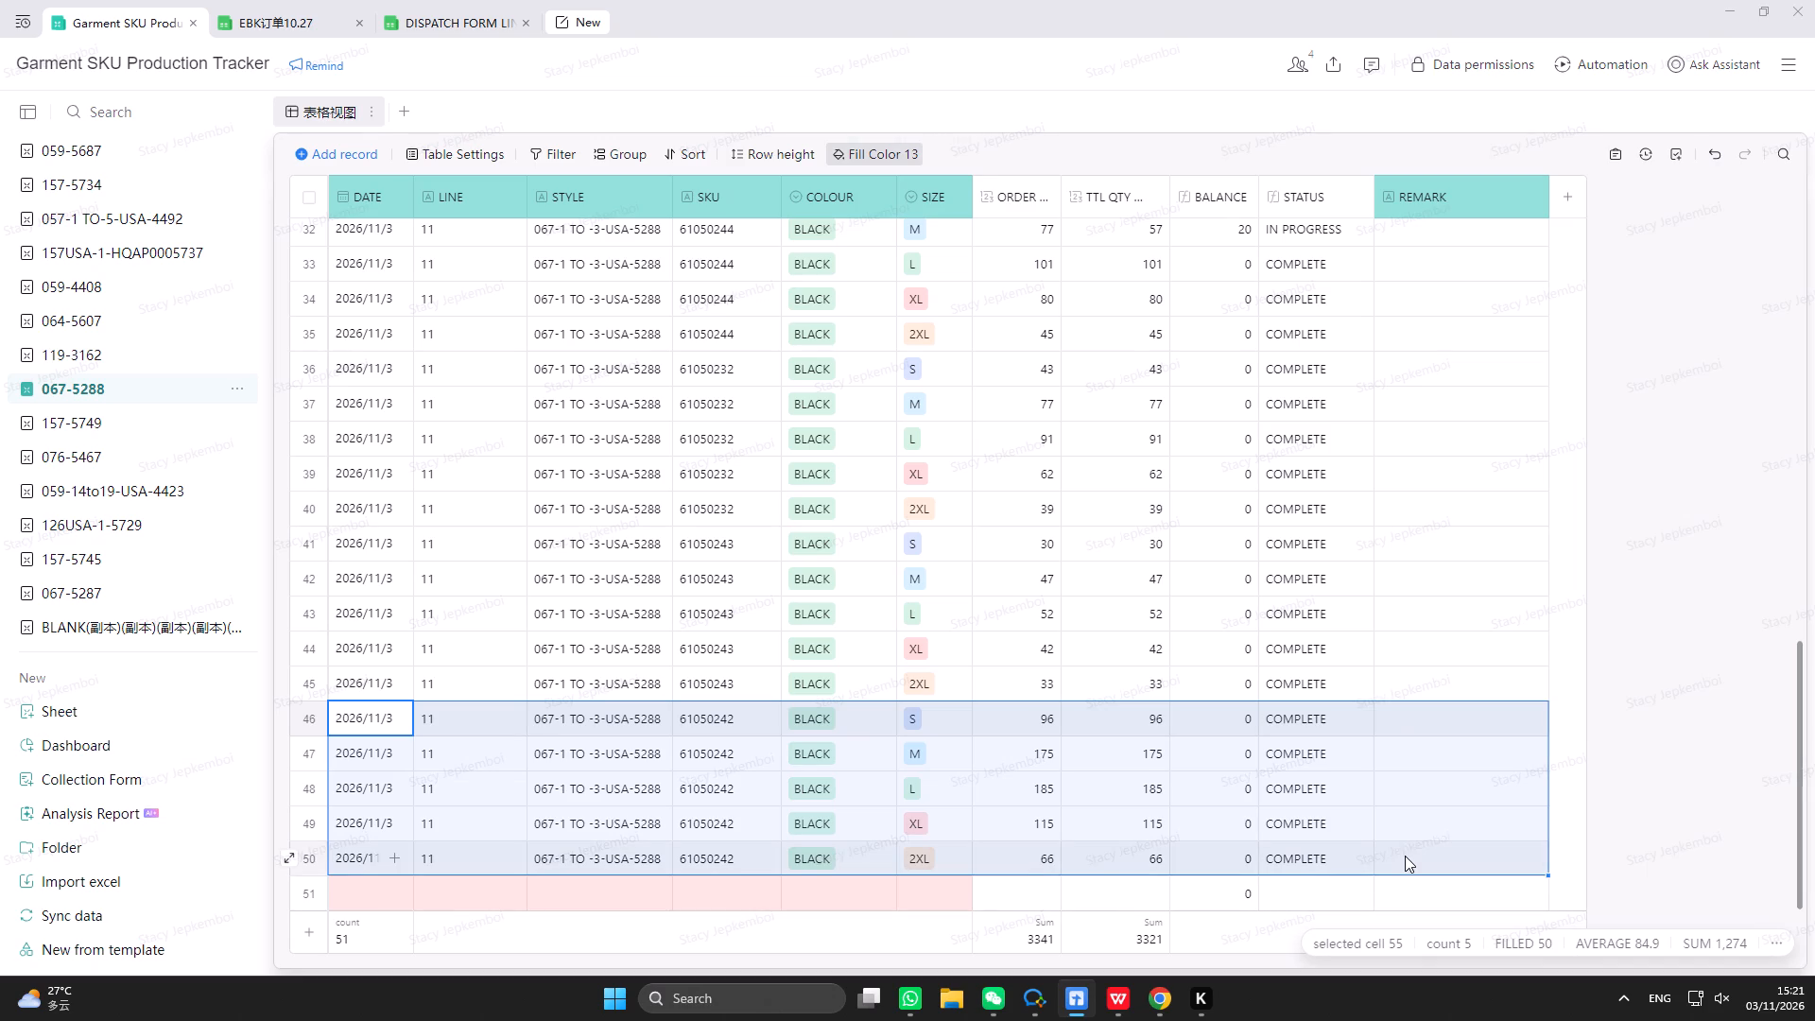
scroll(672, 925, "down", 2)
left_click(365, 892)
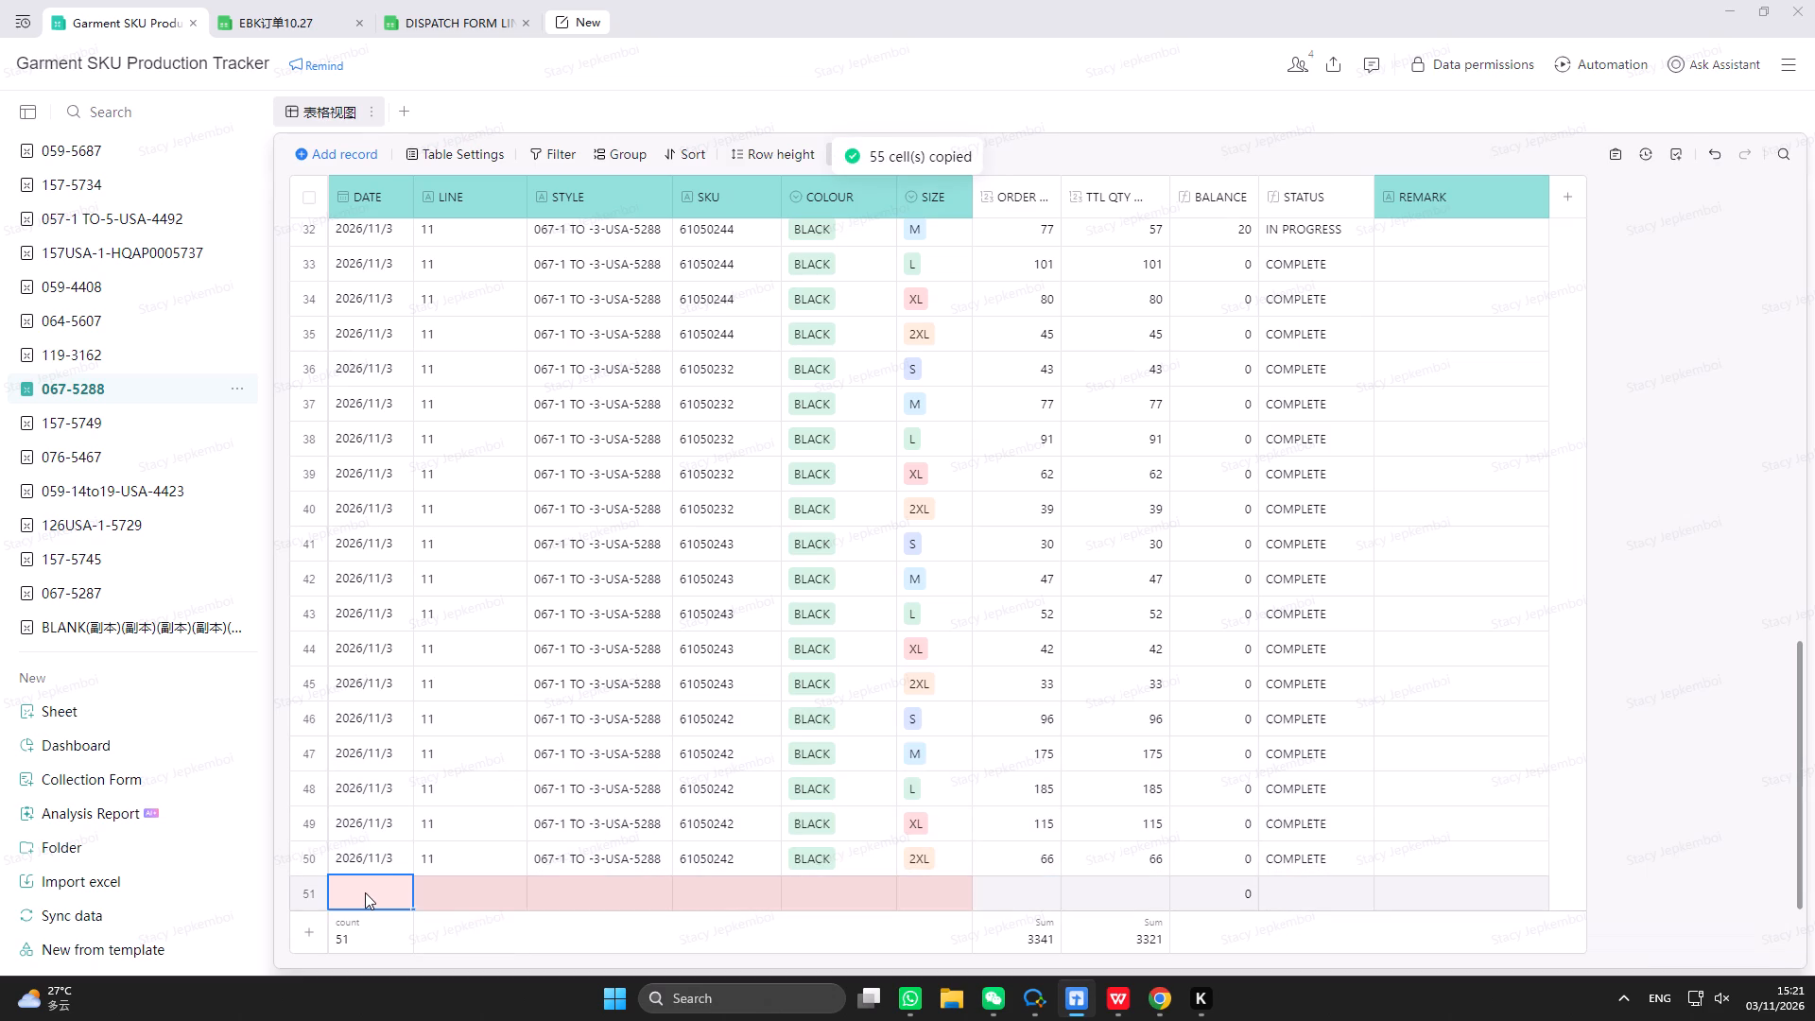
key("ctrl+v")
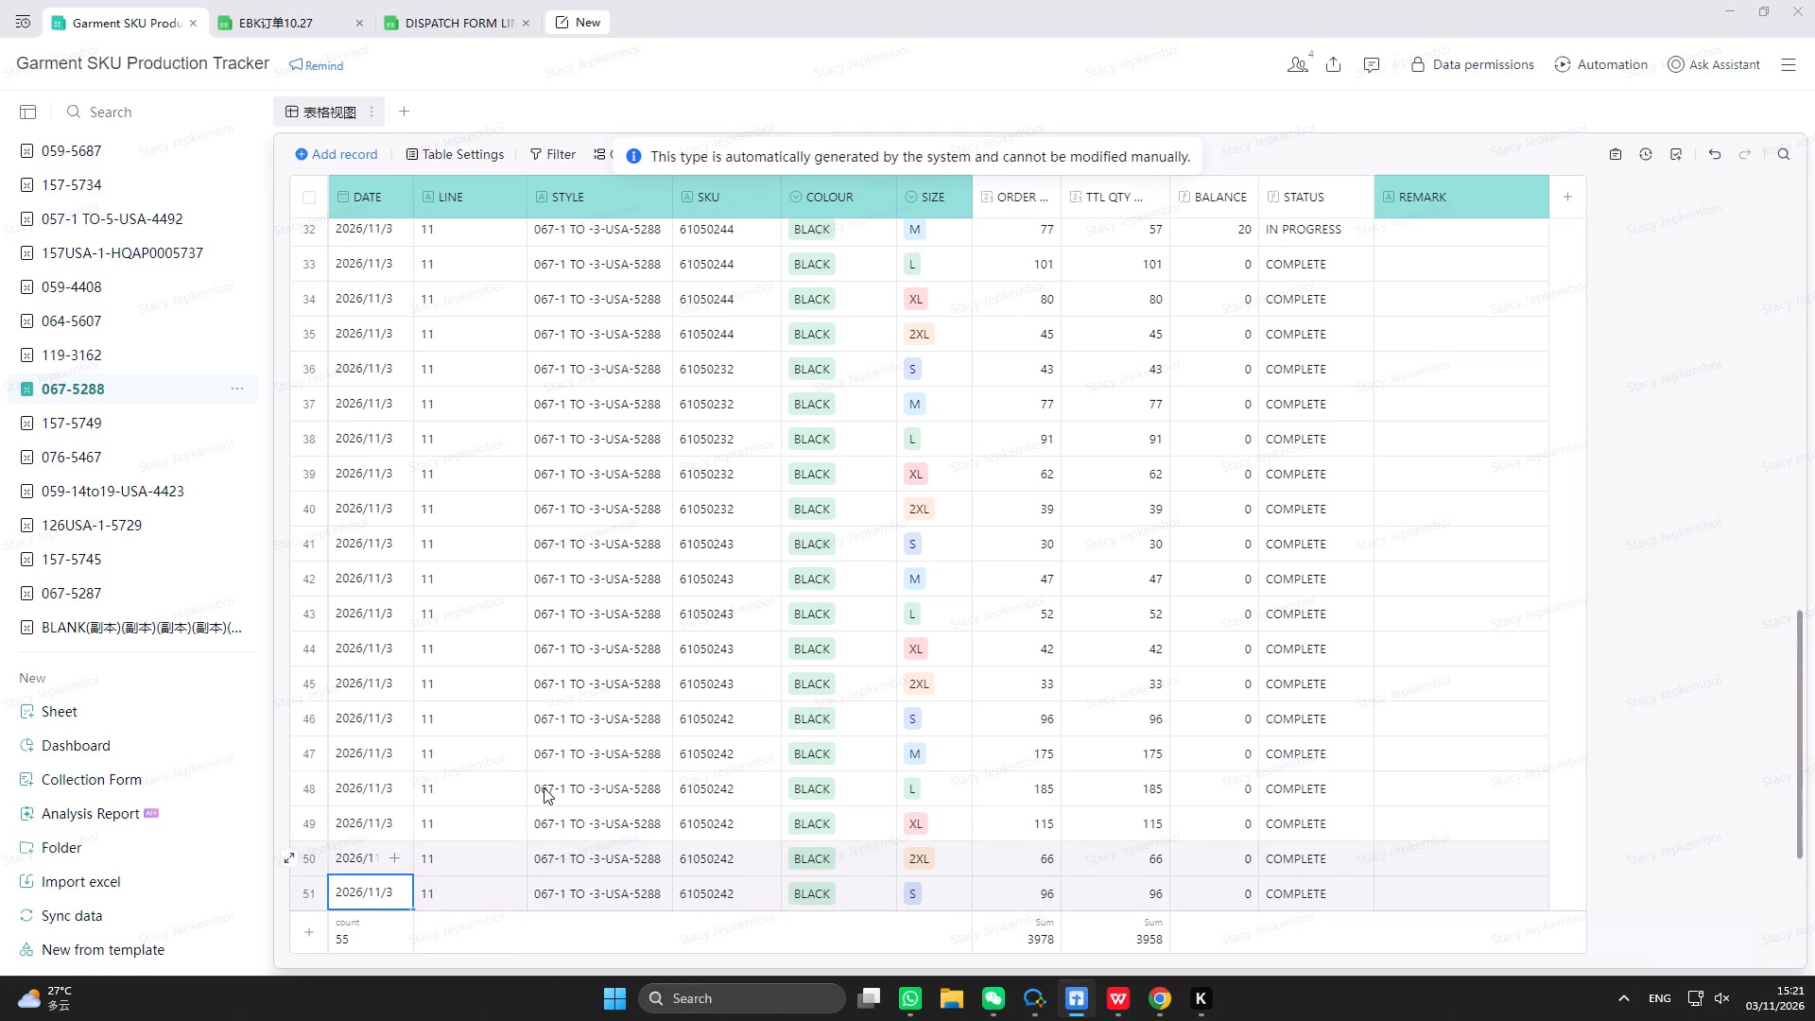
Find SKU 61050231 in the 5288 order workbook and copy its number.
scroll(544, 792, "down", 7)
left_click(726, 761)
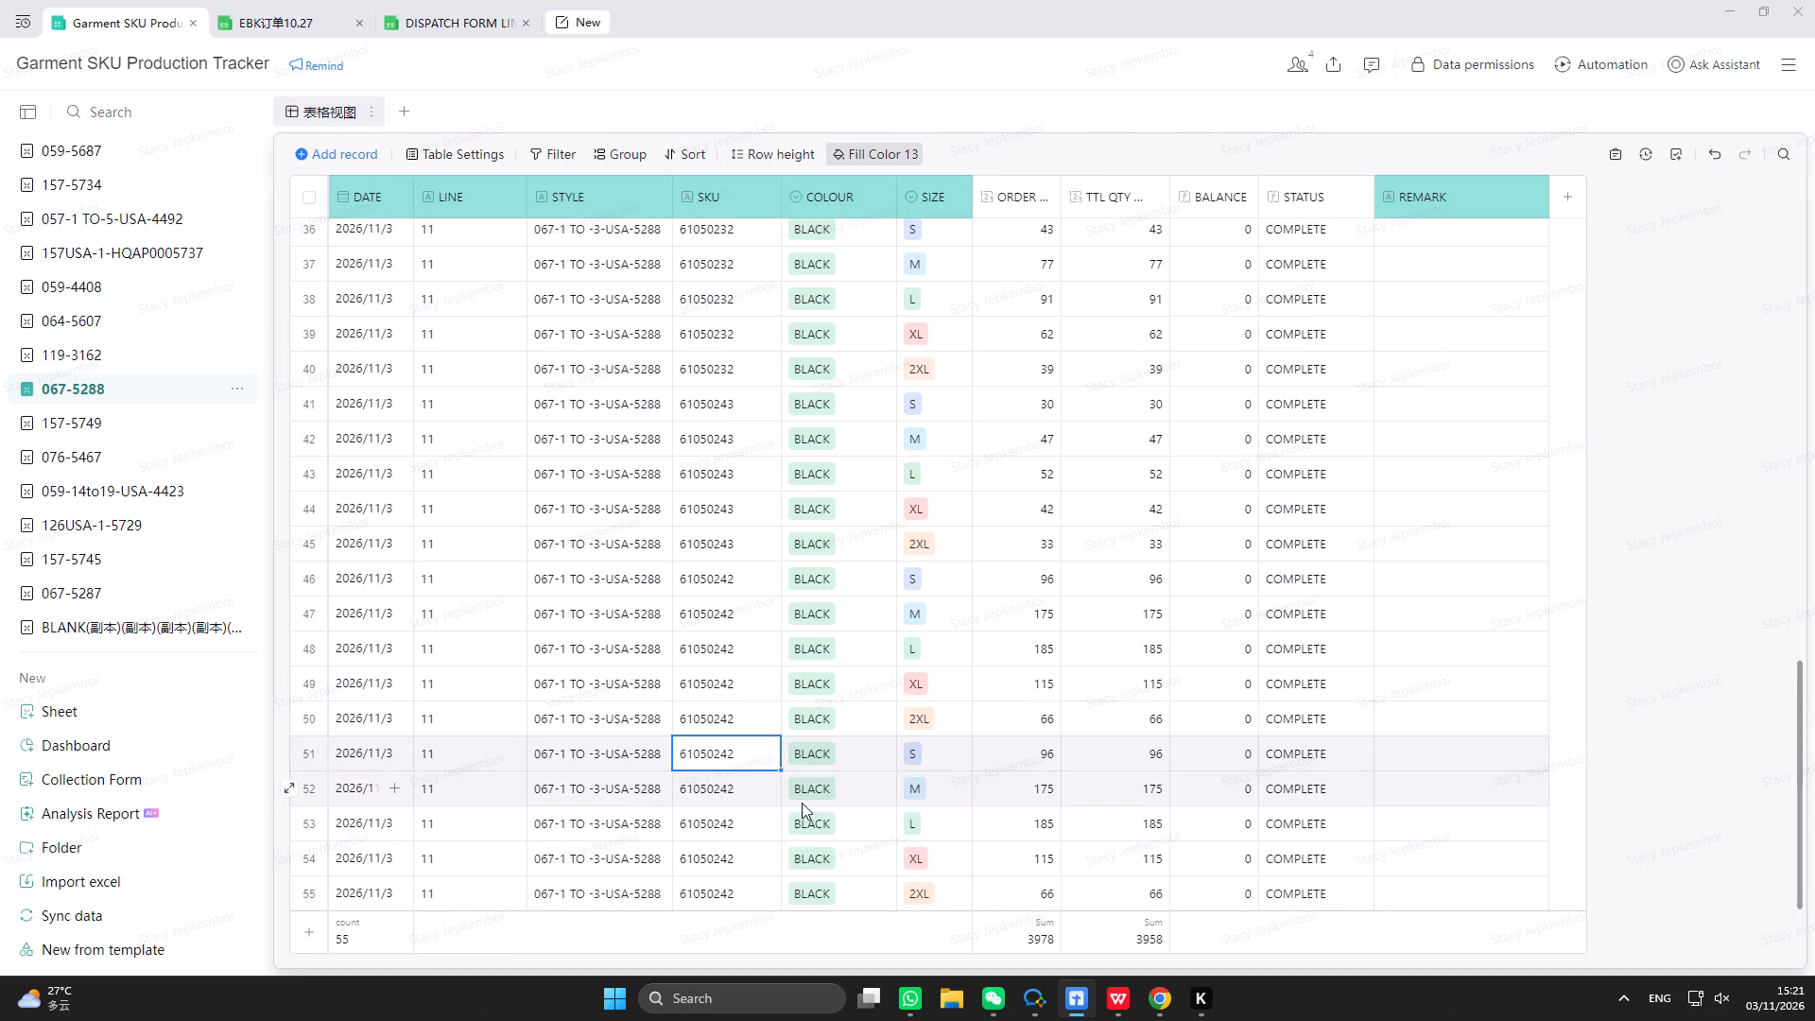
left_click(1122, 1011)
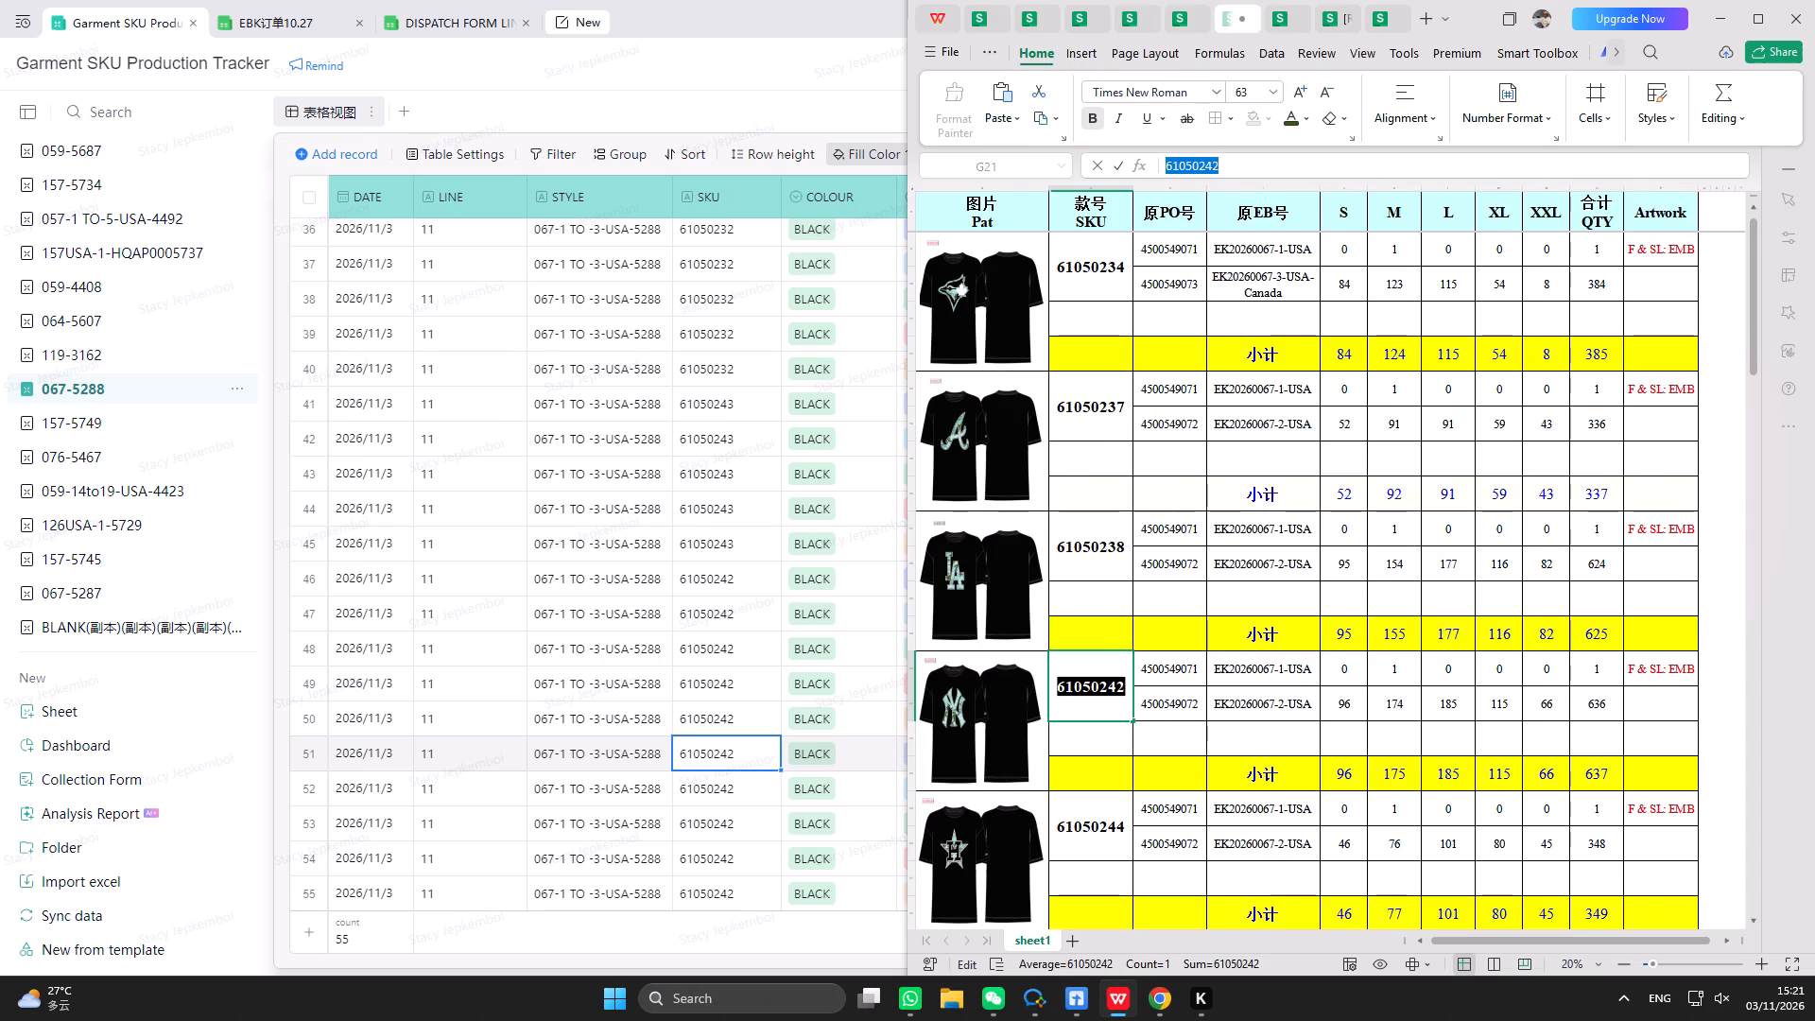
scroll(1129, 578, "down", 3)
scroll(1129, 578, "up", 14)
scroll(1129, 578, "down", 7)
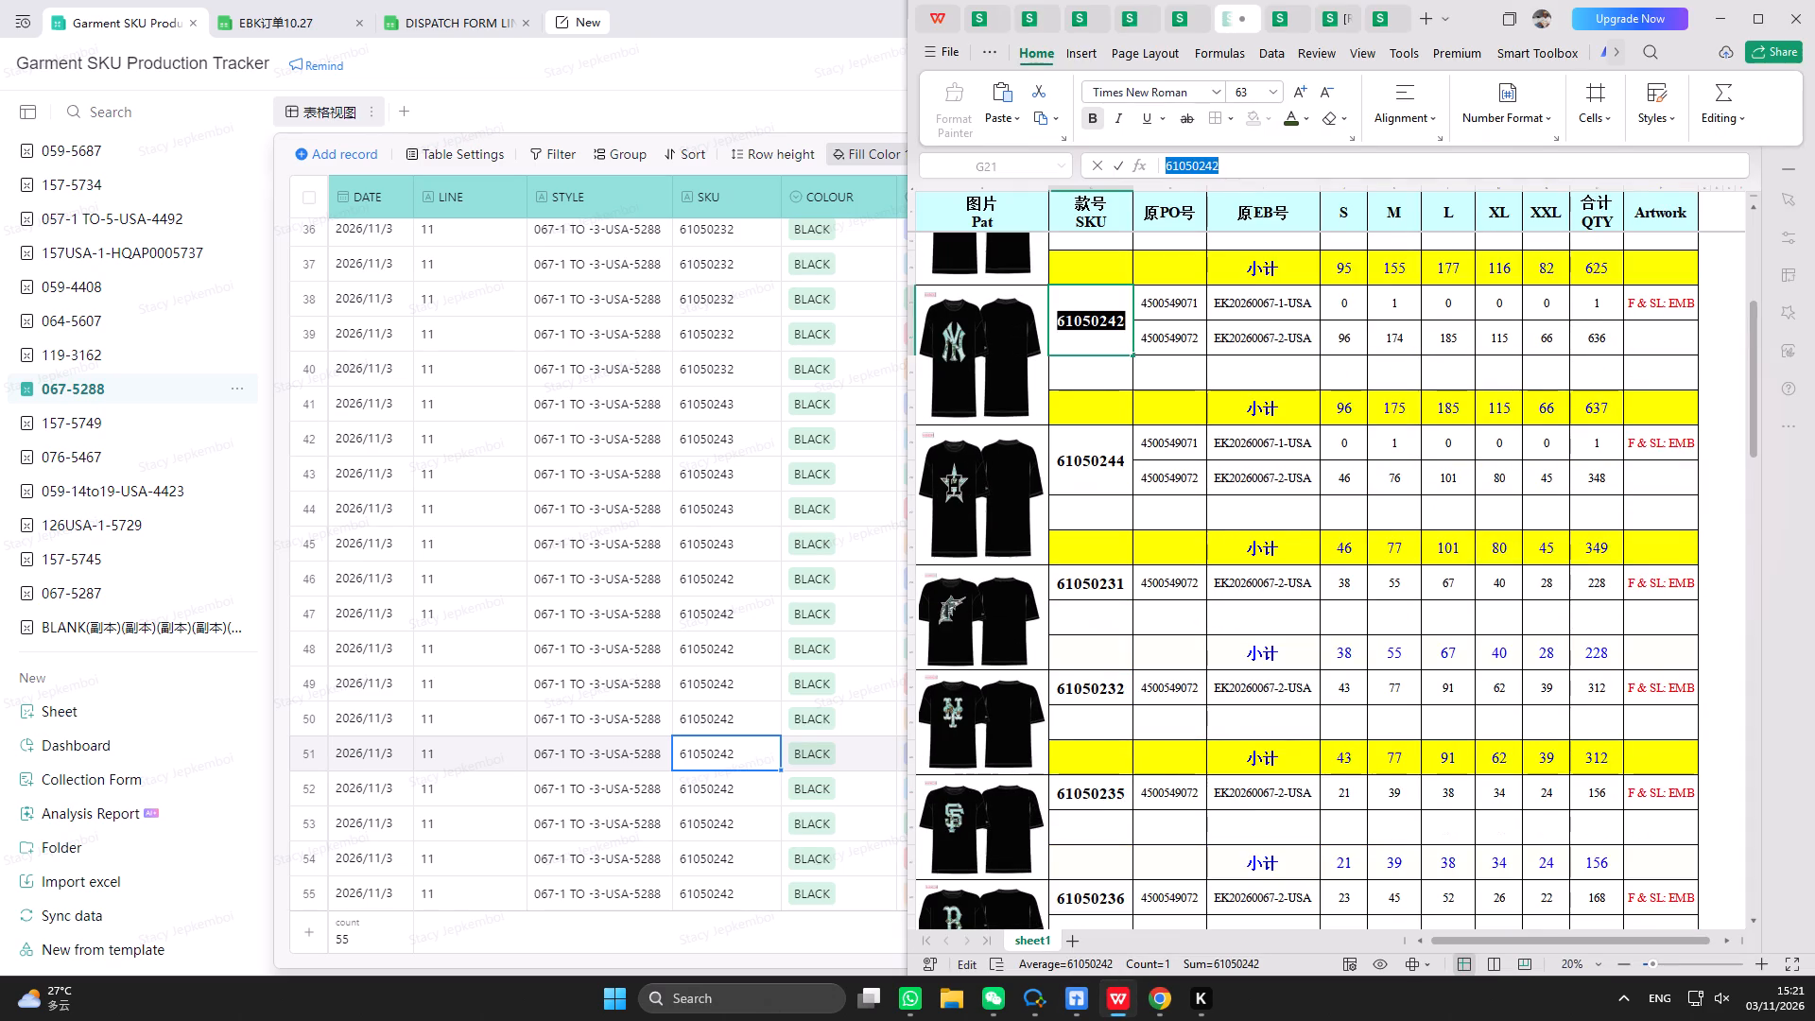
scroll(1129, 578, "down", 13)
scroll(1132, 585, "up", 3)
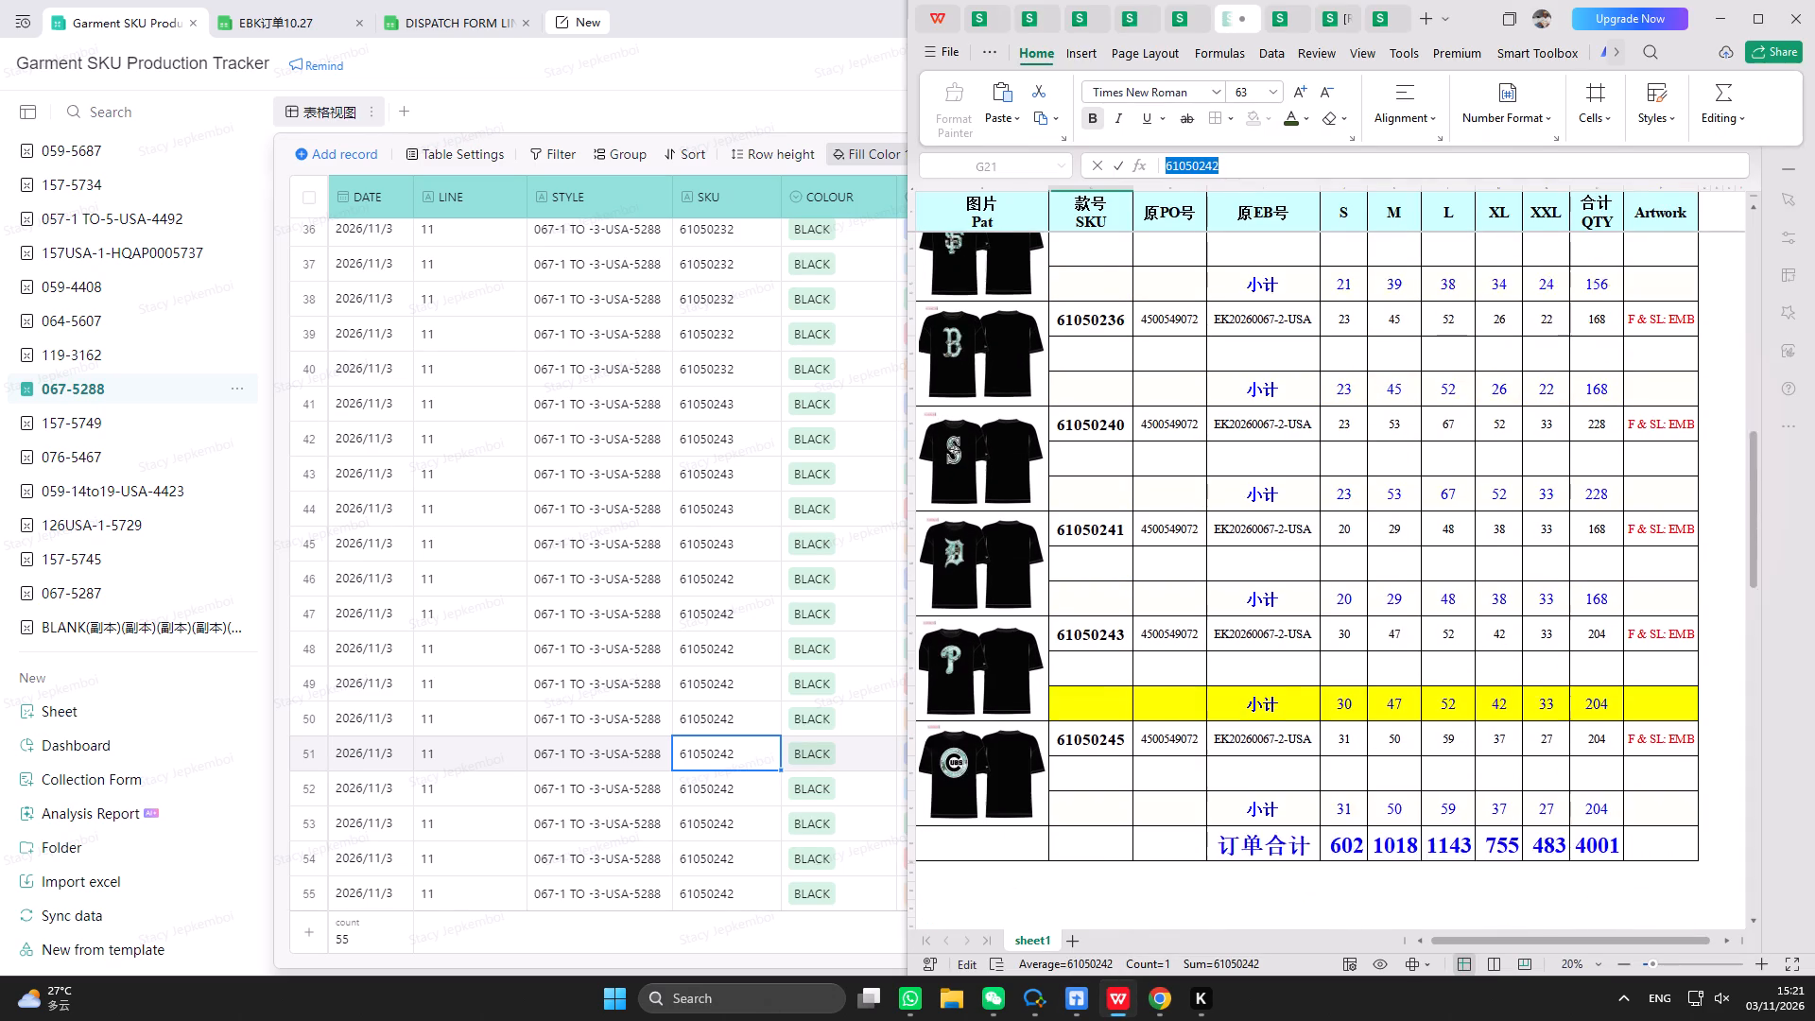
scroll(1132, 585, "up", 5)
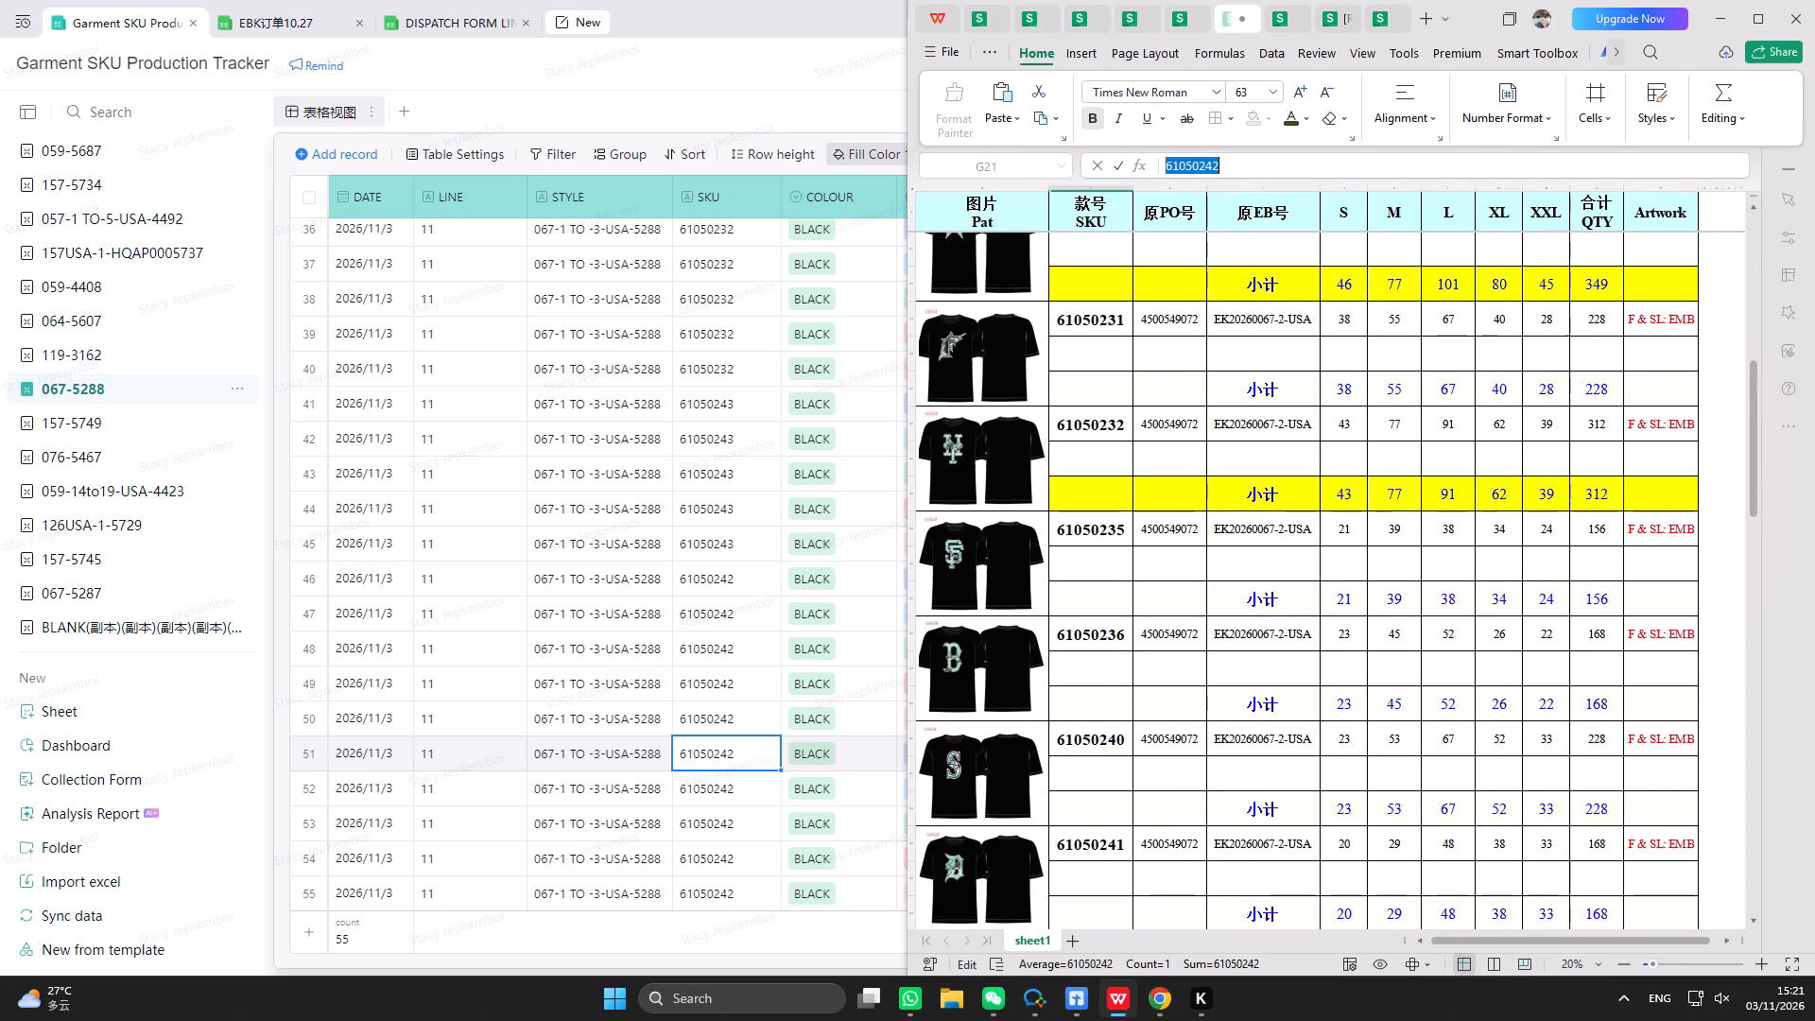
left_click(1111, 332)
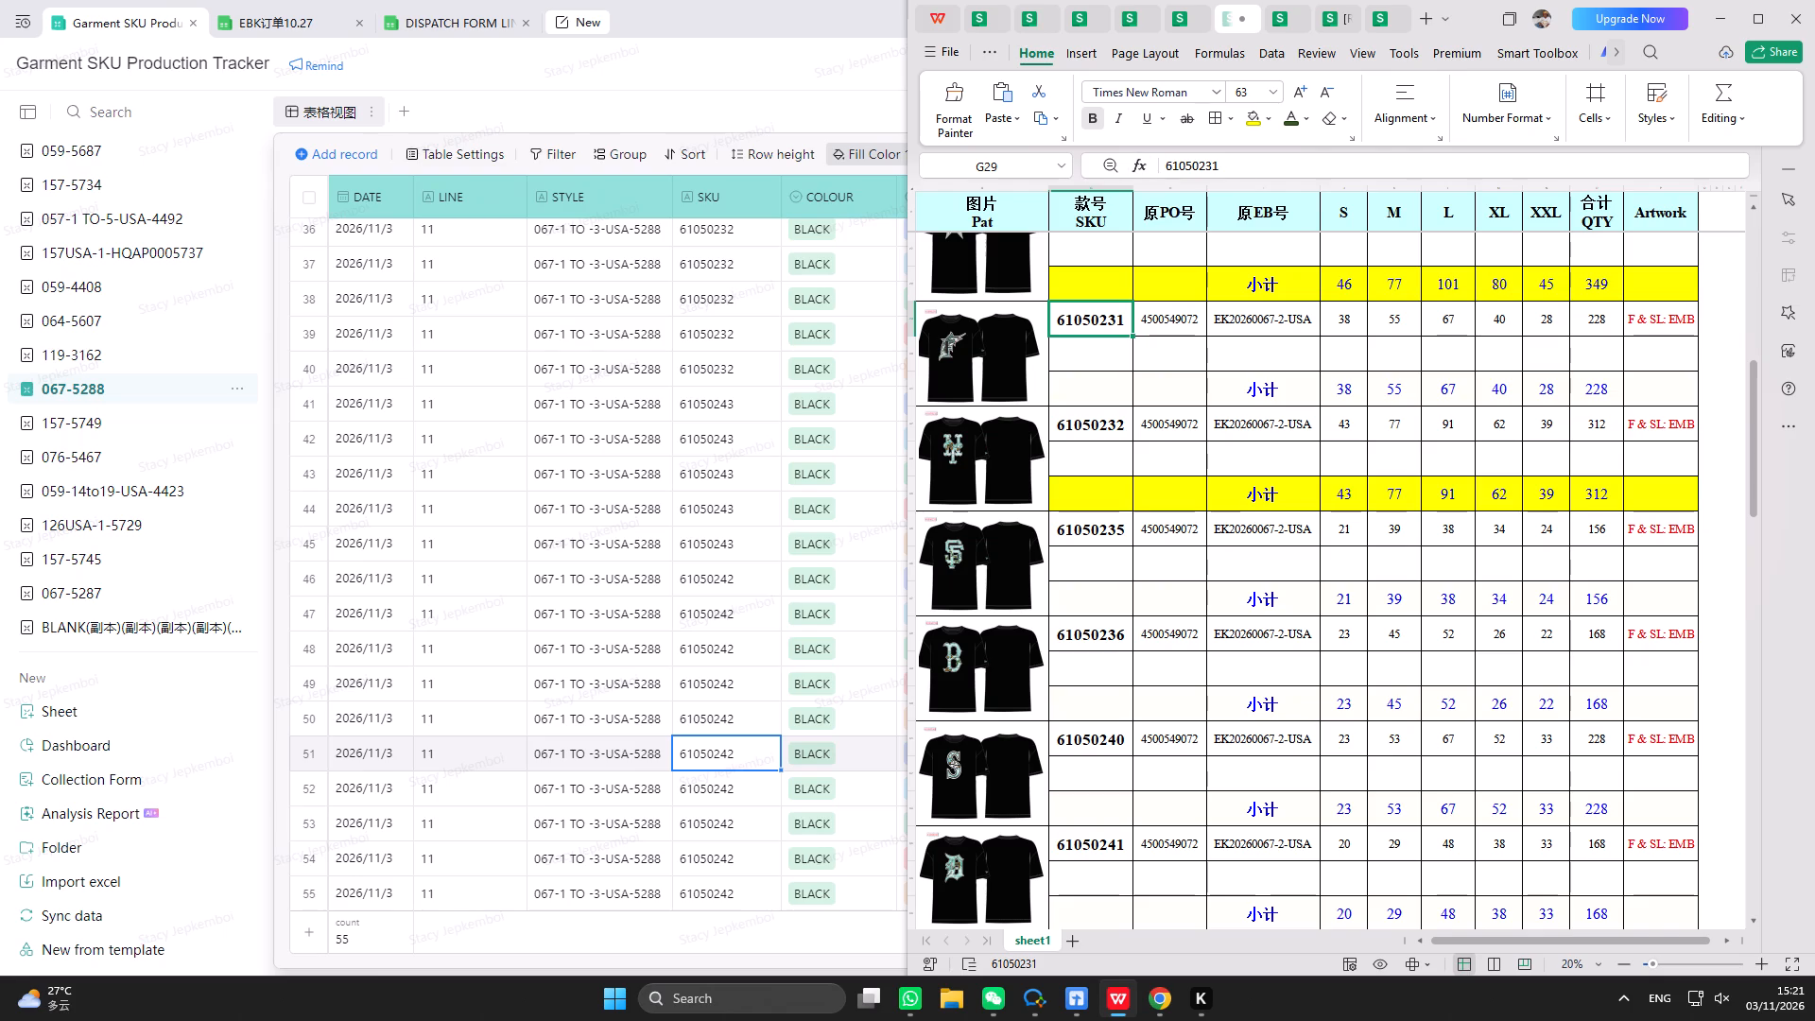
double_click(1237, 167)
double_click(1251, 118)
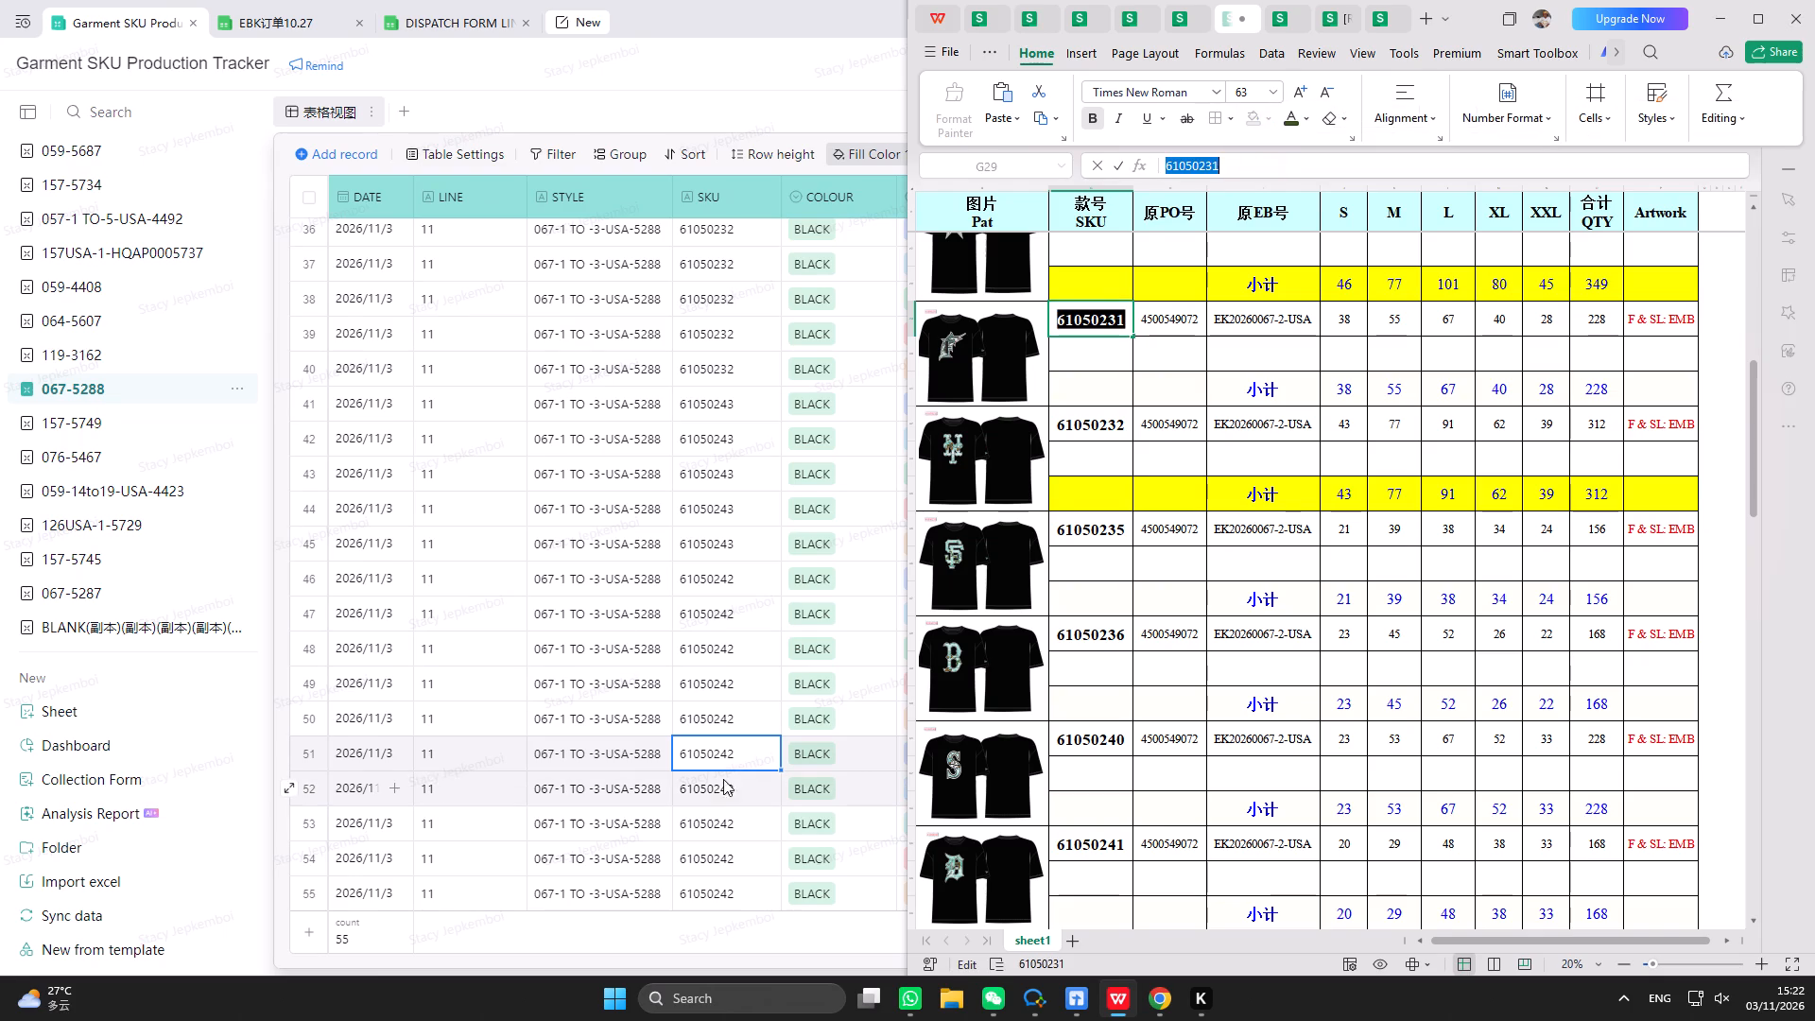
Replace the SKU of record 51 with 61050231 and fill it down through record 55.
left_click(723, 765)
triple_click(723, 754)
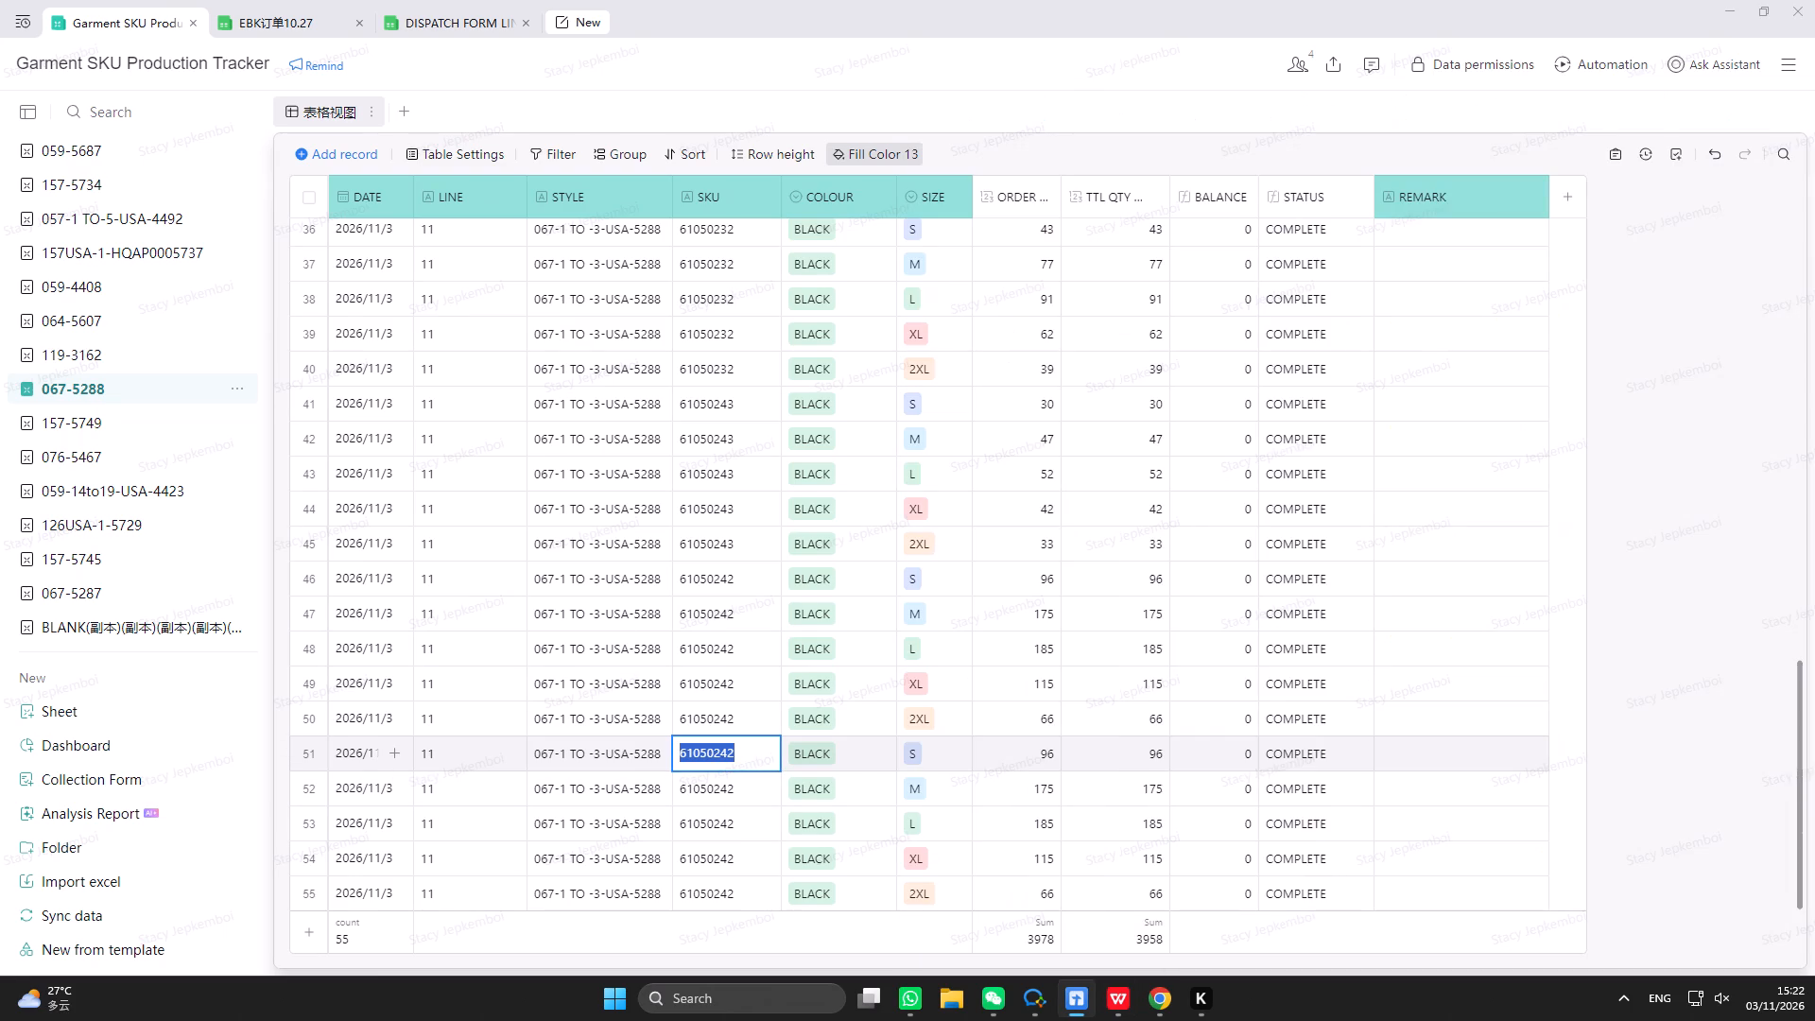
key("ctrl+v")
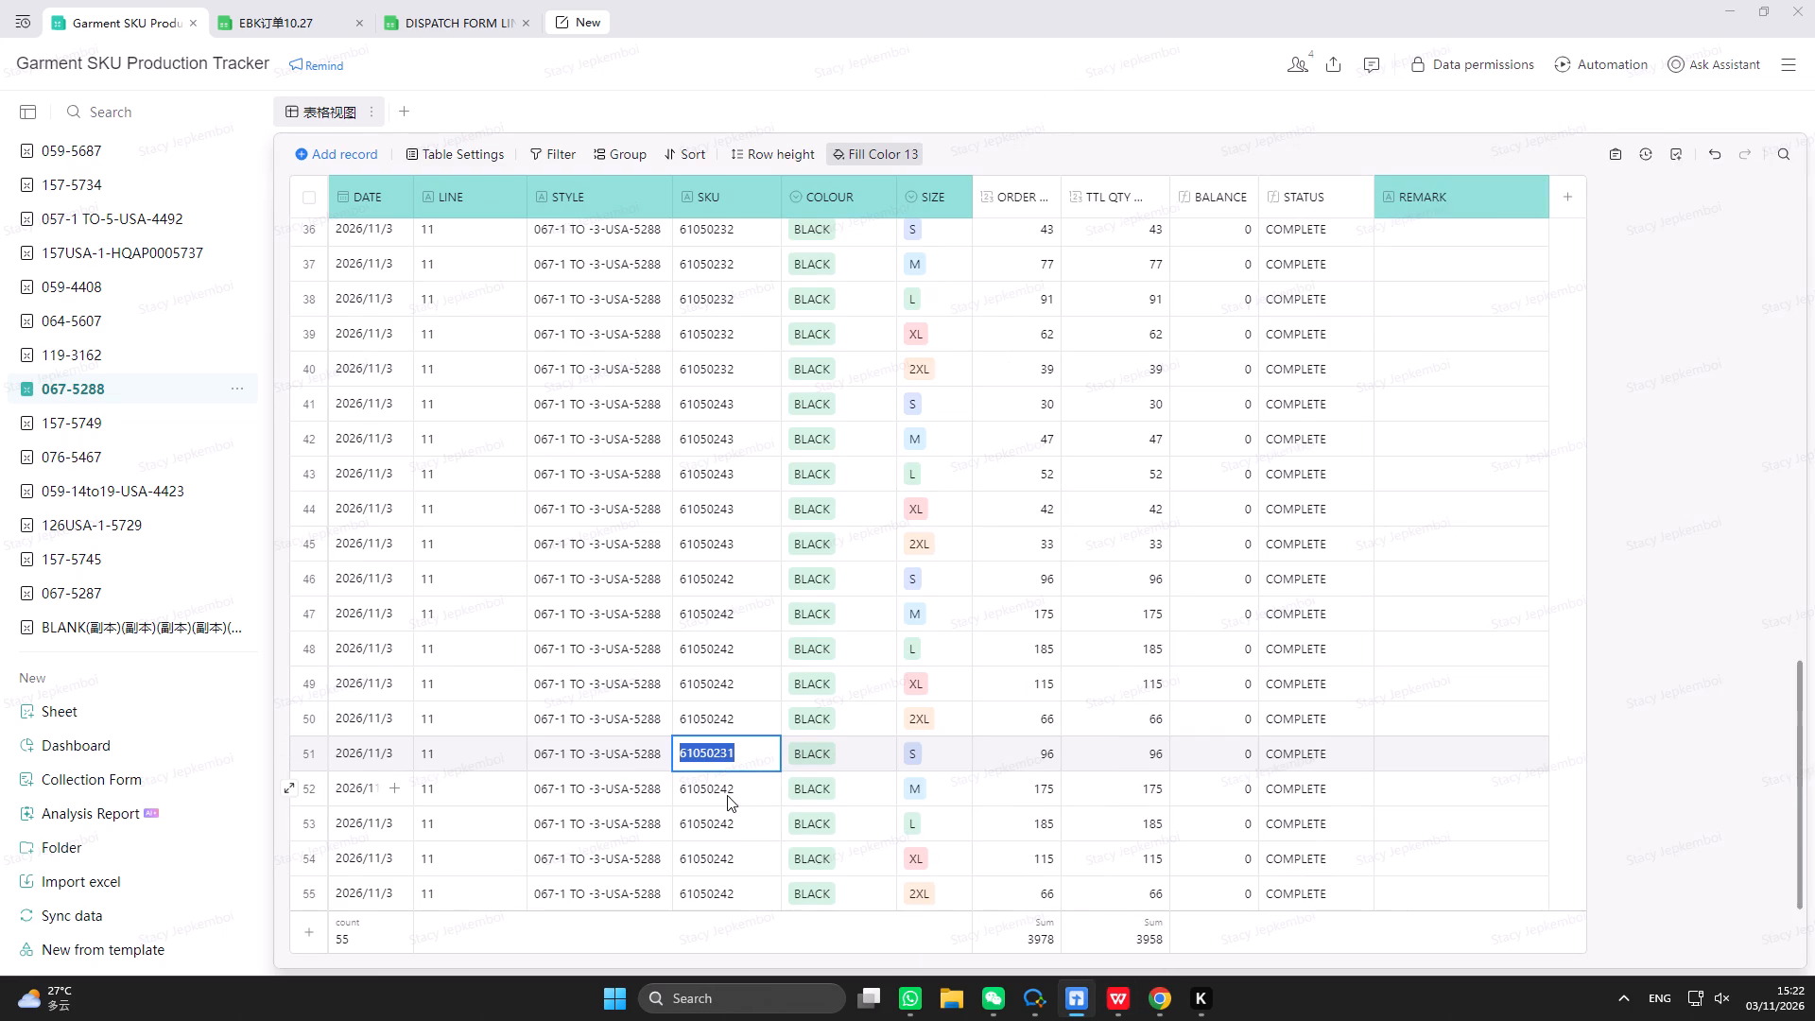
left_click(727, 795)
left_click(735, 762)
left_click_drag(781, 771, 752, 896)
Arrange the tracker side by side with the 5288 order workbook and select record 51's order quantity.
left_click(1114, 998)
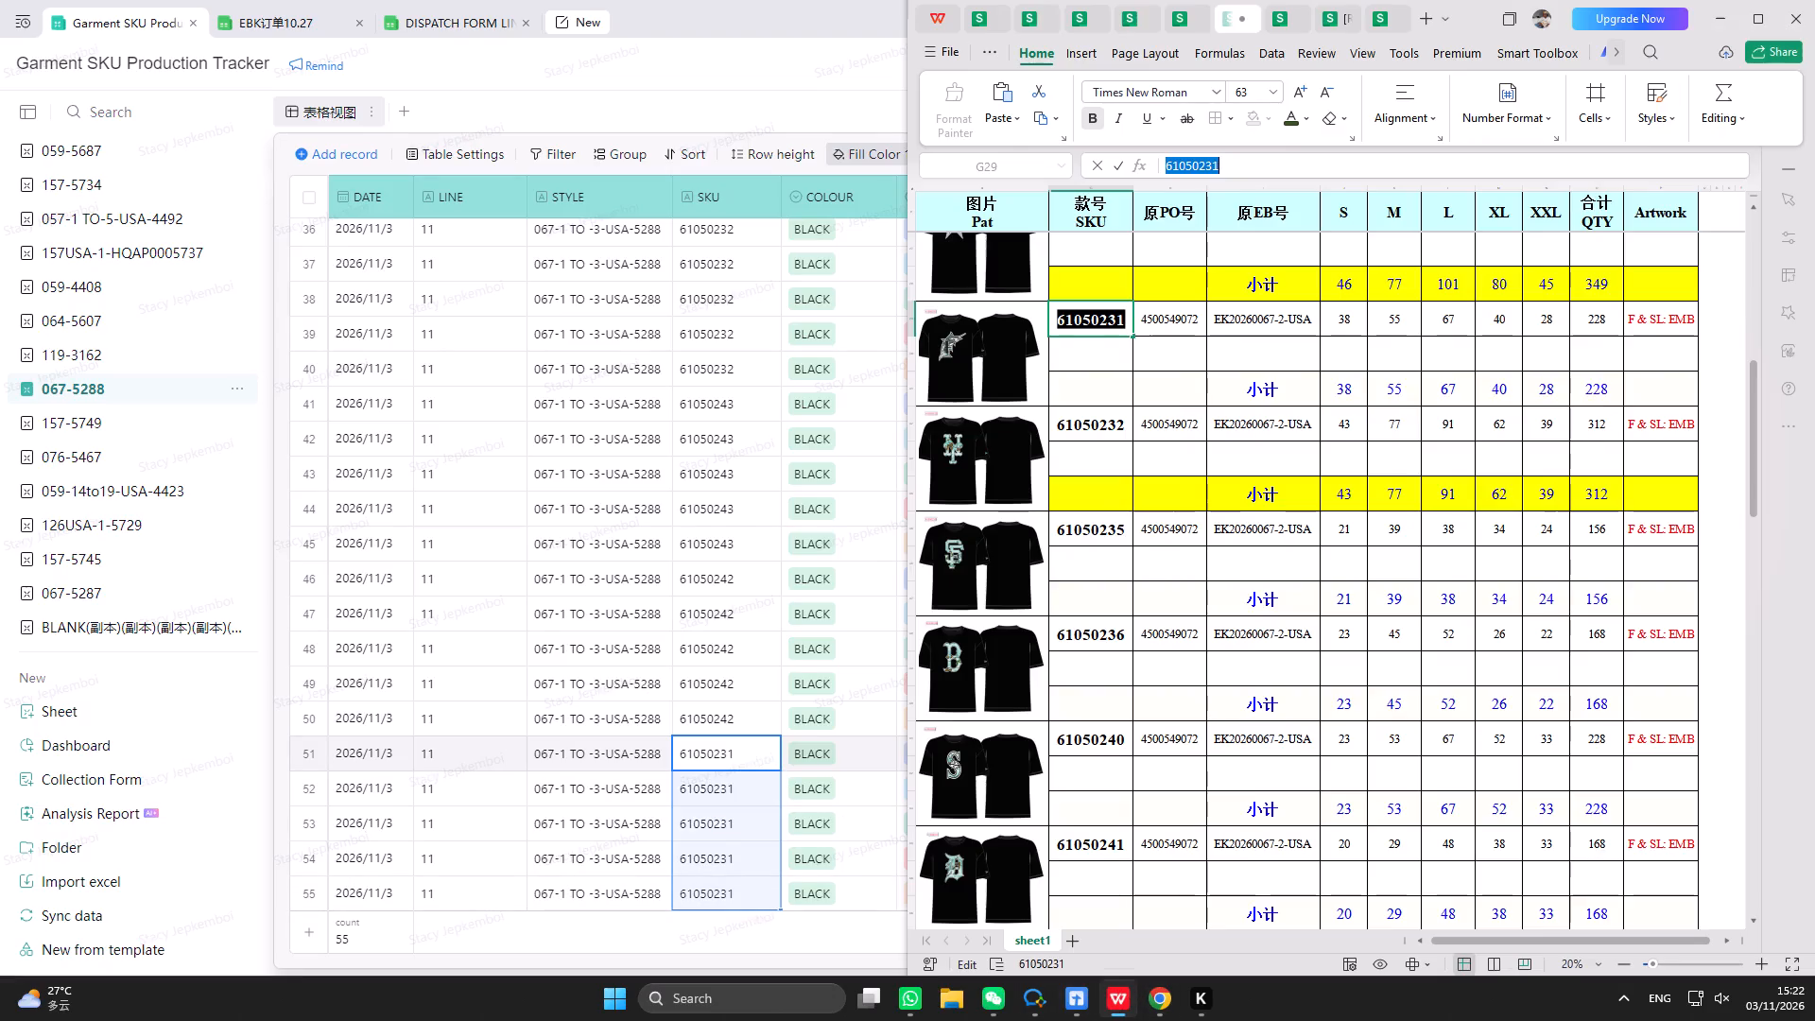
left_click(1592, 148)
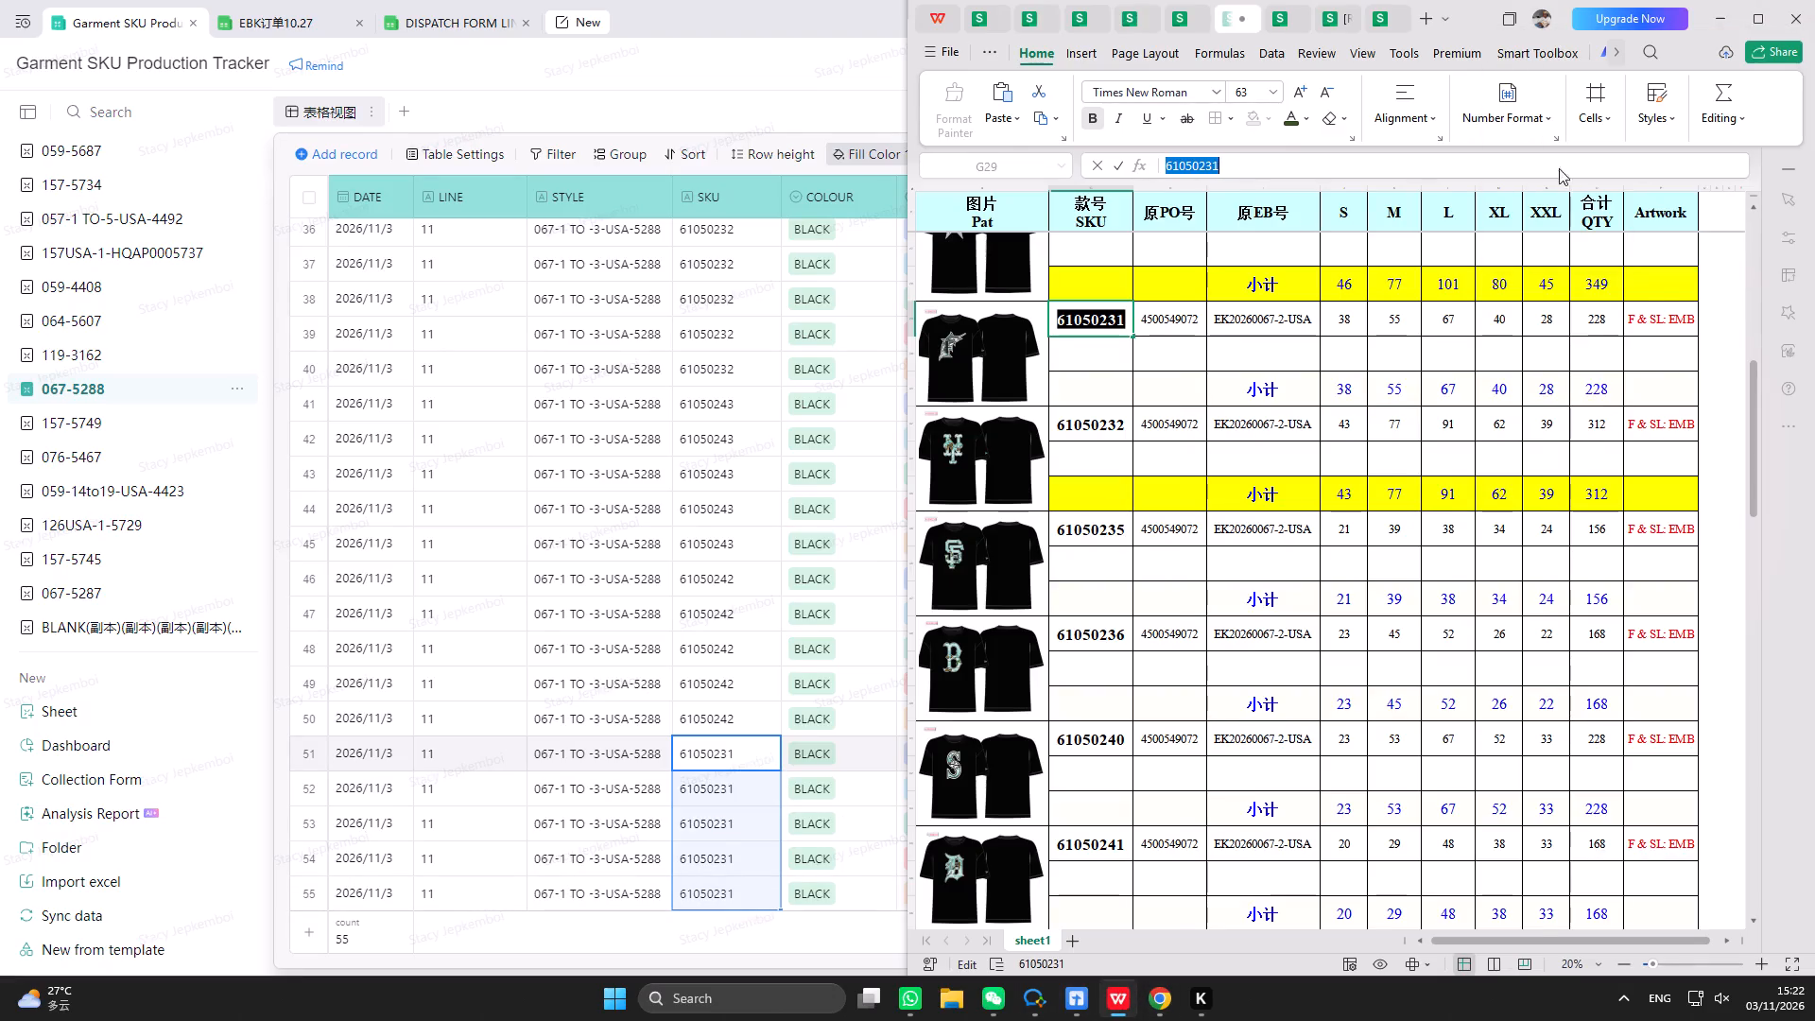
left_click(441, 251)
left_click_drag(507, 964, 622, 965)
left_click(793, 757)
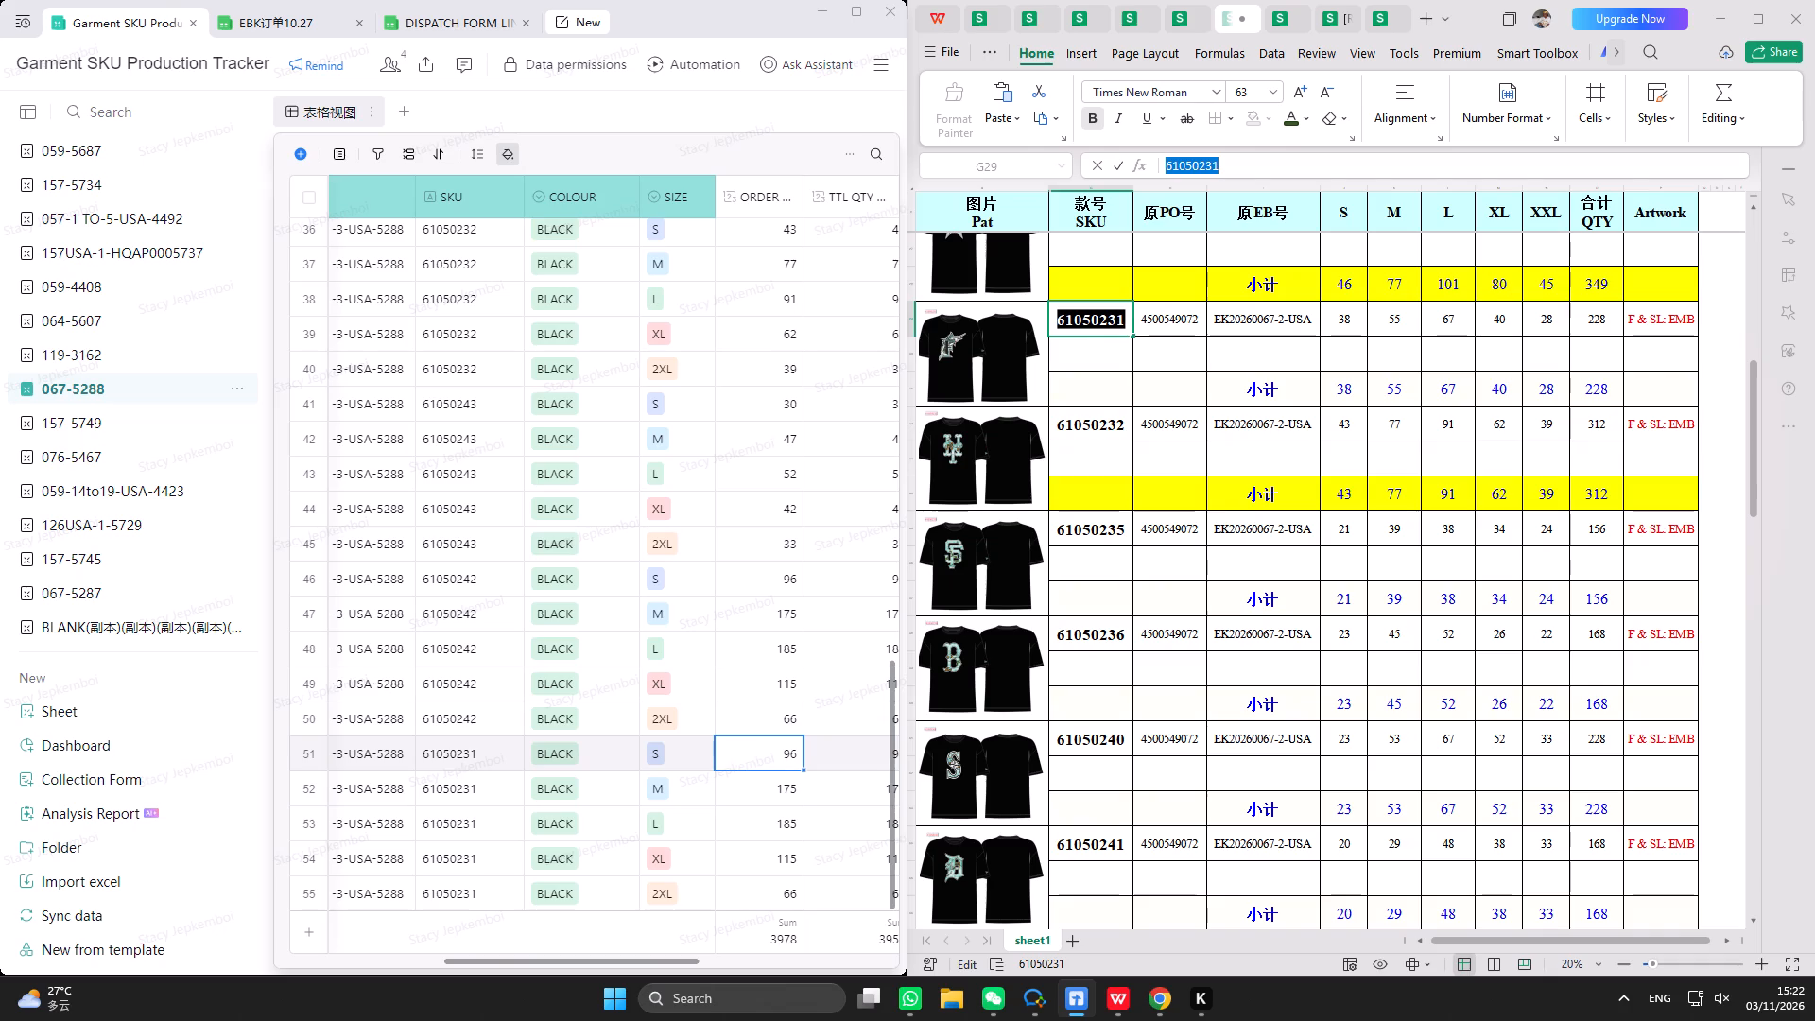
Highlight the 小计 subtotal row of SKU 61050231 in yellow in the order workbook.
left_click_drag(1112, 389, 1636, 406)
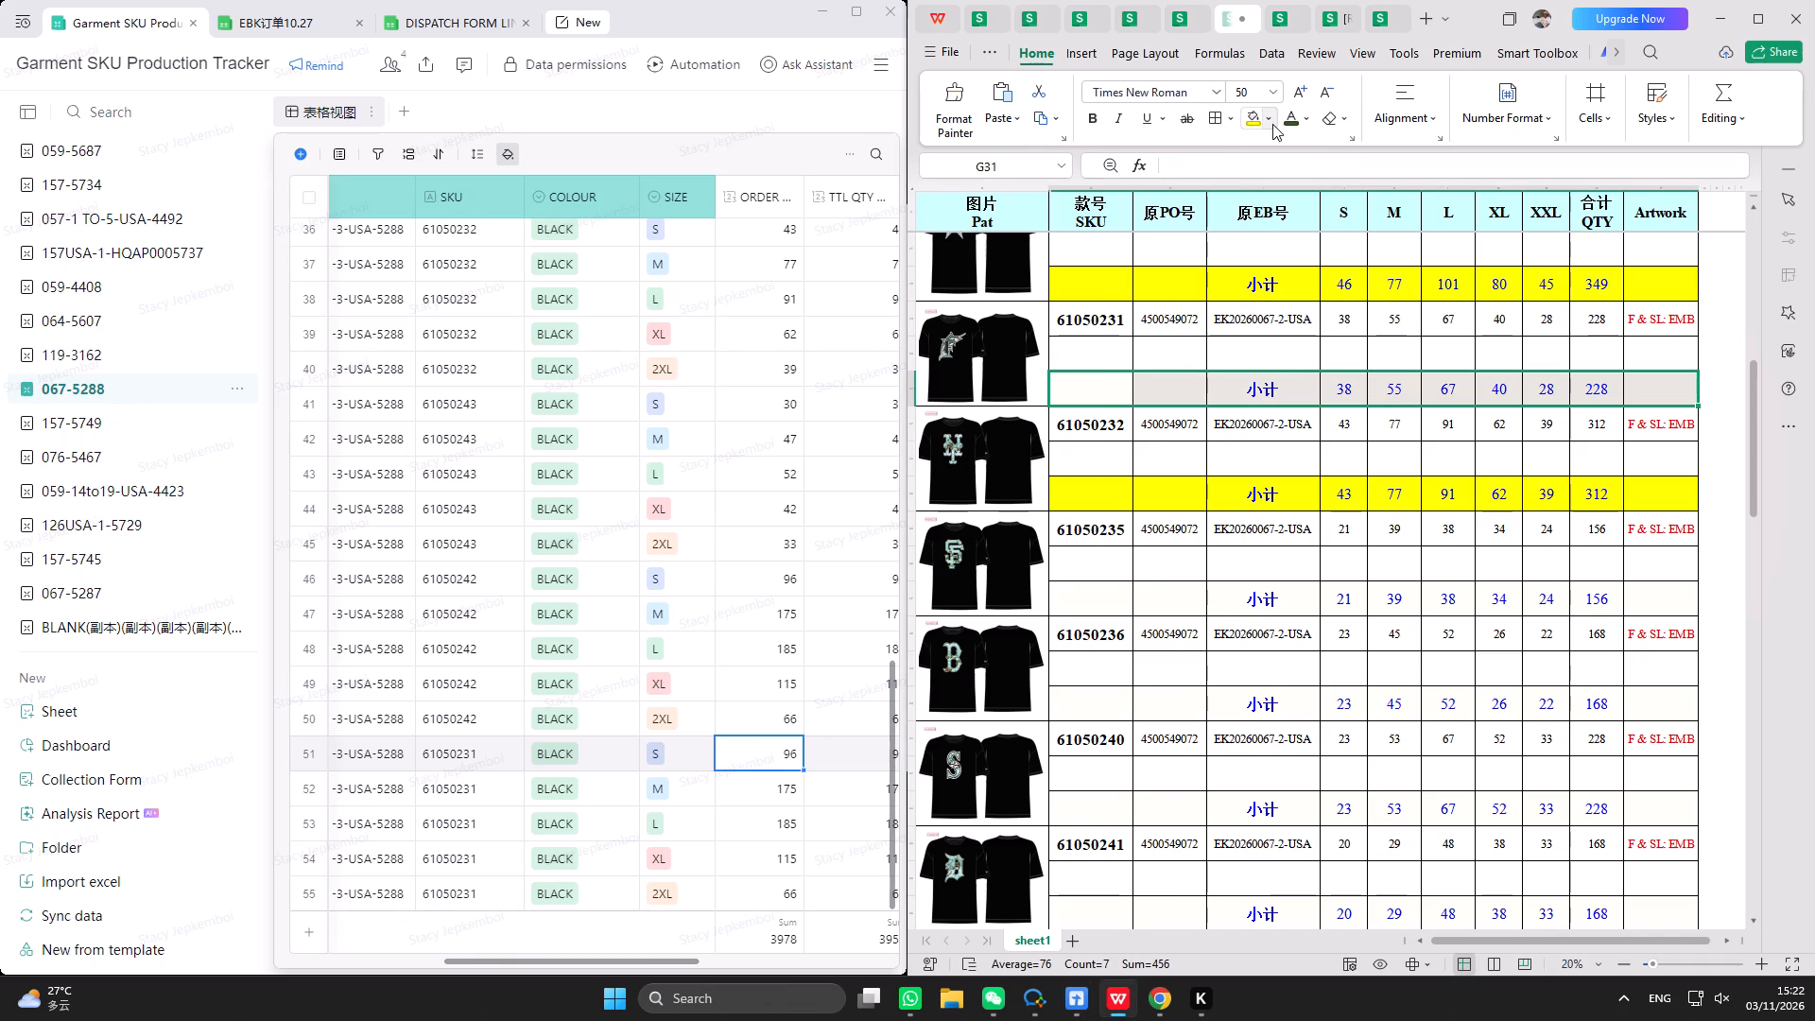
left_click(1257, 123)
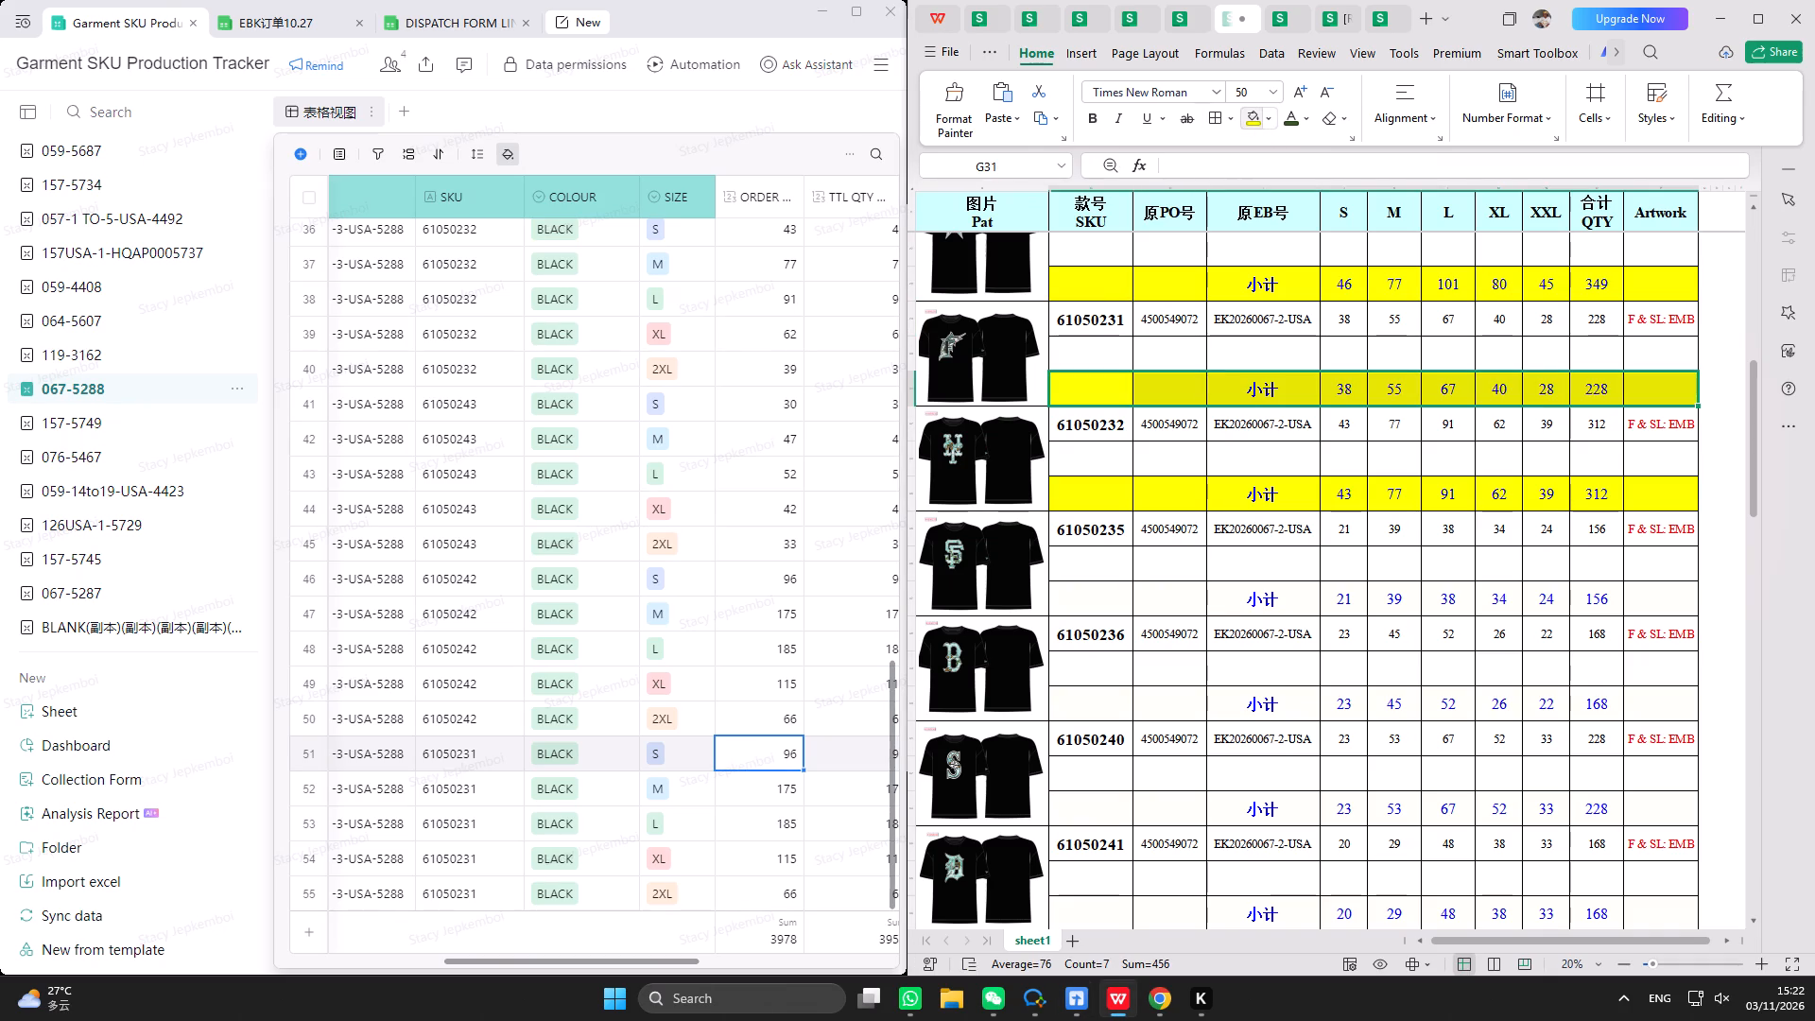
Set the order quantities of SKU 61050231 records 51 to 55 to 38, 55, 67, 40 and 28.
left_click(746, 789)
left_click(766, 755)
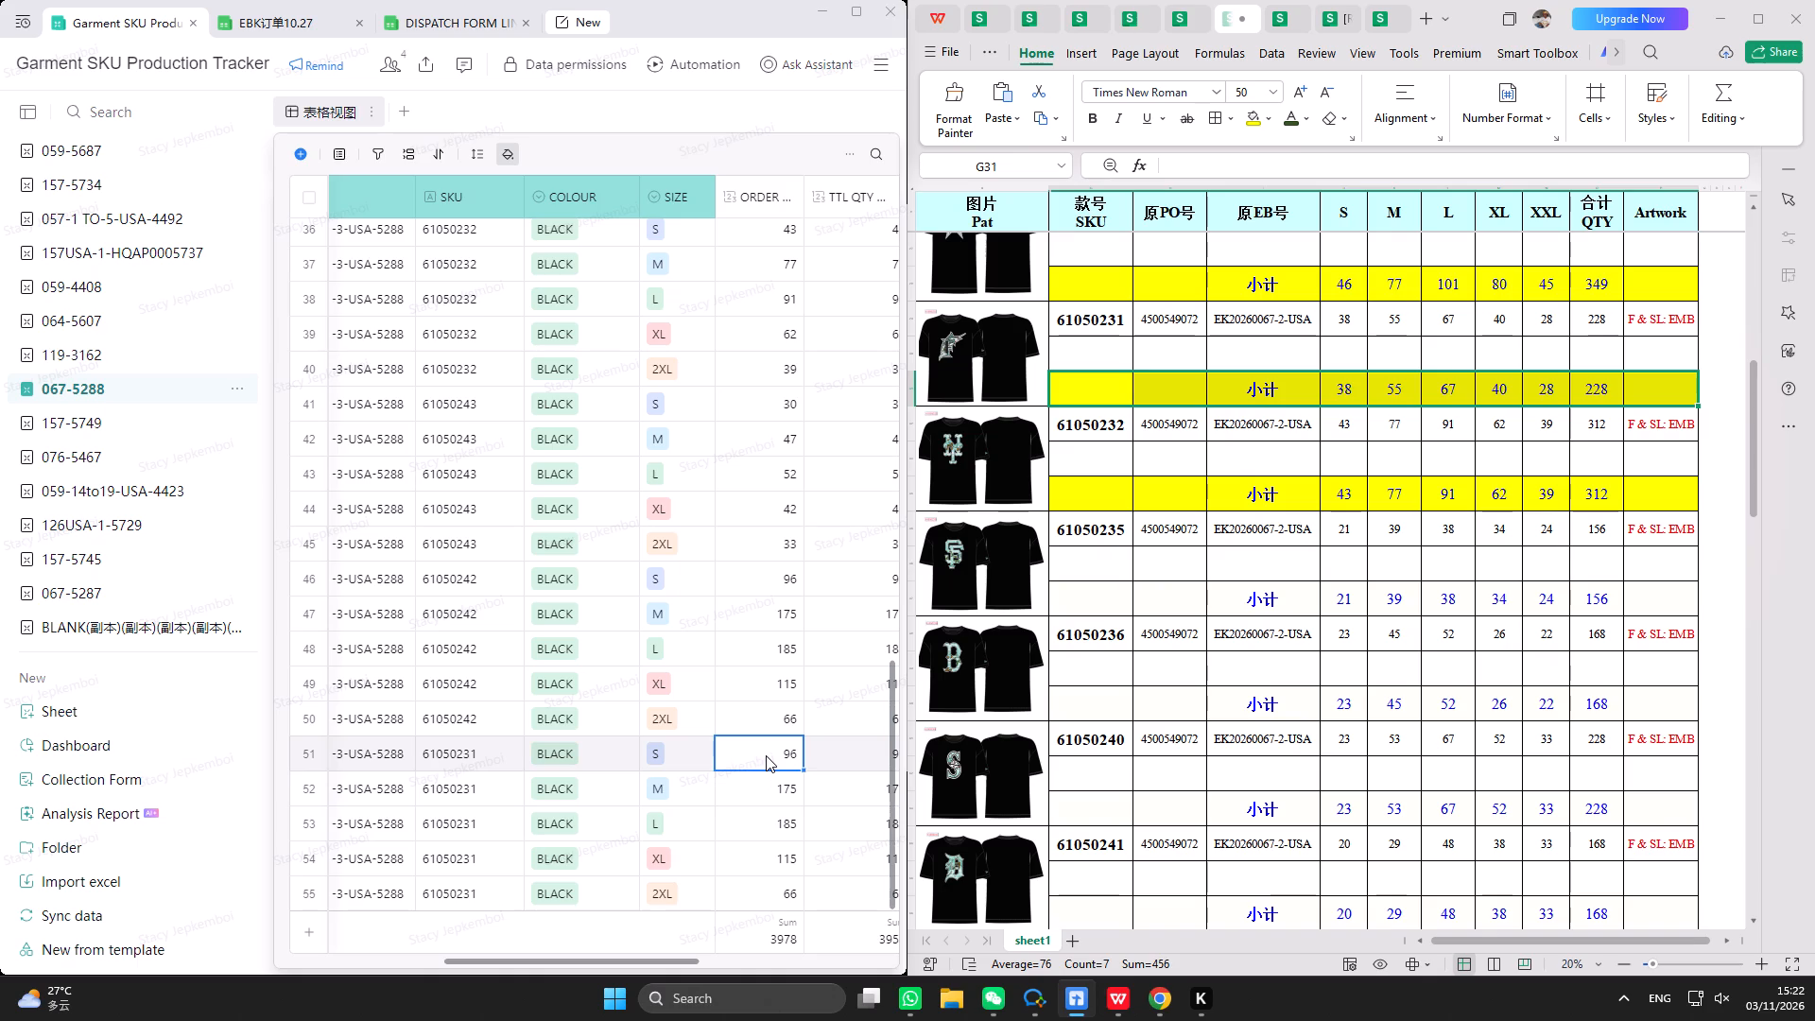
type("38")
key("Return")
type("55")
key("Return")
type("67")
key("Return")
type("40")
key("Return")
type("28")
key("Return")
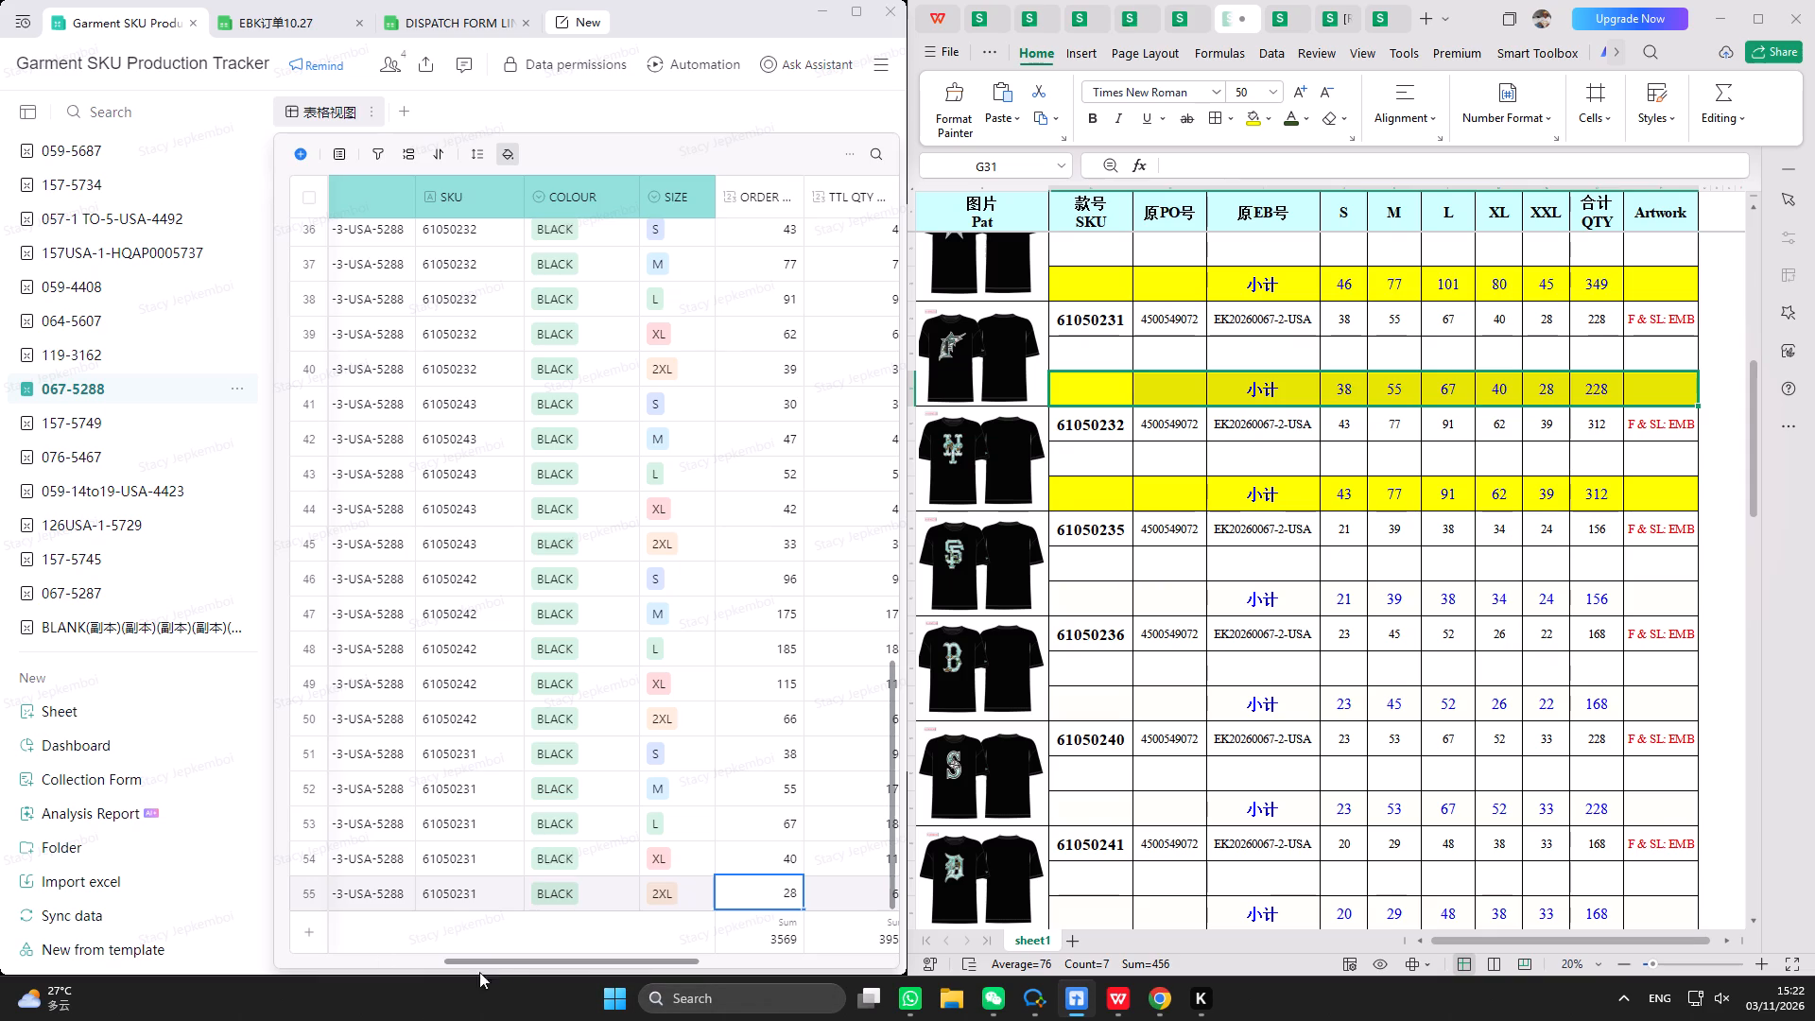
Set the TTL QTY values of SKU 61050231 records 51 to 55 to 38, 55, 67, 40 and 28.
left_click_drag(495, 962, 568, 962)
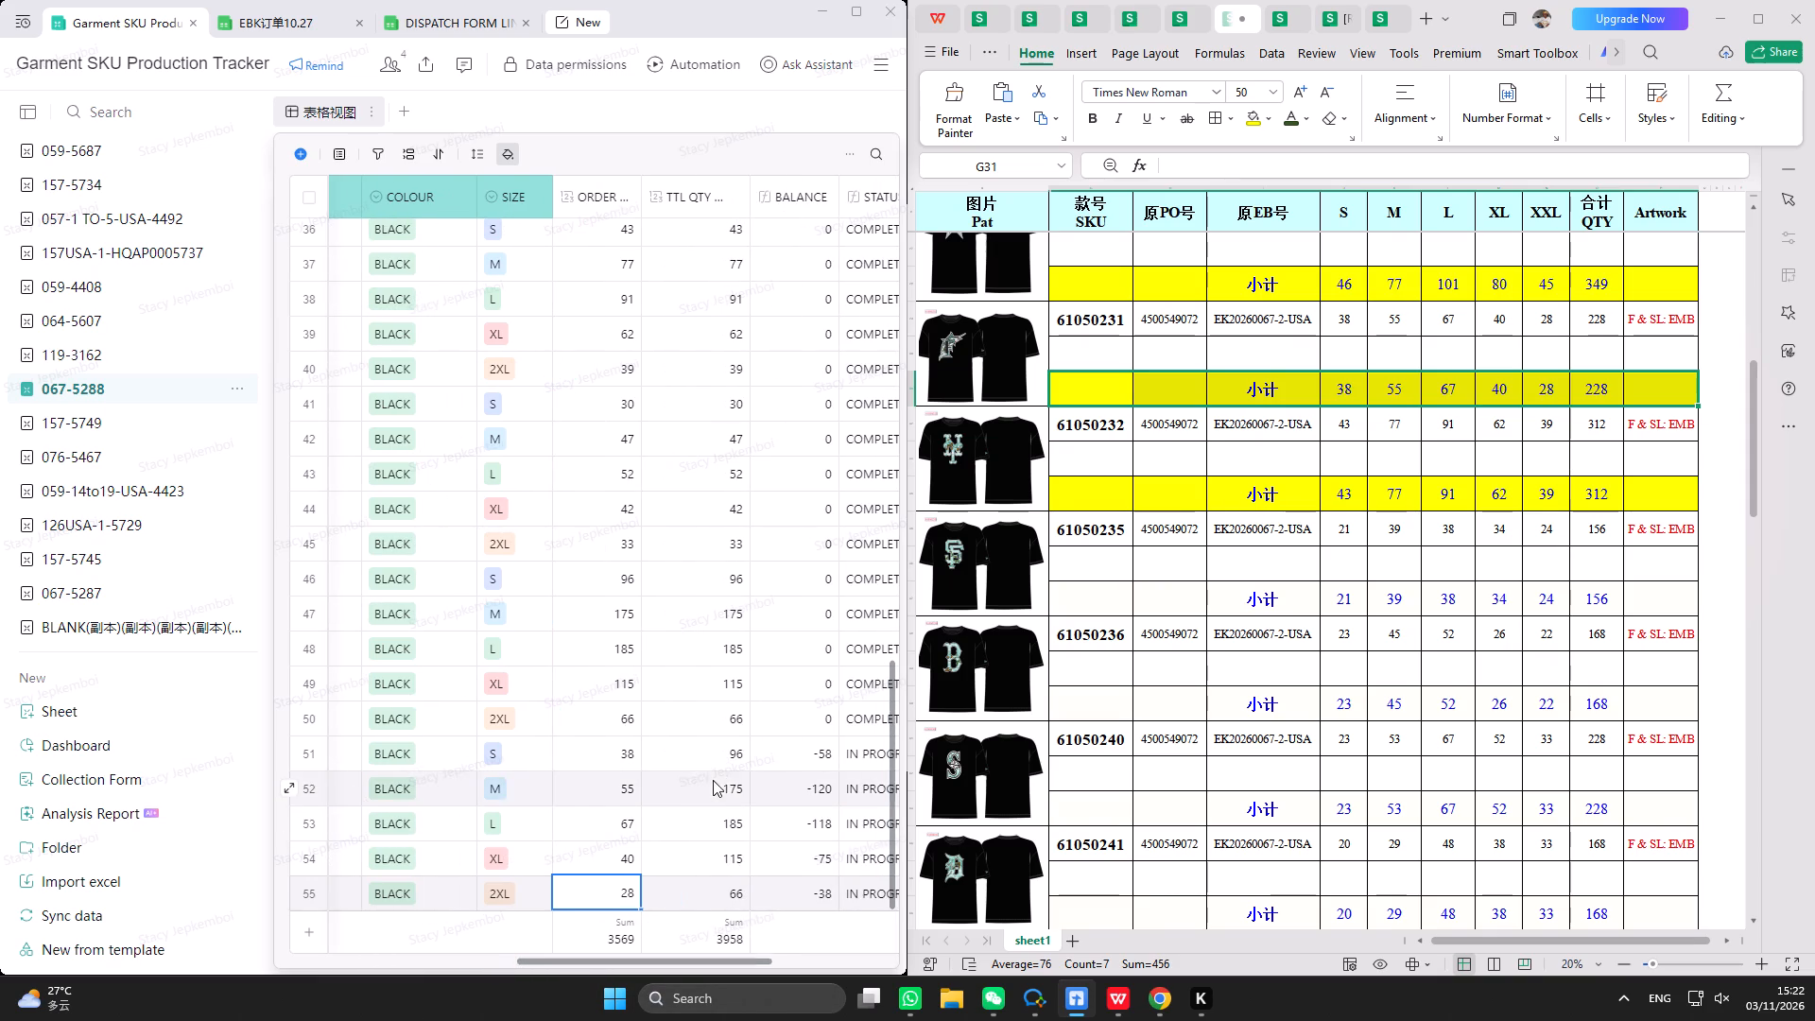
left_click(717, 760)
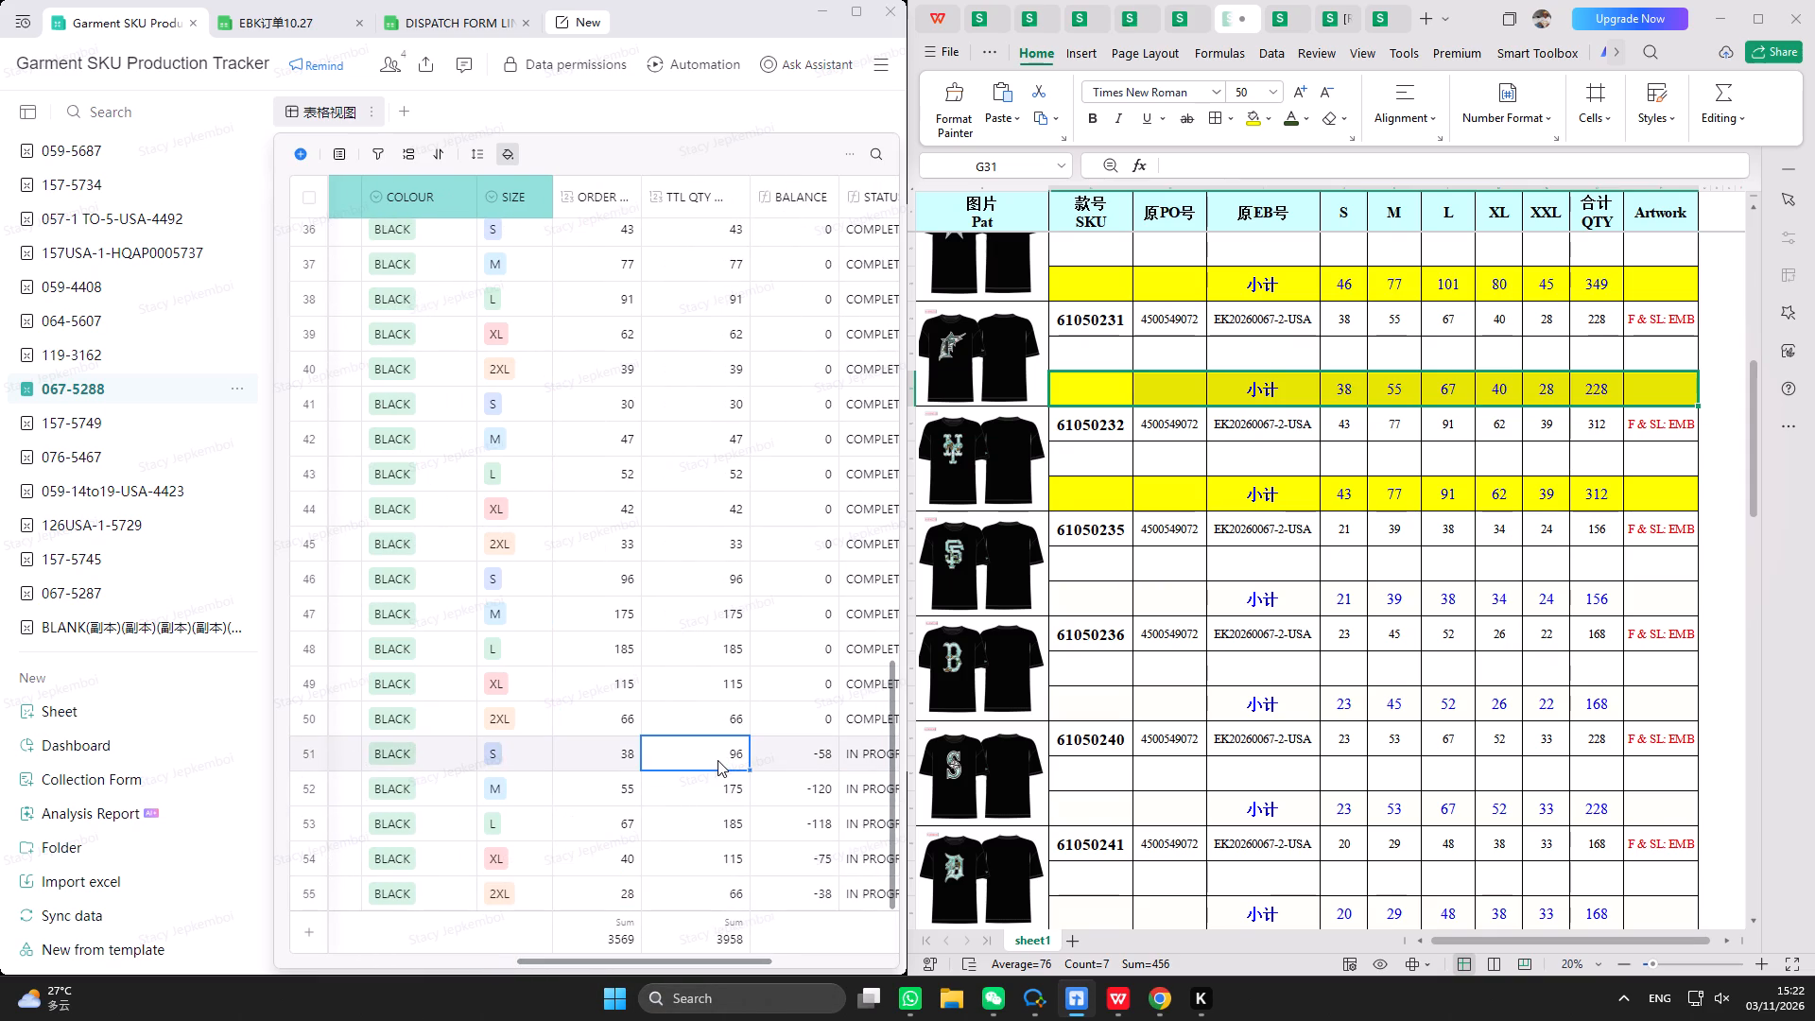
type("38")
key("Return")
type("55")
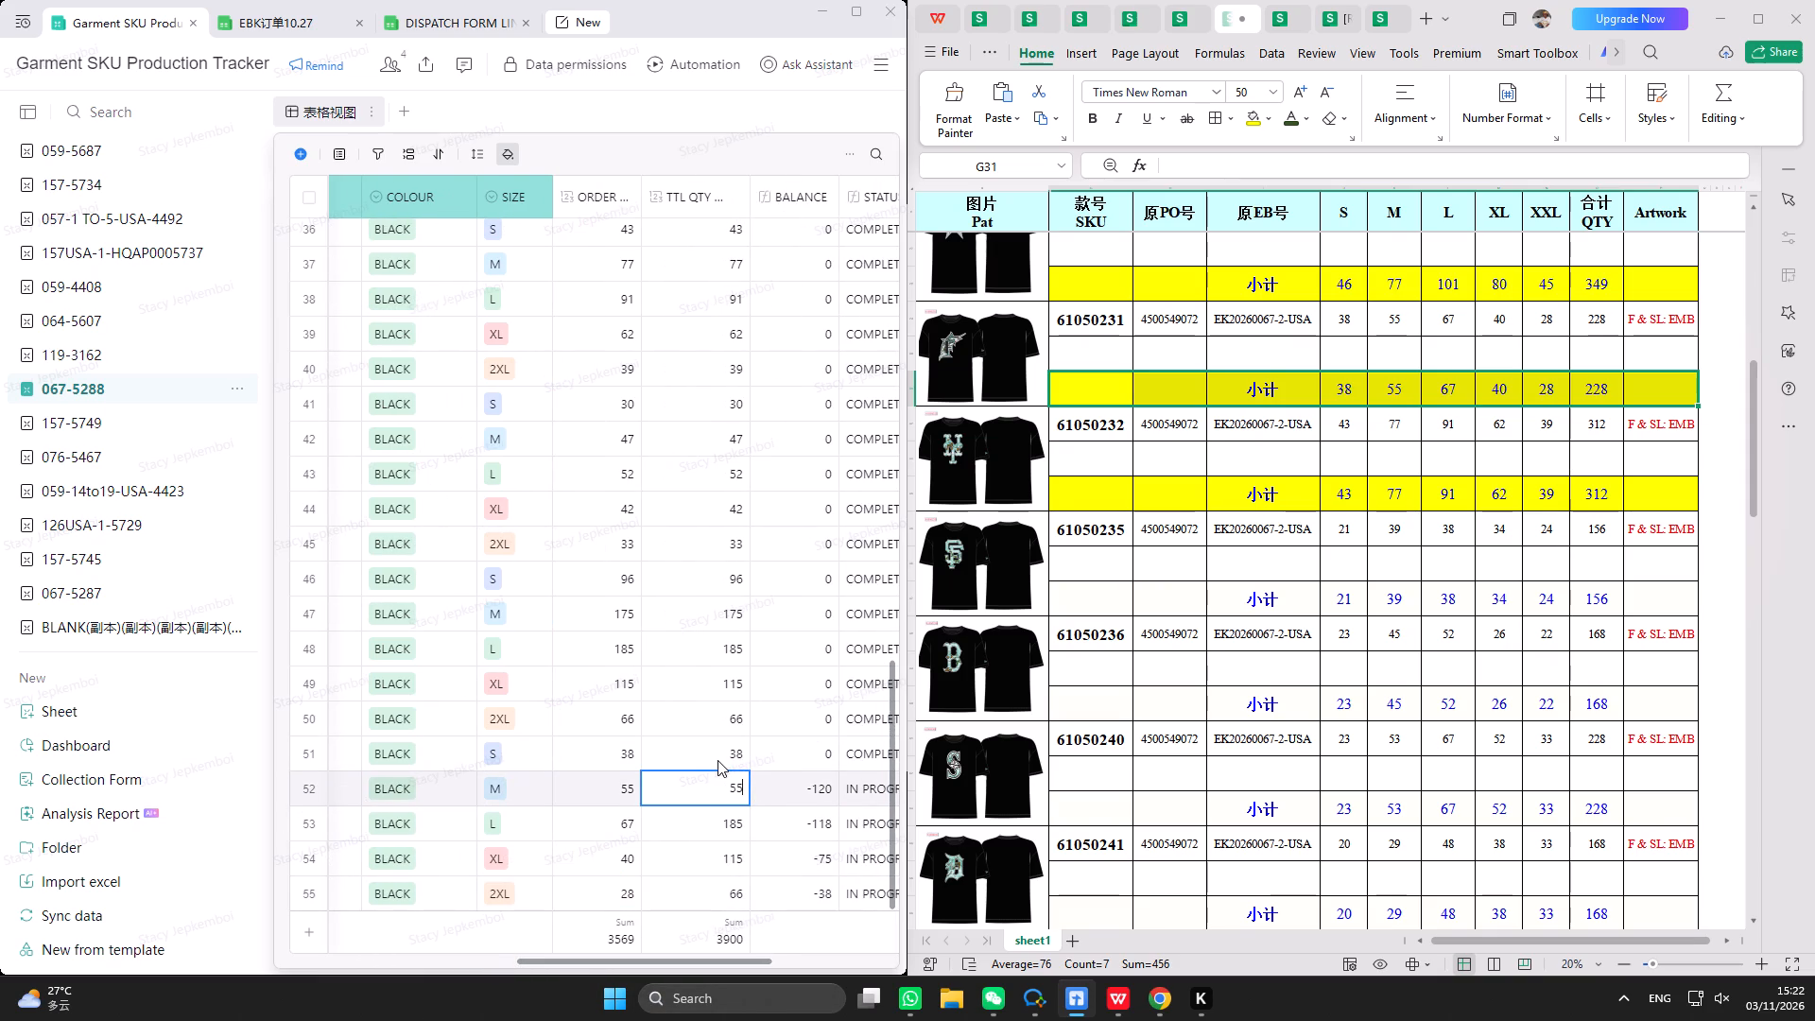
key("Return")
type("67")
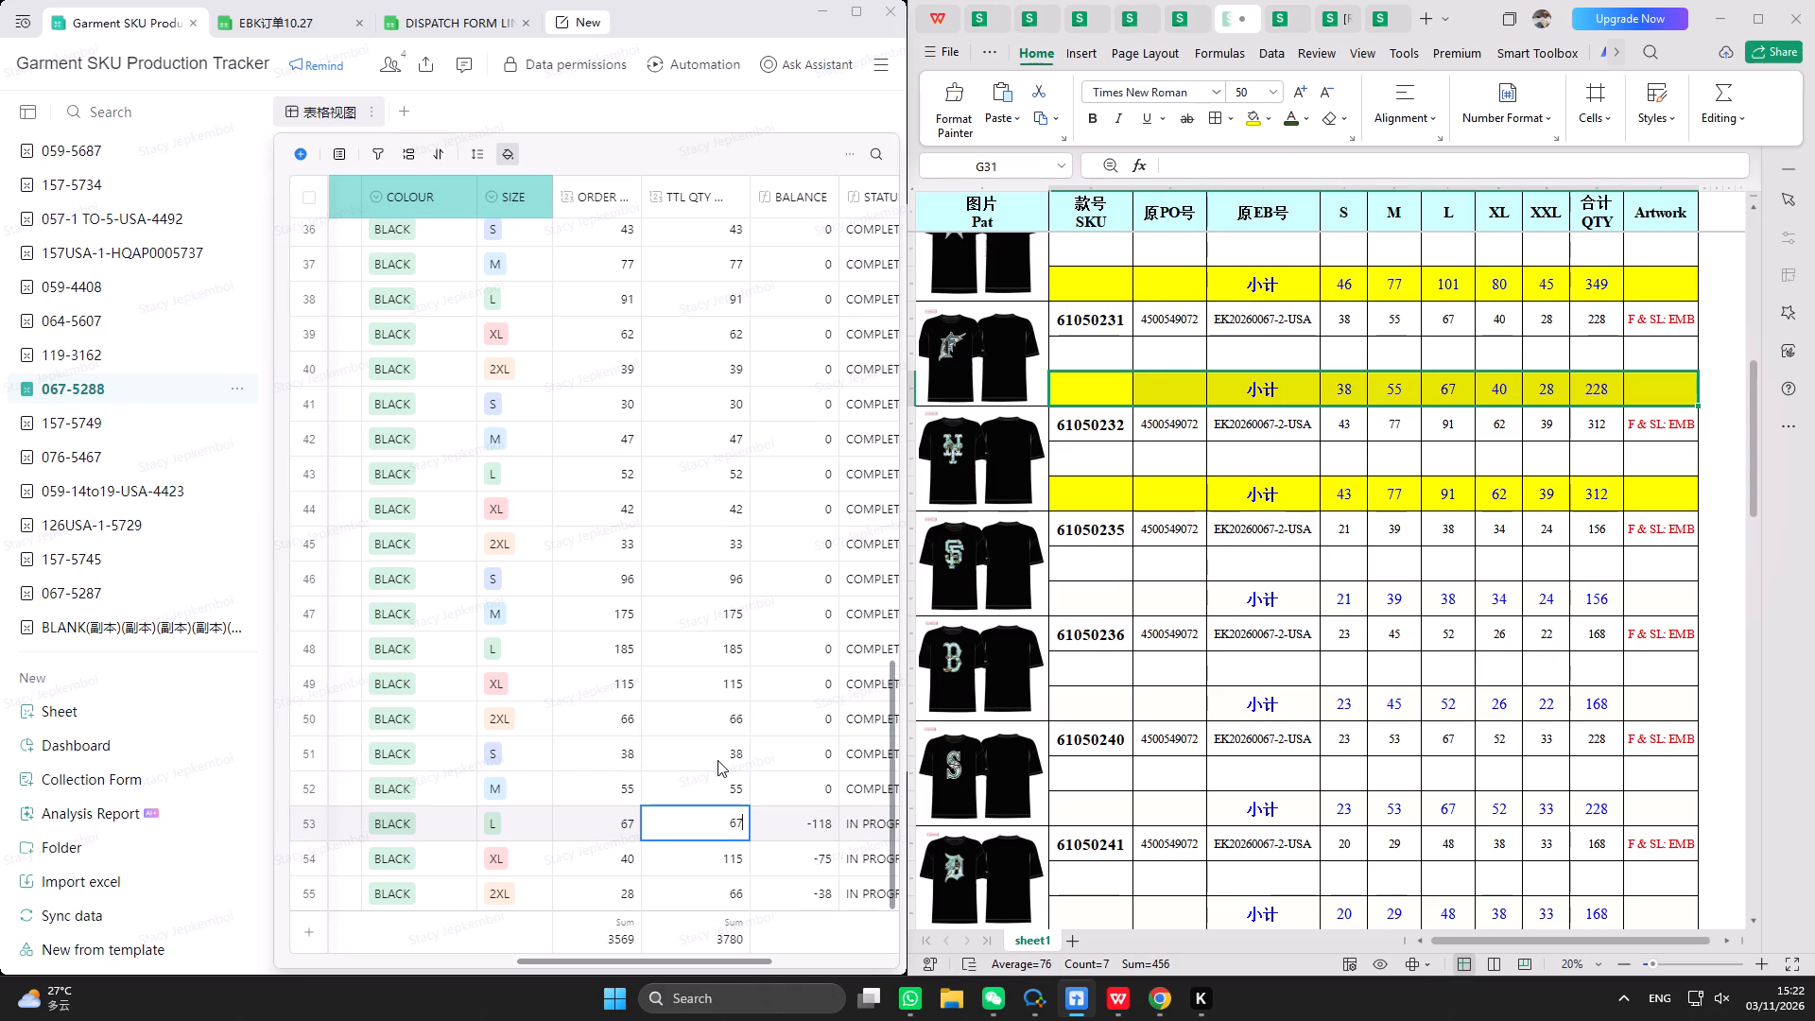
key("Return")
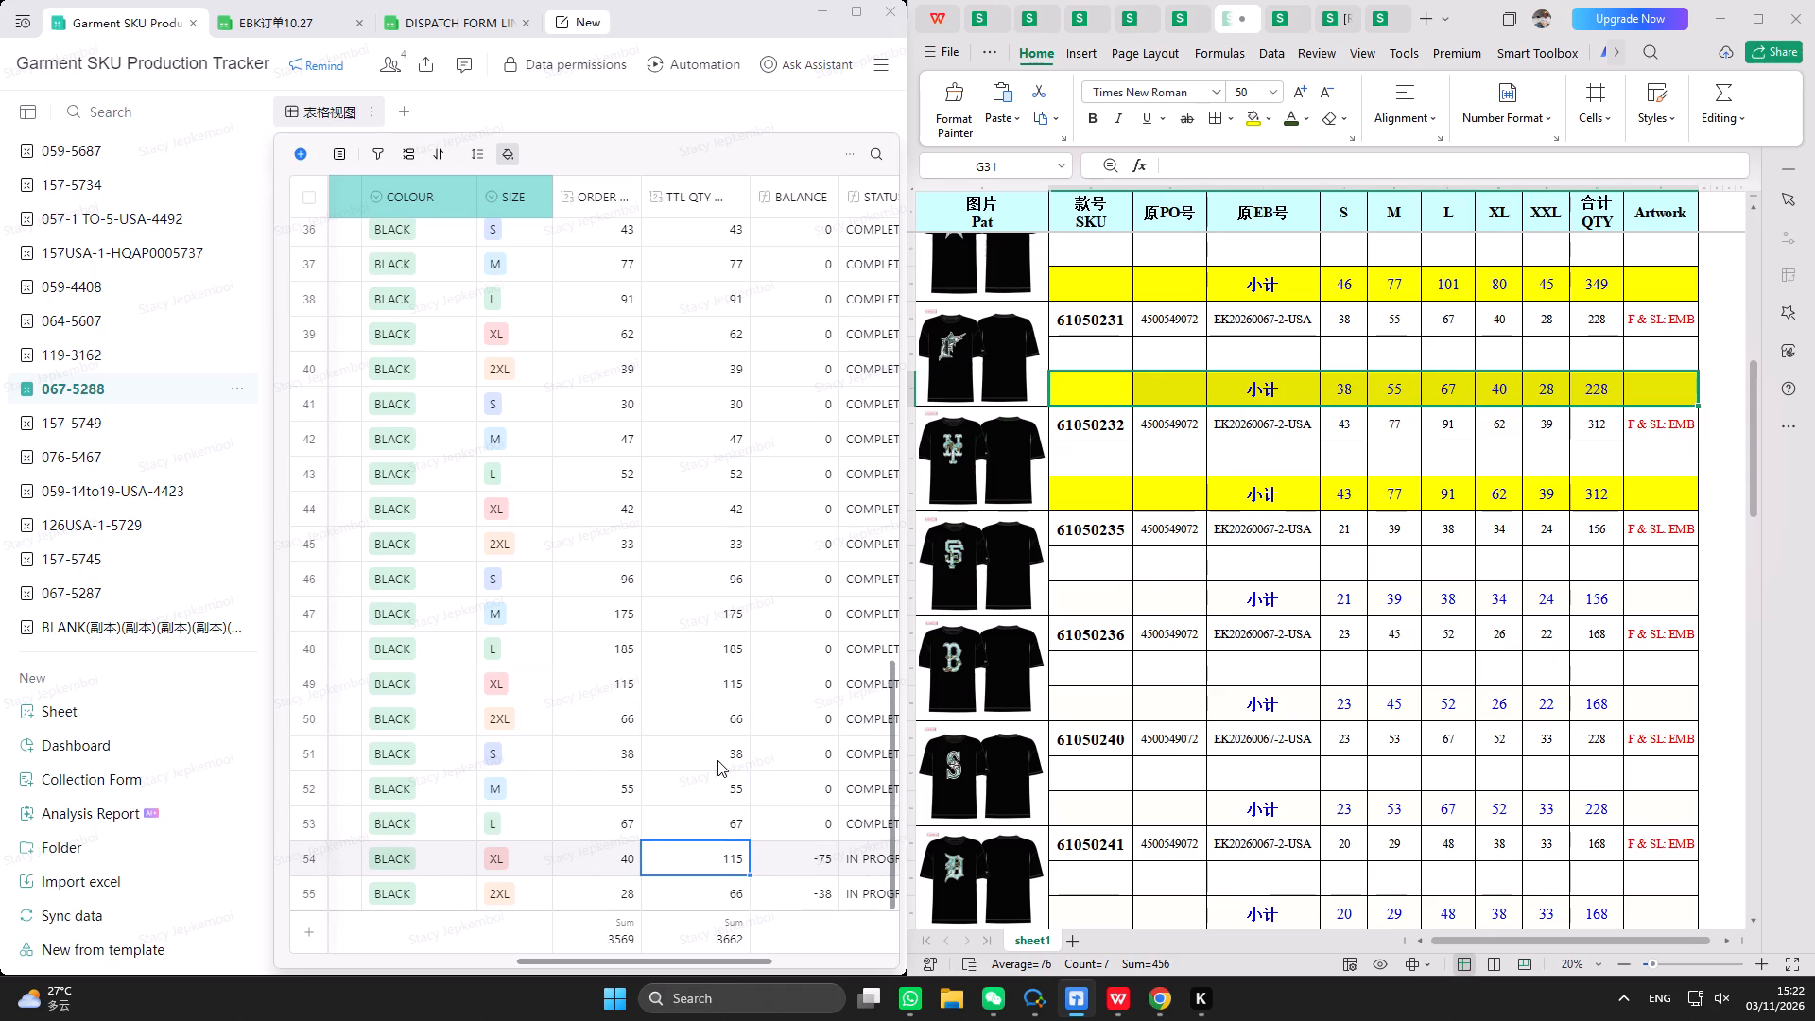
type("40")
key("Return")
type("28")
key("Return")
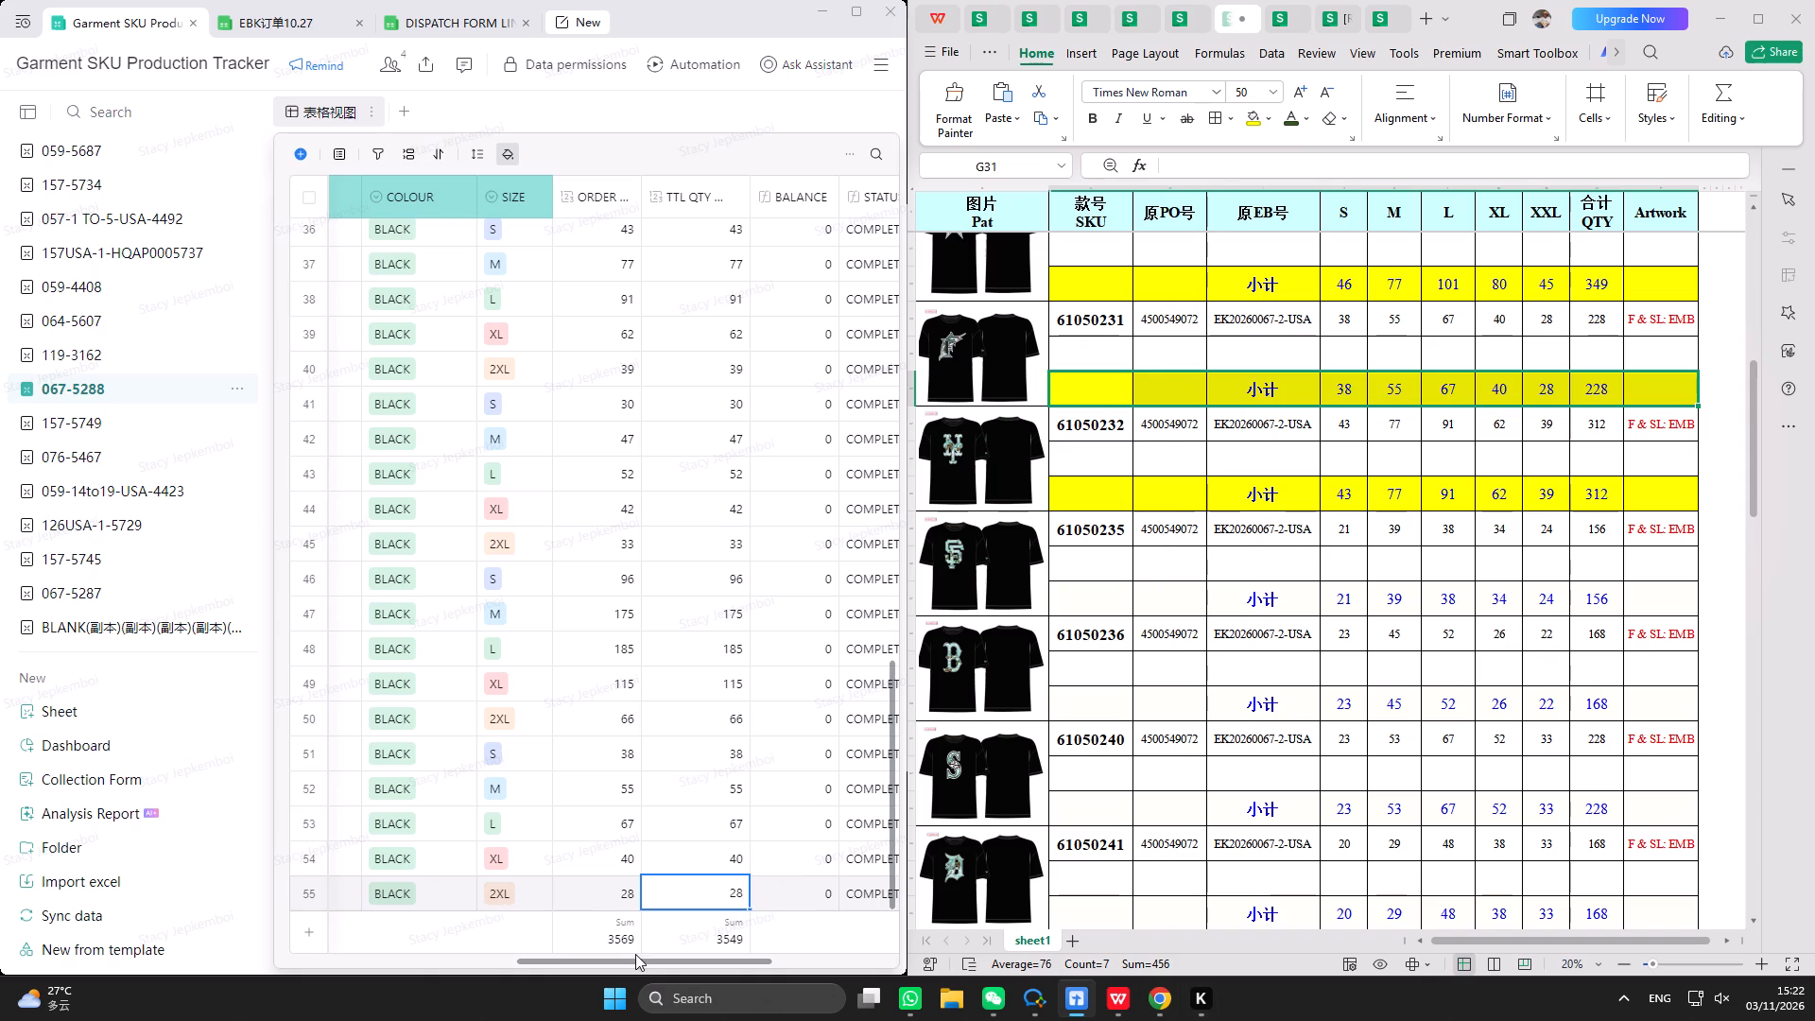
Insert one record below record 55 and paste a copy of records 51 to 55 starting at the new row 56.
left_click_drag(637, 961, 191, 932)
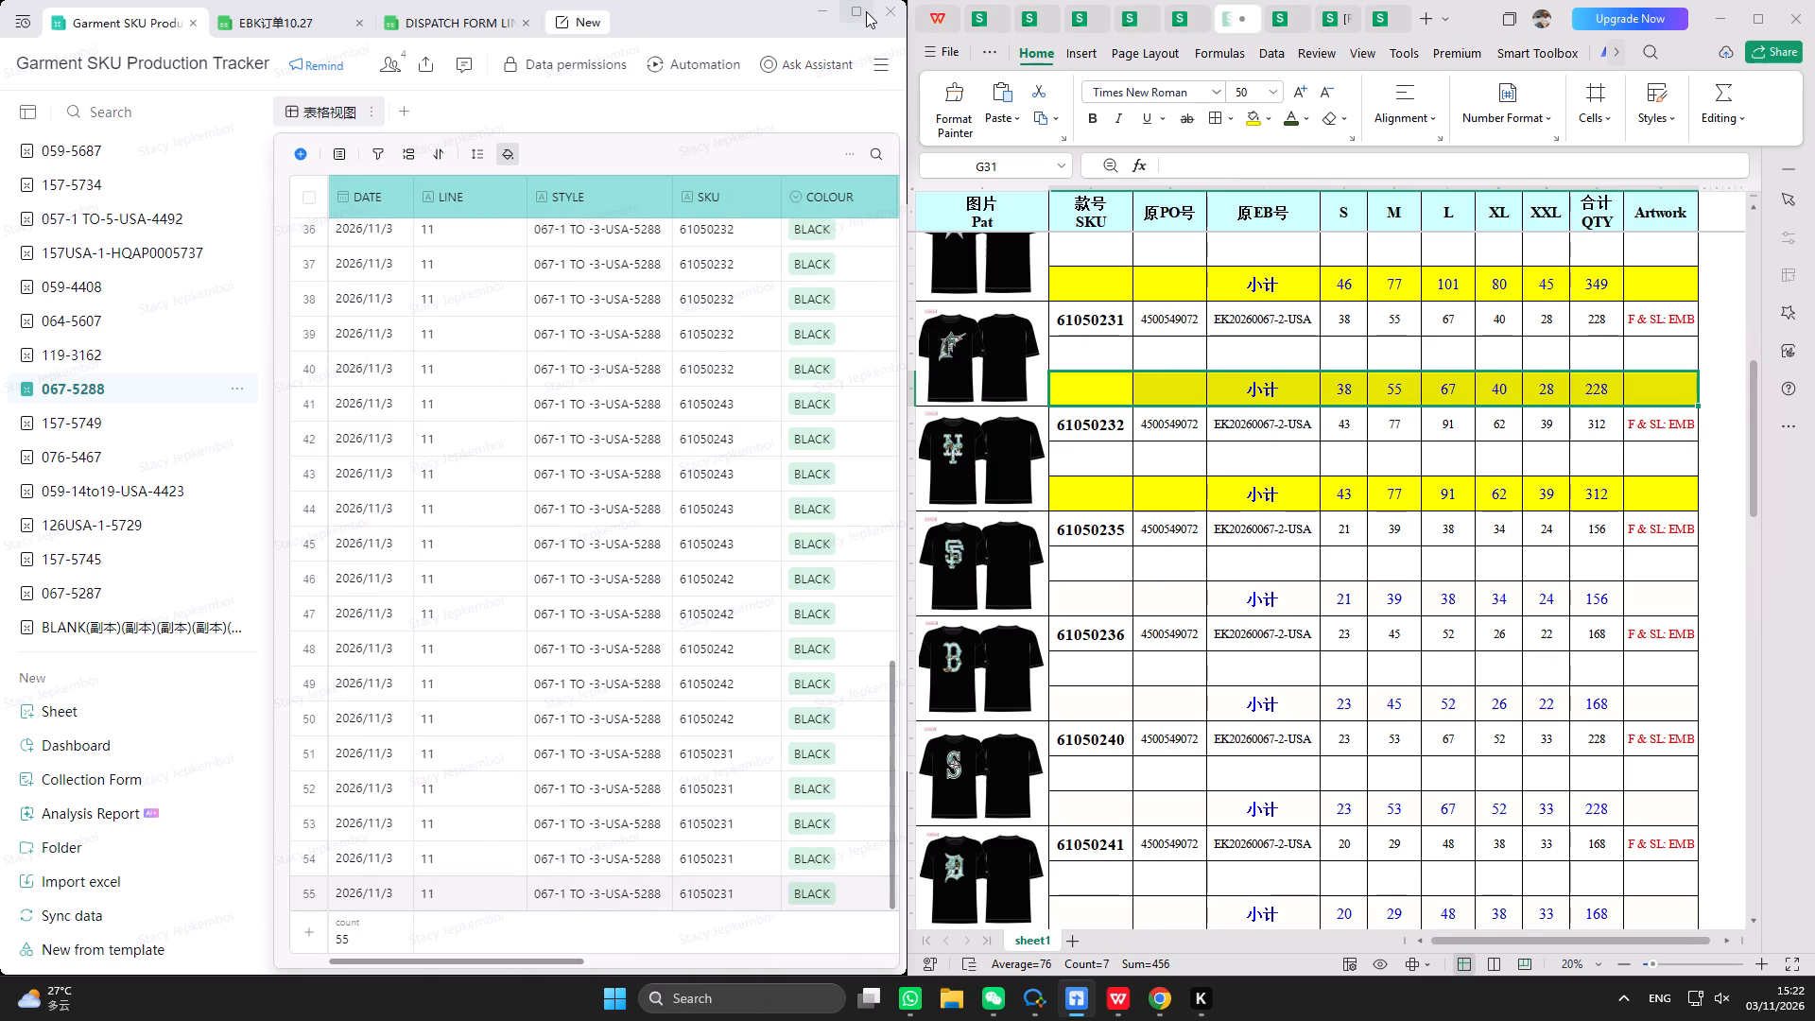
left_click(865, 11)
scroll(819, 426, "down", 7)
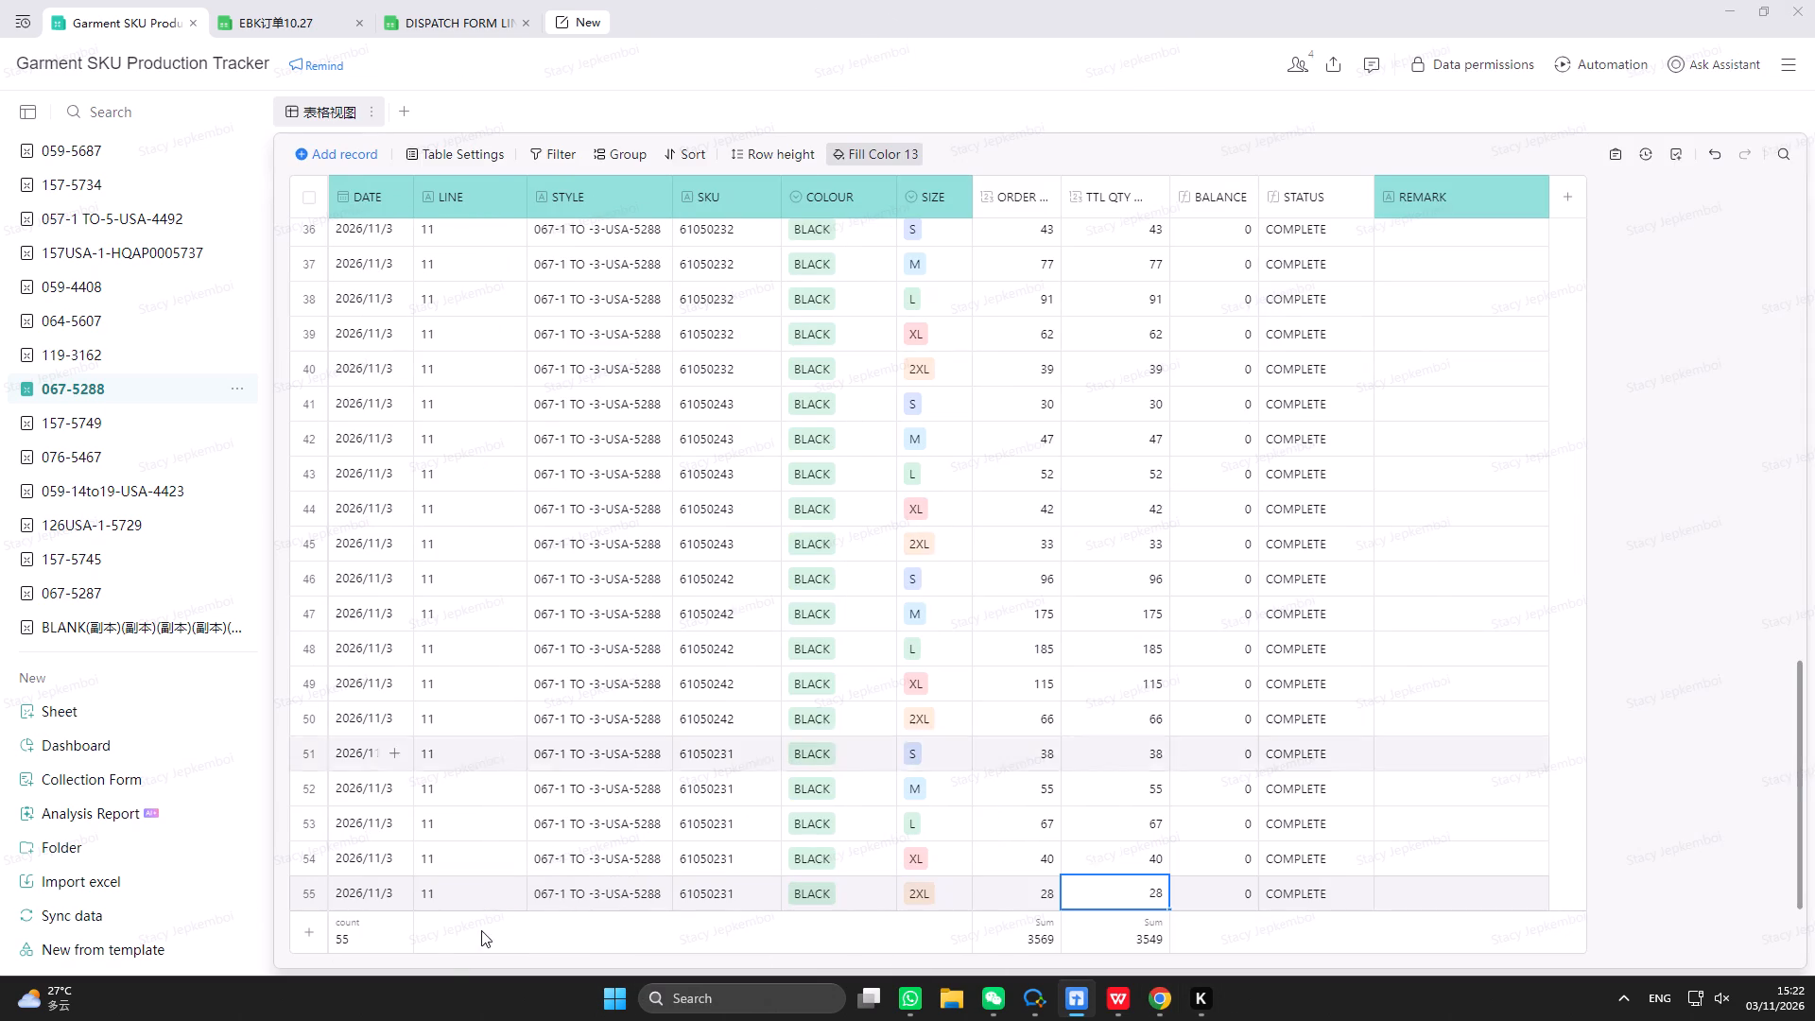
scroll(445, 957, "down", 2)
left_click(354, 891)
right_click(354, 891)
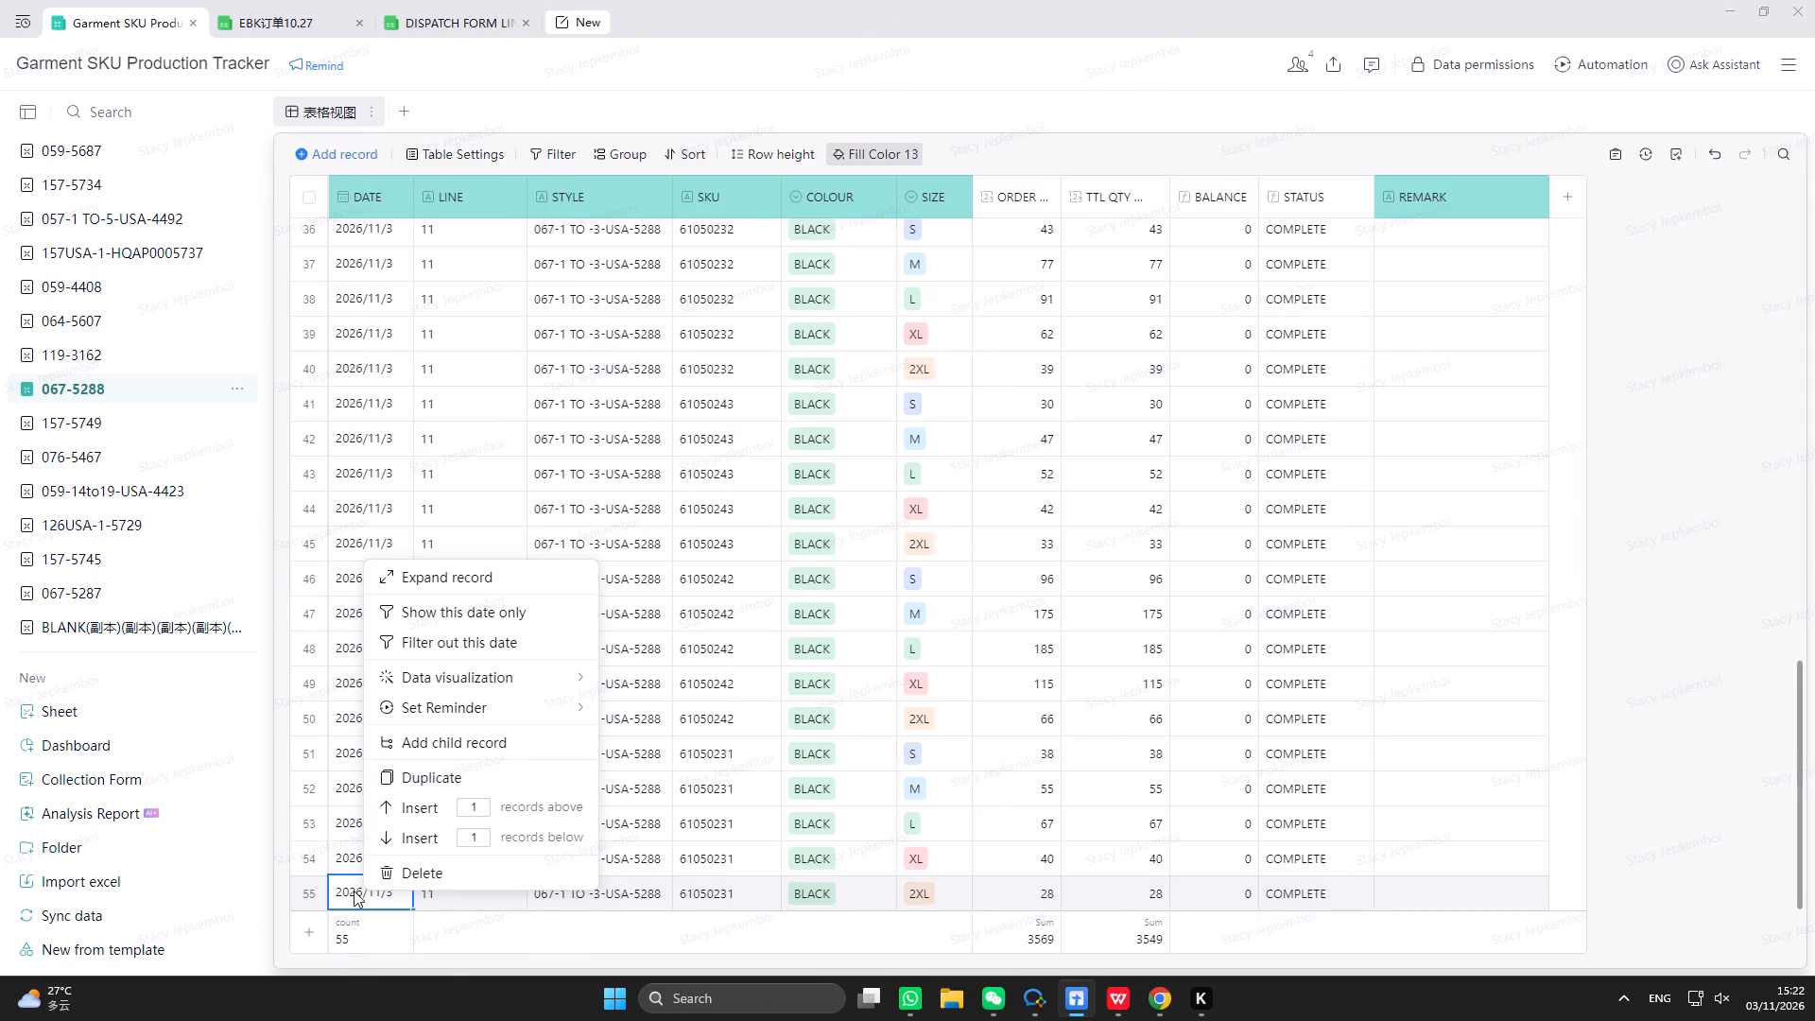
left_click(427, 840)
left_click_drag(361, 714, 365, 714)
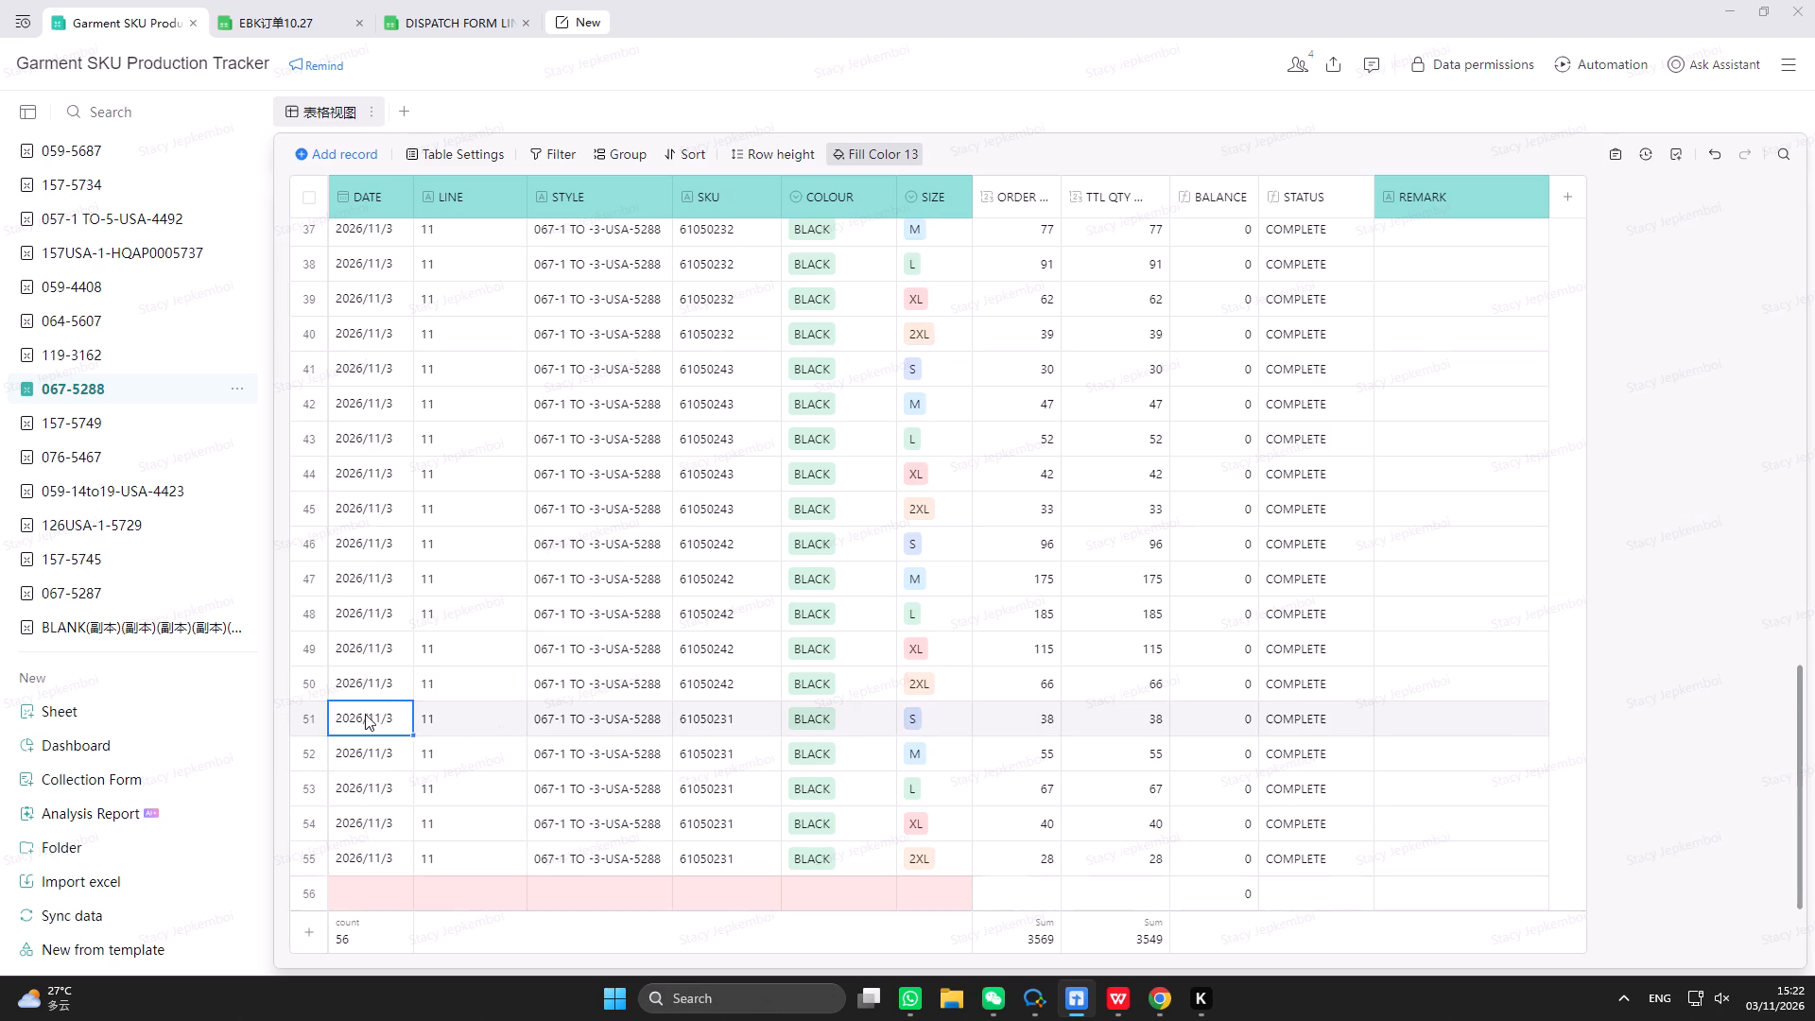
left_click_drag(365, 714, 1449, 868)
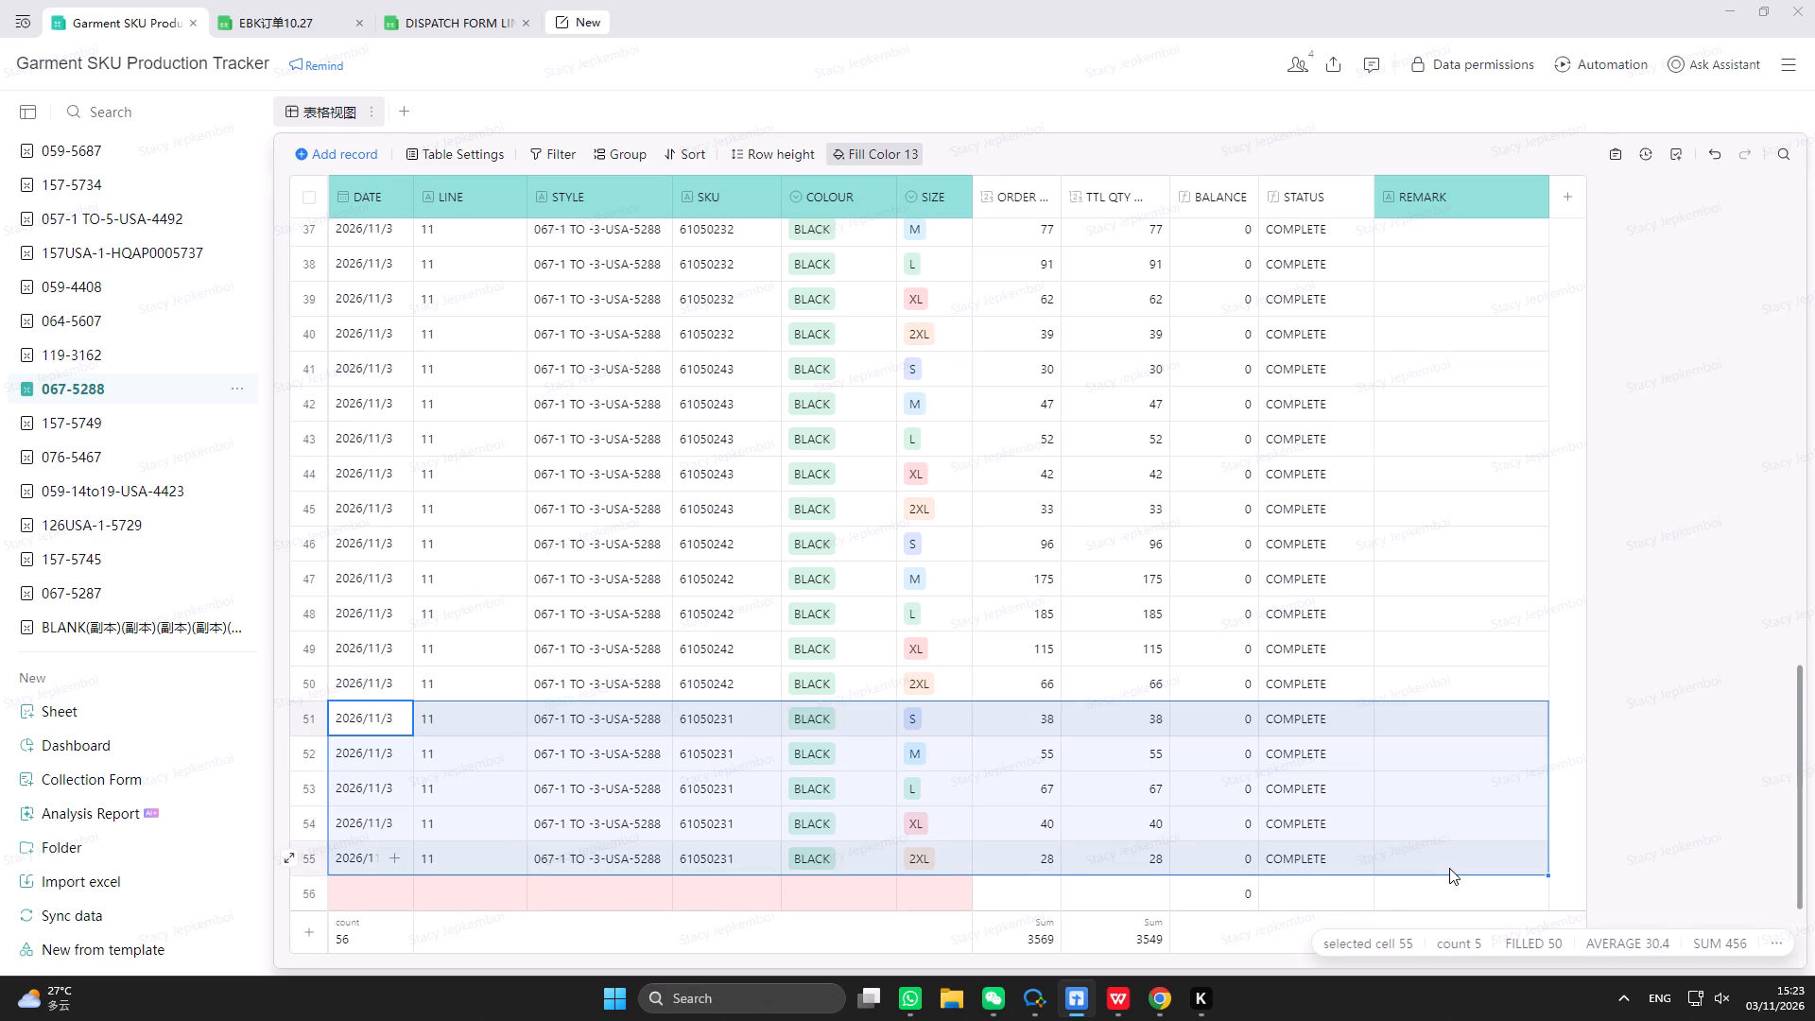
key("ctrl+c")
left_click(355, 890)
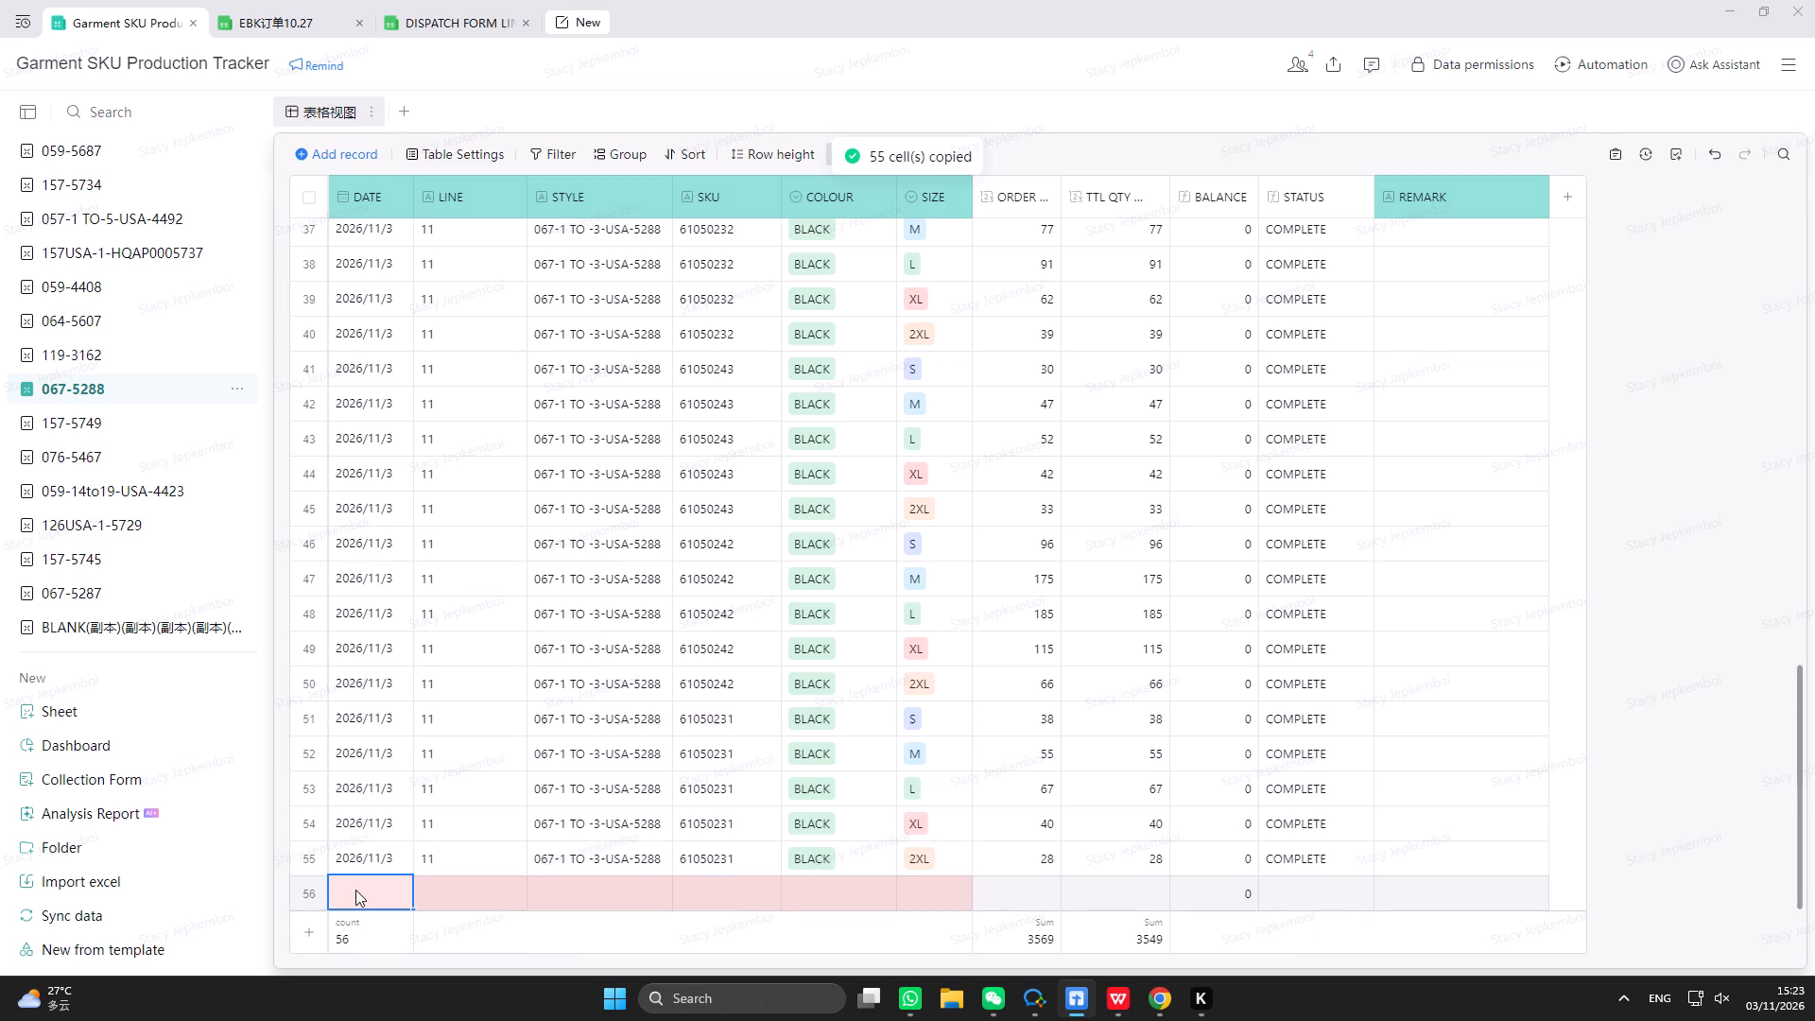
key("ctrl+v")
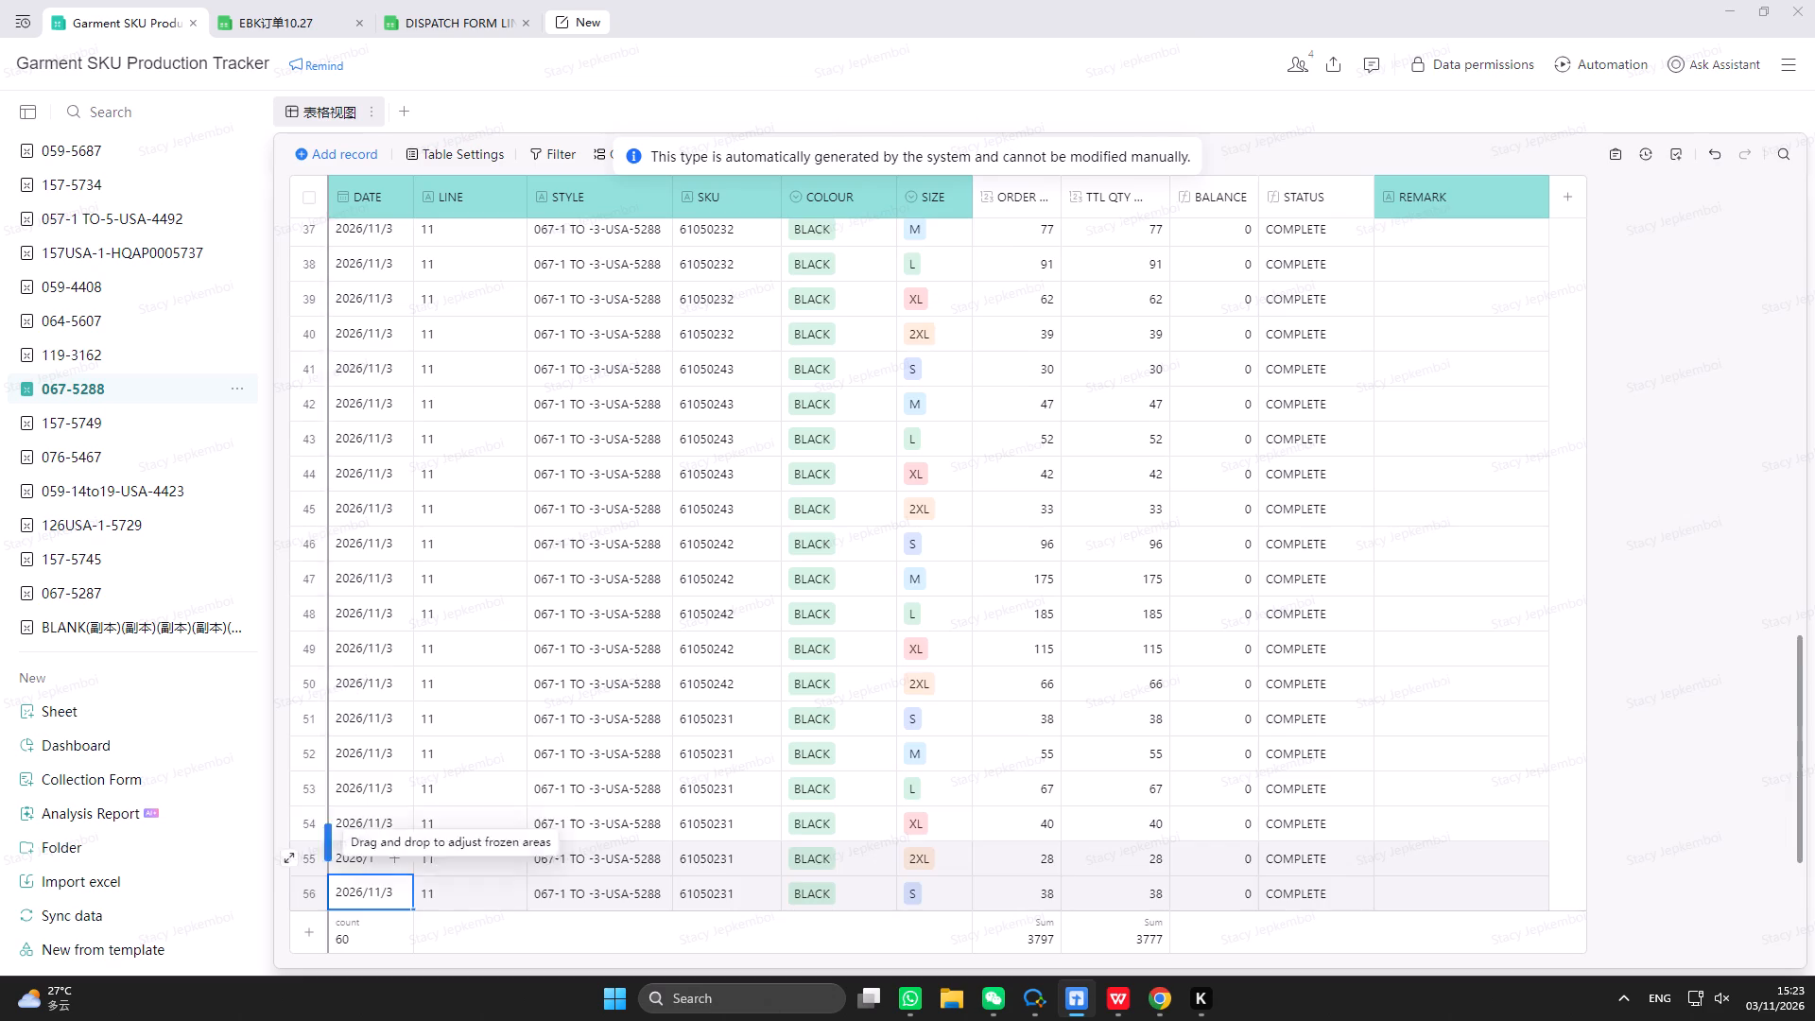
Replace the SKU of record 56 with 61050240 copied from the order workbook and fill it down through record 60.
scroll(546, 859, "down", 4)
left_click(733, 763)
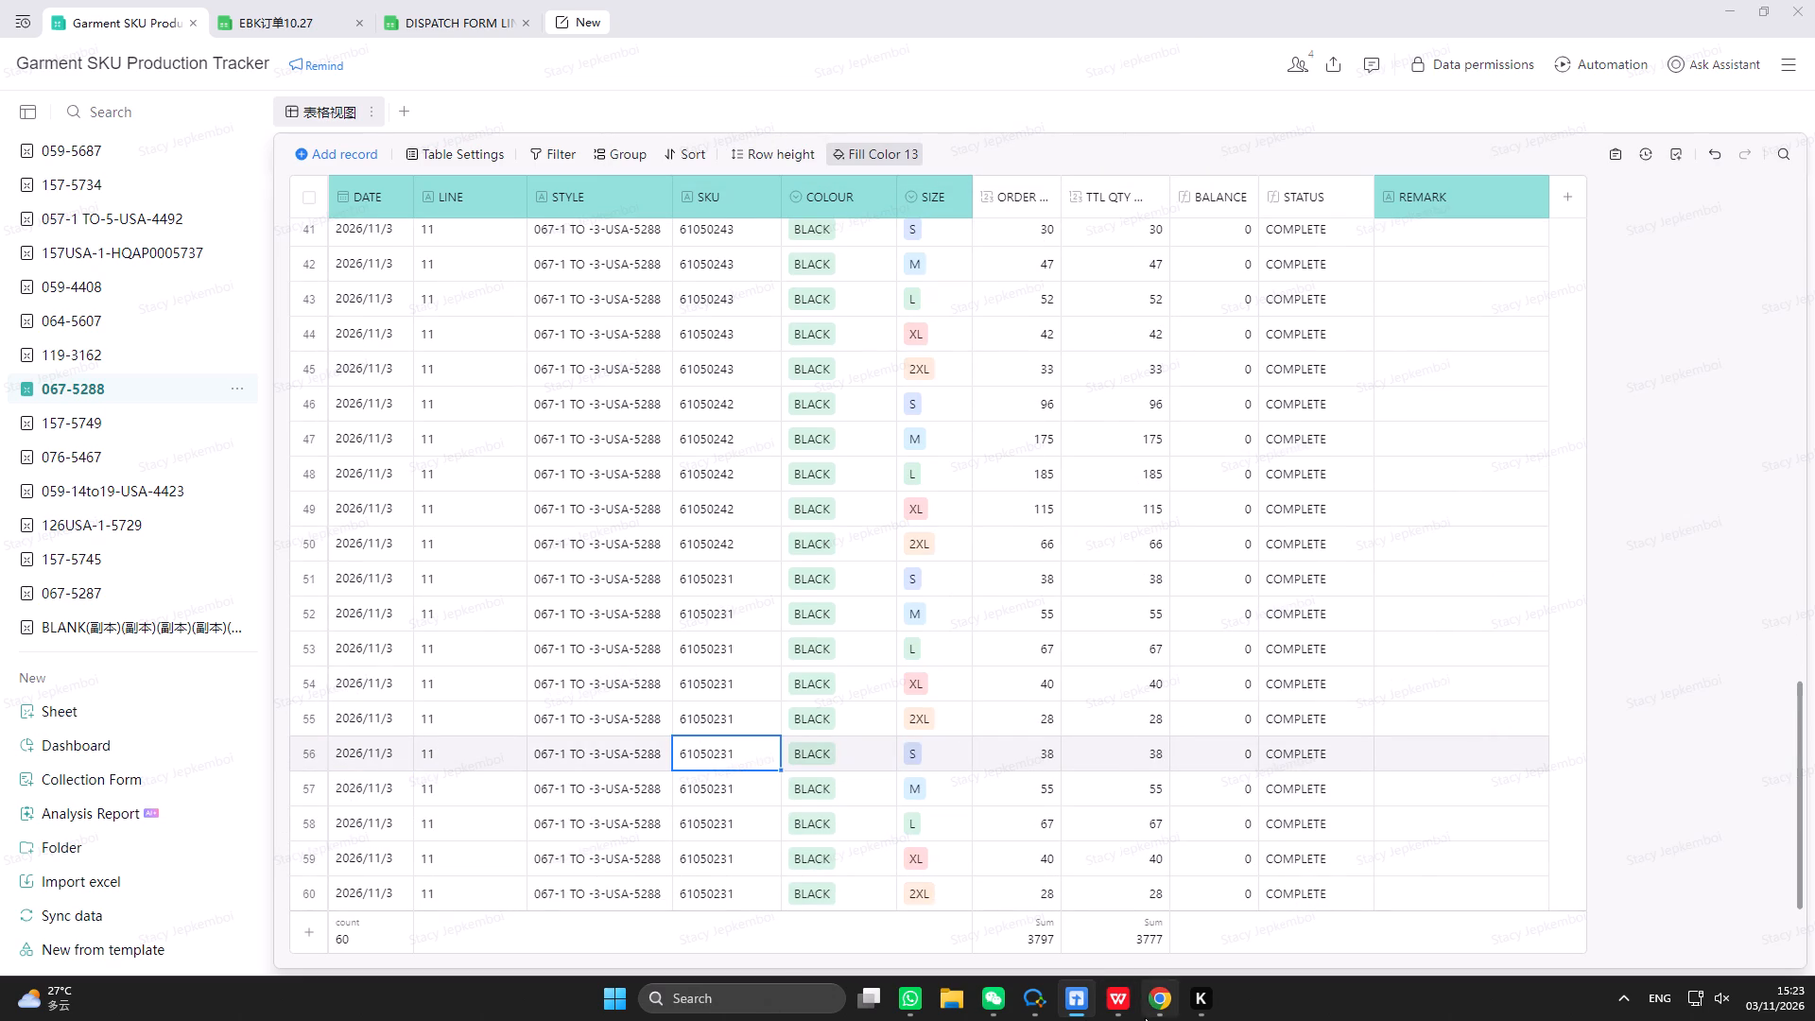
left_click(1114, 1001)
left_click(1095, 740)
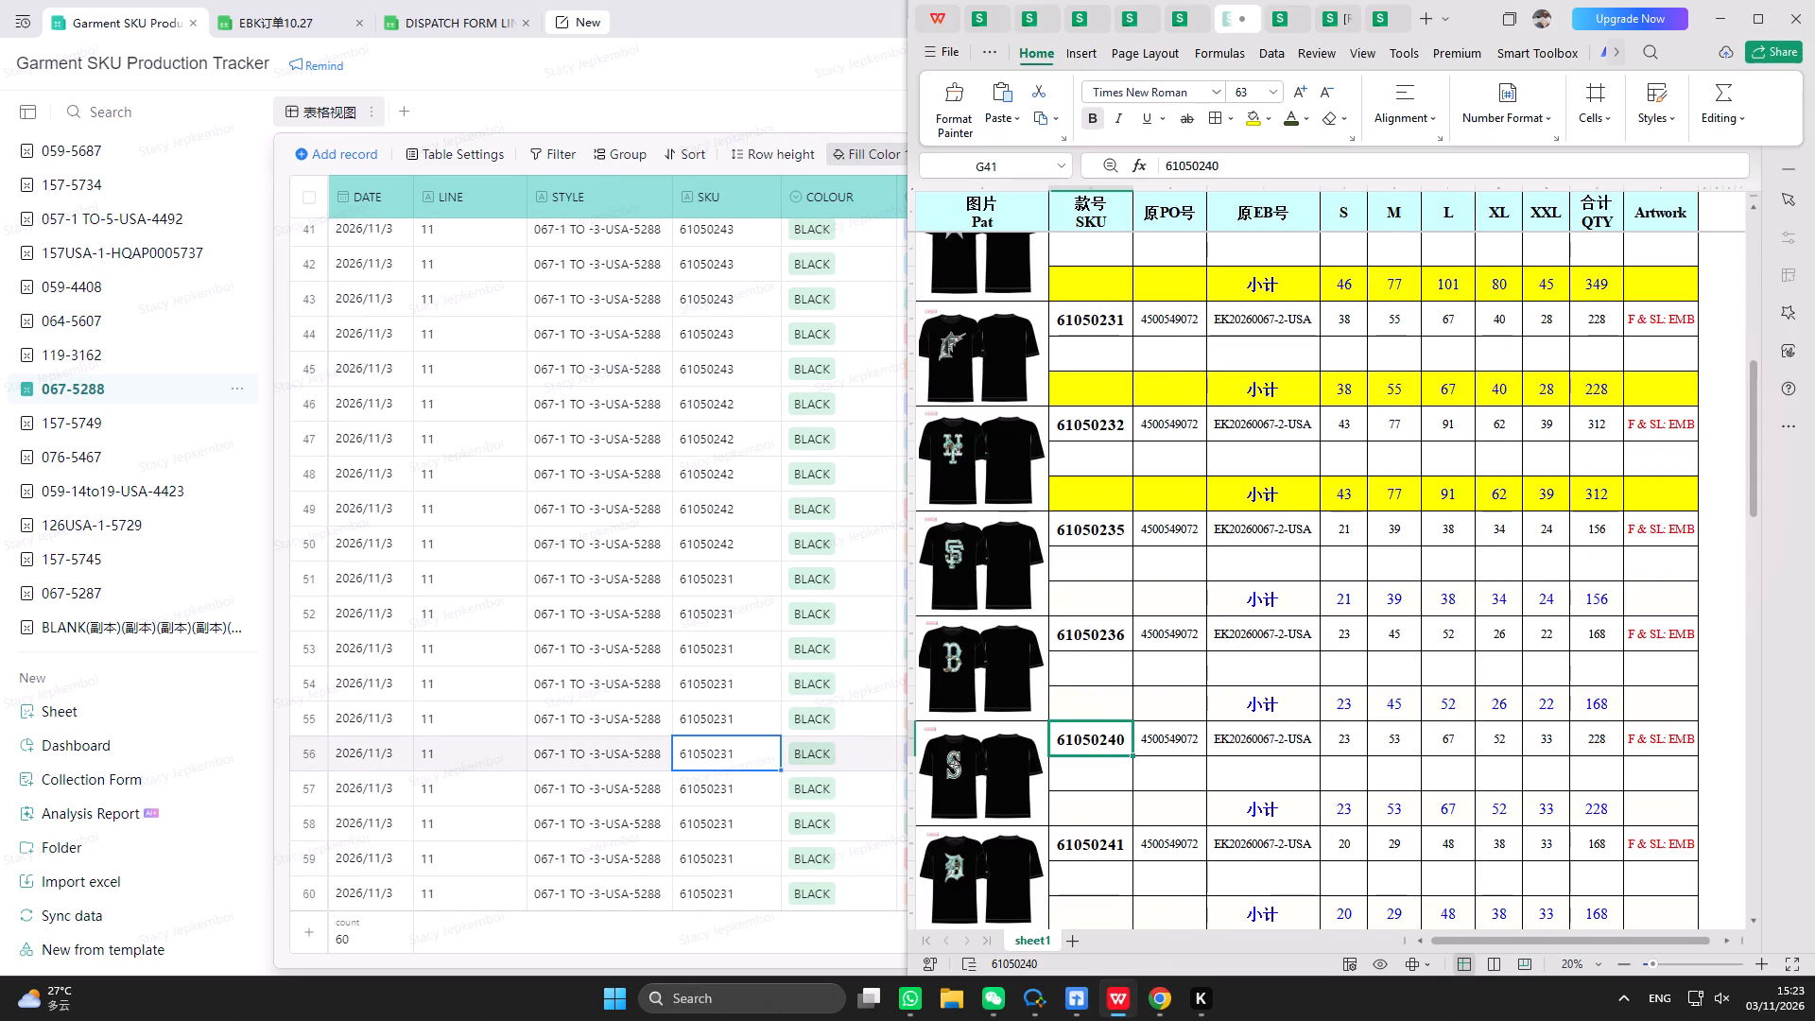
double_click(1216, 167)
left_click(1244, 110)
triple_click(1238, 115)
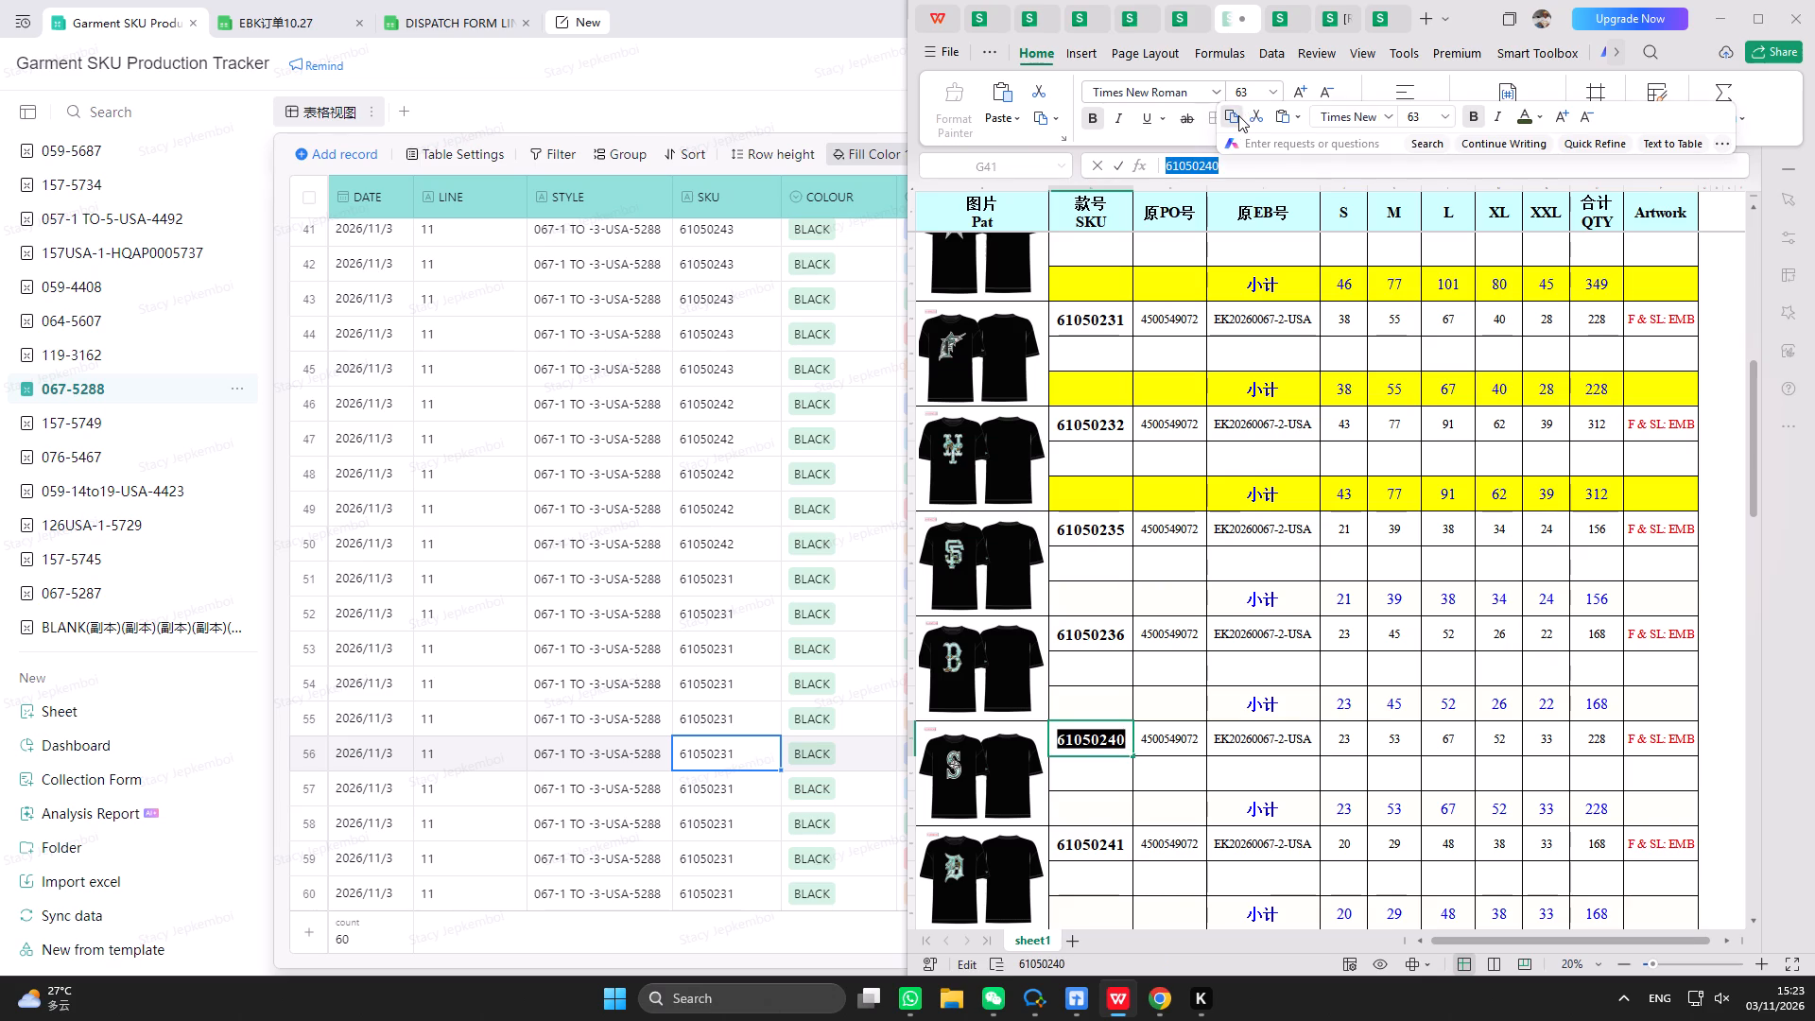
triple_click(735, 750)
double_click(735, 750)
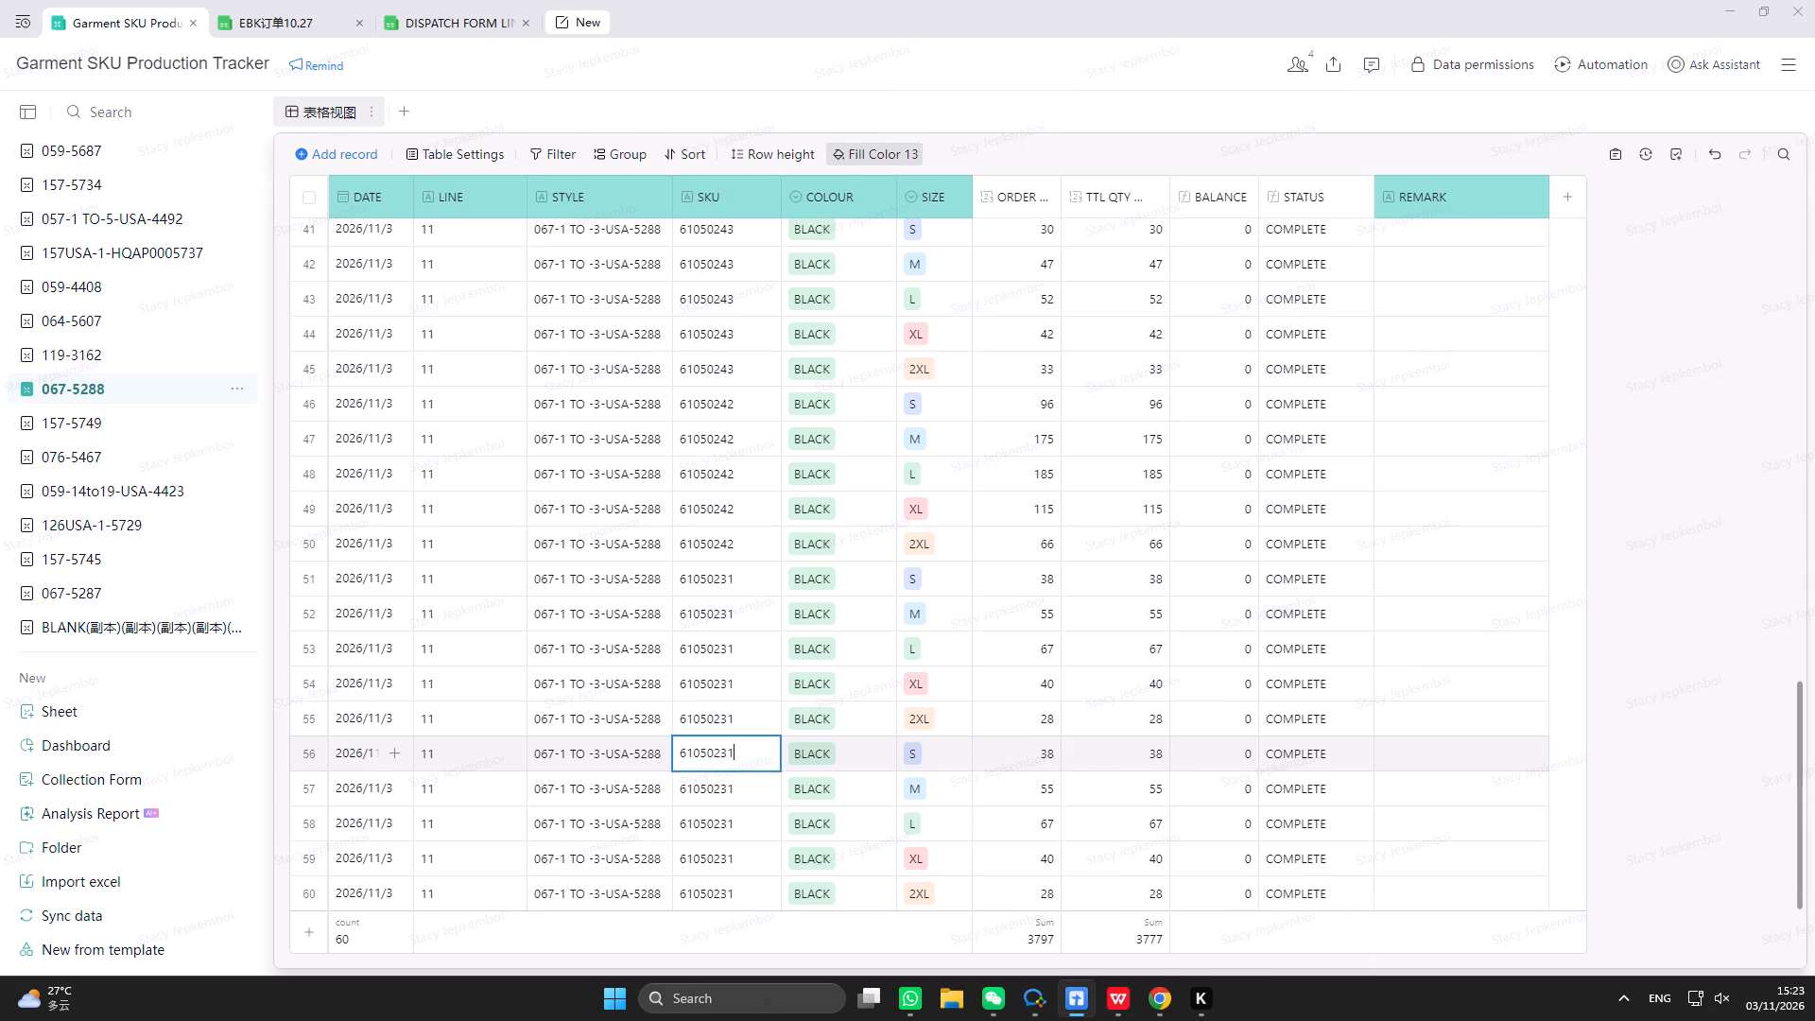
left_click(735, 750)
key("ctrl+v")
left_click_drag(754, 805, 756, 795)
left_click(759, 766)
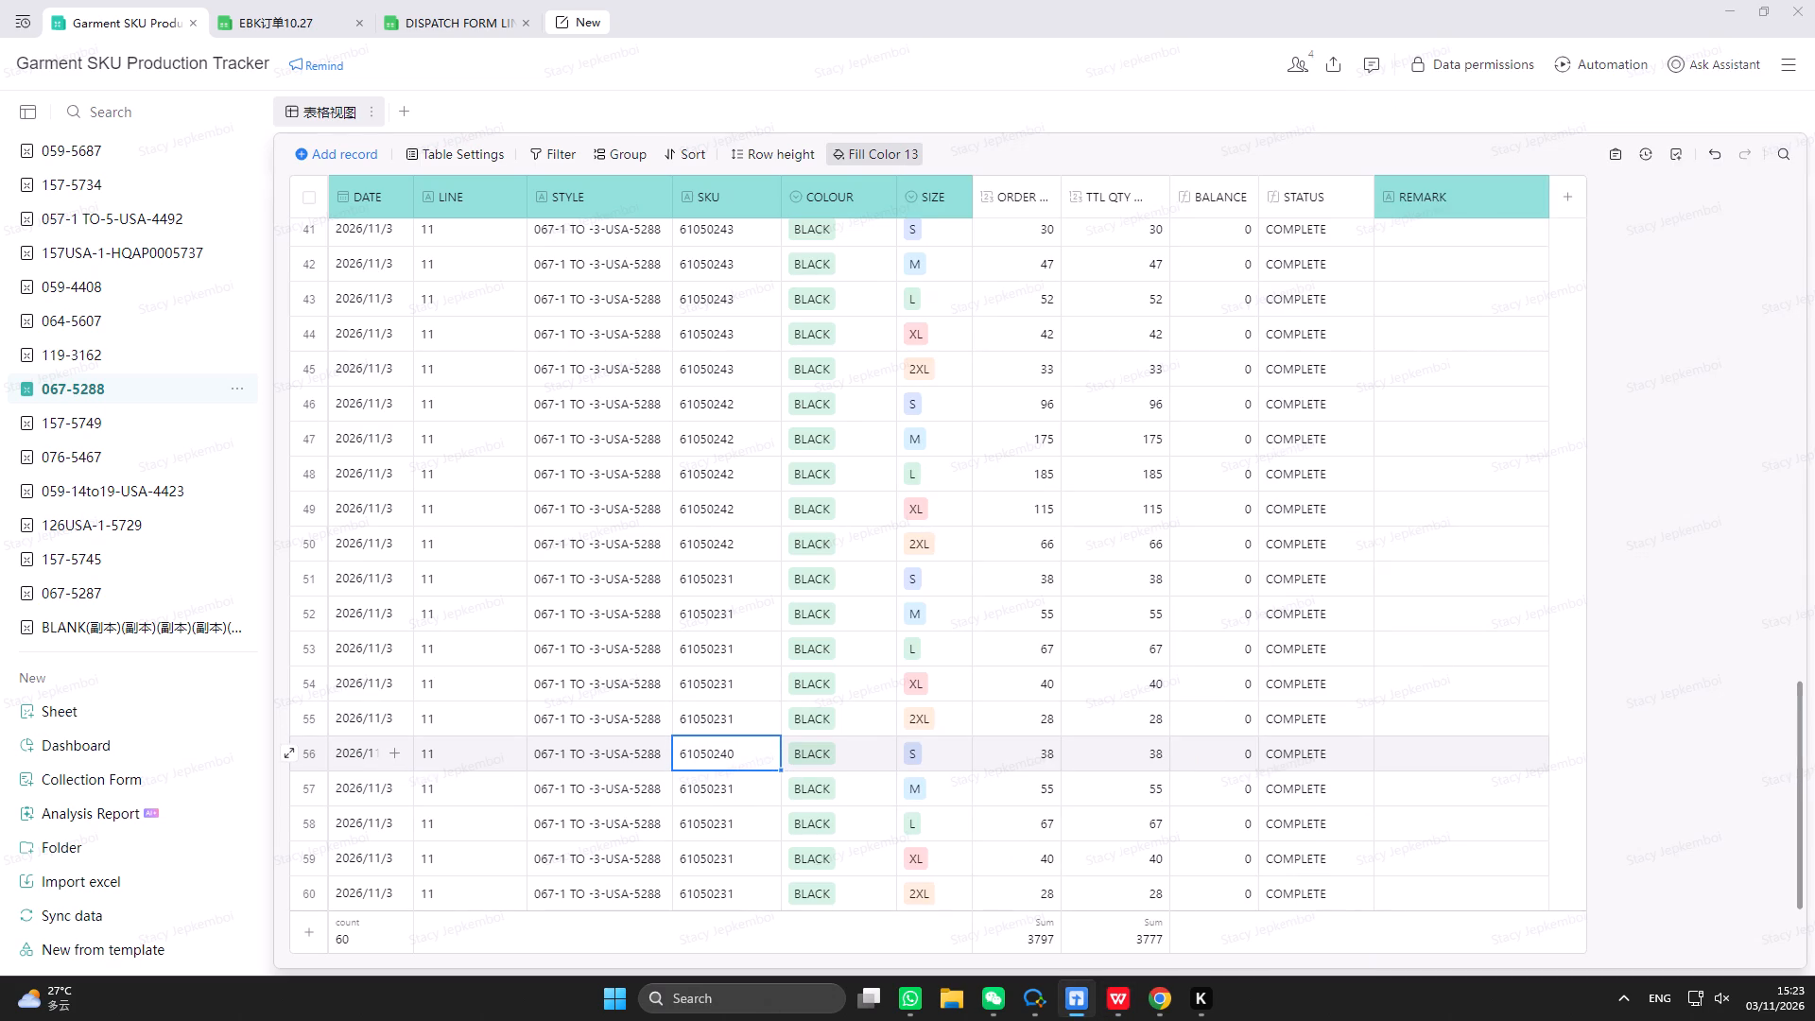
left_click_drag(781, 769, 765, 892)
Arrange the tracker side by side with the 5288 order workbook and select record 56's order quantity.
left_click(1125, 995)
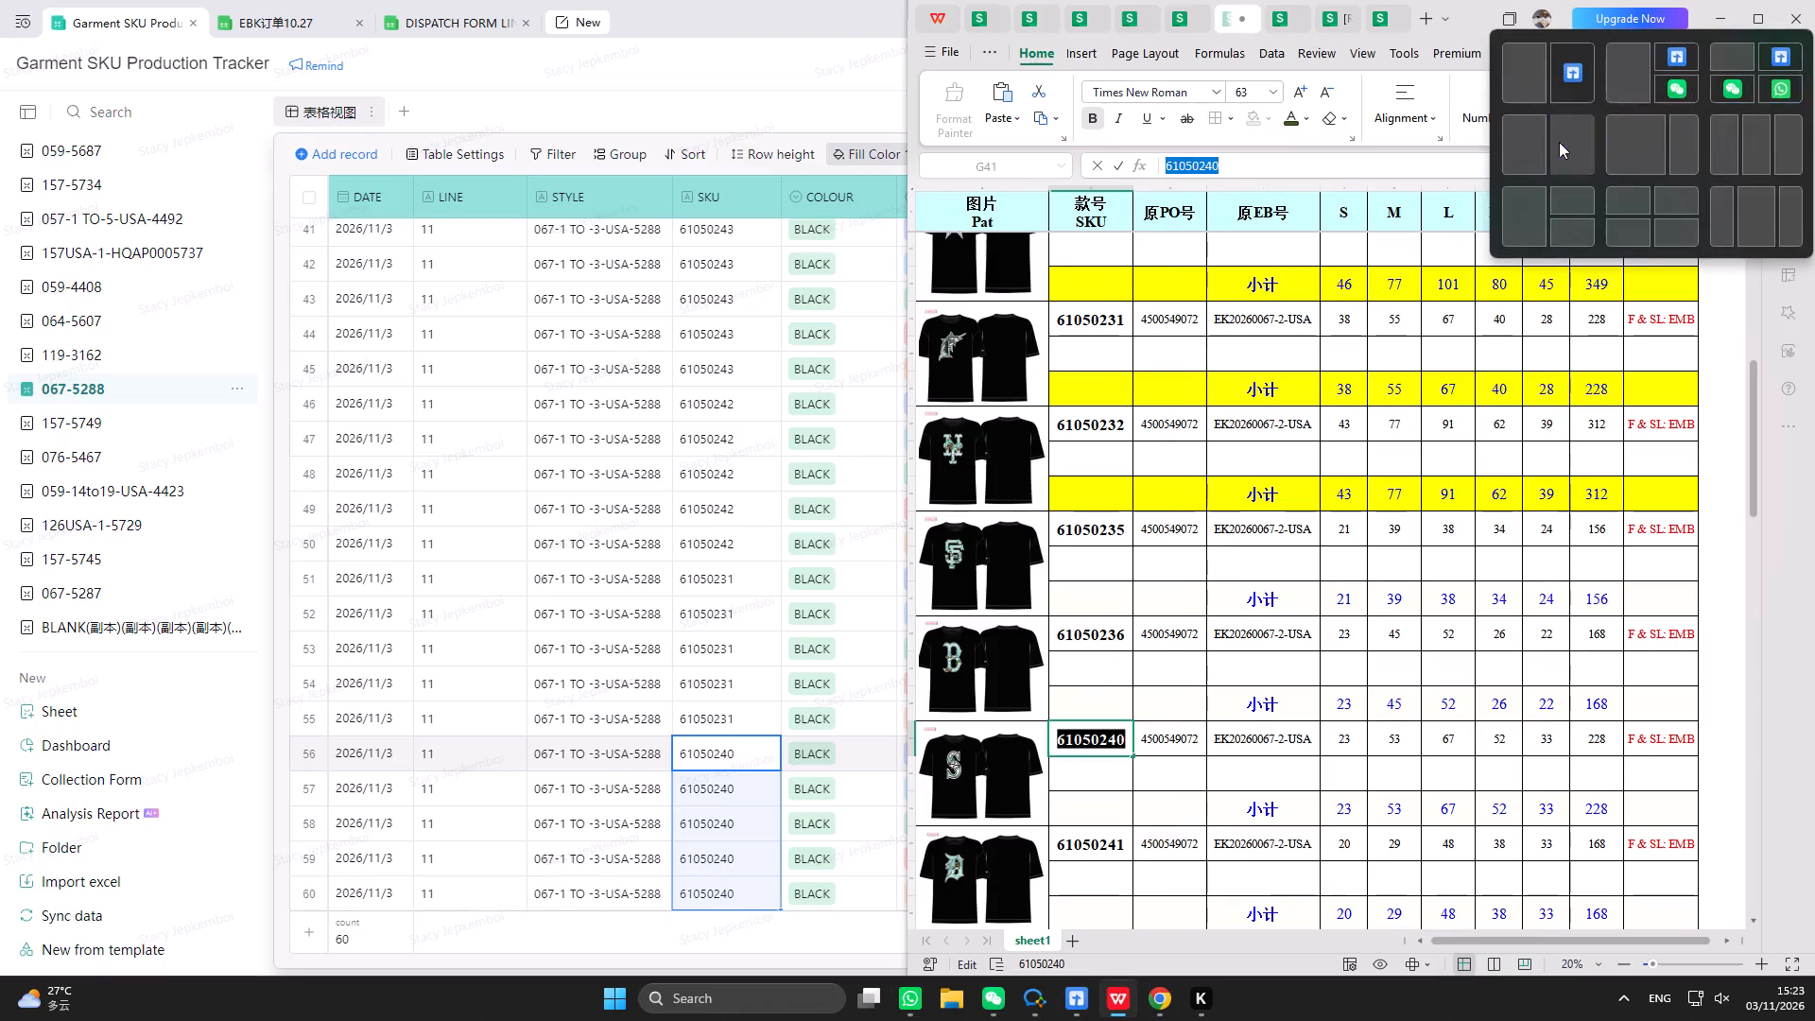
left_click(1559, 142)
left_click(432, 237)
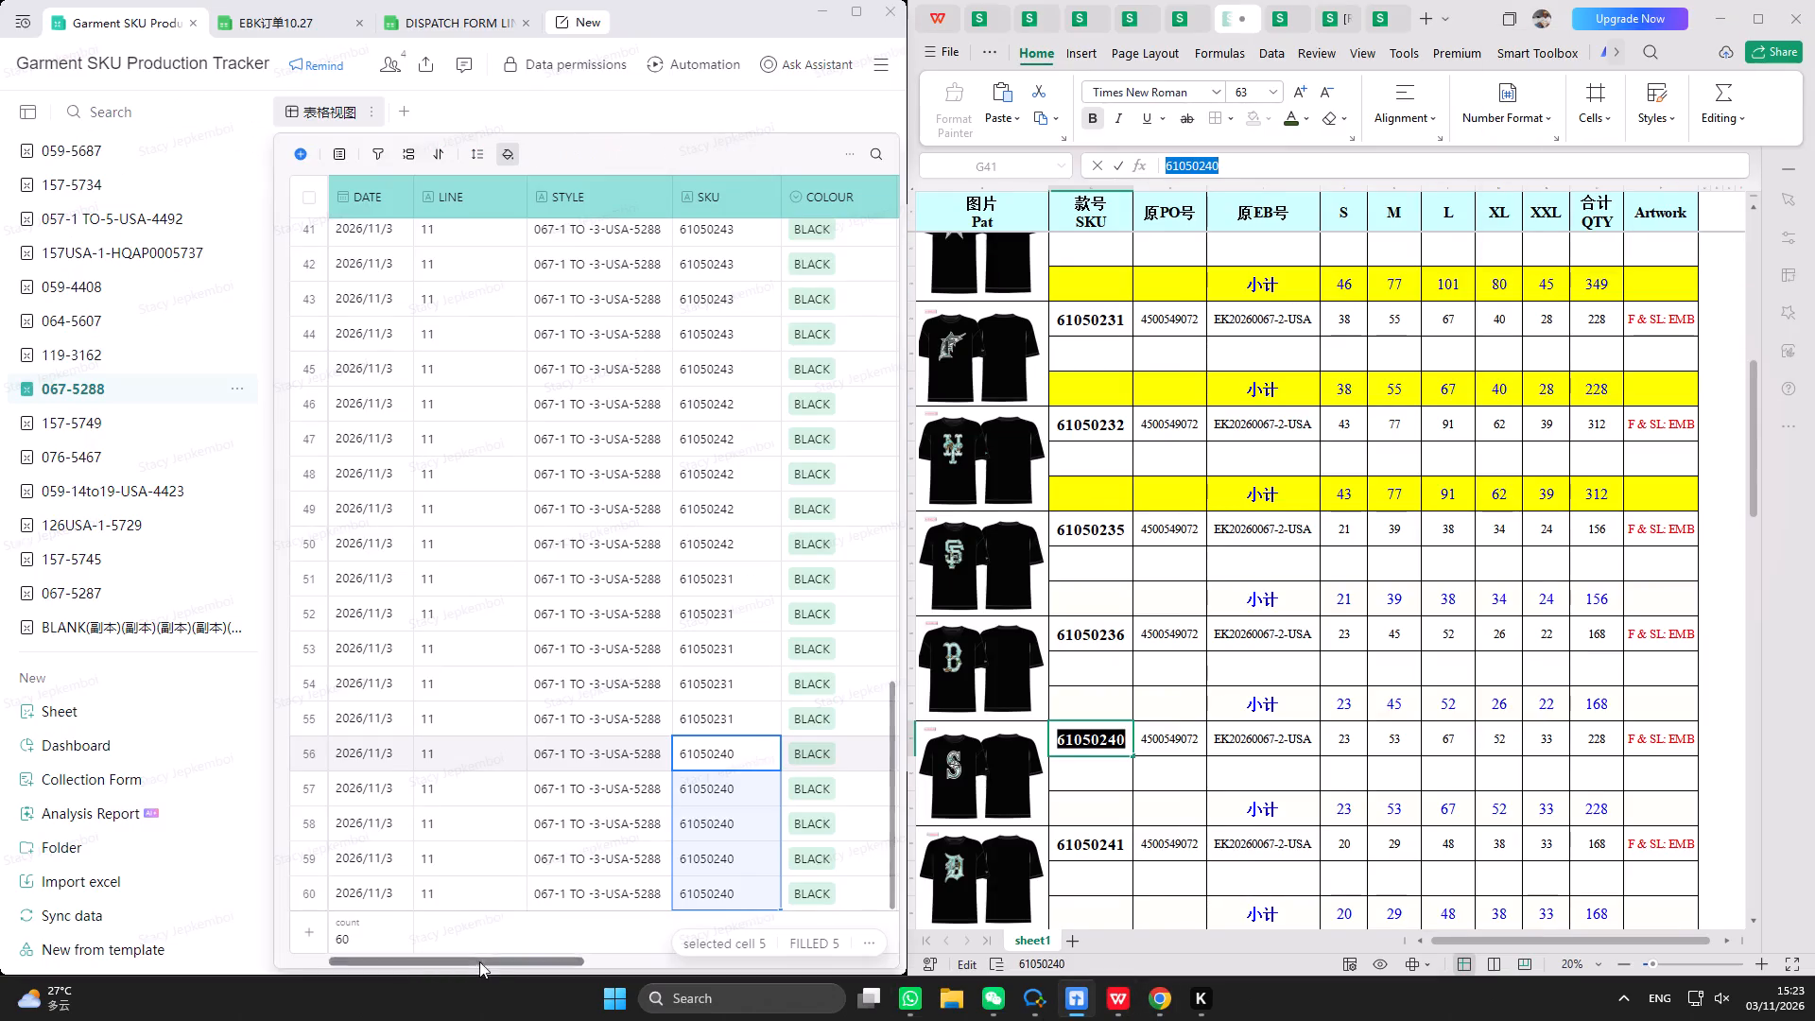
left_click_drag(479, 962, 589, 959)
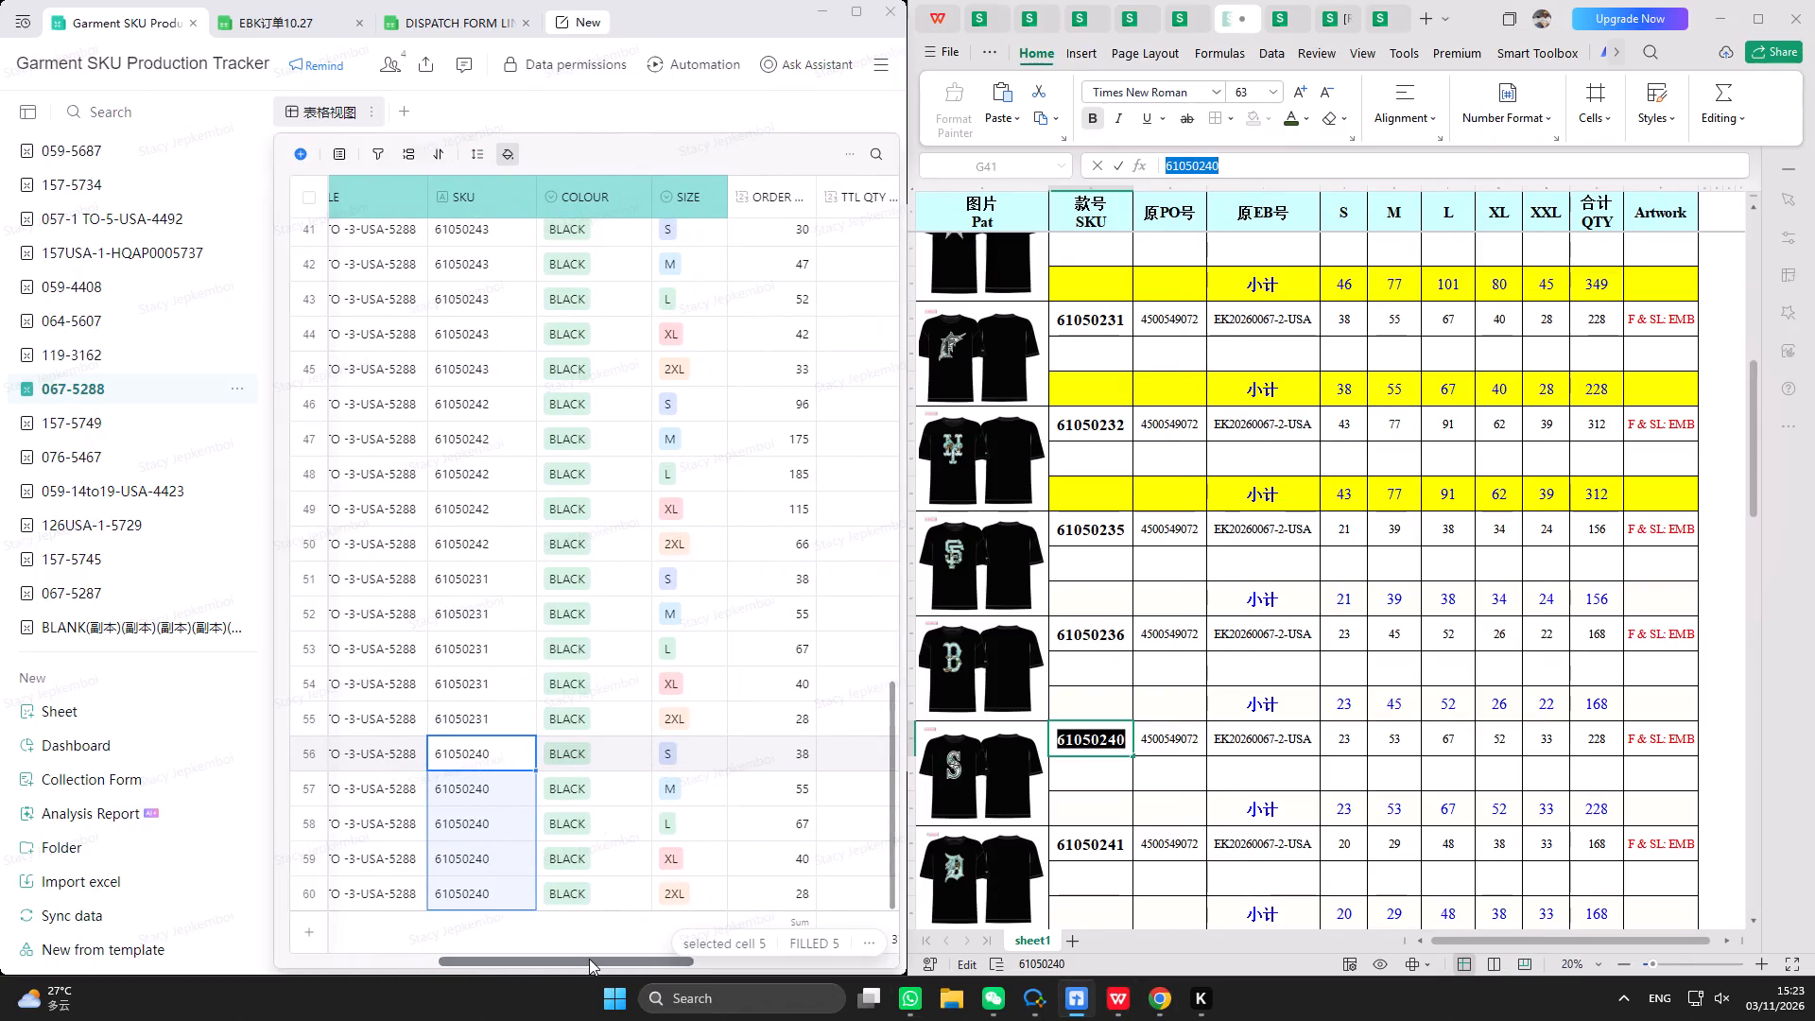
left_click_drag(590, 958, 626, 961)
left_click(712, 764)
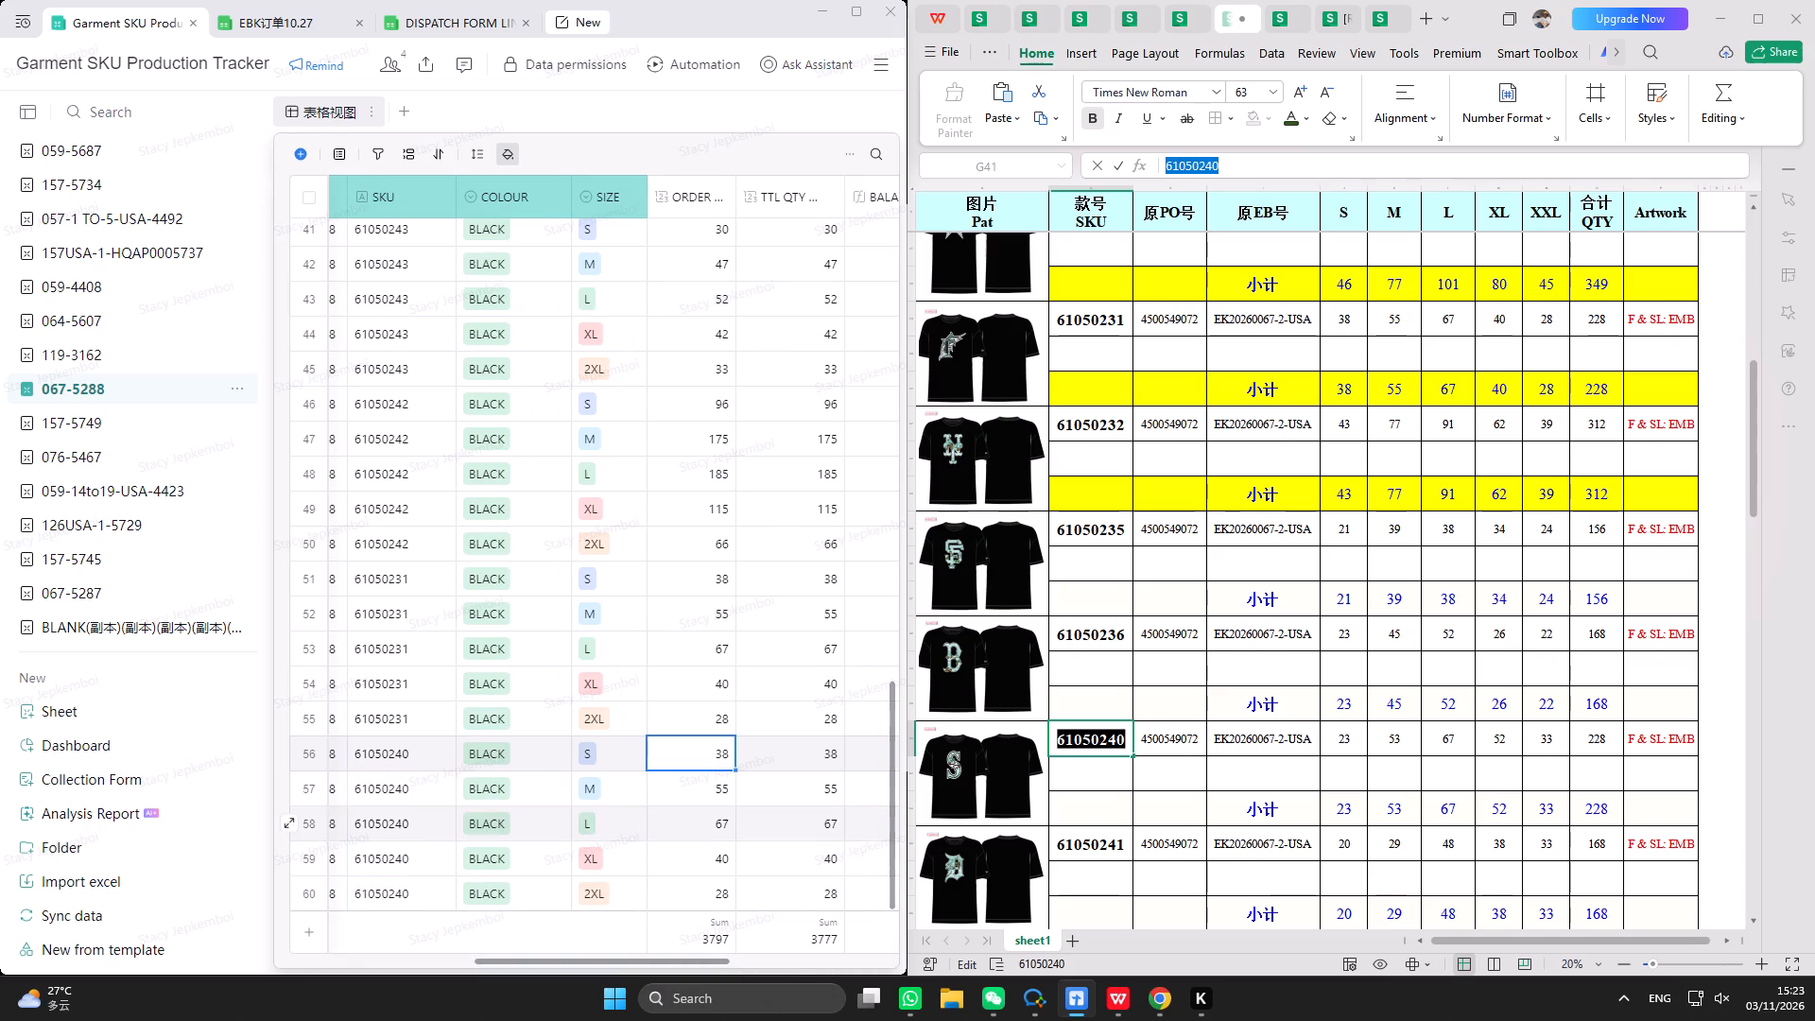
Highlight the 小计 subtotal row of SKU 61050240 in yellow in the order workbook.
left_click_drag(1124, 818, 1651, 805)
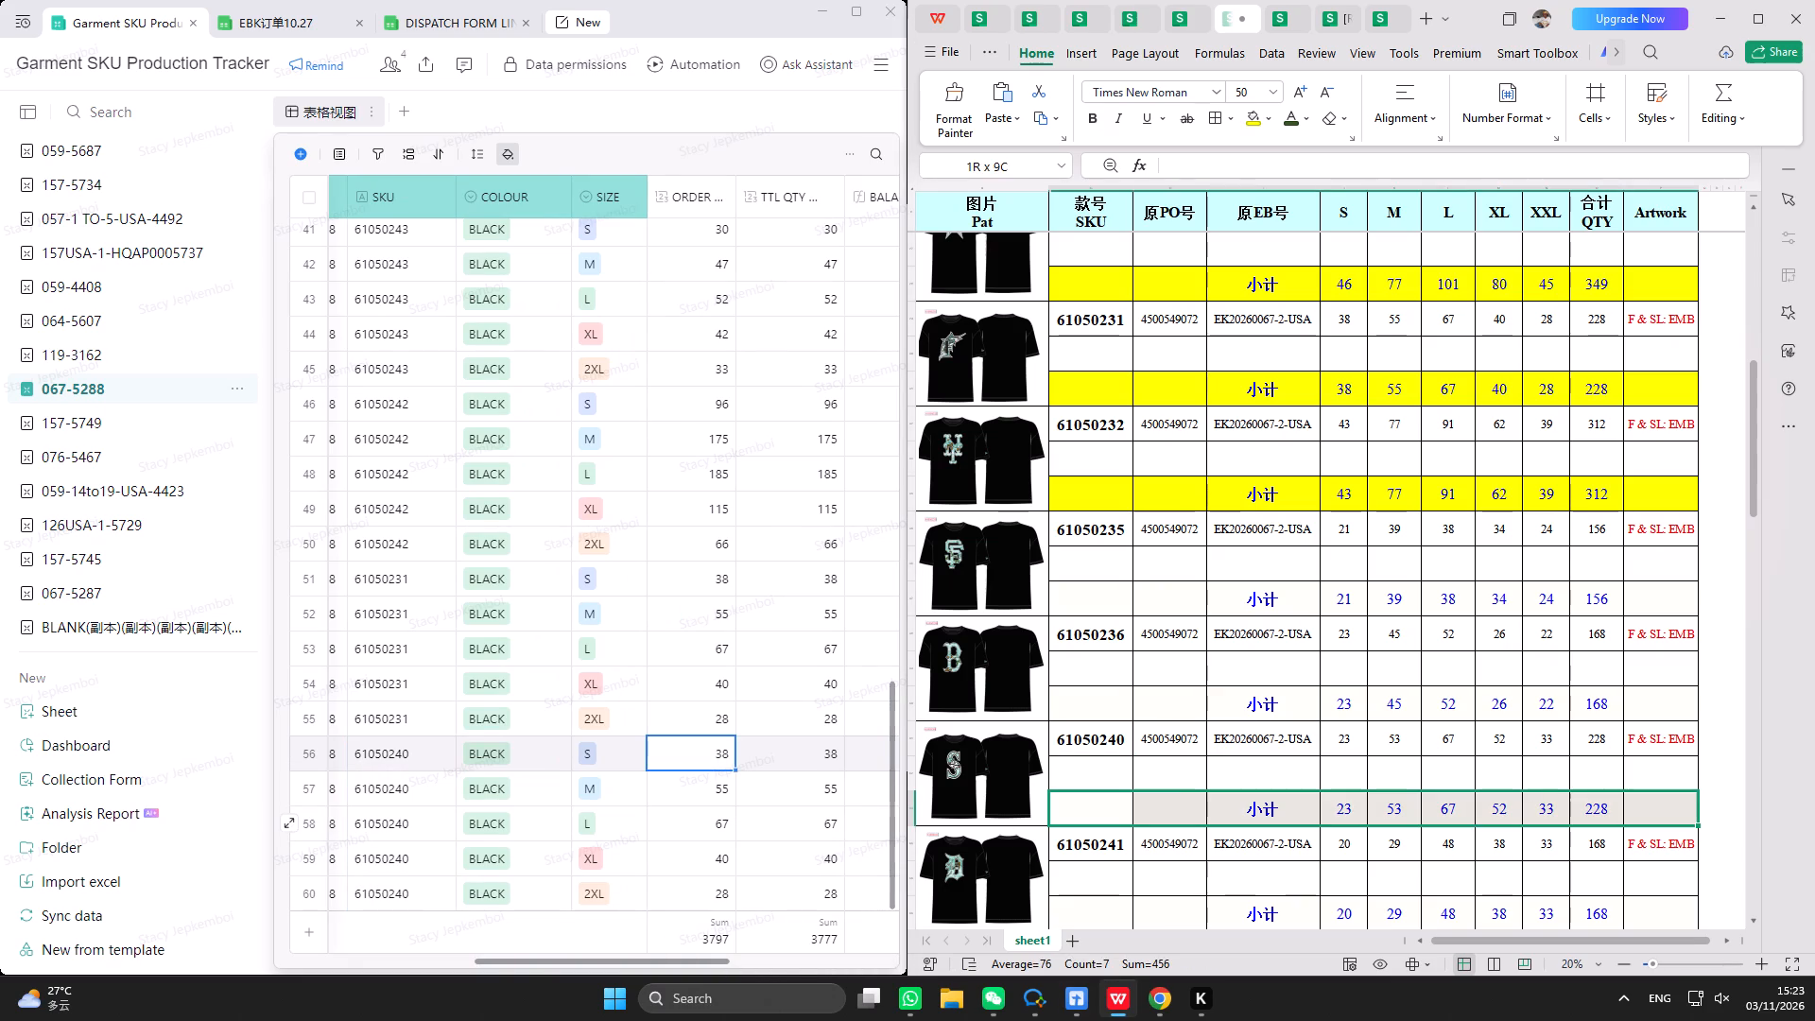
left_click_drag(1651, 805, 1652, 805)
left_click(1248, 120)
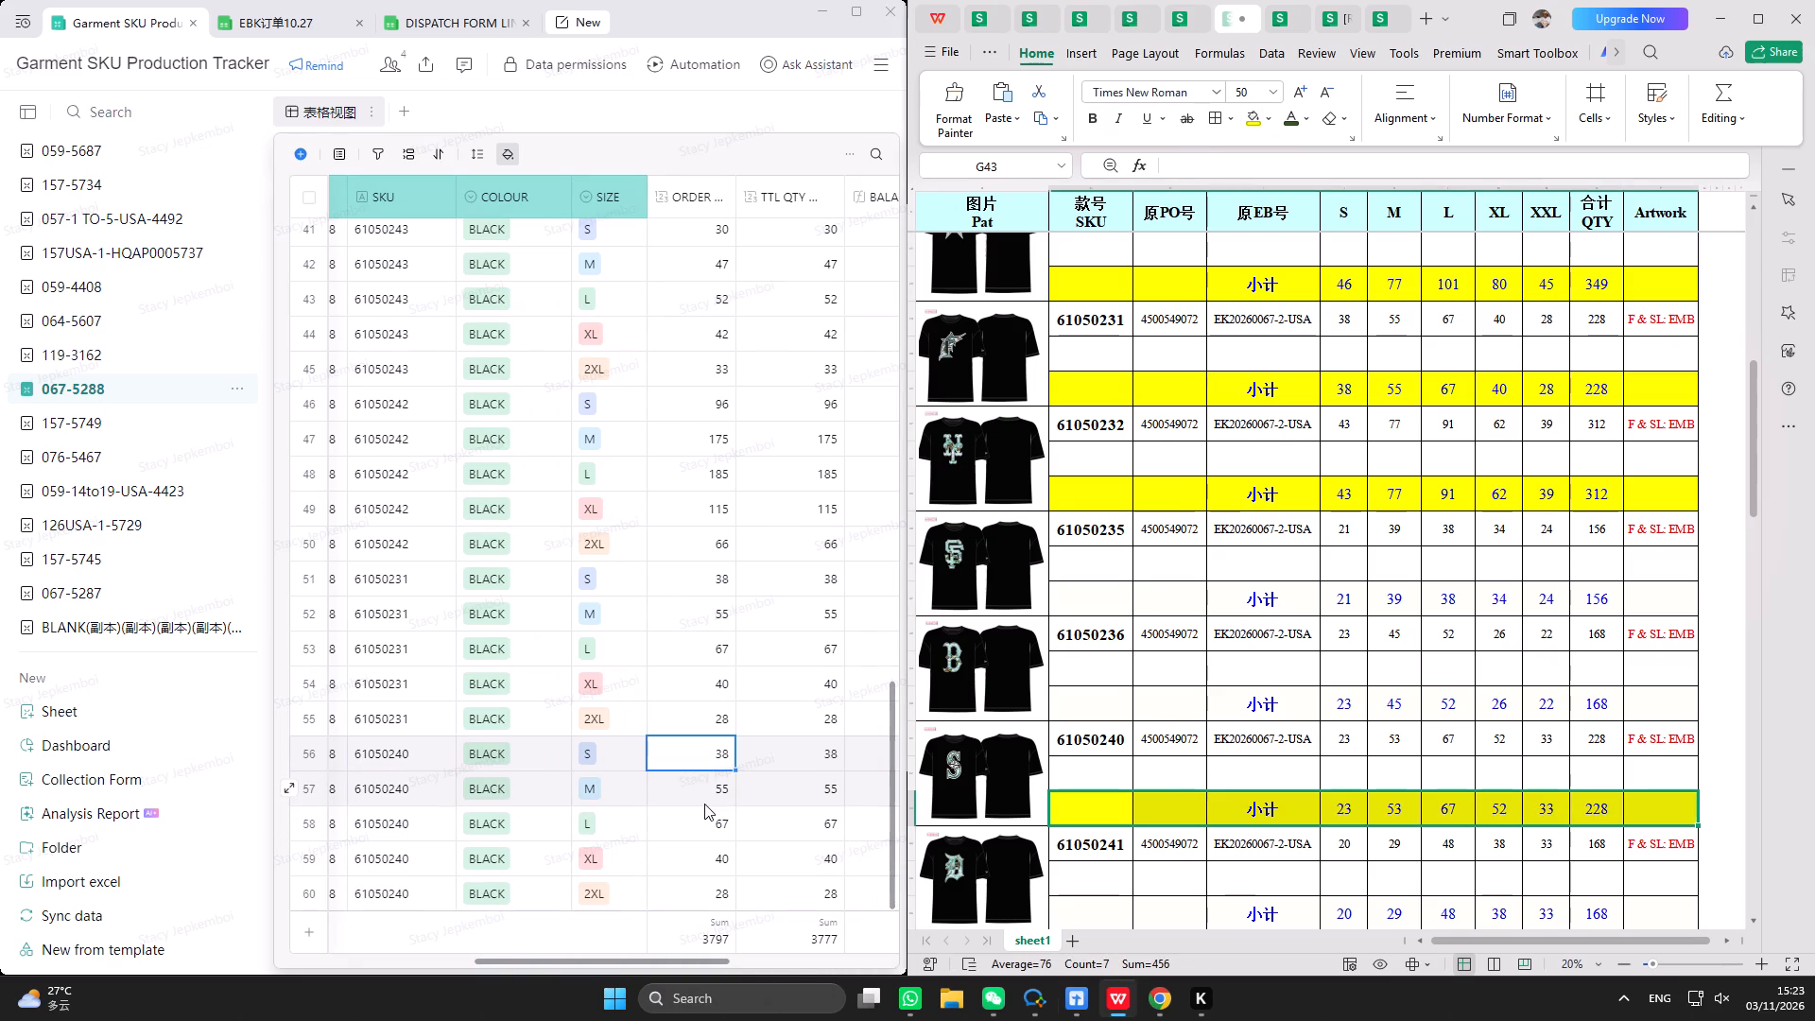
Set the order quantities of SKU 61050240 records 56 to 60 to 23, 53, 67, 52 and 33.
left_click(704, 804)
left_click(708, 756)
type("23")
key("Return")
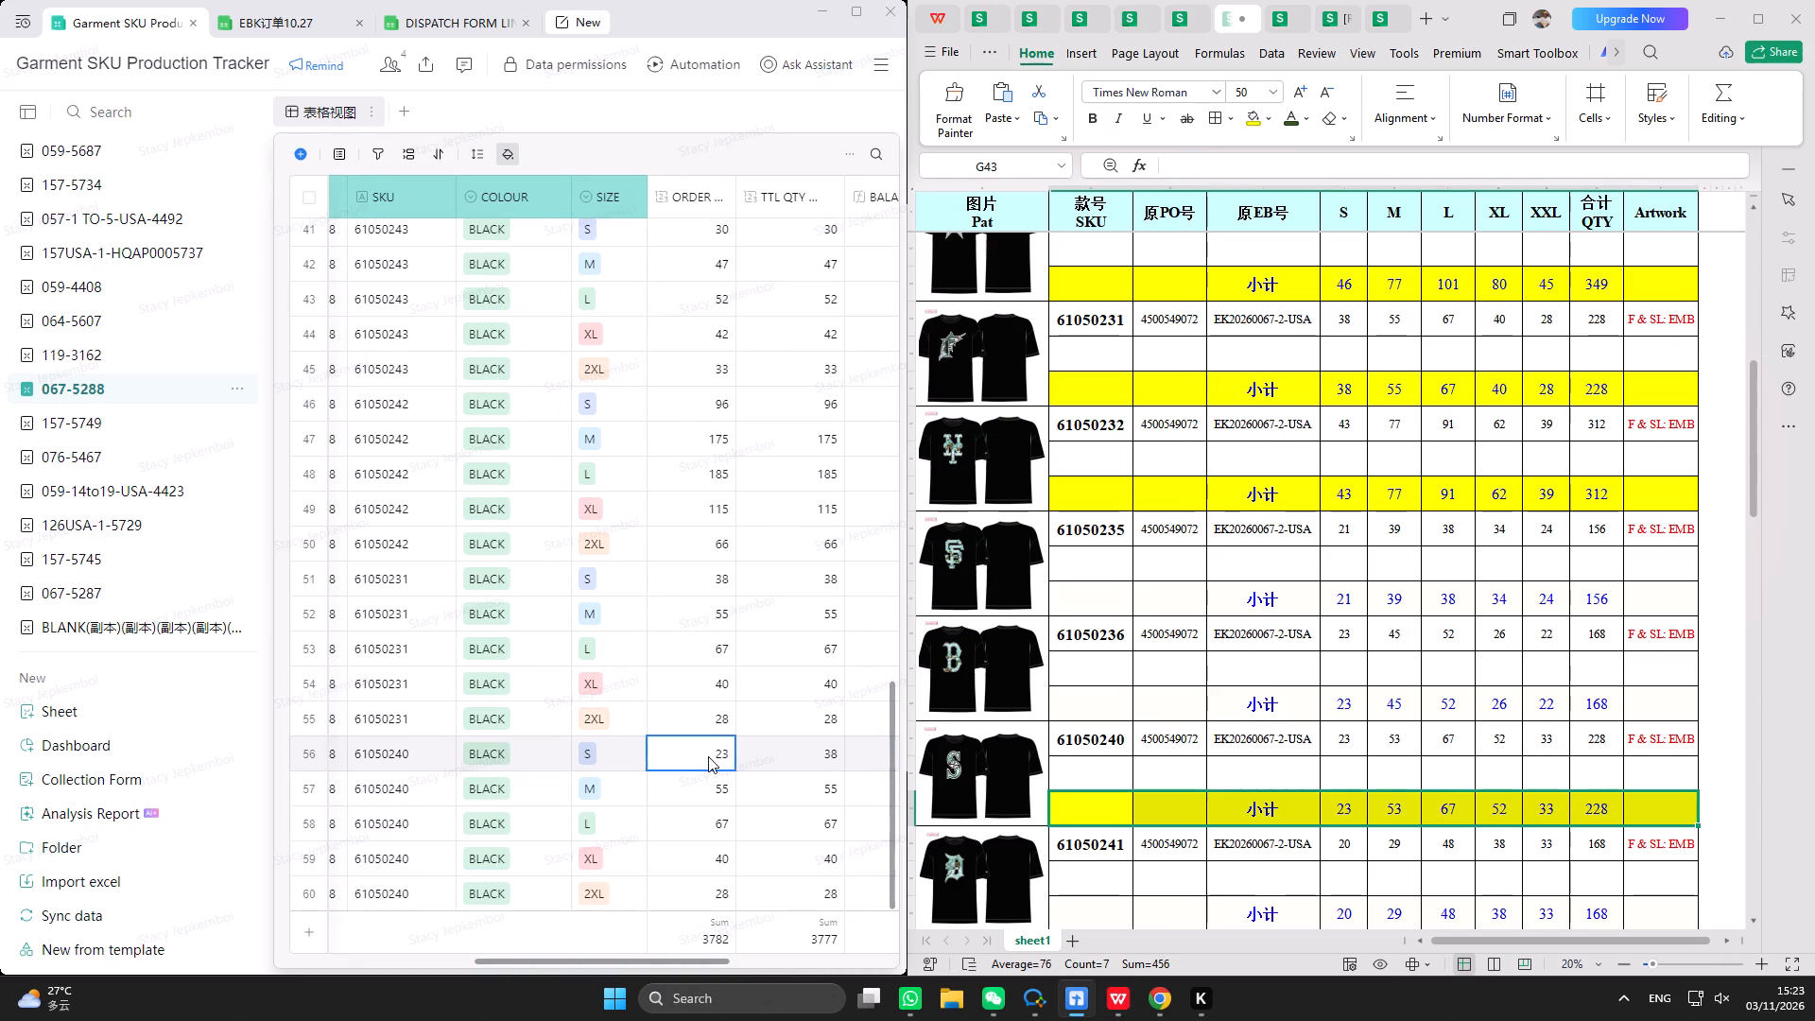
key("5")
key("Return")
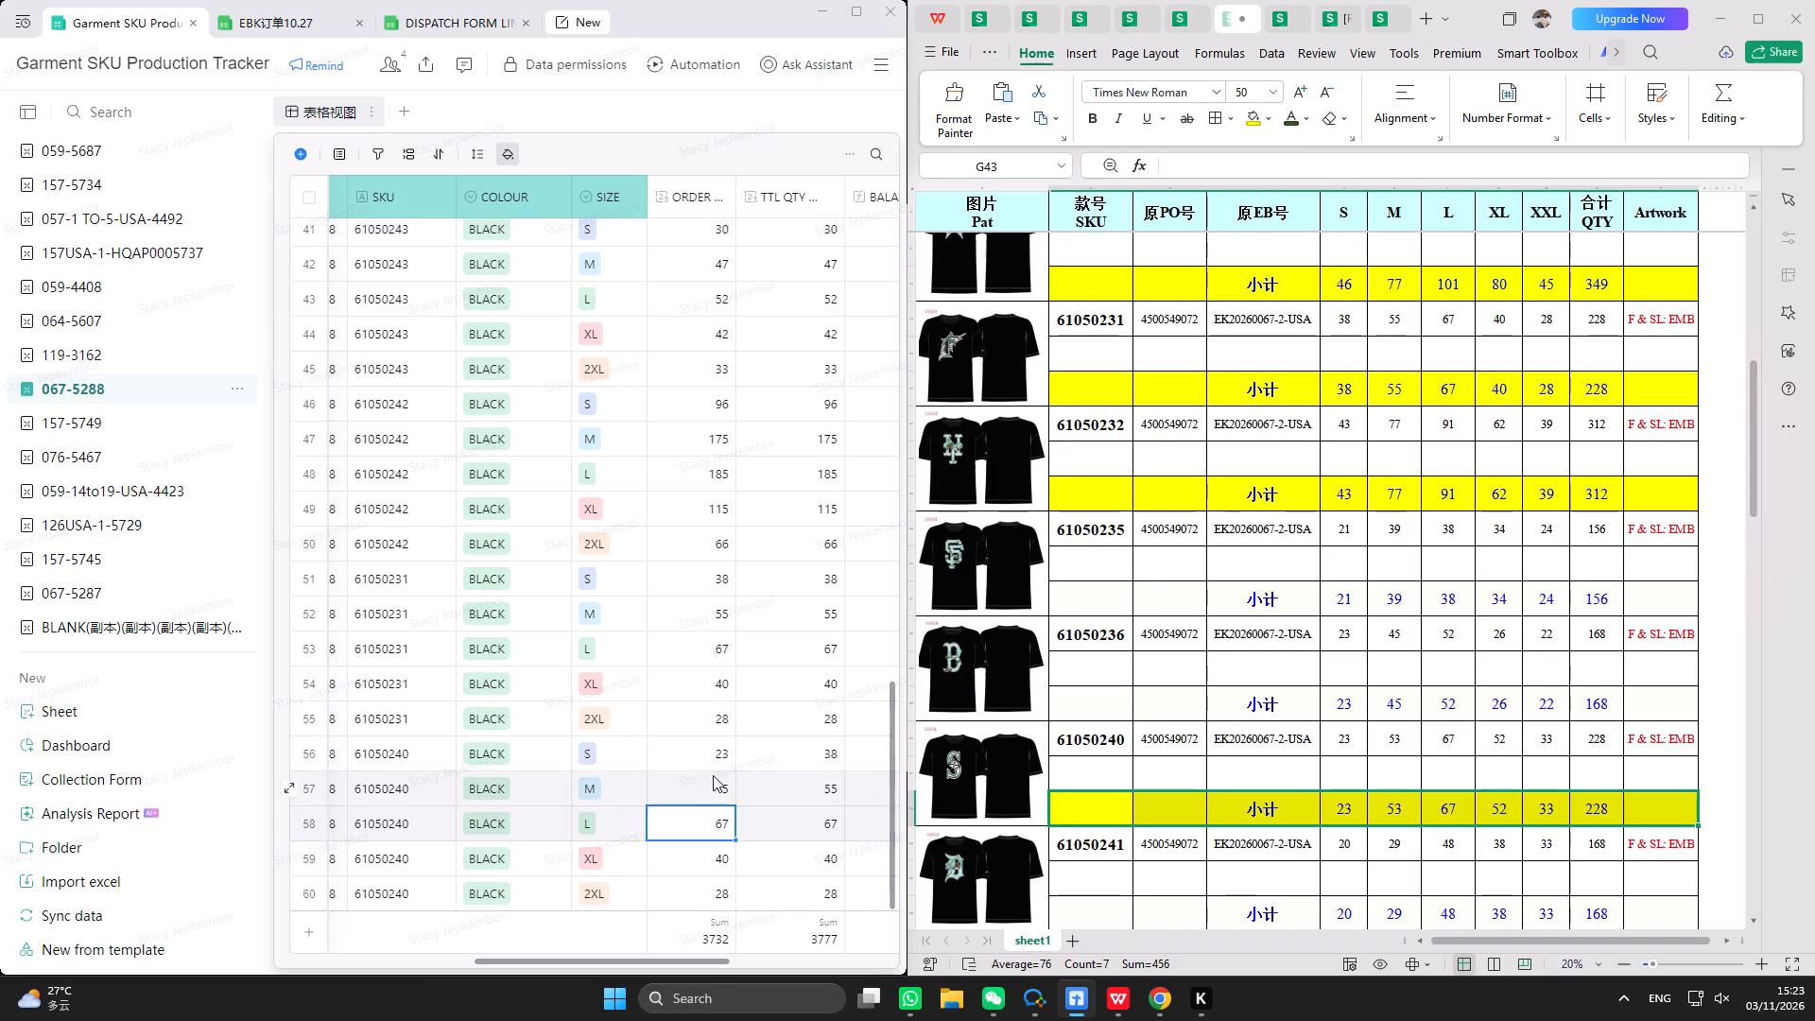
left_click(718, 793)
type("53")
key("Return")
type("67")
key("Return")
type("52")
key("Return")
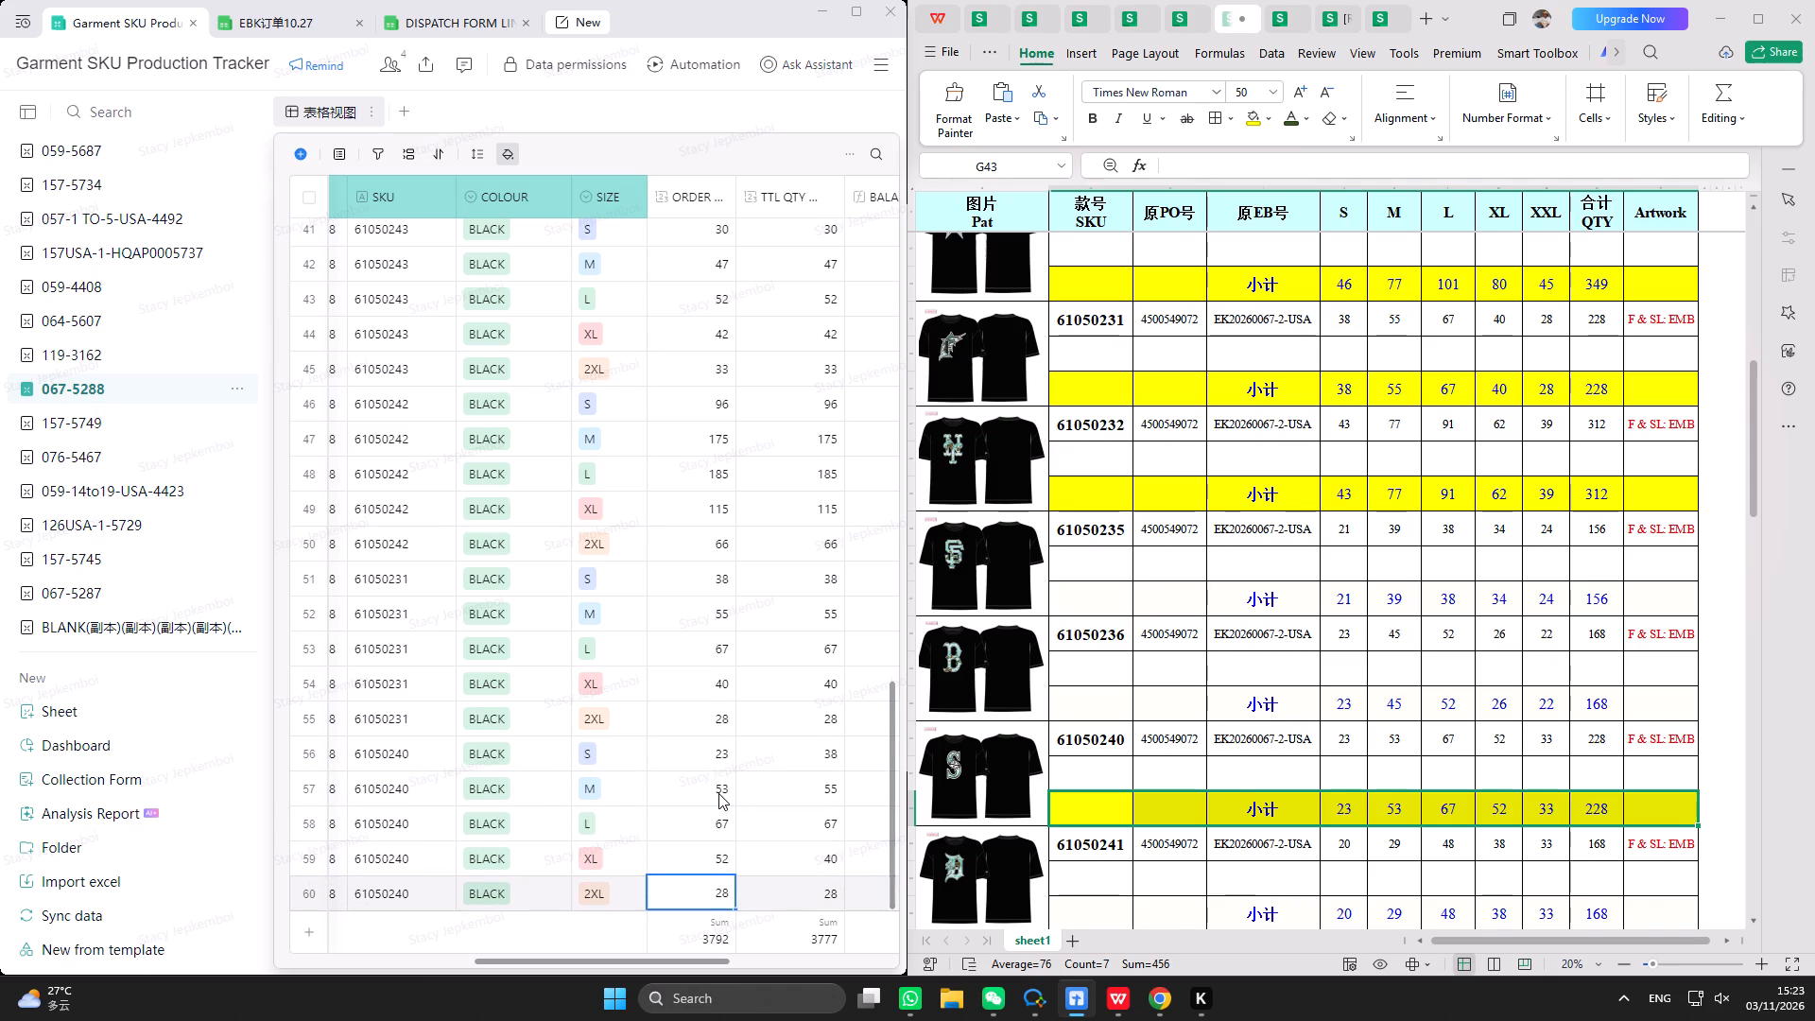
type("33")
key("Return")
Set the TTL QTY values of SKU 61050240 records 56 to 60 to 23, 53, 67, 52 and 33.
left_click(825, 772)
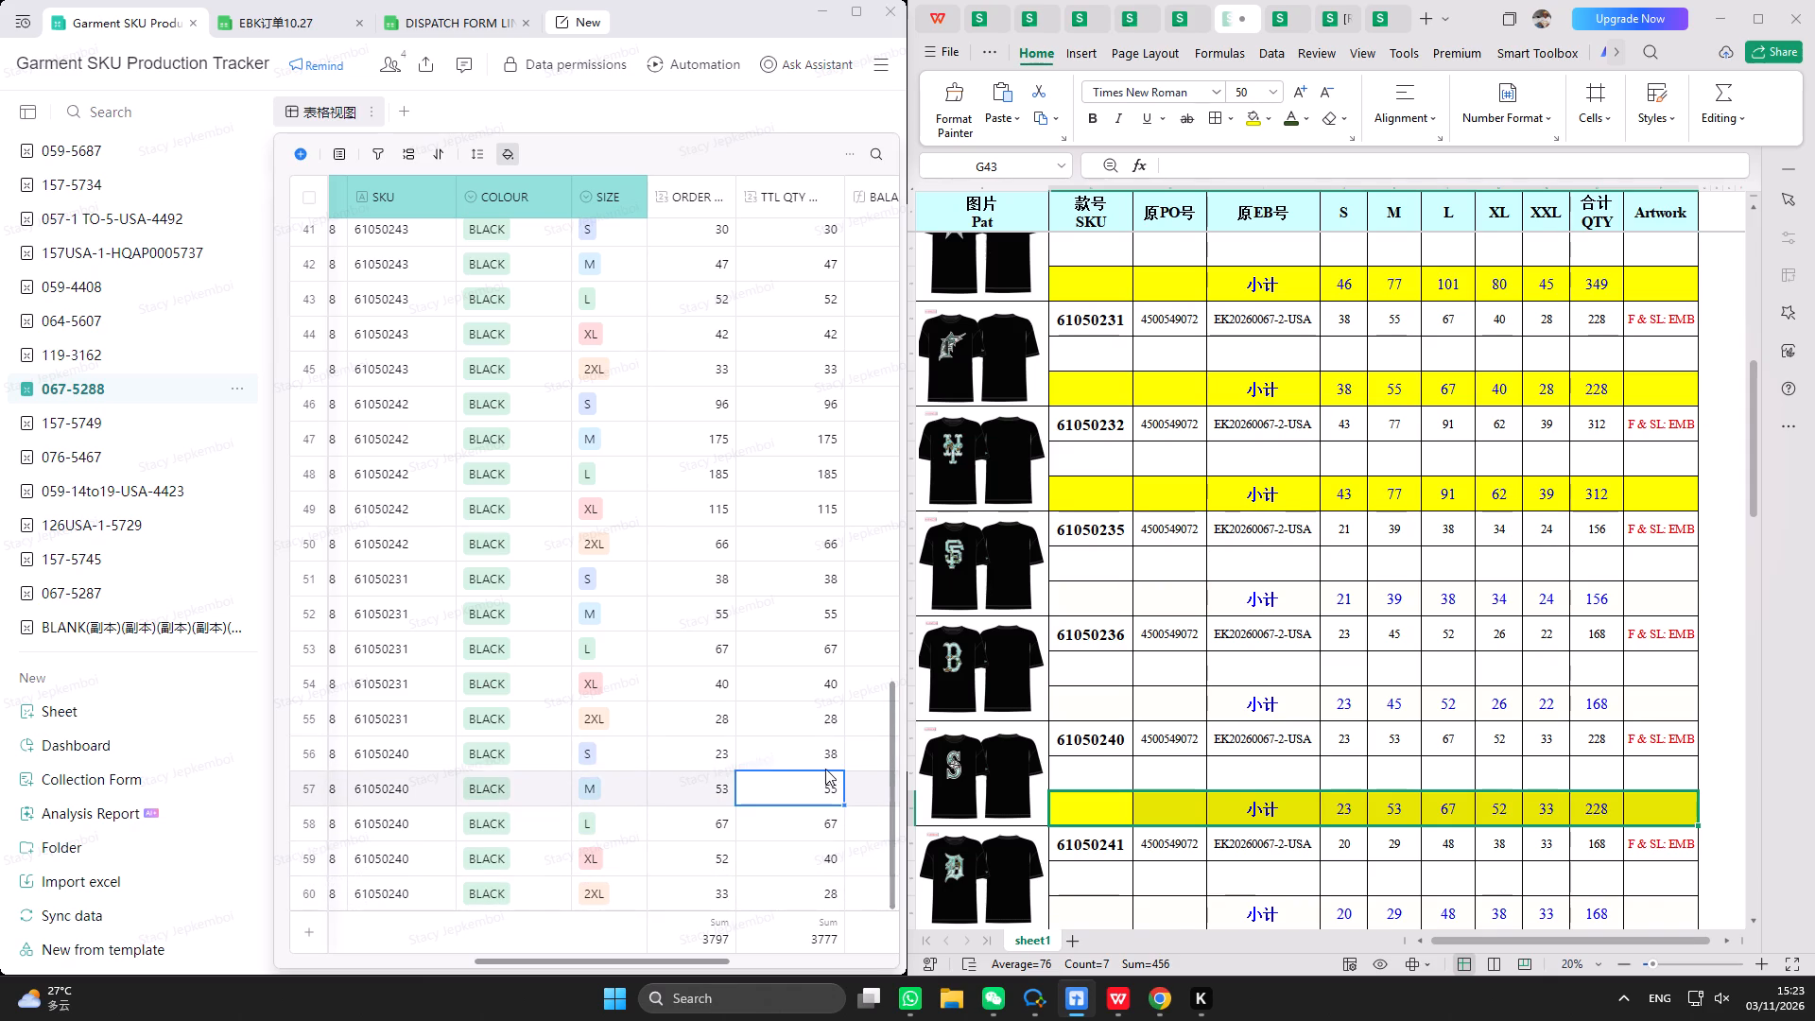
left_click(822, 764)
type("23")
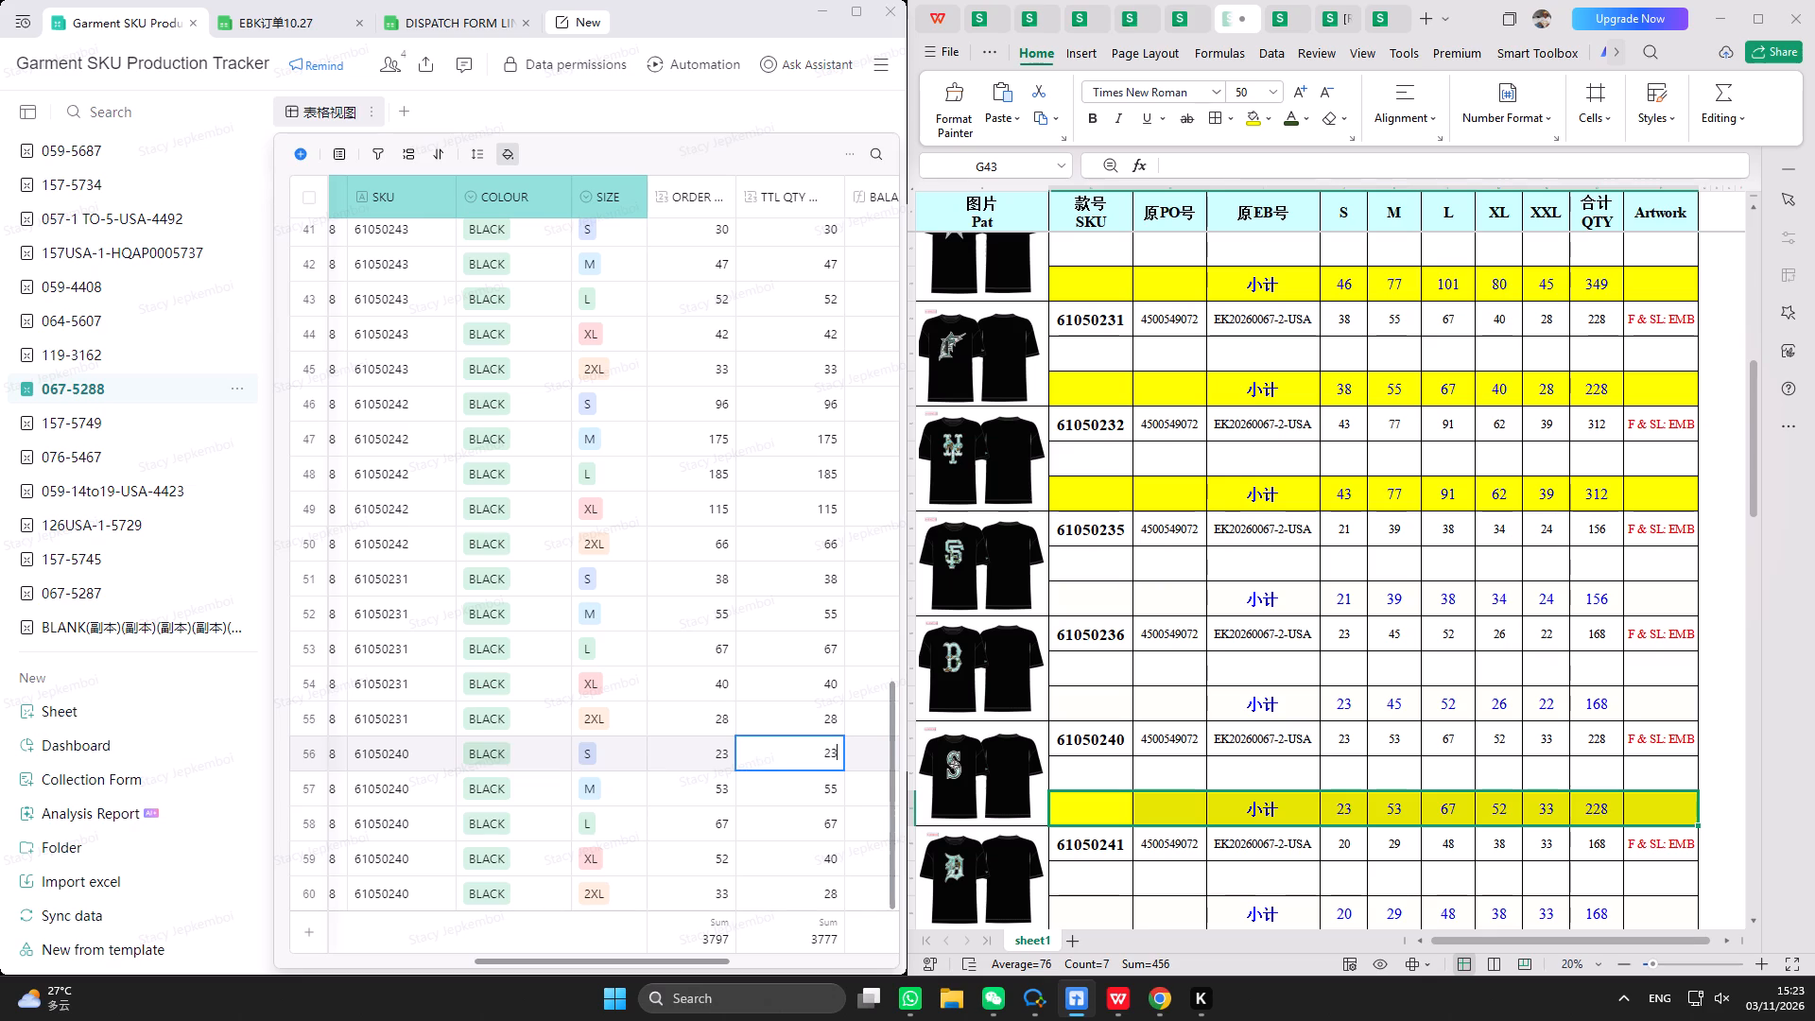
key("Return")
type("53")
key("Return")
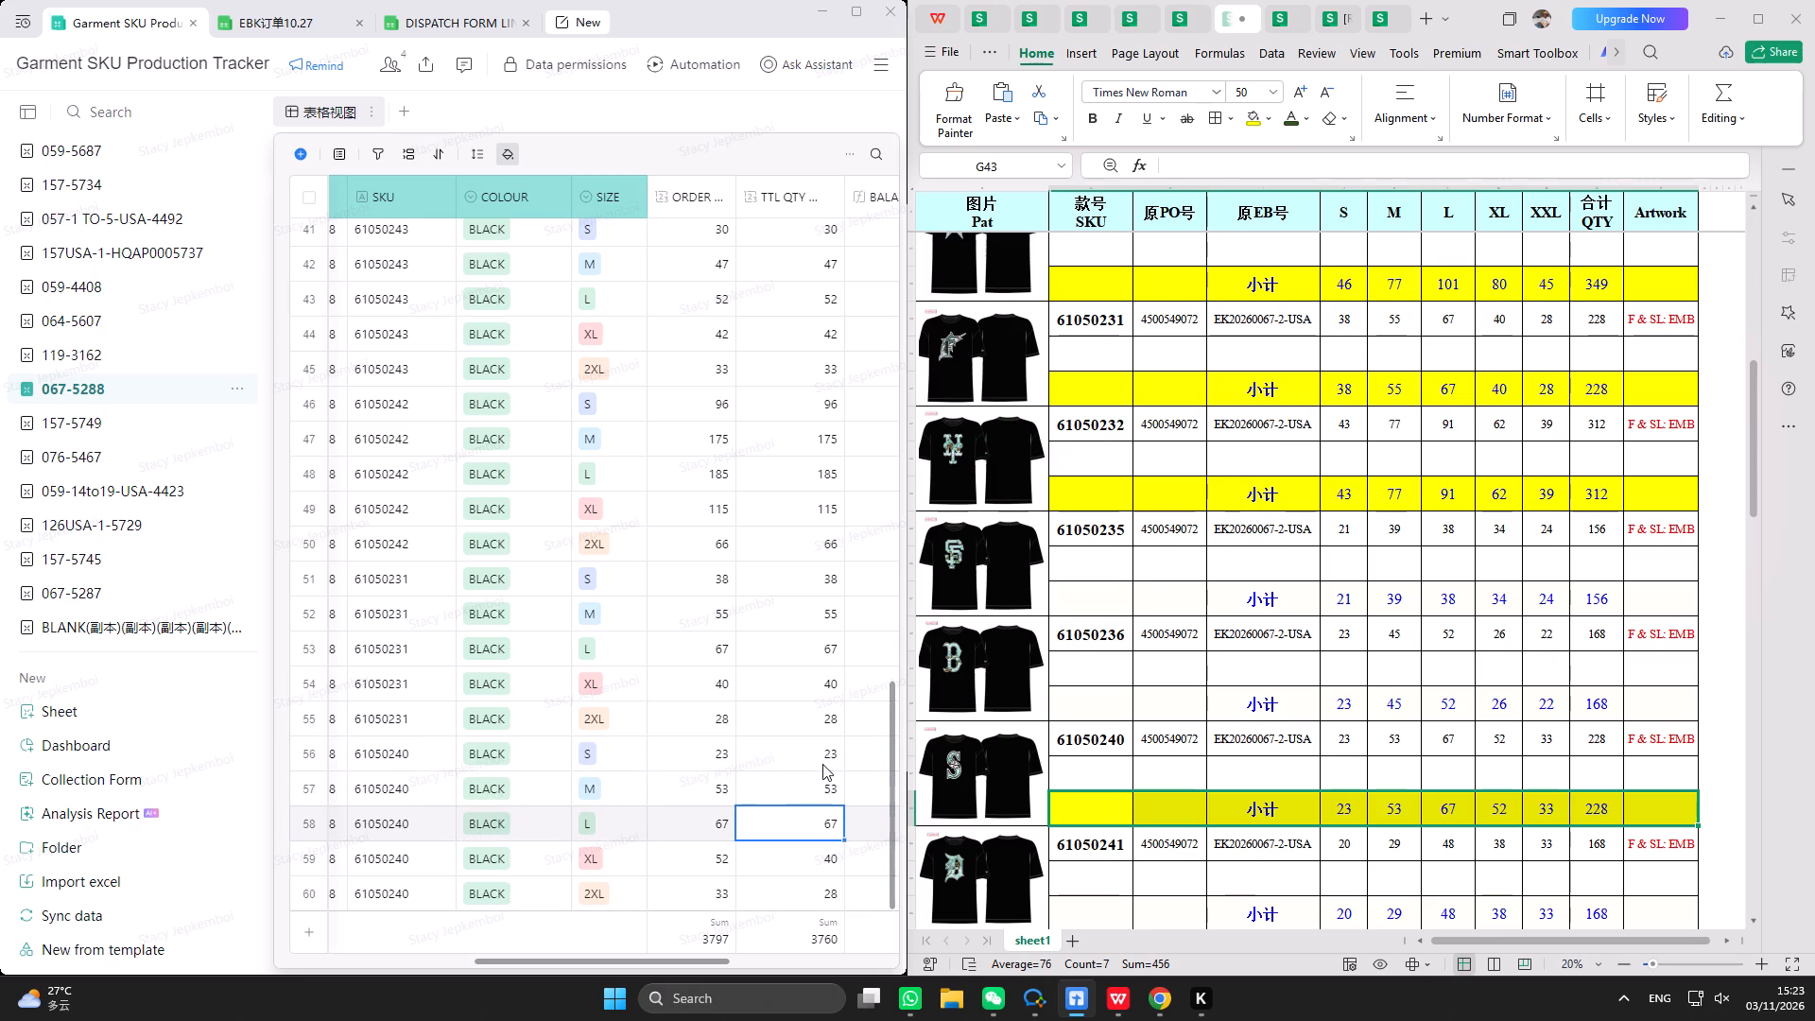
type("67")
key("Return")
type("52")
key("Return")
type("33")
key("Return")
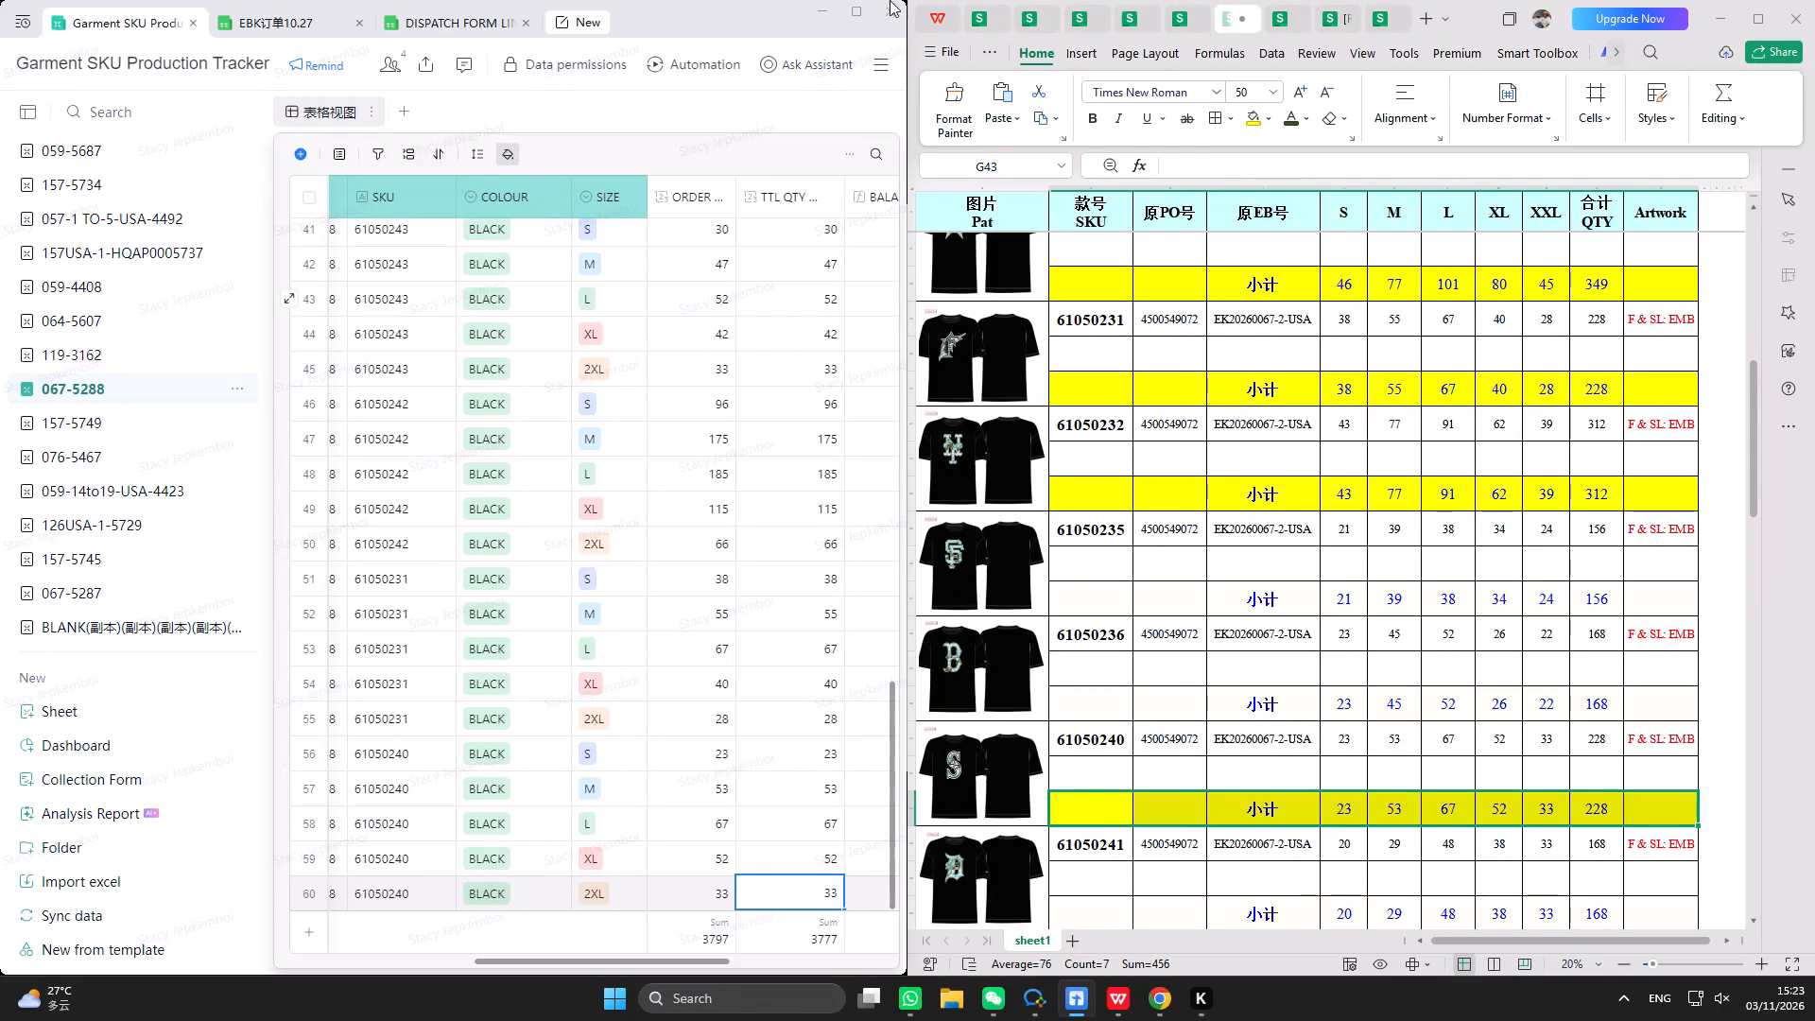
Insert a record below record 60 and copy the five SKU 61050240 records, 56 to 60, into records 61 to 65.
left_click(861, 12)
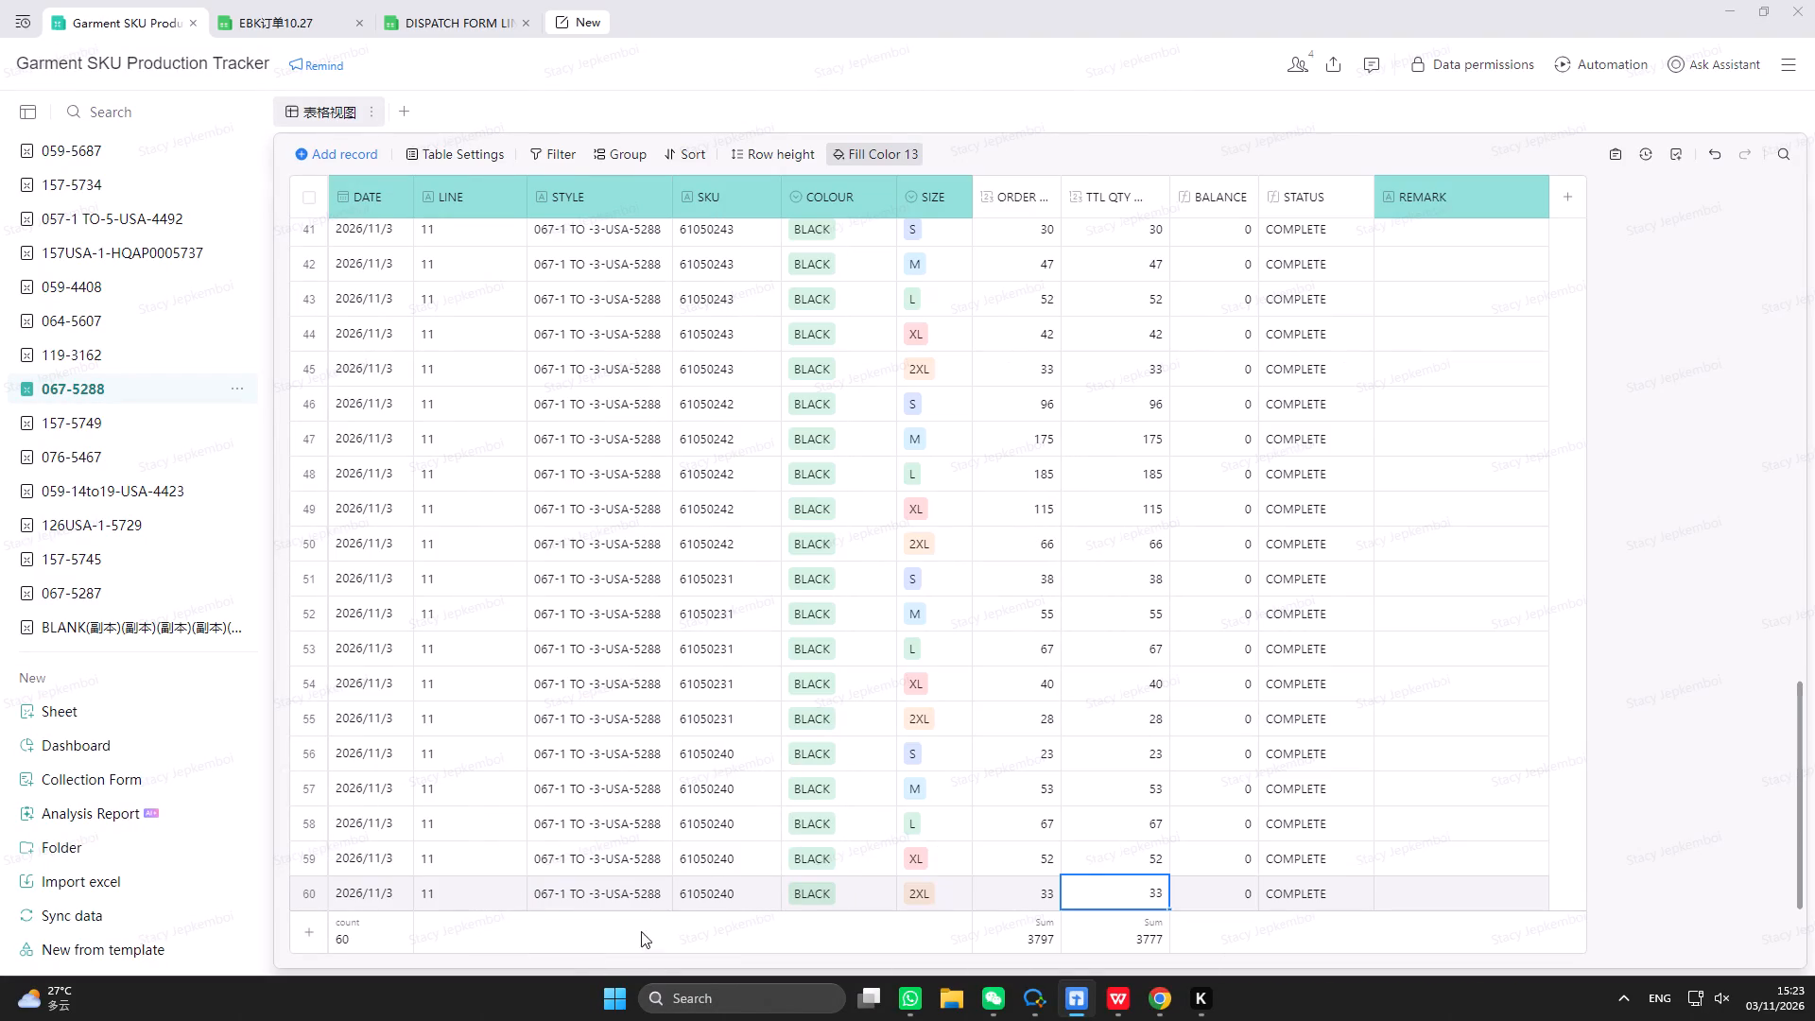
scroll(381, 857, "down", 1)
left_click(370, 891)
right_click(360, 893)
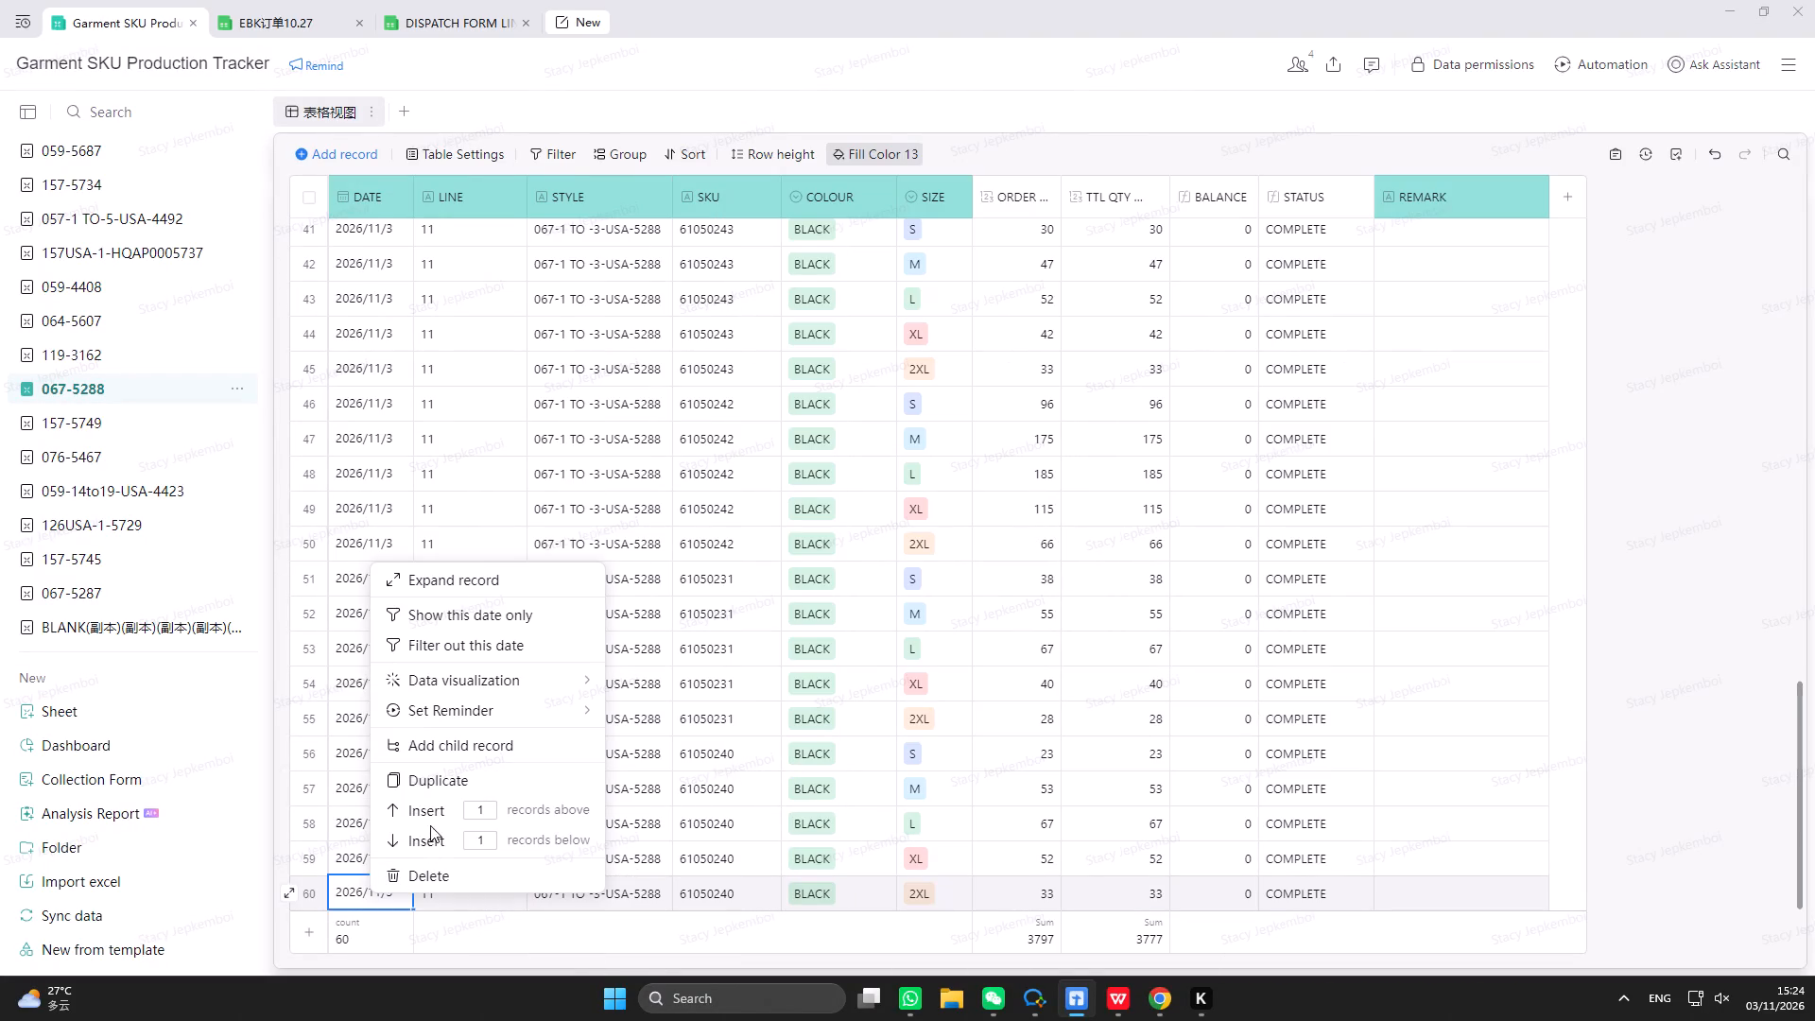
left_click(430, 844)
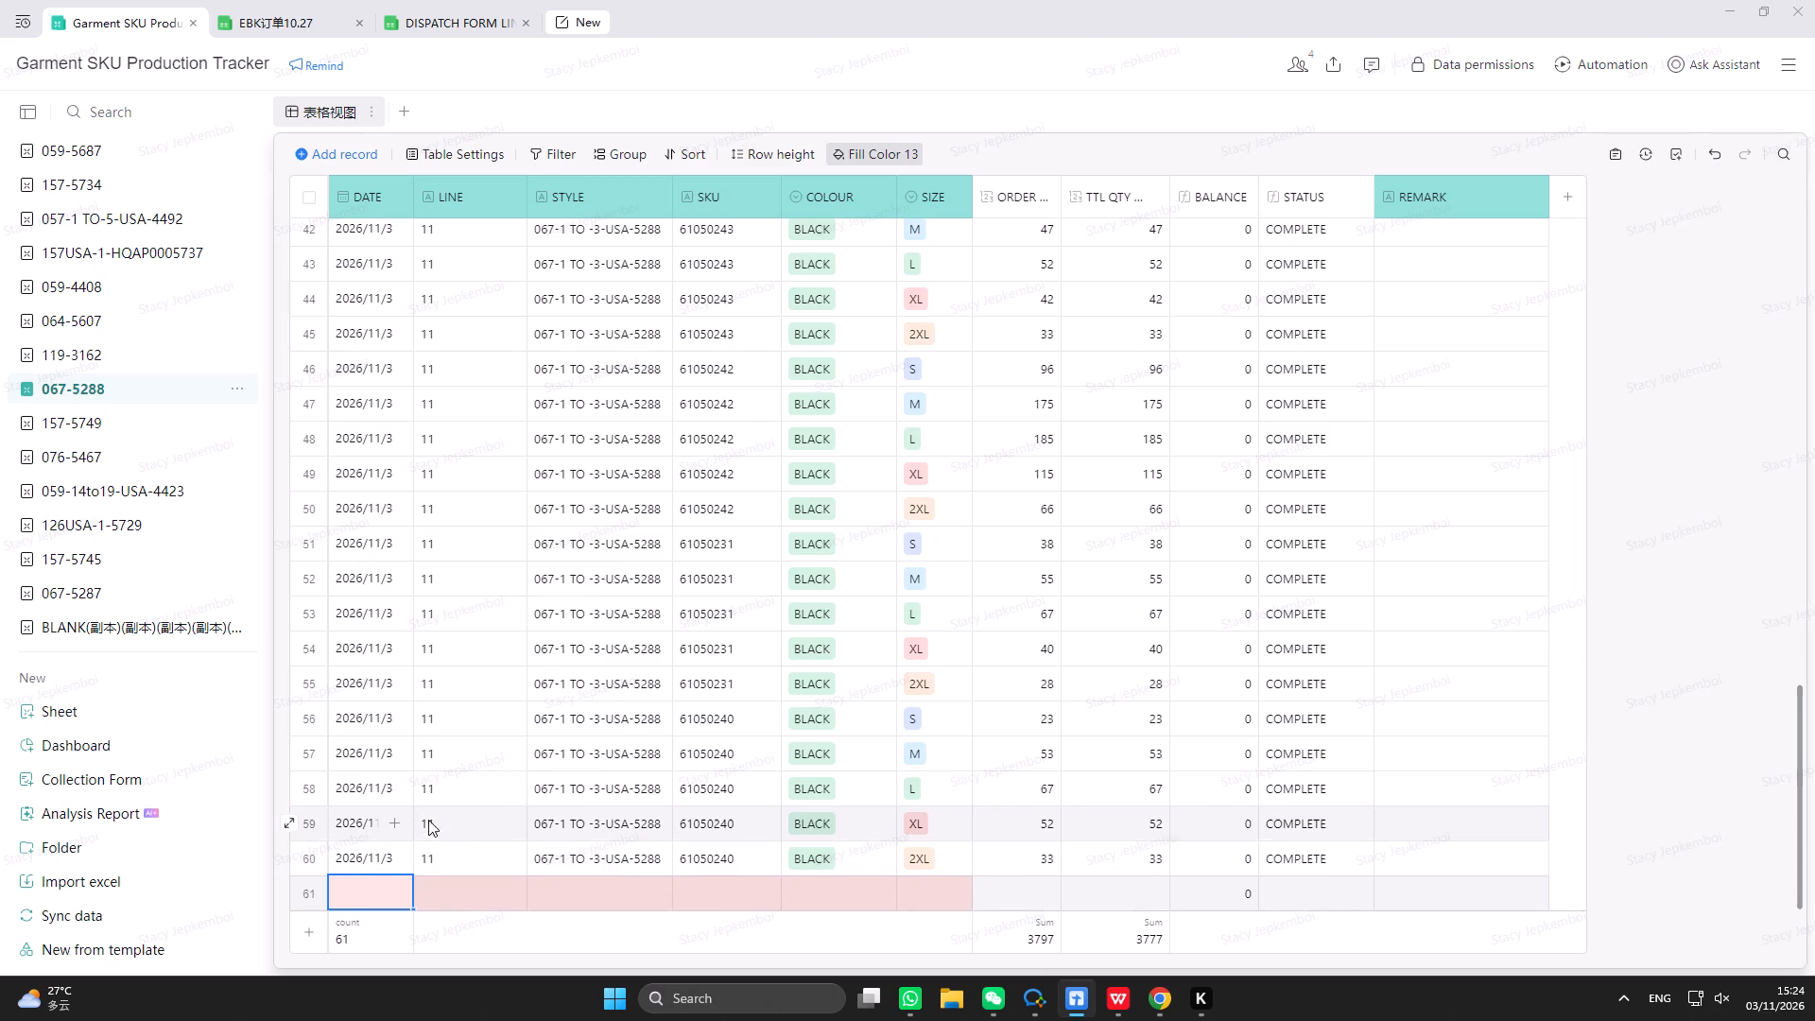
scroll(425, 804, "down", 1)
left_click_drag(365, 723, 1159, 880)
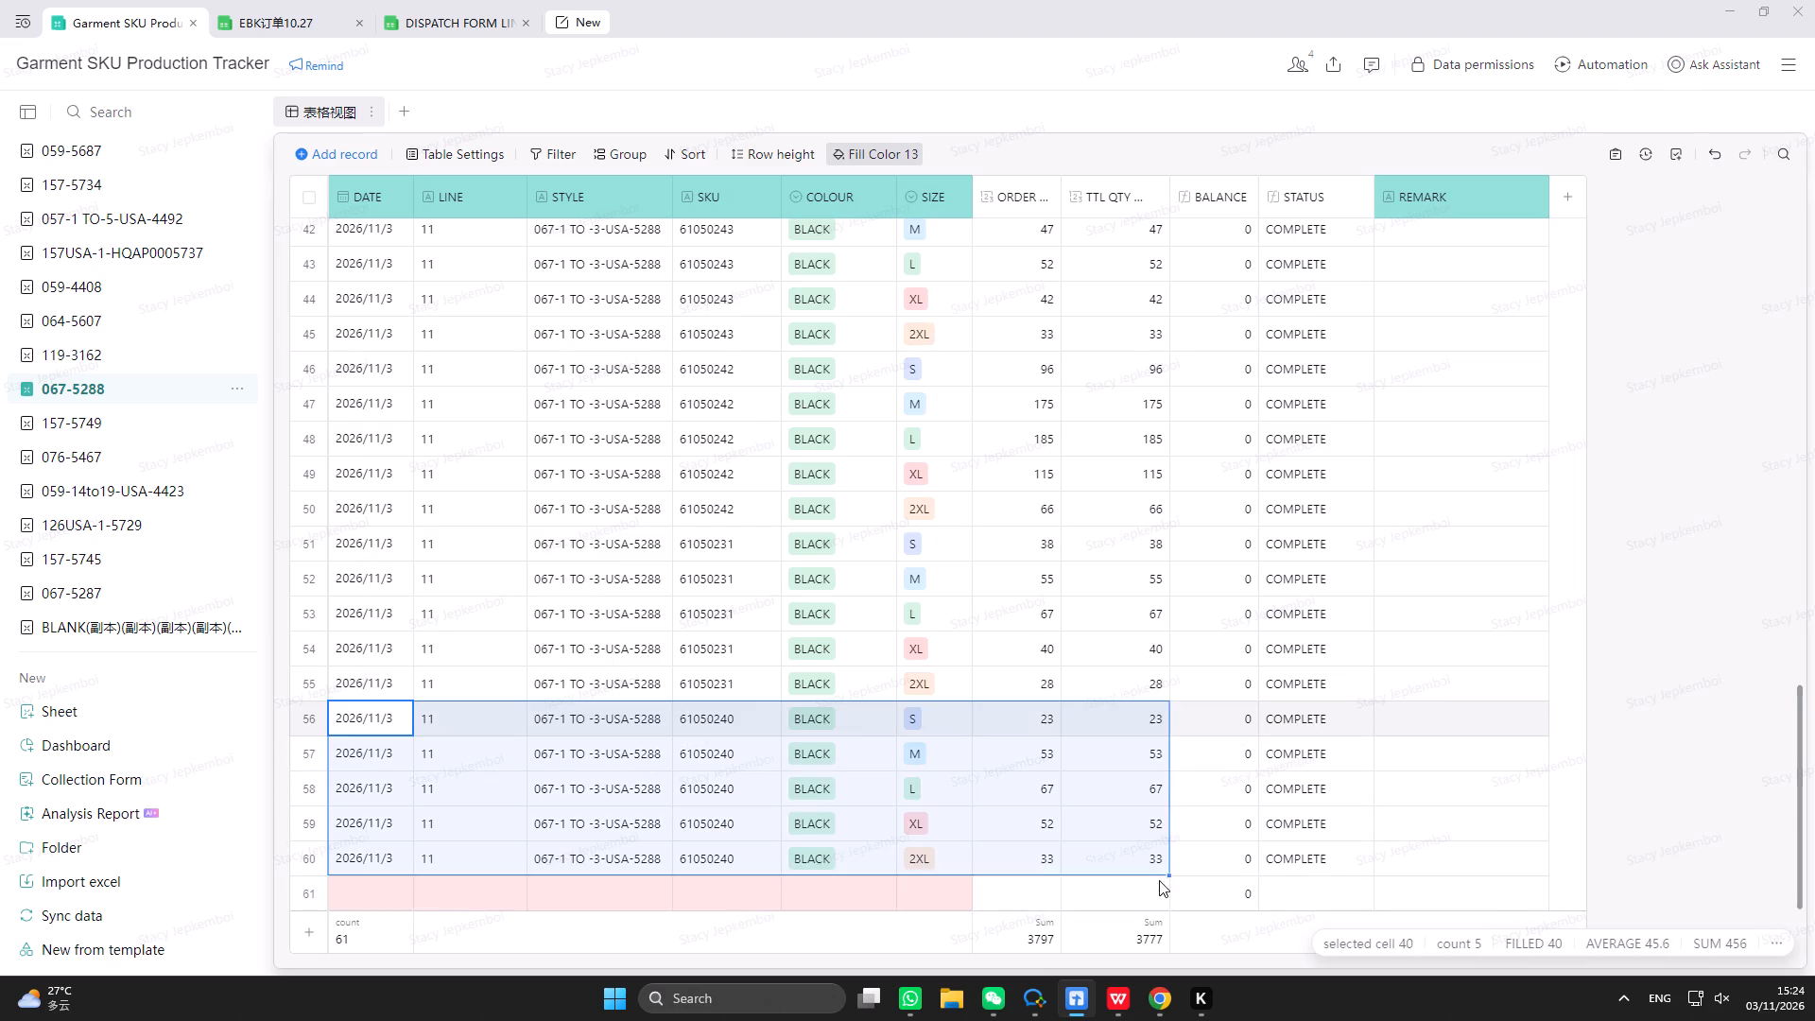
left_click_drag(1159, 880, 1410, 869)
key("ctrl+c")
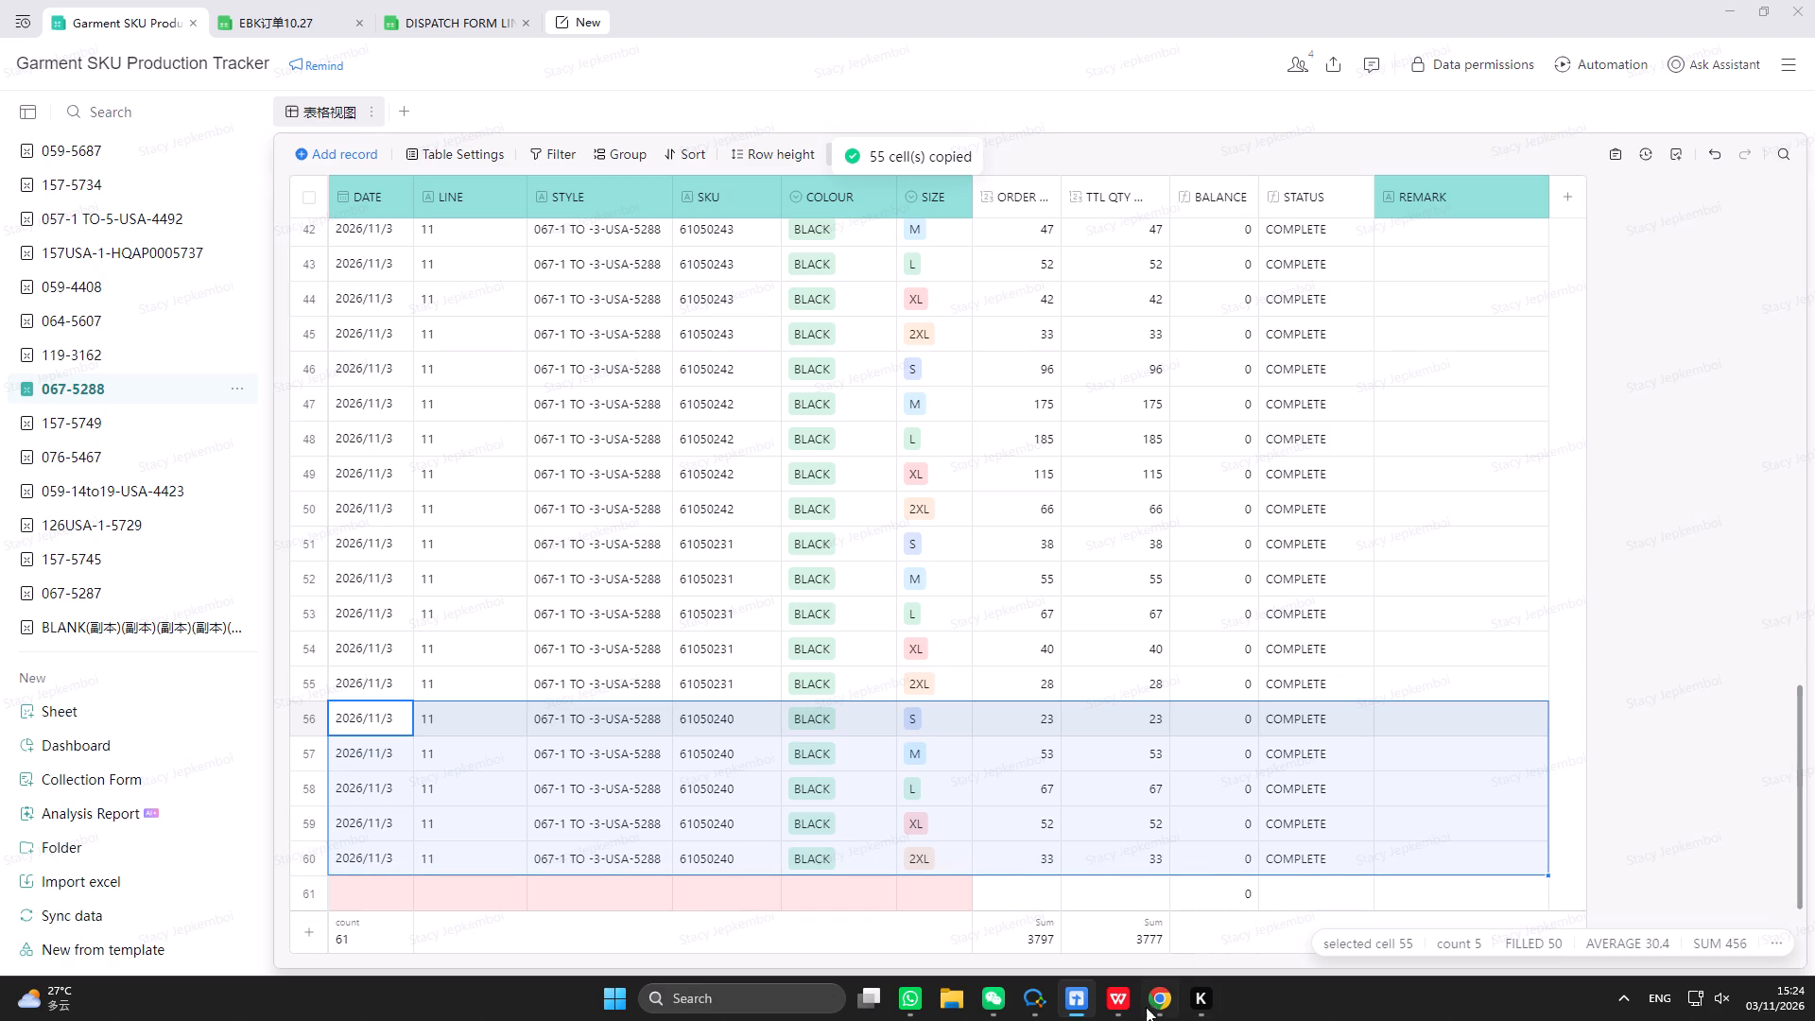
left_click(371, 893)
key("ctrl+v")
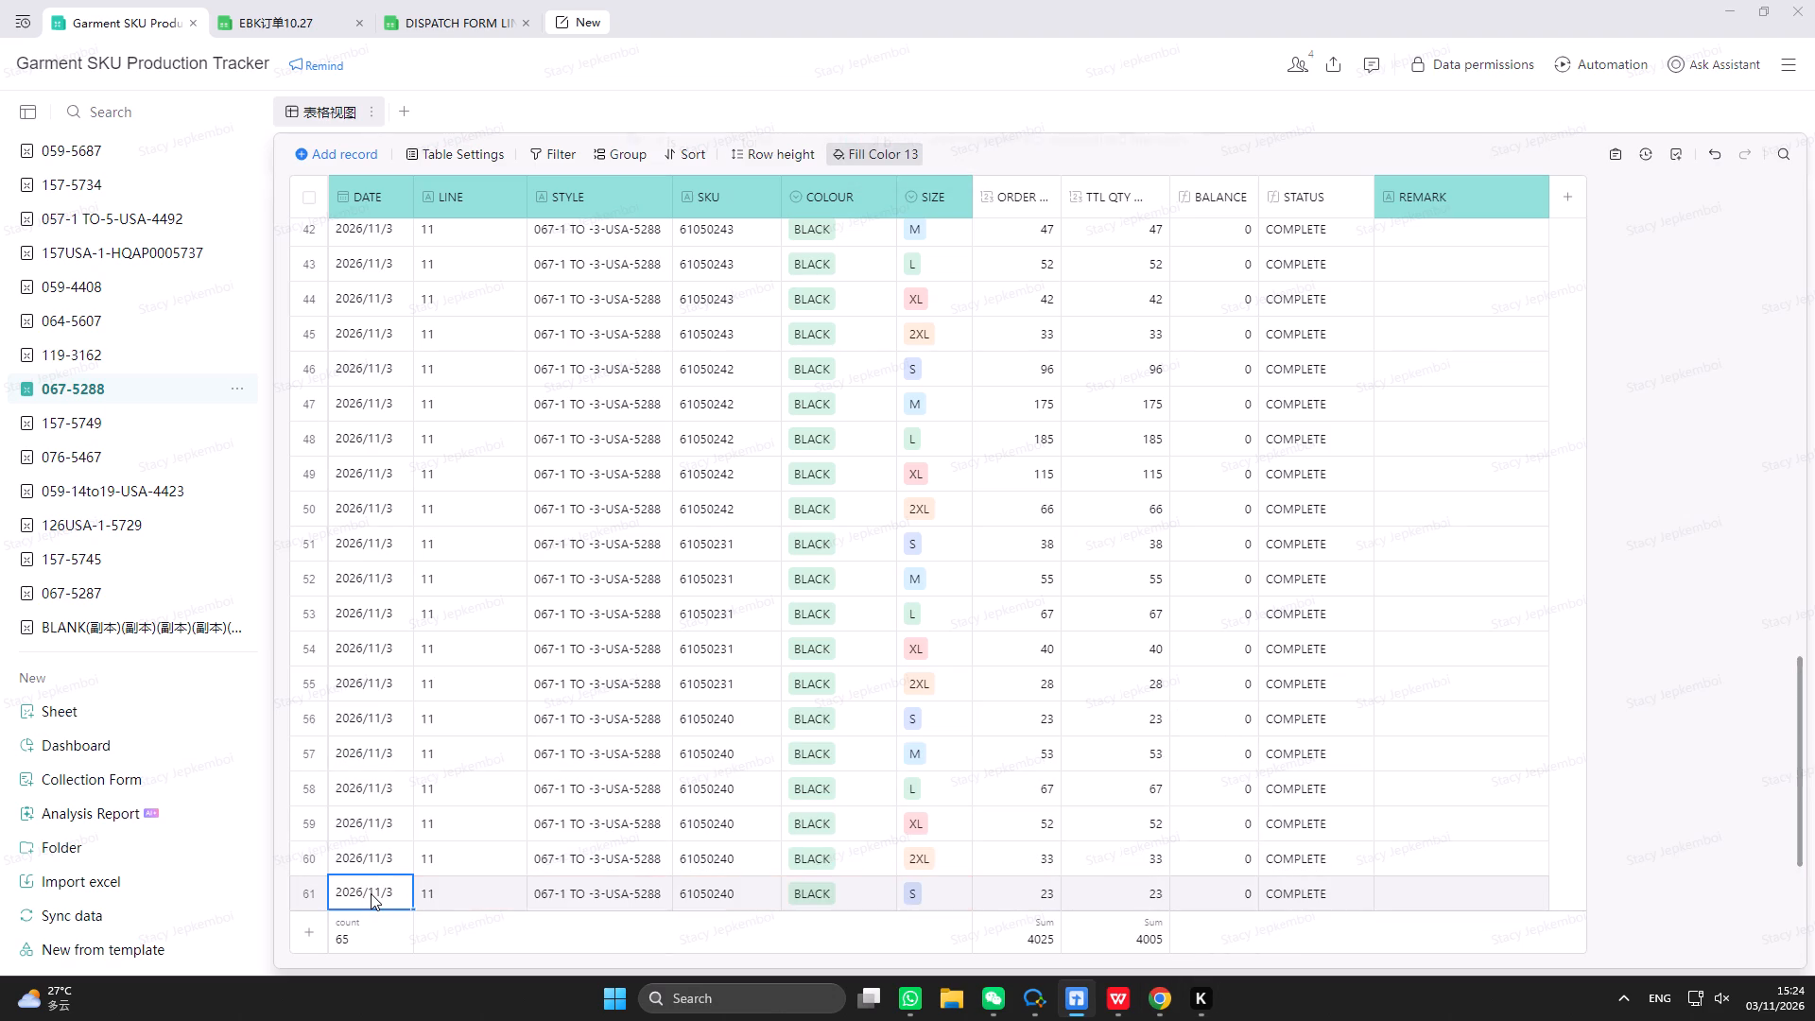
Replace the SKU of records 61 to 65 with 61050245, copied from the 5288 order workbook.
scroll(480, 763, "down", 4)
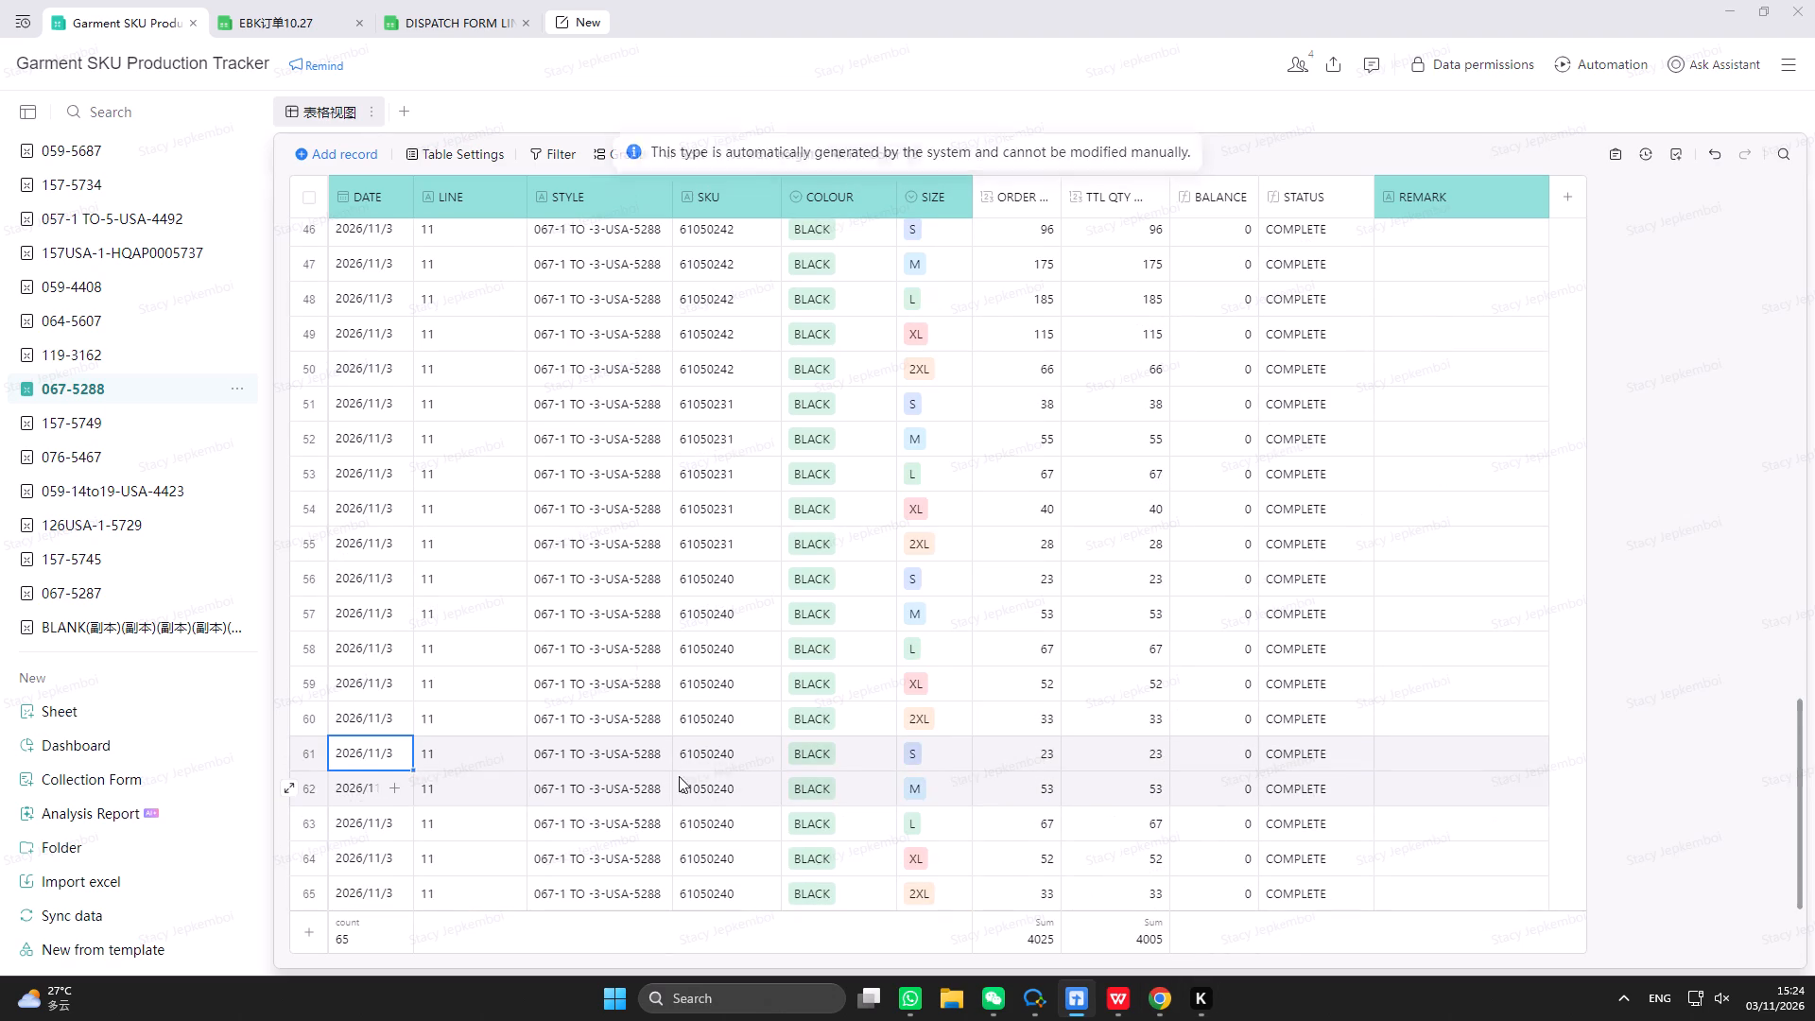
left_click(707, 753)
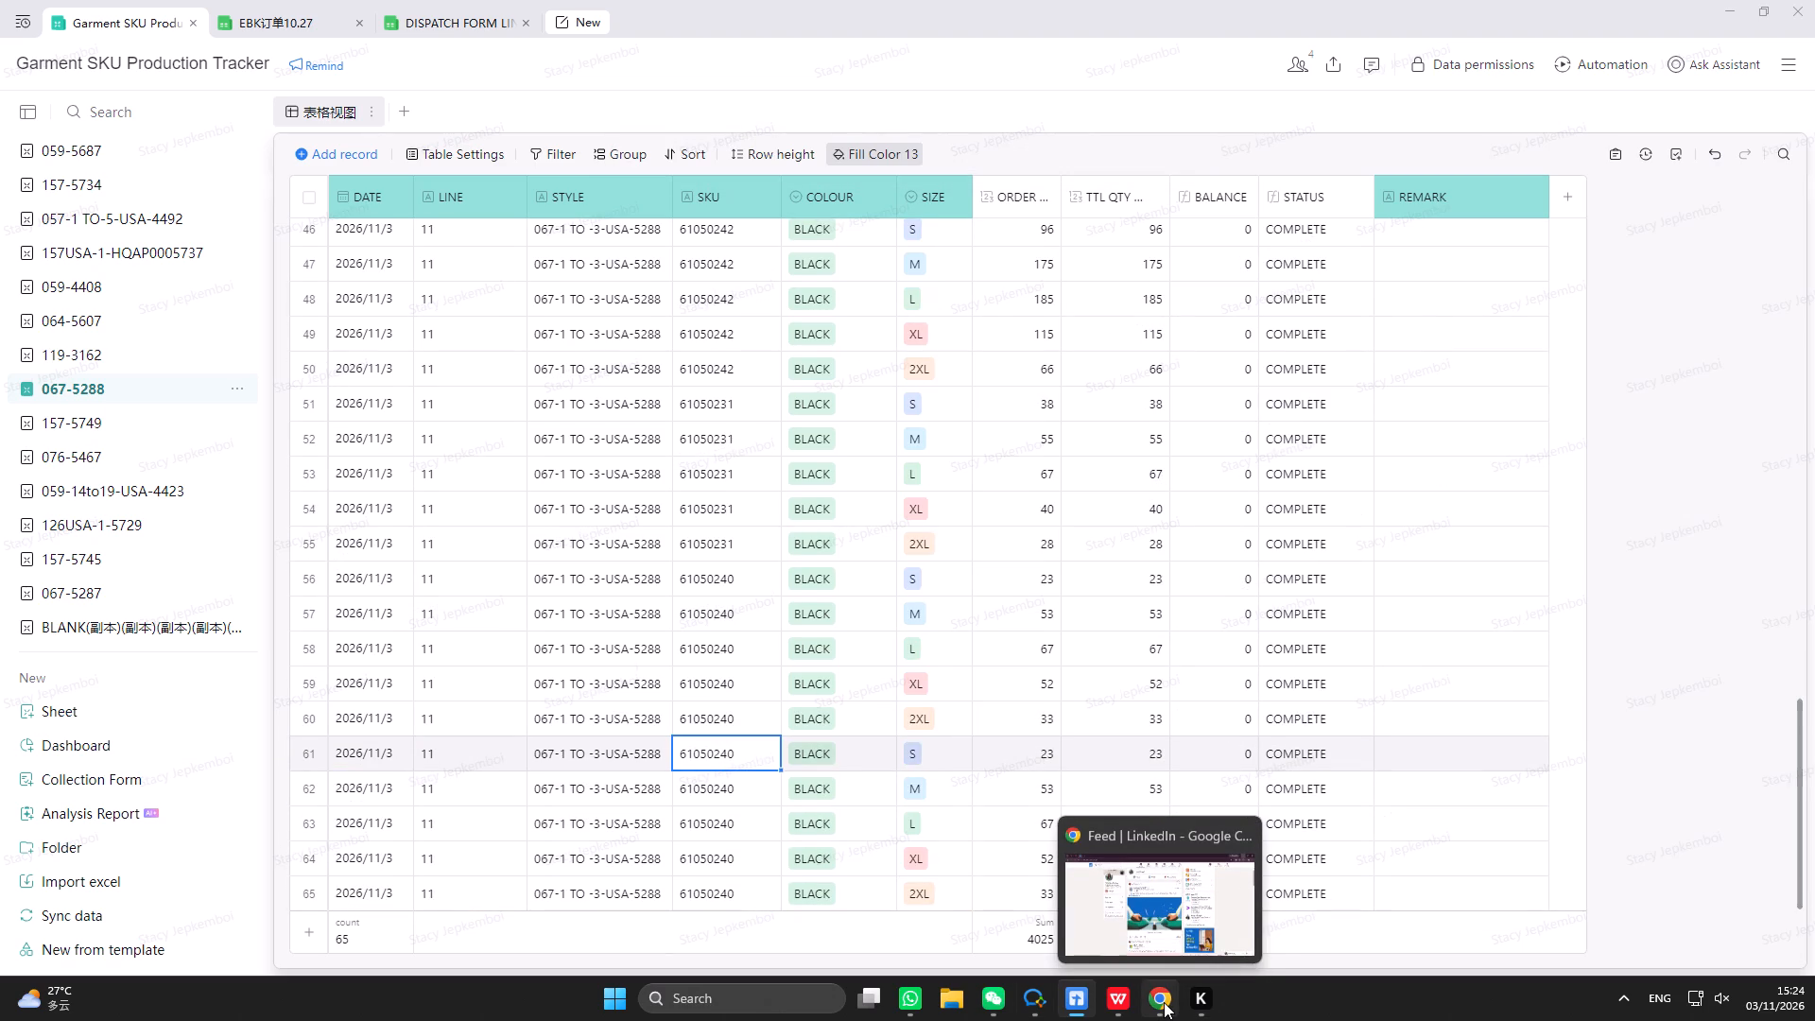
left_click(1115, 1000)
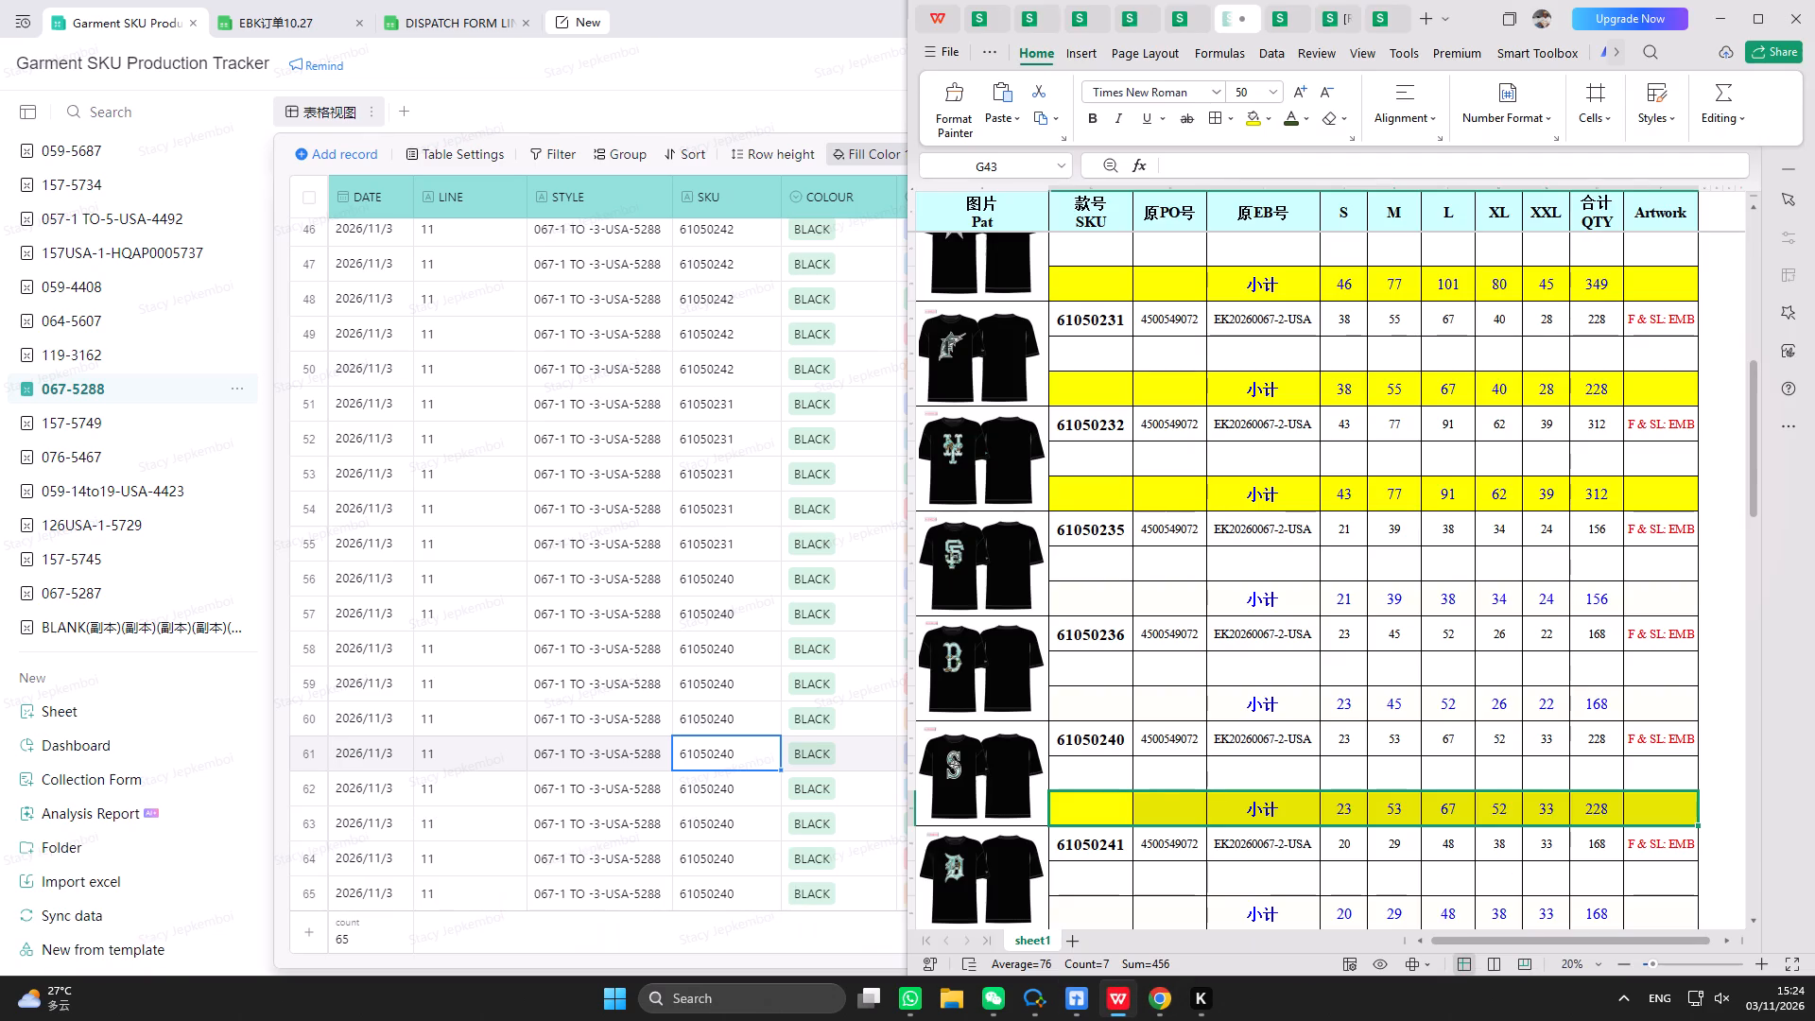
scroll(1207, 564, "down", 6)
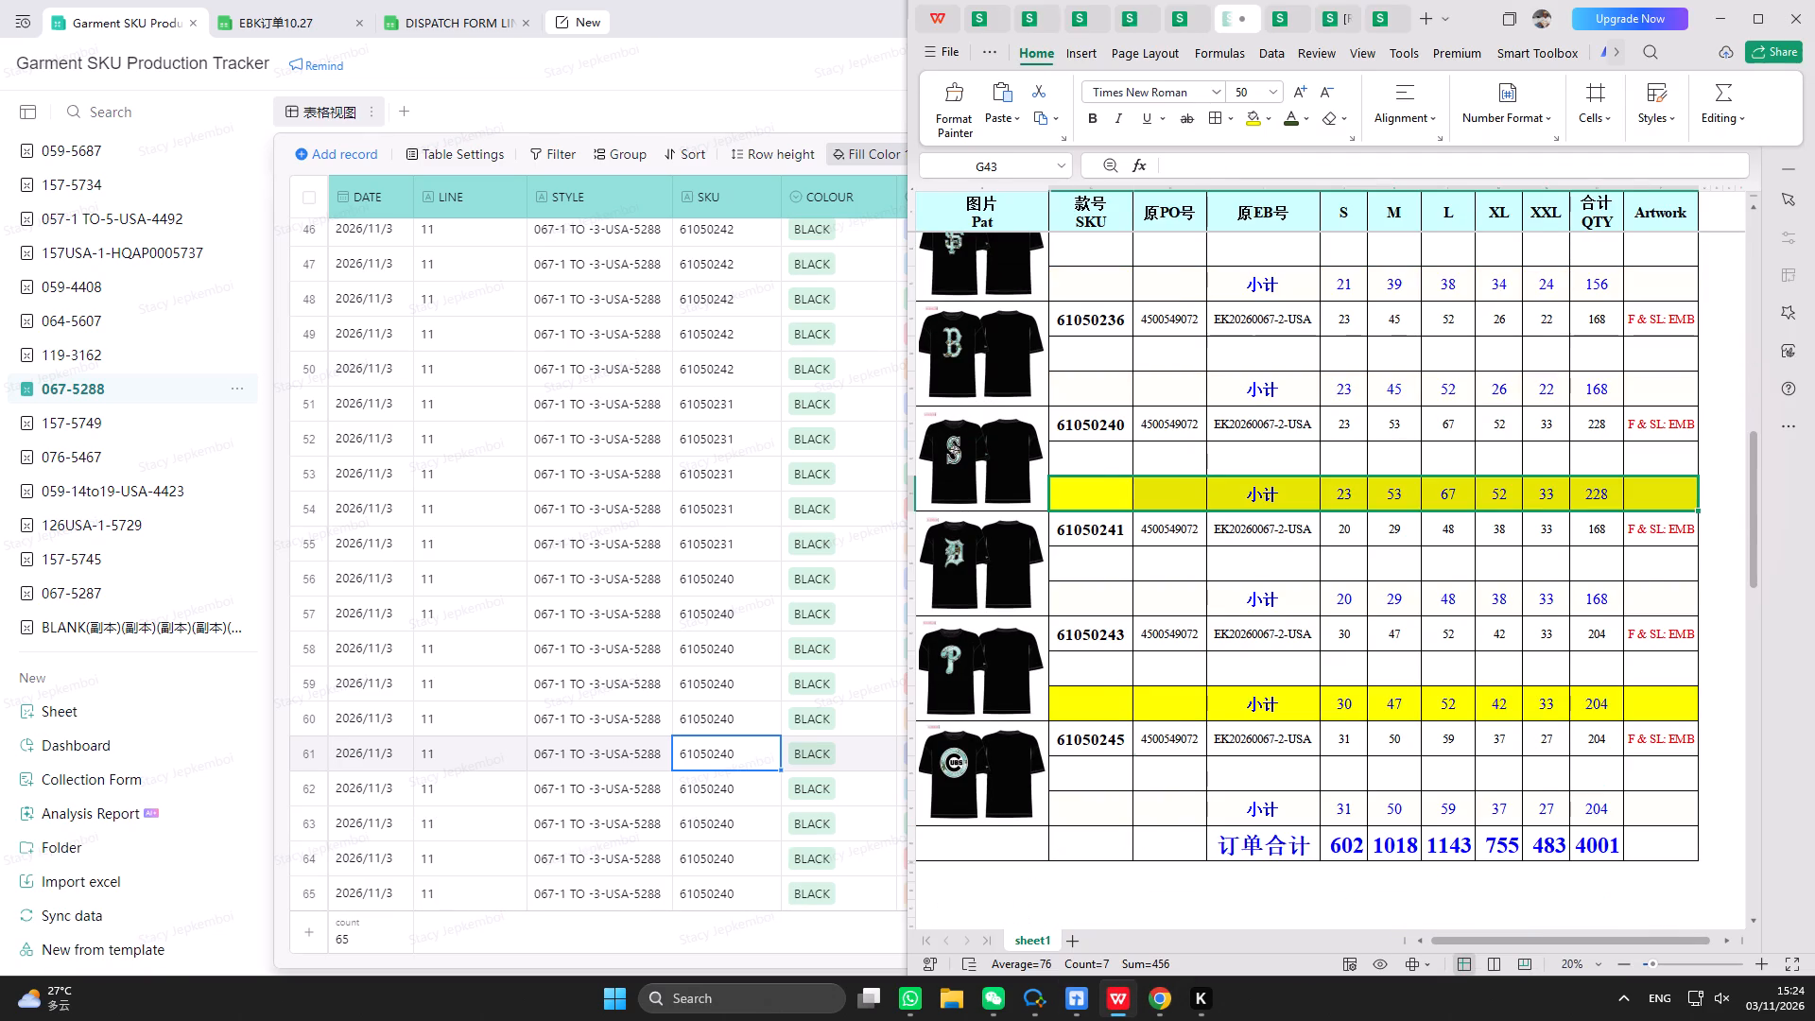
left_click(1117, 745)
double_click(1191, 166)
double_click(1199, 116)
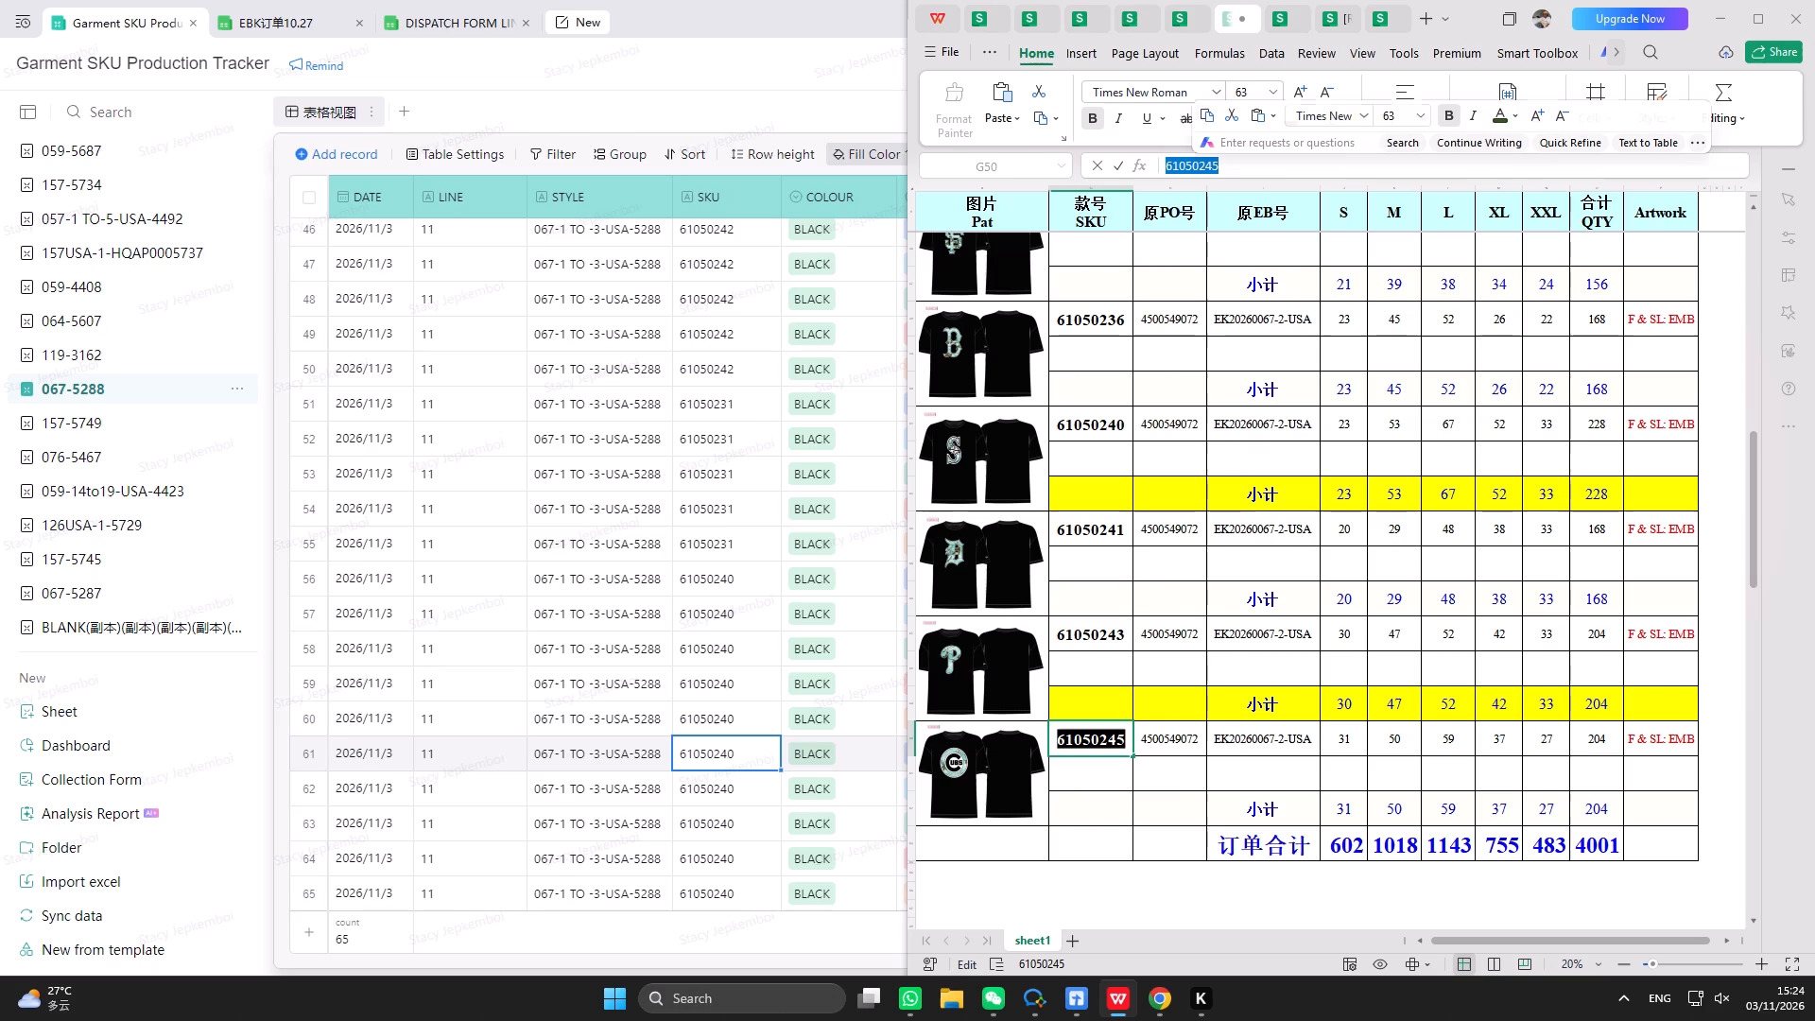
triple_click(731, 752)
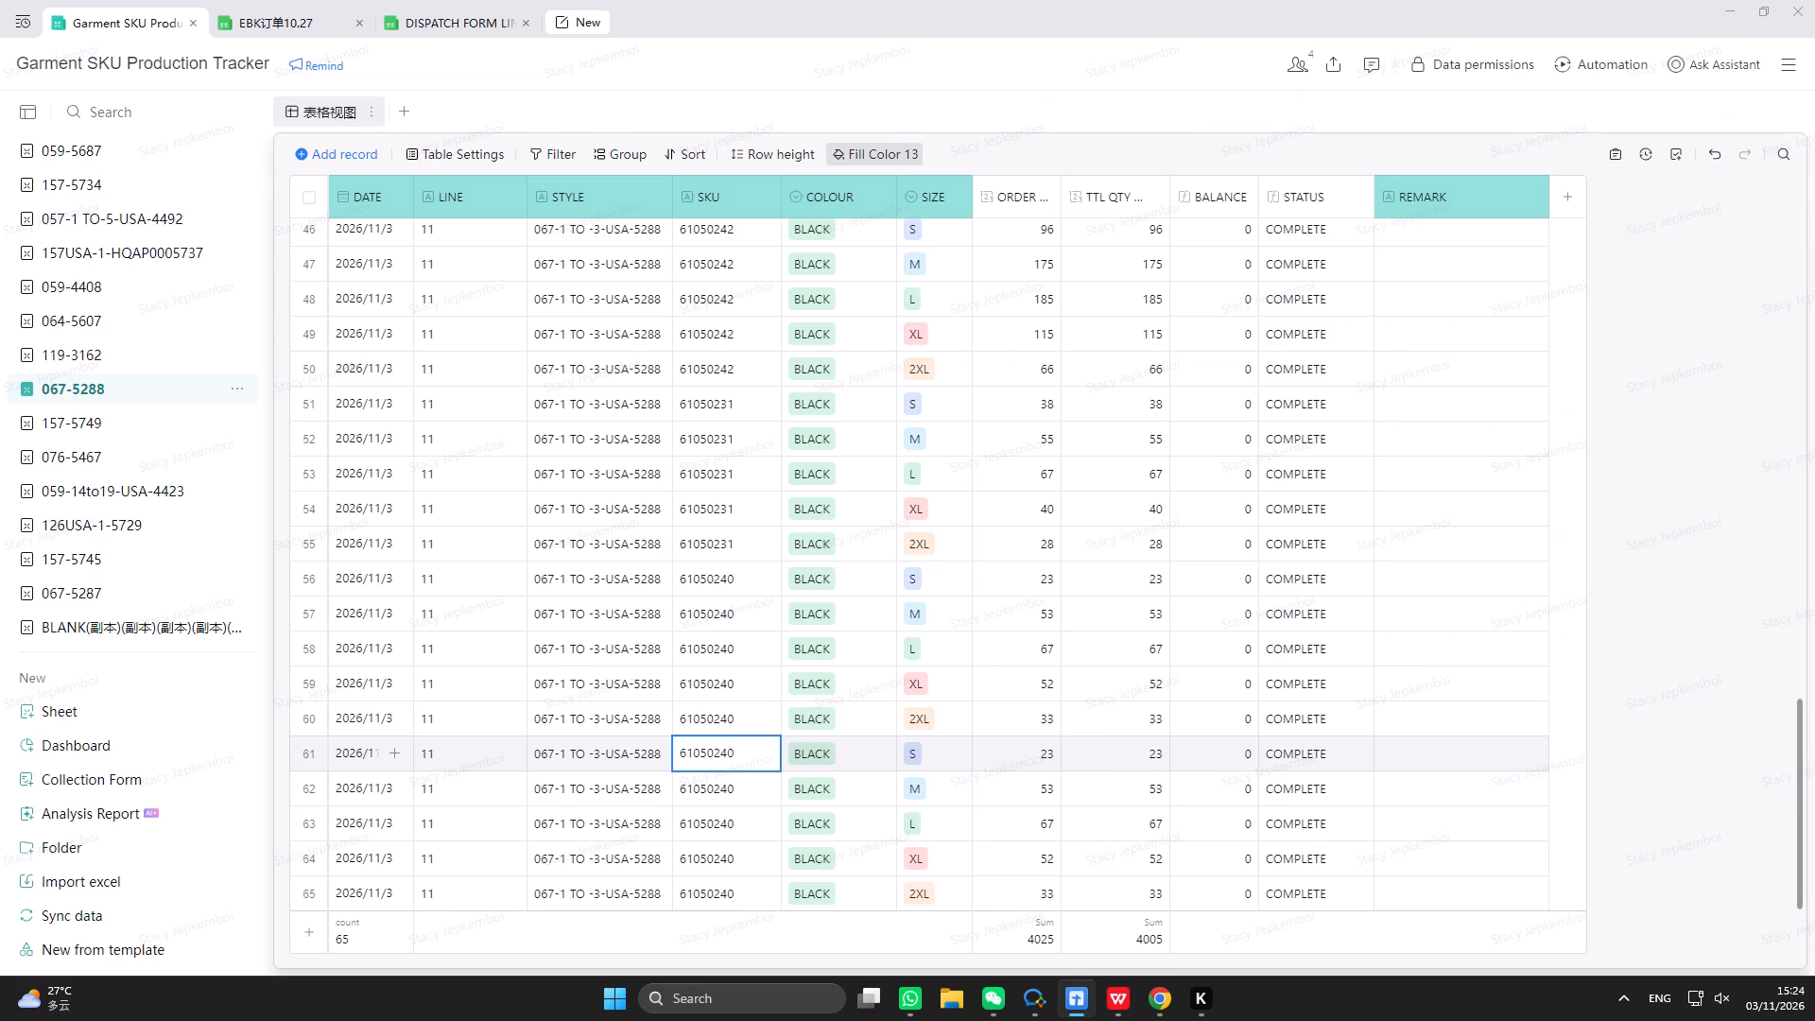
double_click(731, 752)
double_click(731, 752)
key("ctrl+v")
left_click(748, 786)
left_click(752, 764)
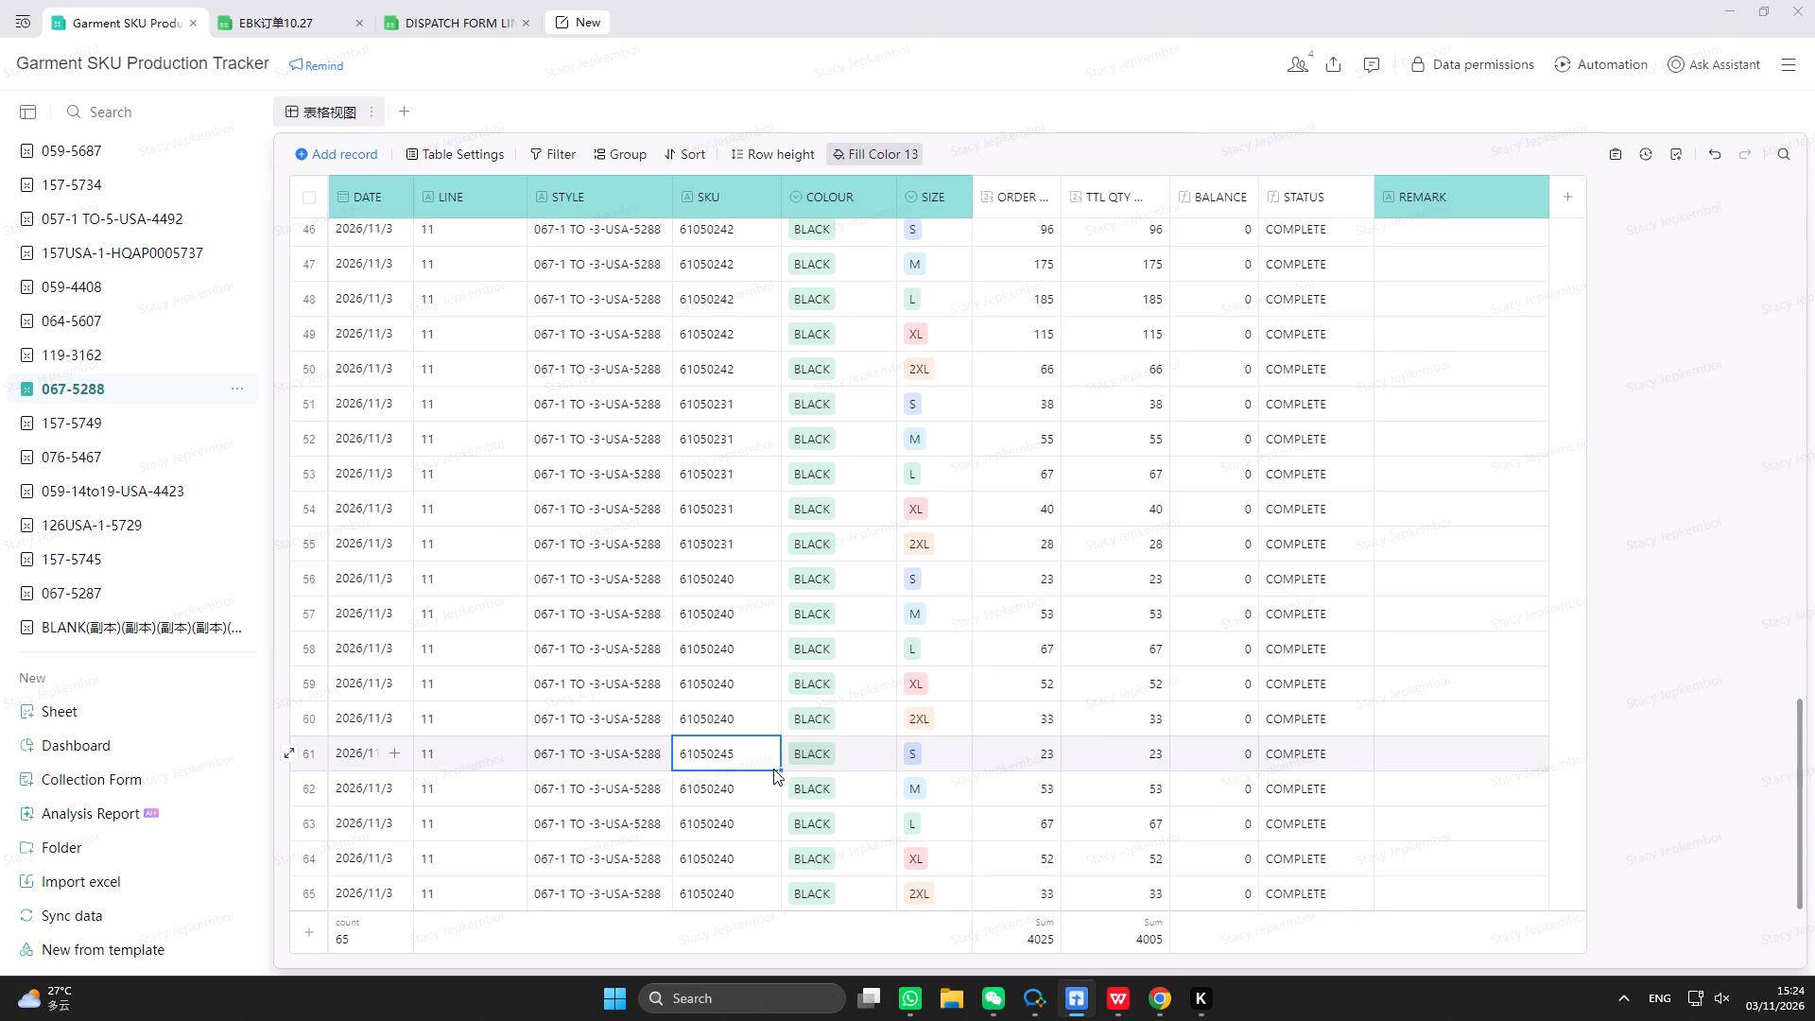
left_click_drag(779, 769, 769, 895)
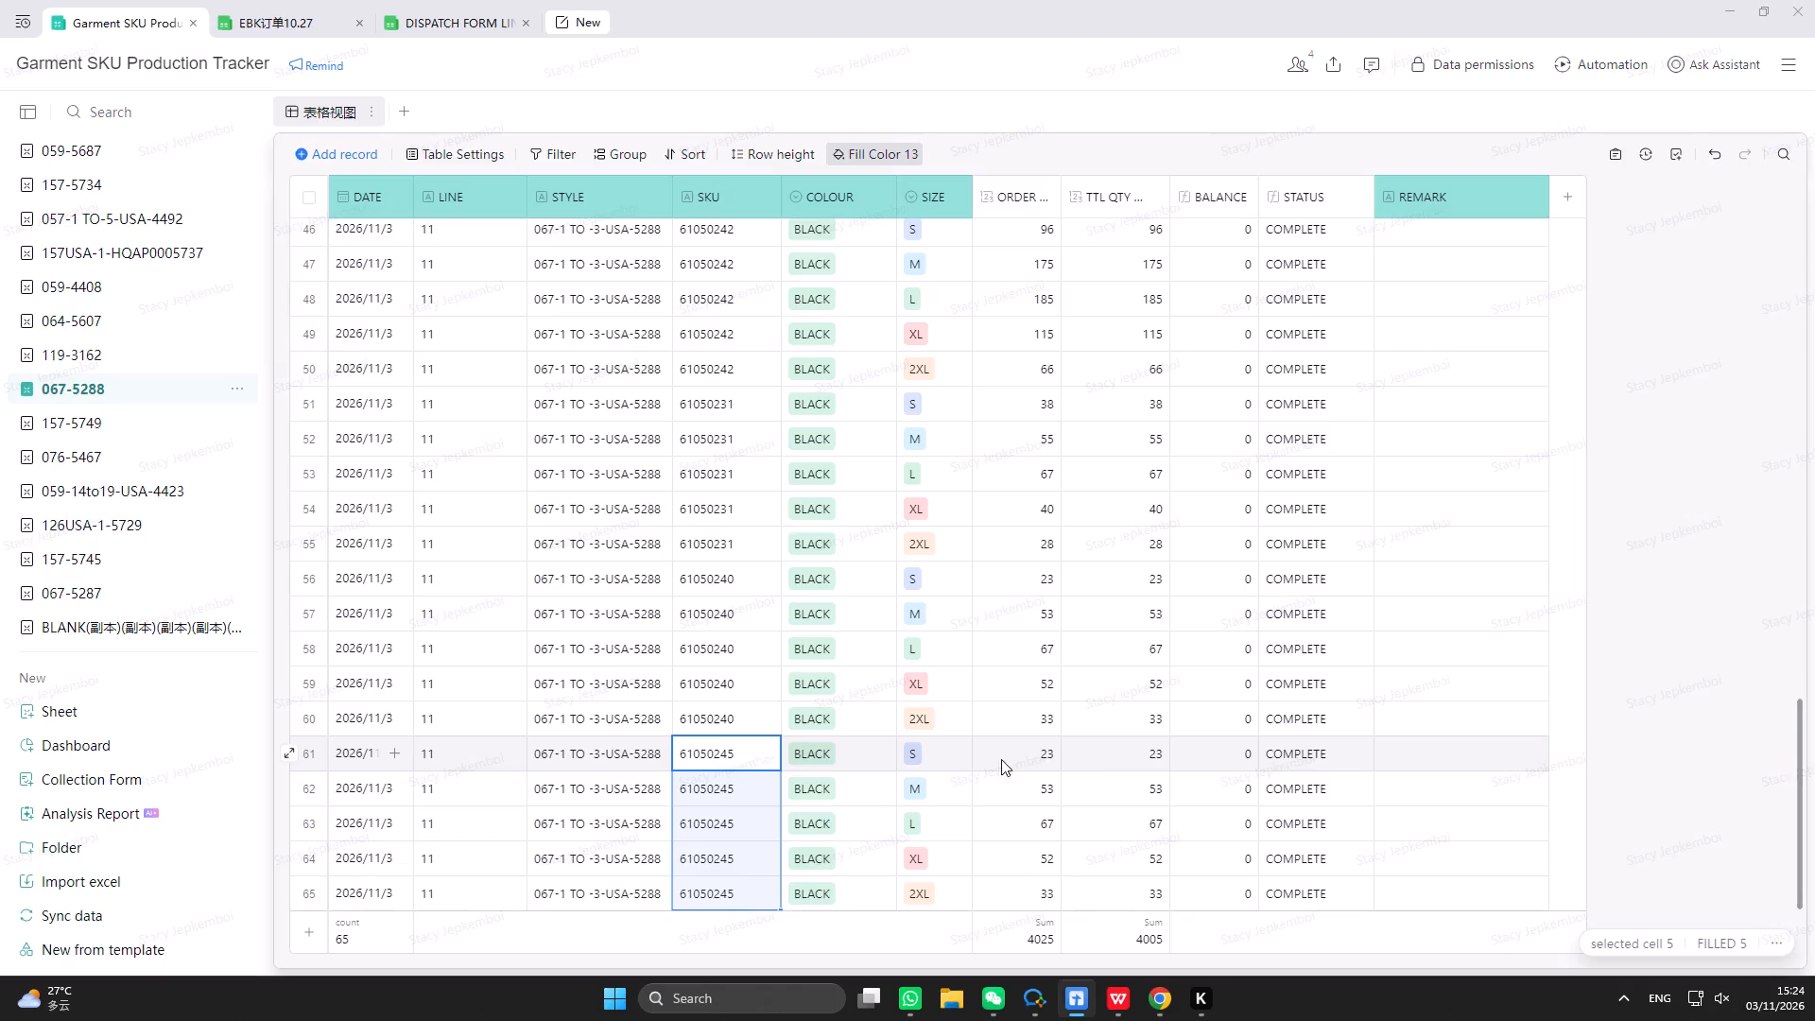
Select record 61's order quantity and arrange the tracker side by side with the 5288 order workbook.
left_click(1044, 767)
left_click(1116, 1004)
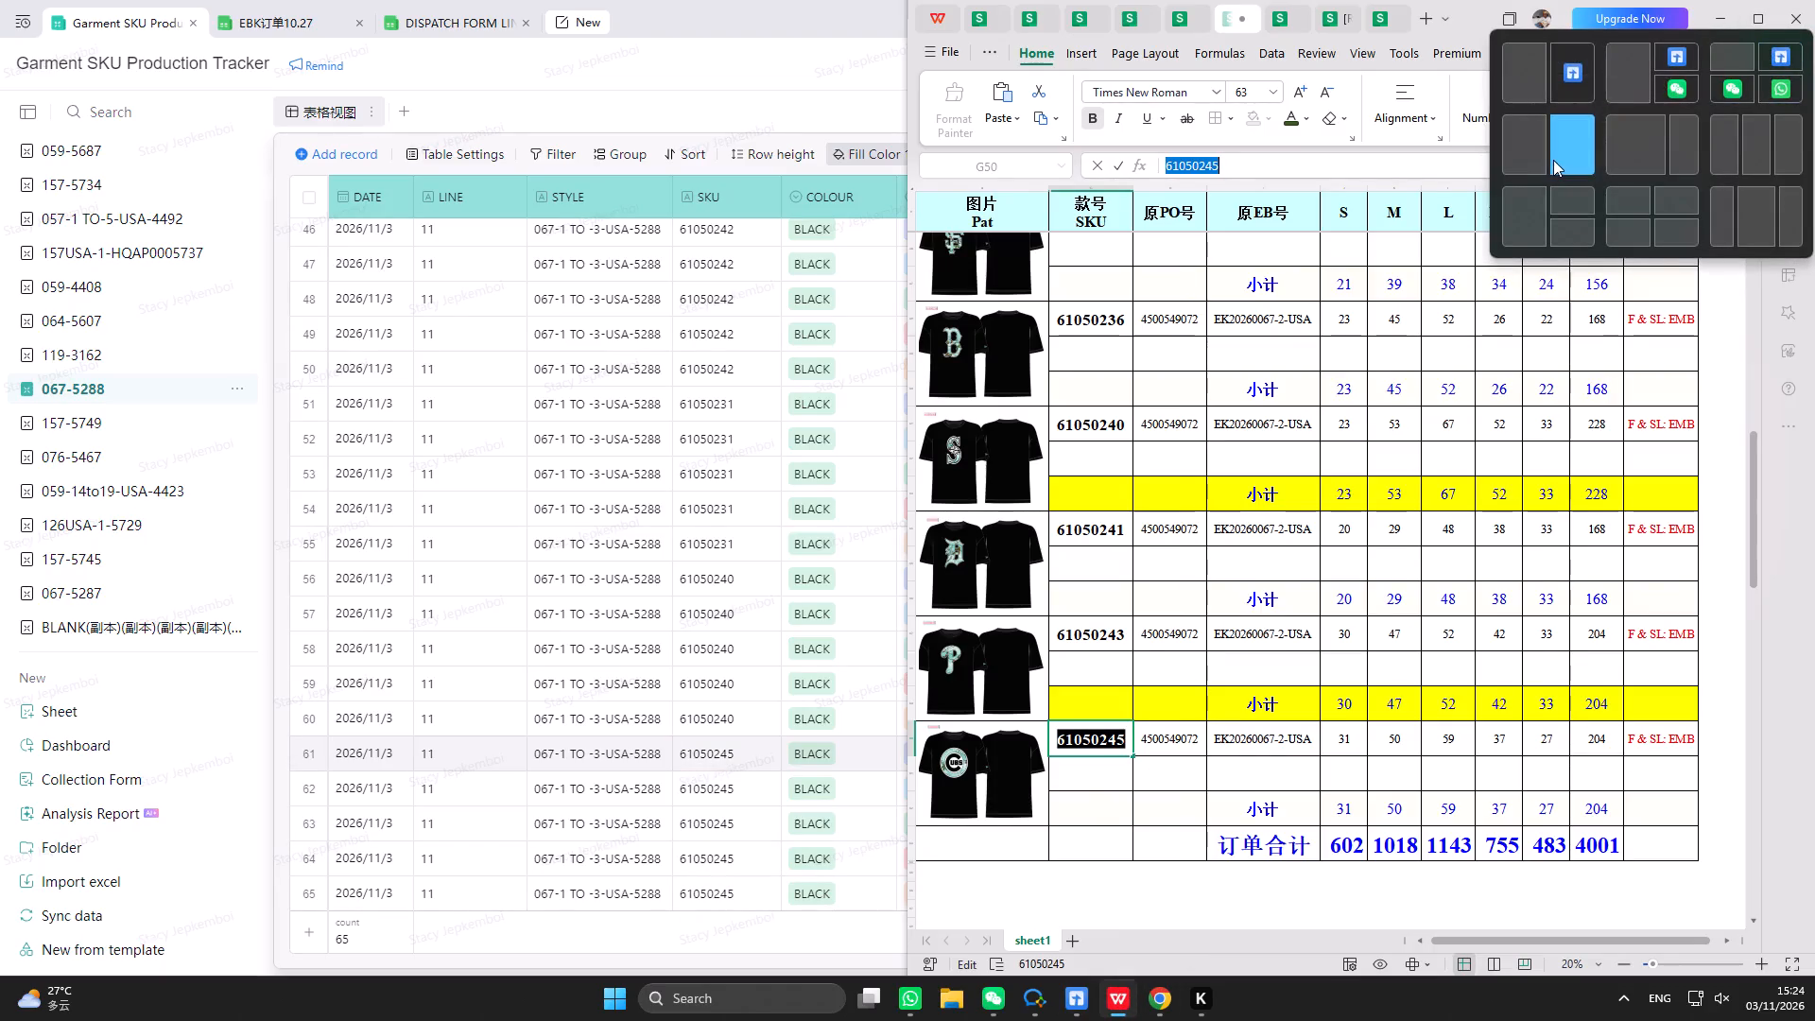
left_click(1557, 160)
left_click_drag(287, 225, 296, 244)
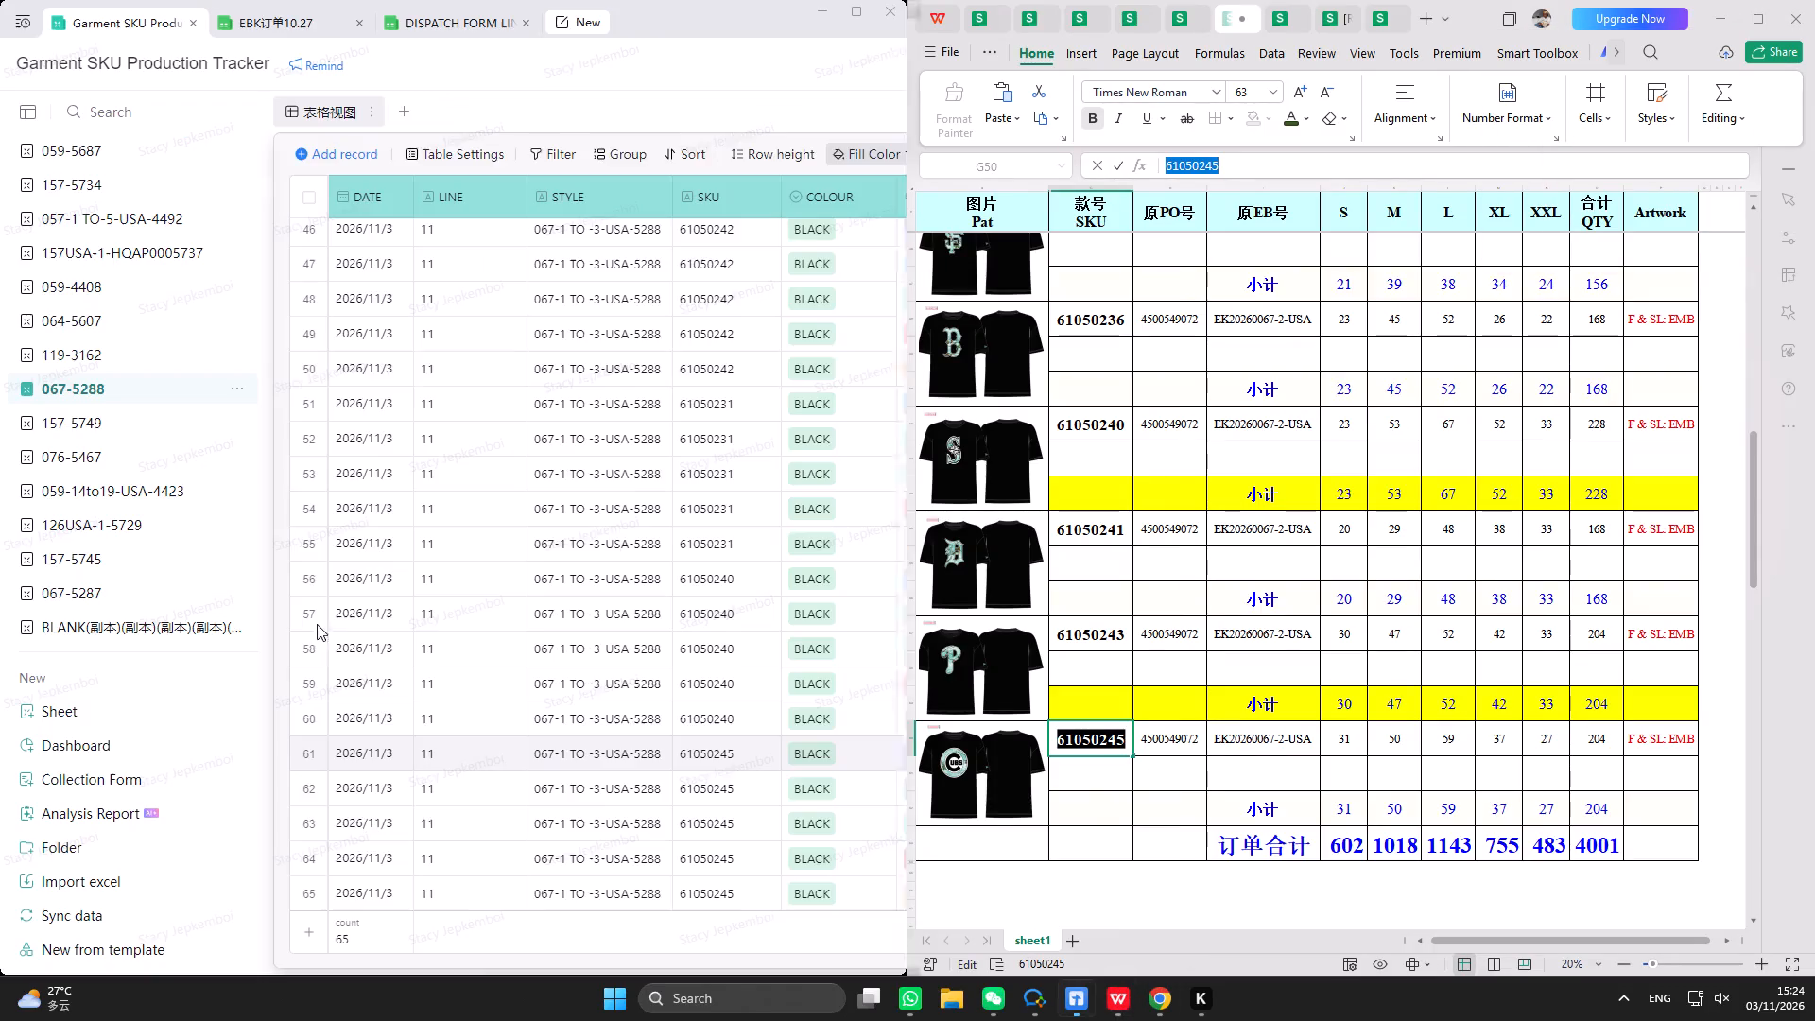
left_click_drag(514, 962, 619, 968)
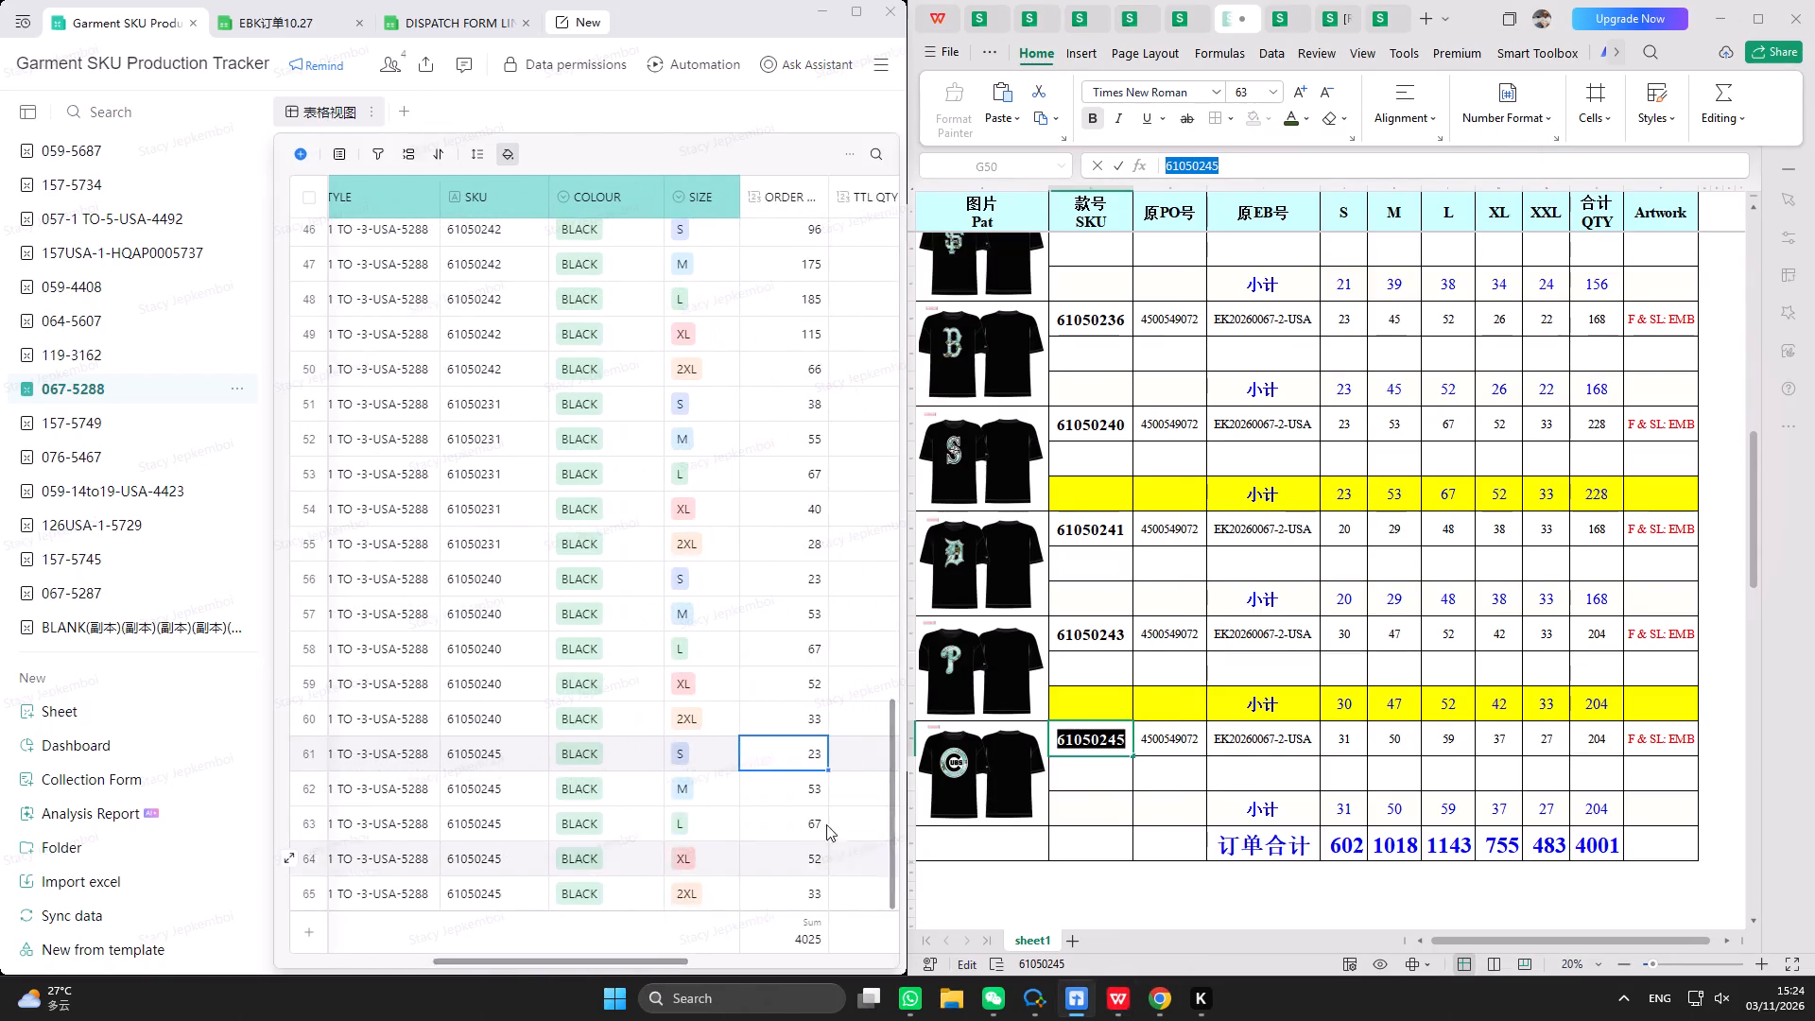
Highlight the 小计 subtotal row of SKU 61050245 in yellow in the order workbook.
left_click_drag(1108, 807, 1675, 820)
left_click(1253, 119)
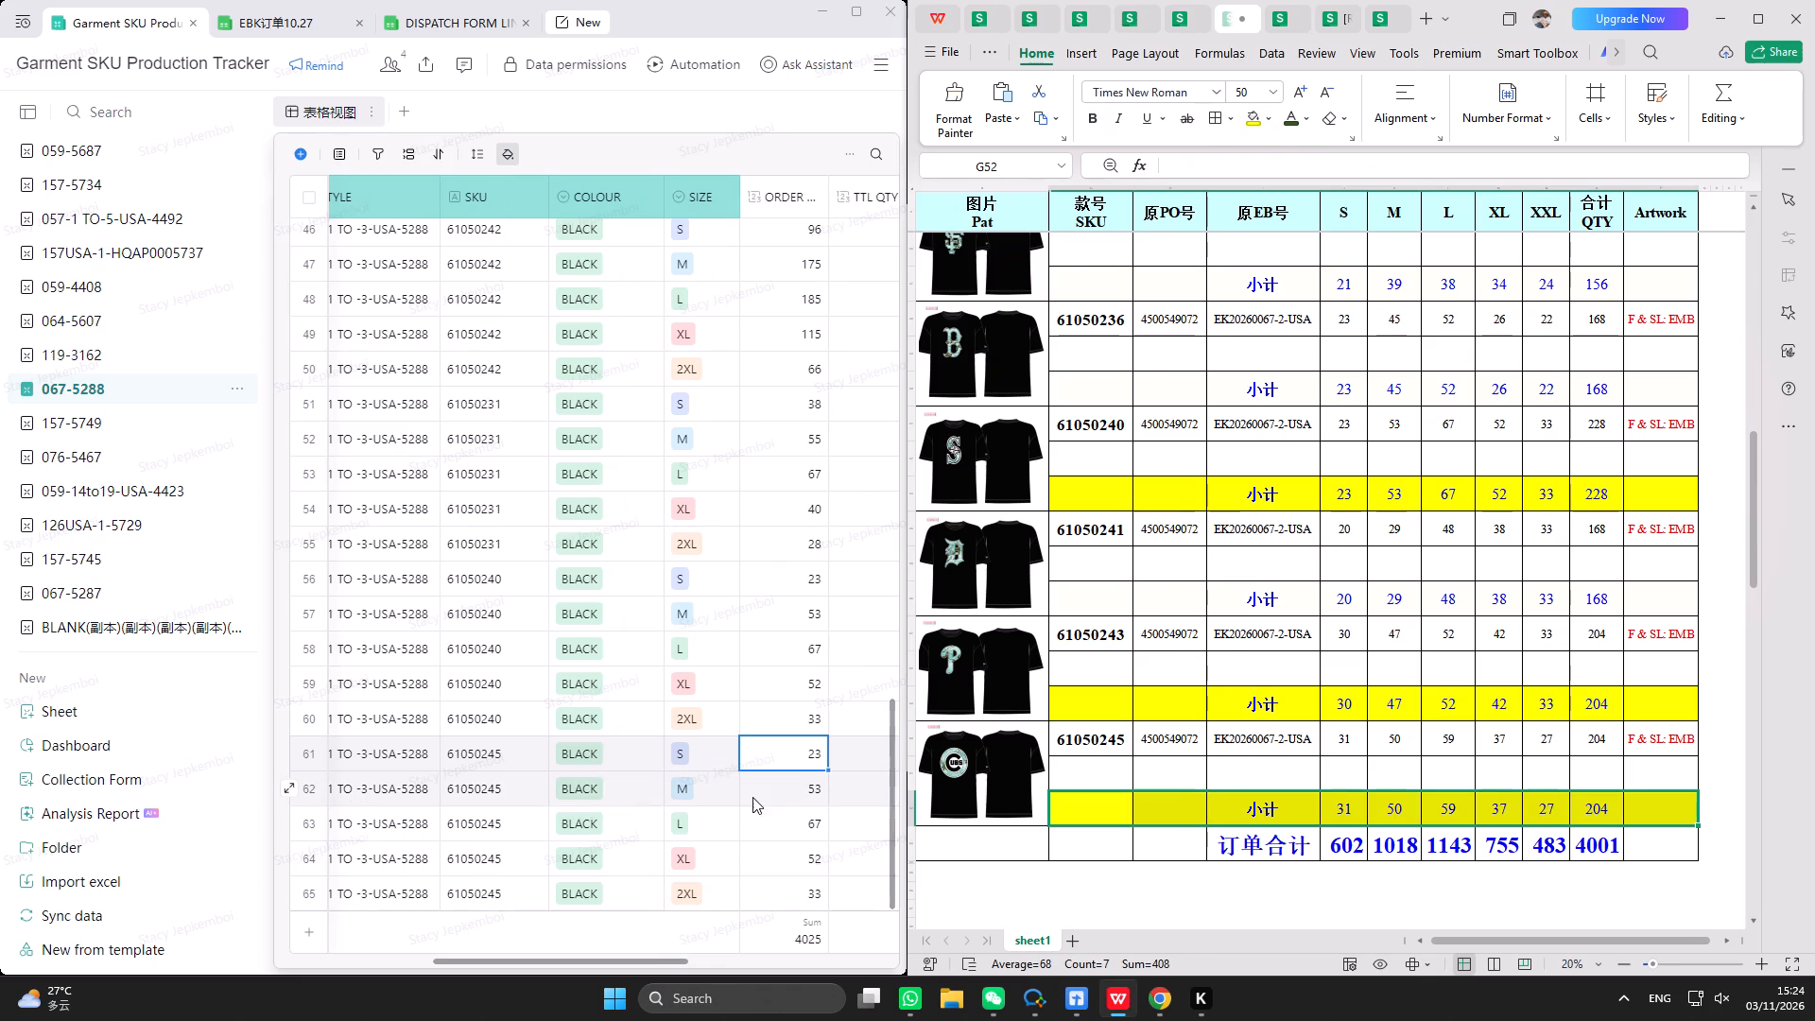
Set the order quantities of SKU 61050245 records 61 to 65 to 31, 50, 59, 37 and 27.
left_click(752, 797)
left_click(776, 763)
type("31")
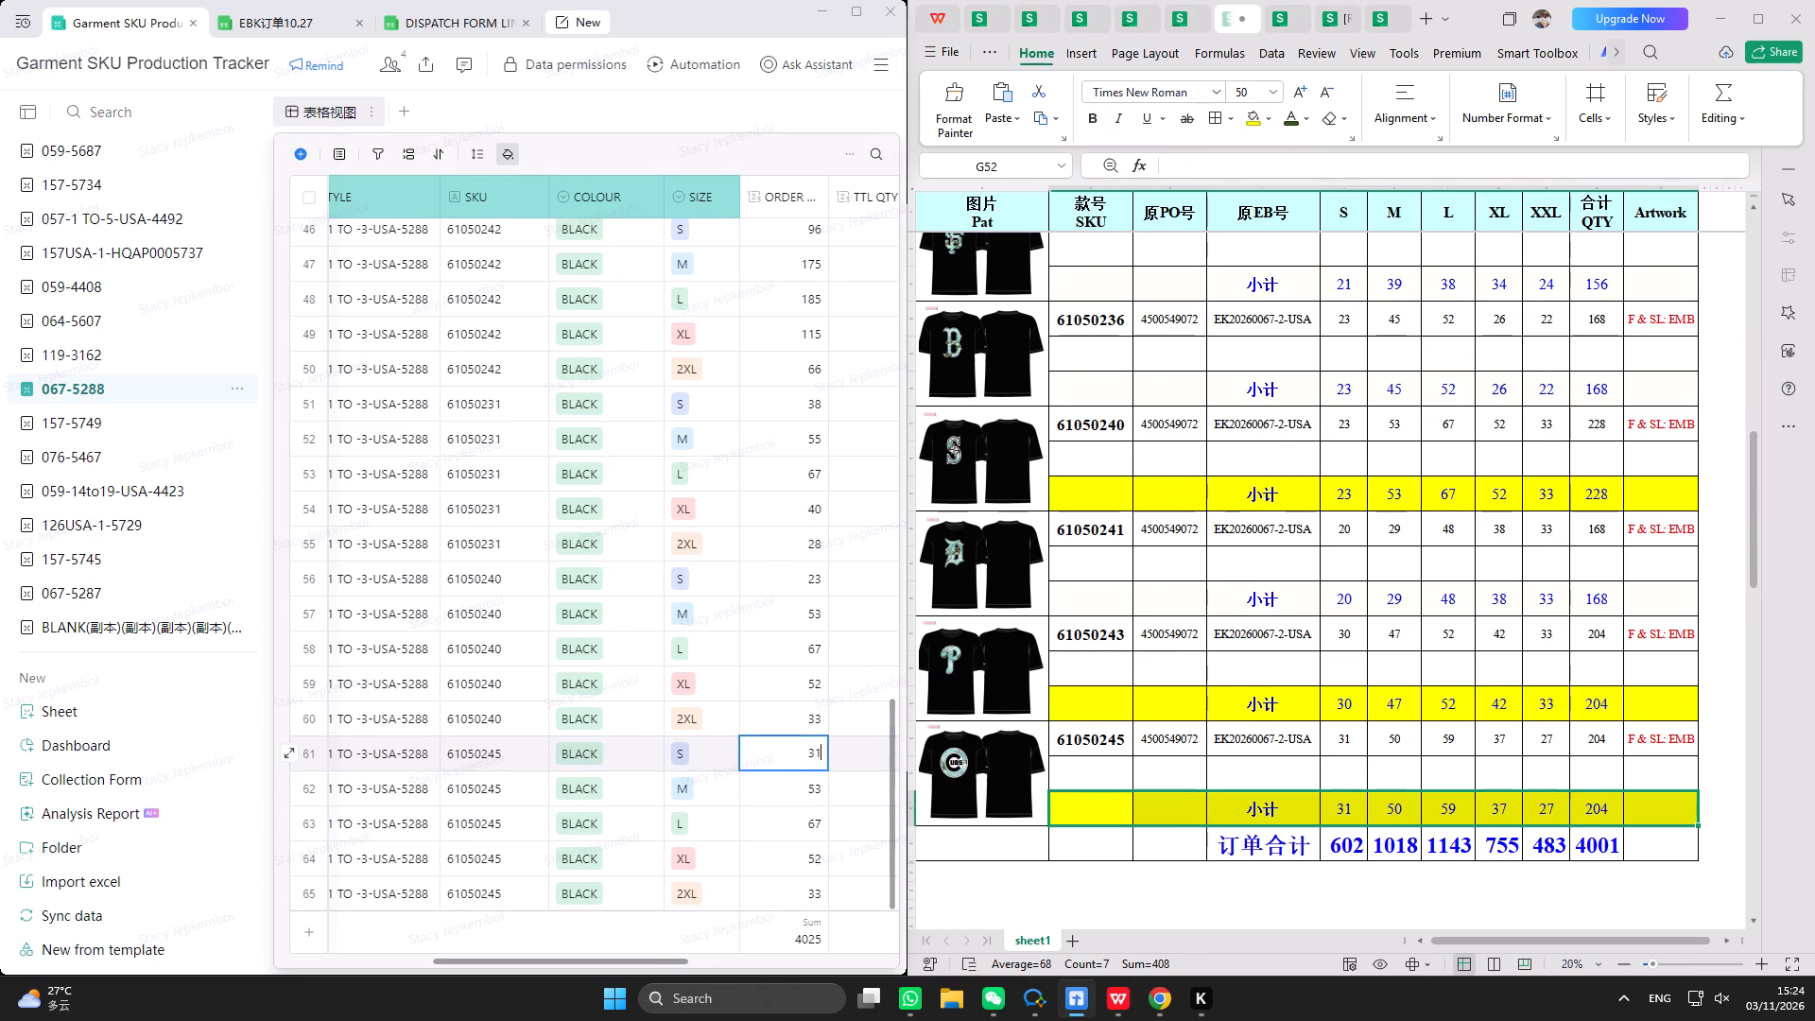
key("Return")
type("50")
key("Return")
type("59")
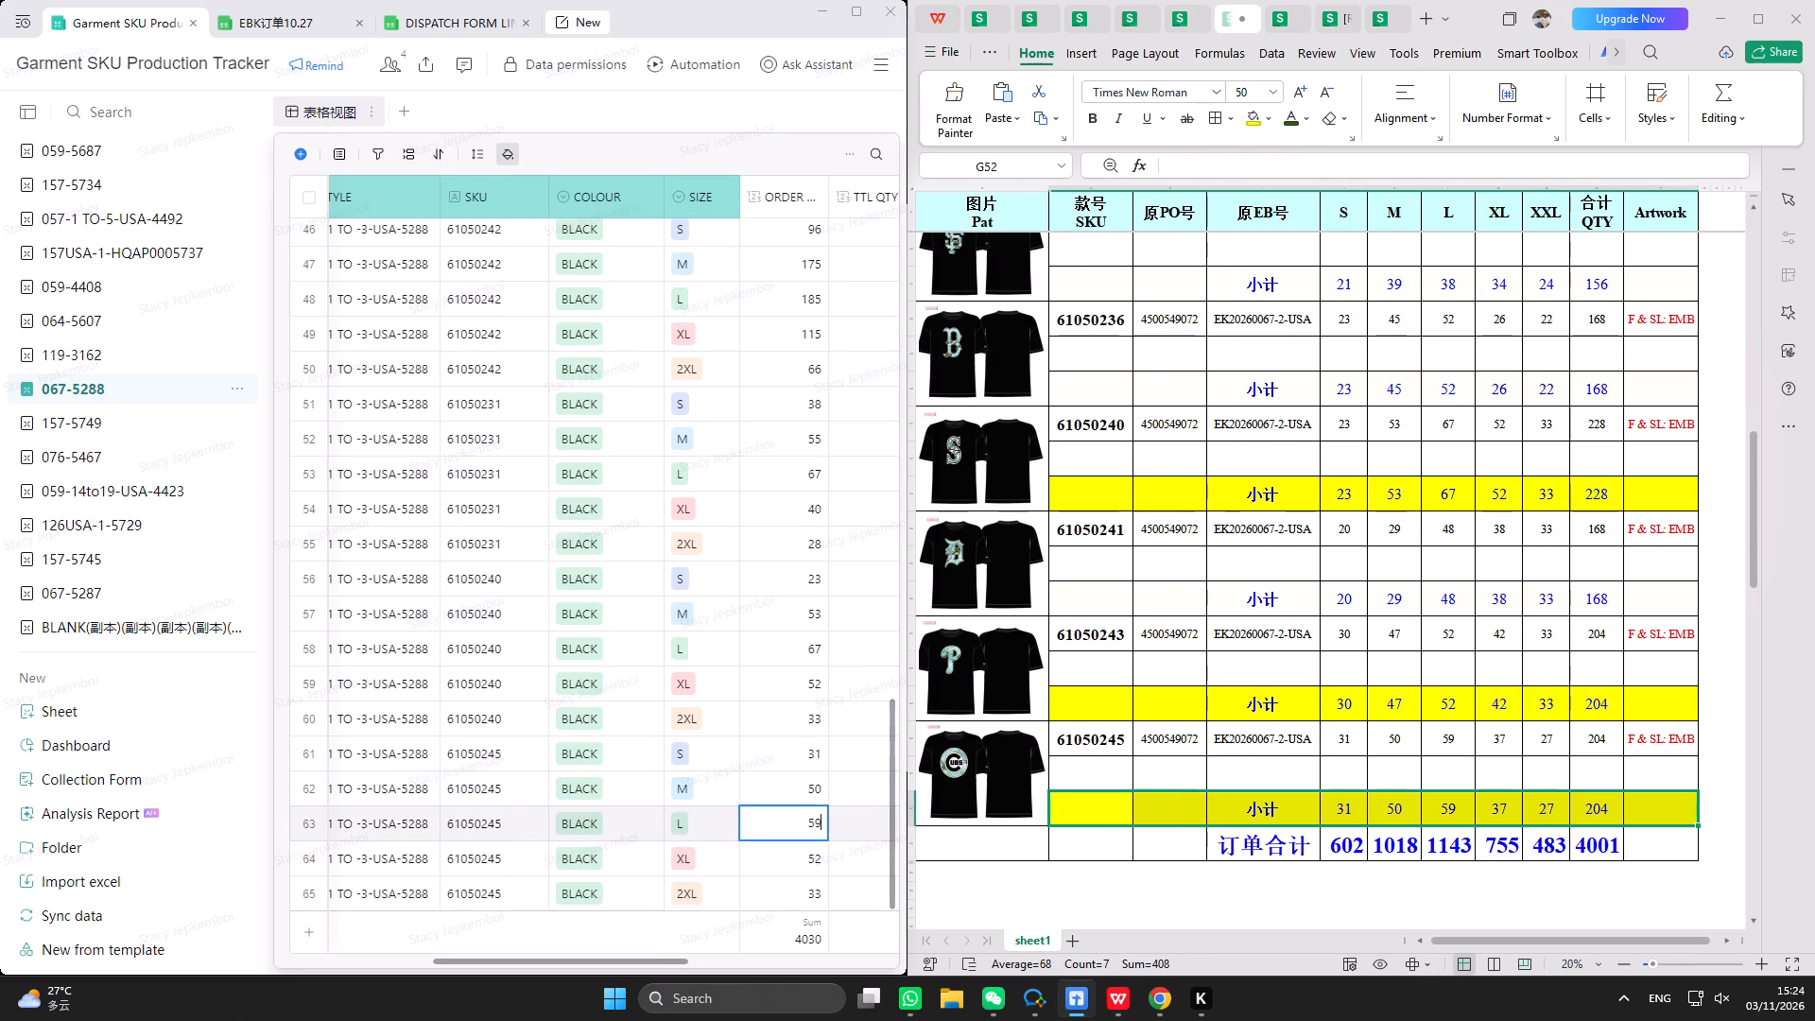
key("Return")
type("37")
key("Return")
type("27")
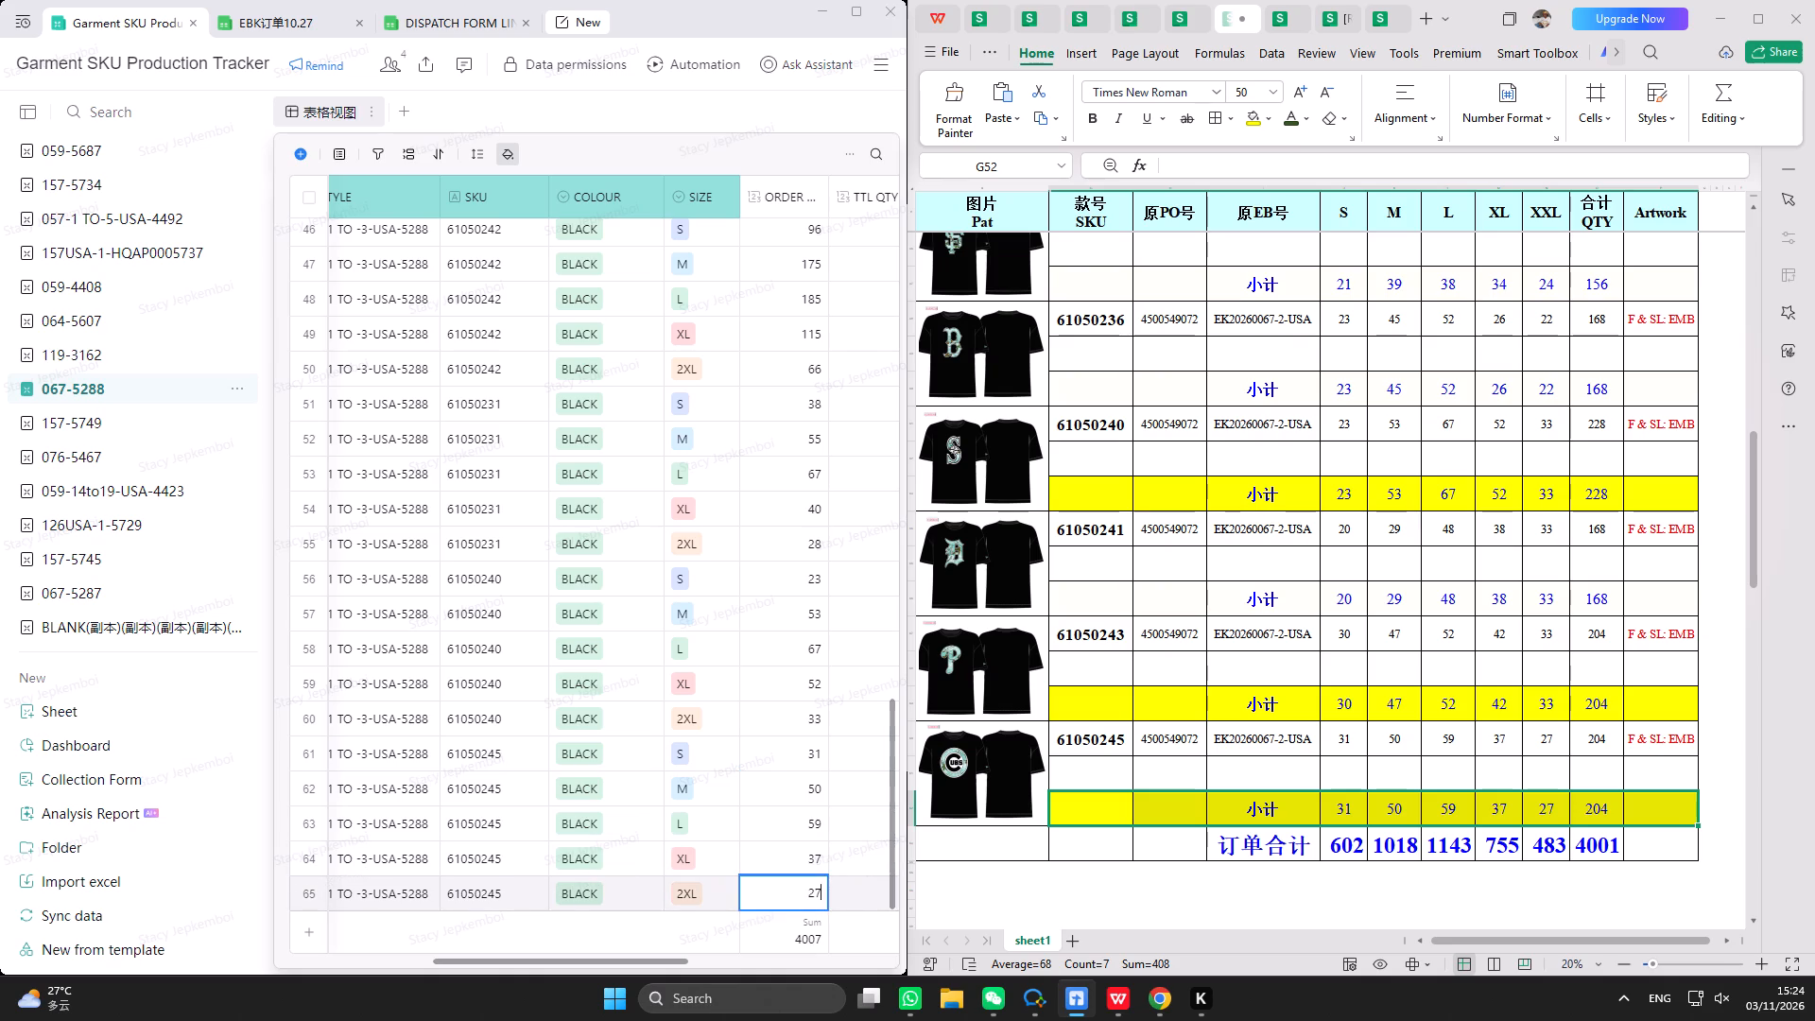
key("Return")
Set the TTL QTY values of SKU 61050245 records 61 to 65 to 31, 50, 59, 37 and 27.
left_click_drag(586, 959, 612, 960)
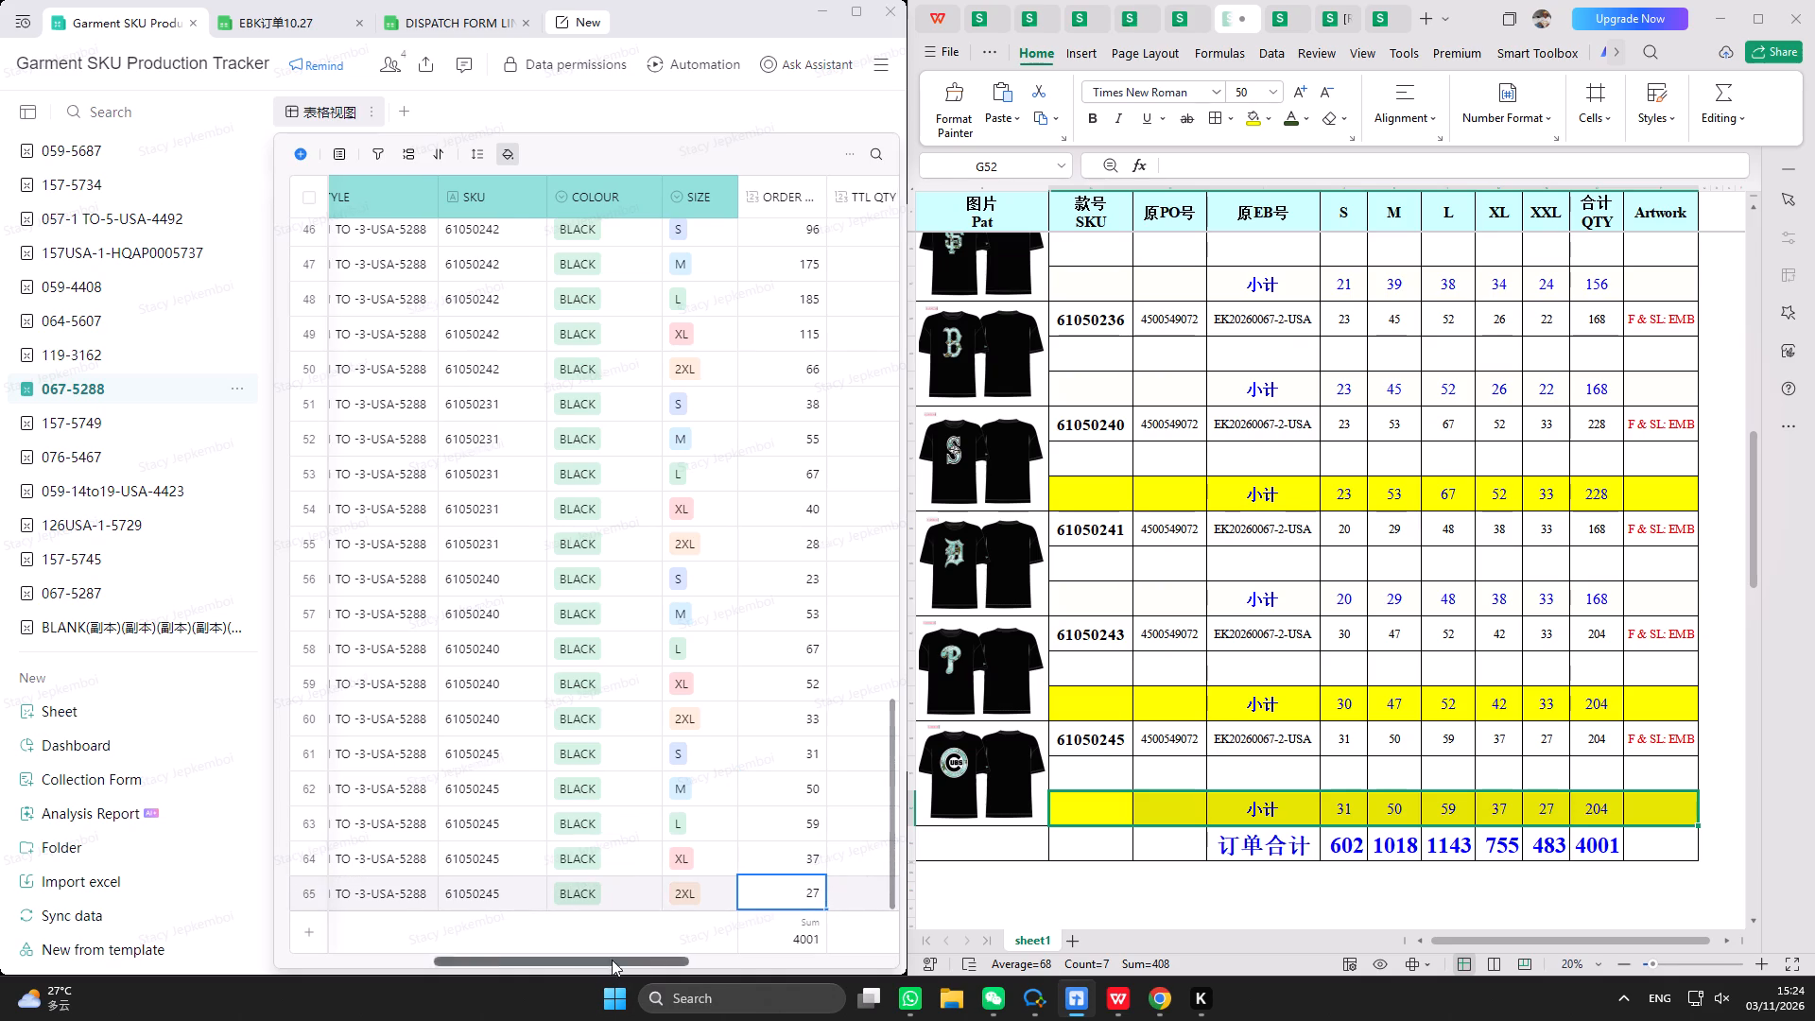
left_click_drag(612, 960, 652, 956)
left_click(765, 743)
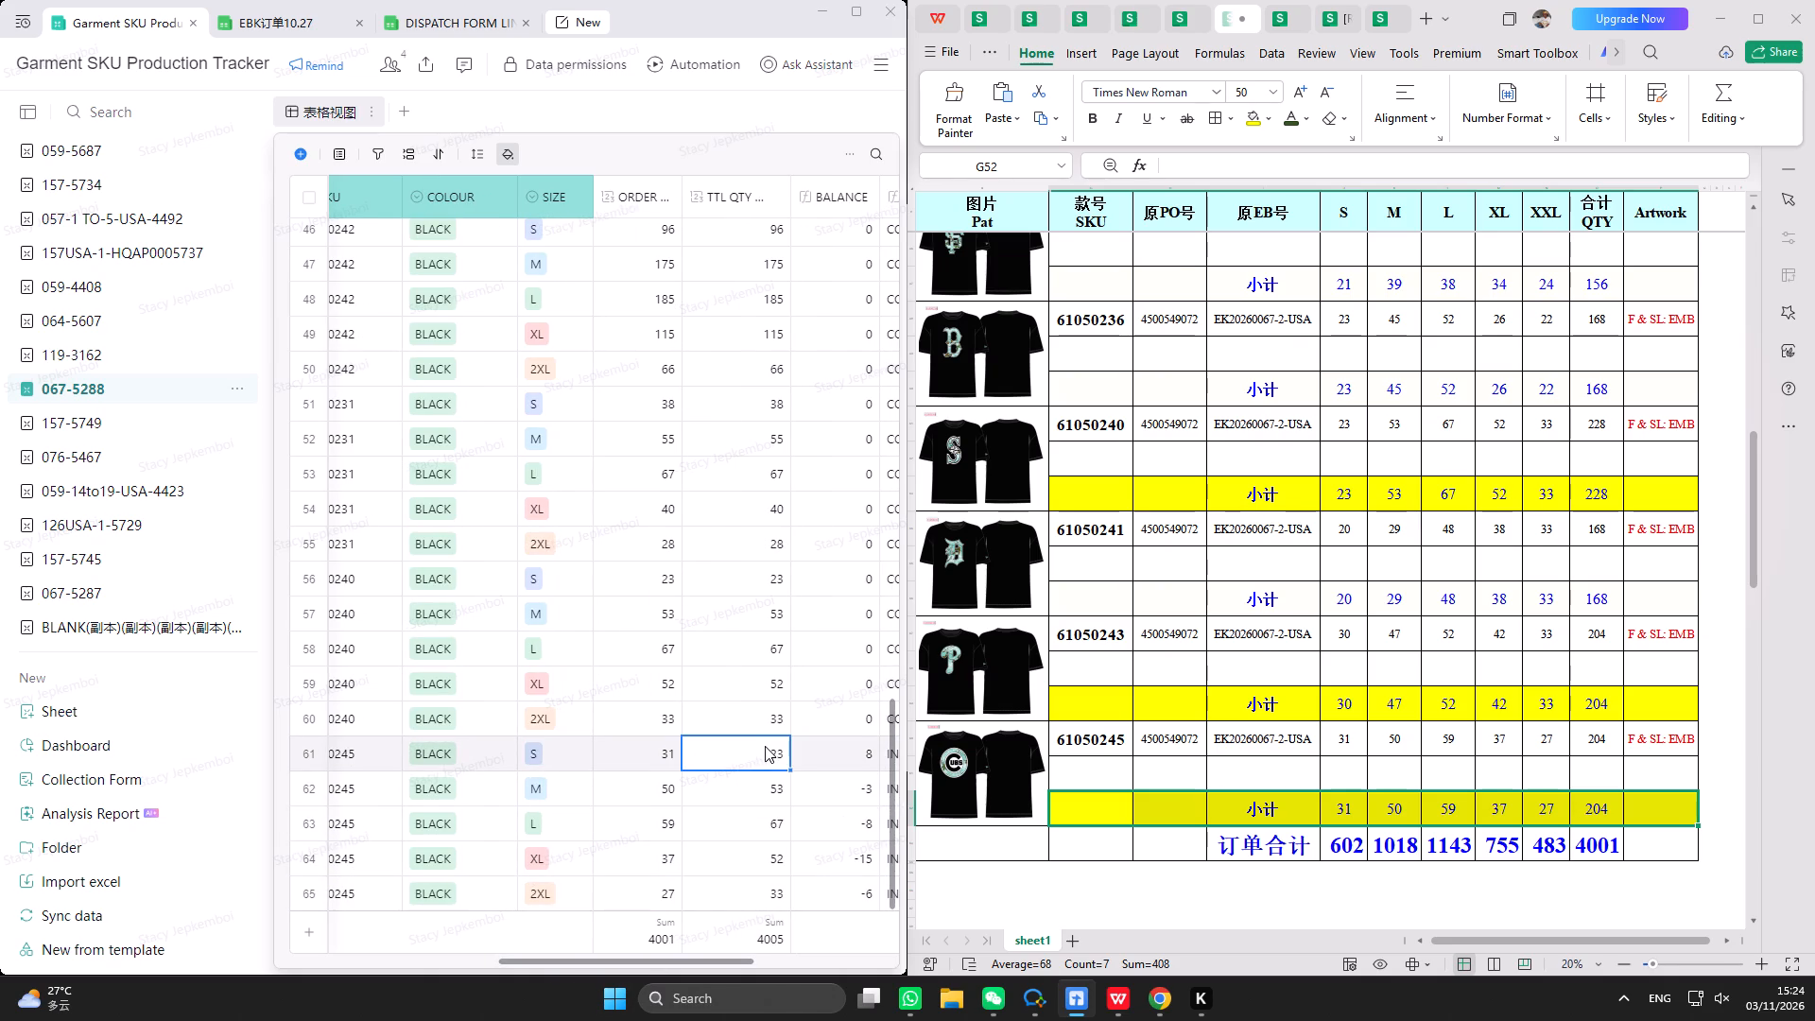
type("31")
key("Return")
type("50")
key("Return")
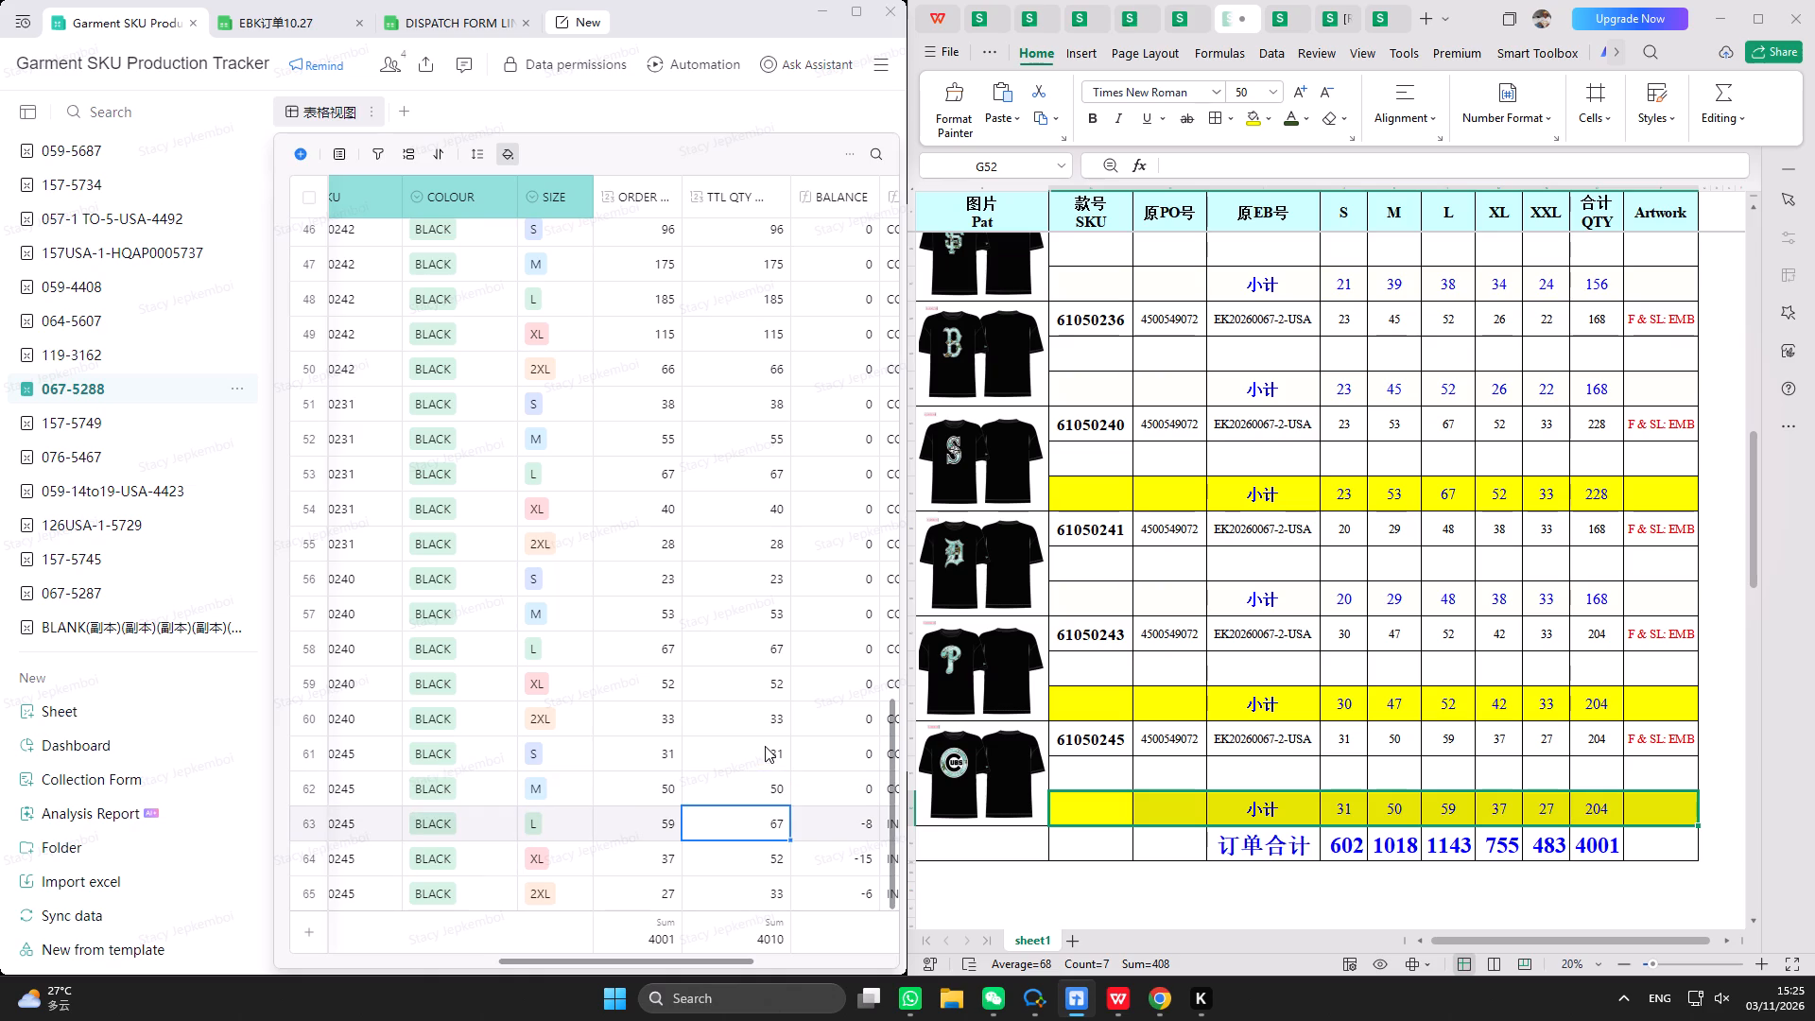
type("59")
key("Return")
type("37")
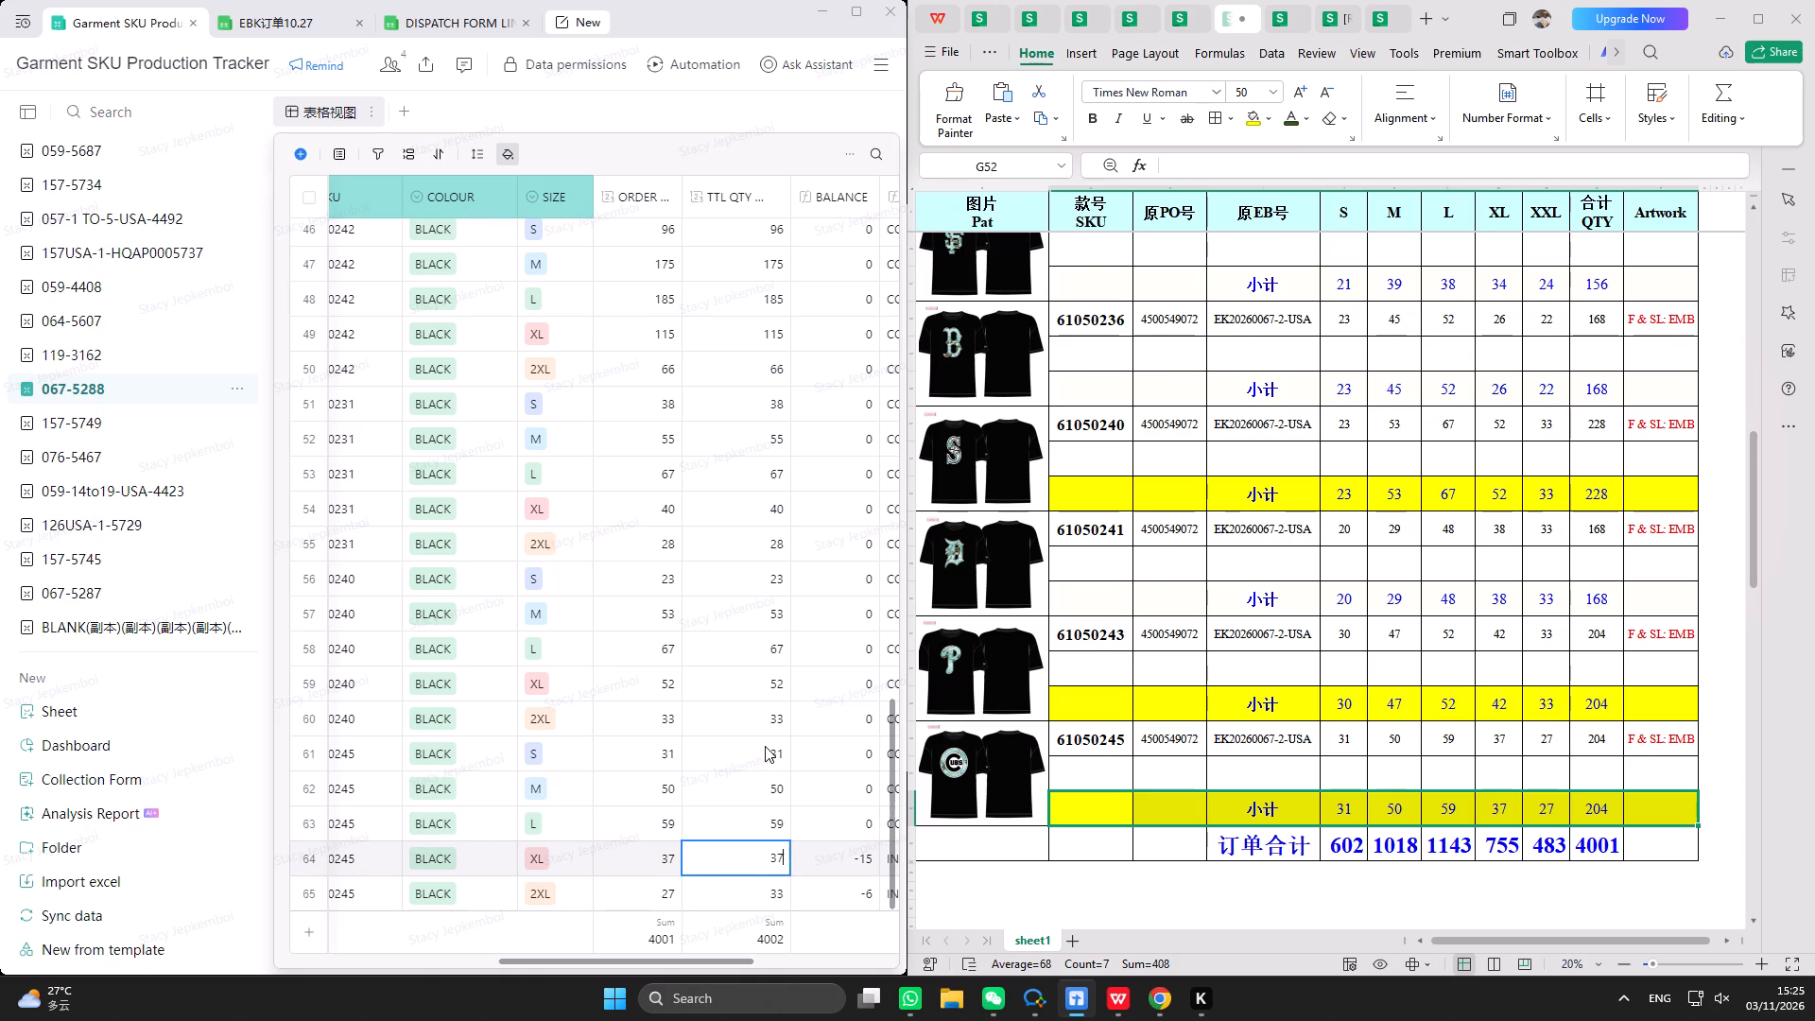
key("Return")
type("27")
key("Return")
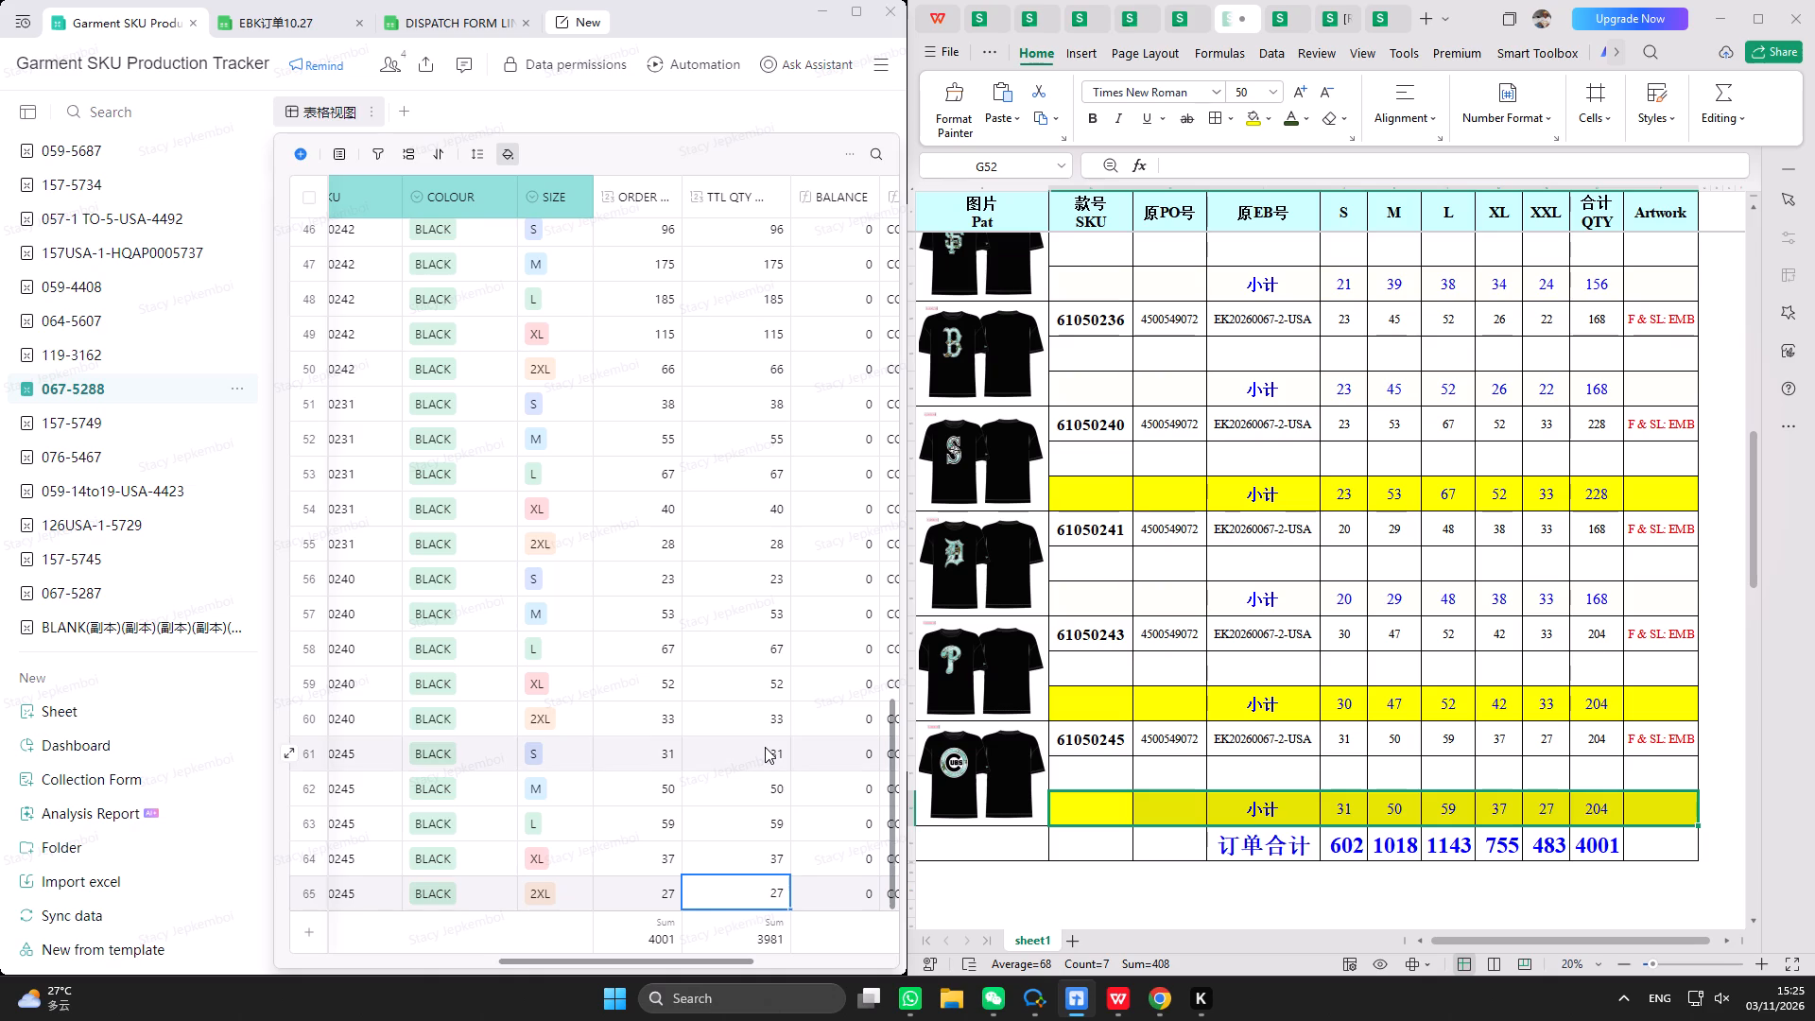
Maximize the tracker and set the TTL QTY of record 32, SKU 61050244 size M, to 77.
left_click(860, 13)
scroll(987, 748, "up", 15)
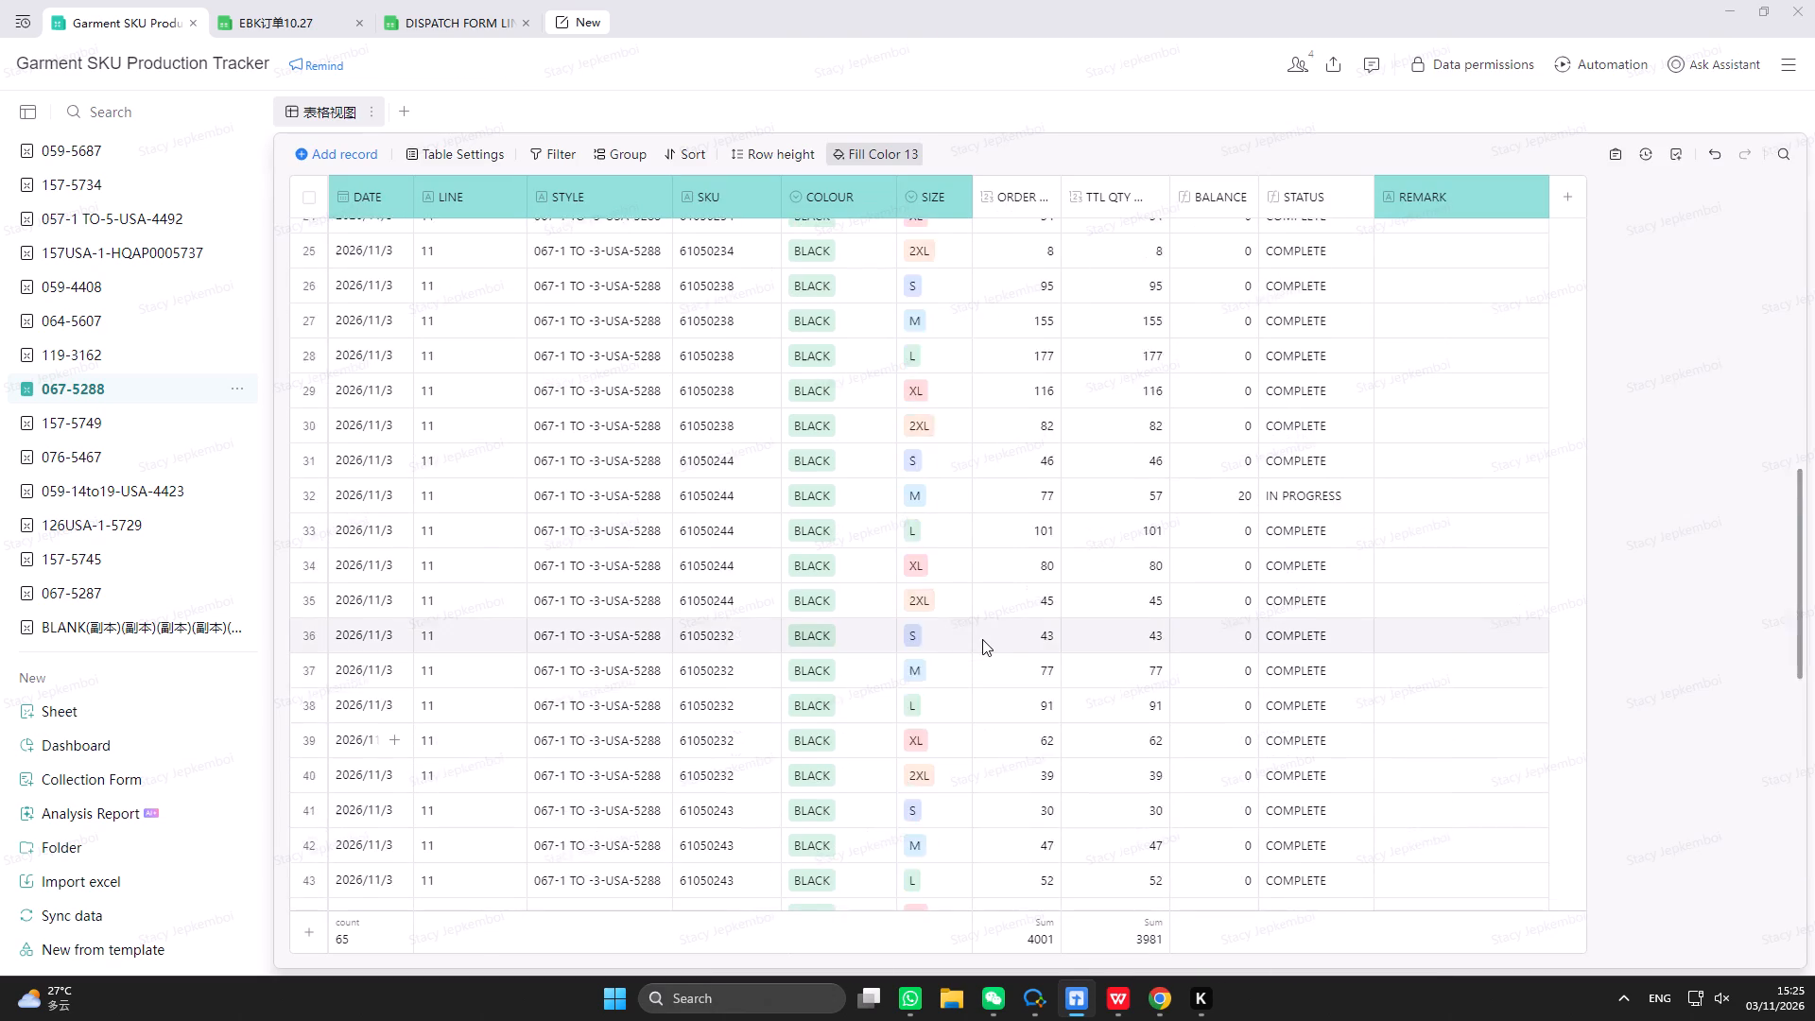
scroll(982, 639, "up", 20)
scroll(982, 639, "up", 20)
scroll(1003, 362, "down", 9)
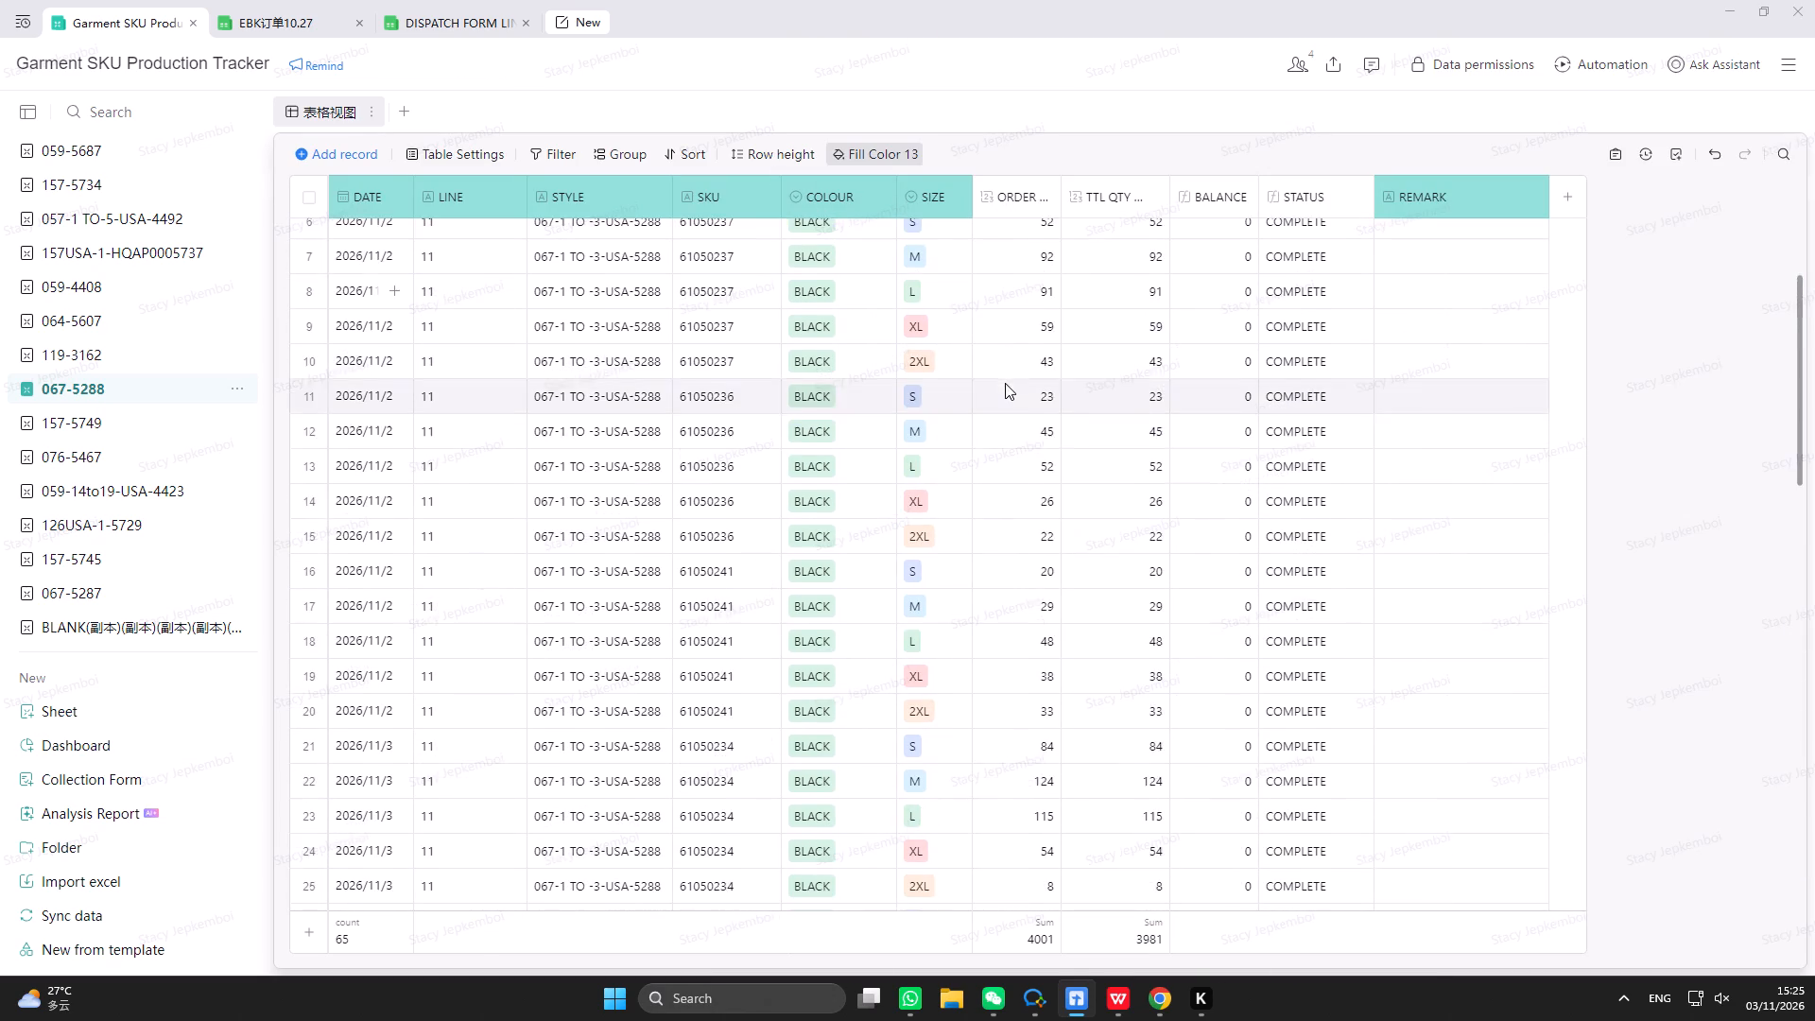
scroll(1006, 441, "down", 9)
scroll(1011, 492, "up", 6)
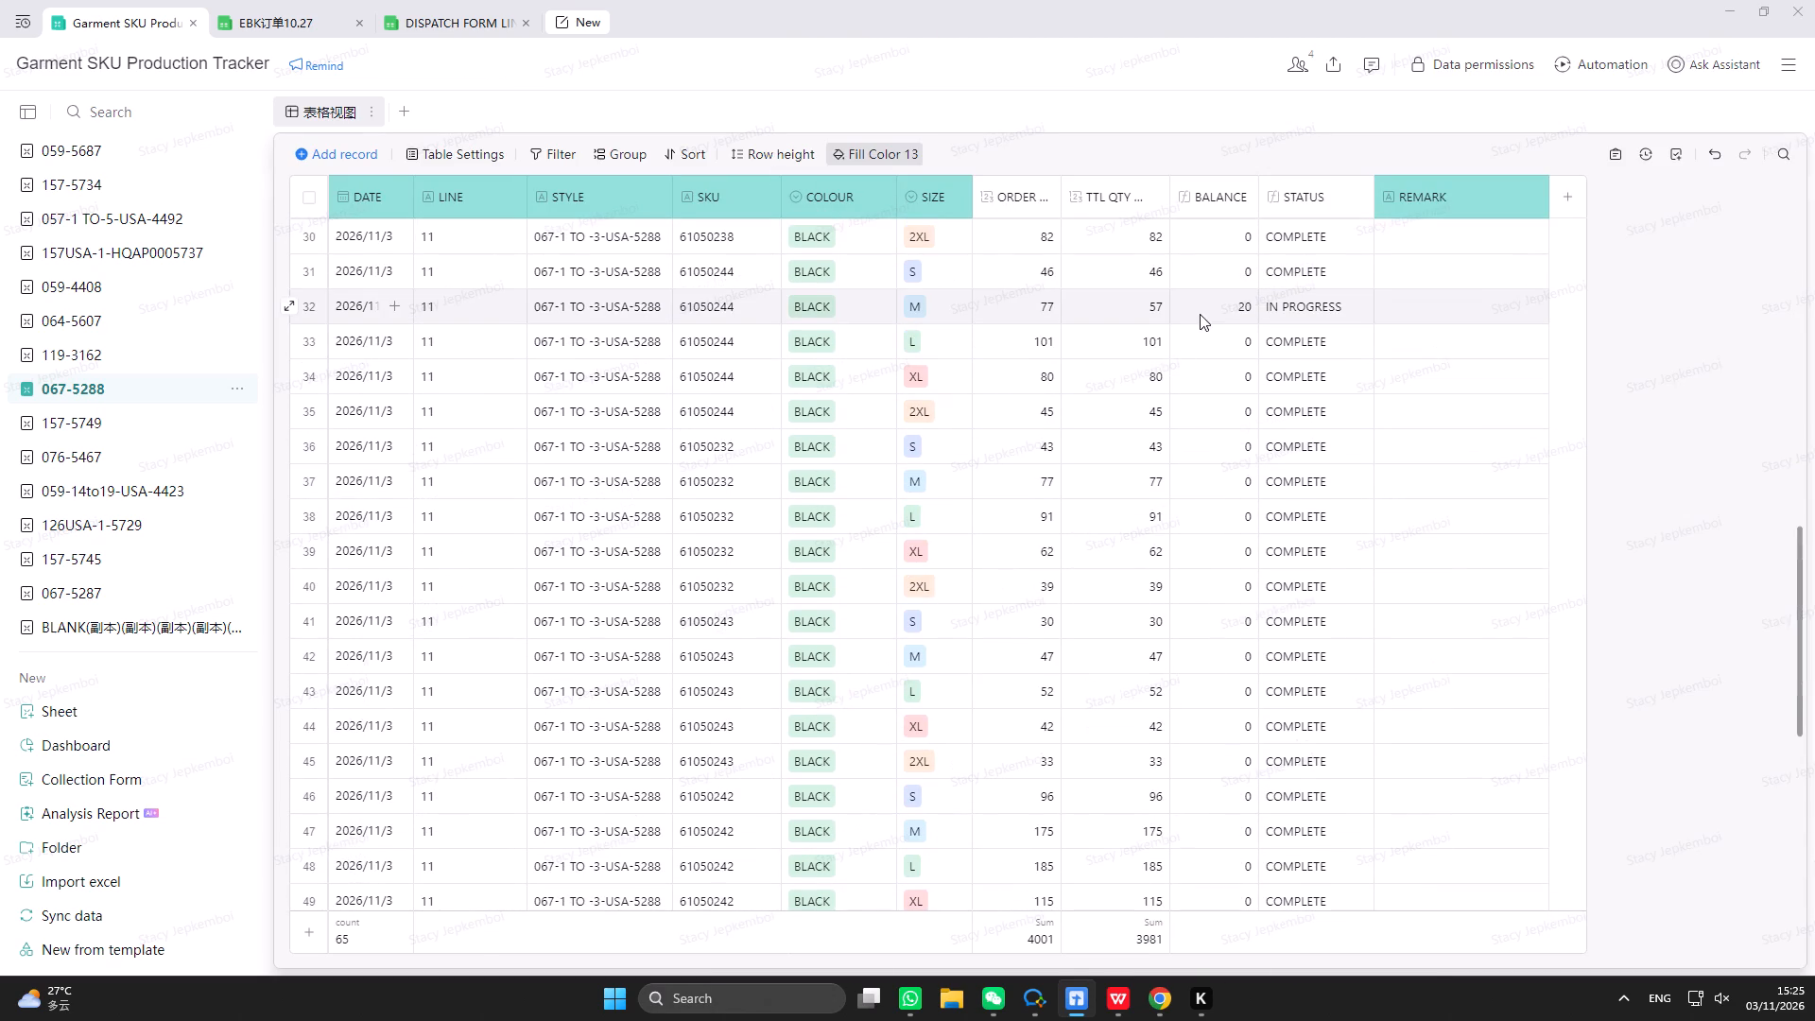
left_click(1163, 312)
type("77")
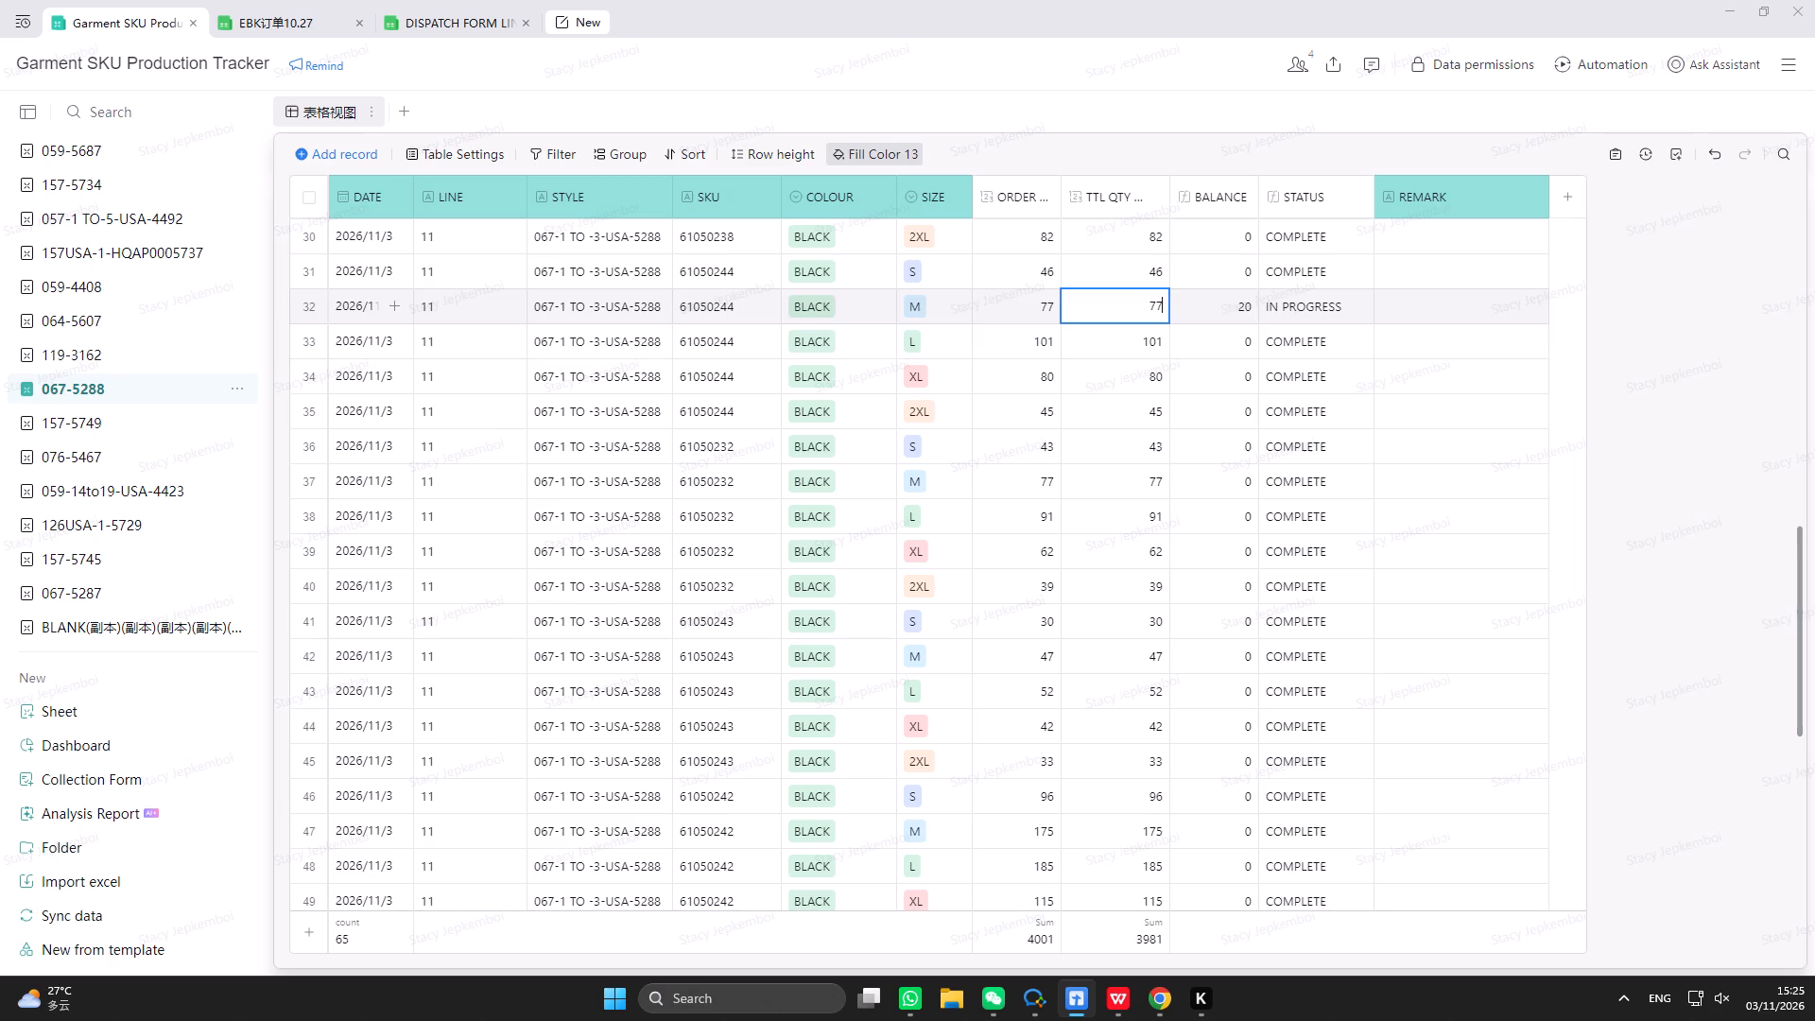
key("Return")
Enter the remark COMPLETE for record 1 of style 5288 and fill it down the REMARK column to record 65.
scroll(1182, 361, "down", 8)
scroll(1237, 564, "down", 14)
scroll(1218, 660, "up", 20)
scroll(1218, 660, "up", 20)
scroll(1218, 660, "up", 6)
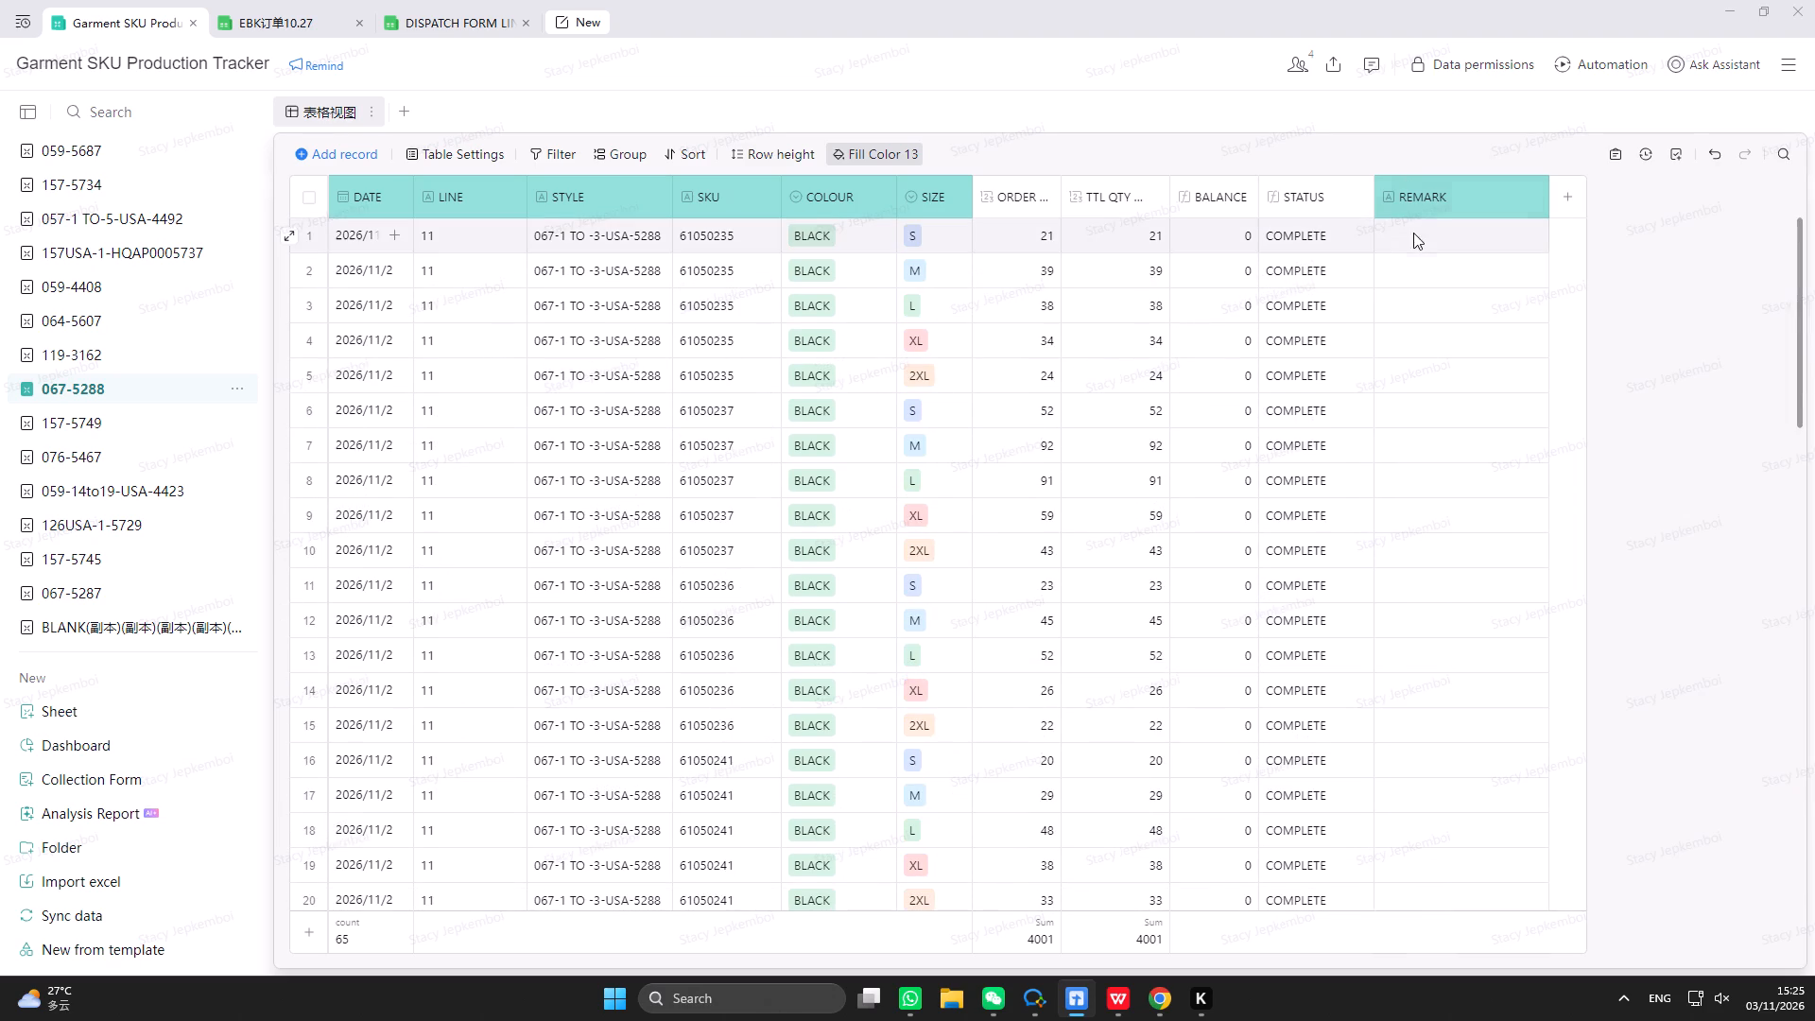
left_click(1417, 244)
type("COMPLETE")
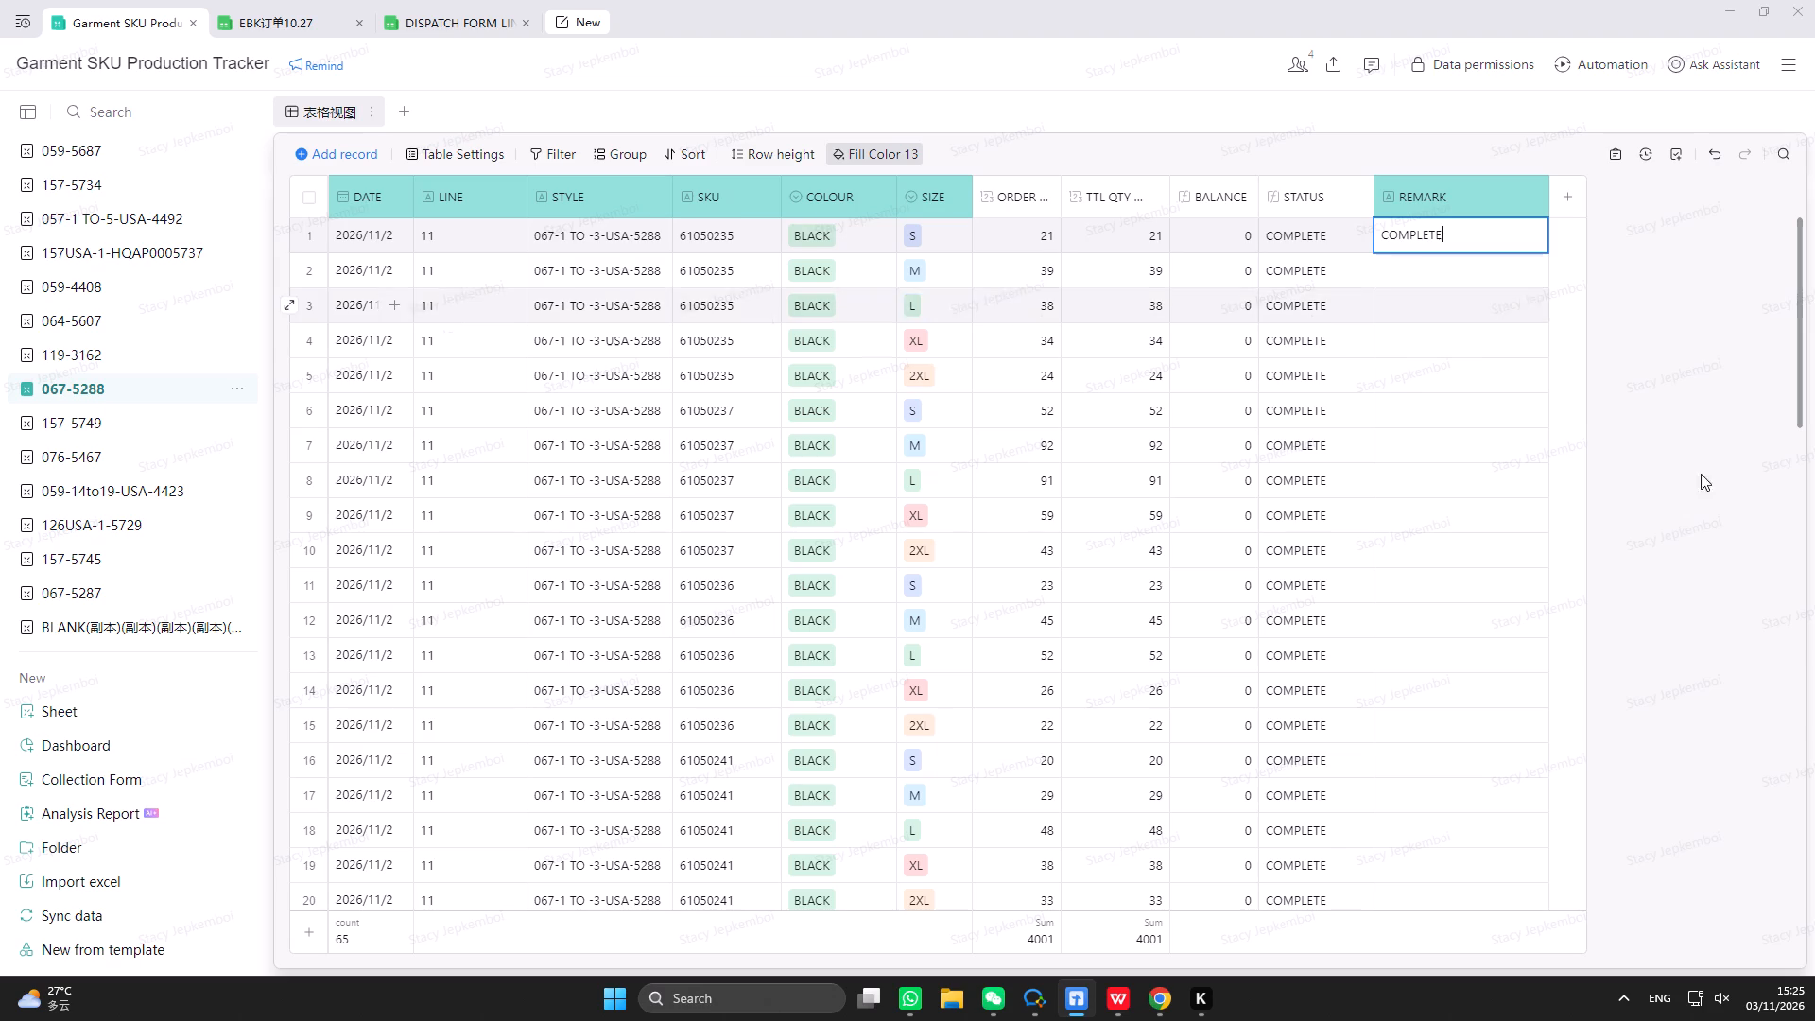
left_click(1464, 285)
left_click(1464, 242)
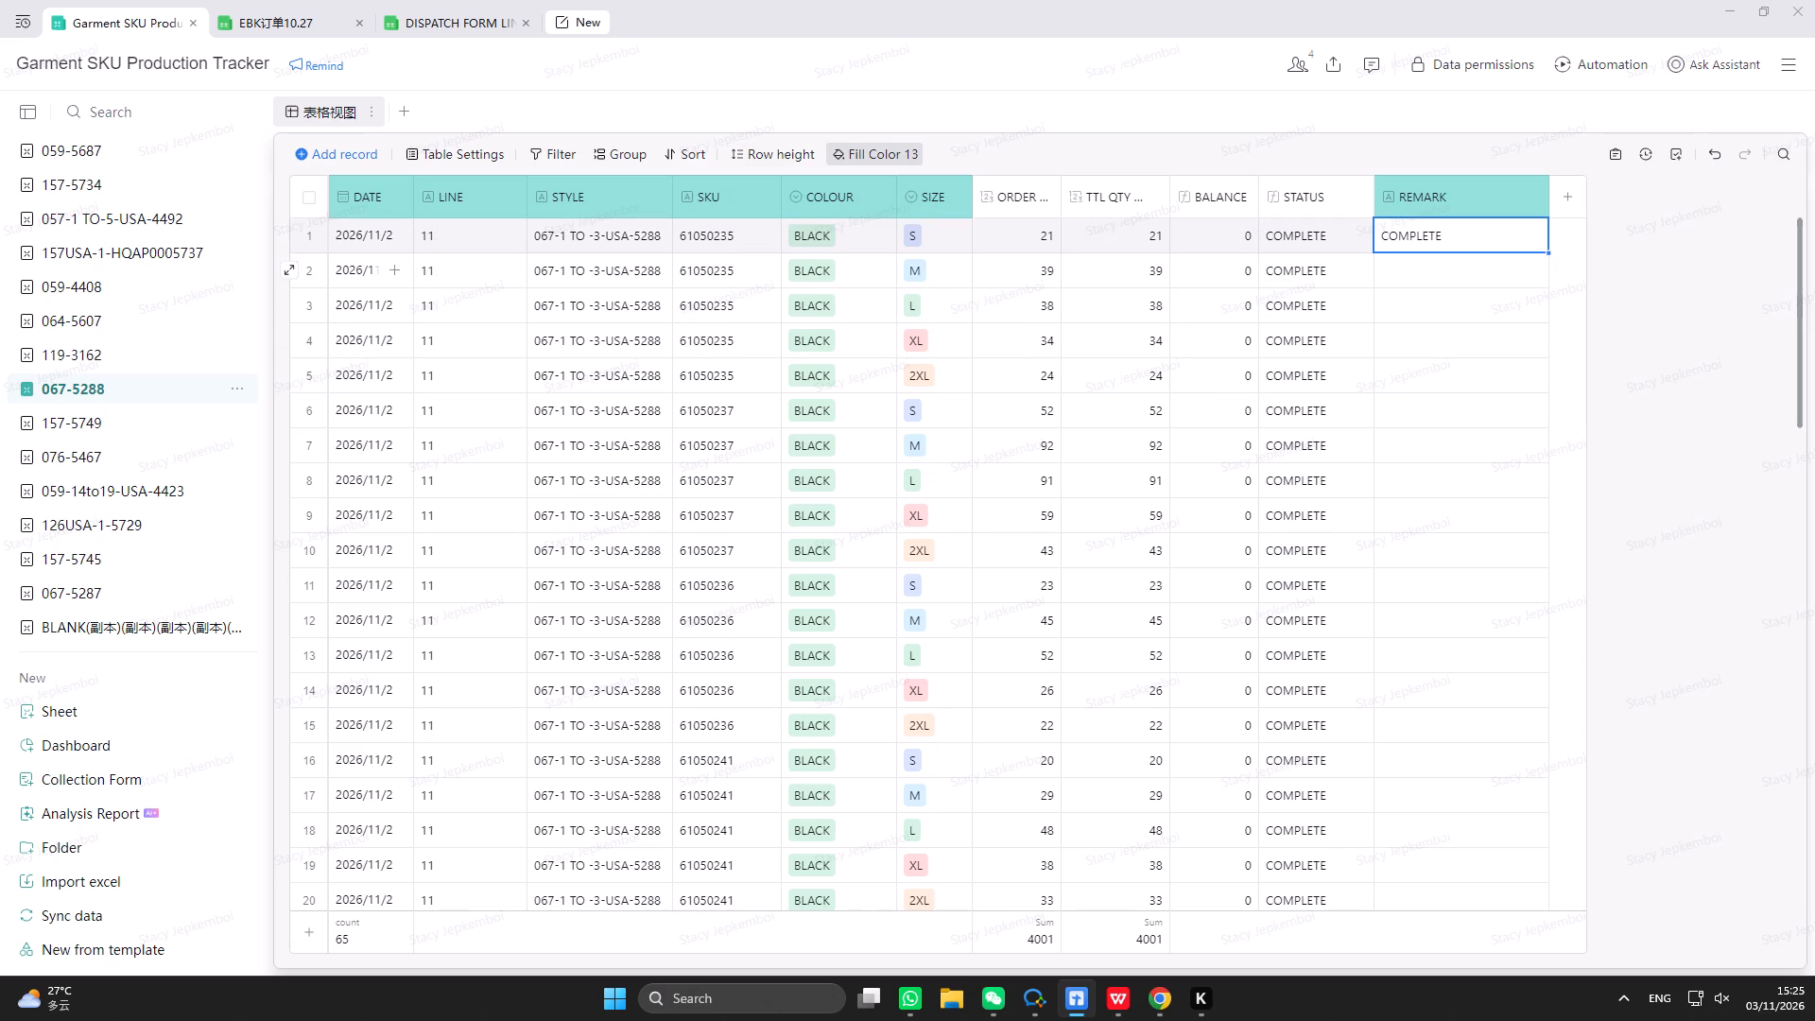
left_click_drag(1547, 251, 1513, 981)
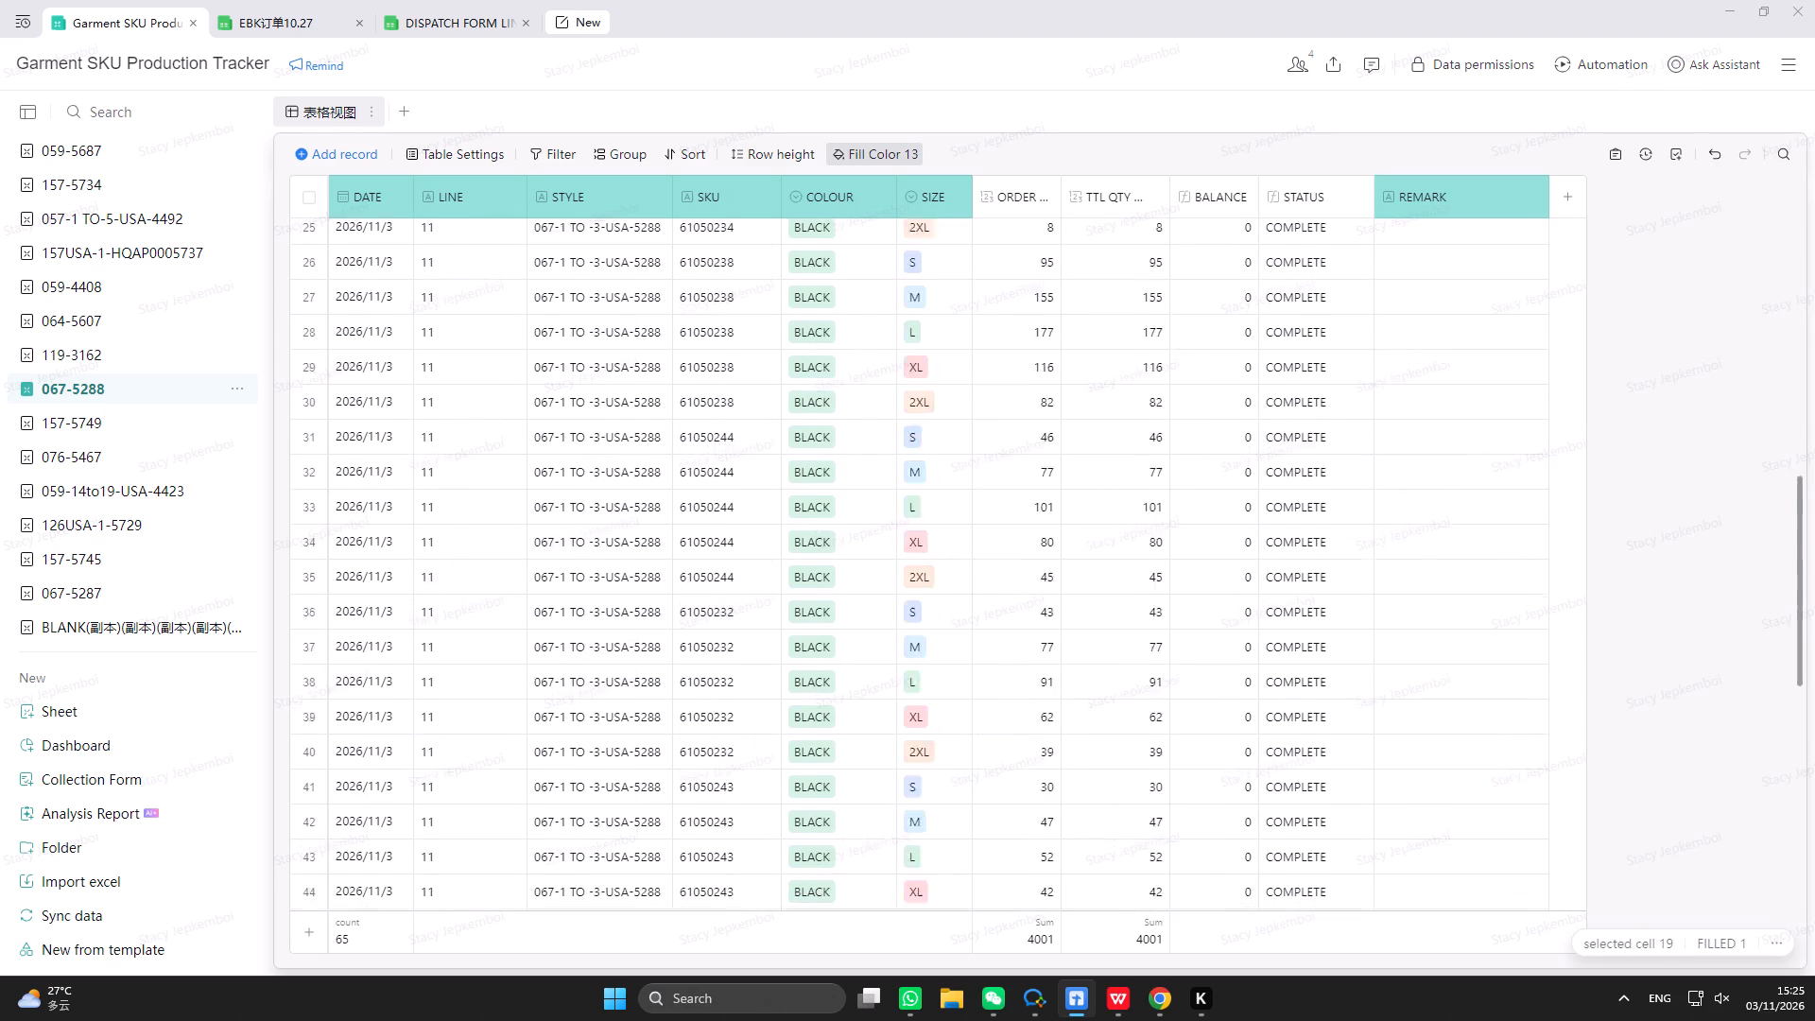
left_click_drag(1513, 981, 1512, 969)
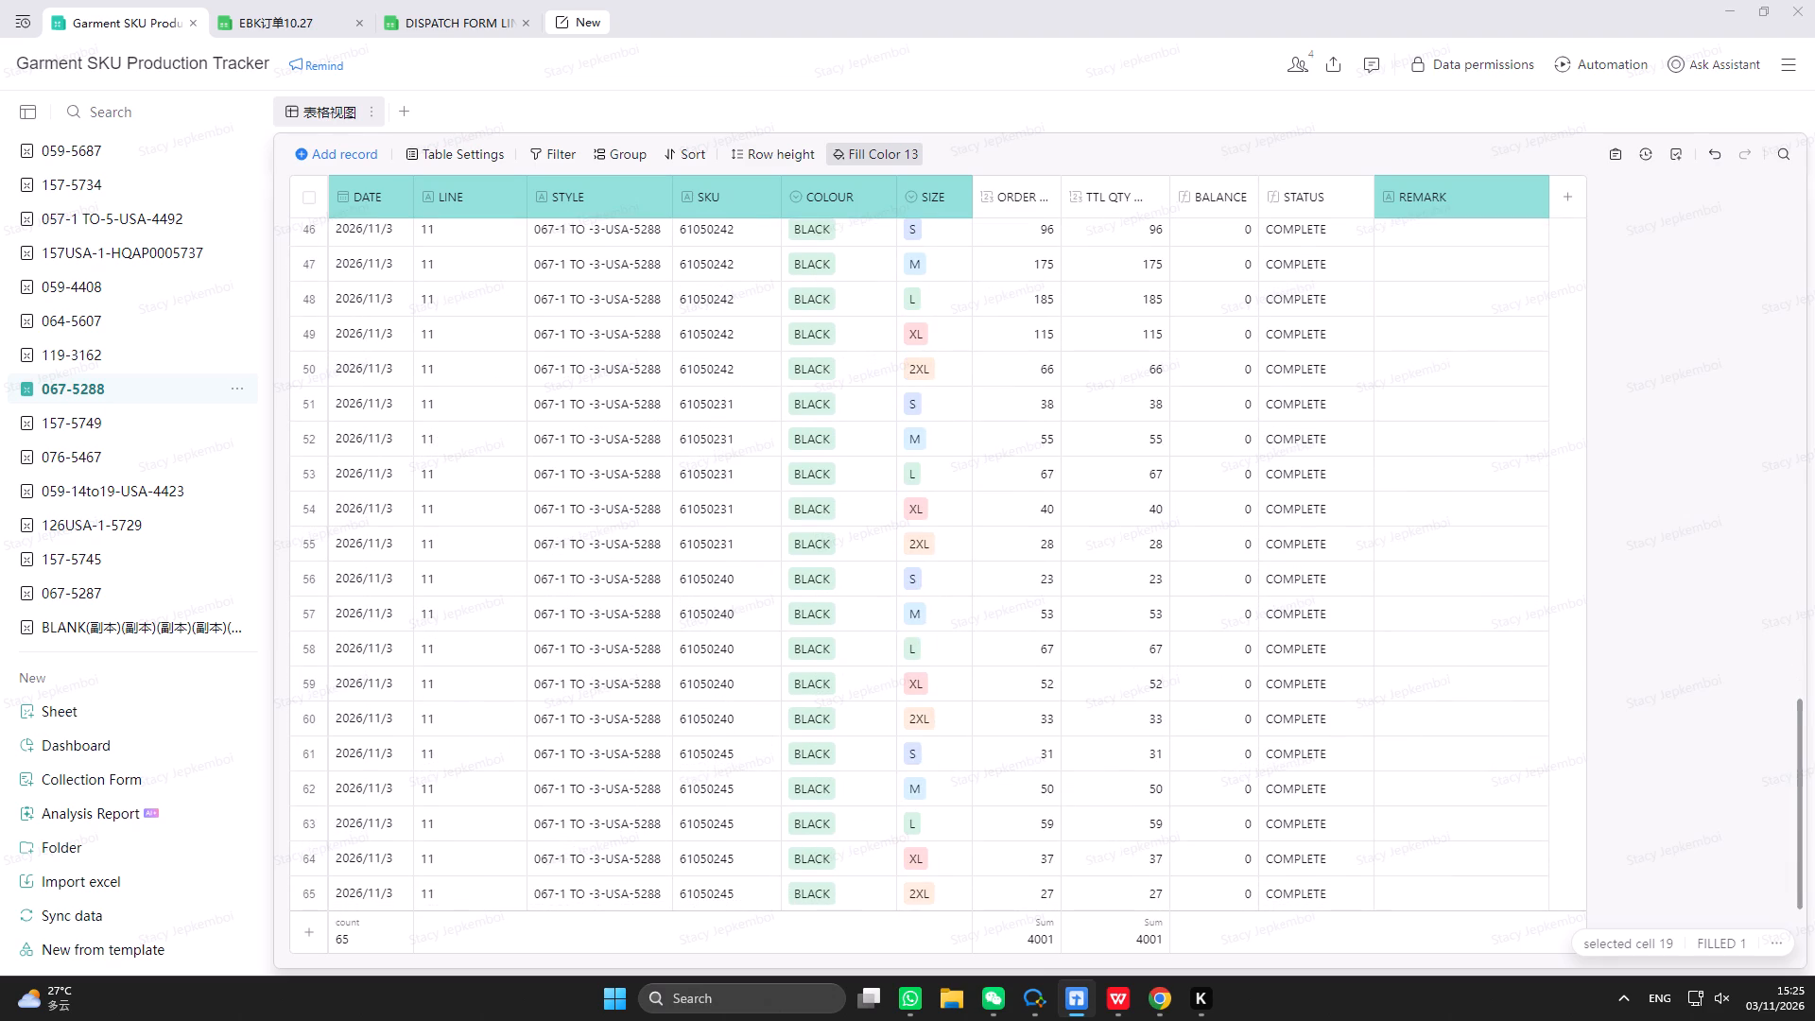
left_click_drag(1512, 969, 1497, 902)
scroll(1401, 631, "down", 18)
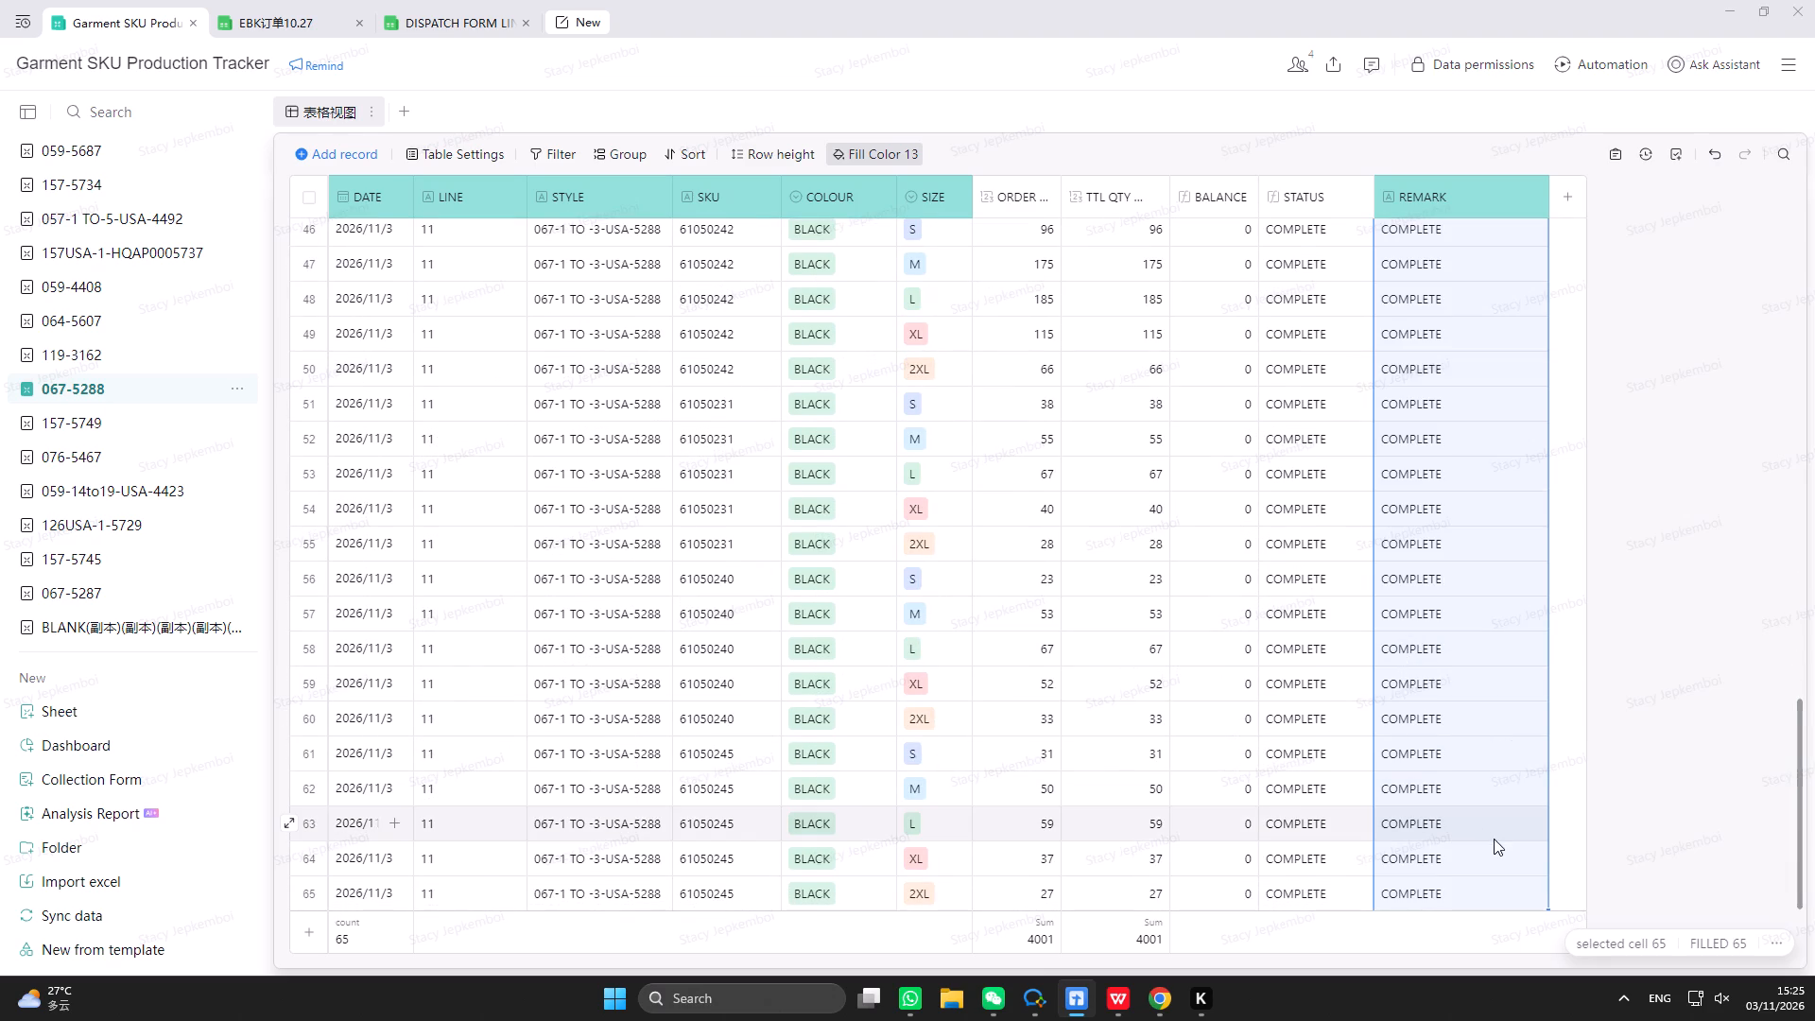
left_click(1494, 839)
scroll(1374, 752, "up", 20)
scroll(1374, 752, "up", 20)
scroll(1374, 752, "up", 1)
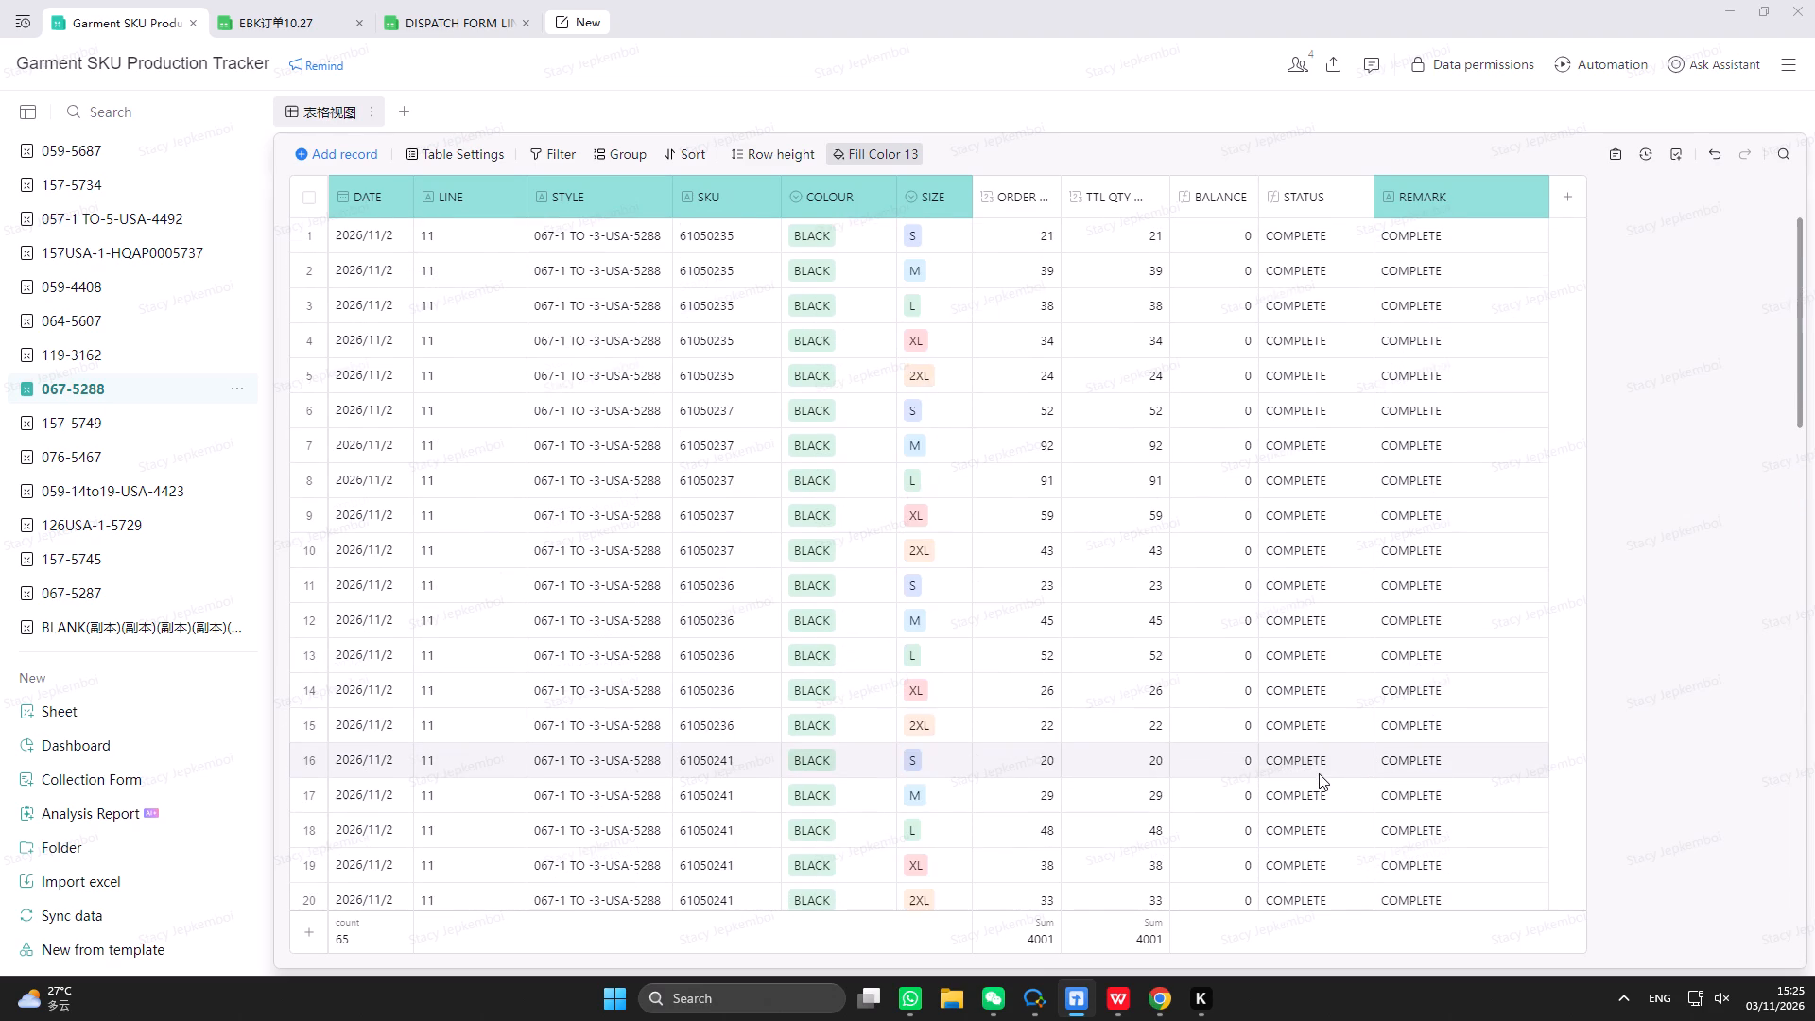
scroll(1319, 773, "up", 6)
scroll(1319, 773, "down", 1)
scroll(1319, 773, "up", 20)
scroll(1319, 773, "up", 19)
scroll(1314, 771, "down", 12)
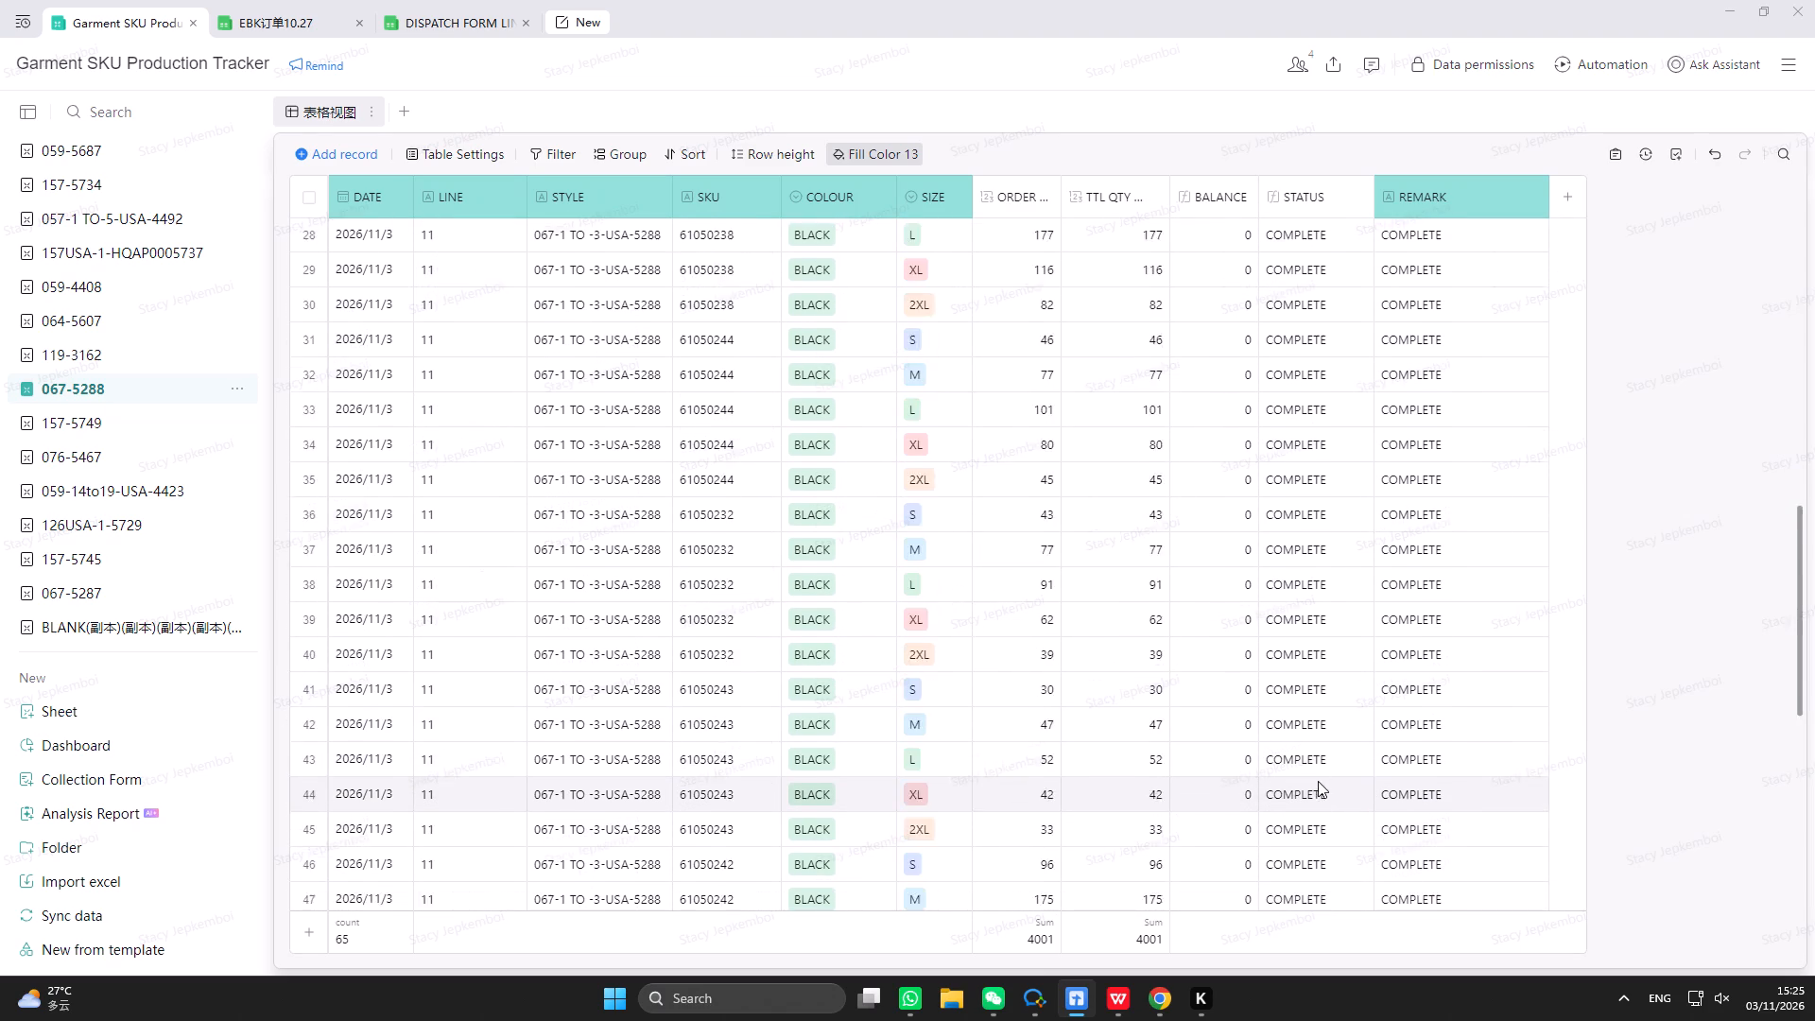
scroll(1318, 781, "down", 20)
scroll(1318, 781, "down", 20)
scroll(1318, 781, "down", 6)
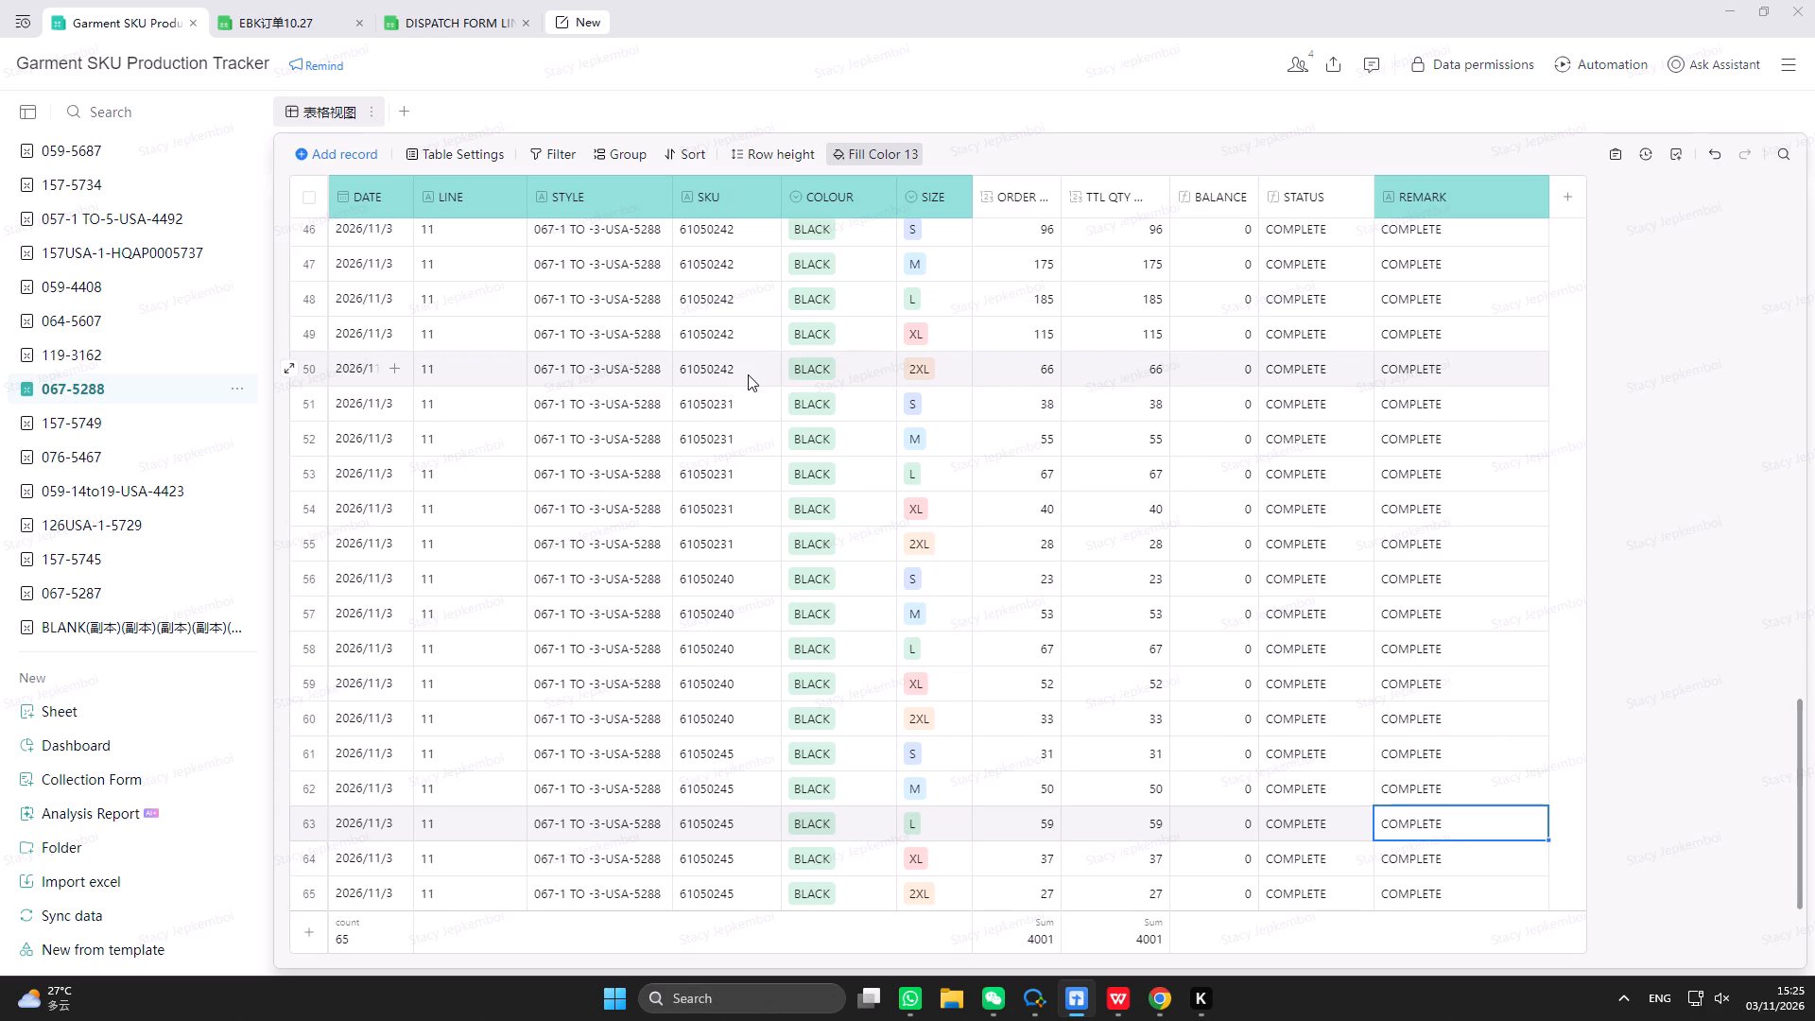
In the 11/3/2026 dispatch form, change the 14组 output for style 5729 to =600+400+750+950+700.
left_click(483, 21)
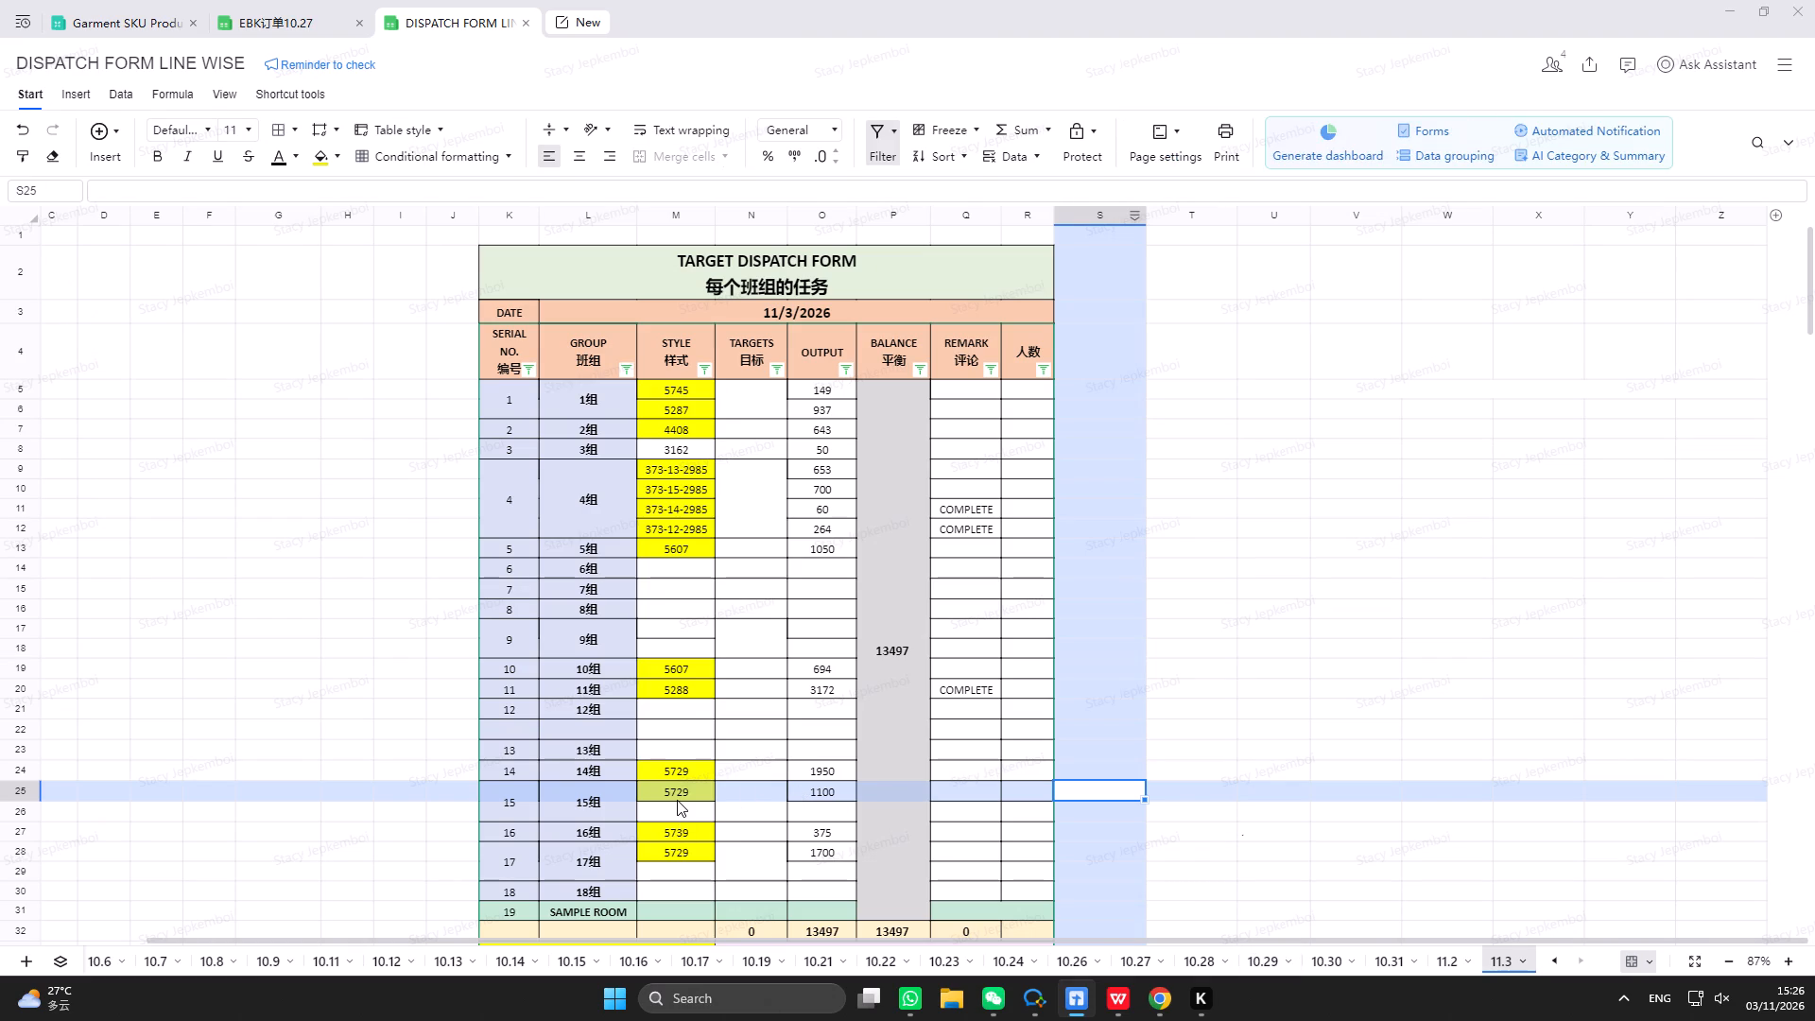
left_click(830, 767)
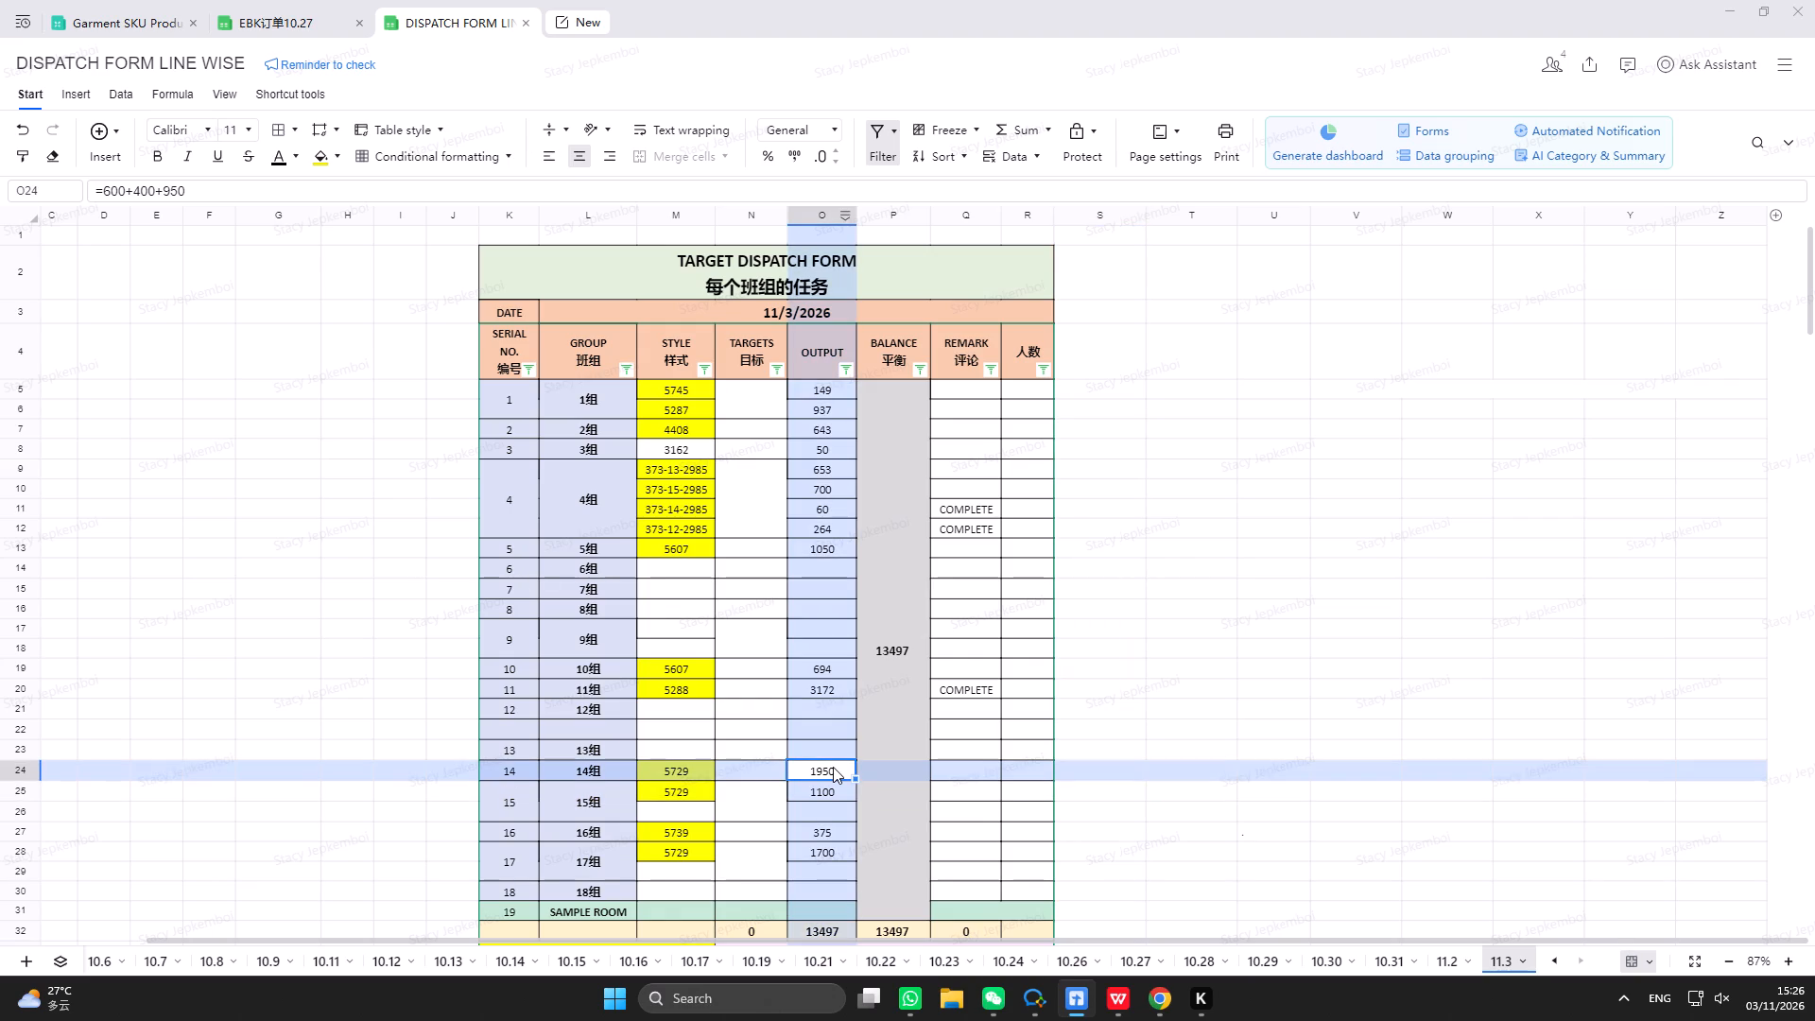
left_click(167, 196)
left_click(165, 189)
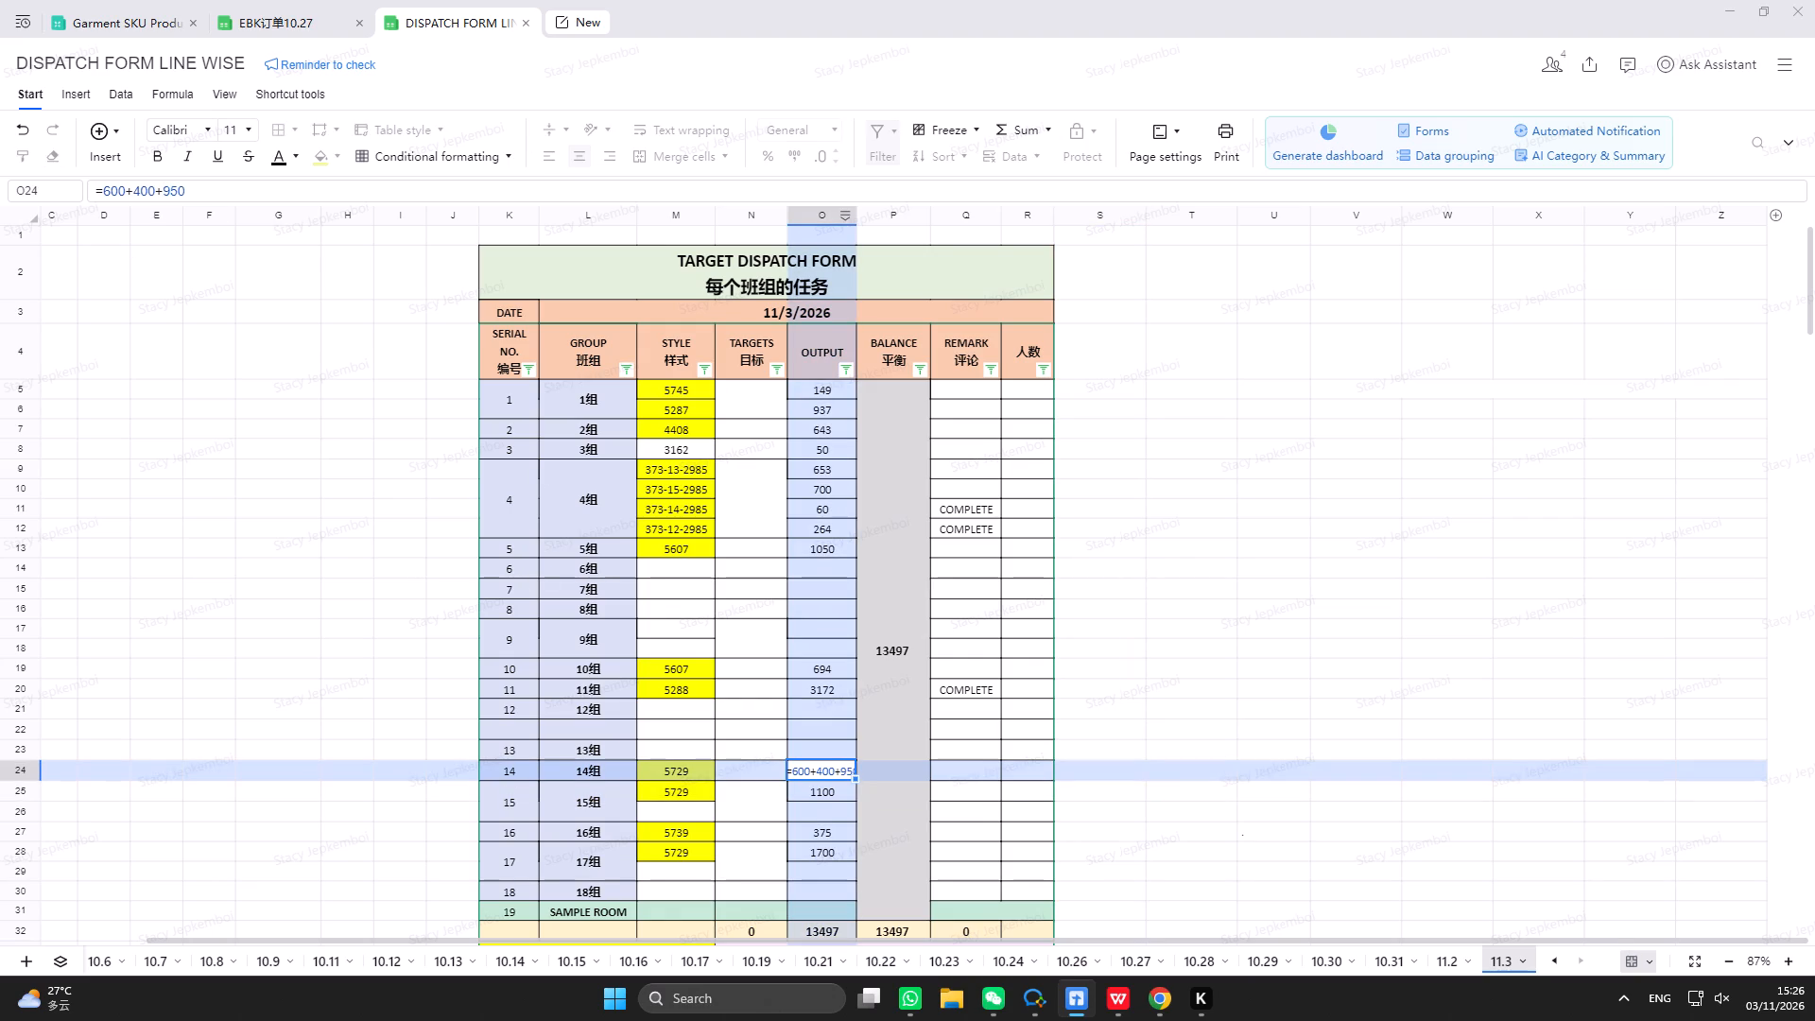
type("750+")
left_click(251, 194)
type("+700")
key("Return")
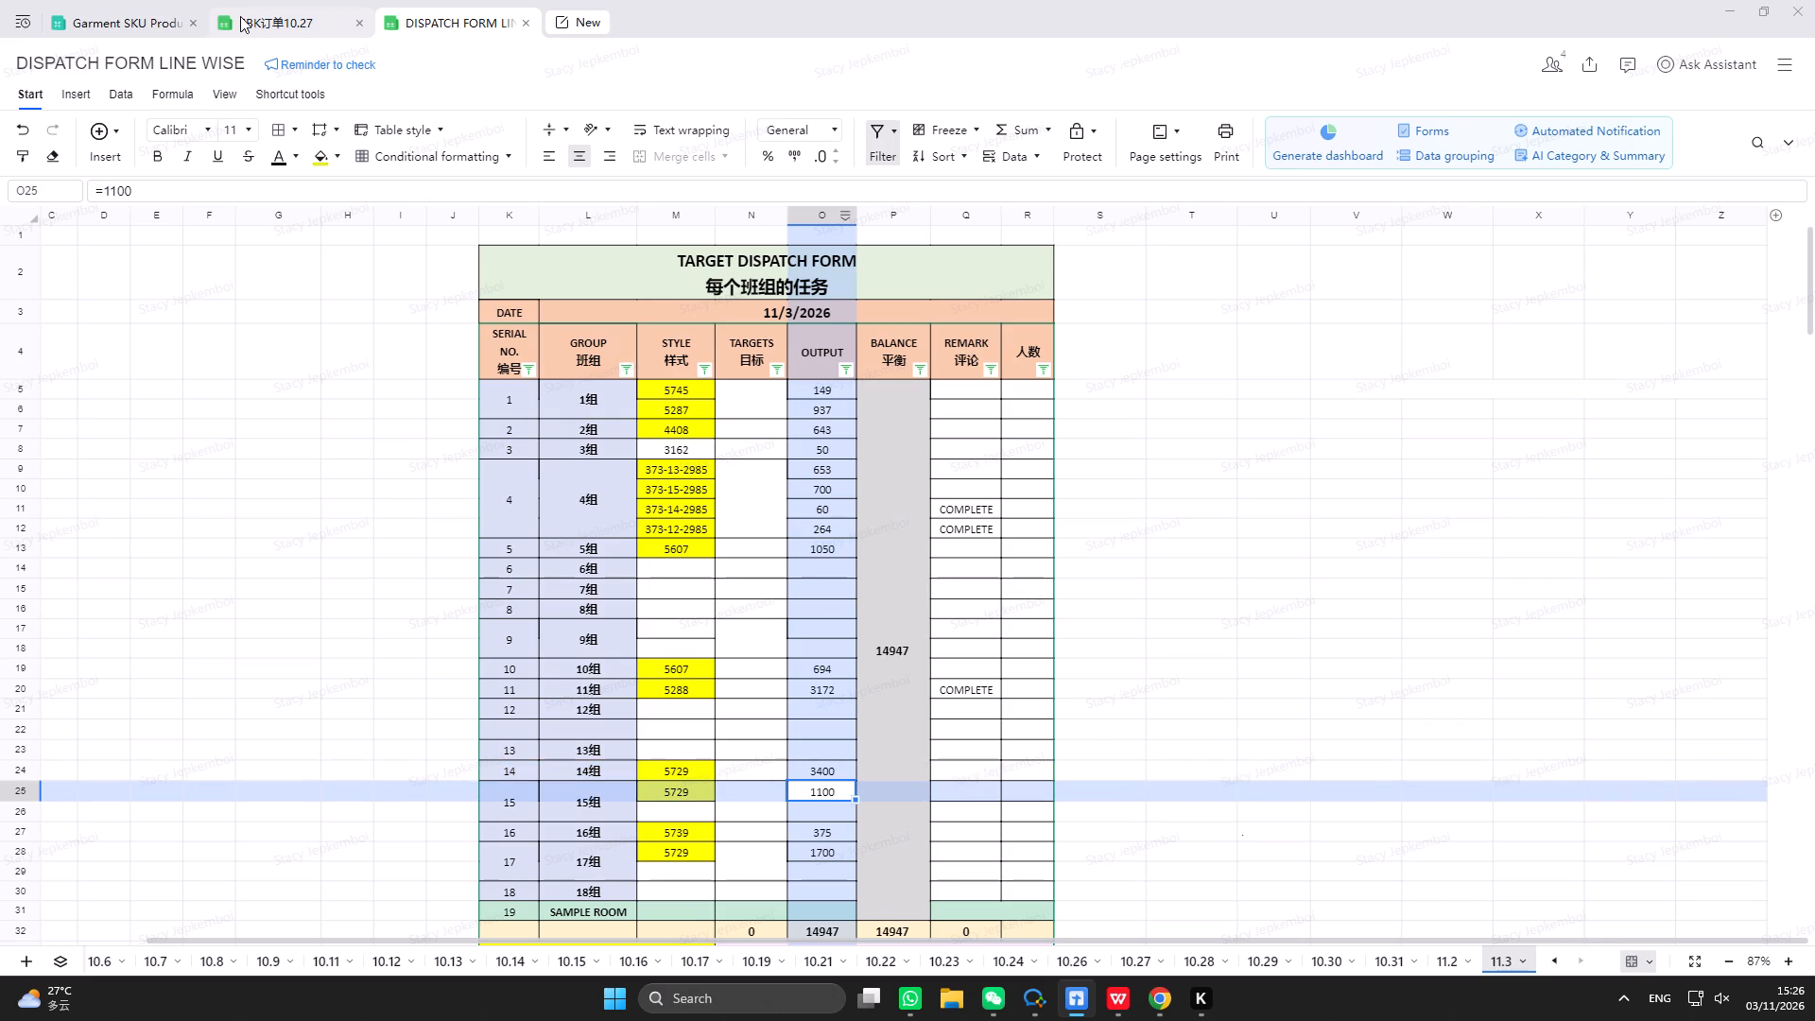
In the SKU tracker's 126USA-1-5729 sheet, set the TTL QTY of size 2XL to 1150 and size M to 2250.
left_click(99, 21)
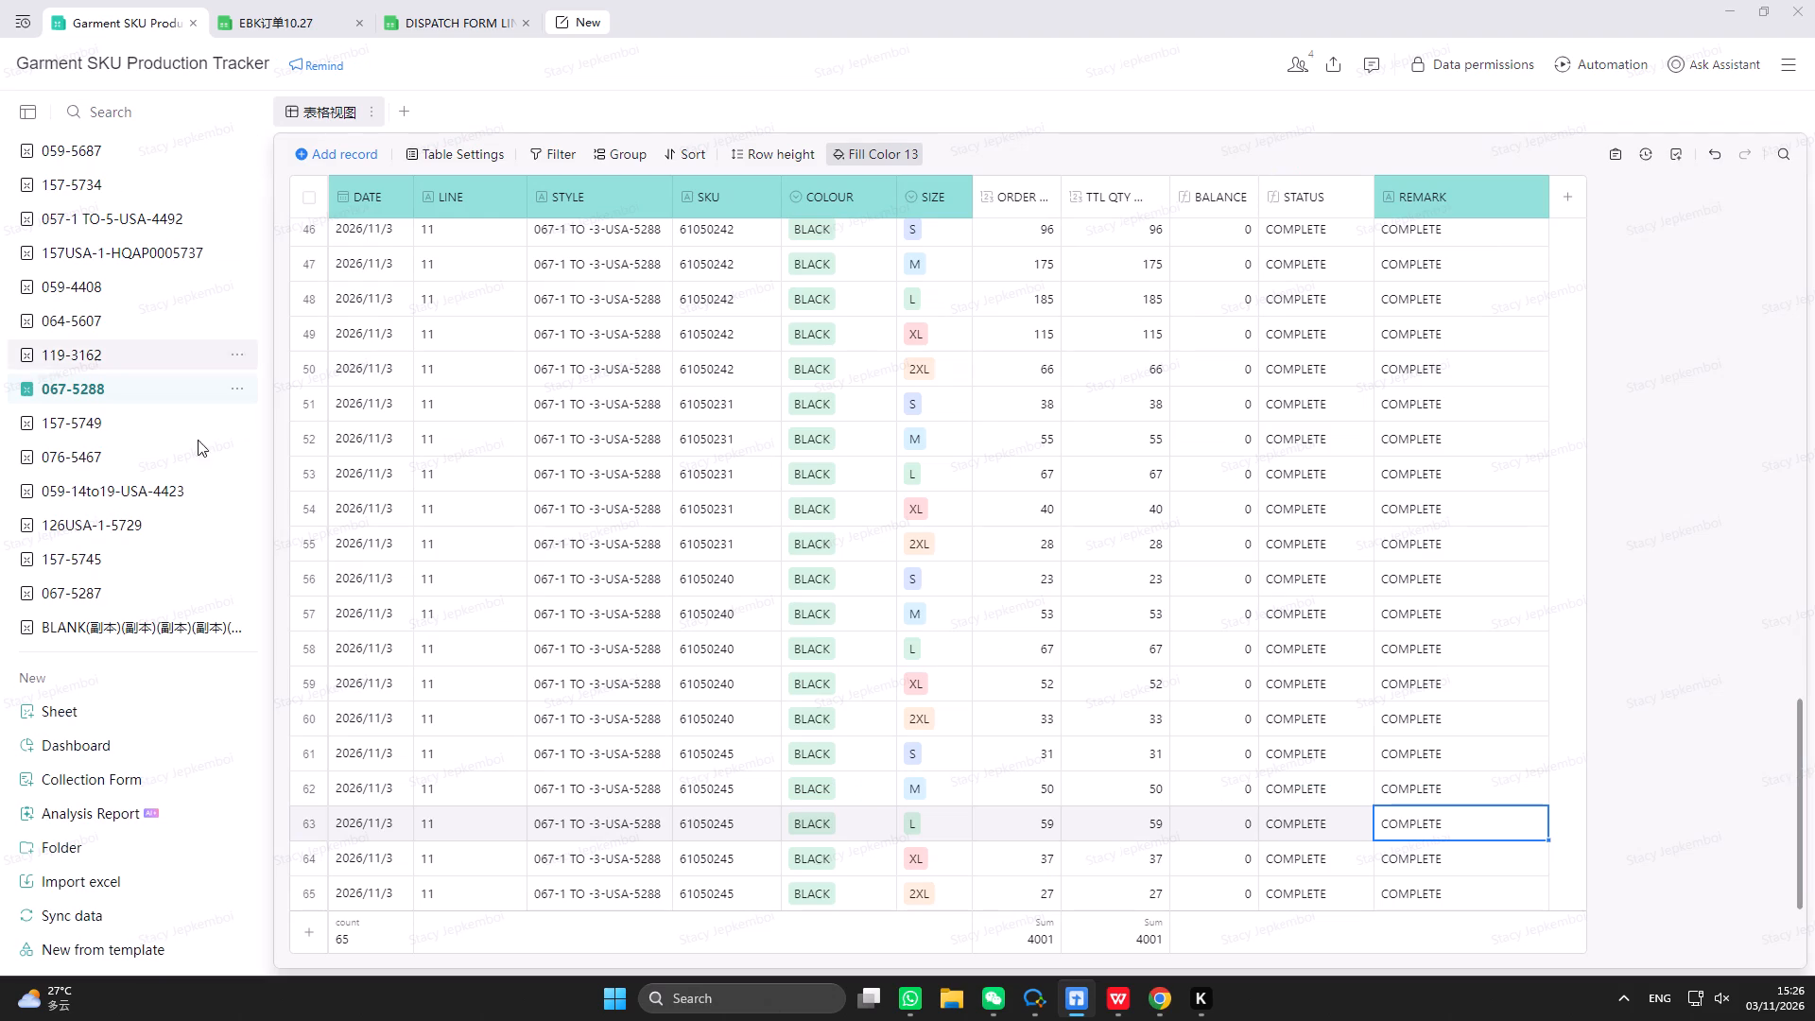
left_click(145, 530)
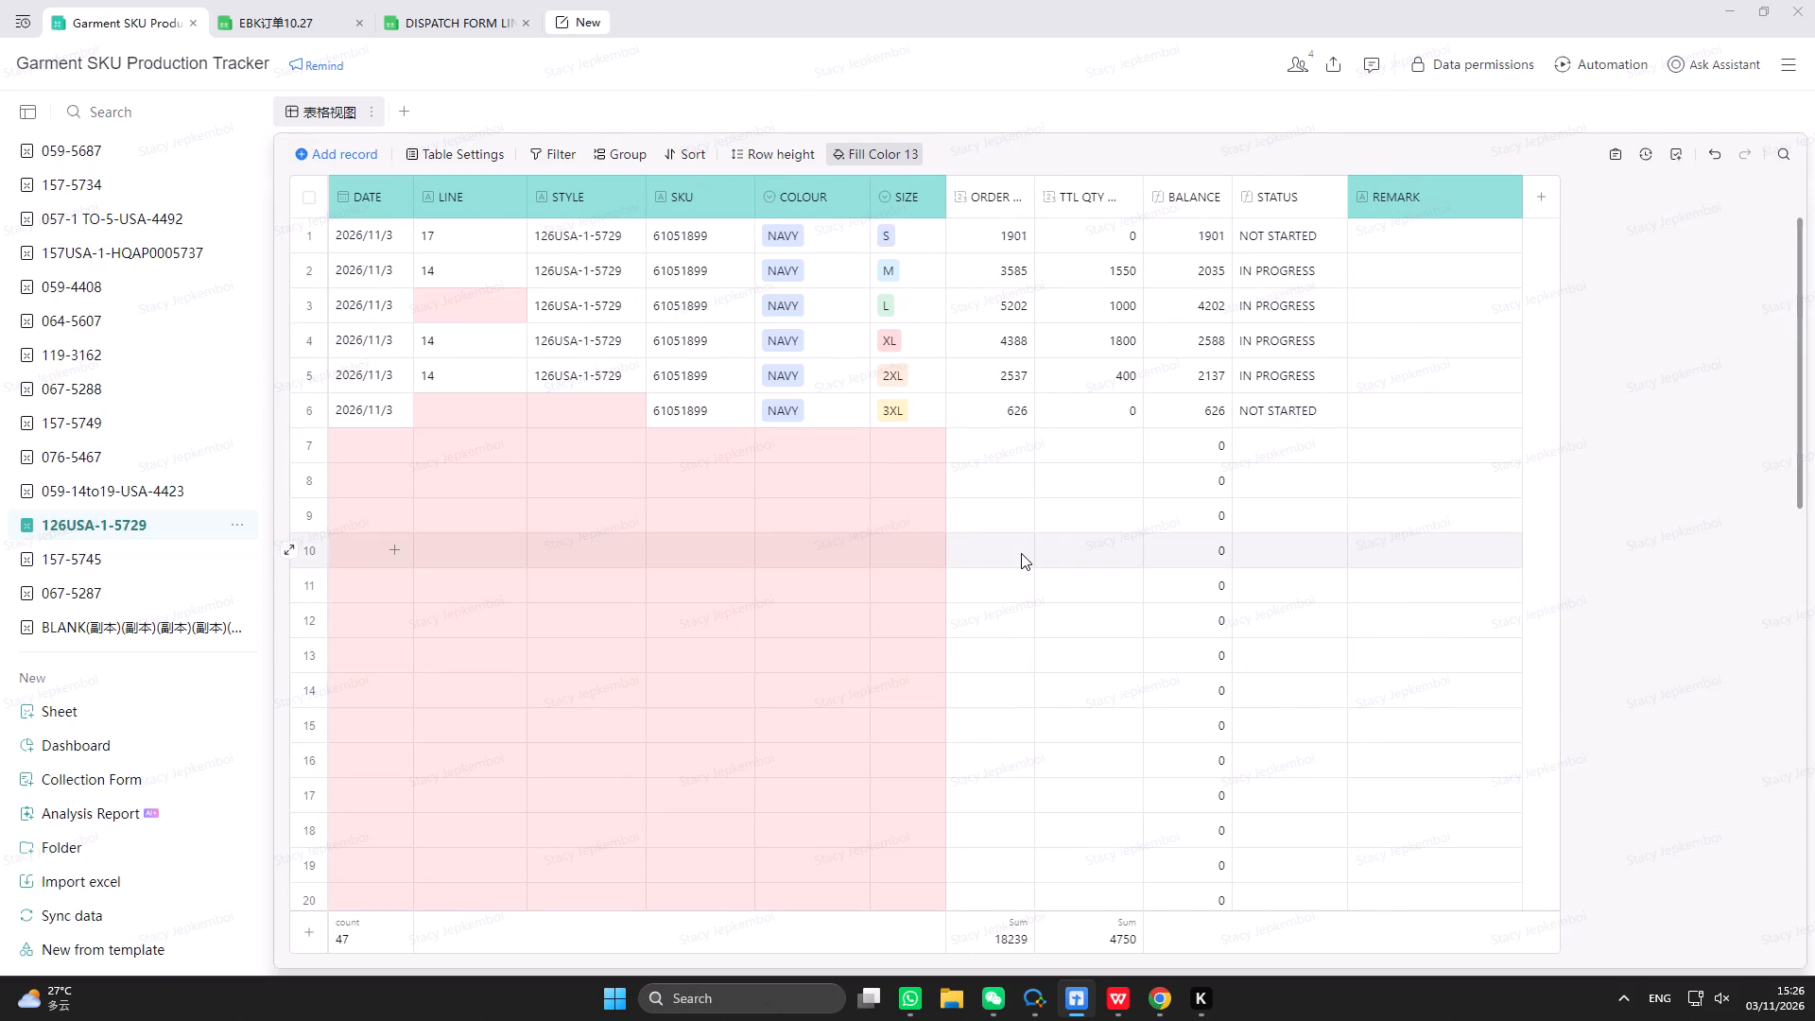
scroll(1014, 543, "up", 3)
left_click(1089, 382)
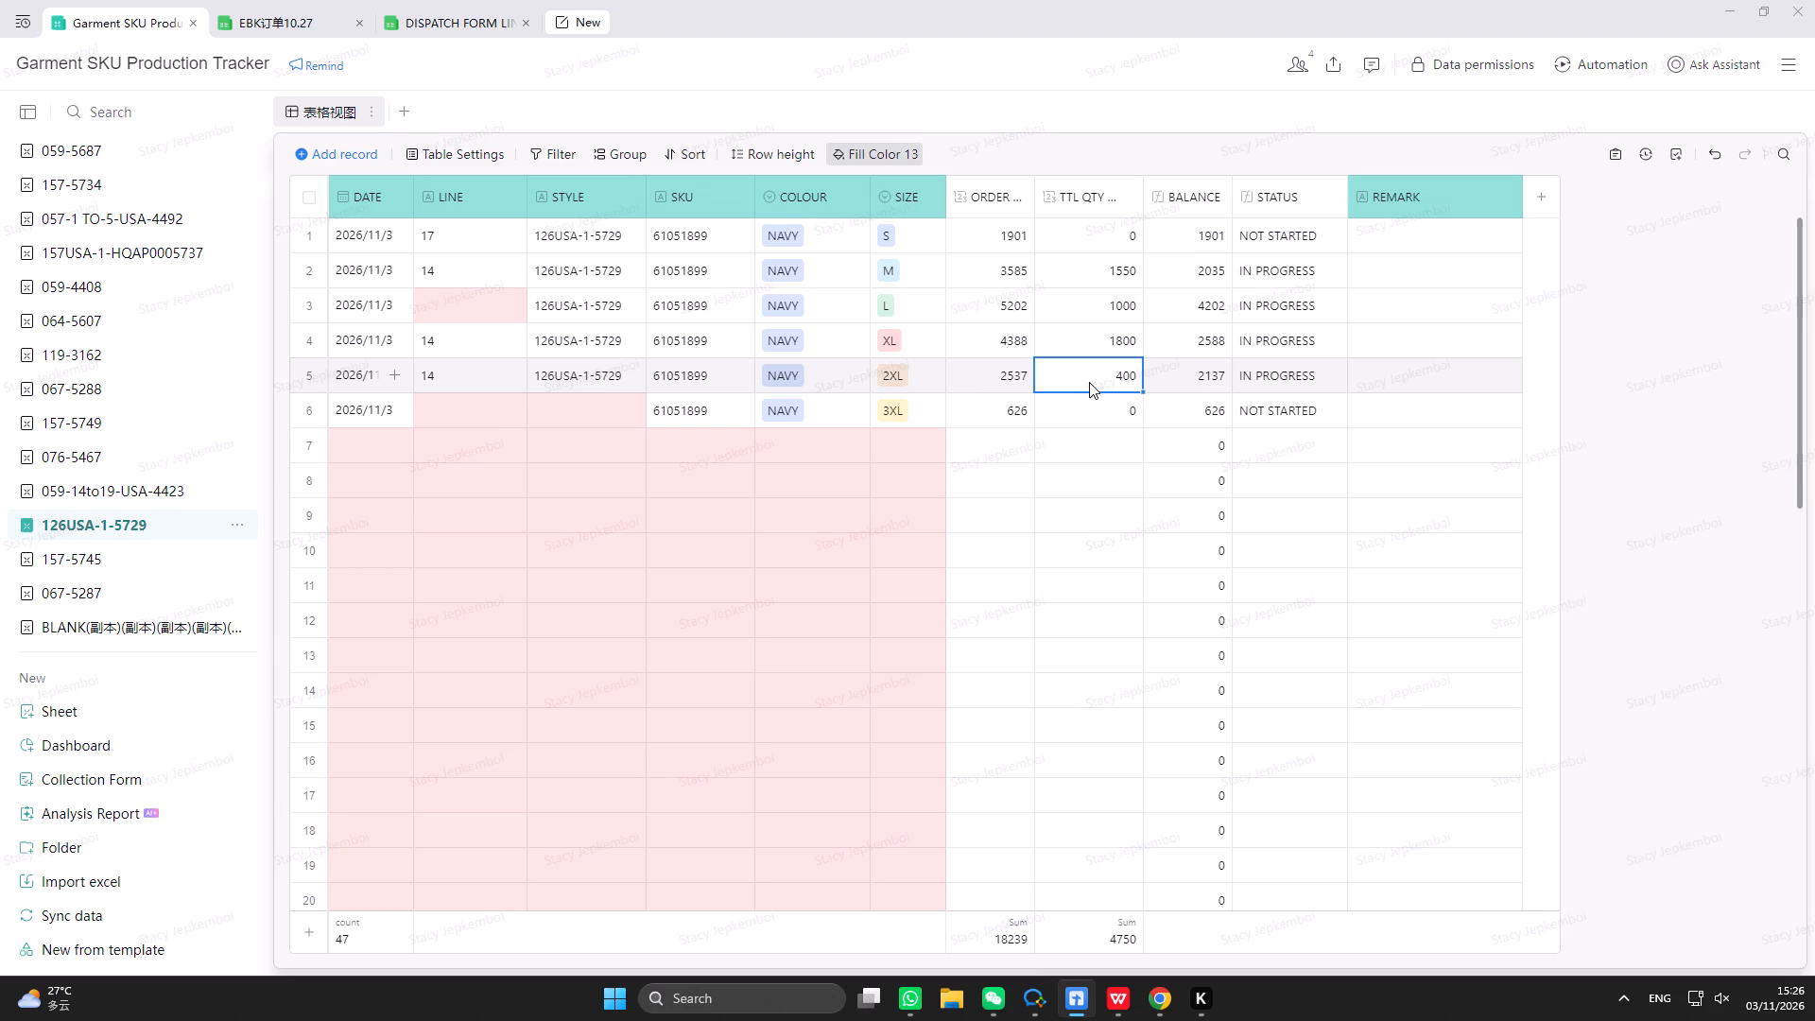
type("11")
type("50")
key("Return")
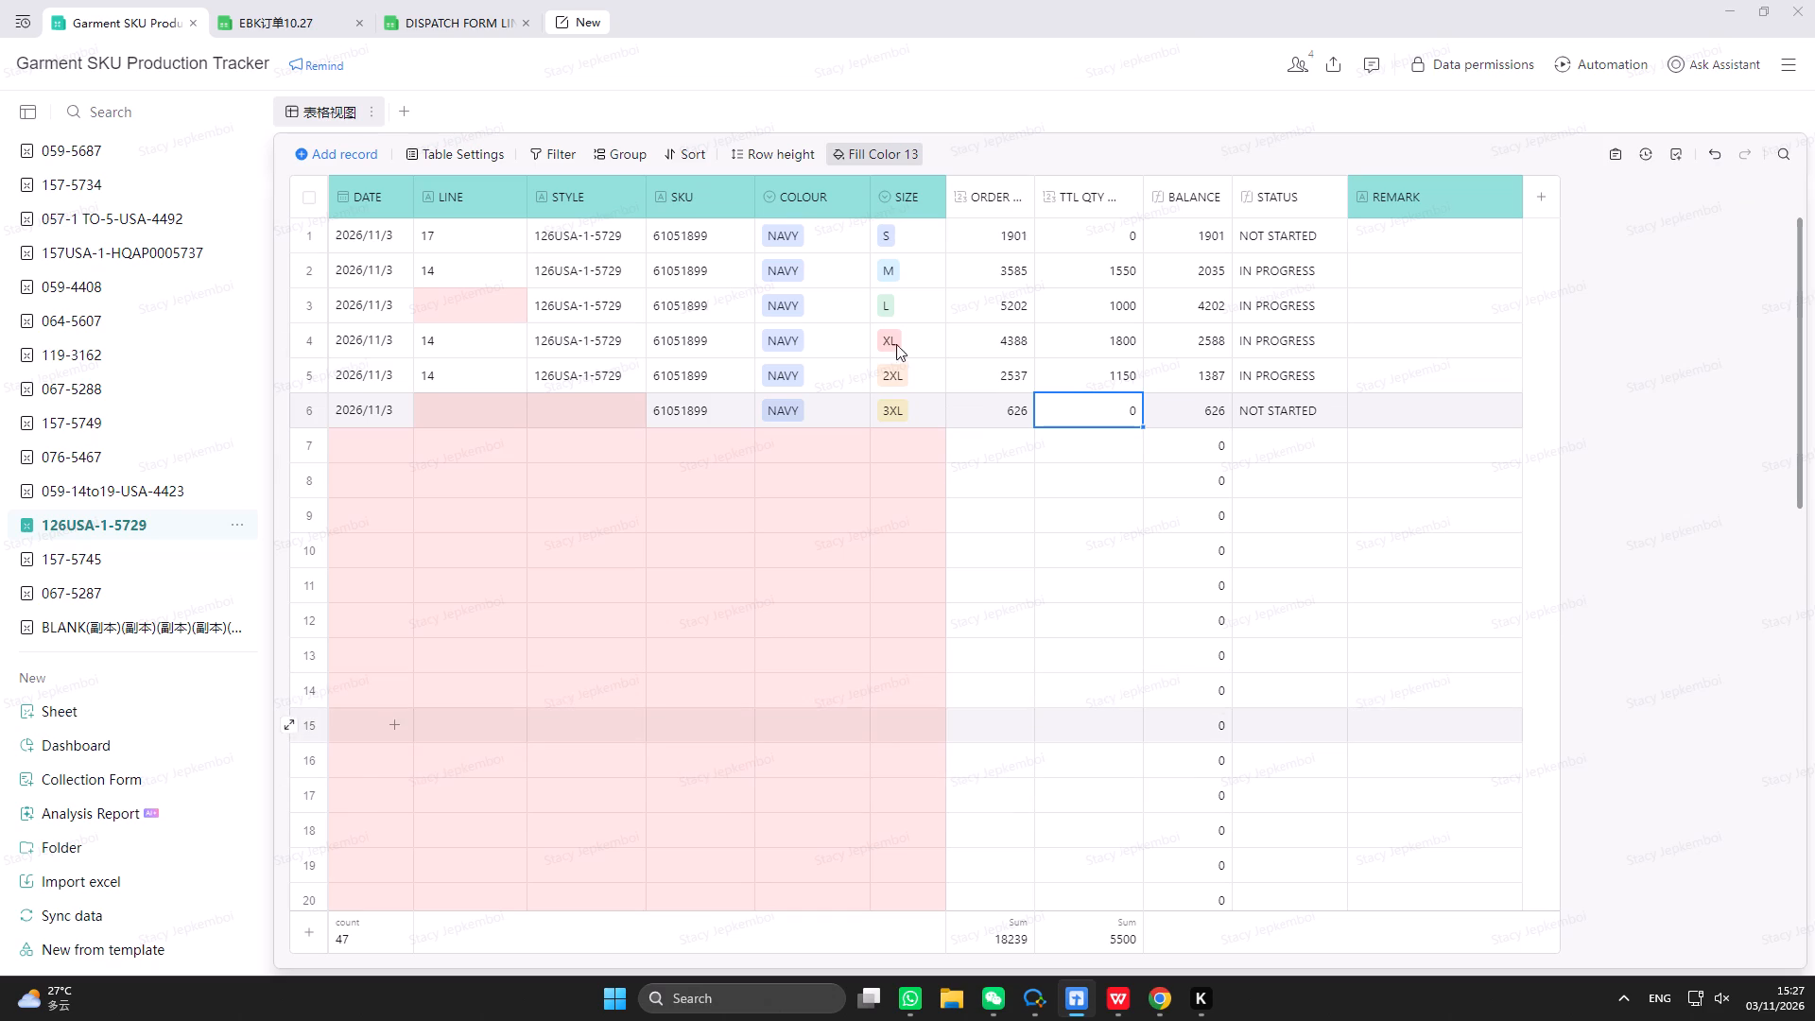
left_click(1096, 277)
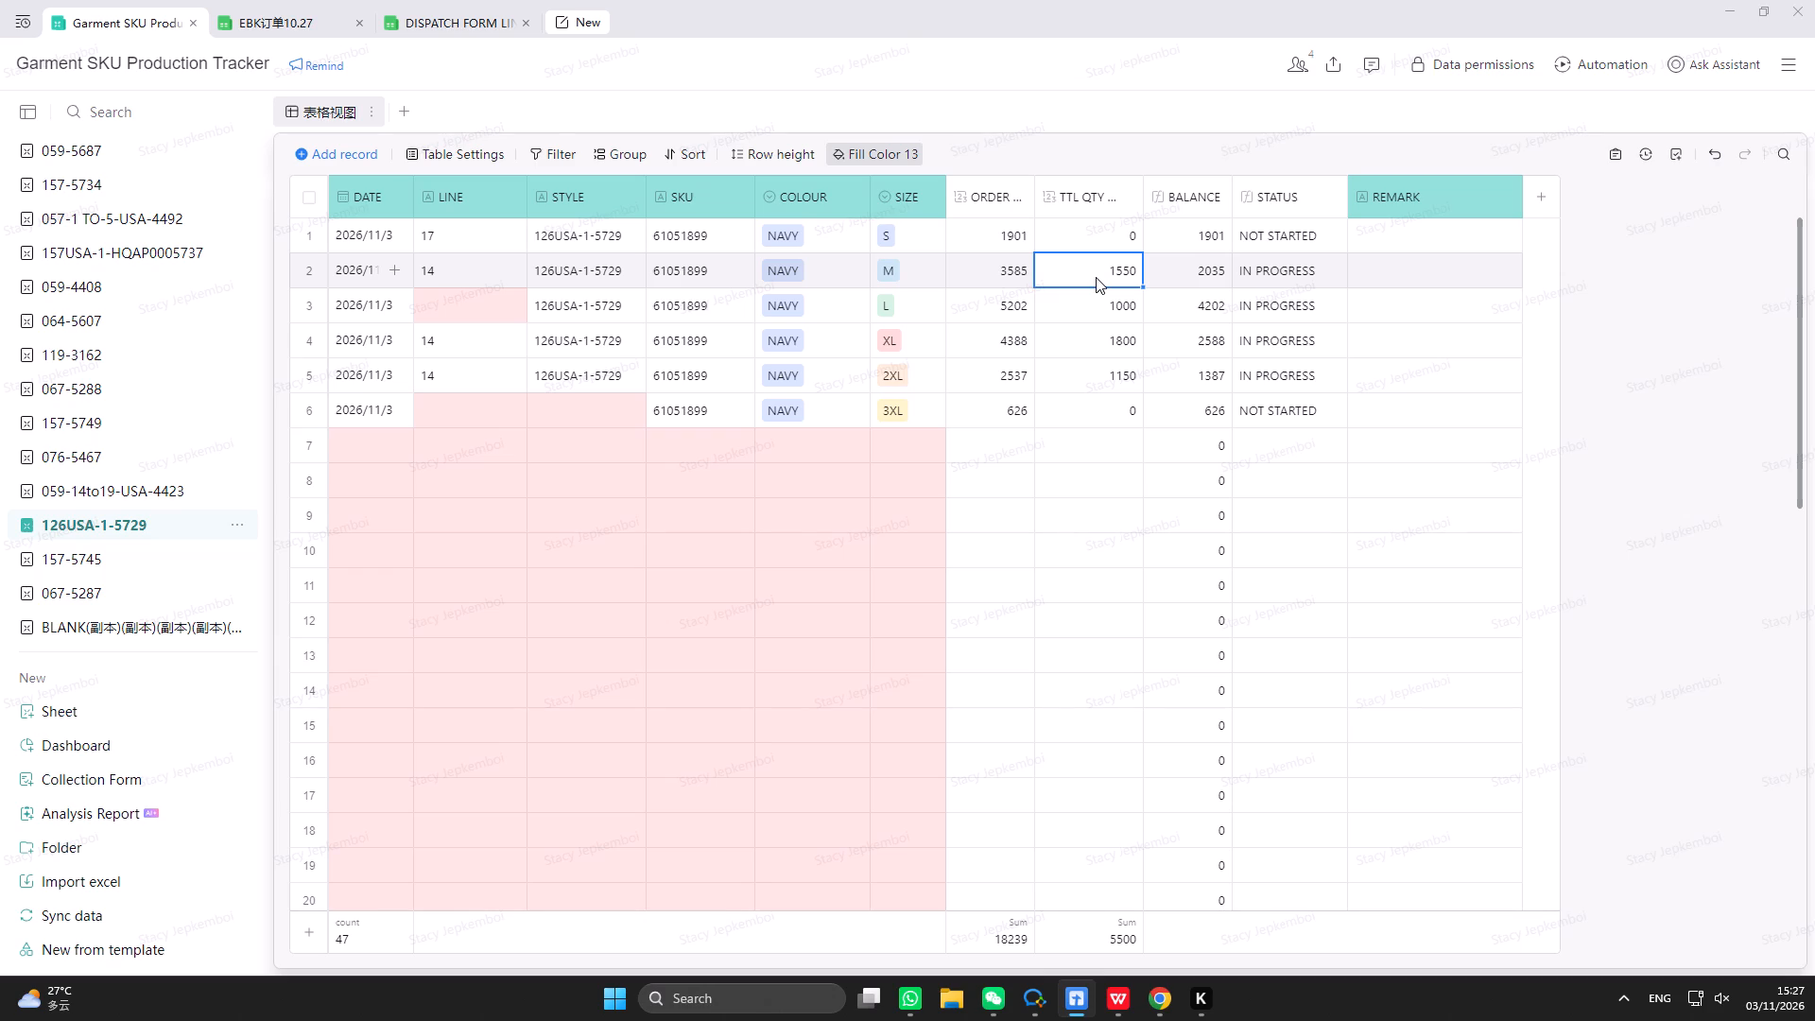
type("25")
key("BackSpace")
type("250")
key("Return")
Open the Trims Balances Style Layout workbook from the desktop's Supermarket folder in WPS Office.
left_click(1118, 1004)
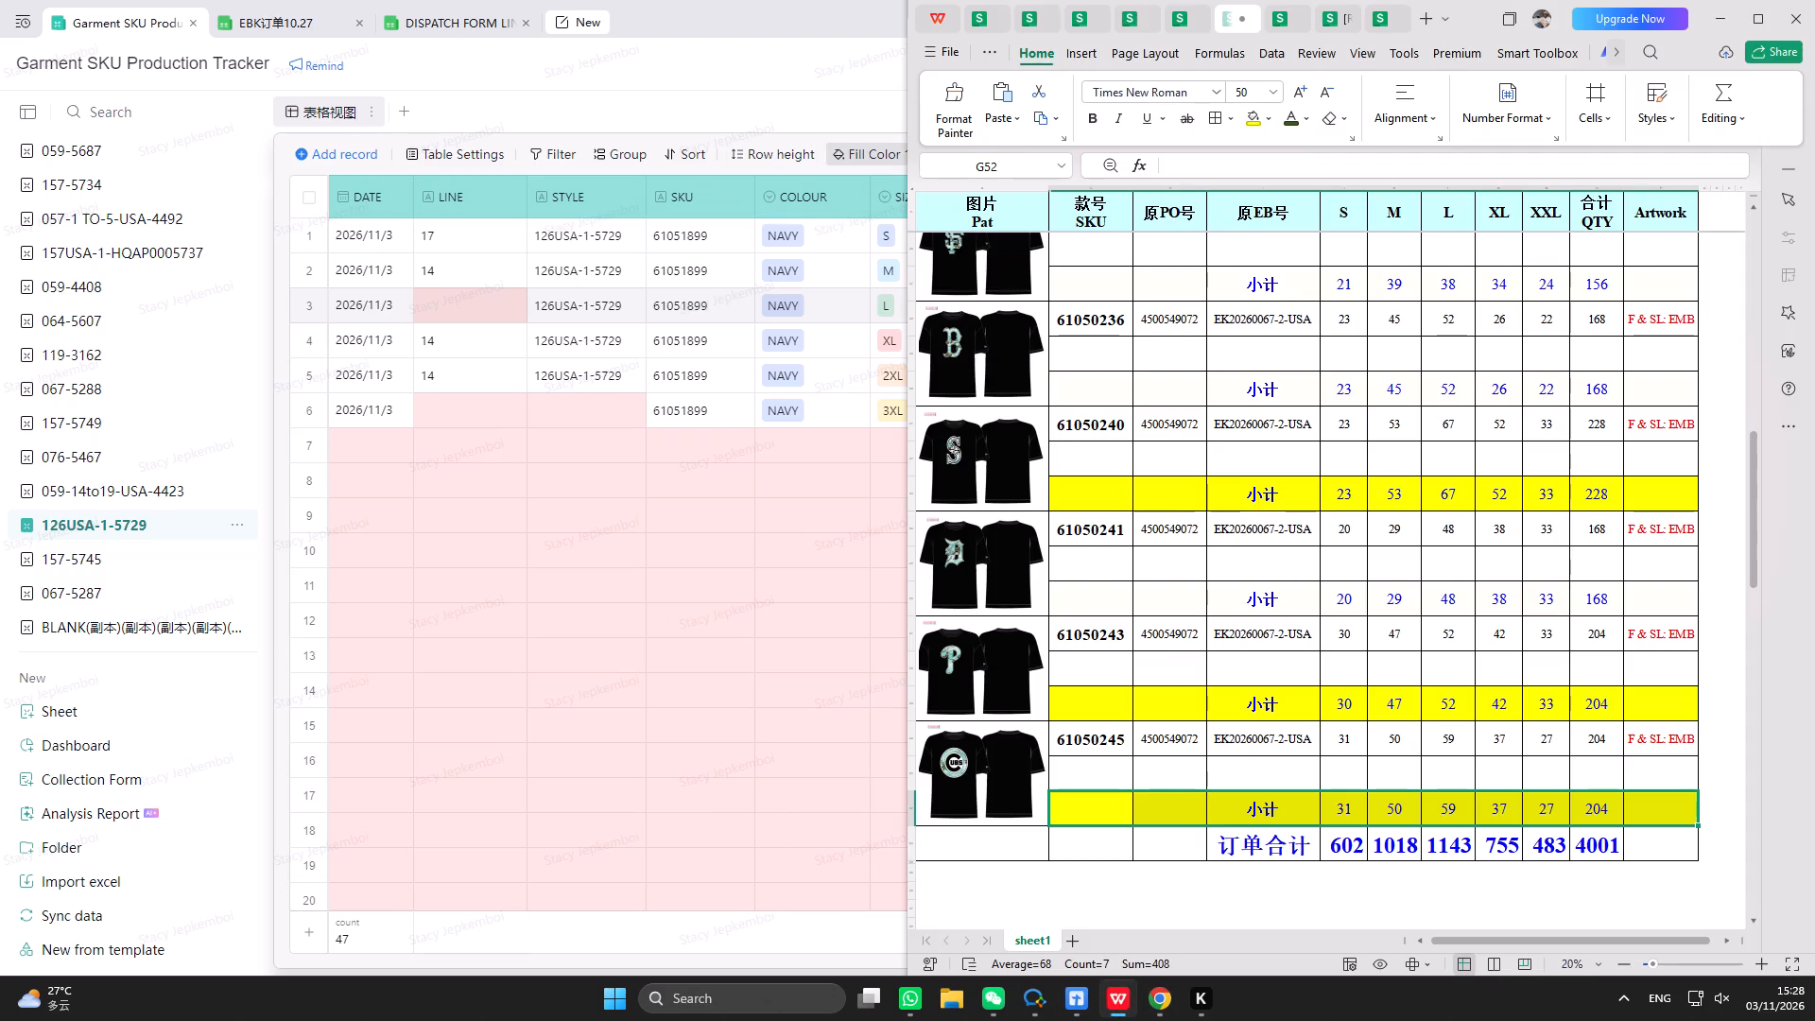
left_click(1755, 28)
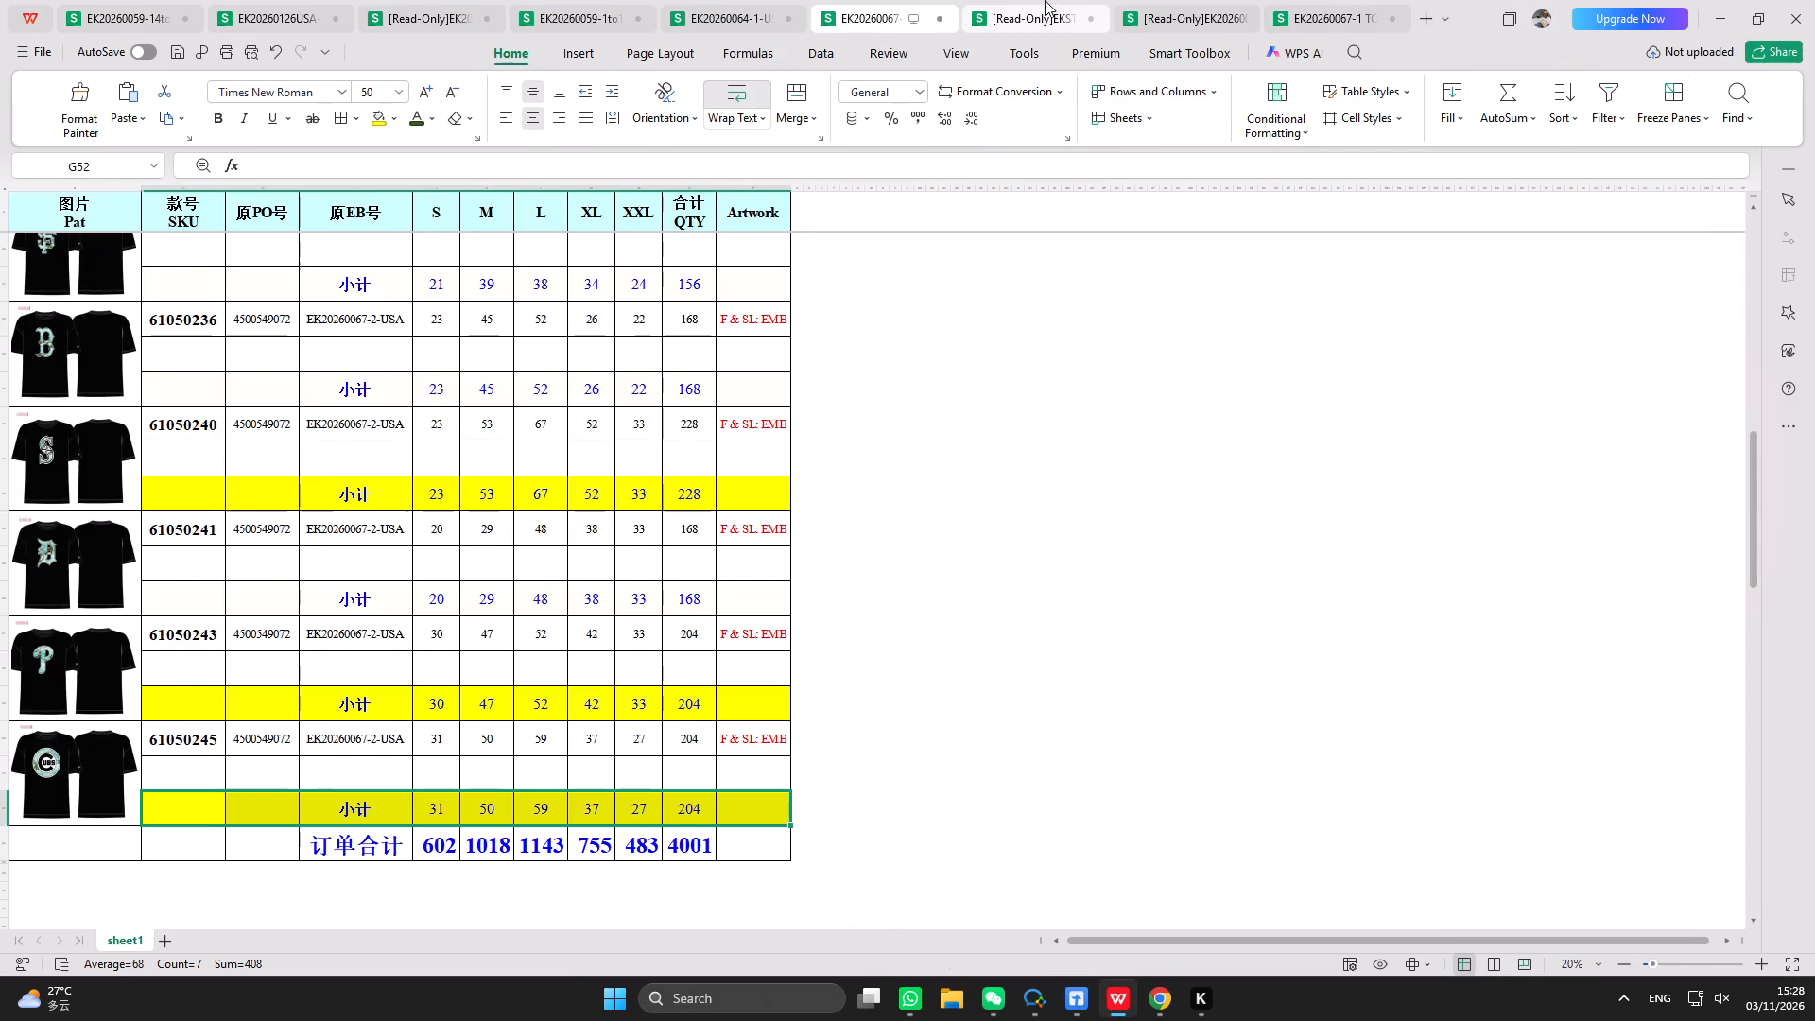
left_click(1045, 4)
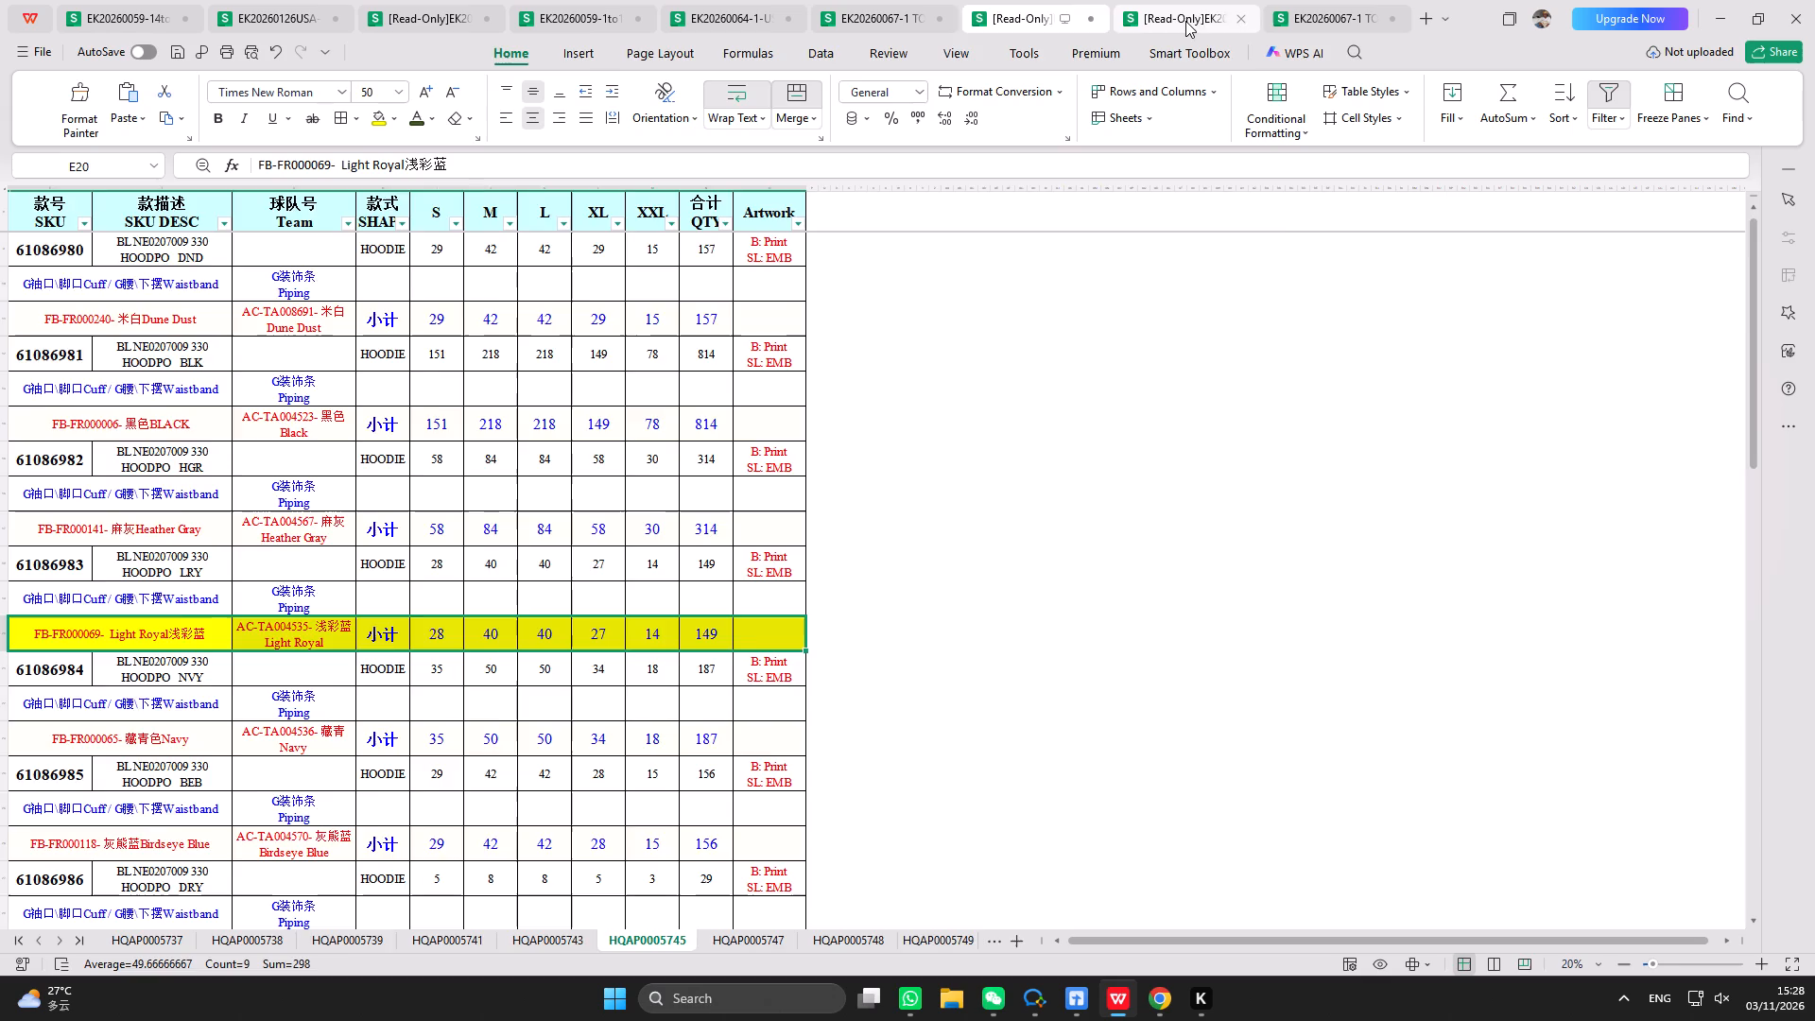
left_click(1185, 21)
left_click(1324, 16)
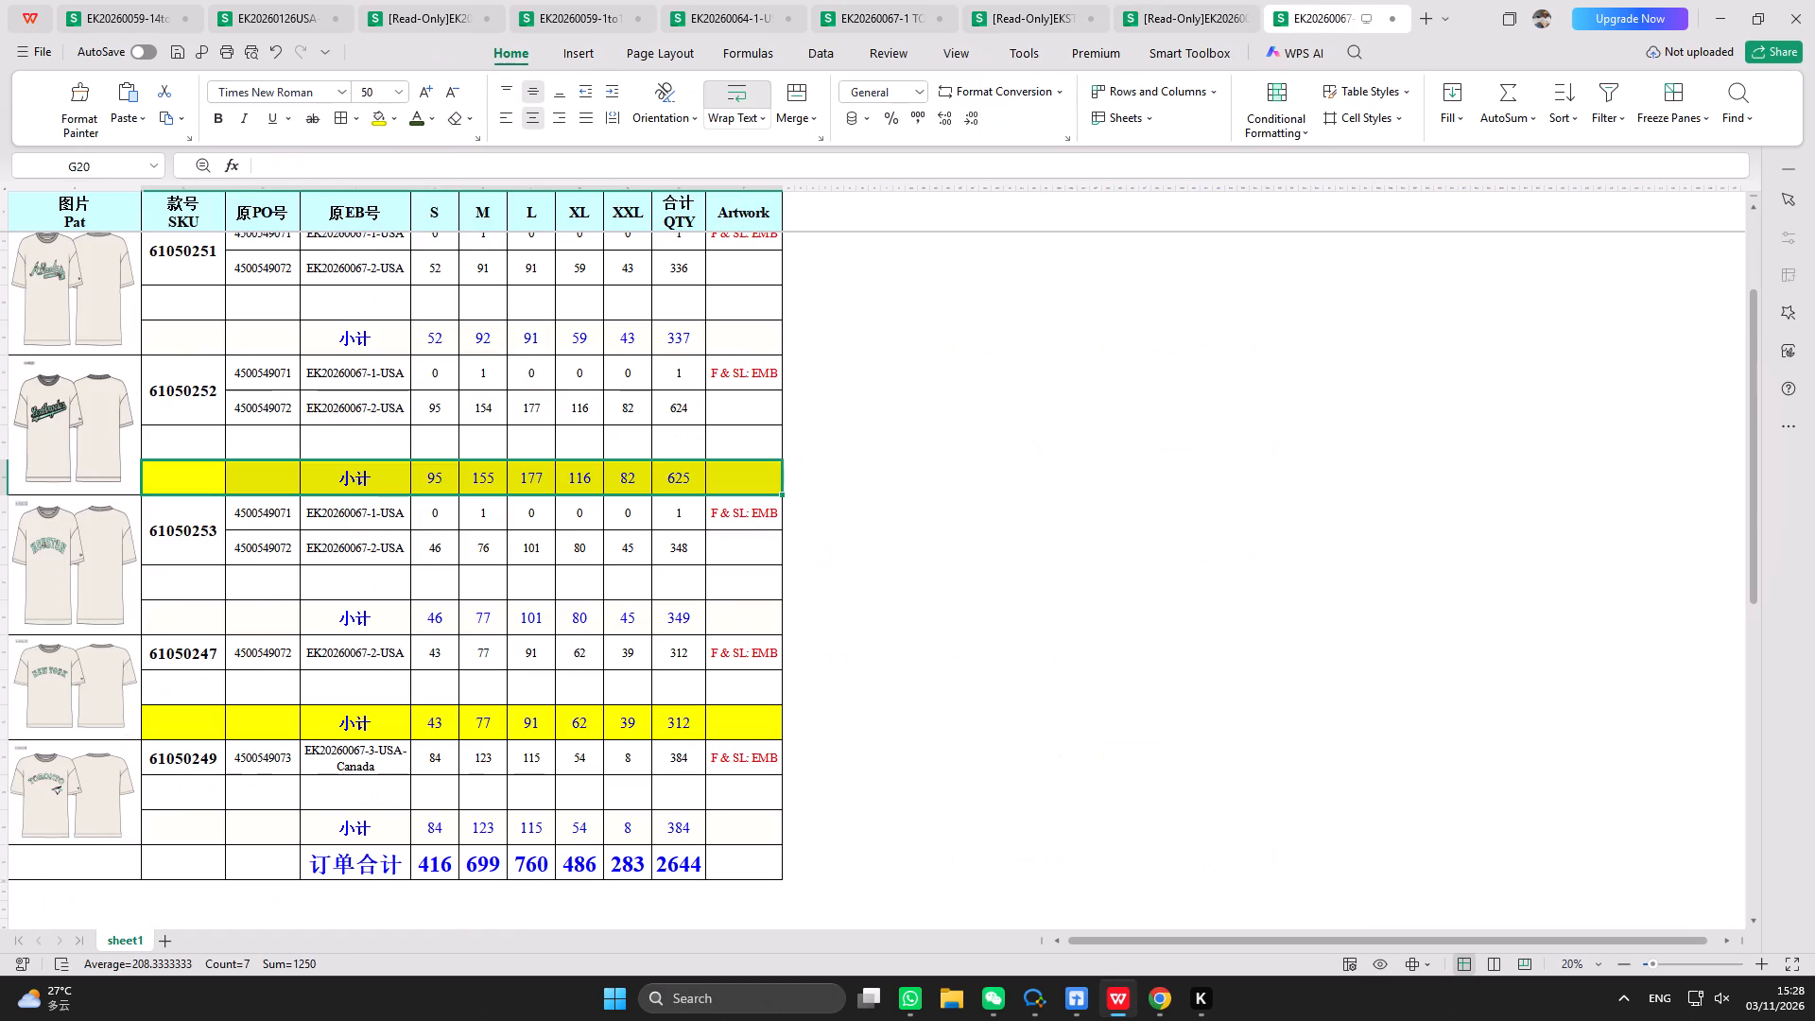
left_click(947, 1013)
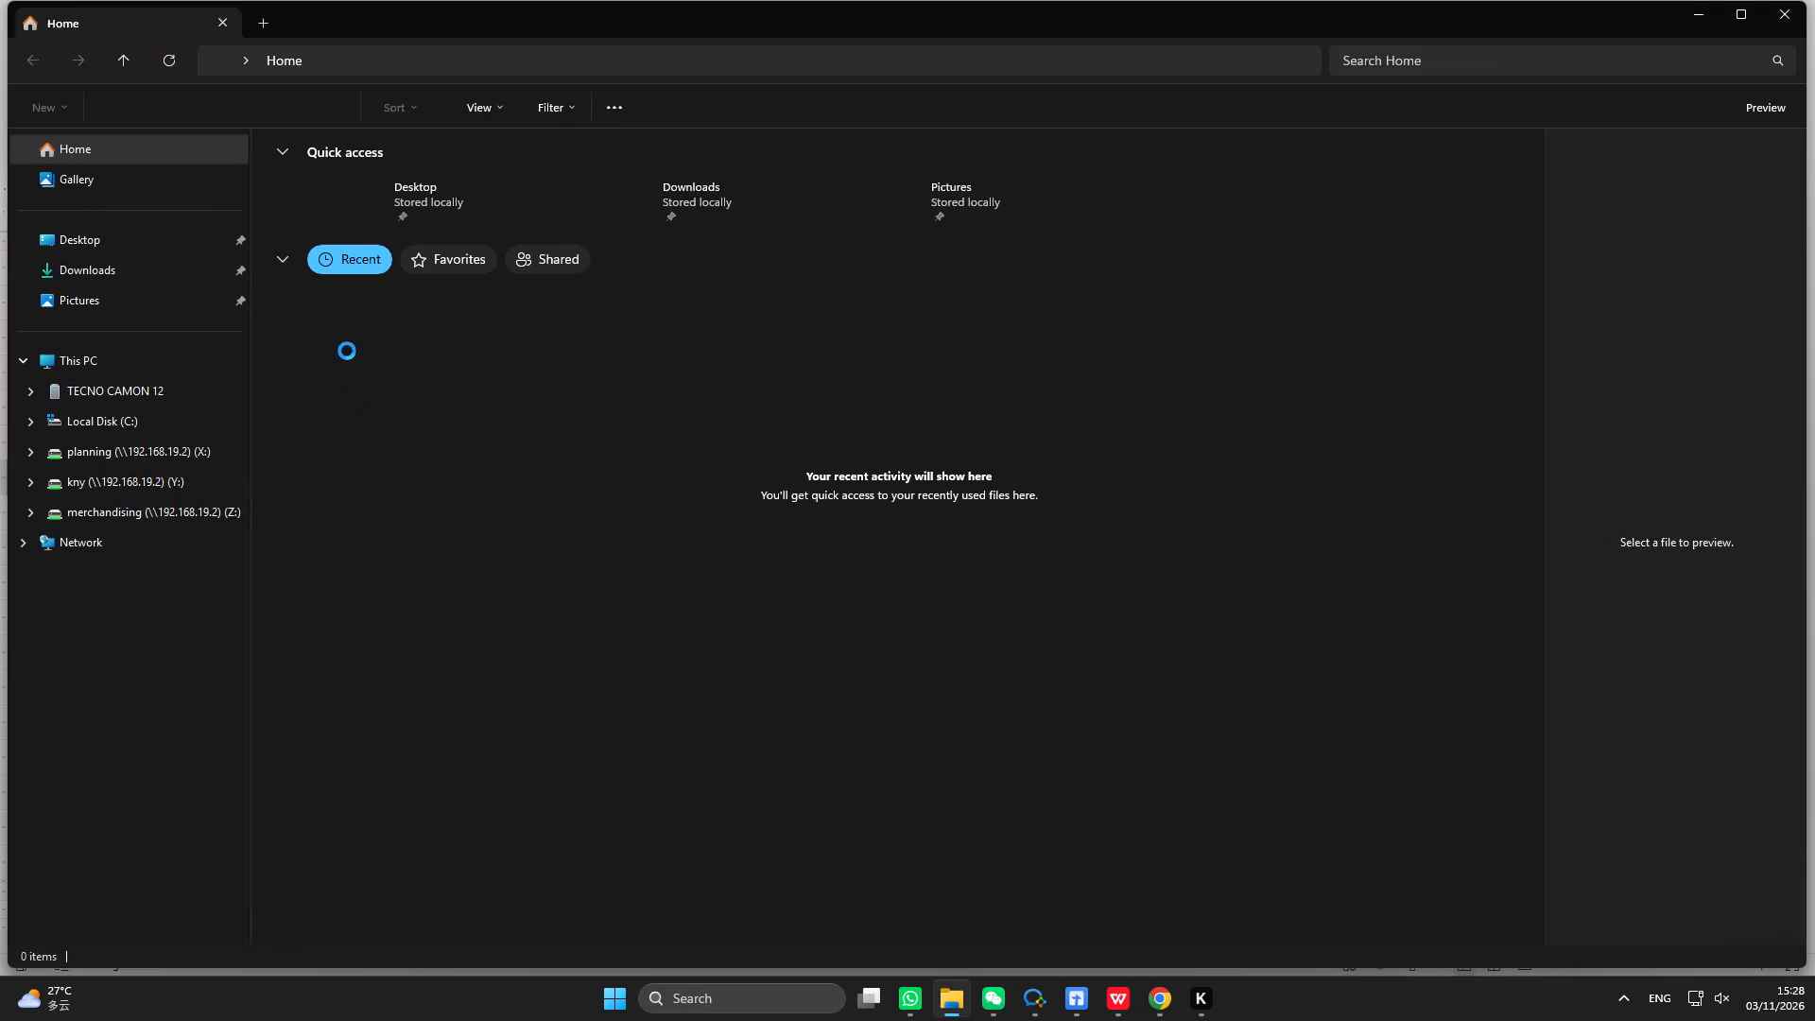
double_click(115, 245)
double_click(425, 298)
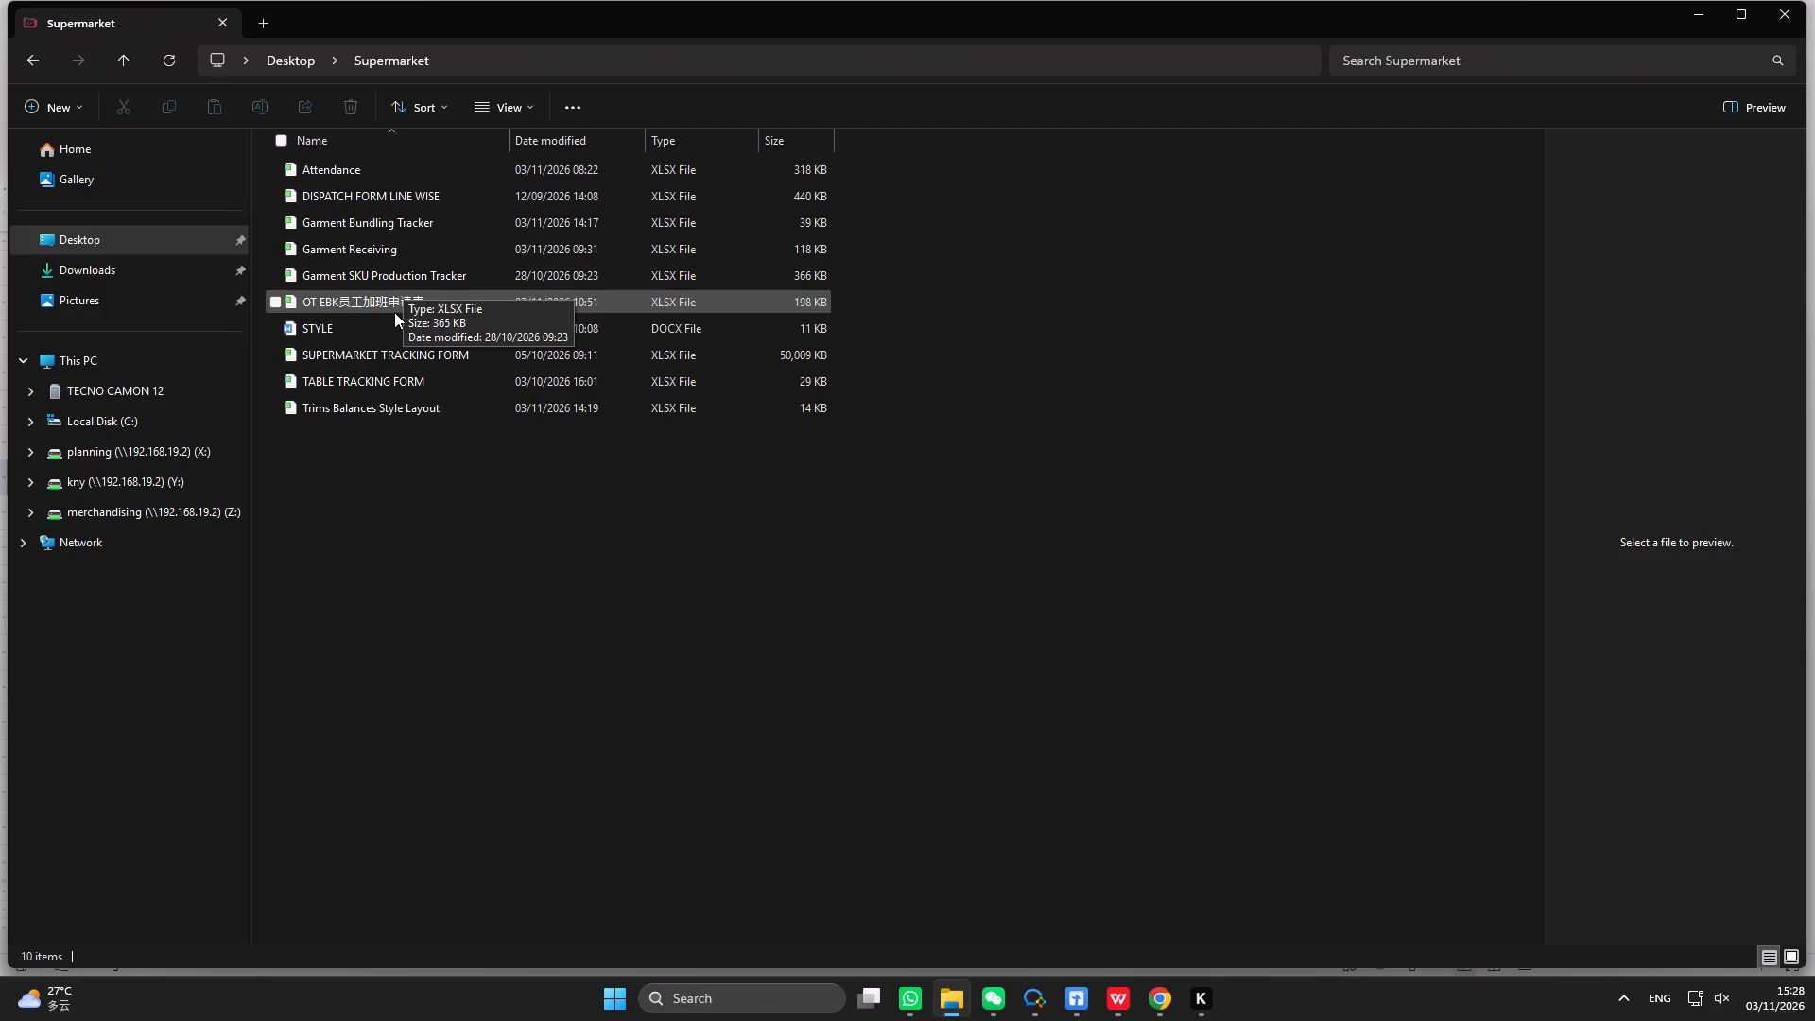
double_click(401, 408)
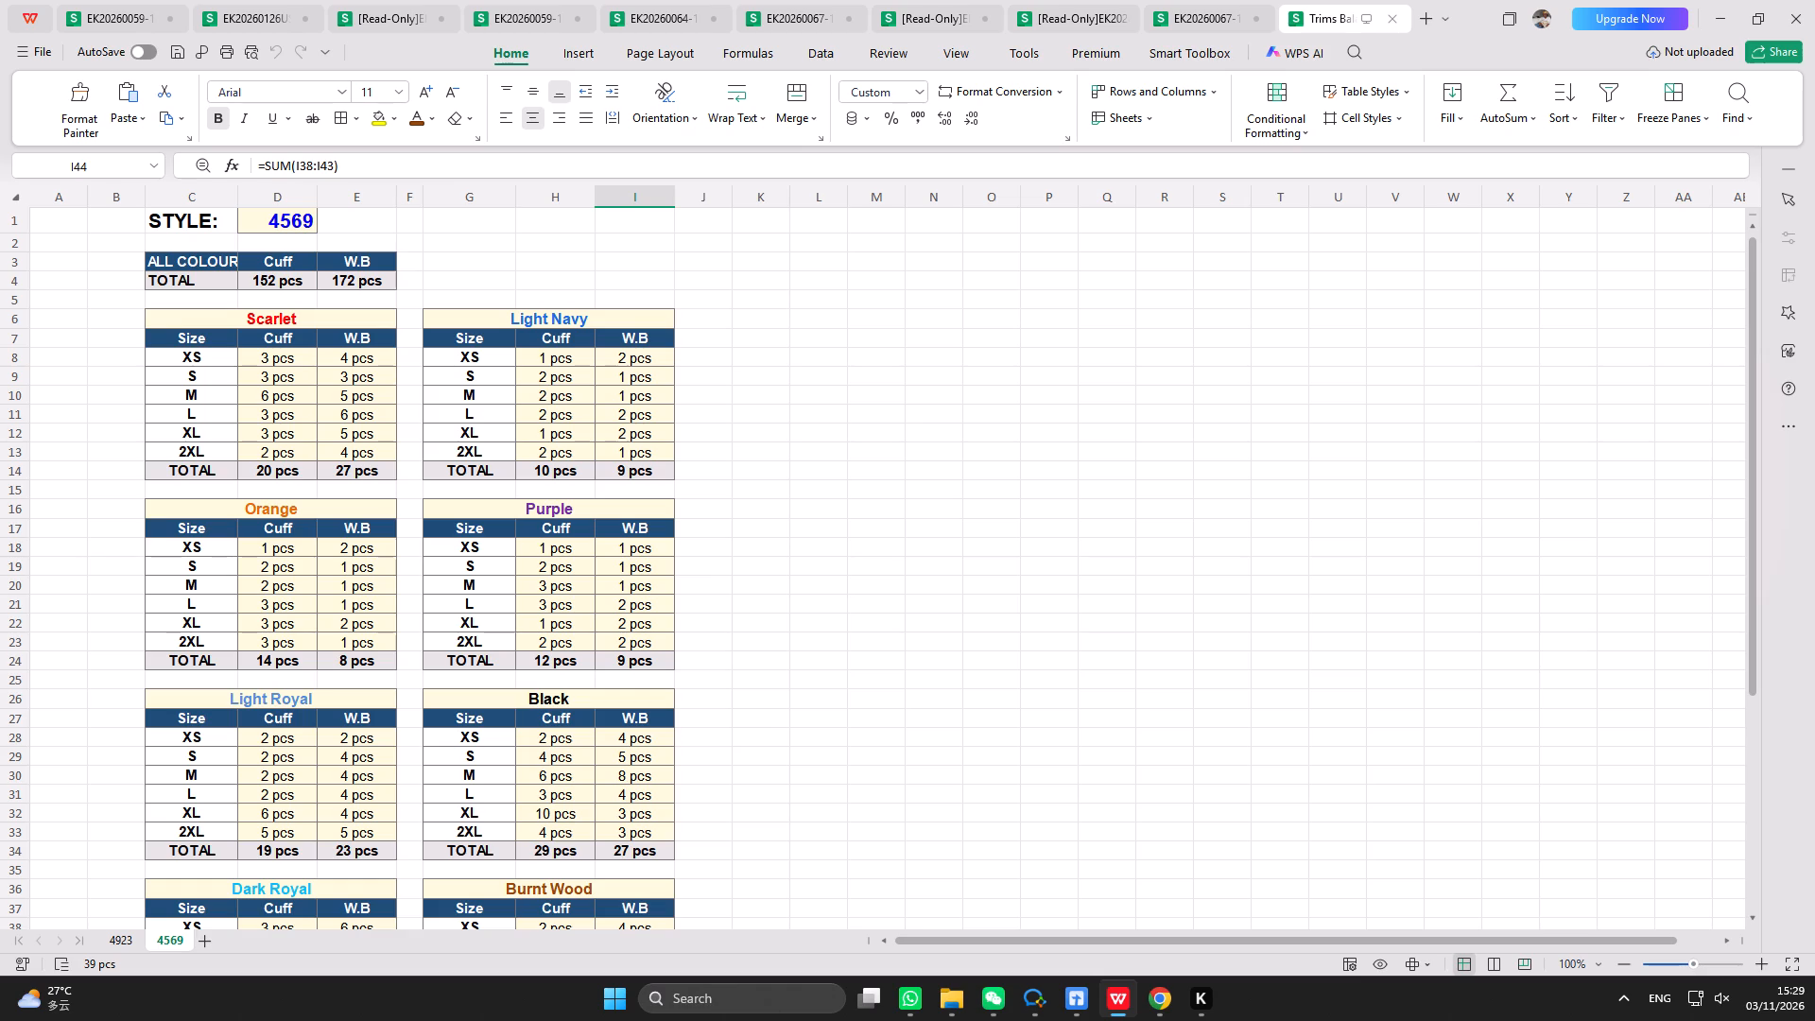
In the 4569 sheet, set the Light Navy Cuff balances for sizes XS to 2XL to 11, 11, 17, 12, 8 and 9.
left_click(569, 365)
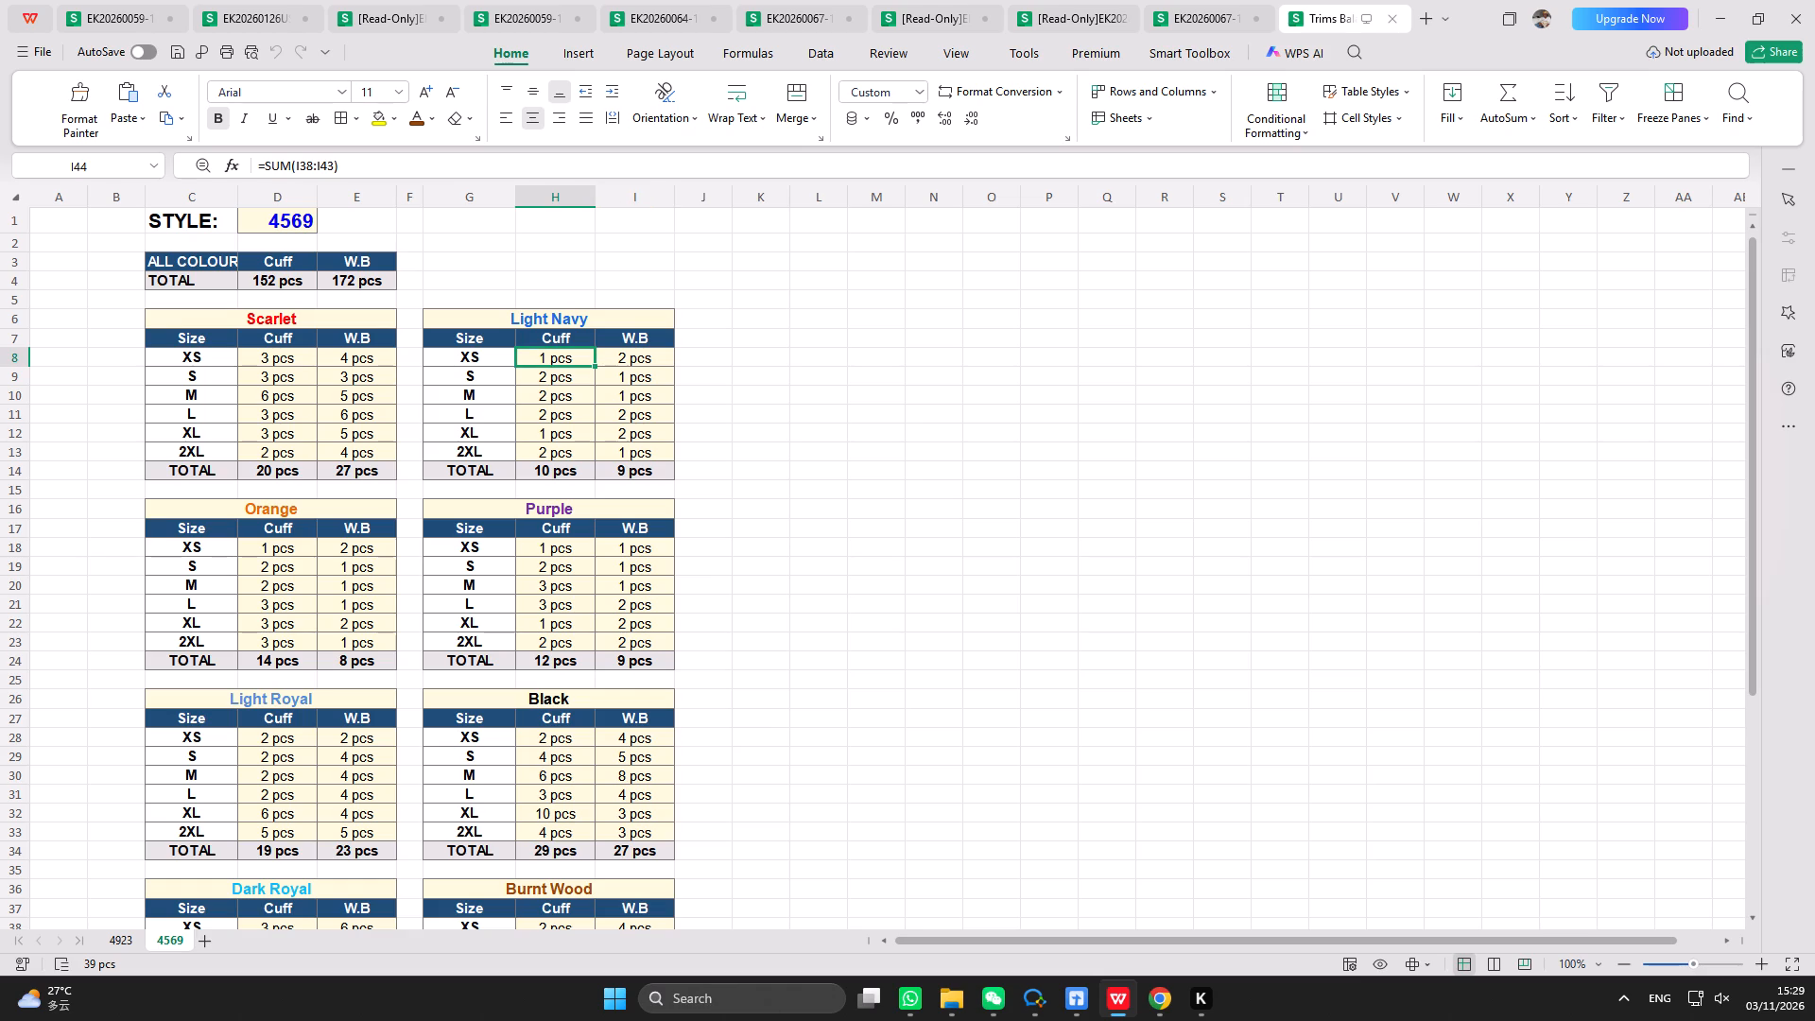
key("1")
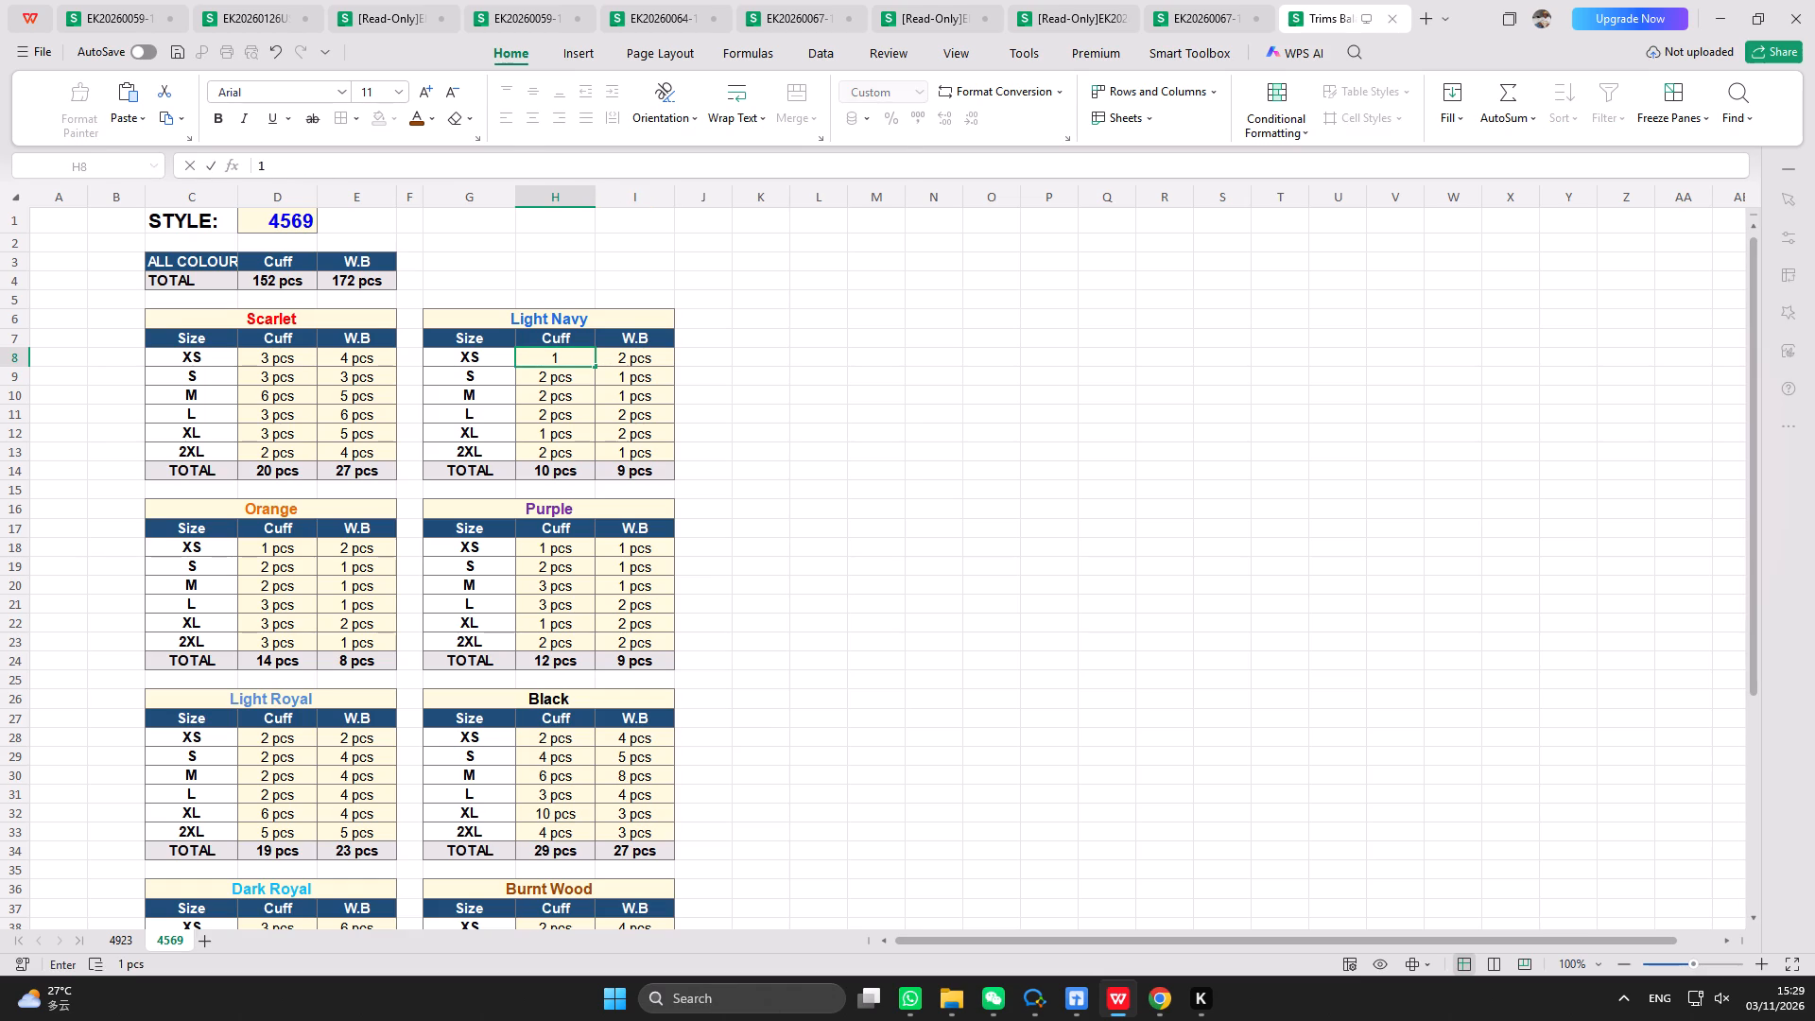
key("1")
key("Return")
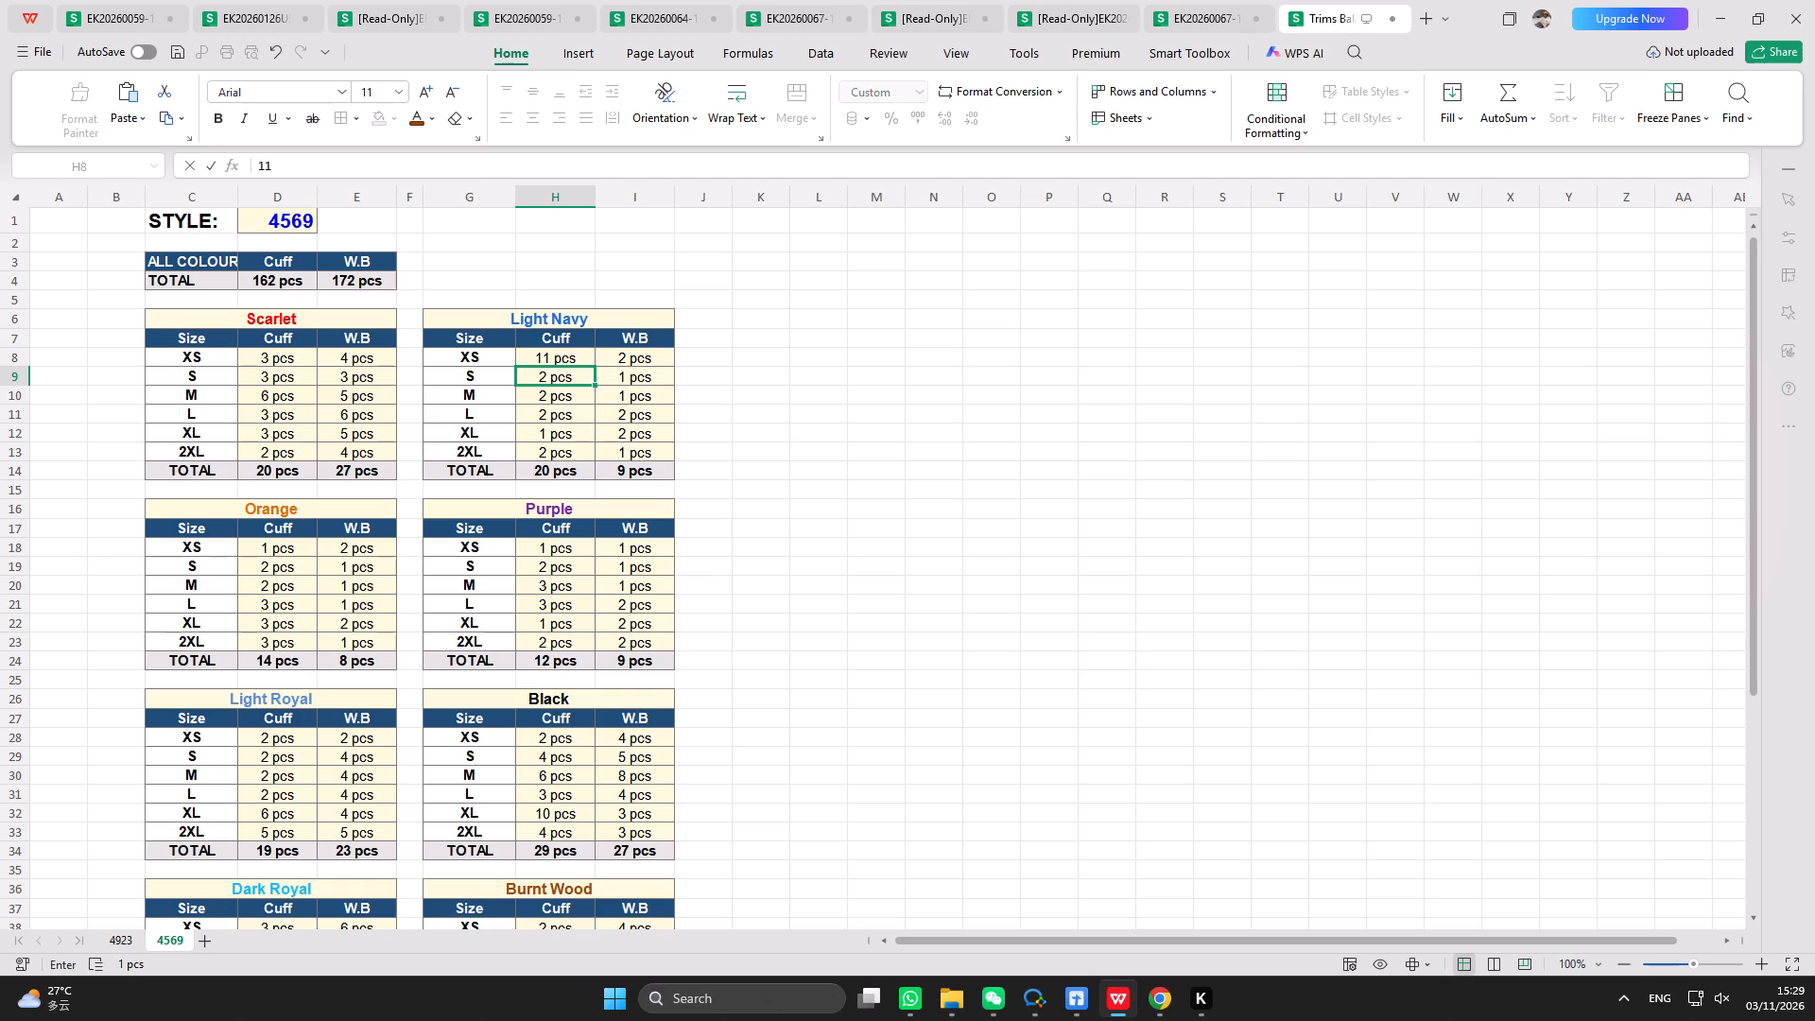
type("11")
key("Return")
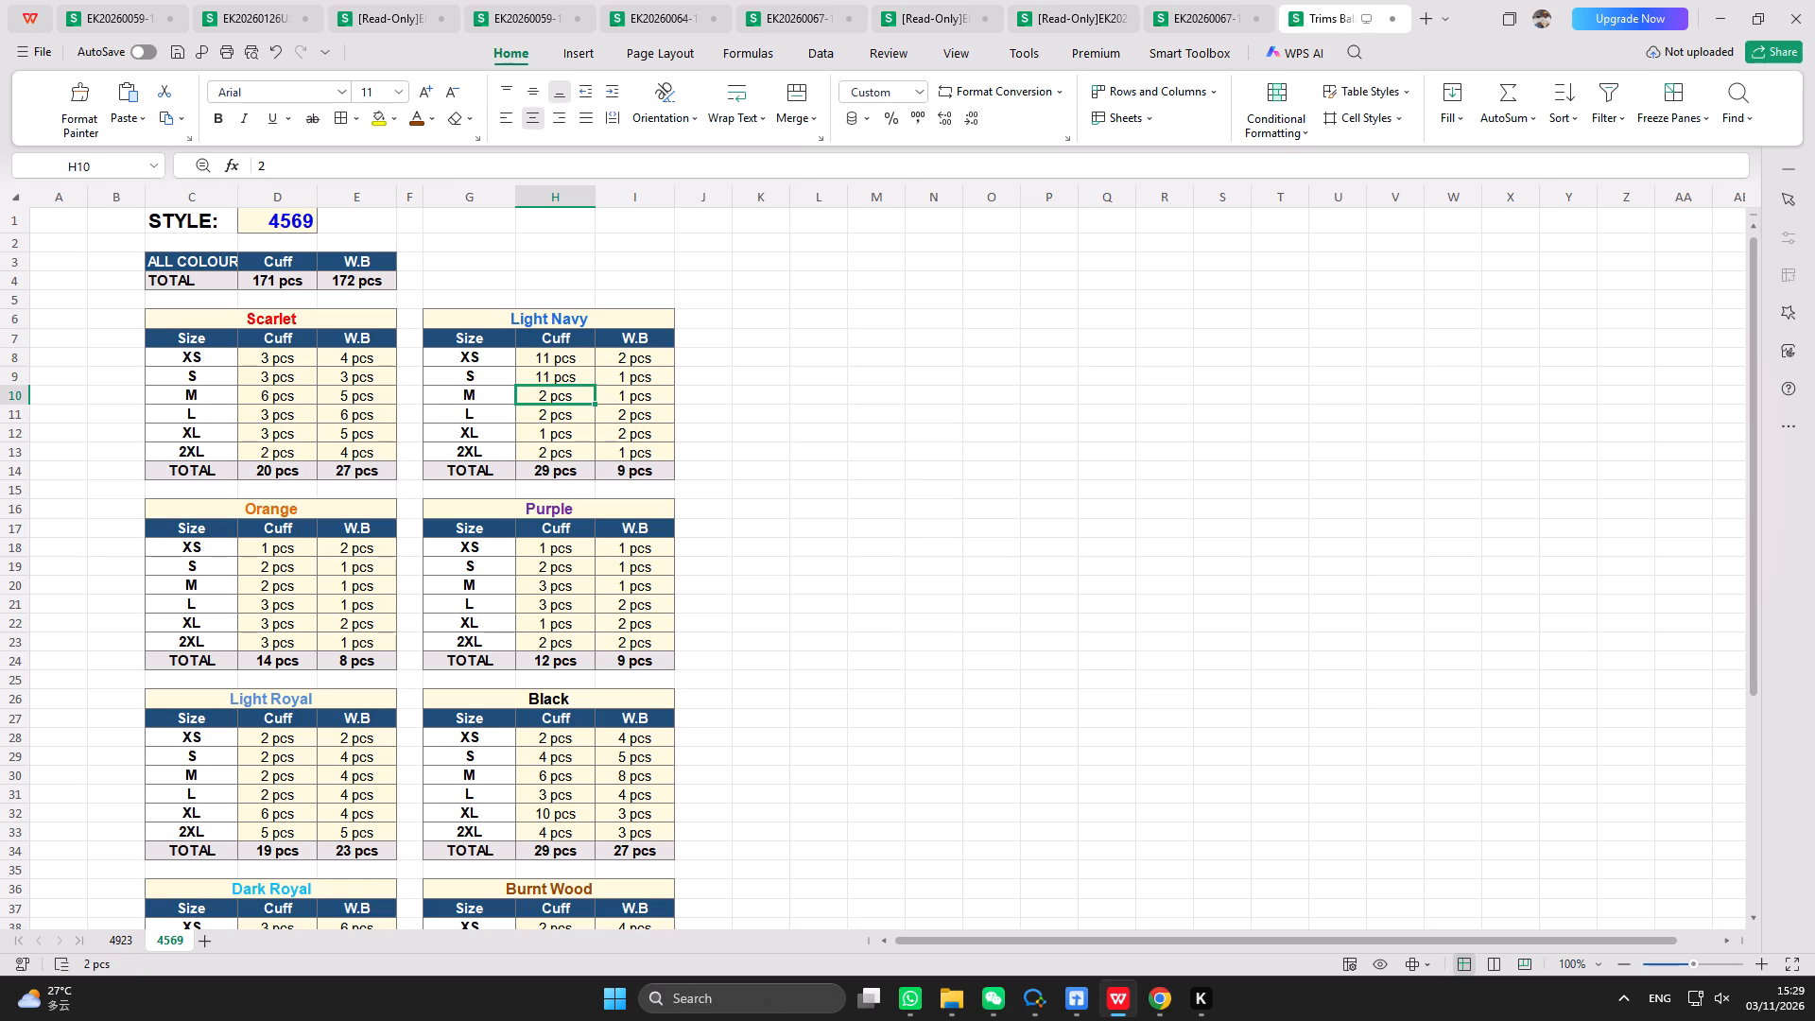
type("17")
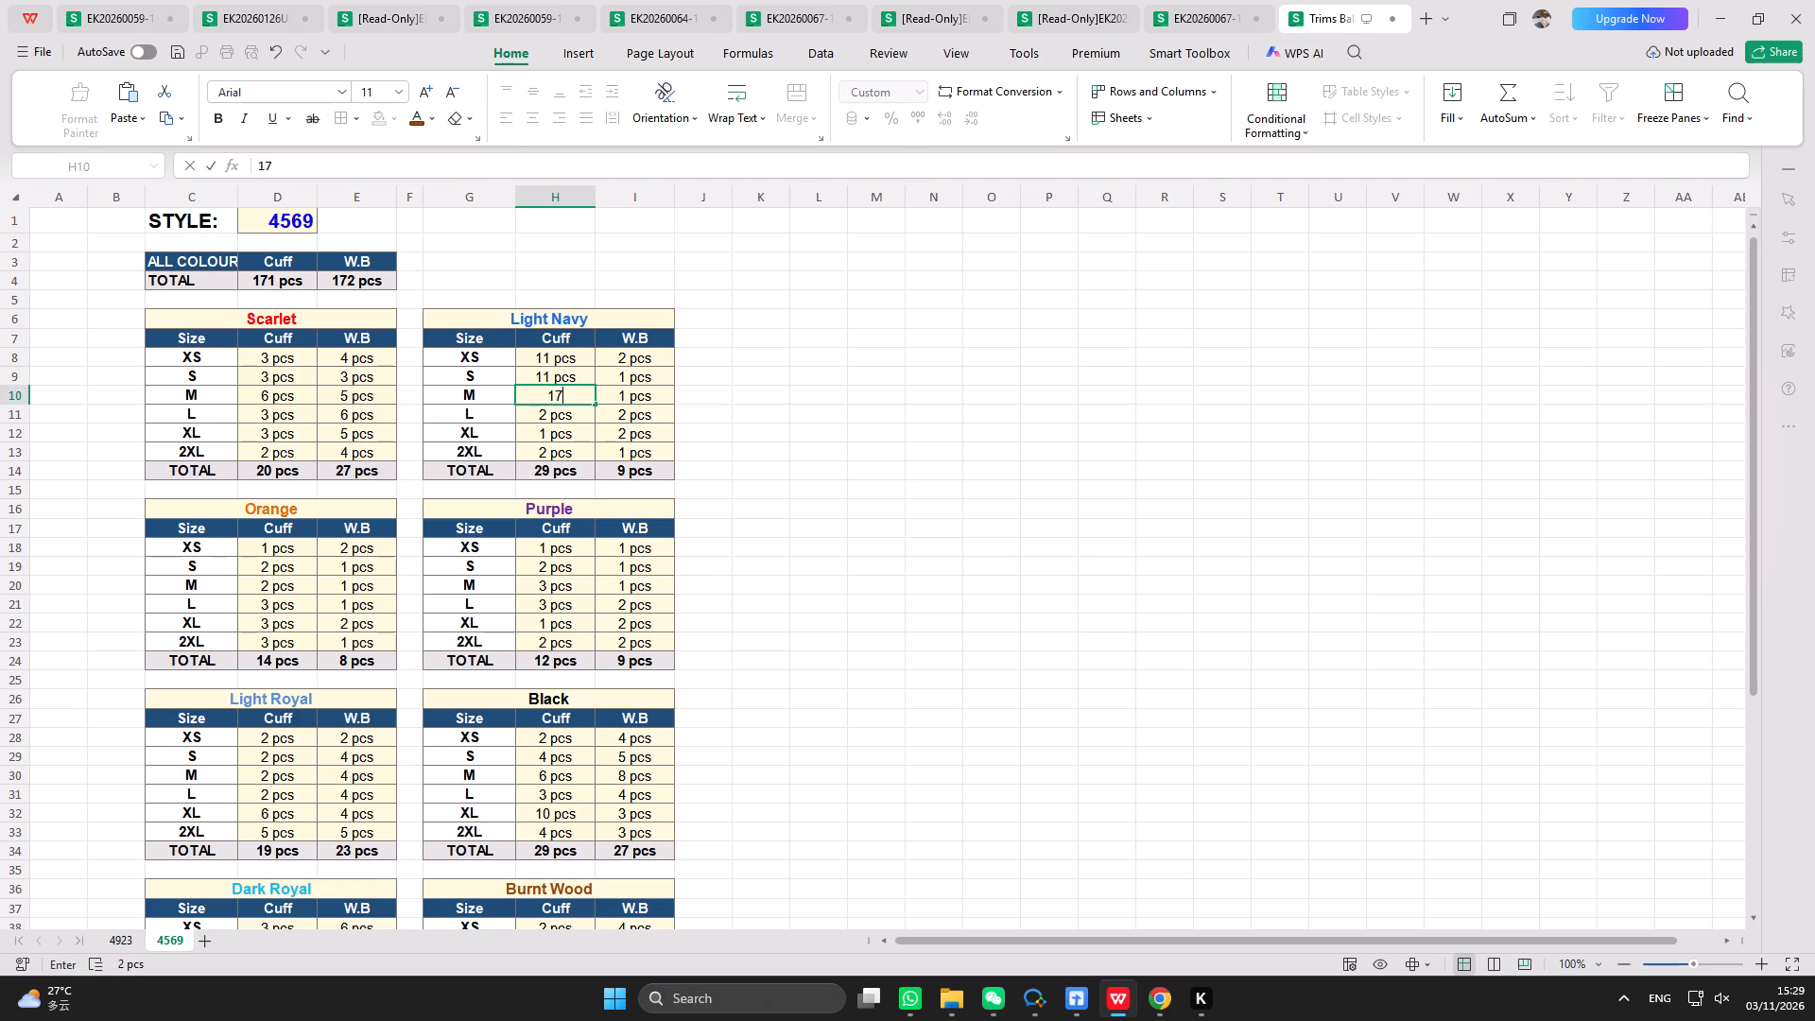
key("Return")
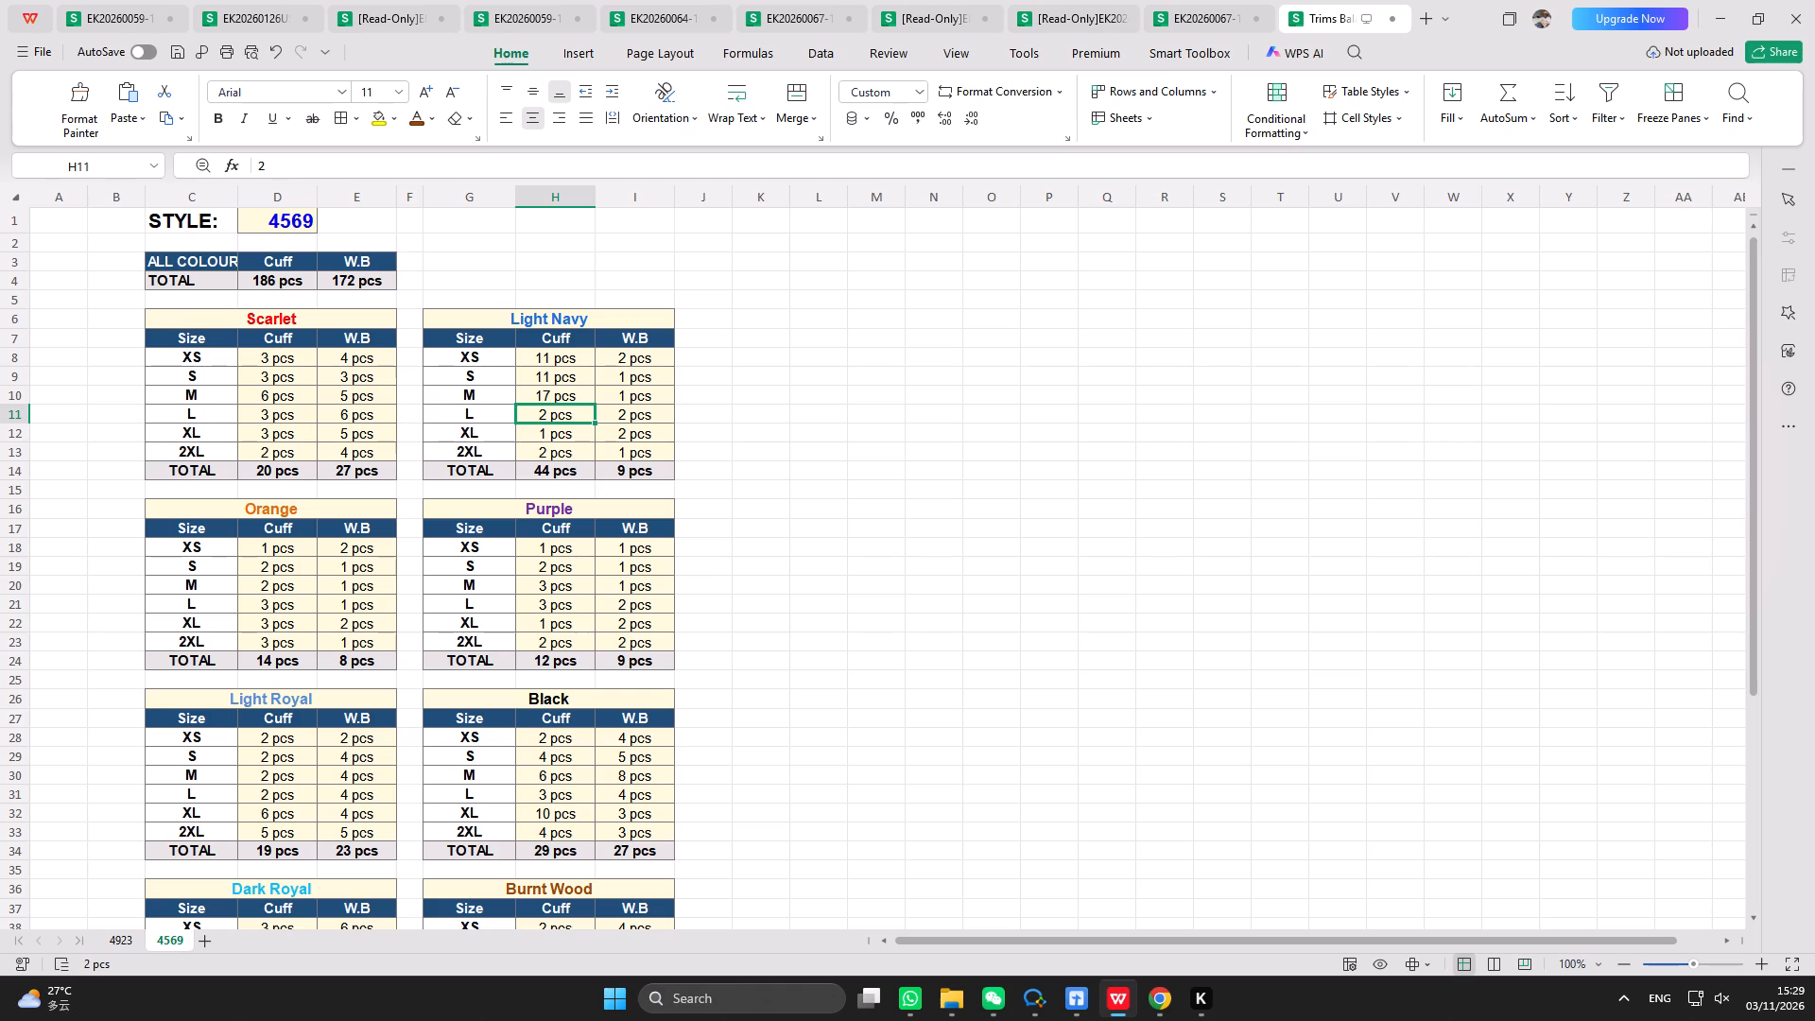
type("12")
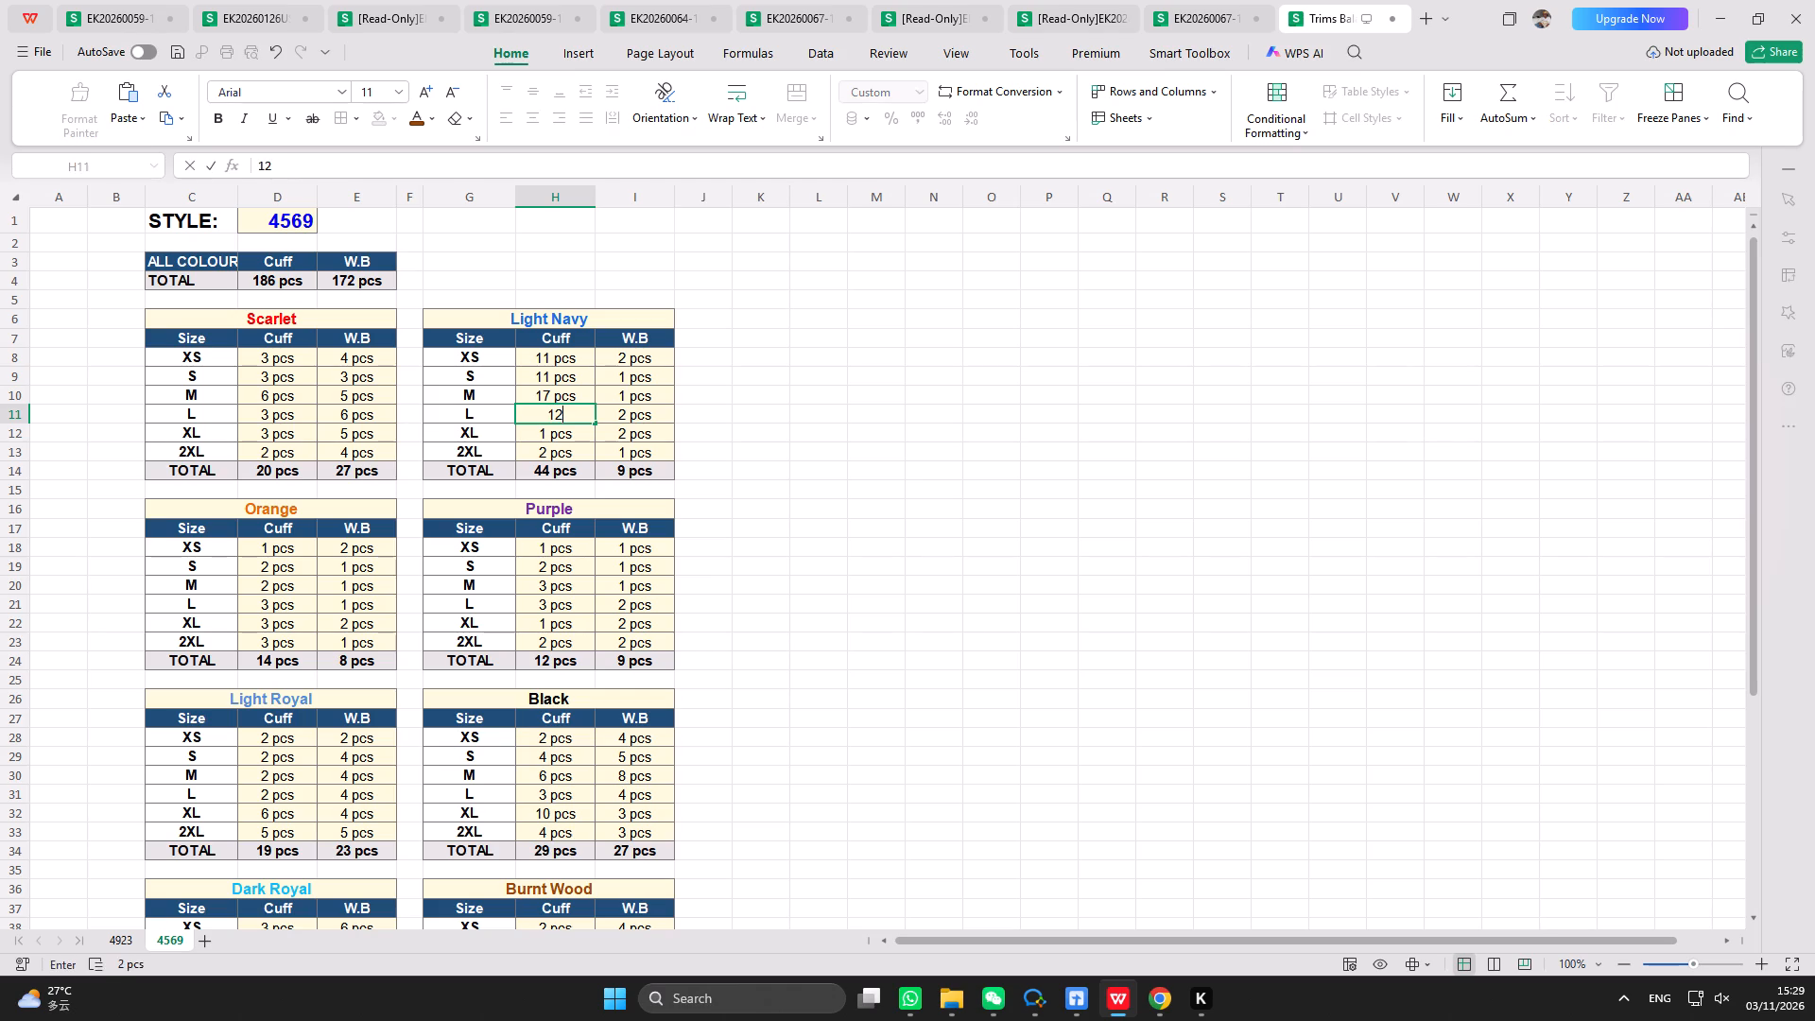
key("Return")
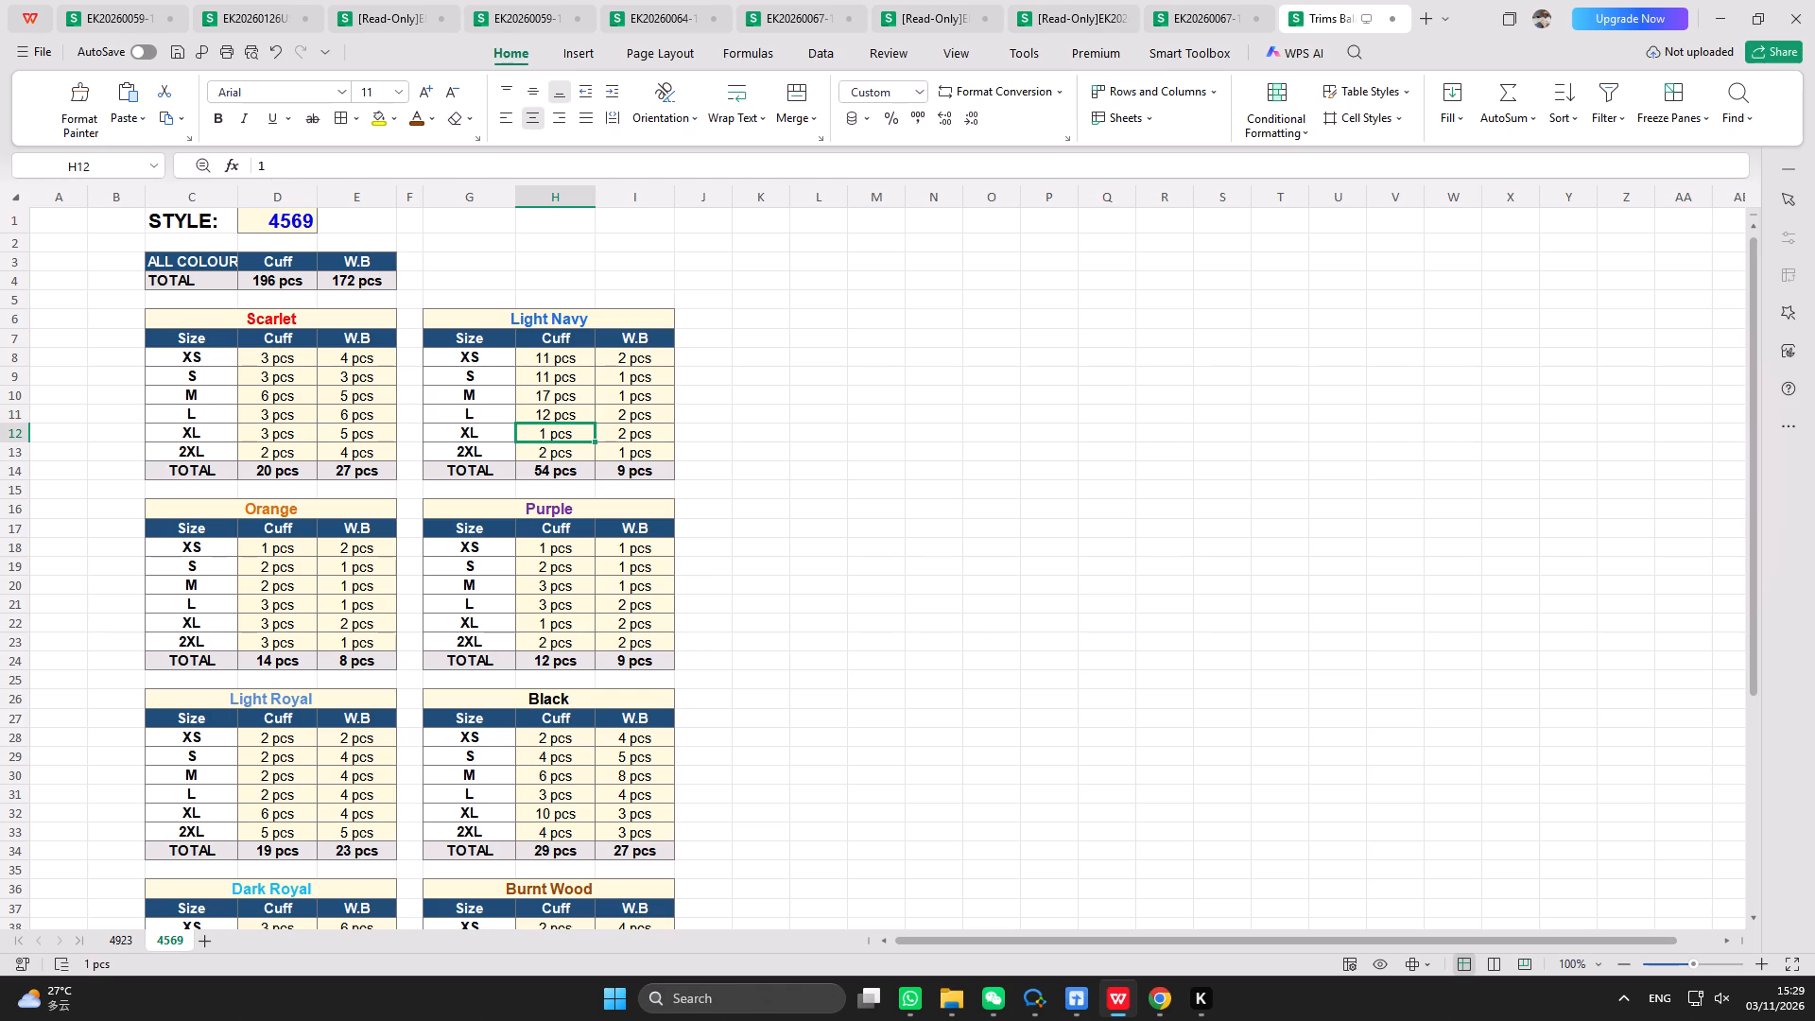
key("8")
key("Return")
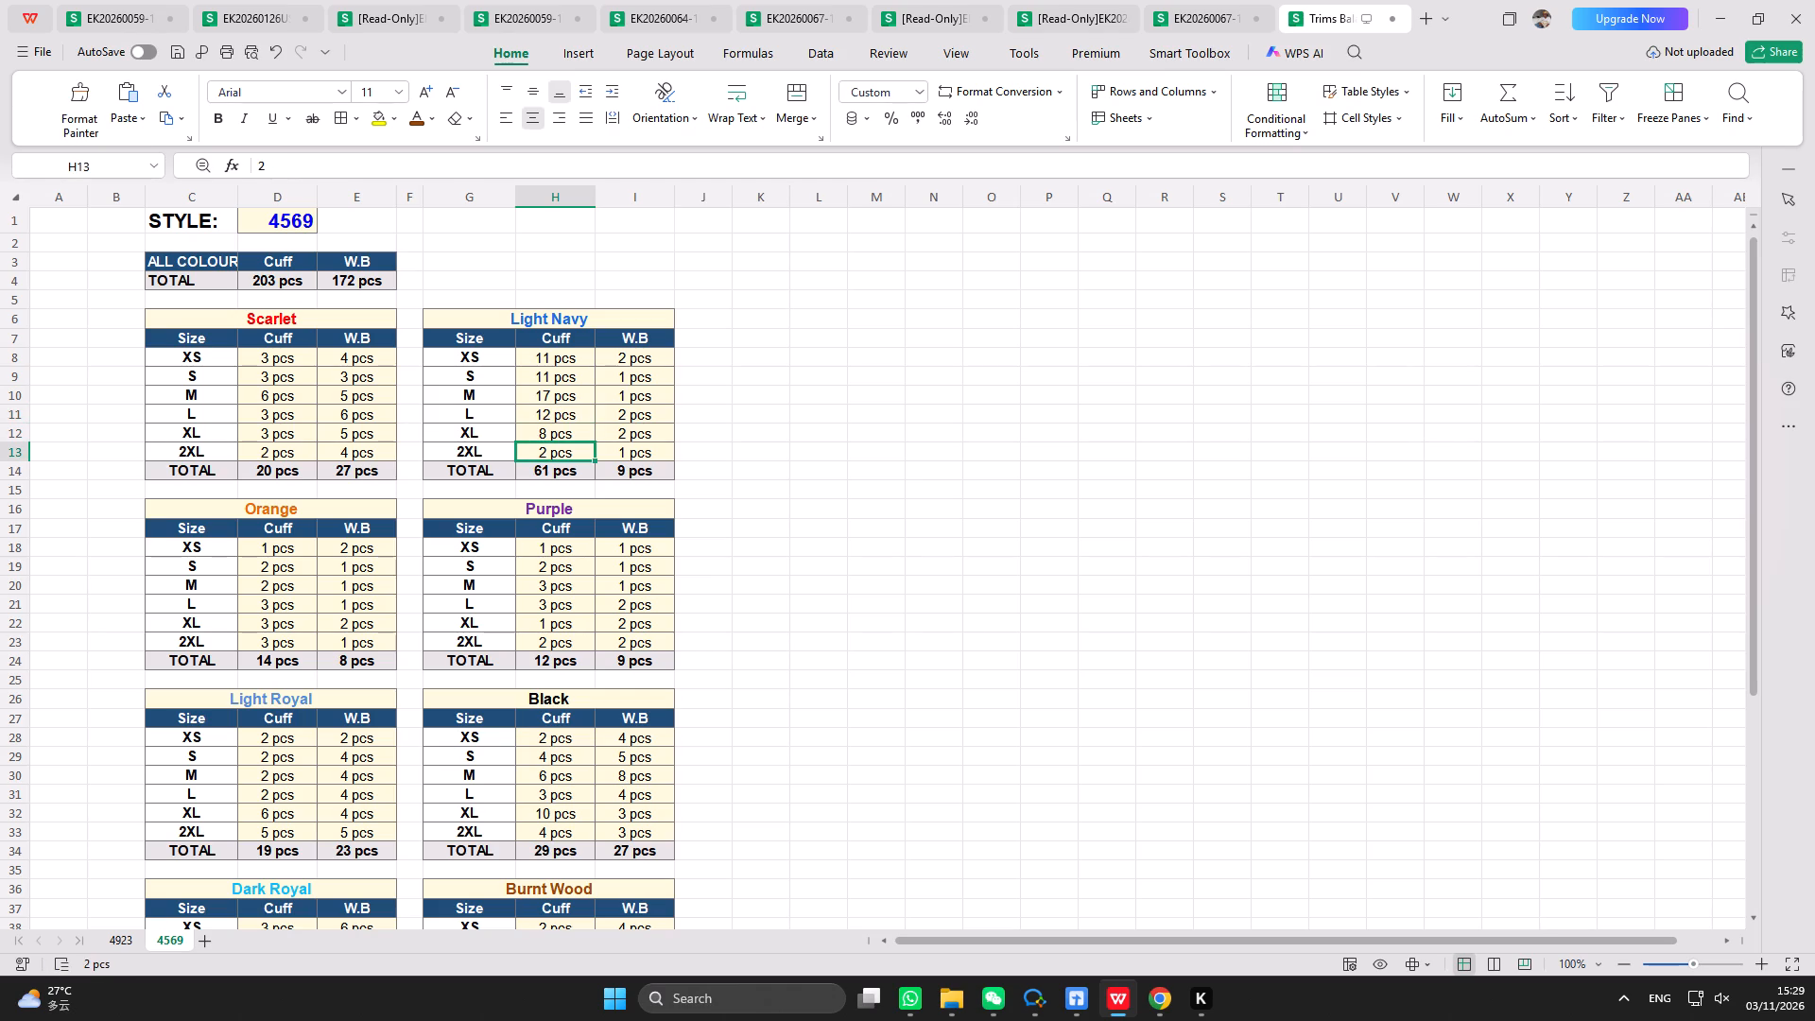
key("9")
key("Return")
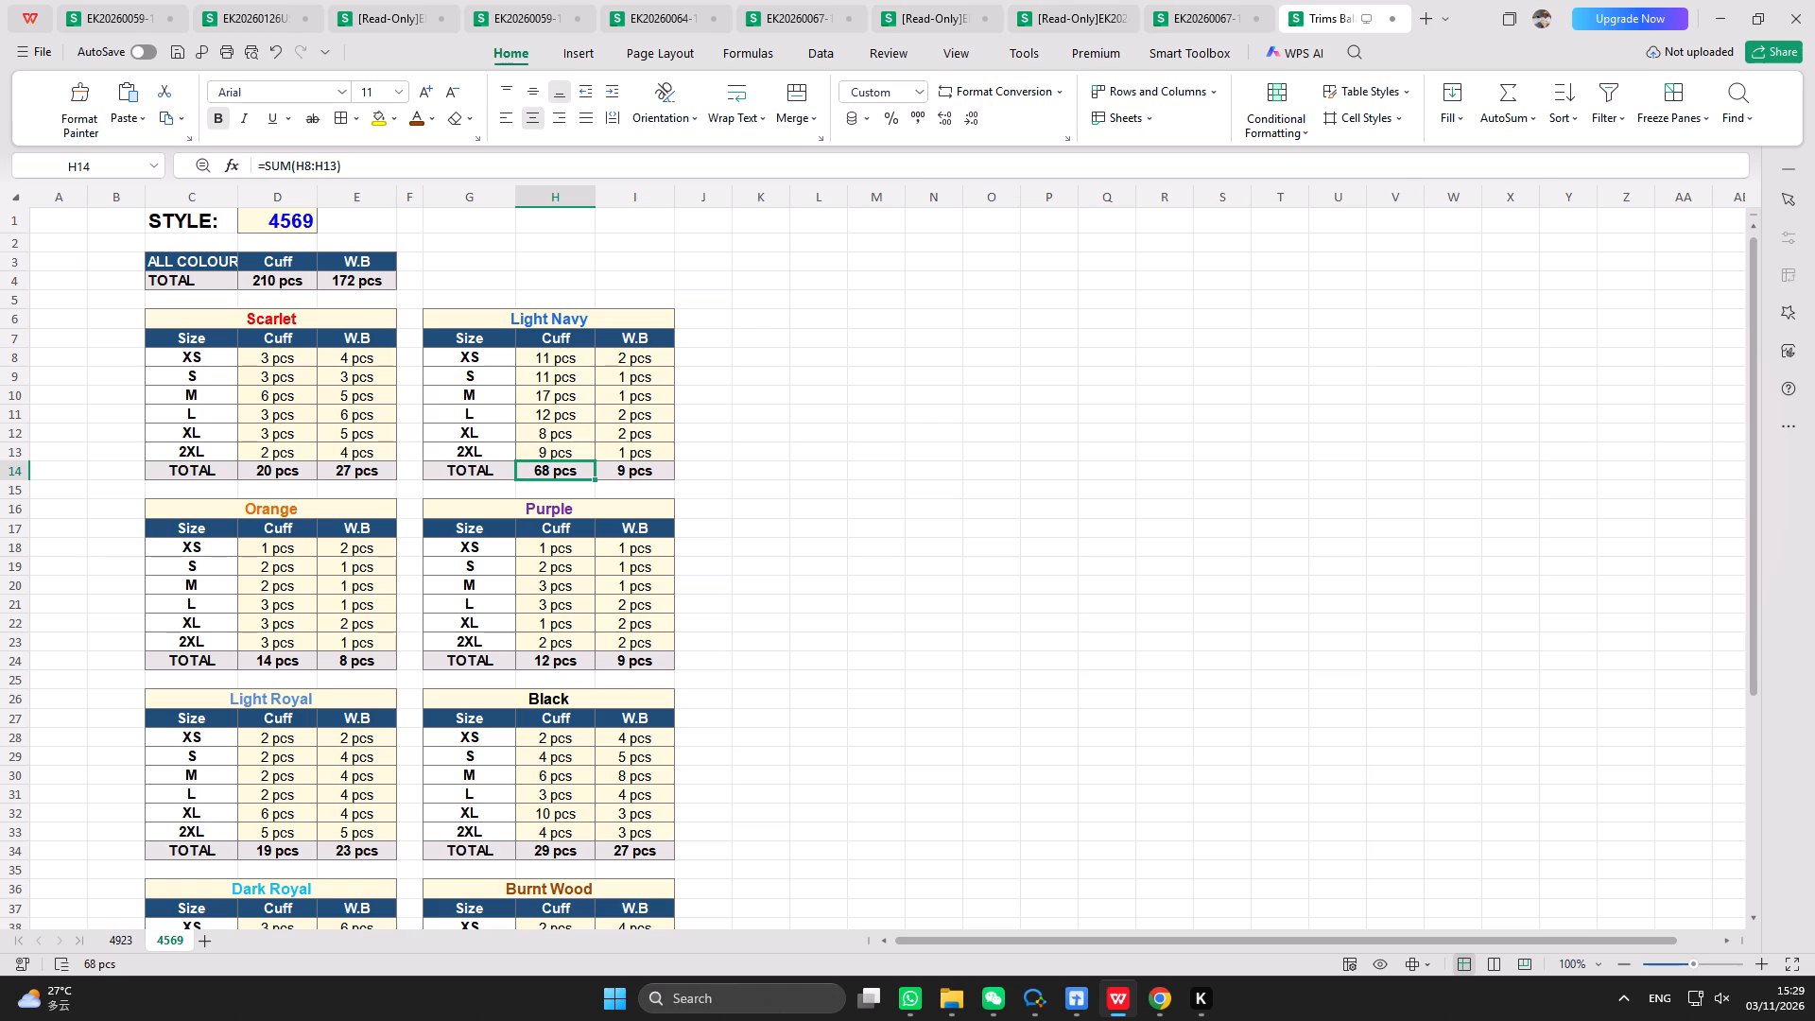
Set the Light Navy W.B balances for sizes XS to 2XL to 12, 10, 16, 12, 9 and 8.
left_click(659, 358)
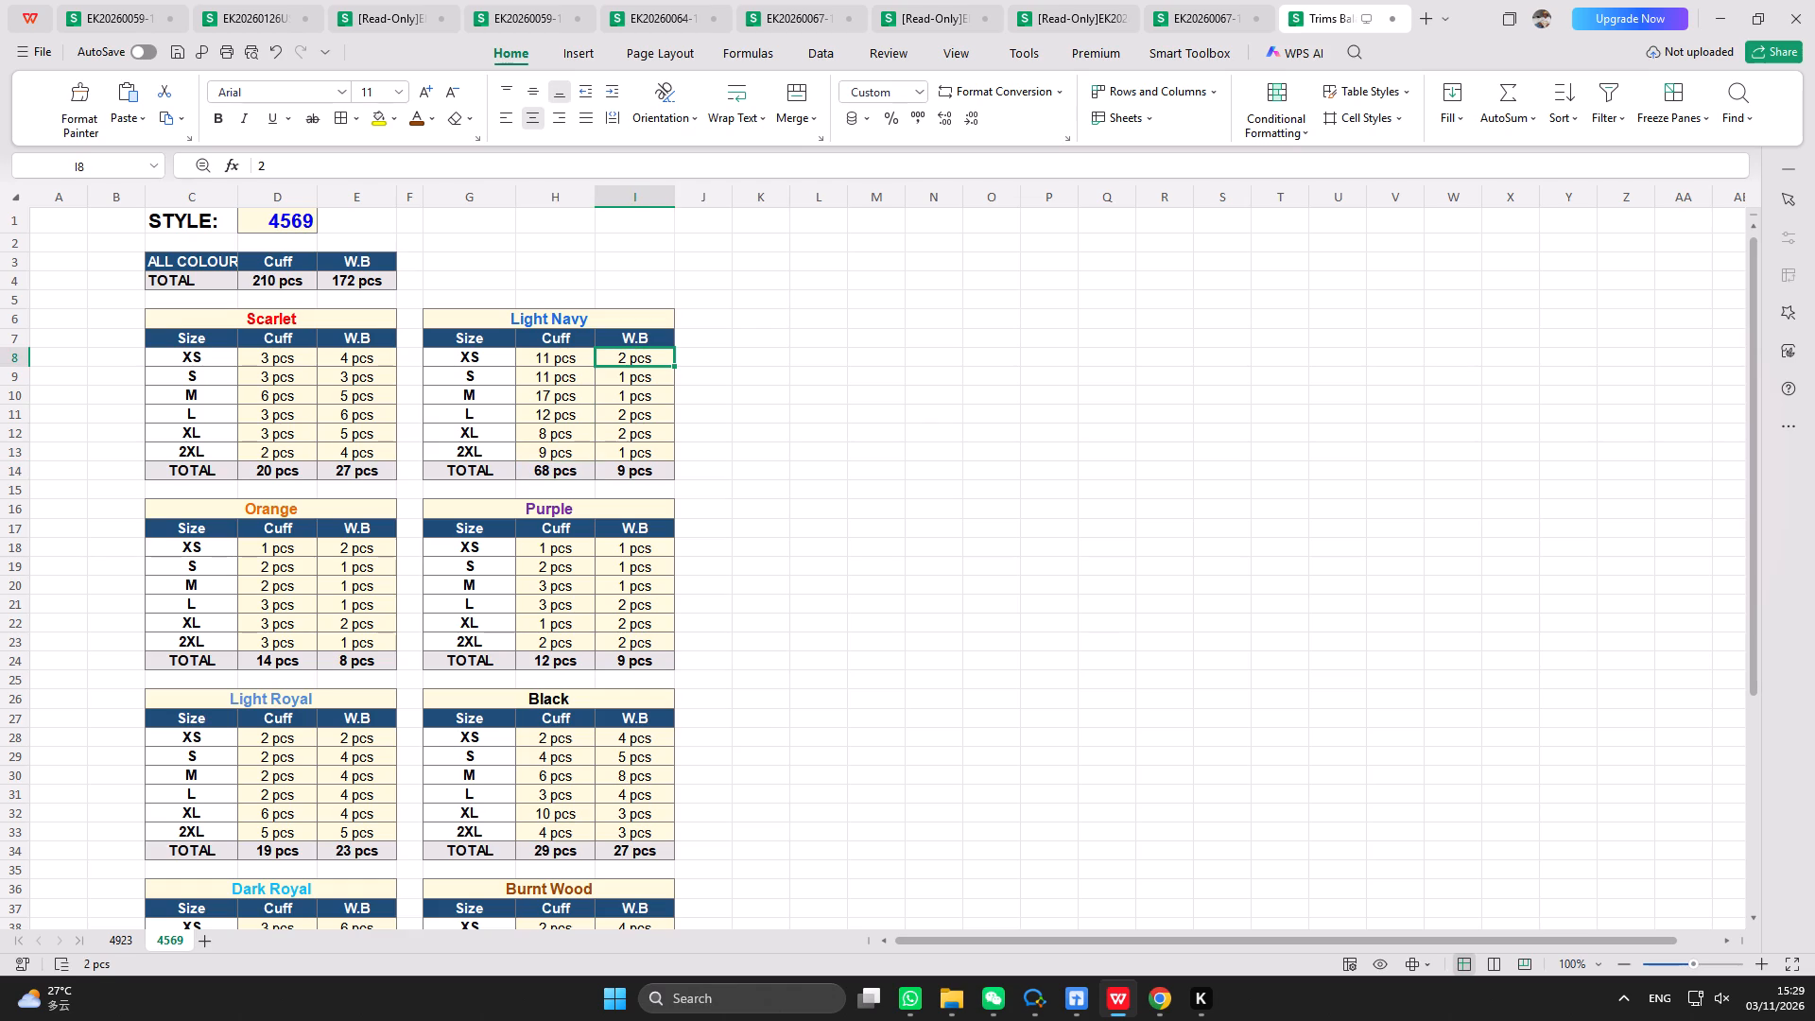
type("12")
key("Return")
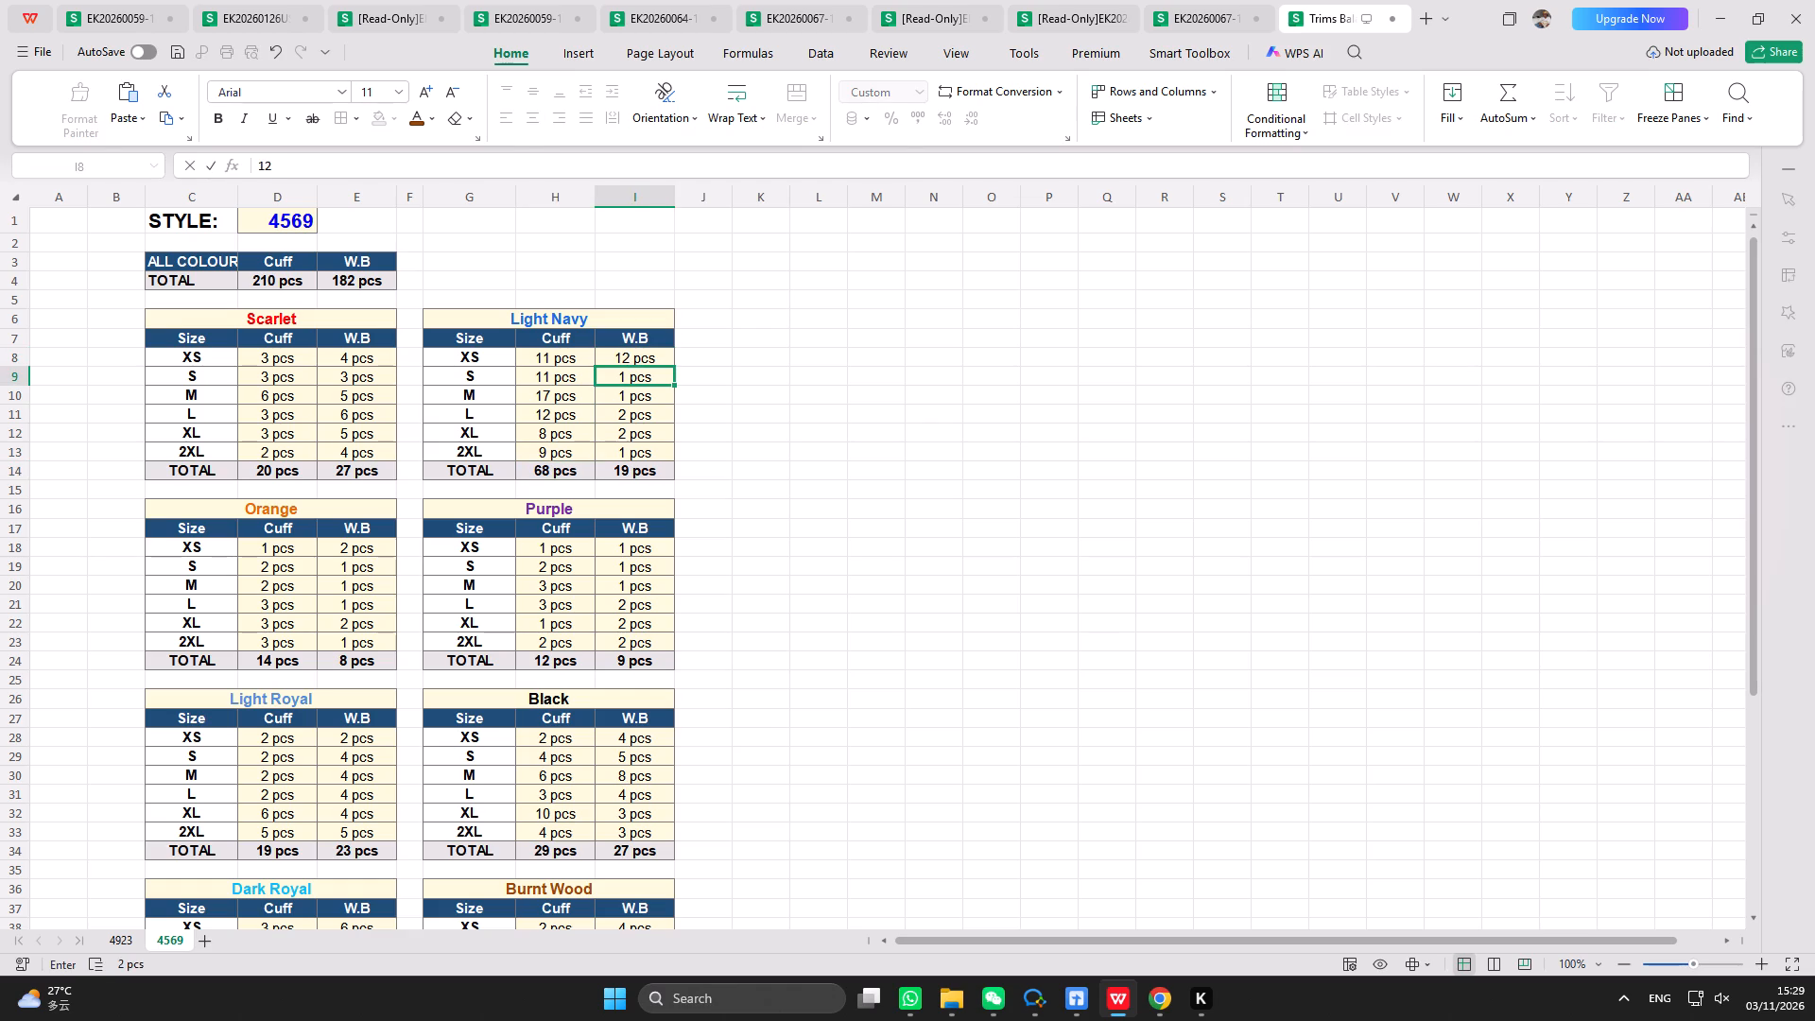
type("10")
key("Return")
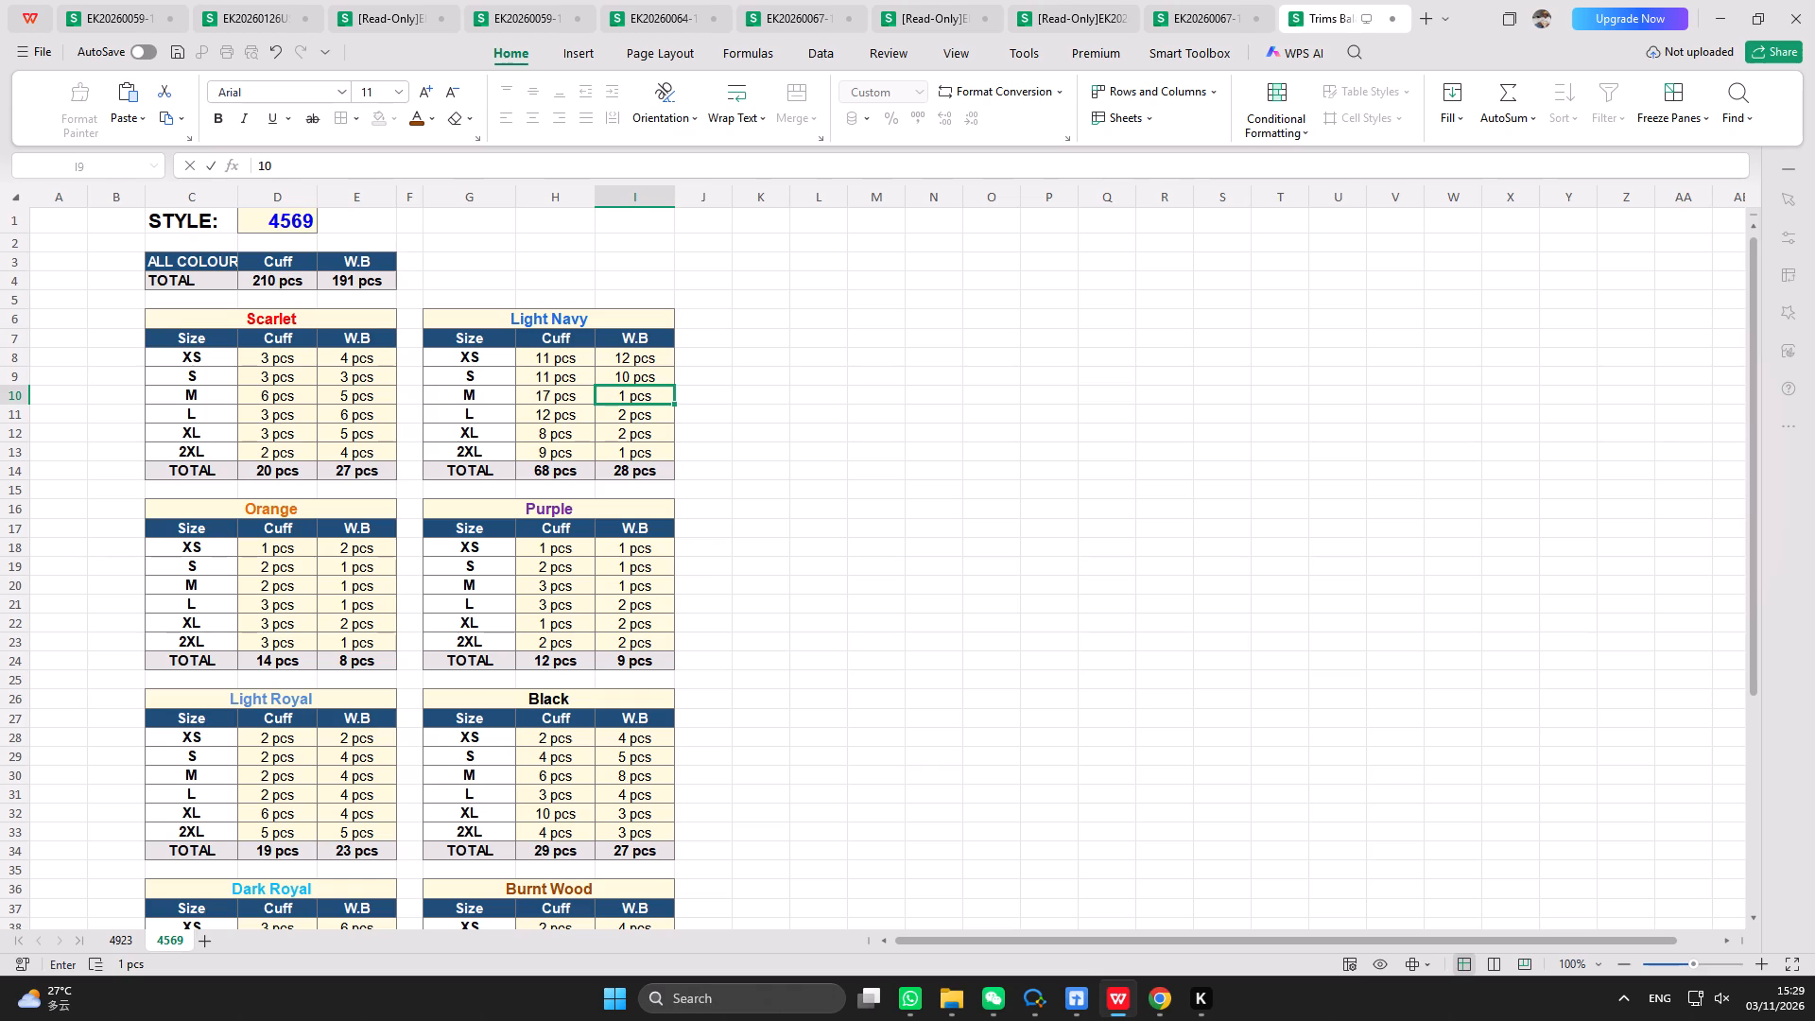
type("16")
key("Return")
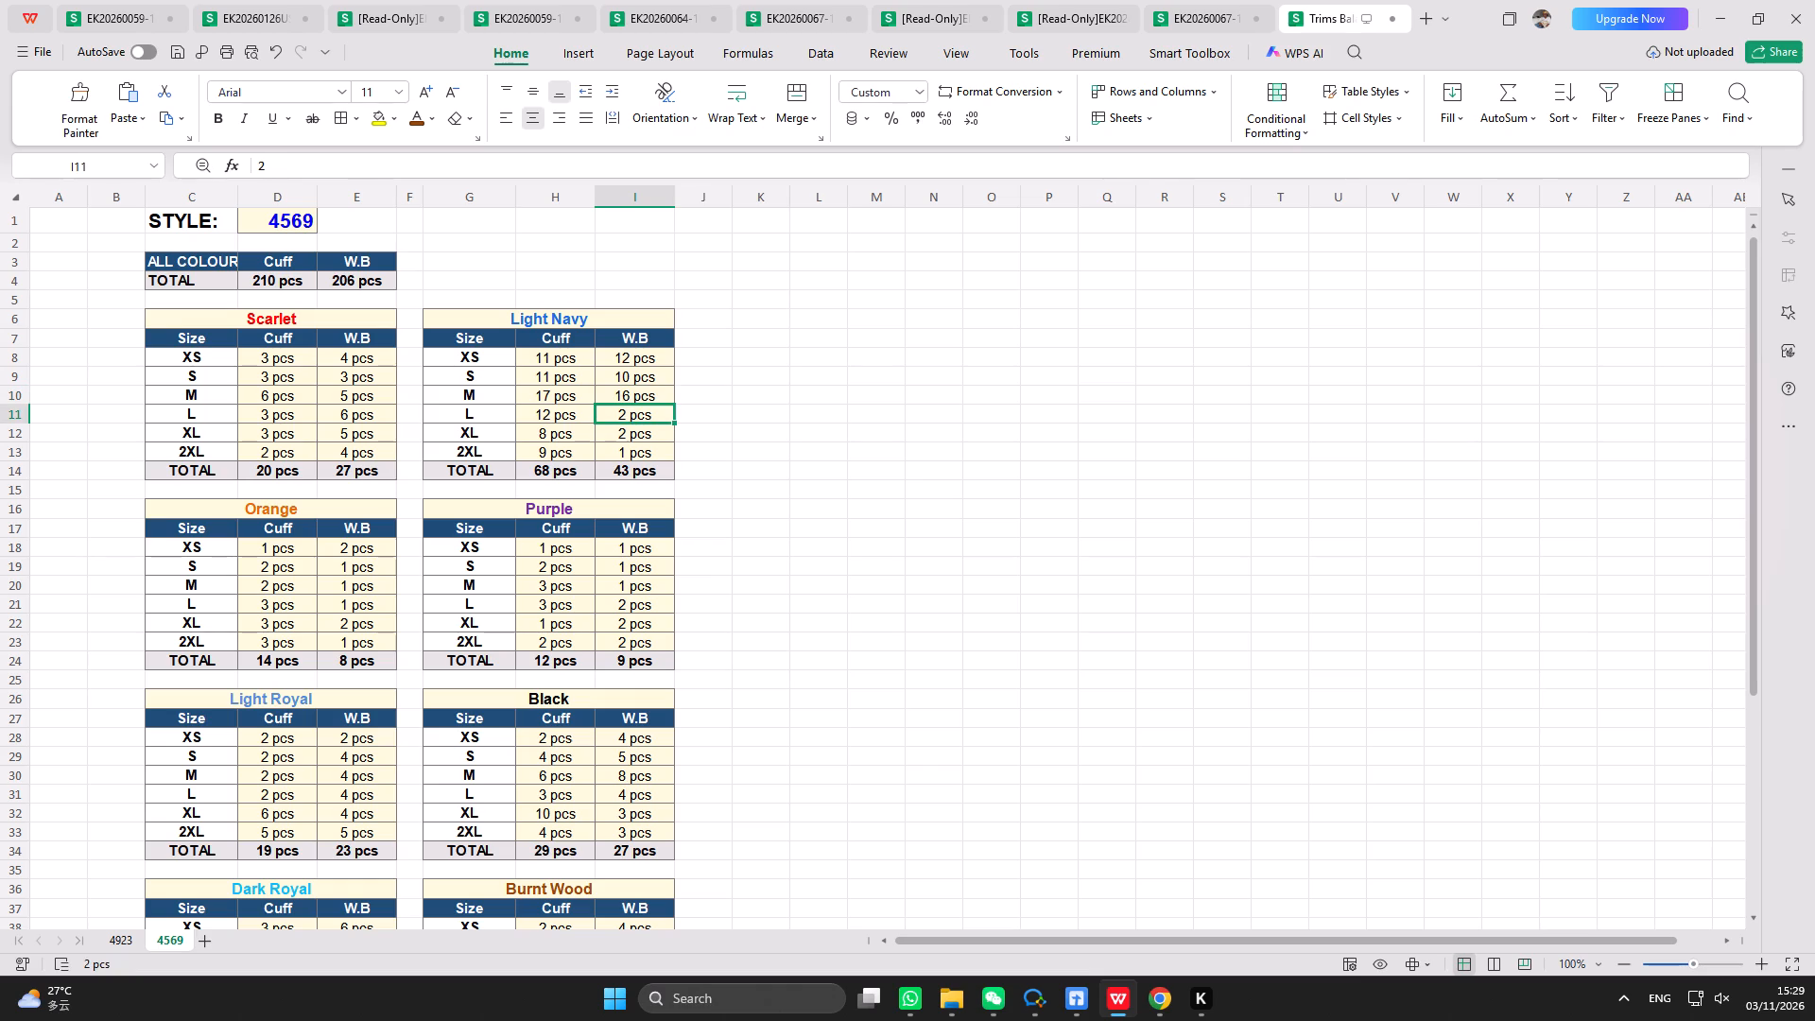
type("12")
key("Return")
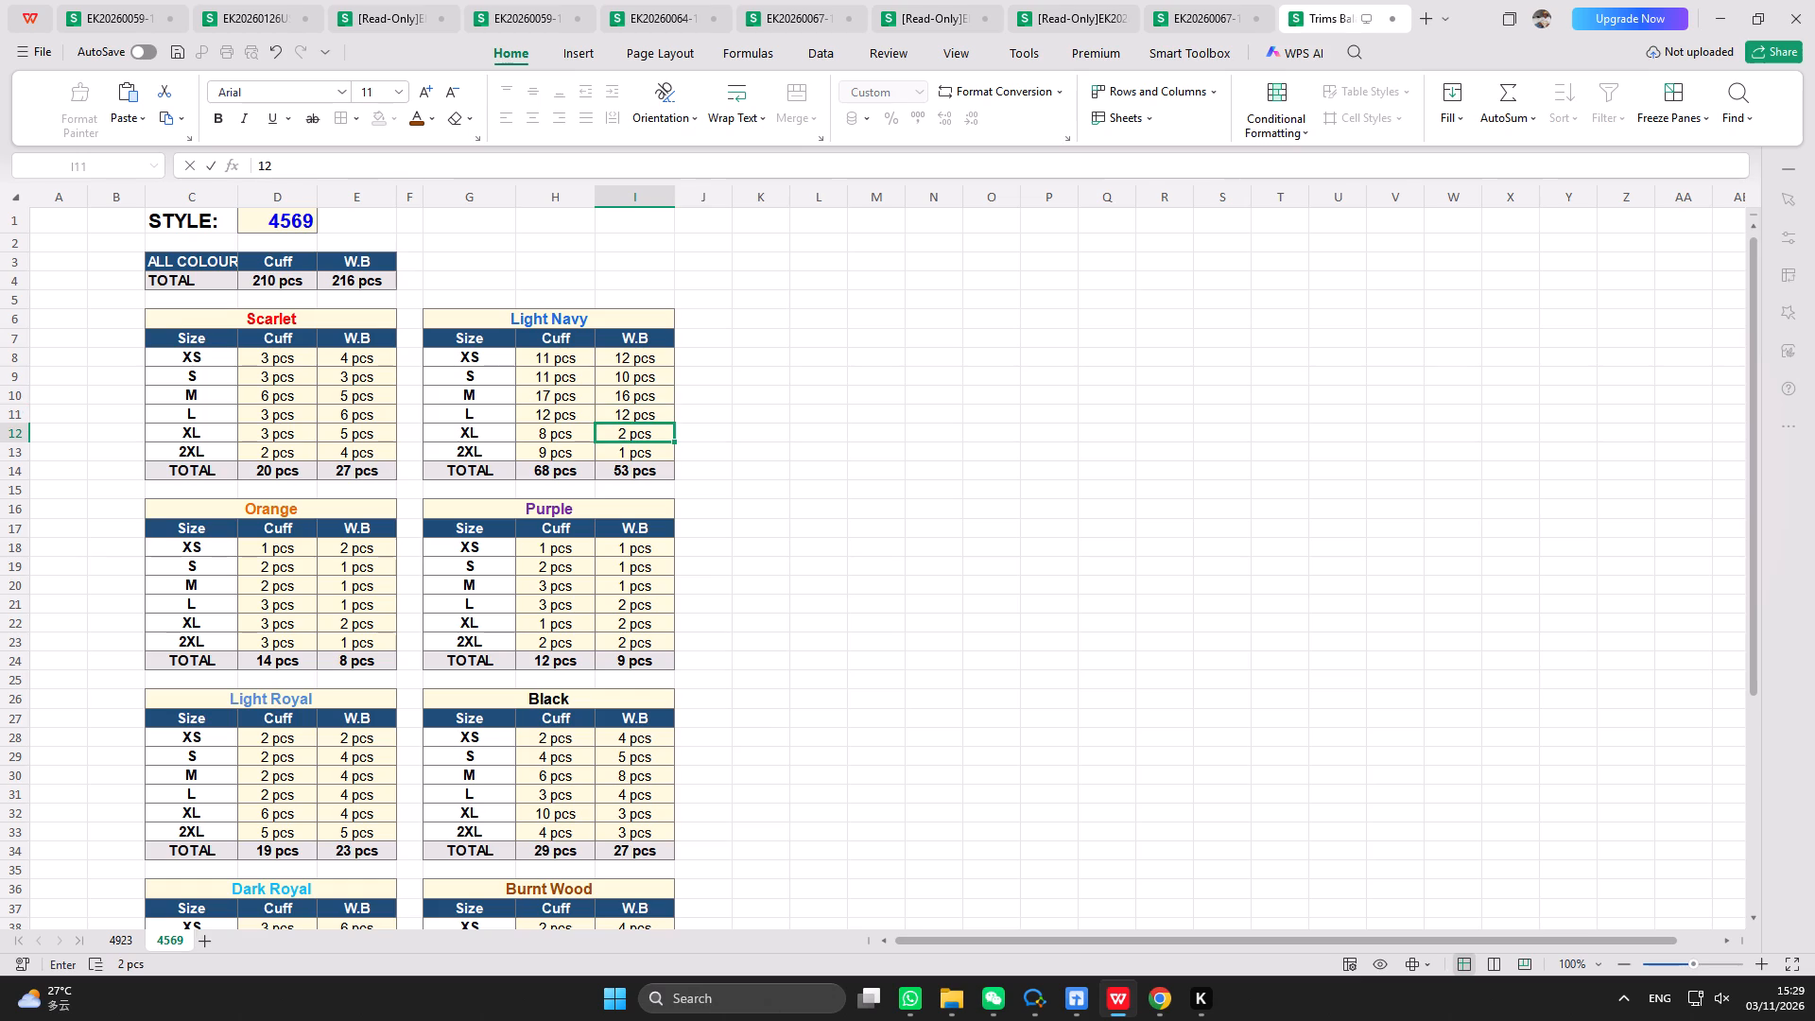
key("9")
key("Return")
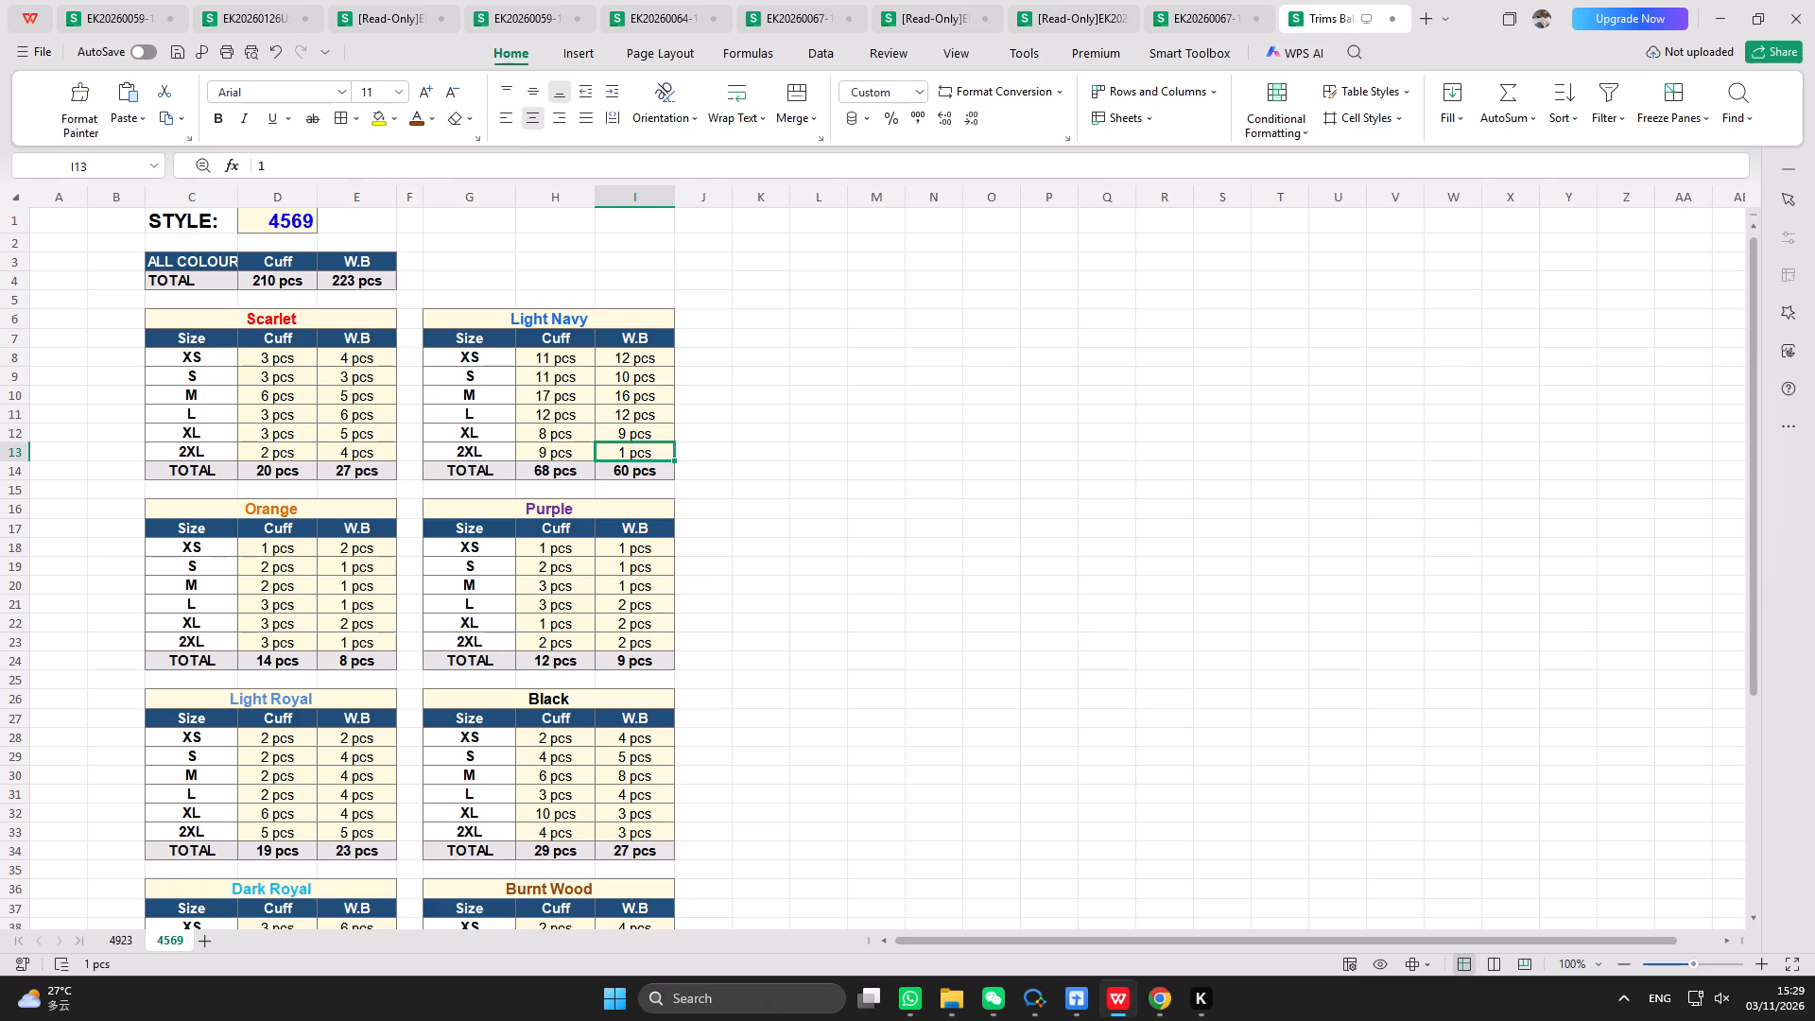
key("8")
key("Return")
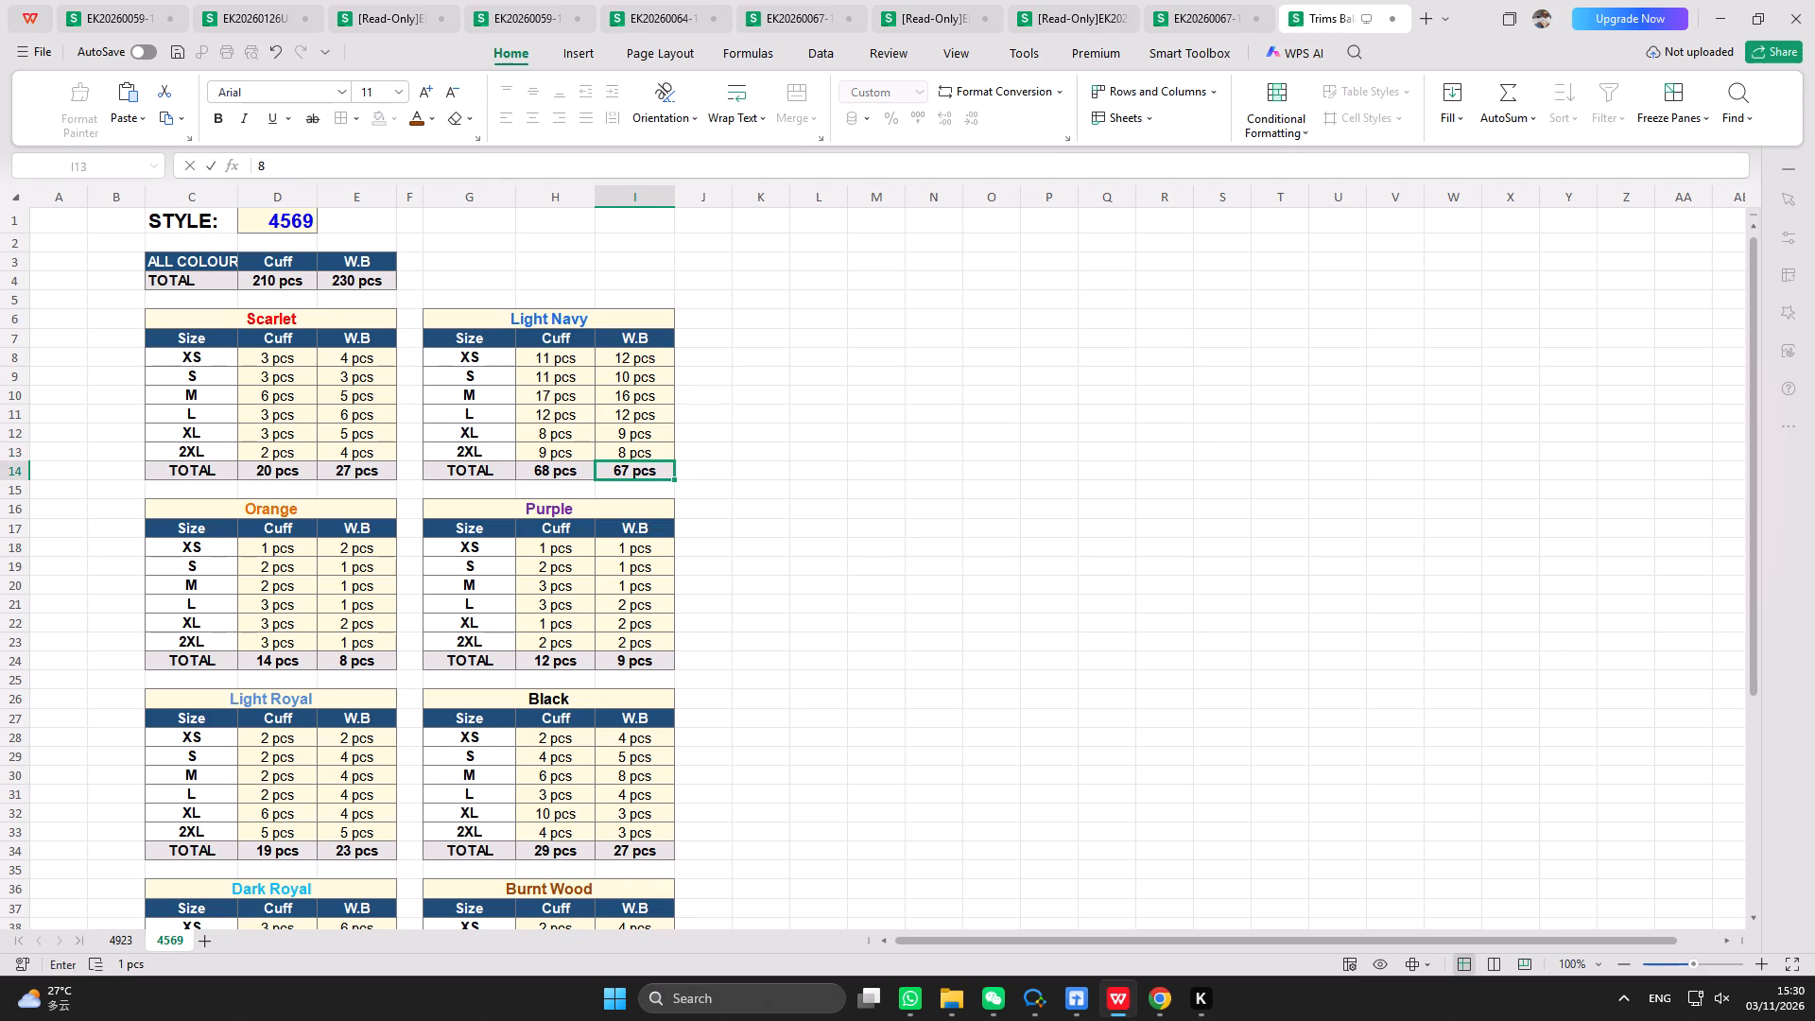
Set the Orange Cuff balances for sizes XS to 2XL to 7, 9, 5, 7, 7 and 6.
left_click(300, 549)
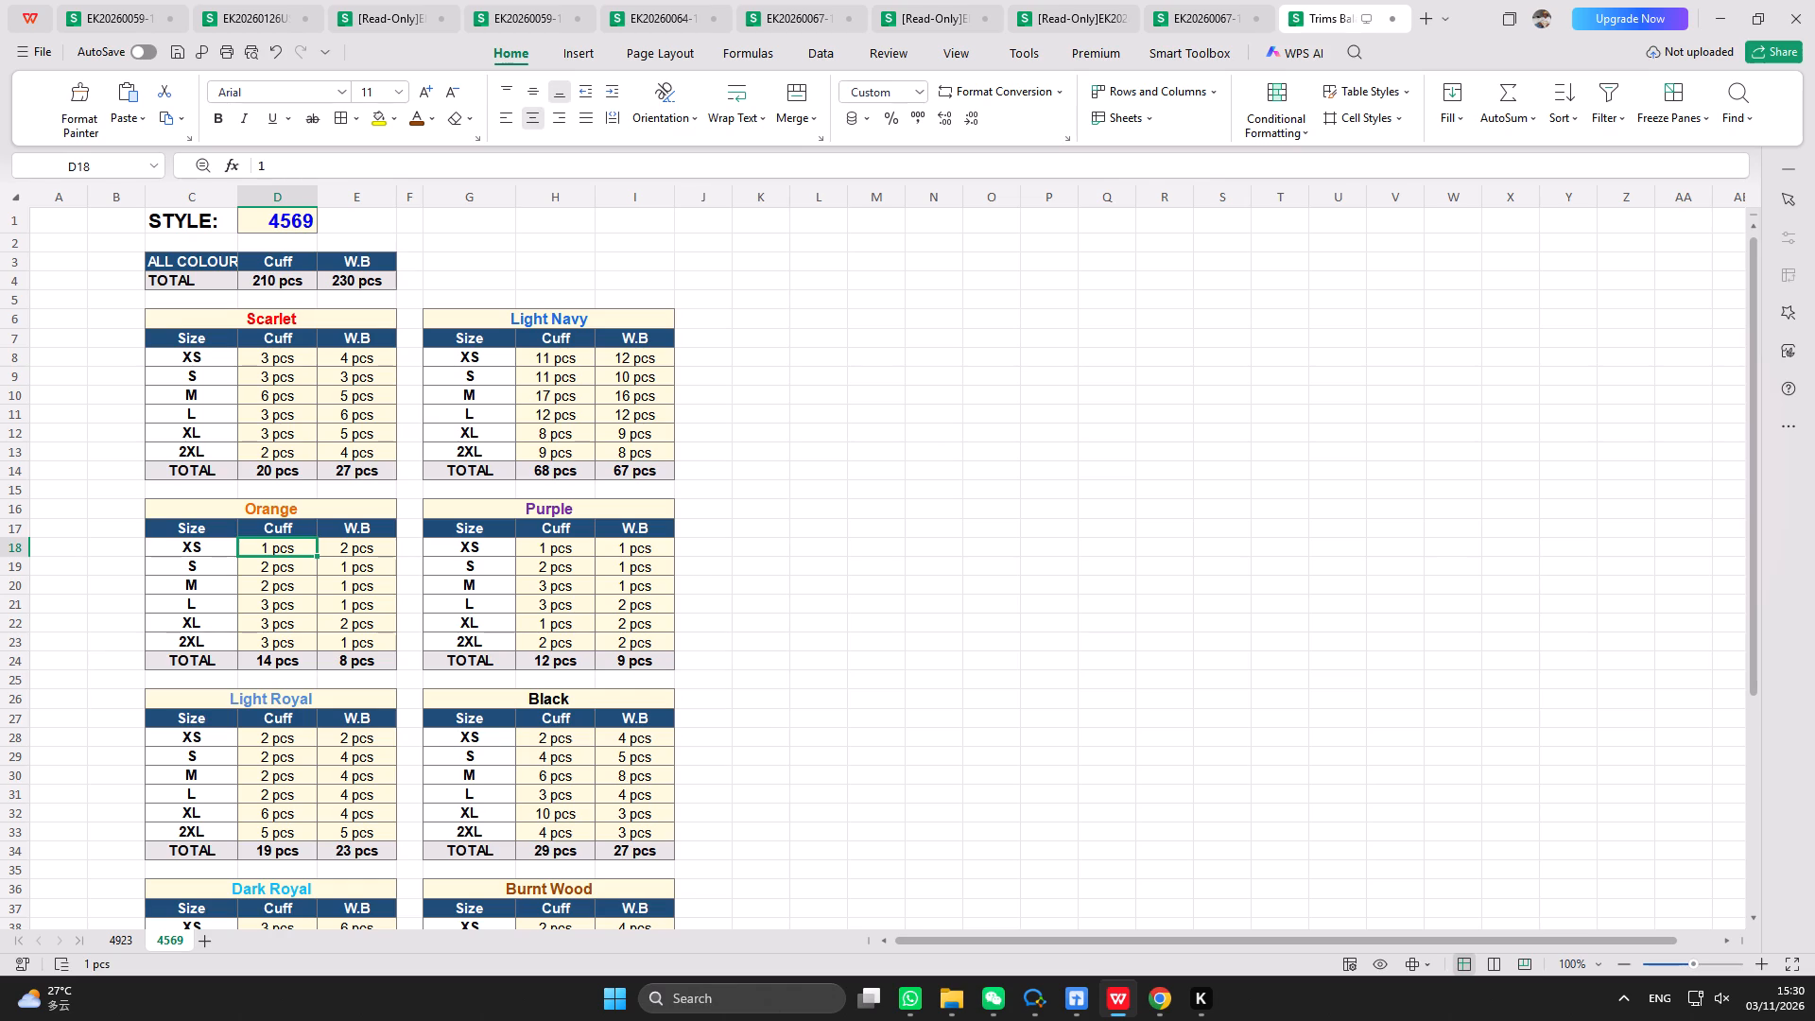
key("7")
key("Return")
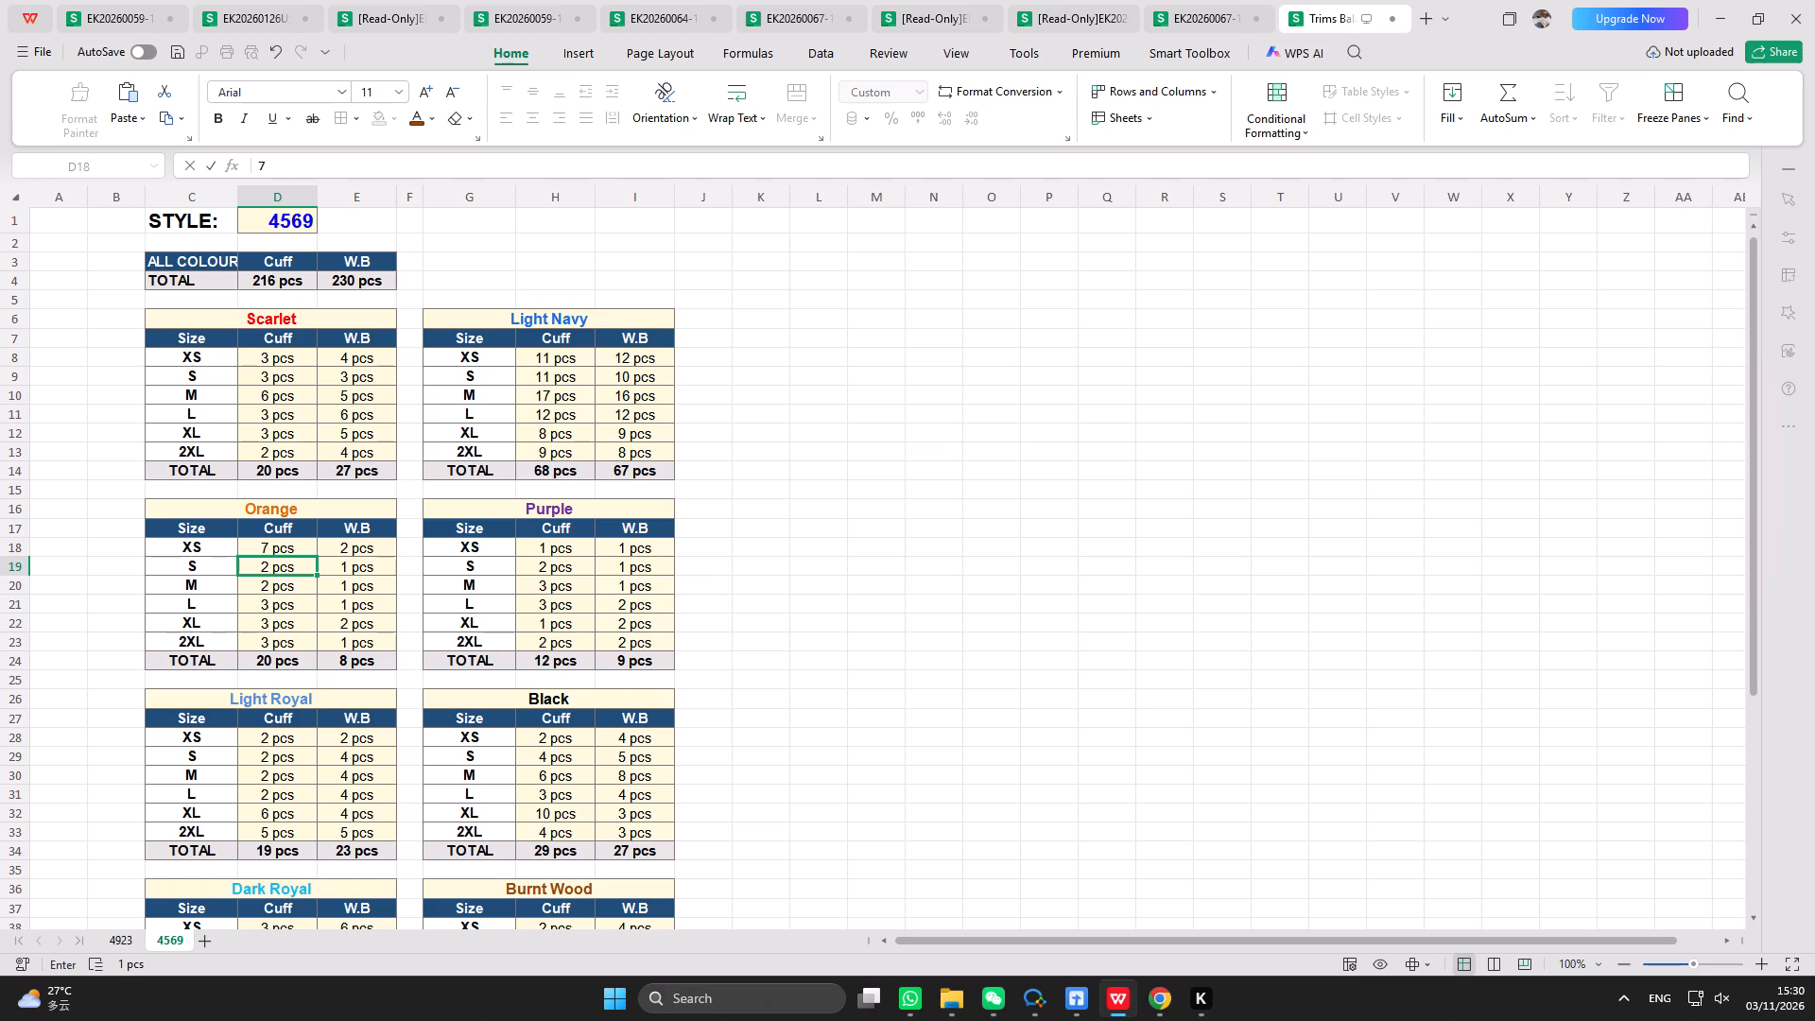
key("9")
key("Return")
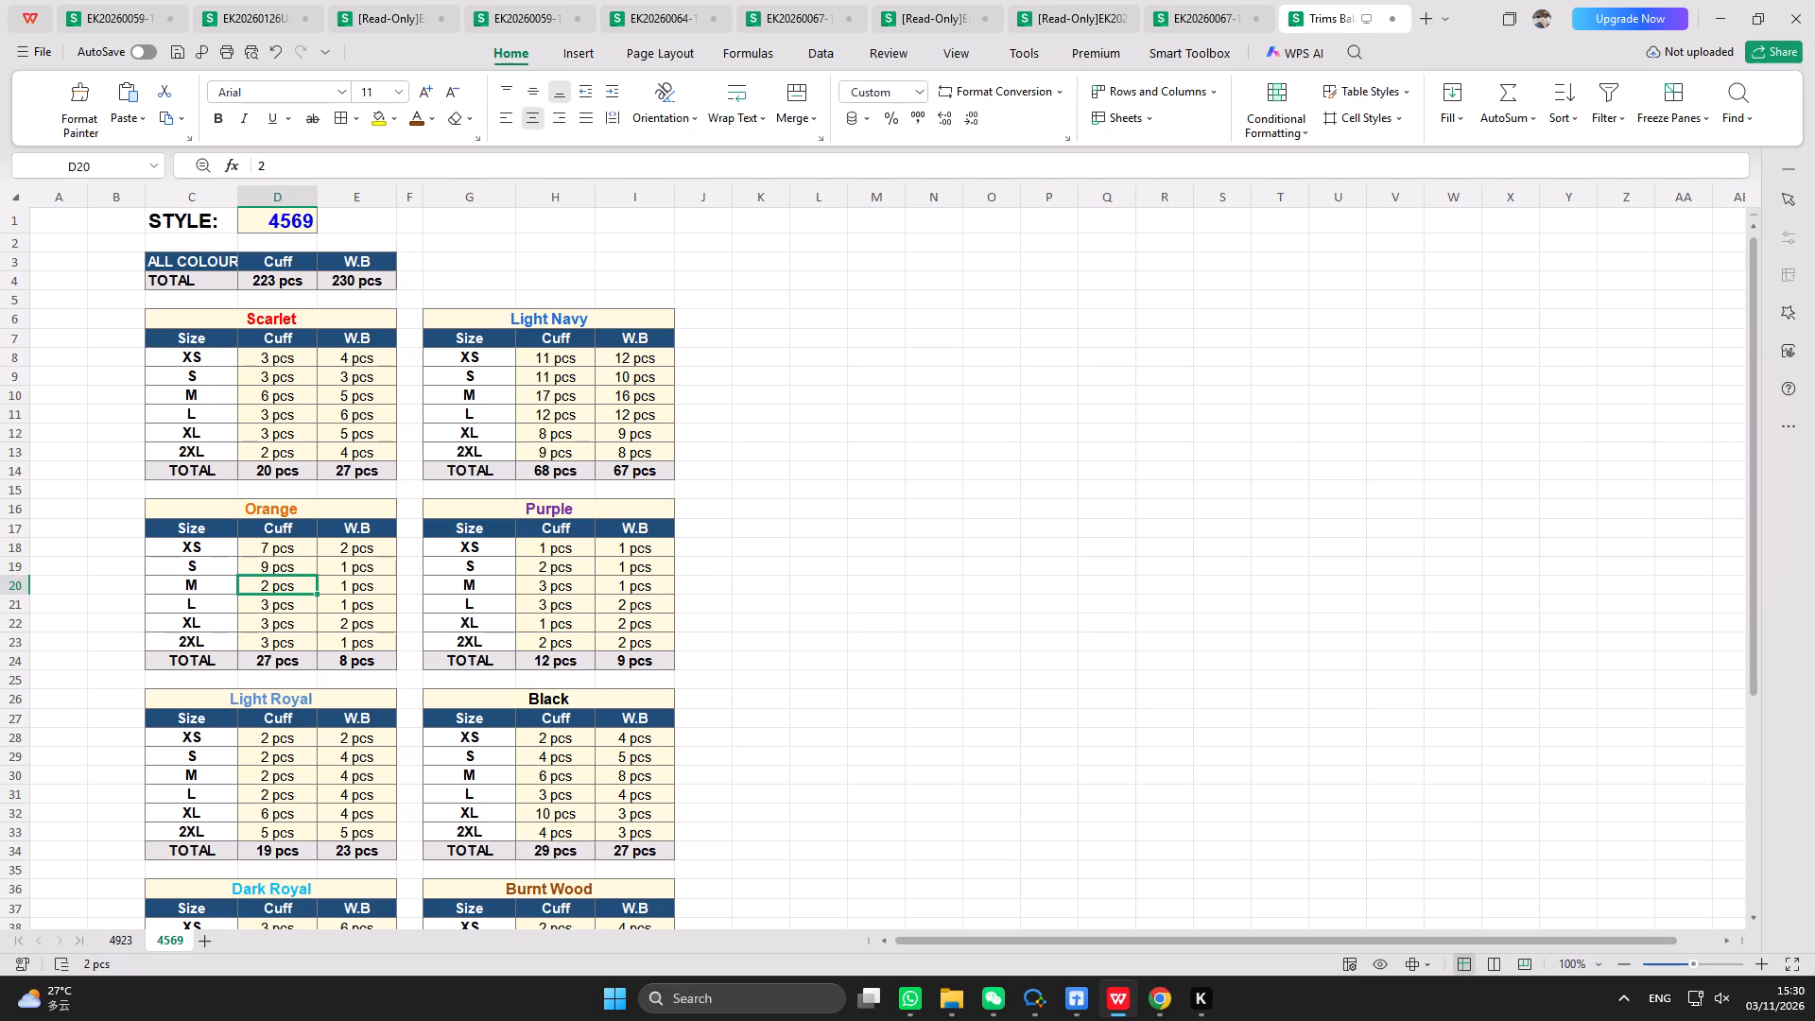
key("5")
key("Return")
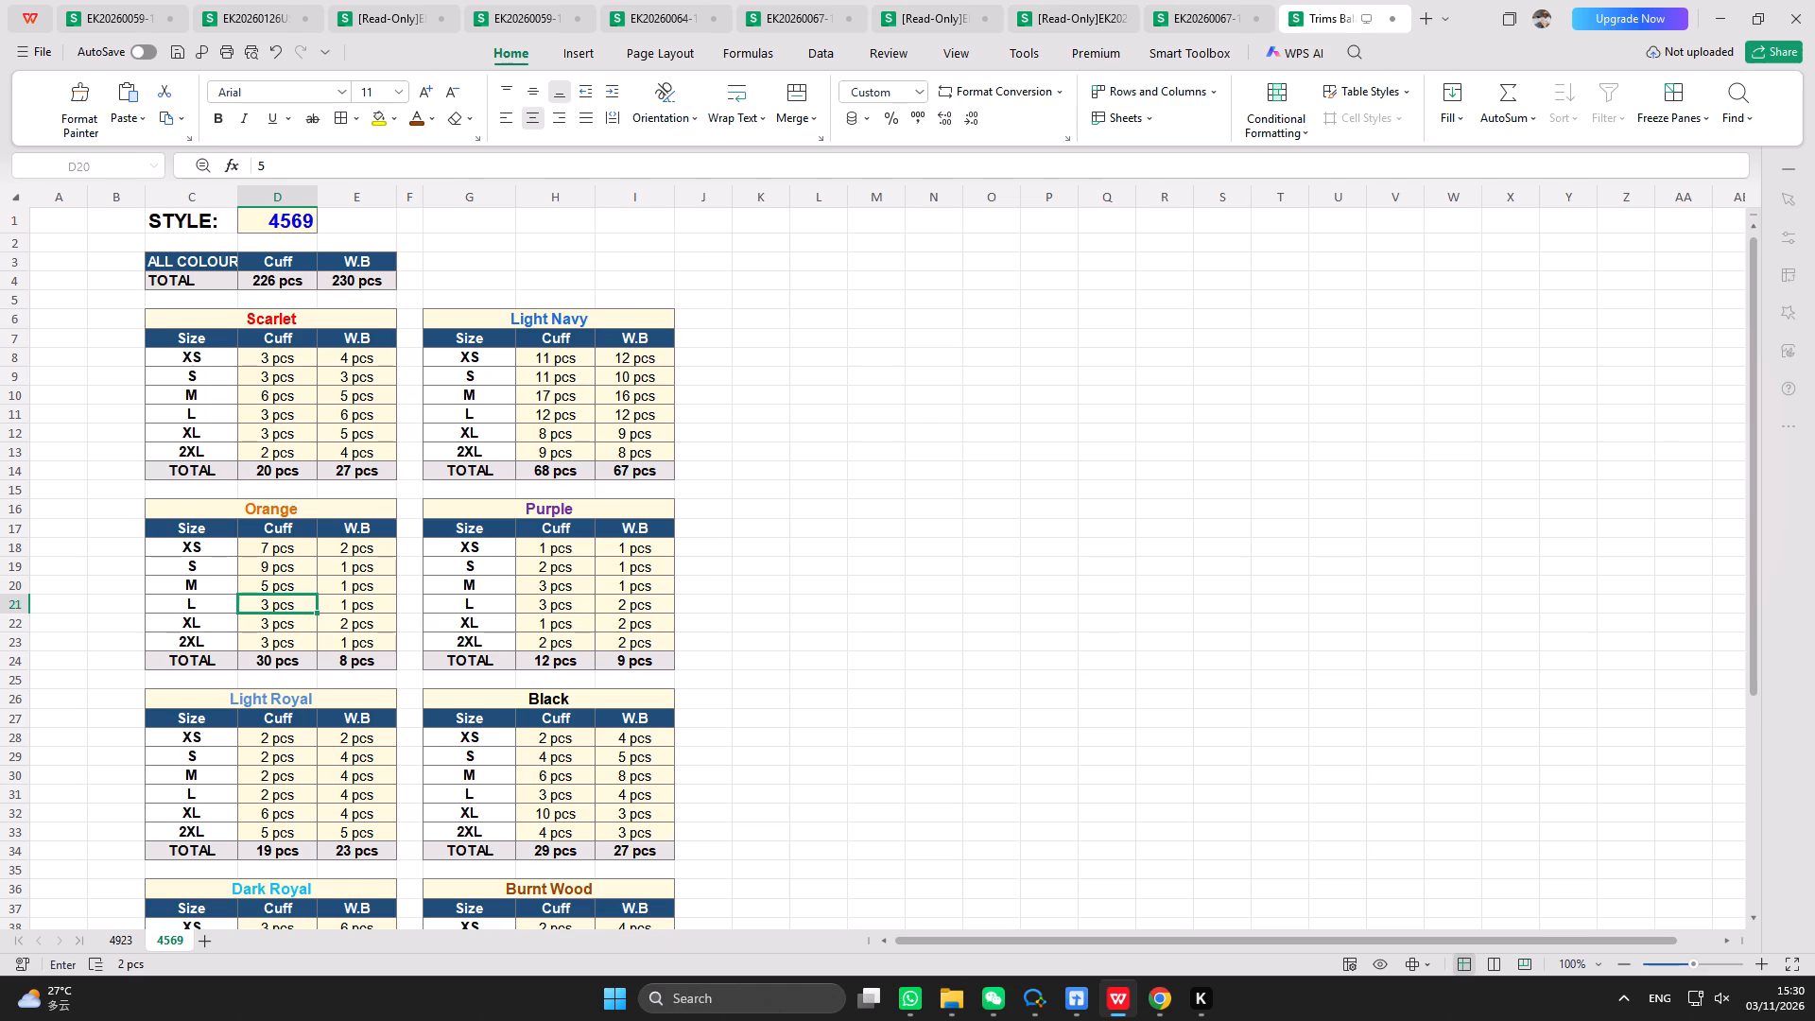
key("7")
key("Return")
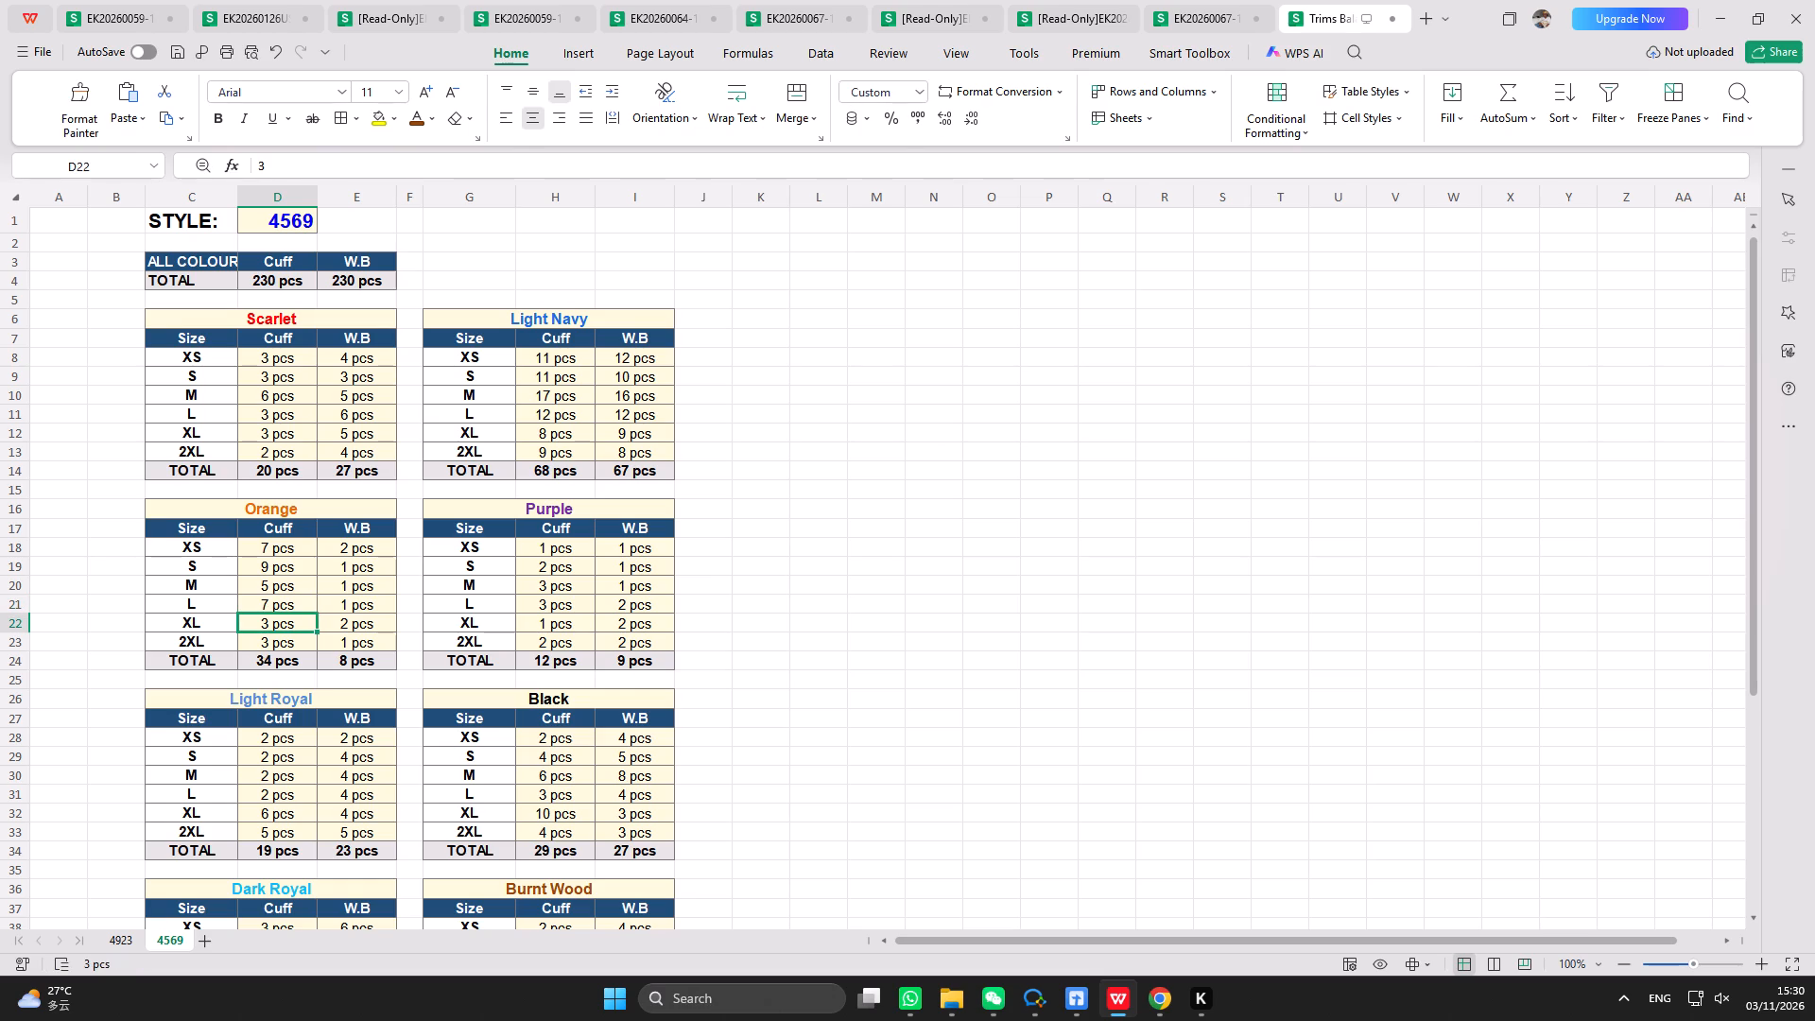
key("7")
key("Return")
key("6")
key("Return")
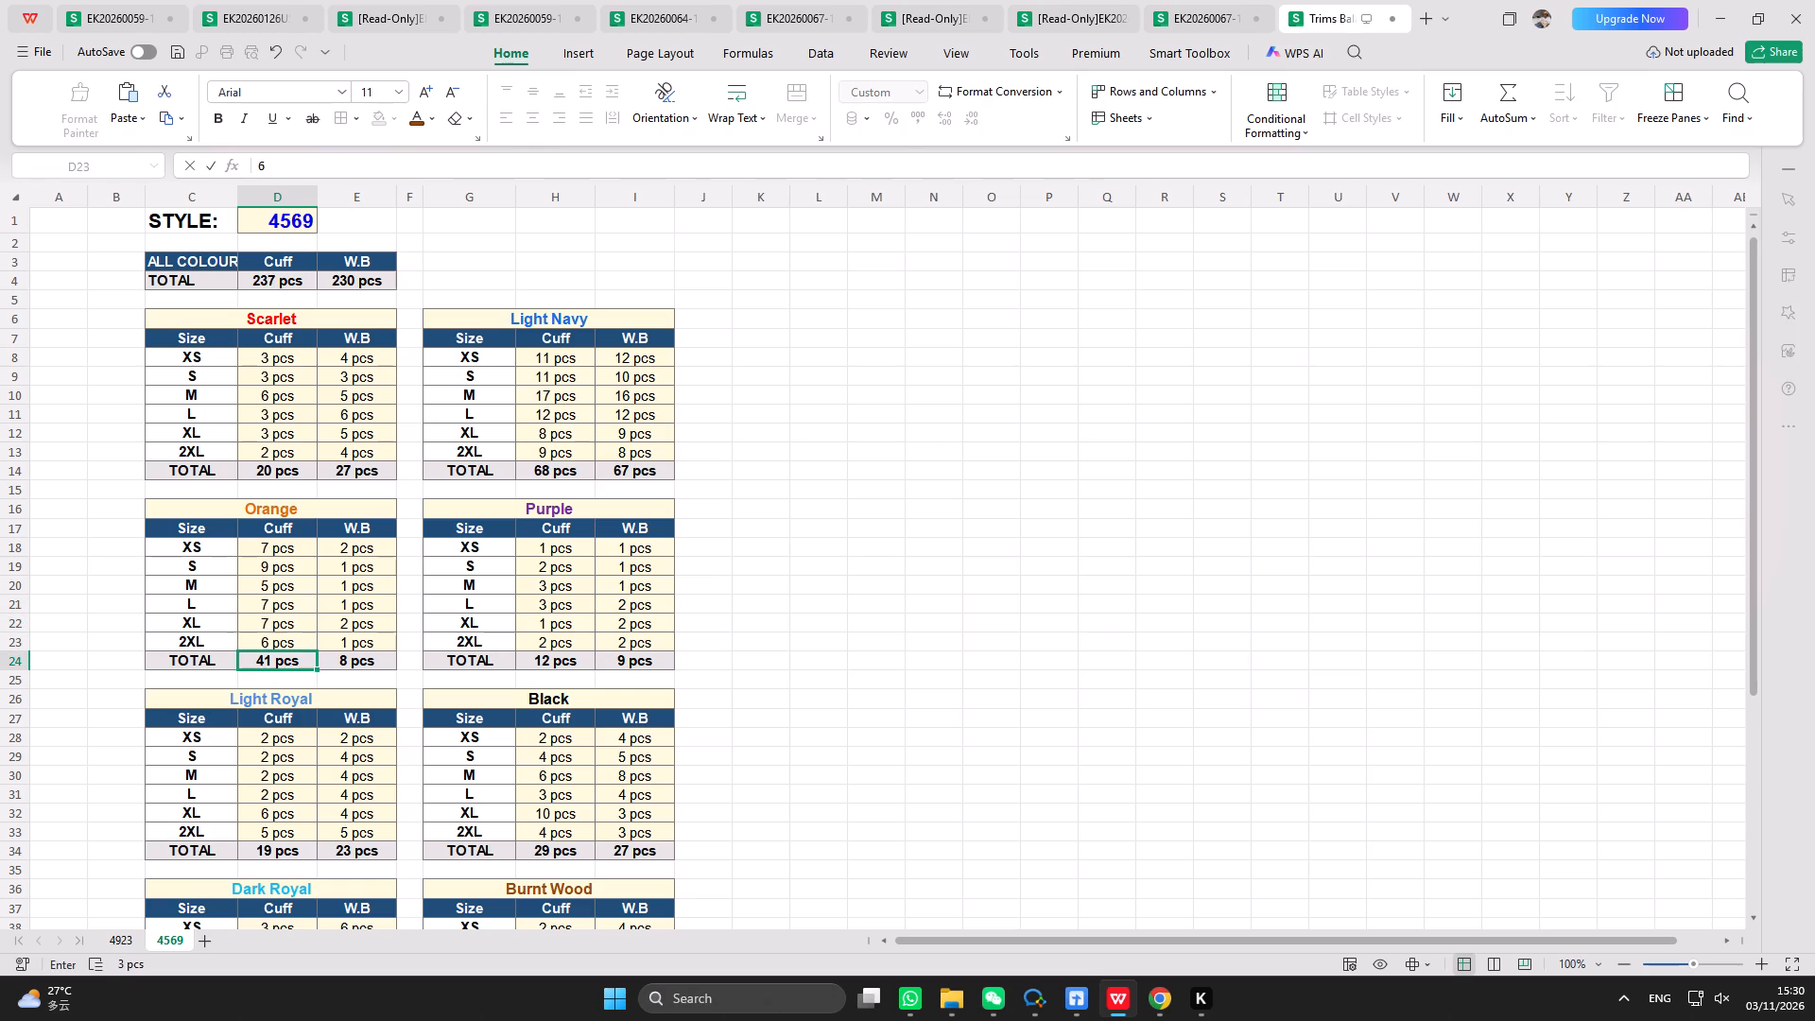
Set the Orange W.B balances for sizes XS to 2XL to 8, 8, 11, 7, 8 and 6.
left_click(343, 553)
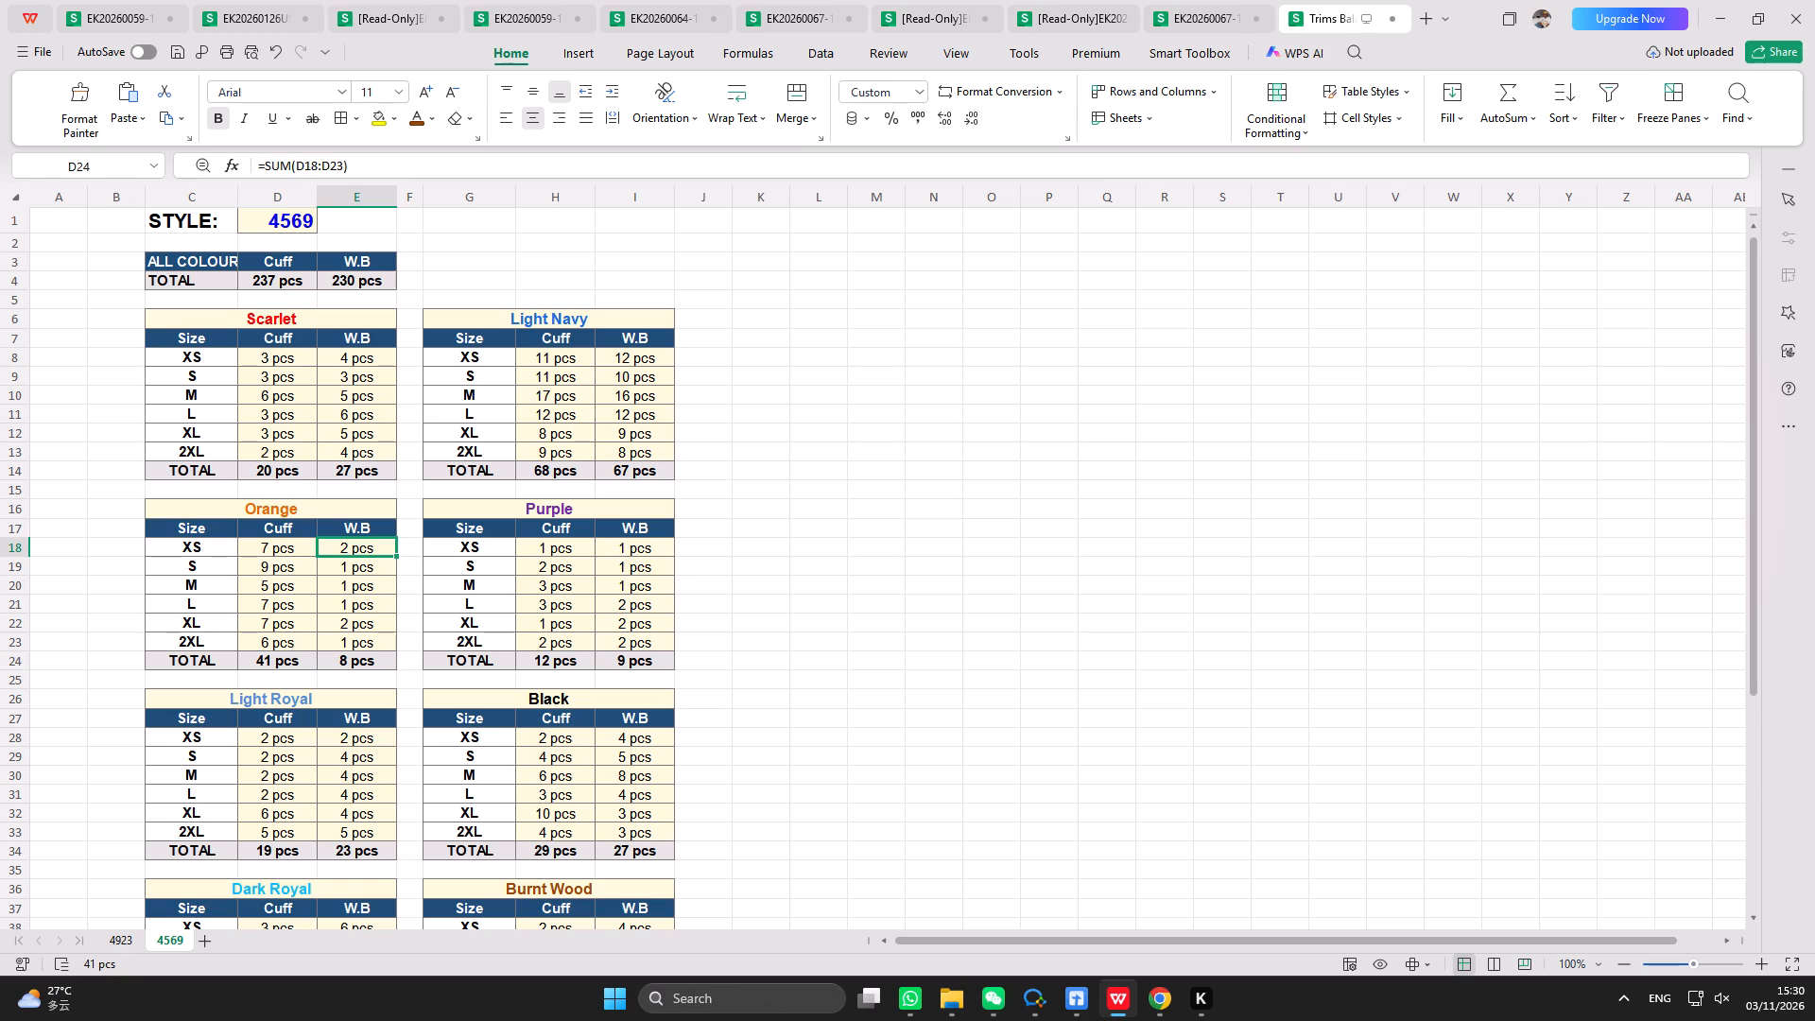
key("8")
key("Return")
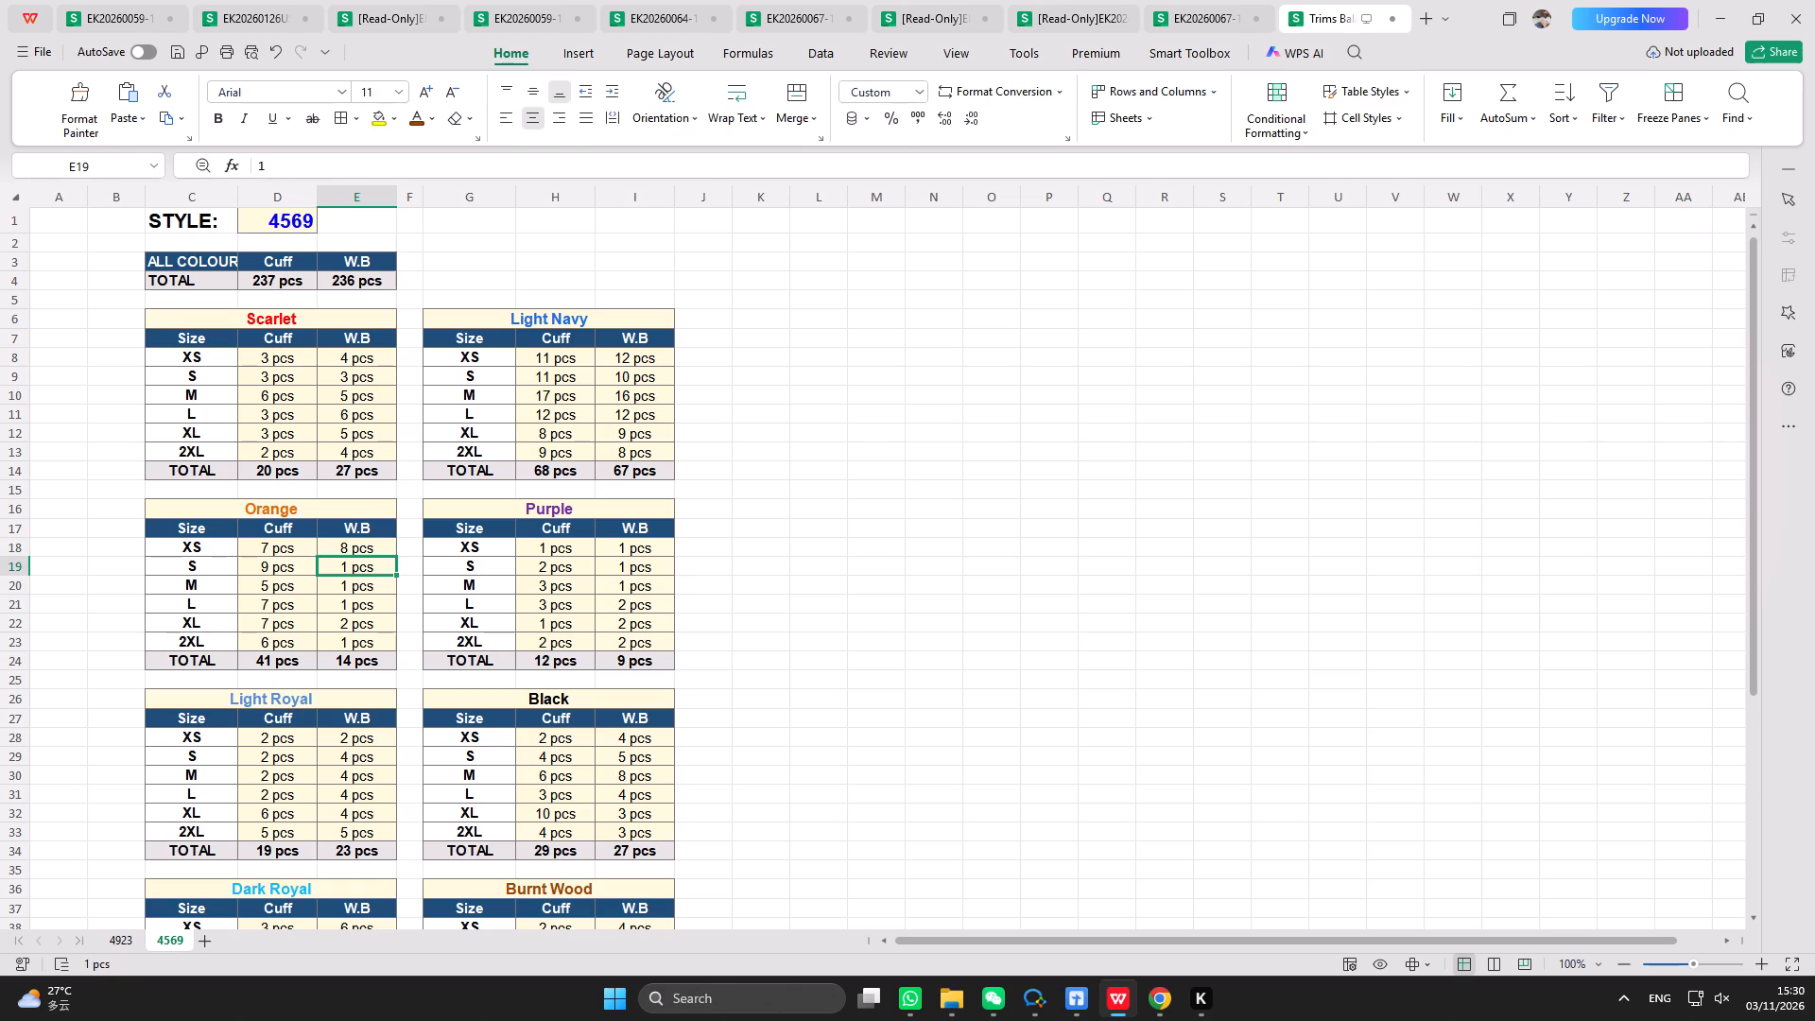
key("8")
key("Return")
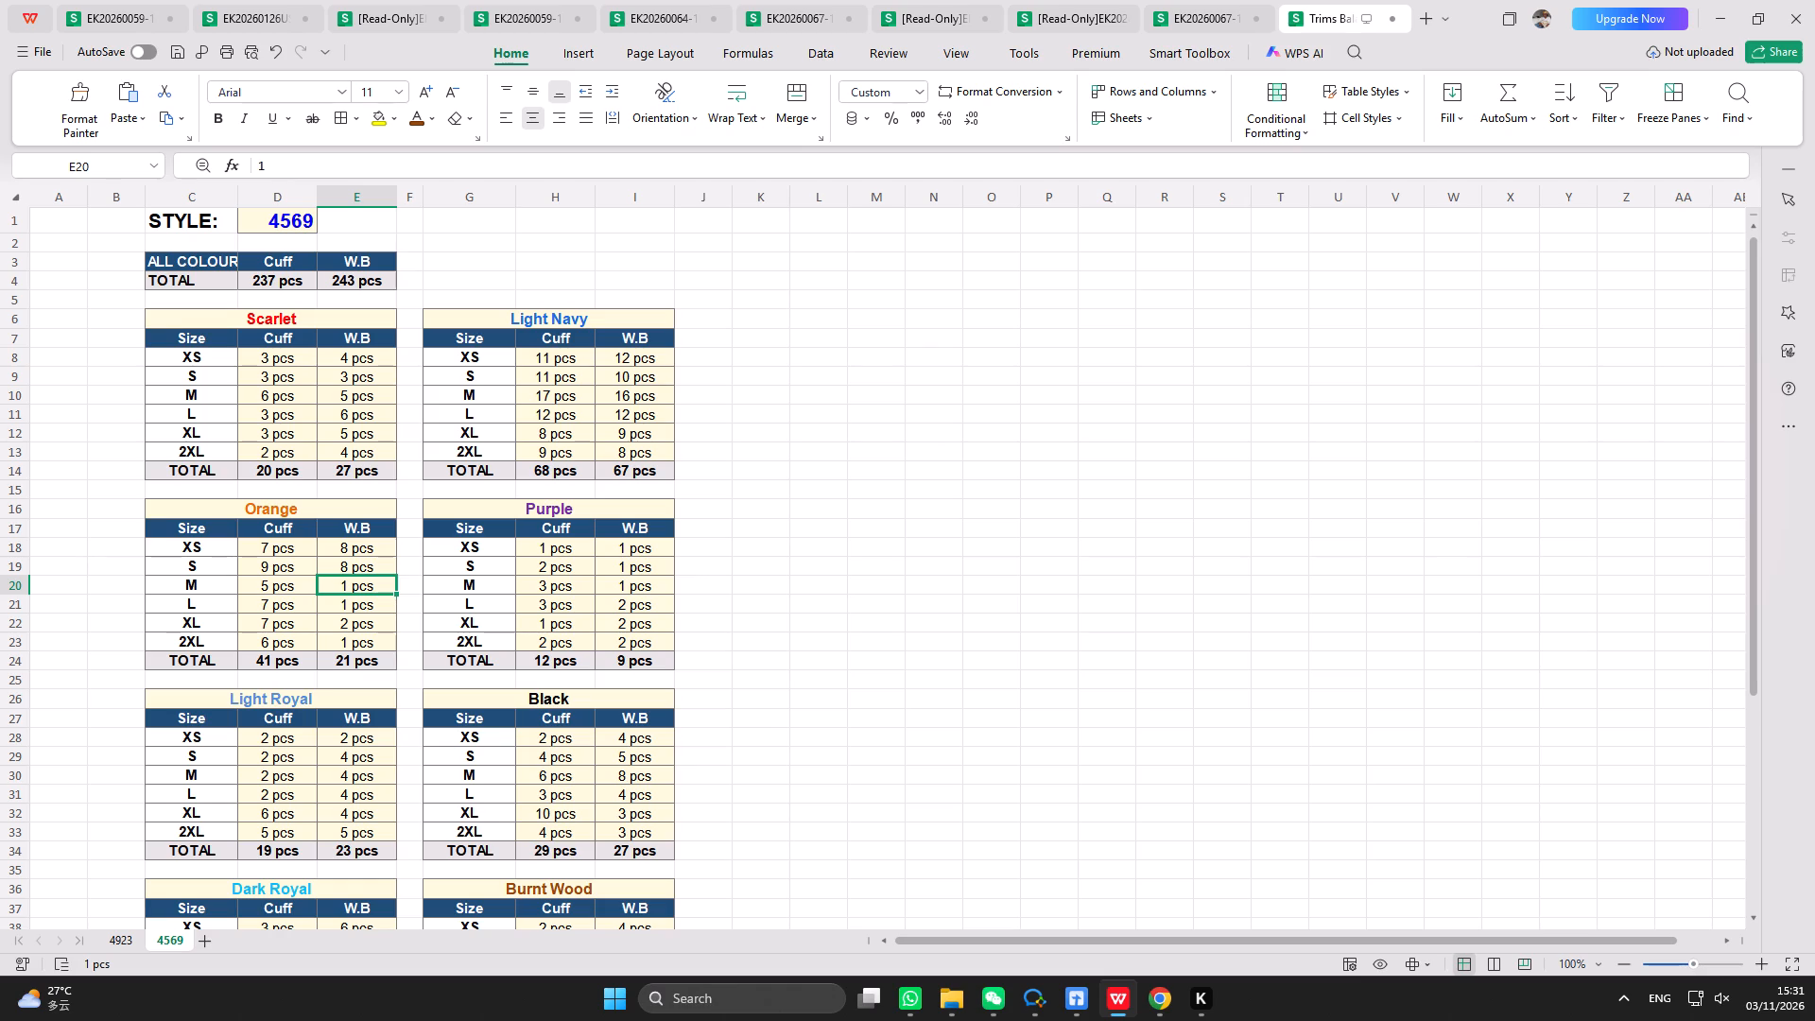
left_click(343, 553)
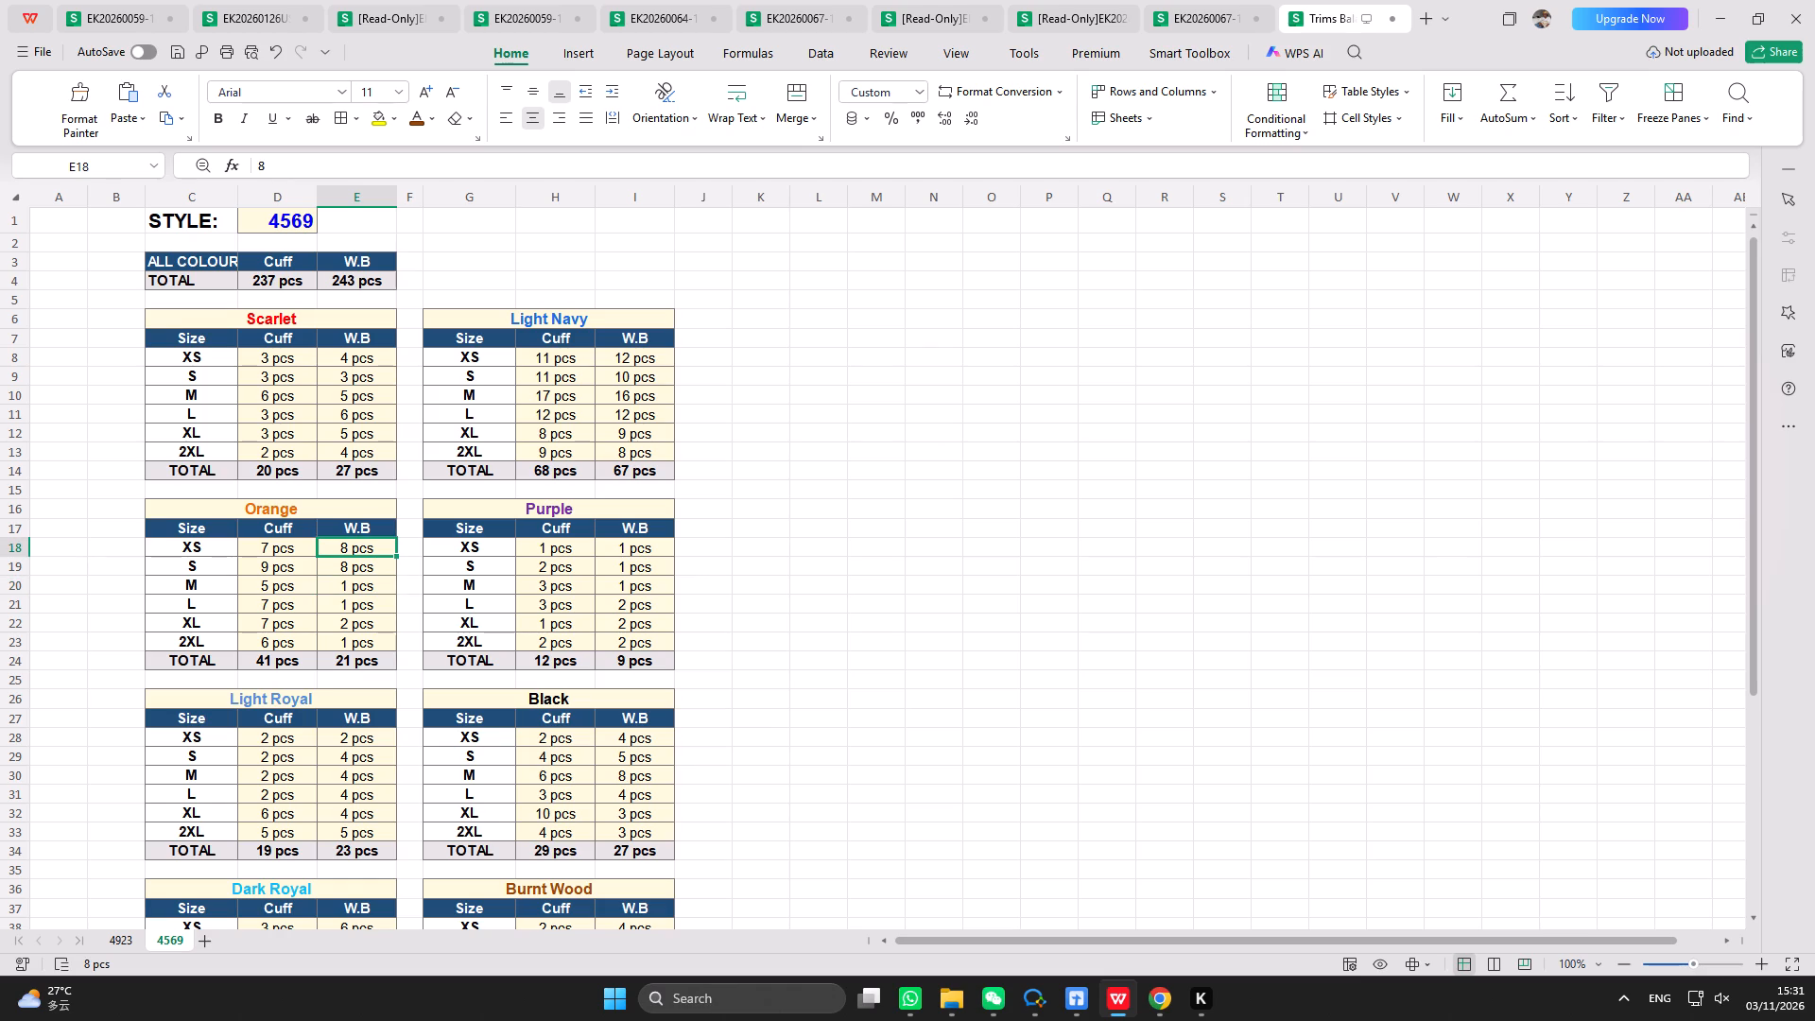
left_click(362, 572)
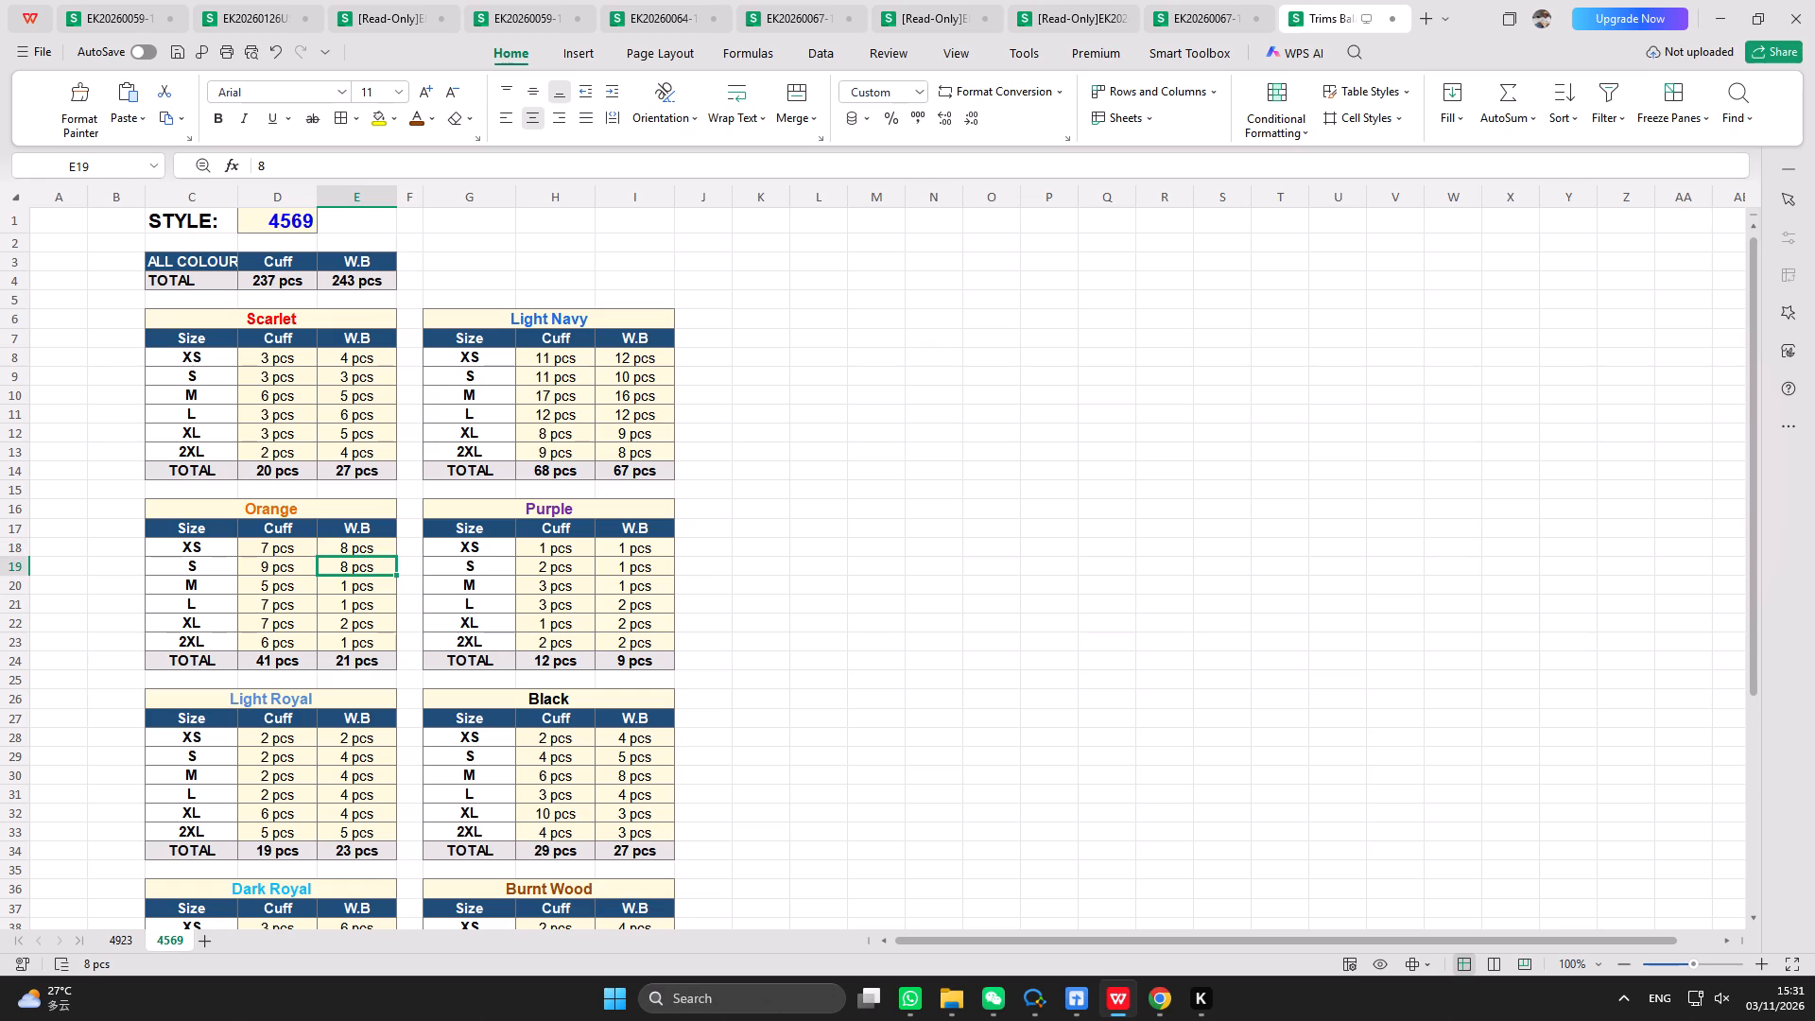
left_click(365, 588)
type("11")
key("Return")
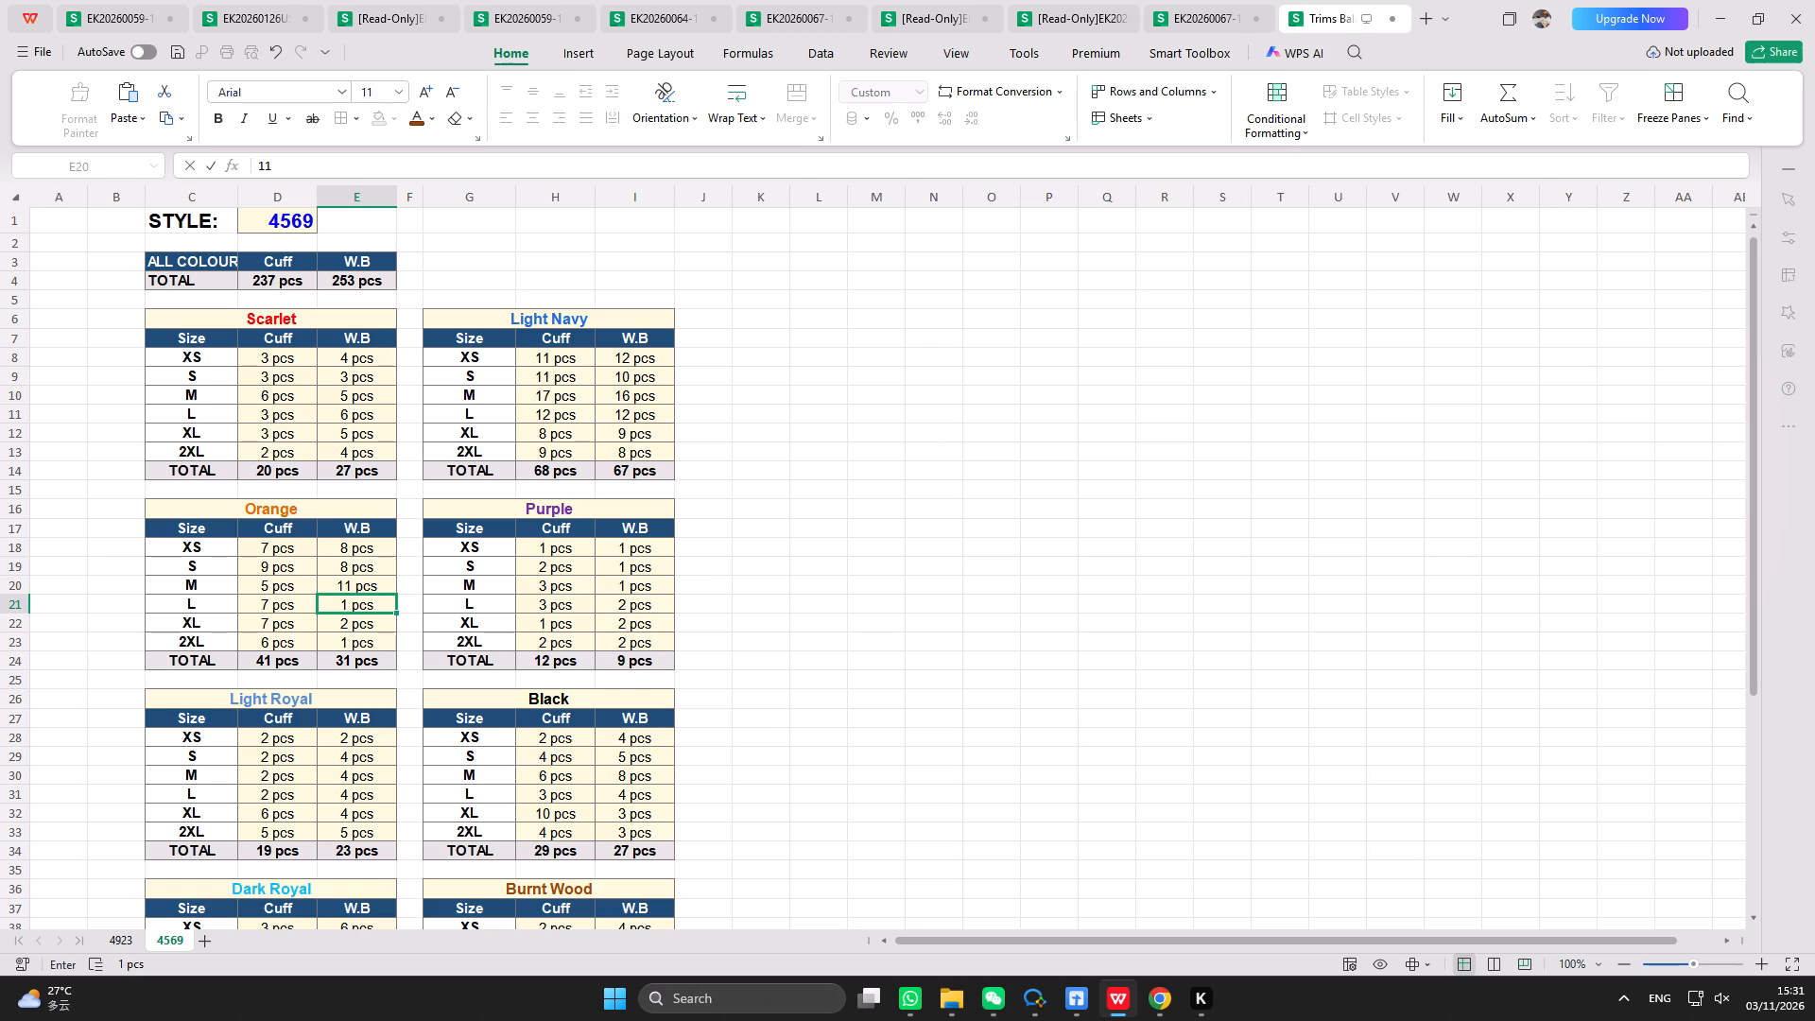
key("7")
key("Return")
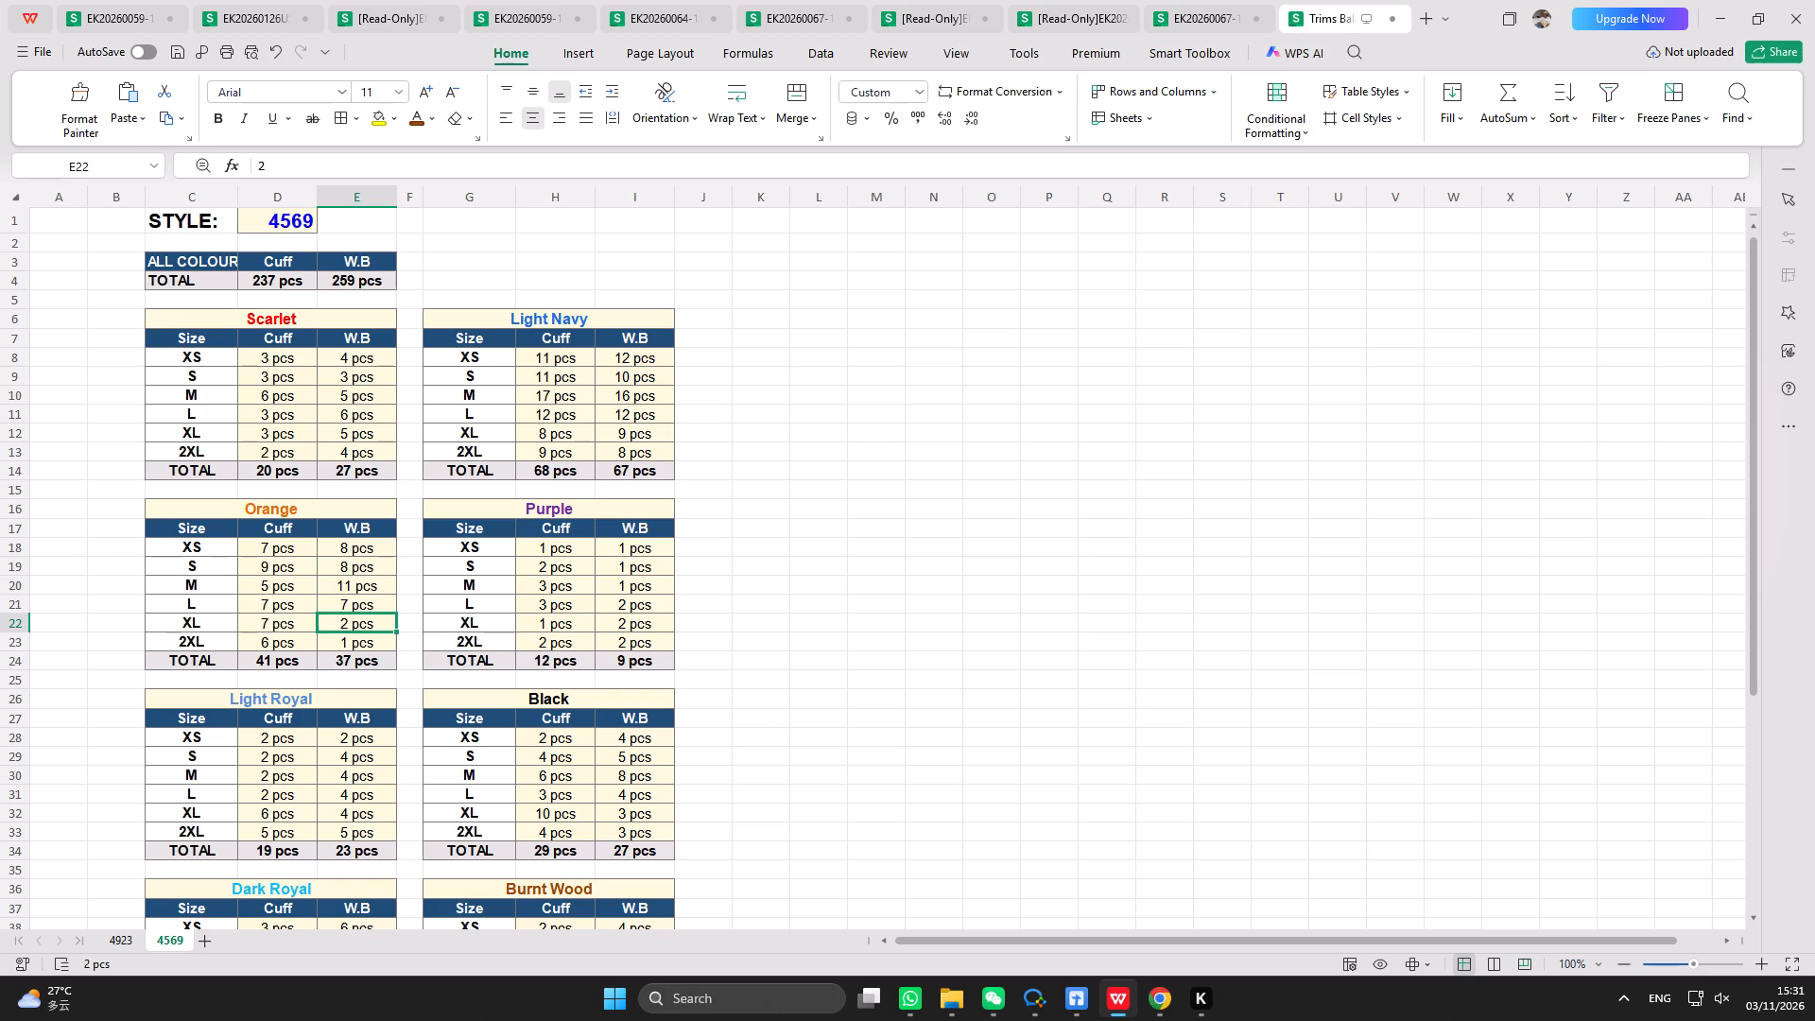
key("8")
key("Return")
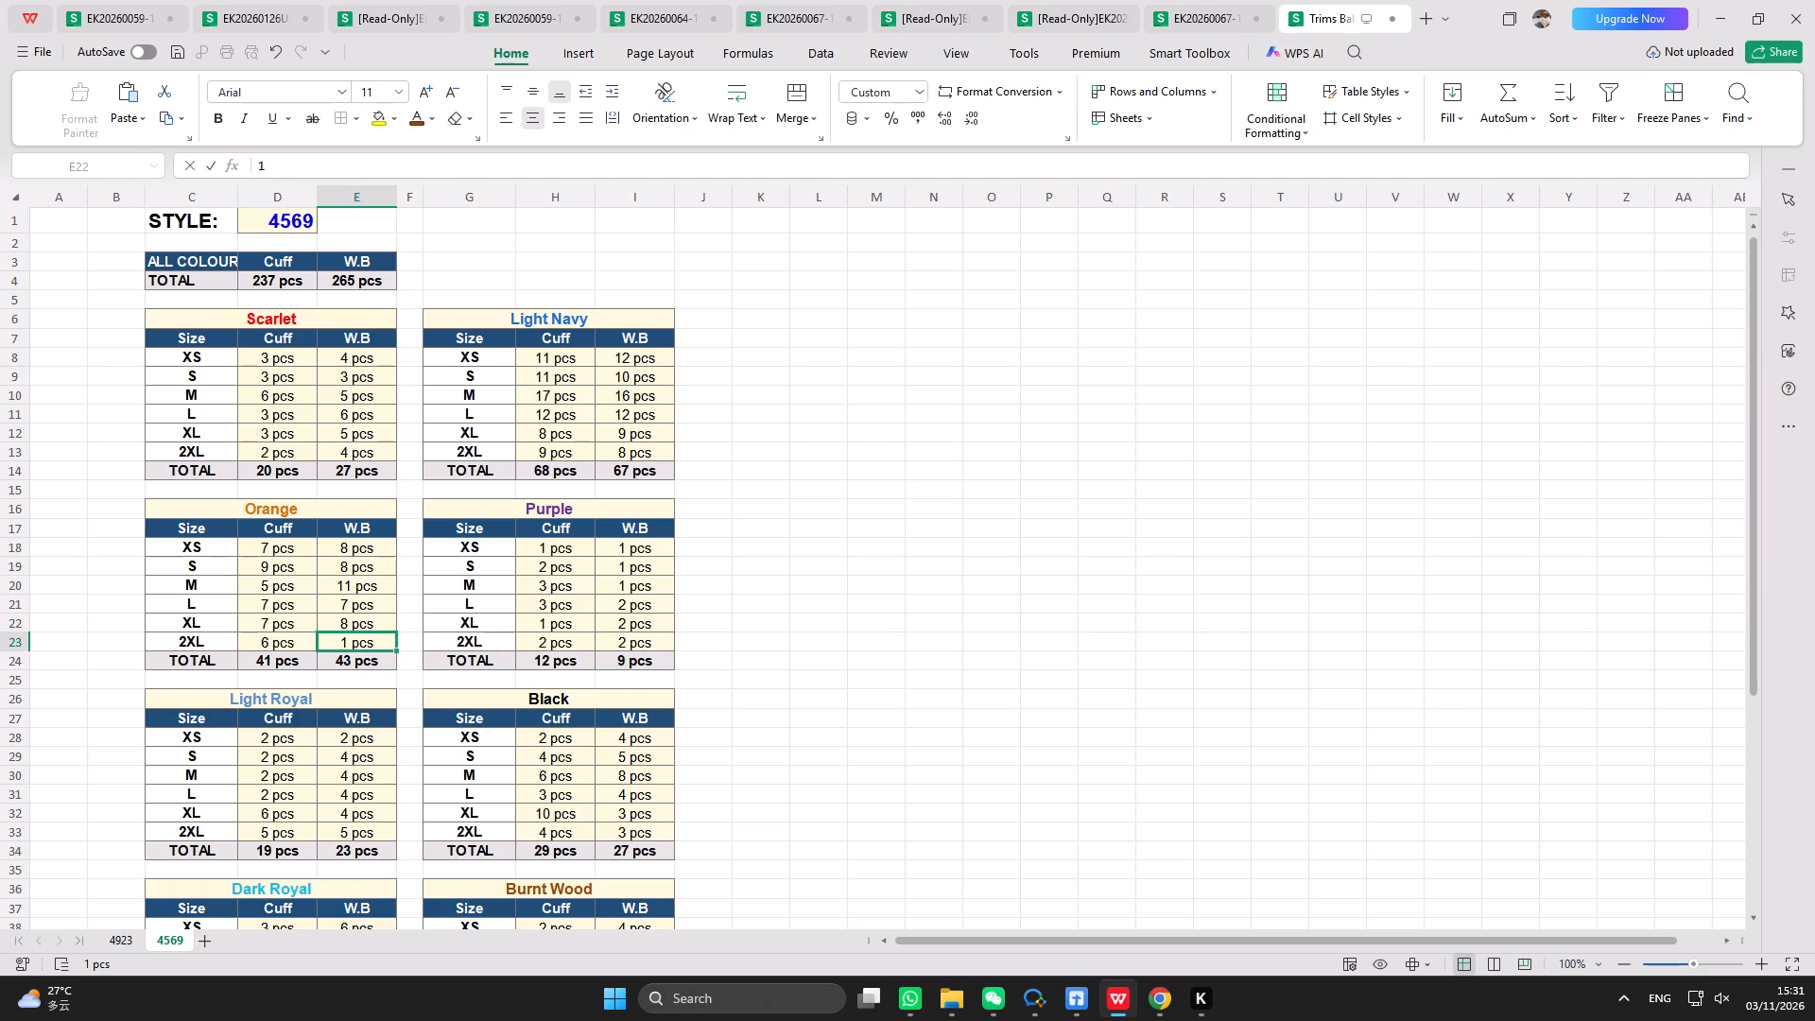
key("6")
key("Return")
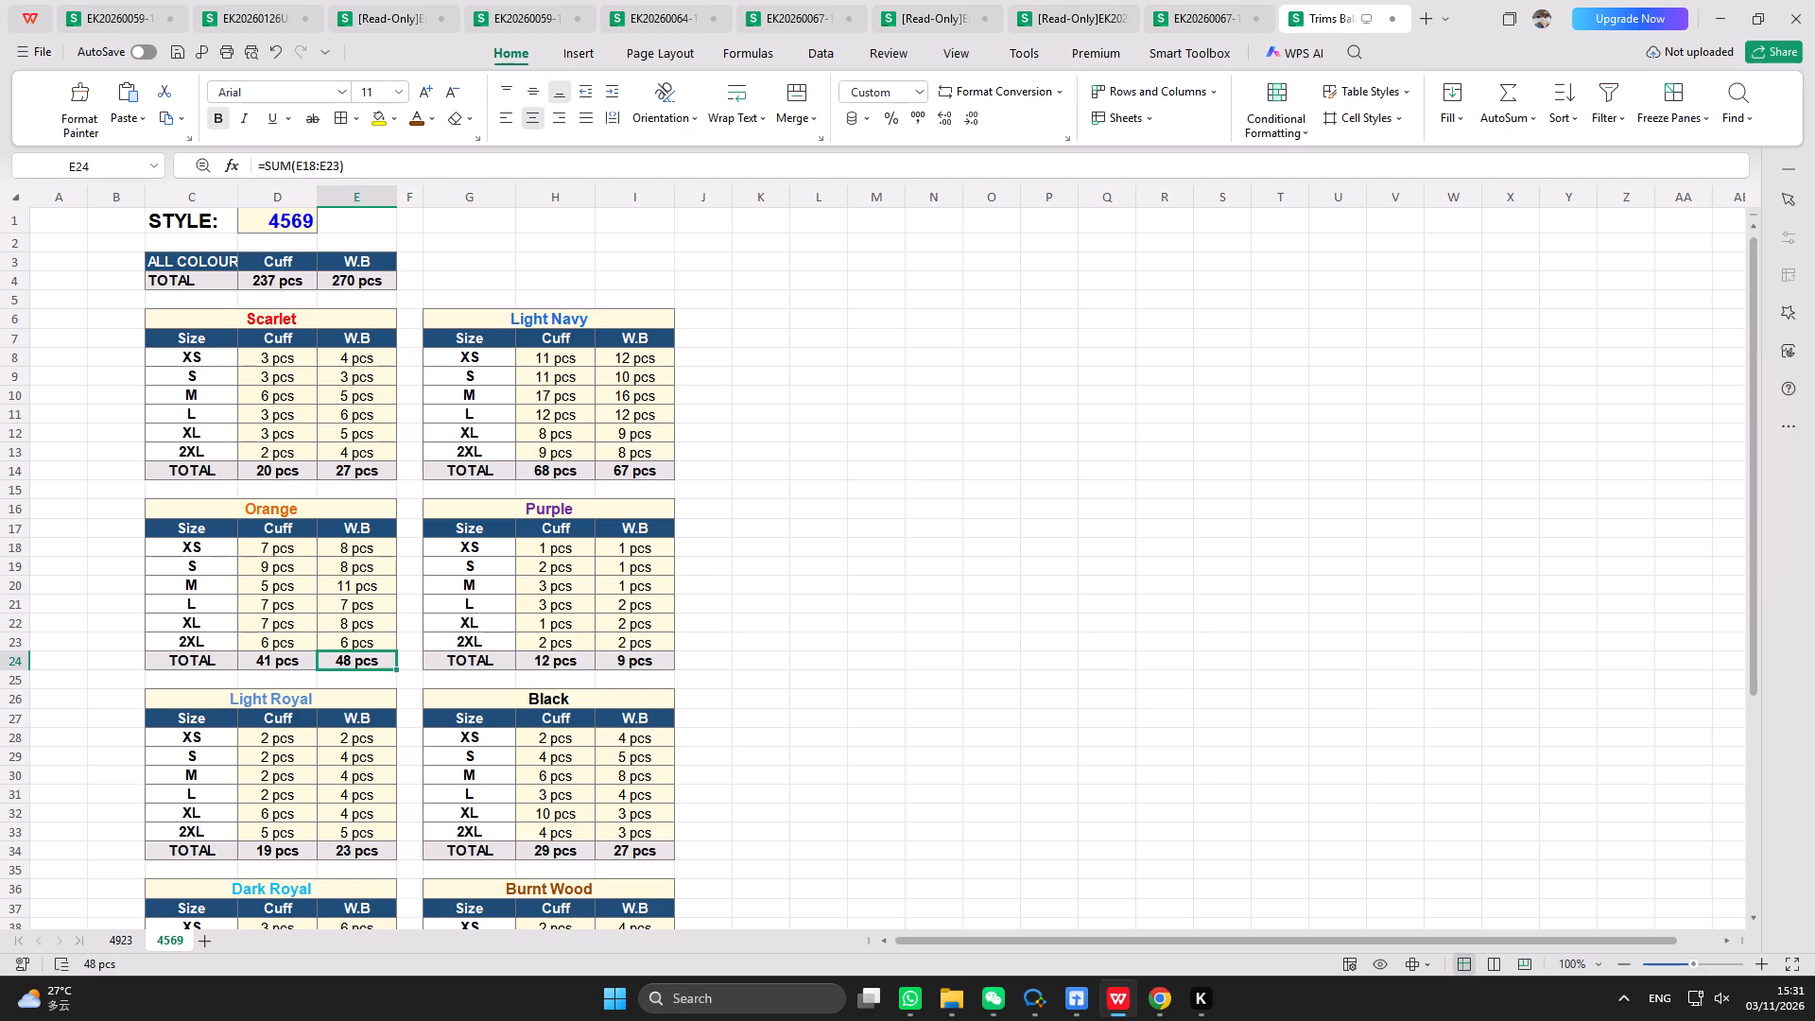
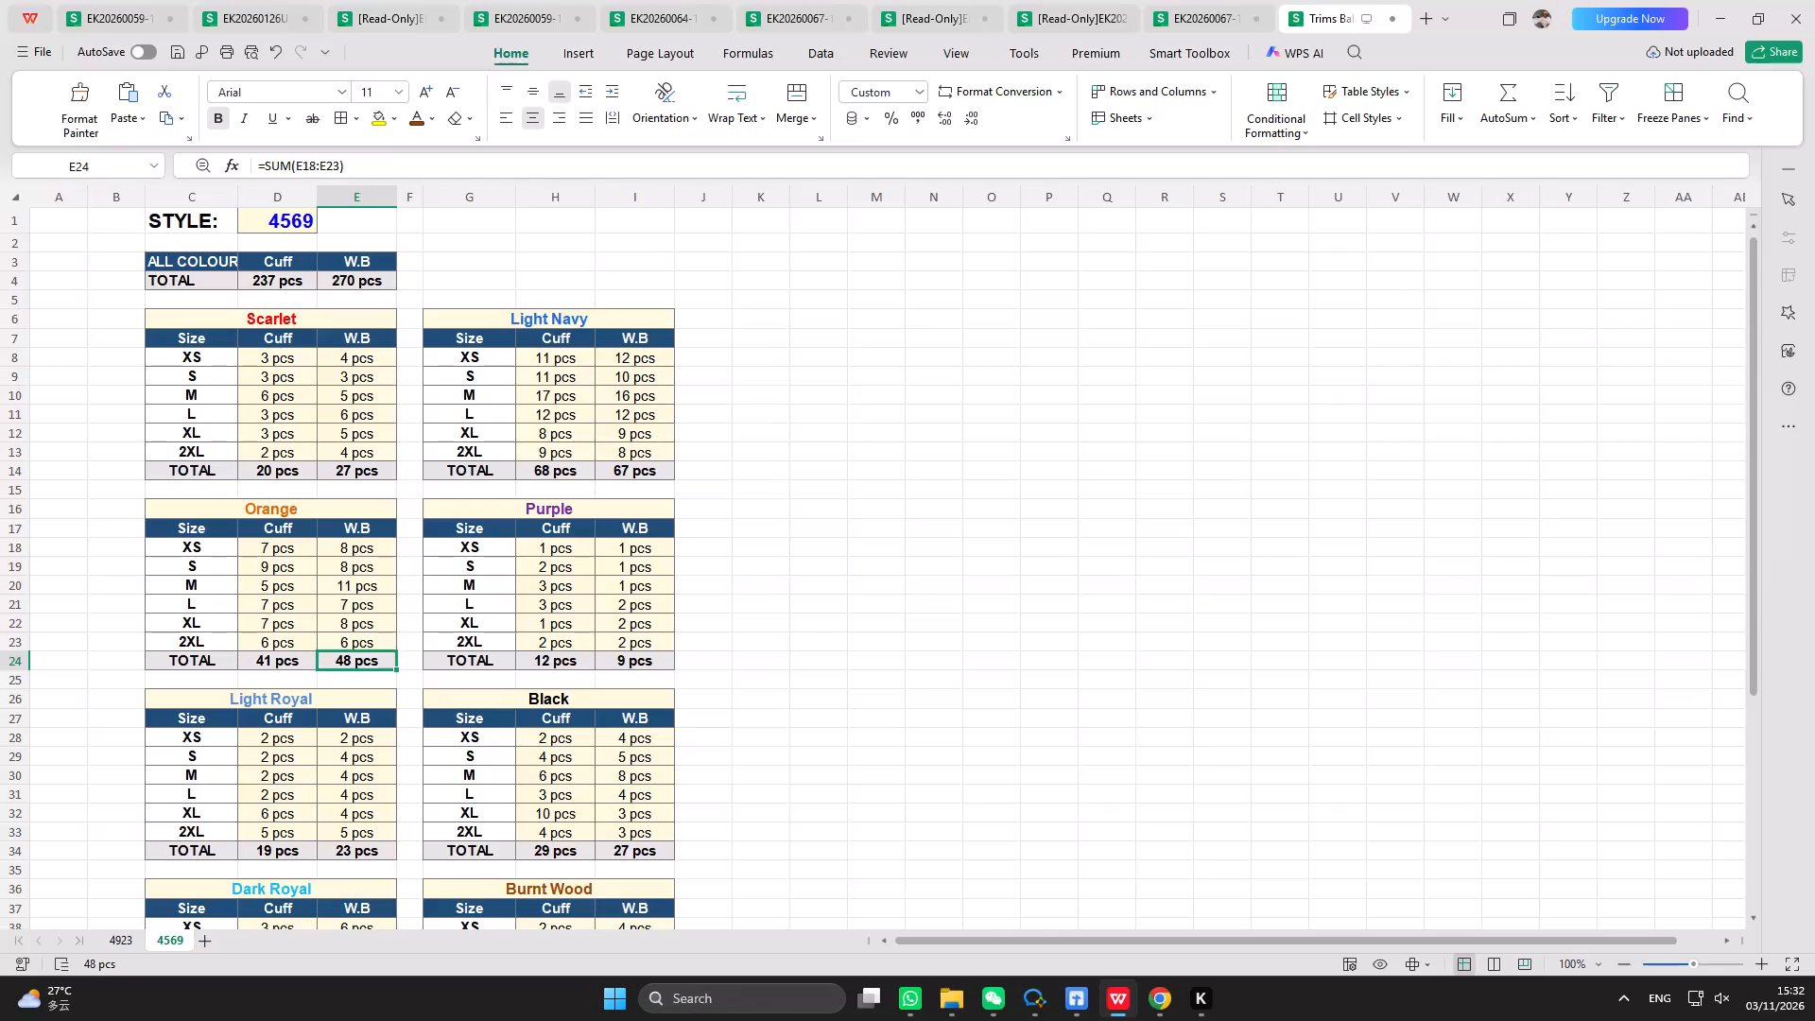
Begin updating the Purple Cuff balances in the 4569 sheet, starting at size XS.
left_click(575, 555)
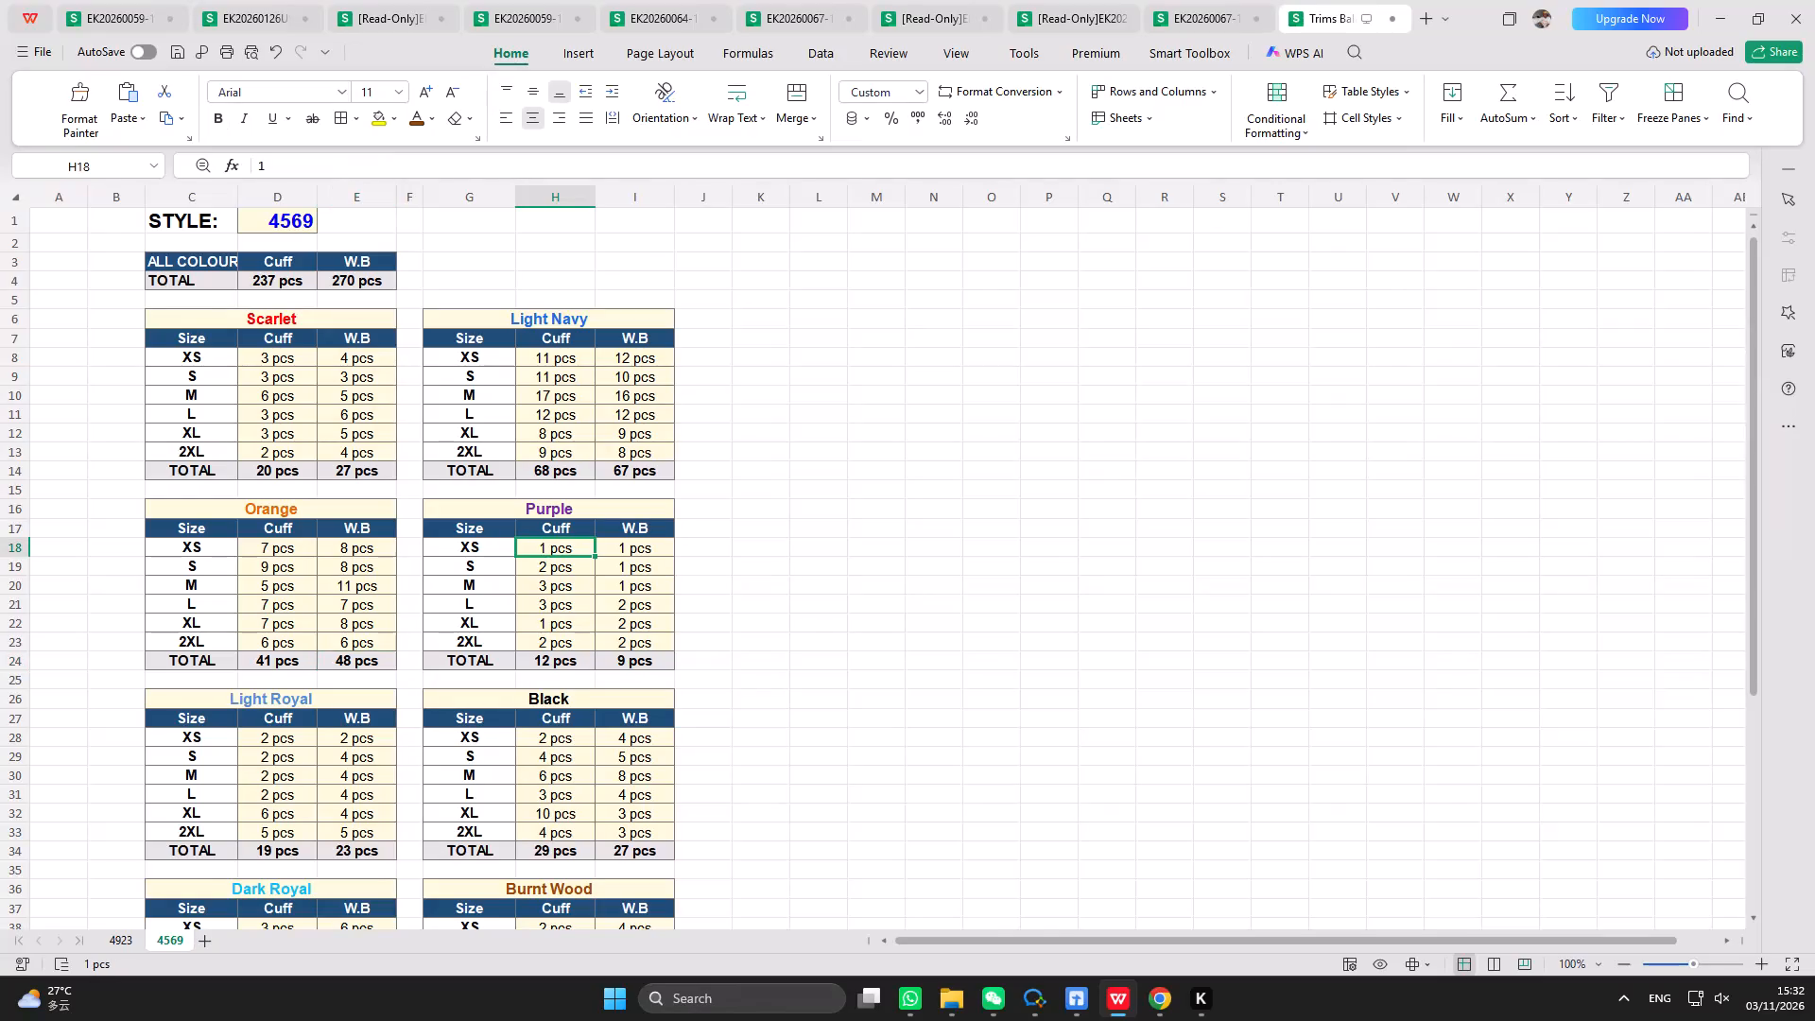
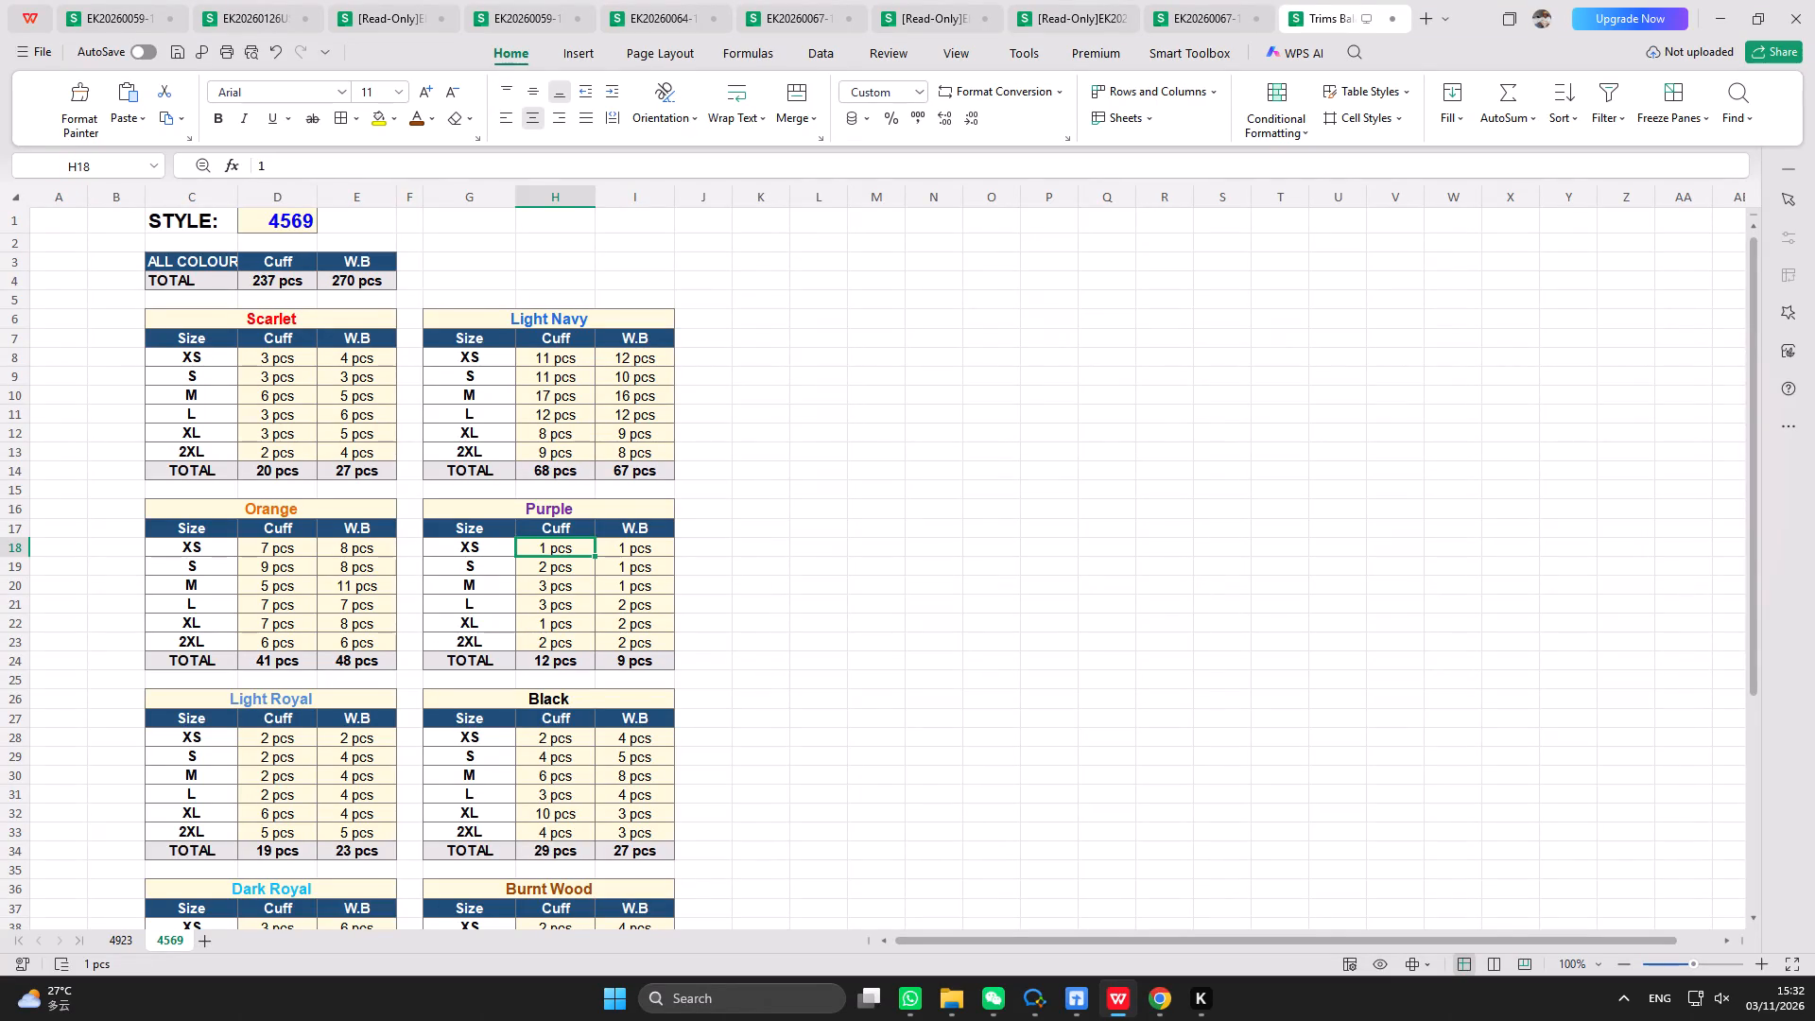
Set the Light Royal Cuff balances to 12 for XS, S, M and L, 16 for XL and 14 for 2XL.
left_click(280, 736)
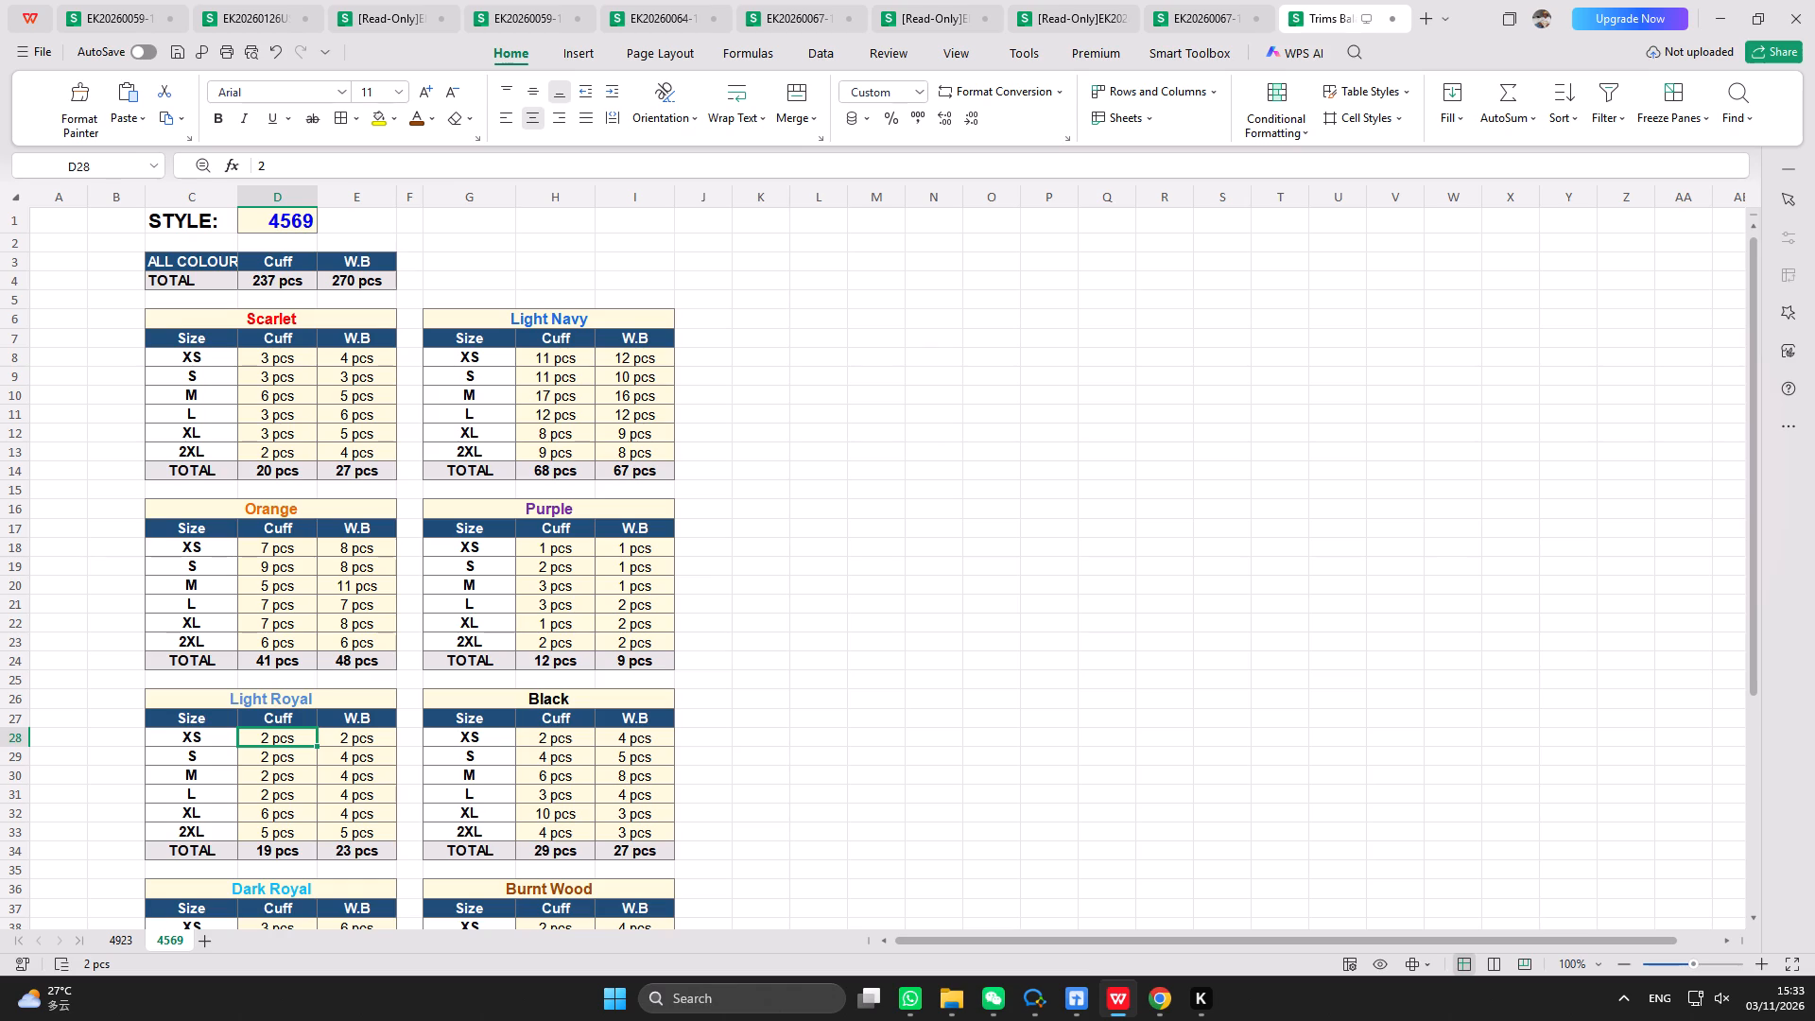
left_click(300, 763)
left_click(303, 734)
type("12")
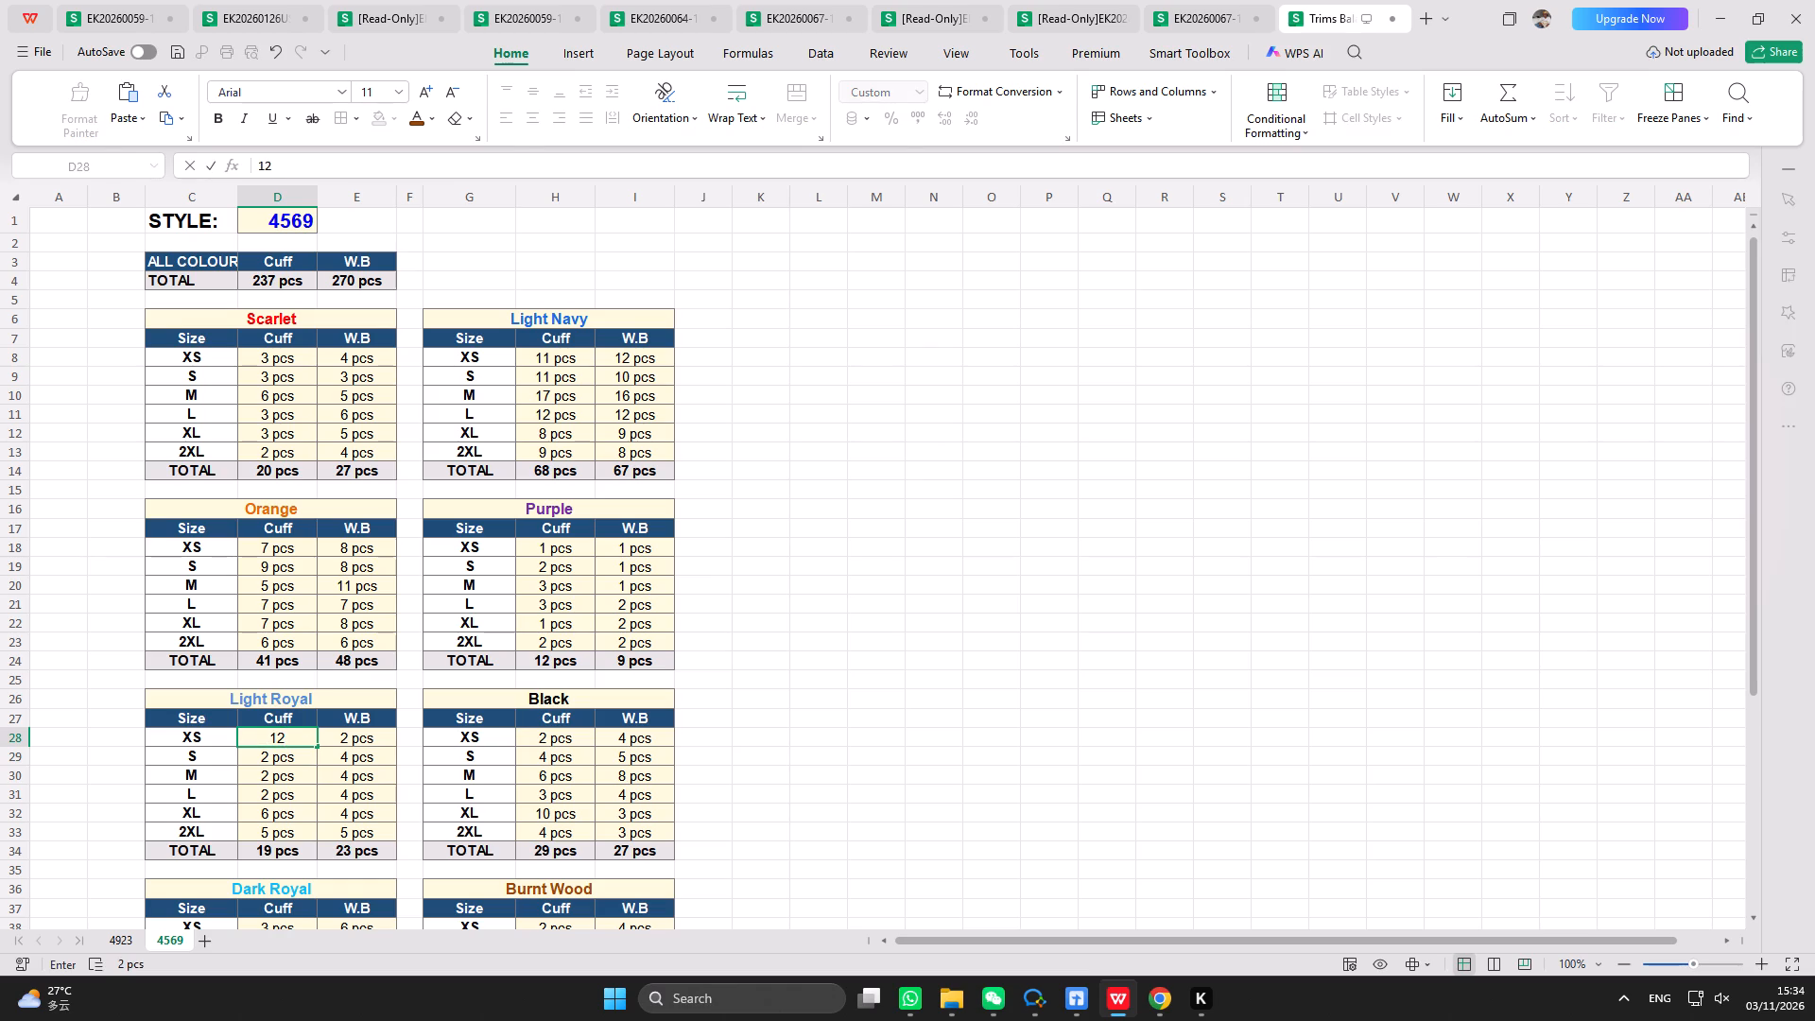
key("Return")
type("12")
key("Return")
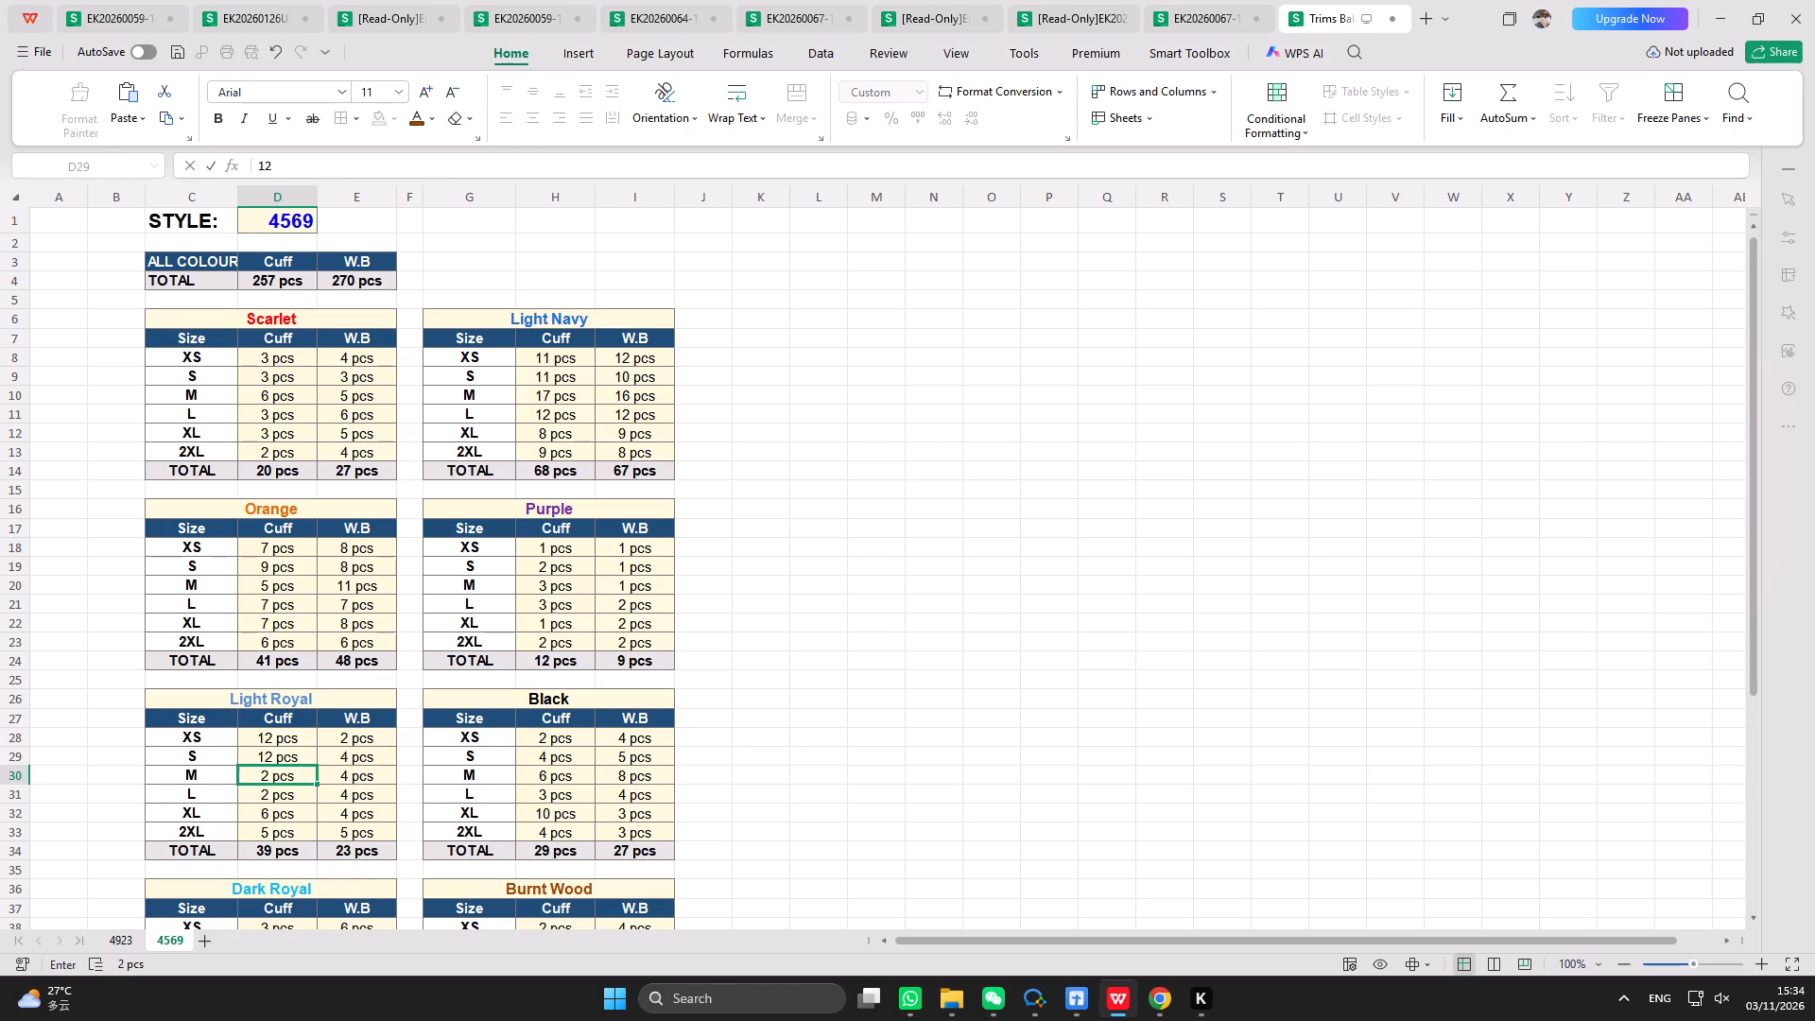
key("1")
key("2")
key("Return")
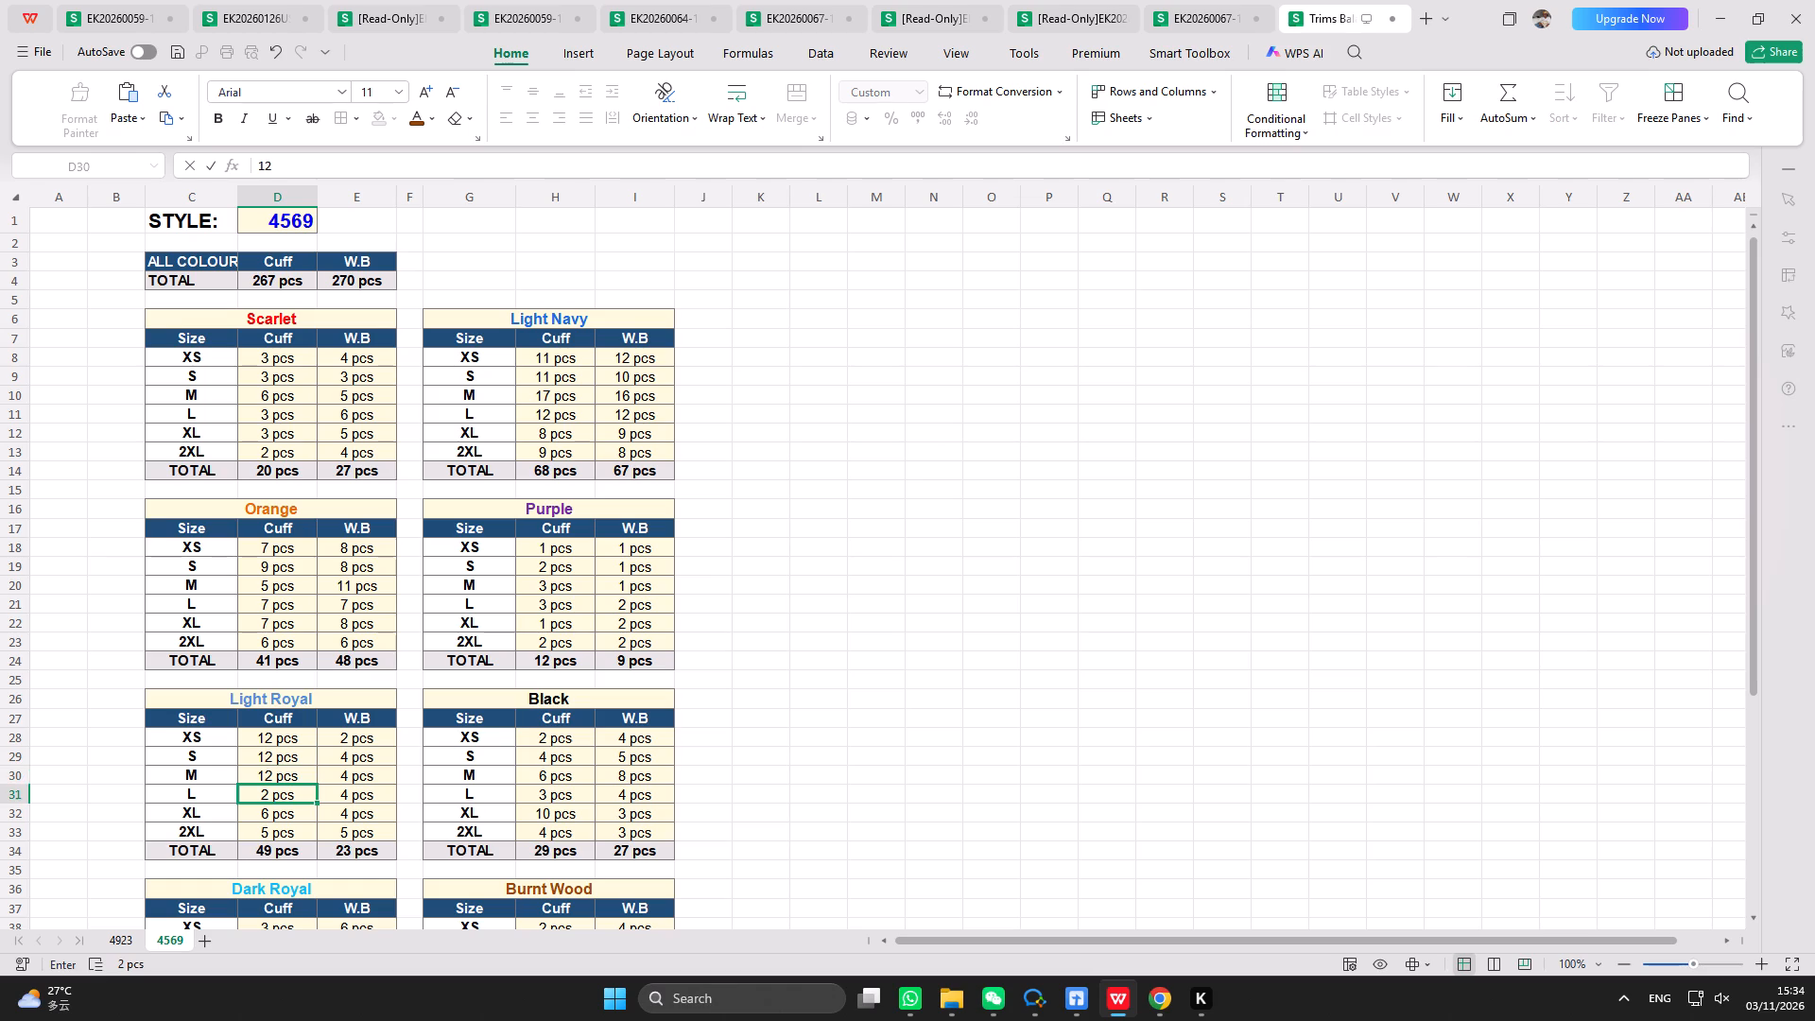
type("12")
key("Return")
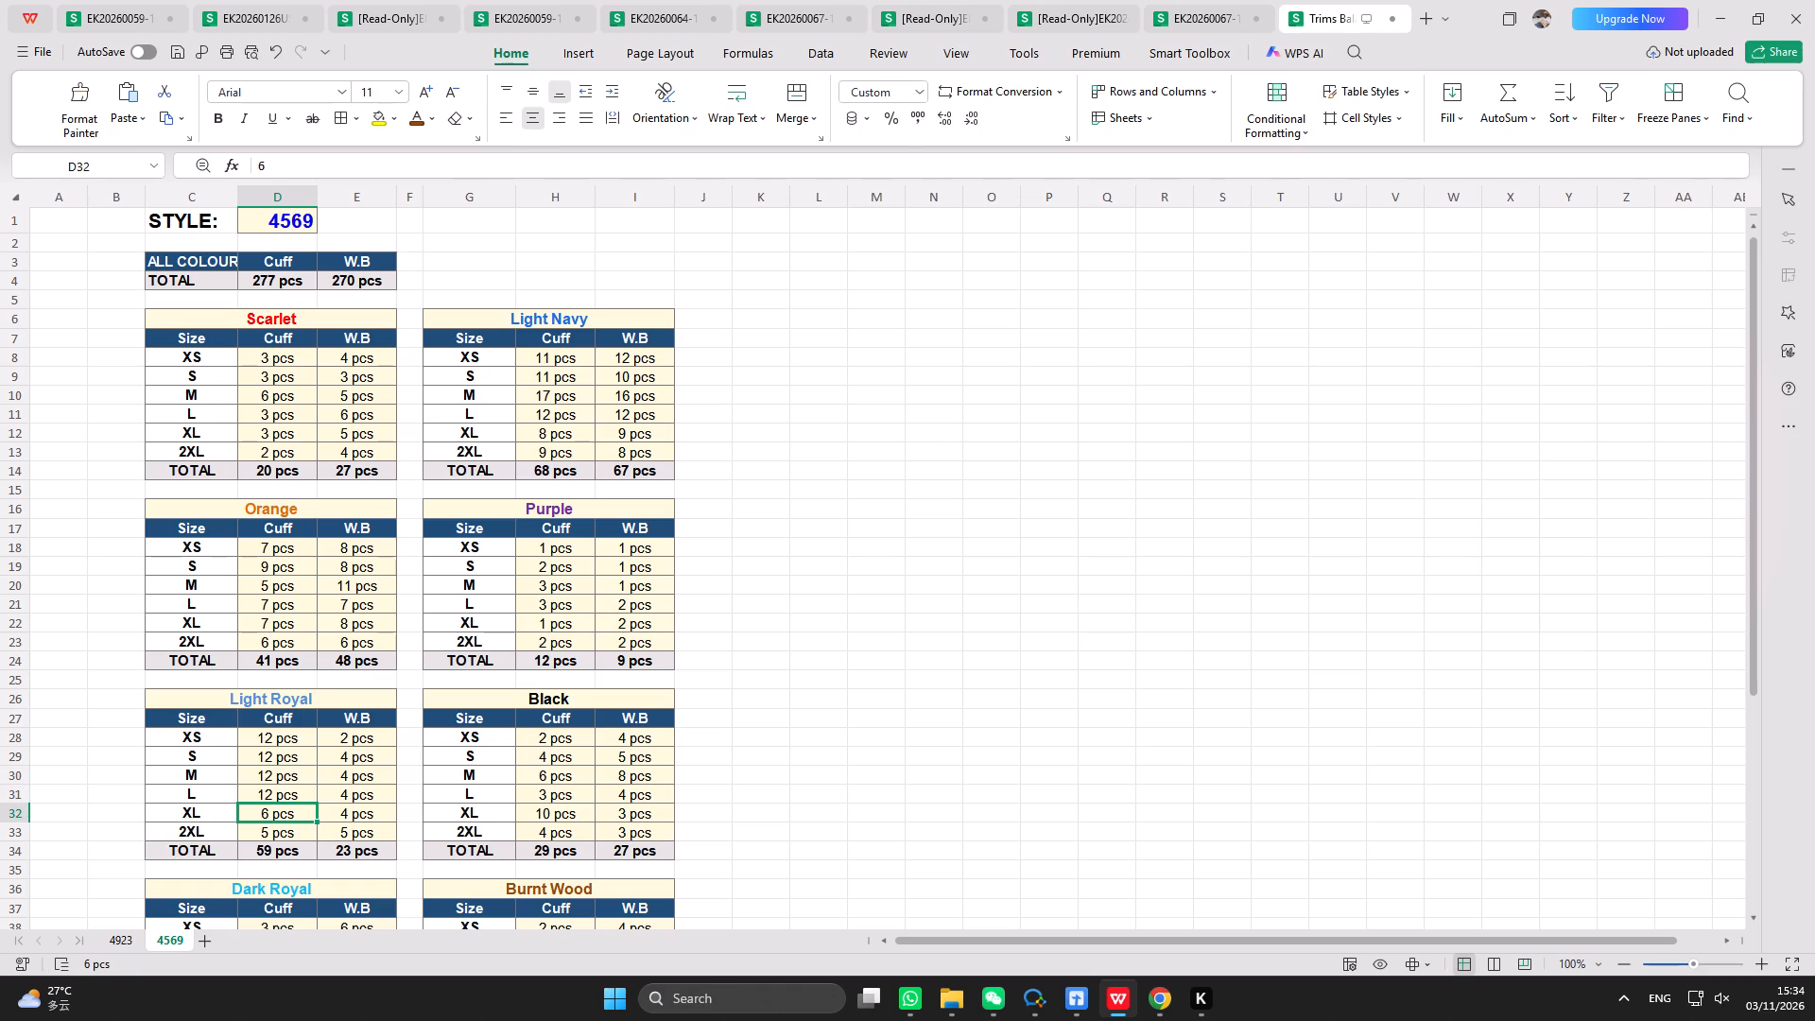
type("16")
key("Return")
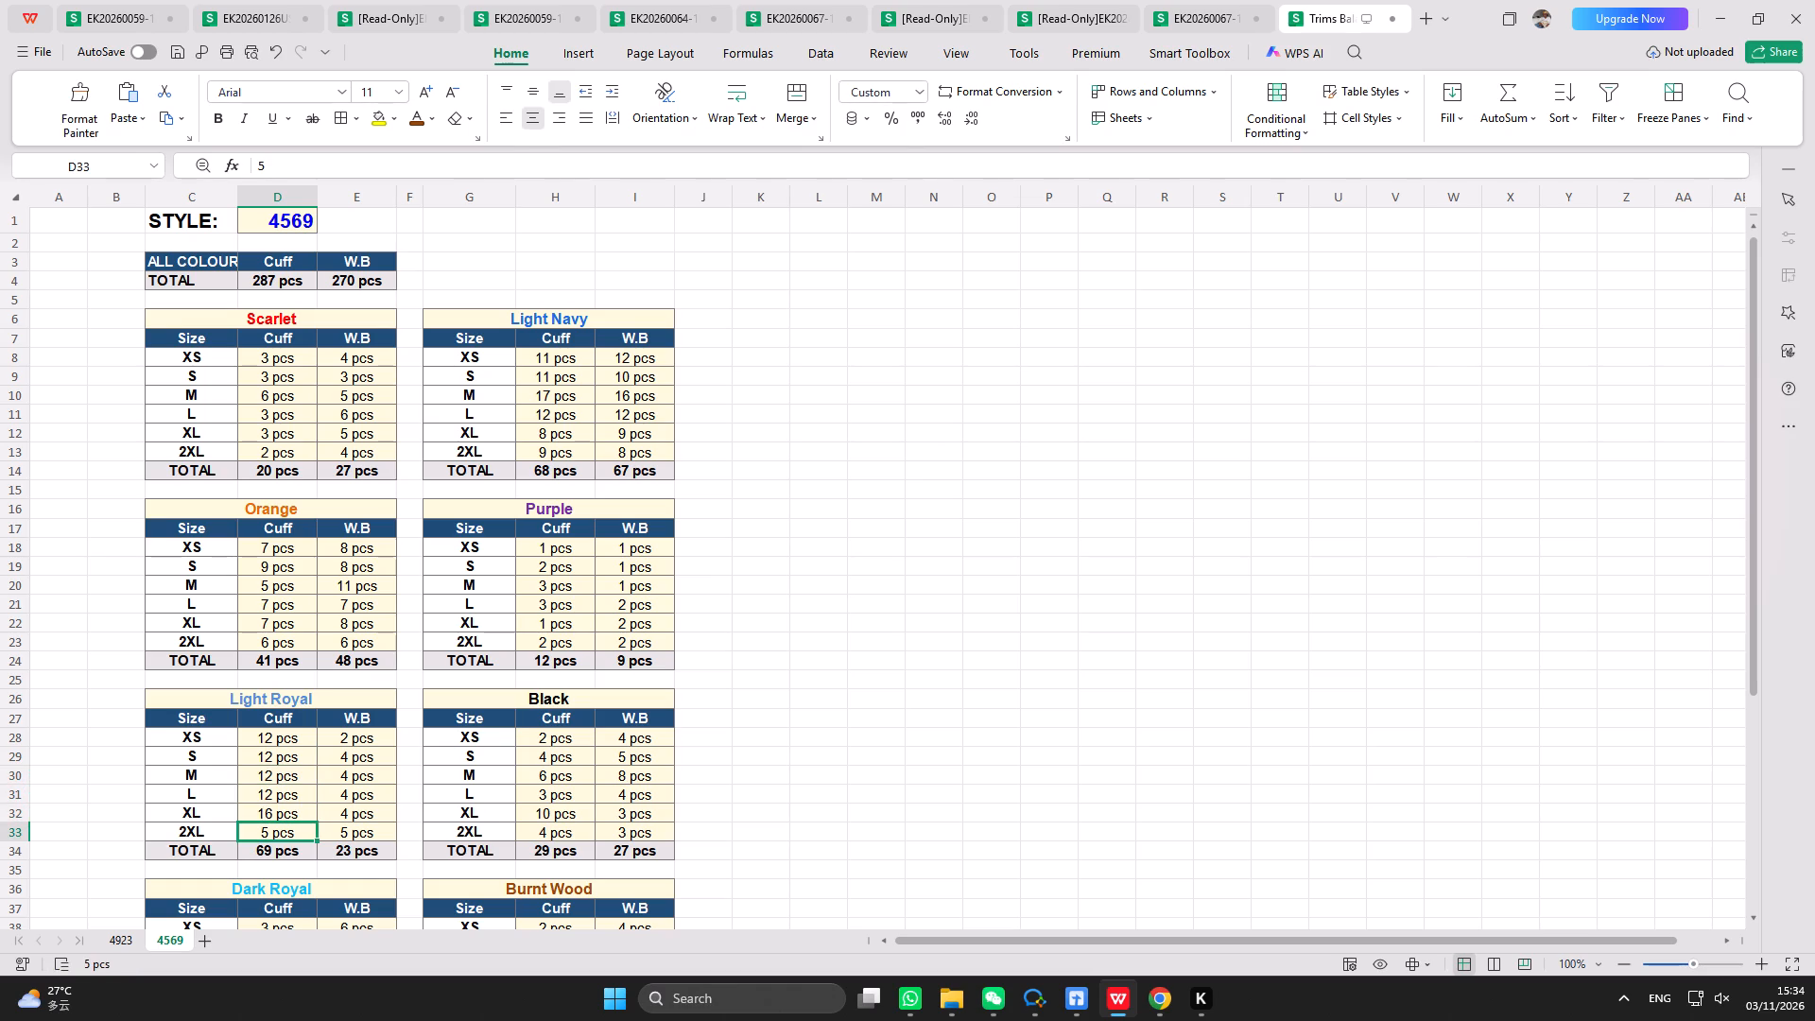
type("14")
key("Return")
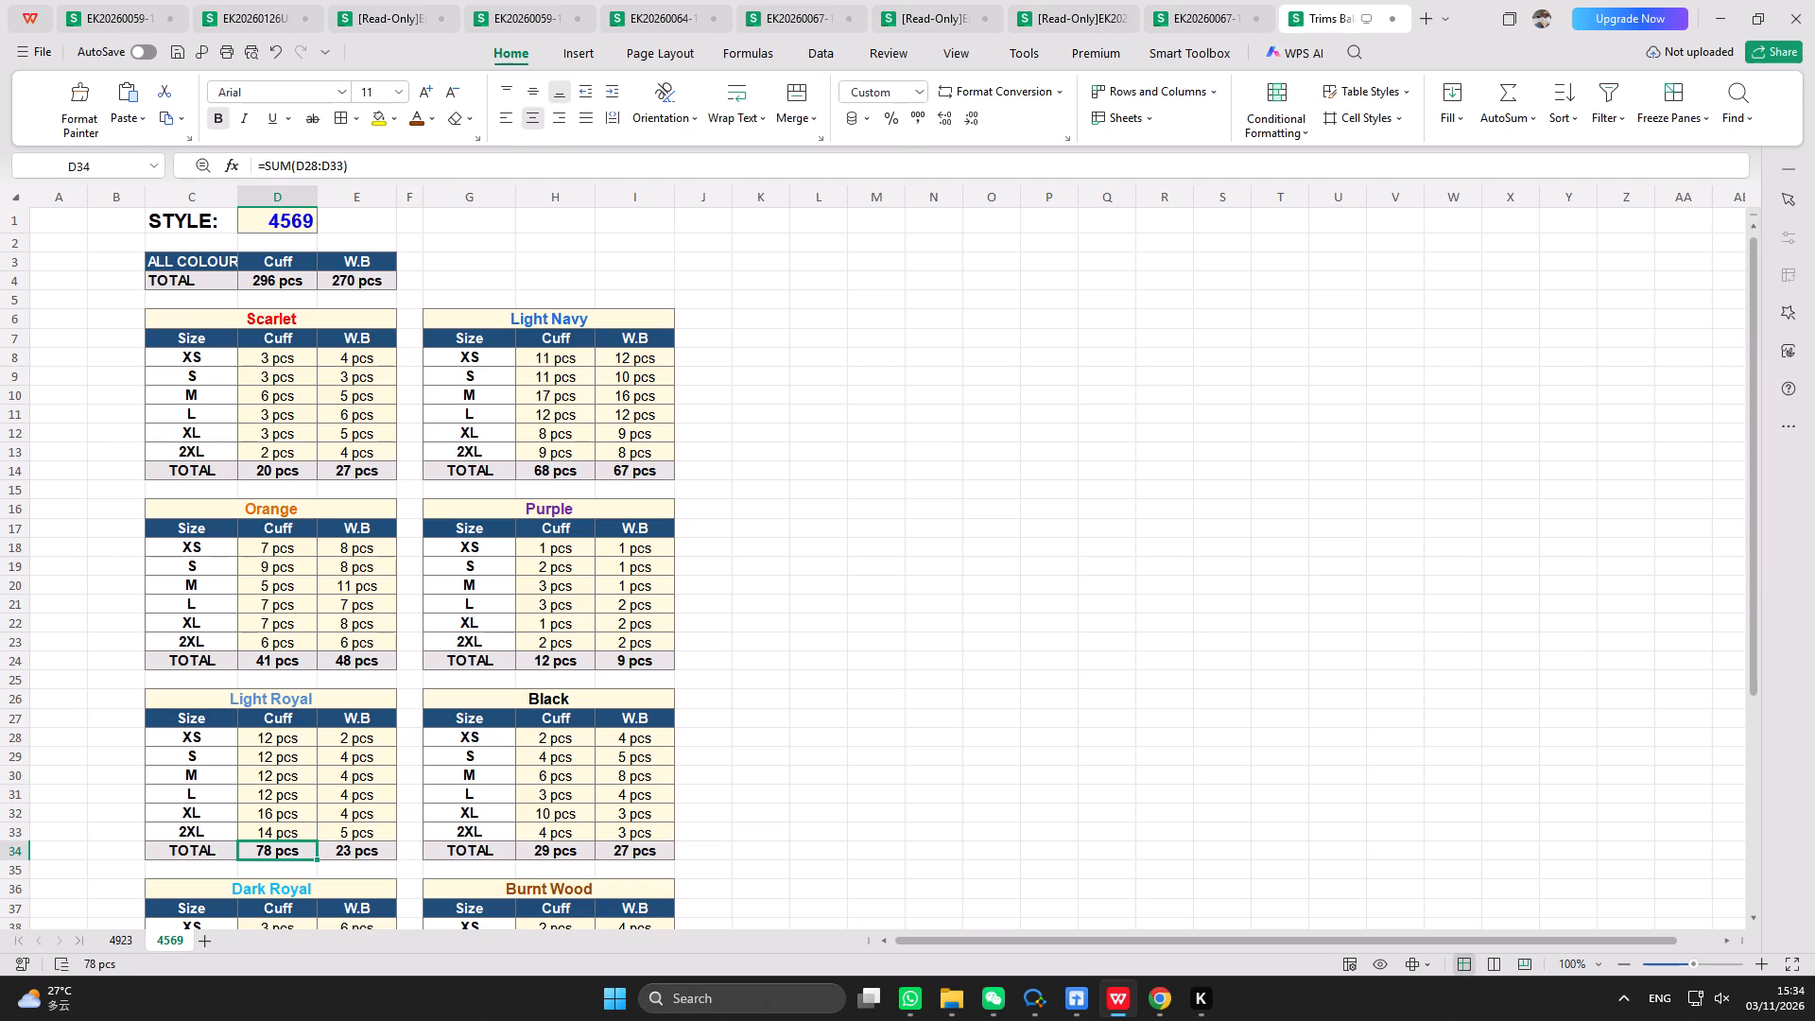
Set the Light Royal W.B balances to 2 for XS, 12 for S, M and L, and 14 for XL and 2XL.
left_click(367, 743)
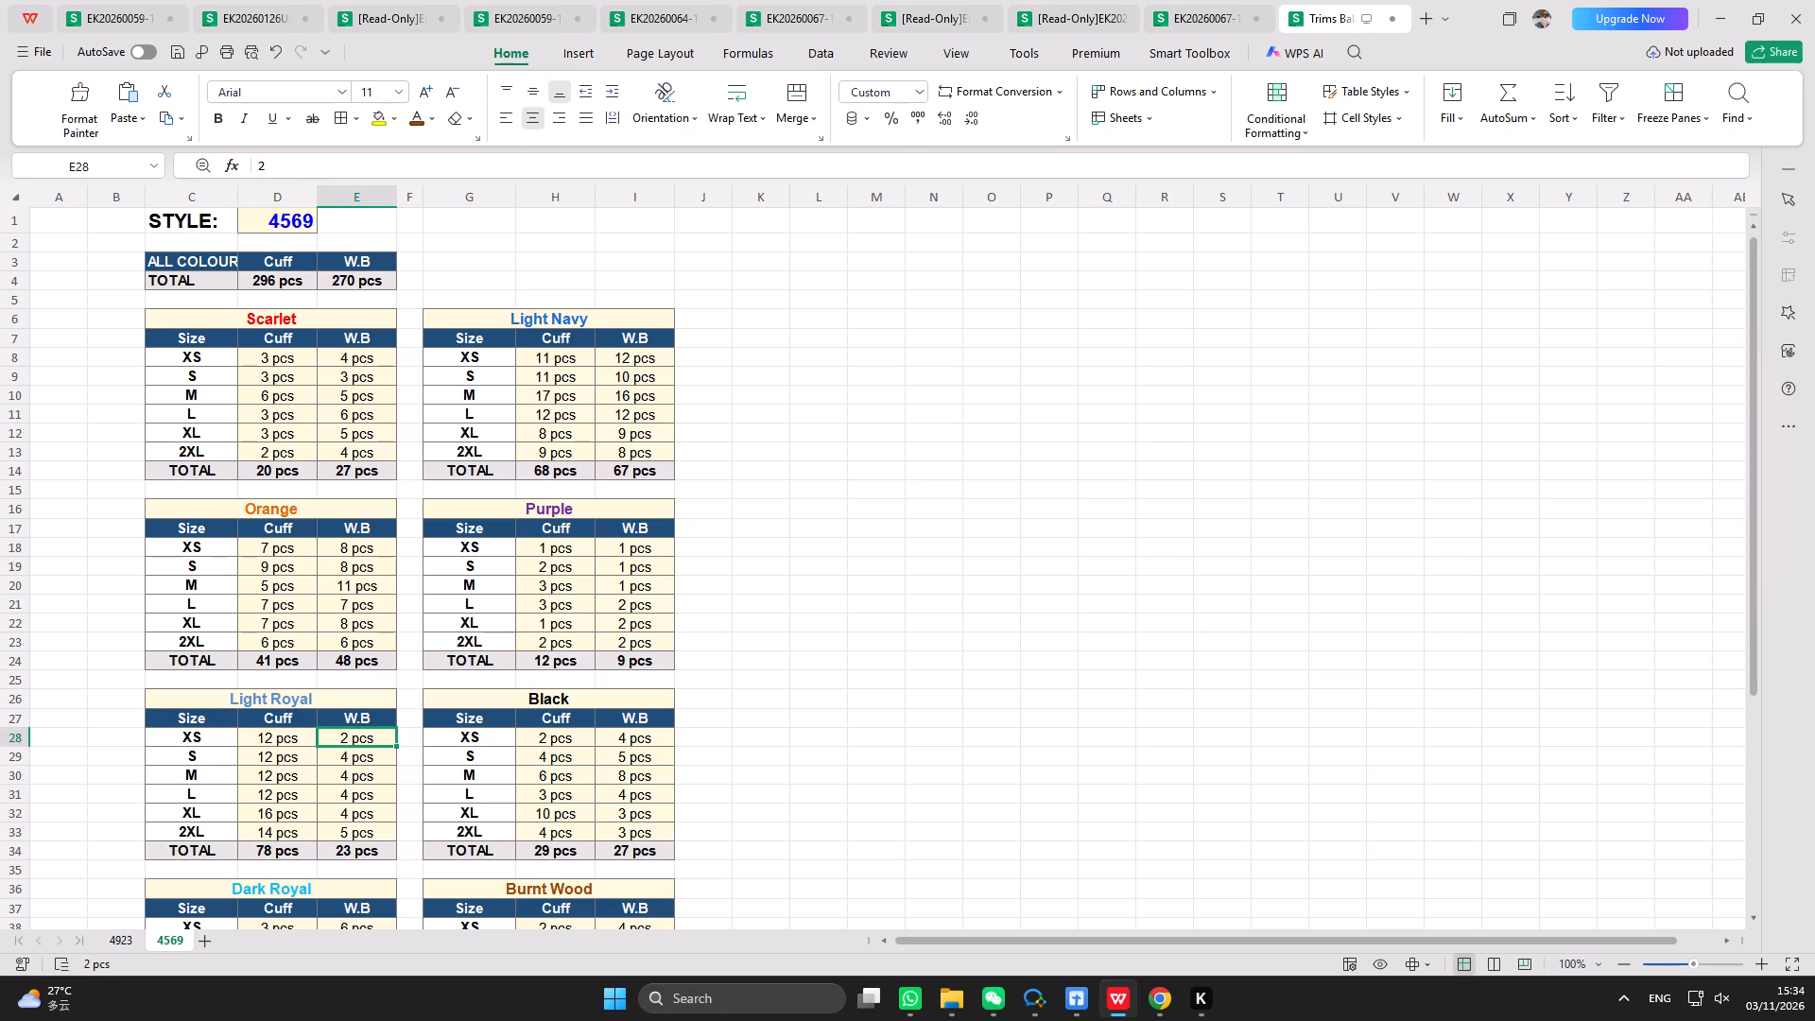
key("2")
key("Return")
type("12")
key("Return")
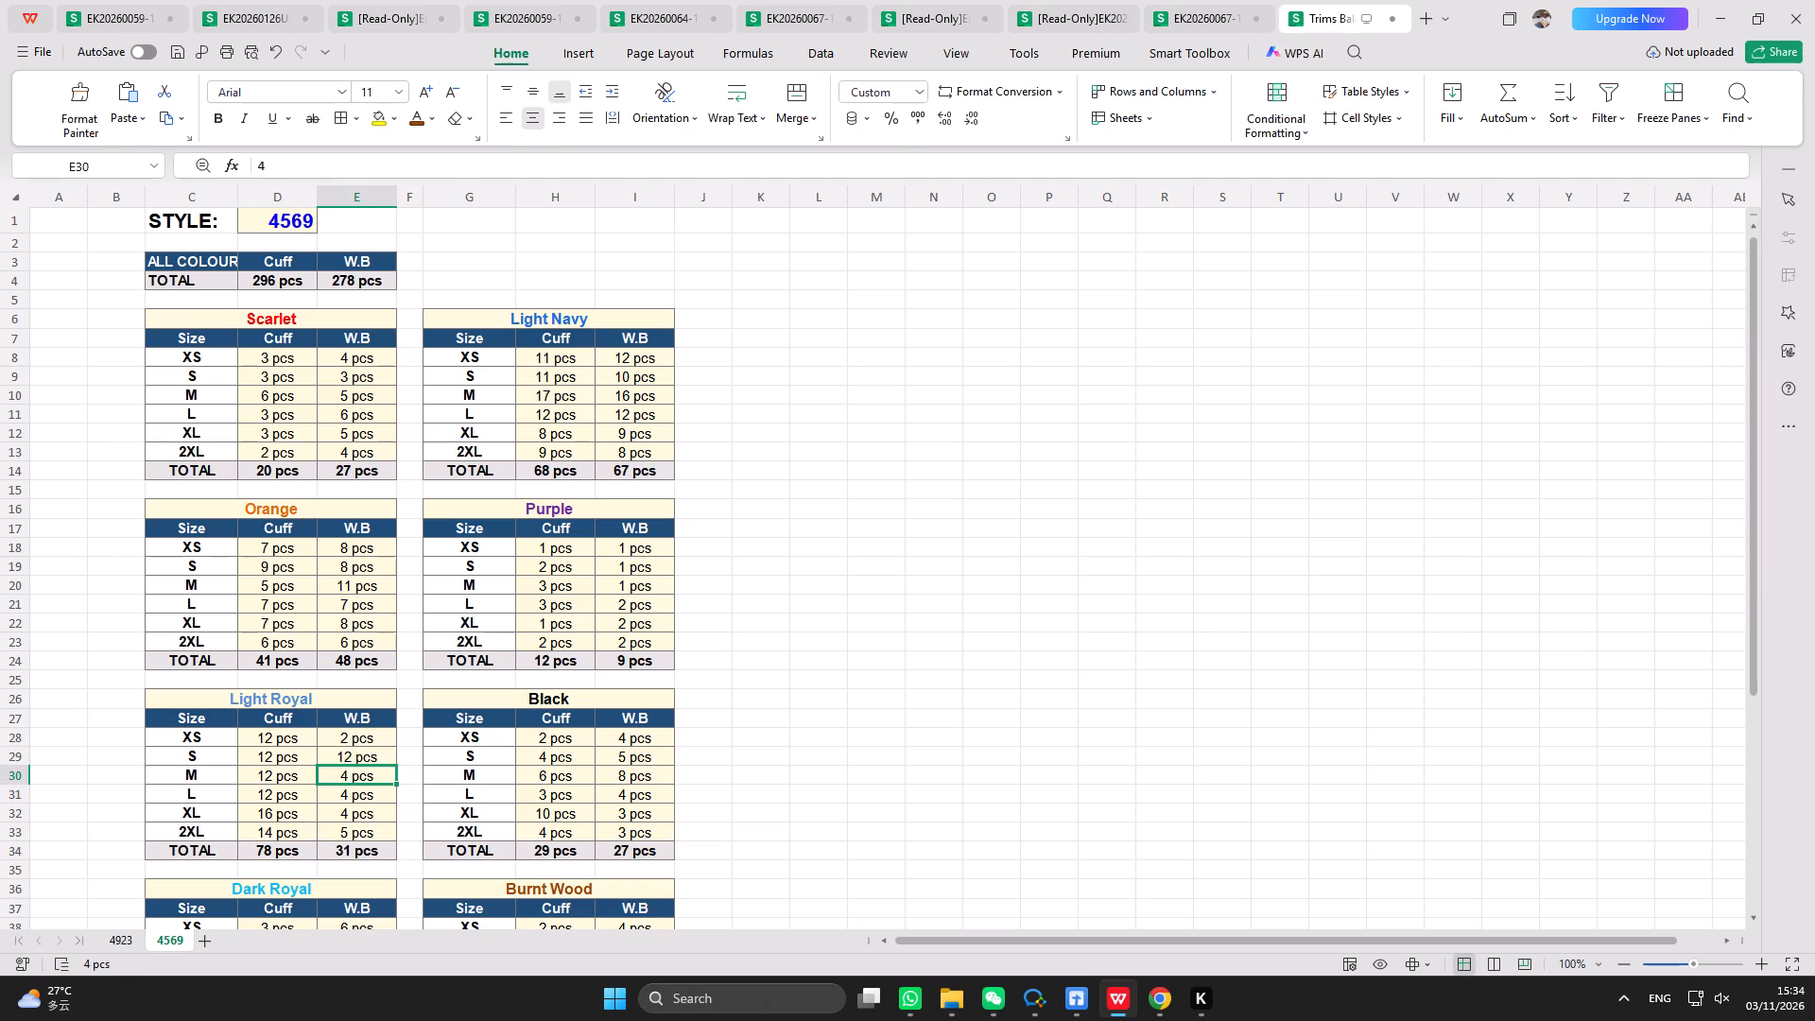
type("12")
key("Return")
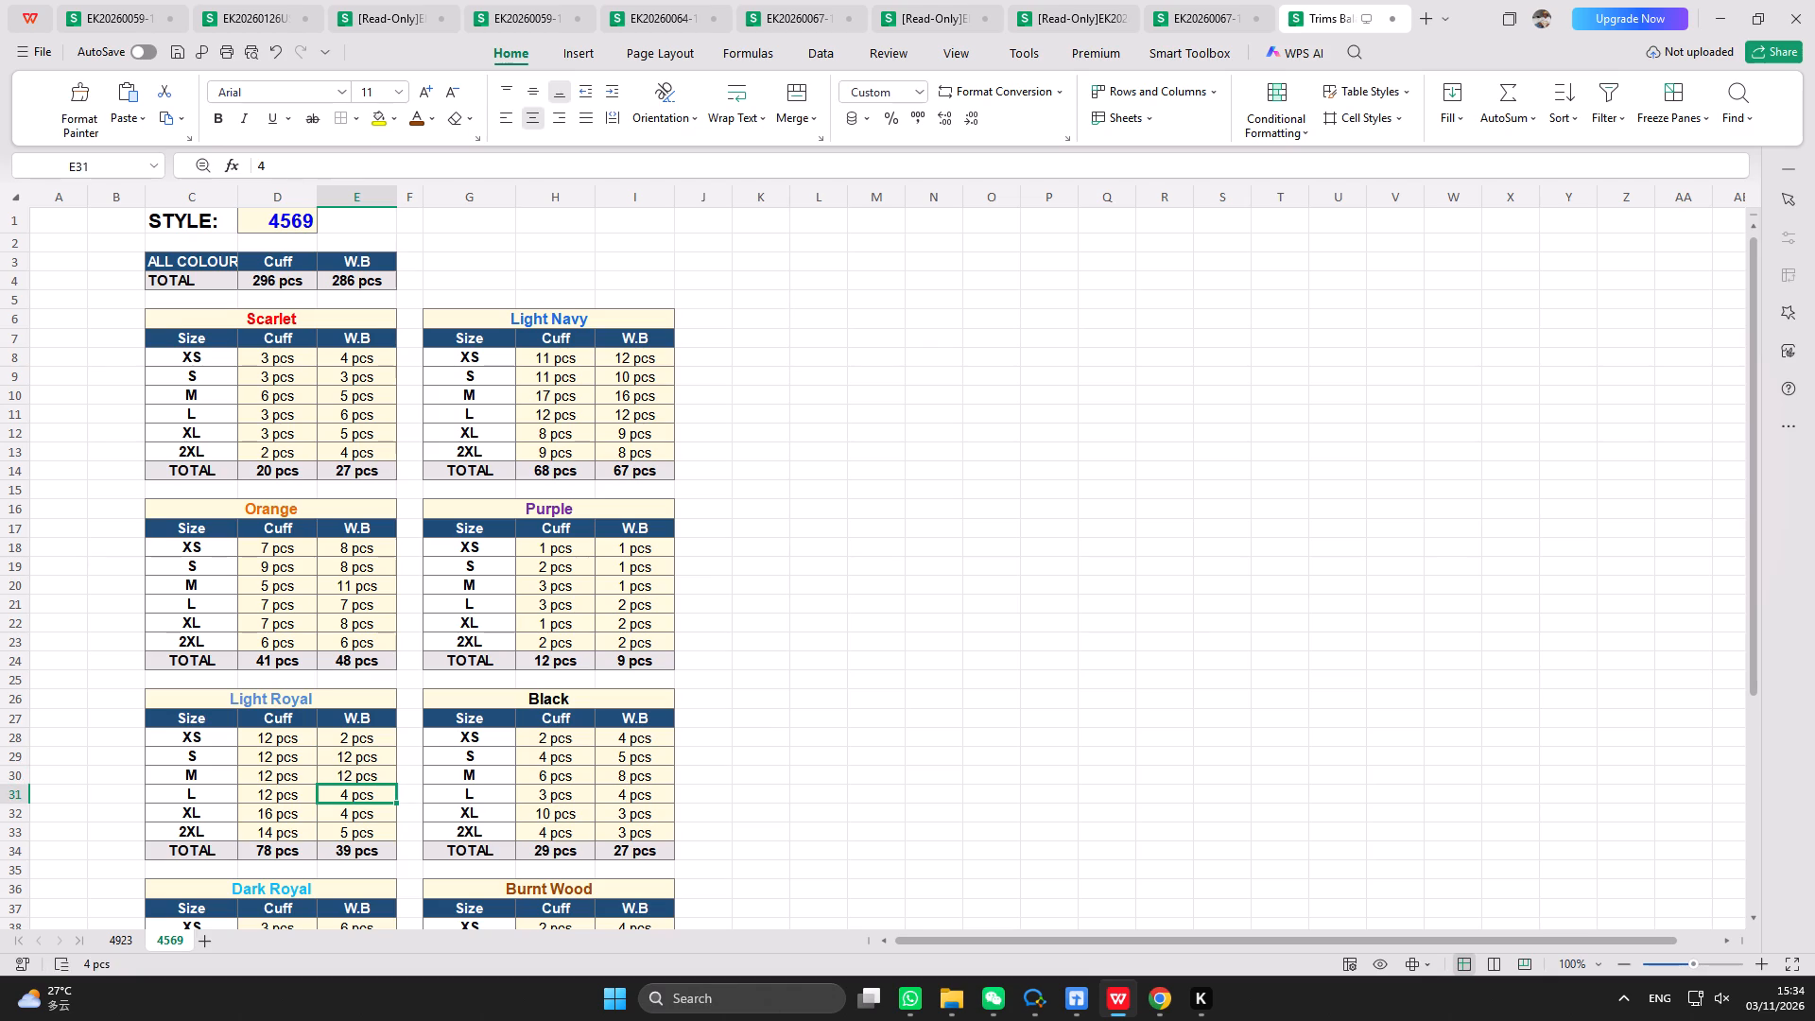
type("12")
key("Return")
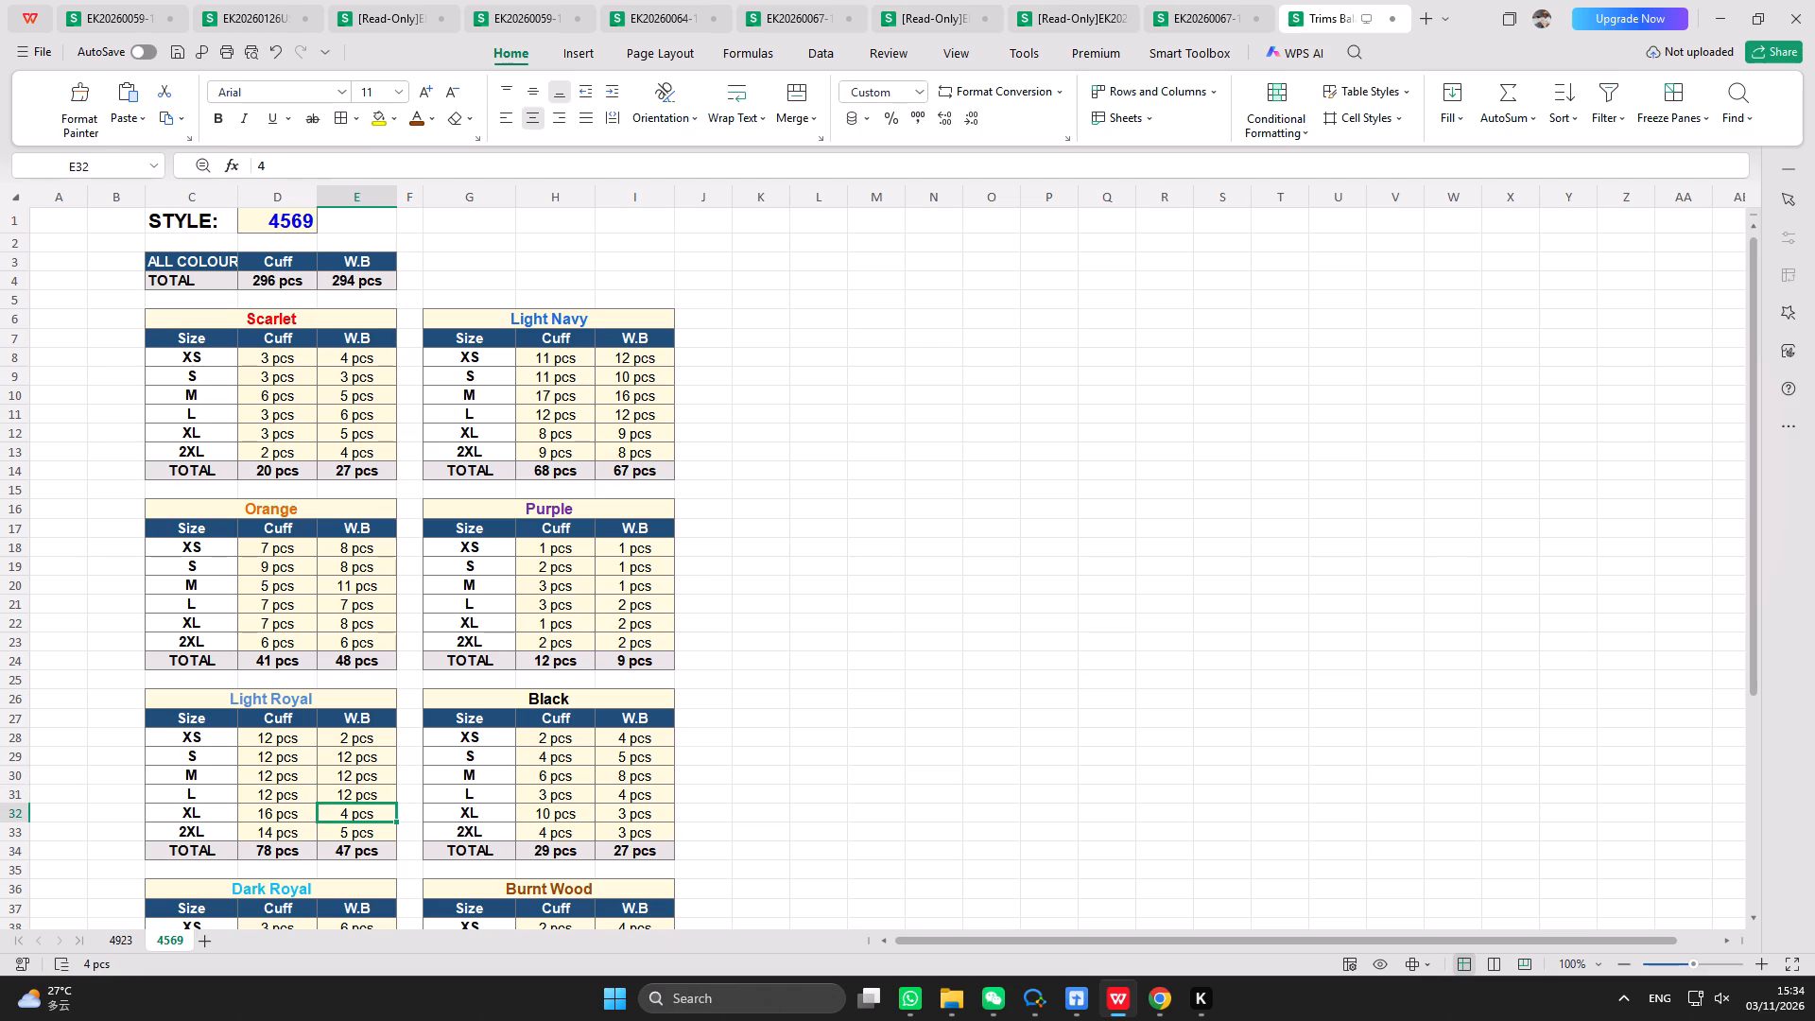
type("14")
key("Return")
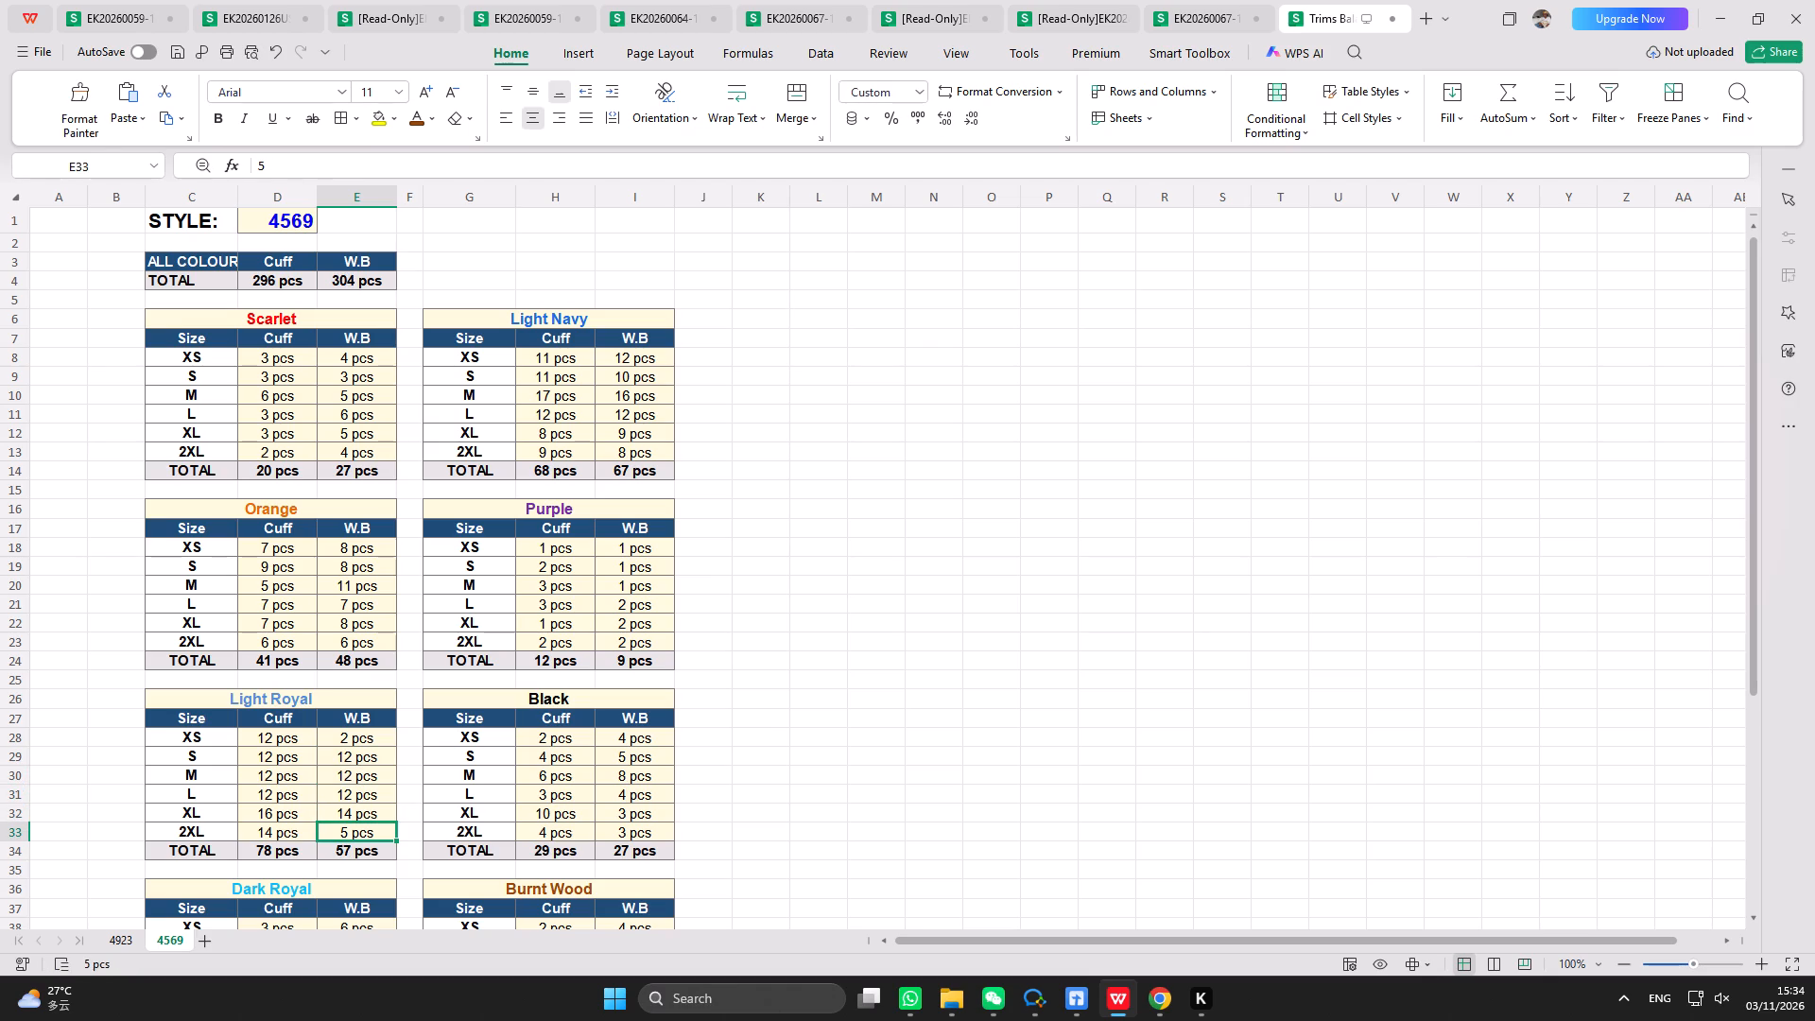
type("14")
key("Return")
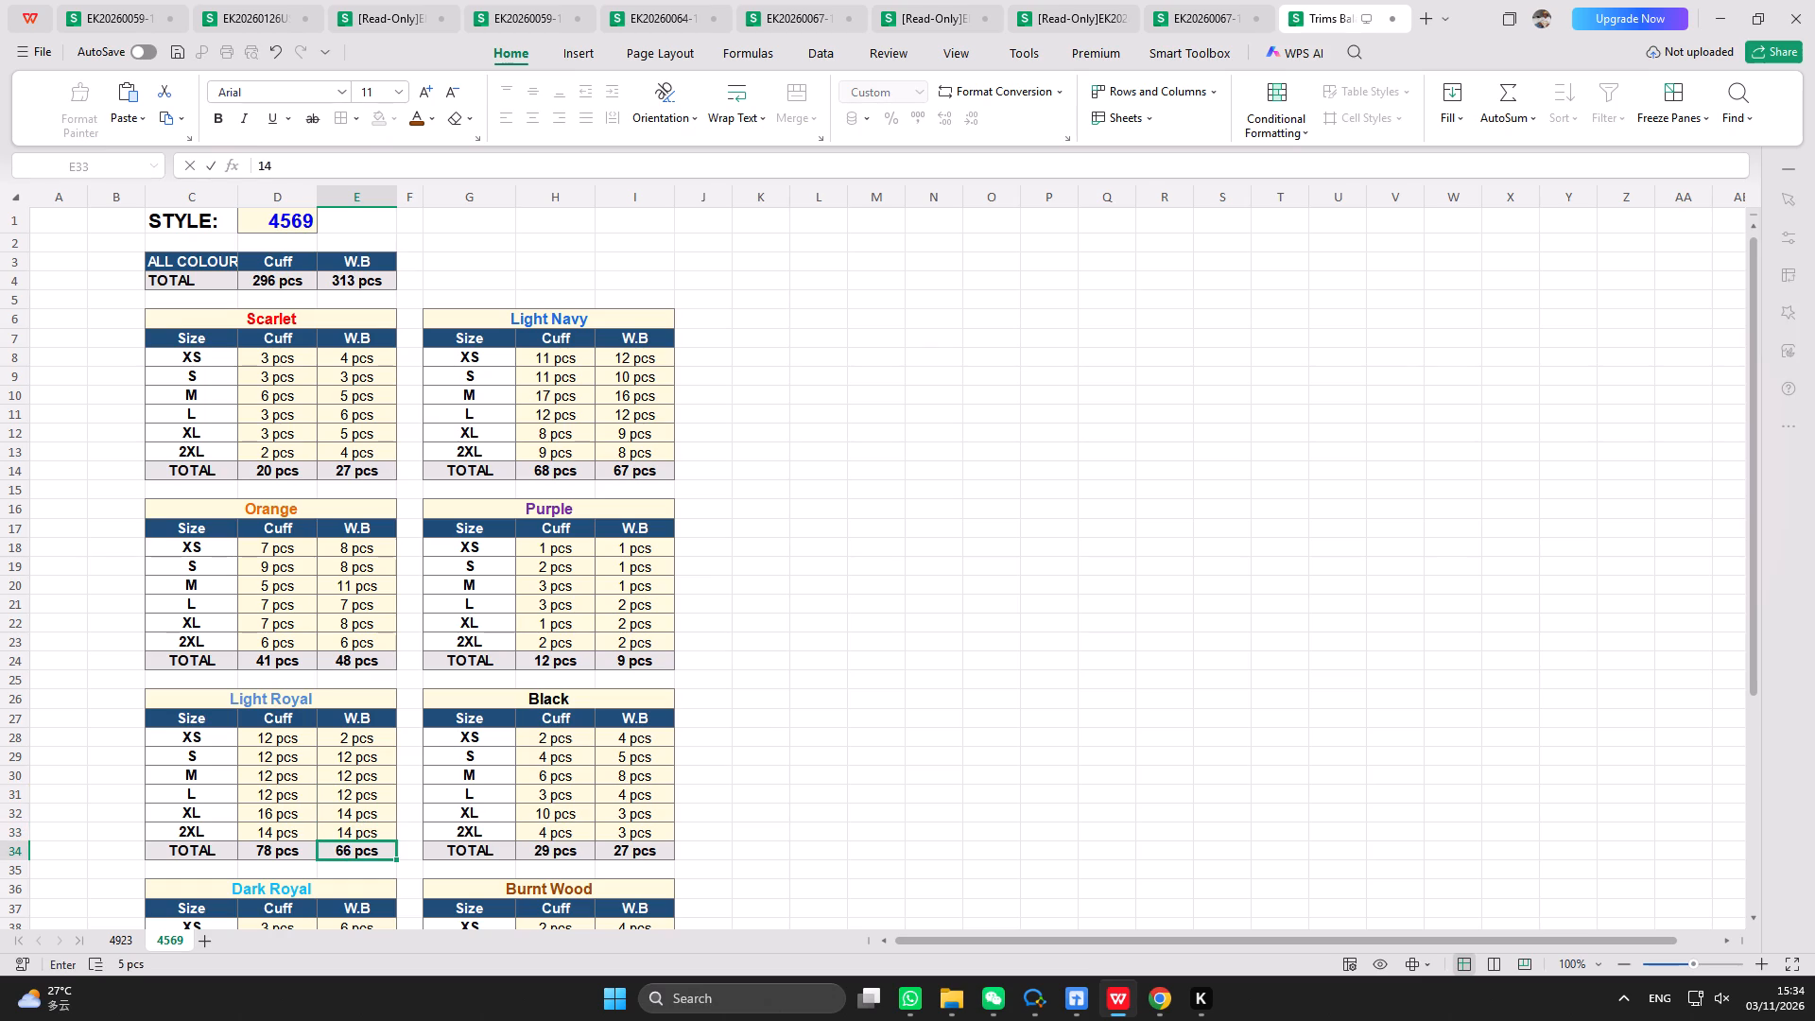
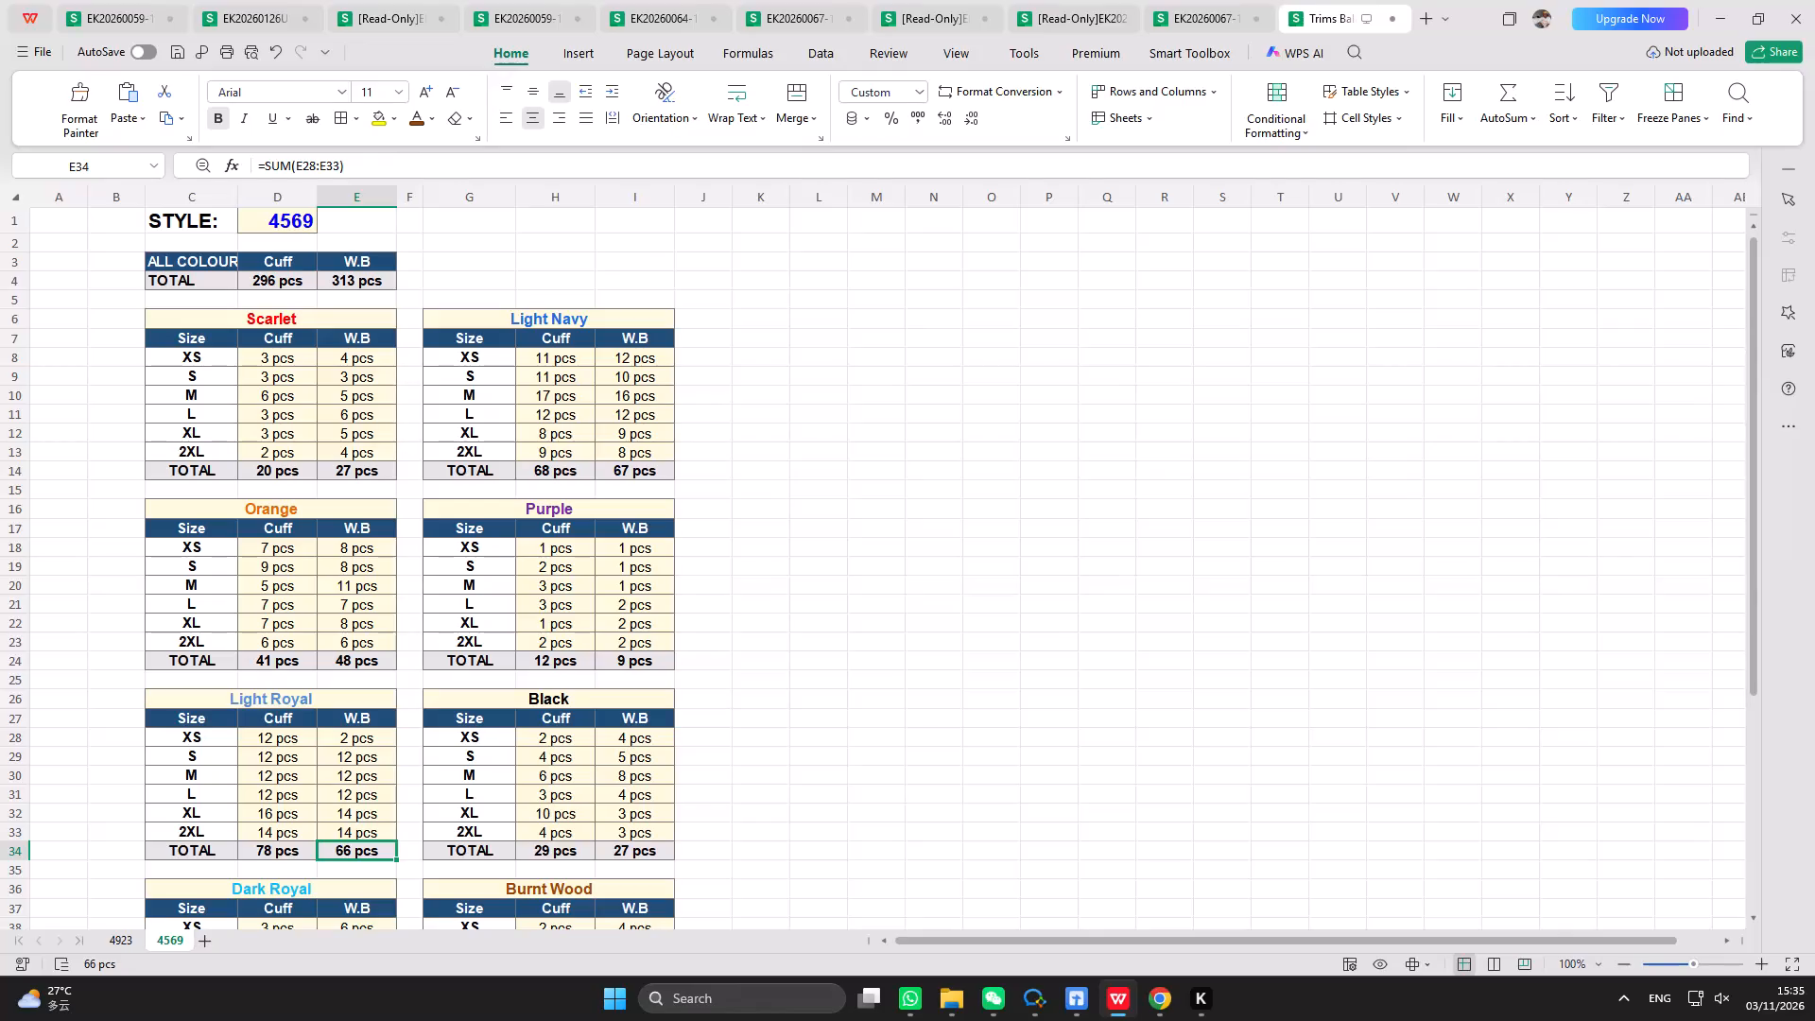
Set the Dark Royal Cuff balances to 8 for S, 20 for M, 14 for L, 17 for XL and 12 for 2XL.
left_click(557, 743)
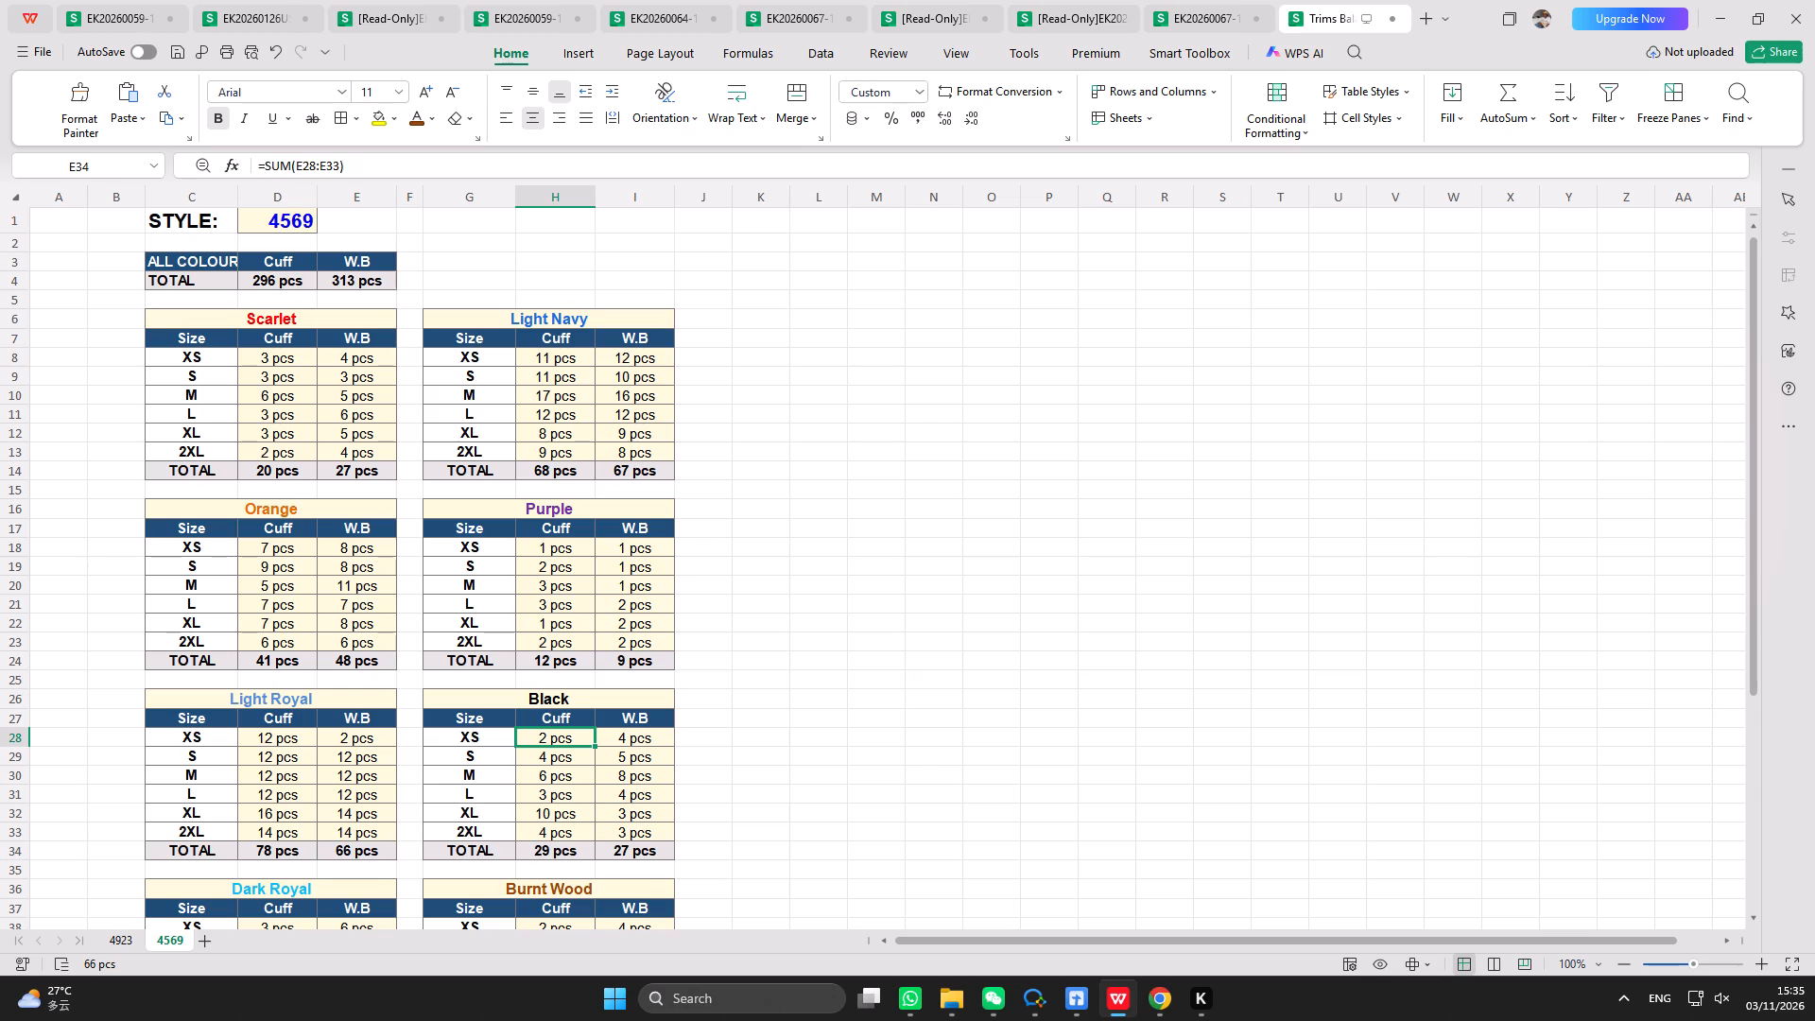
scroll(557, 743, "down", 1)
scroll(410, 755, "down", 2)
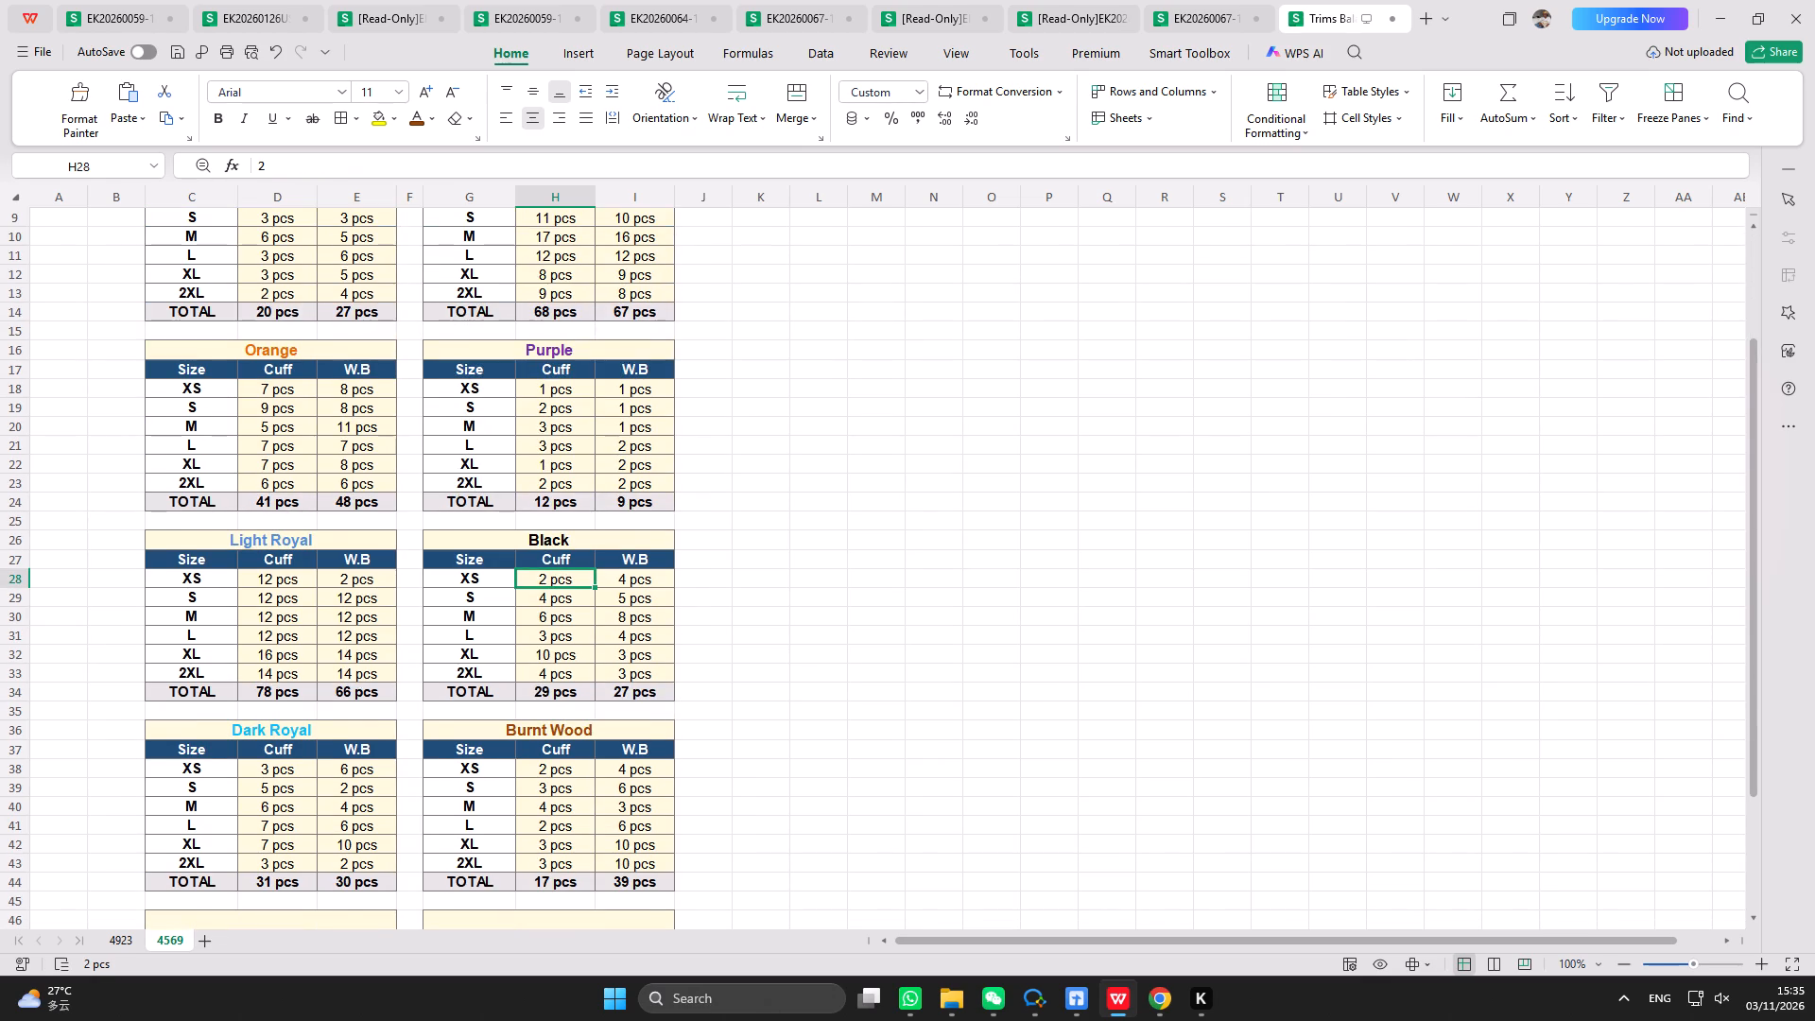
left_click(298, 778)
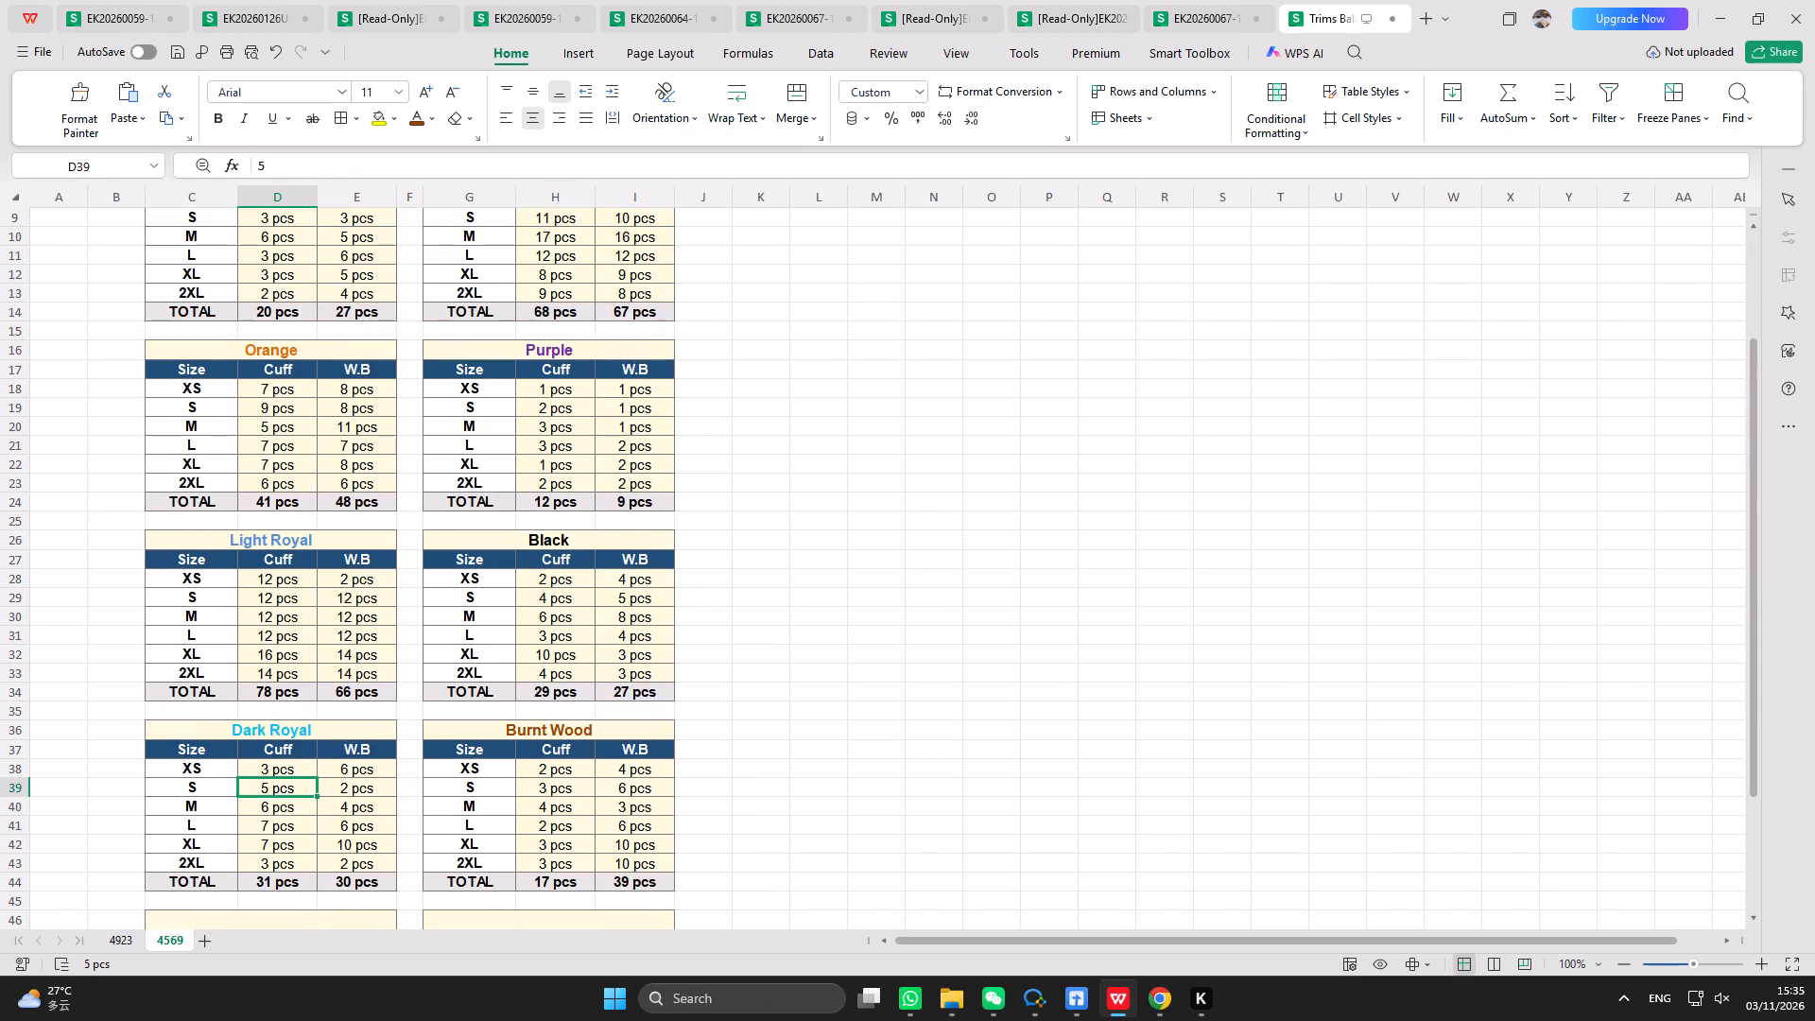
left_click(292, 772)
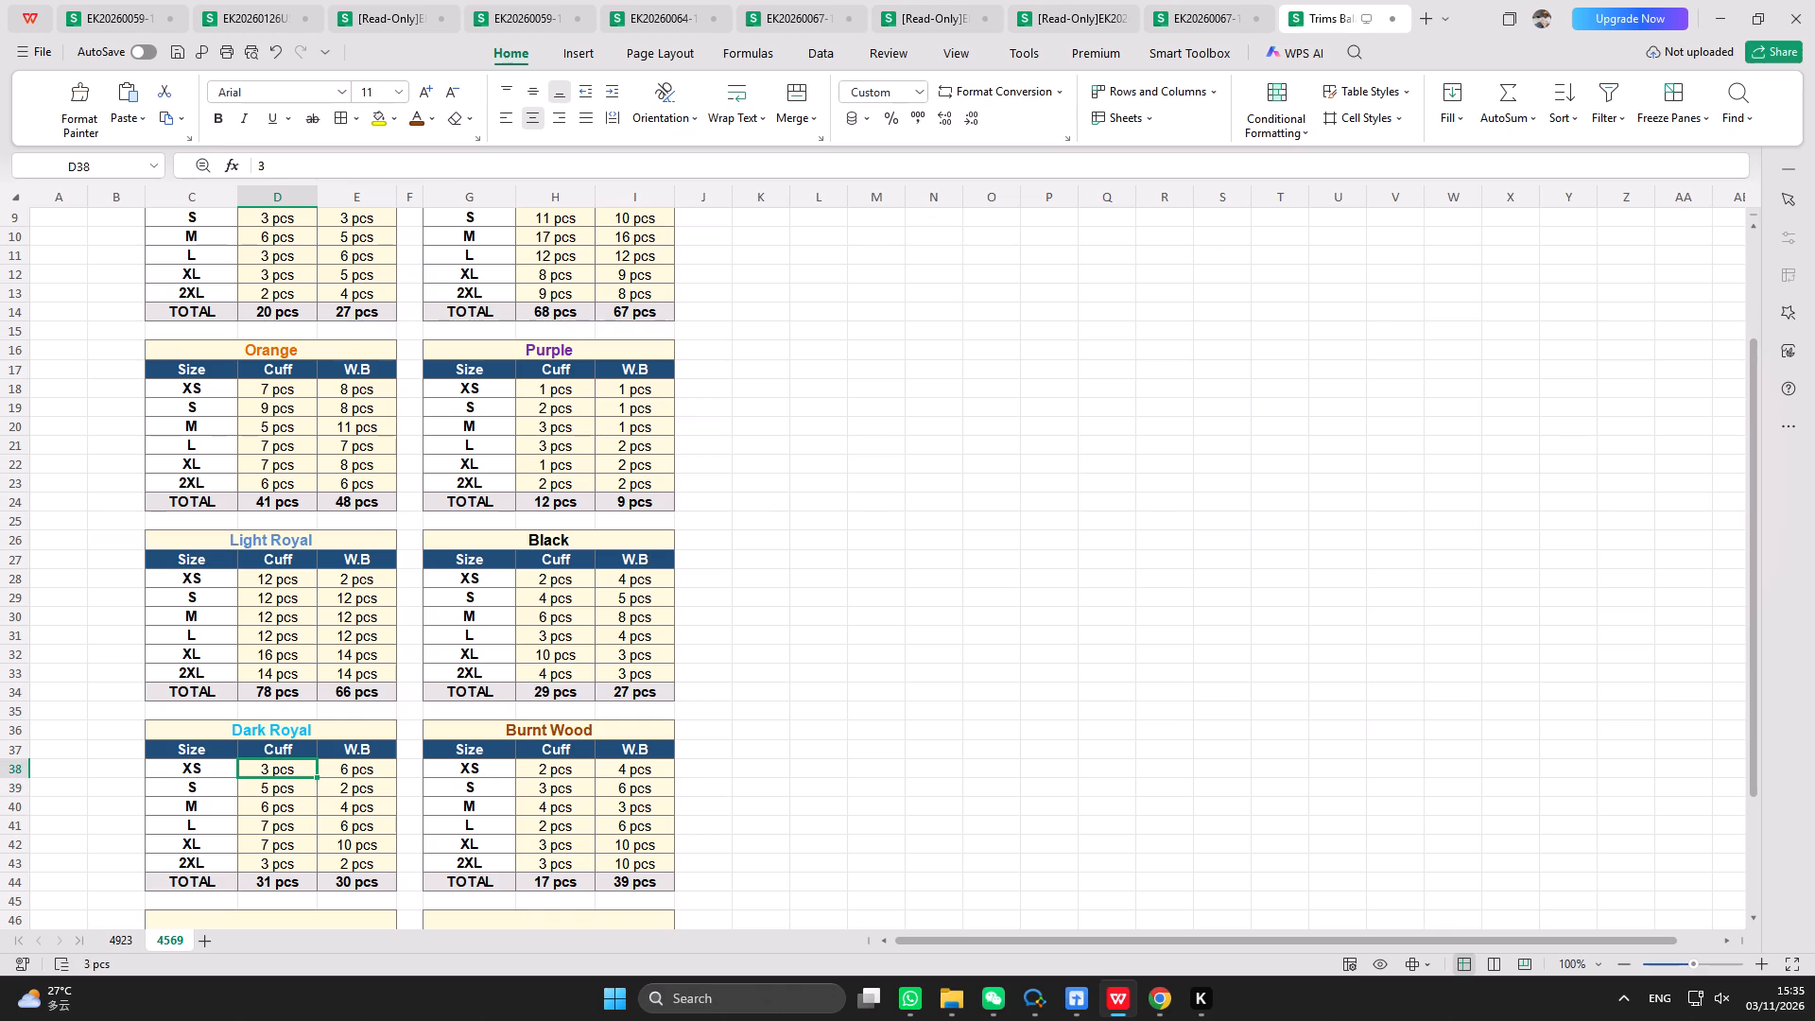
key("Return")
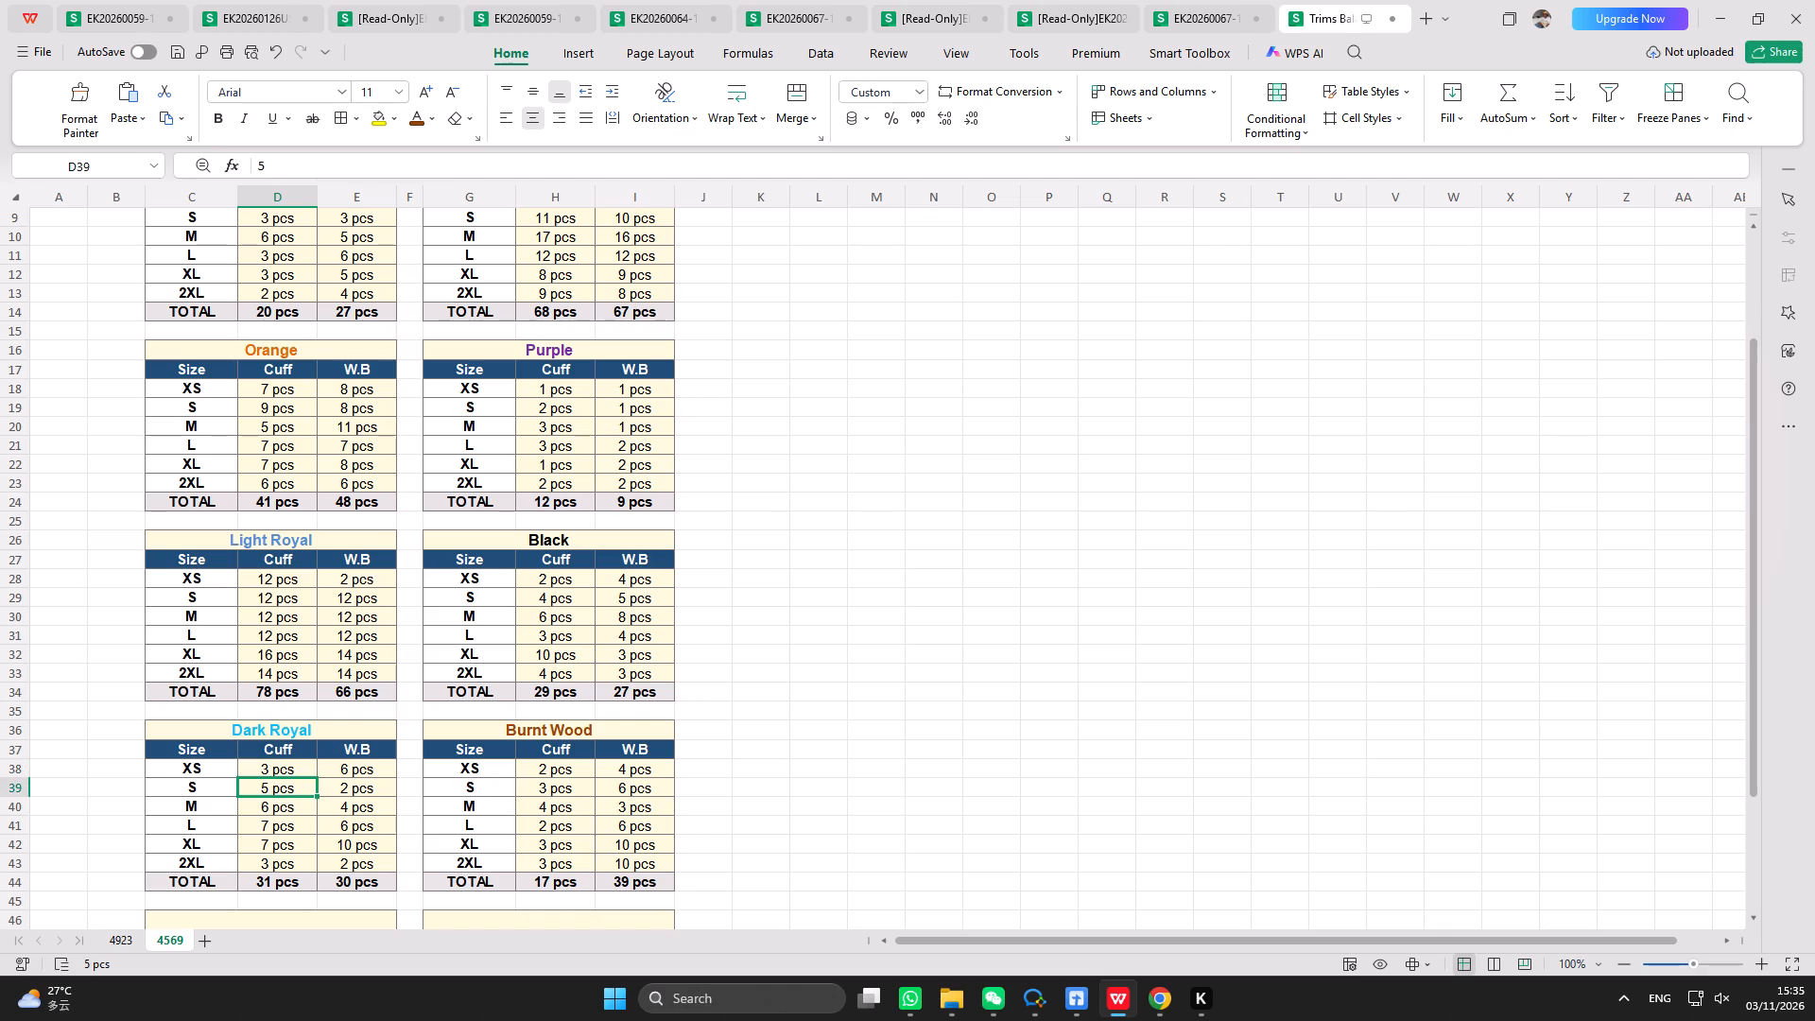
key("8")
key("Return")
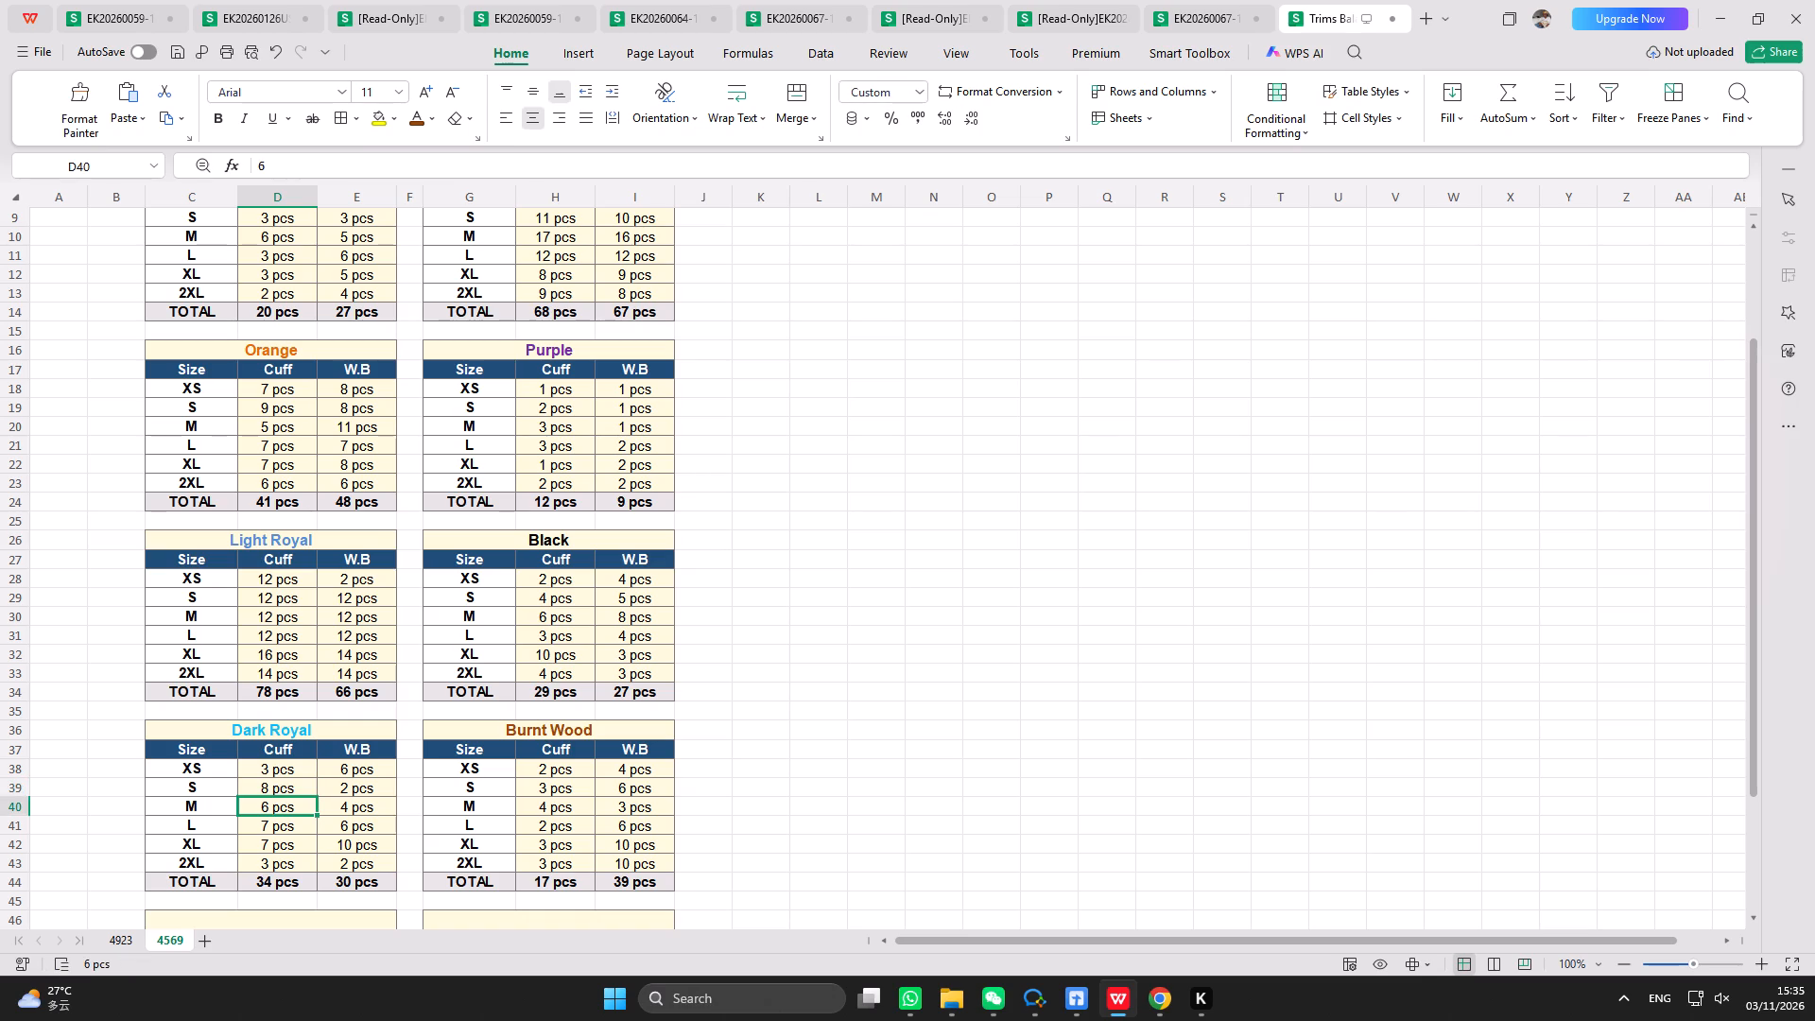
type("20")
key("Return")
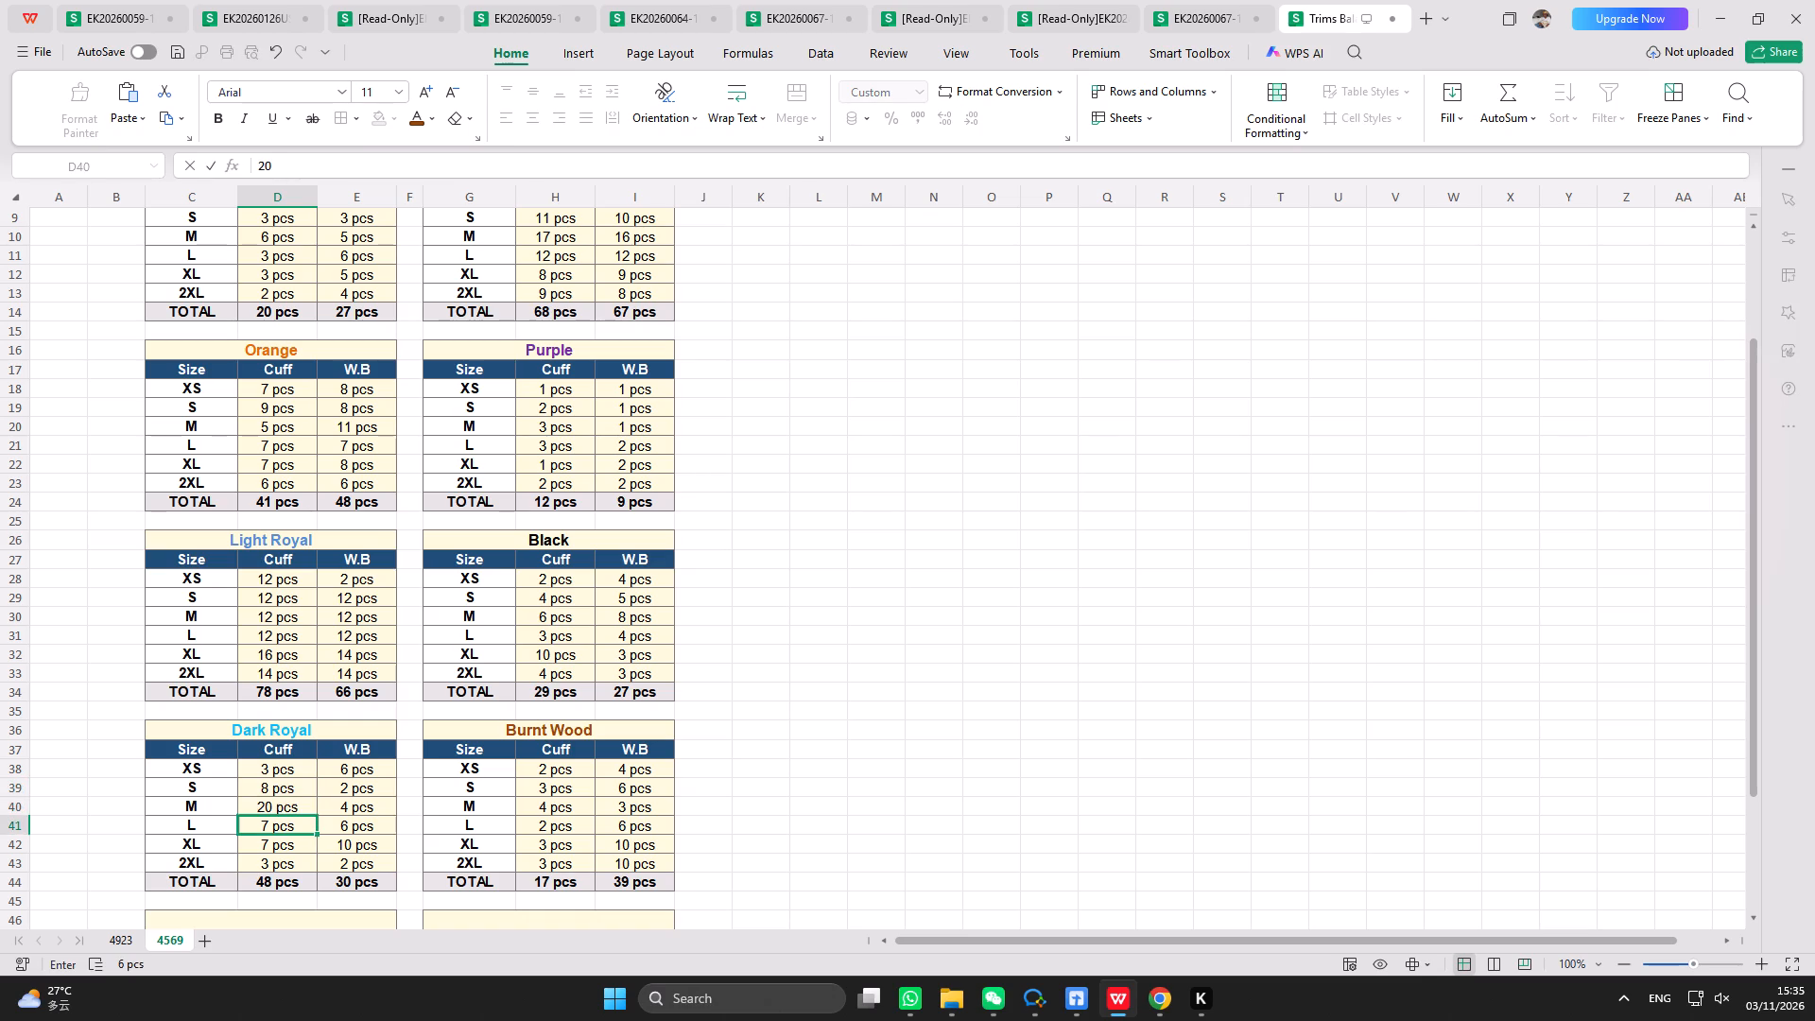
type("14")
key("Return")
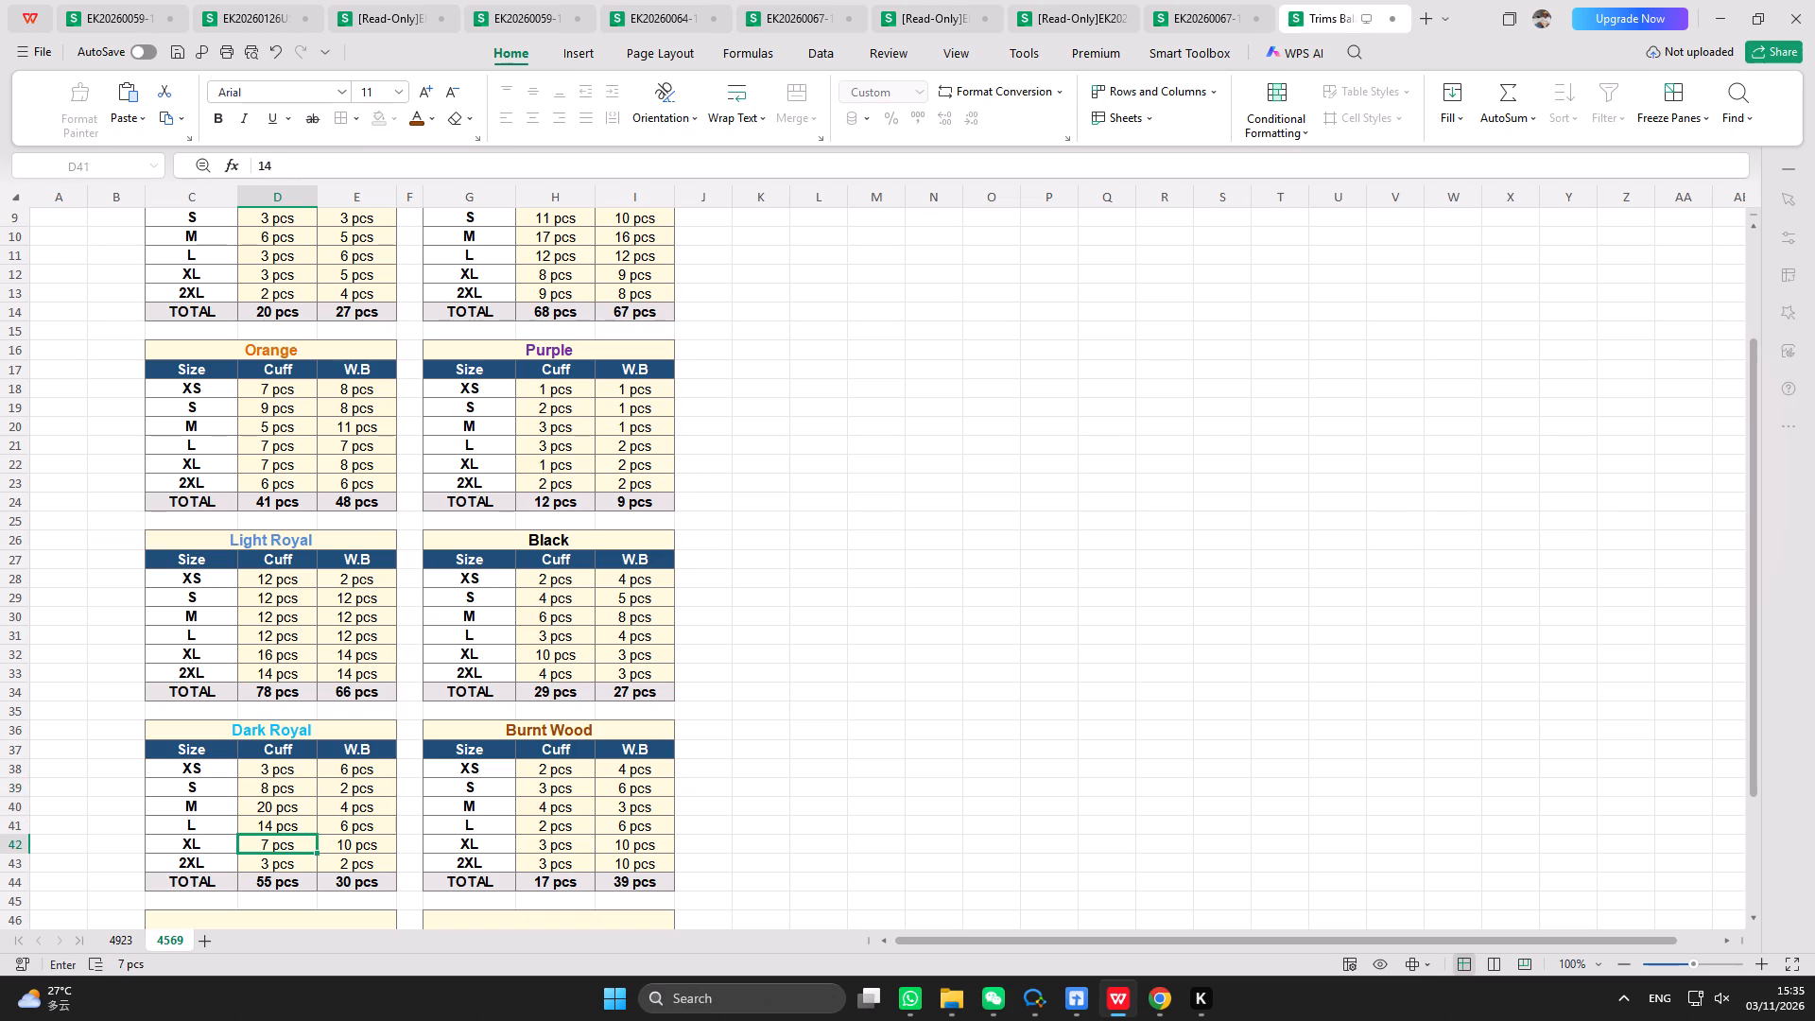
type("17")
key("Return")
type("12")
key("Return")
Set the Dark Royal W.B balances to 5 for S, 18 for M, 13 for L, 20 for XL and 11 for 2XL.
left_click(332, 769)
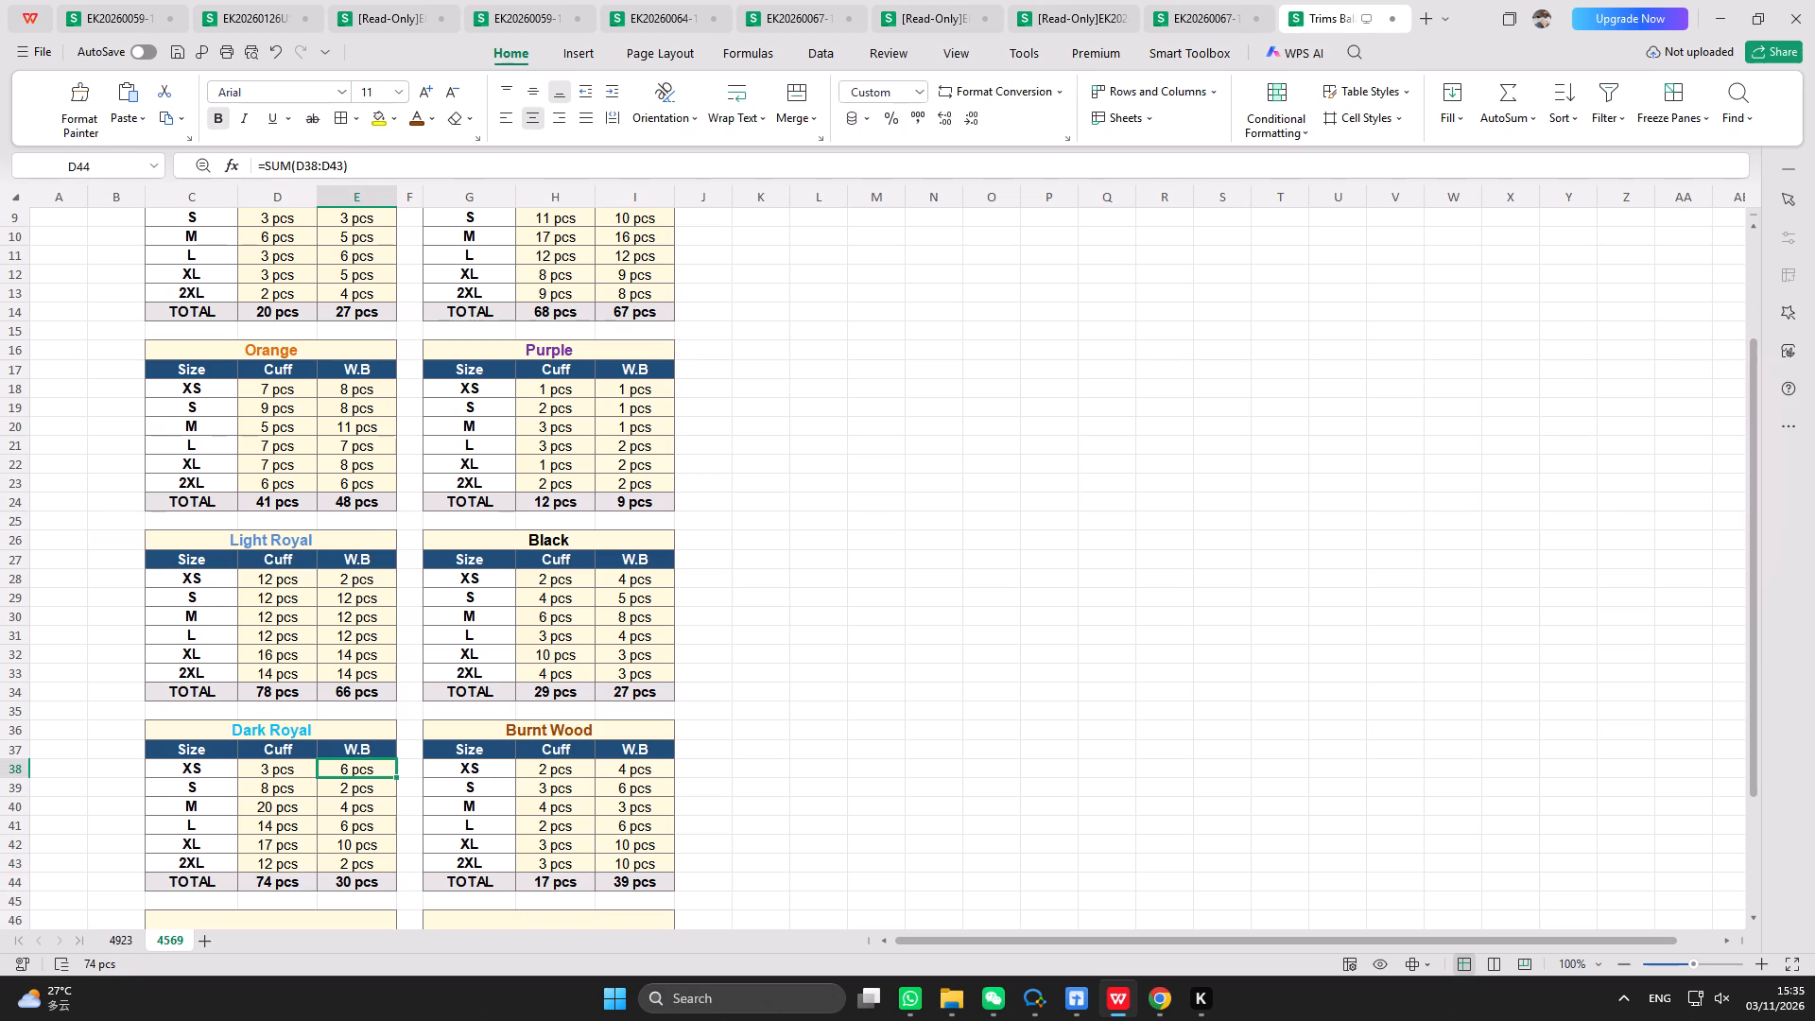
key("Return")
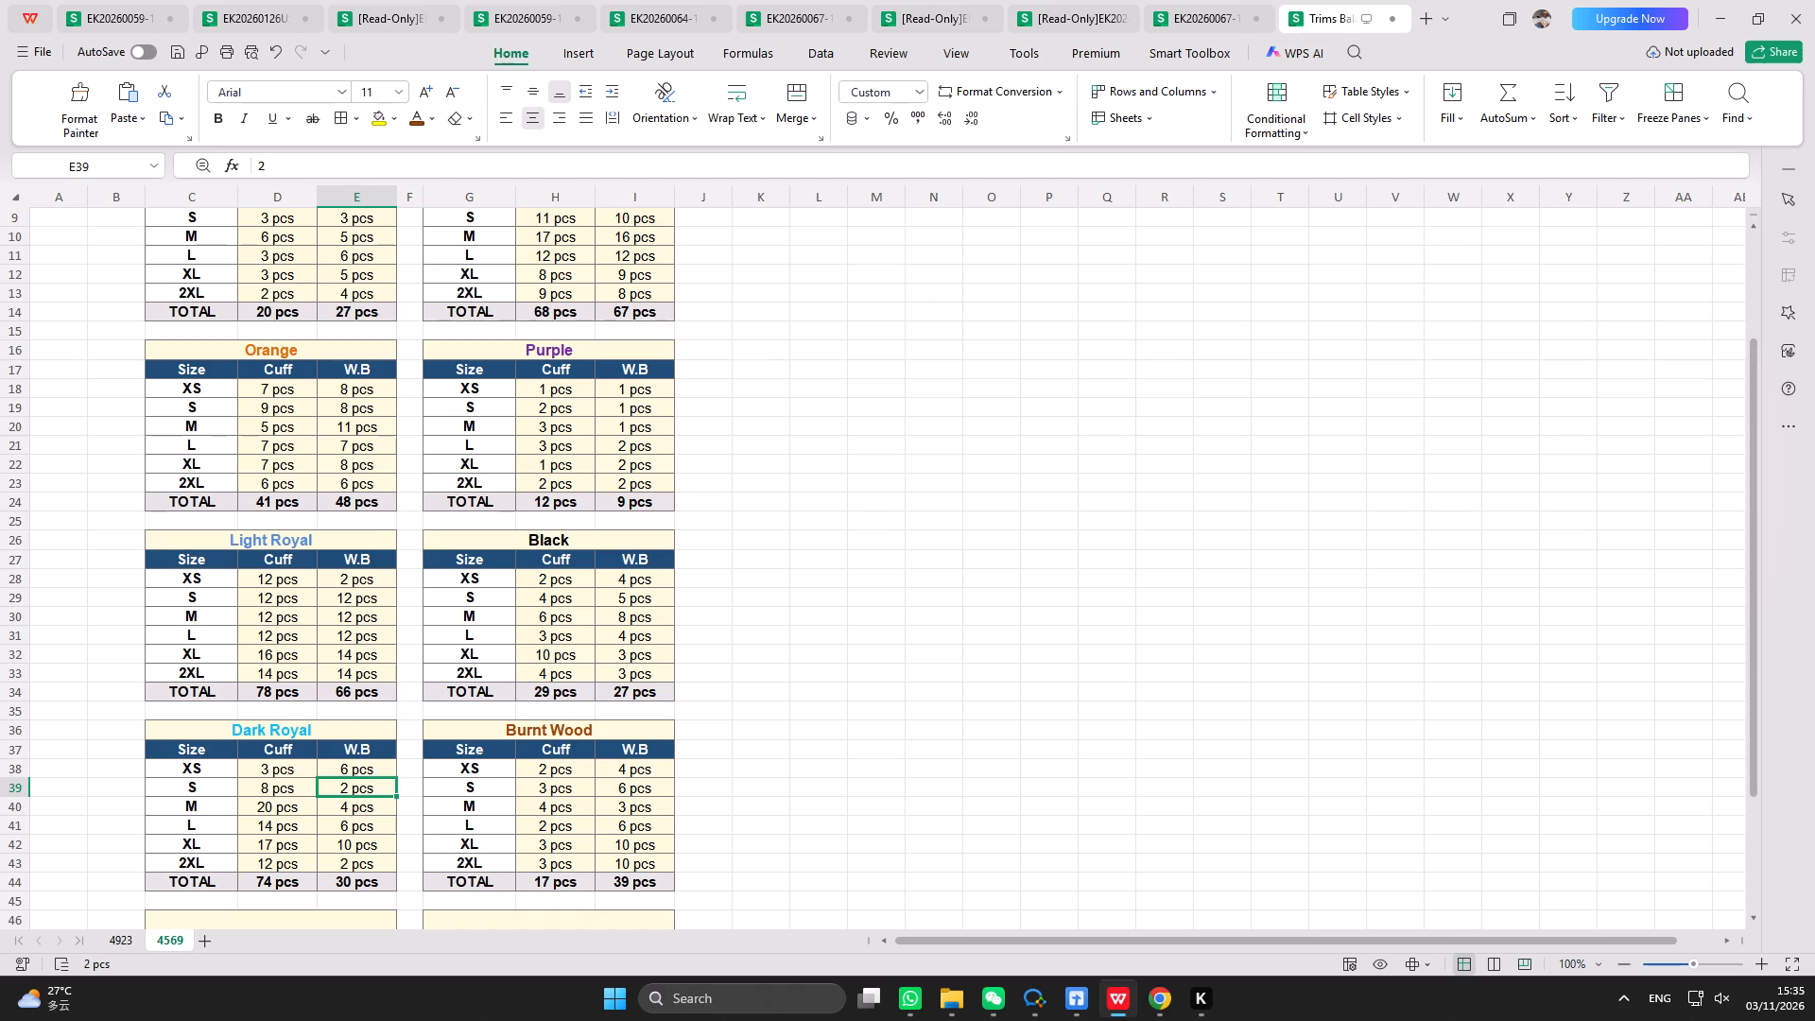
key("5")
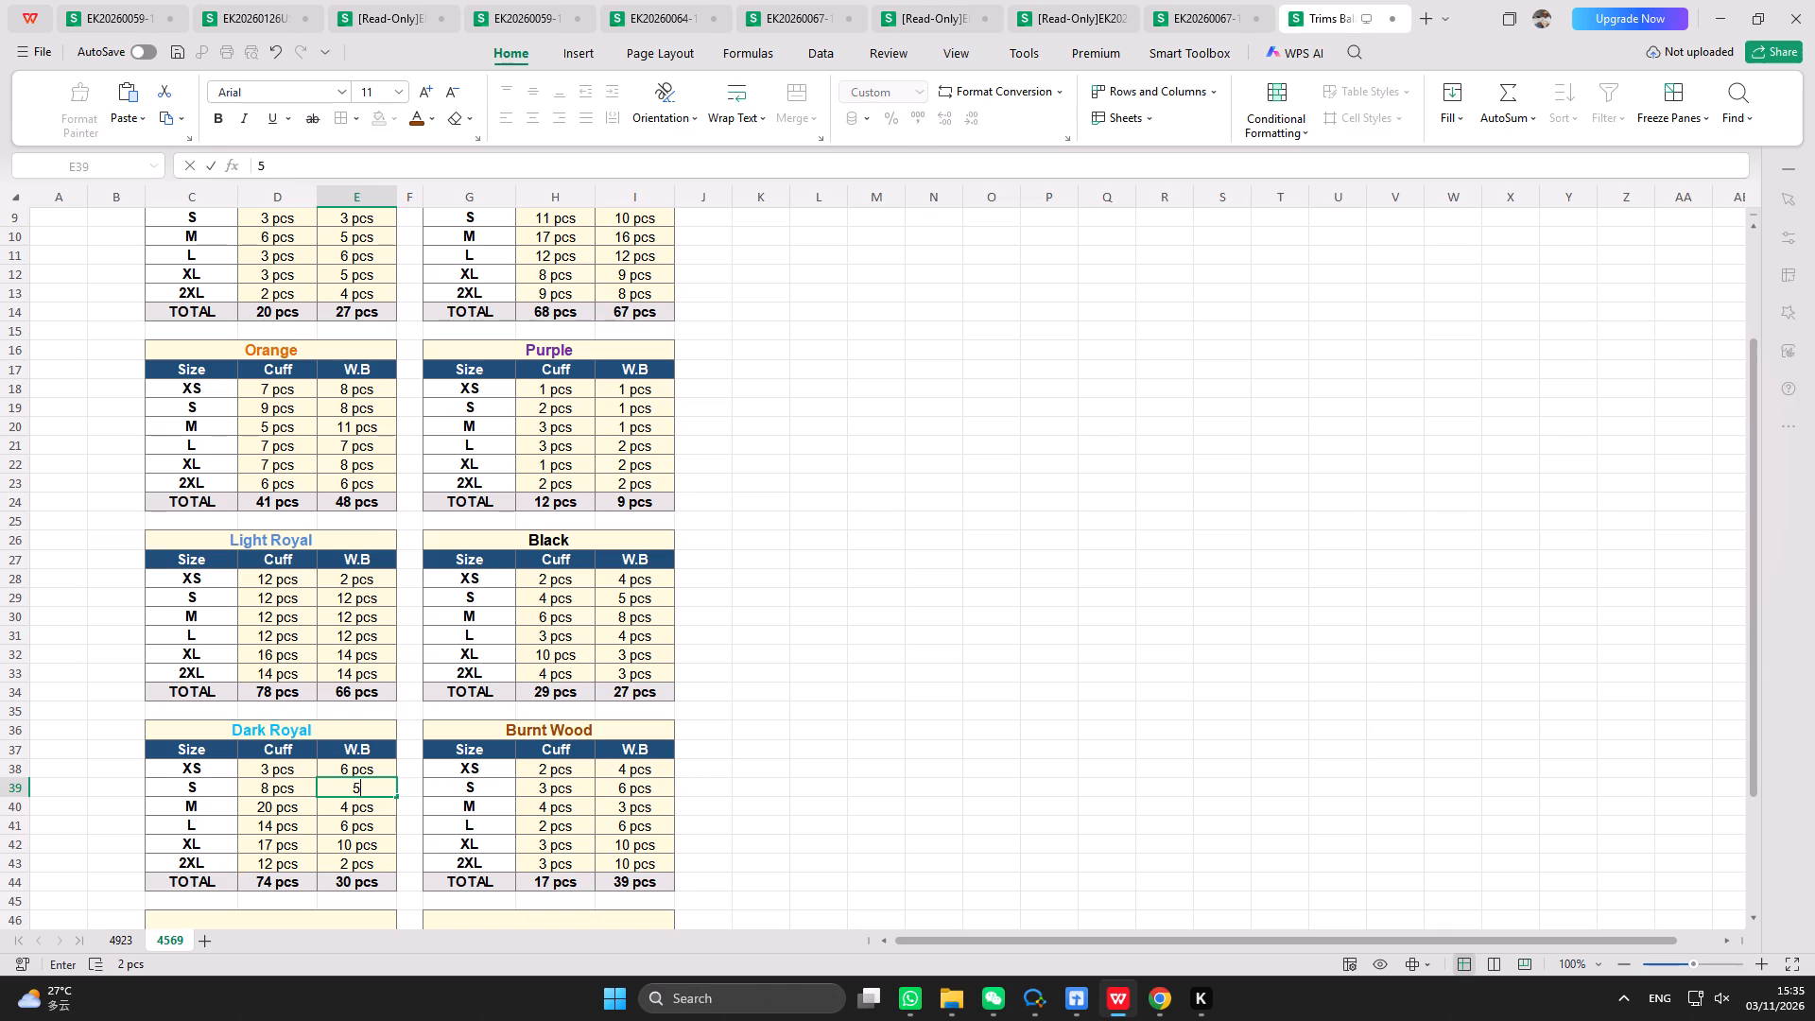
key("Return")
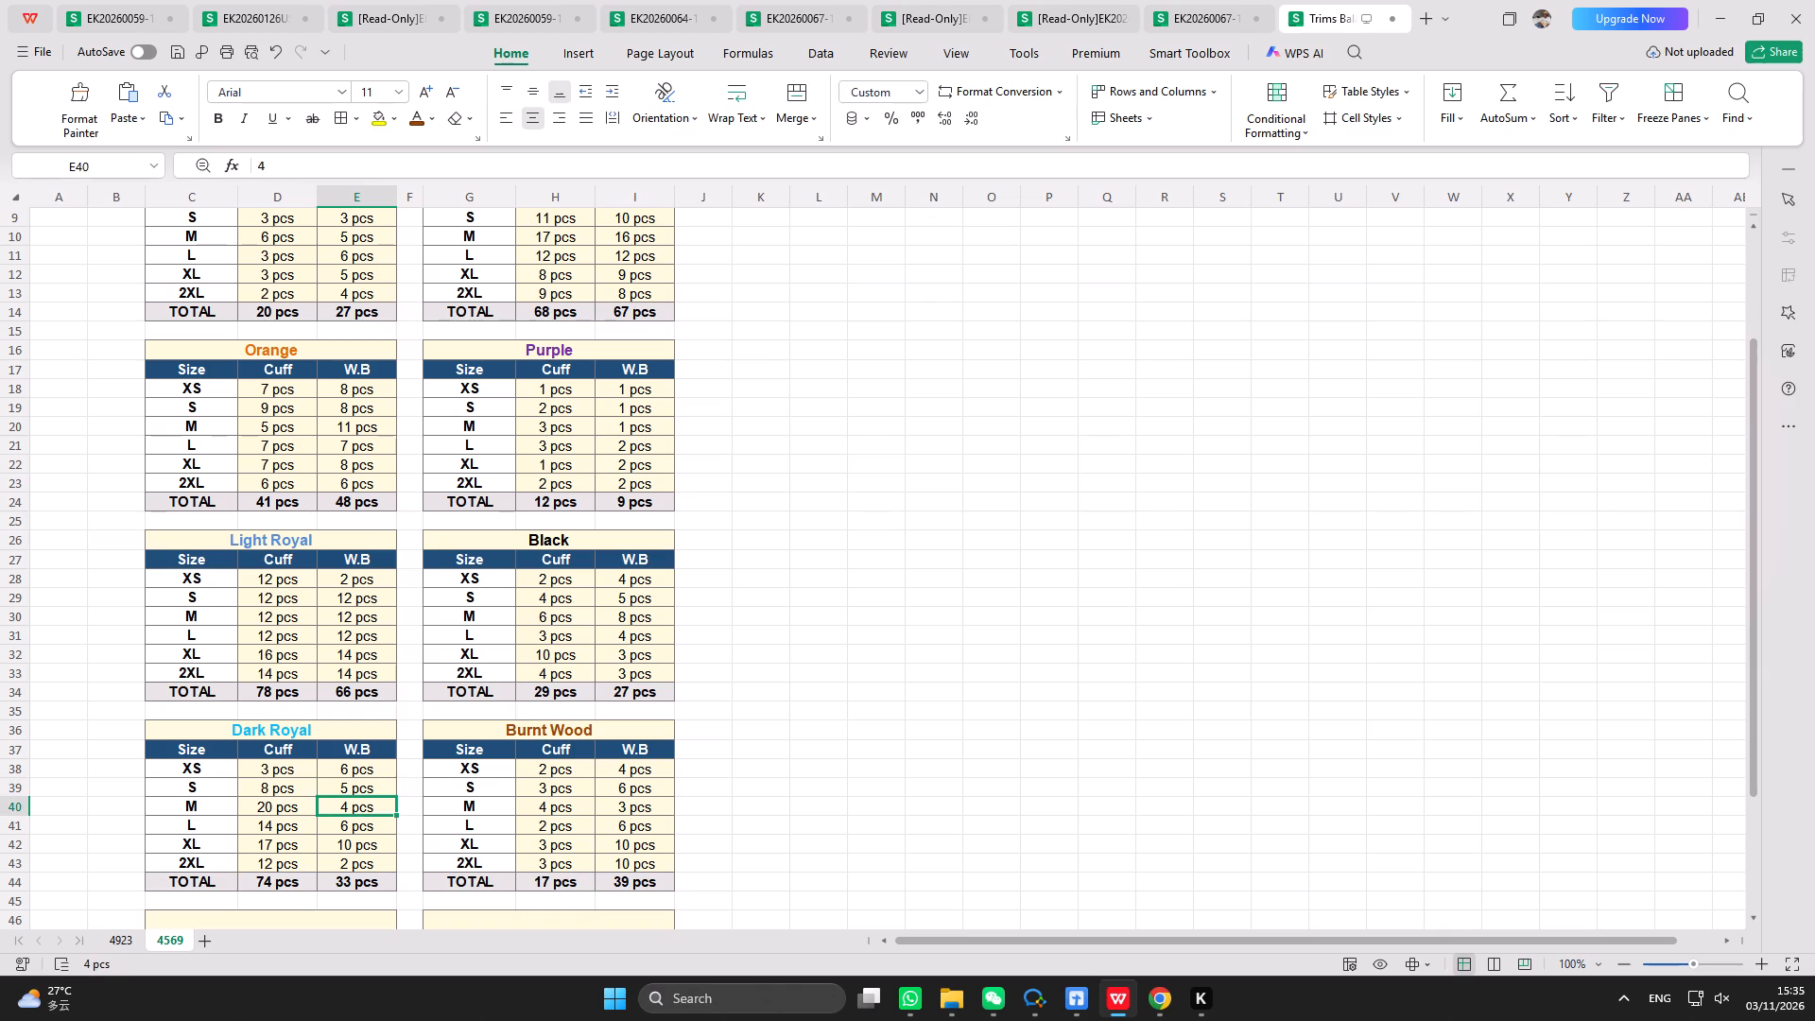
type("18")
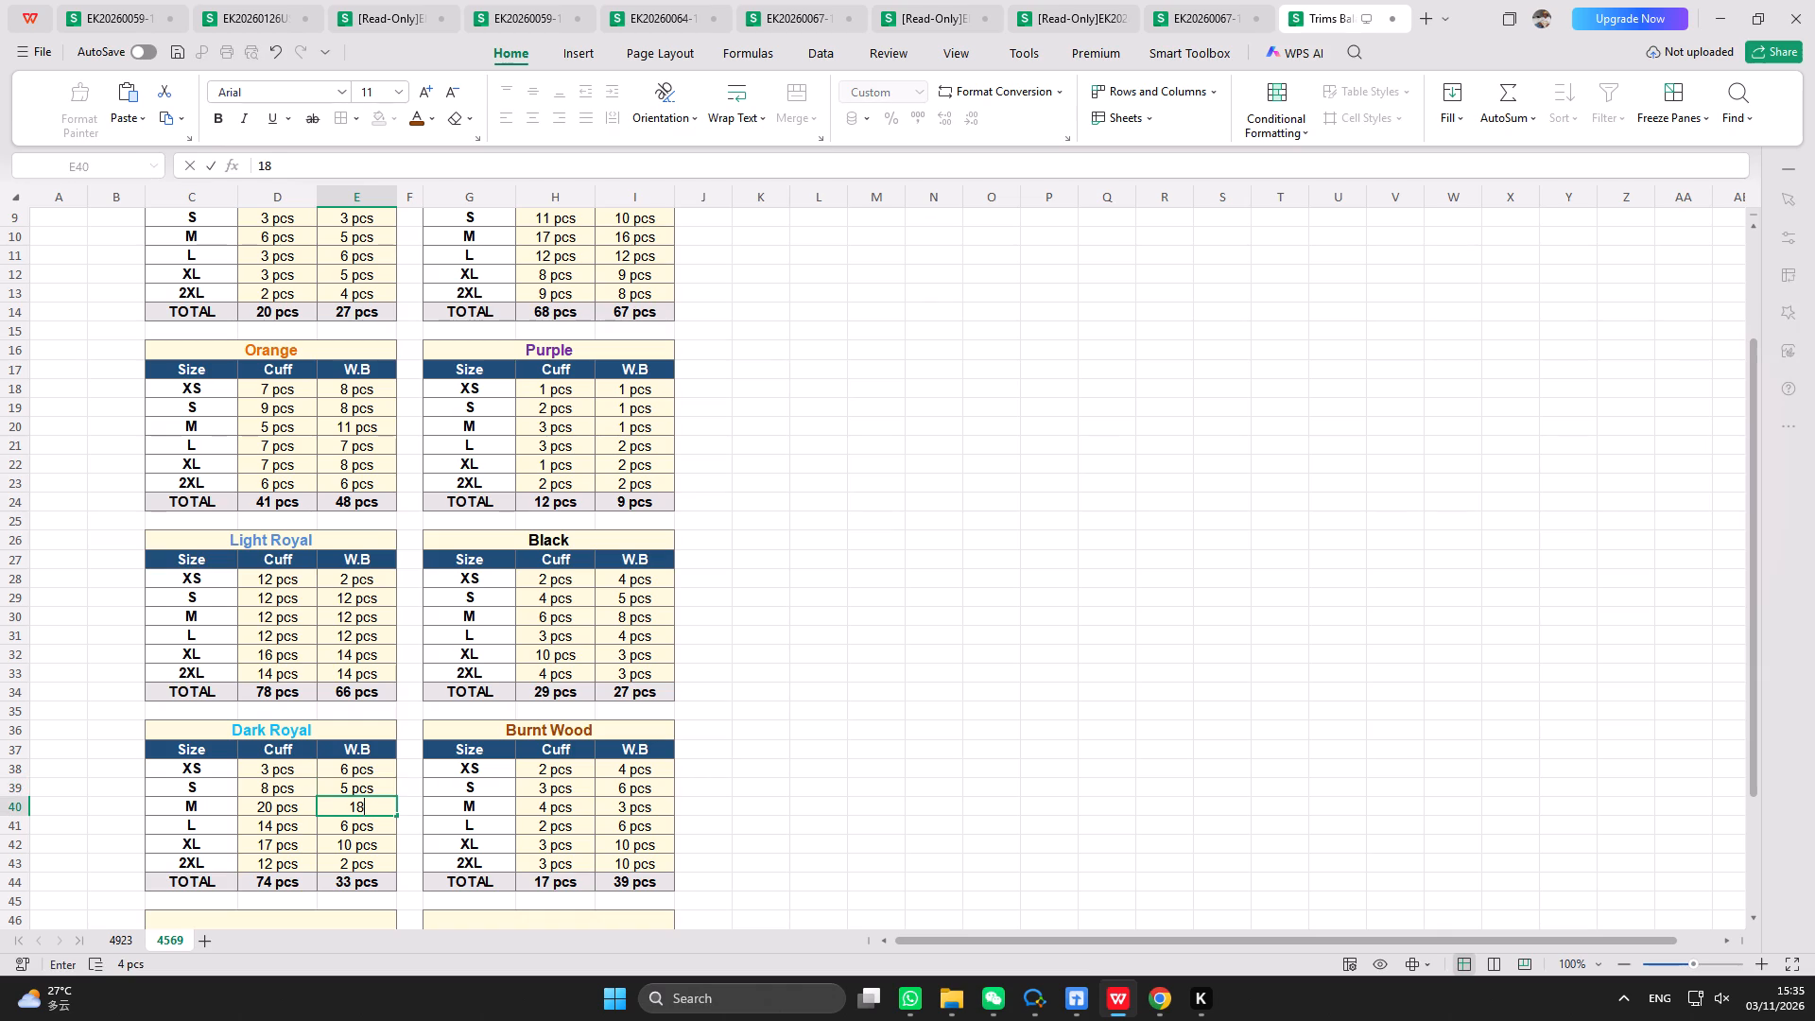
key("Return")
type("13")
key("Return")
type("20")
key("Return")
type("11")
key("Return")
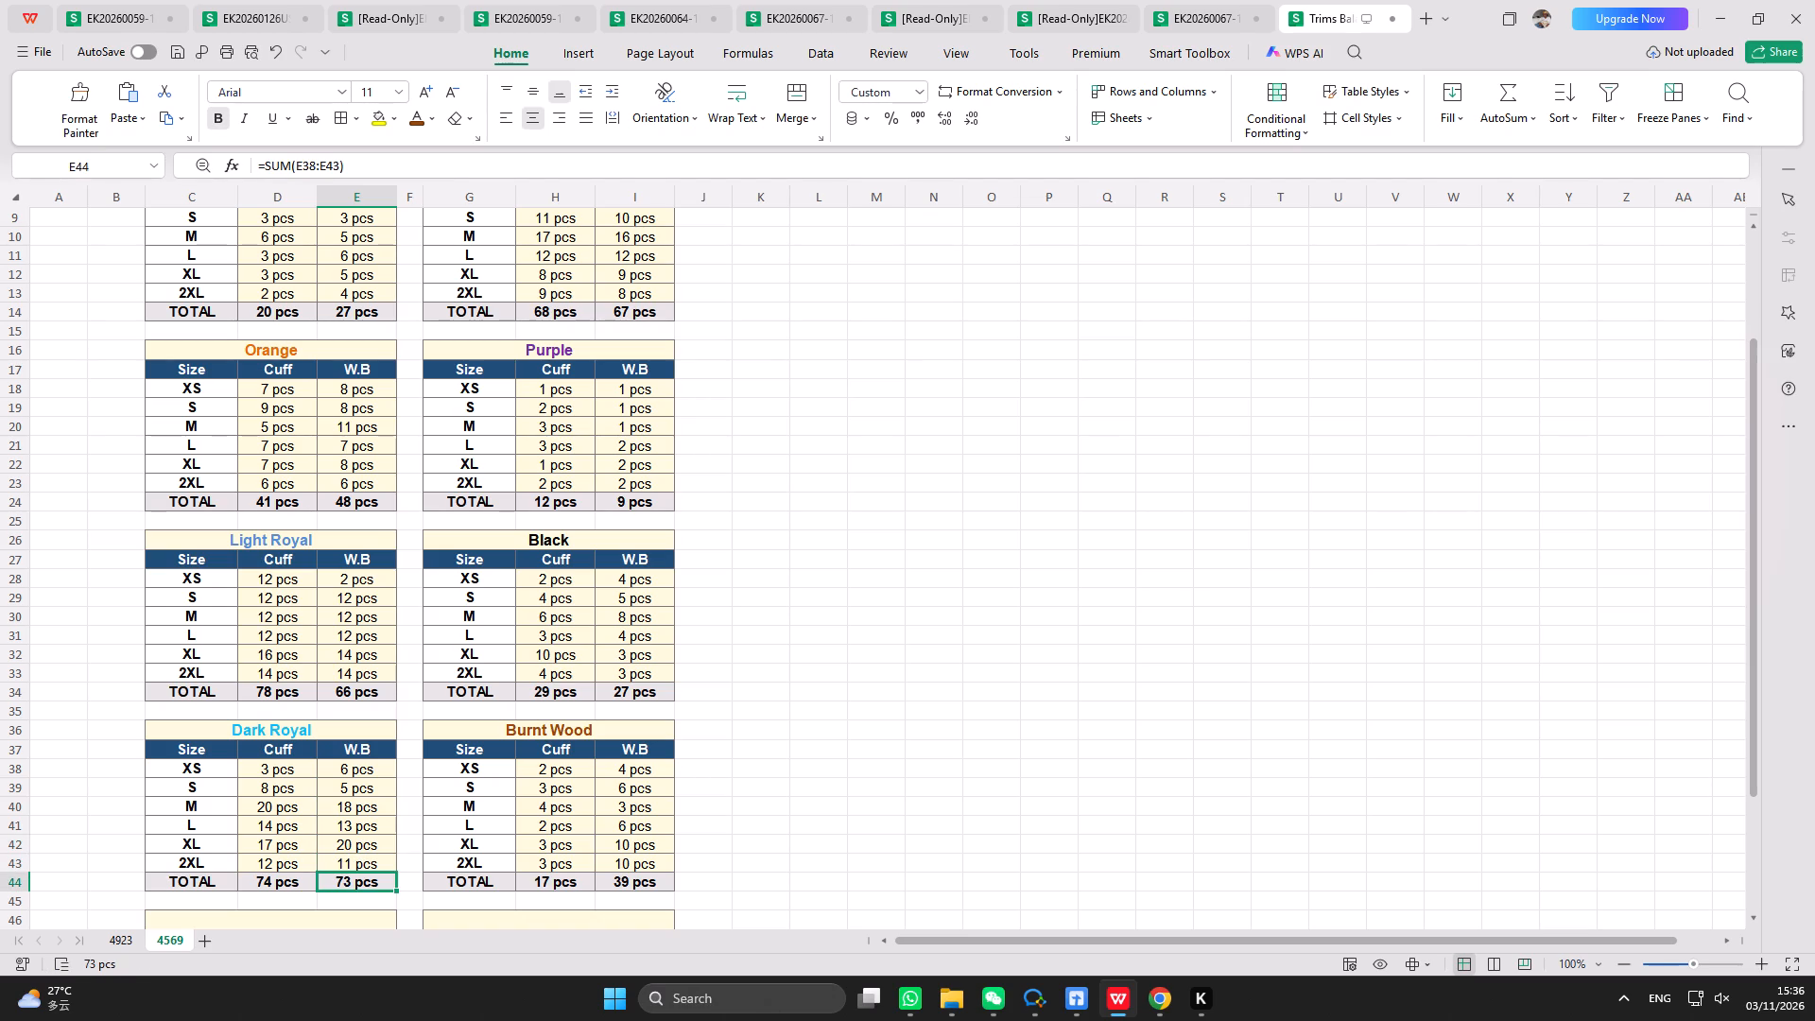
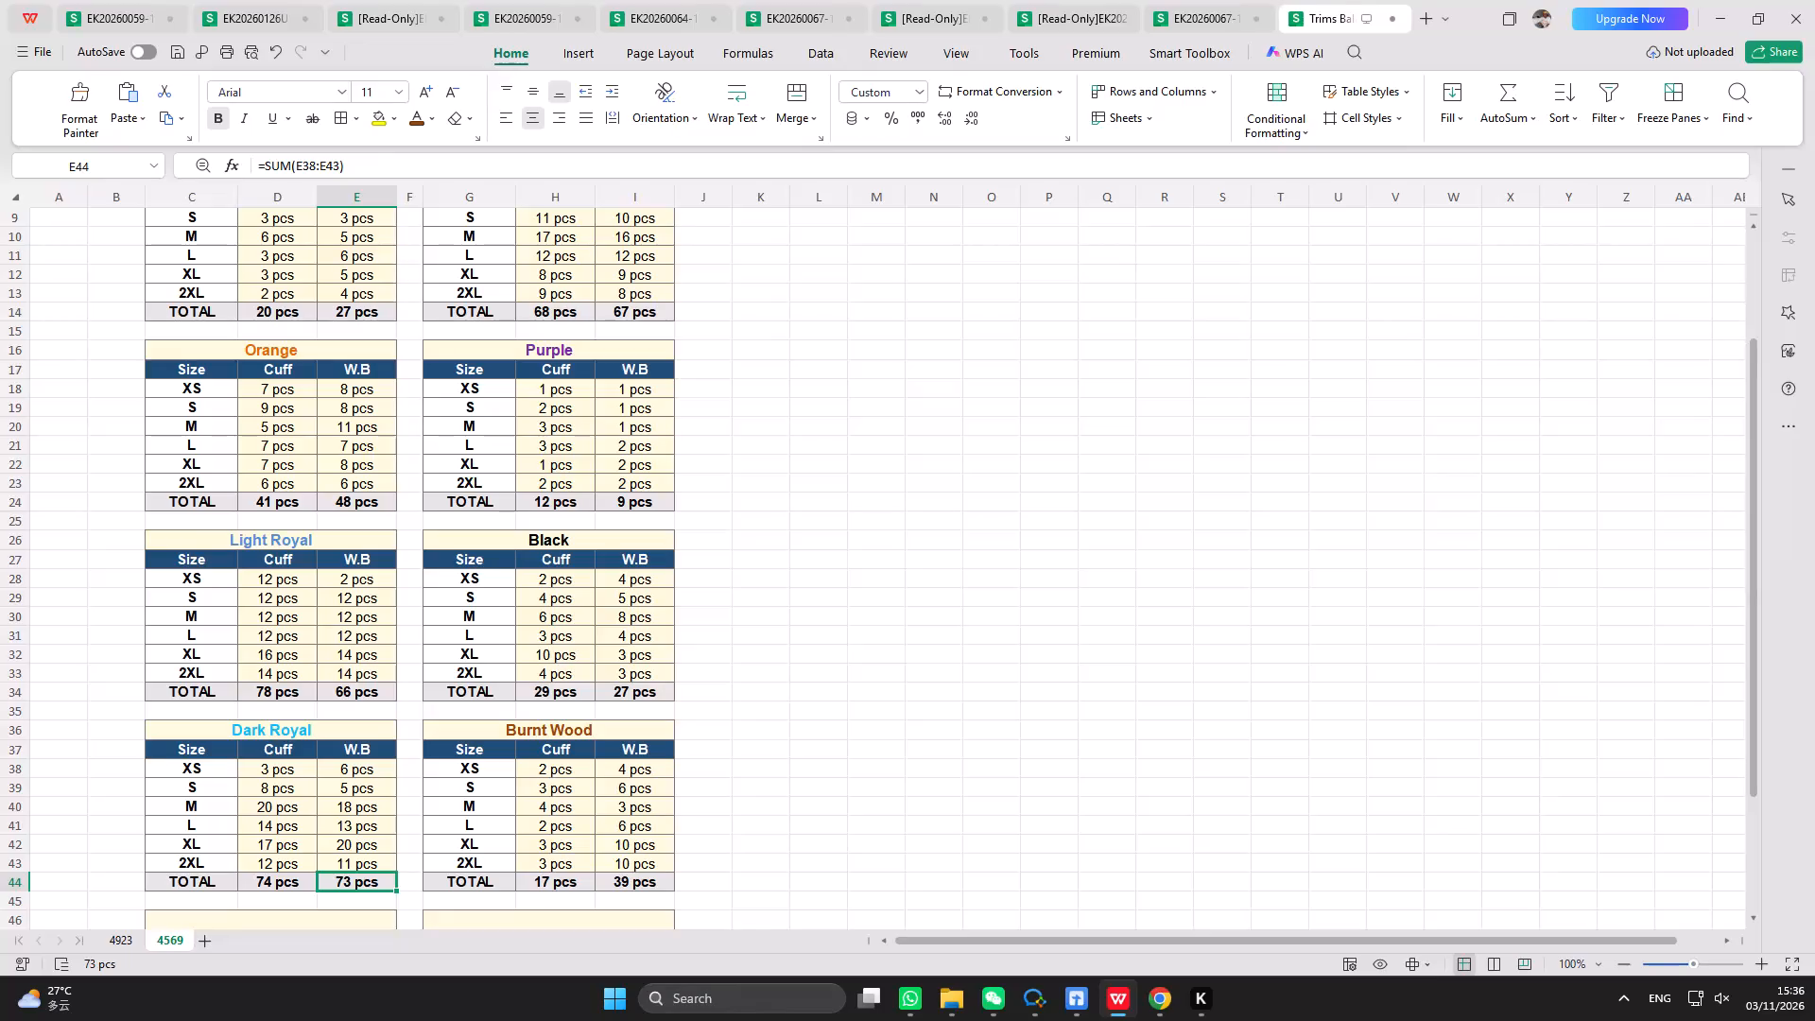
Select the XS Cuff balance in the Burnt Wood table of the 4569 sheet.
left_click(537, 770)
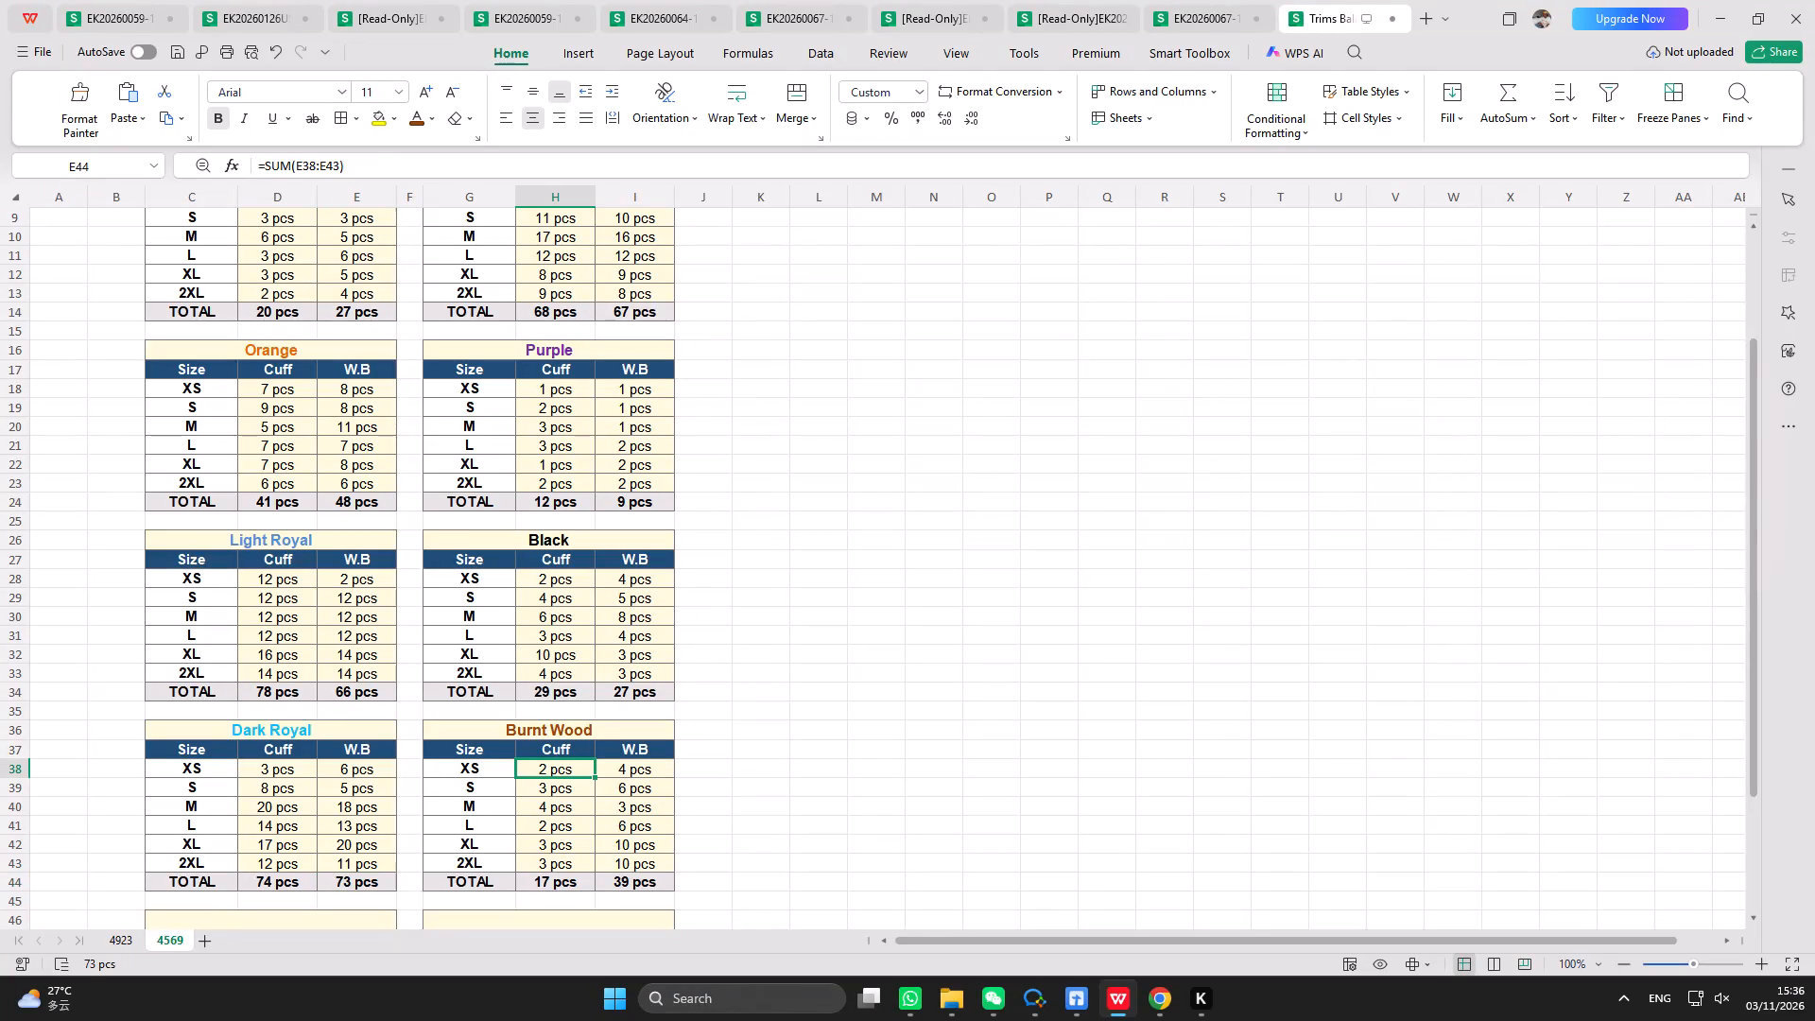
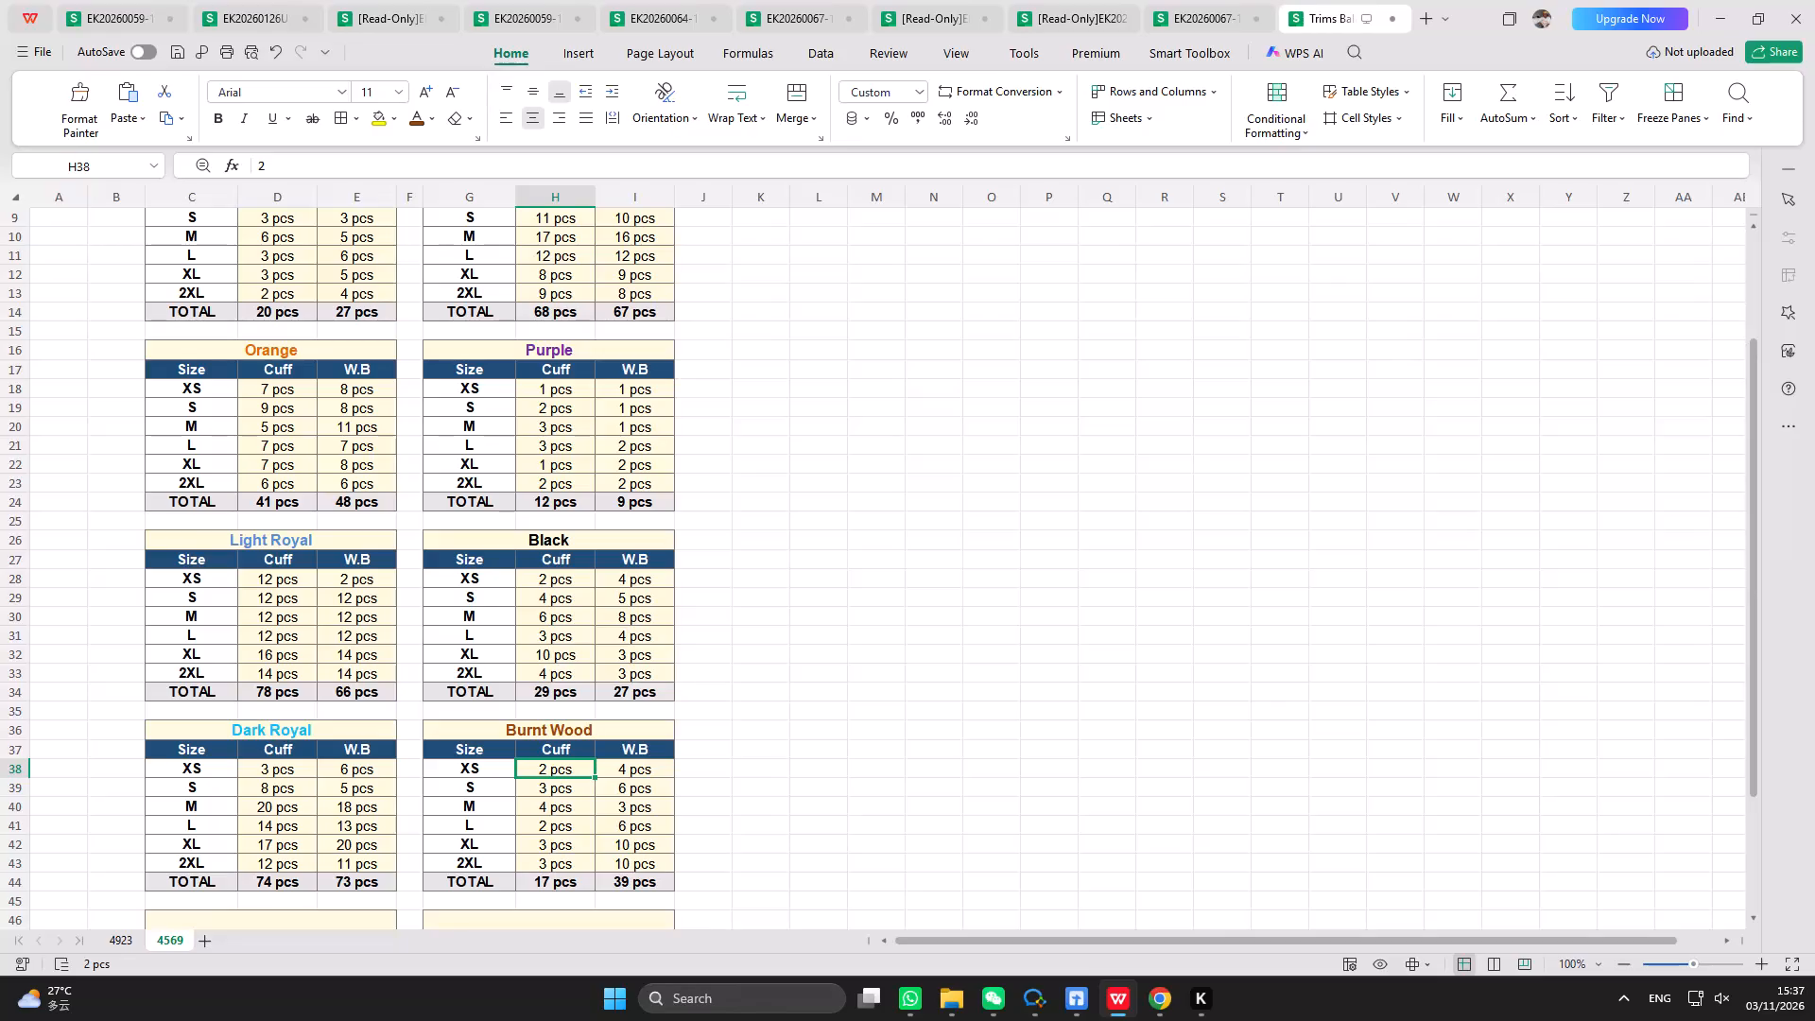
Title the empty table below Dark Royal HIKER GREEN and colour the title text green.
scroll(554, 800, "down", 3)
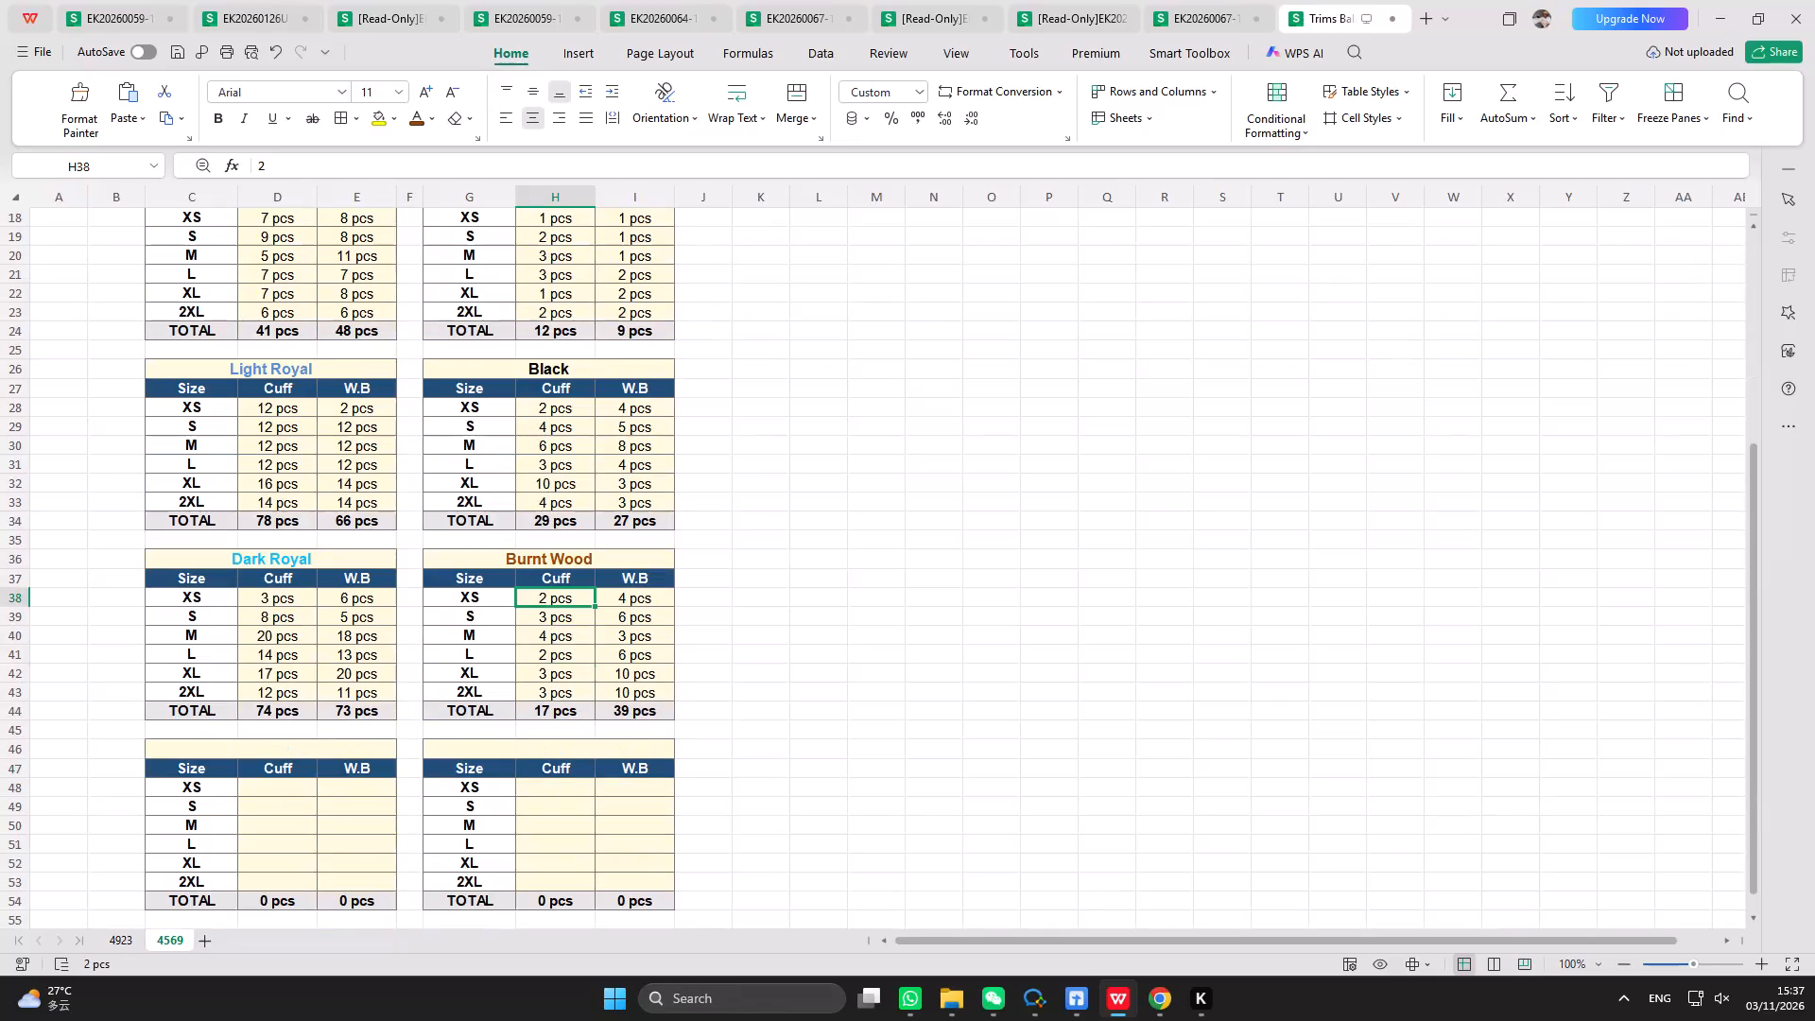
left_click(336, 754)
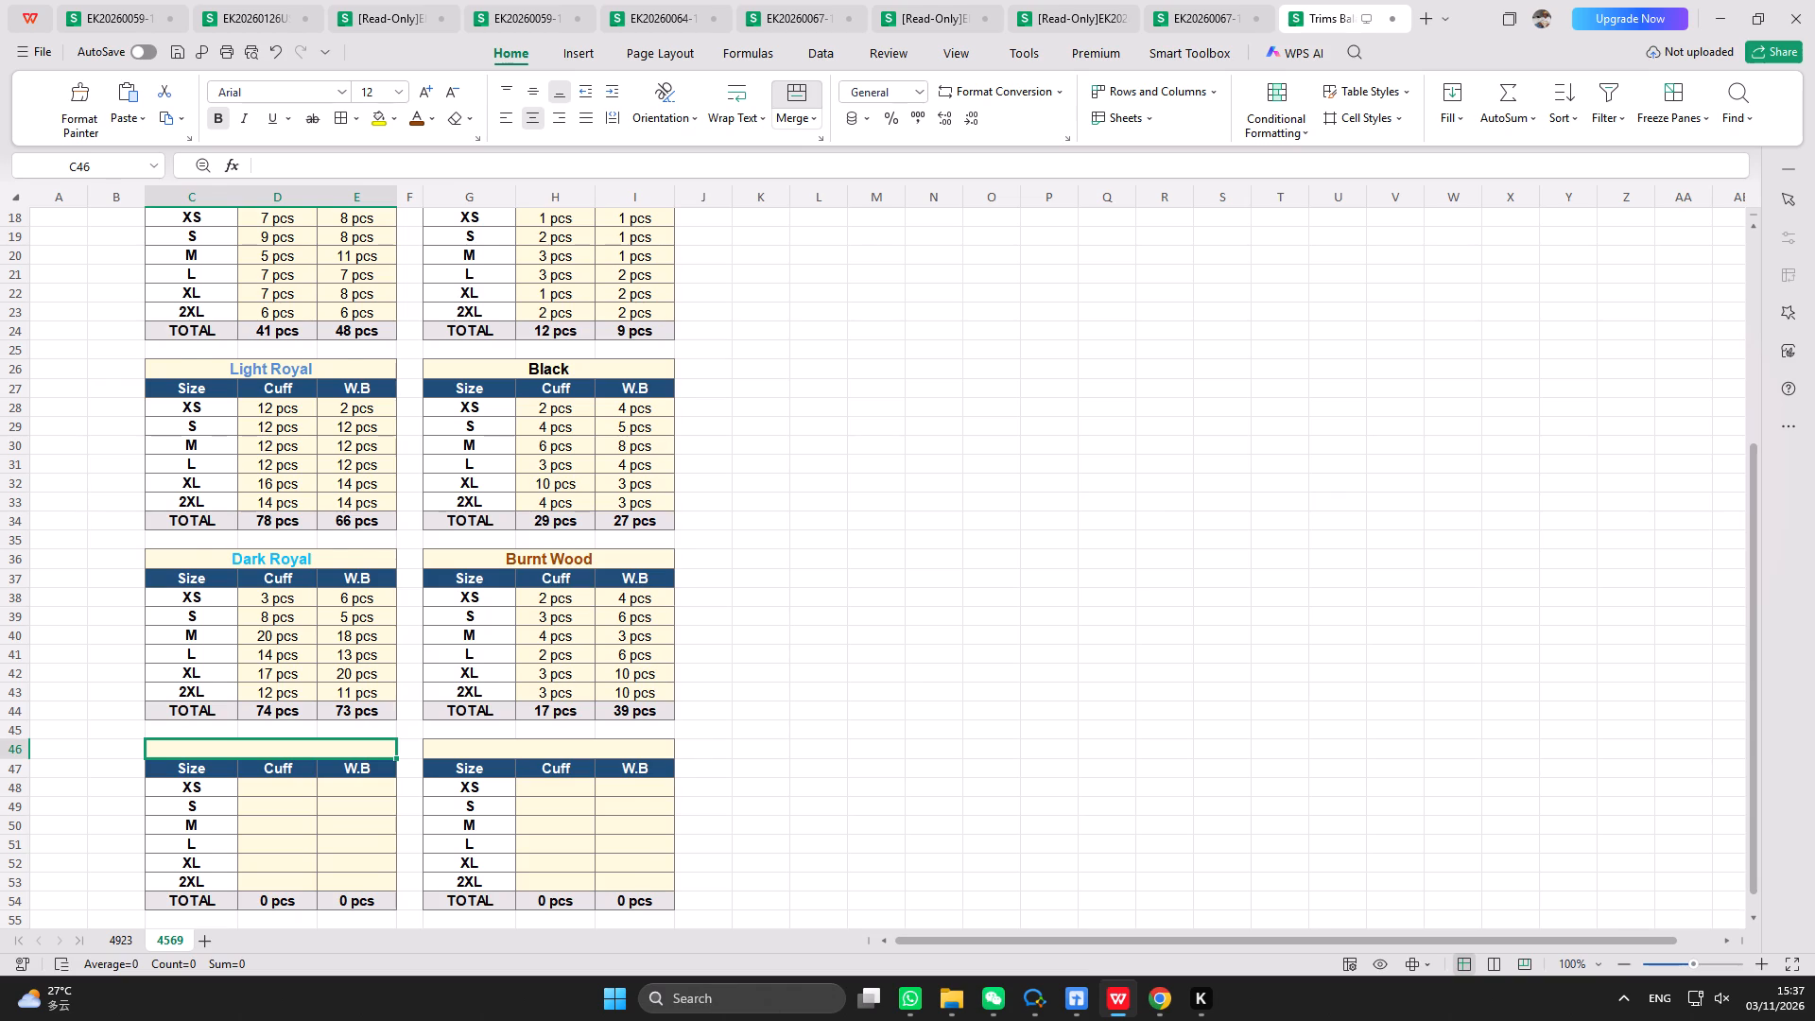
scroll(339, 758, "up", 4)
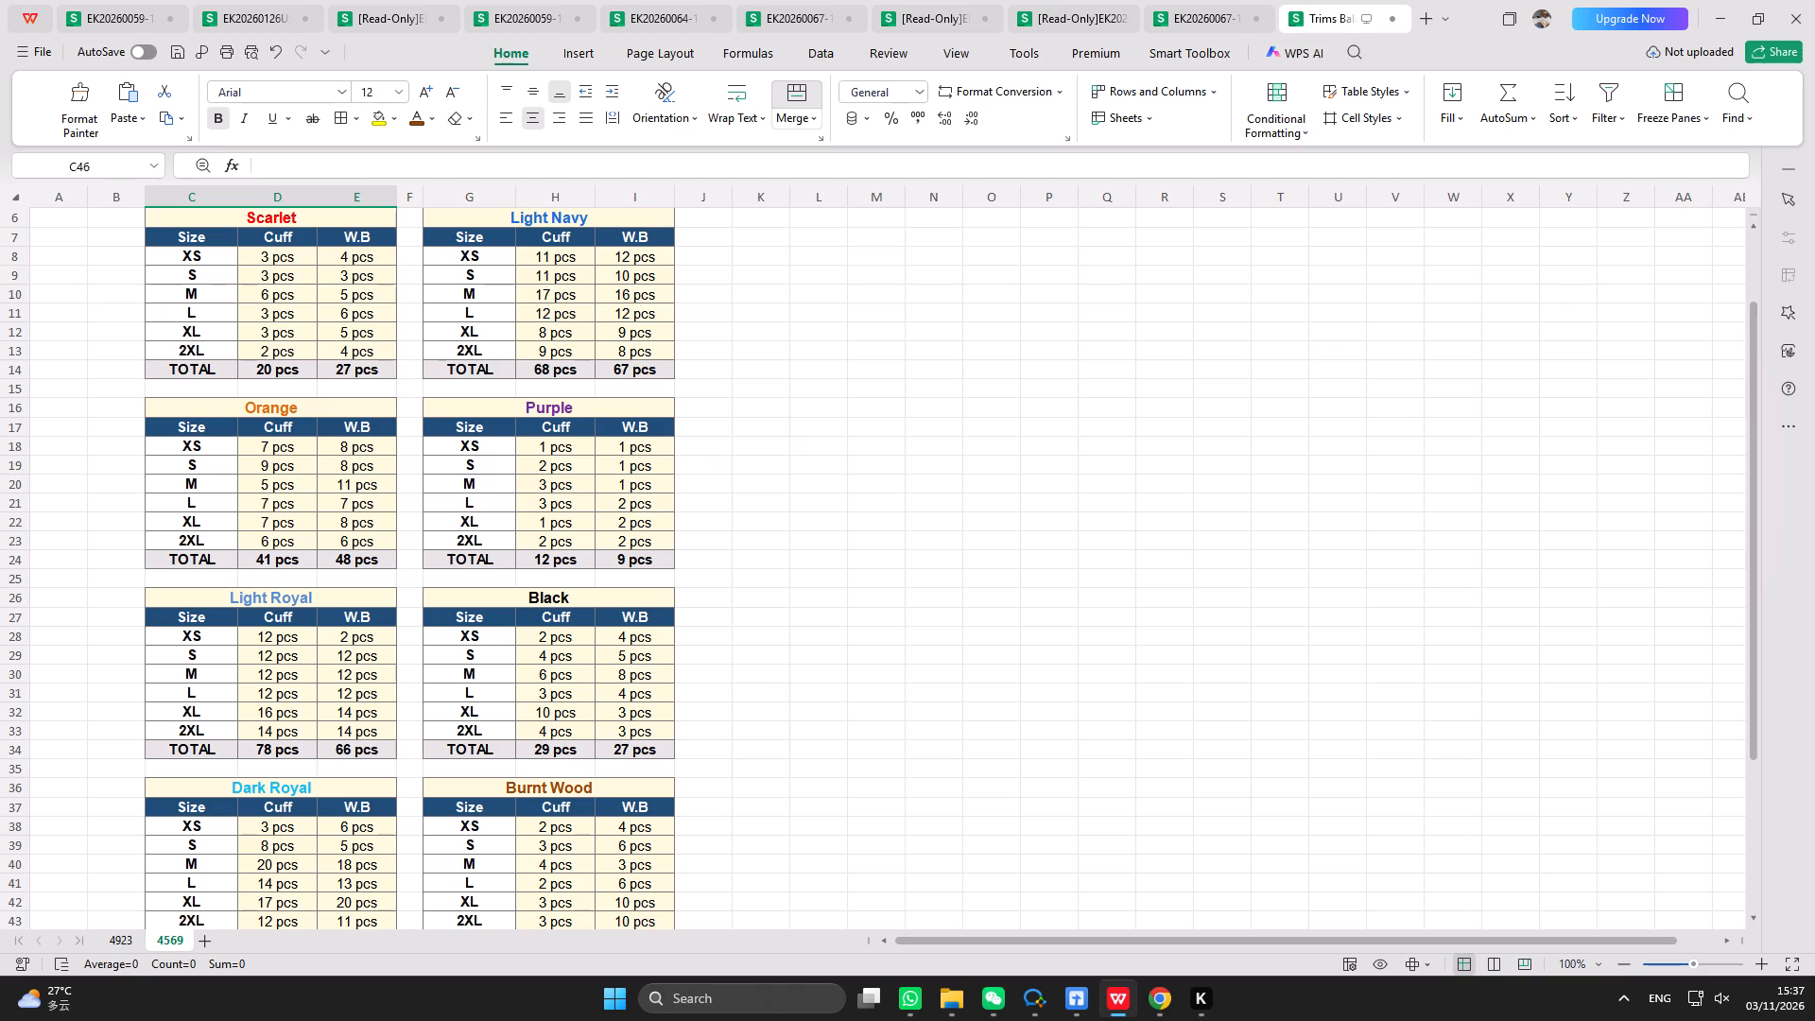
scroll(502, 930, "down", 7)
scroll(465, 799, "down", 5)
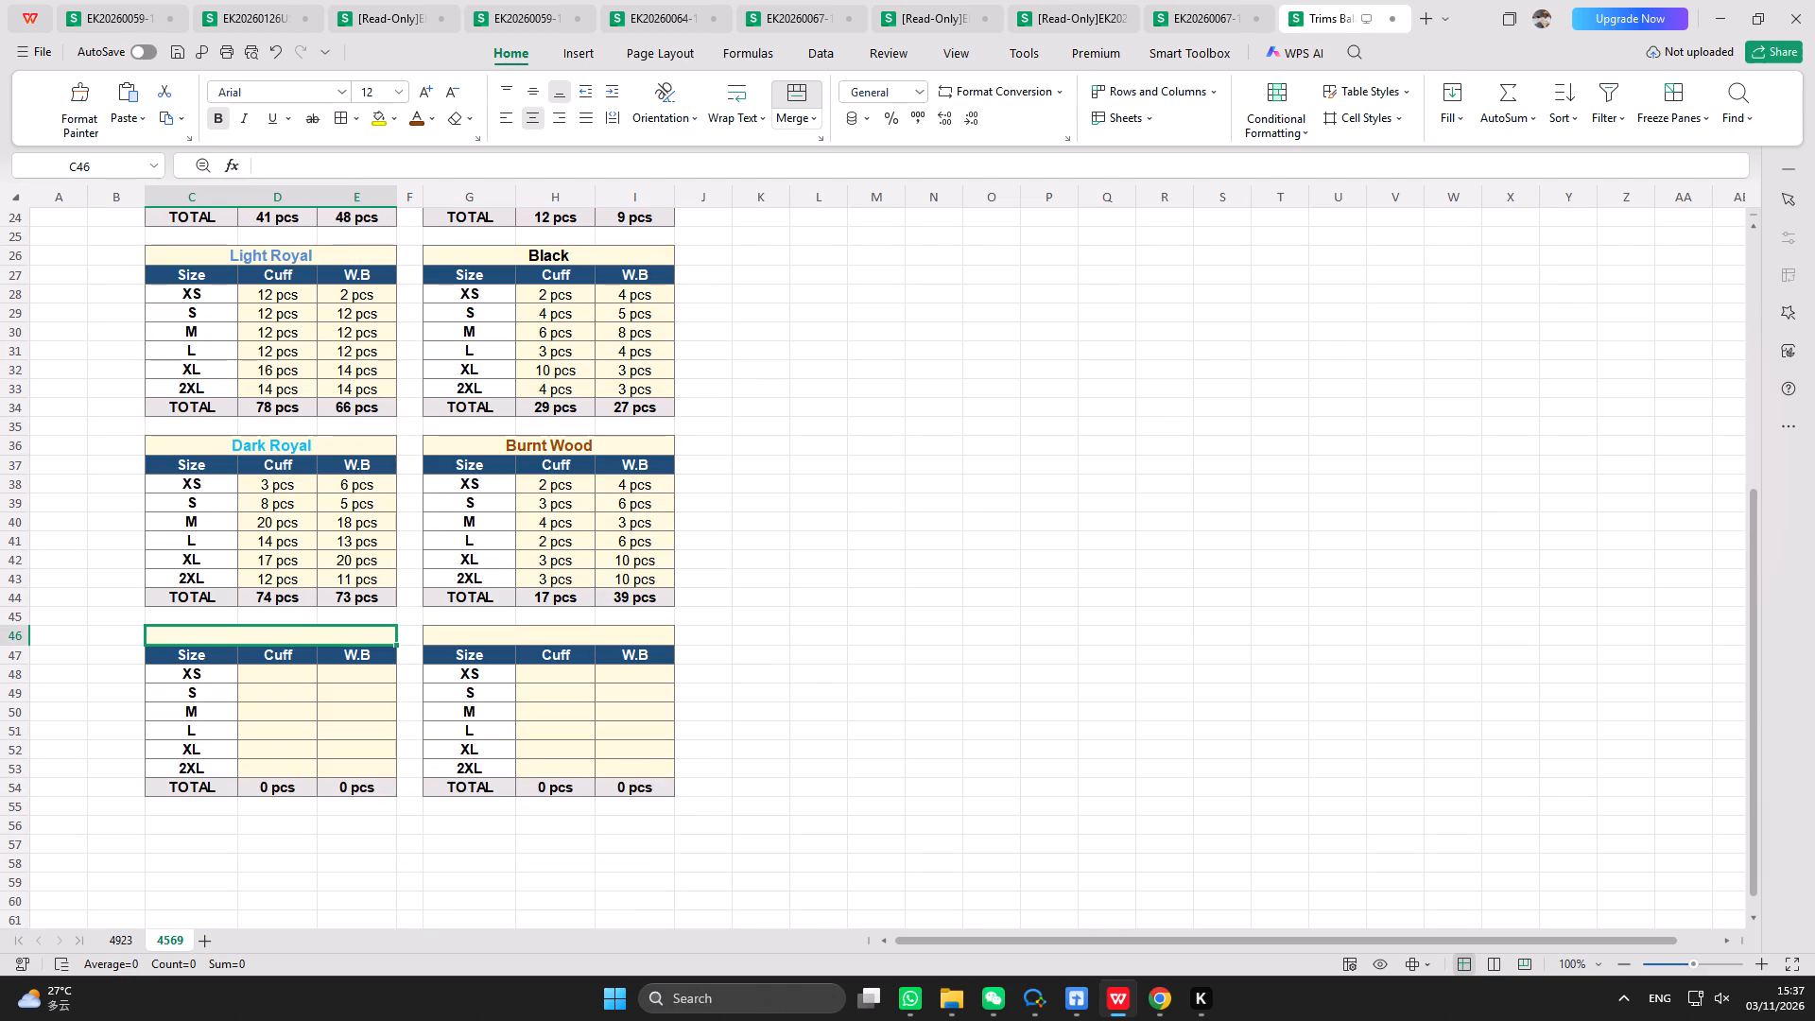
type("HIKER GREEN")
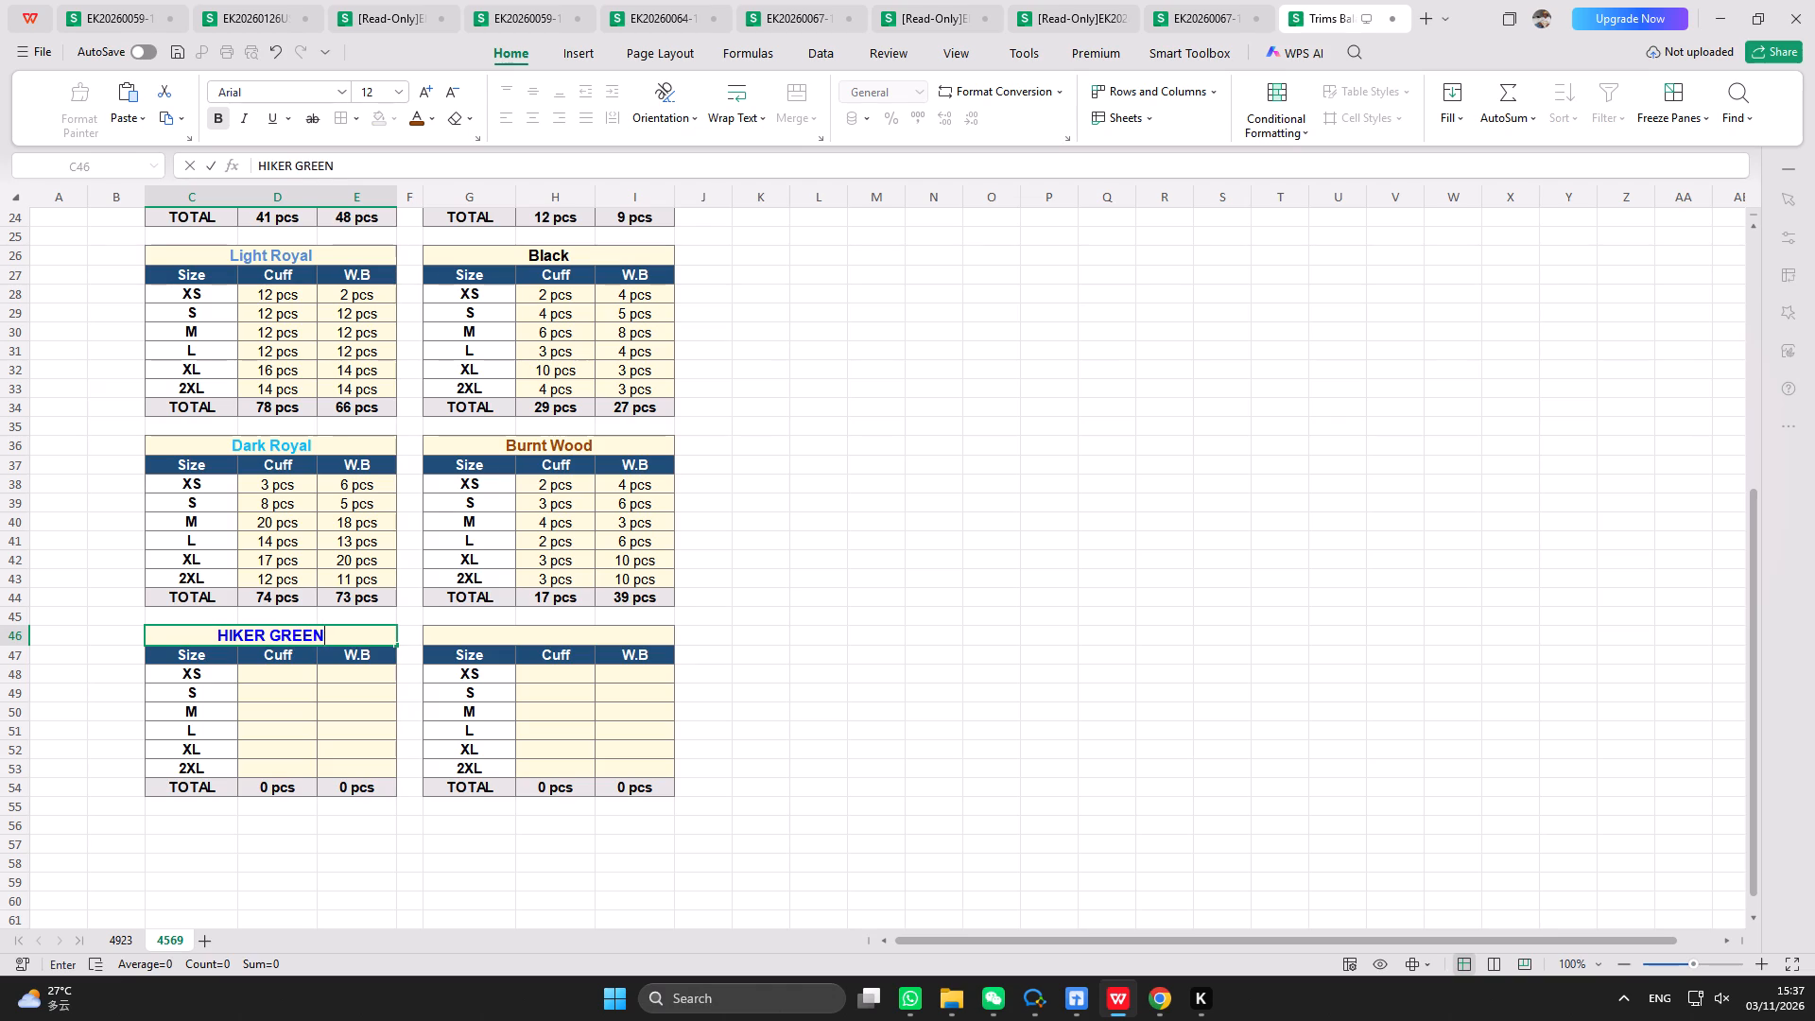
left_click(291, 694)
left_click(298, 638)
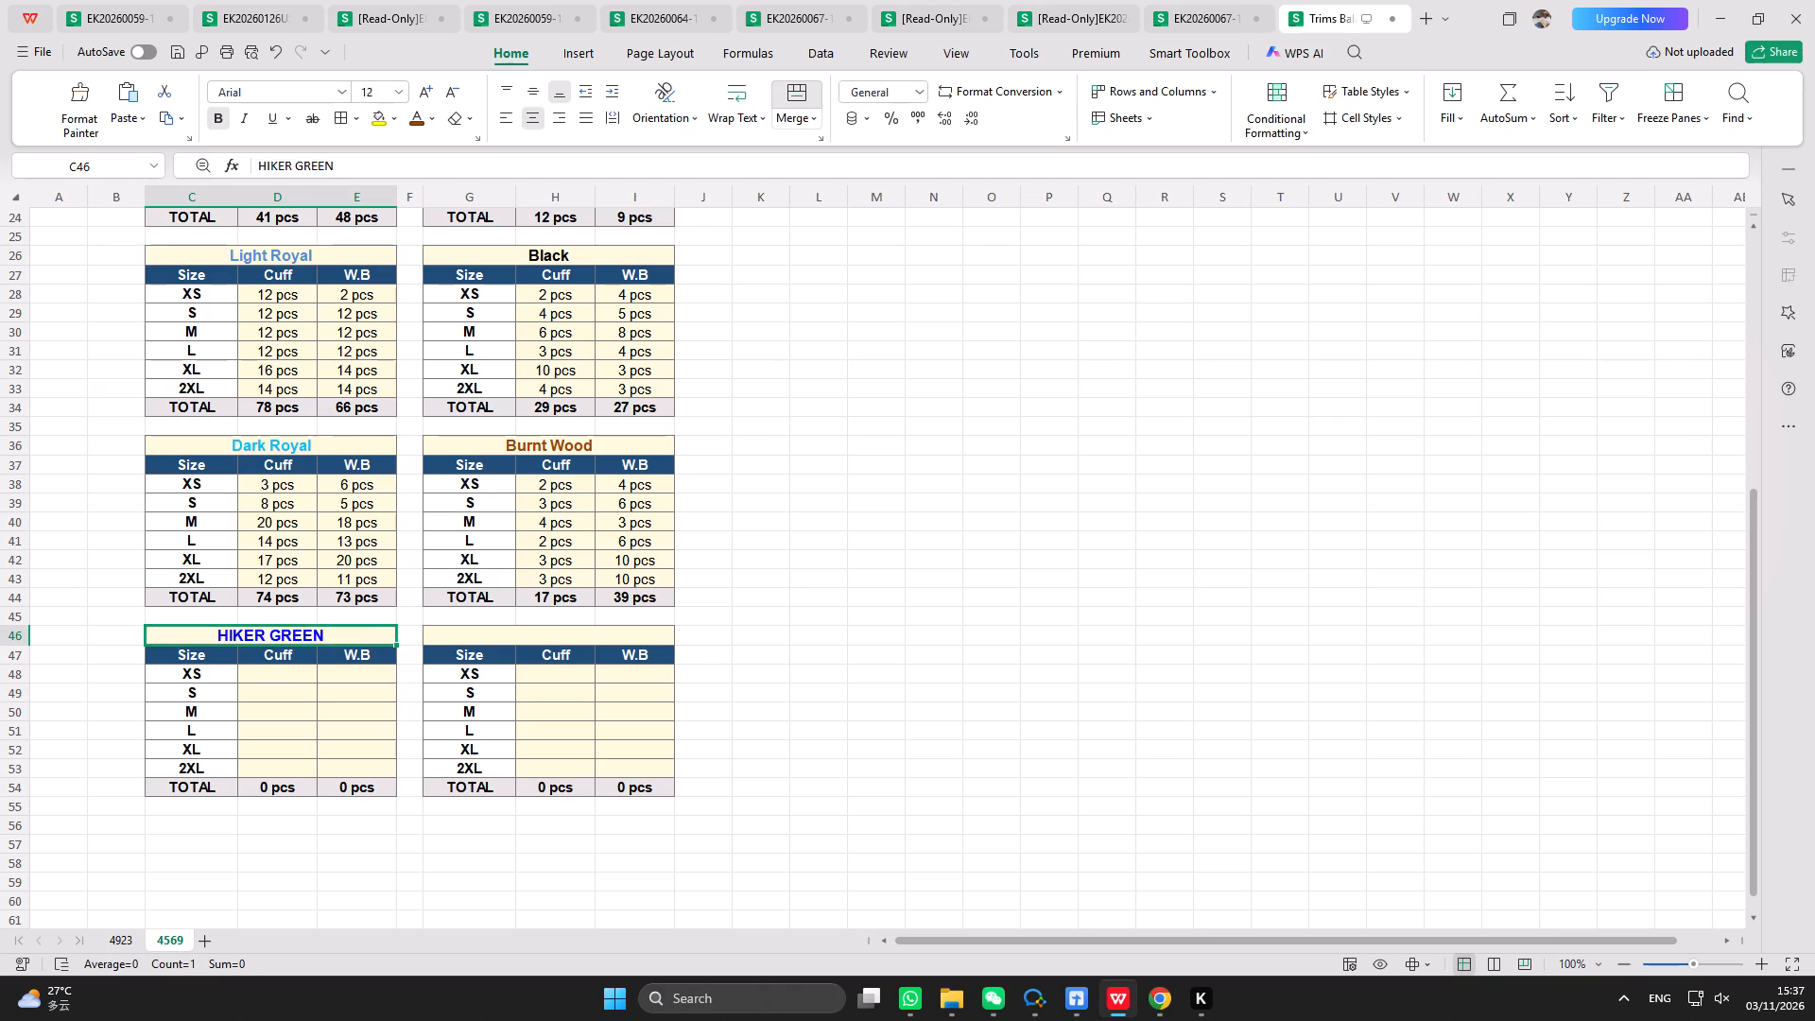
left_click(435, 119)
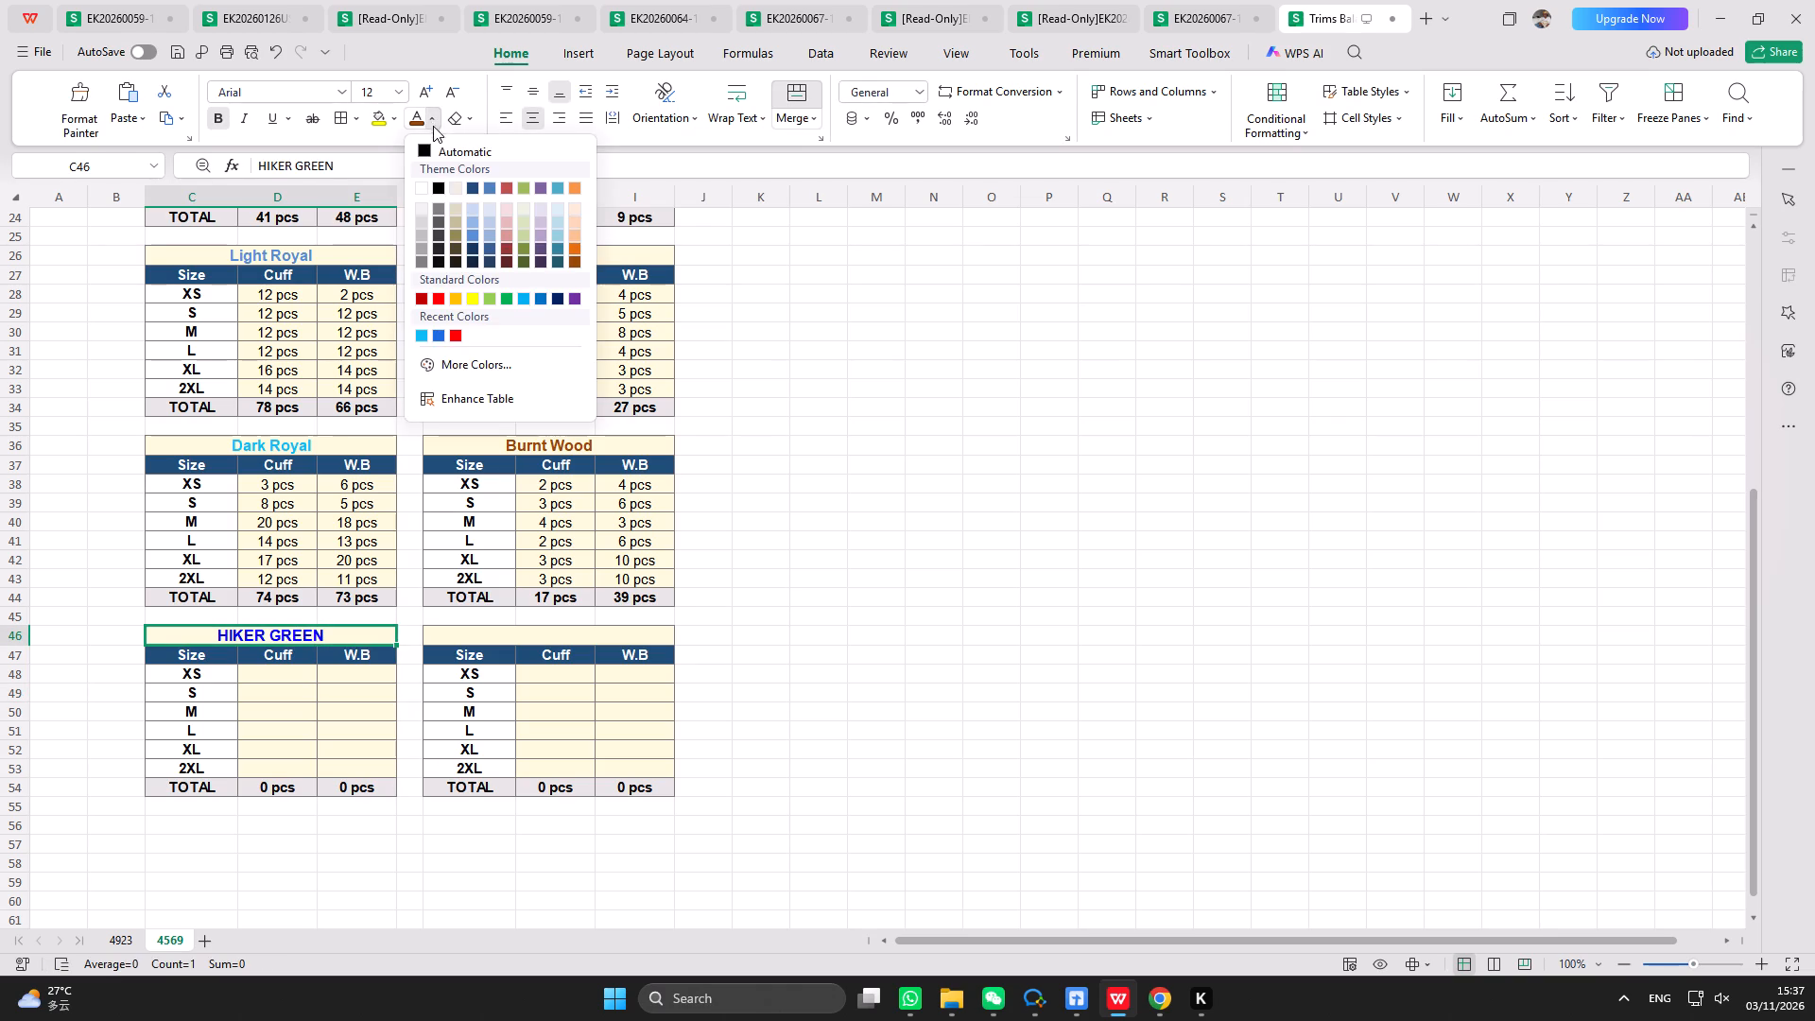
left_click(507, 297)
Enter the HIKER GREEN Cuff balances: 3 for XS and 4 each for S, M, L, XL and 2XL.
left_click(298, 673)
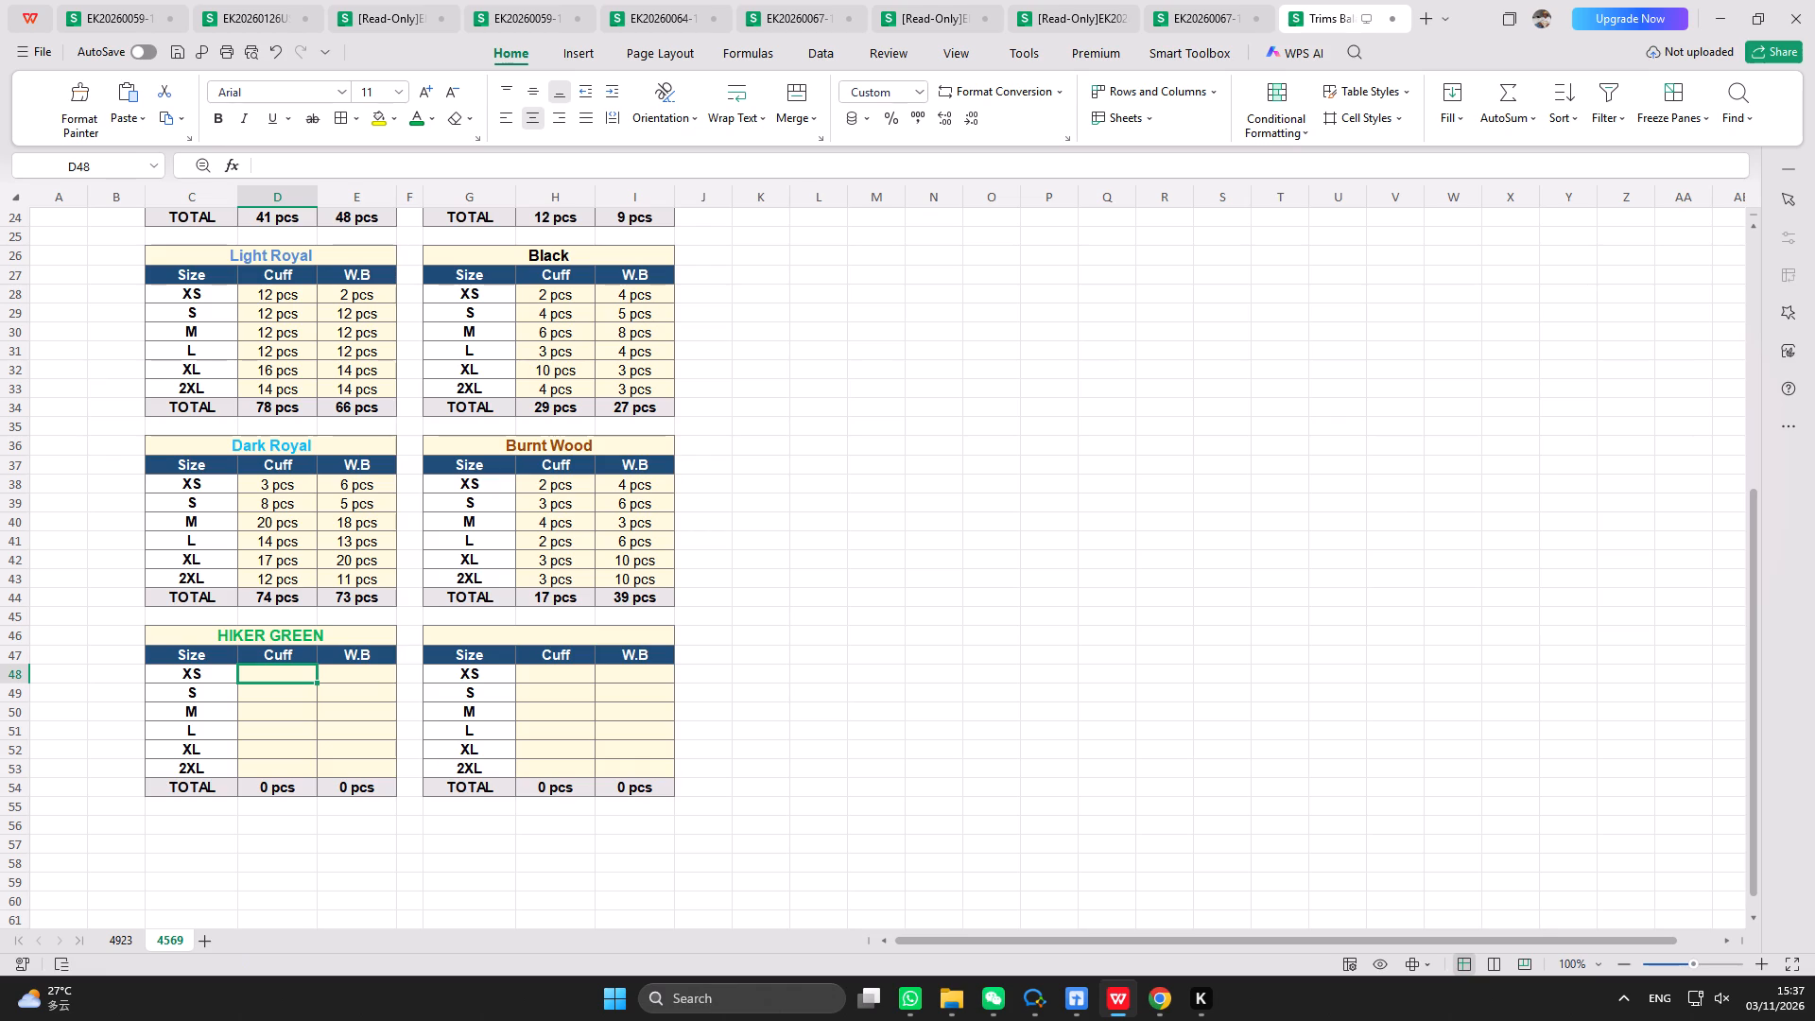
key("3")
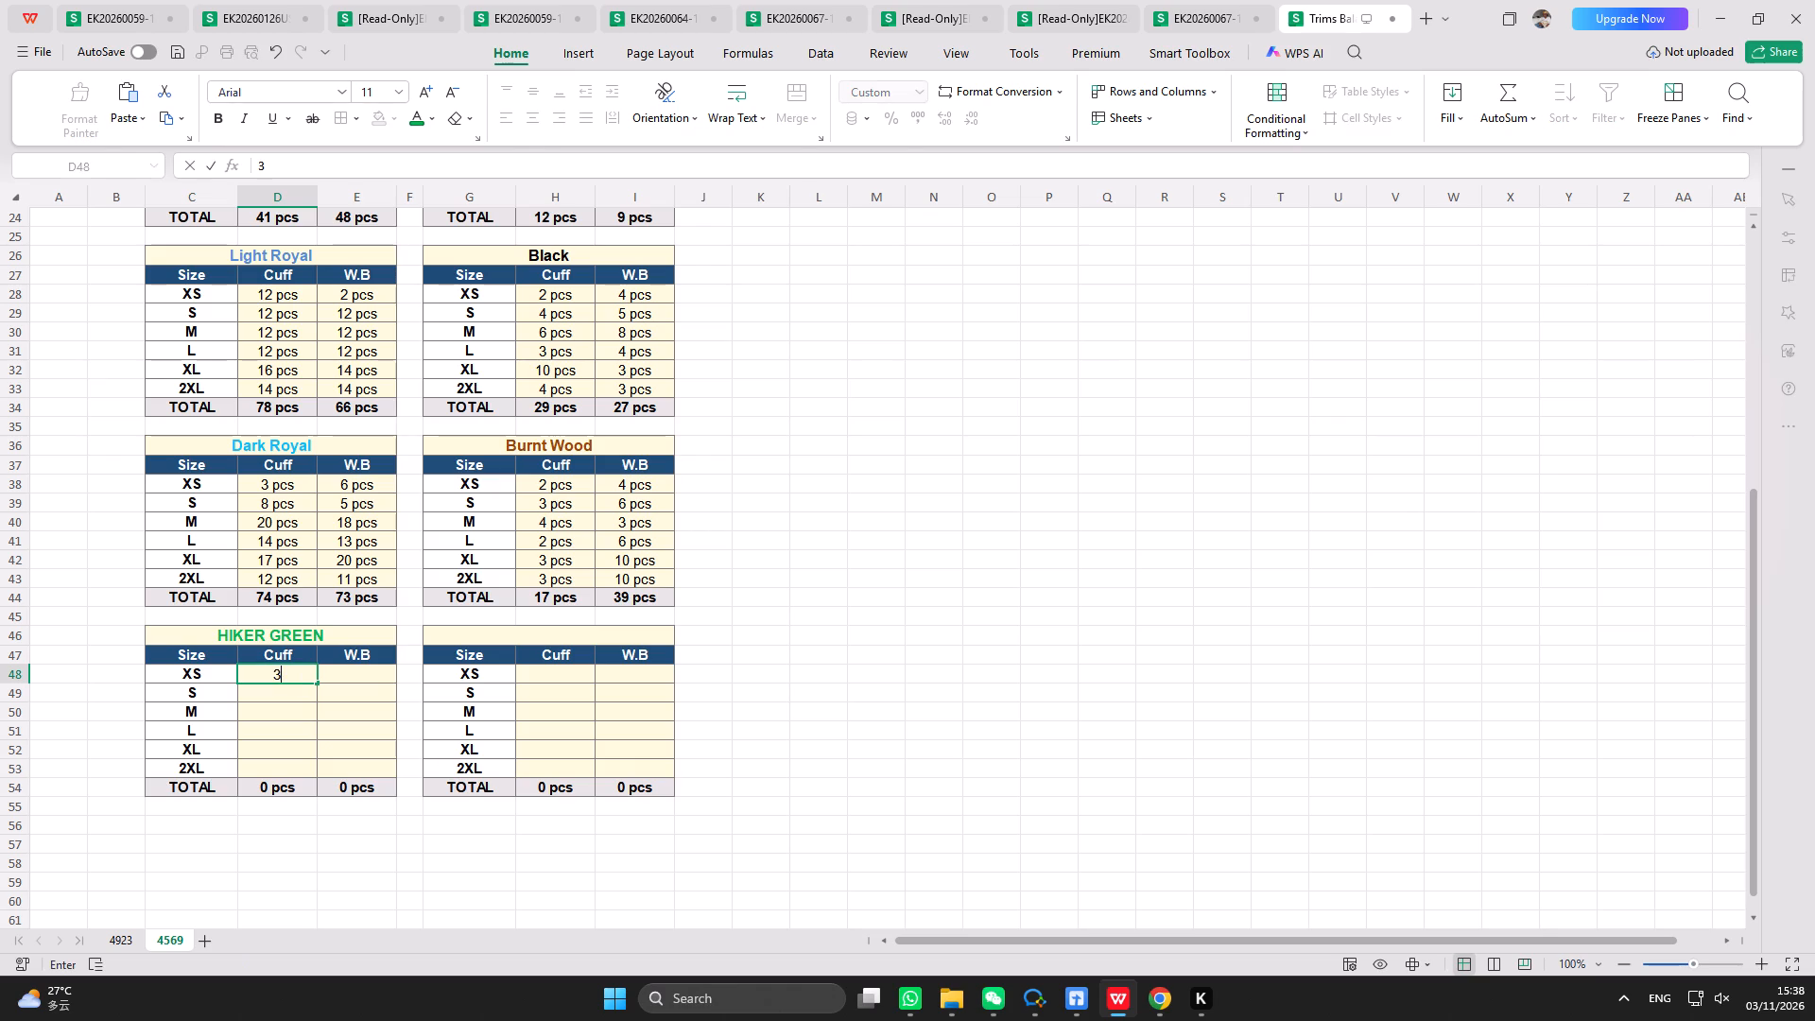
key("Return")
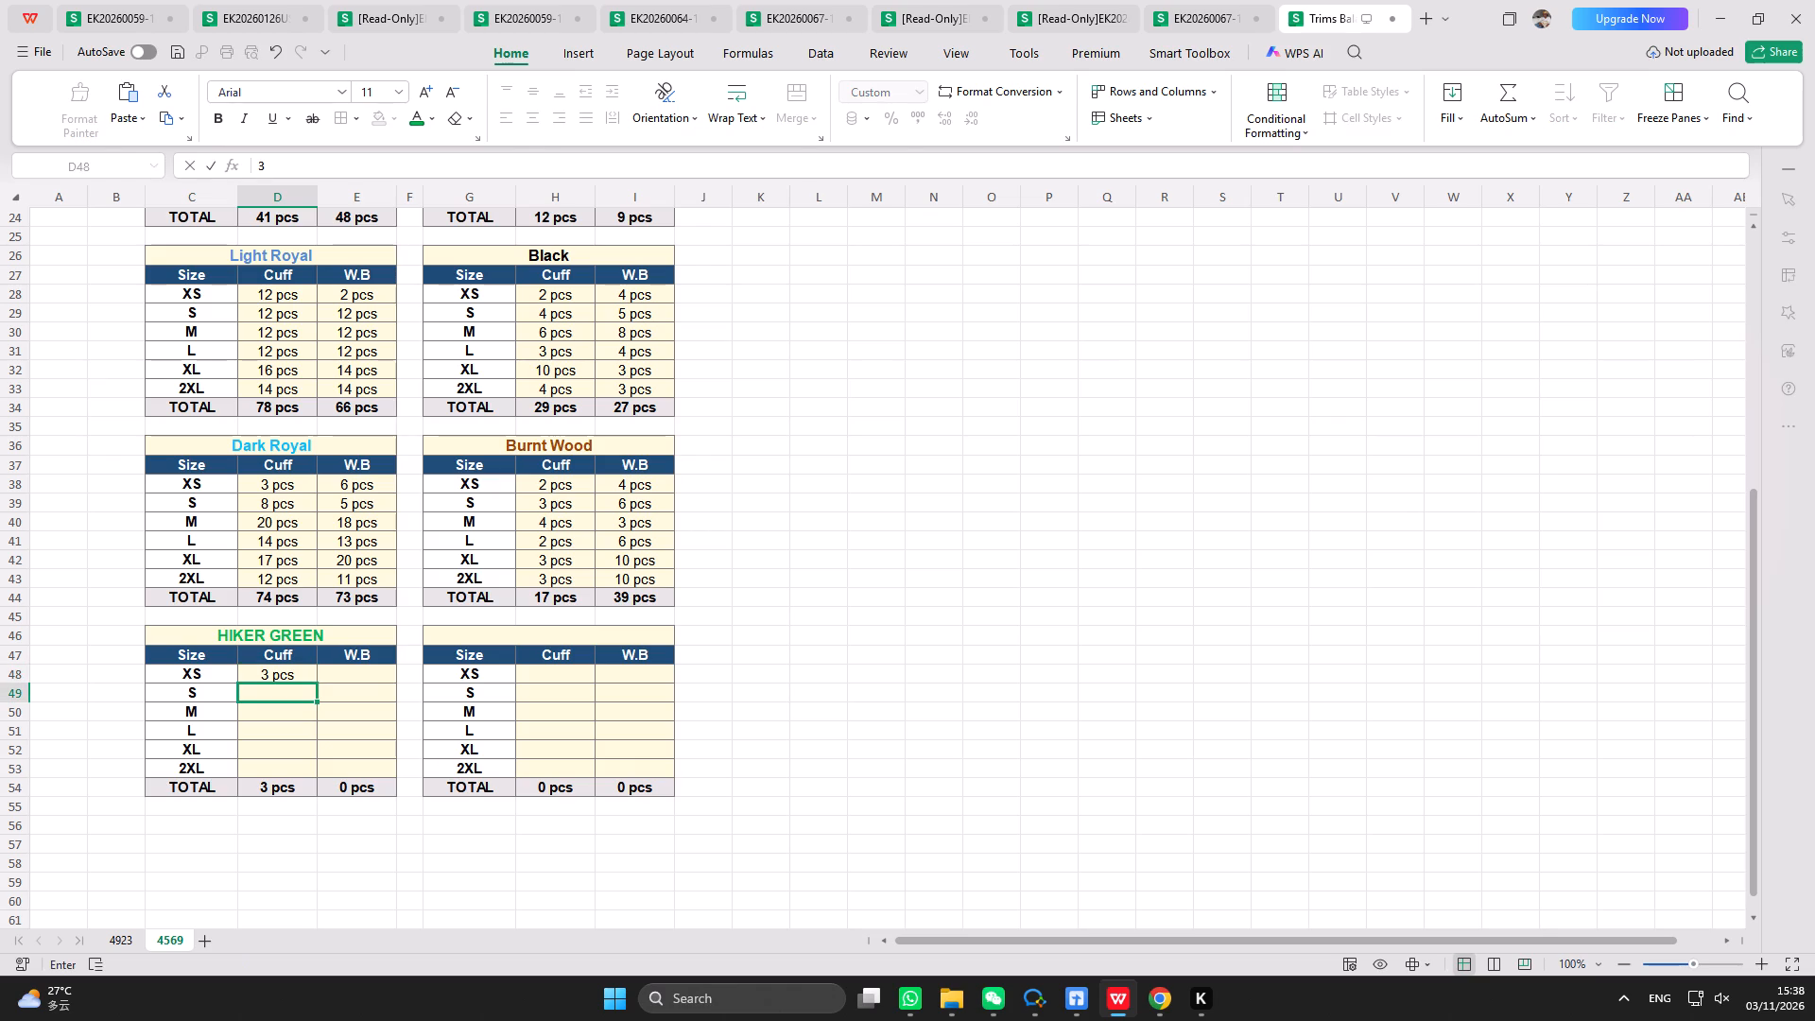
key("4")
key("Return")
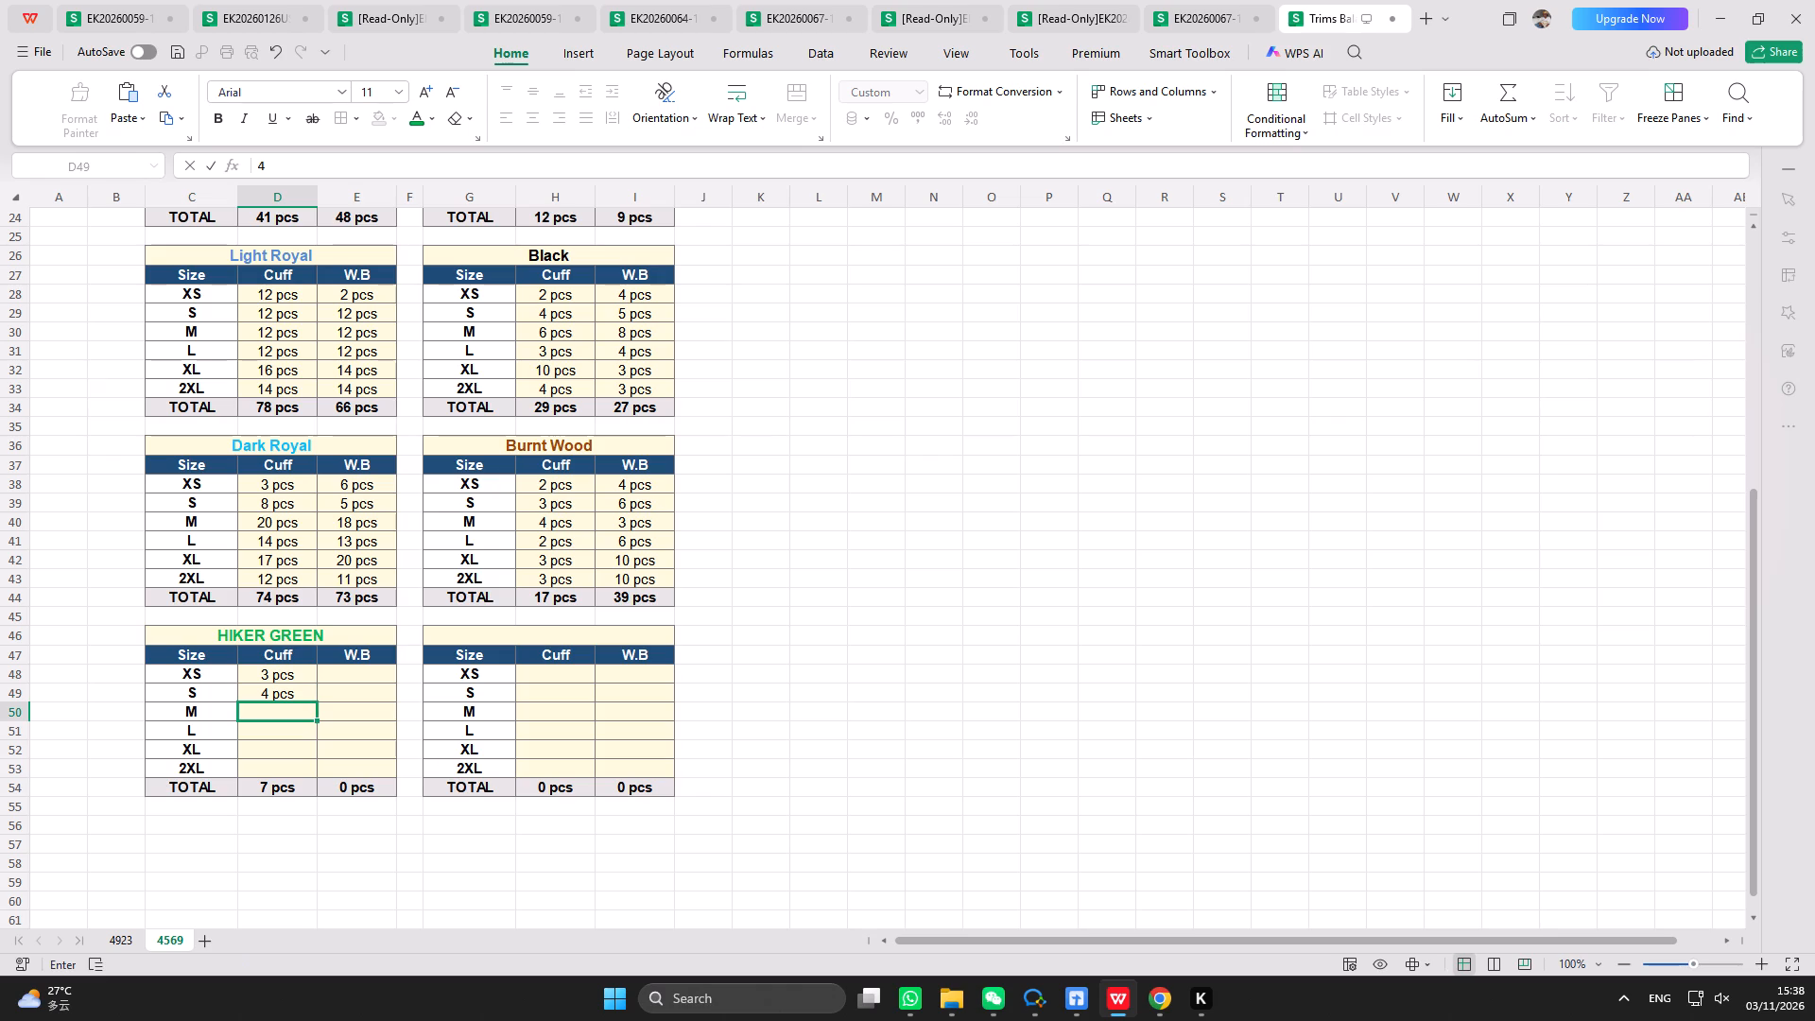
key("4")
key("Return")
key("4")
key("Return")
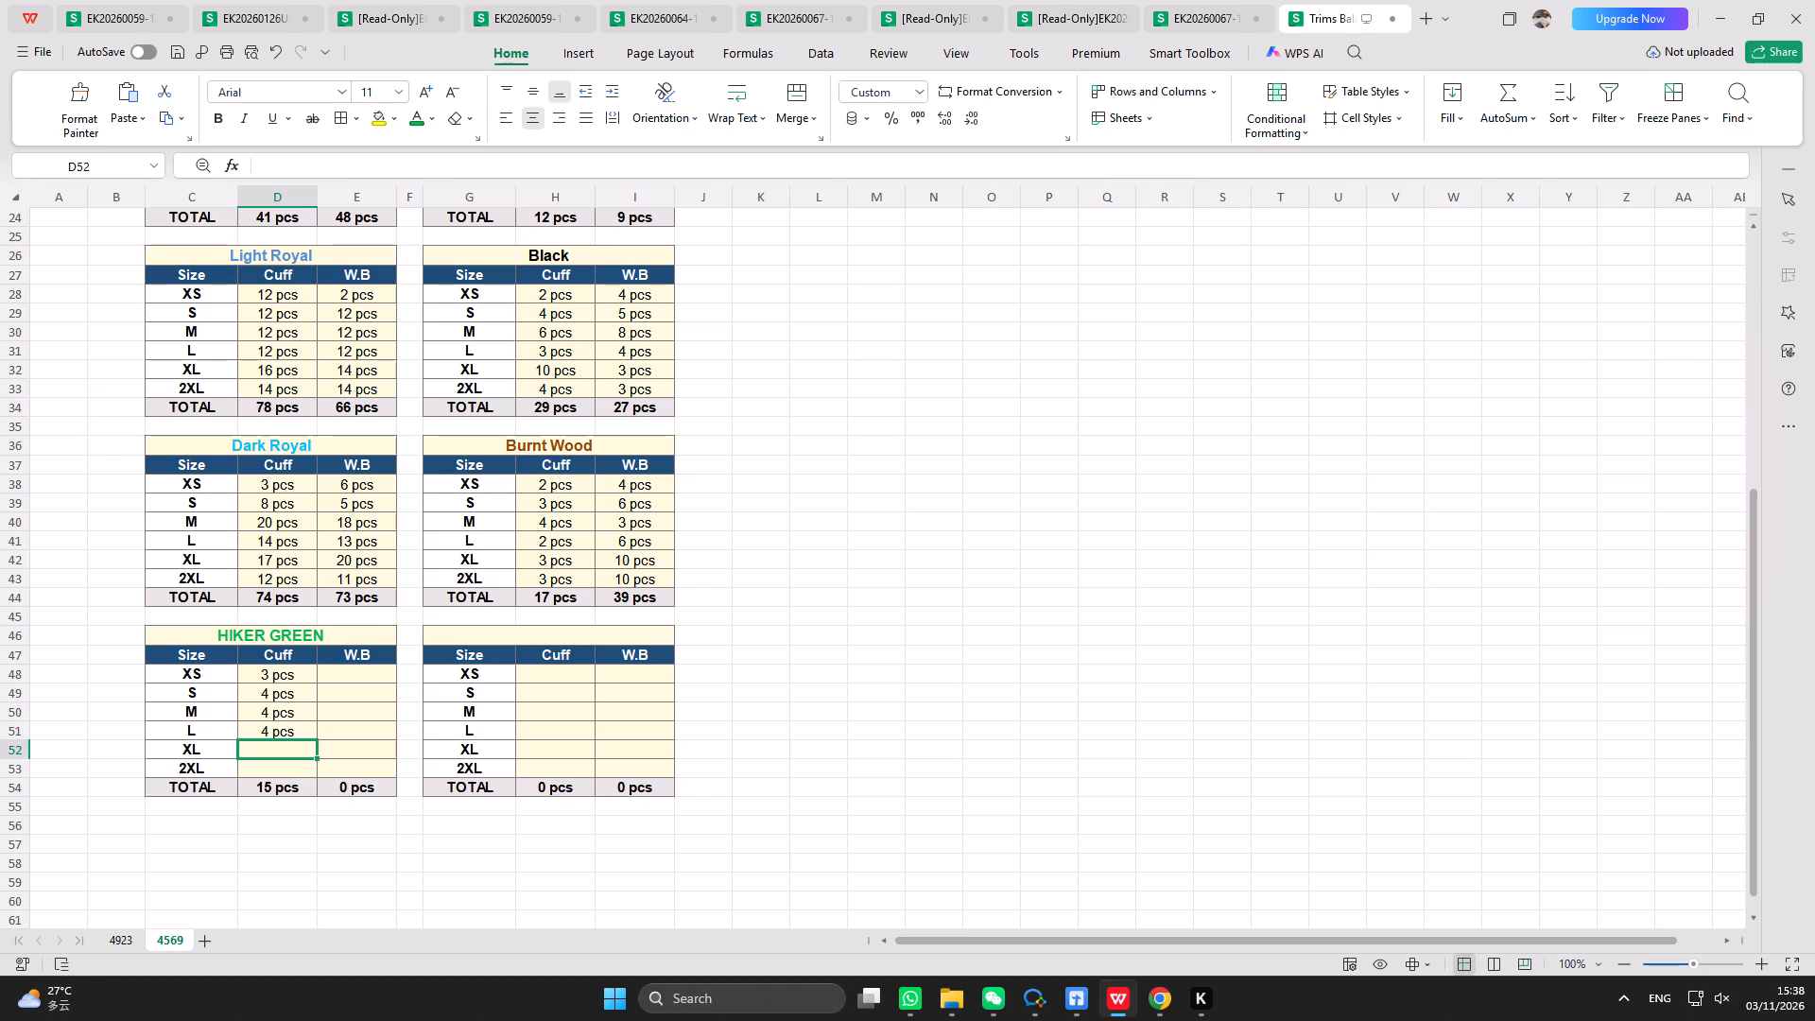
key("4")
key("Return")
key("4")
key("Return")
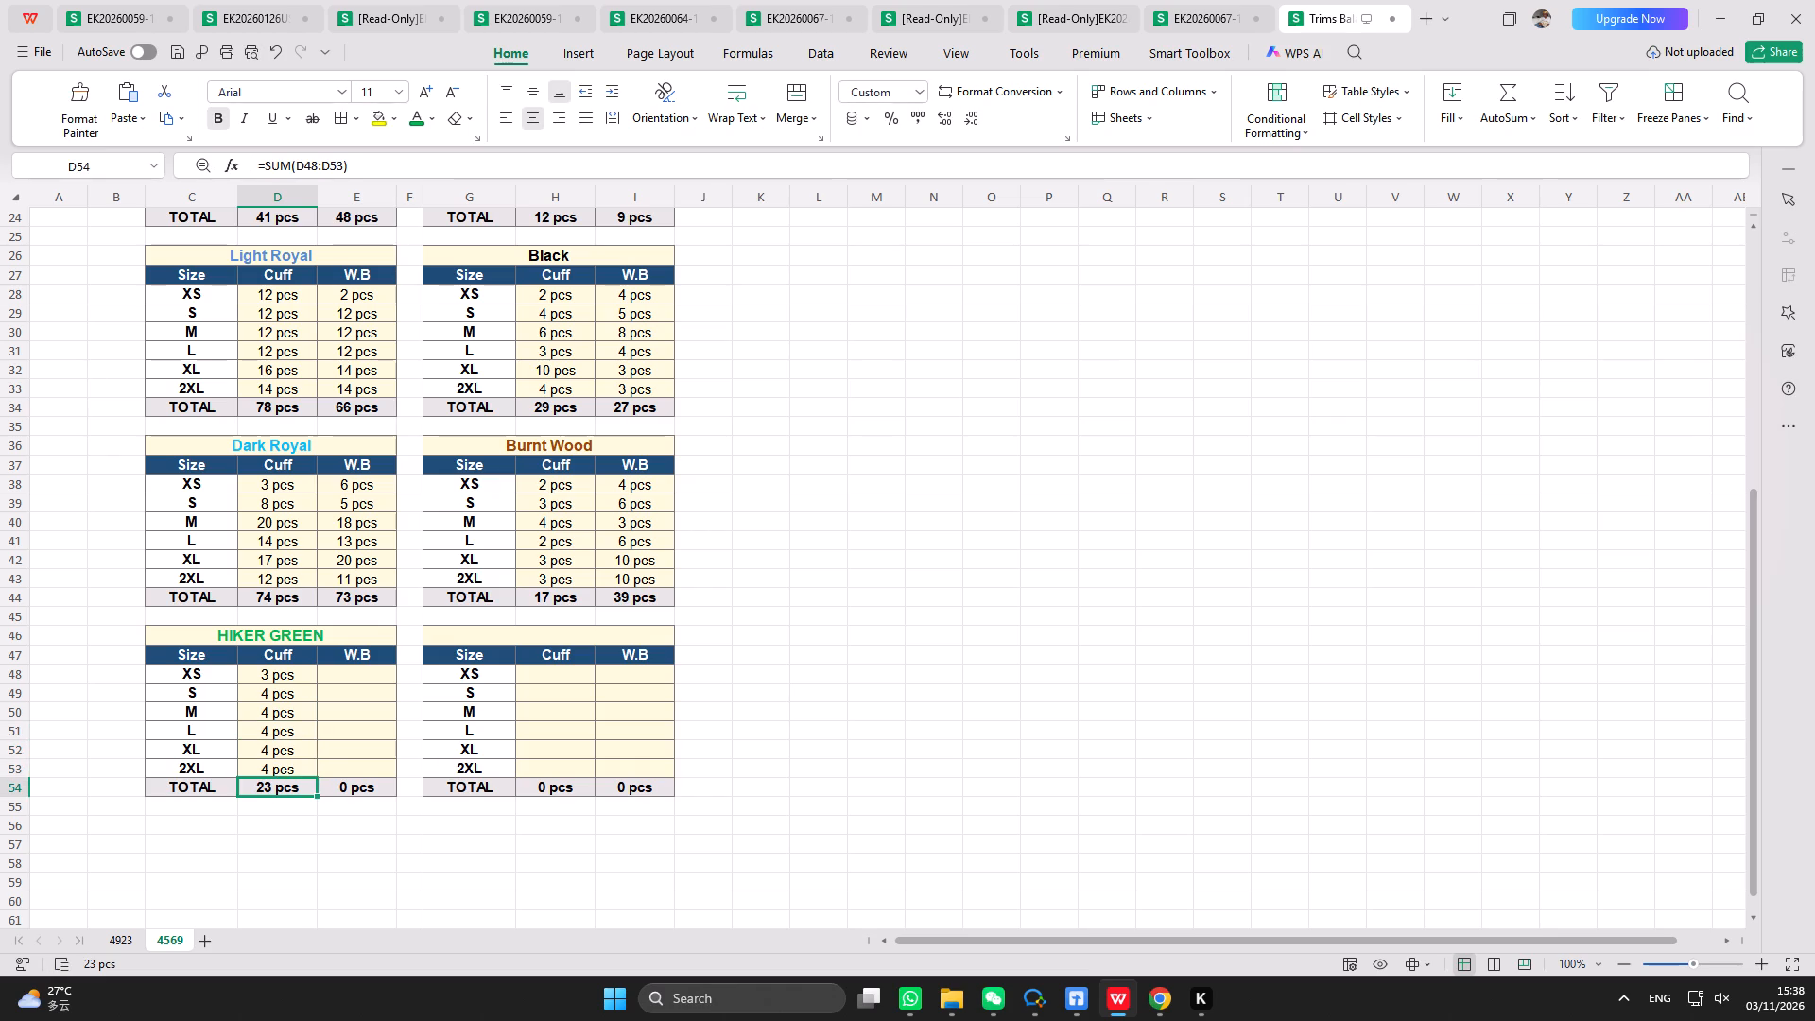
Enter a HIKER GREEN W.B balance of 4 for every size from XS to 2XL.
left_click(355, 672)
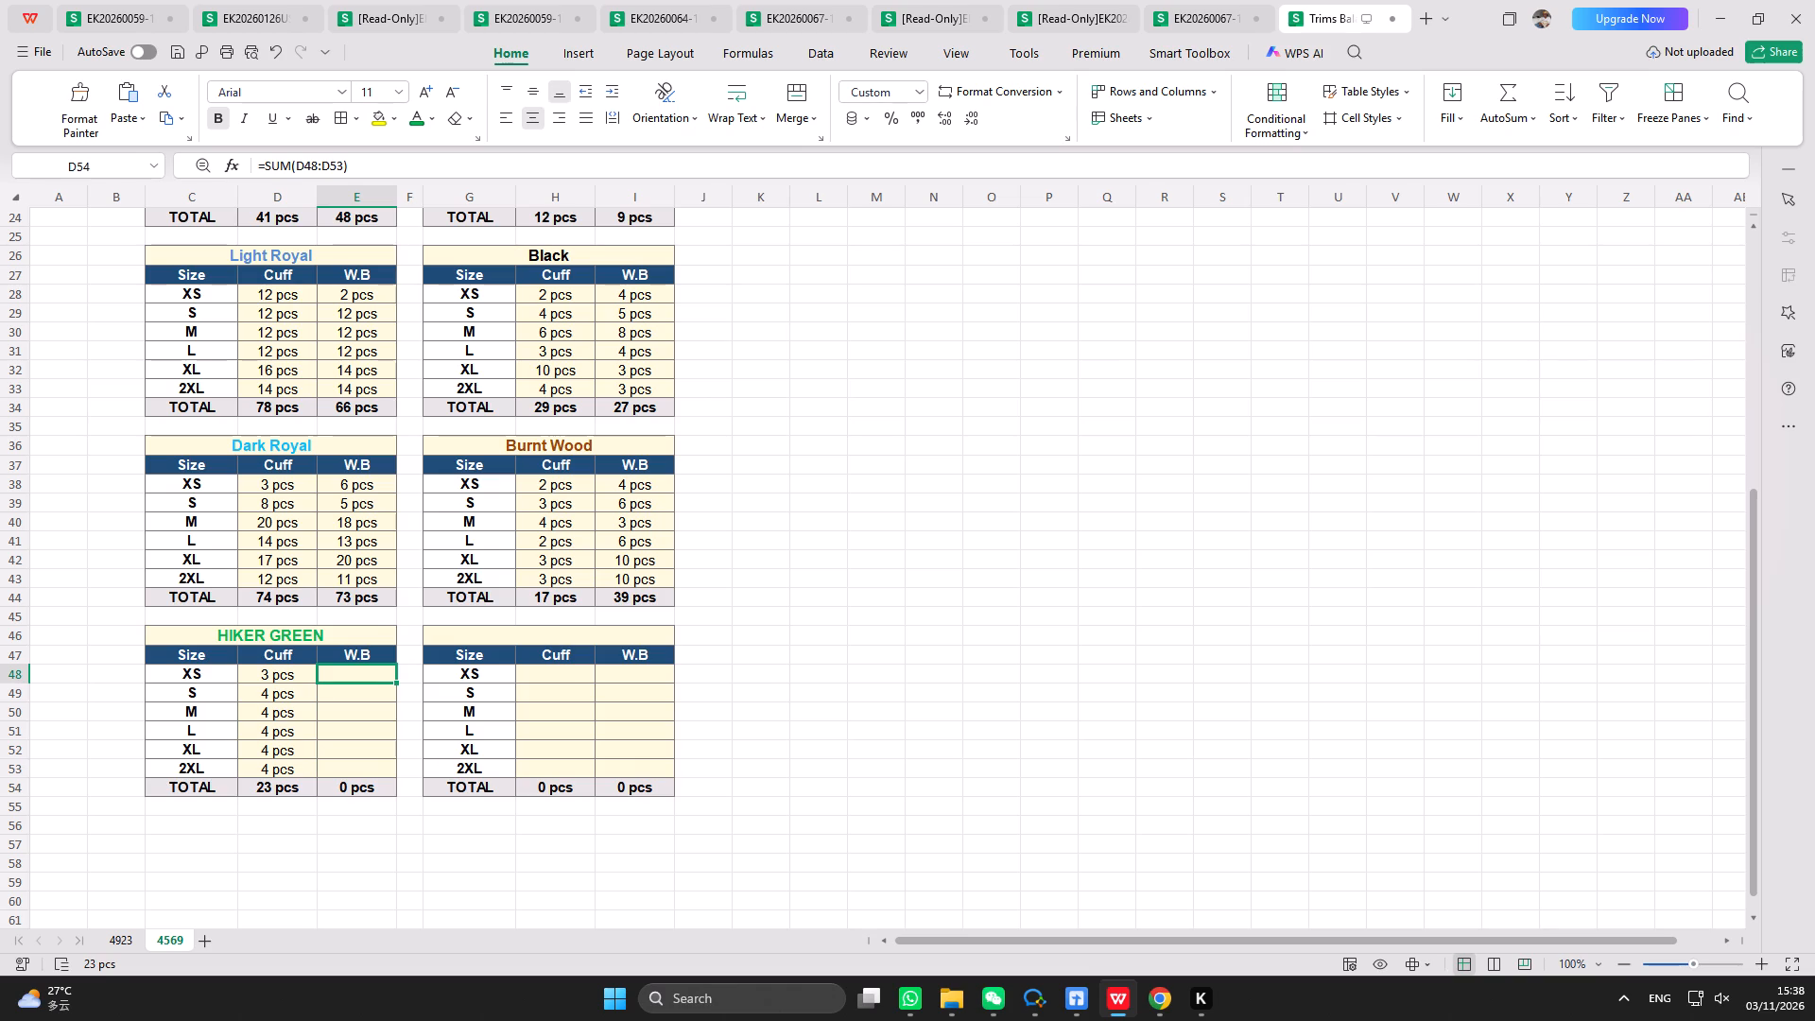
key("4")
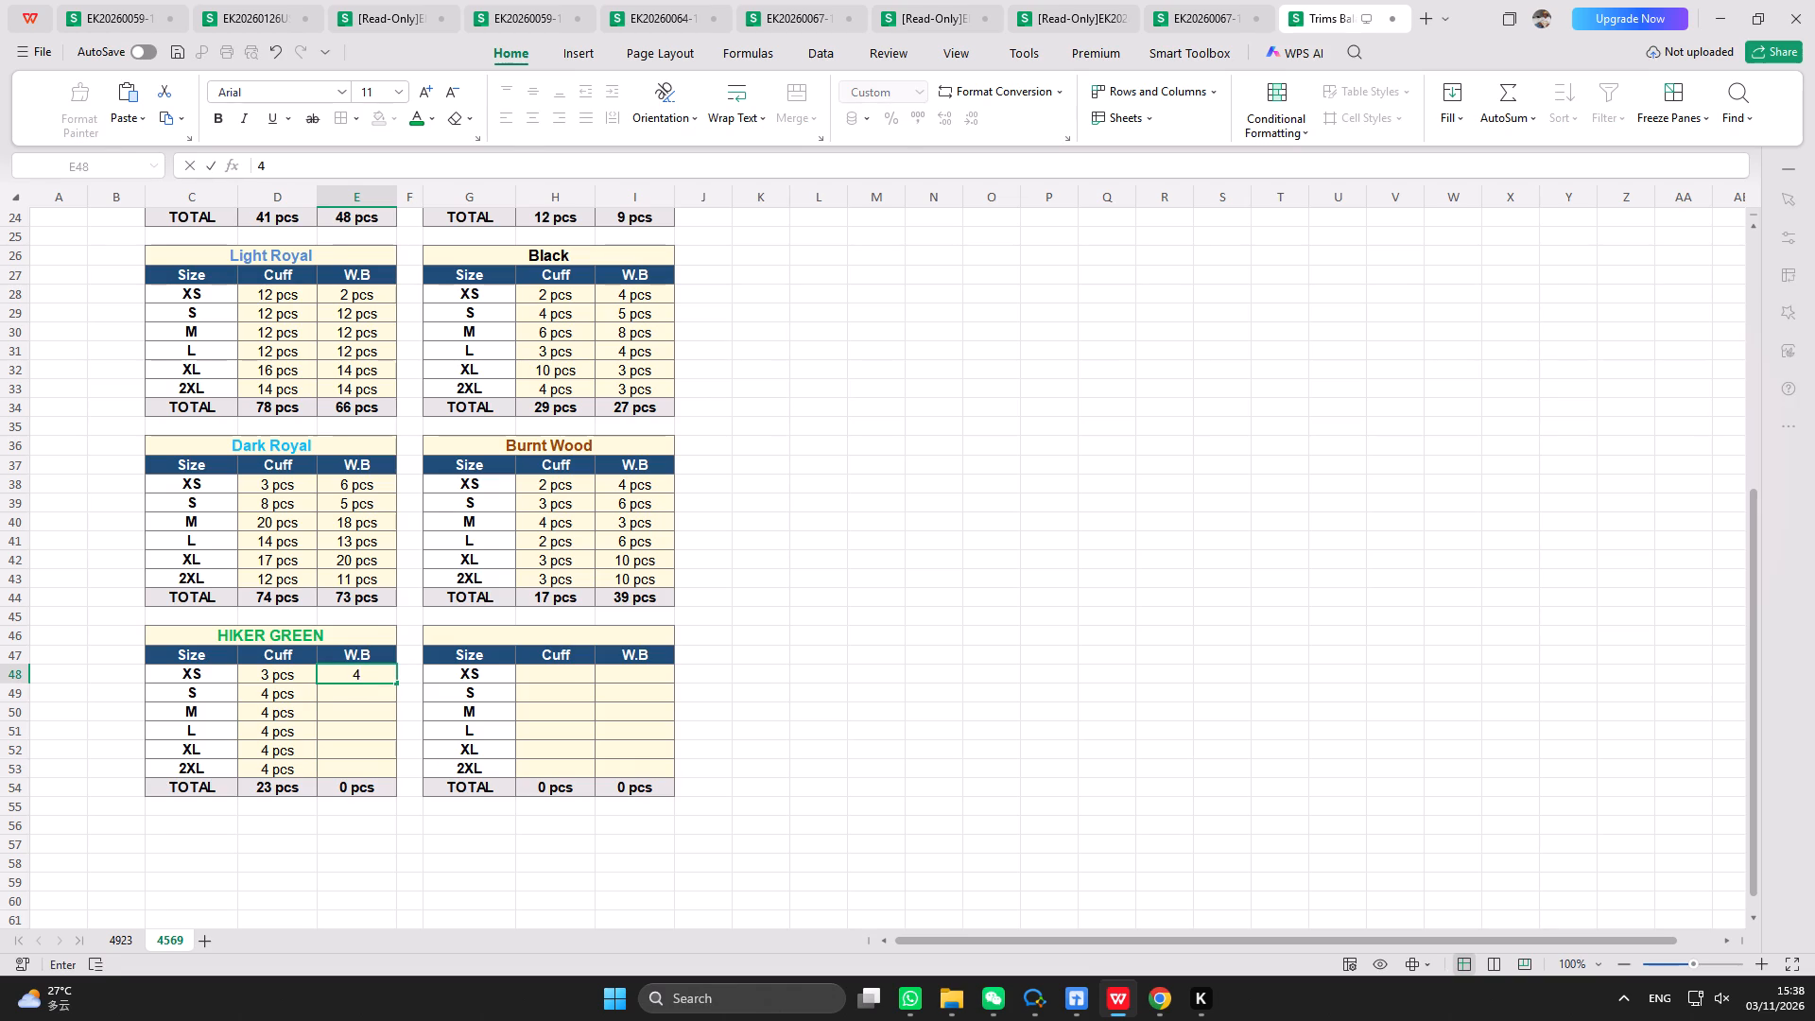
key("Return")
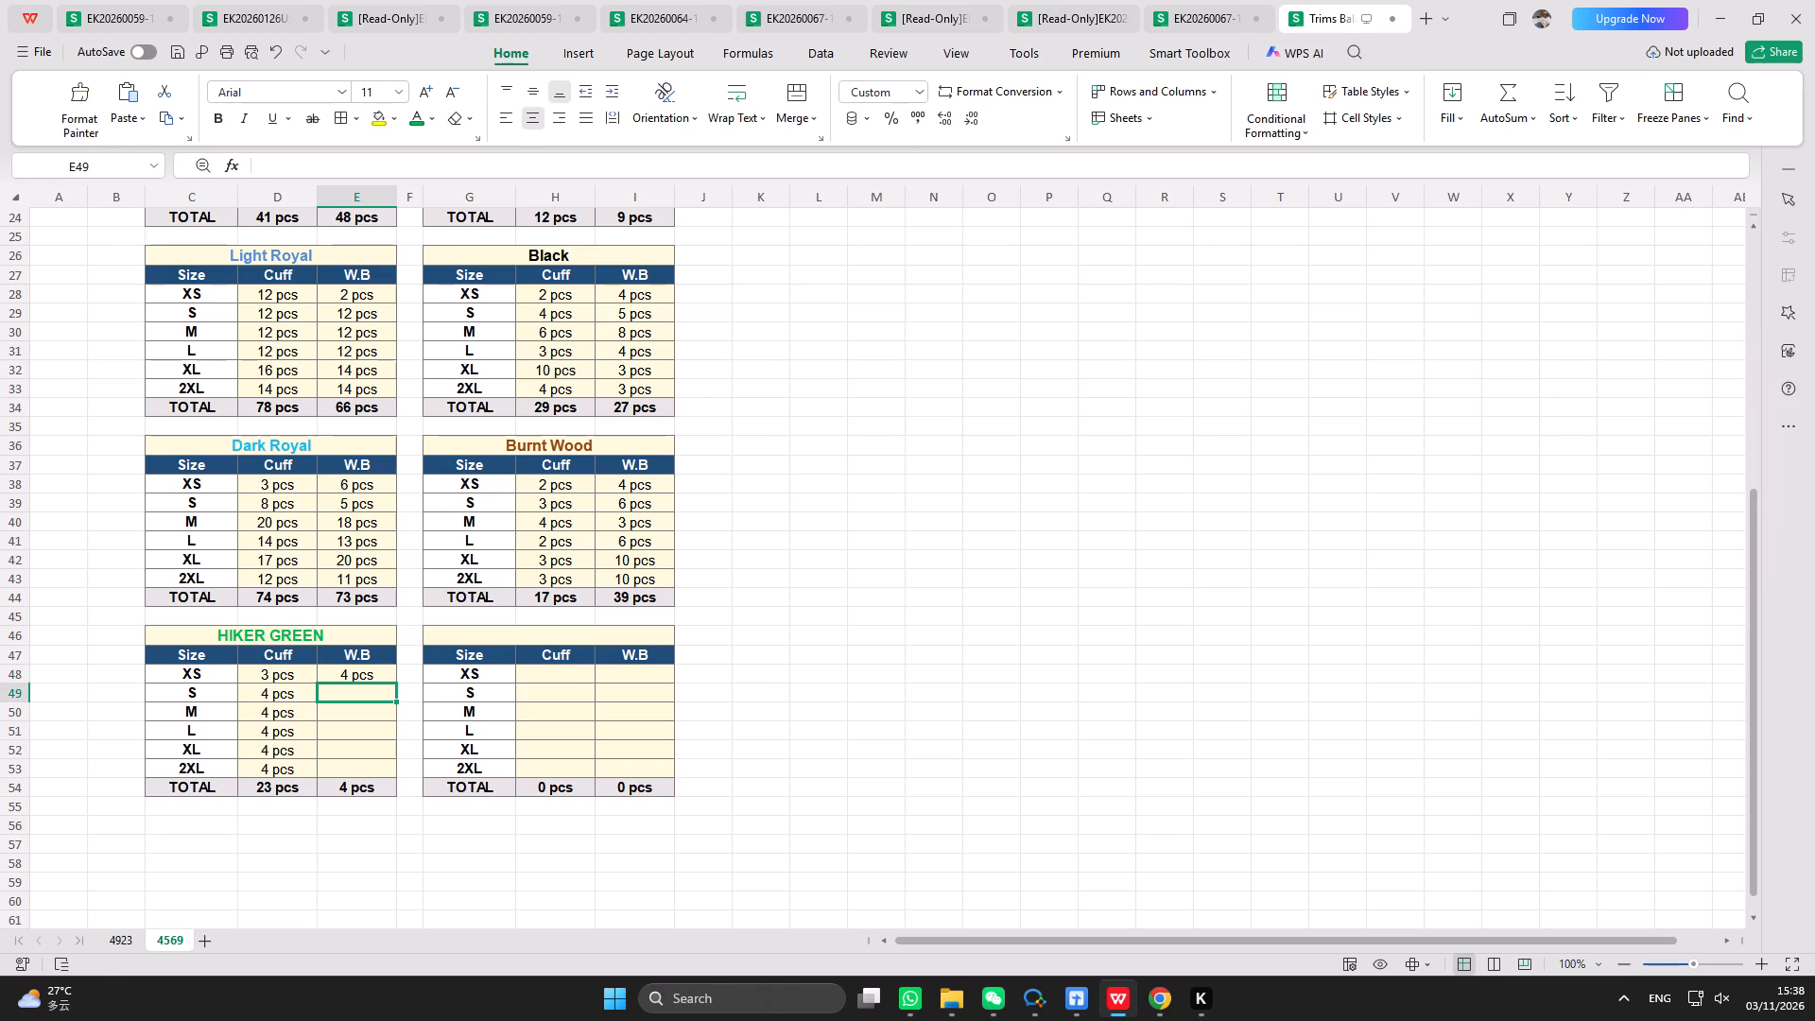
key("4")
key("Return")
key("4")
key("Return")
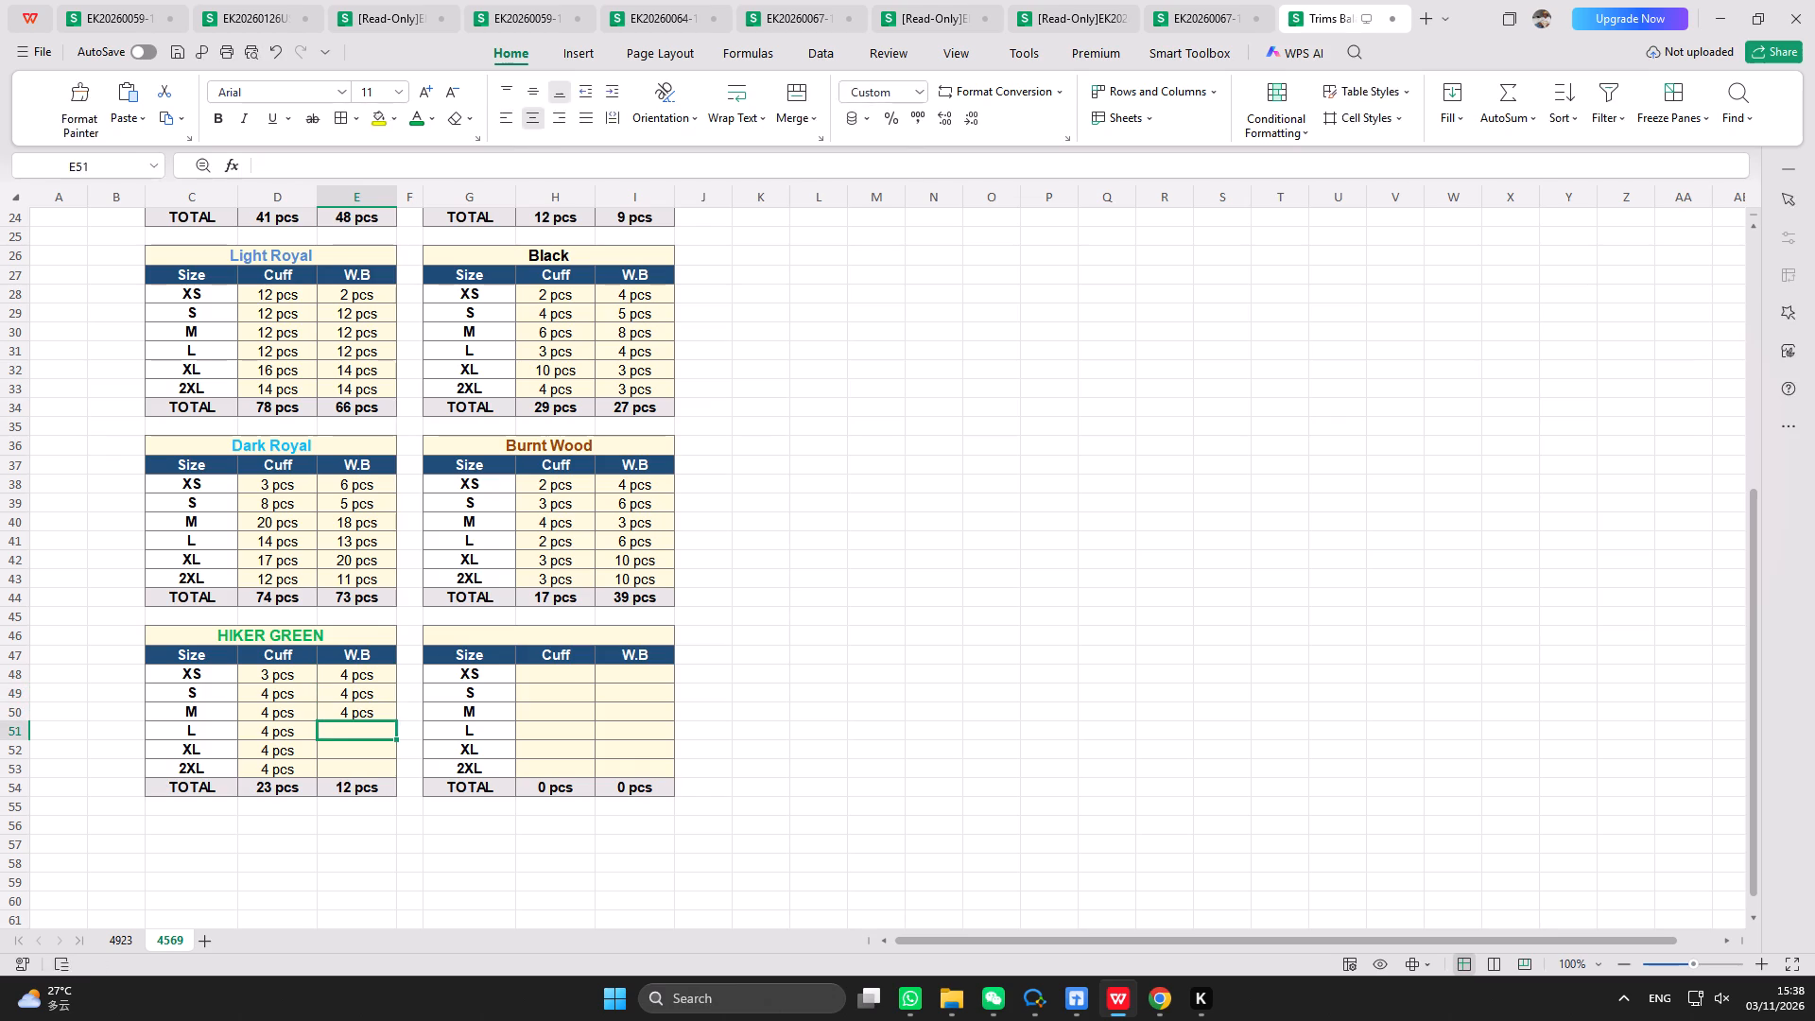
key("4")
key("Return")
key("4")
key("Return")
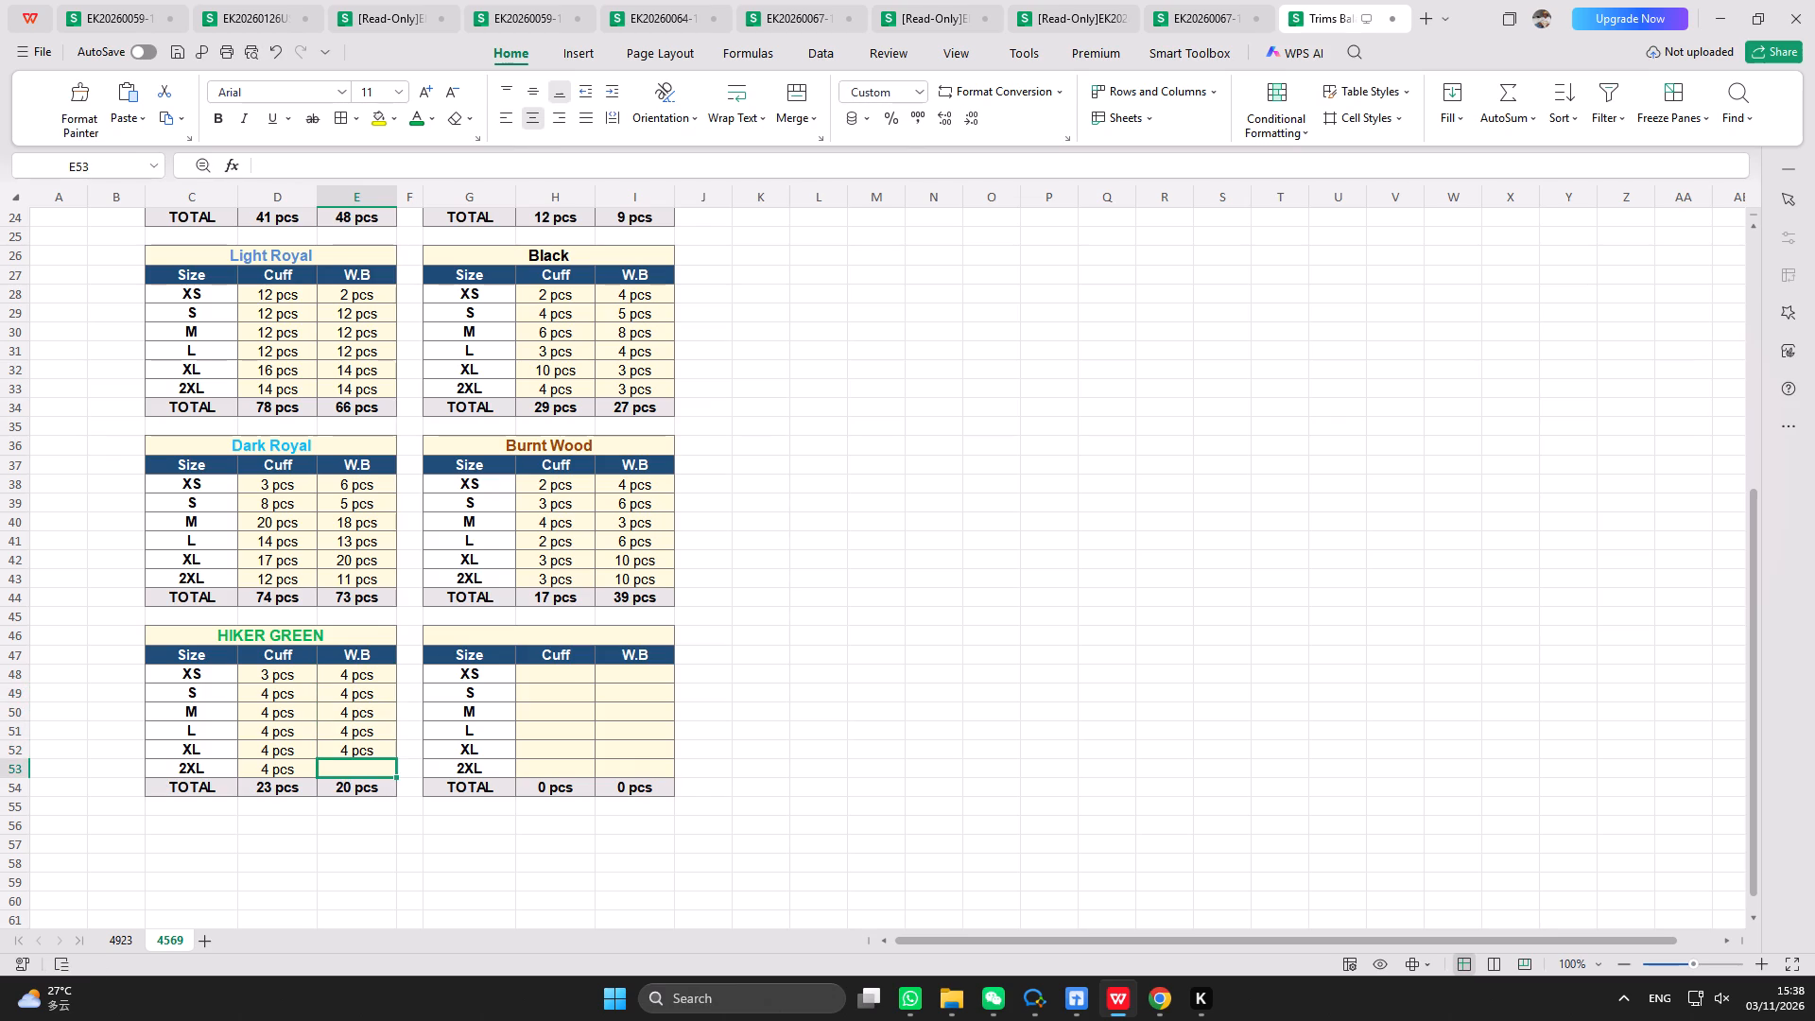
key("4")
key("Return")
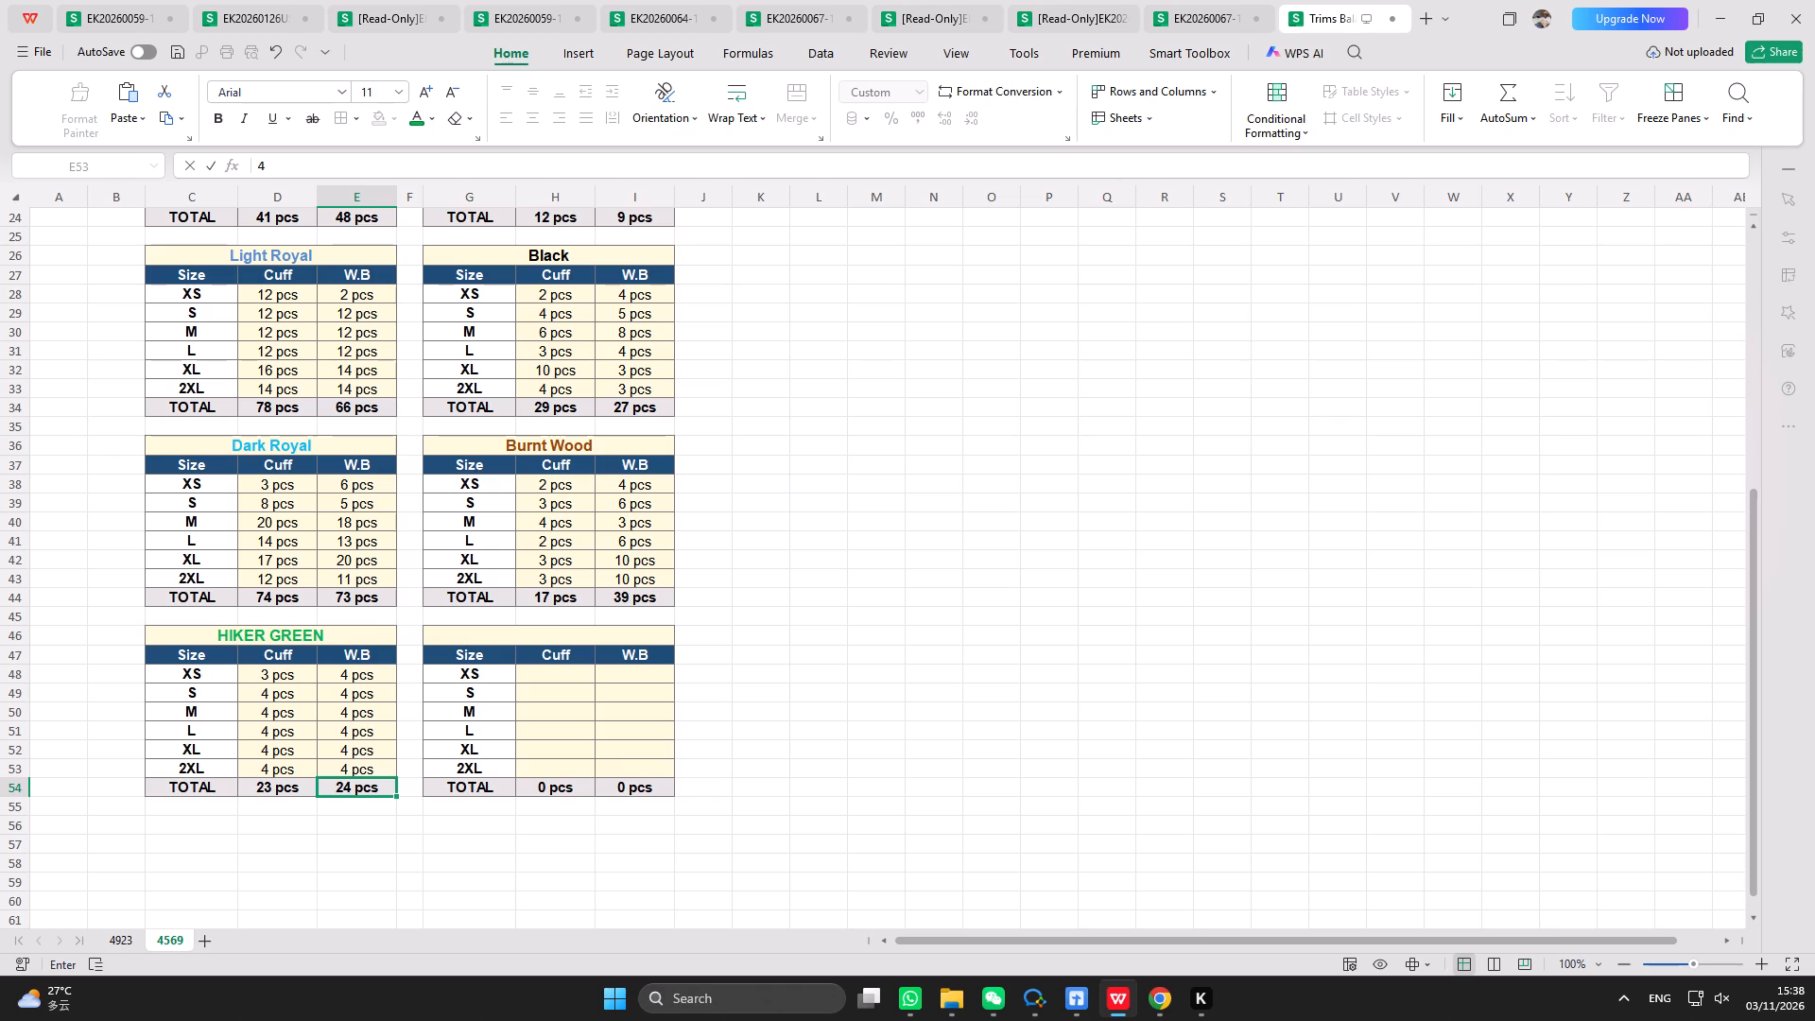
Title the empty table below Burnt Wood STEEL BLUE.
left_click(494, 639)
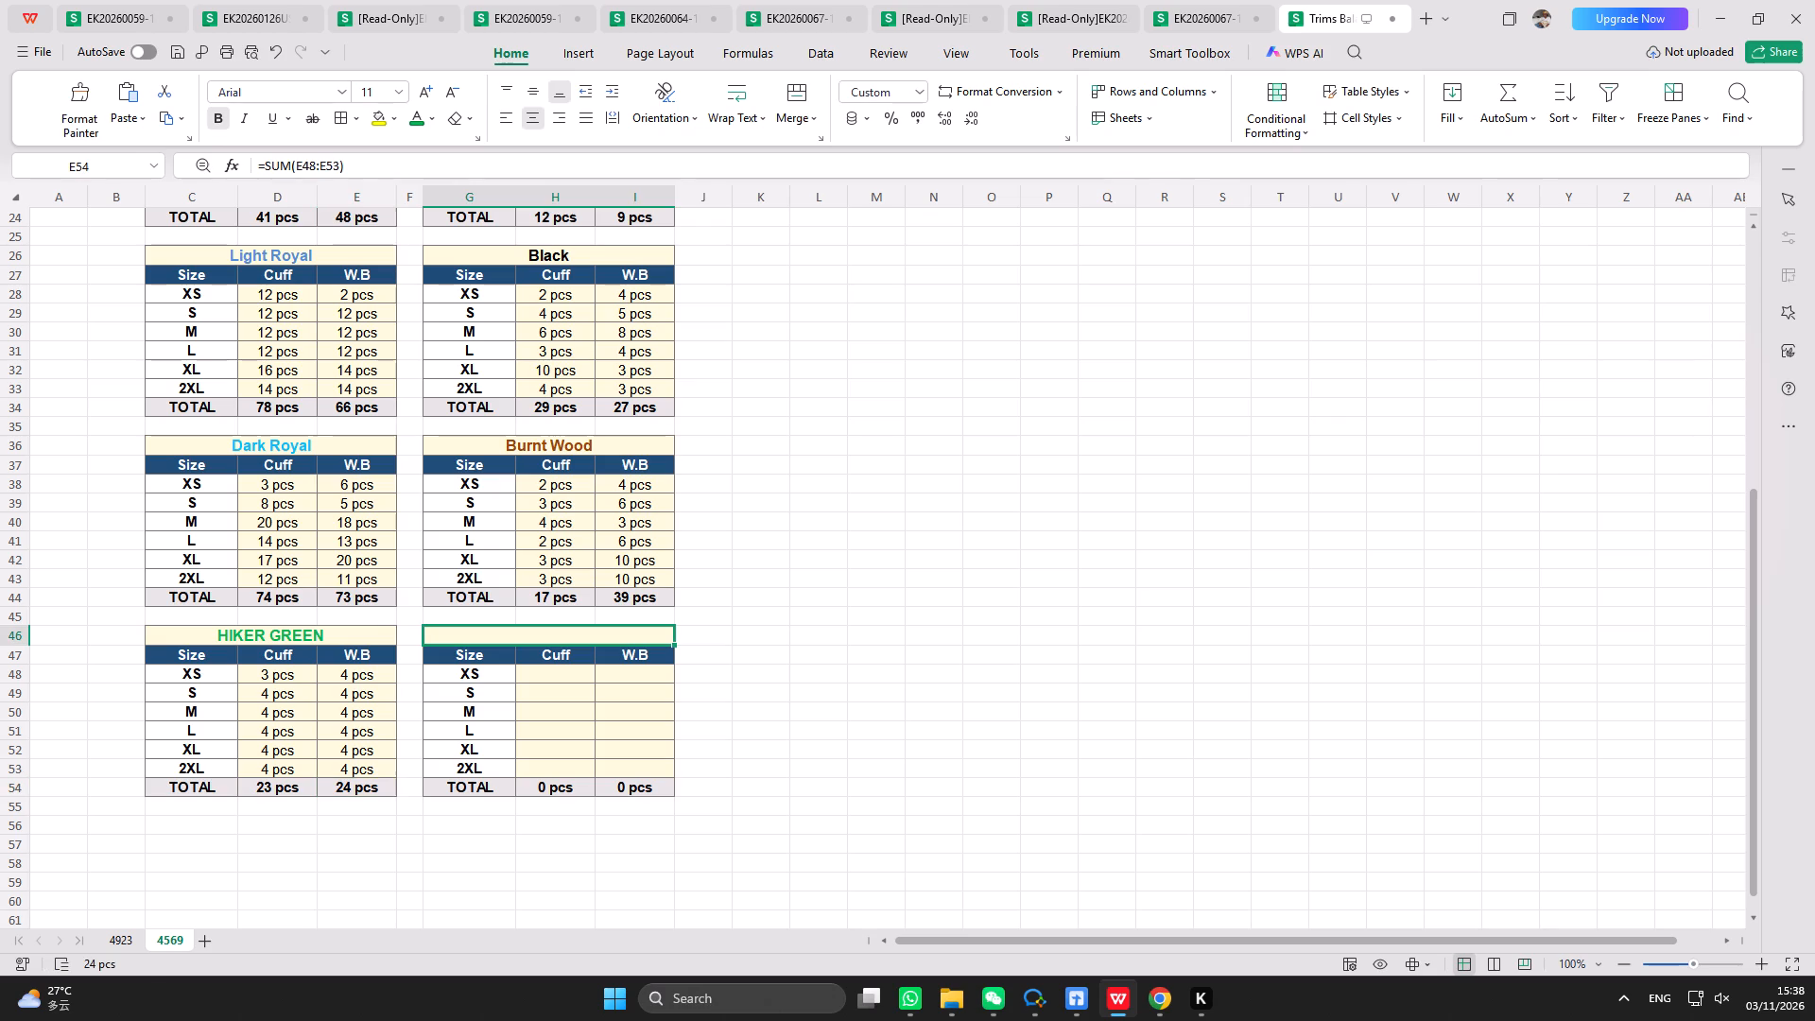
type("STEE")
type("L BLUE")
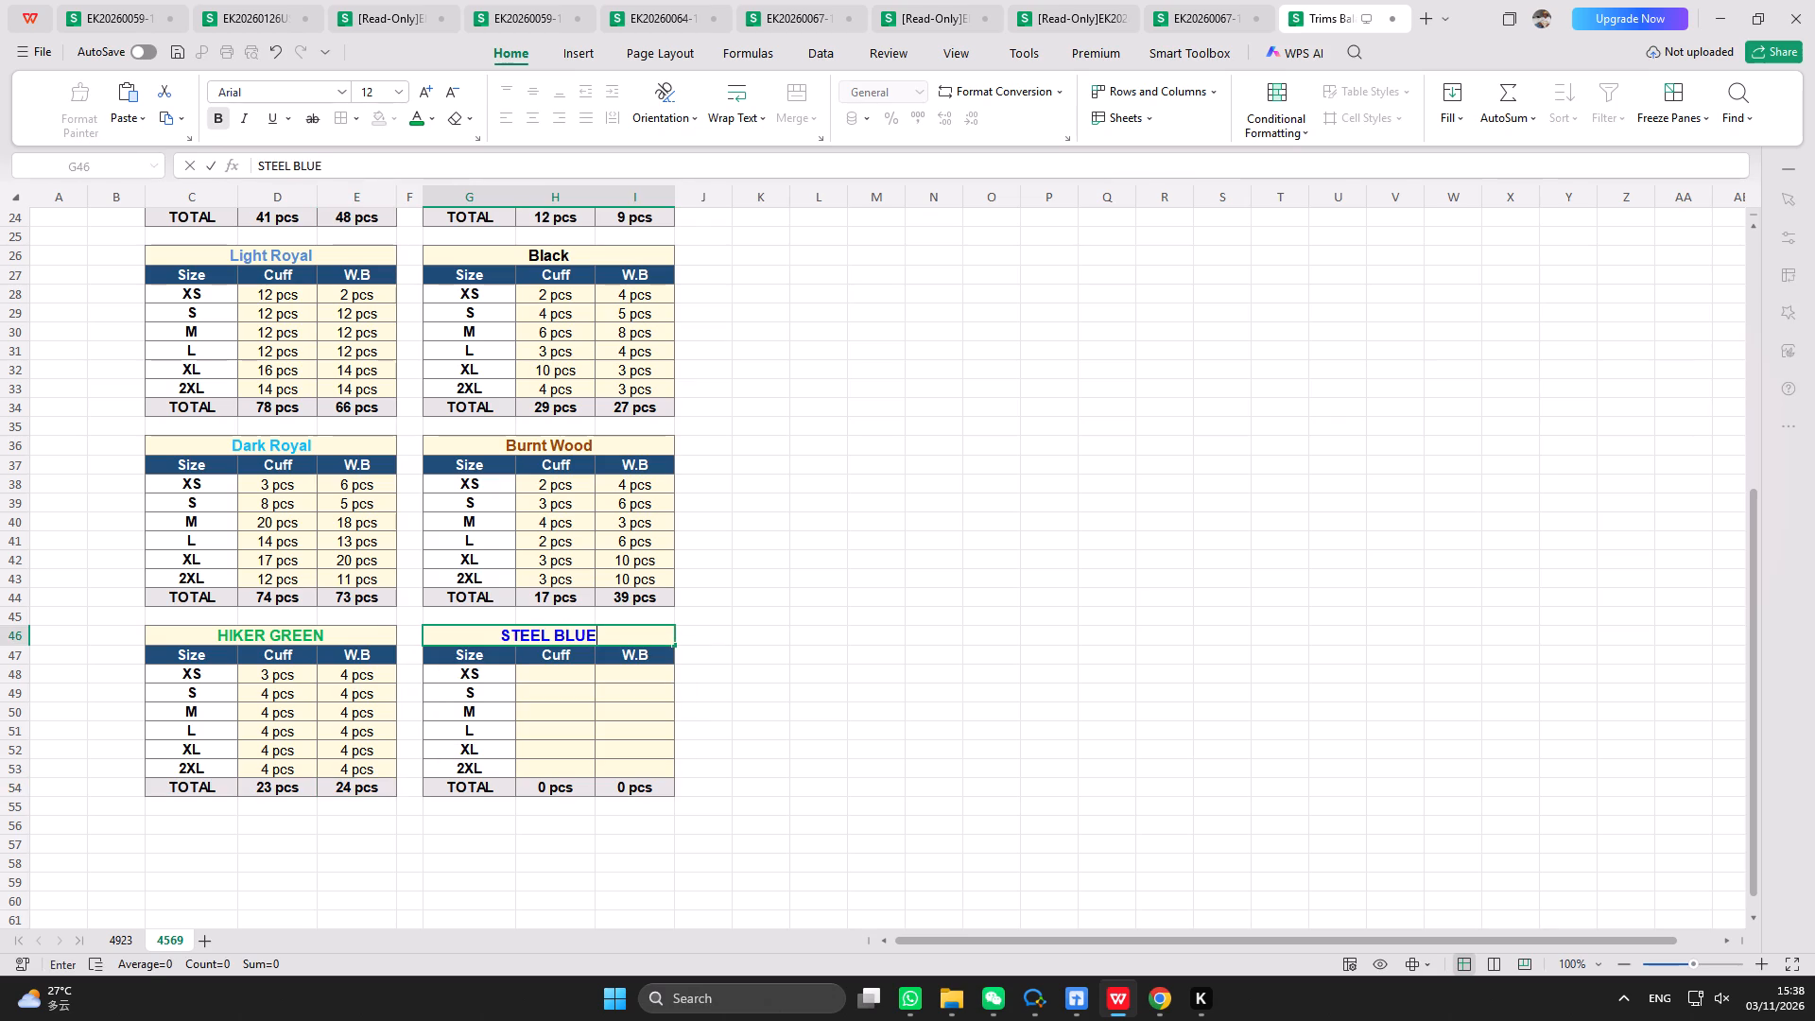
left_click_drag(830, 701, 809, 698)
left_click(585, 635)
scroll(527, 533, "up", 5)
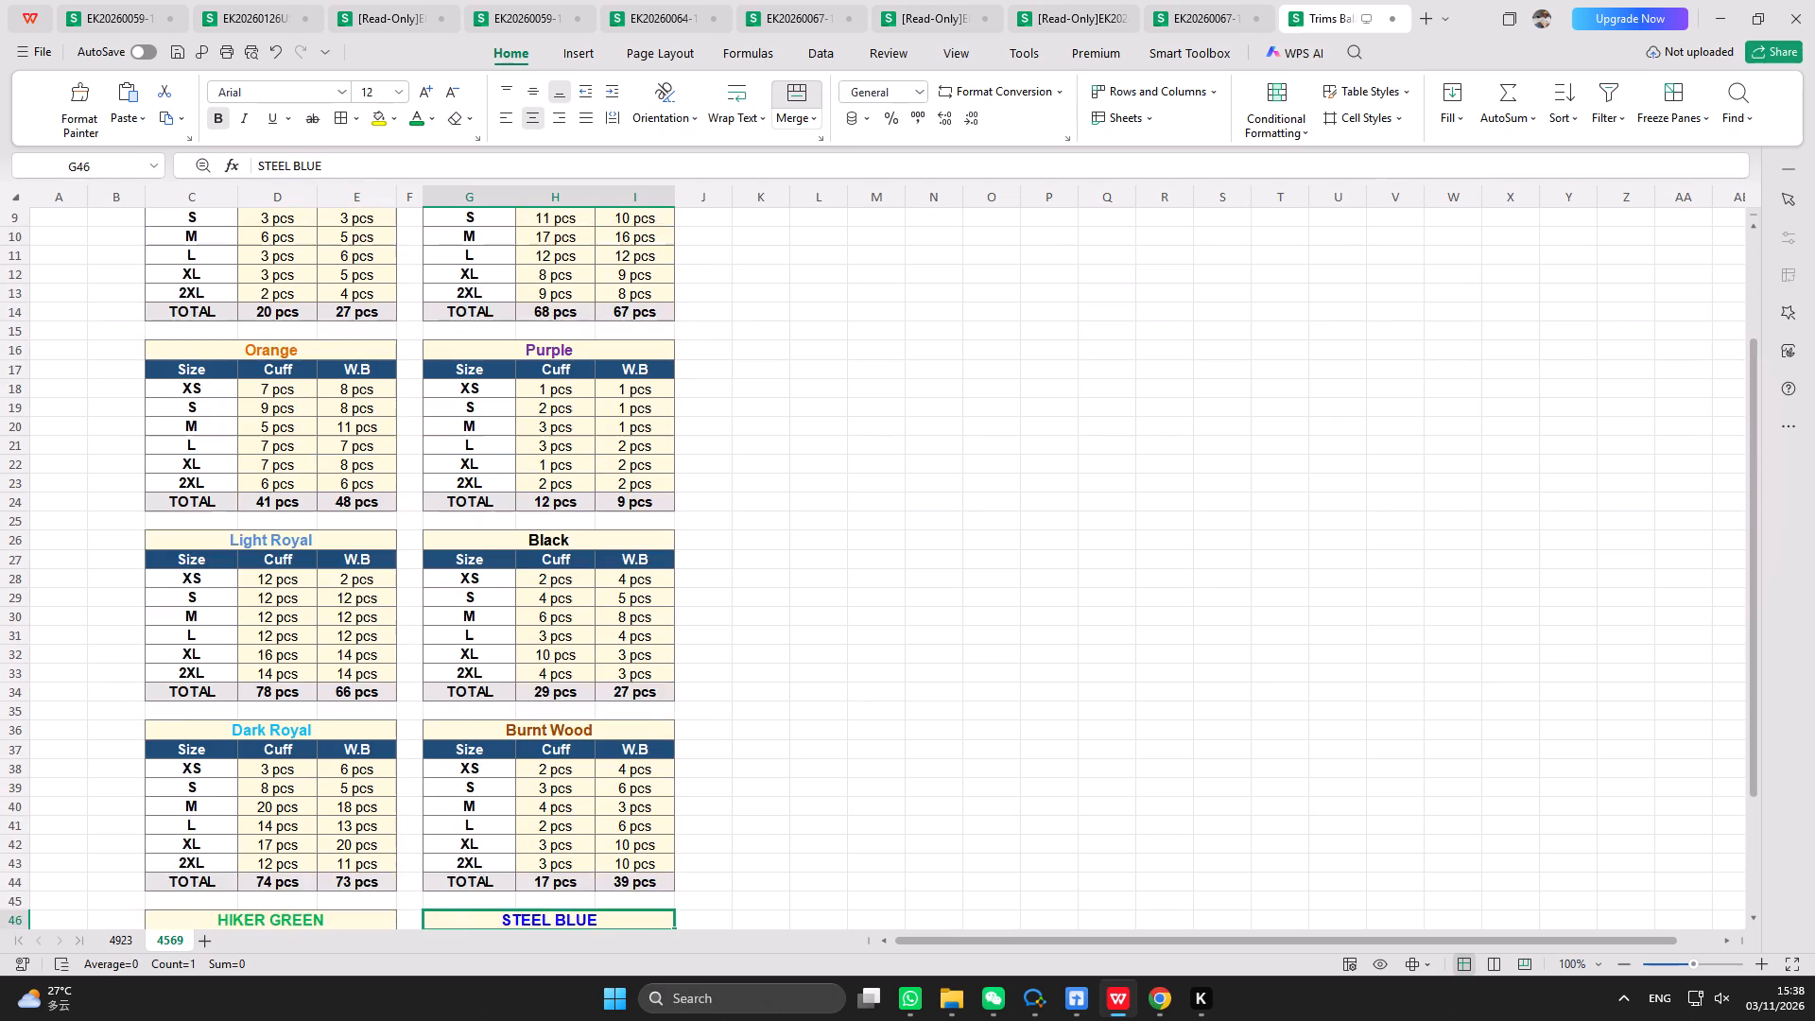
scroll(527, 533, "up", 17)
scroll(527, 533, "down", 7)
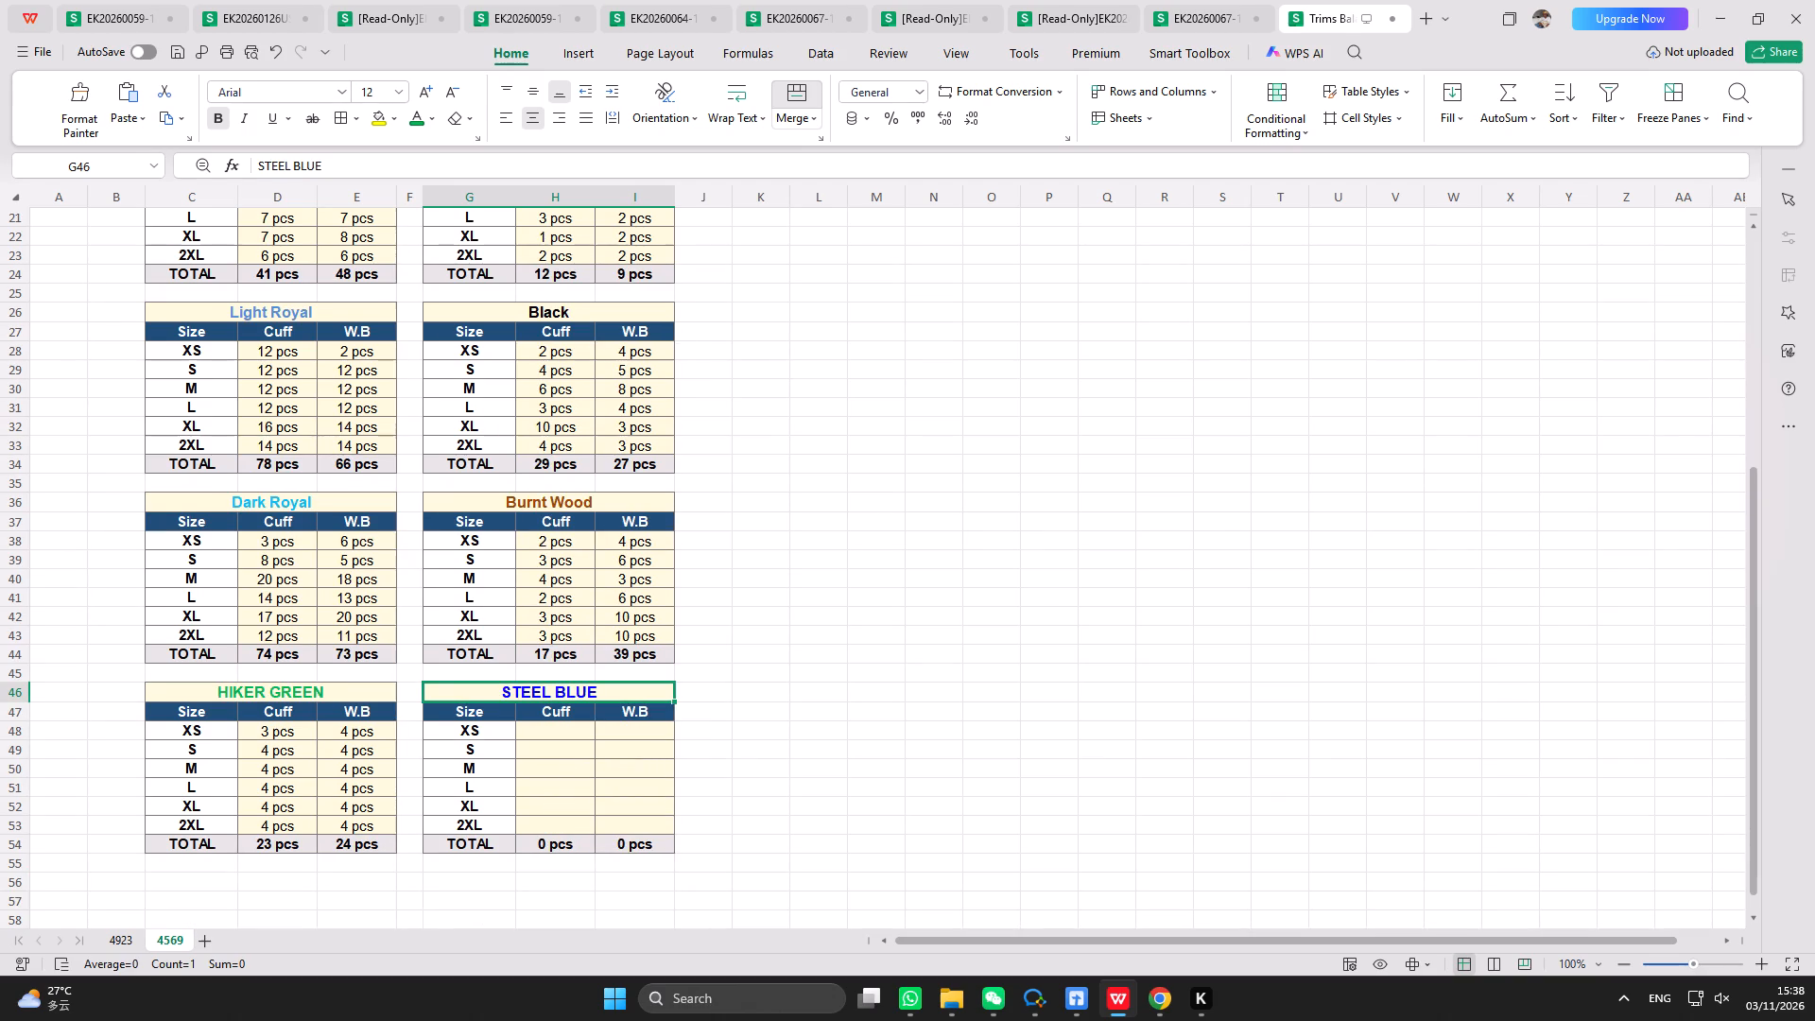
Enter a STEEL BLUE Cuff balance of 2 for every size from XS to 2XL.
left_click(555, 735)
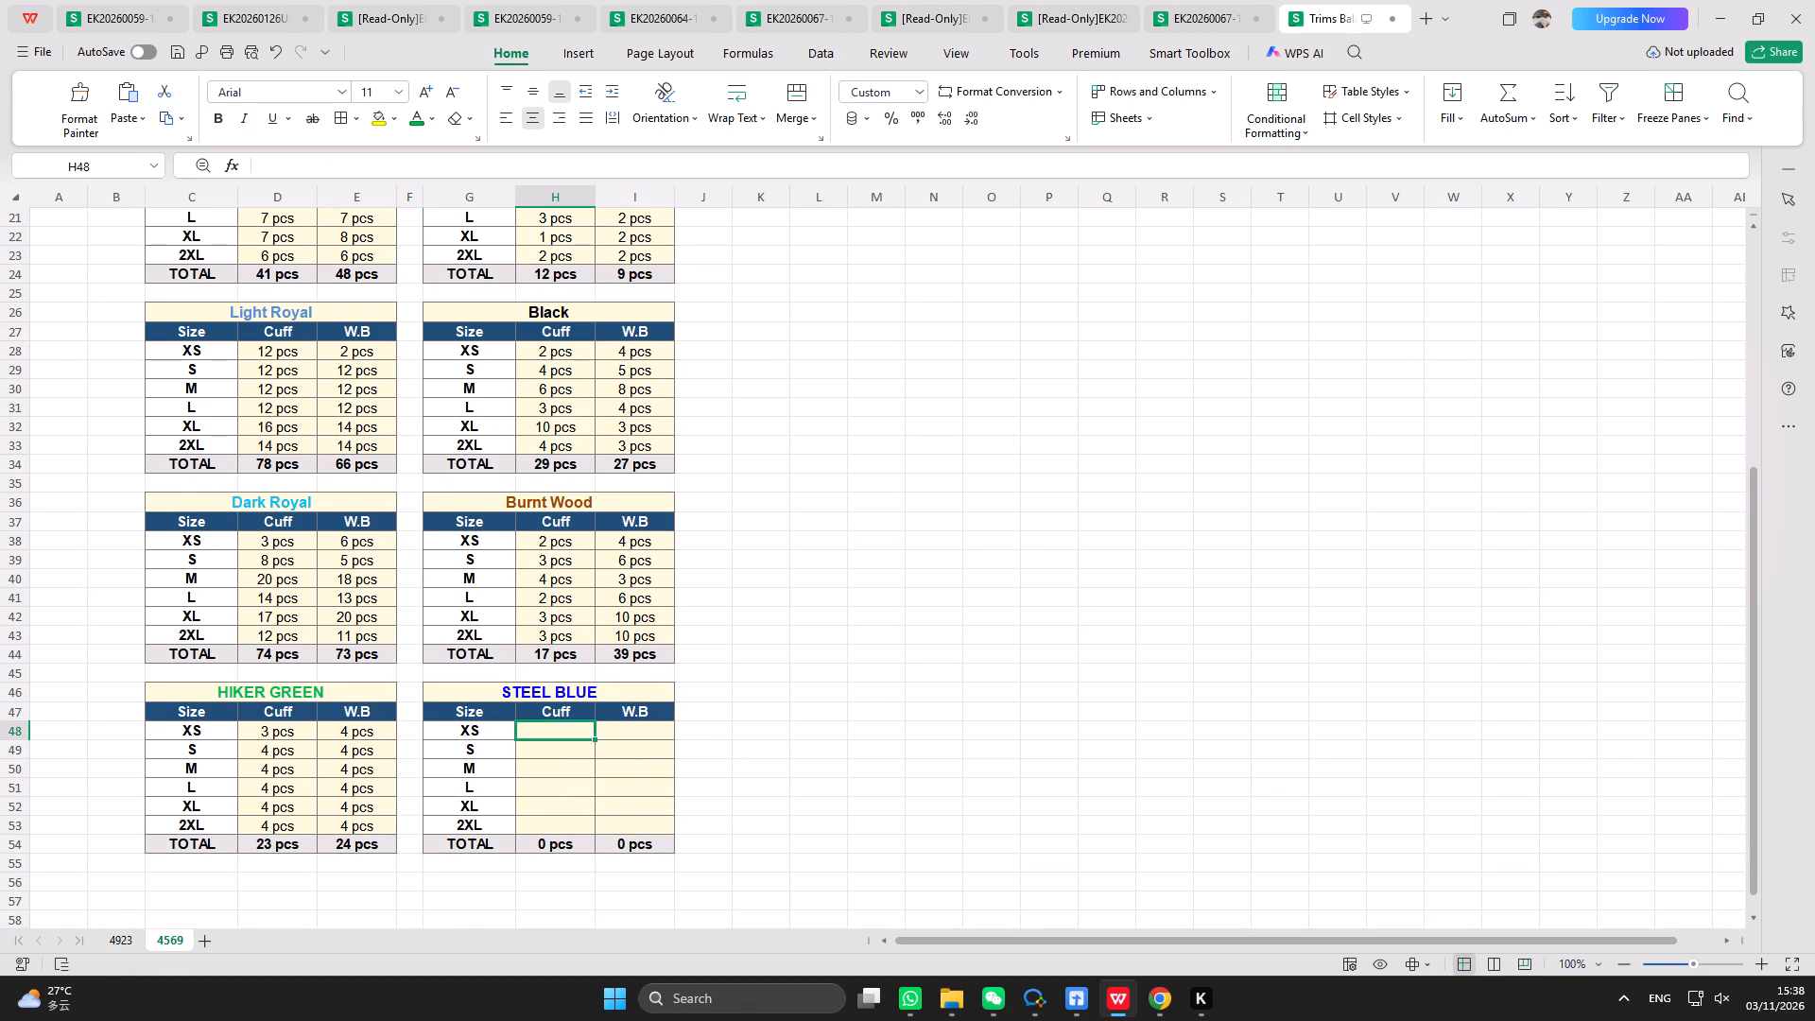
key("2")
key("Return")
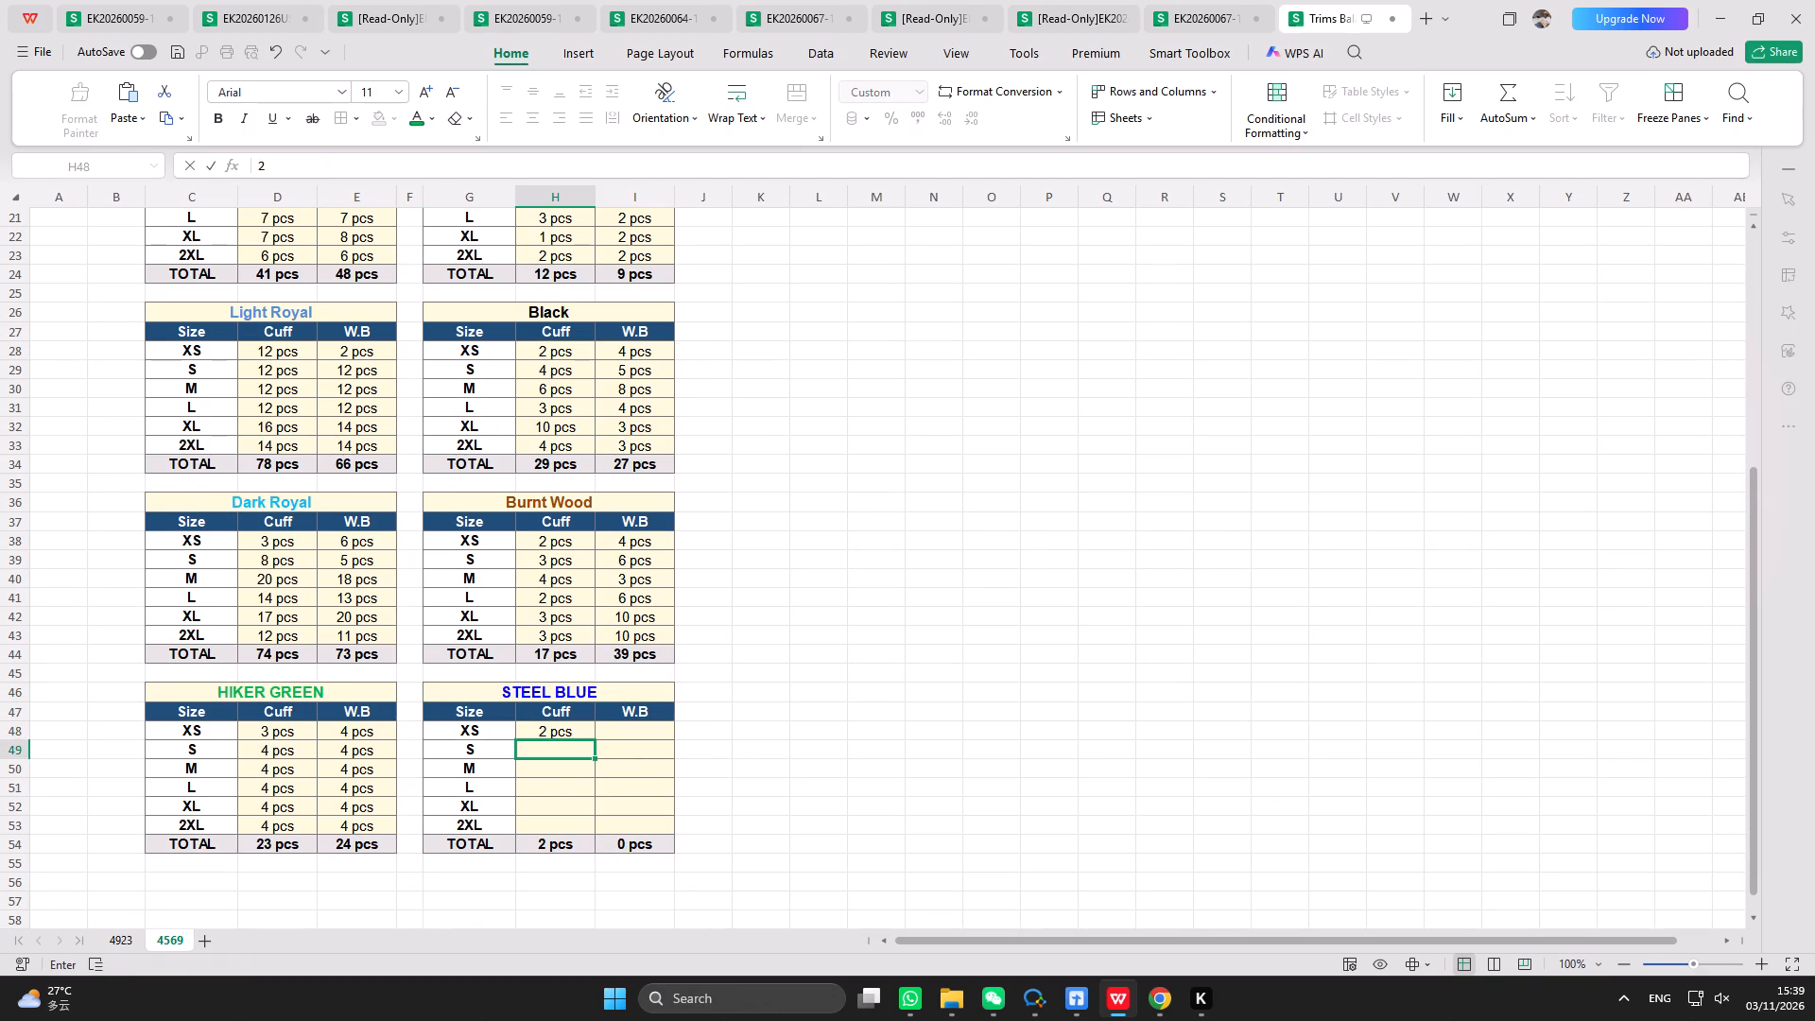
key("2")
key("Return")
key("2")
key("Return")
key("2")
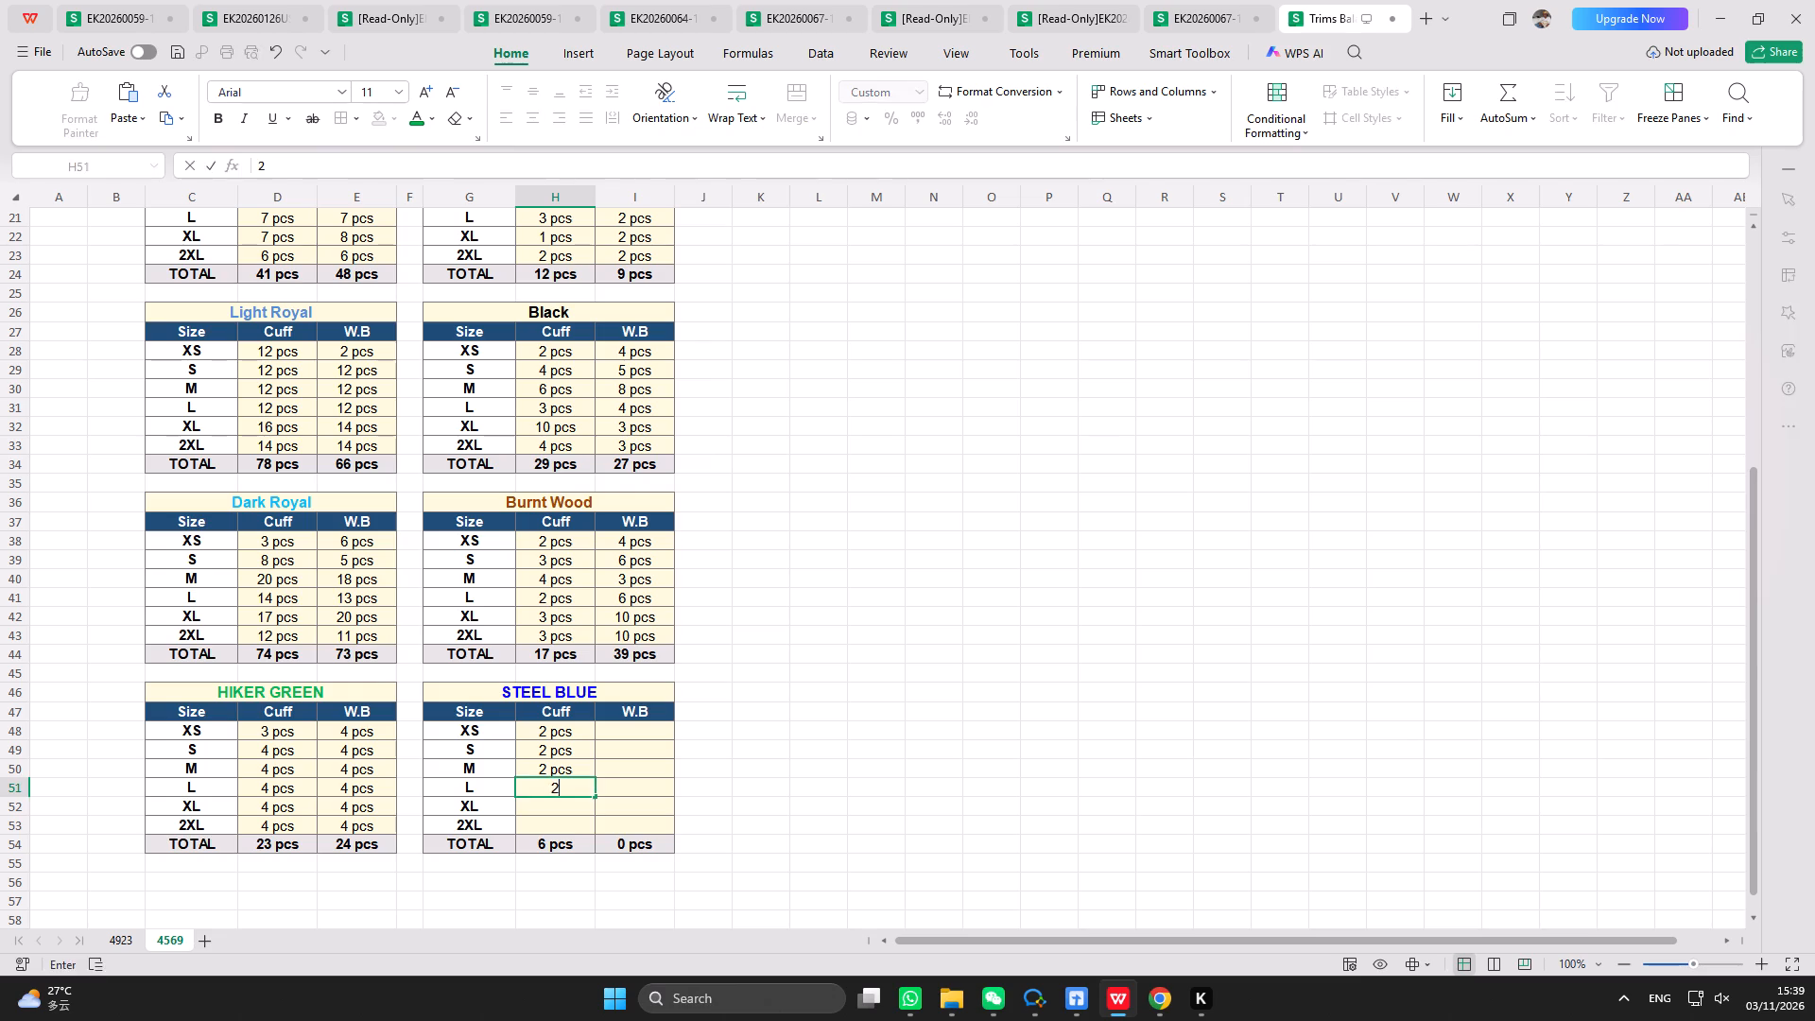
key("Return")
key("2")
key("Return")
key("2")
key("Return")
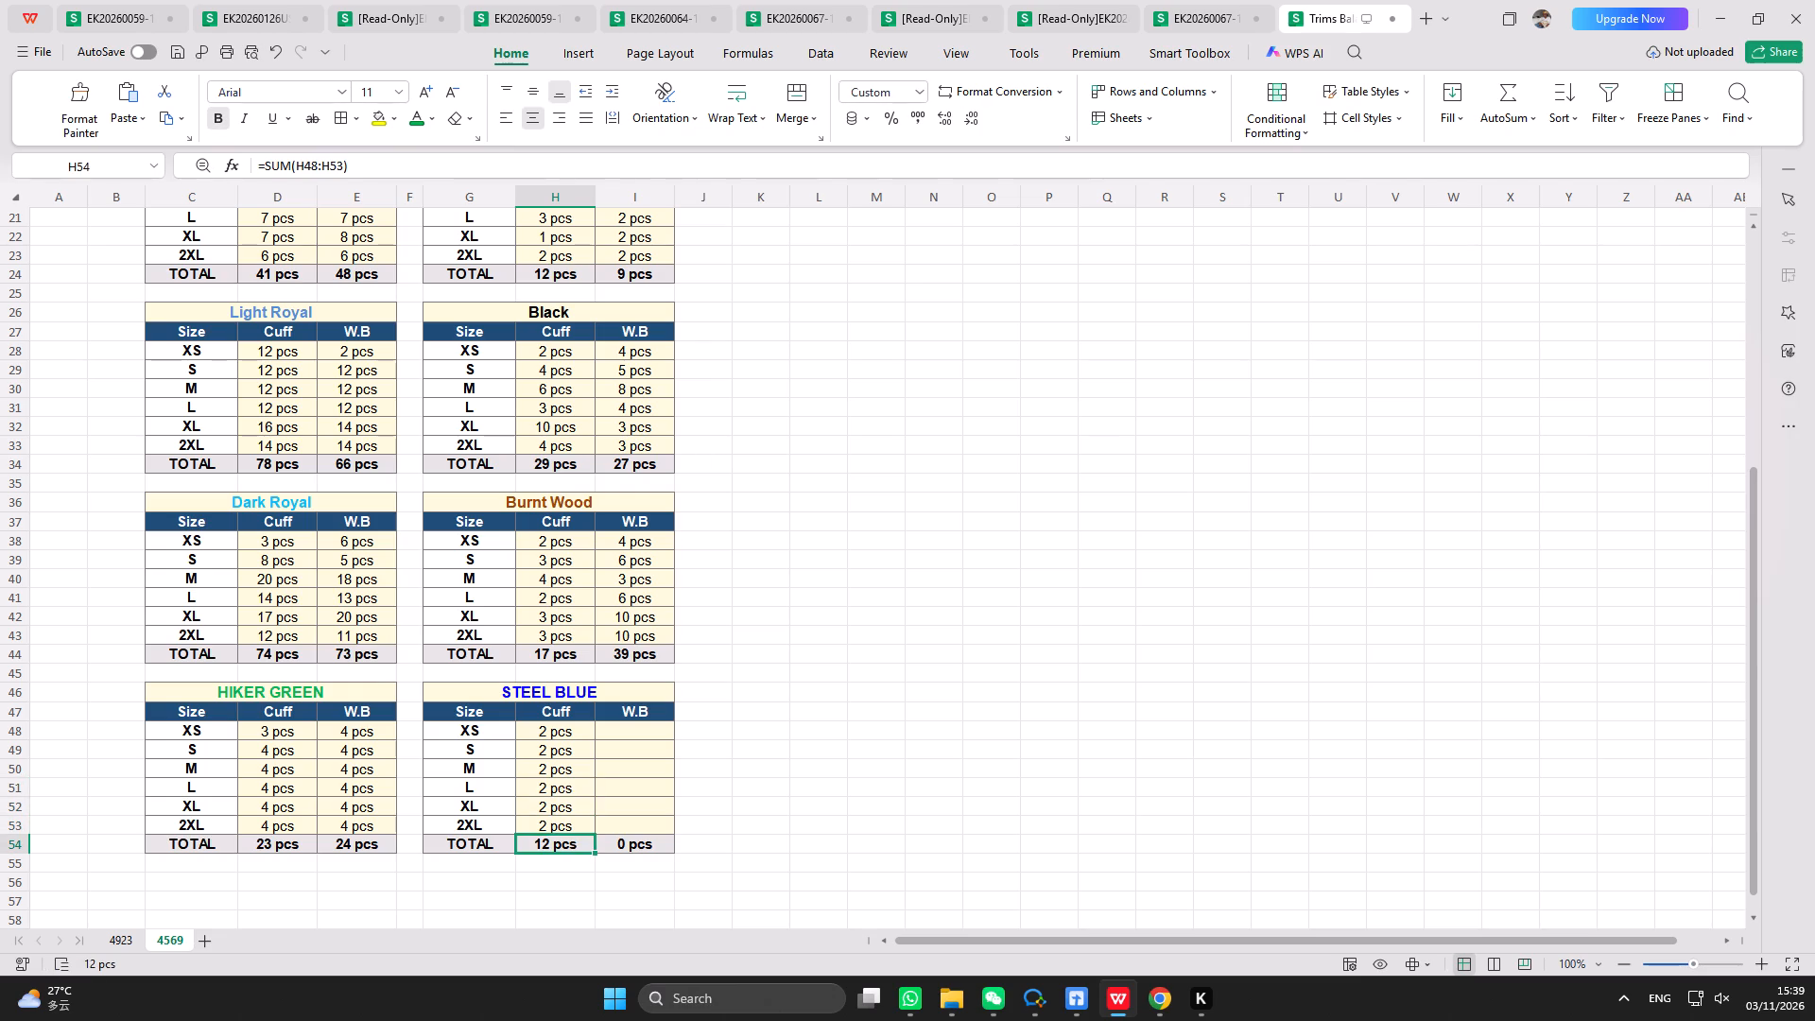
Enter the STEEL BLUE W.B balances: XS 2, S 1, M 1, L 2, XL 2 and 2XL 2.
left_click(615, 734)
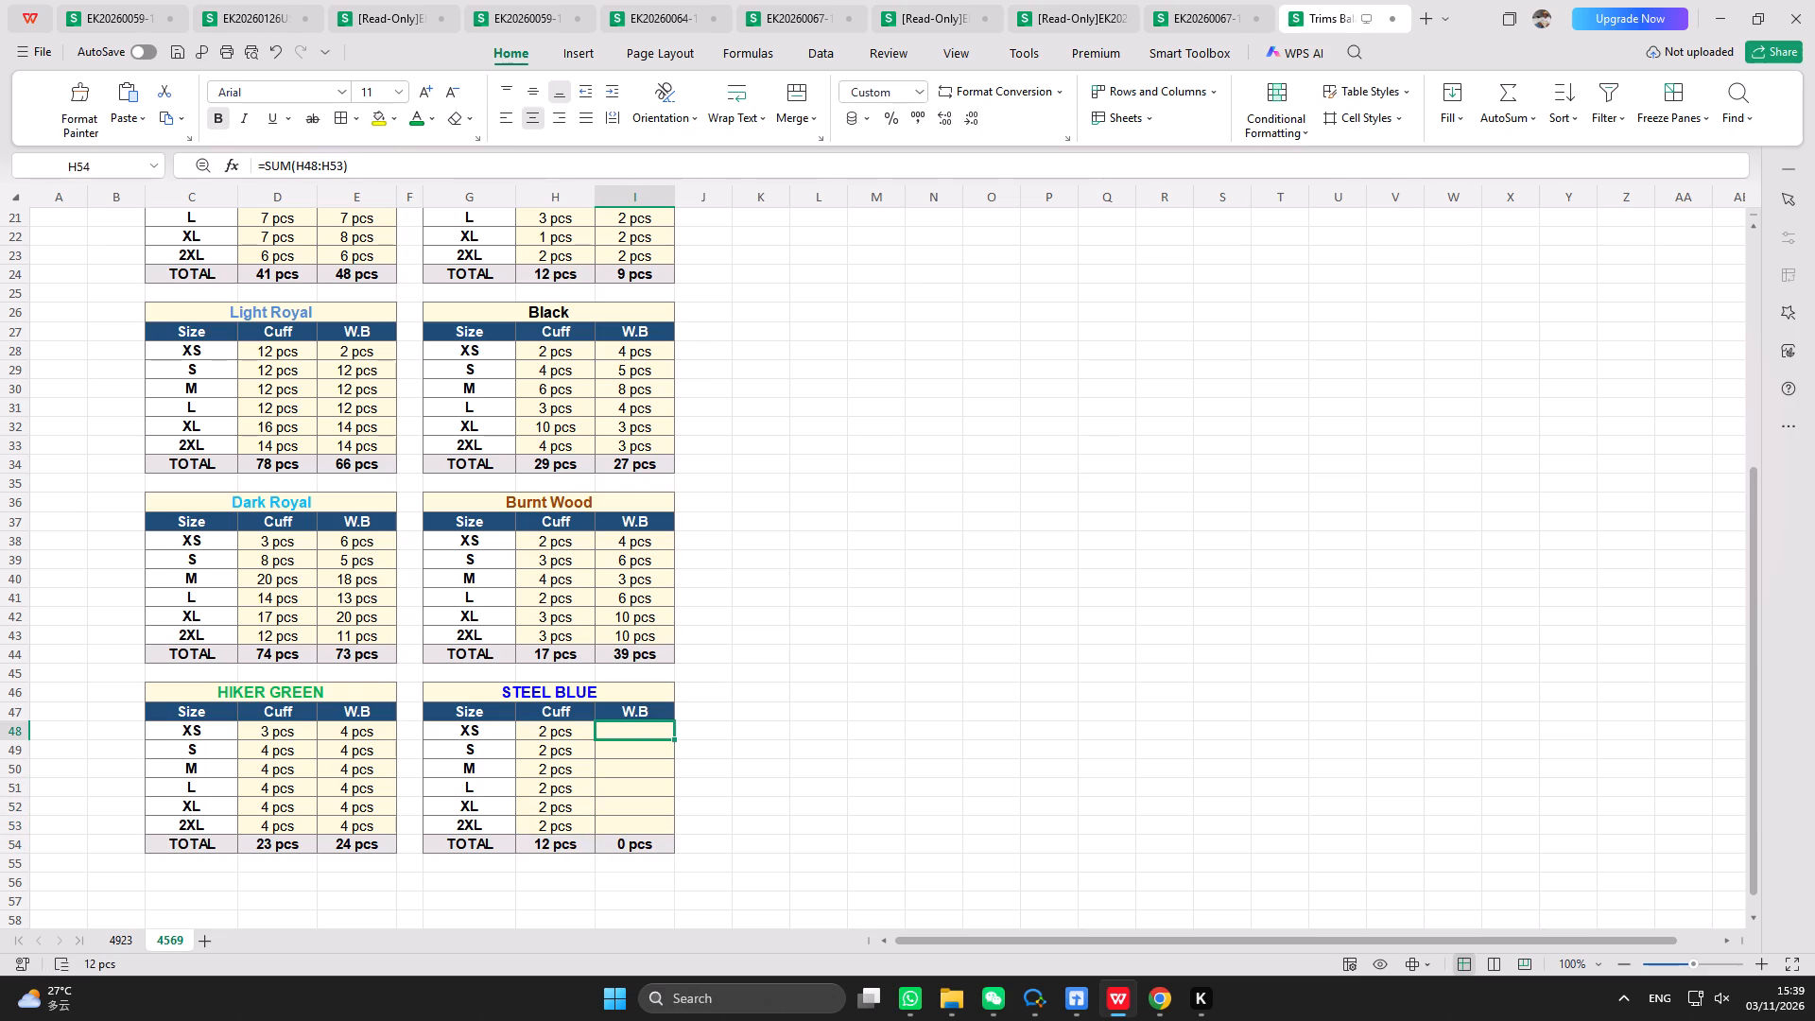
key("2")
key("Return")
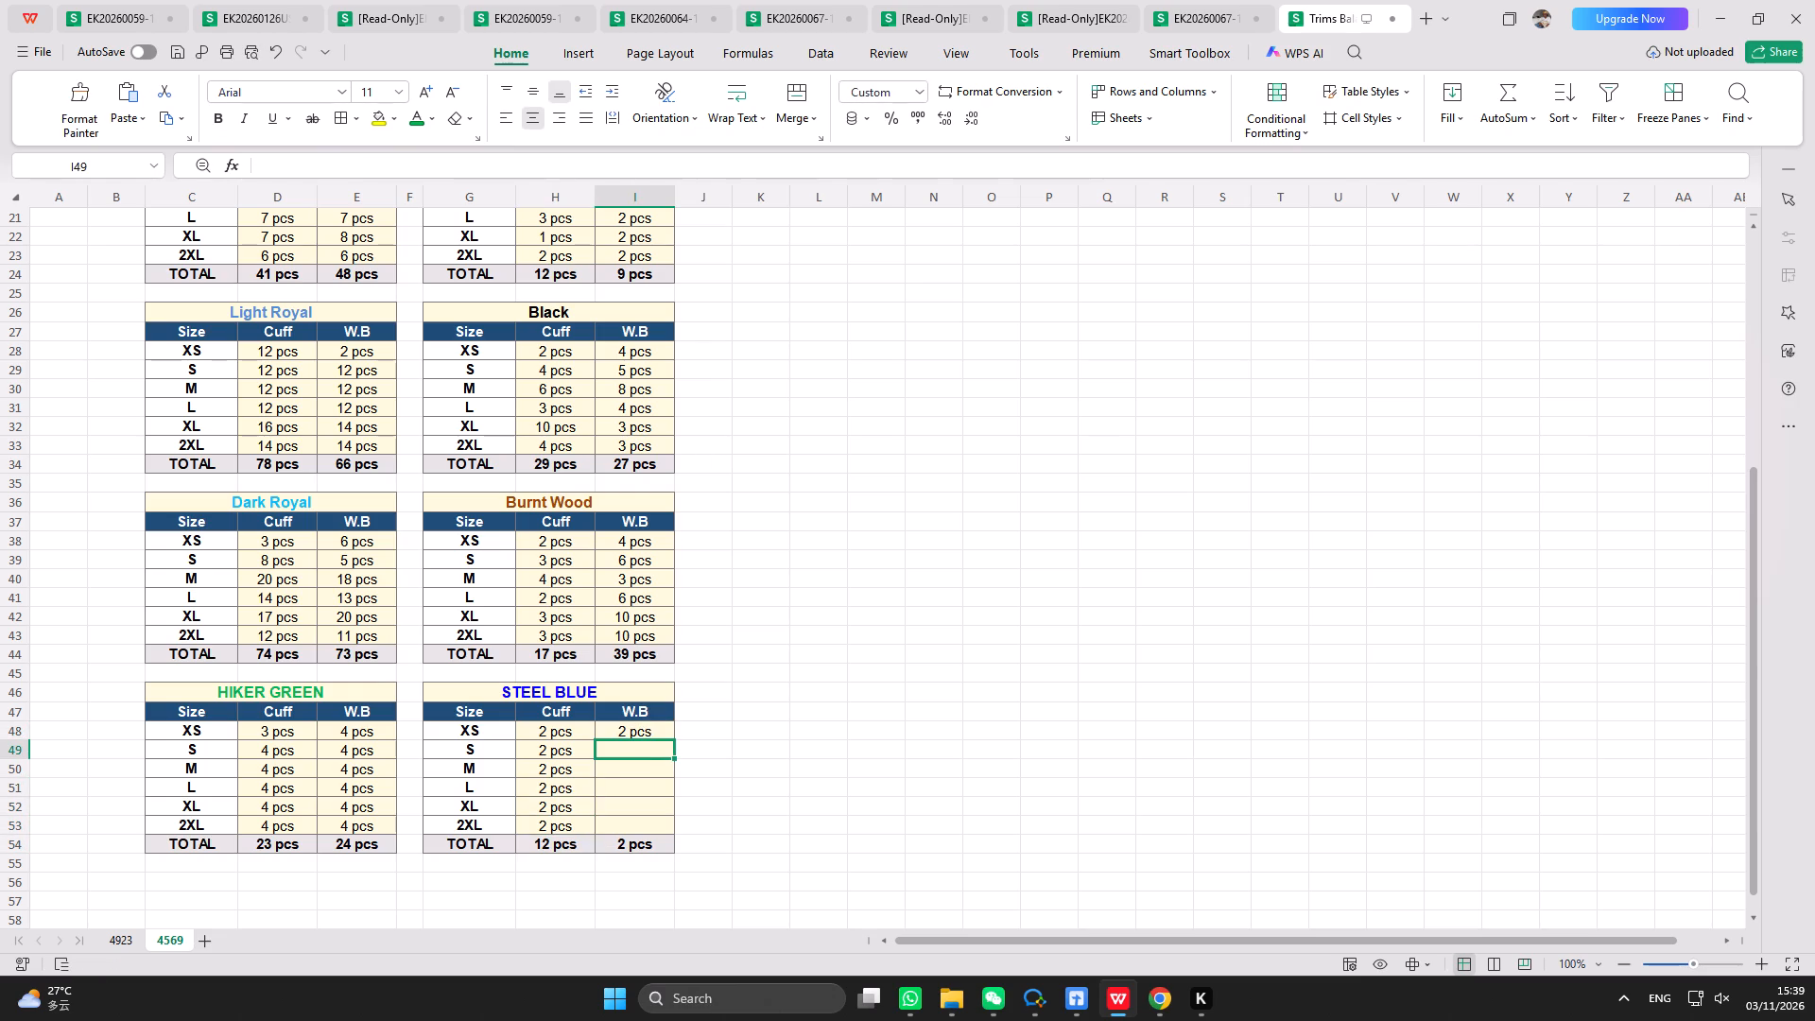
key("1")
key("Return")
key("1")
key("Return")
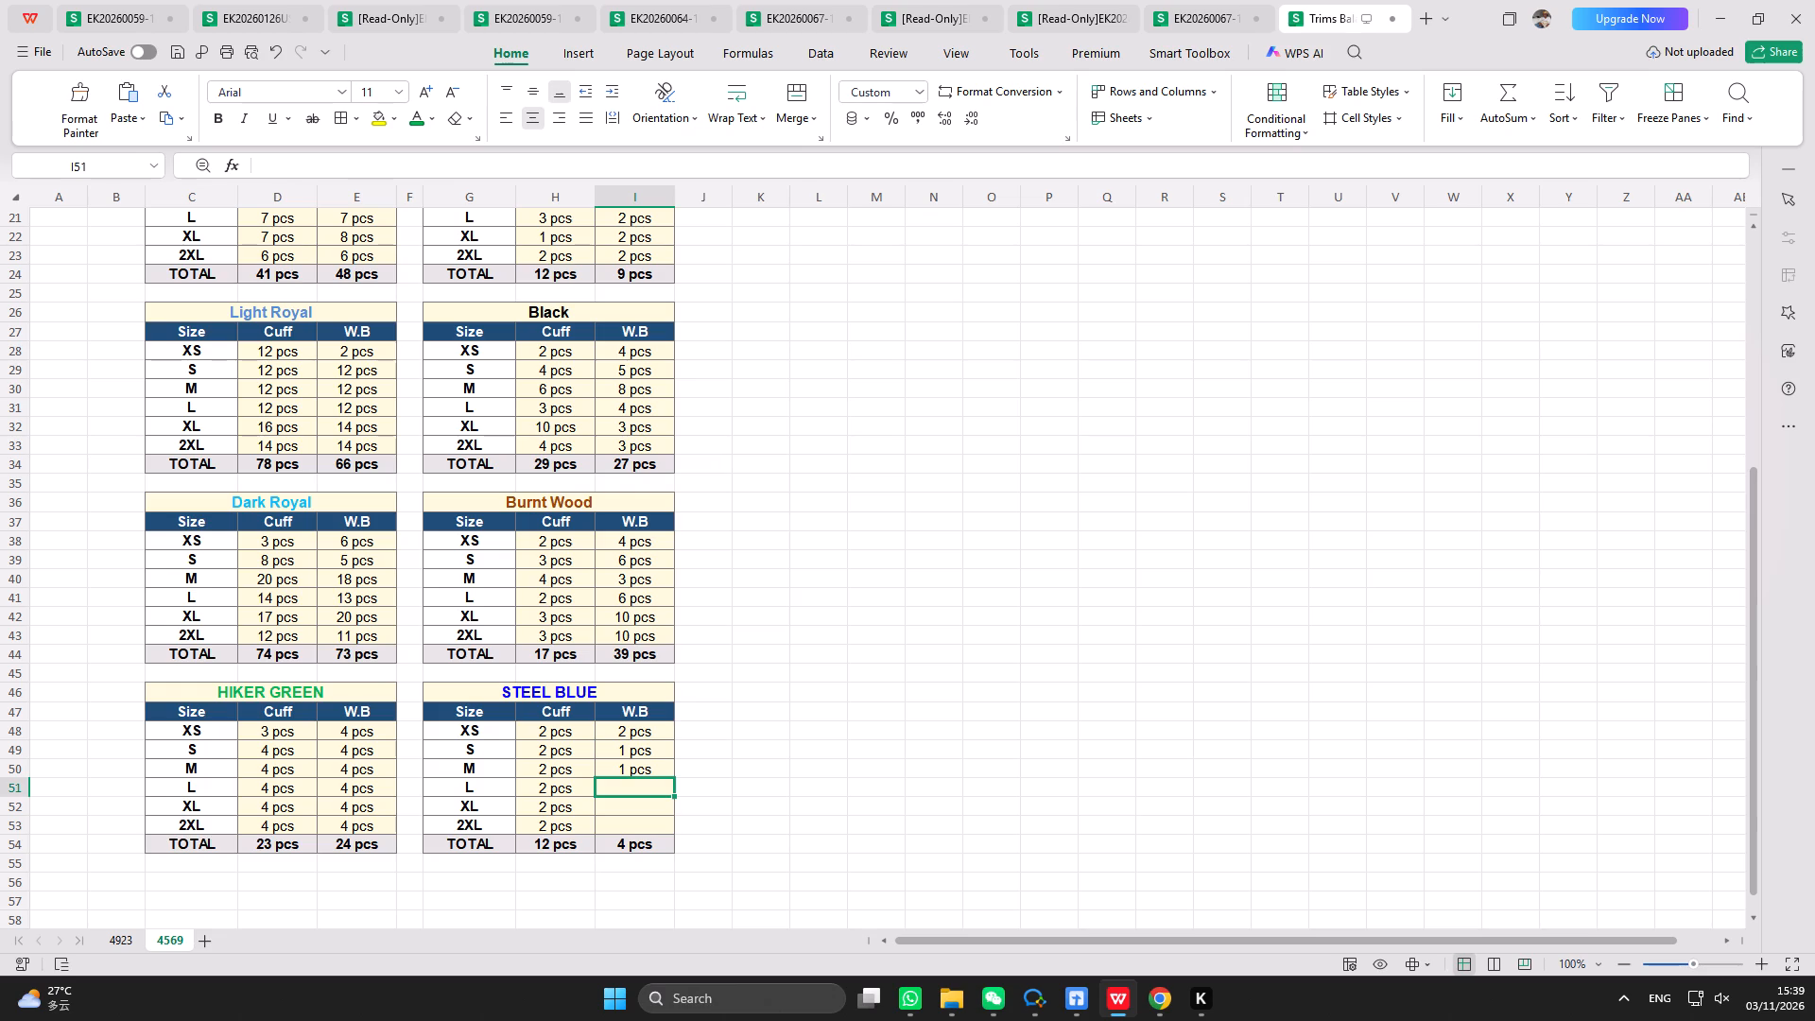
key("2")
key("Return")
key("2")
key("Return")
key("2")
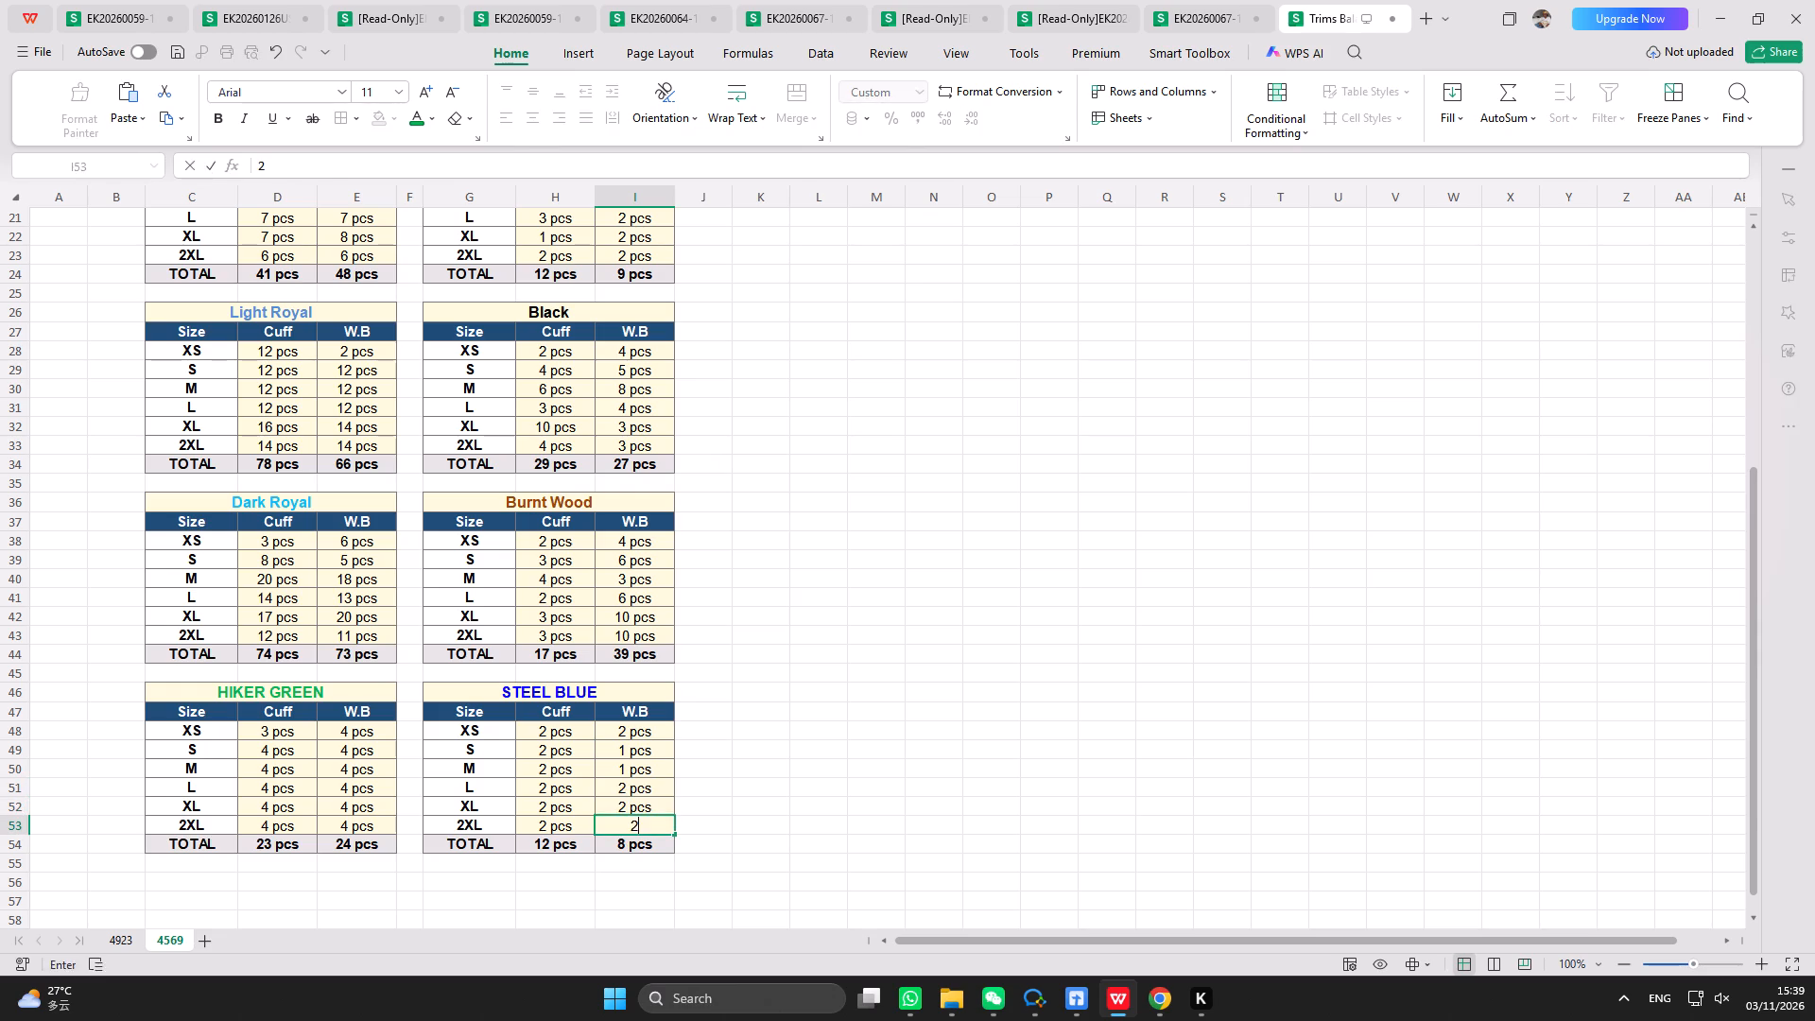
key("Return")
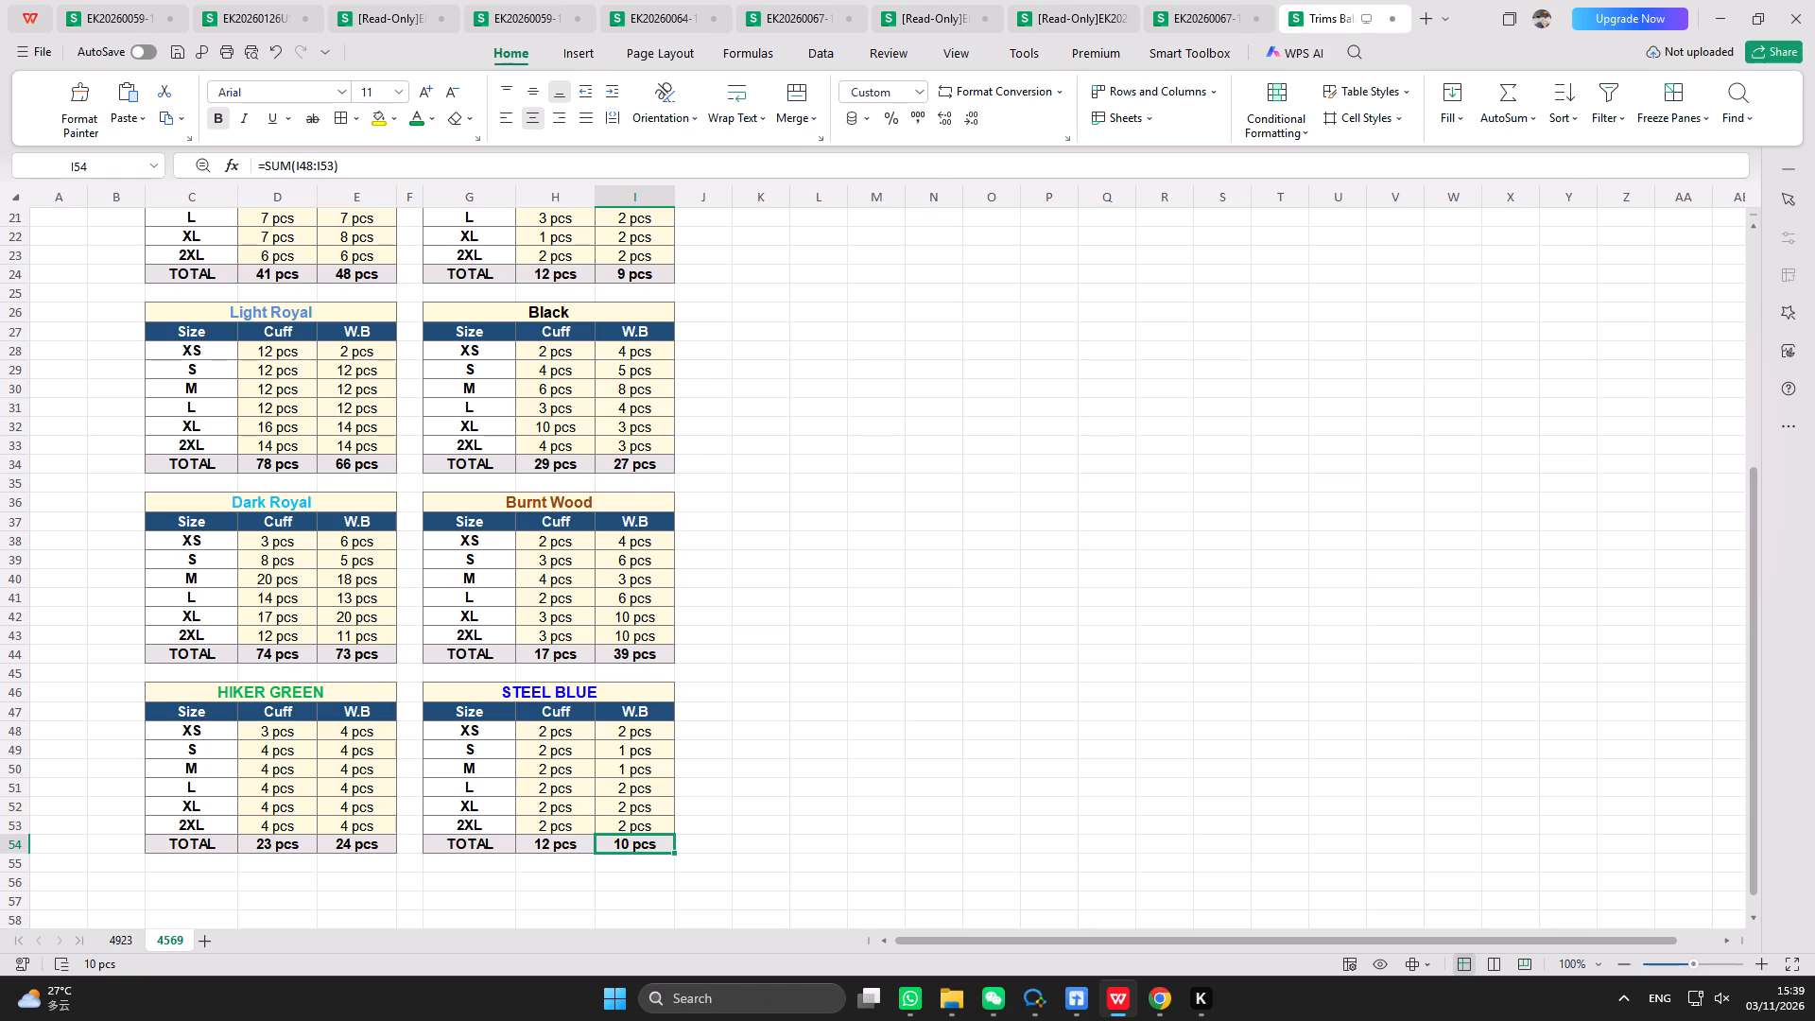
scroll(595, 713, "up", 13)
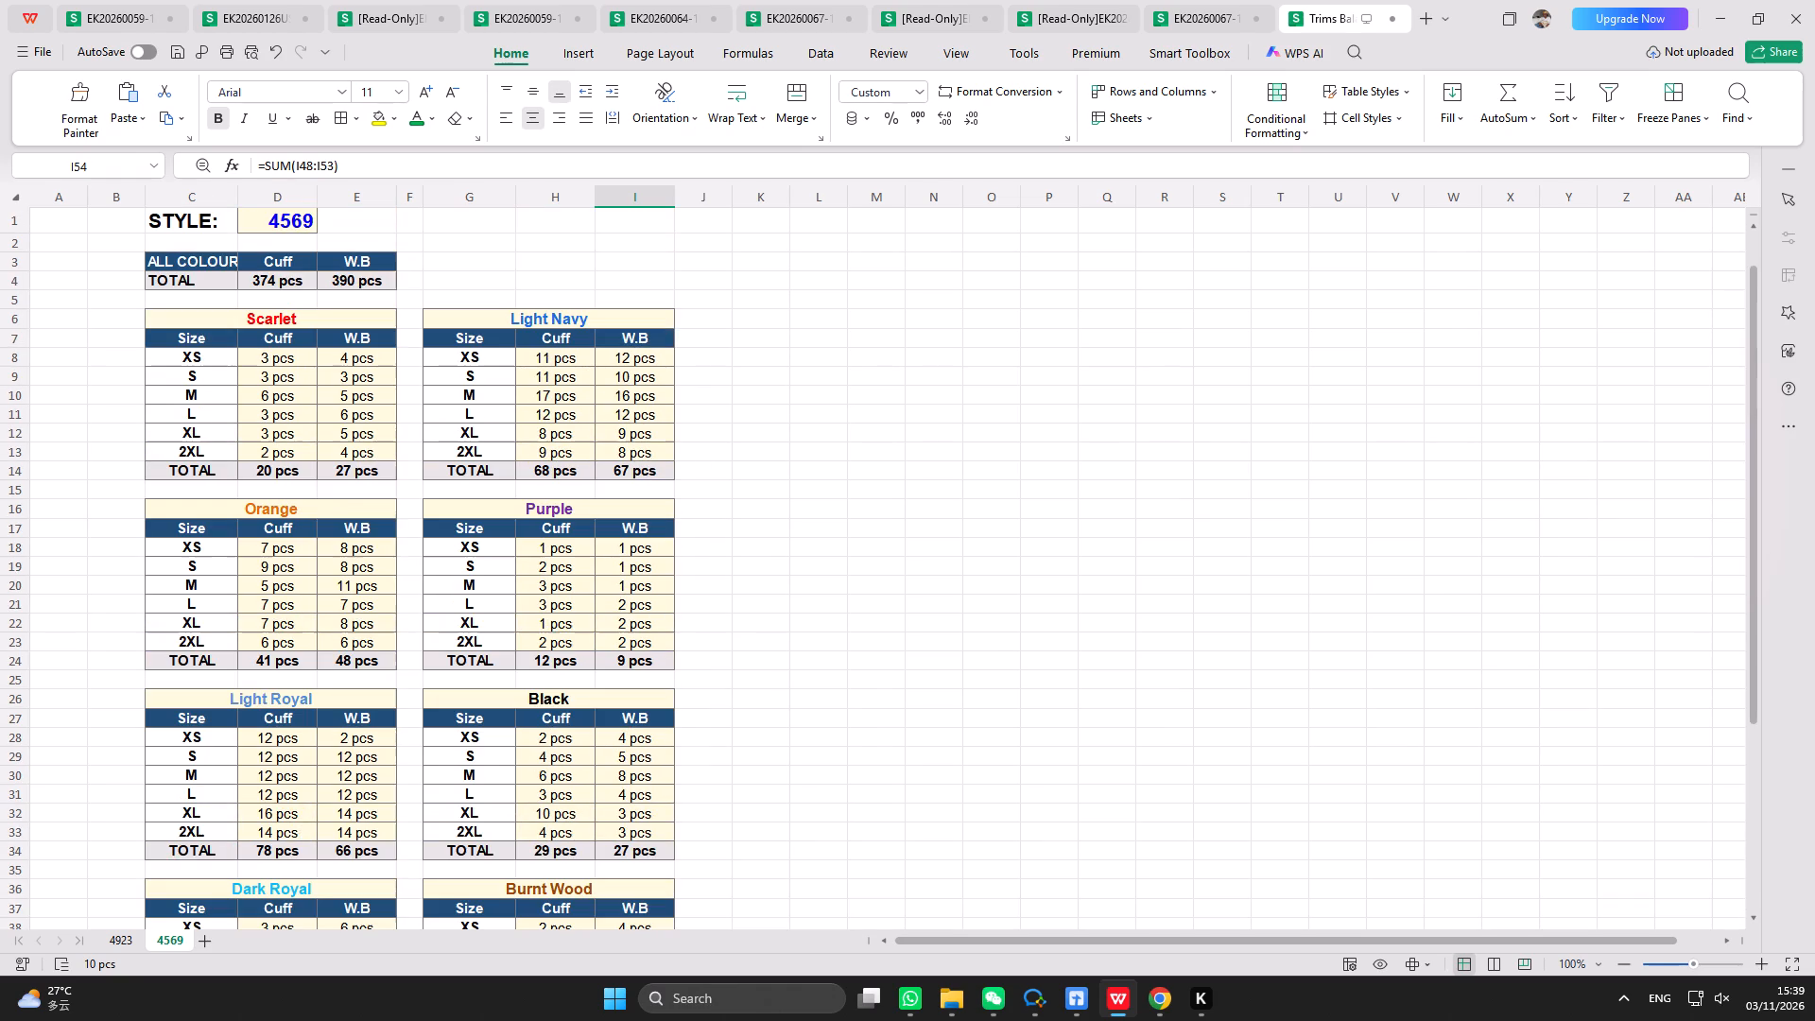
Set the print orientation of the 4569 sheet to Landscape.
scroll(595, 713, "up", 9)
left_click(252, 56)
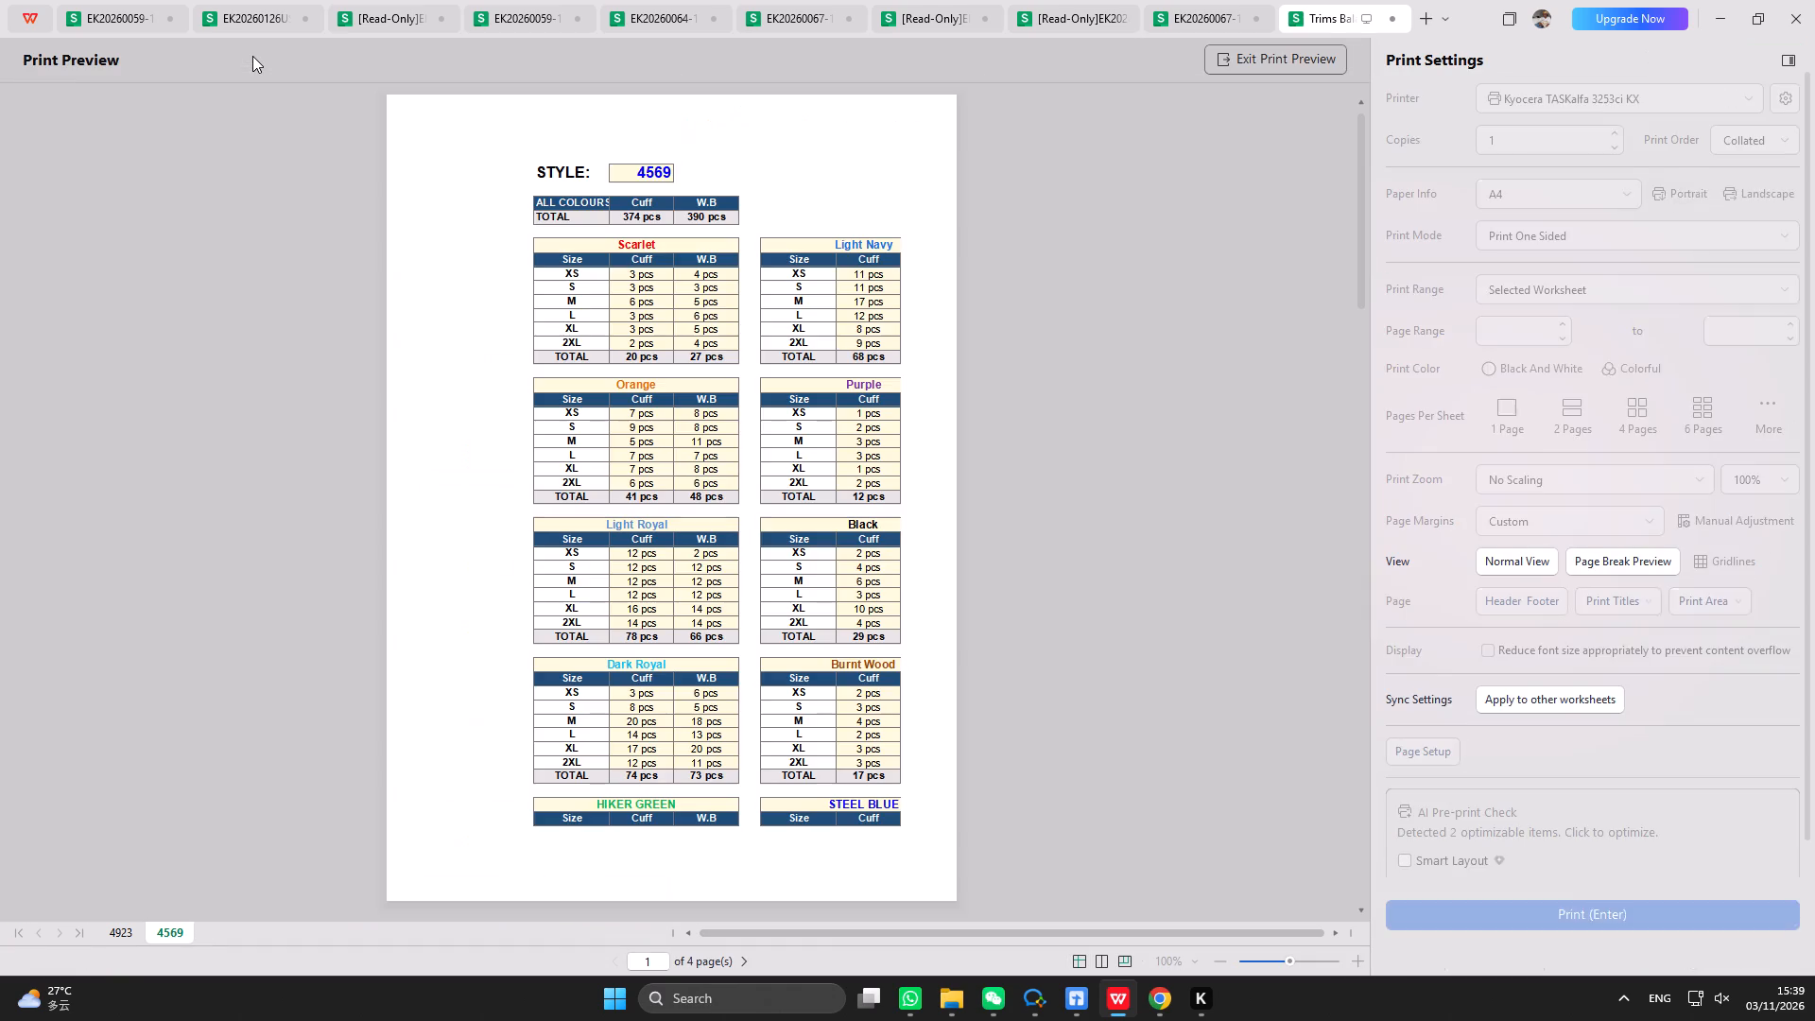
left_click(1760, 185)
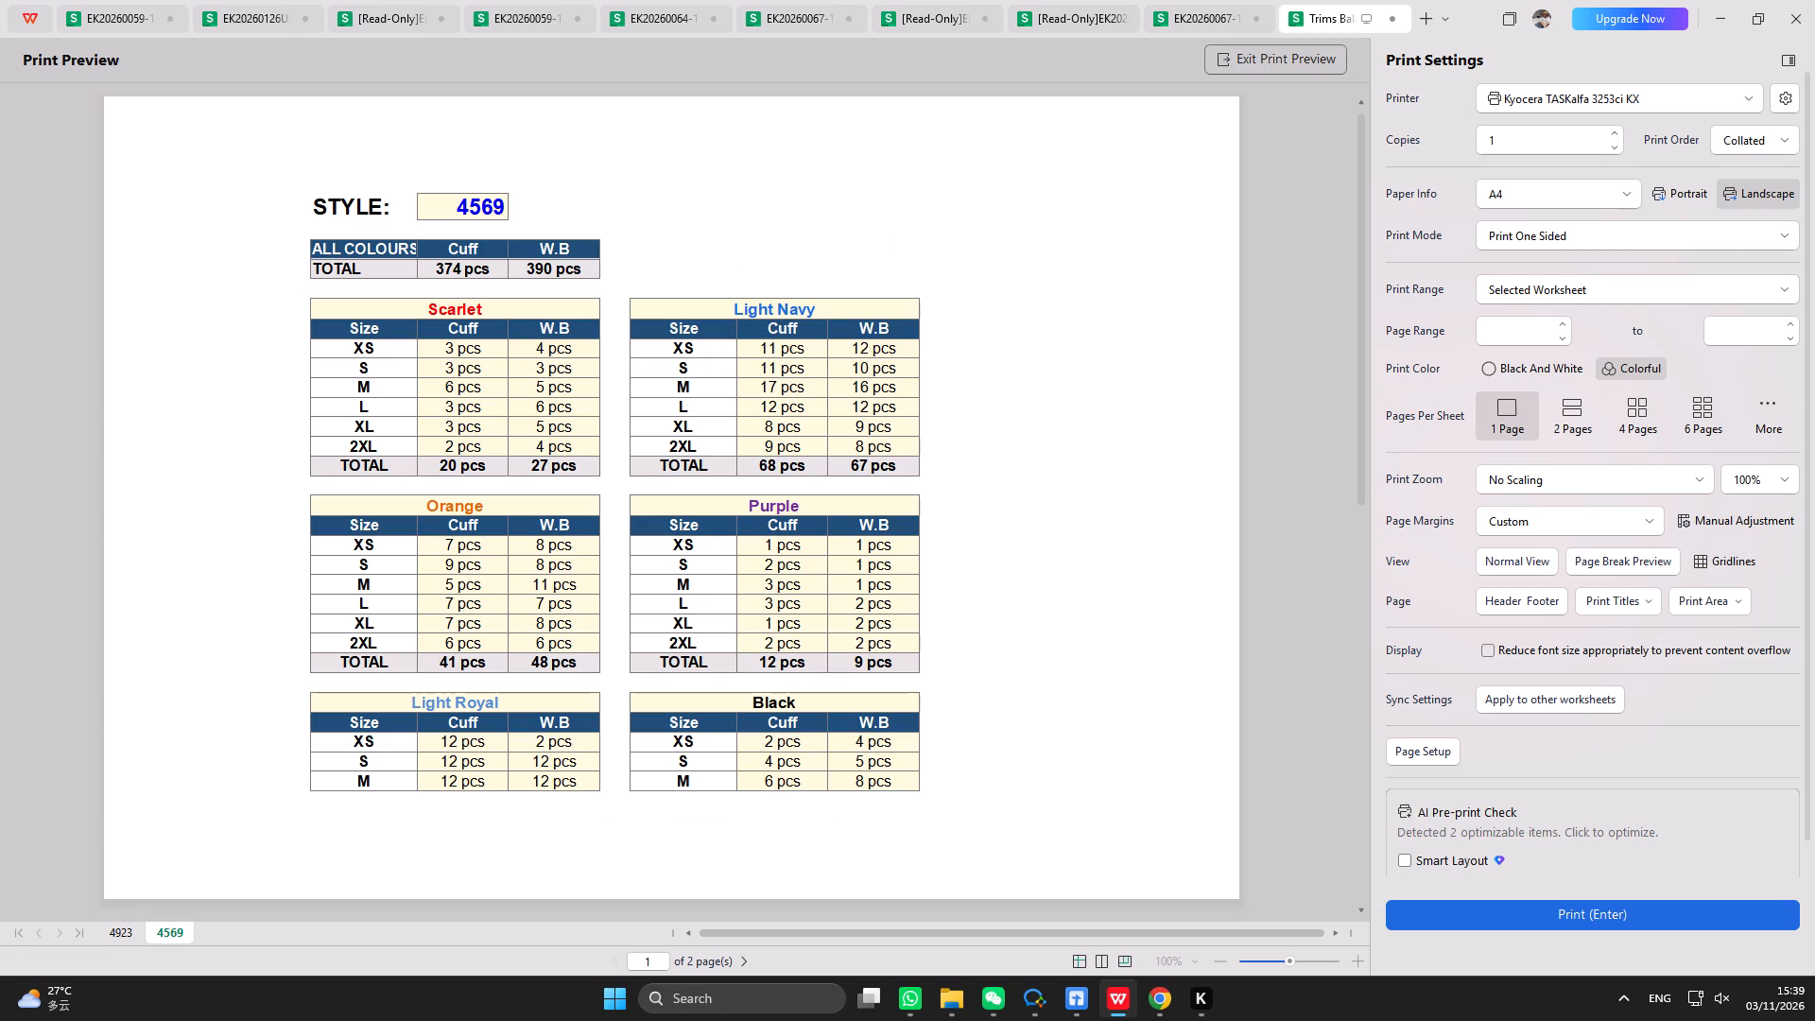
left_click(1307, 59)
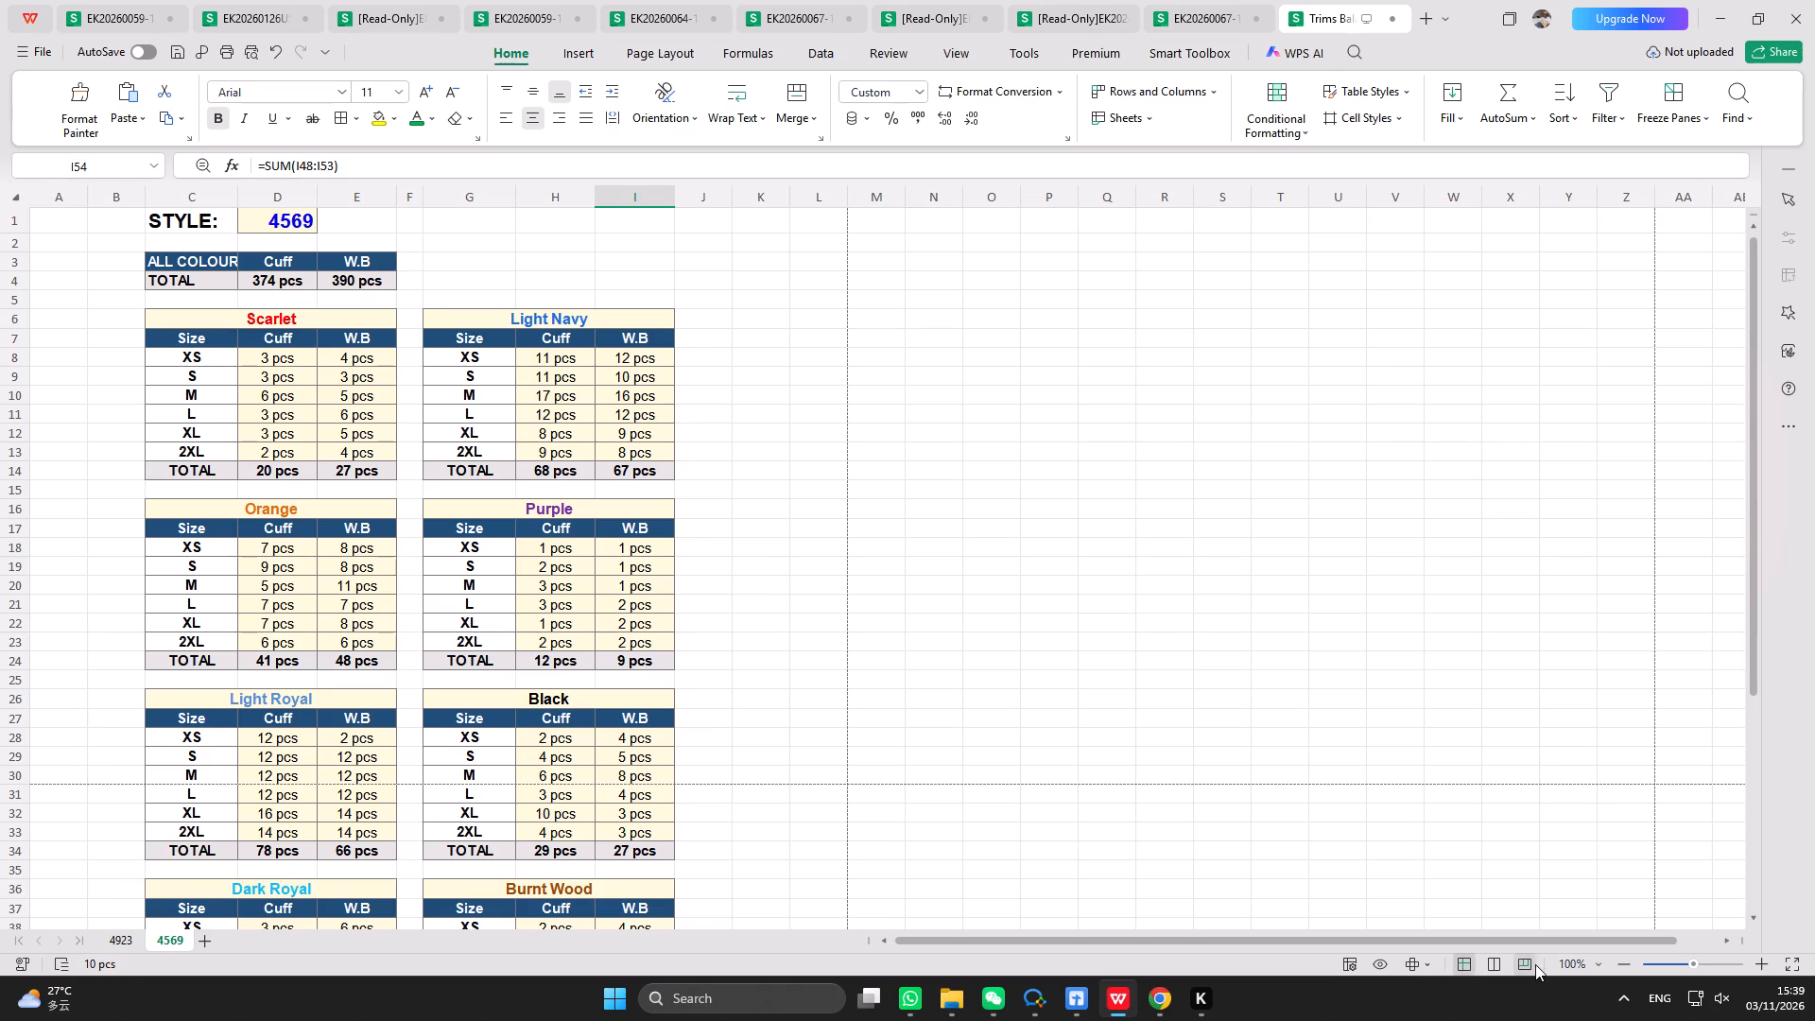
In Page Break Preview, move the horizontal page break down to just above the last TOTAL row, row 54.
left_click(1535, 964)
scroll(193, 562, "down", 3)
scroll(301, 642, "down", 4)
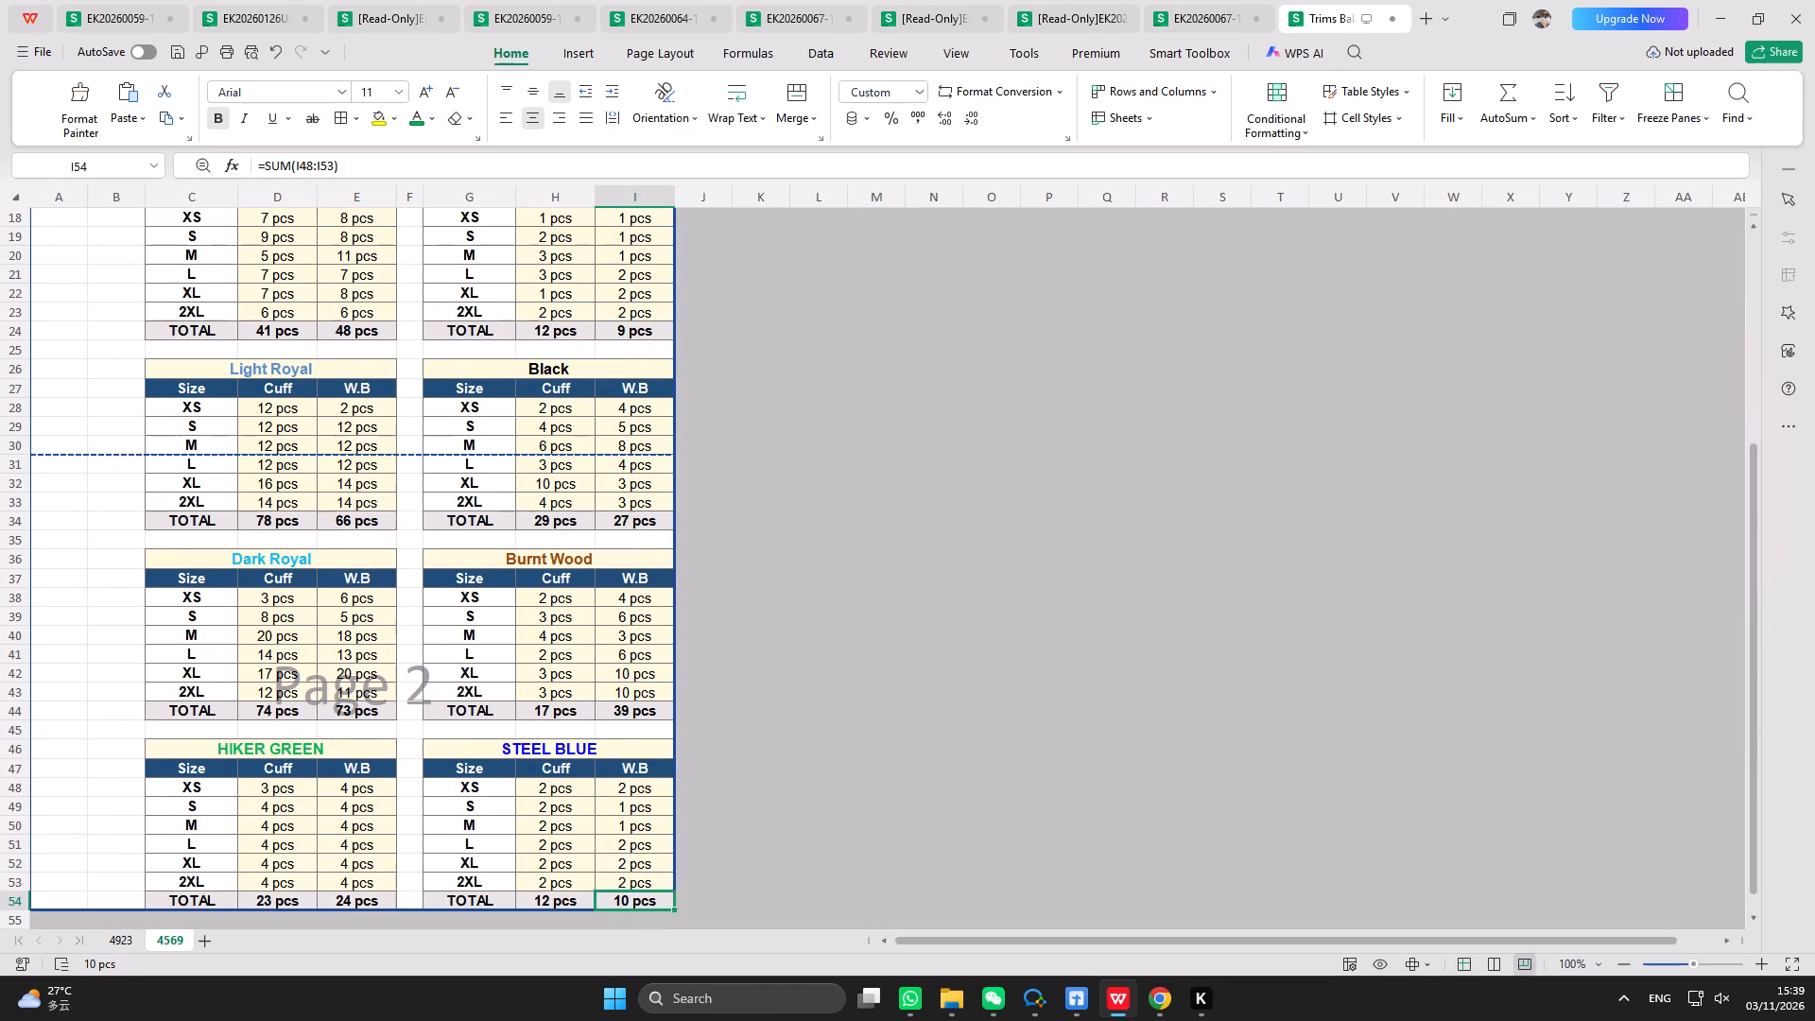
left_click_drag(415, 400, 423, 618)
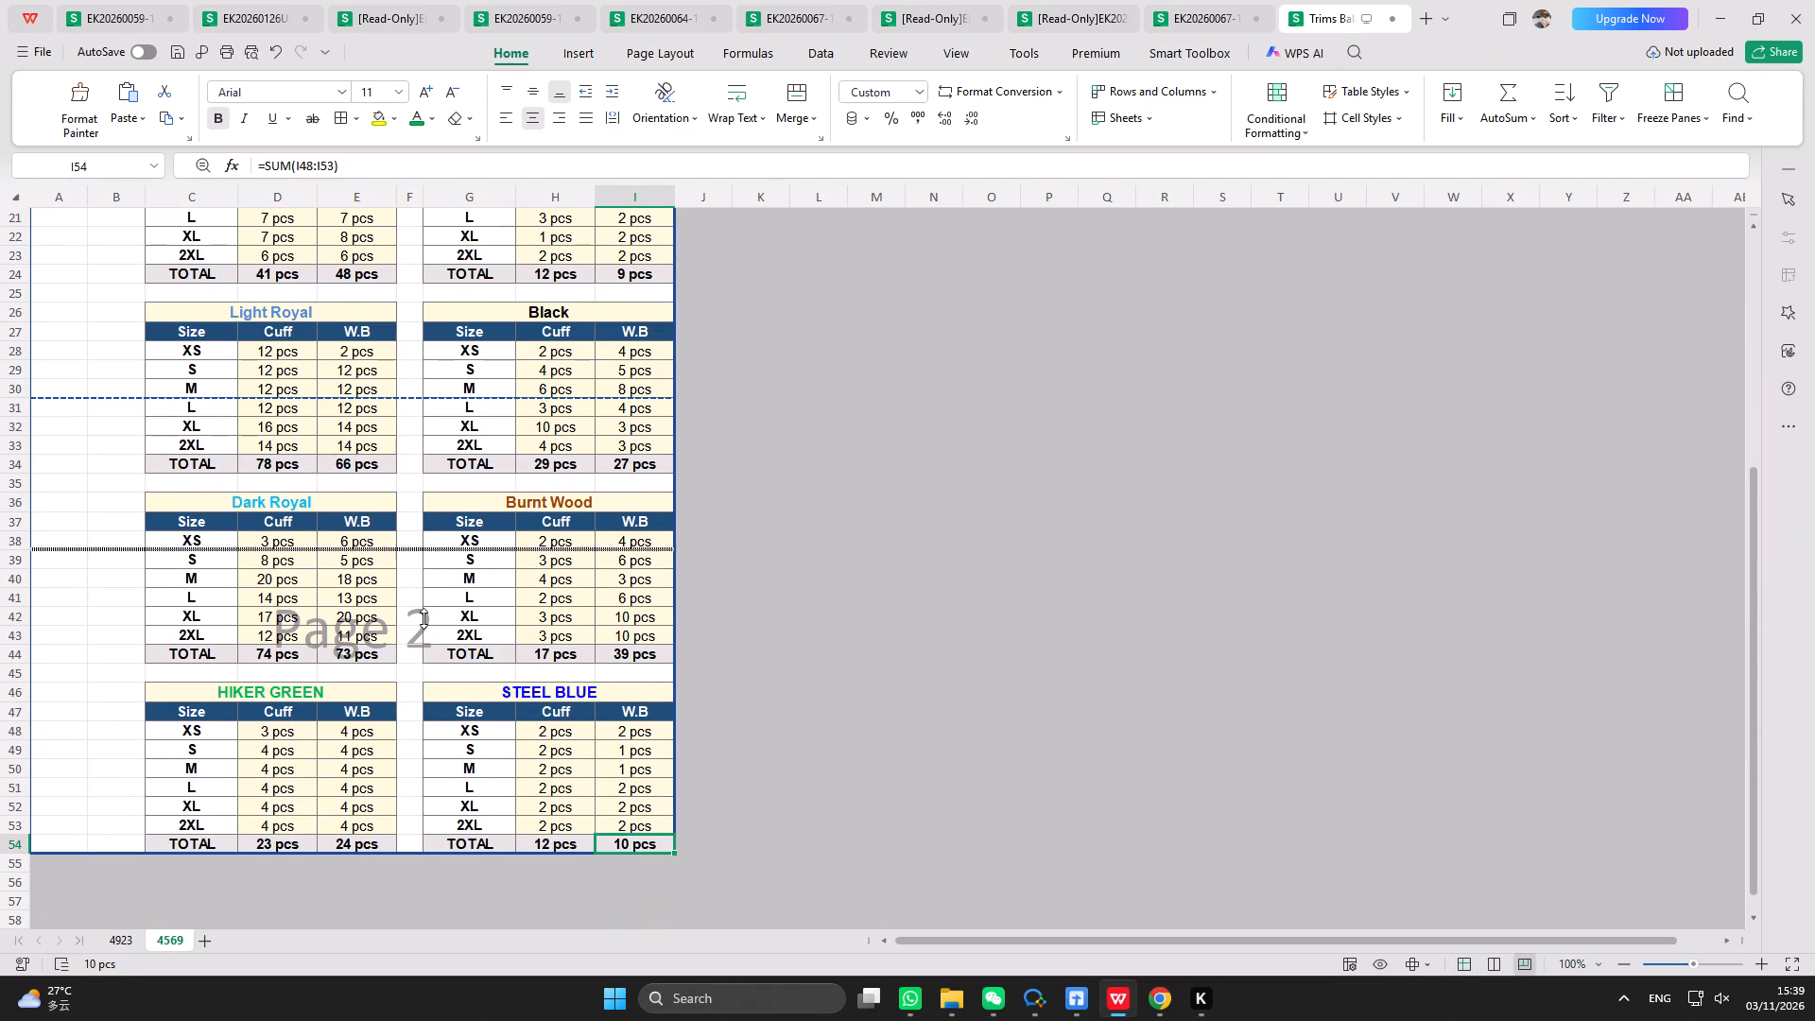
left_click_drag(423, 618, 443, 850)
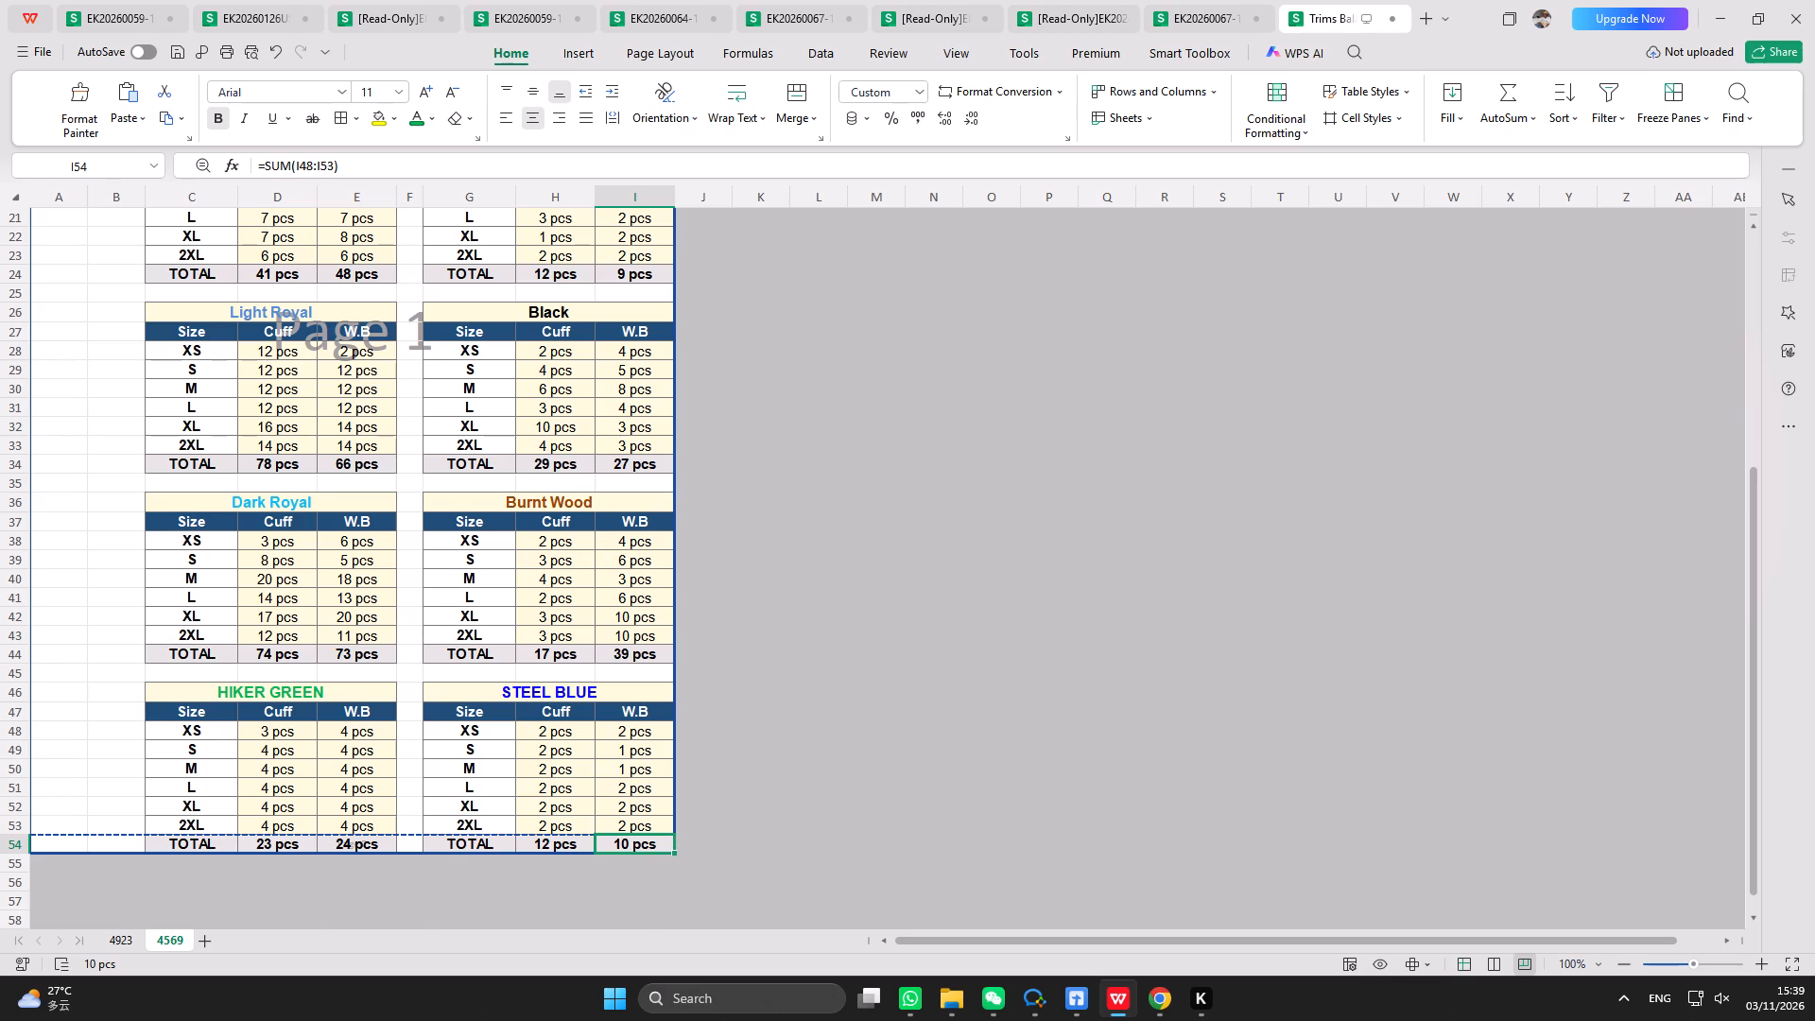
Delete the blank row 2 between the STYLE heading and the ALL COLOURS summary.
scroll(477, 718, "up", 18)
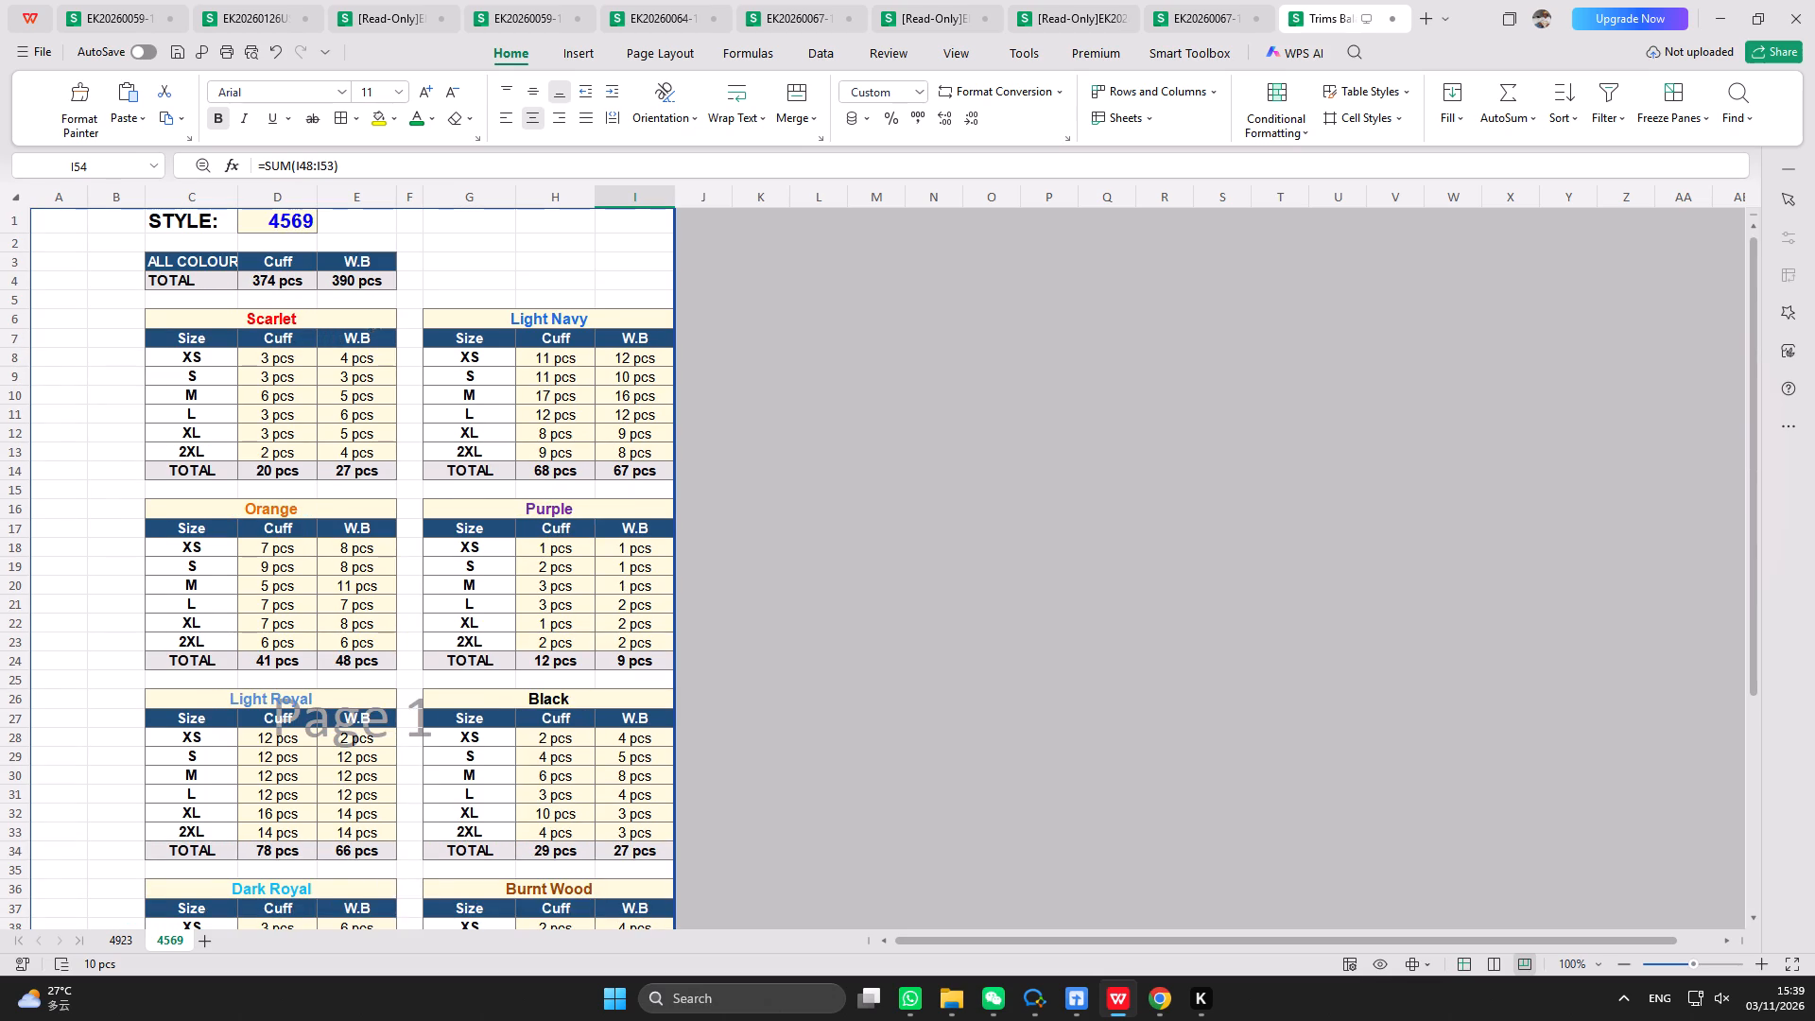
left_click(15, 243)
right_click(15, 243)
left_click(74, 297)
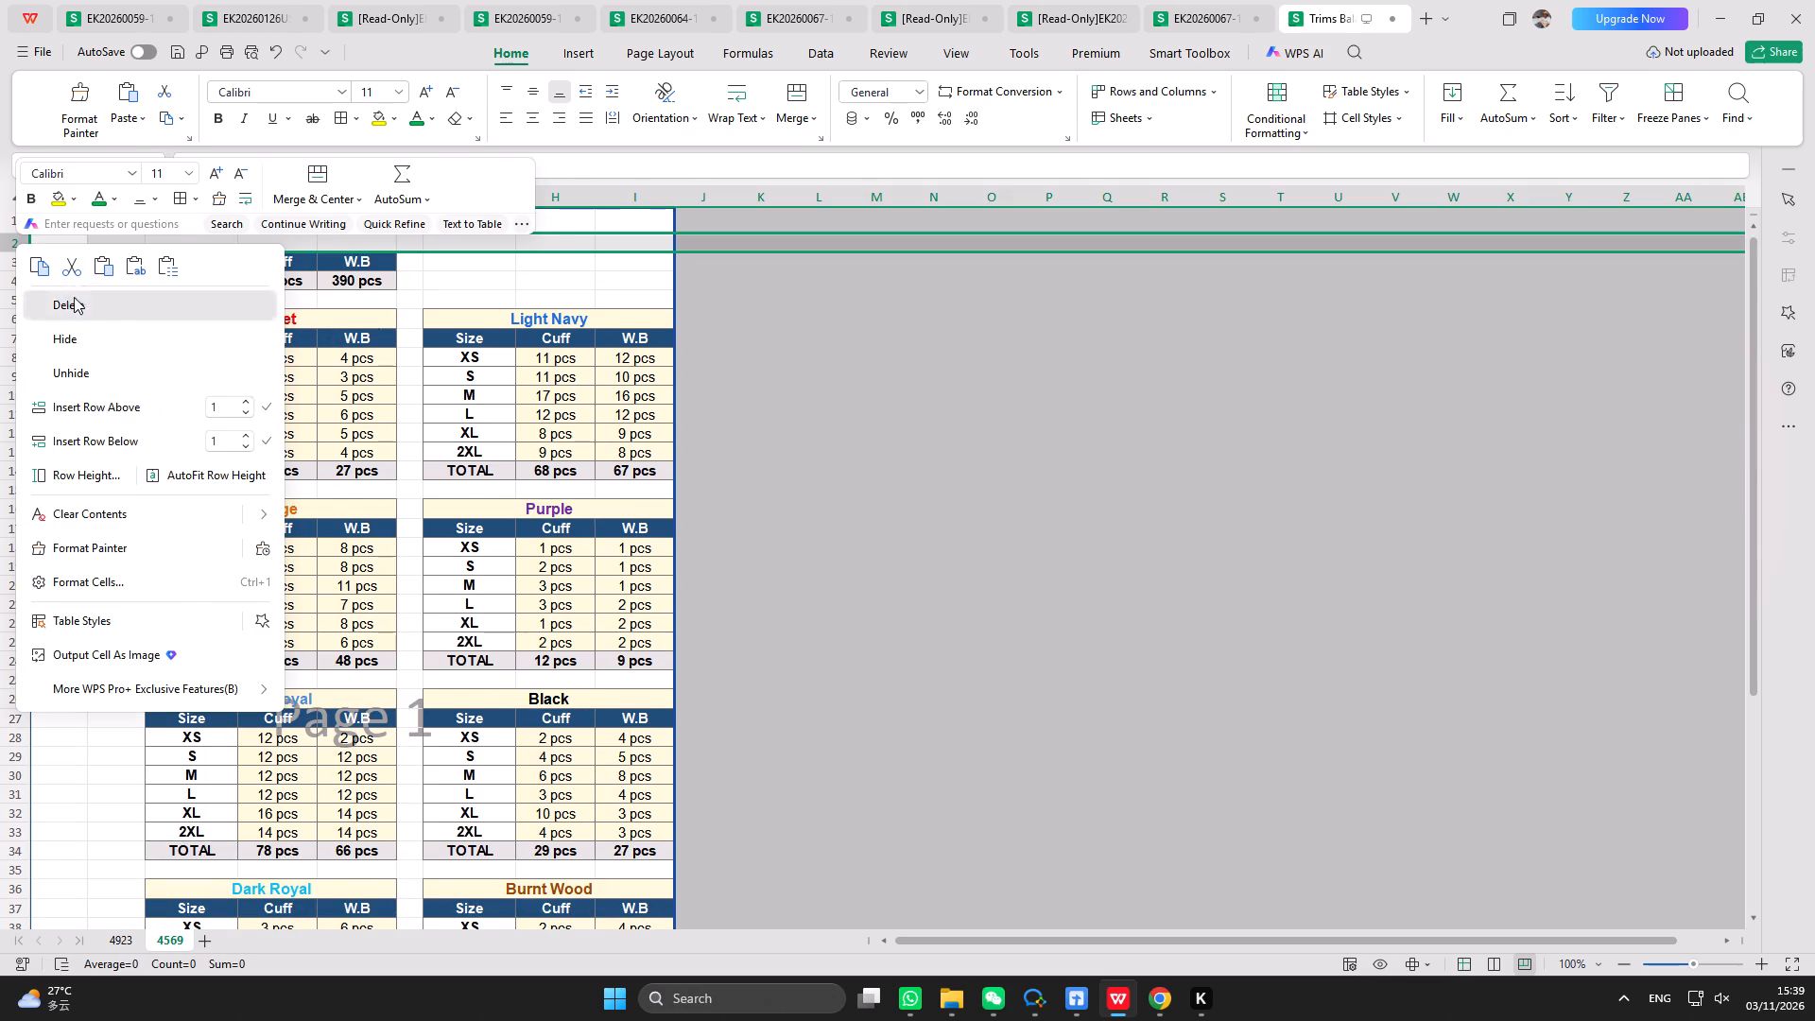
scroll(480, 595, "down", 10)
scroll(434, 622, "up", 4)
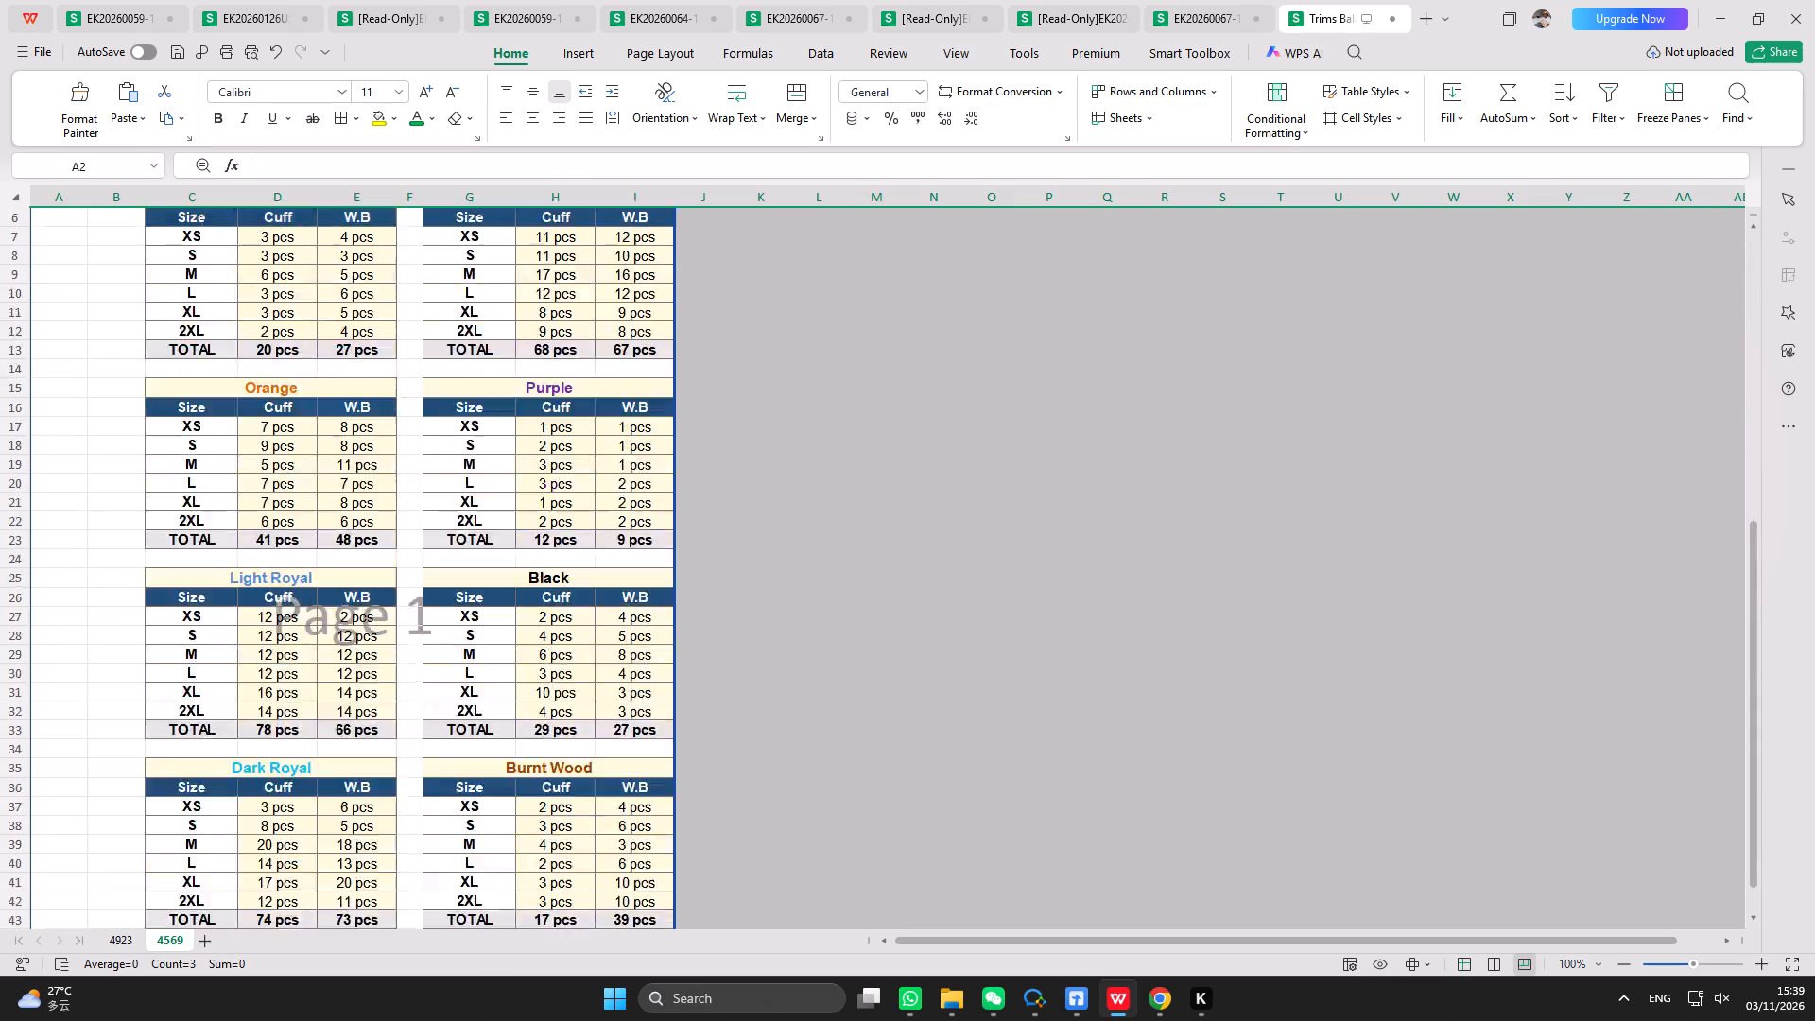
scroll(434, 622, "up", 14)
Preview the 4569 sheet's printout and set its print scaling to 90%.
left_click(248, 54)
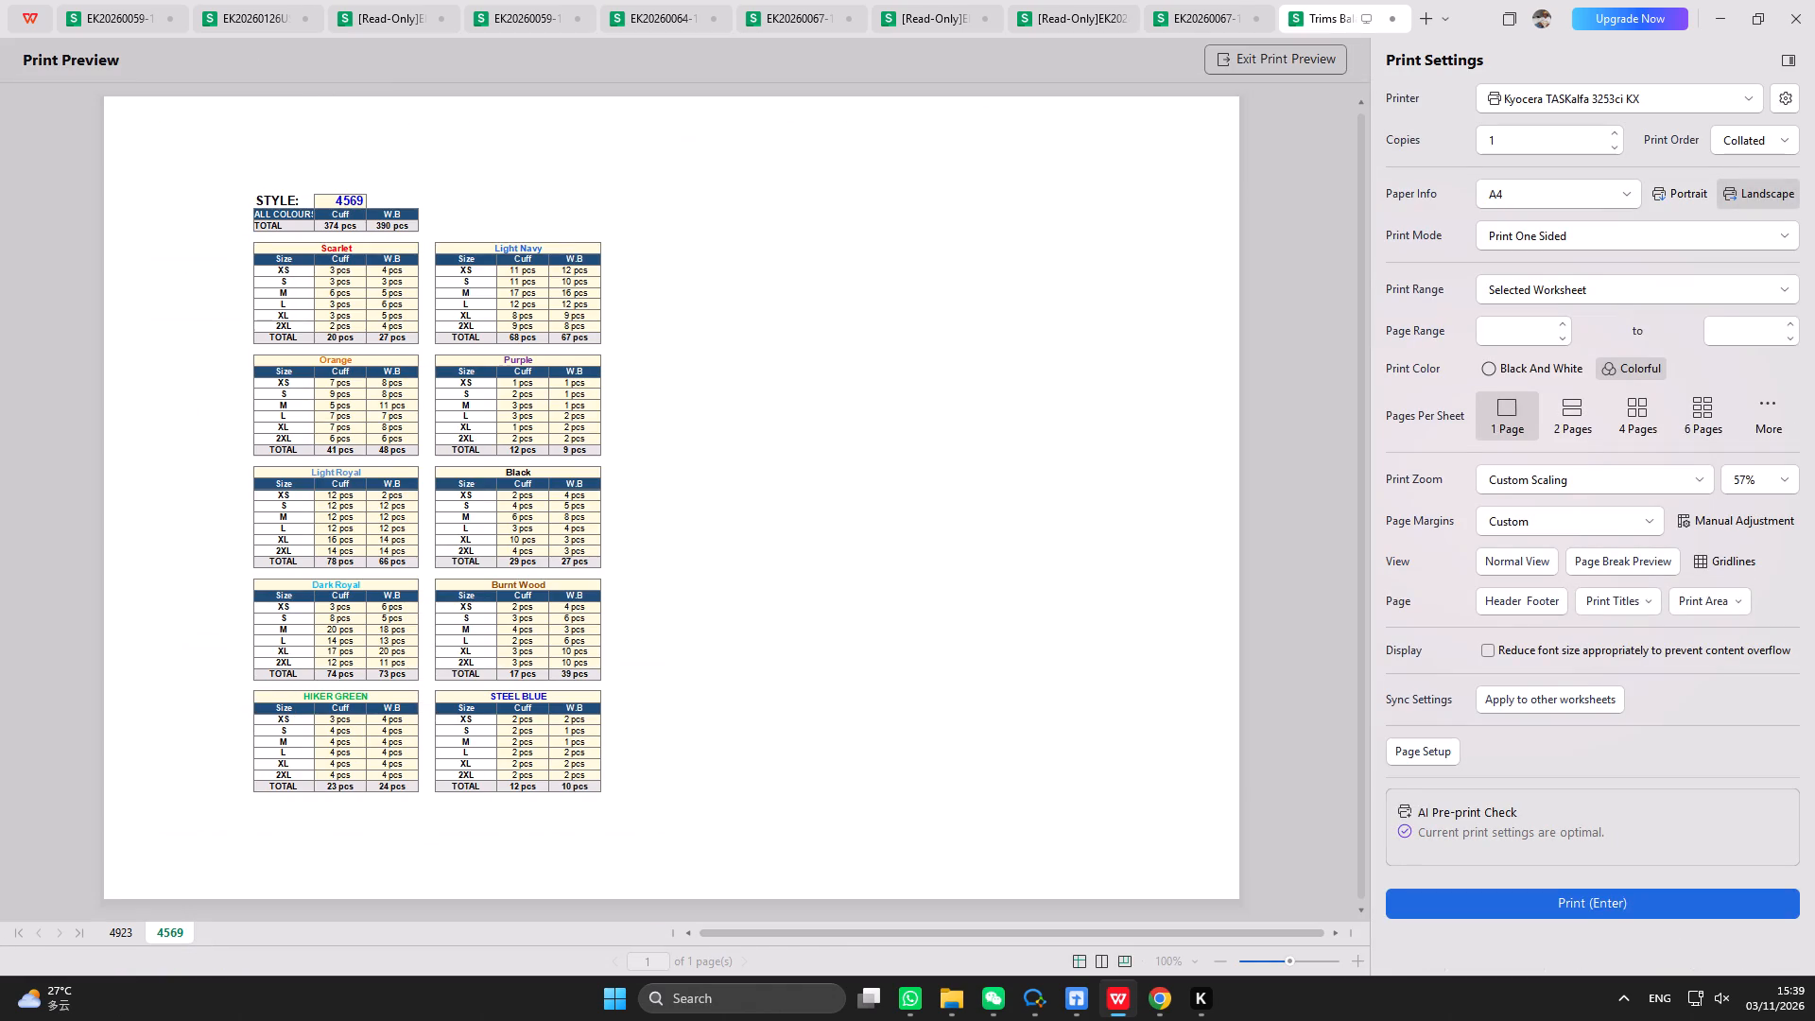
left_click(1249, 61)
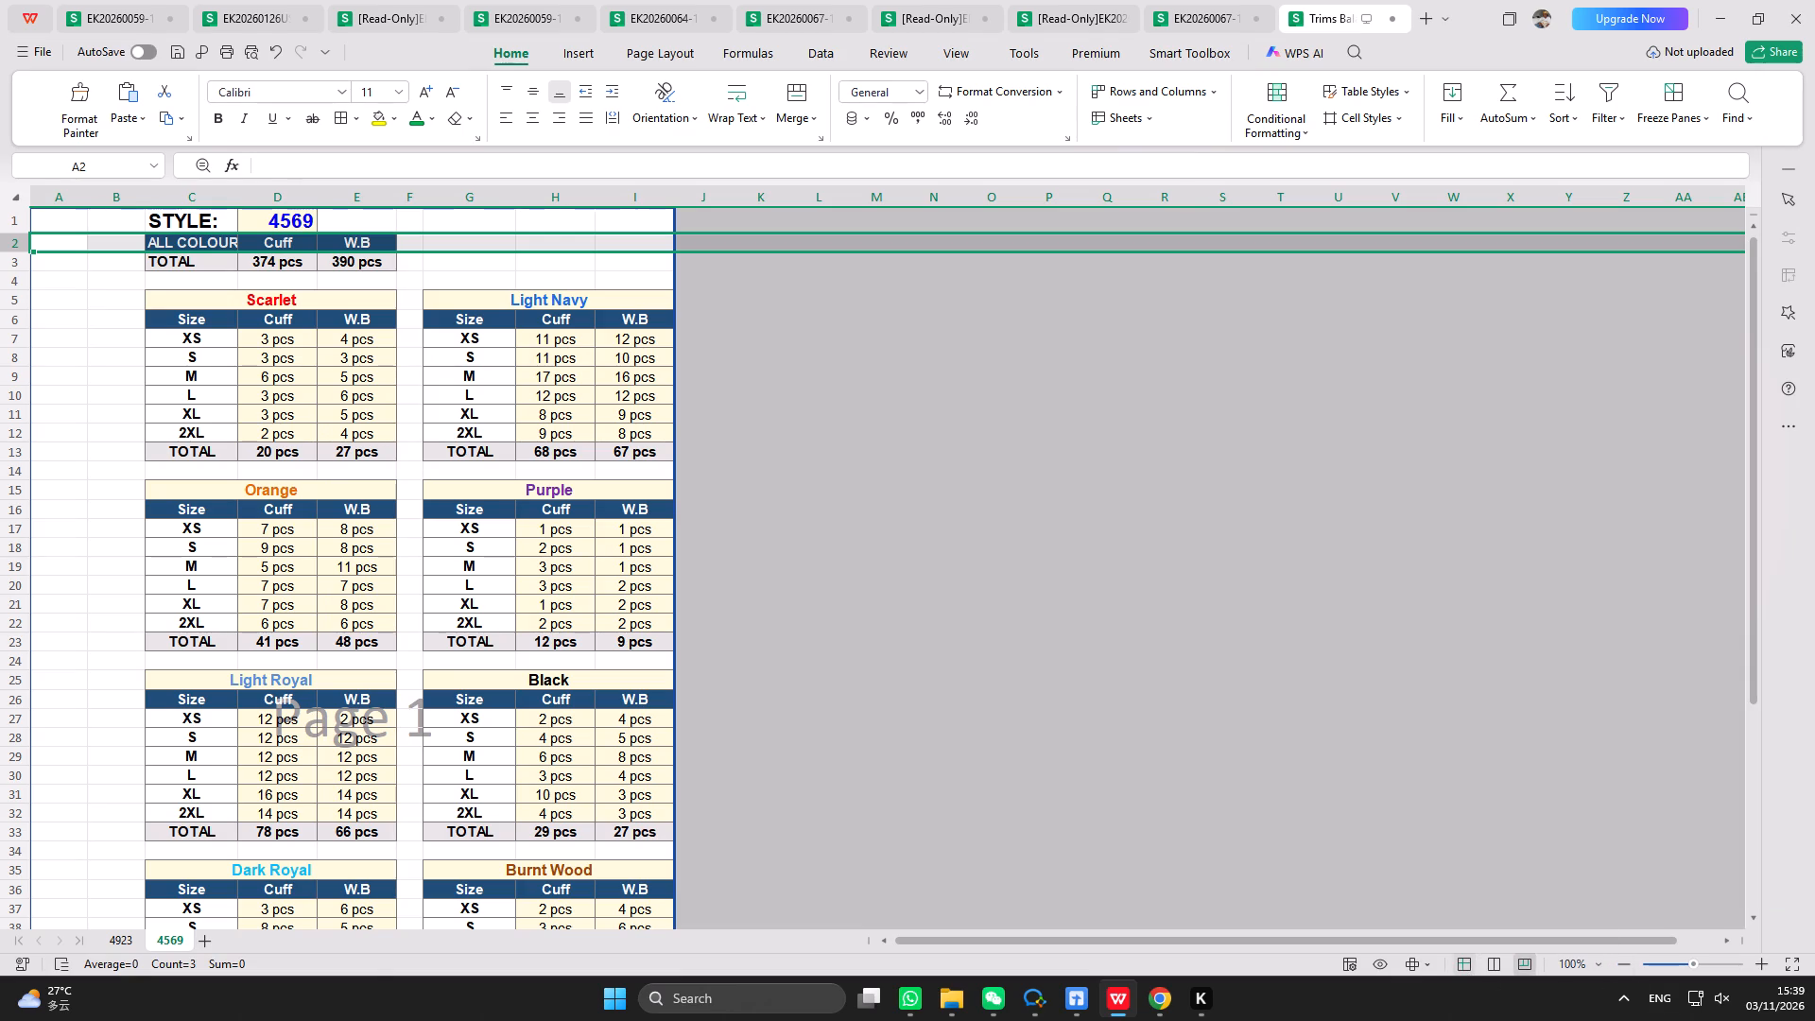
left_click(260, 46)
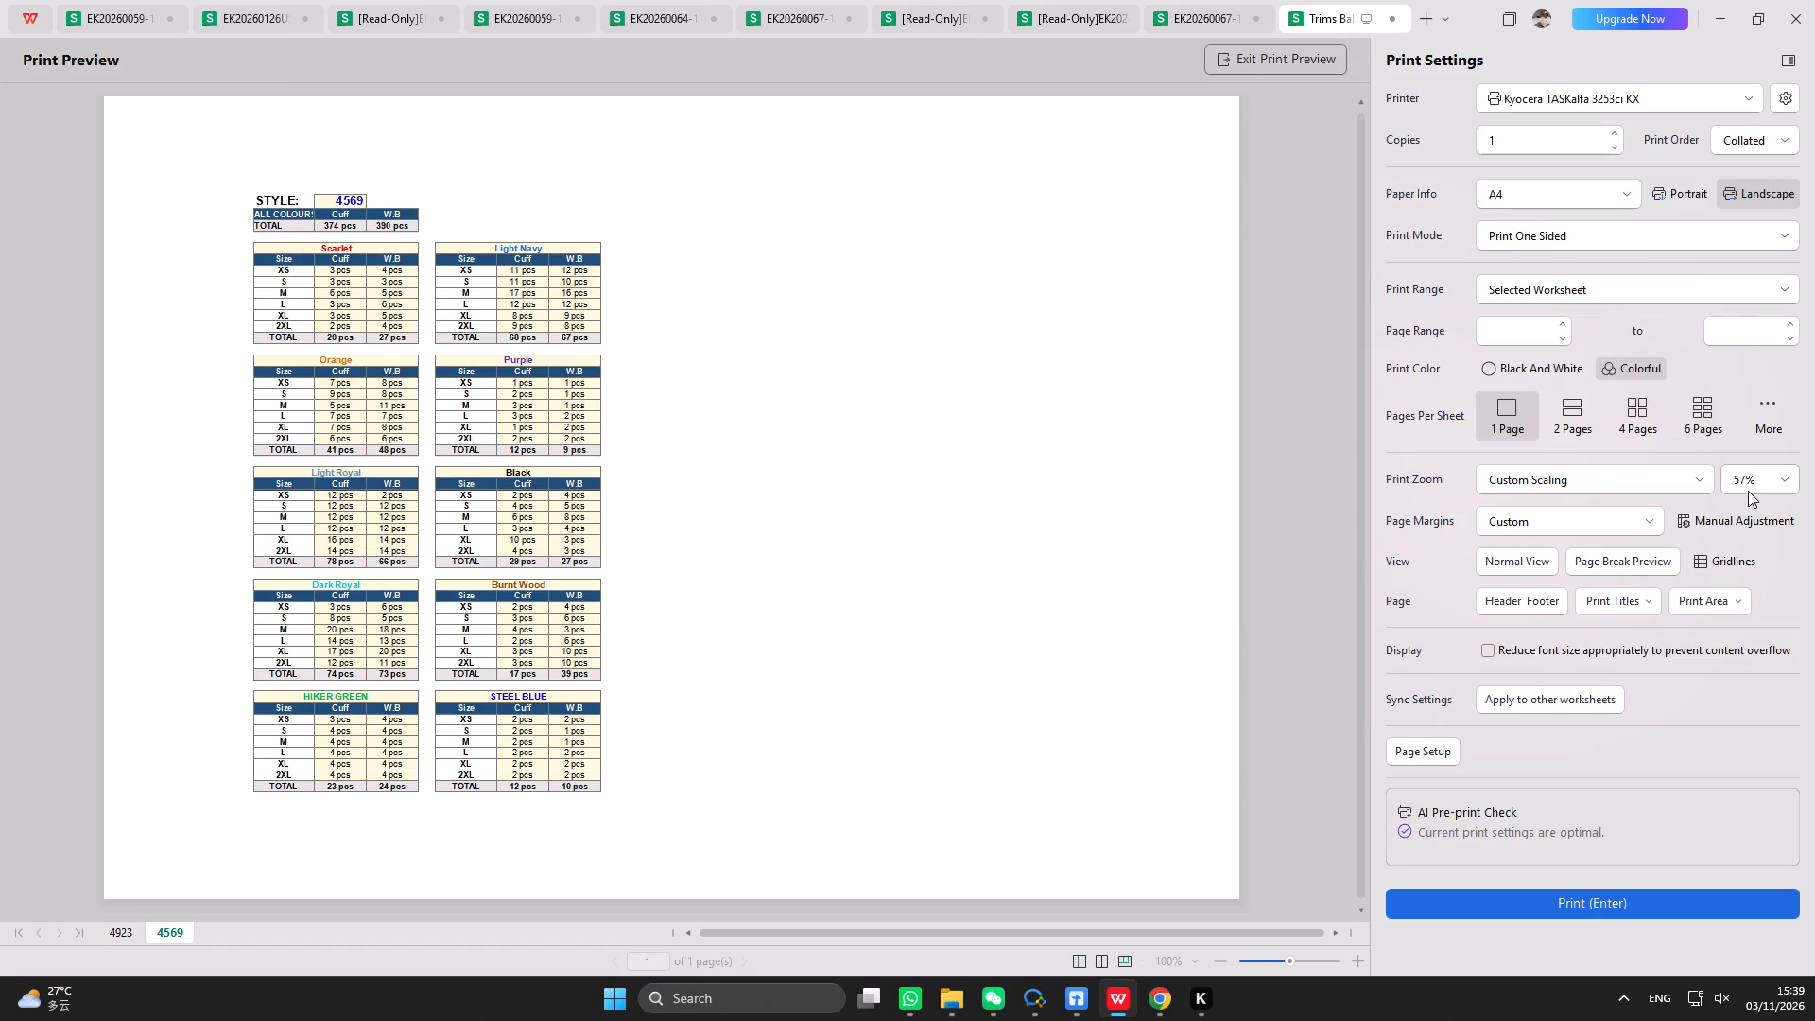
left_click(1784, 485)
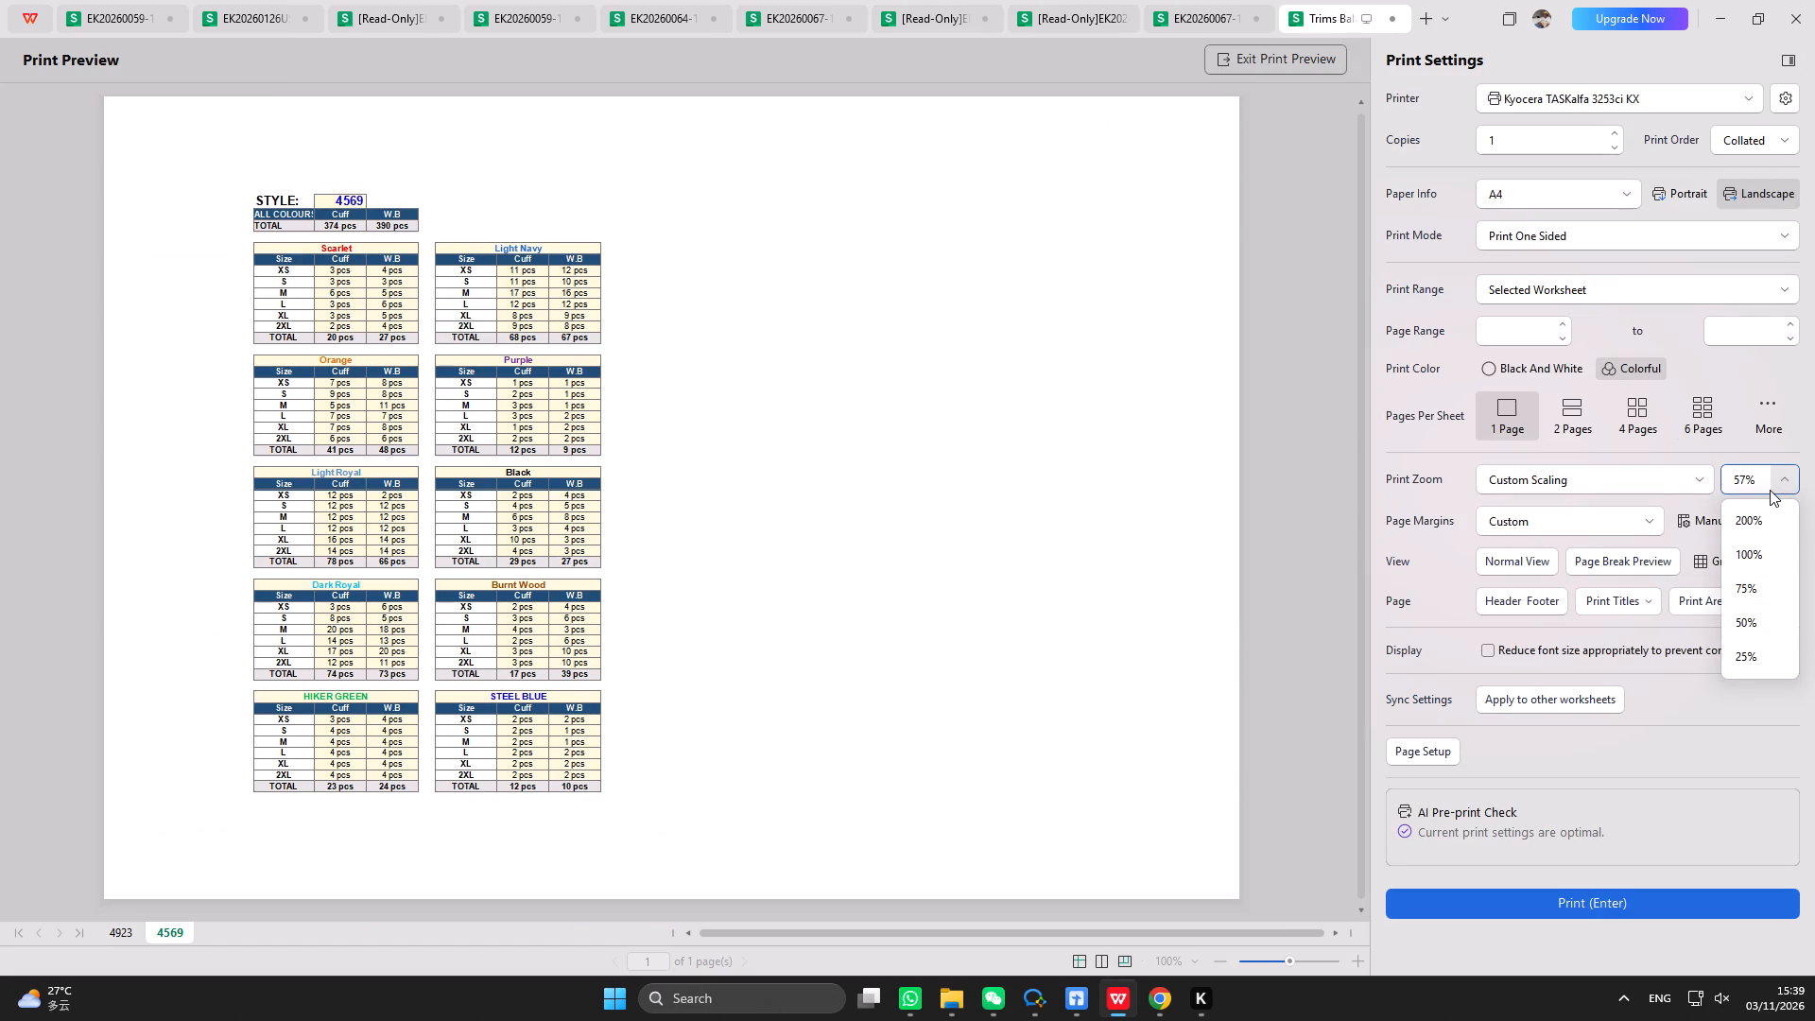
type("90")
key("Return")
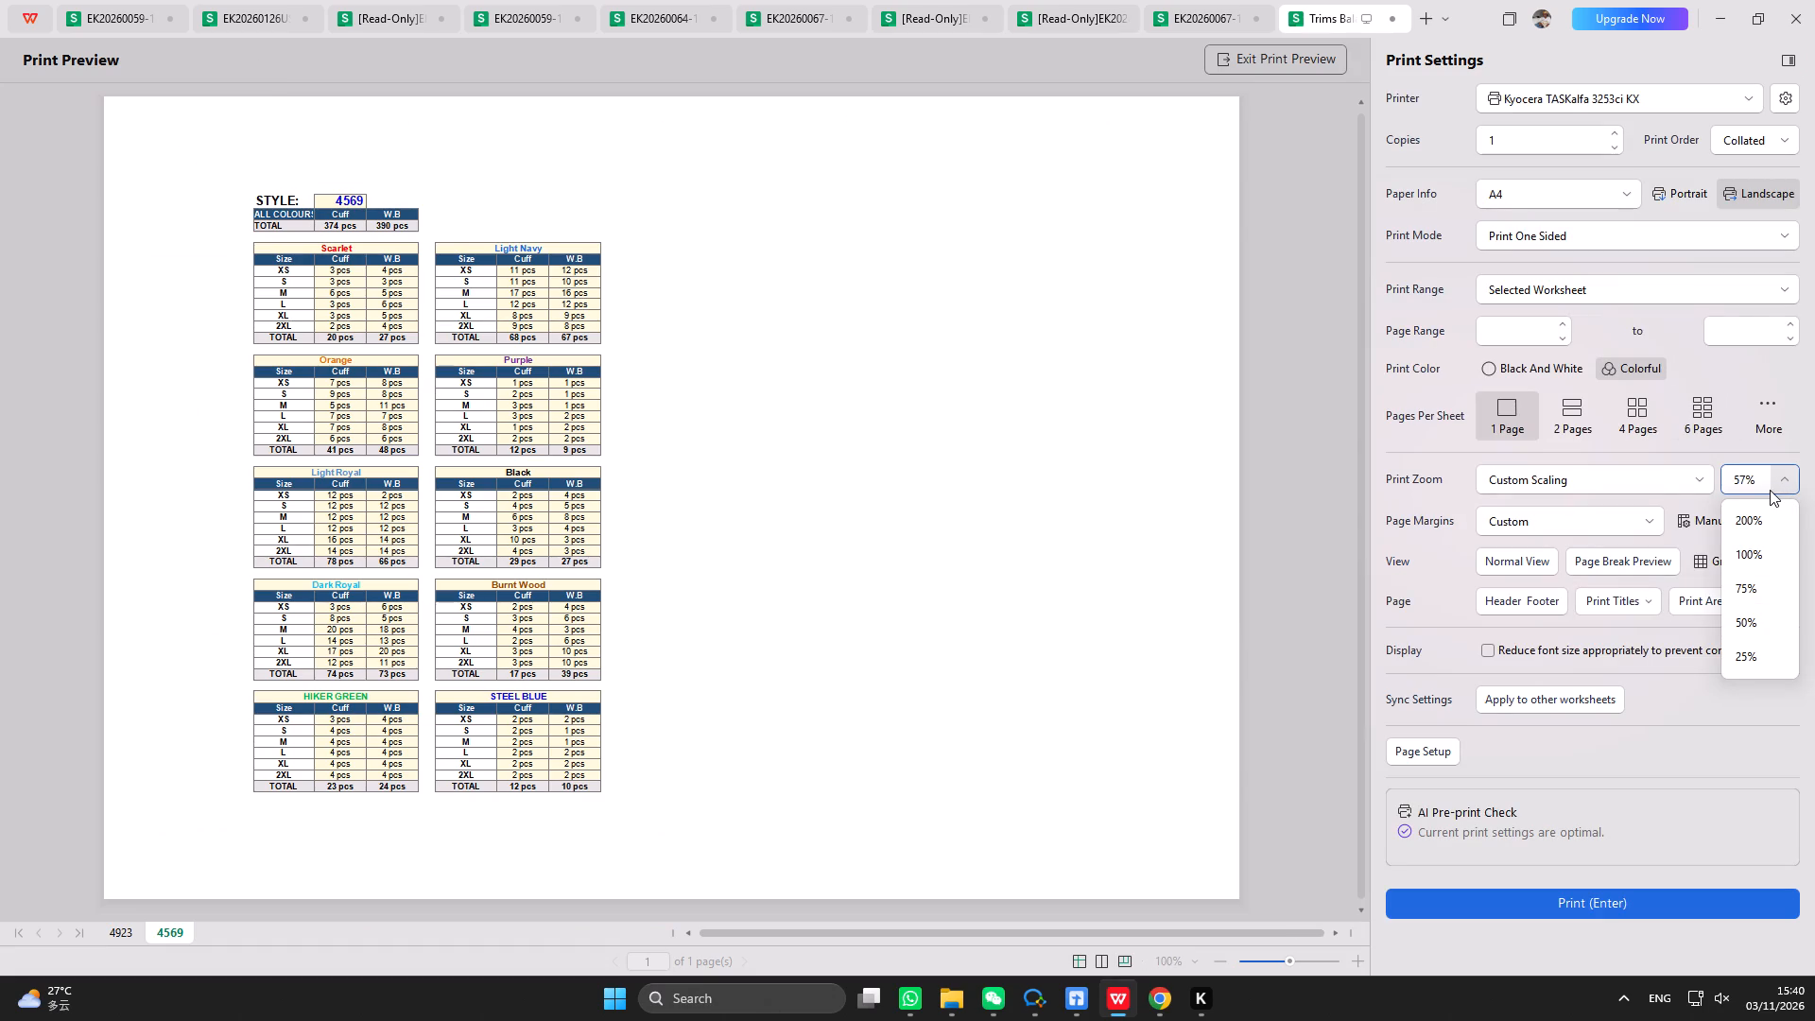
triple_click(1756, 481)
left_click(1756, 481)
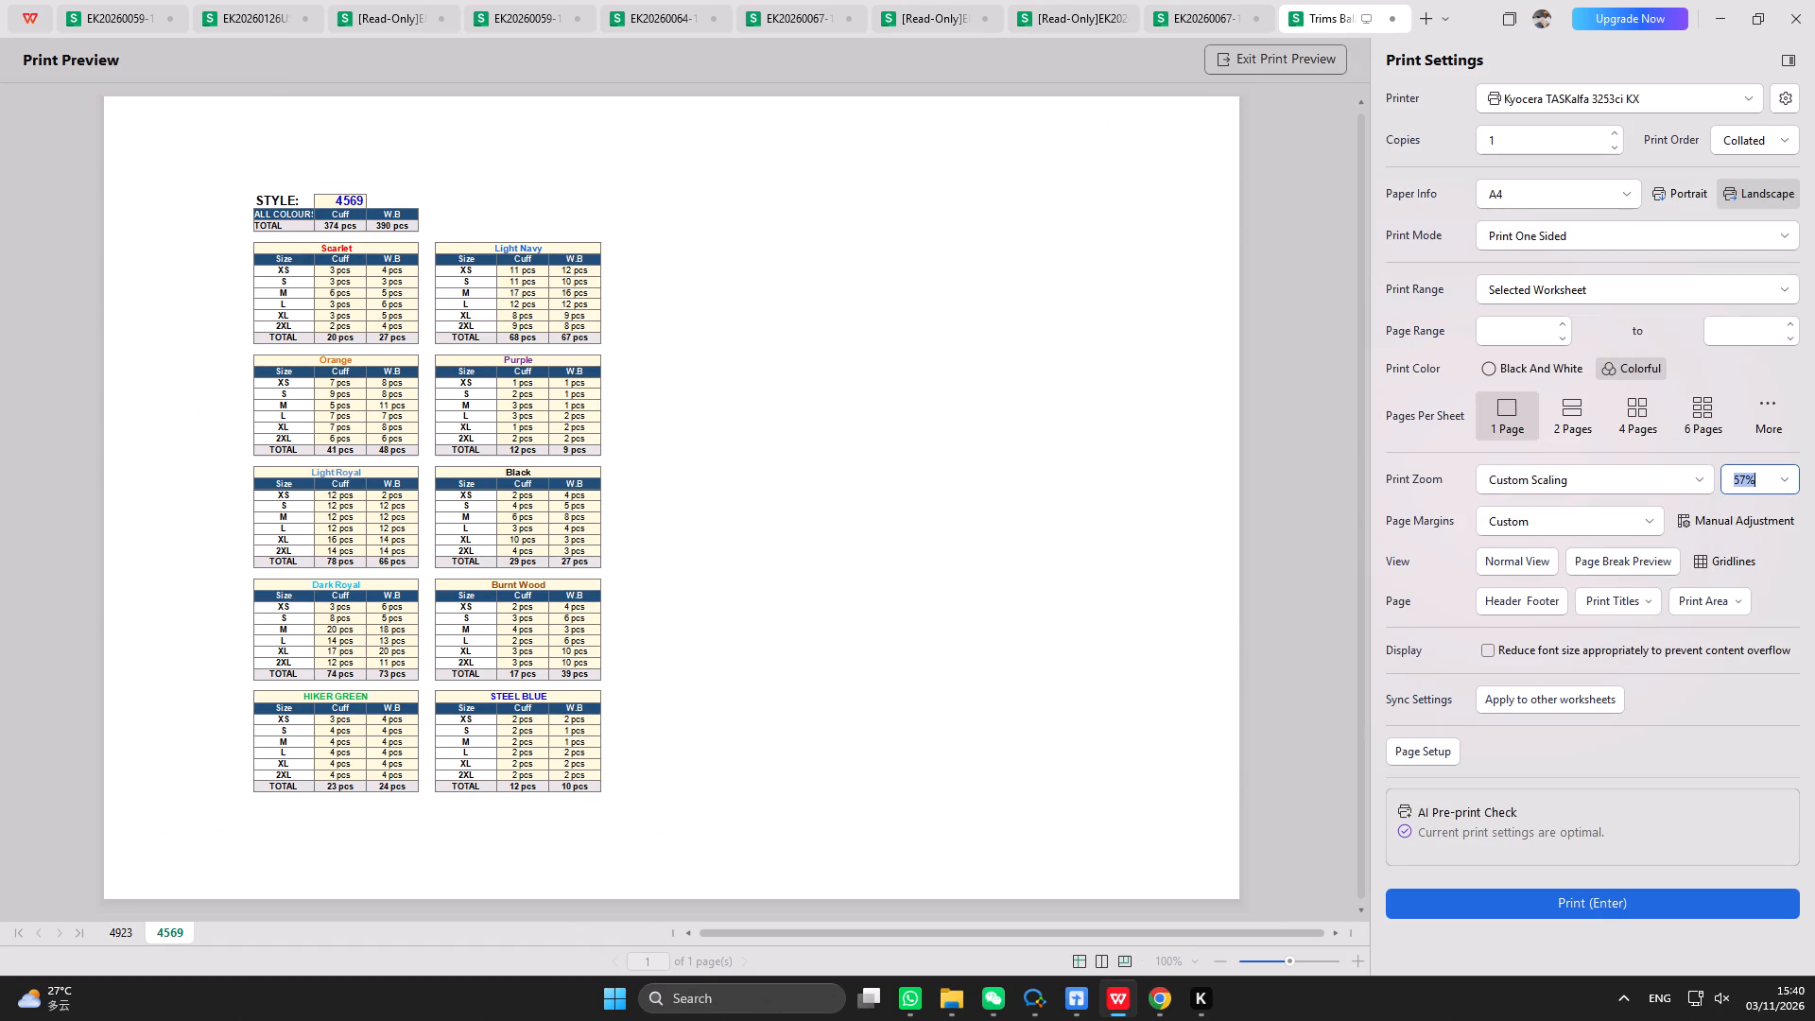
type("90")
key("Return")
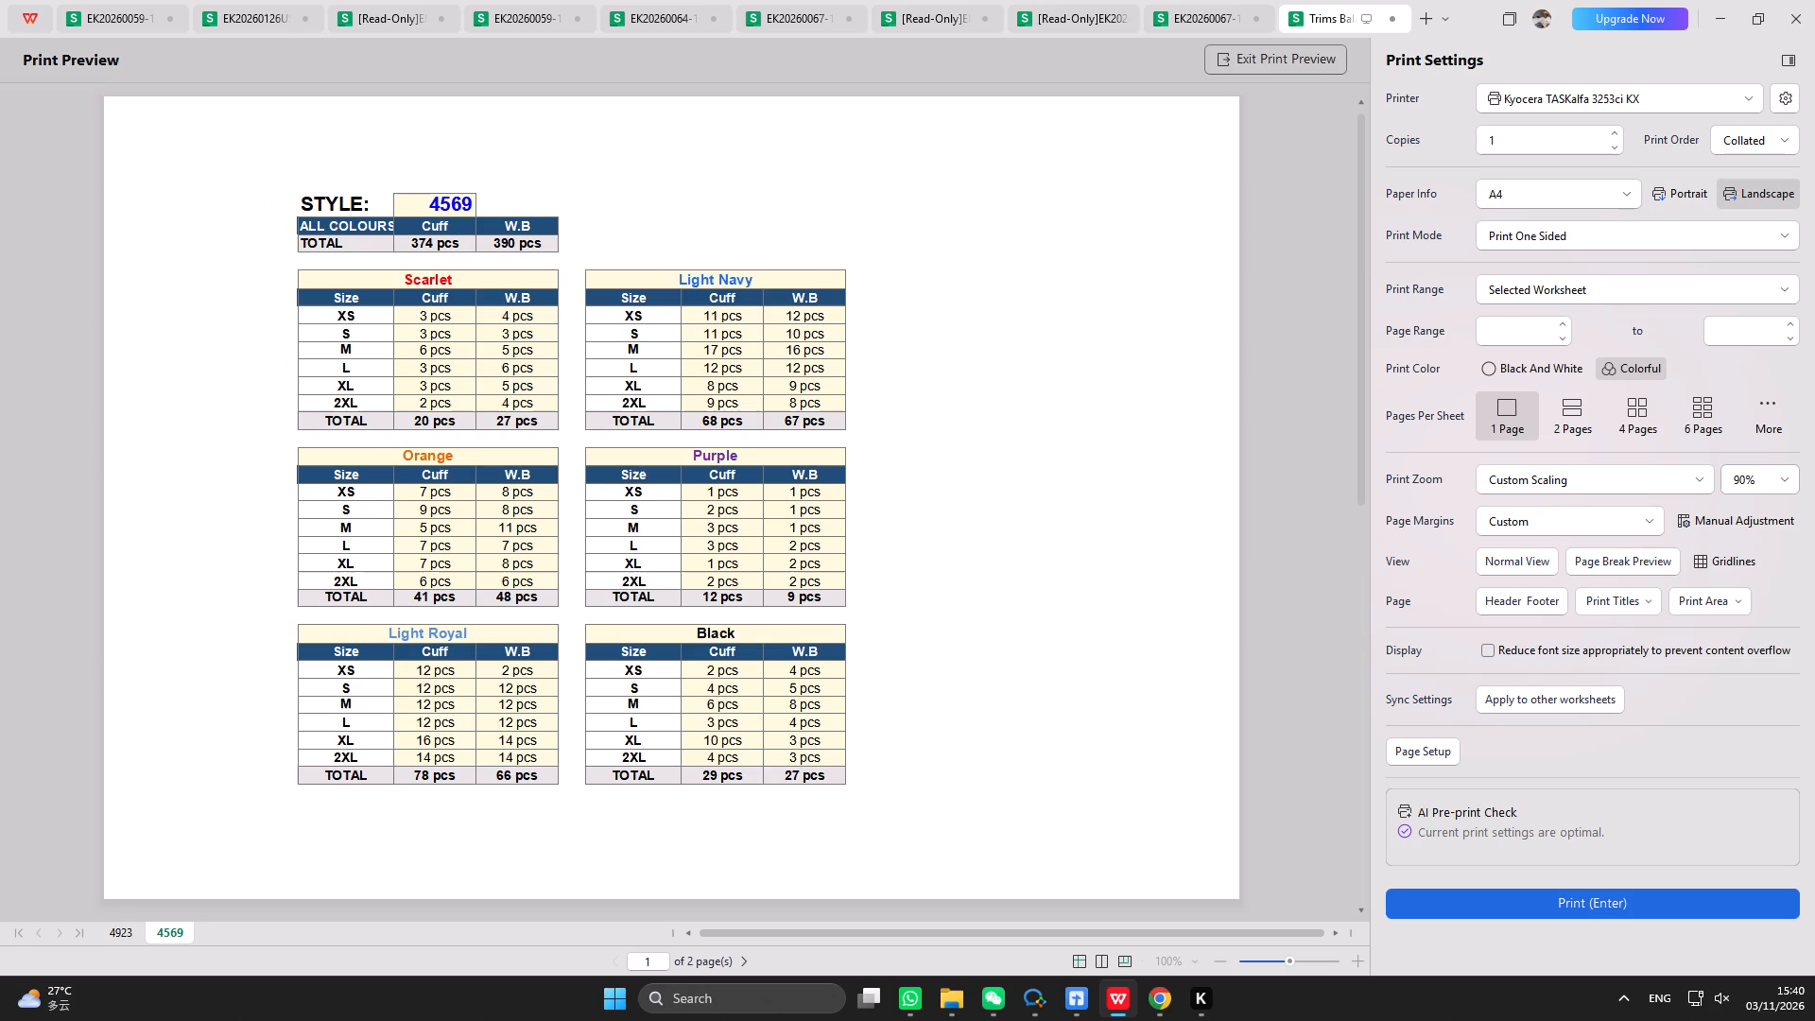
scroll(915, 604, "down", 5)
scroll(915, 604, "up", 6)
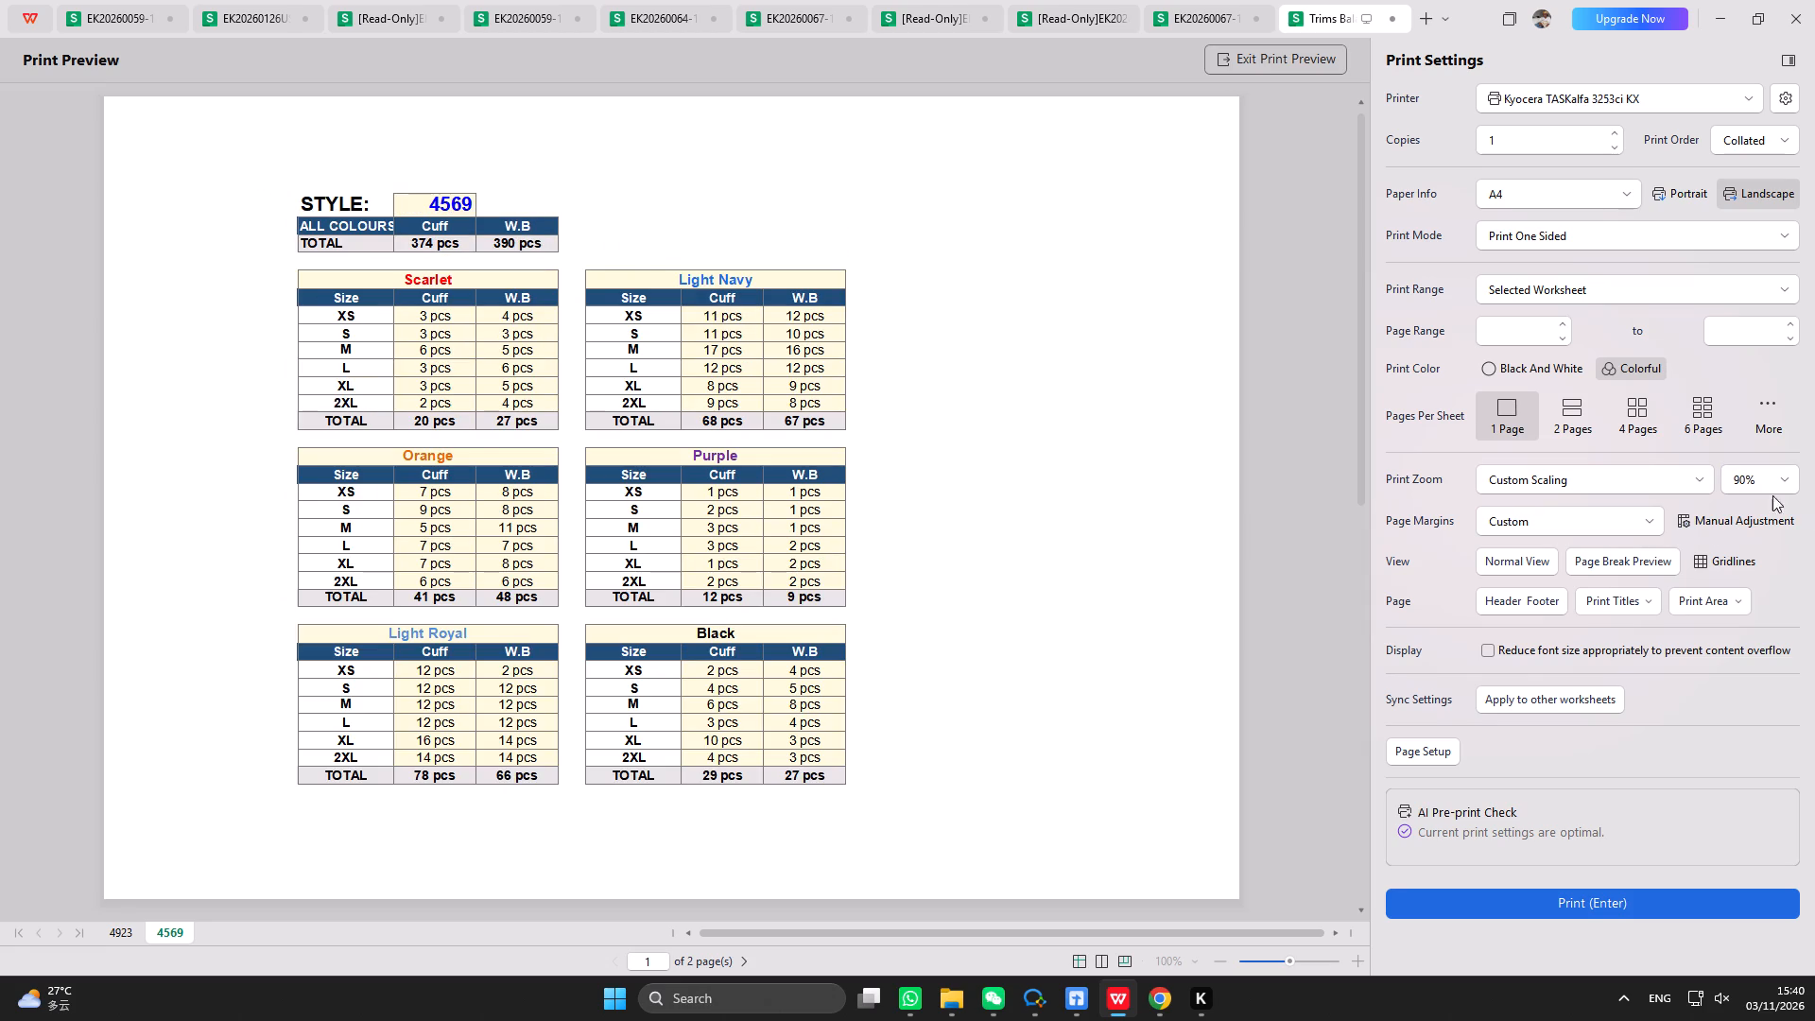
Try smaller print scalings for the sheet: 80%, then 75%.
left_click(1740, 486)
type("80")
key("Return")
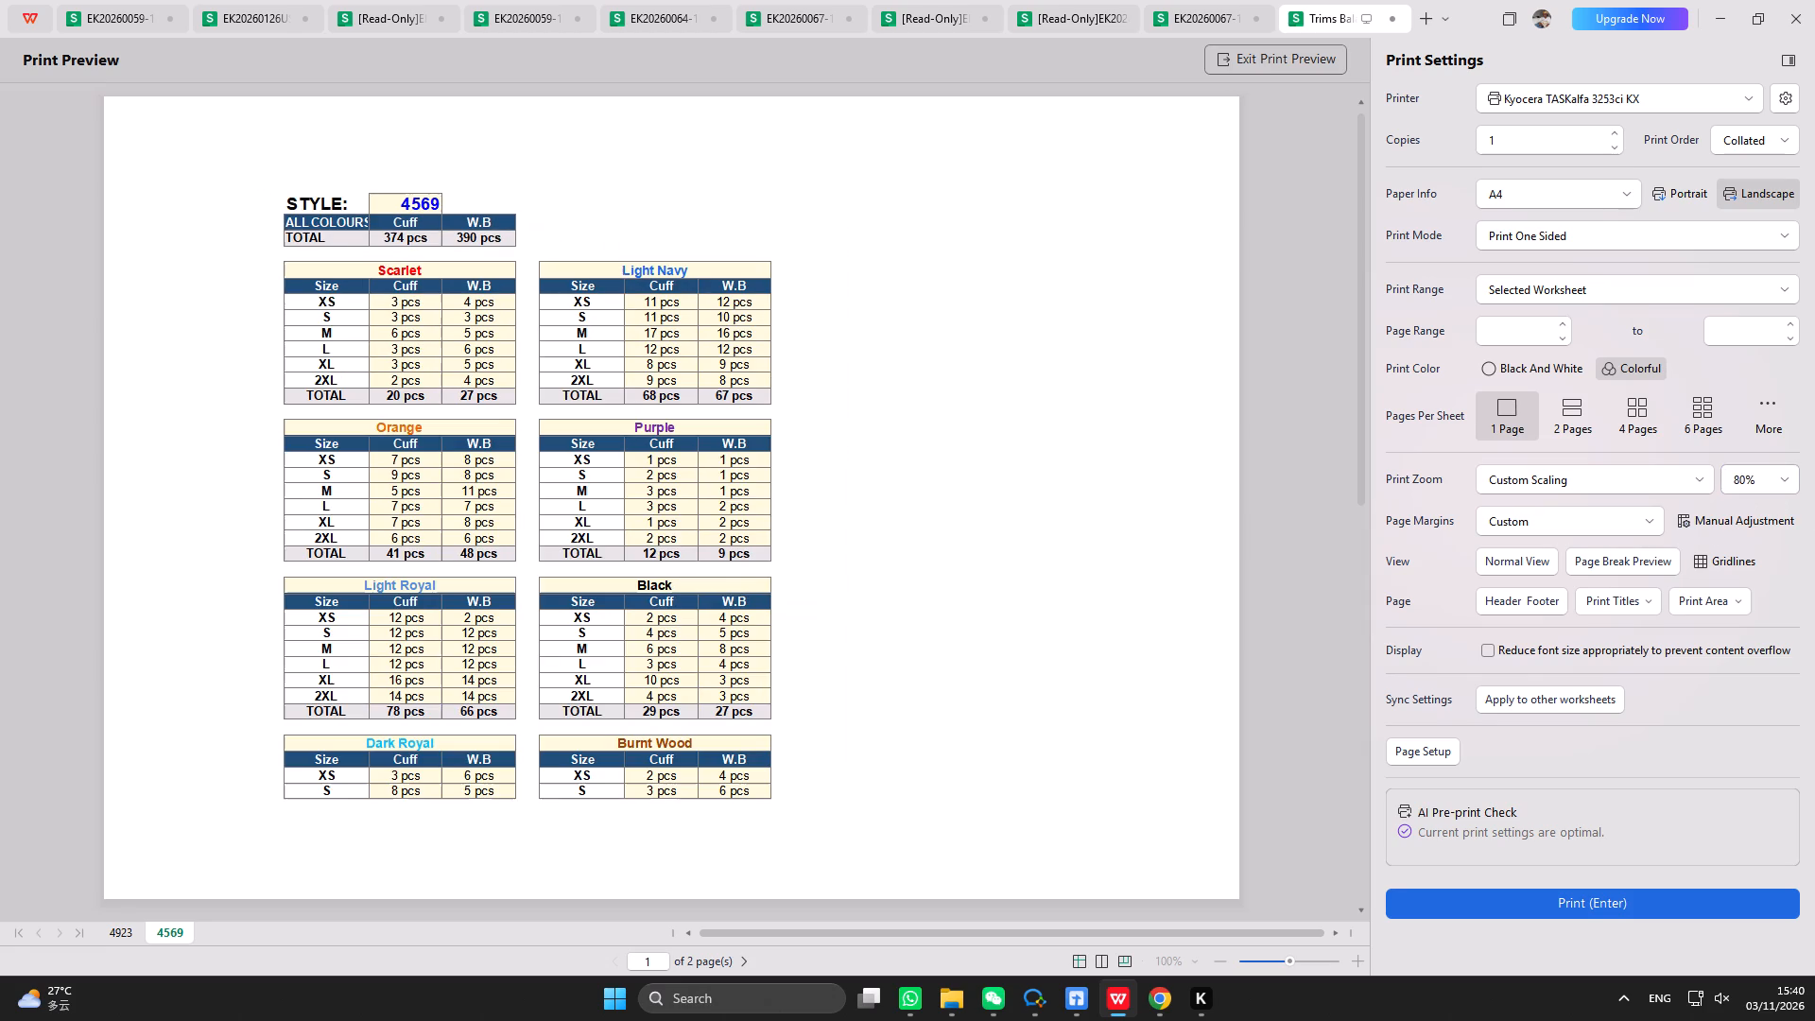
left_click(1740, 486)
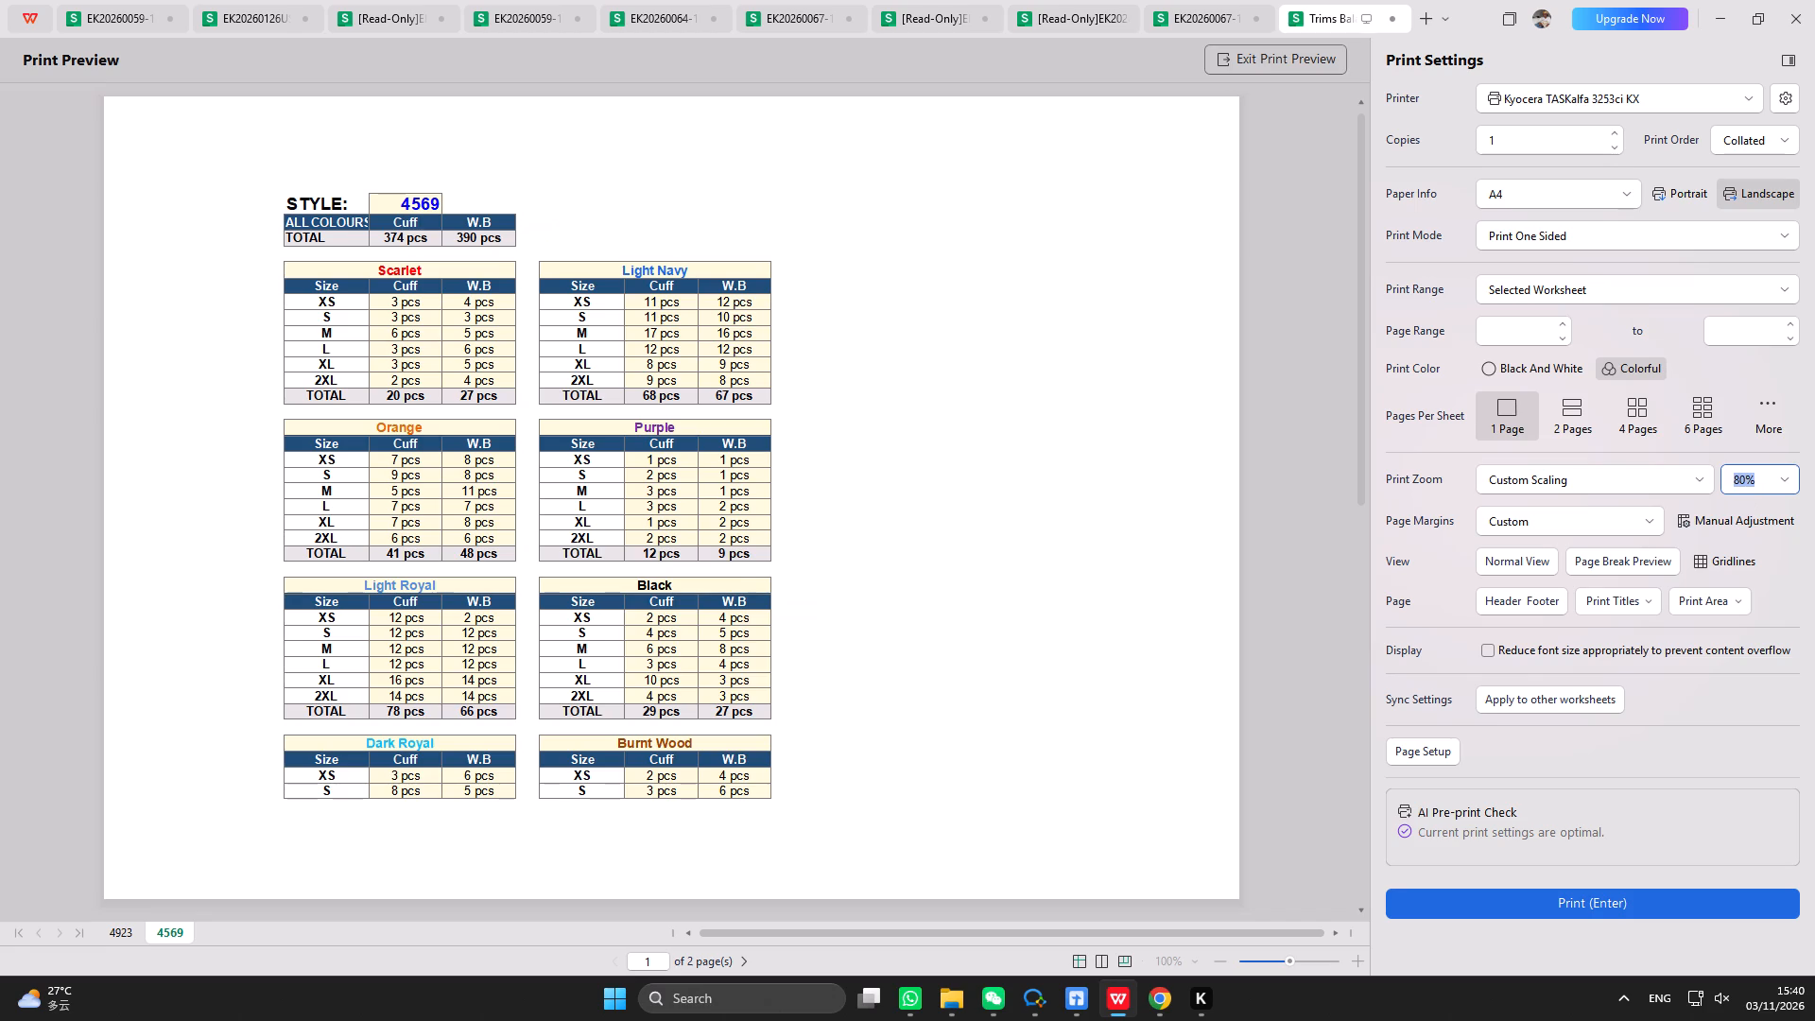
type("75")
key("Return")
Set the sheet's print scaling to 70% and return to the worksheet in Normal View.
left_click(1740, 486)
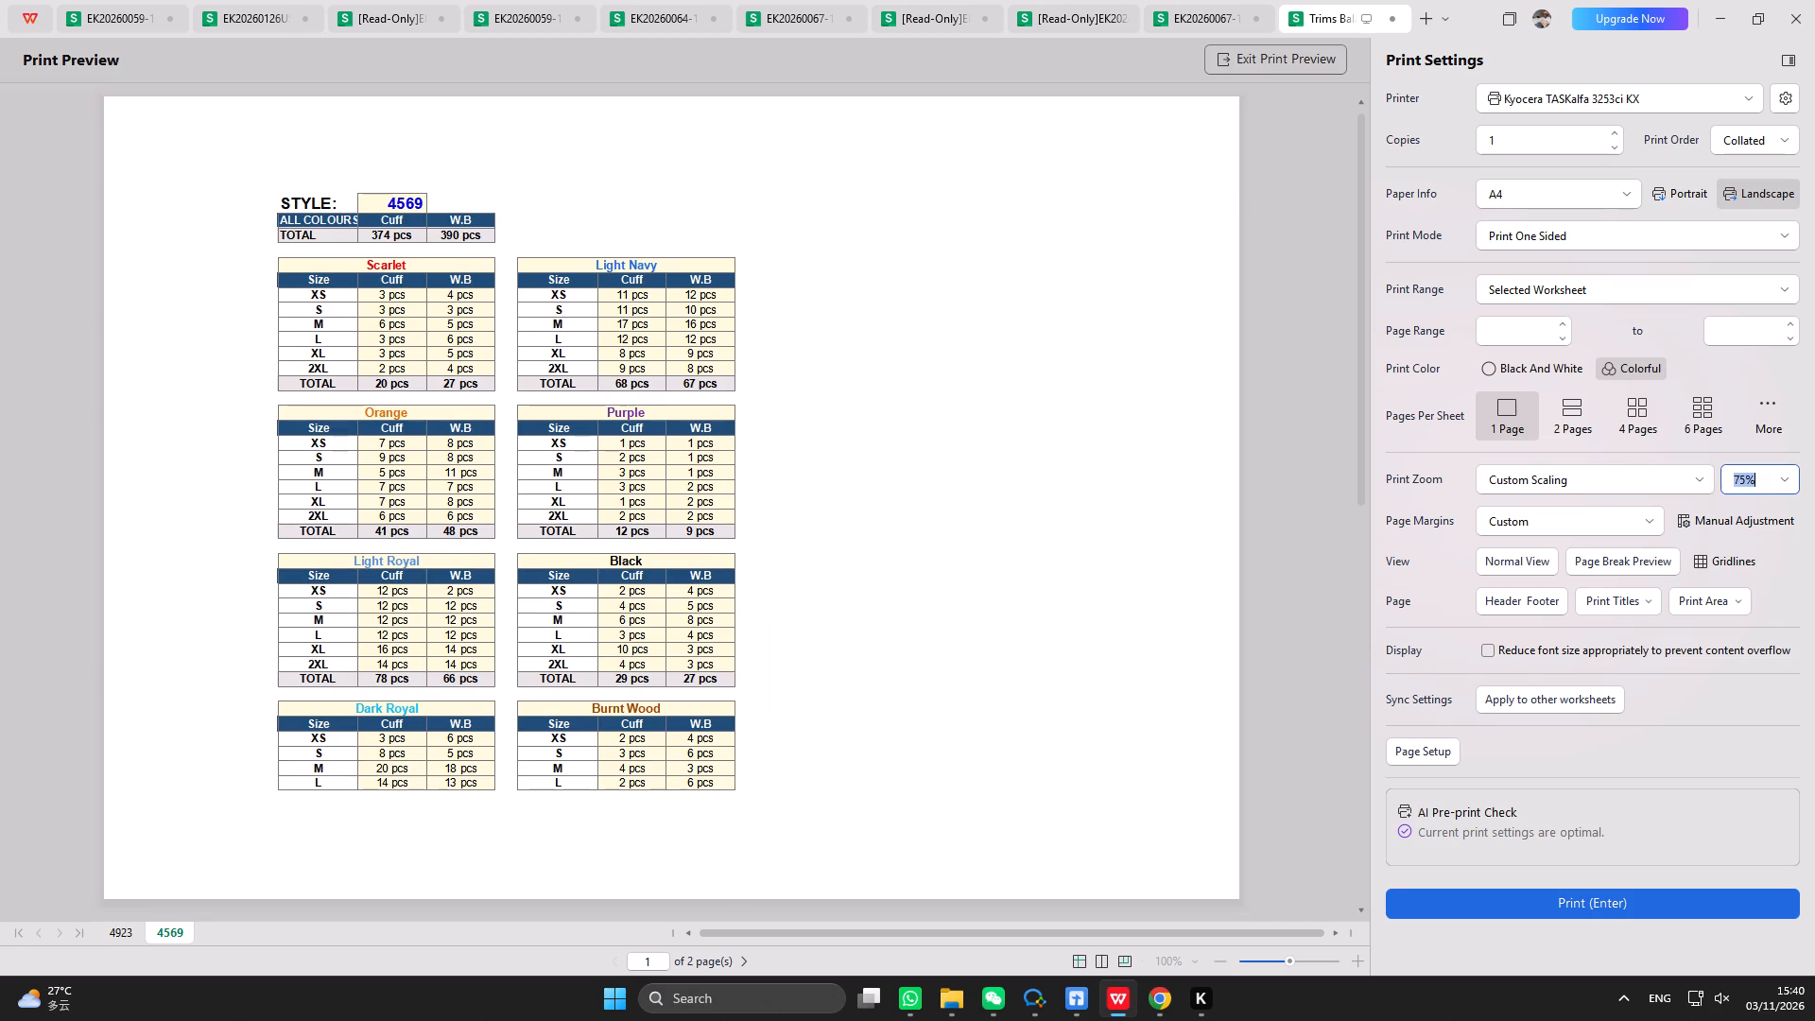
type("70")
key("Return")
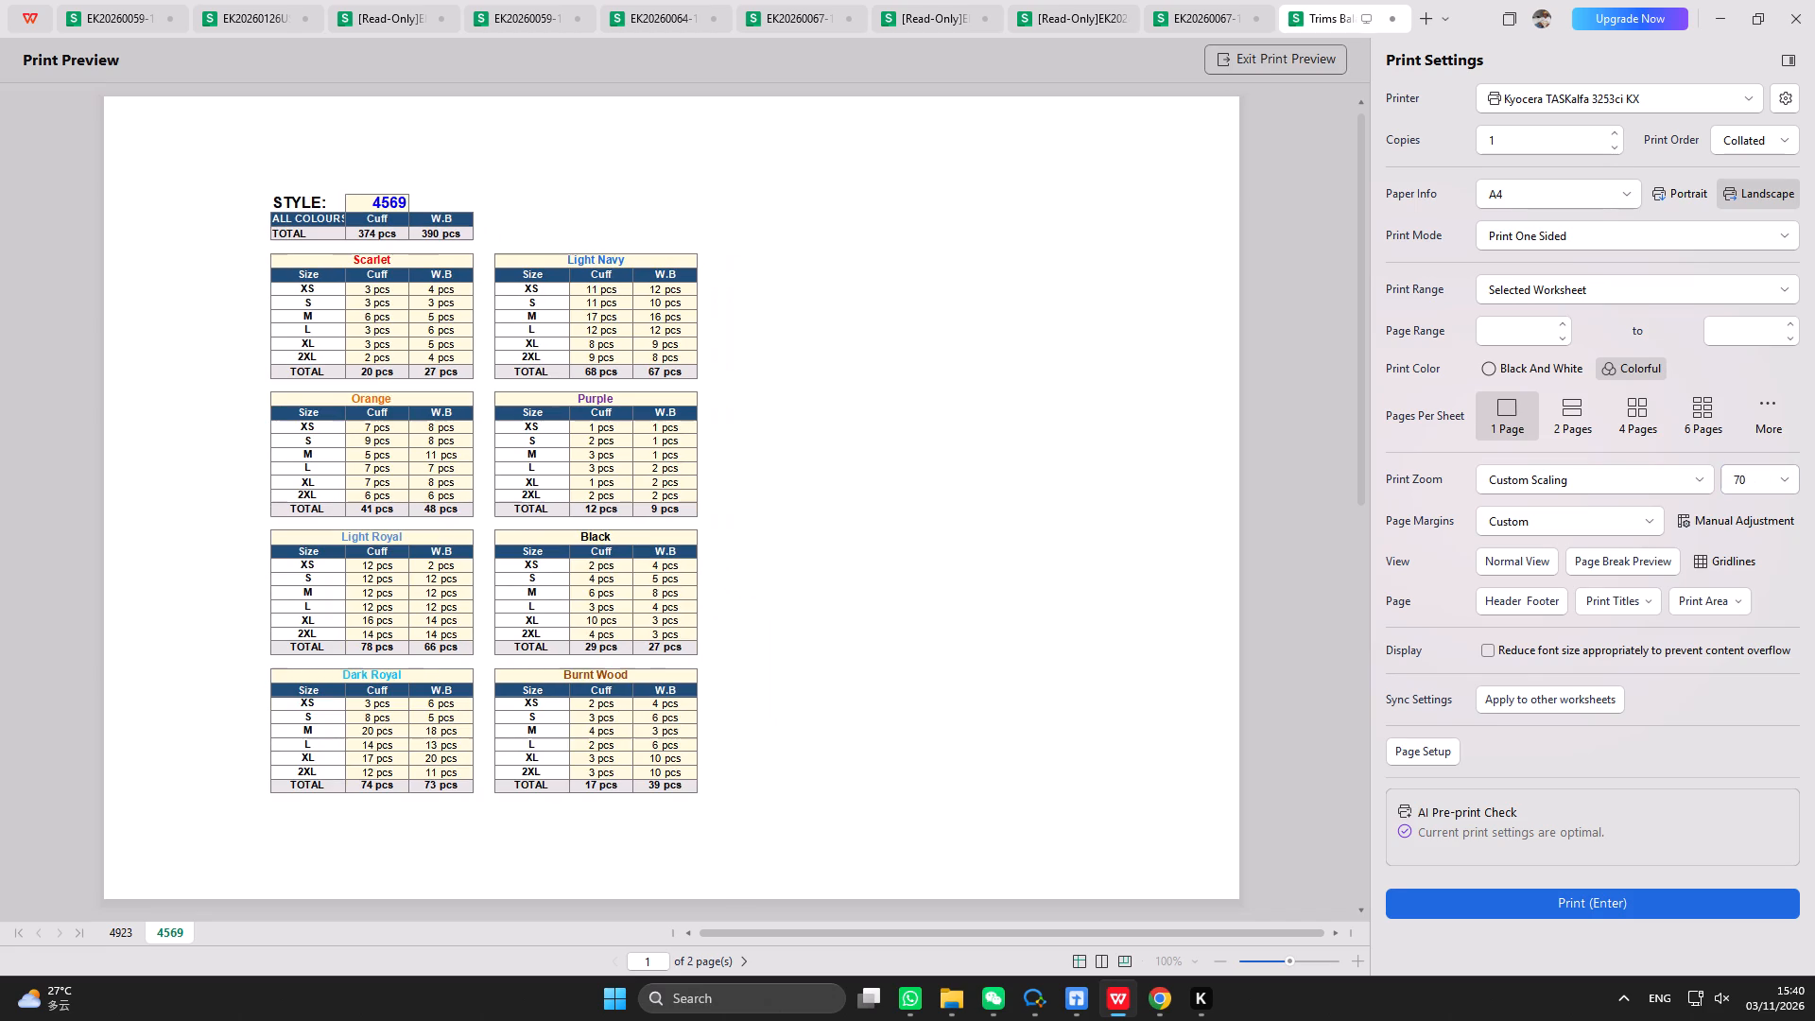
left_click(1303, 69)
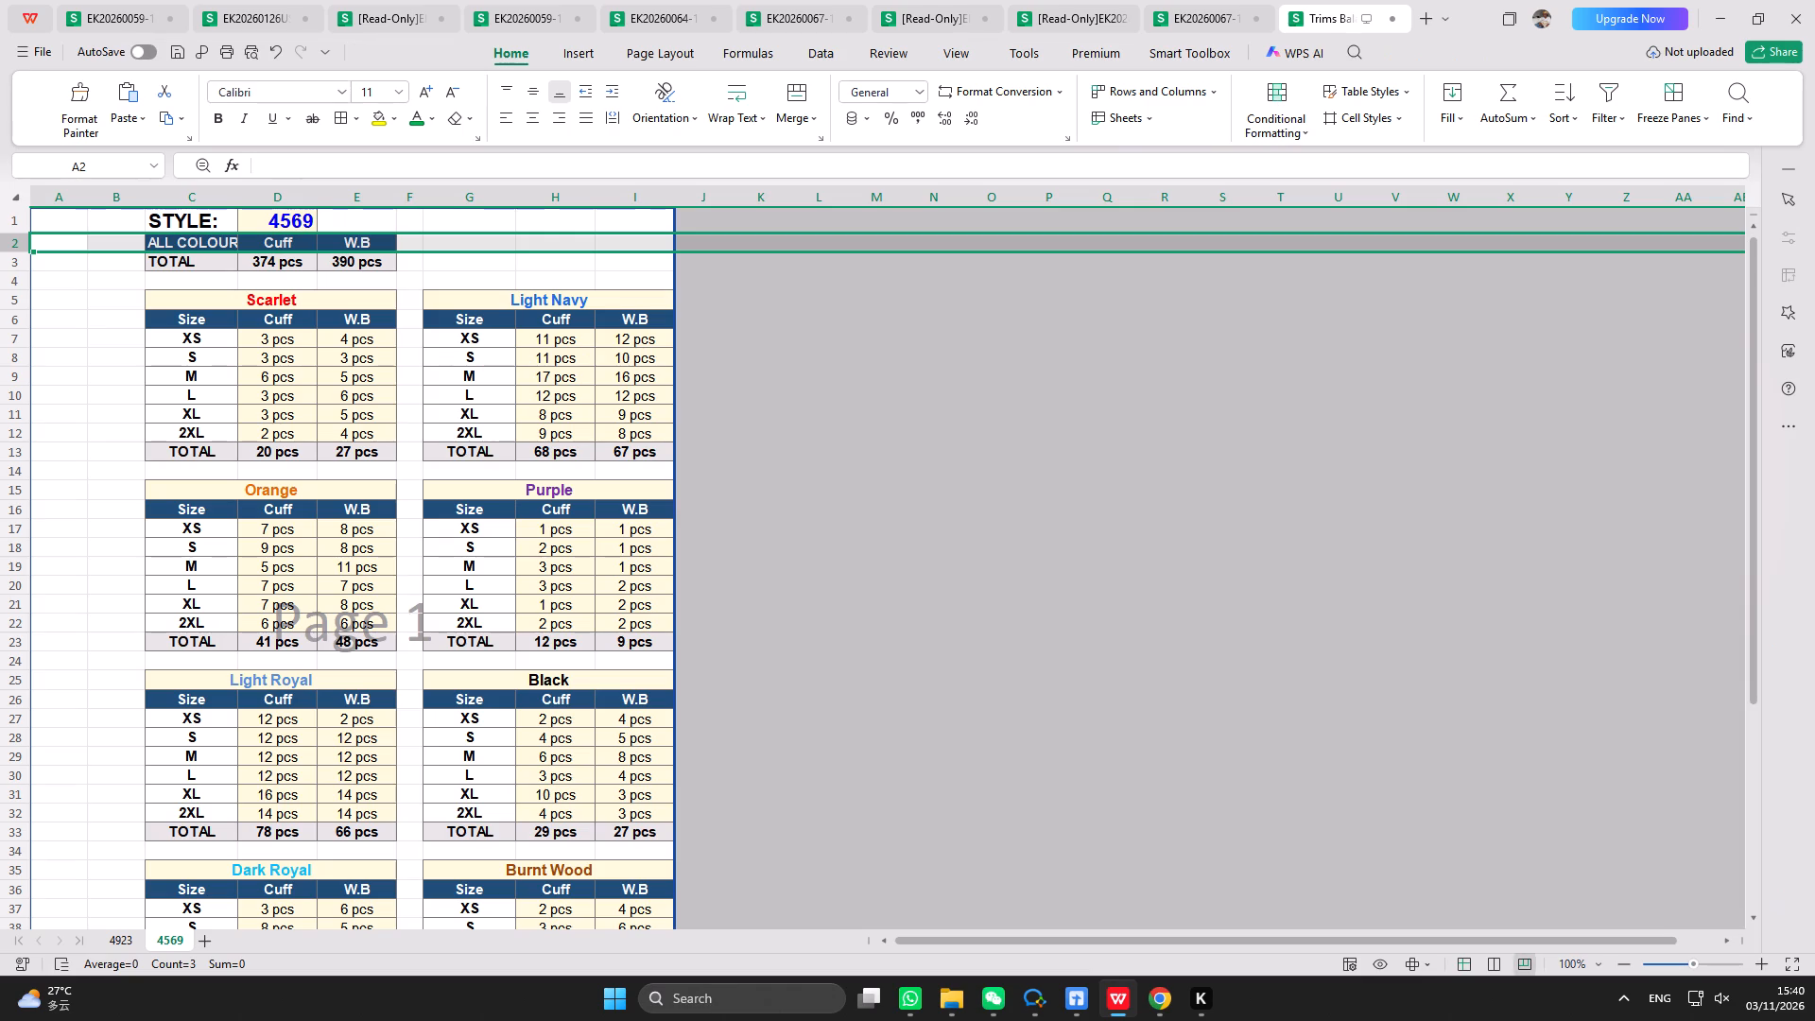
left_click(1458, 961)
Copy the style number's formatting to E1 with Format Painter and enter BALANCES there.
left_click(338, 223)
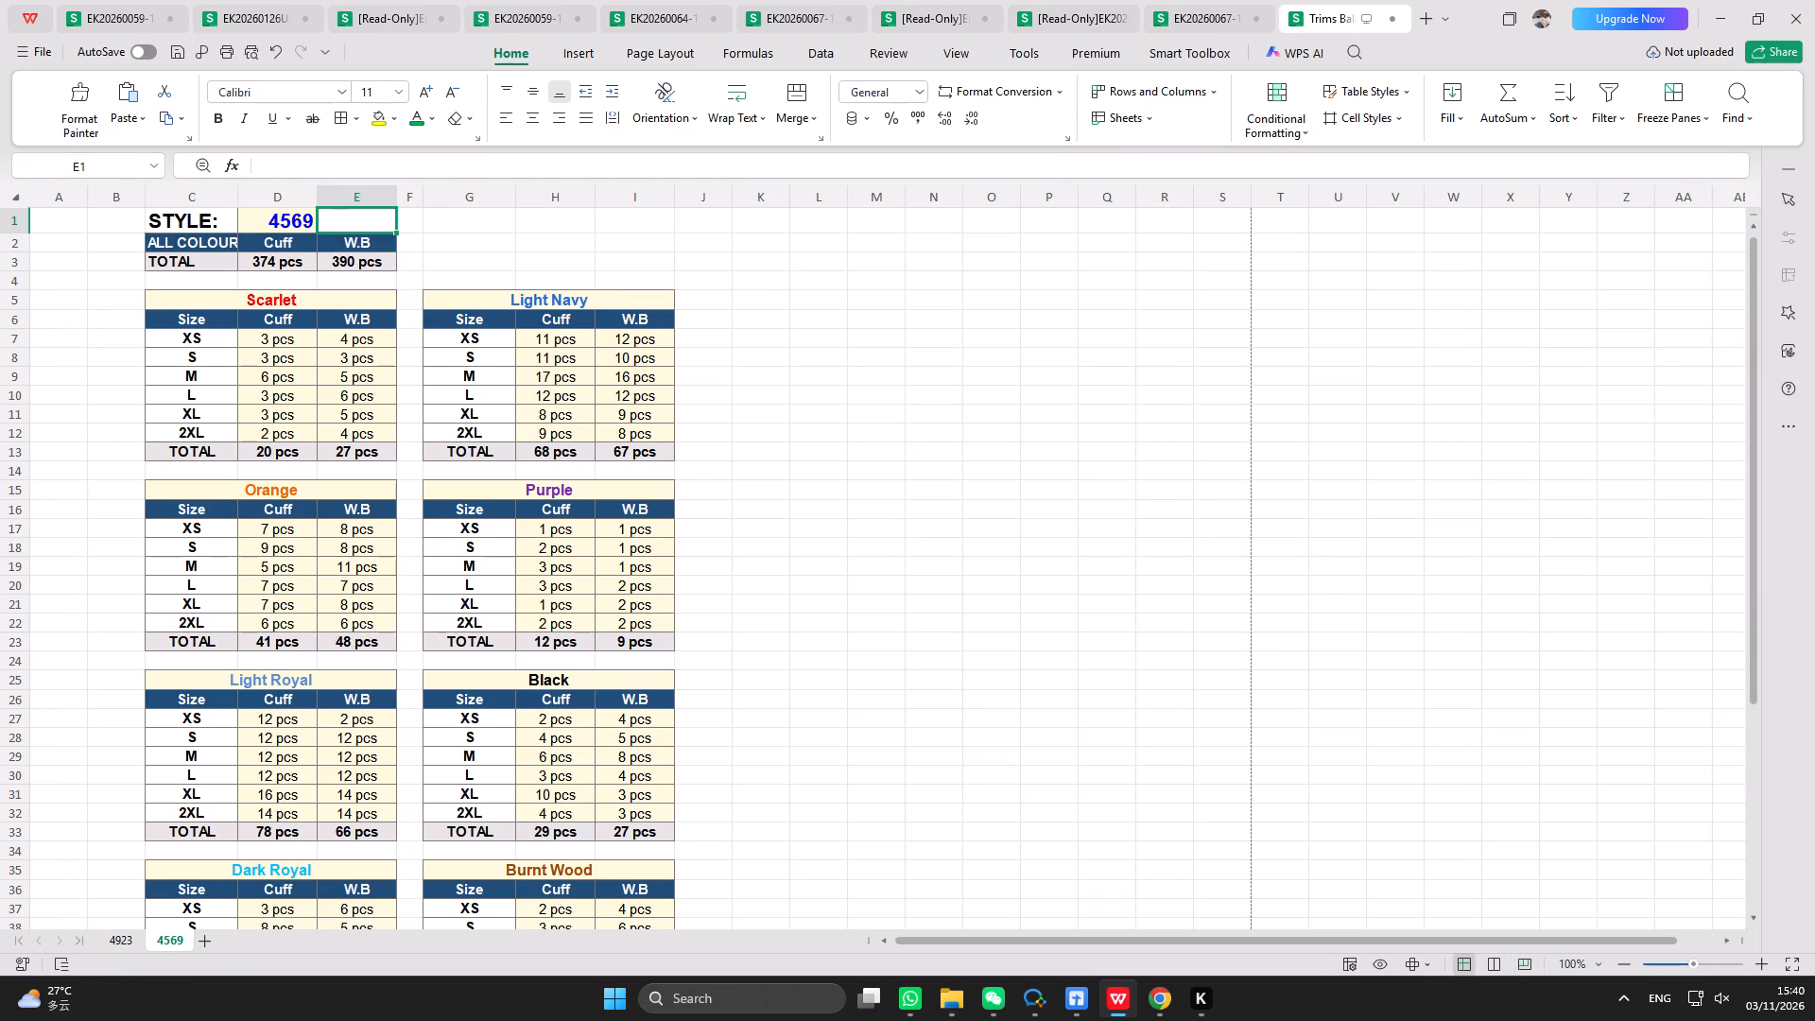
left_click(281, 219)
left_click(64, 95)
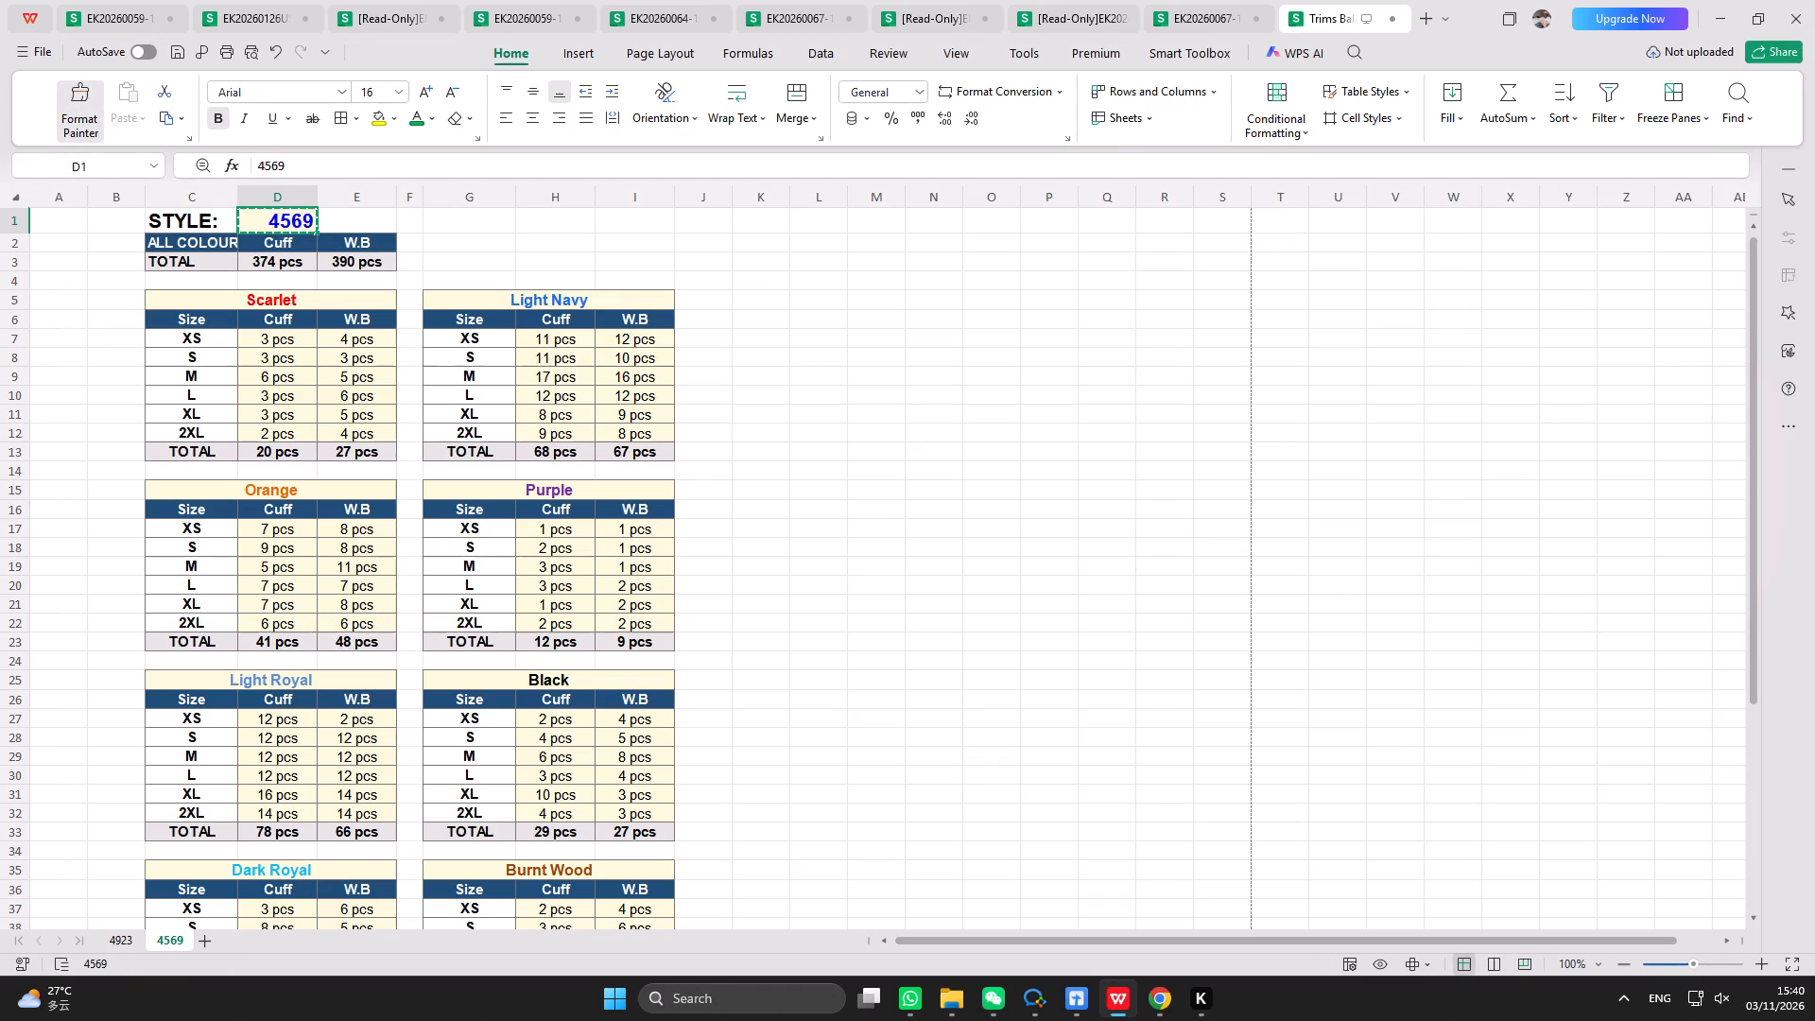
left_click(328, 225)
double_click(356, 226)
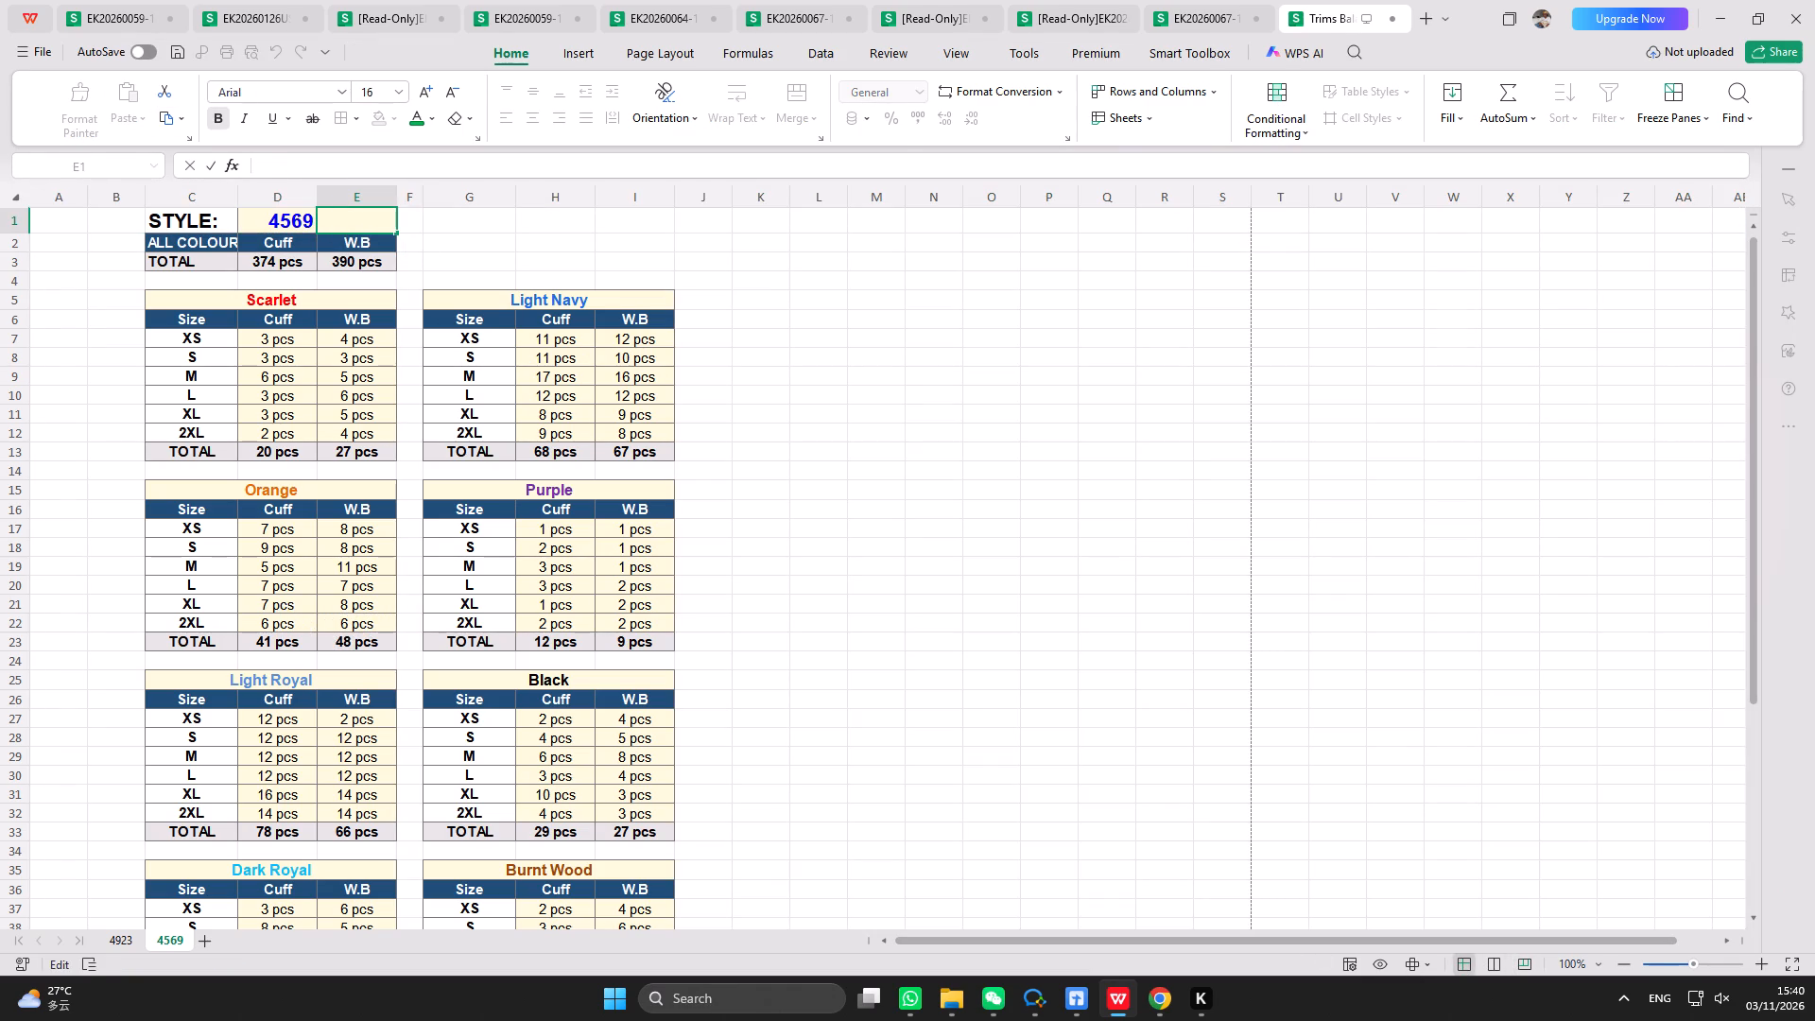
type("BA")
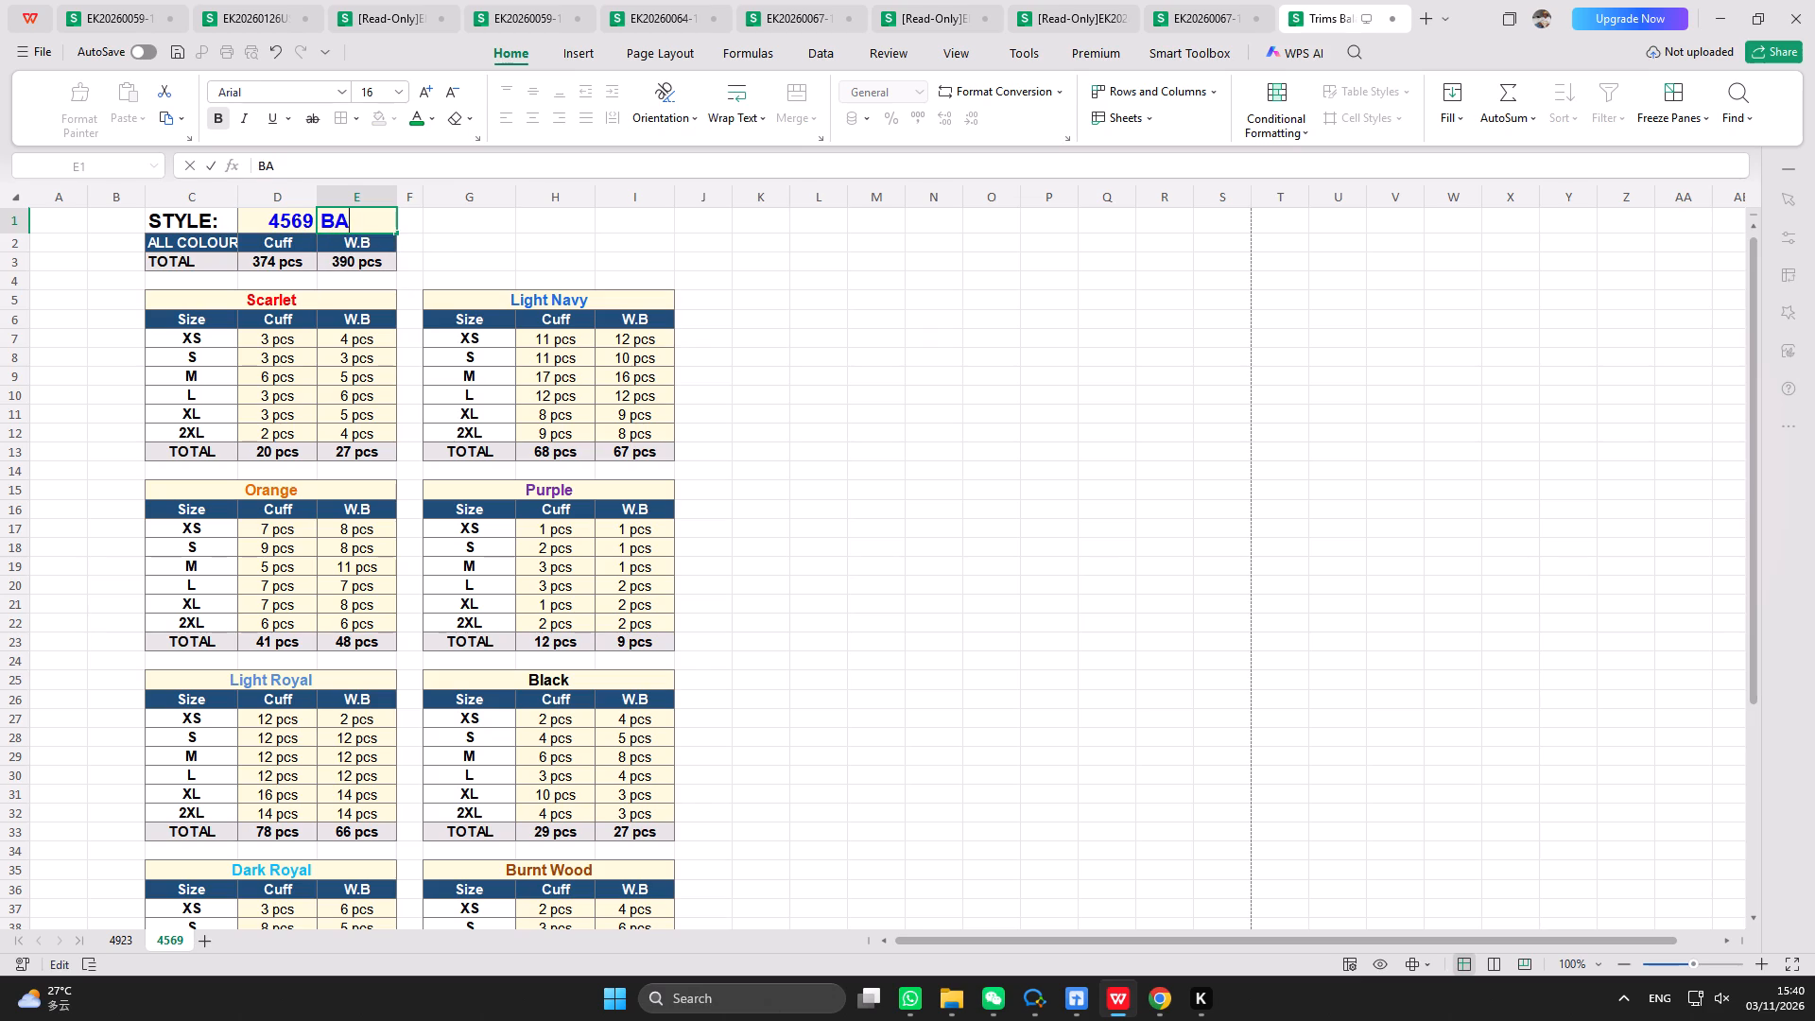
type("LANCES")
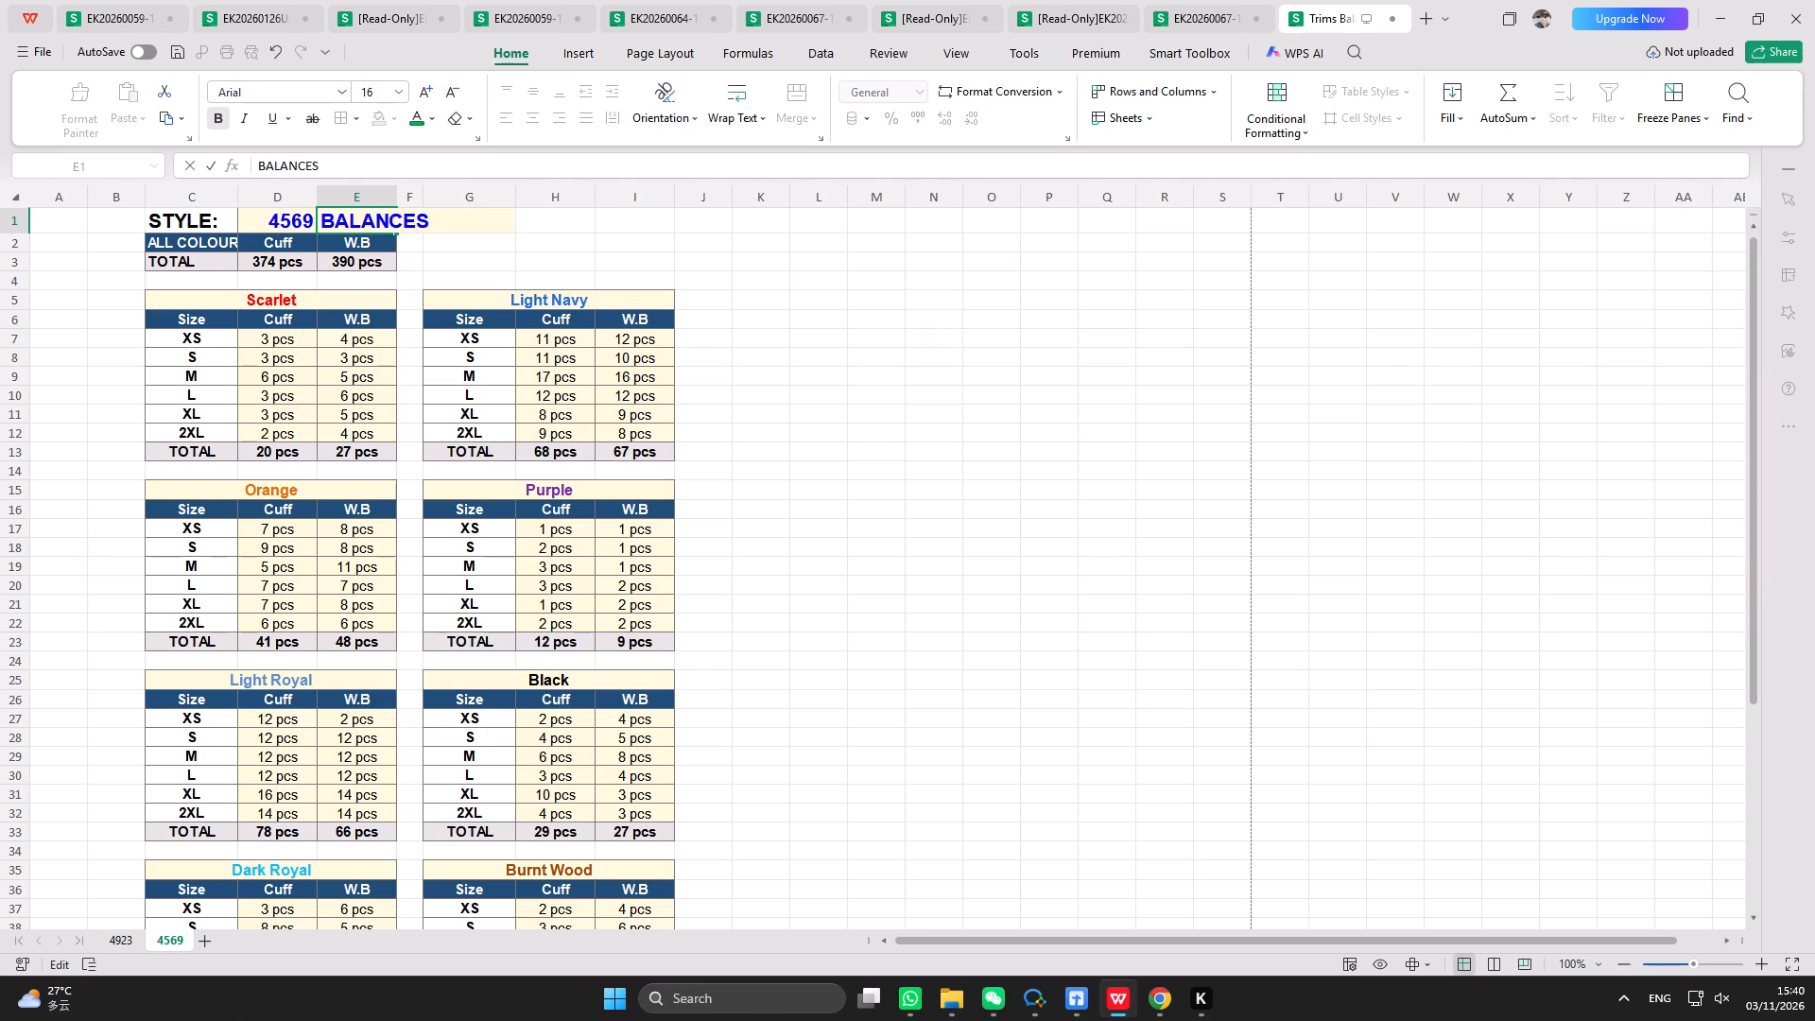
left_click(521, 269)
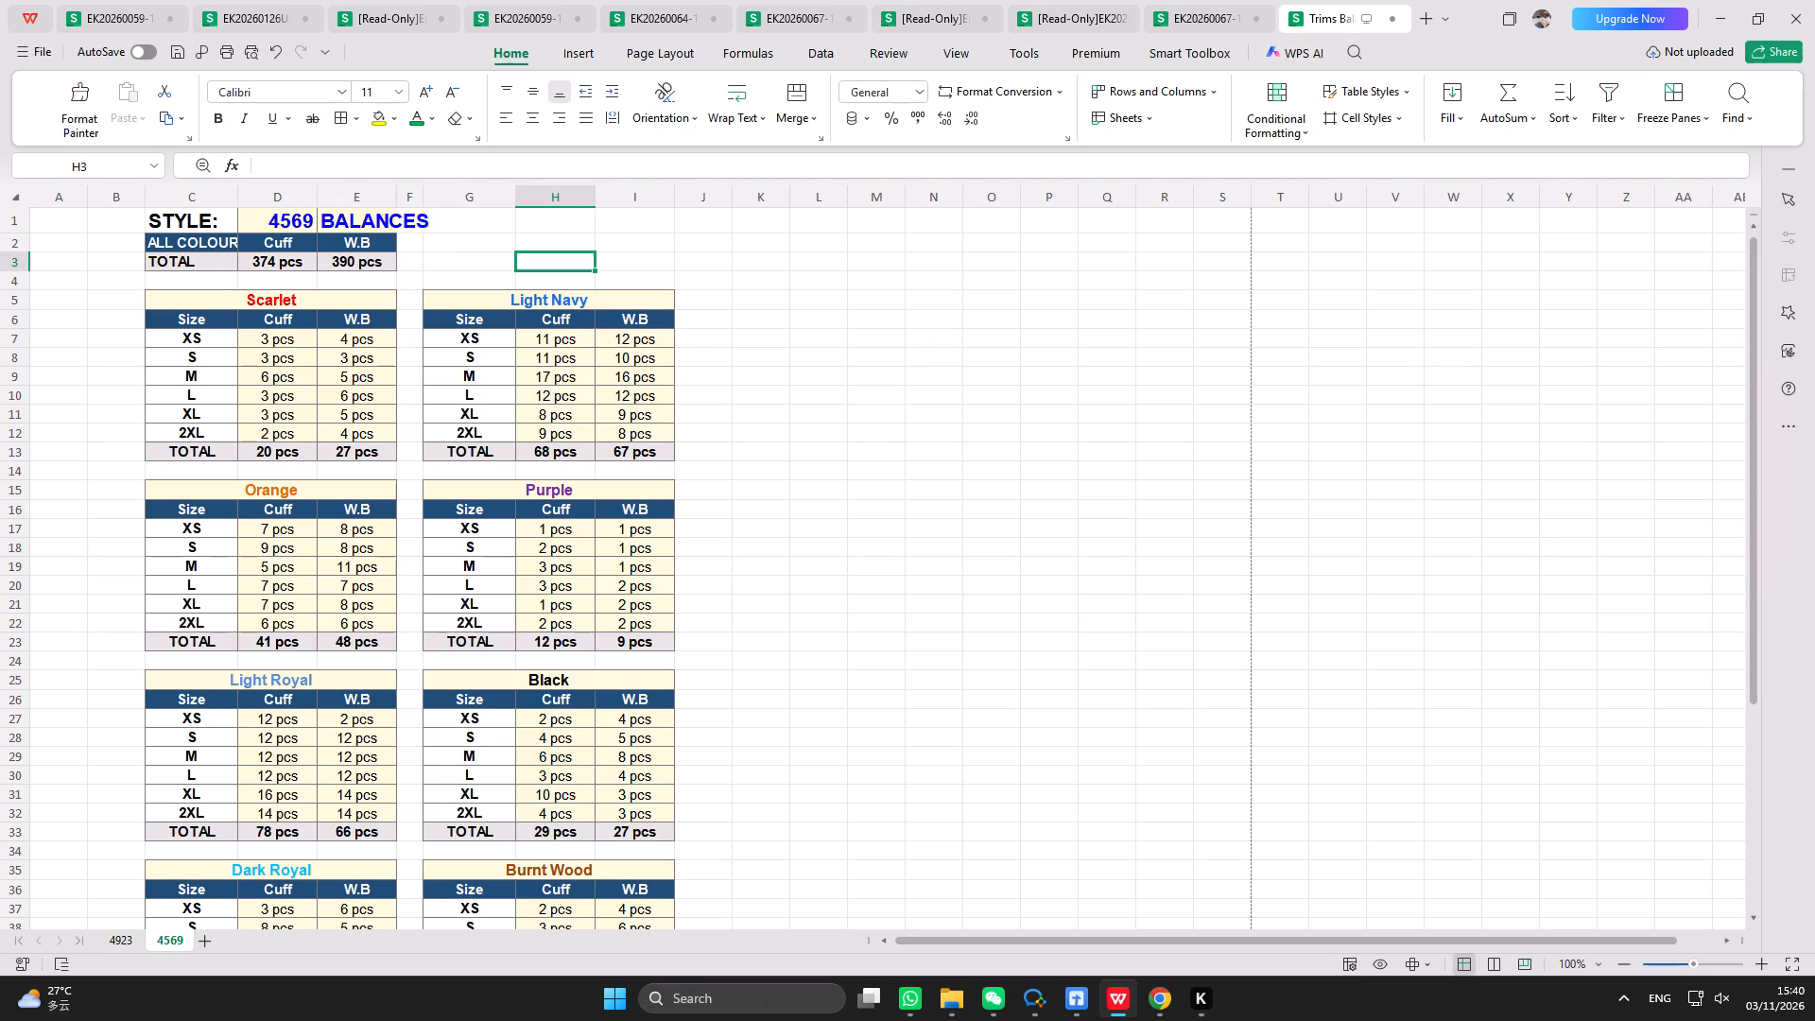
Extend the style number's heading format to G1 and F1 with Format Painter.
left_click(293, 224)
left_click(77, 94)
left_click(448, 227)
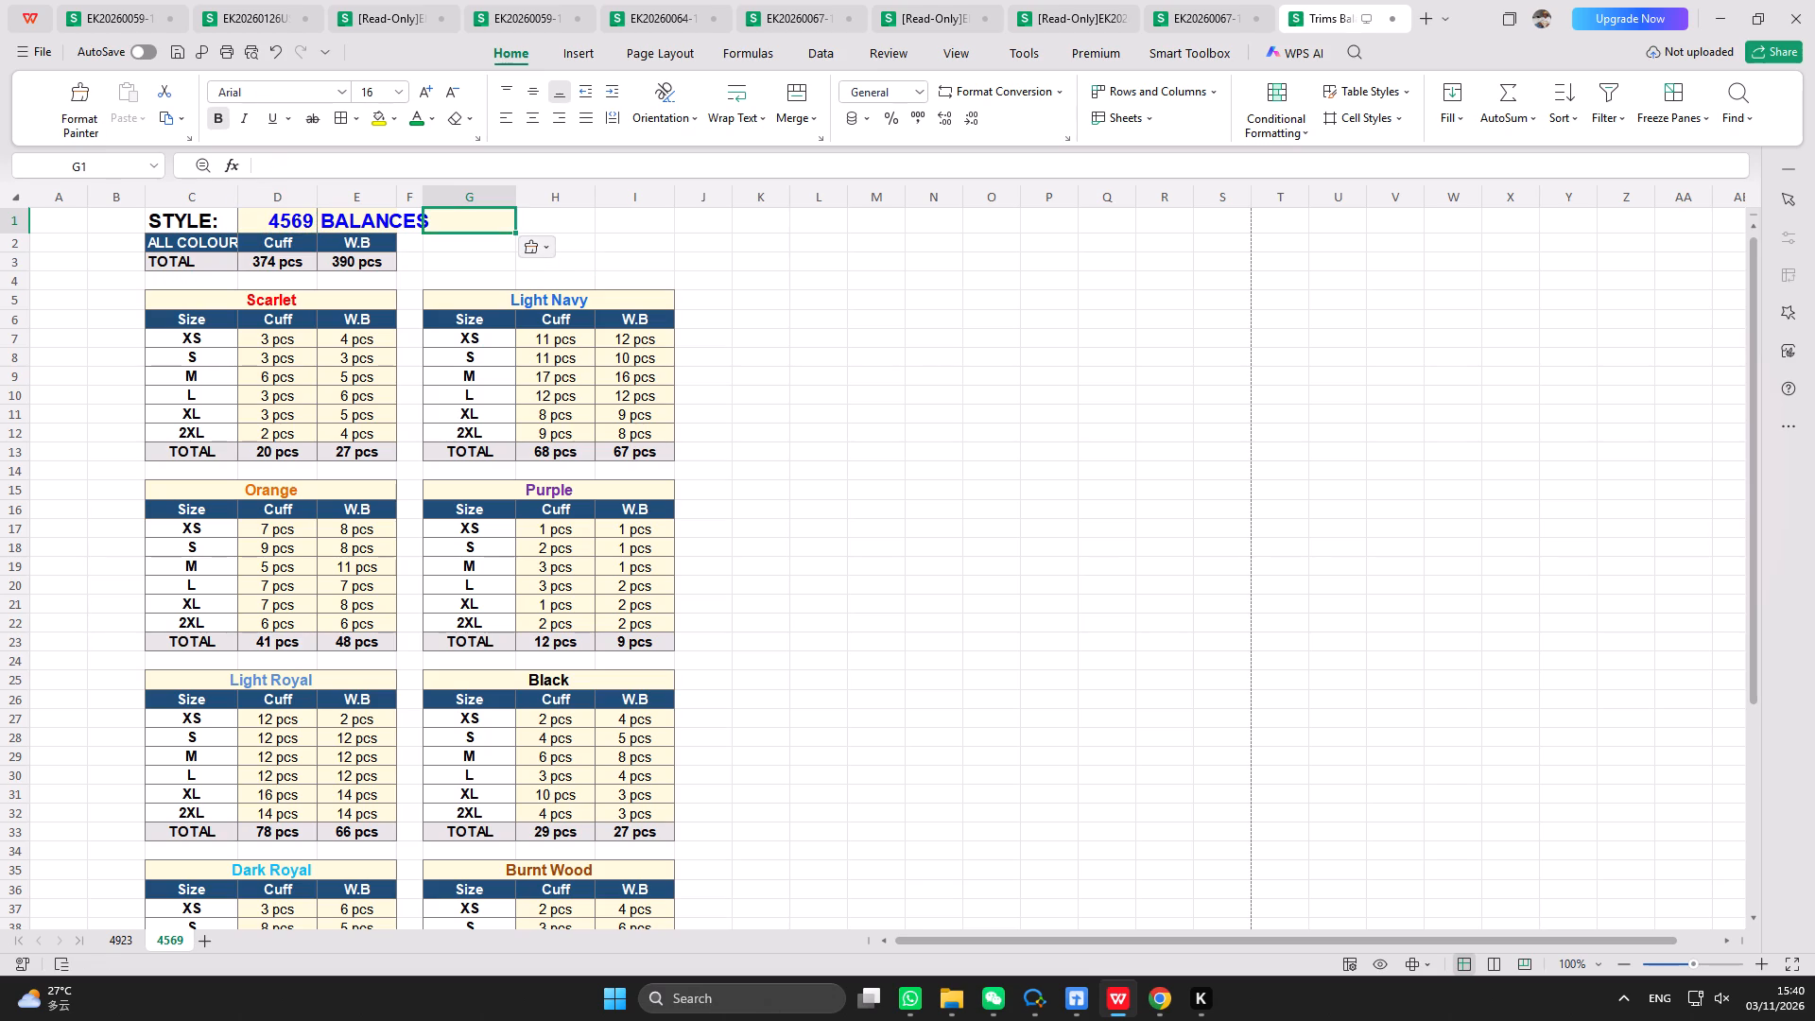
left_click(86, 105)
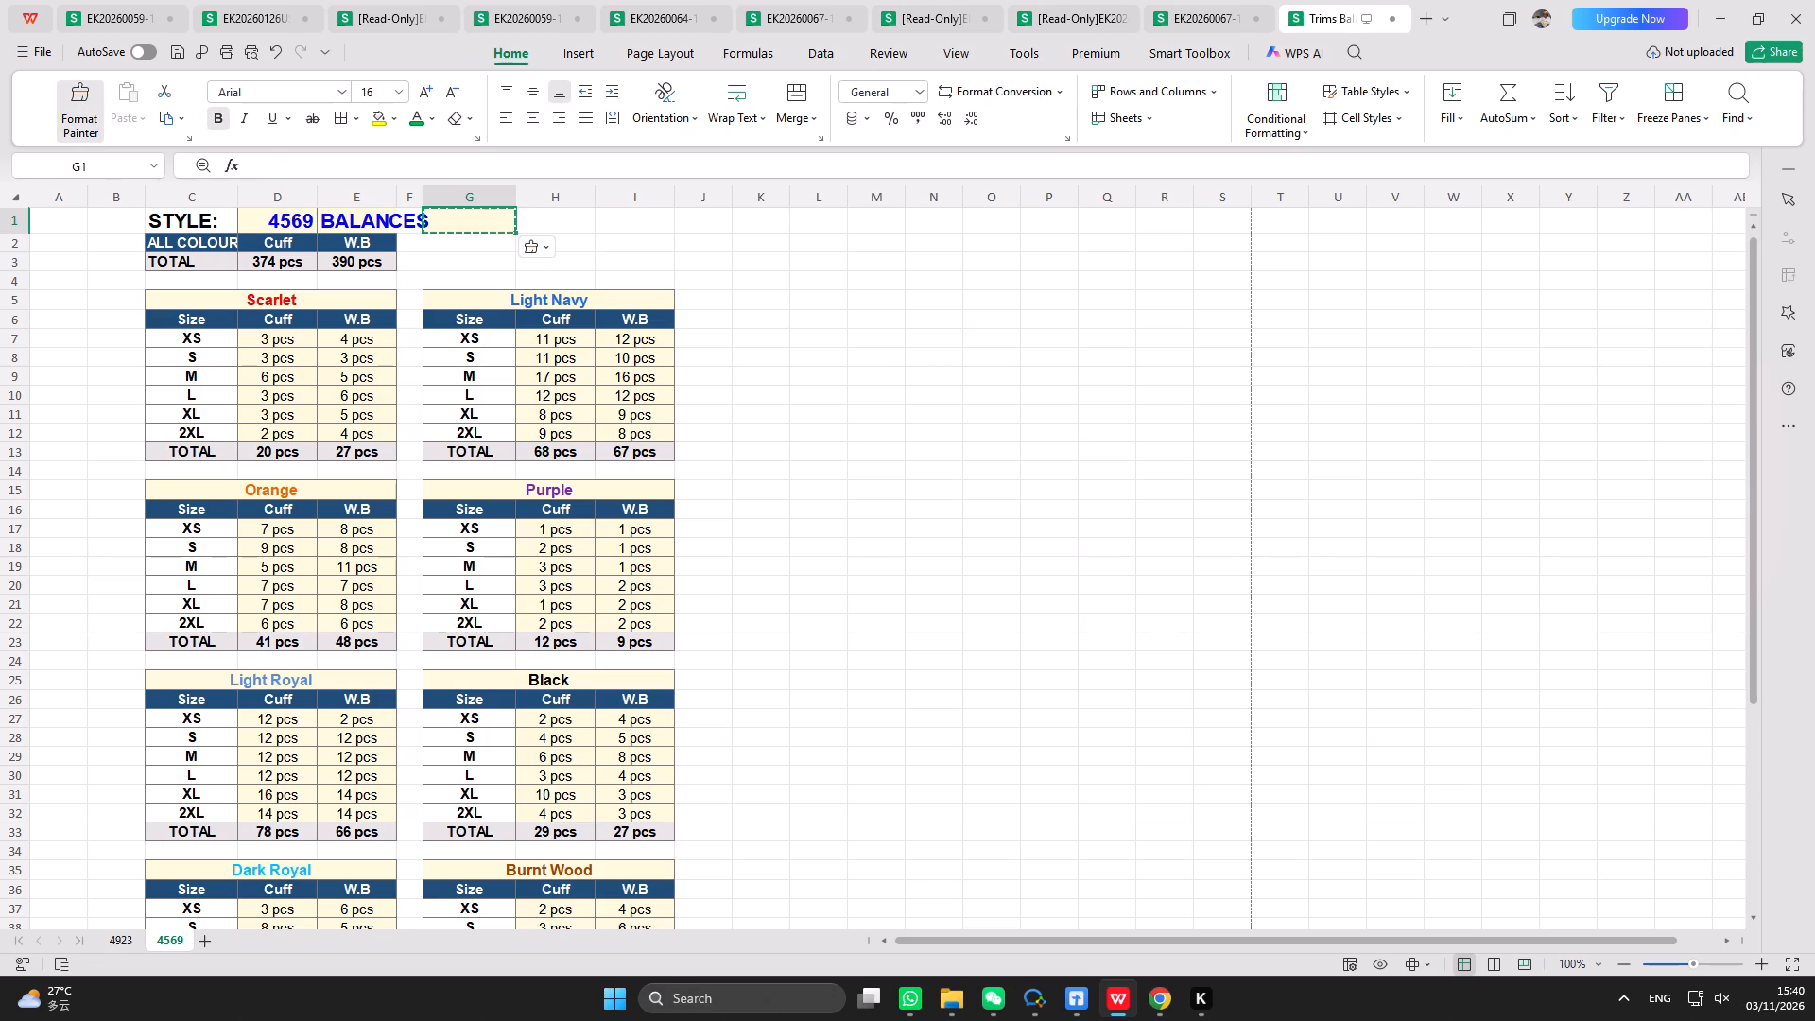
left_click(404, 220)
left_click(728, 280)
Save the trims balance workbook.
scroll(314, 228, "up", 3)
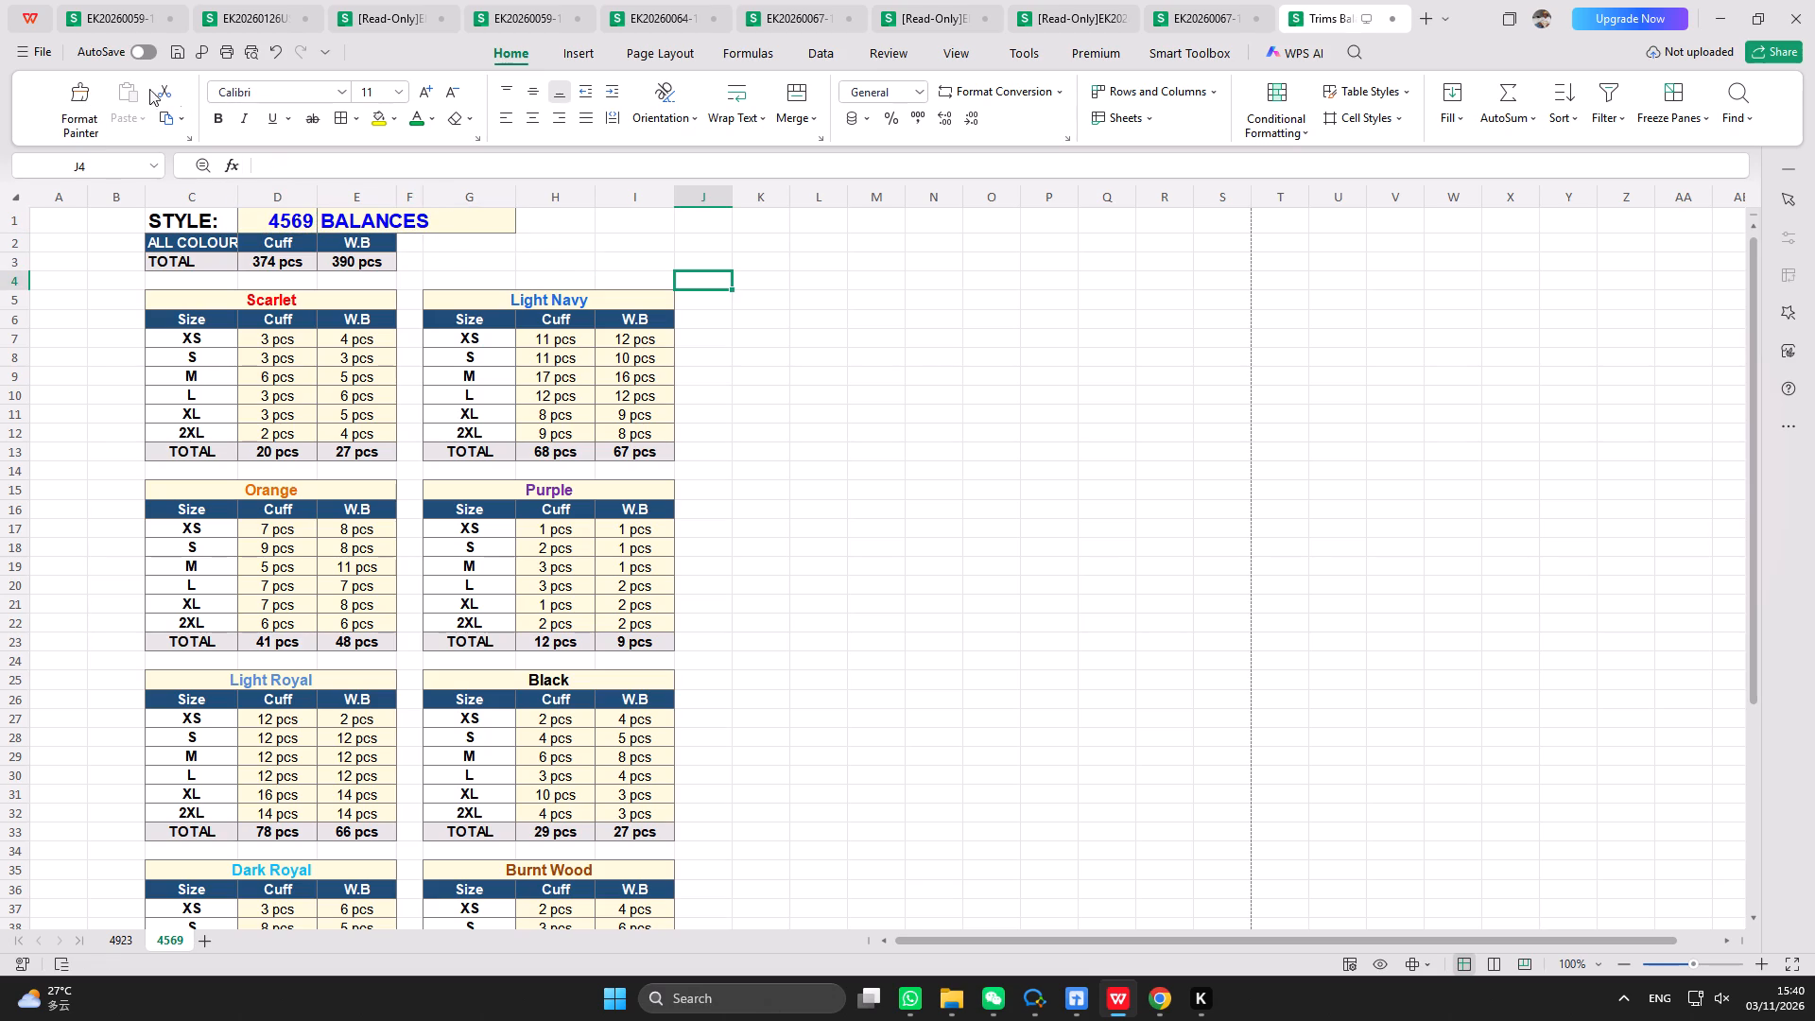
triple_click(171, 55)
triple_click(171, 55)
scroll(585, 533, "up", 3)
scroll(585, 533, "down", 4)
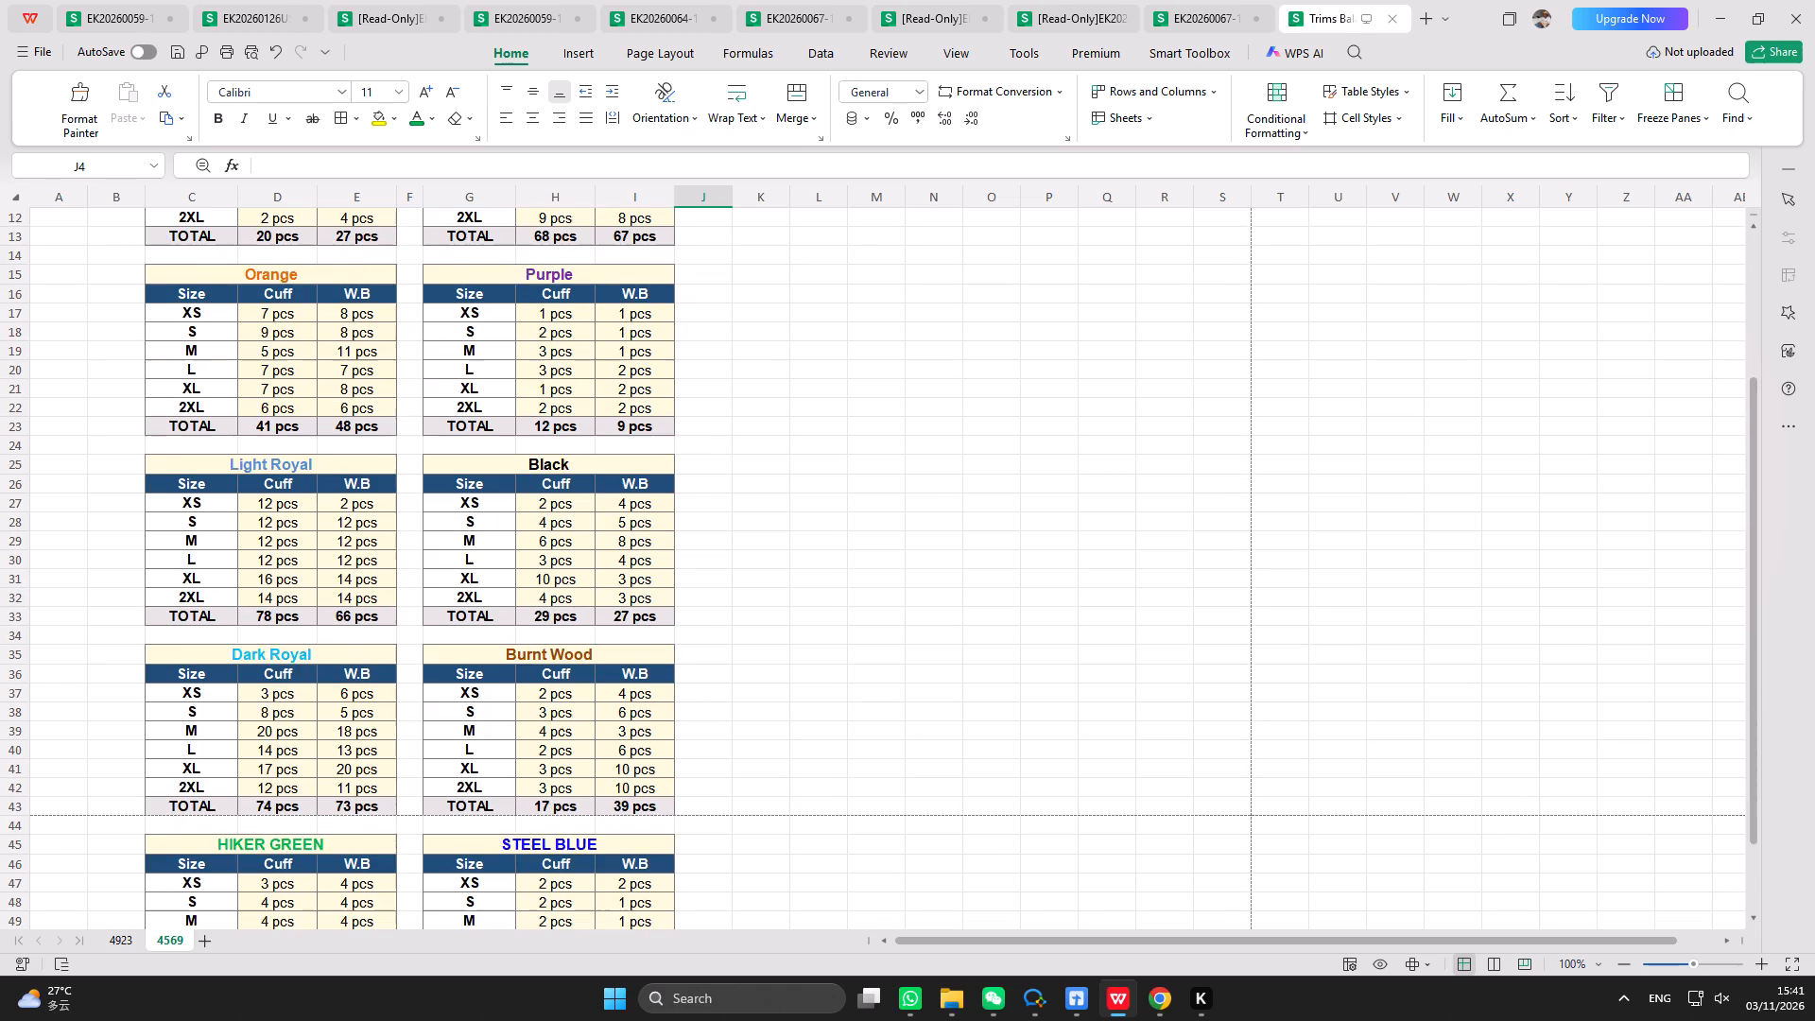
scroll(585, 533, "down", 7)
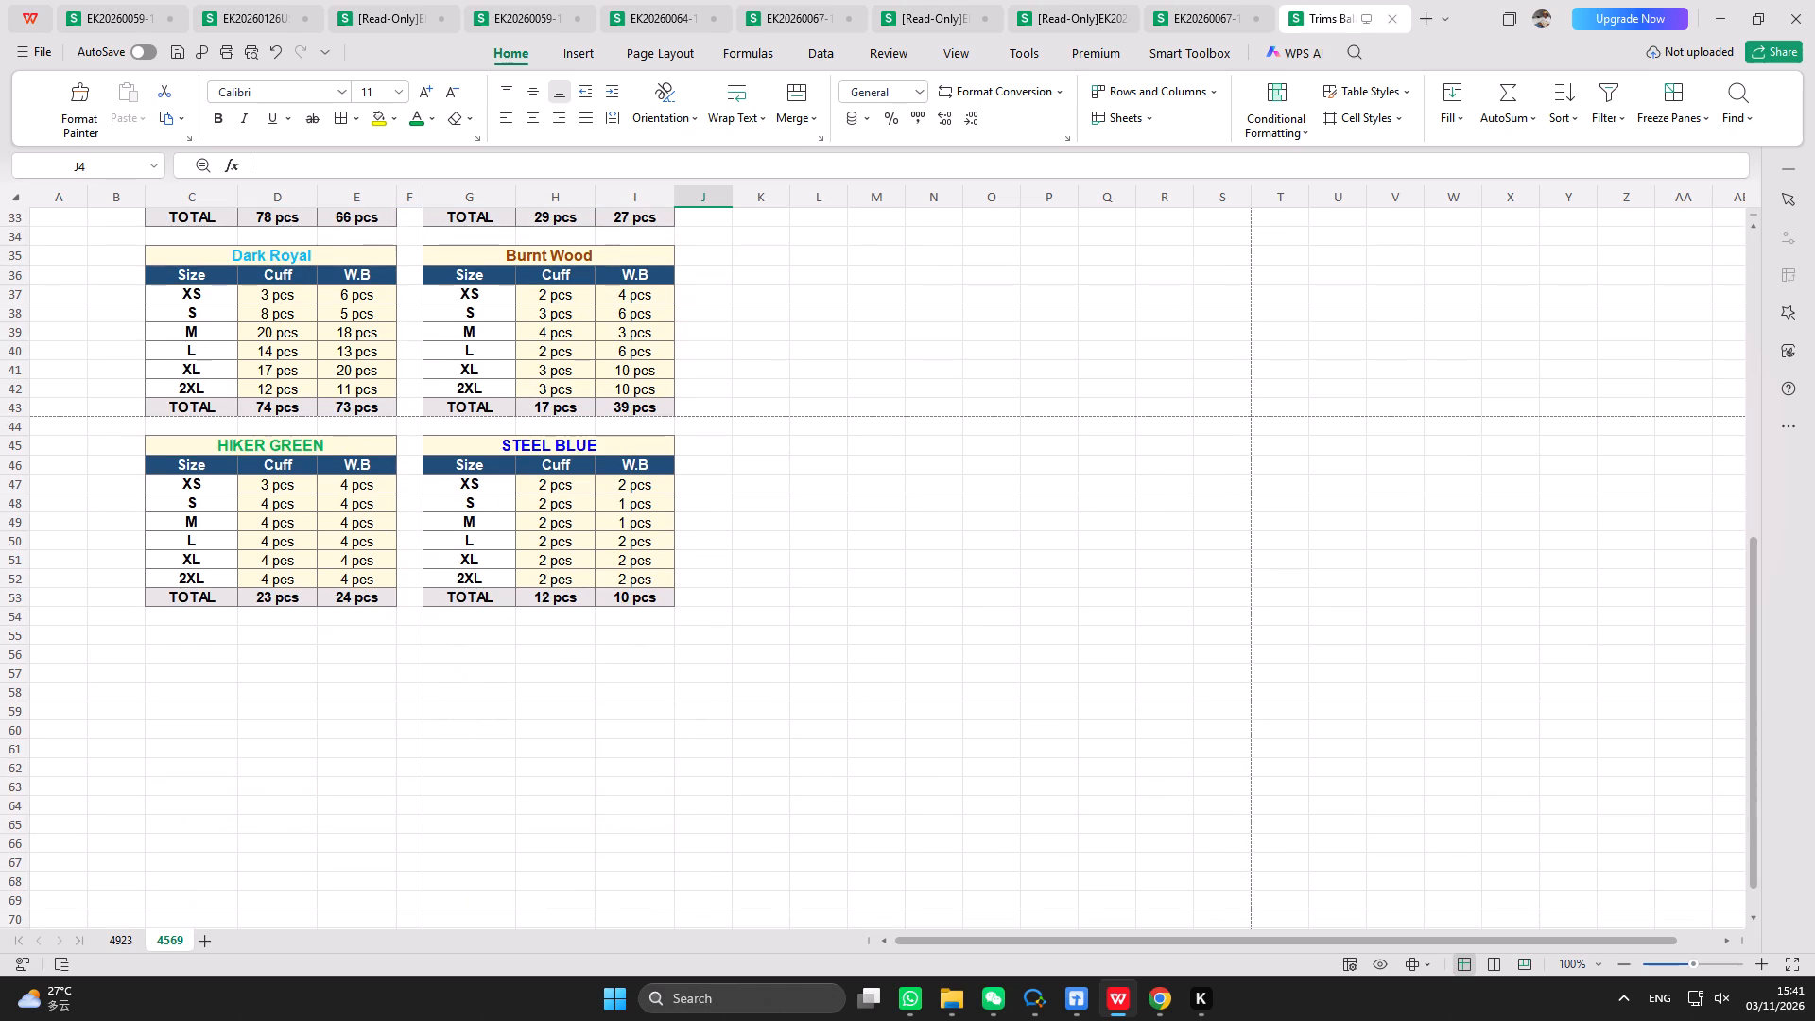
Copy the HIKER GREEN balance table and paste the duplicate starting at C55.
left_click_drag(160, 446, 388, 603)
right_click(292, 531)
left_click(317, 23)
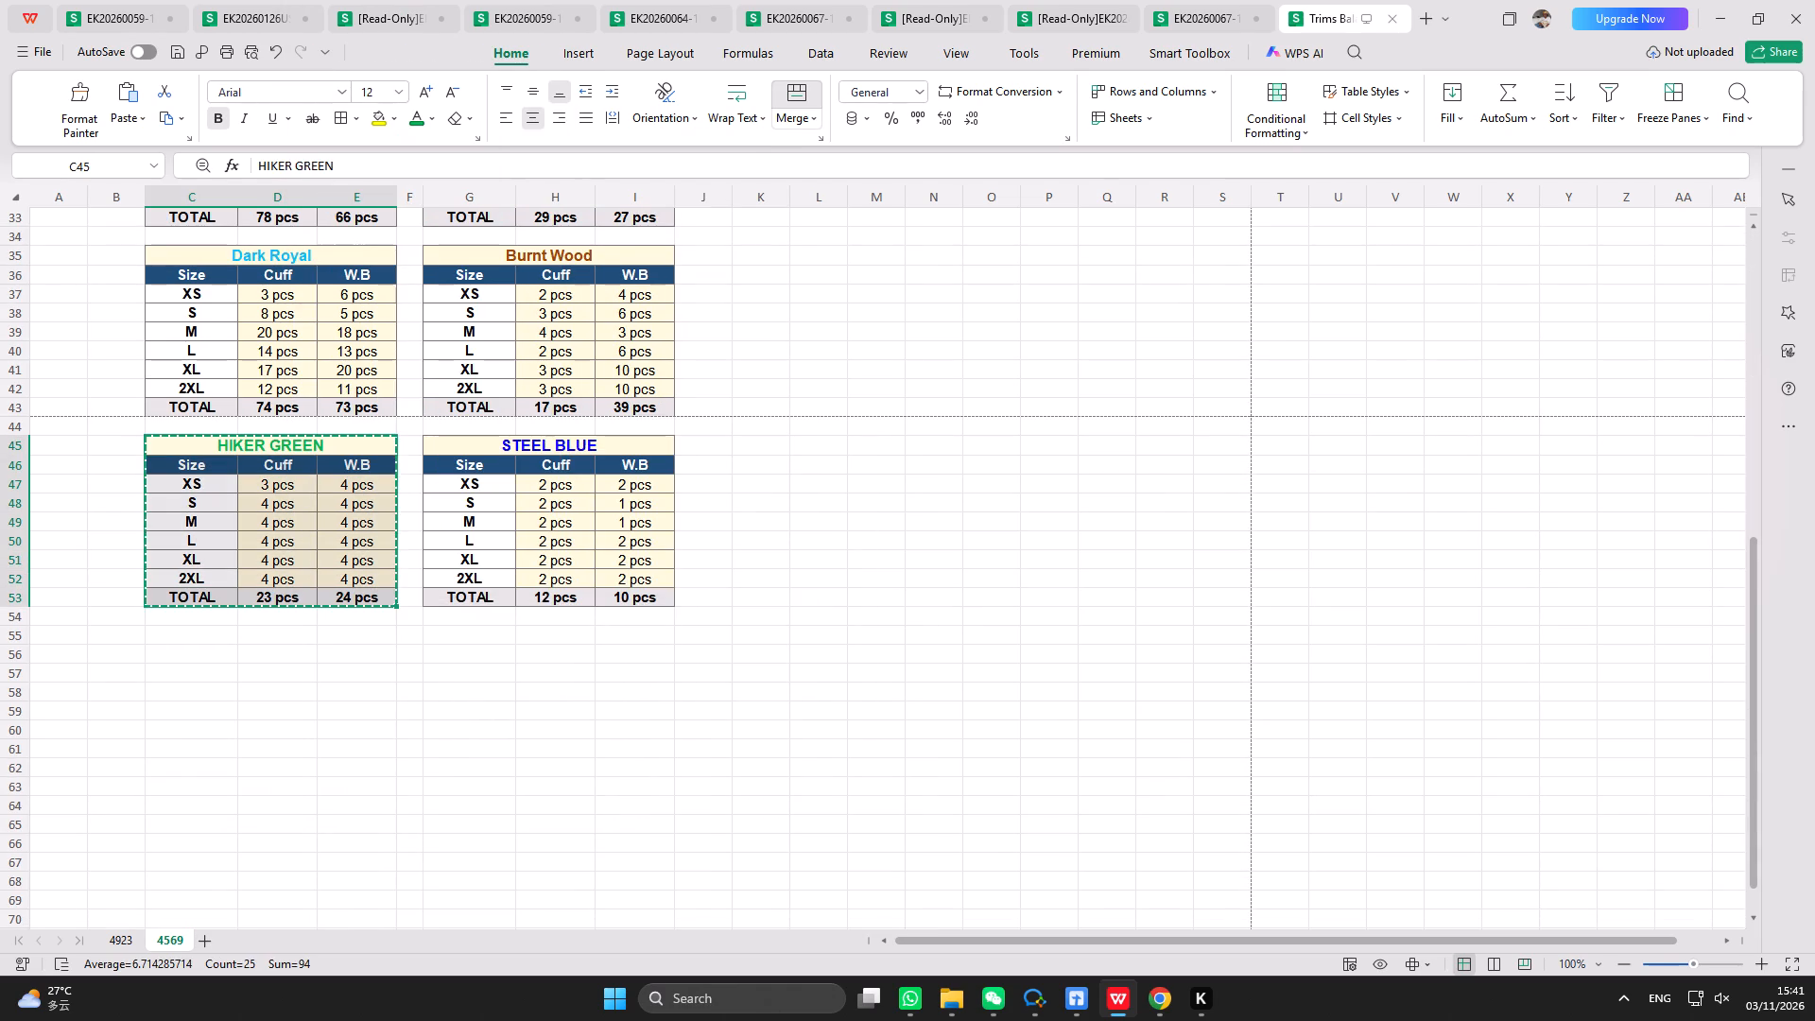
left_click(186, 641)
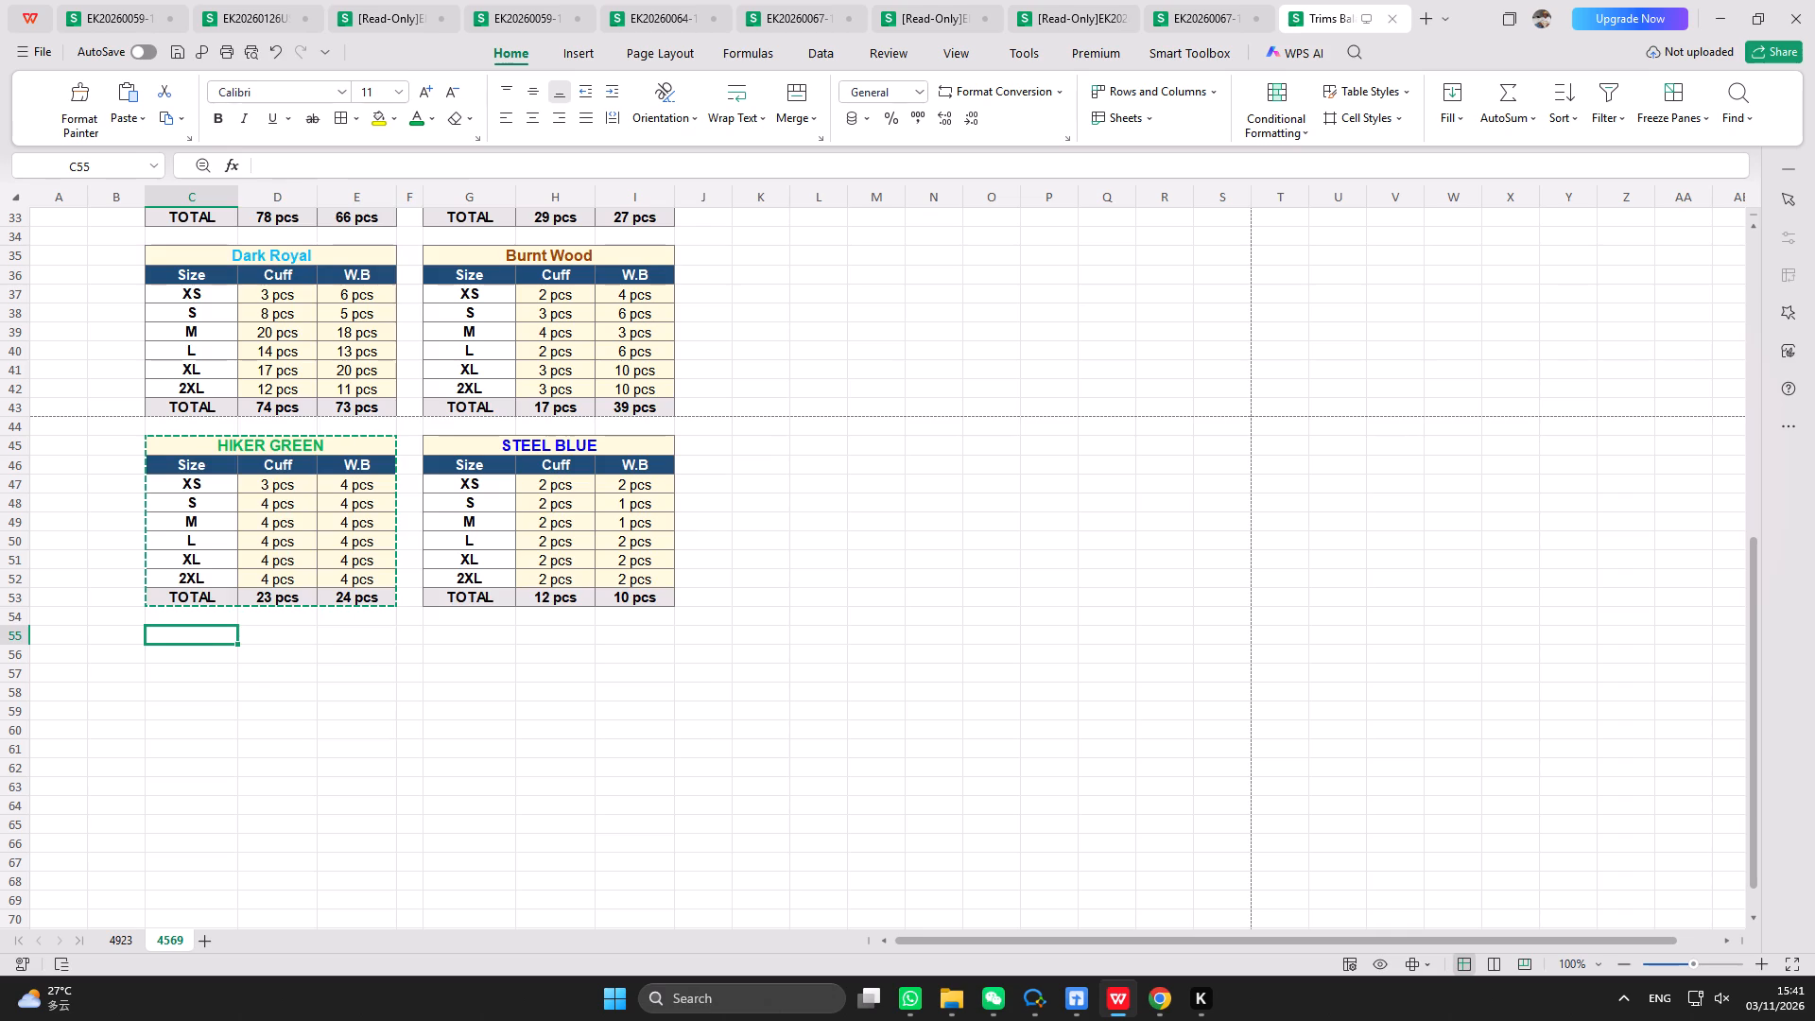
right_click(186, 640)
left_click(279, 41)
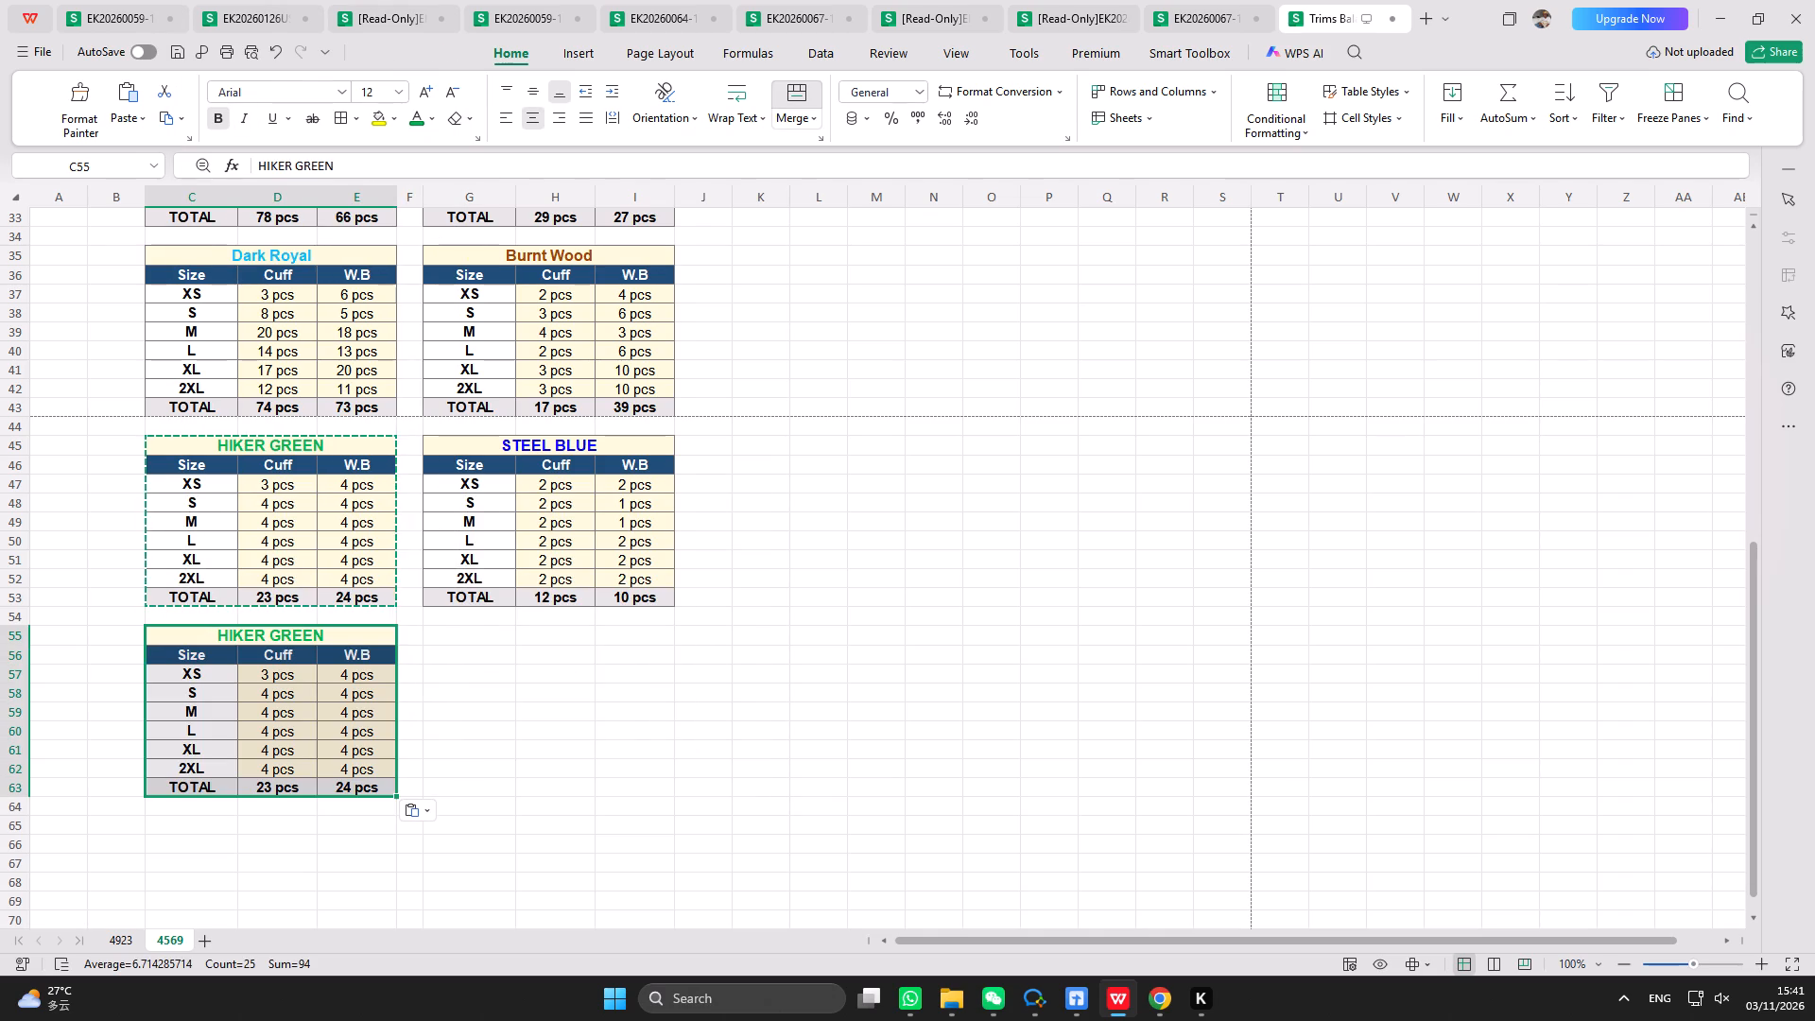
key("Escape")
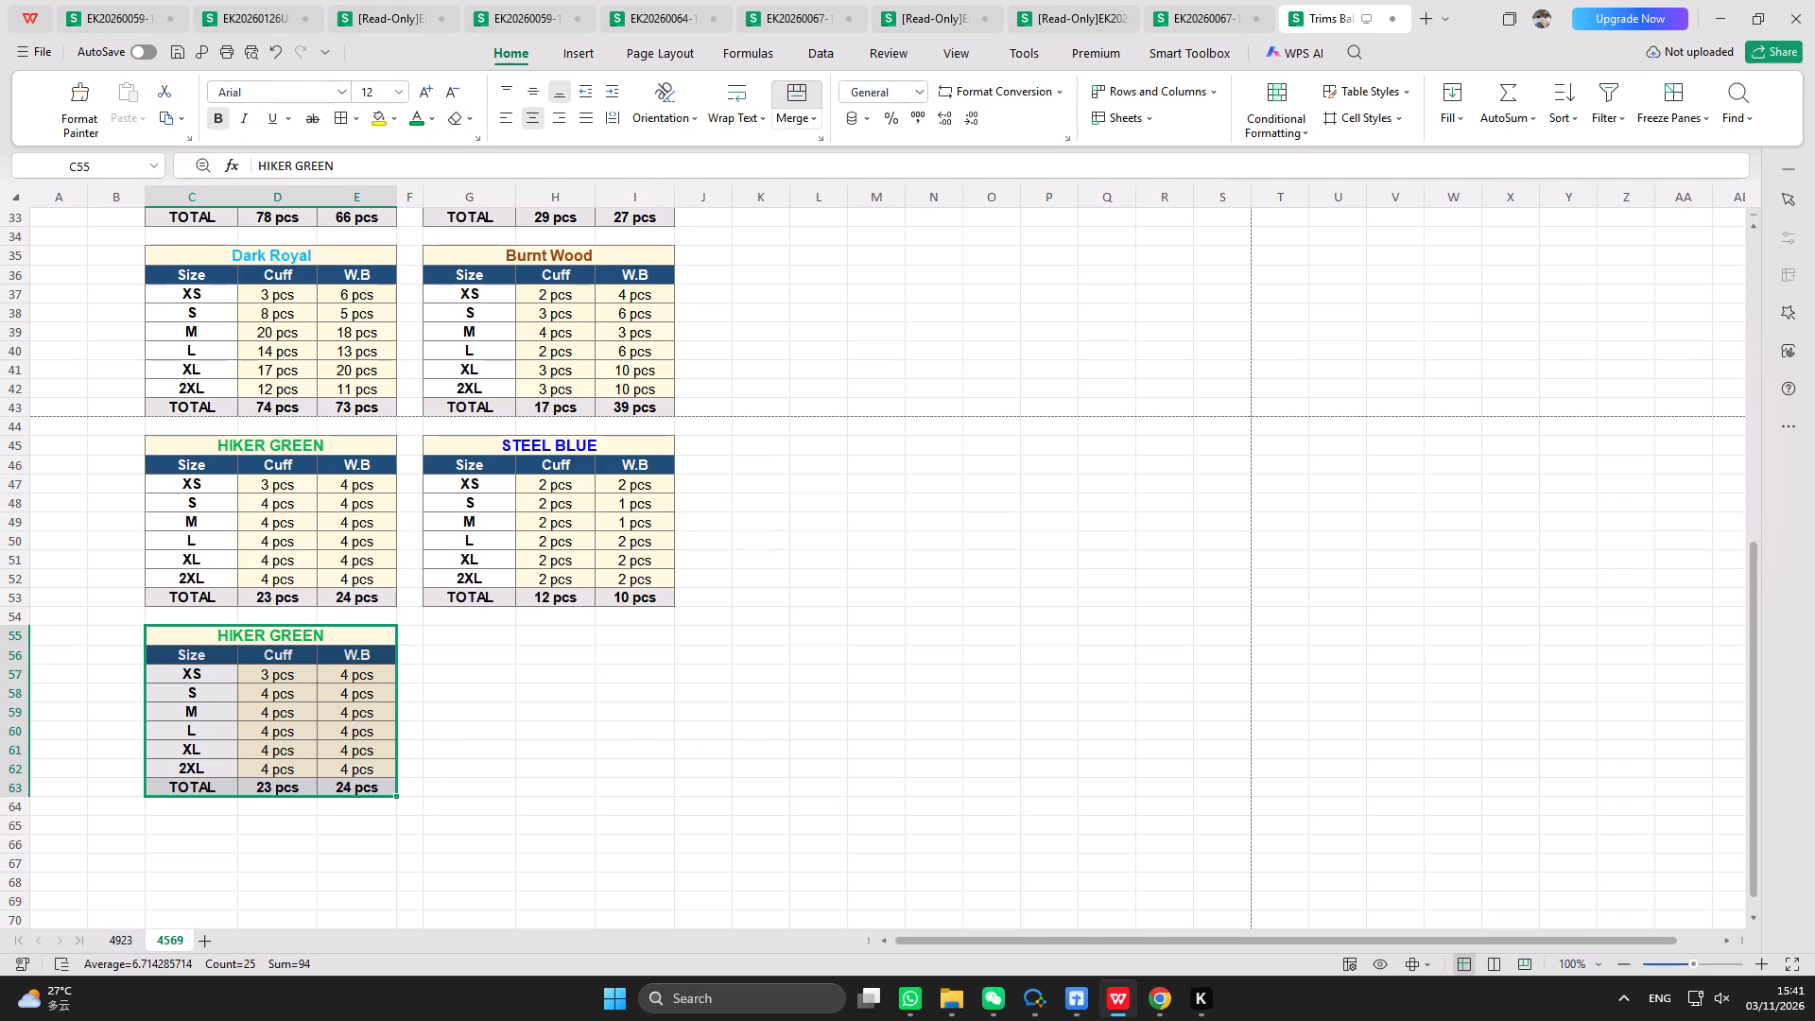
Retitle the copied table at C55 as CILANTRO GREEN and colour the title text light green.
left_click(328, 643)
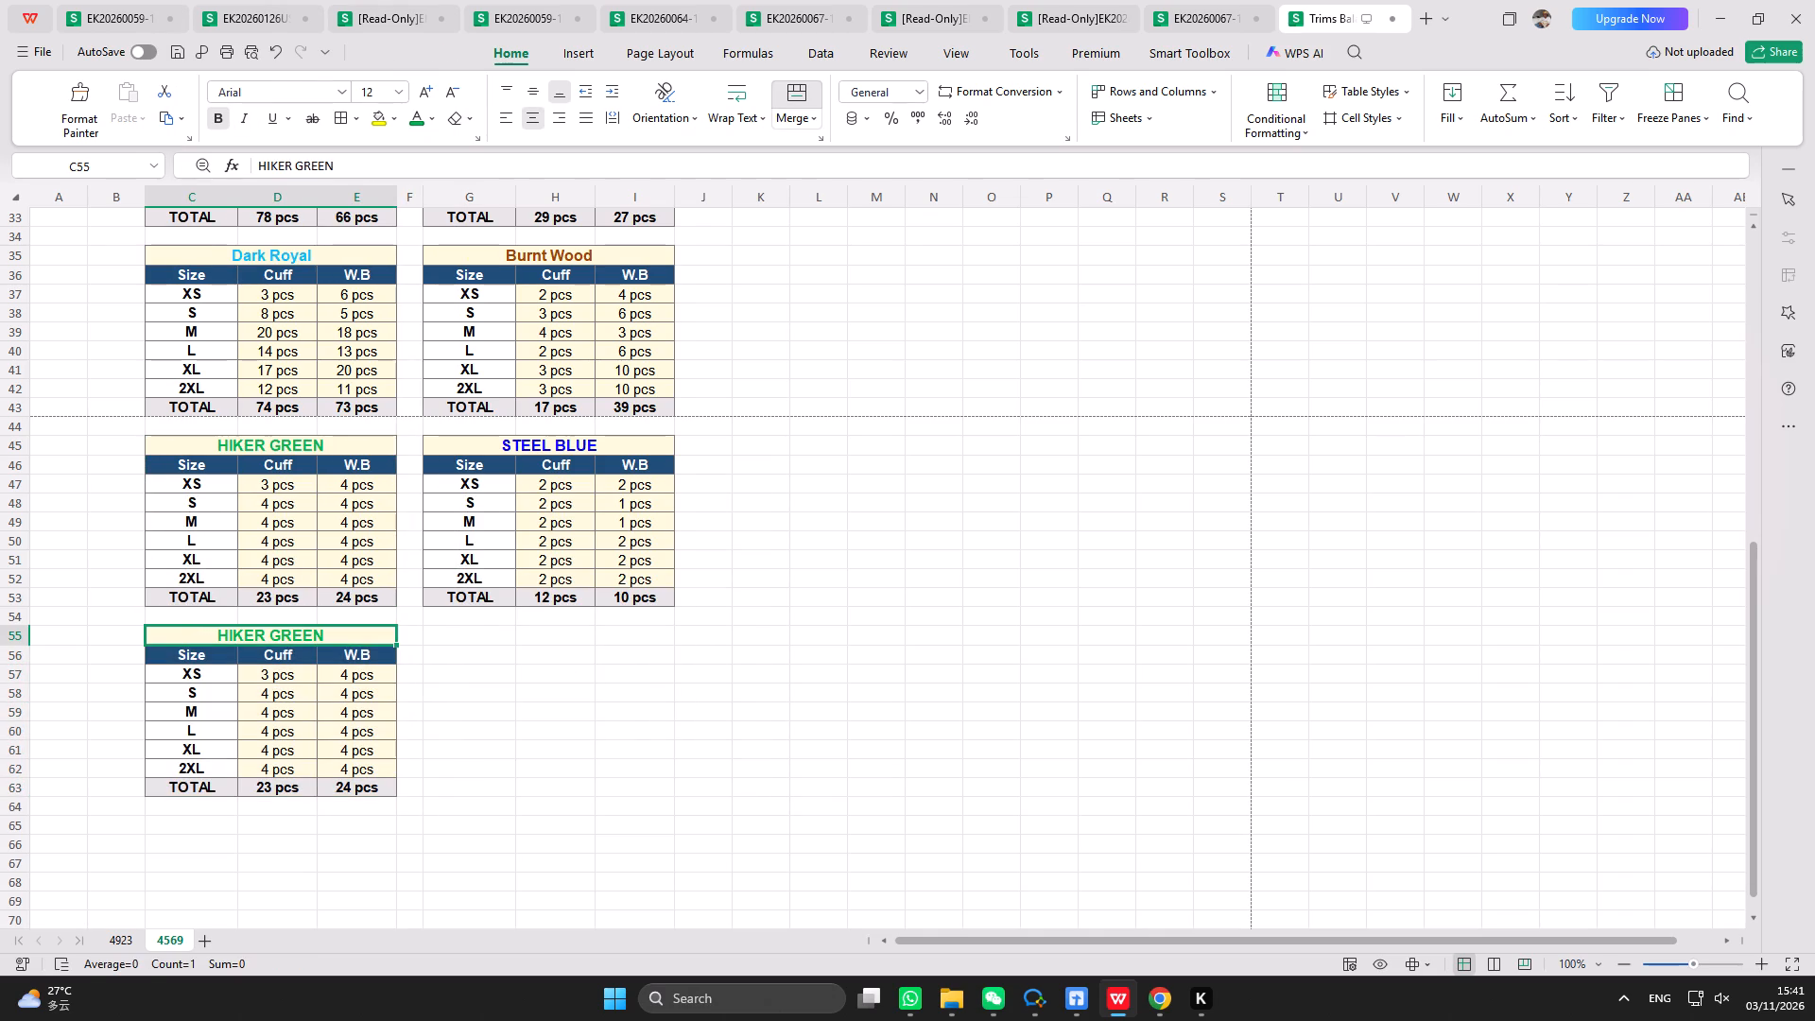
type("CILANTRO GREE")
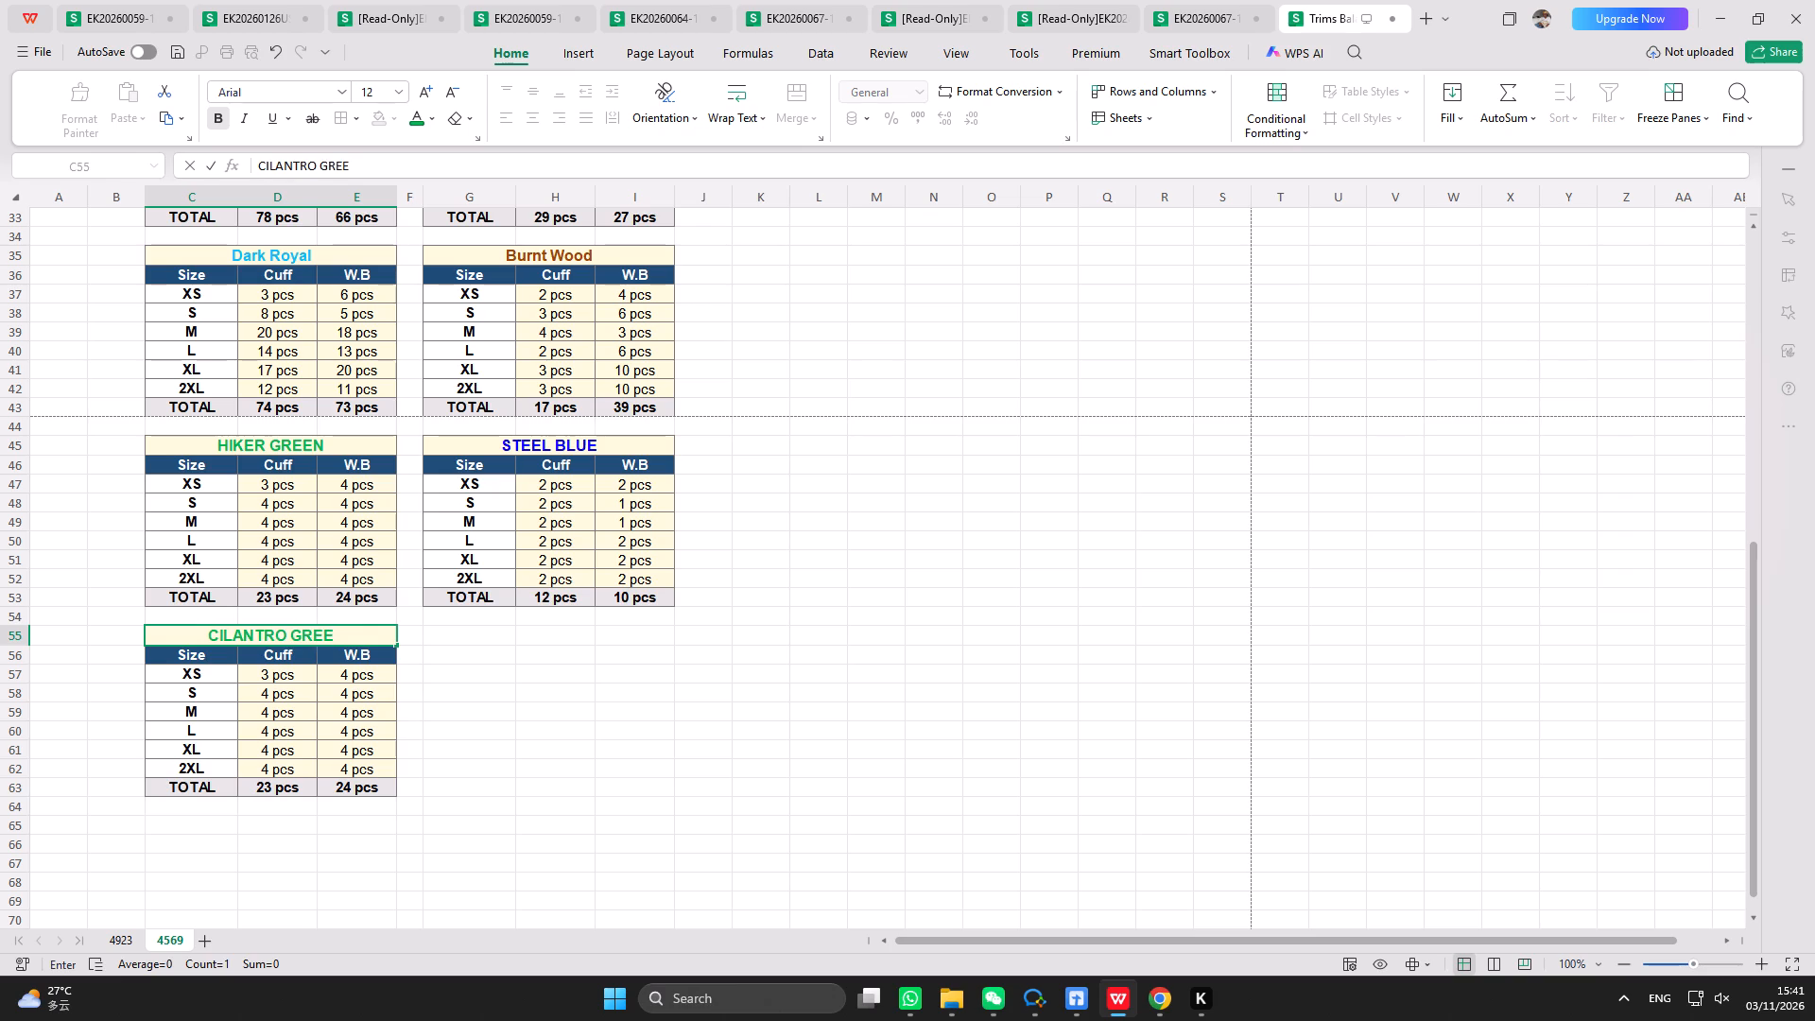
key("n")
left_click_drag(527, 712, 499, 701)
left_click(254, 632)
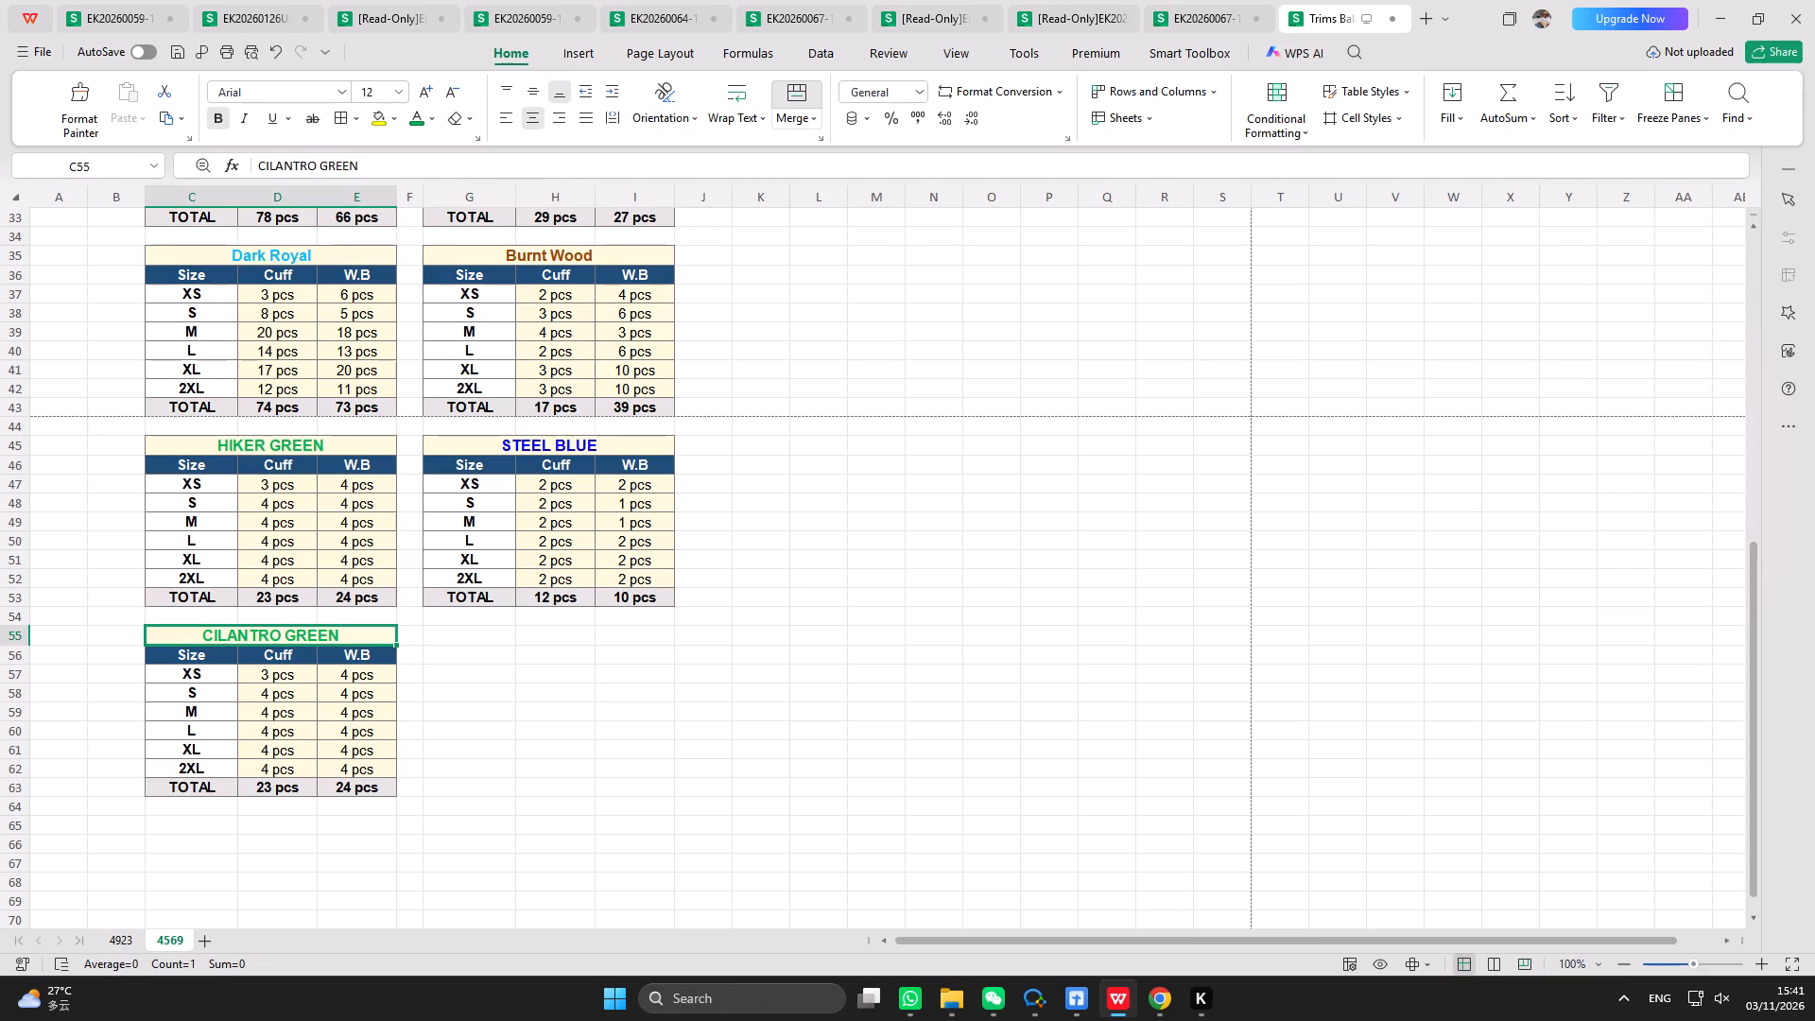
left_click(431, 115)
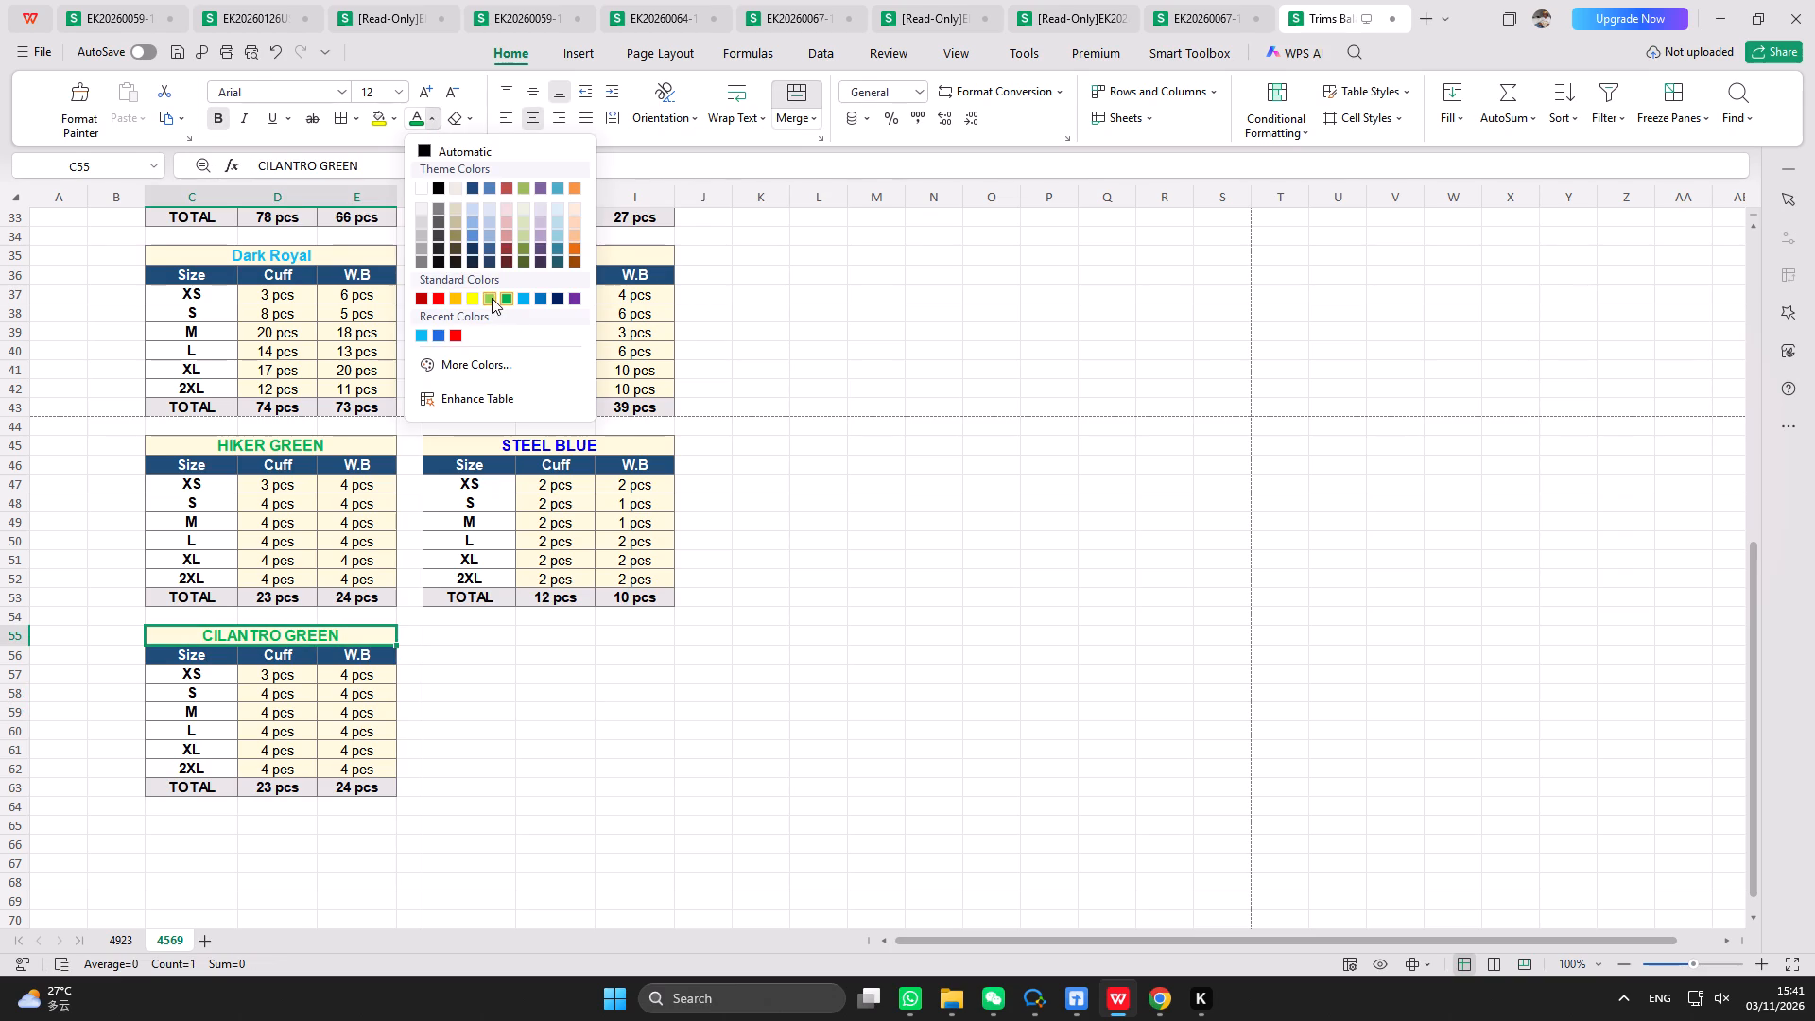
left_click(492, 298)
left_click(473, 715)
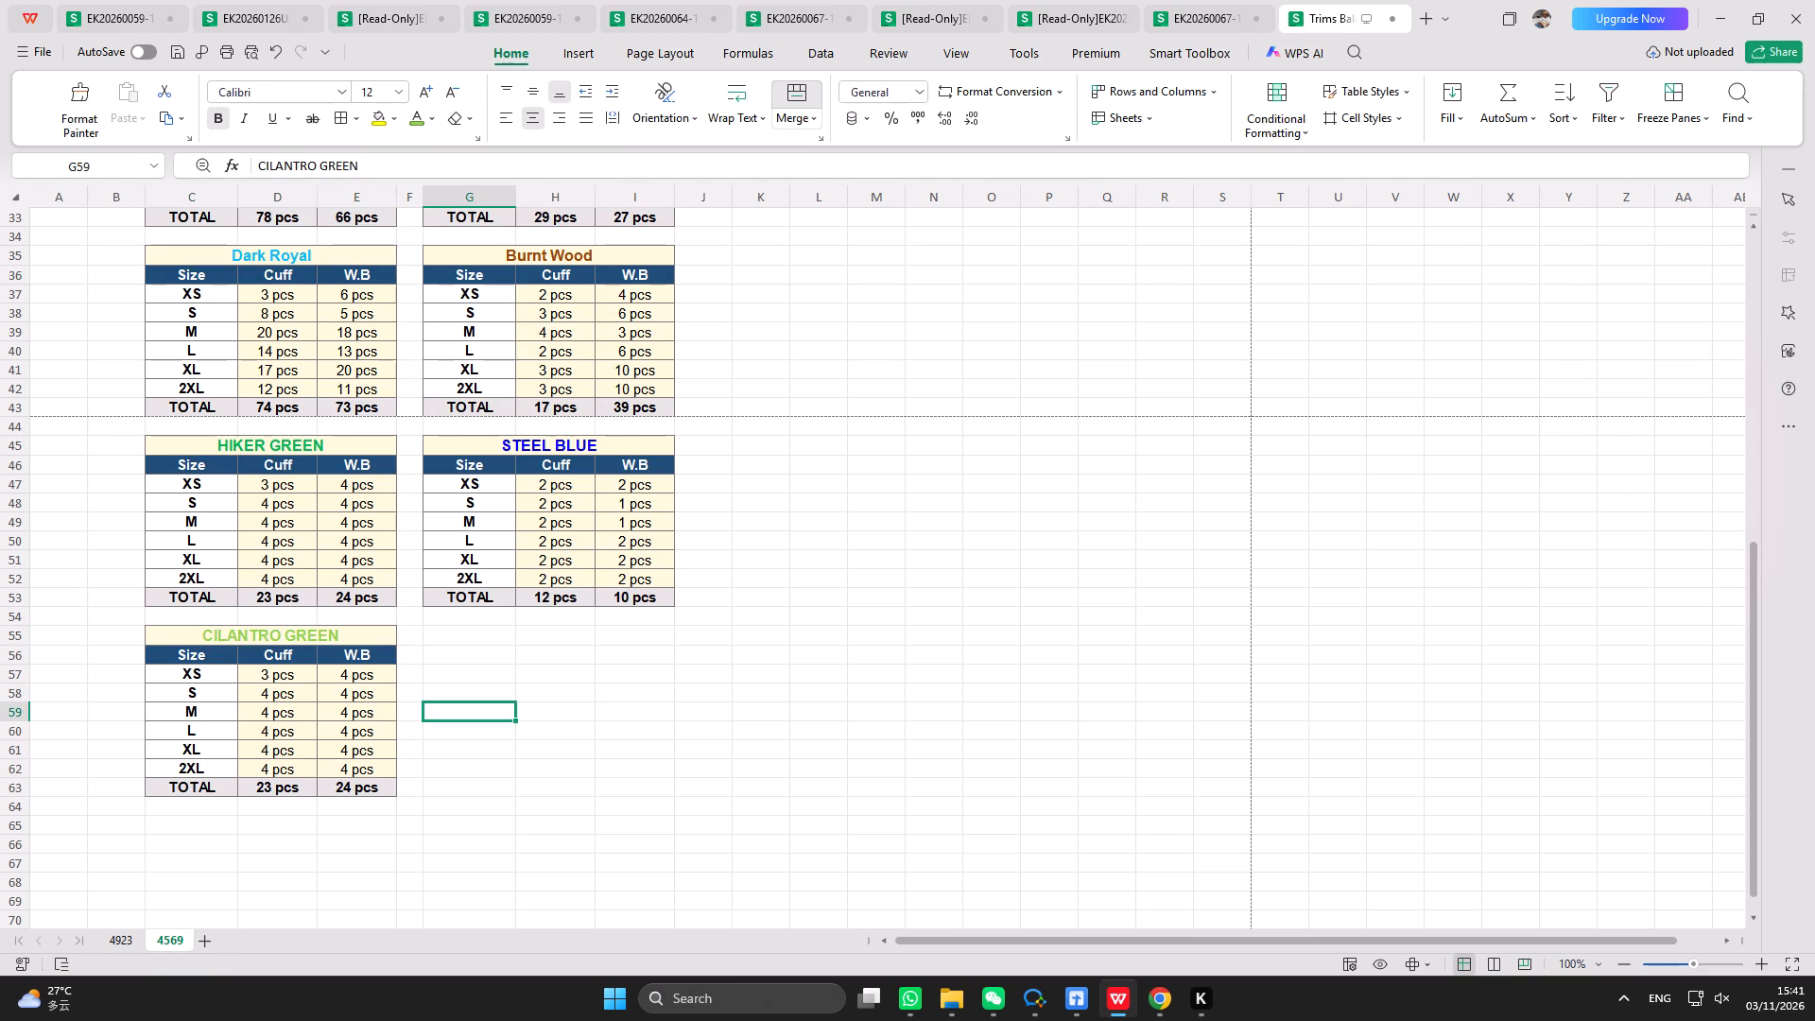
Enter a Cuff balance of 2 for every size from XS to 2XL in the CILANTRO GREEN table.
left_click(297, 674)
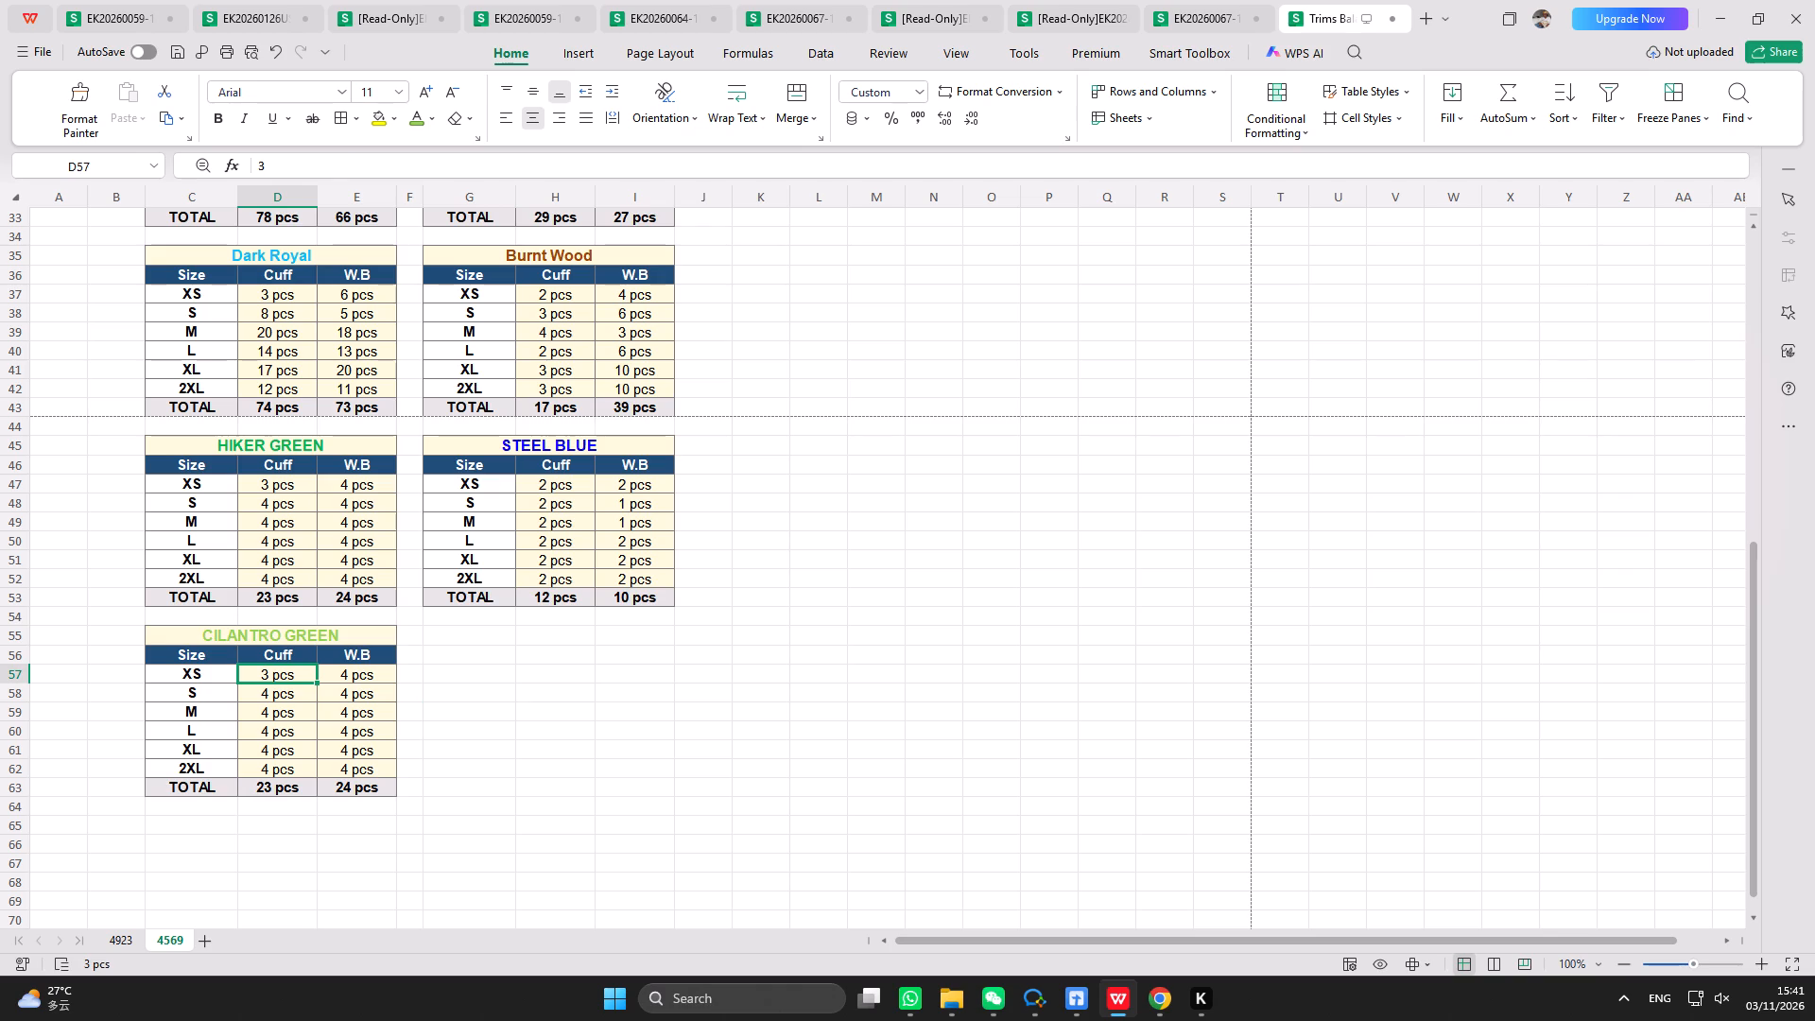
key("2")
key("Return")
key("2")
key("Return")
key("2")
key("Return")
key("2")
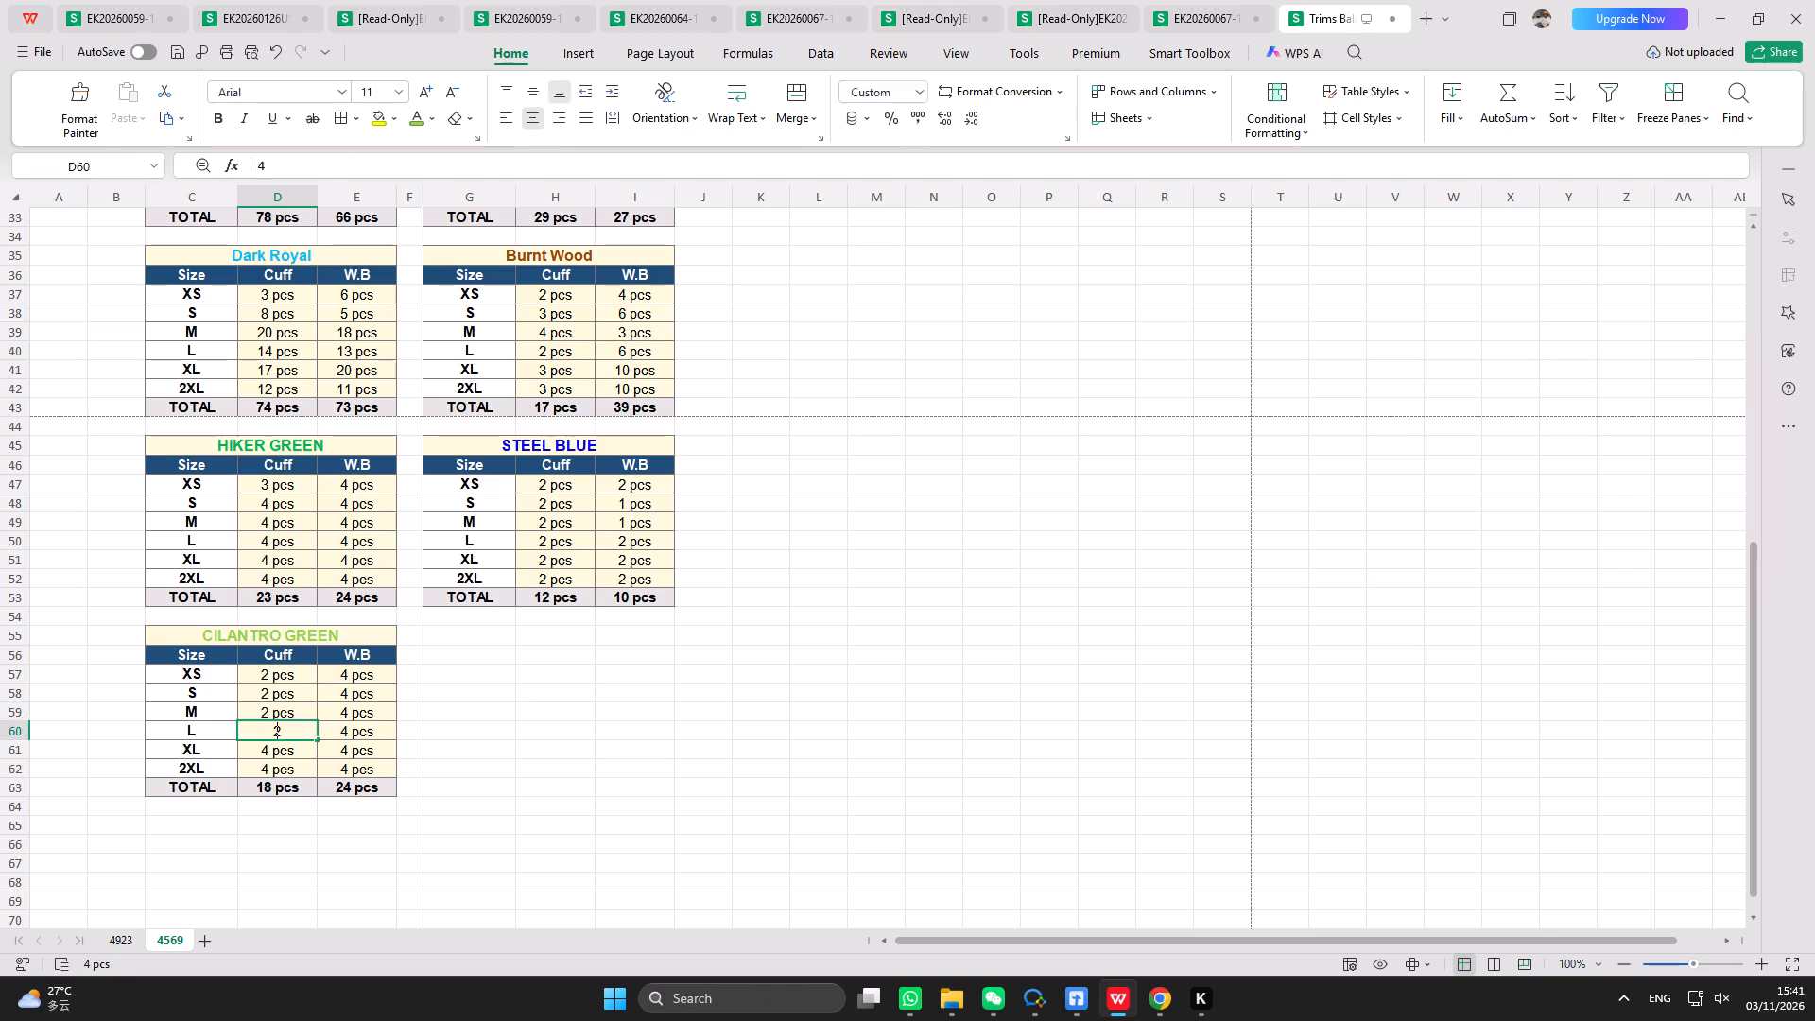
key("Return")
key("2")
key("Return")
key("2")
key("Return")
Enter CILANTRO GREEN W.B balances of 1 for XS, S and M, and 2 for L, XL and 2XL.
left_click(369, 678)
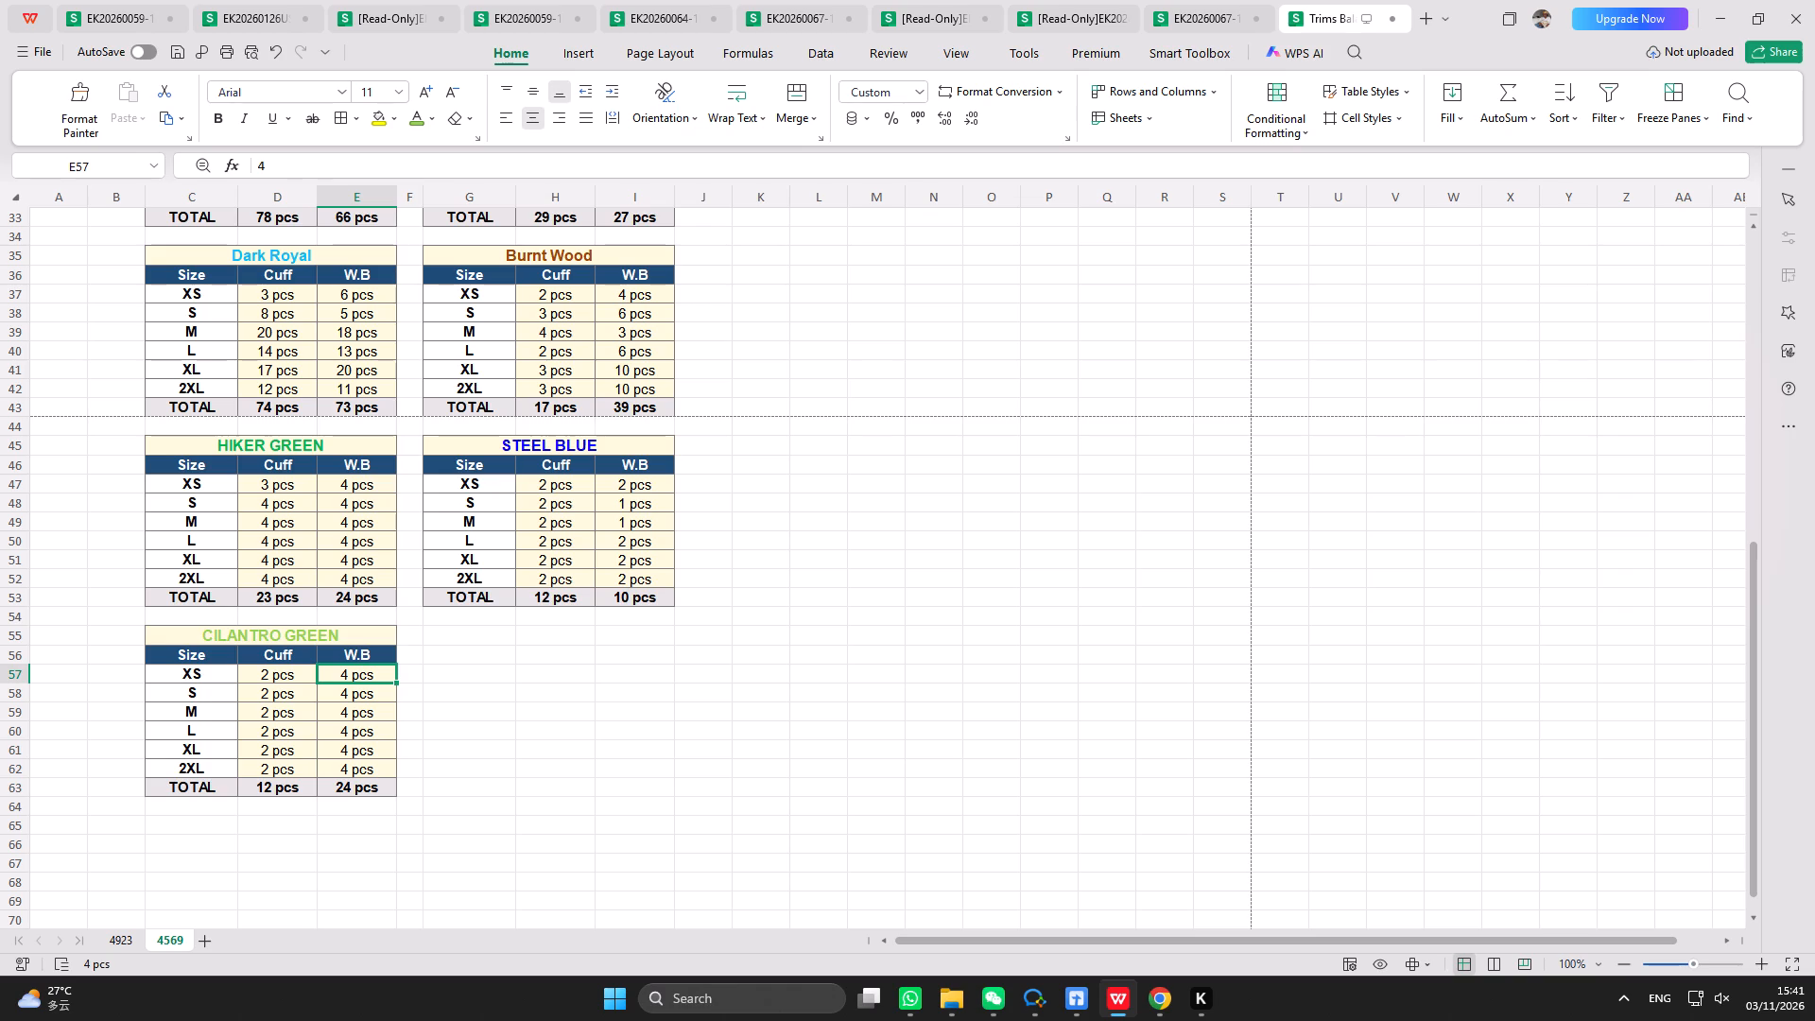
key("1")
key("Return")
key("1")
key("Return")
key("1")
key("Return")
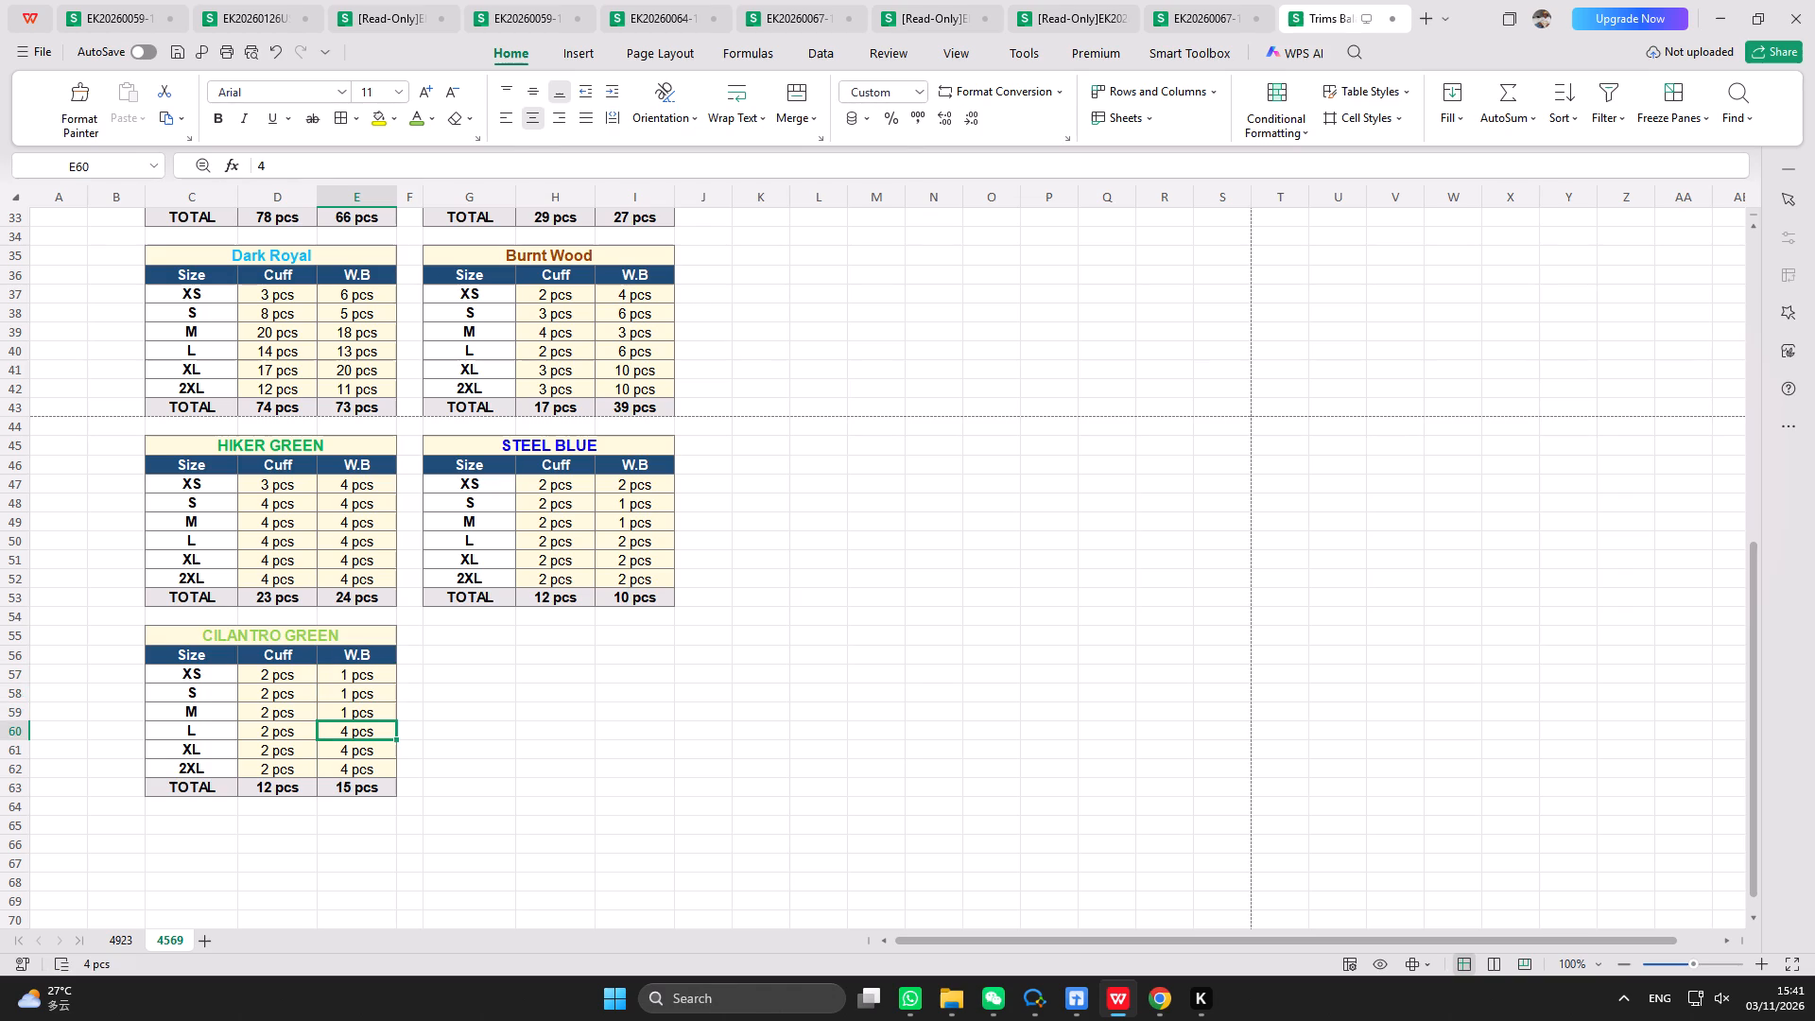
key("2")
key("Return")
key("2")
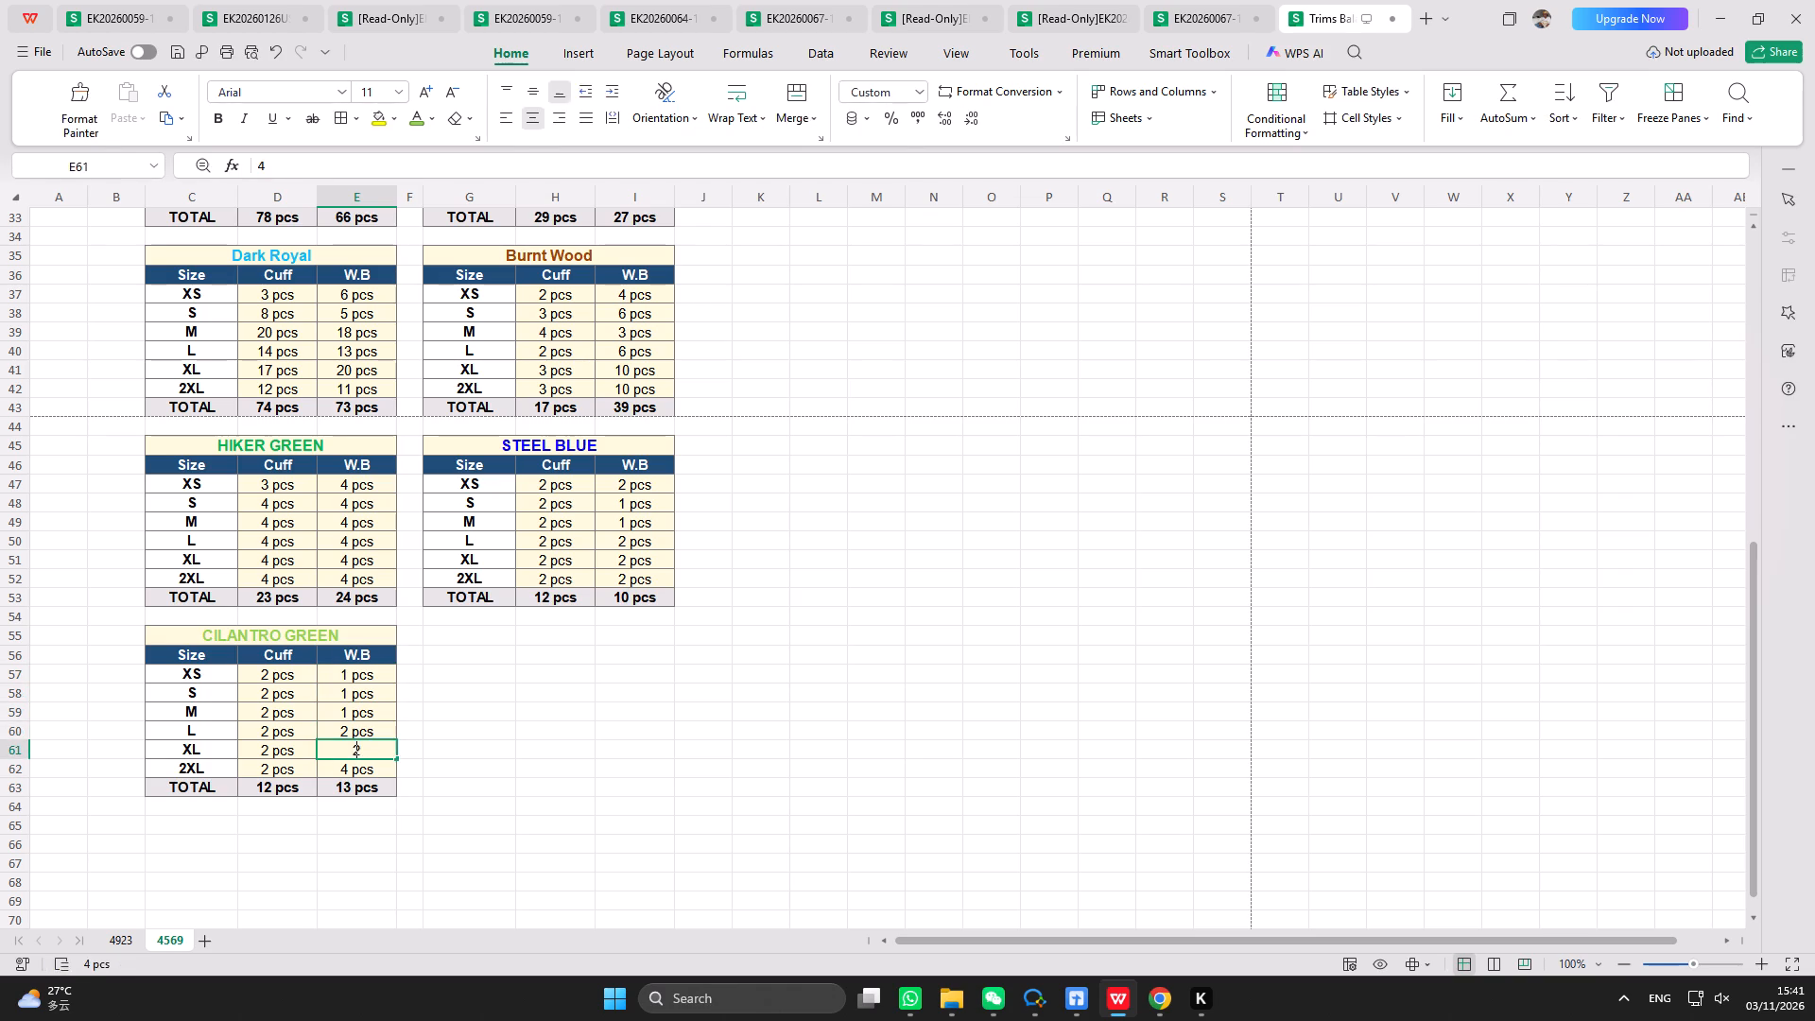
key("Return")
key("2")
key("Return")
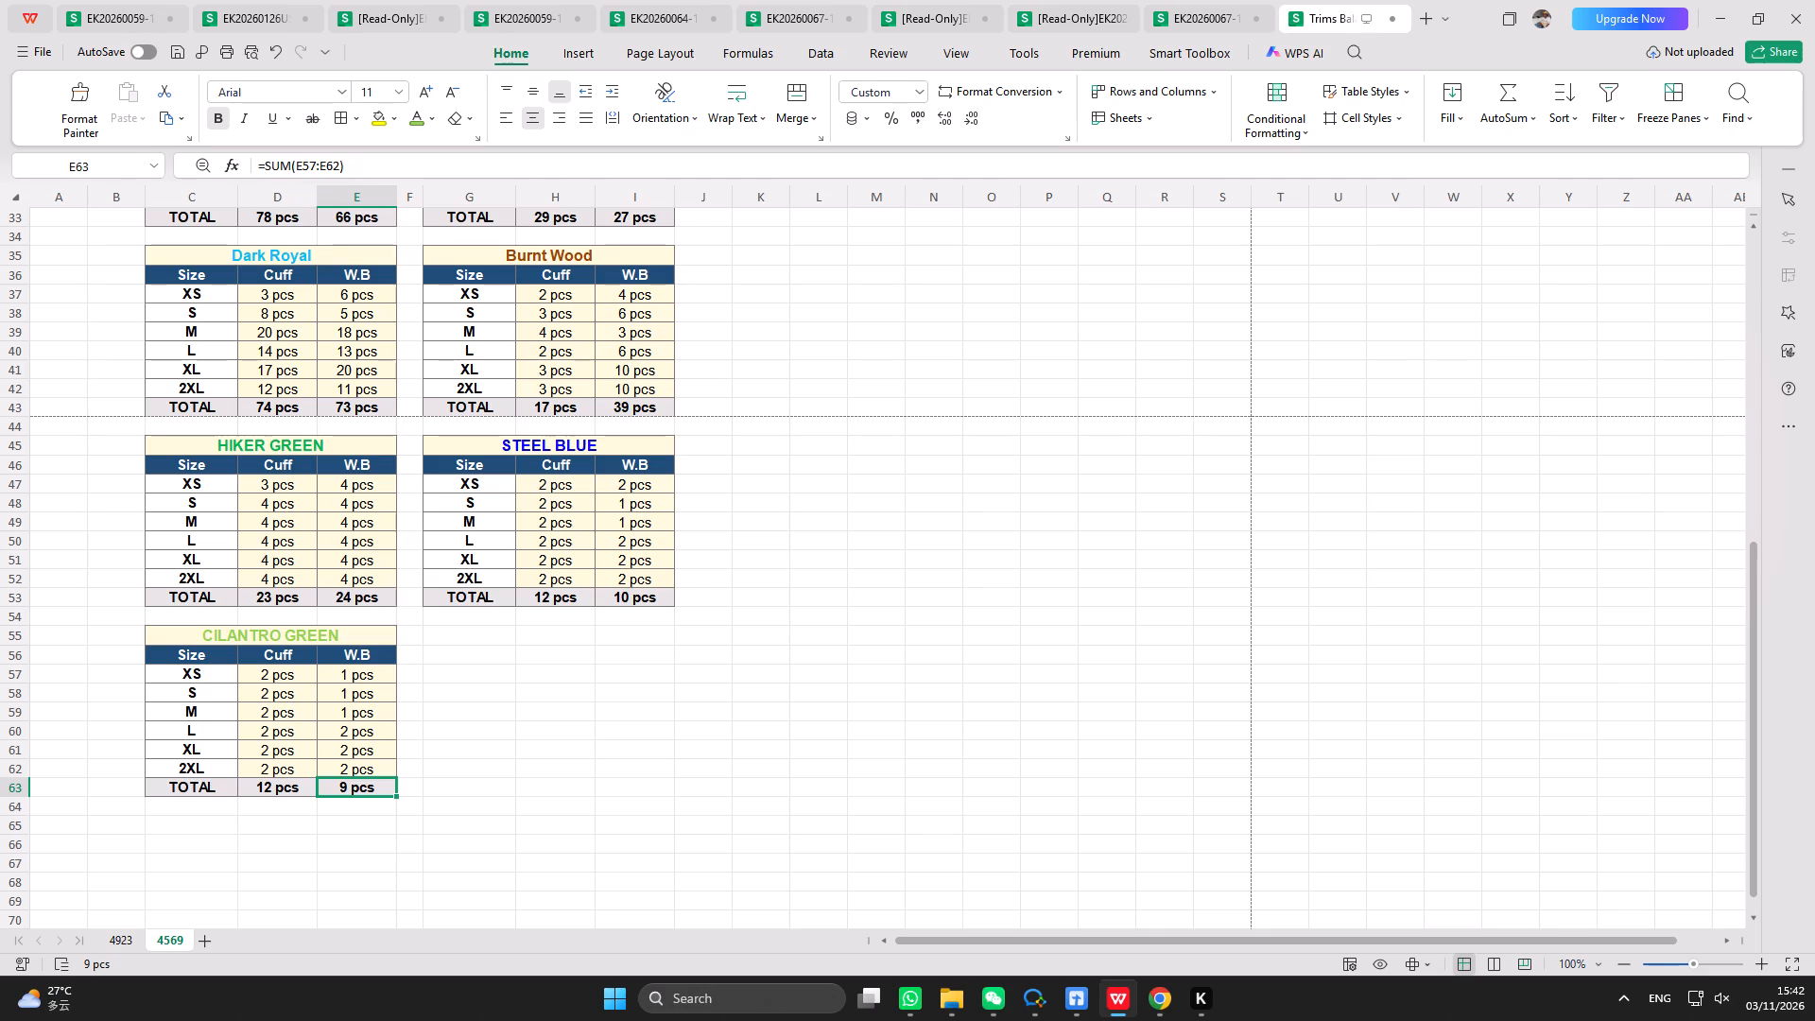
Copy the CILANTRO GREEN table and paste the duplicate starting at G55.
left_click_drag(176, 635, 337, 788)
right_click(285, 709)
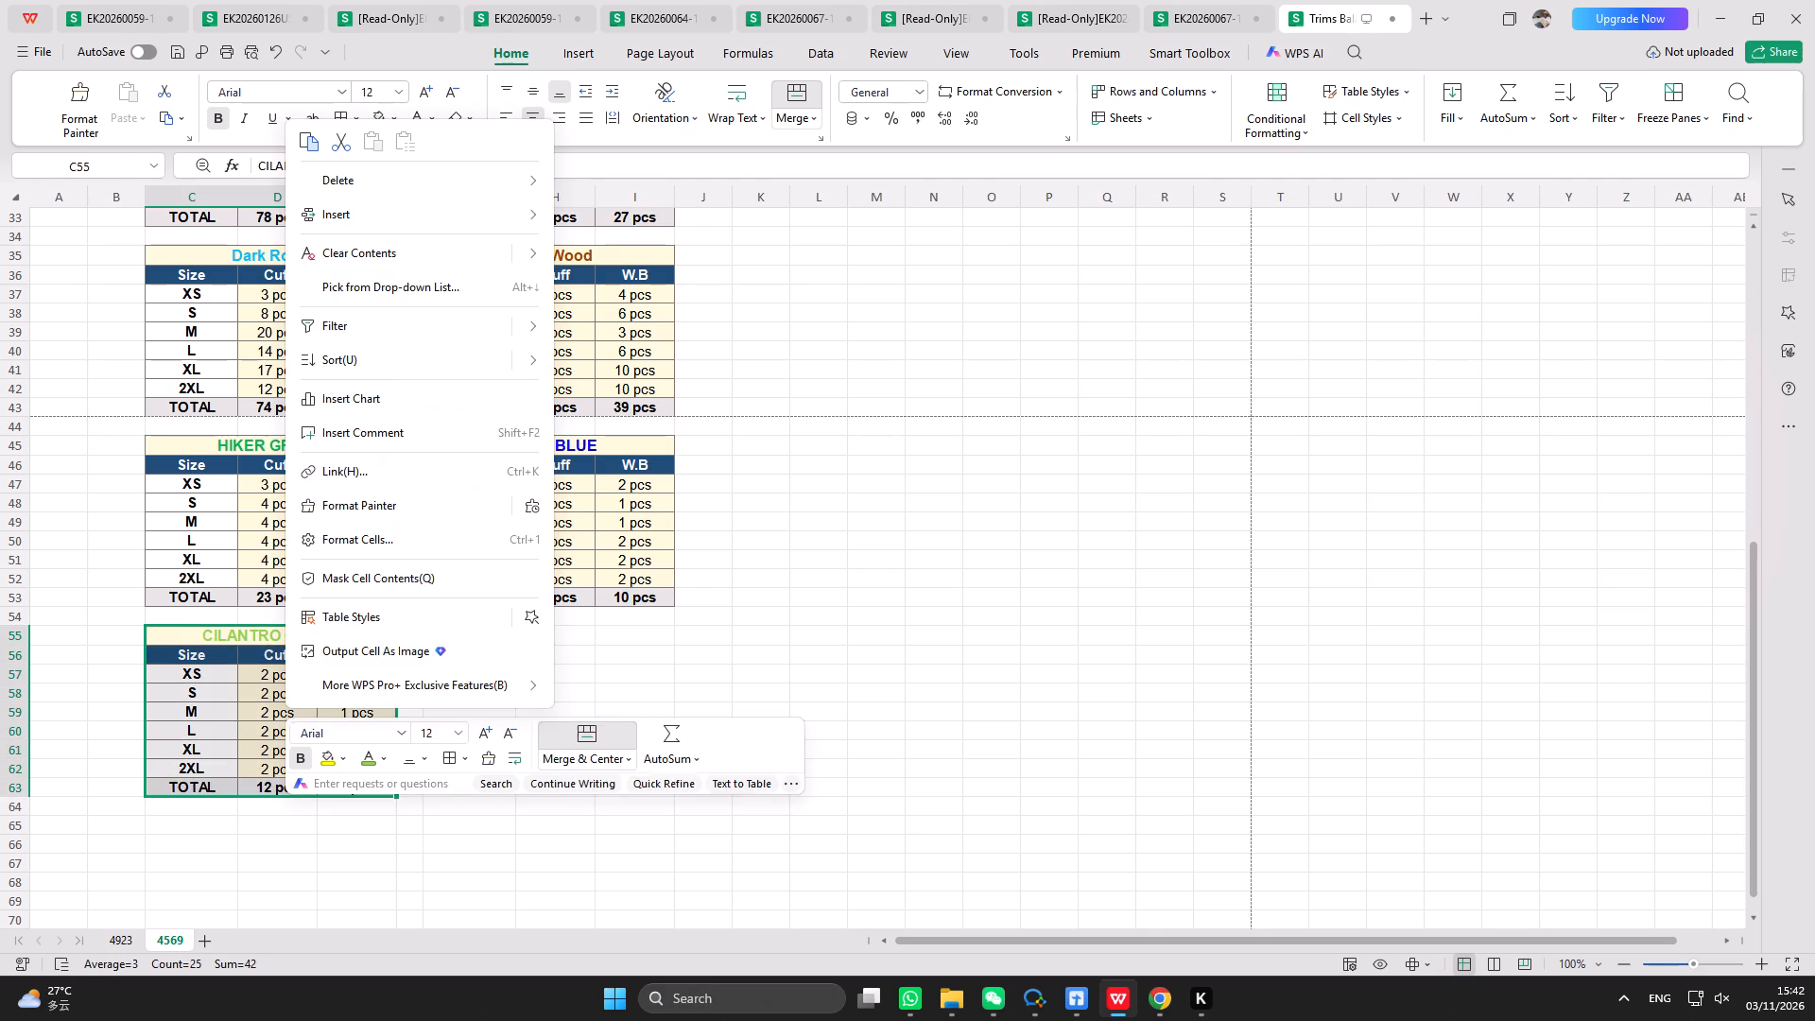
left_click(316, 137)
left_click(475, 634)
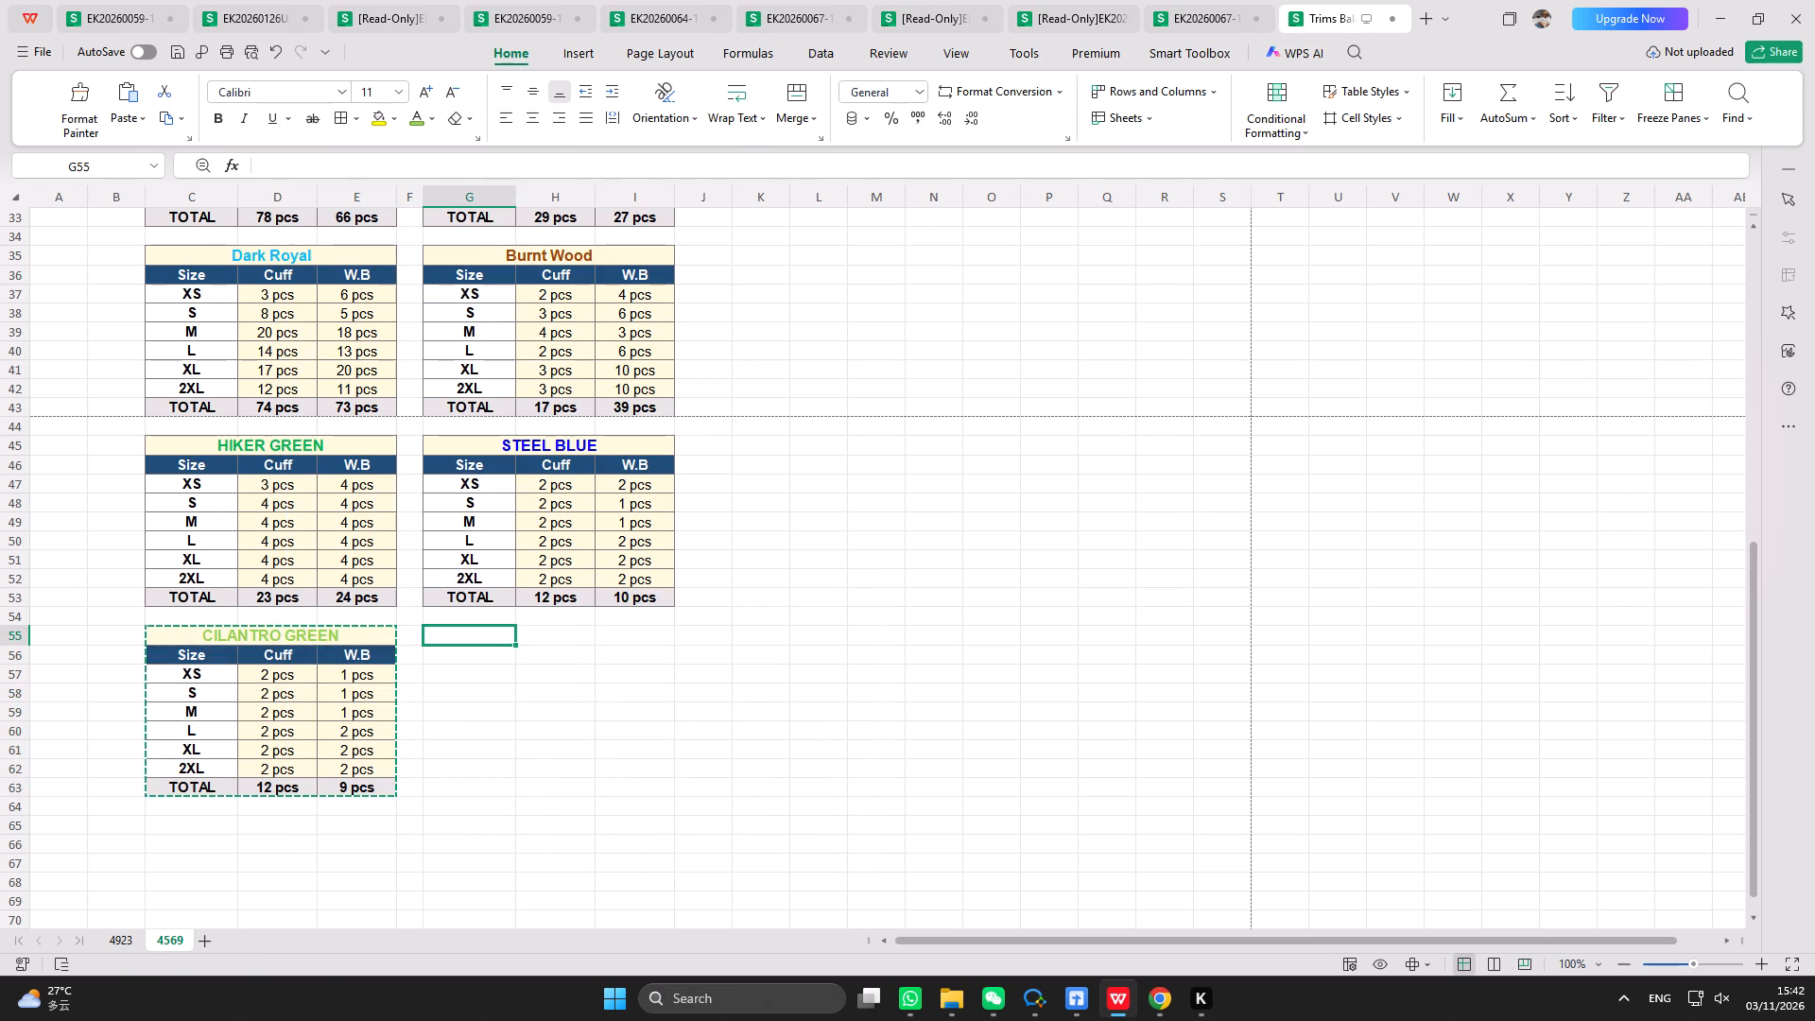
right_click(475, 634)
left_click(557, 26)
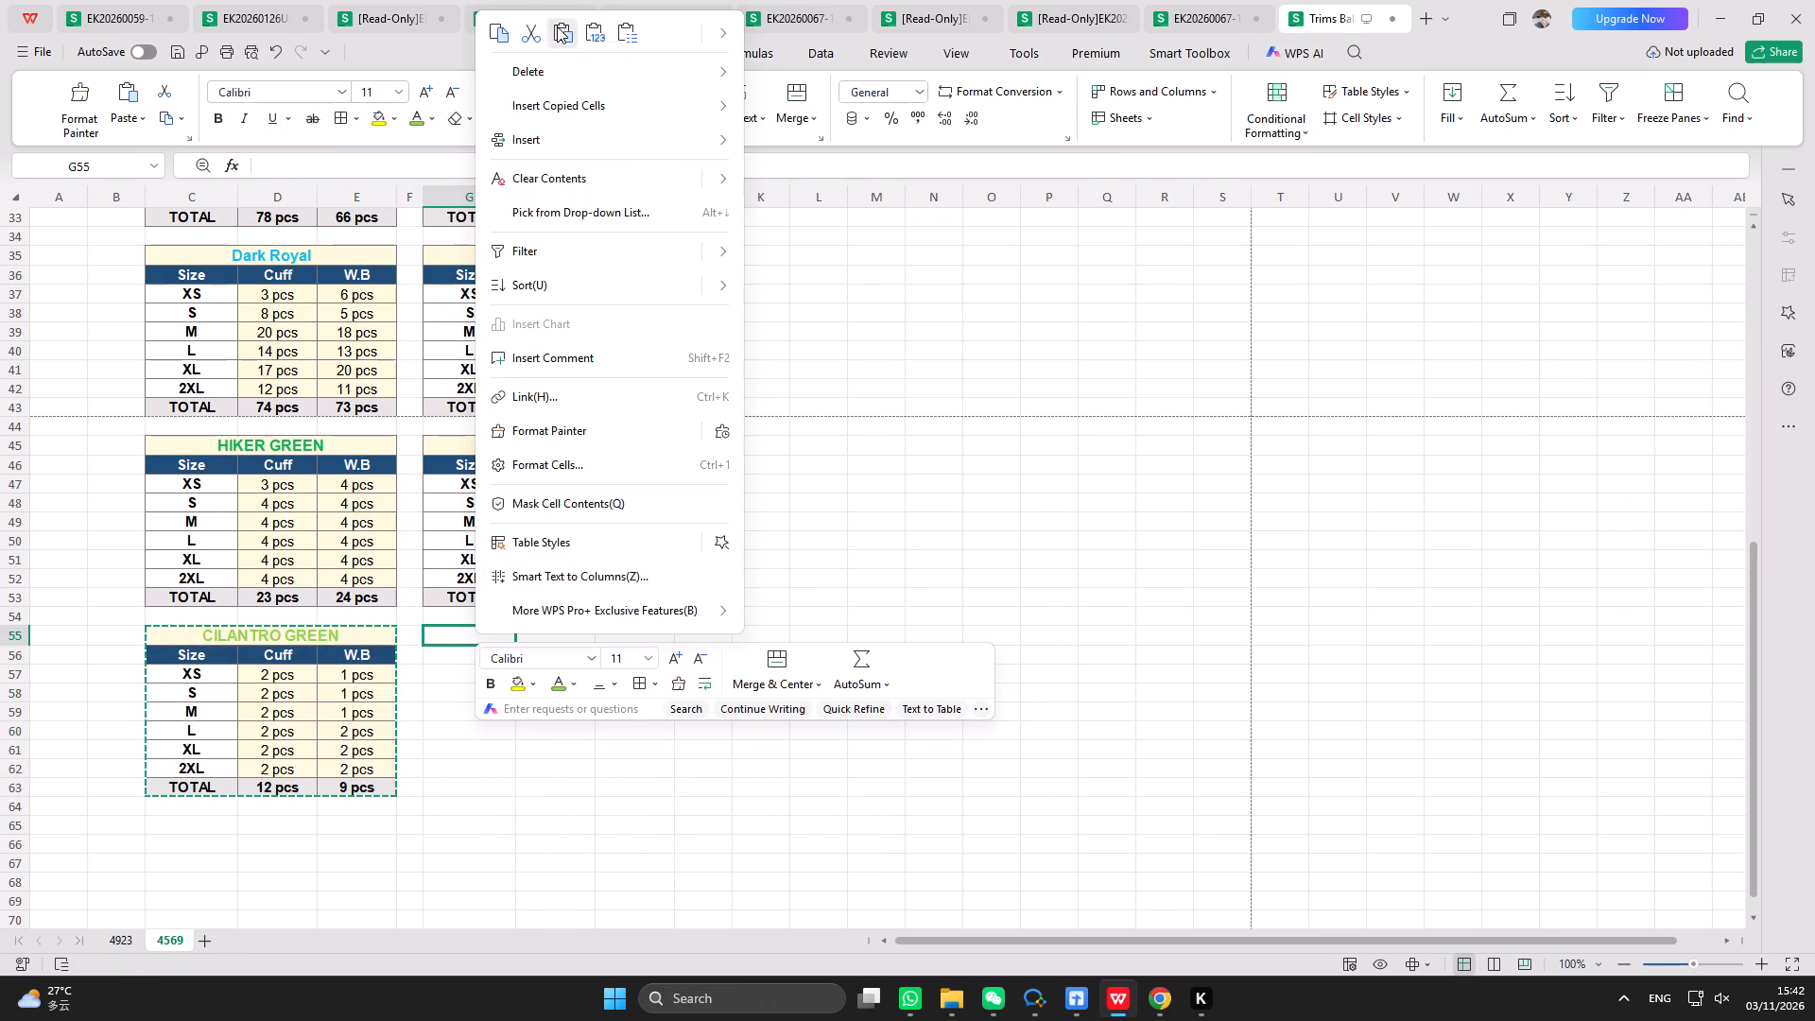
key("Escape")
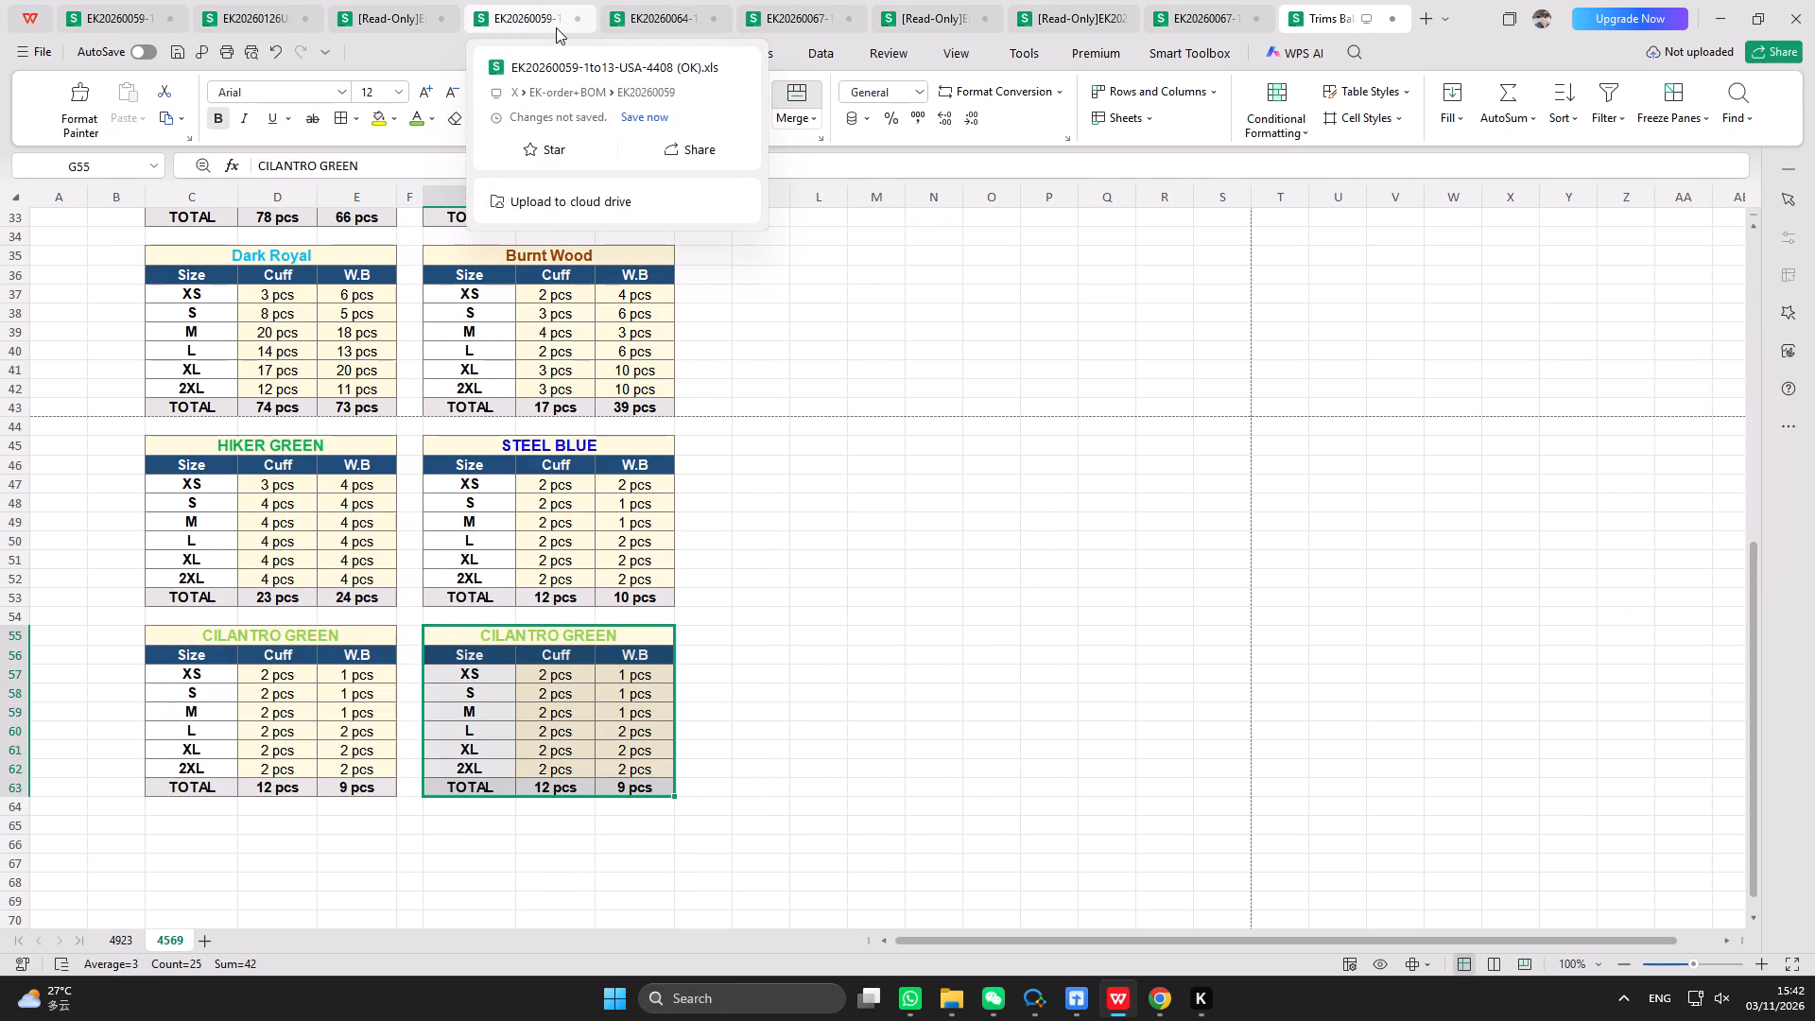
Retitle the copied table at G55 as NAVY and colour the title text with the recently used blue.
left_click(534, 631)
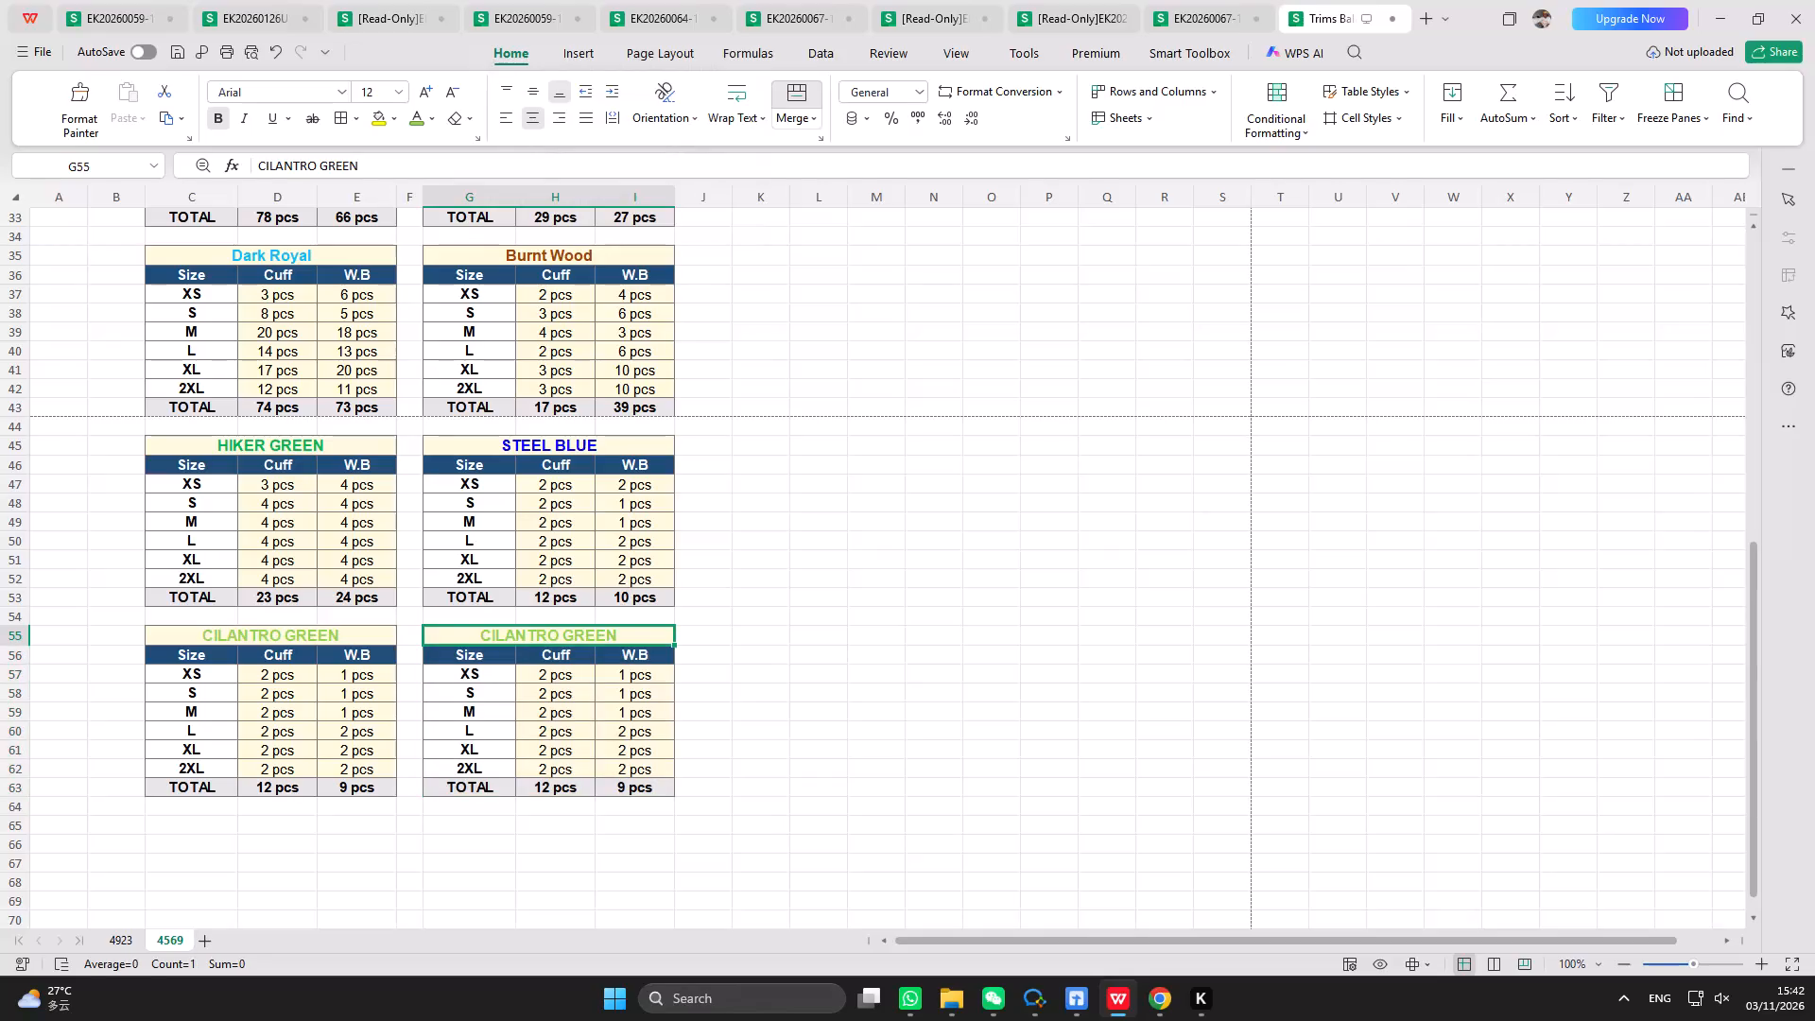
type("NAVY")
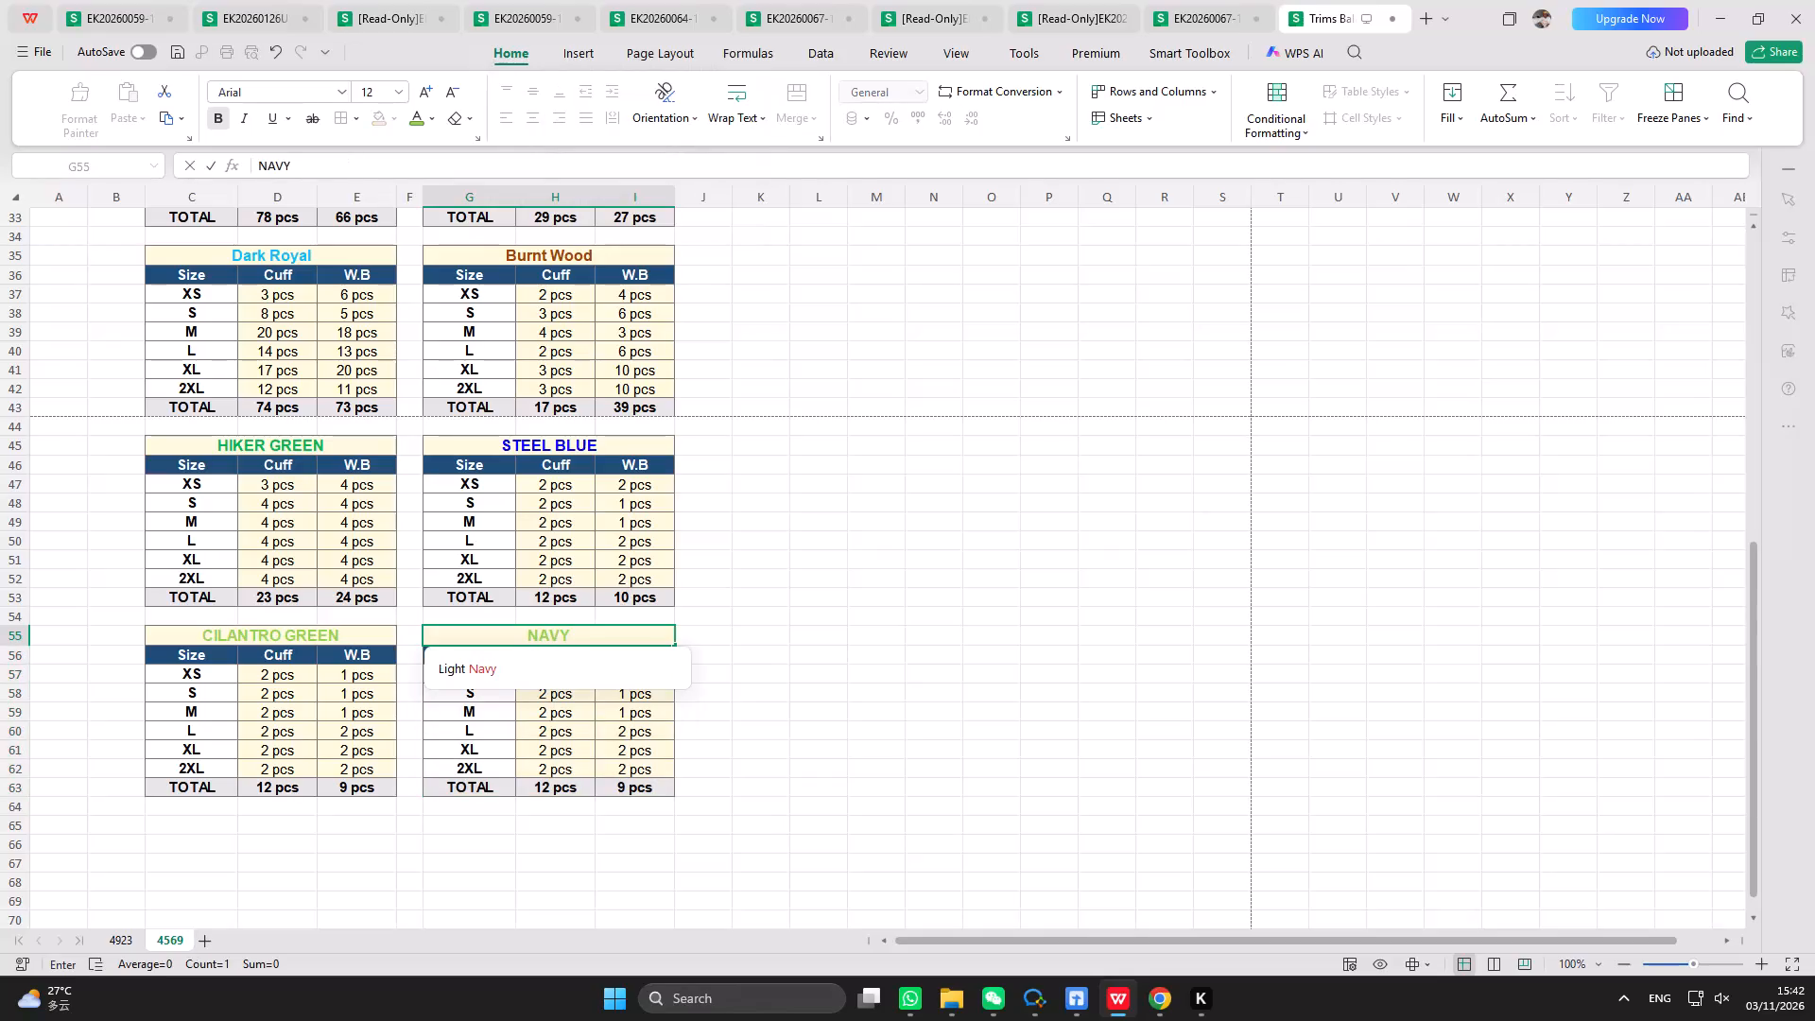
left_click(801, 694)
left_click(648, 634)
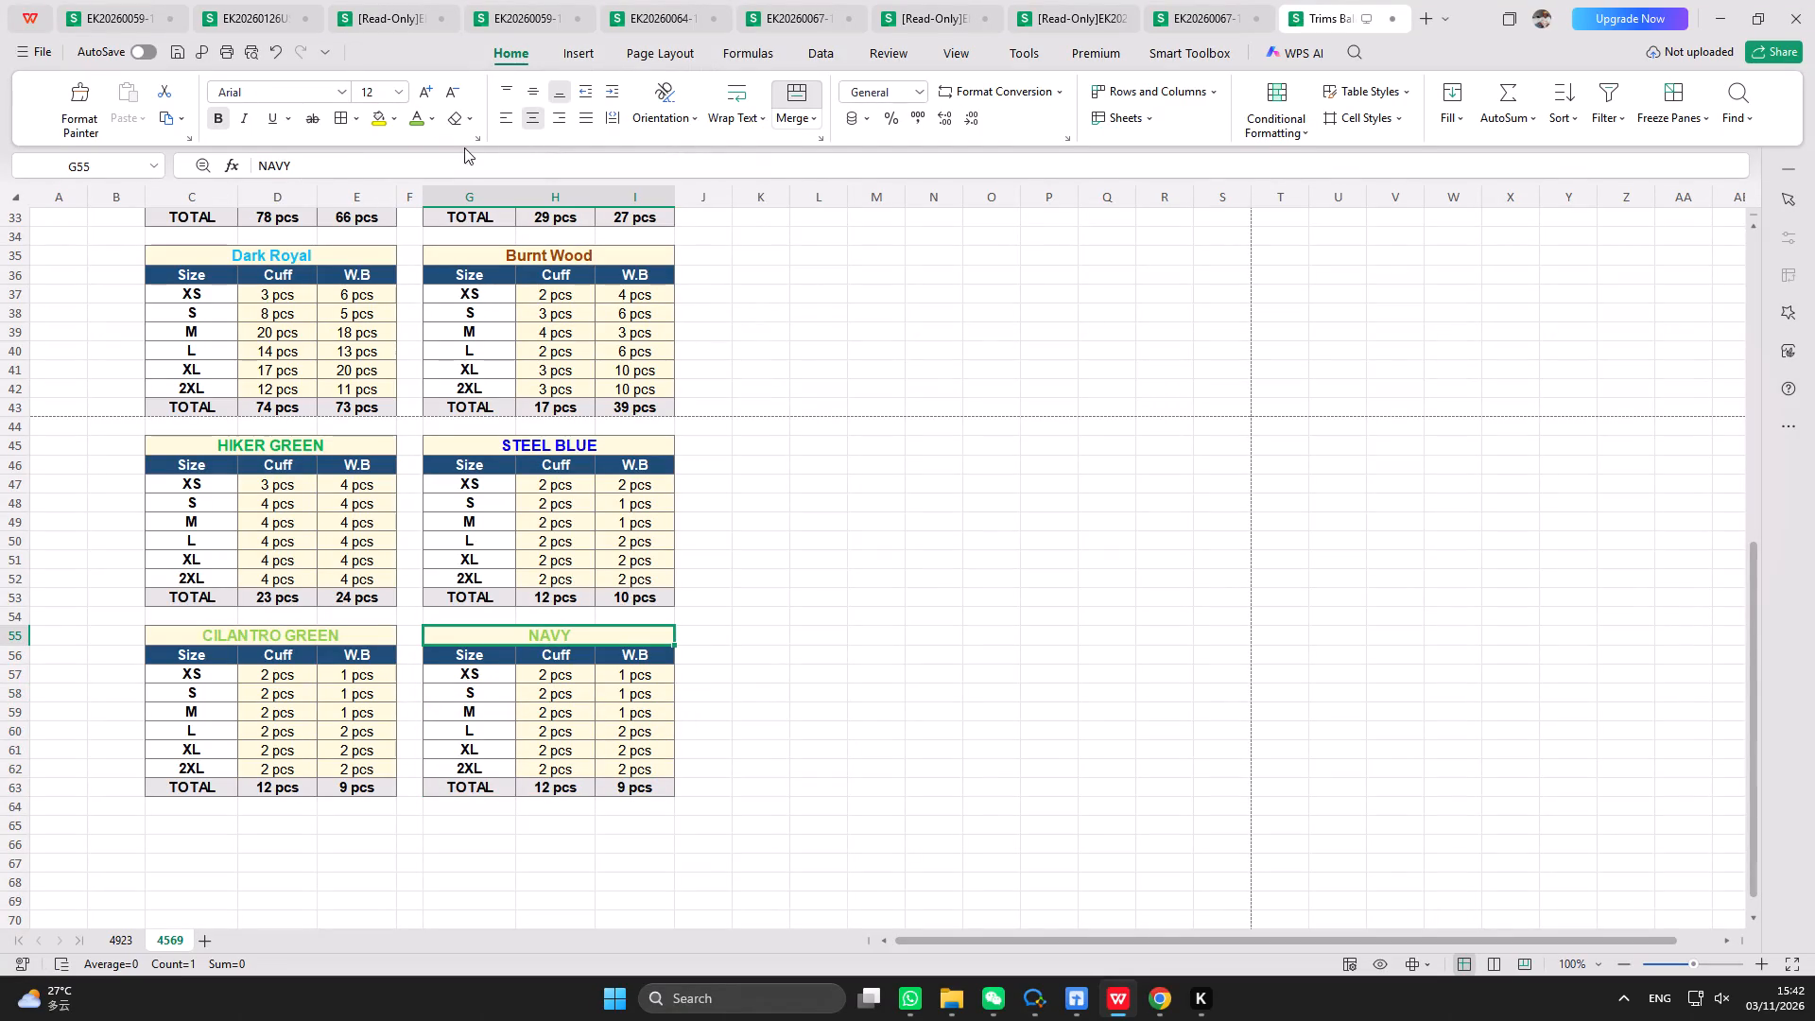
left_click(438, 123)
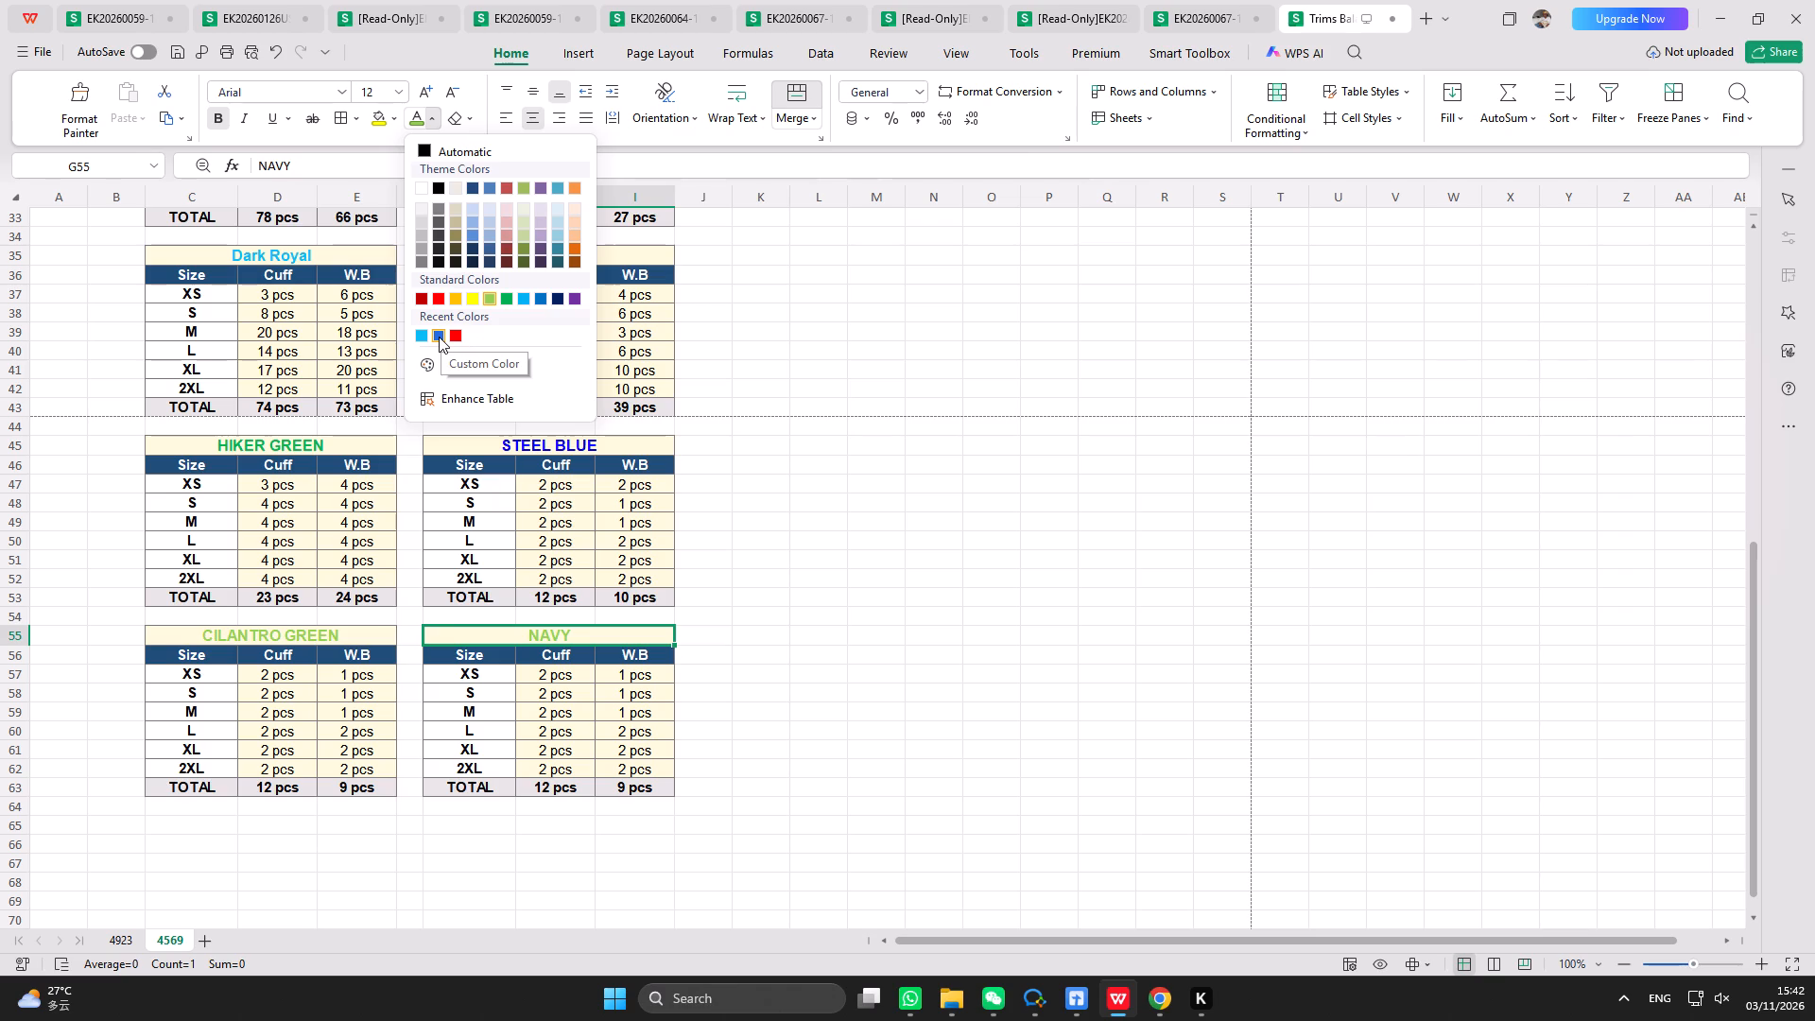
left_click(554, 705)
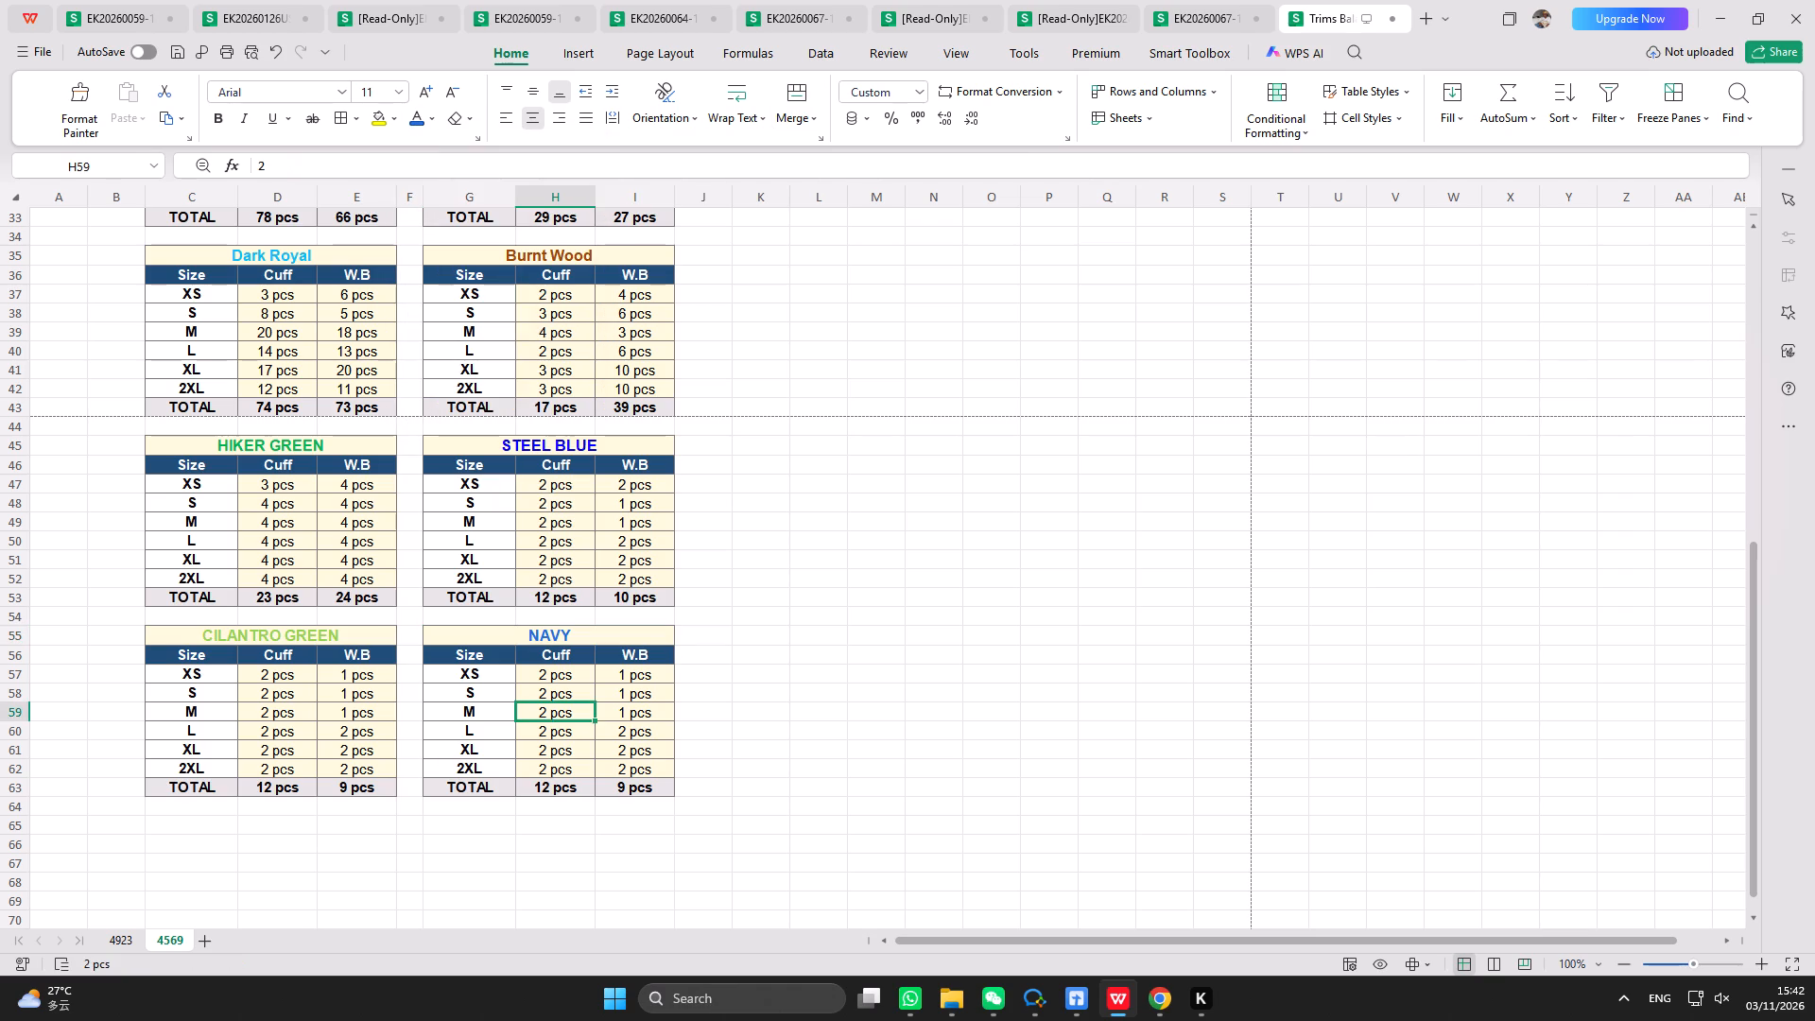
Enter the NAVY Cuff balances from XS to 2XL: 14, 18, 20, 13, 19 and 13.
left_click(564, 679)
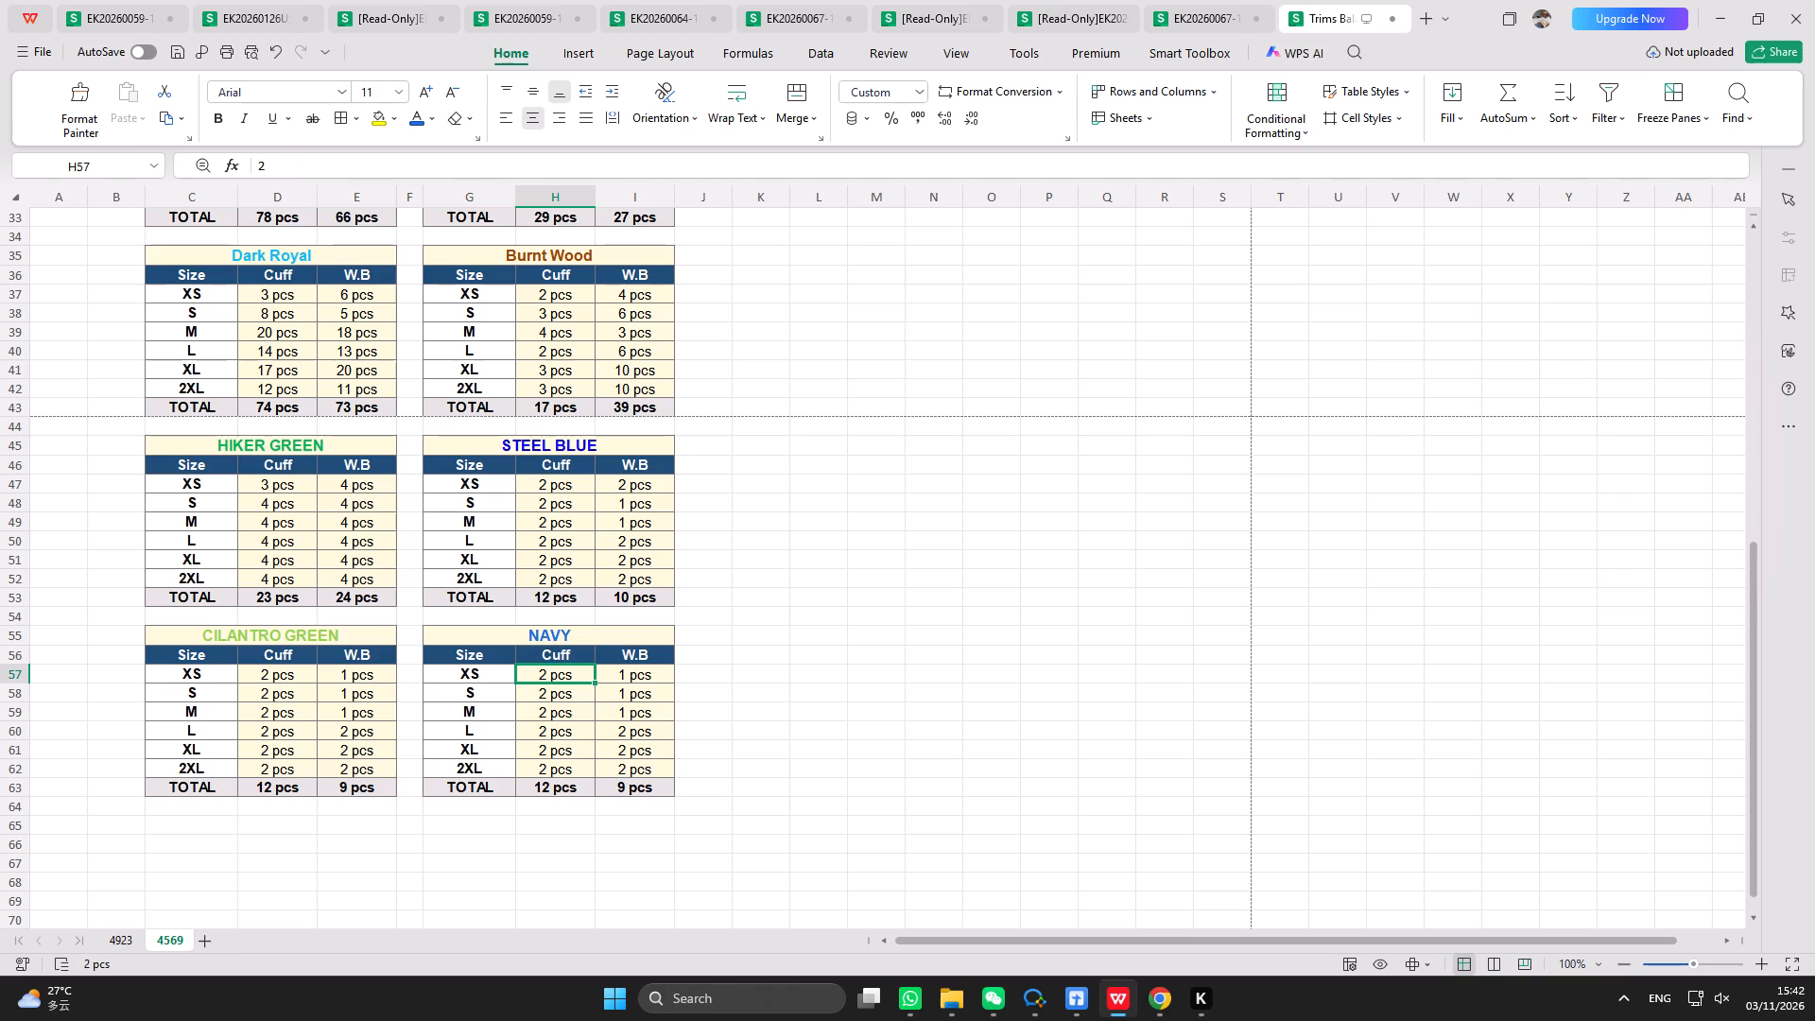
type("14")
key("Return")
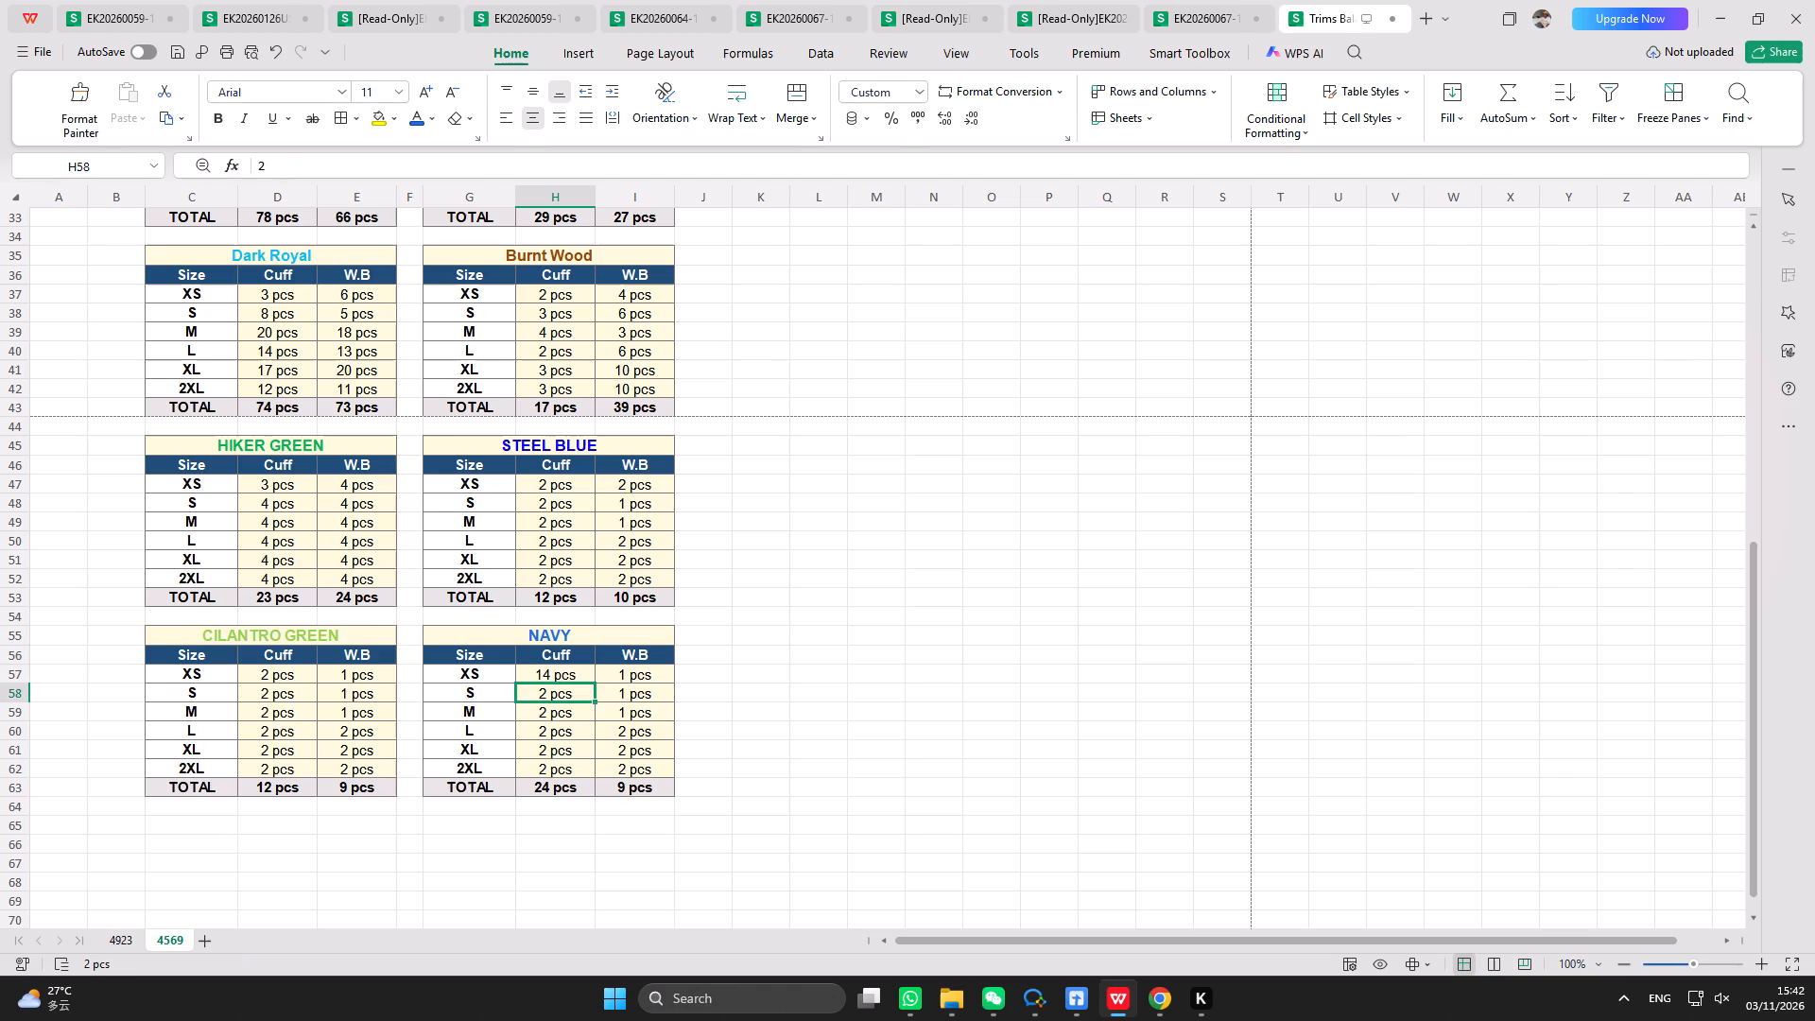
type("18")
key("Return")
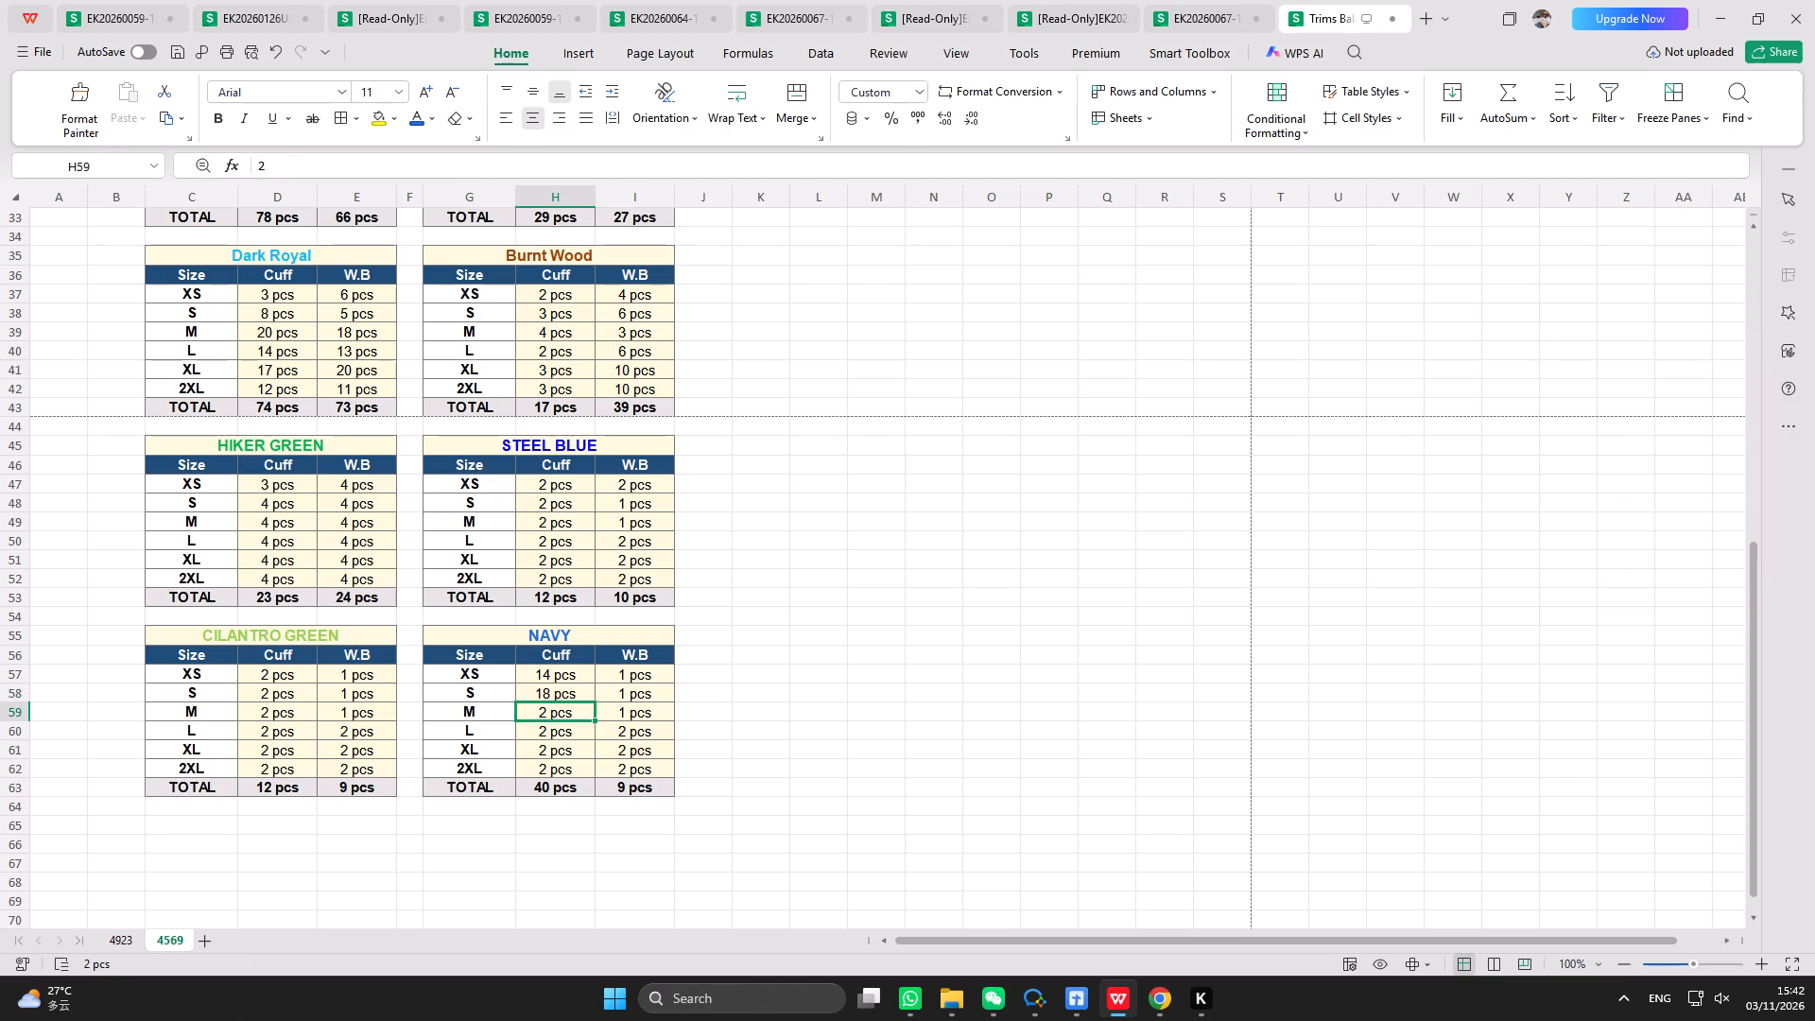
type("20")
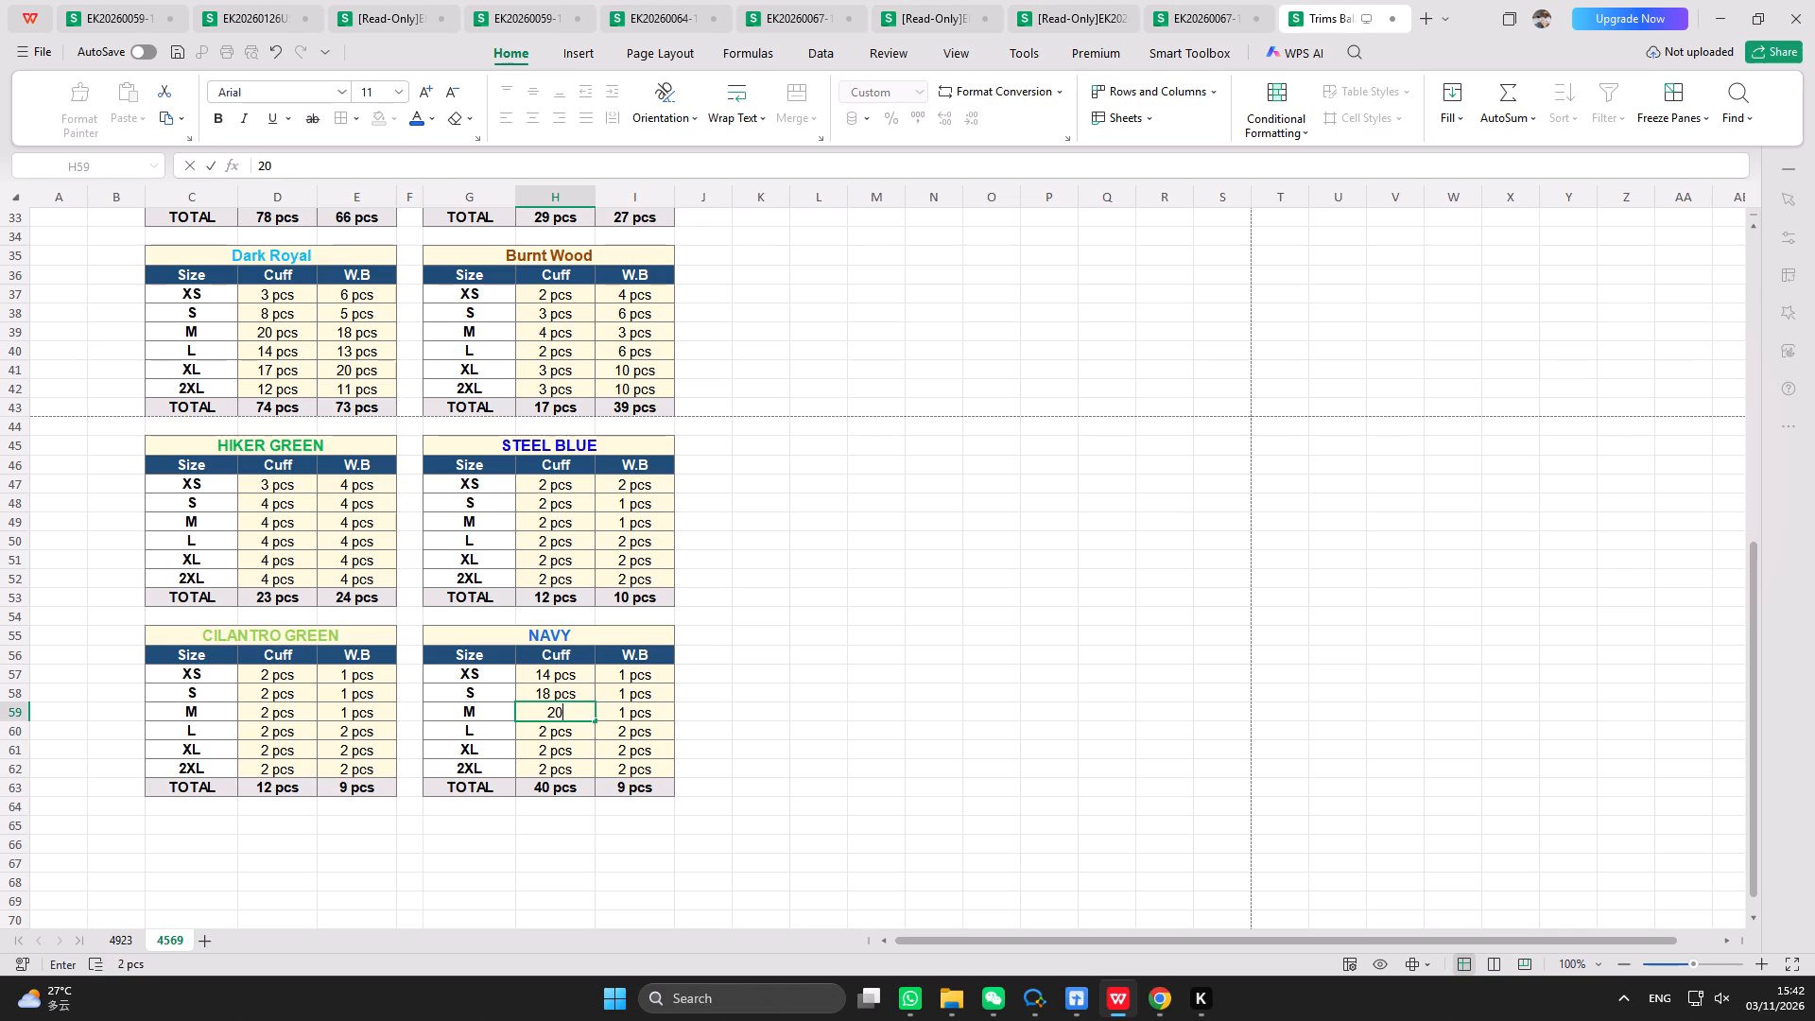
key("Return")
type("13")
key("Return")
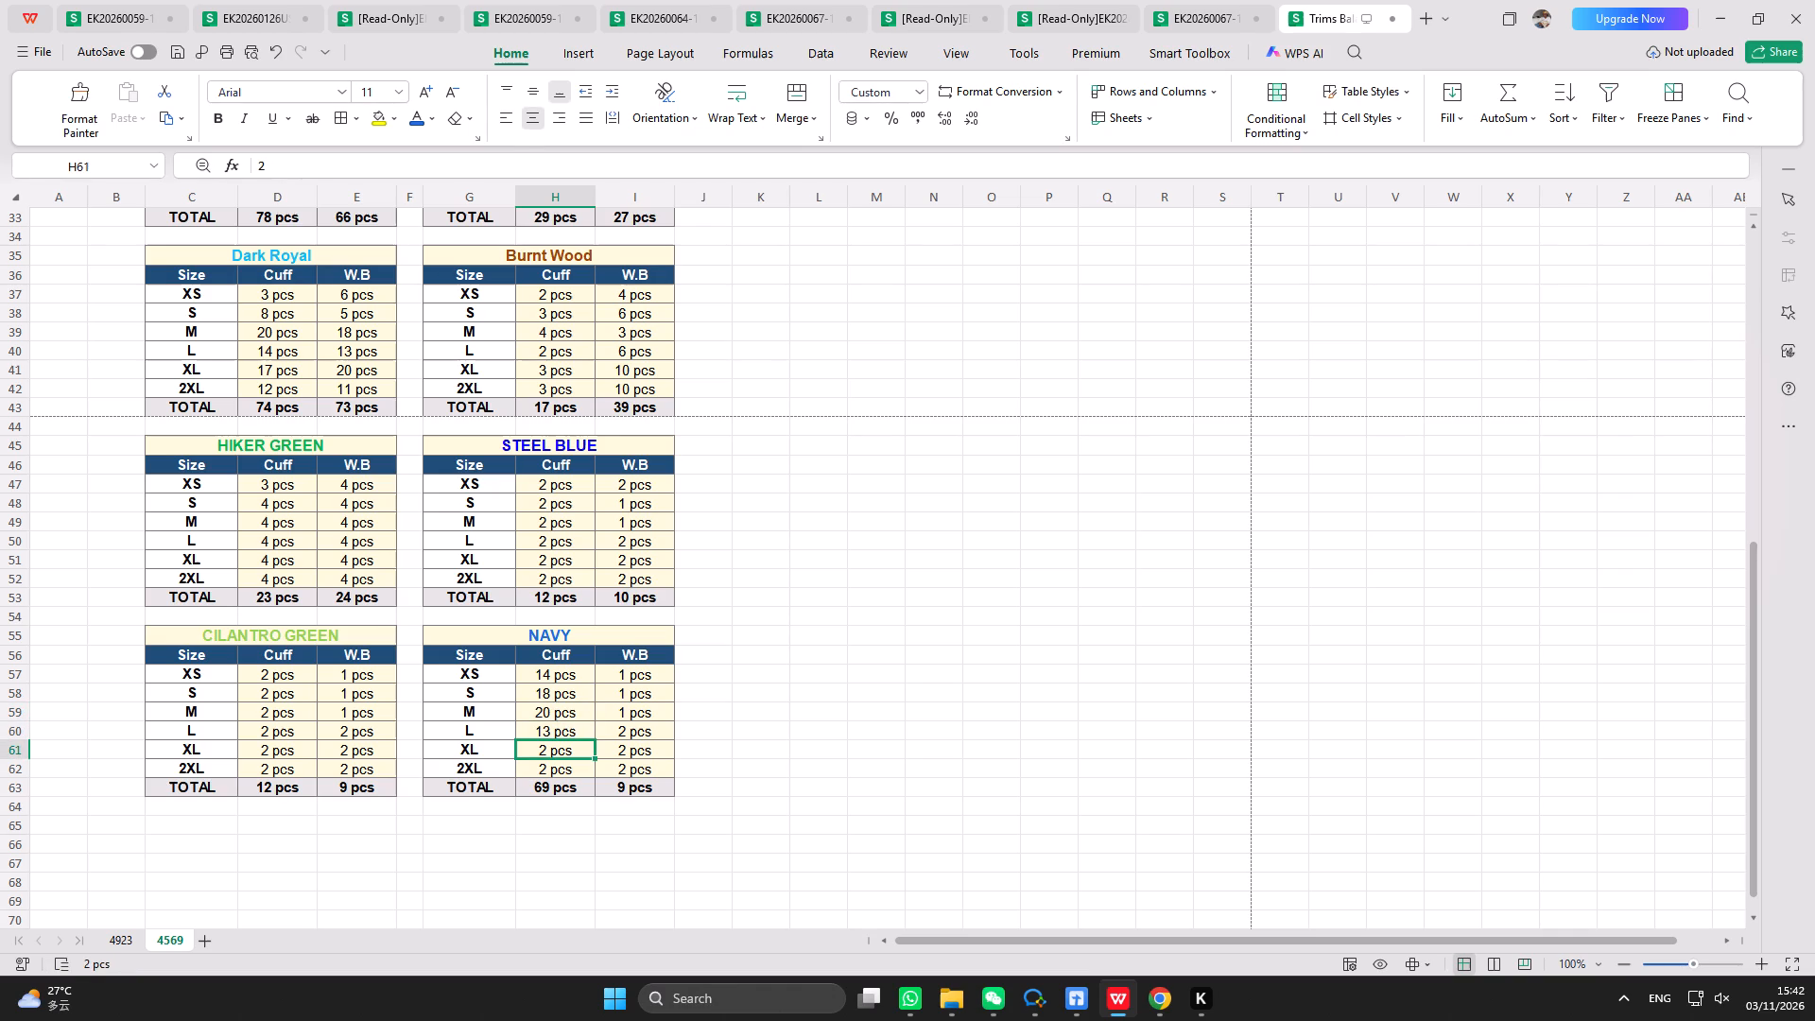
type("19")
key("Return")
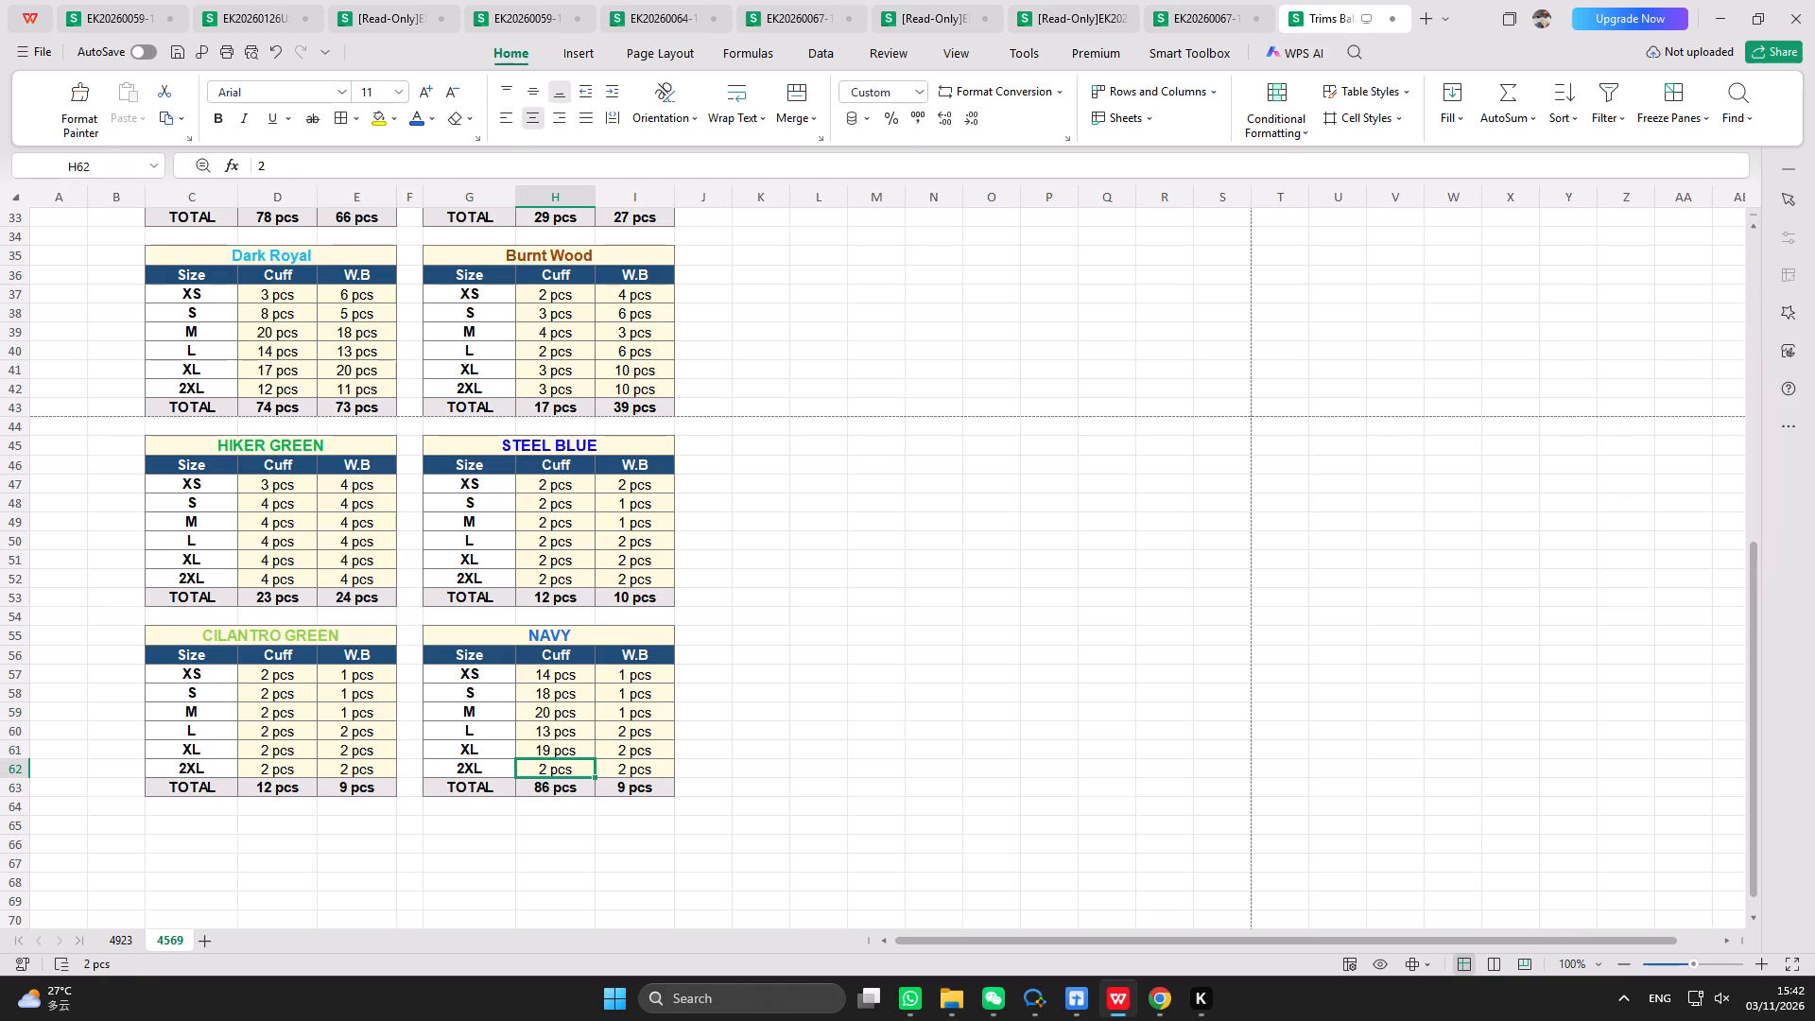
type("13")
Enter the NAVY W.B balances from XS to 2XL: 13, 19, 18, 12, 18 and 11.
left_click(635, 680)
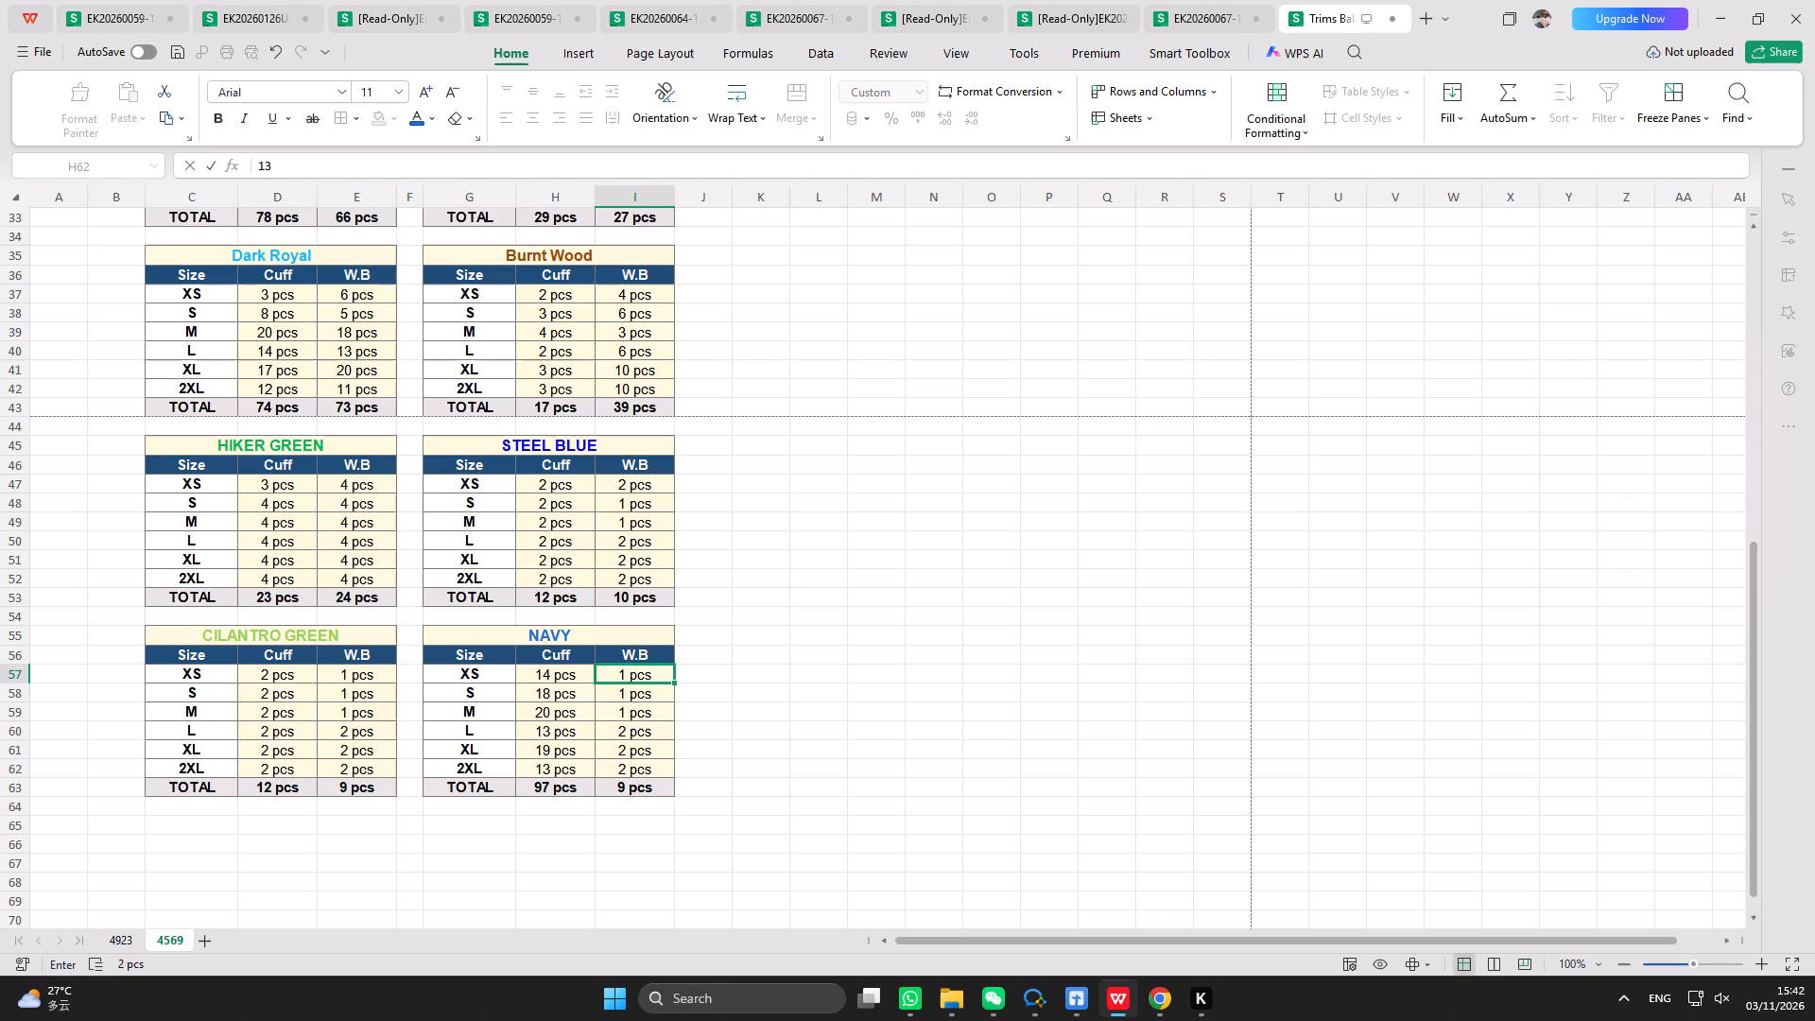
type("13")
key("Return")
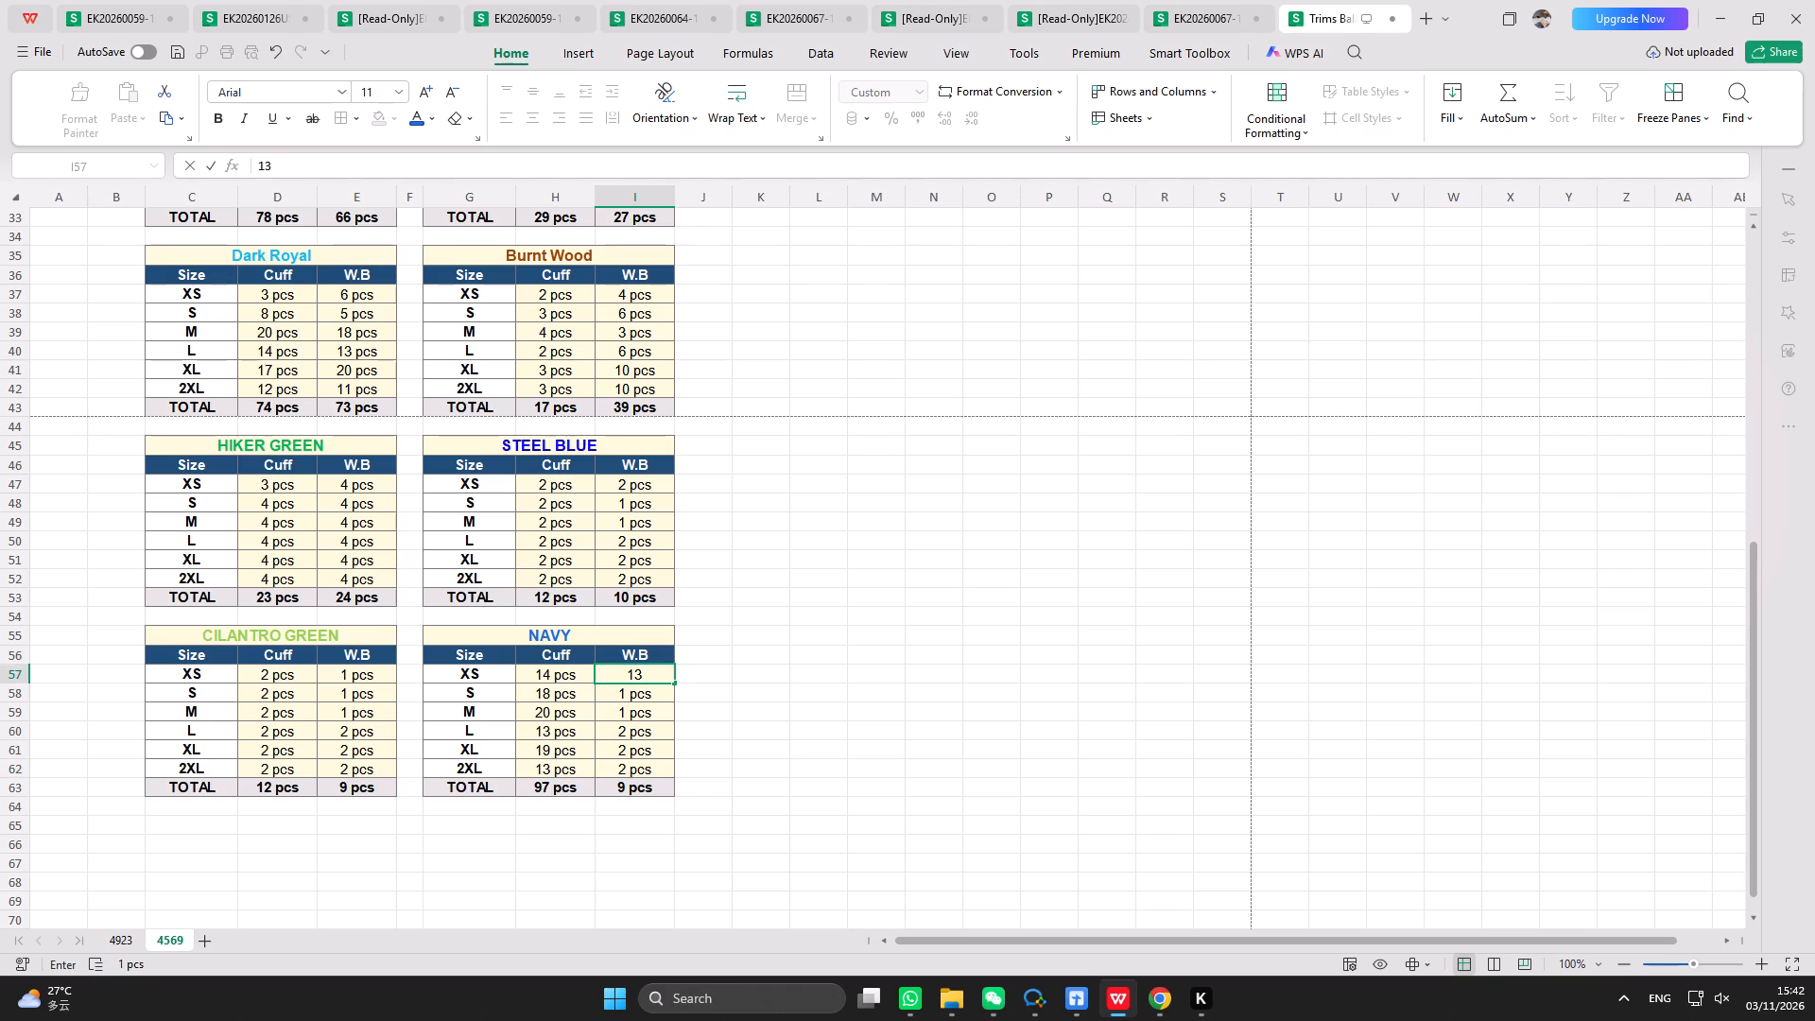
type("19")
key("Return")
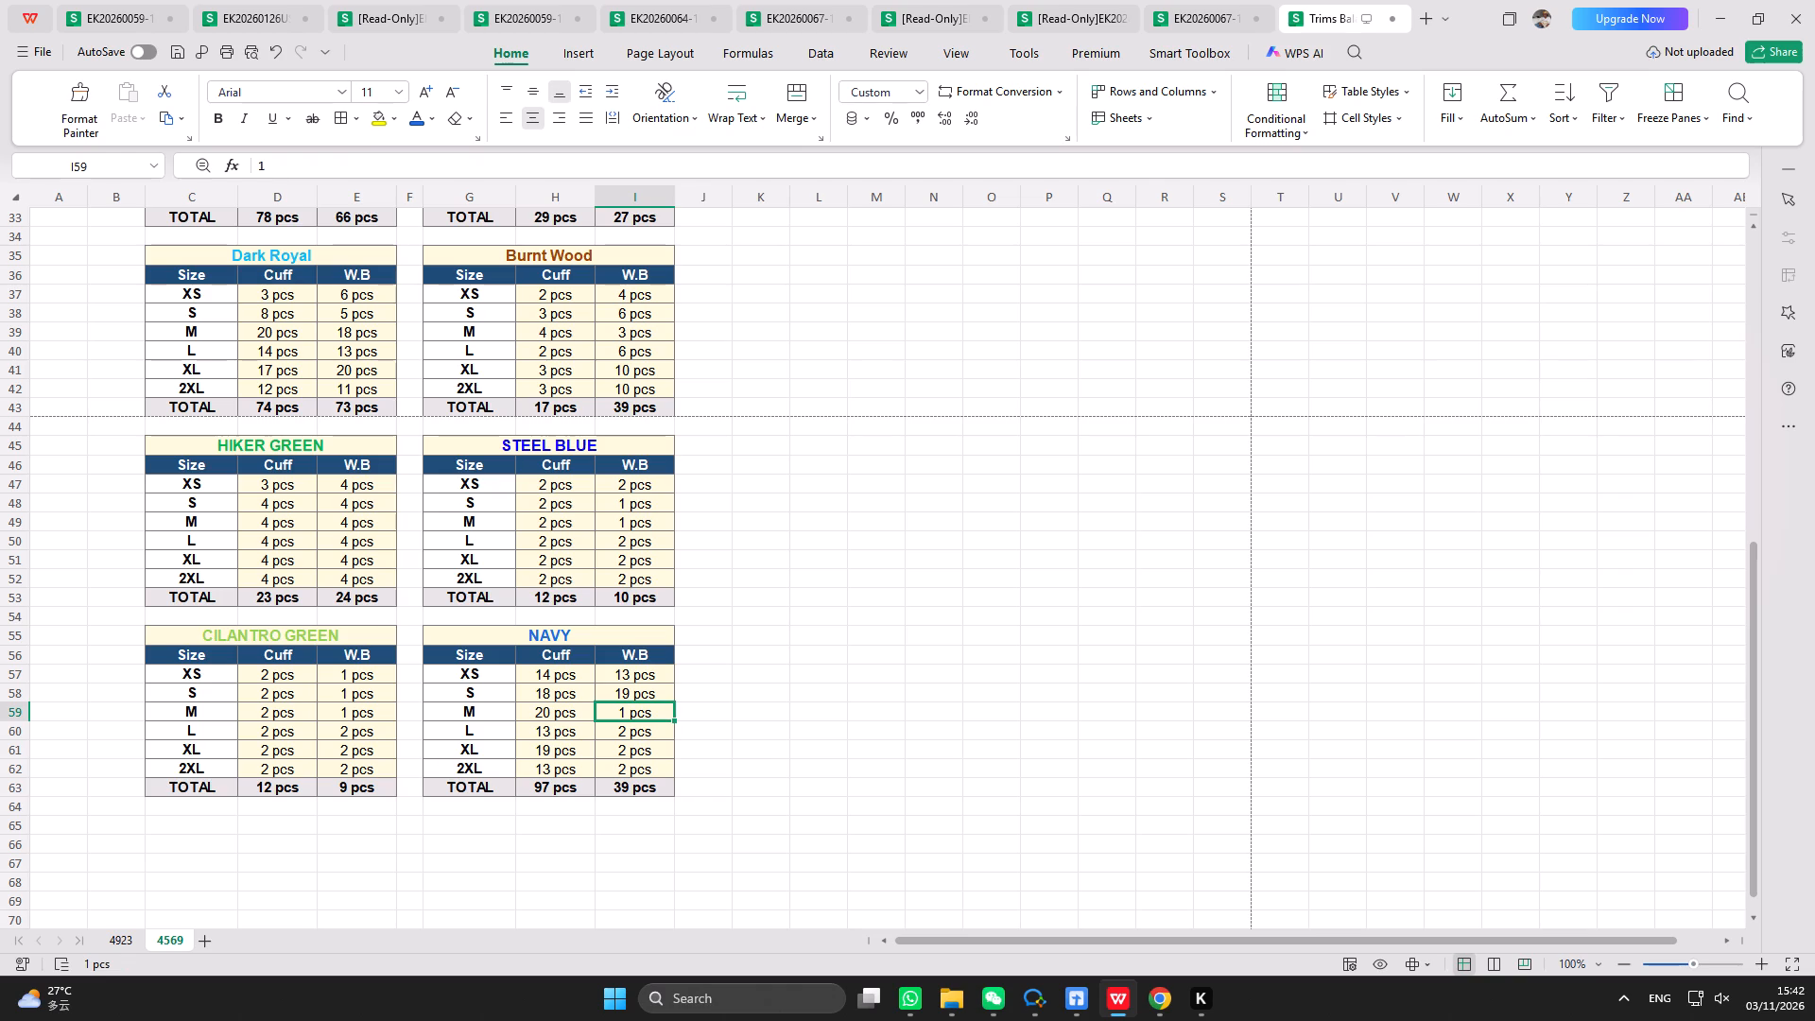
type("18")
key("Return")
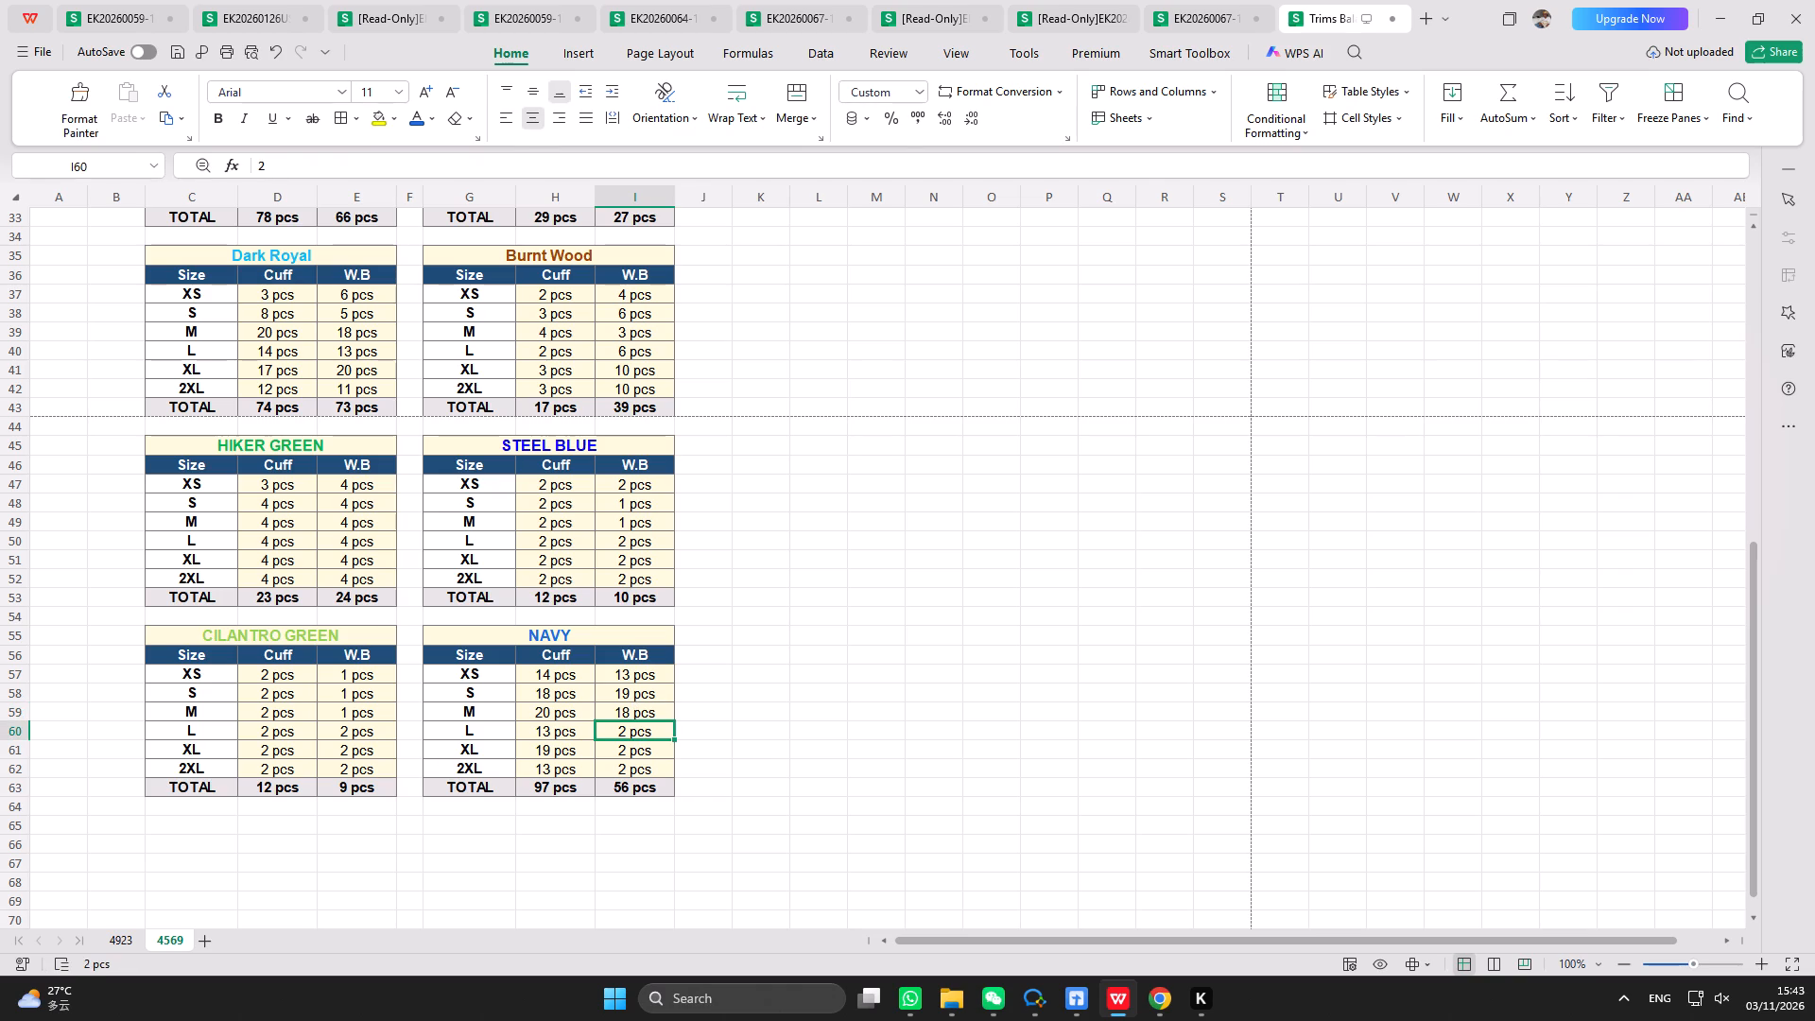
type("12")
key("Return")
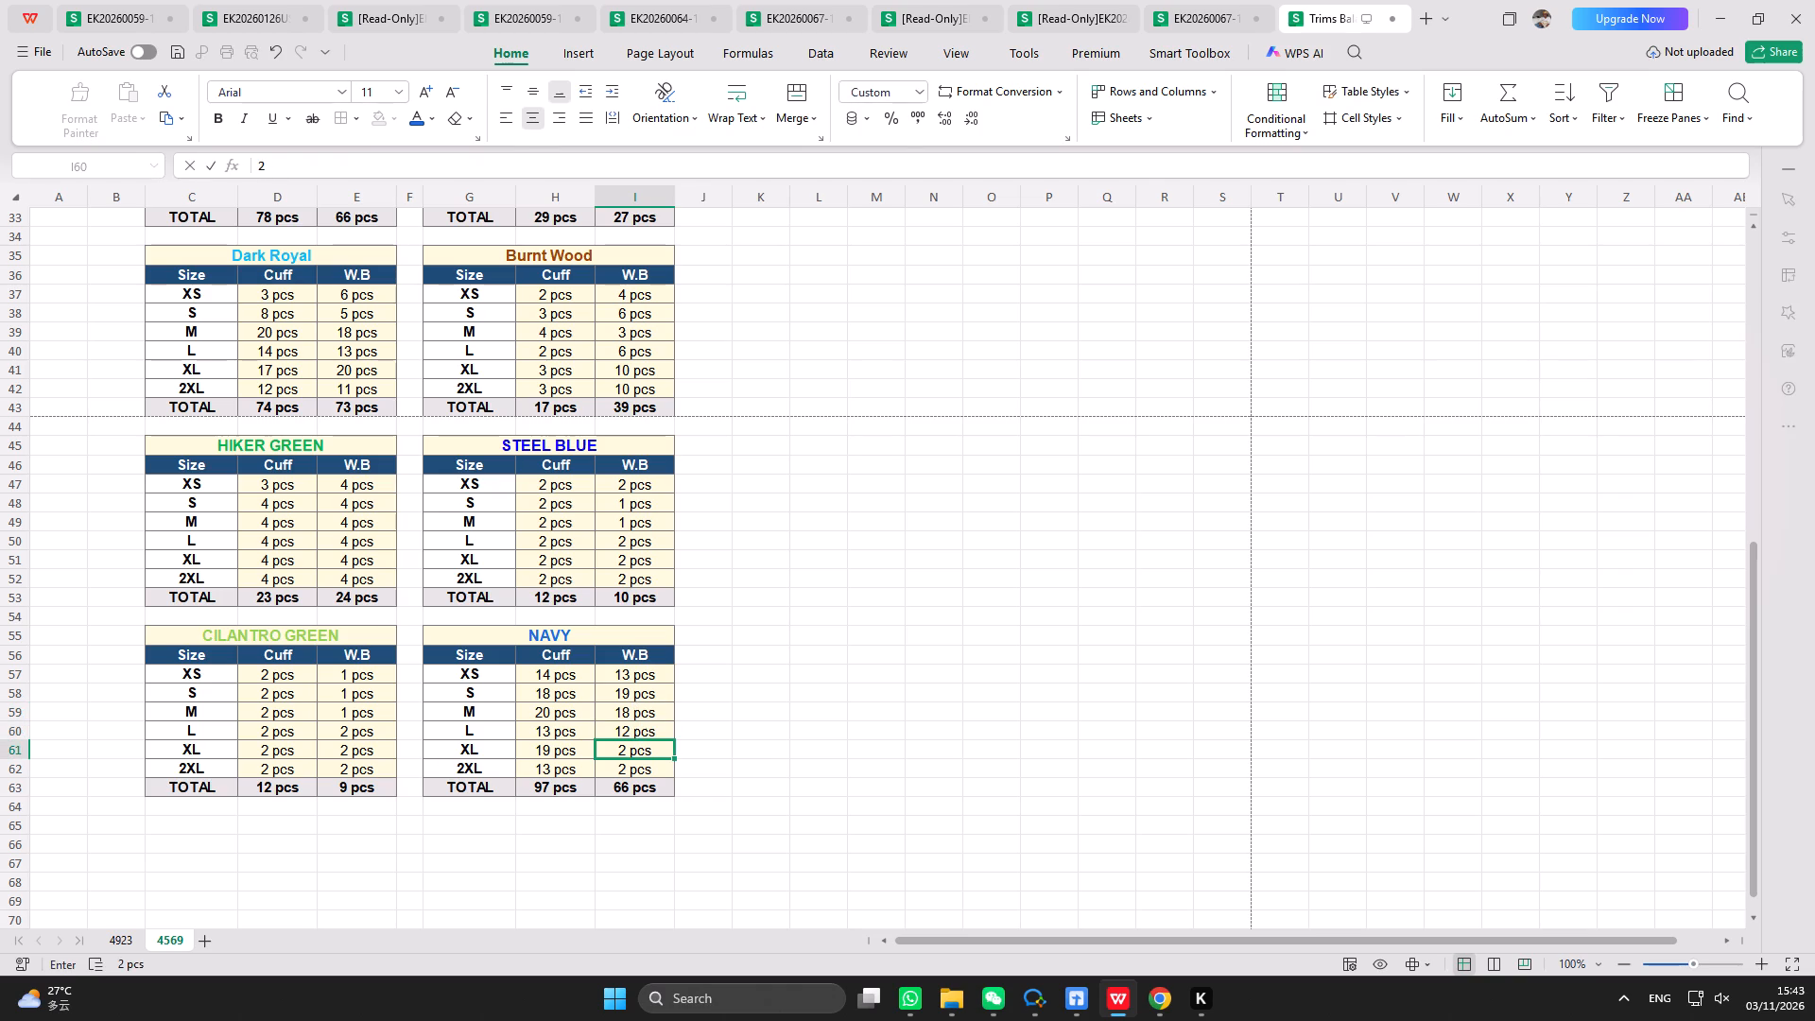
type("18")
key("Return")
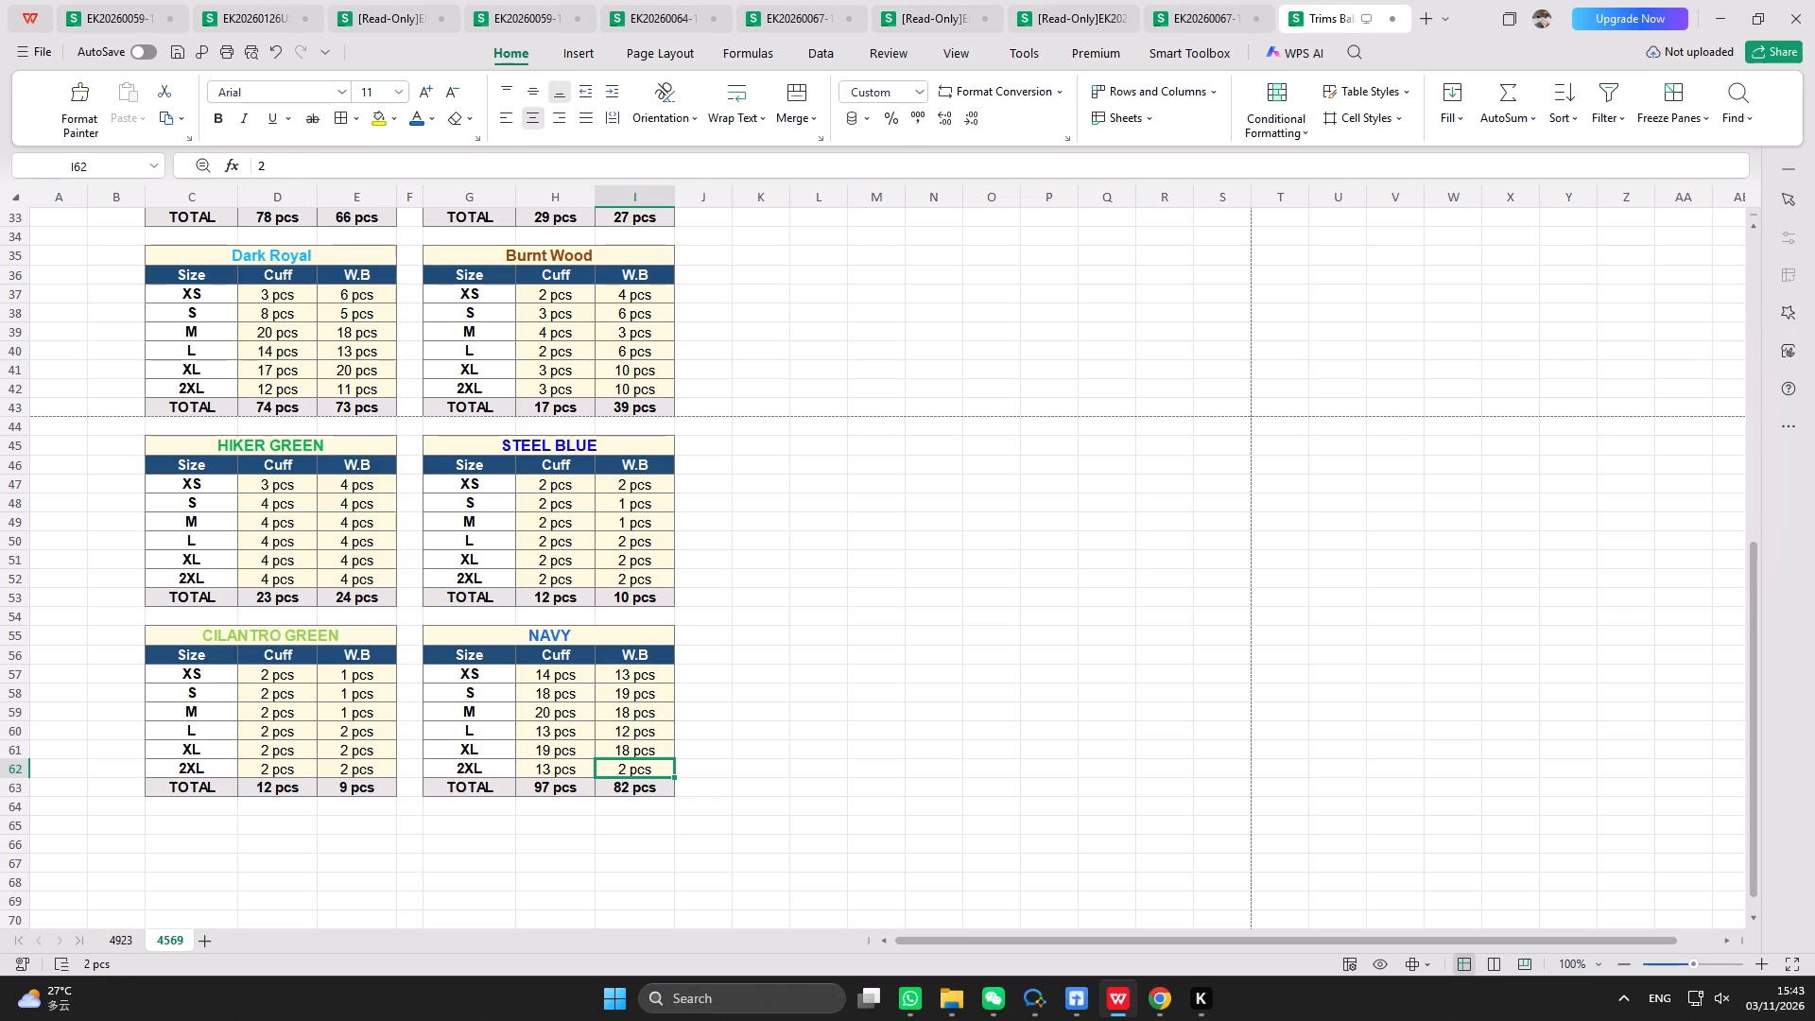
type("11")
key("Return")
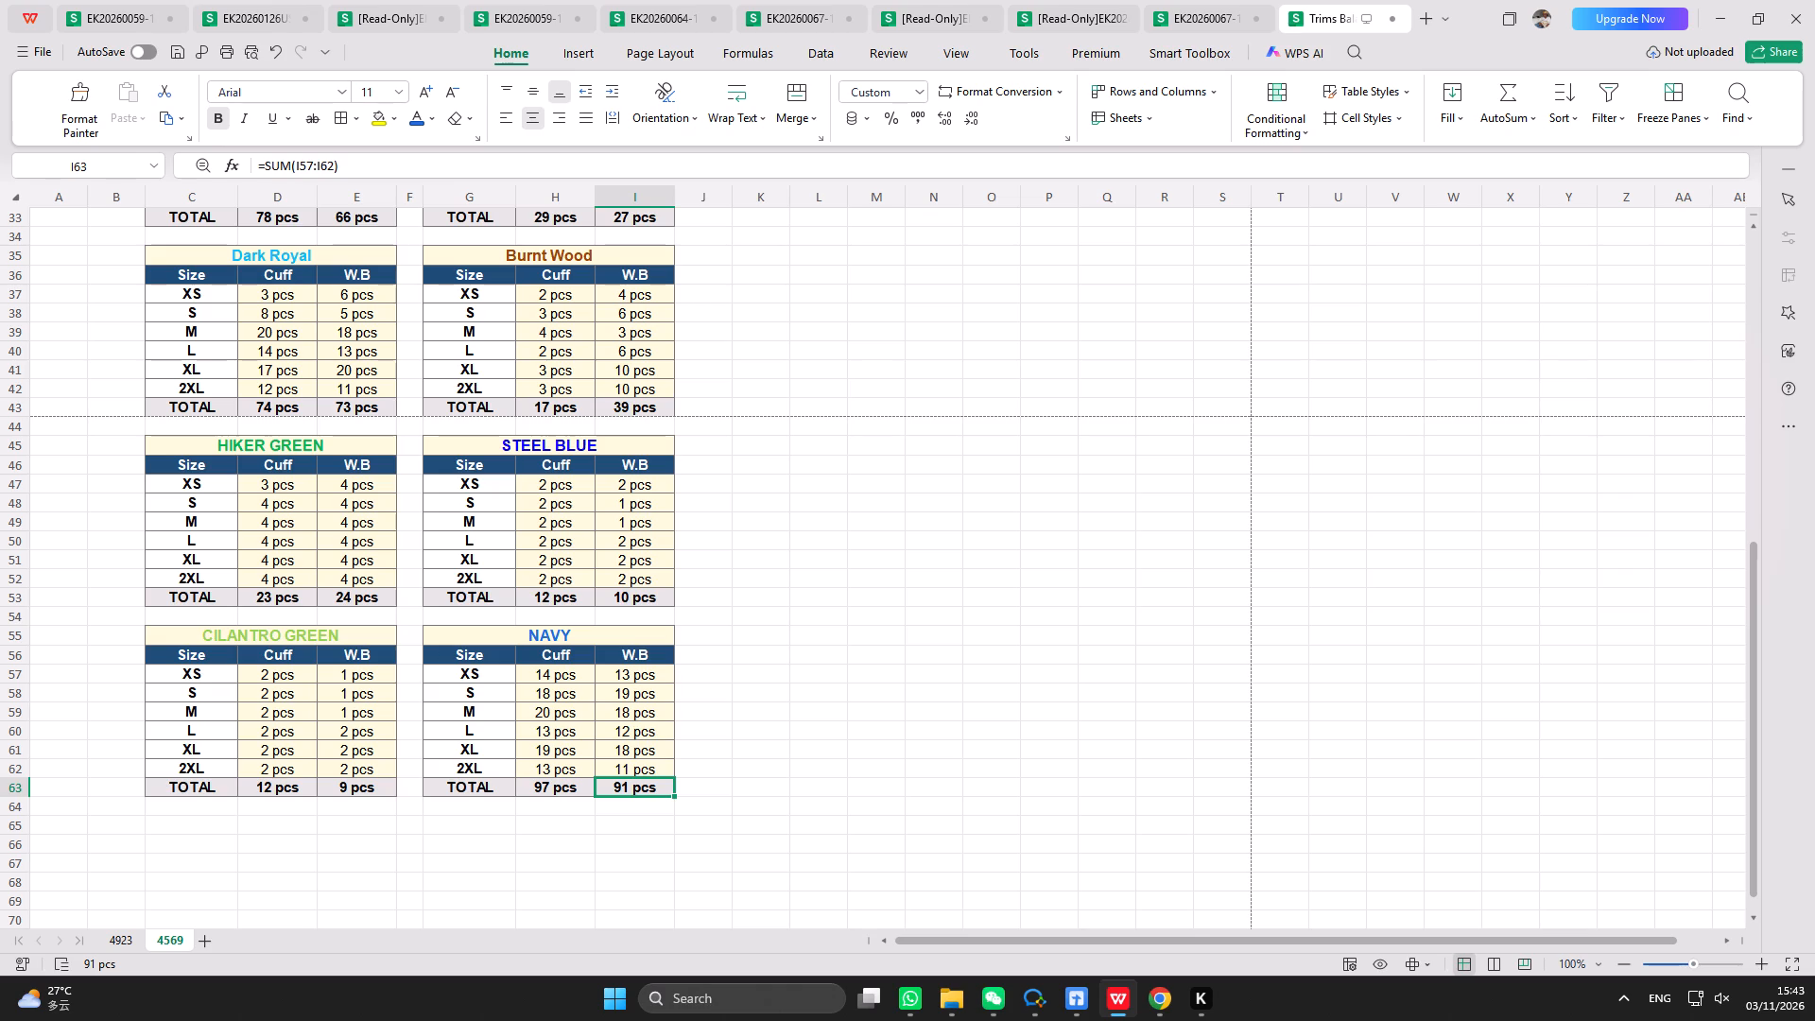
Save the trims balance workbook.
triple_click(182, 57)
Set the 4569 sheet's page orientation to landscape and check its print preview.
scroll(400, 549, "up", 20)
scroll(400, 549, "up", 11)
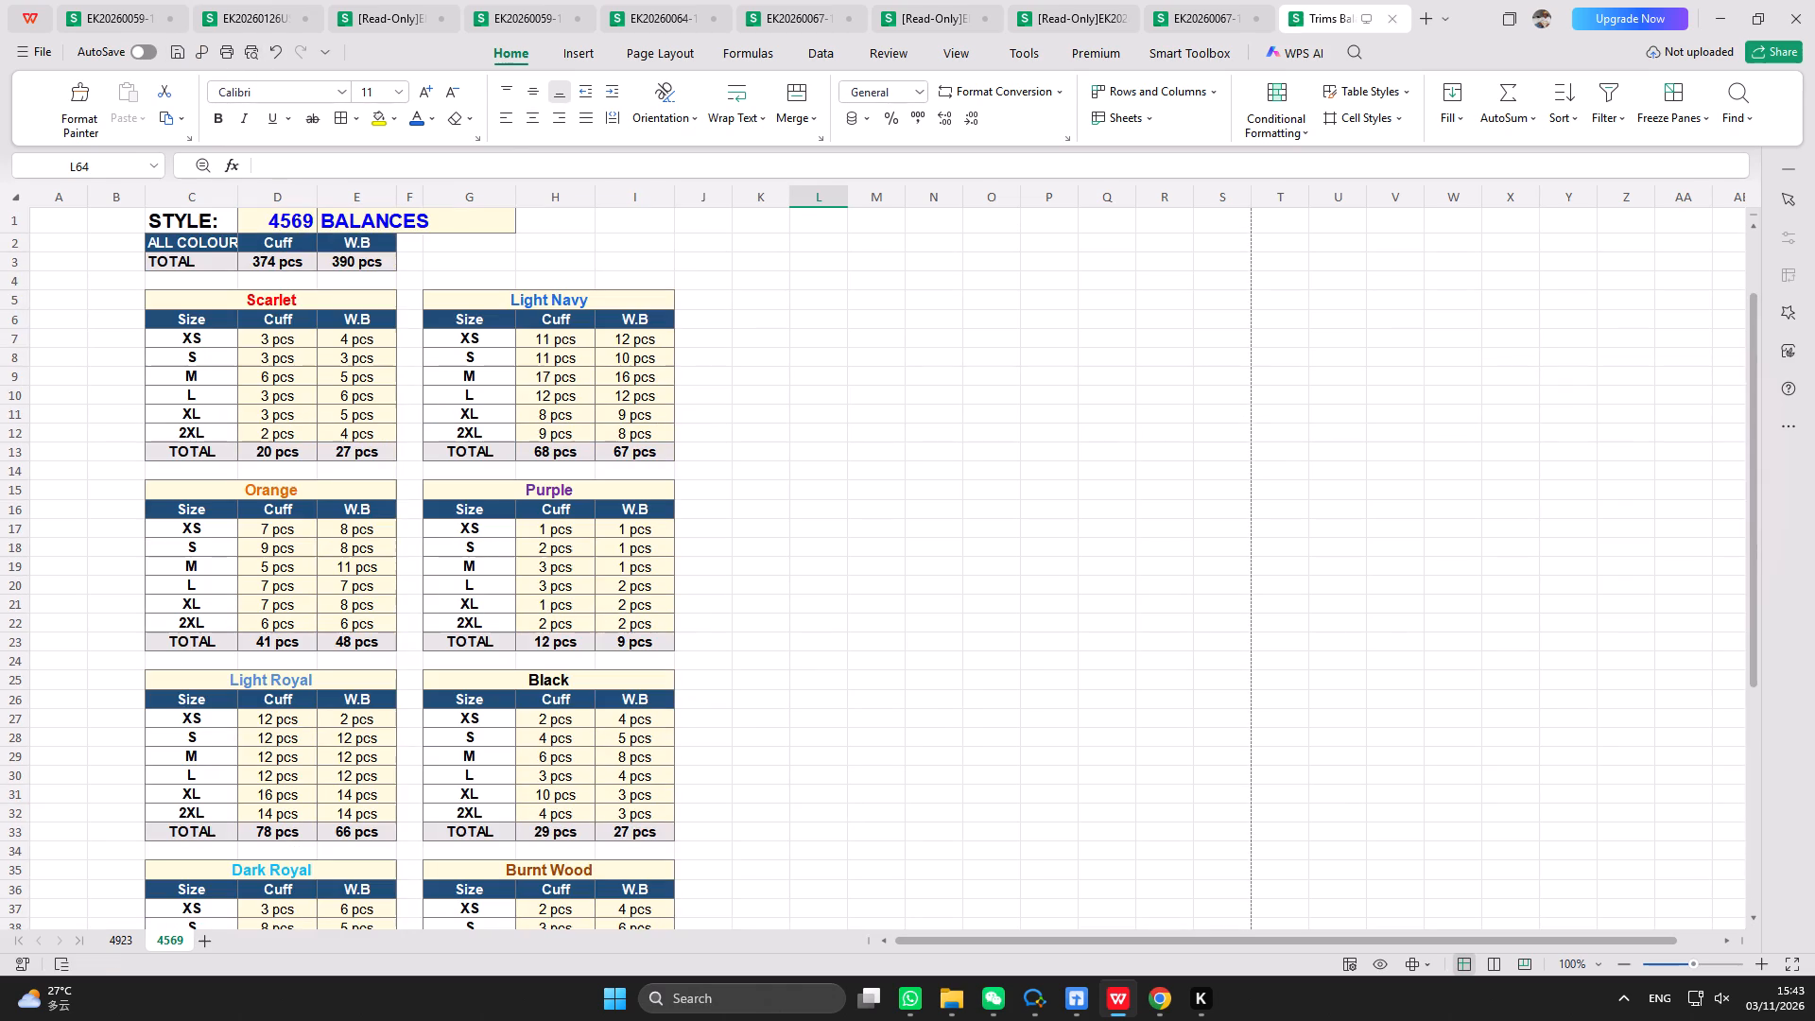
scroll(400, 549, "up", 7)
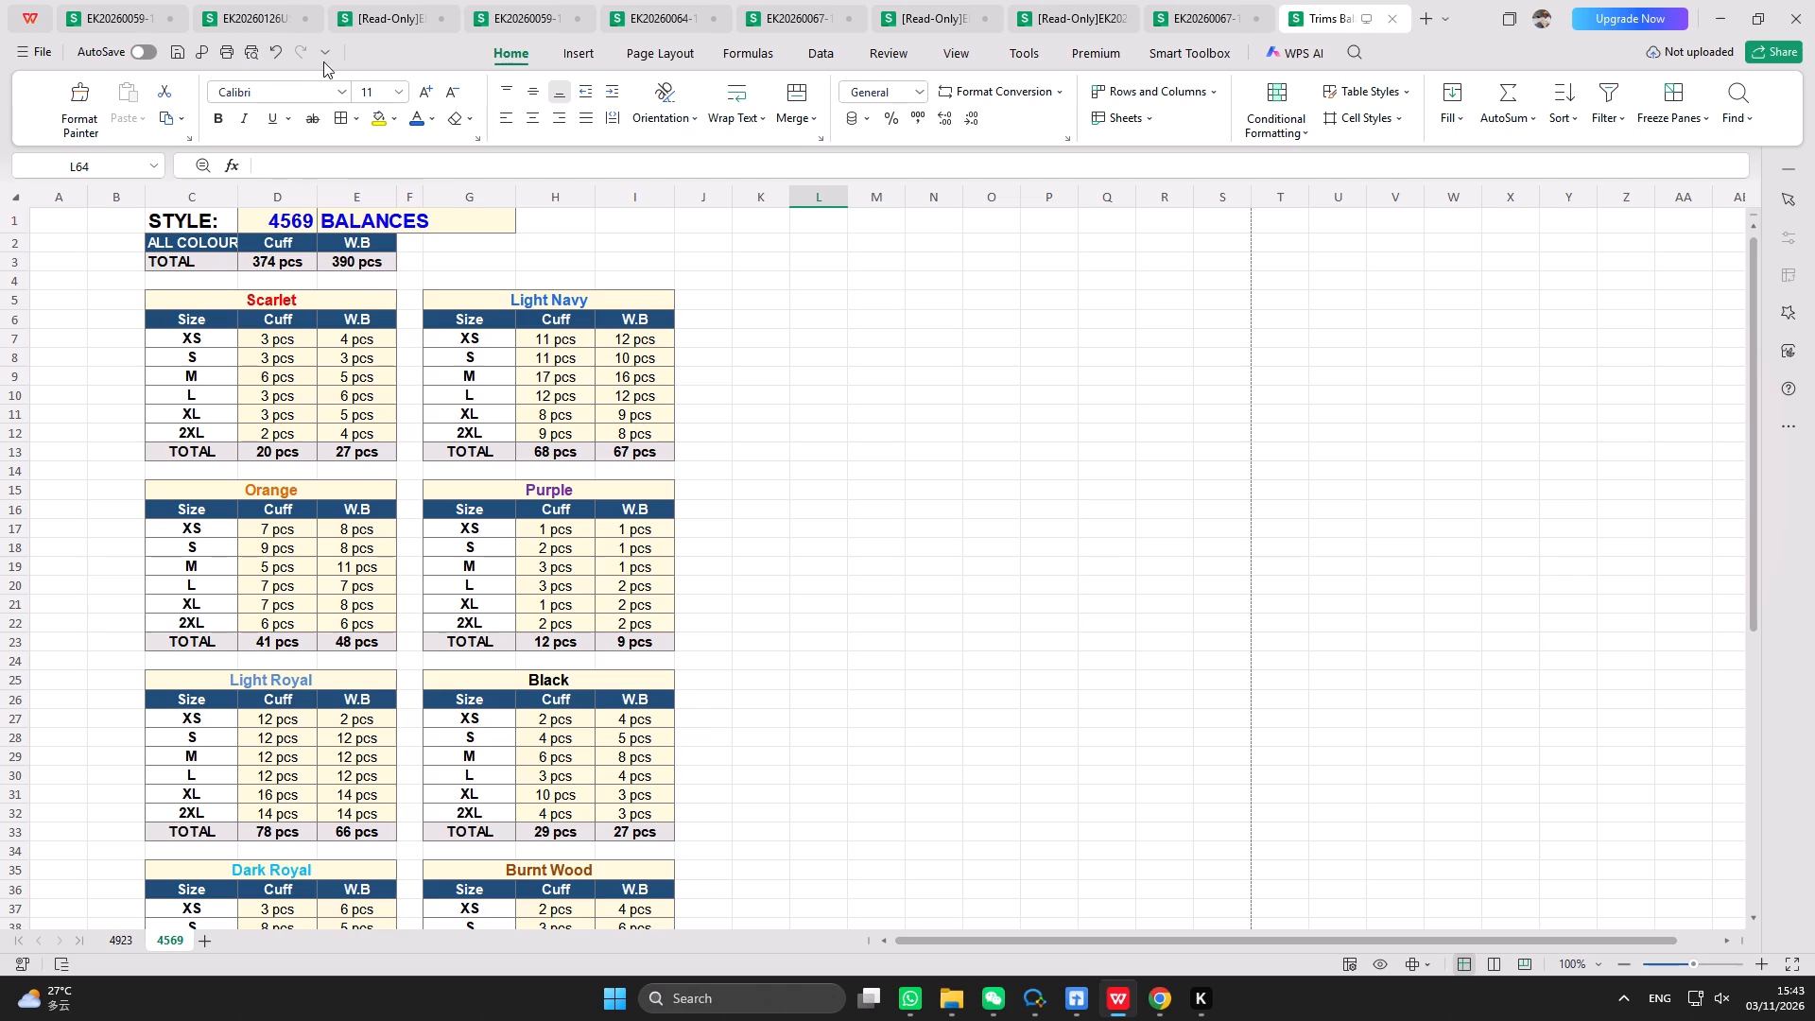
left_click(636, 60)
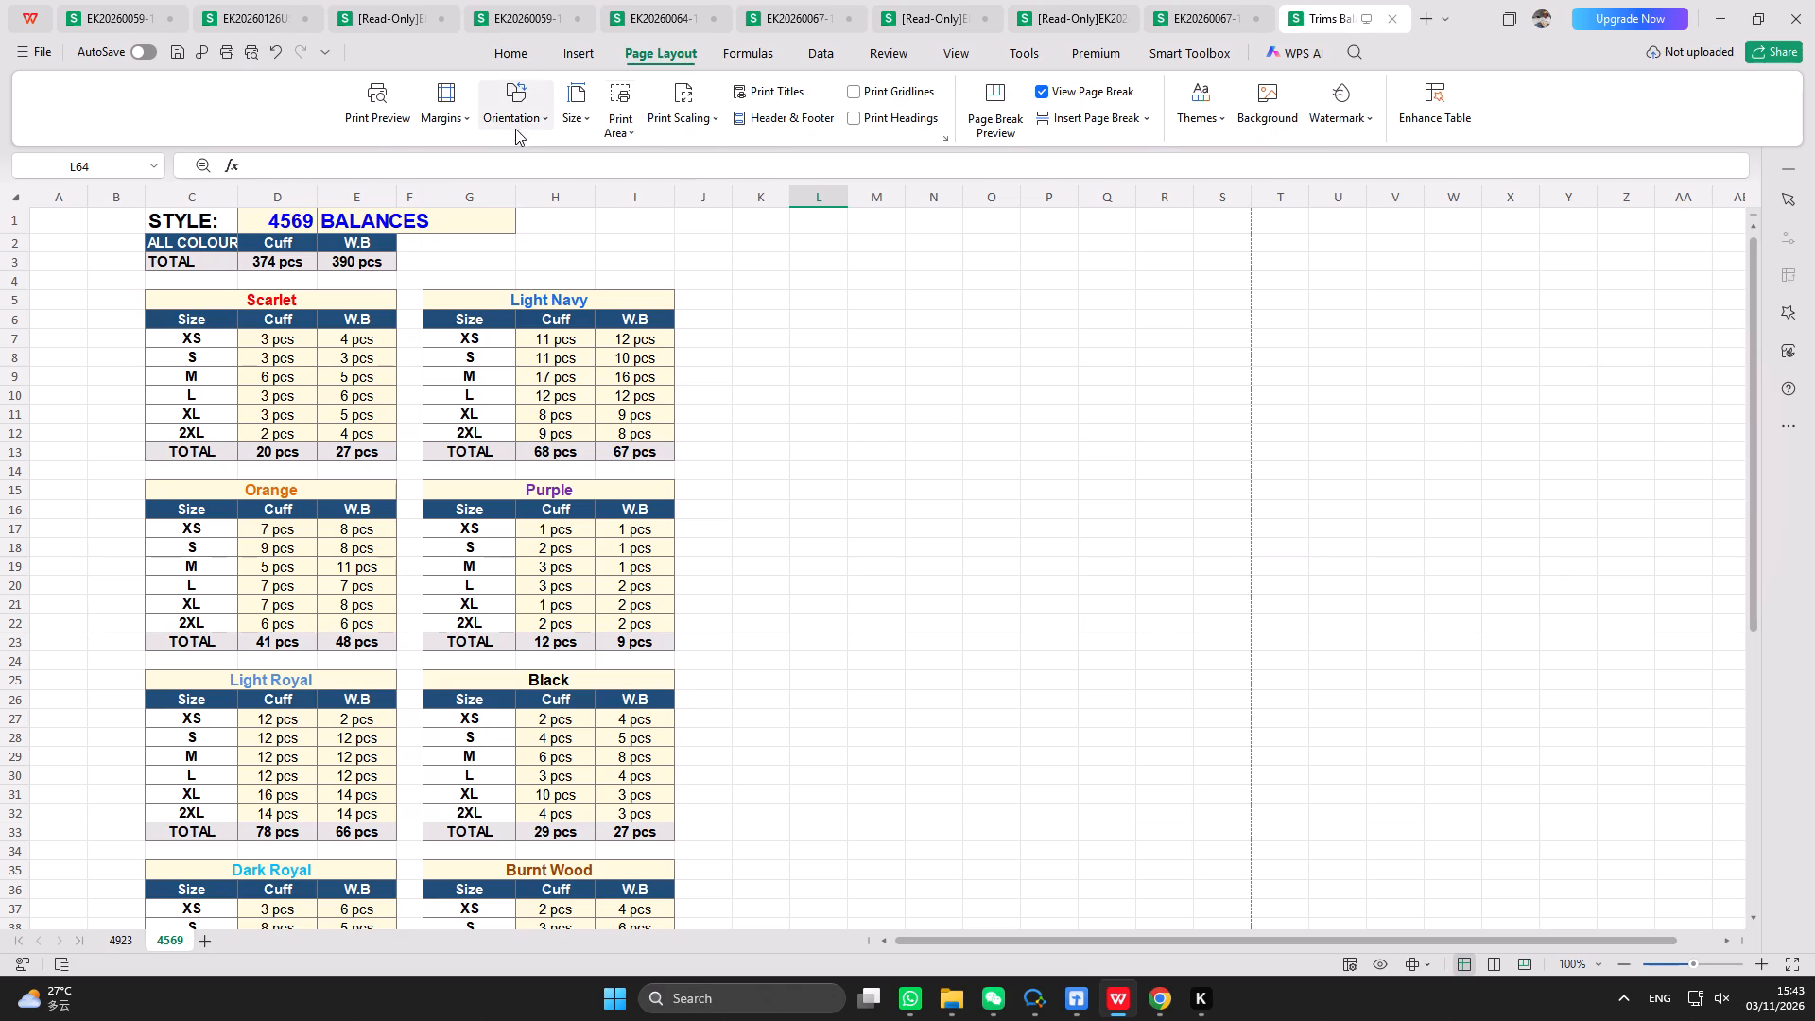
left_click(520, 119)
left_click(560, 194)
left_click(503, 57)
left_click(242, 56)
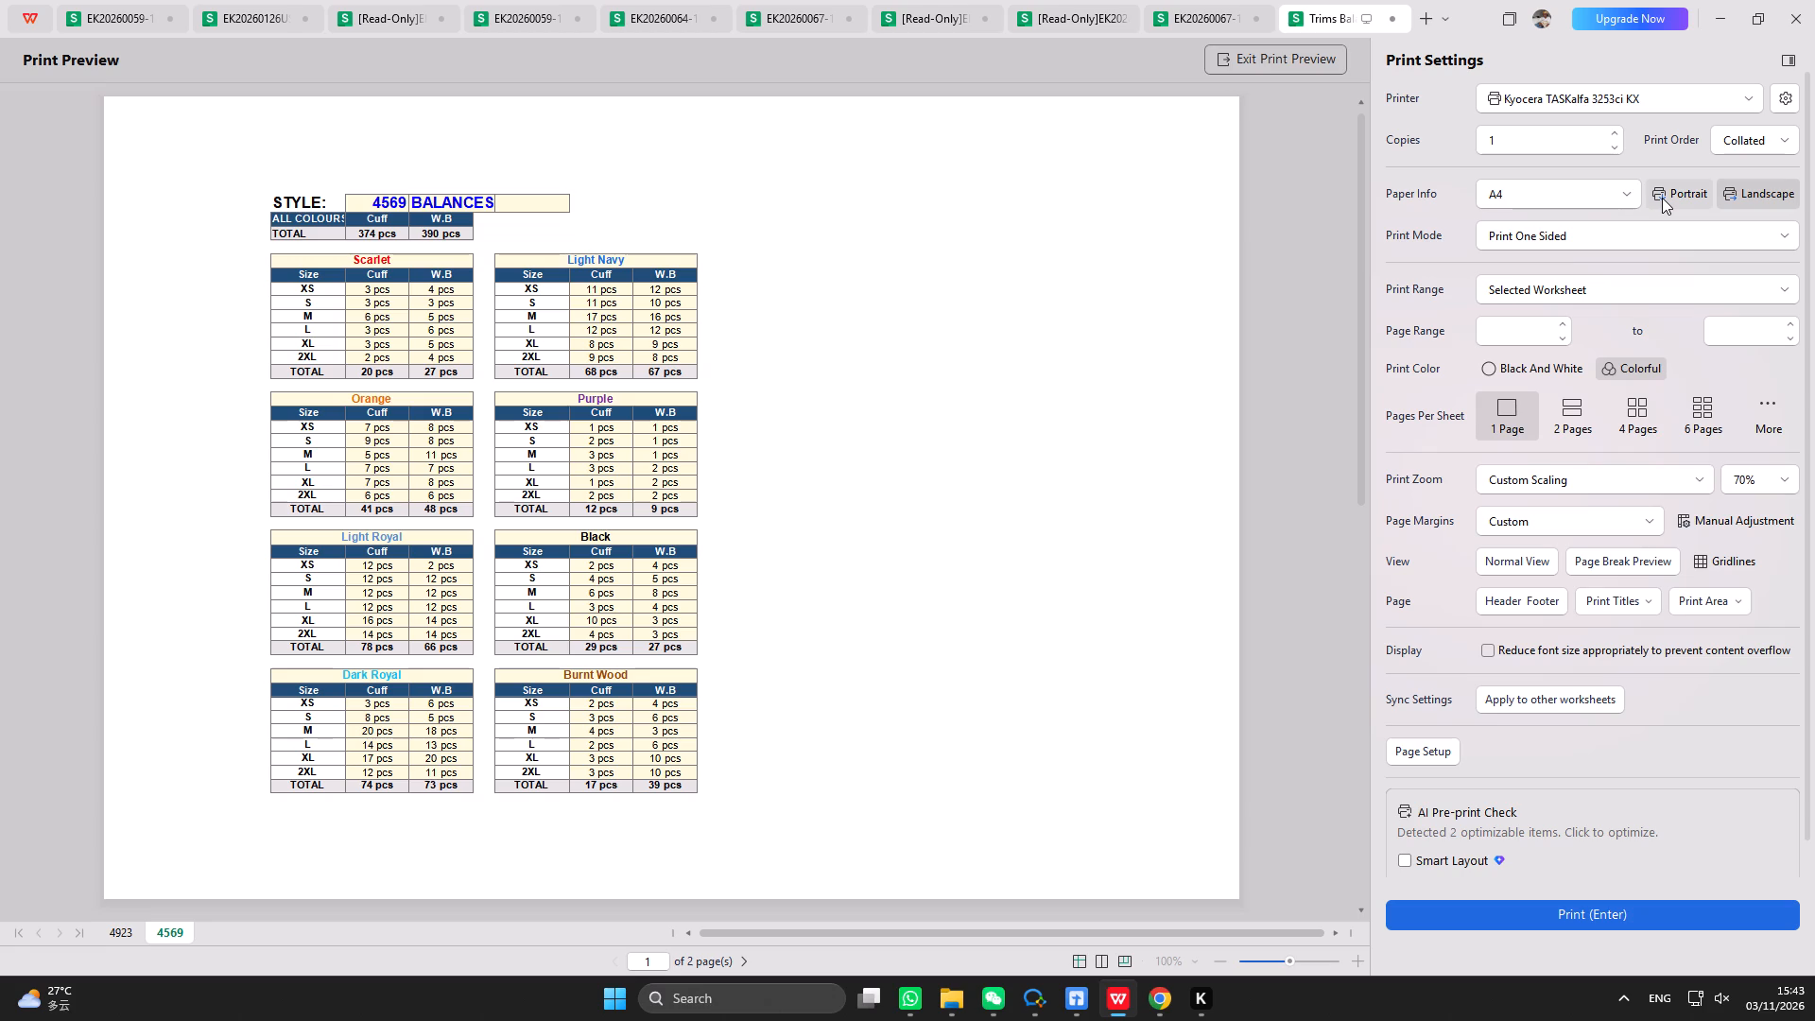
left_click(1278, 67)
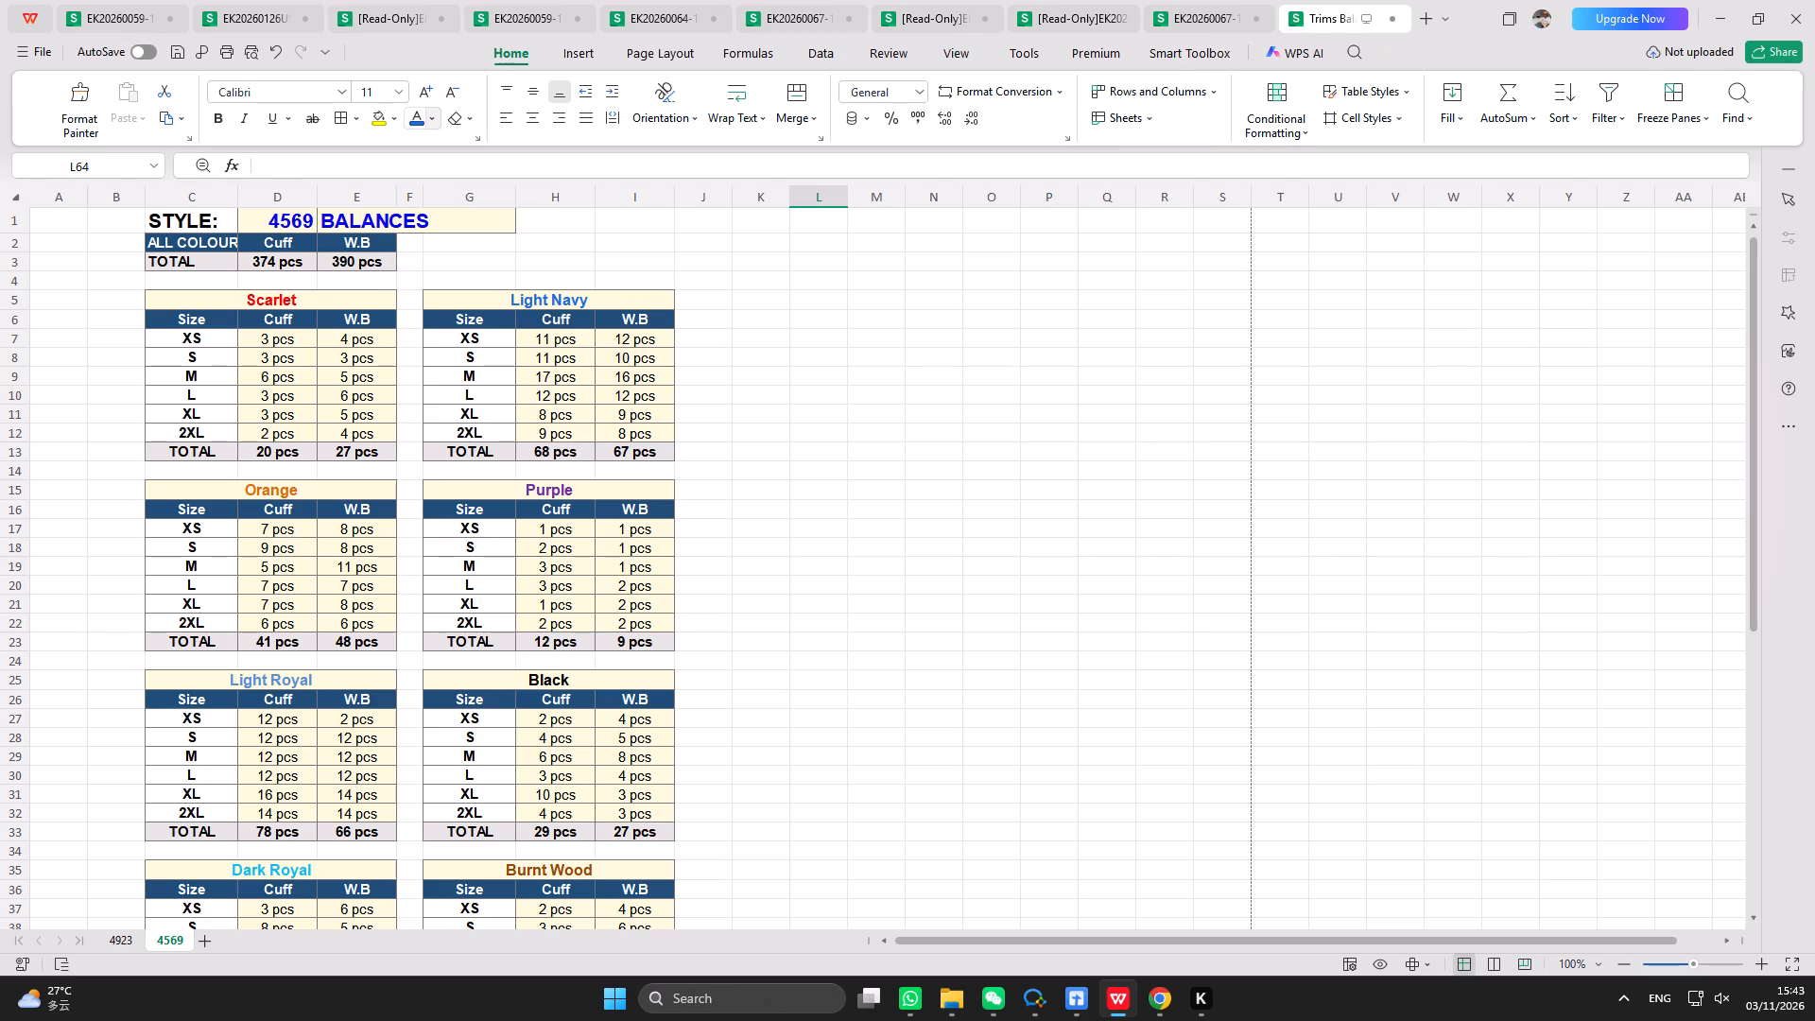
Widen column E so that the BALANCES heading fits within cell E1.
left_click(190, 224)
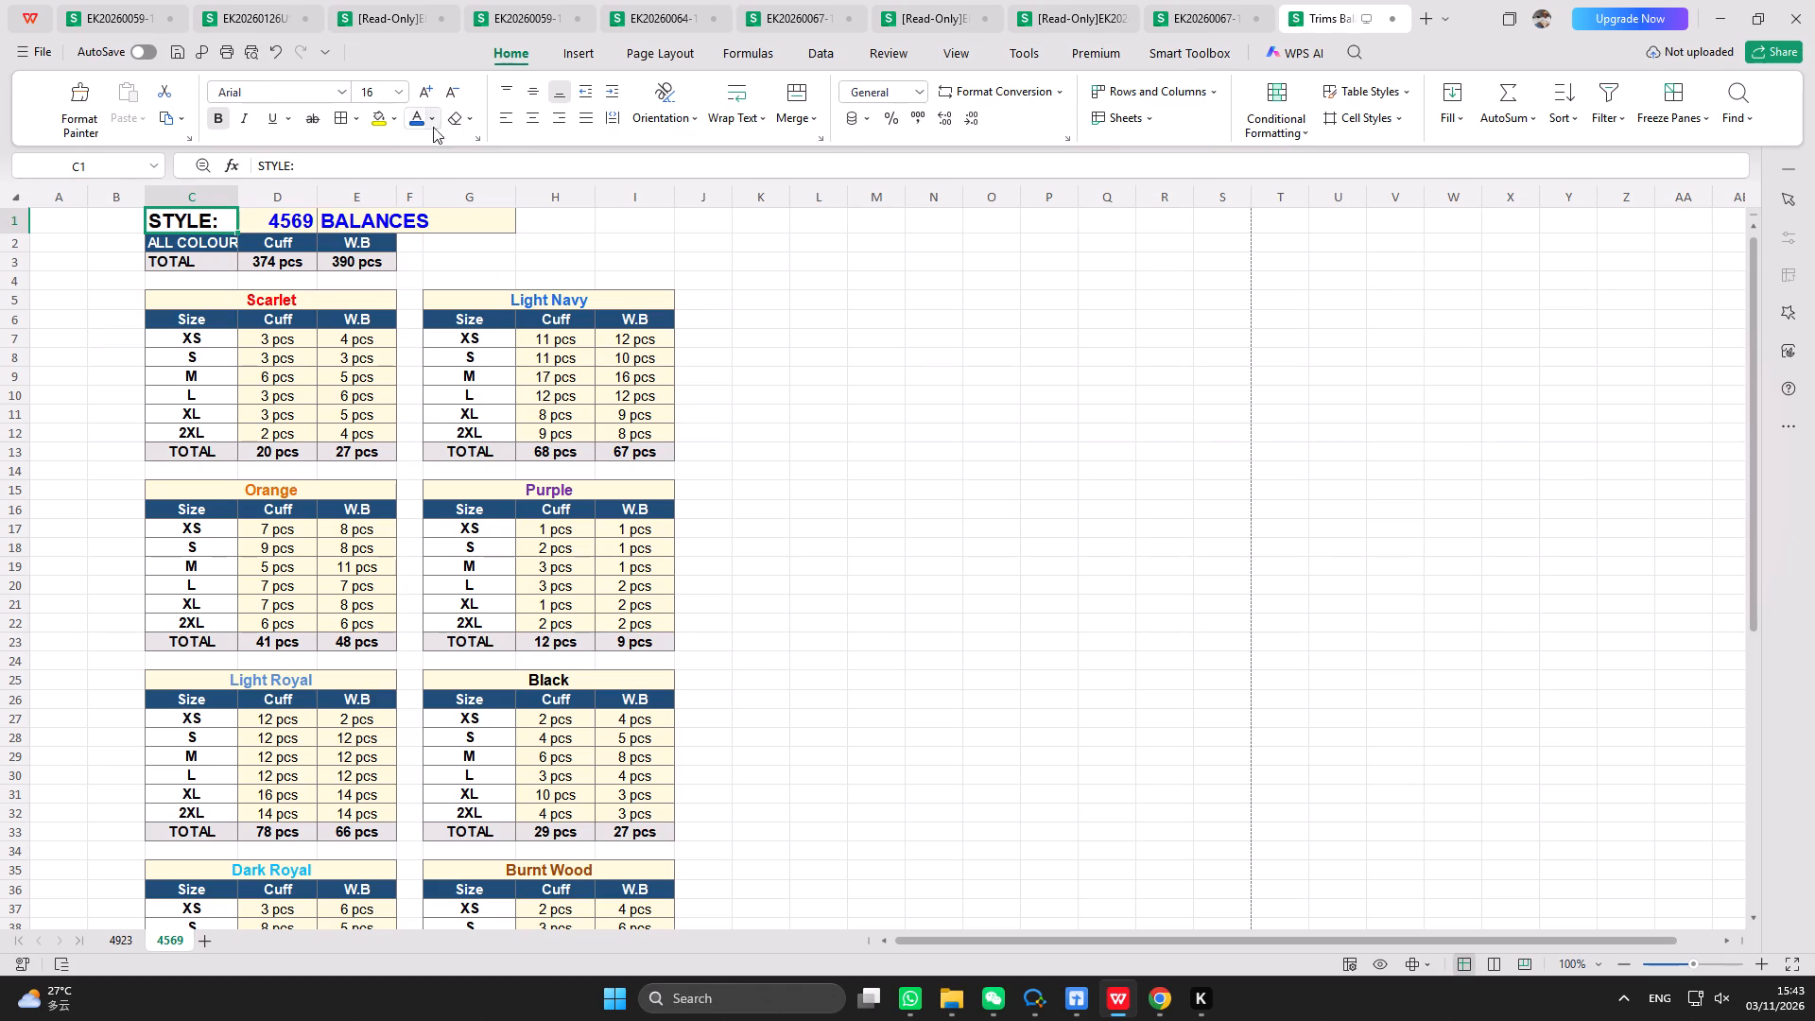
left_click(337, 118)
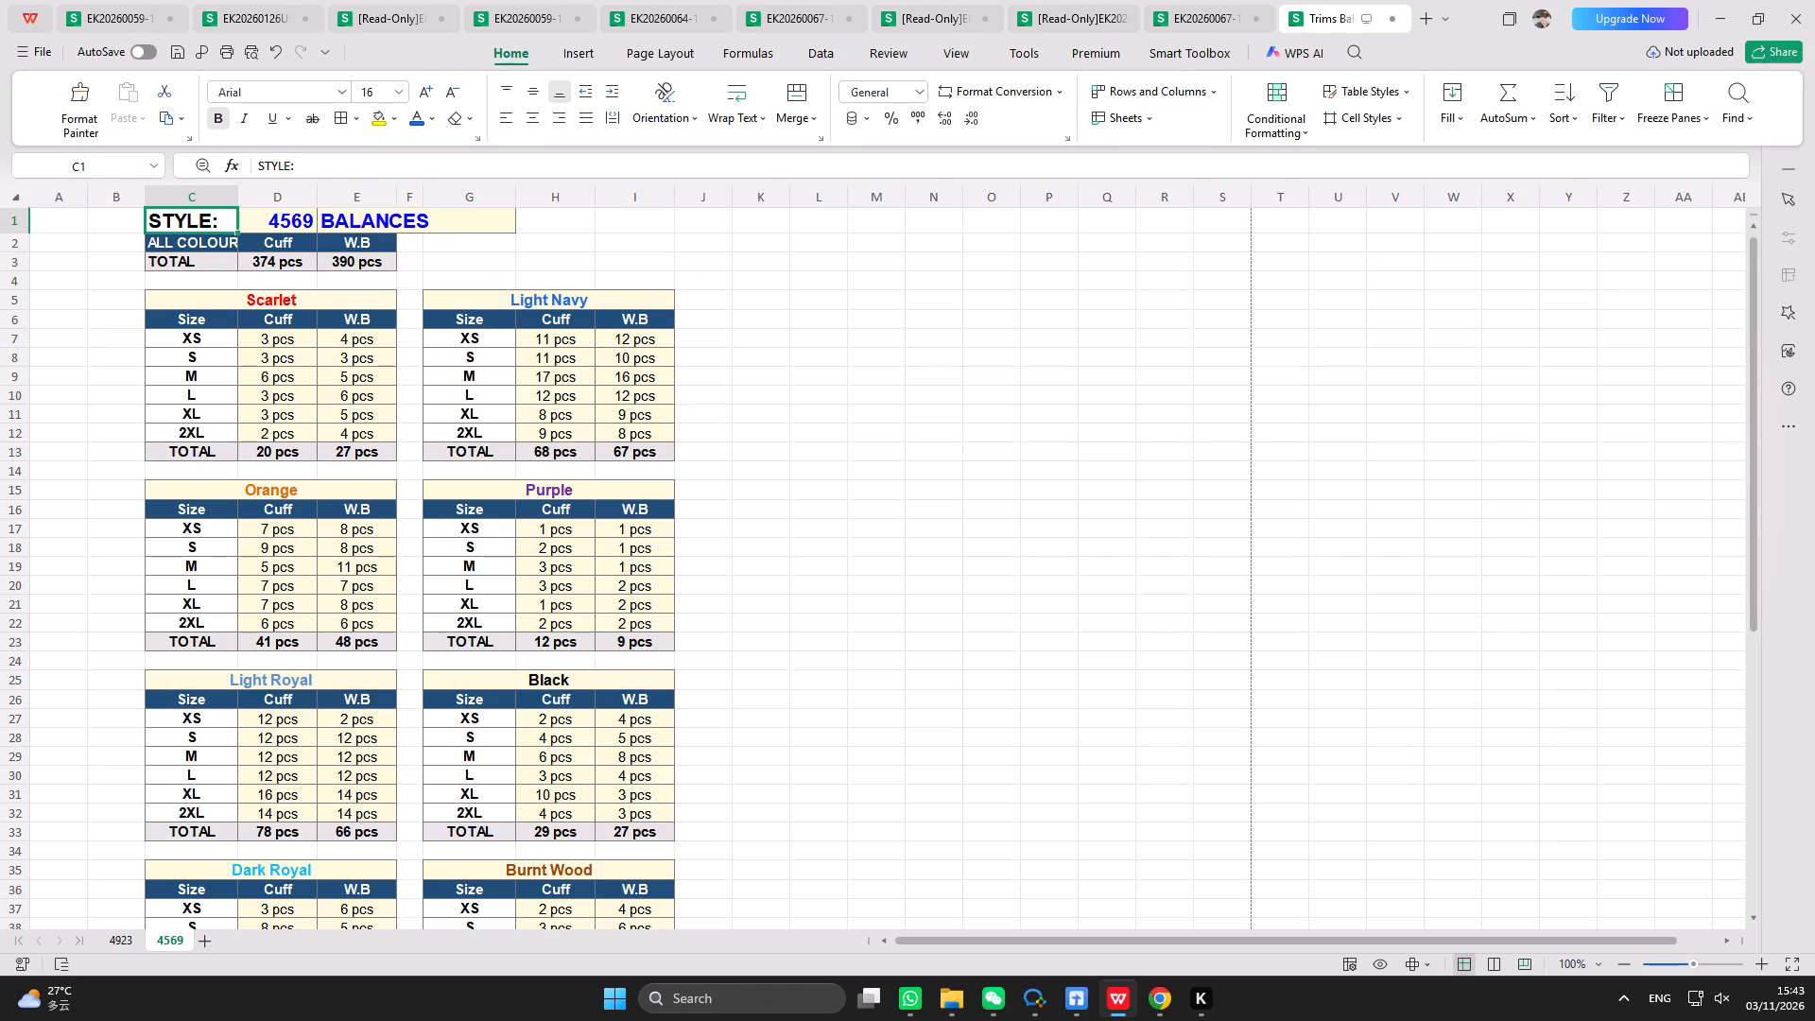
left_click(455, 232)
left_click(466, 277)
left_click(377, 222)
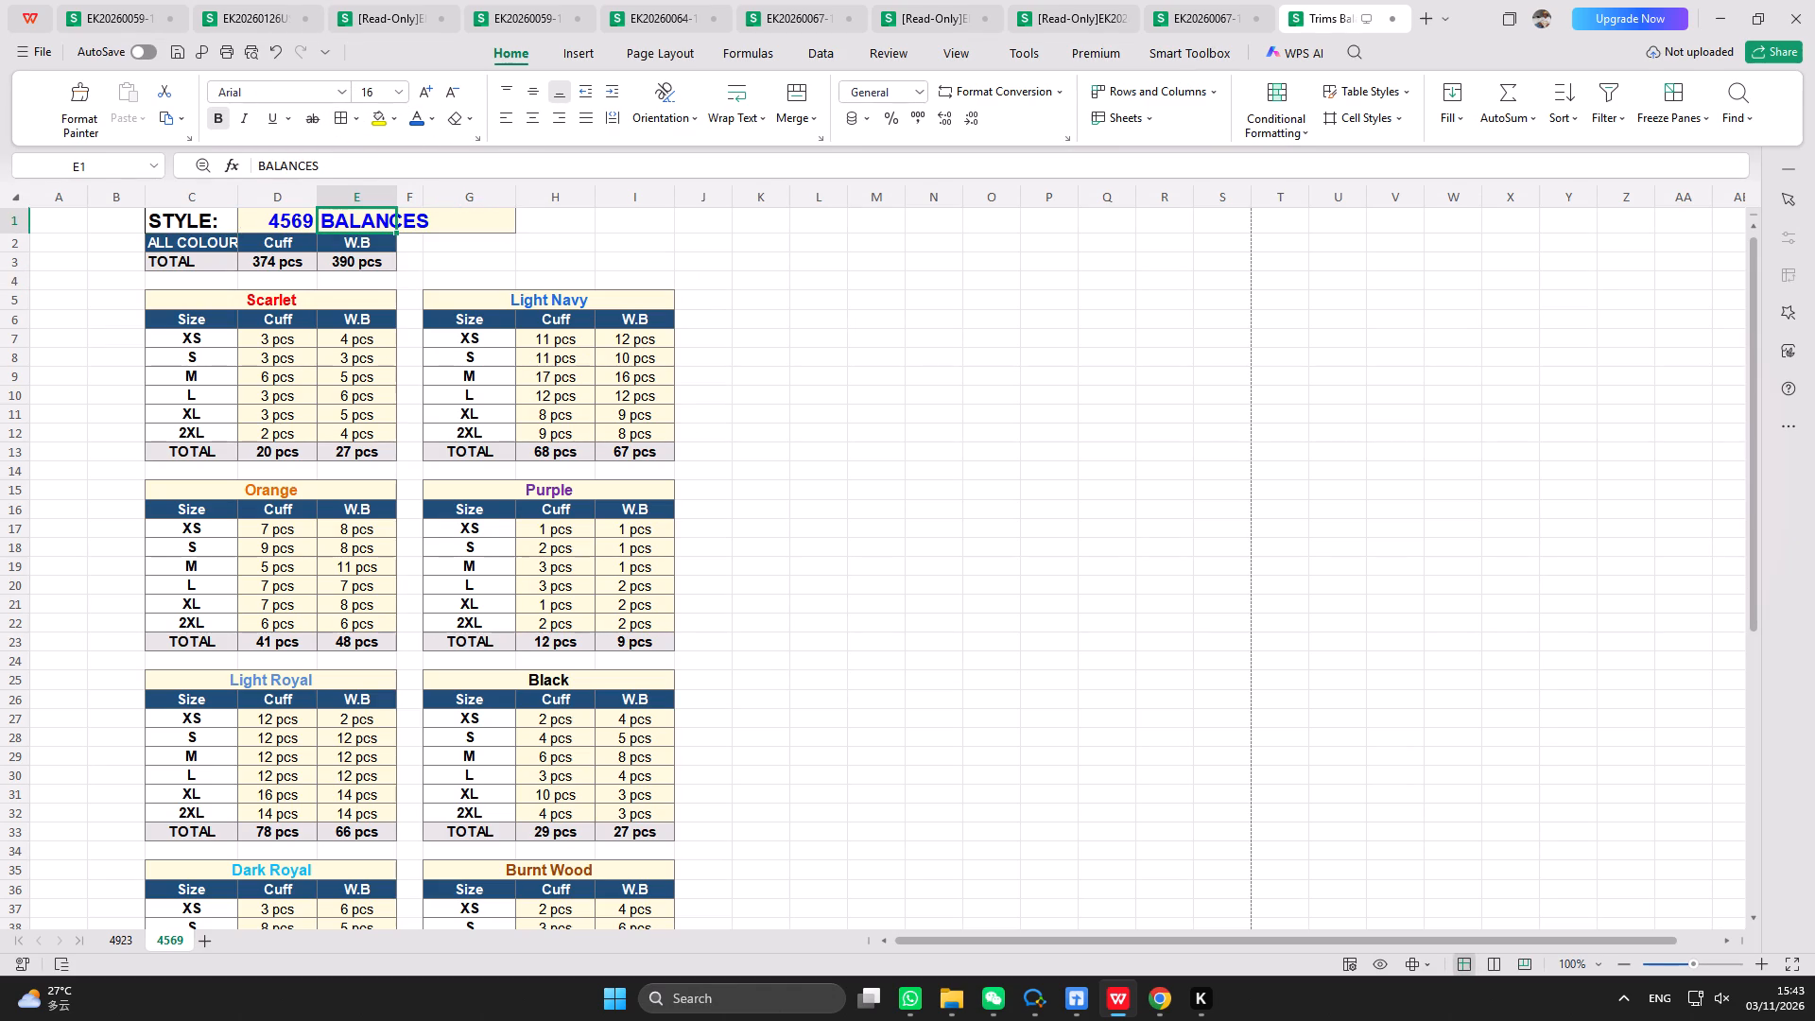
left_click_drag(396, 197, 441, 204)
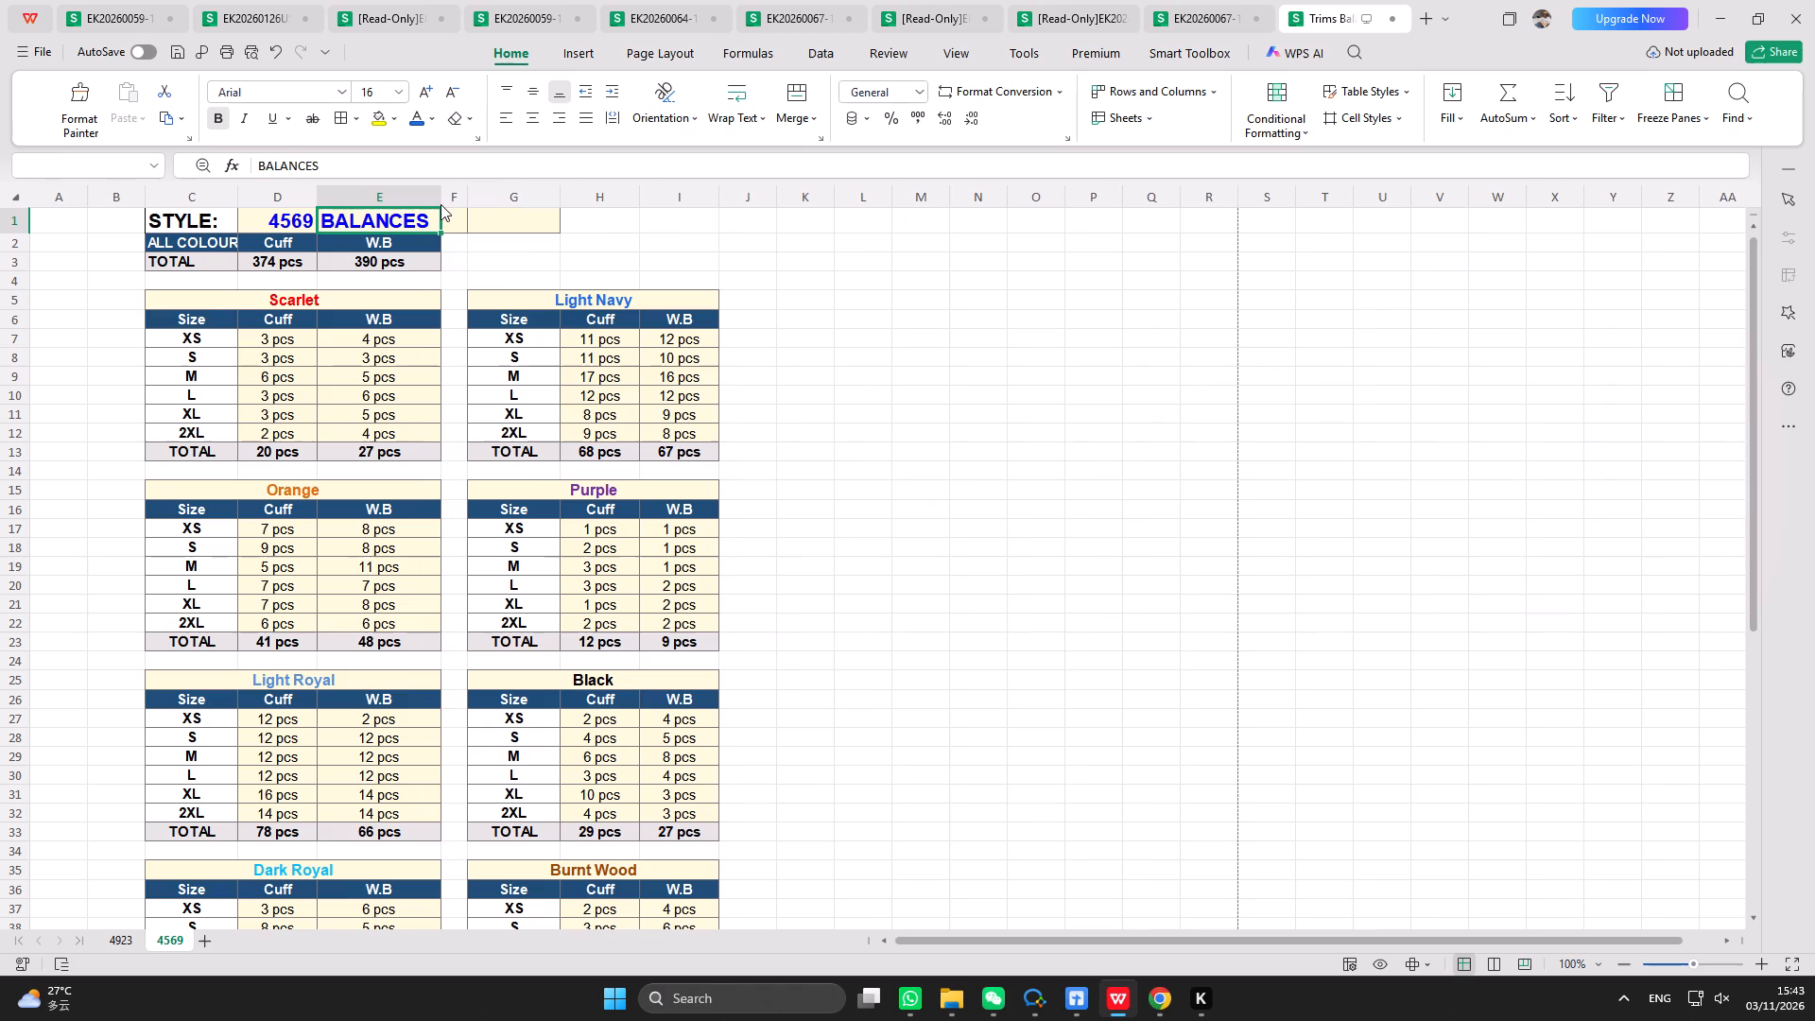
left_click(556, 271)
Clear the cream fill and borders from F1 and G1 by applying the formatting of neighbouring blank cells with Format Painter.
left_click(456, 223)
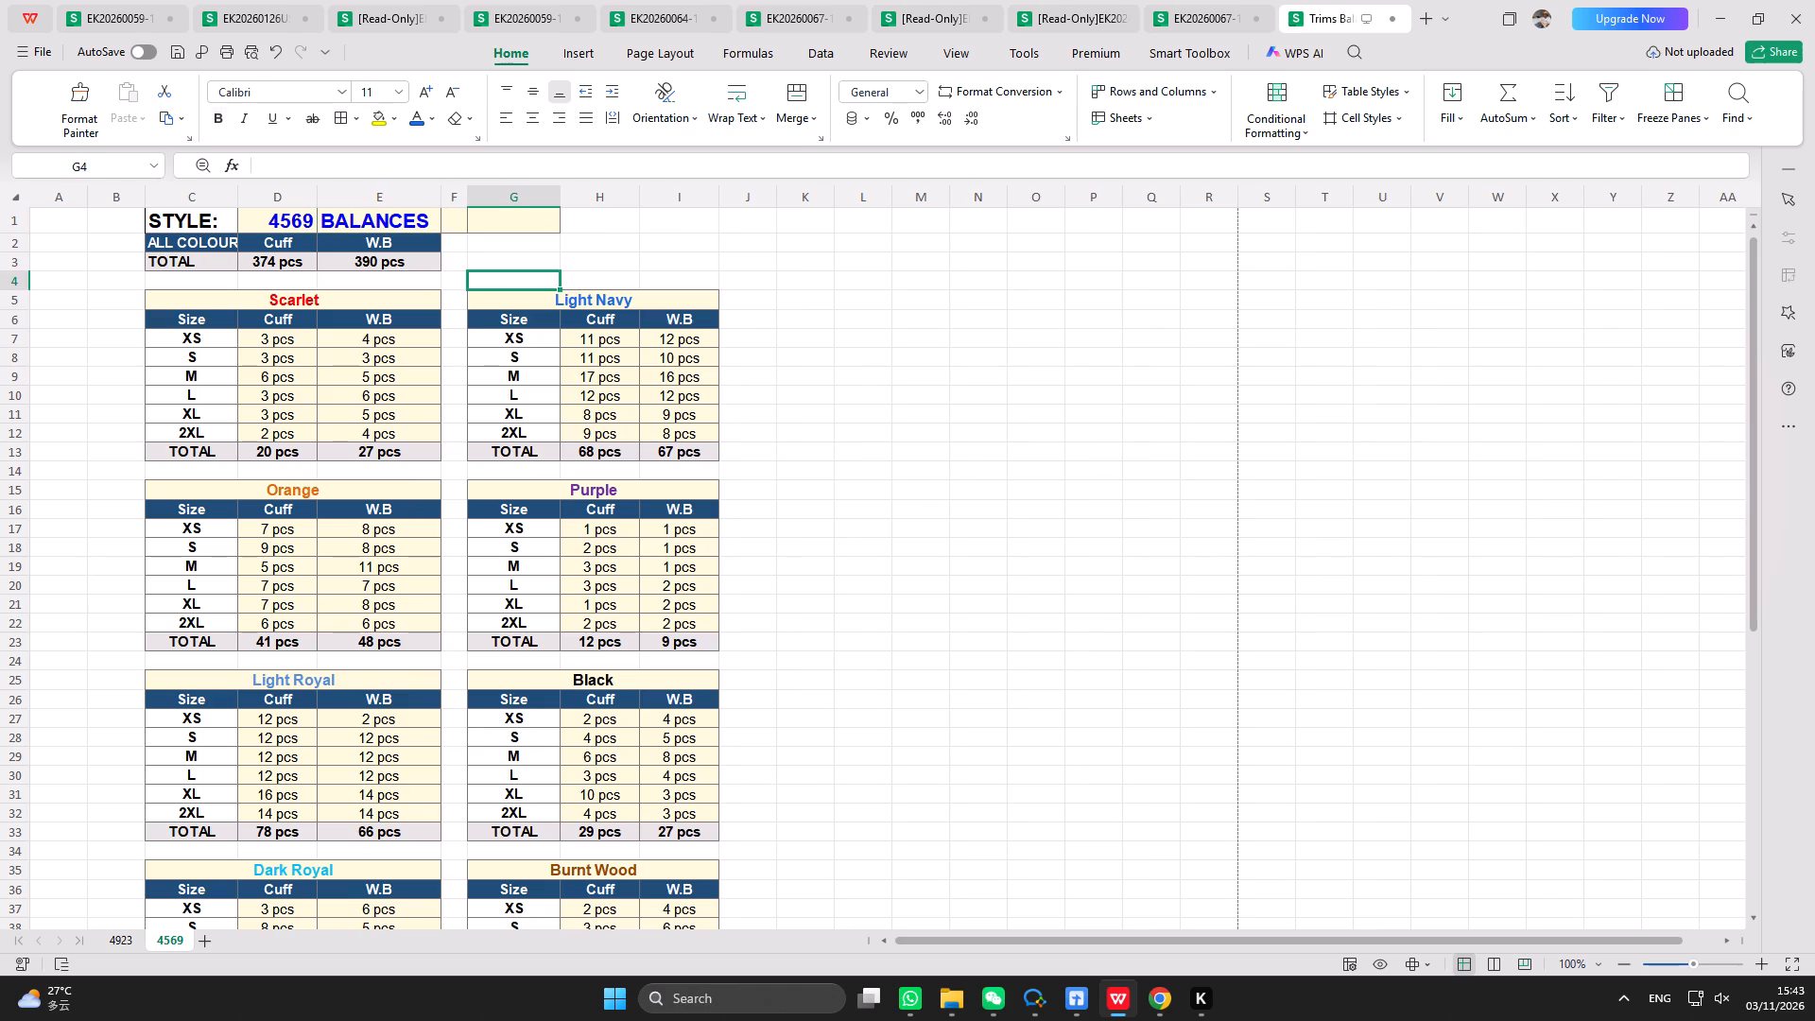
left_click(486, 220)
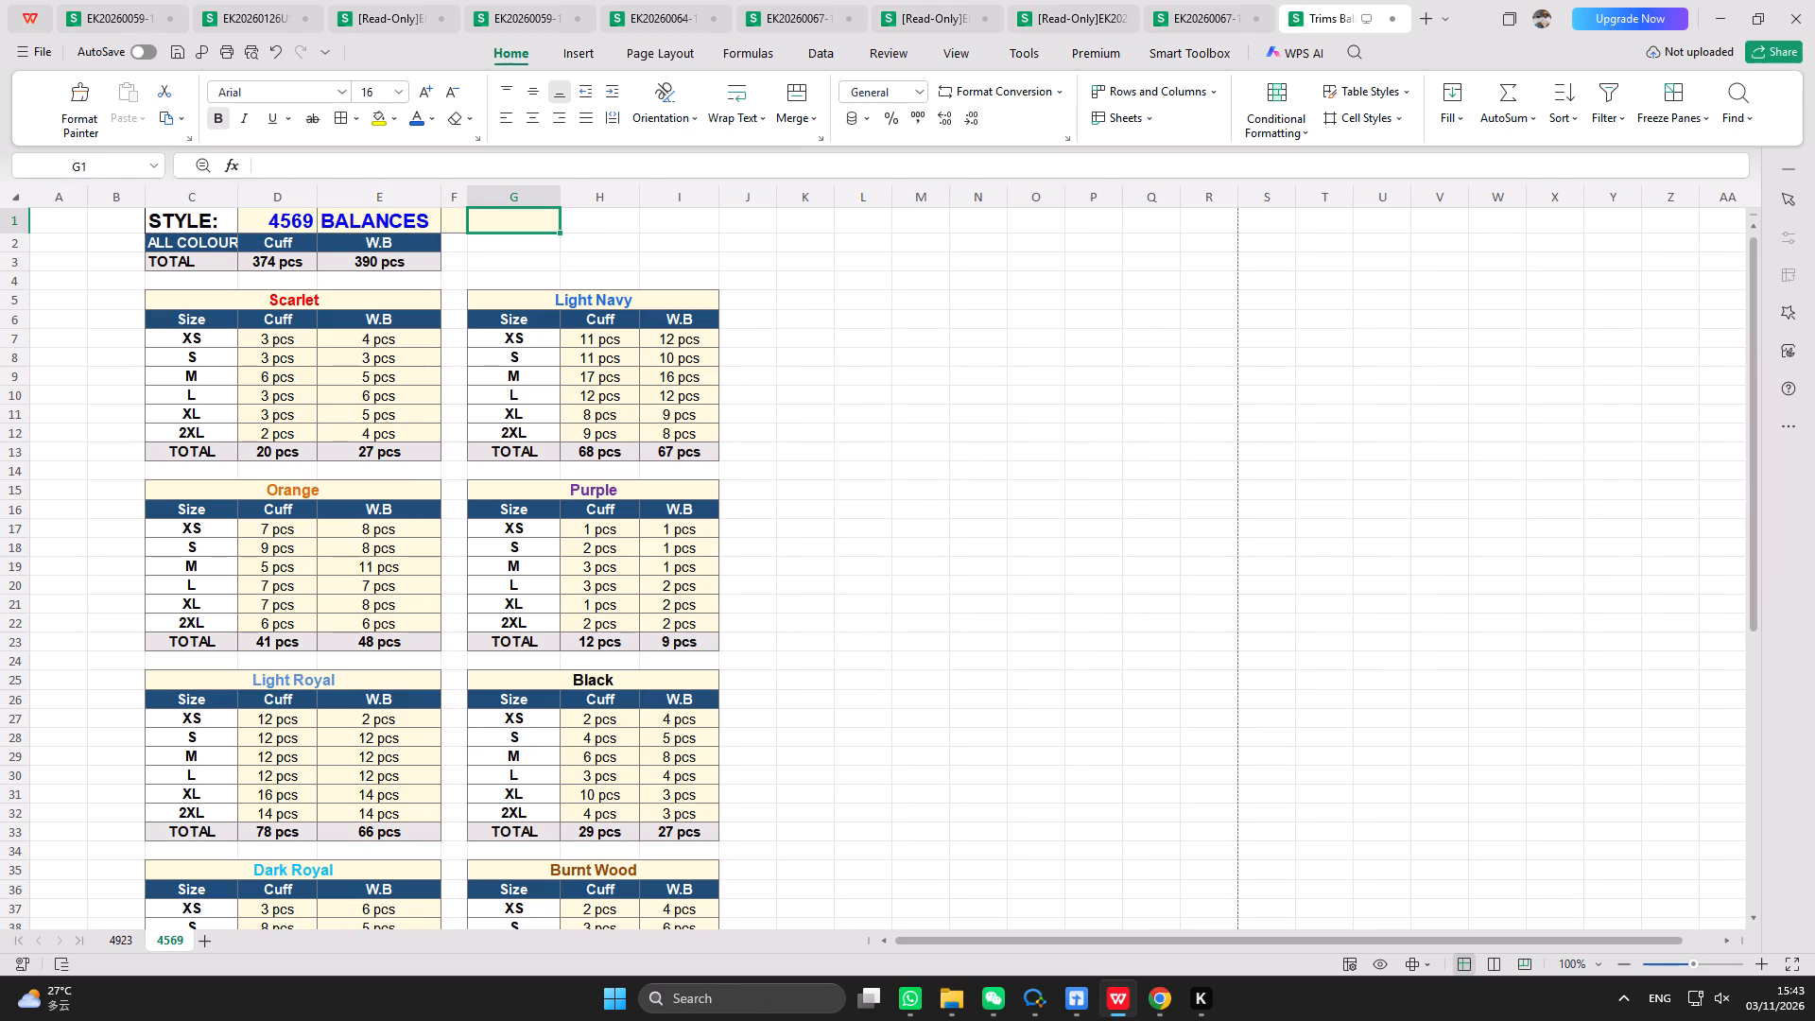
left_click(595, 235)
left_click(94, 90)
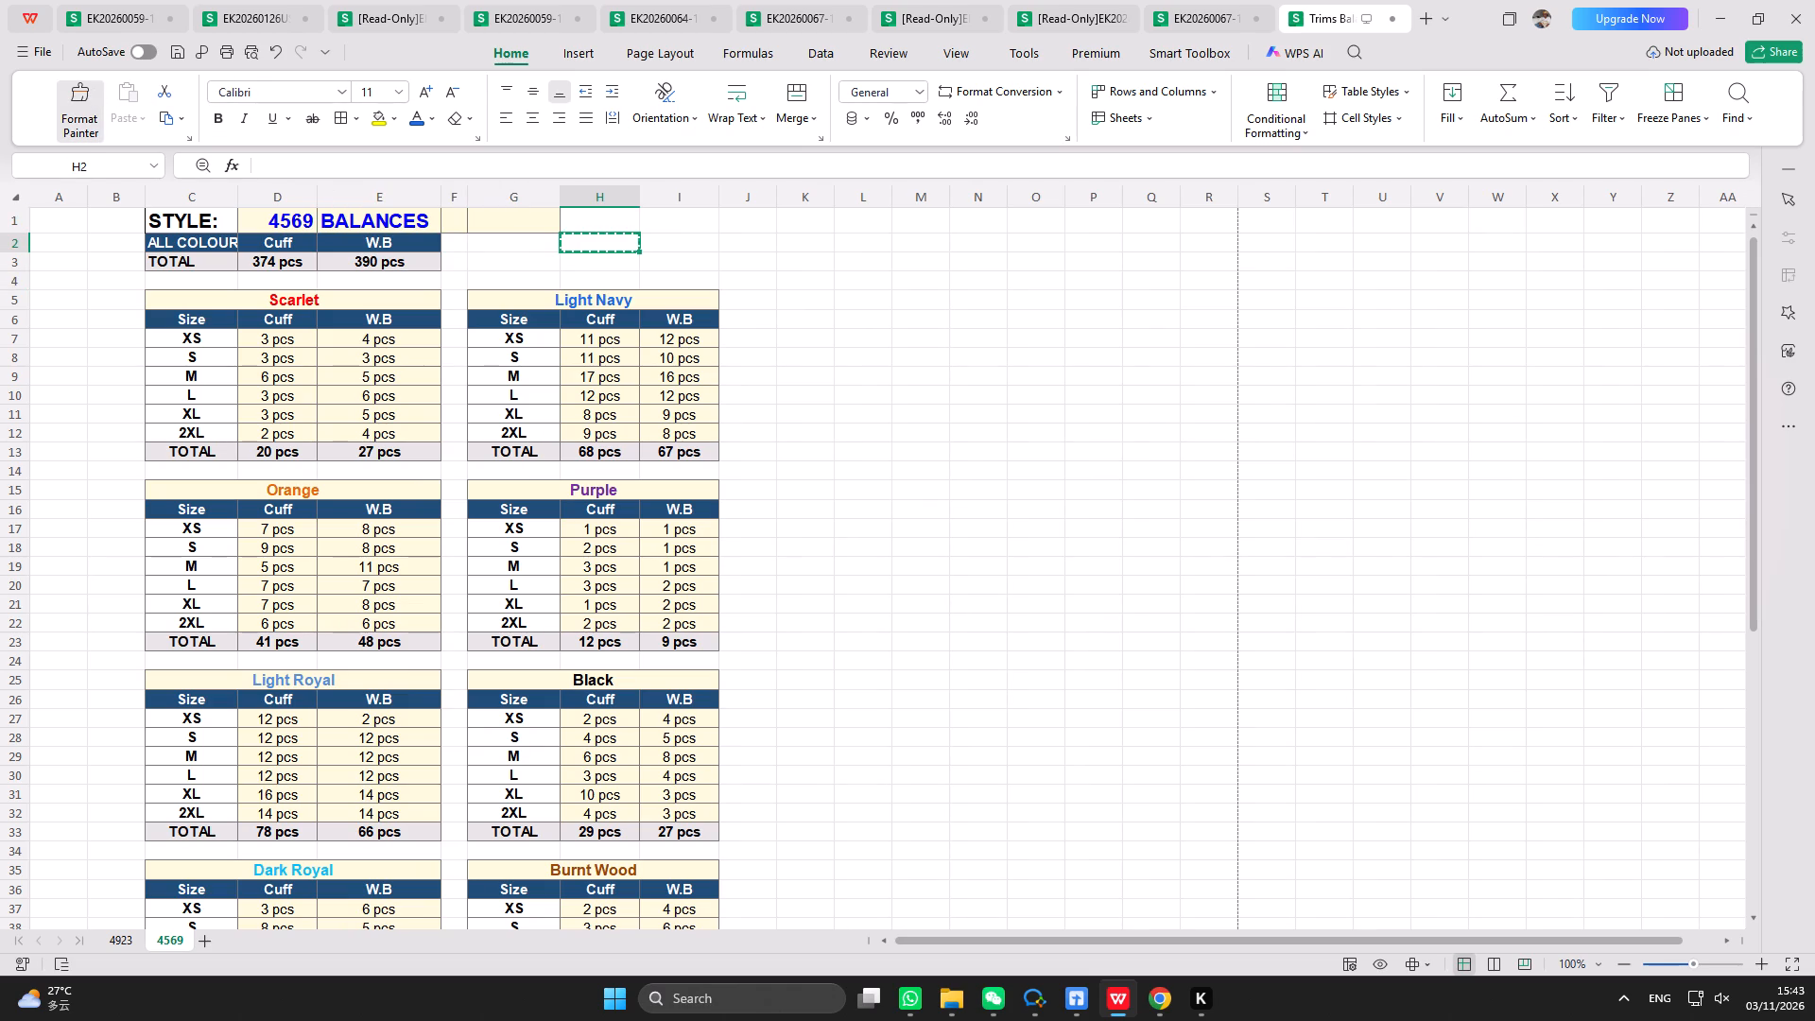
left_click(524, 229)
left_click(612, 217)
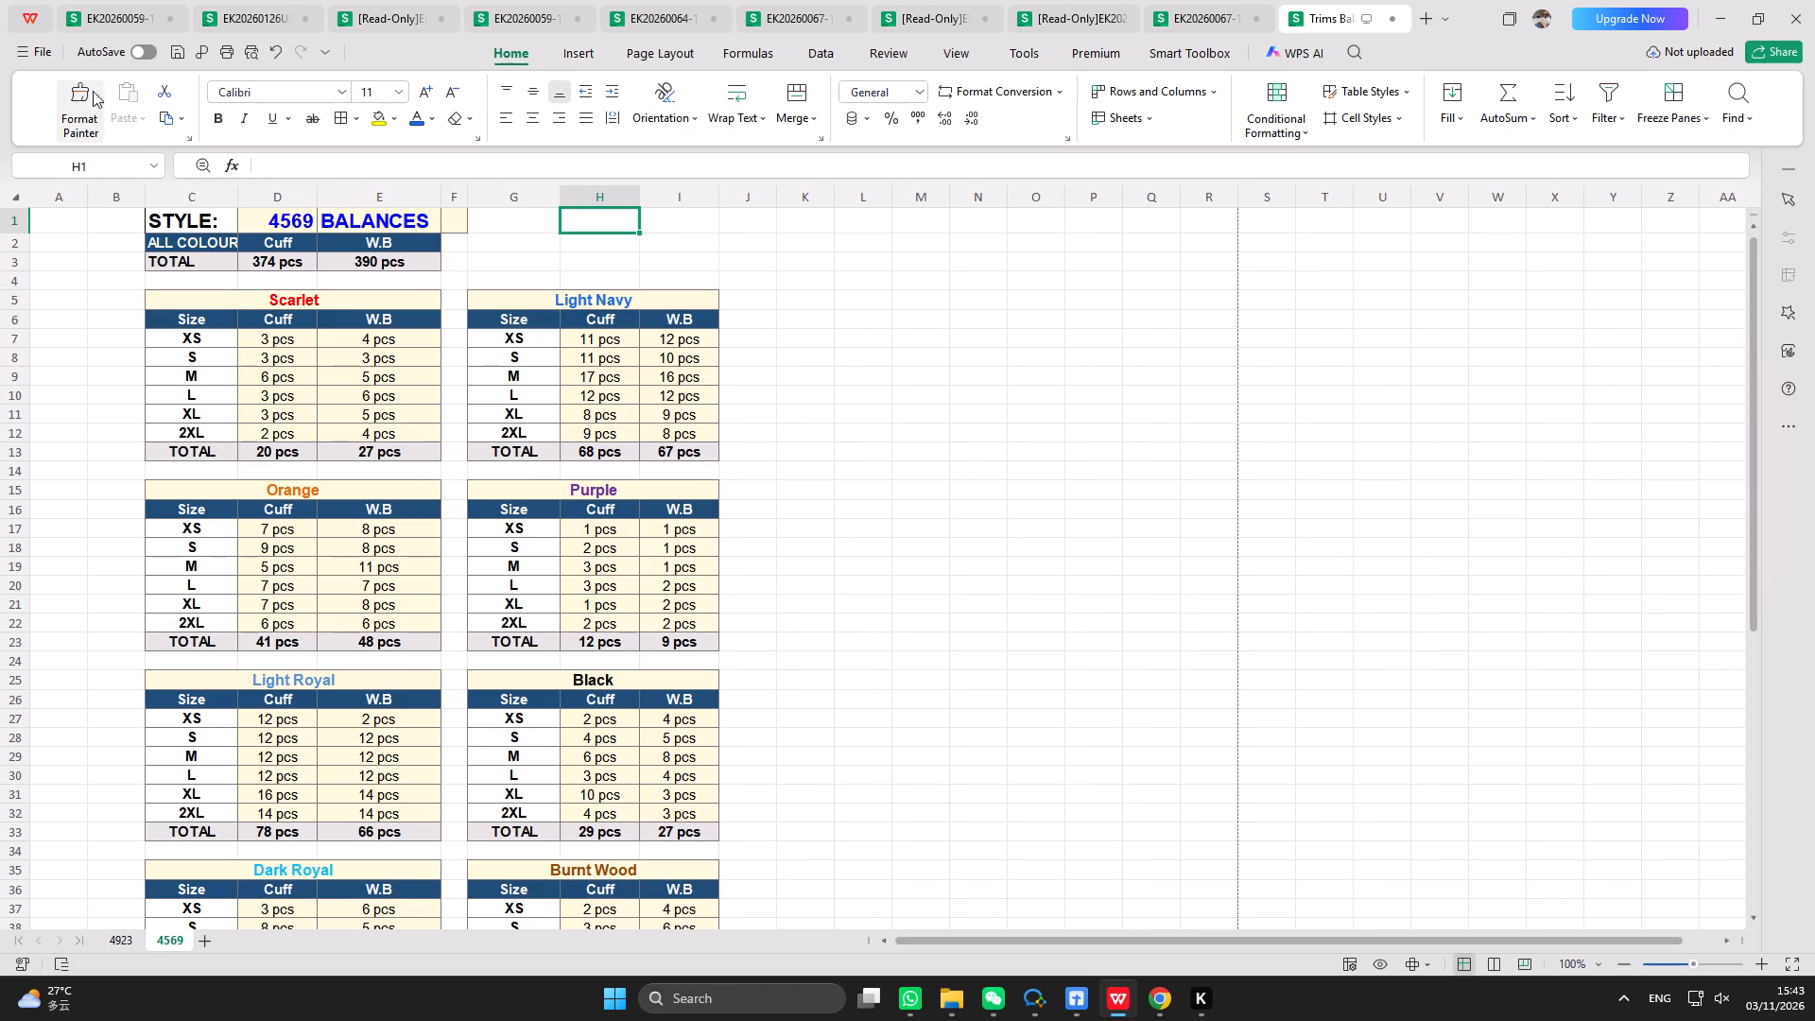
left_click(69, 88)
left_click(459, 223)
left_click(700, 268)
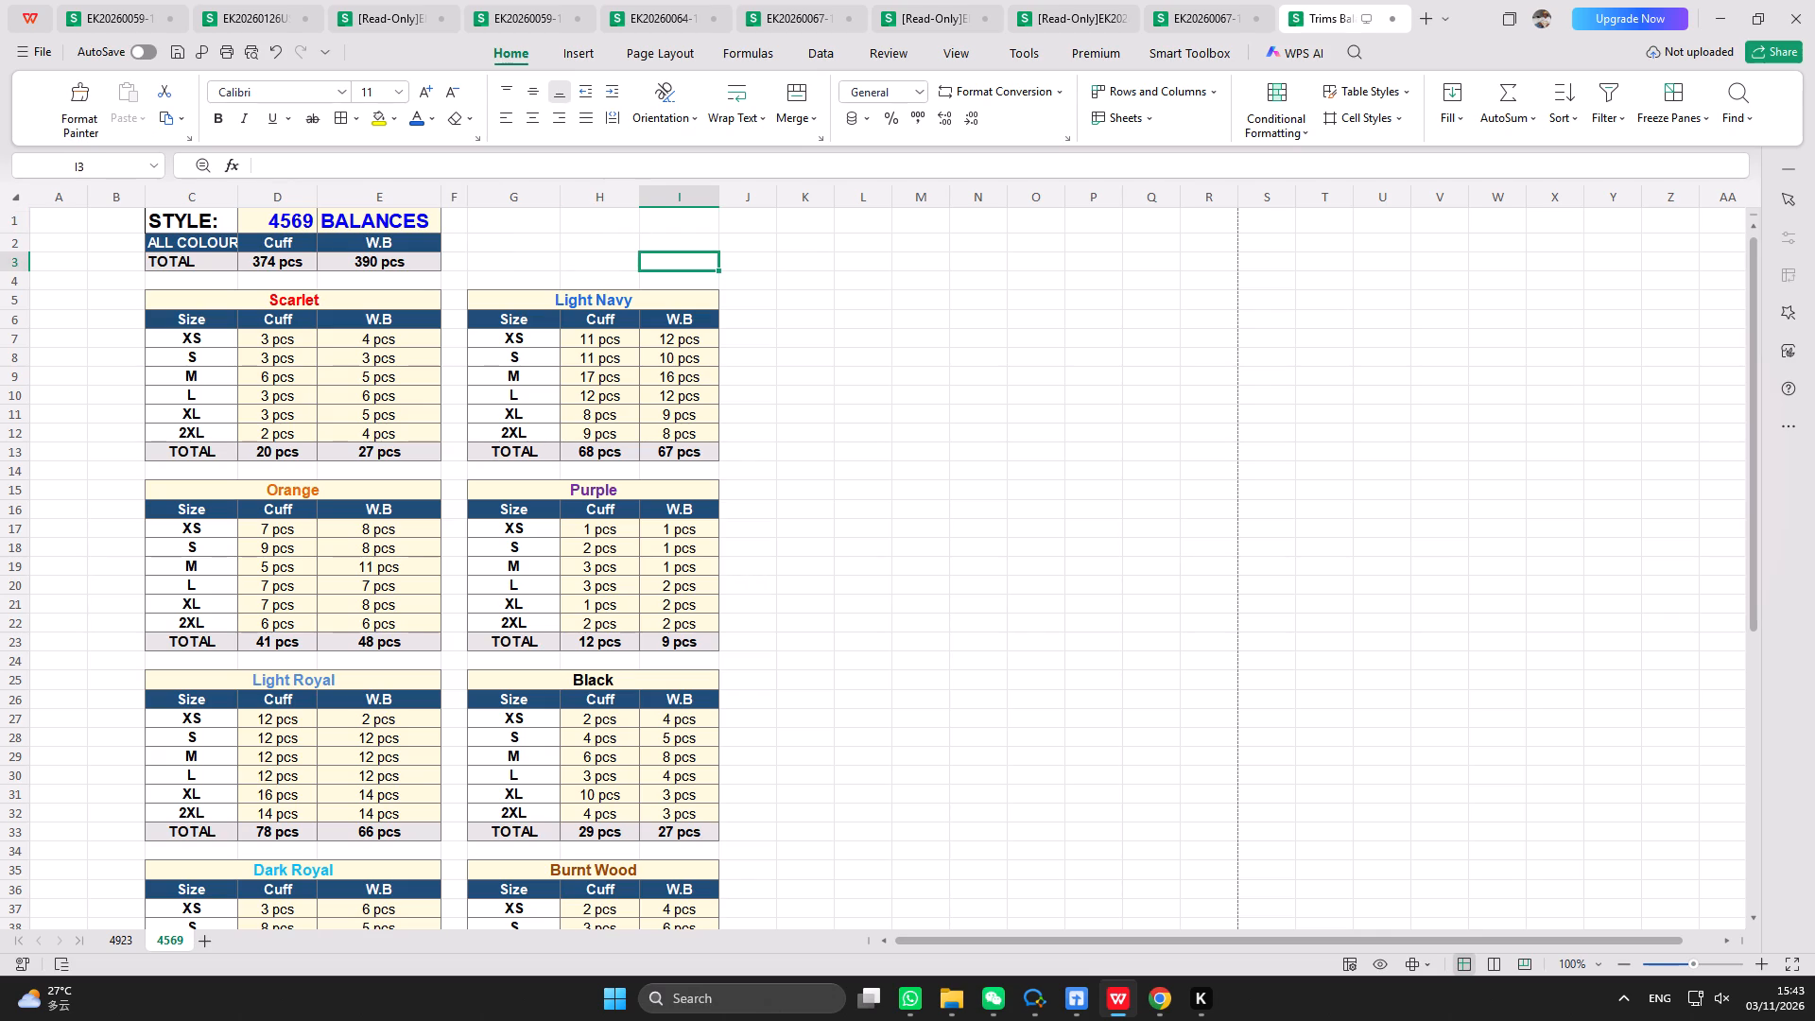
Save the workbook and preview the 4569 sheet for printing.
double_click(177, 52)
left_click(246, 56)
left_click(1287, 58)
Copy the whole Light Navy table, including its TOTAL row, and paste the duplicate starting at K5.
scroll(290, 614, "down", 18)
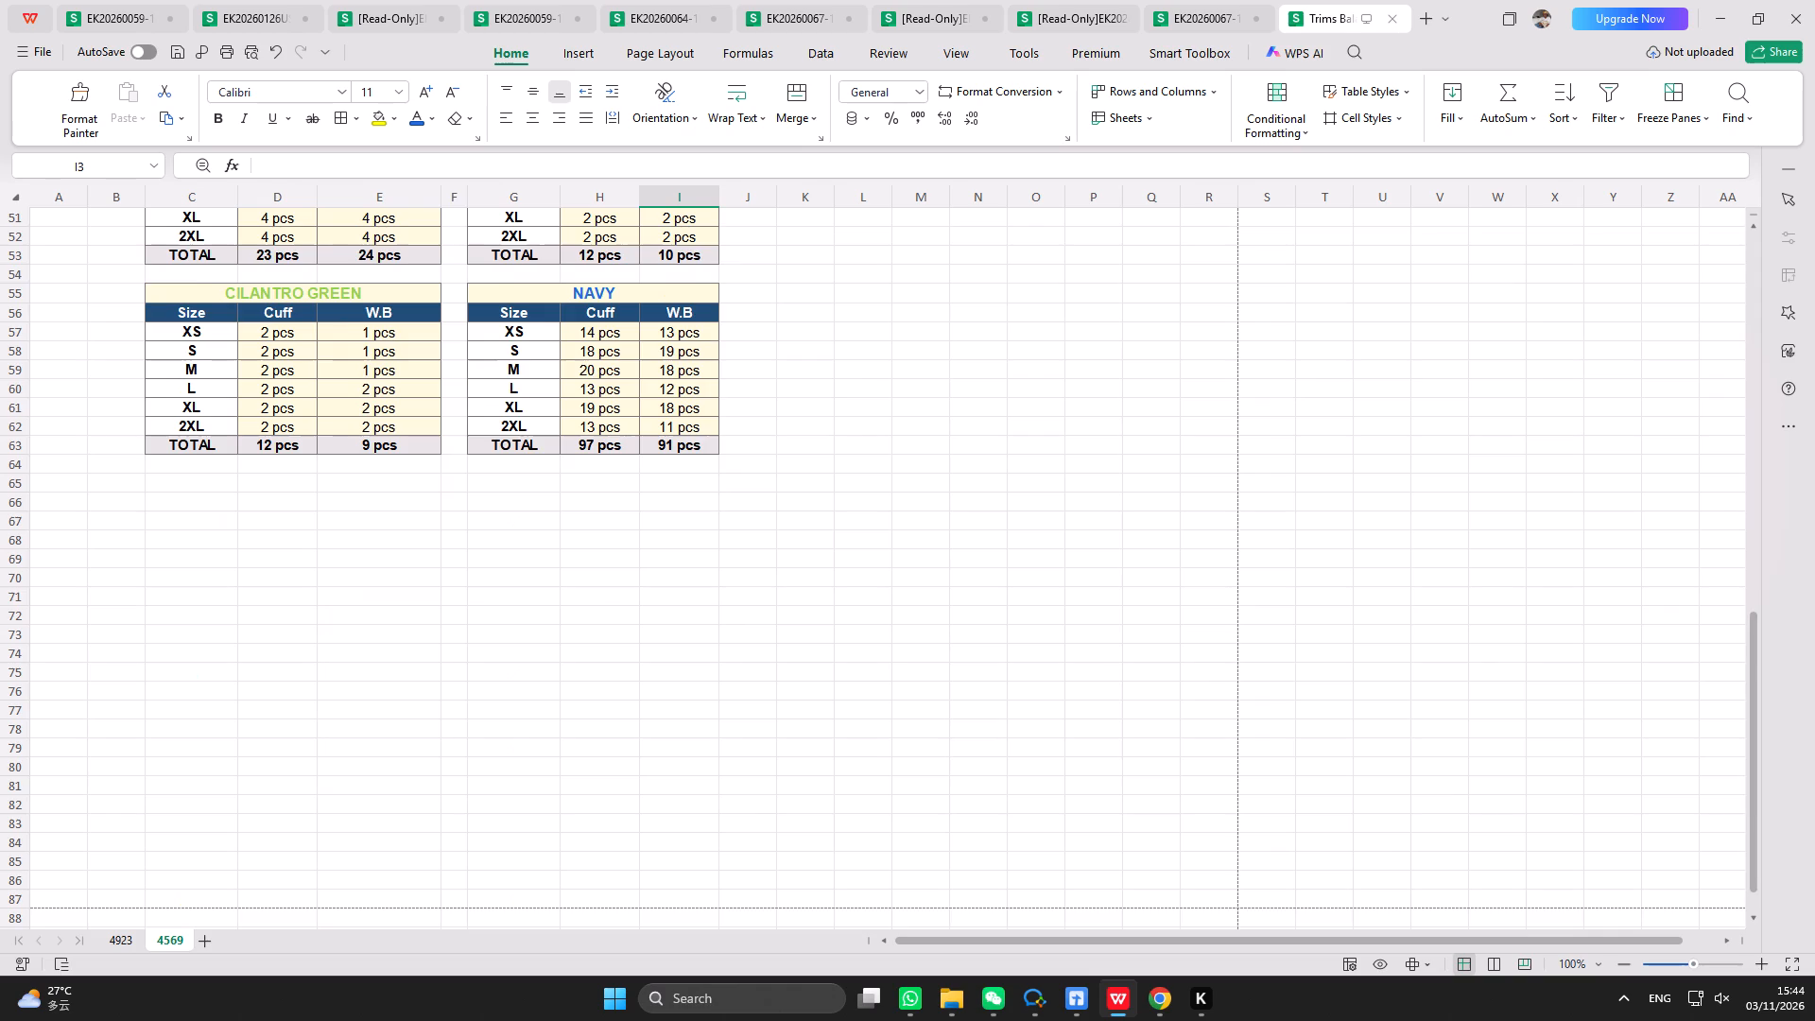
scroll(294, 664, "up", 3)
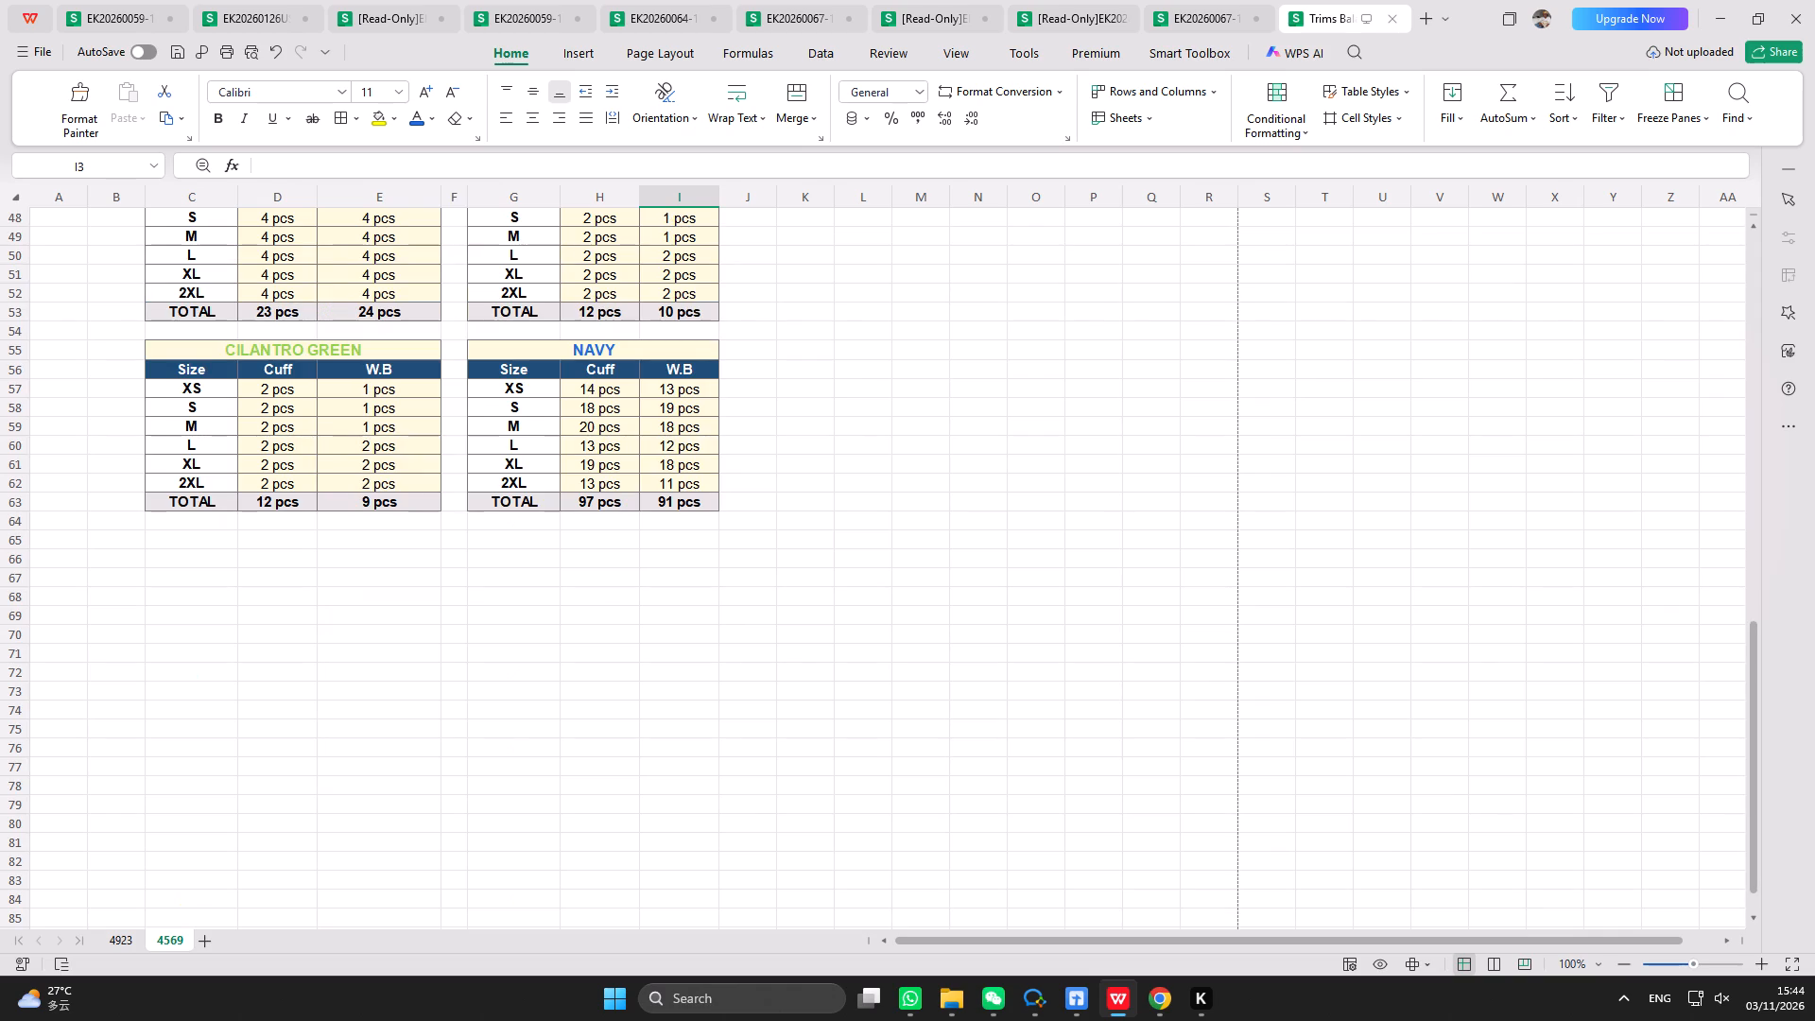
scroll(433, 559, "up", 20)
scroll(433, 559, "up", 17)
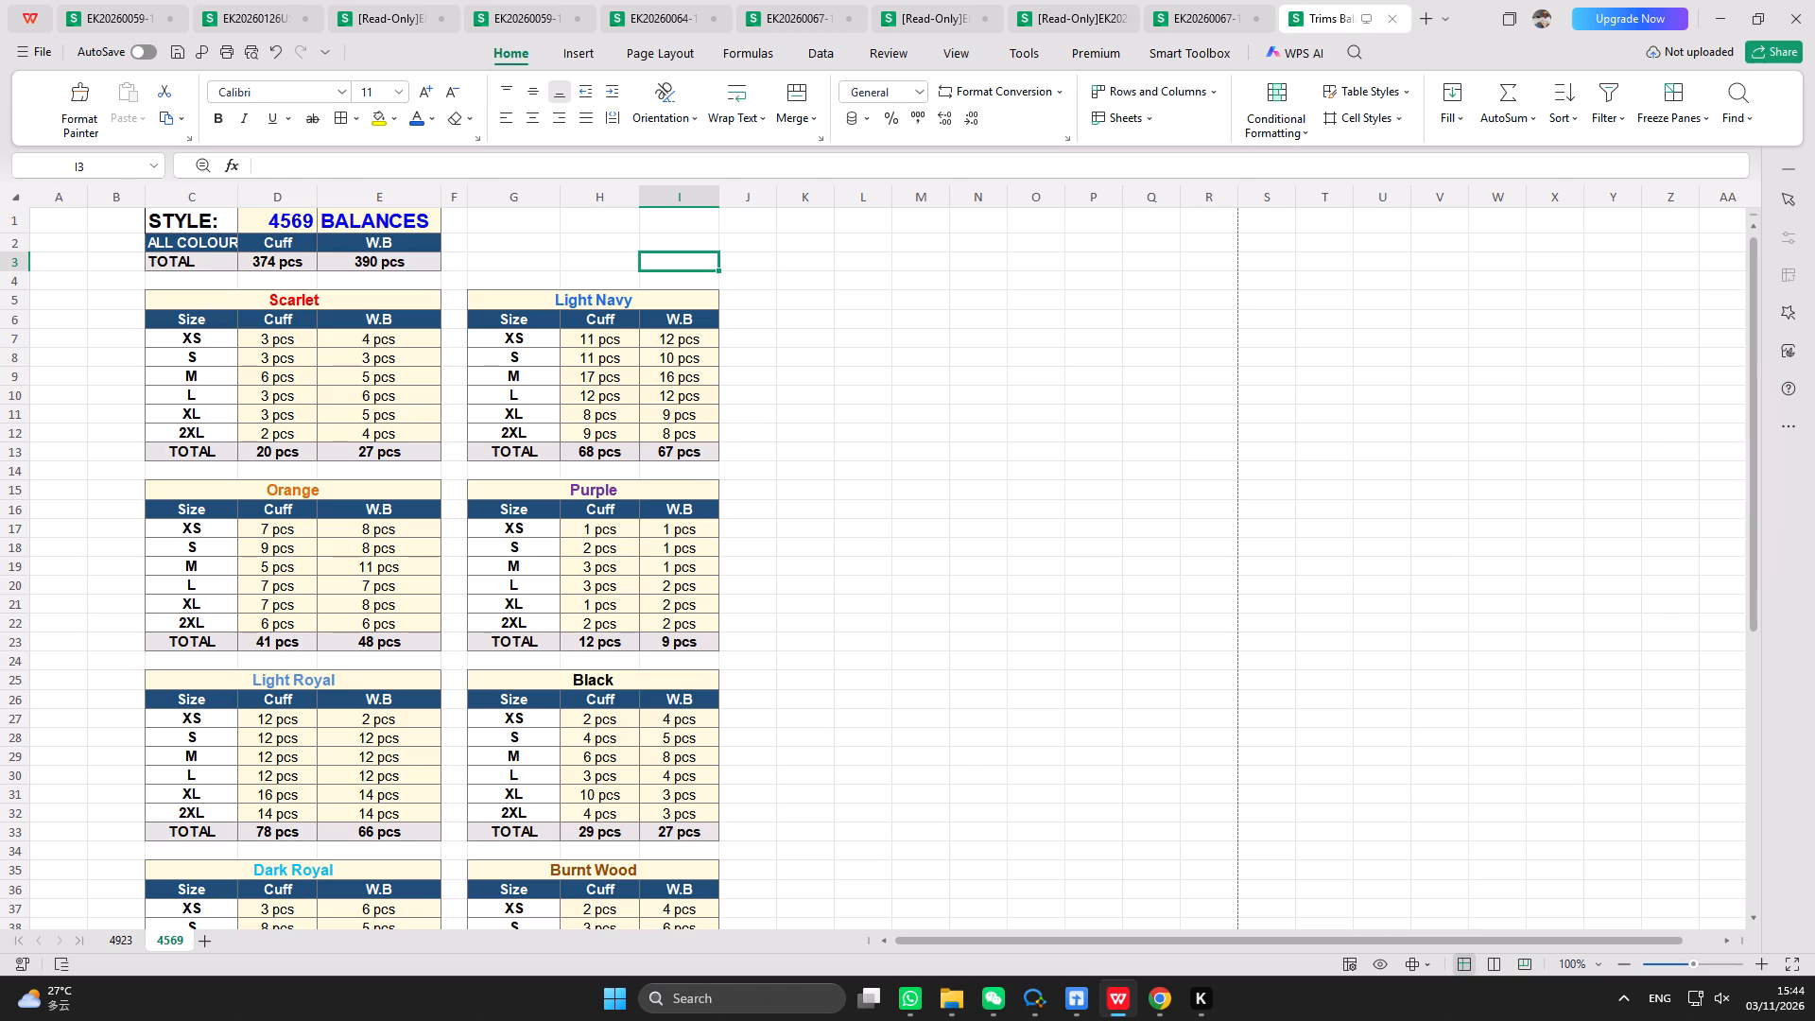
left_click_drag(499, 296, 694, 440)
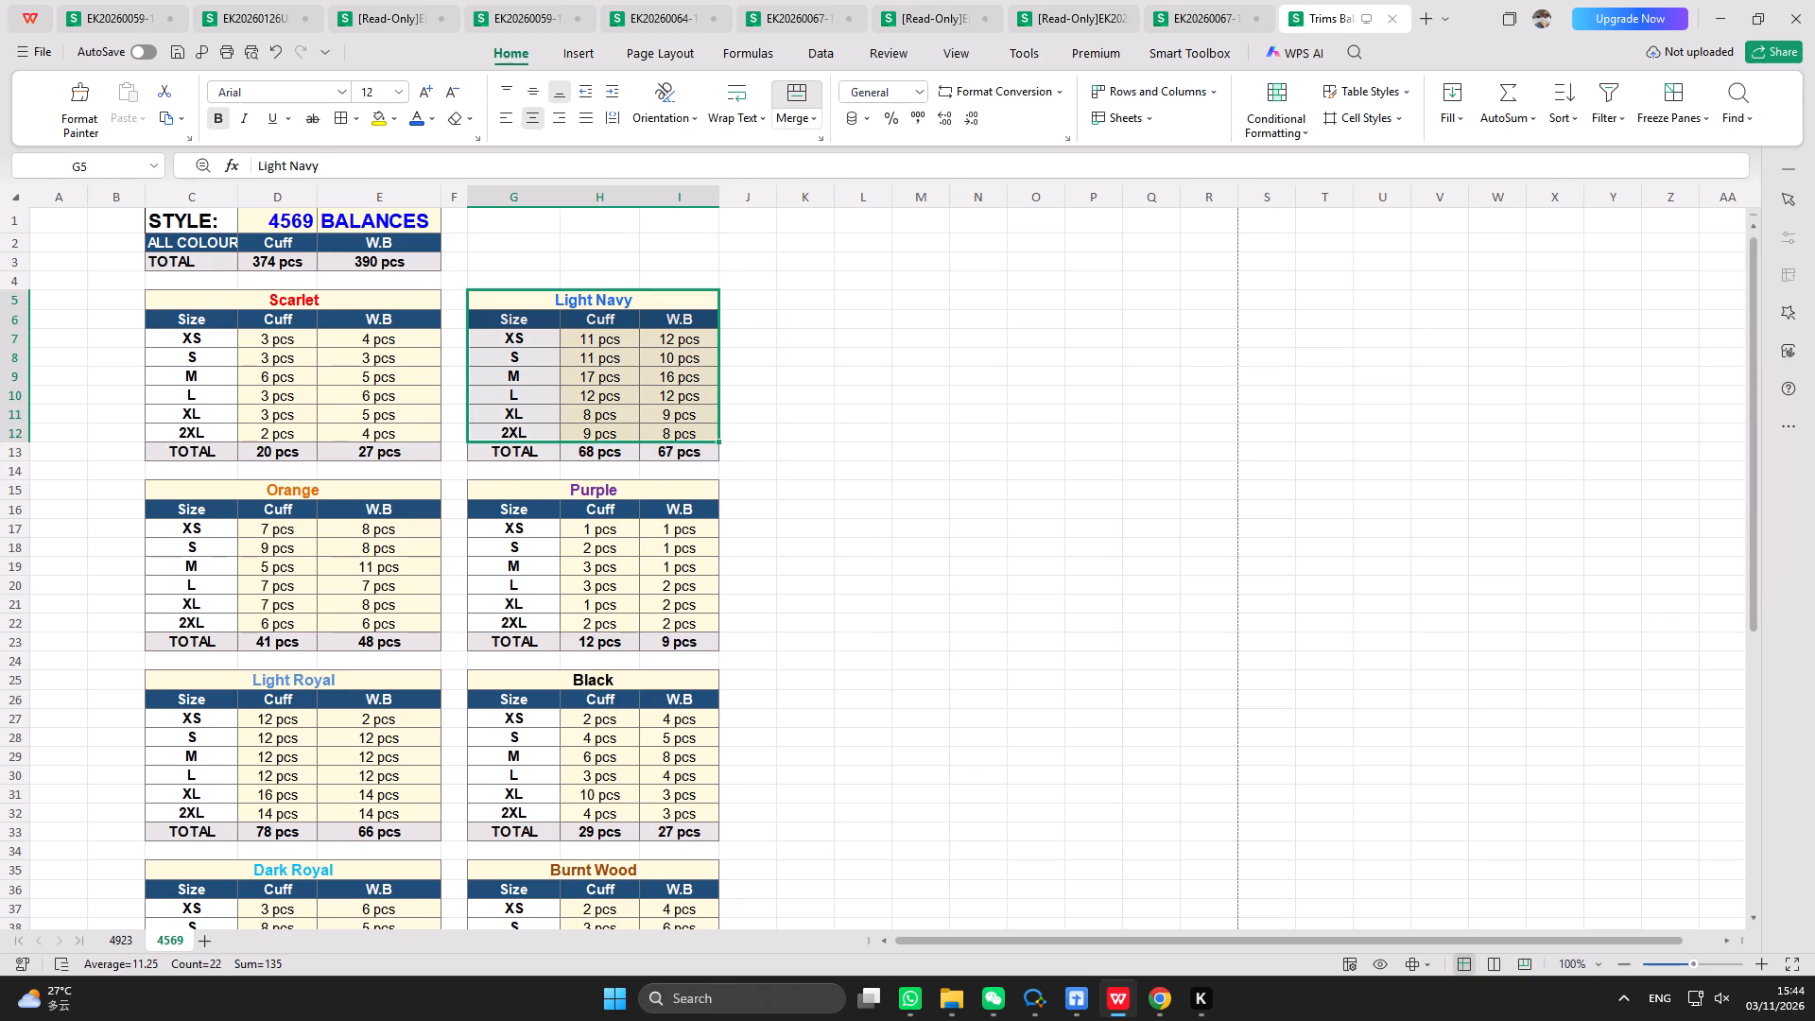
left_click_drag(496, 303, 660, 459)
right_click(564, 355)
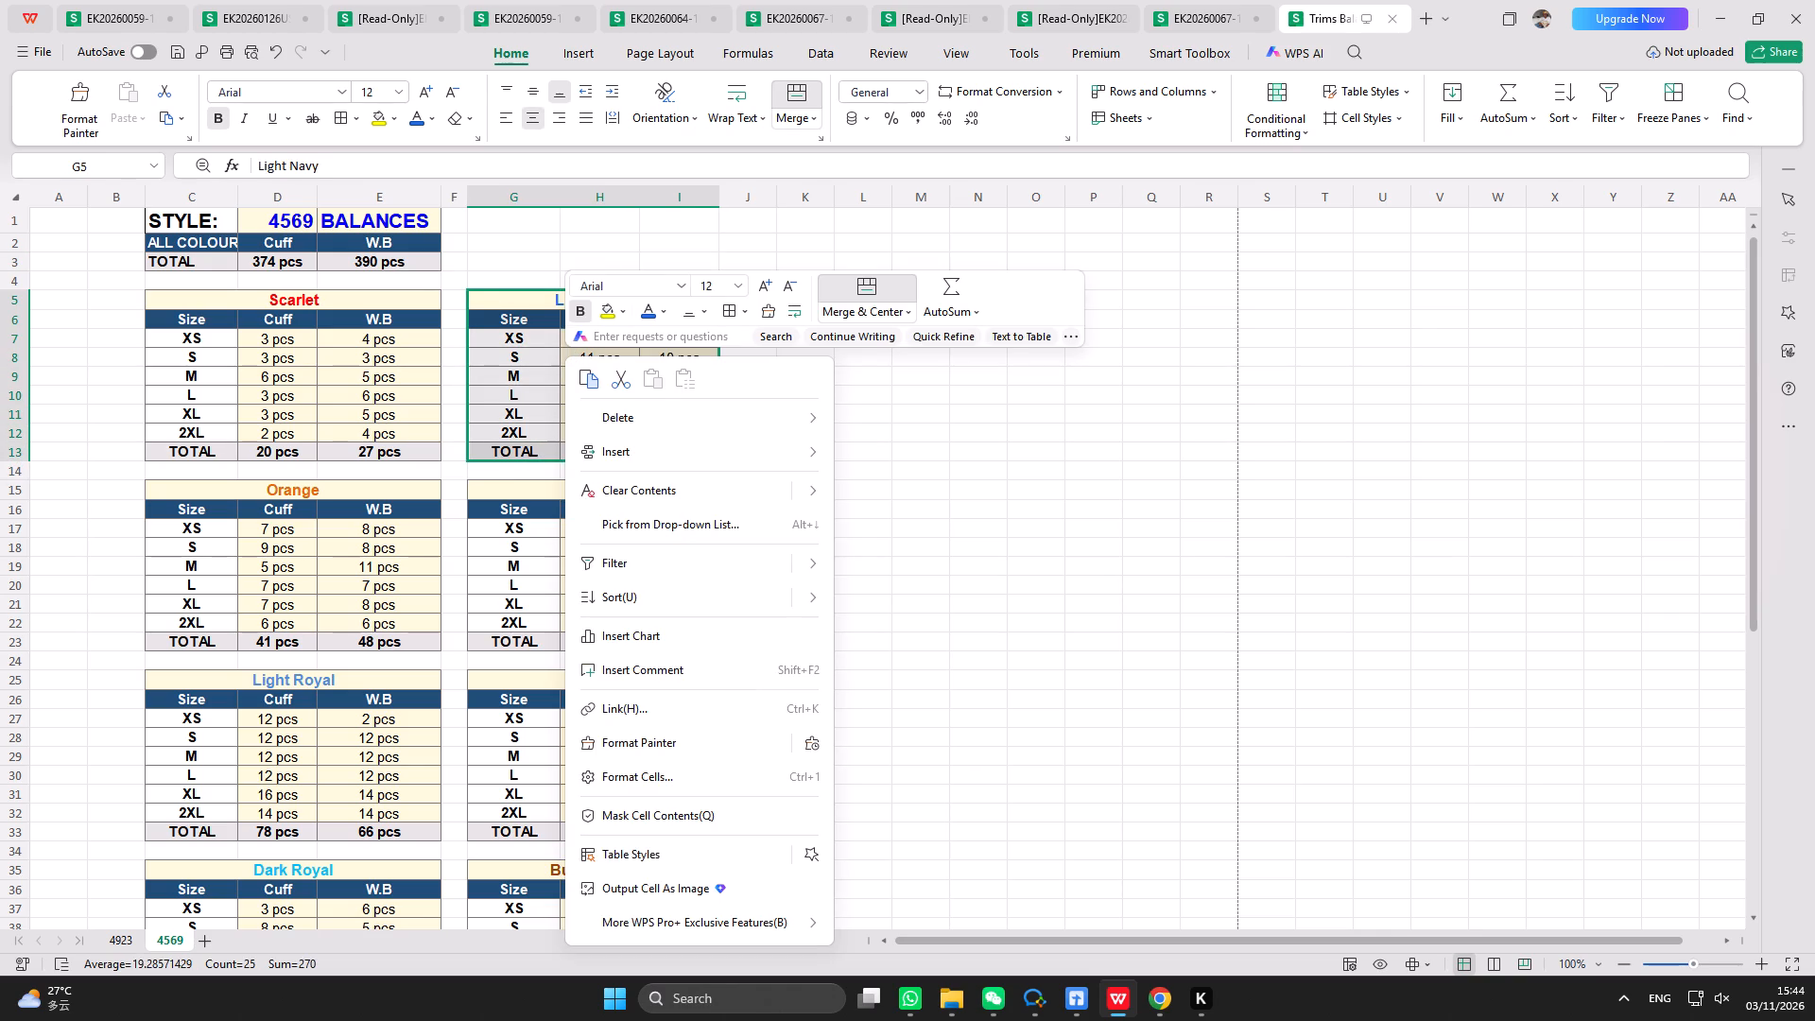
left_click(583, 380)
left_click(812, 305)
right_click(812, 305)
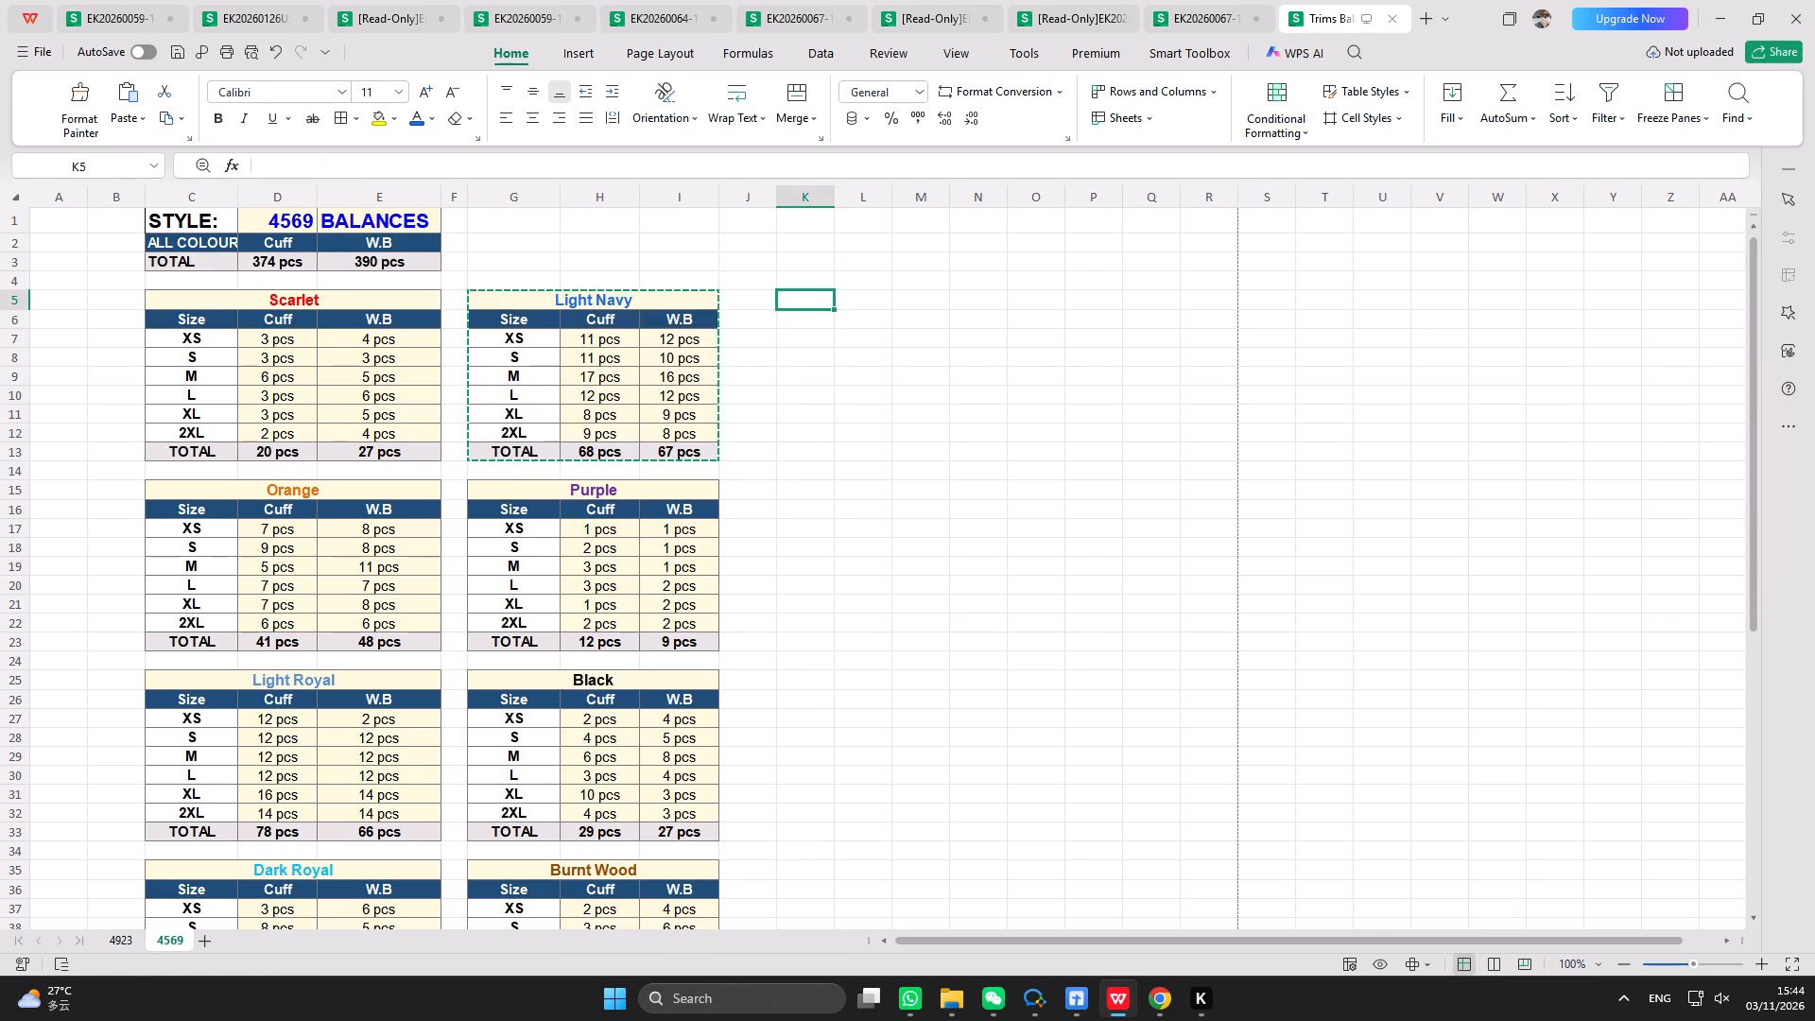
left_click(893, 335)
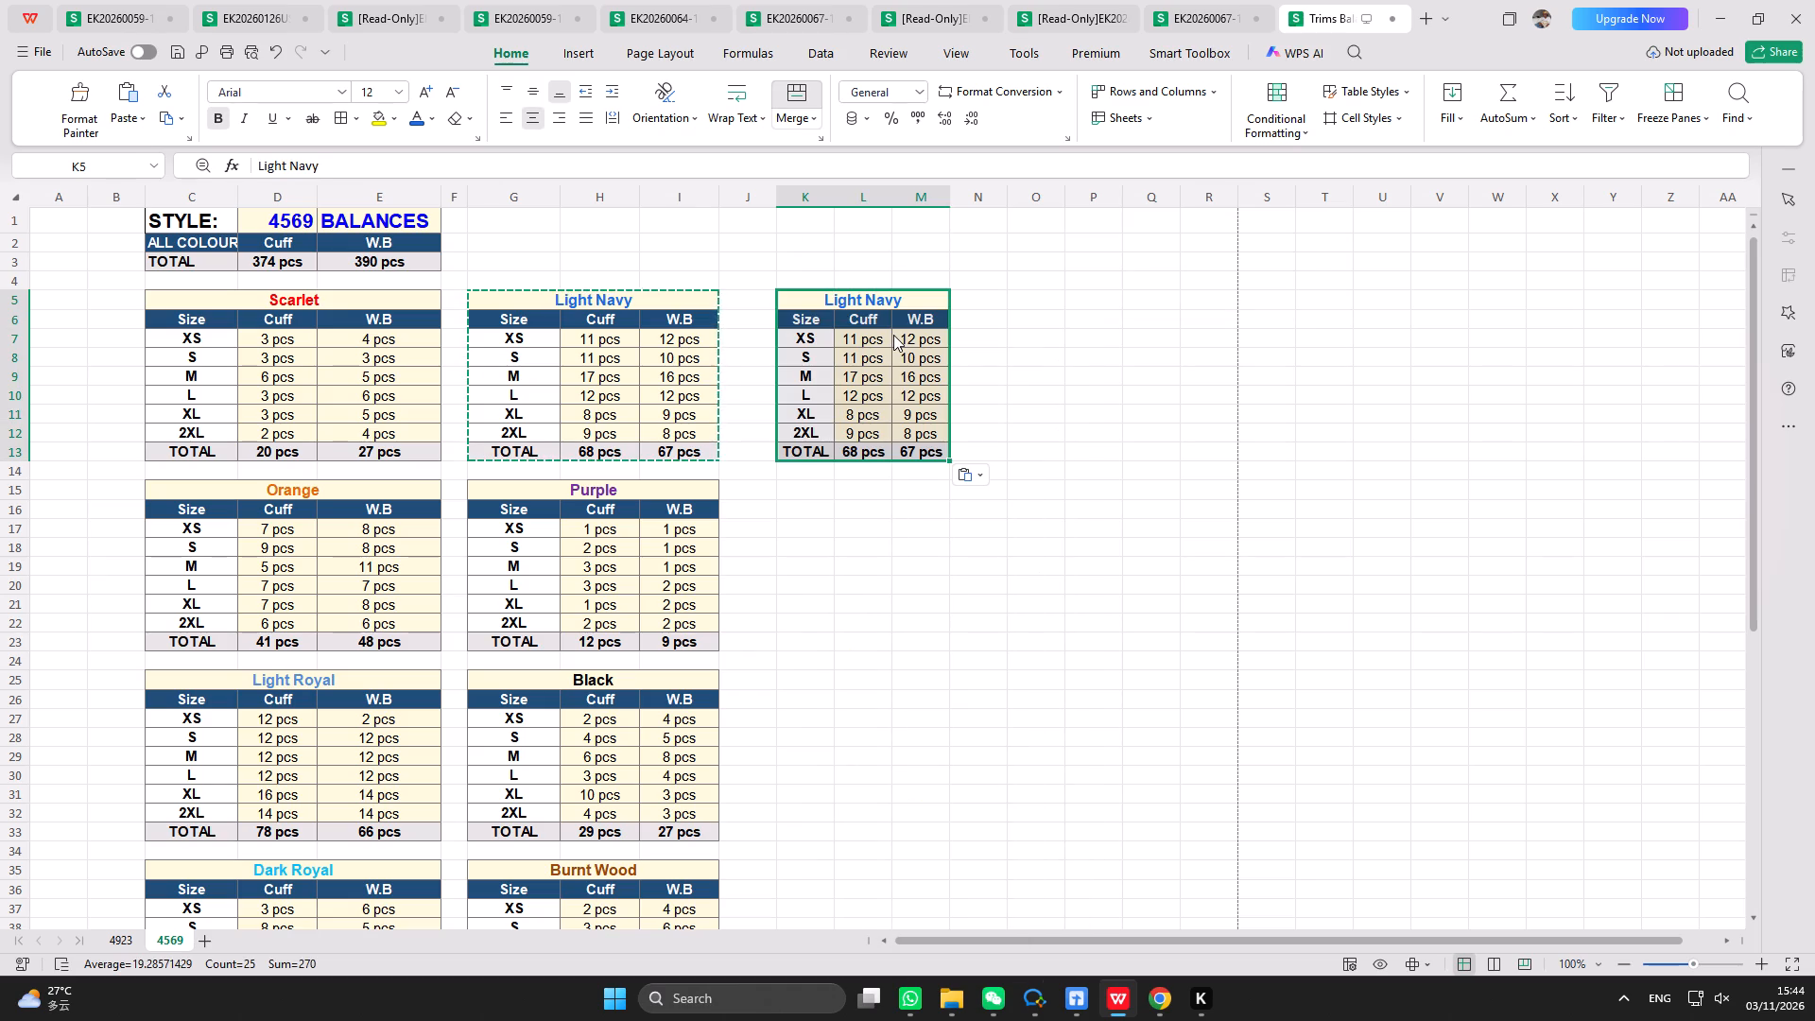
key("Escape")
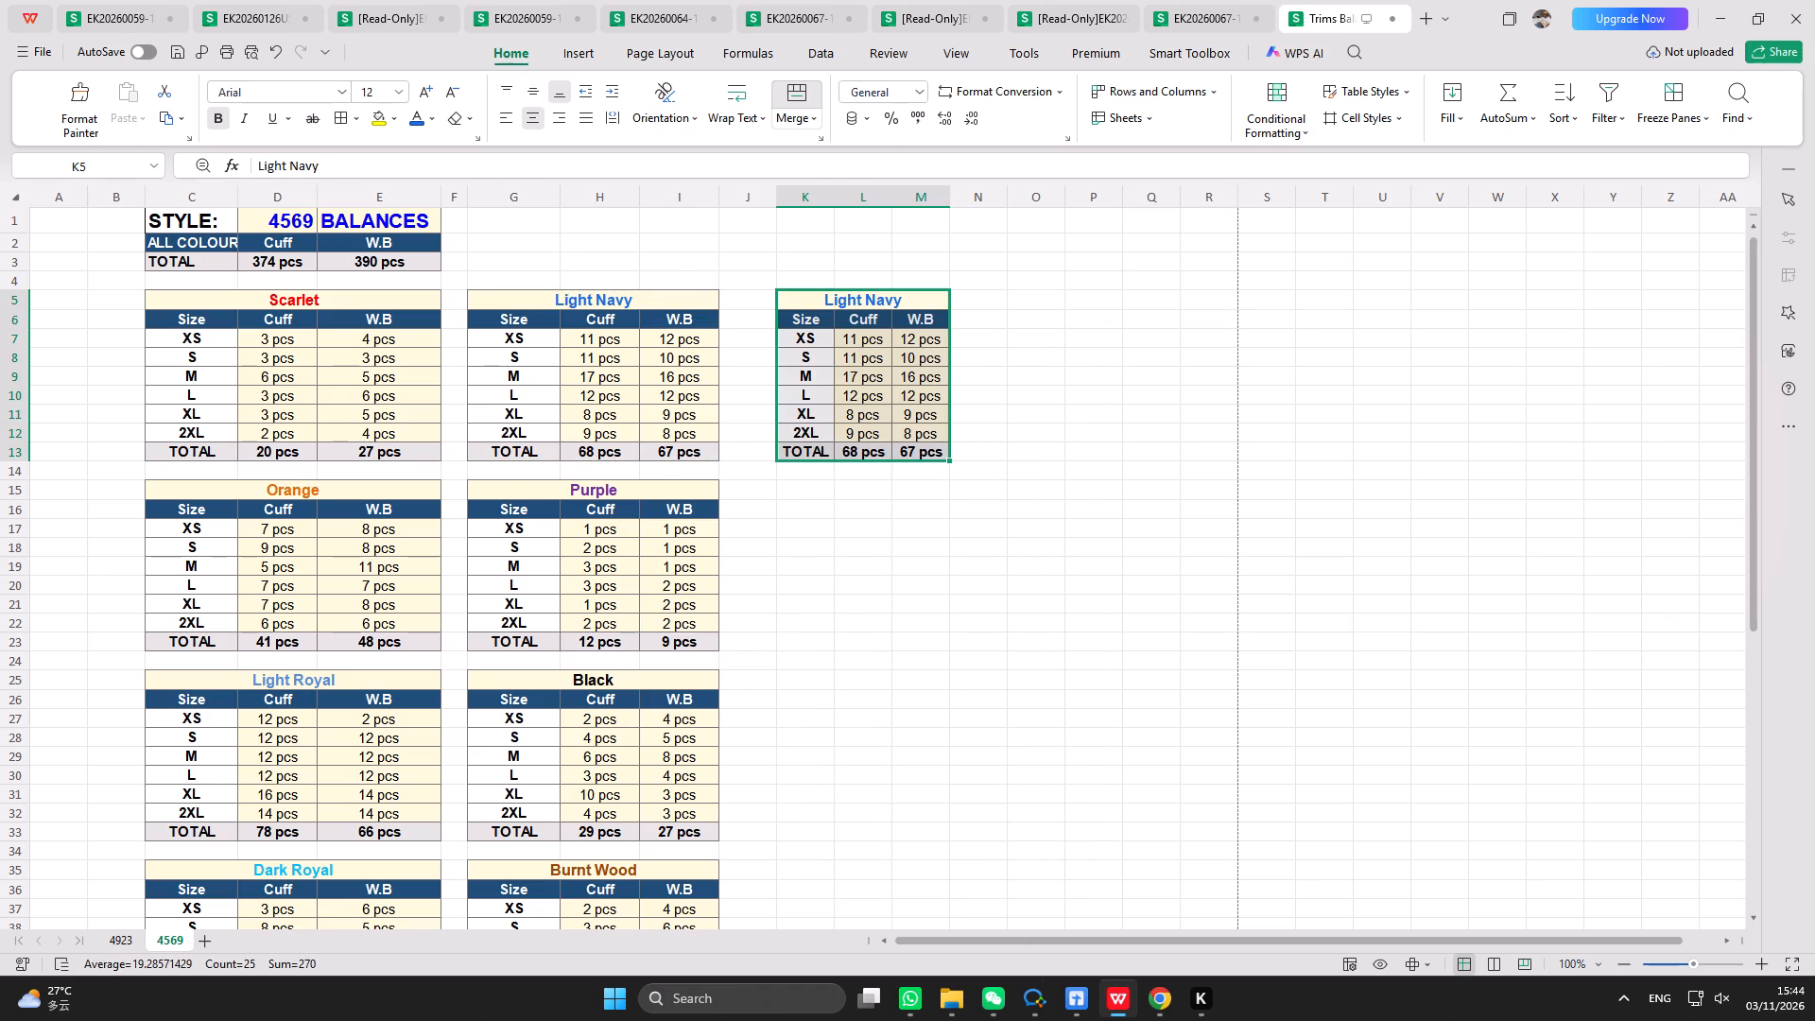
Look up column G's width and set column K to the same width, 13.29.
left_click(527, 198)
right_click(513, 248)
left_click(615, 485)
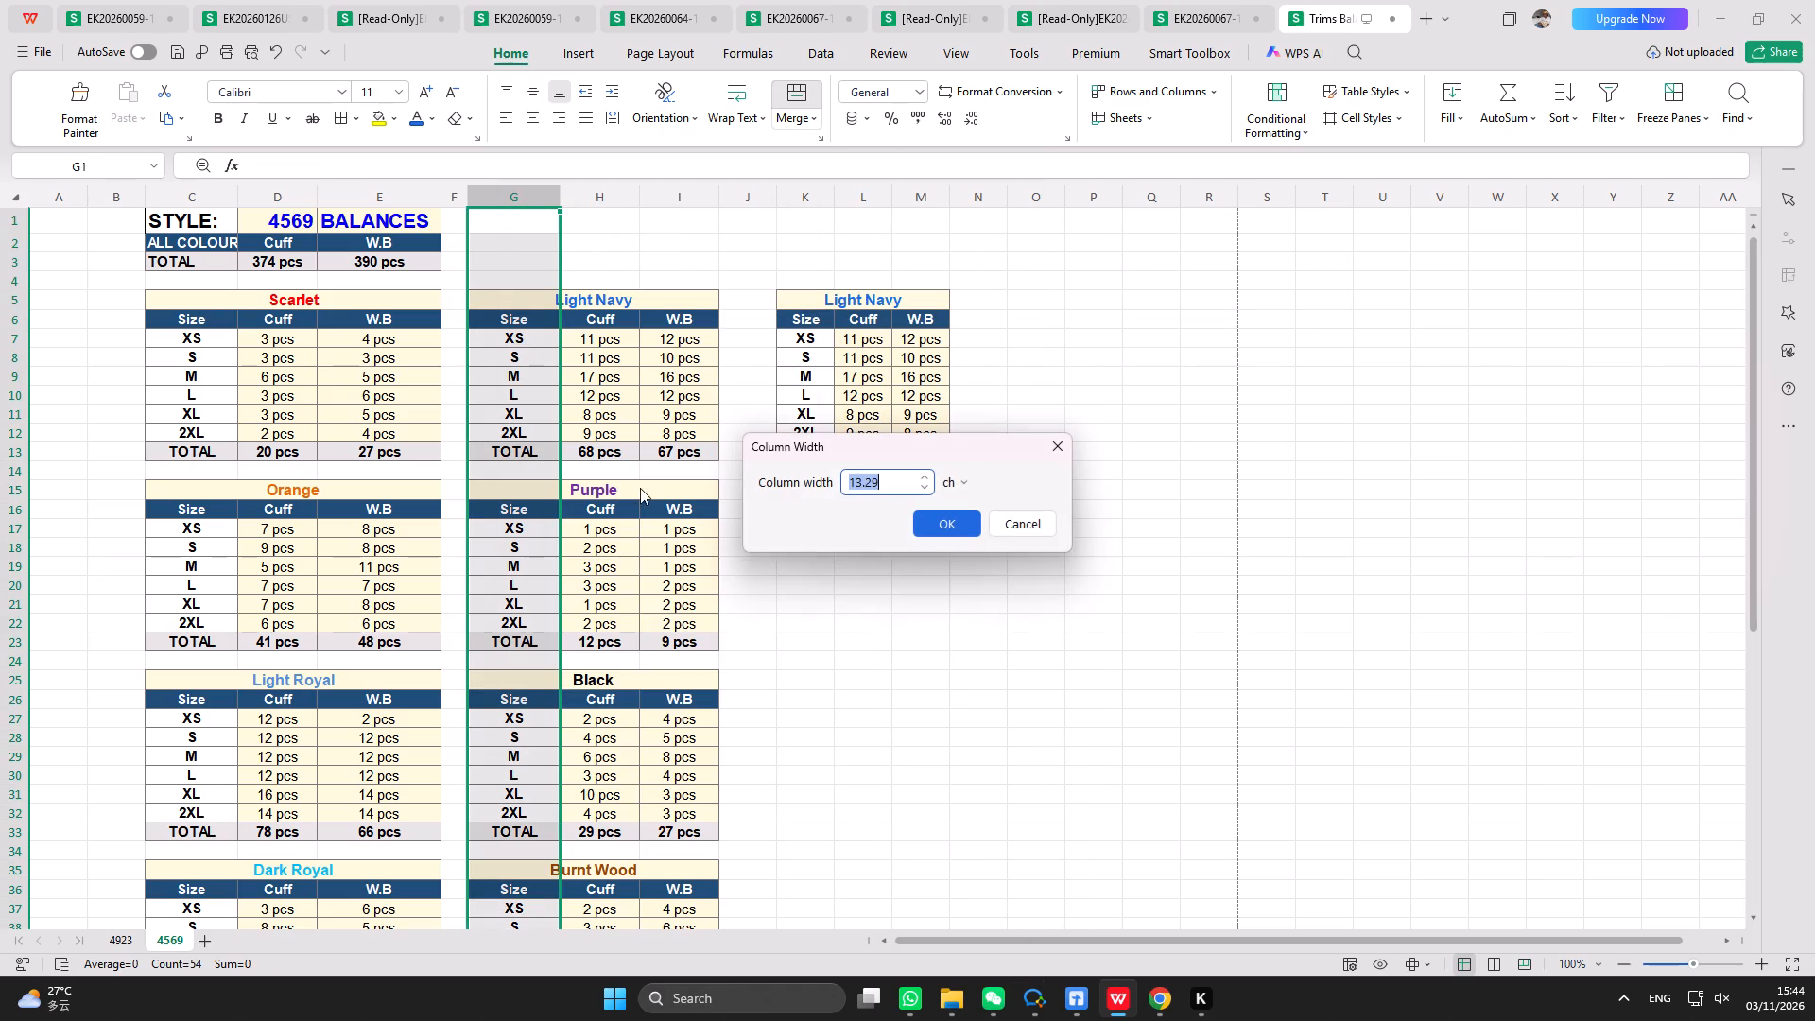
left_click(959, 523)
left_click(814, 188)
right_click(794, 244)
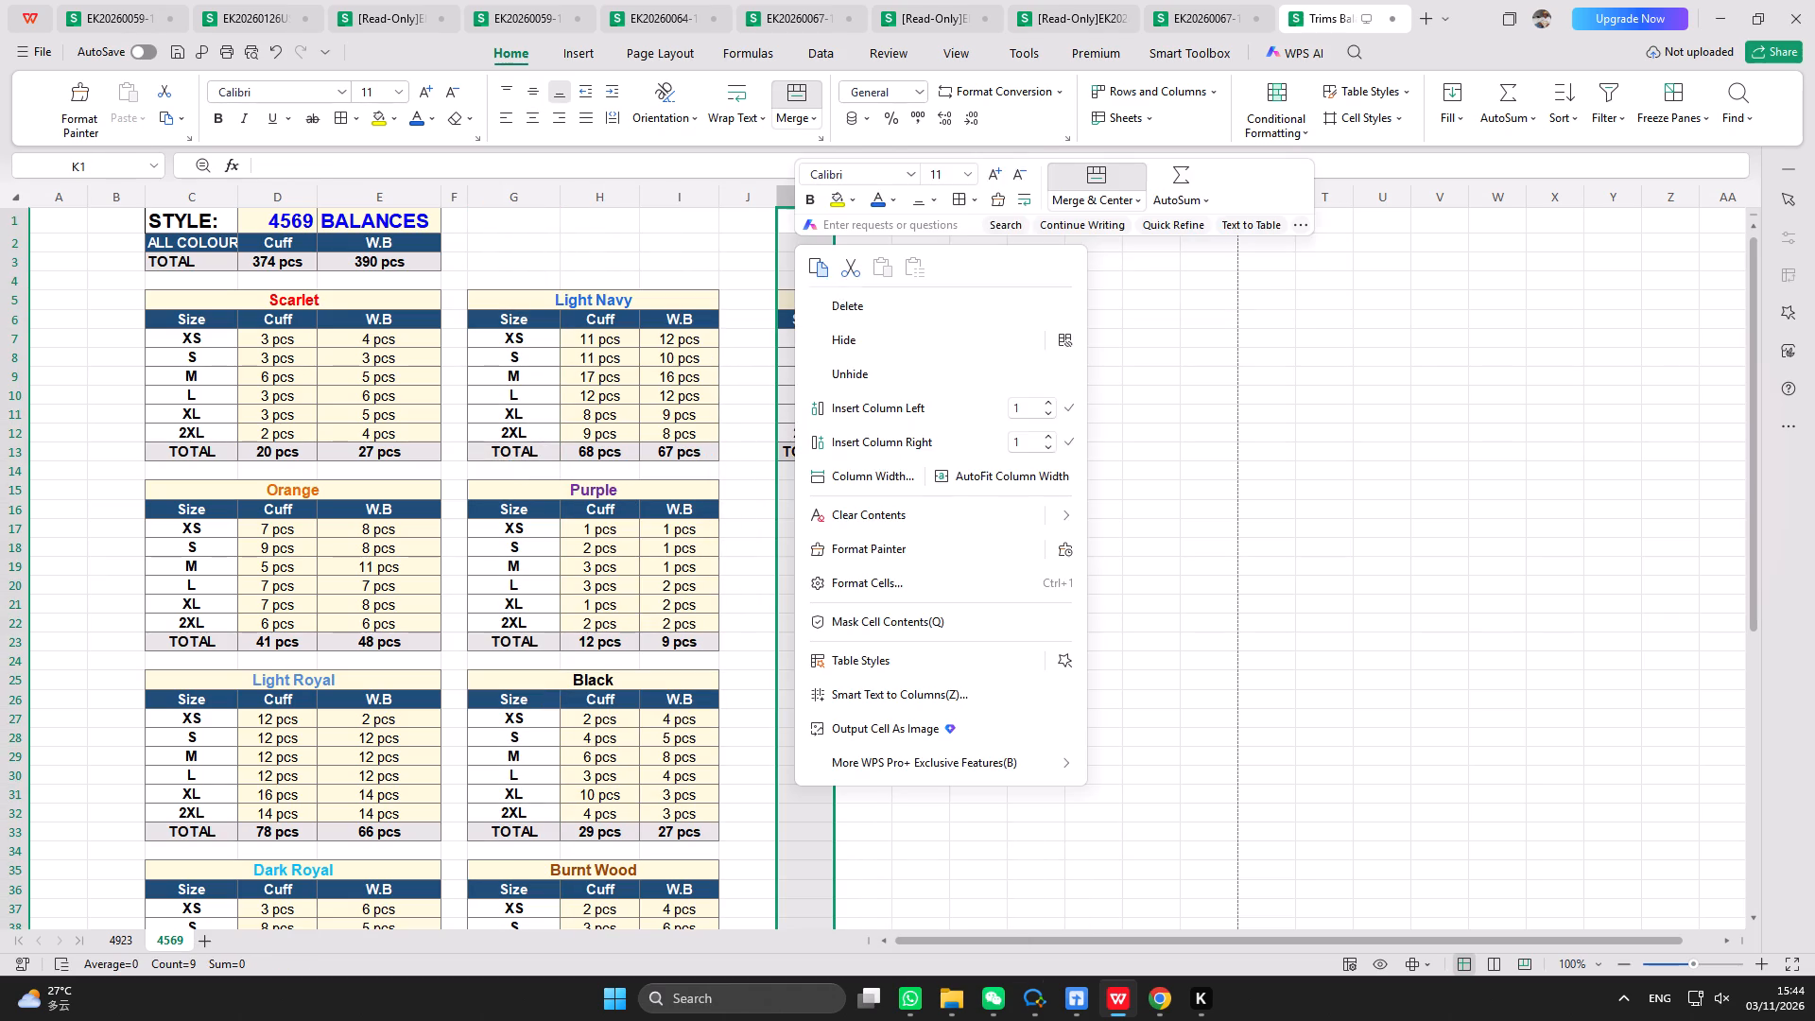
left_click(880, 466)
type("13.29")
key("Return")
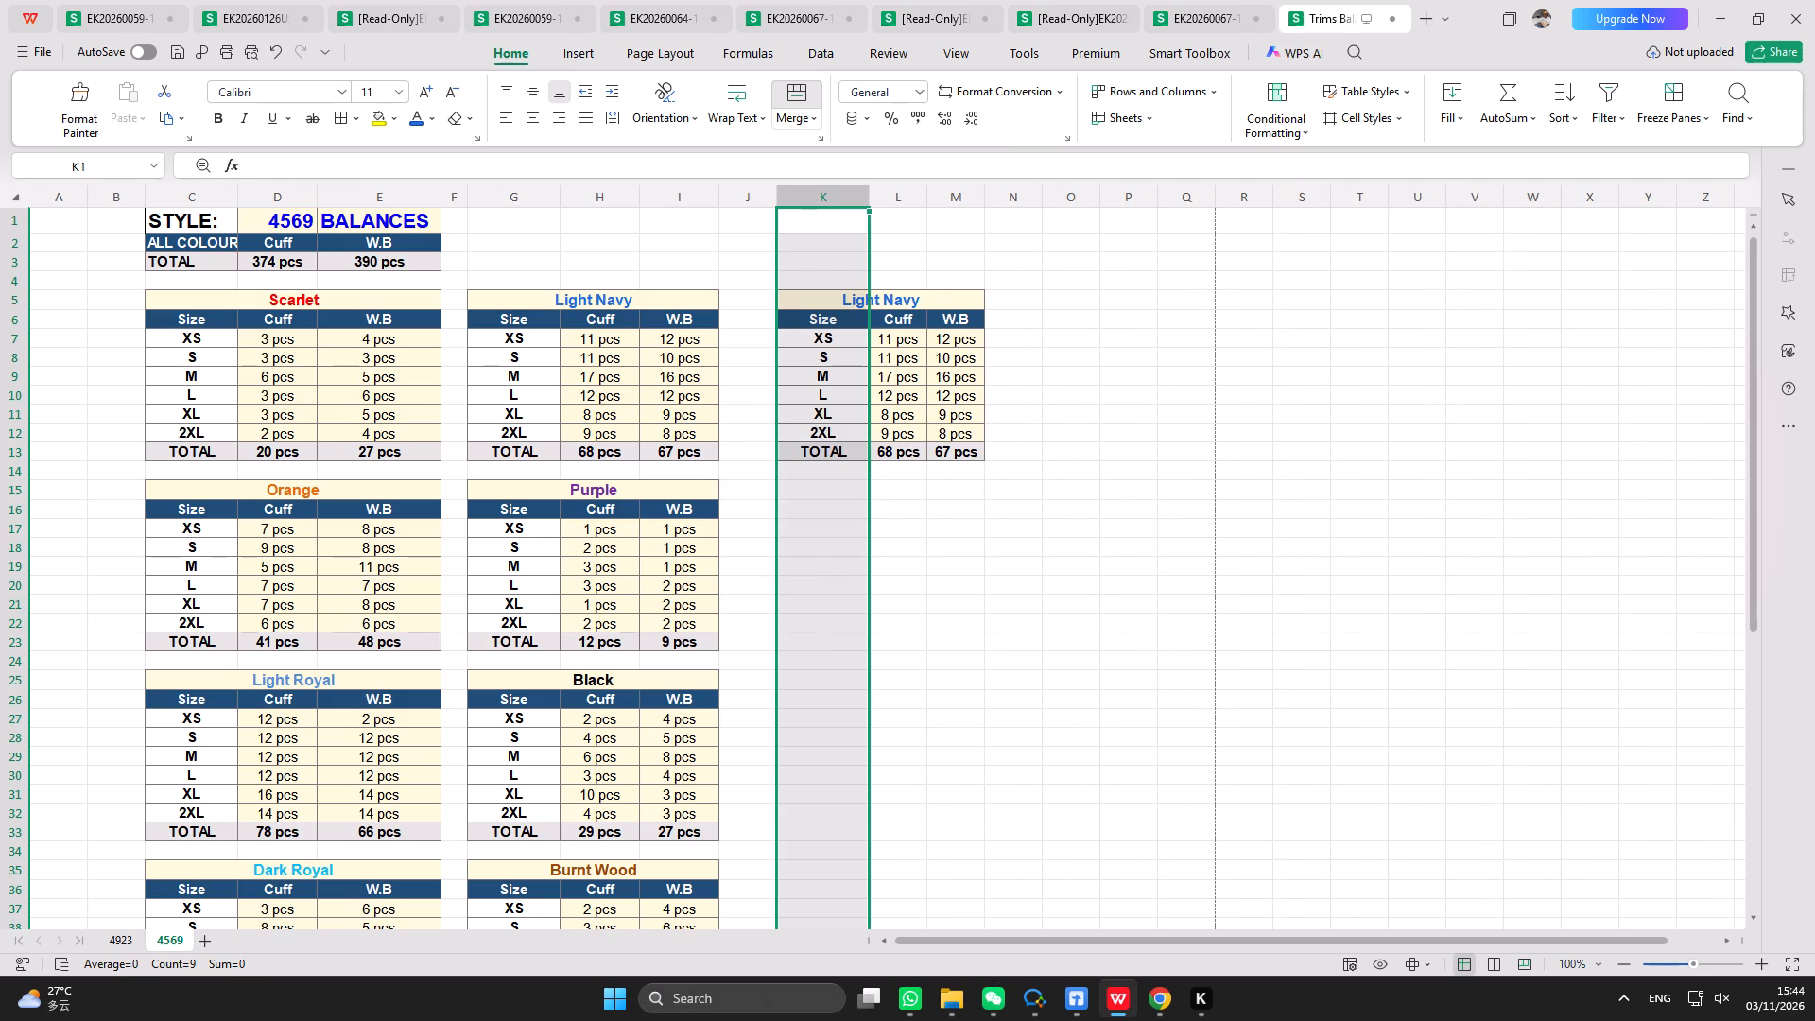
Look up column H's width and set column L to the same width, 11.29.
left_click(609, 202)
right_click(596, 246)
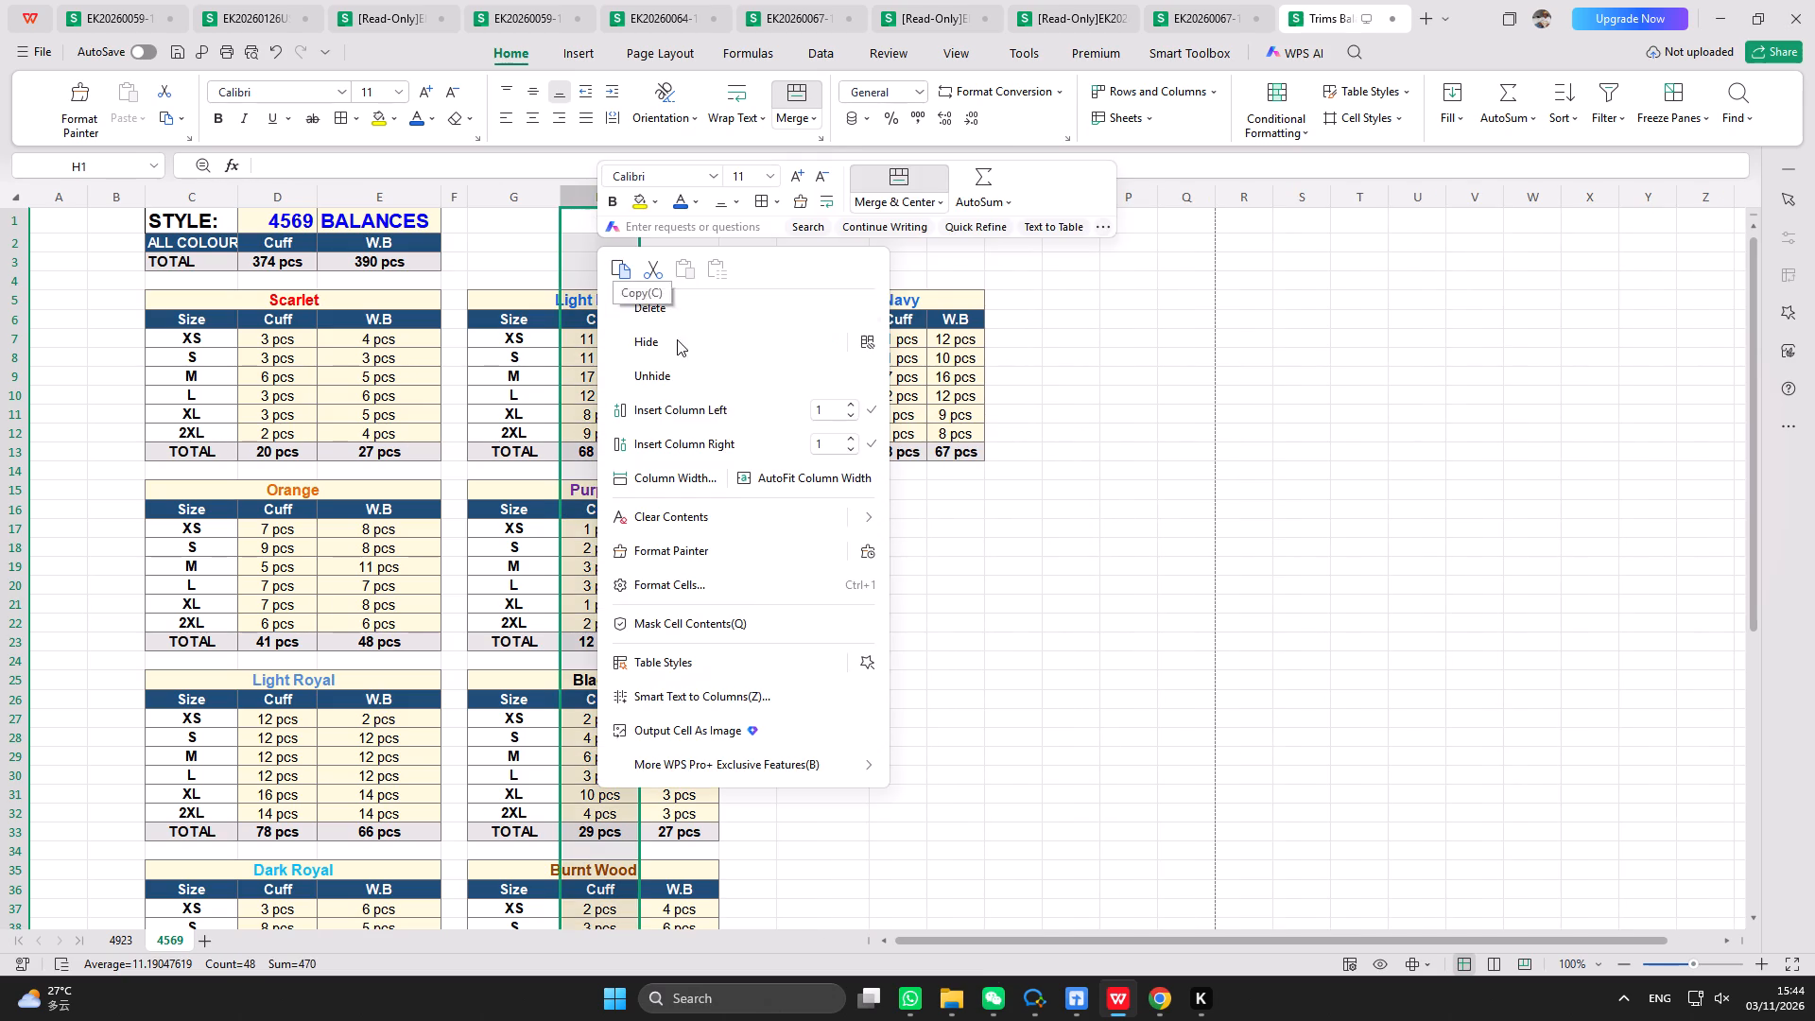
left_click(719, 482)
left_click(955, 525)
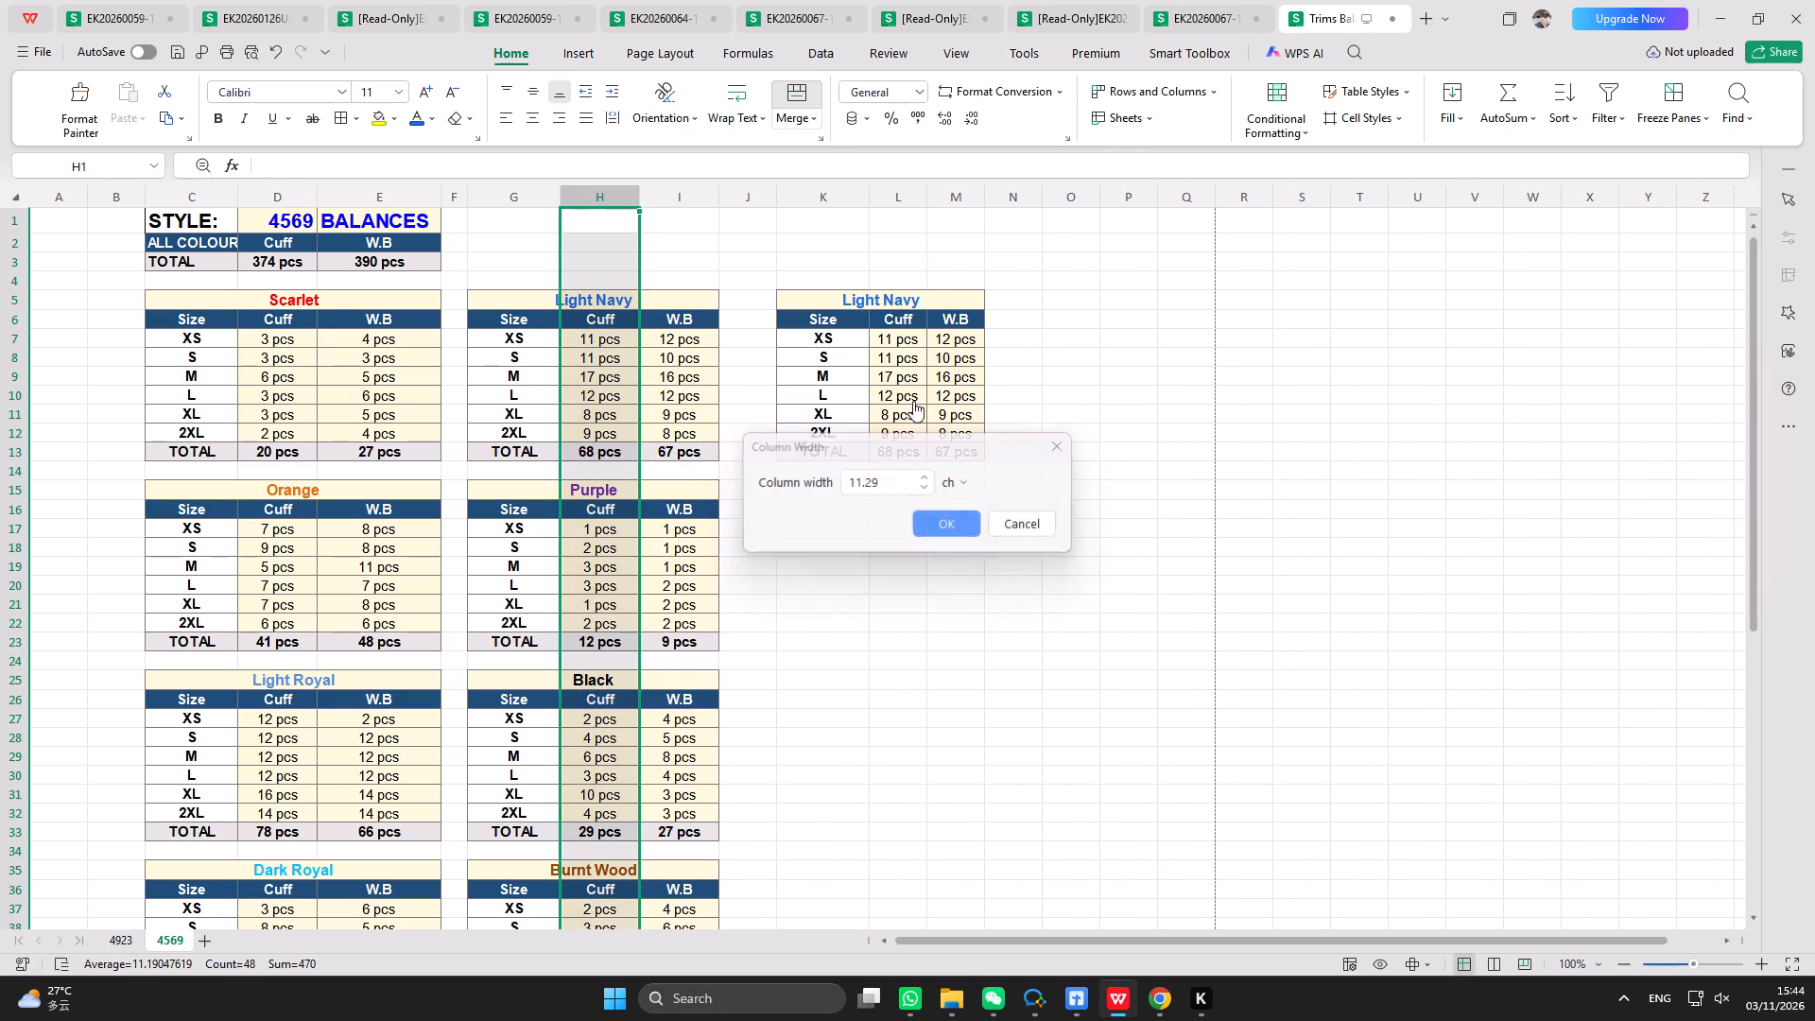
left_click(898, 198)
right_click(896, 258)
left_click(981, 492)
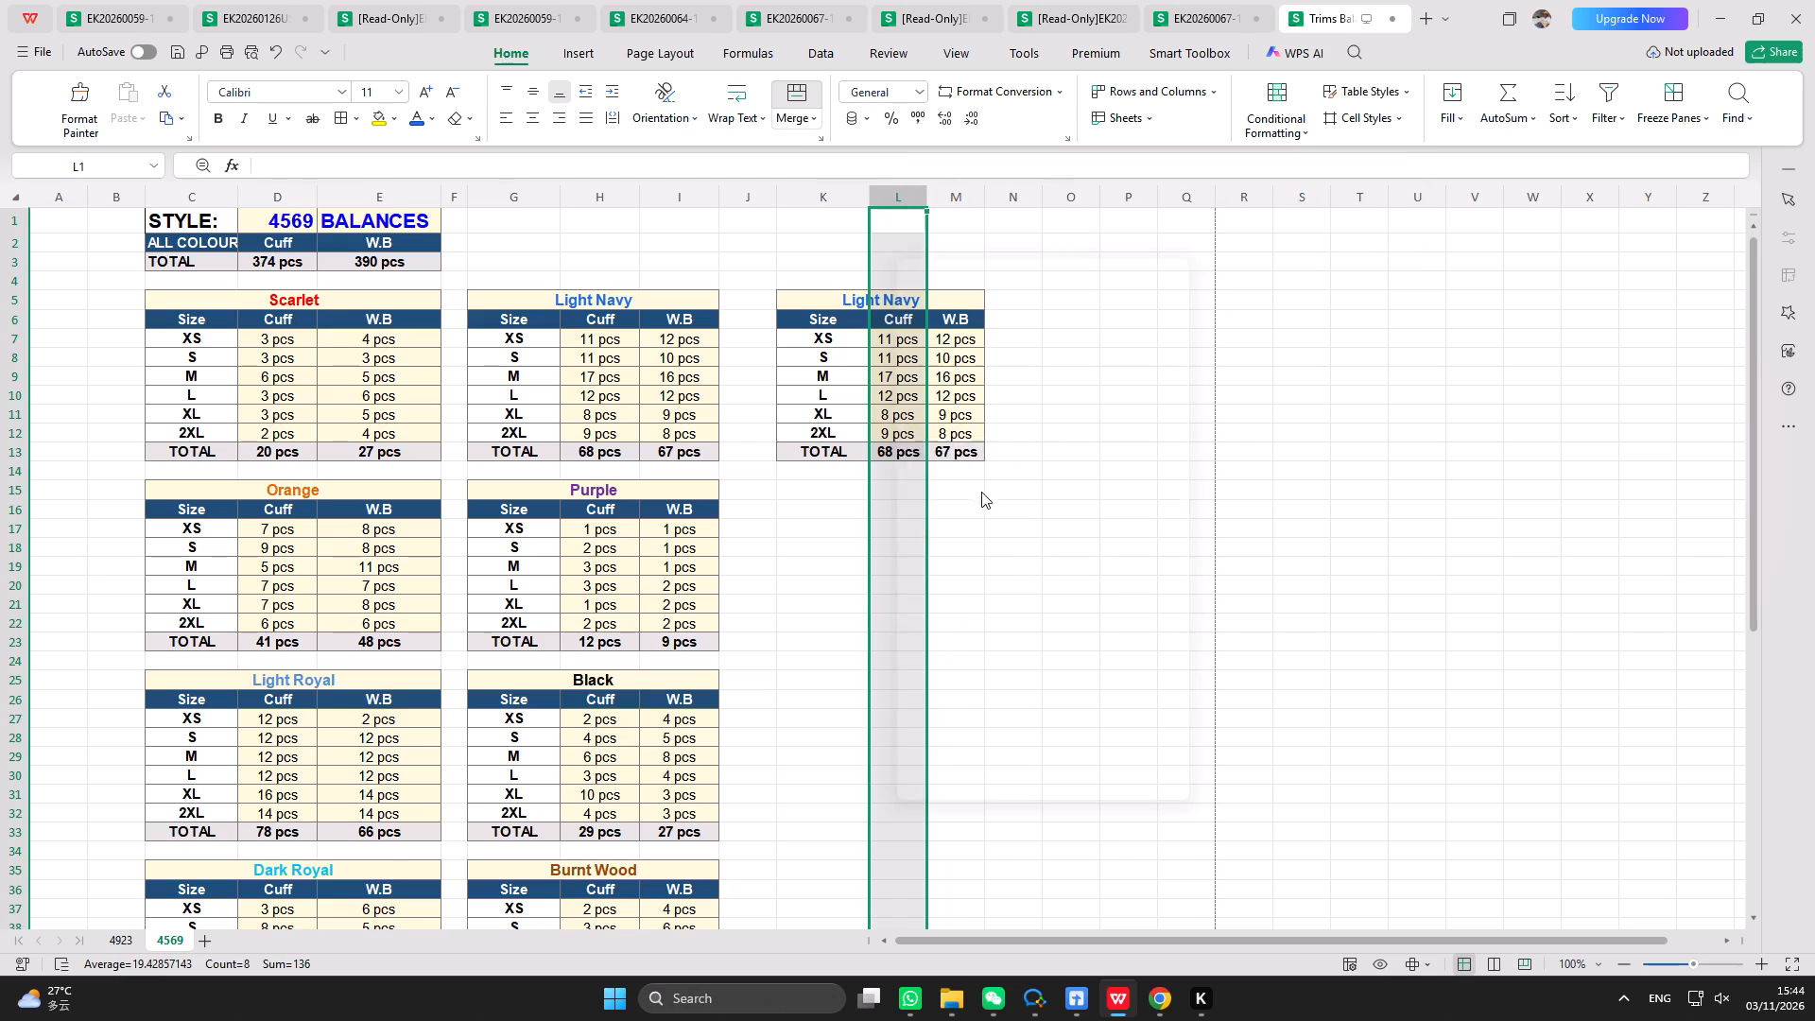
type("11")
key("Return")
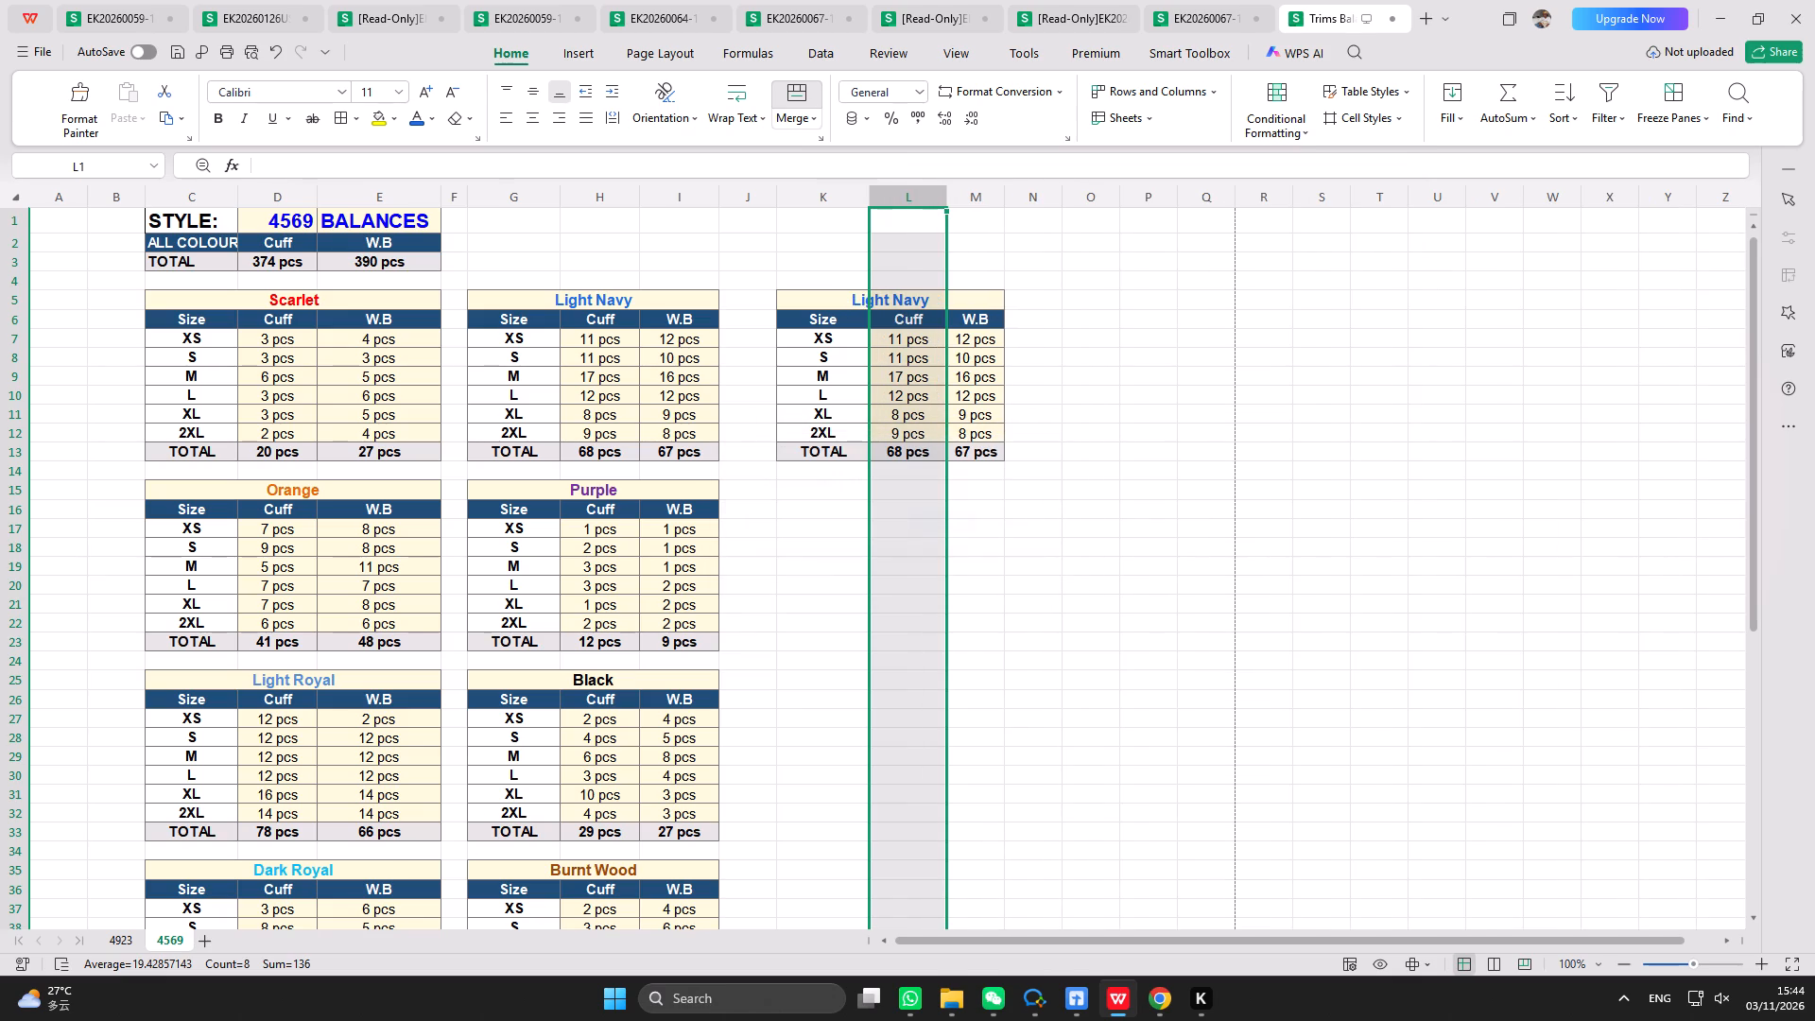
left_click(886, 268)
left_click(918, 199)
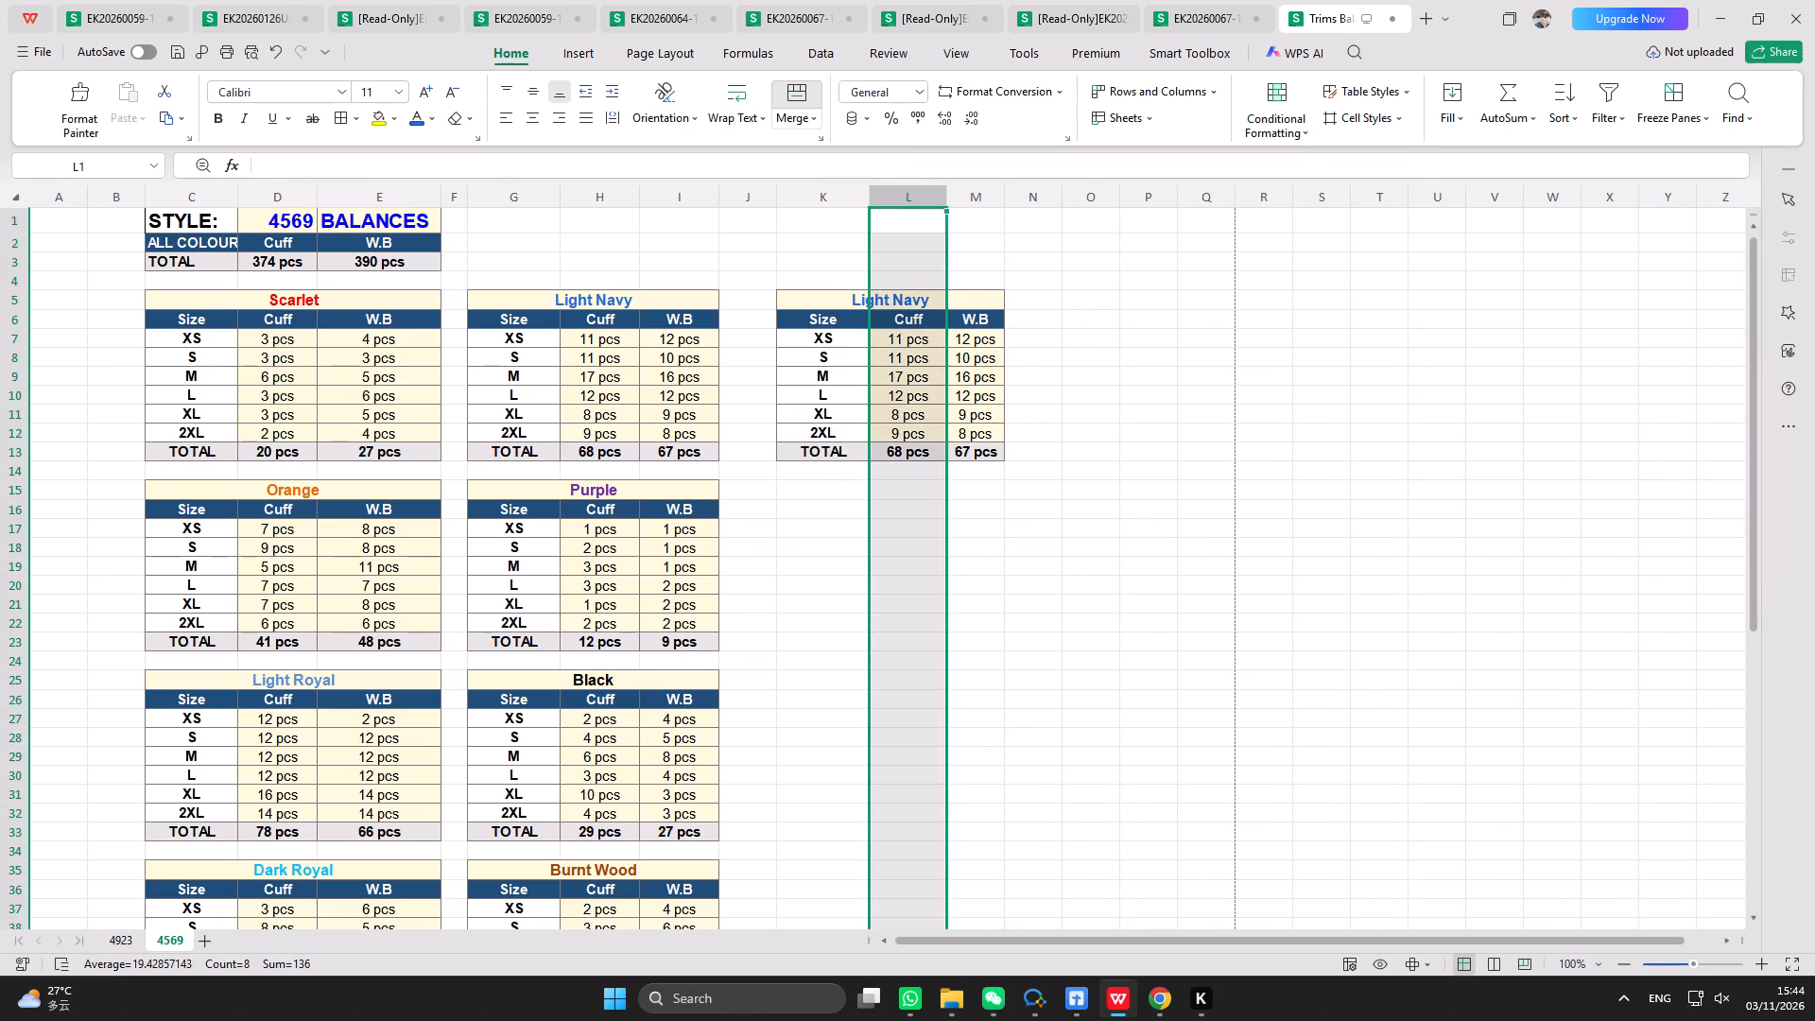
right_click(912, 226)
left_click(1012, 463)
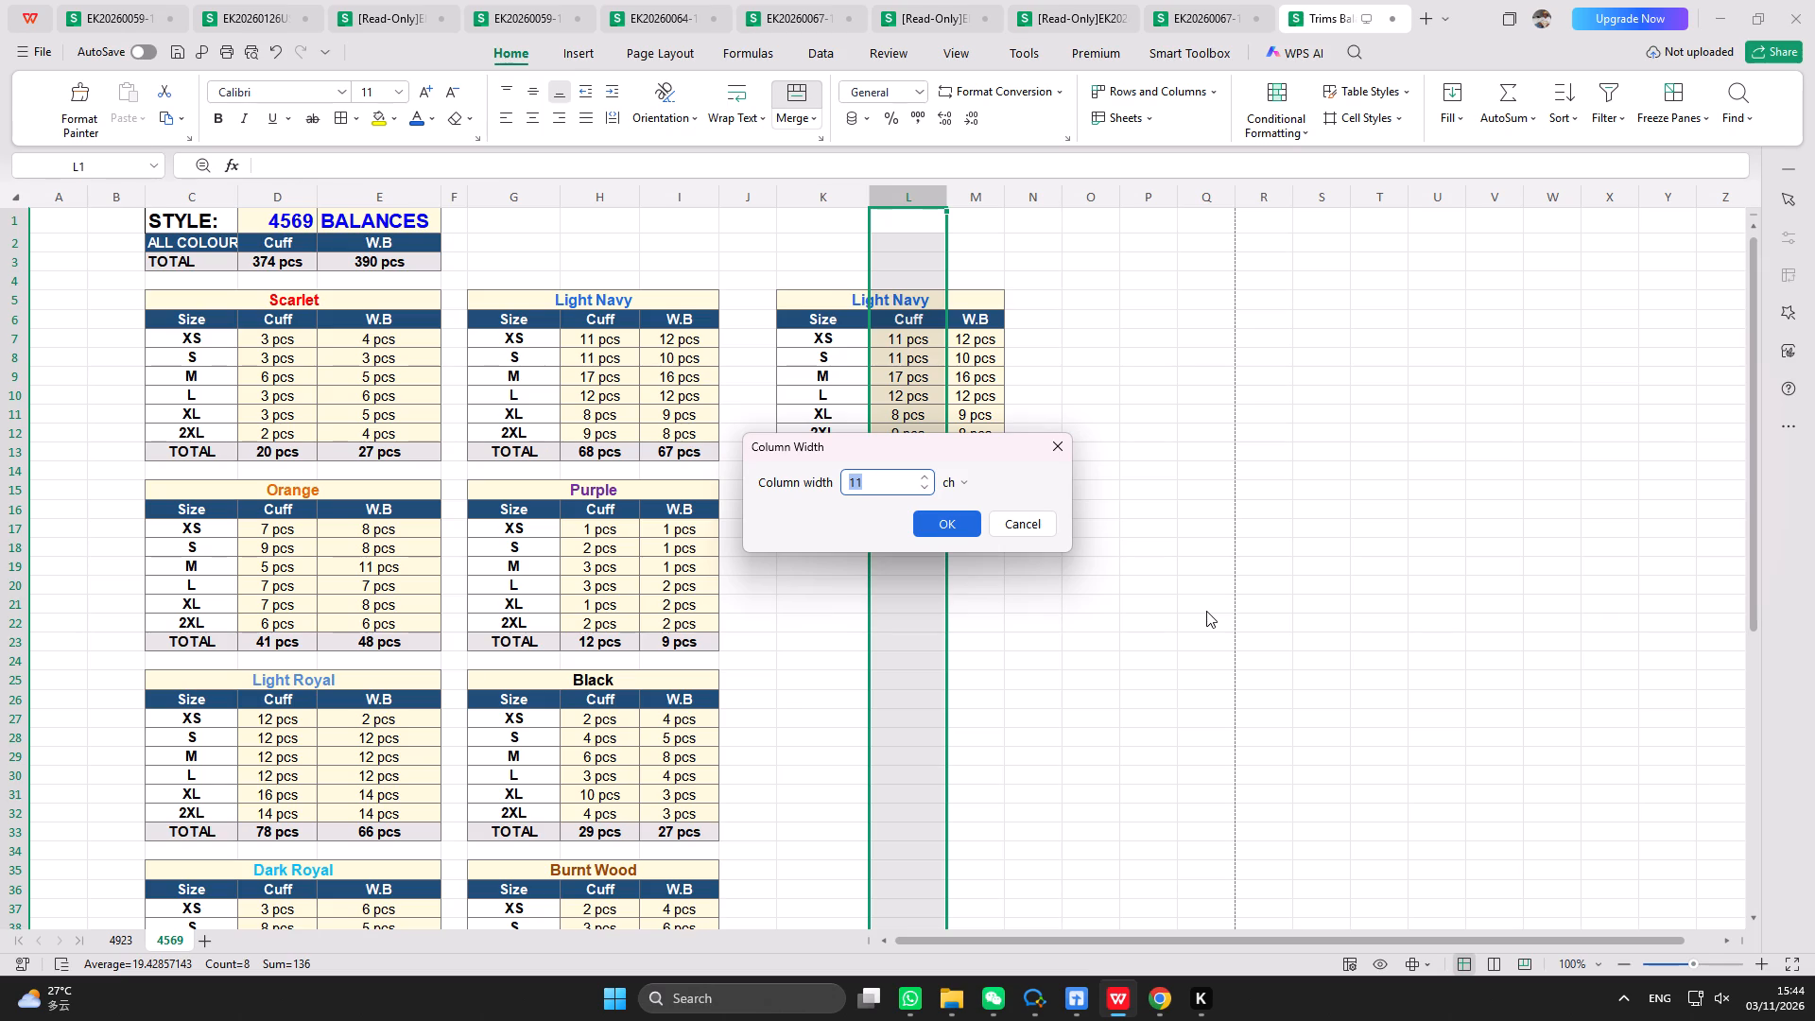
type("11.29")
key("Return")
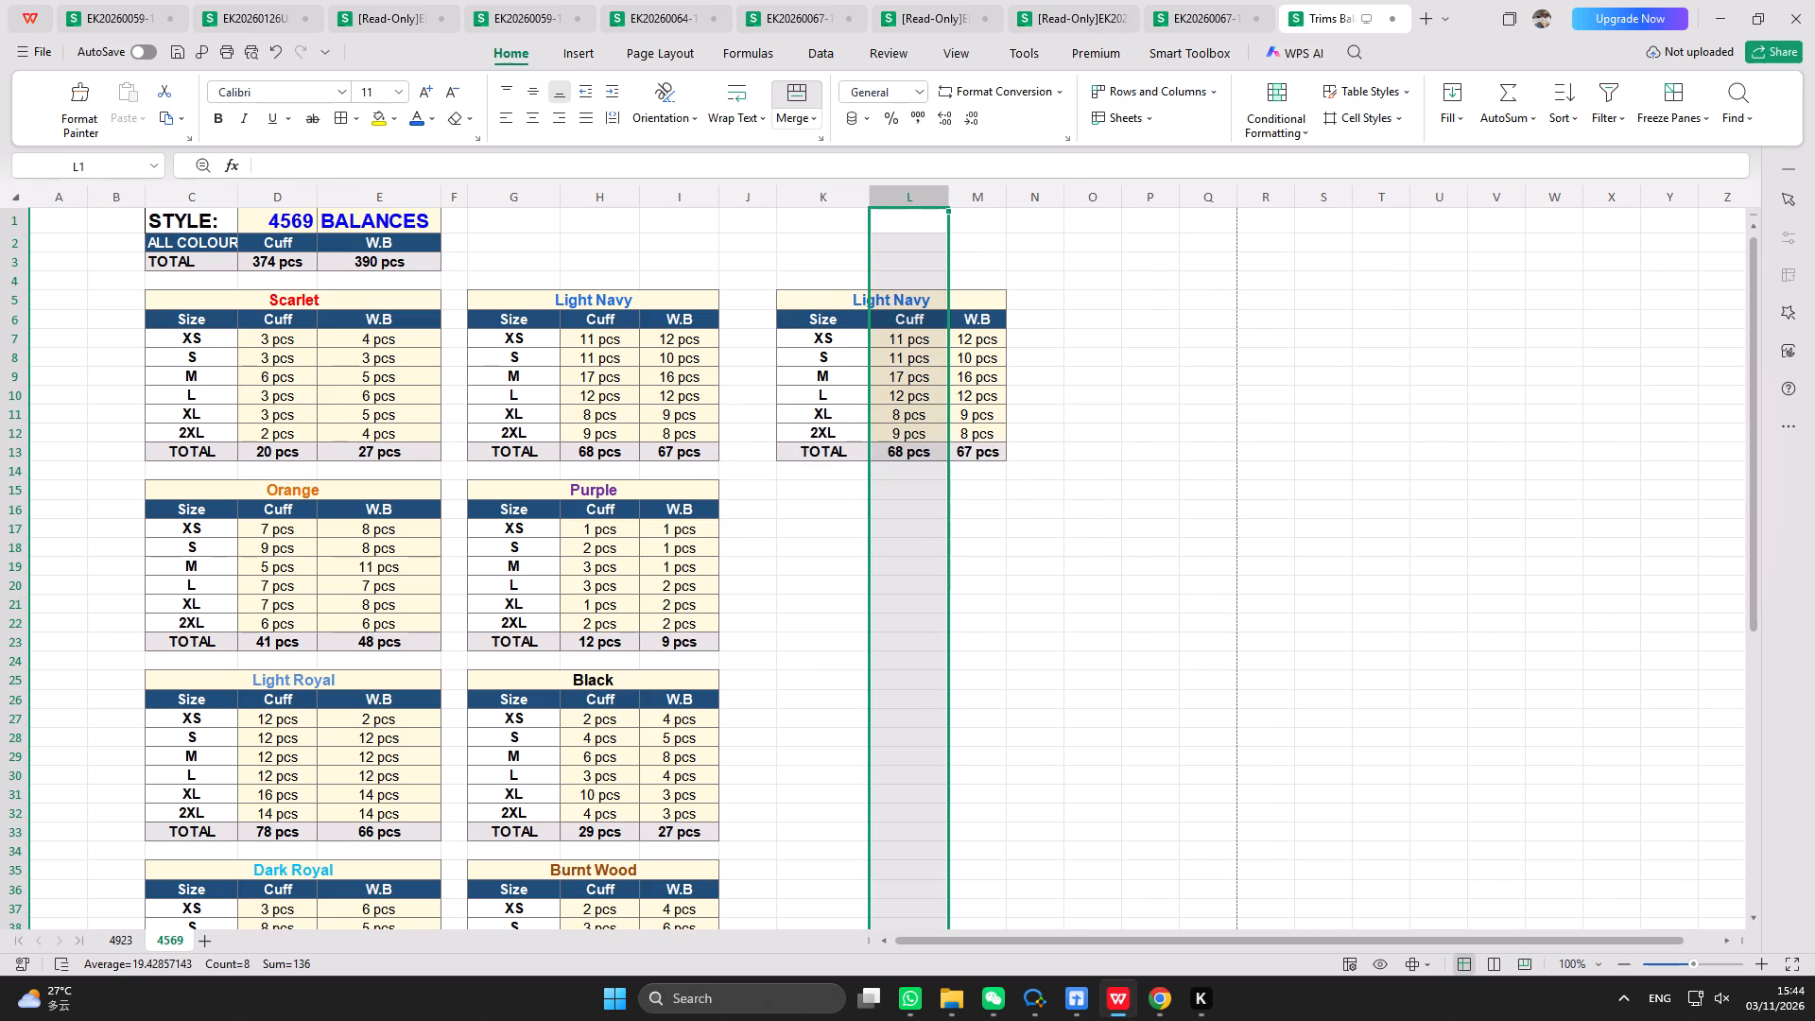
Look up the widths of columns H and I, and set column M's width to 11.29.
left_click(612, 196)
right_click(598, 250)
left_click(701, 496)
left_click(959, 527)
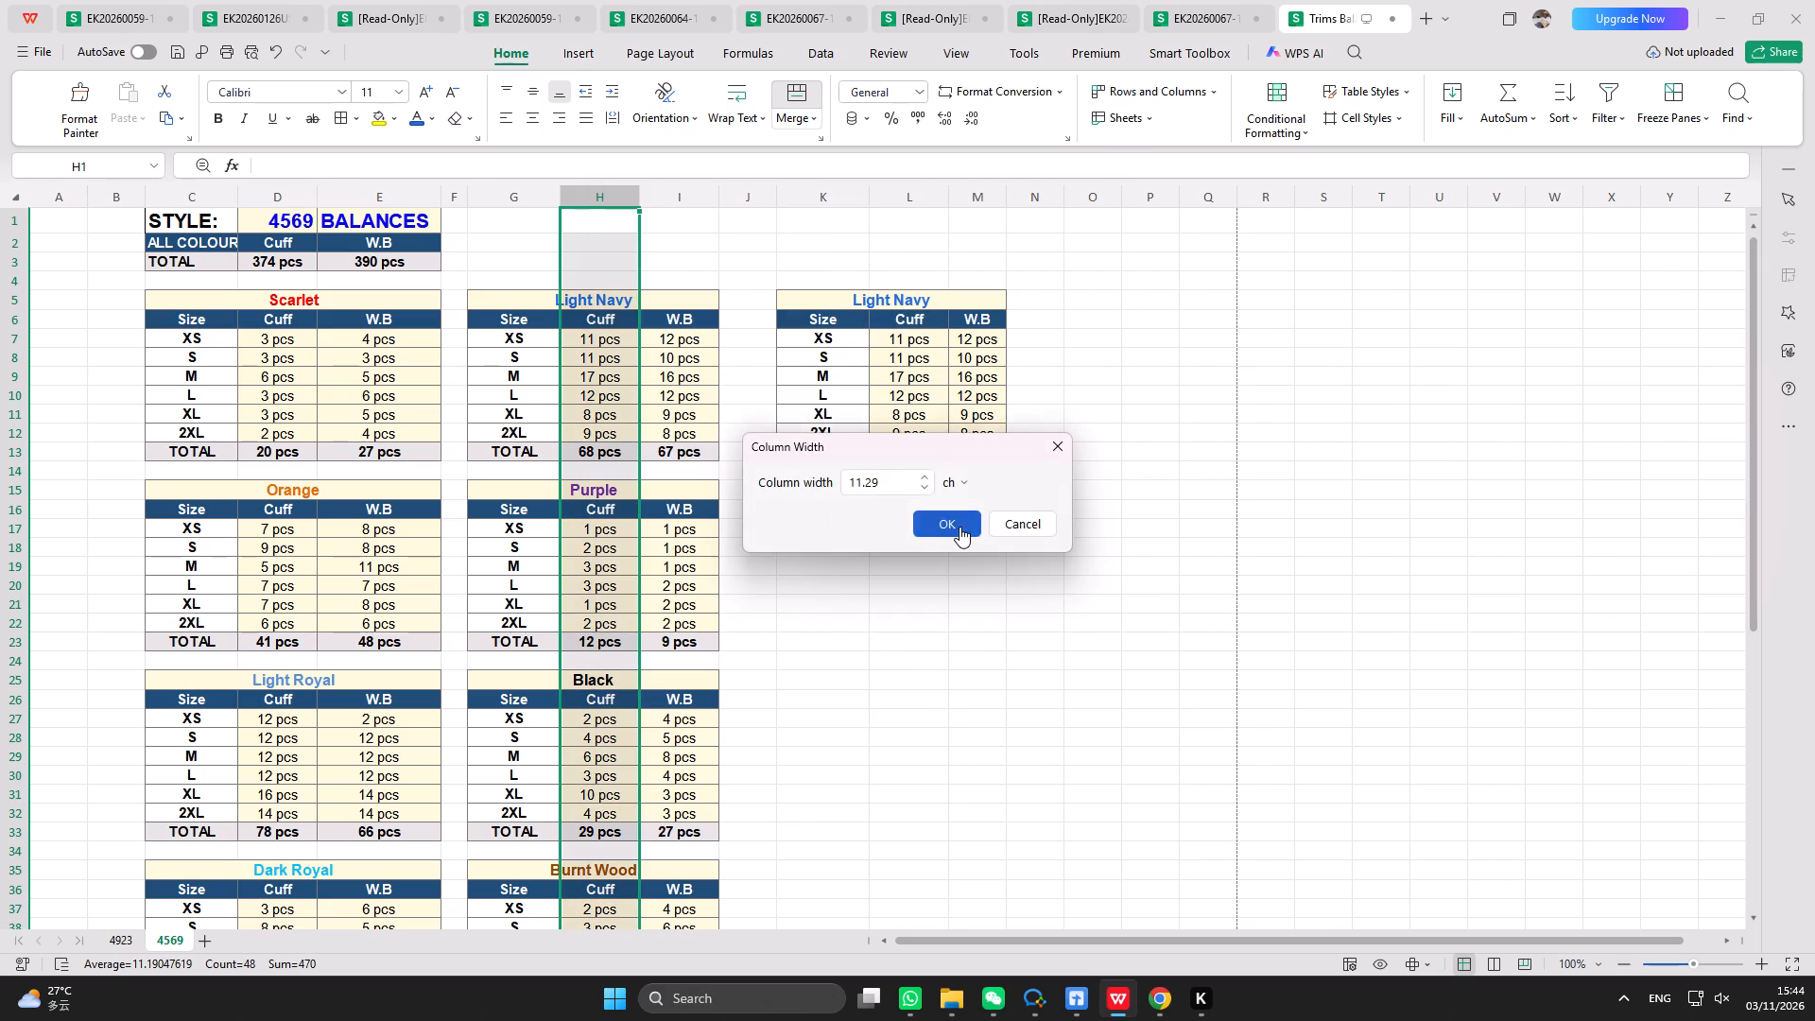
left_click(660, 197)
right_click(671, 259)
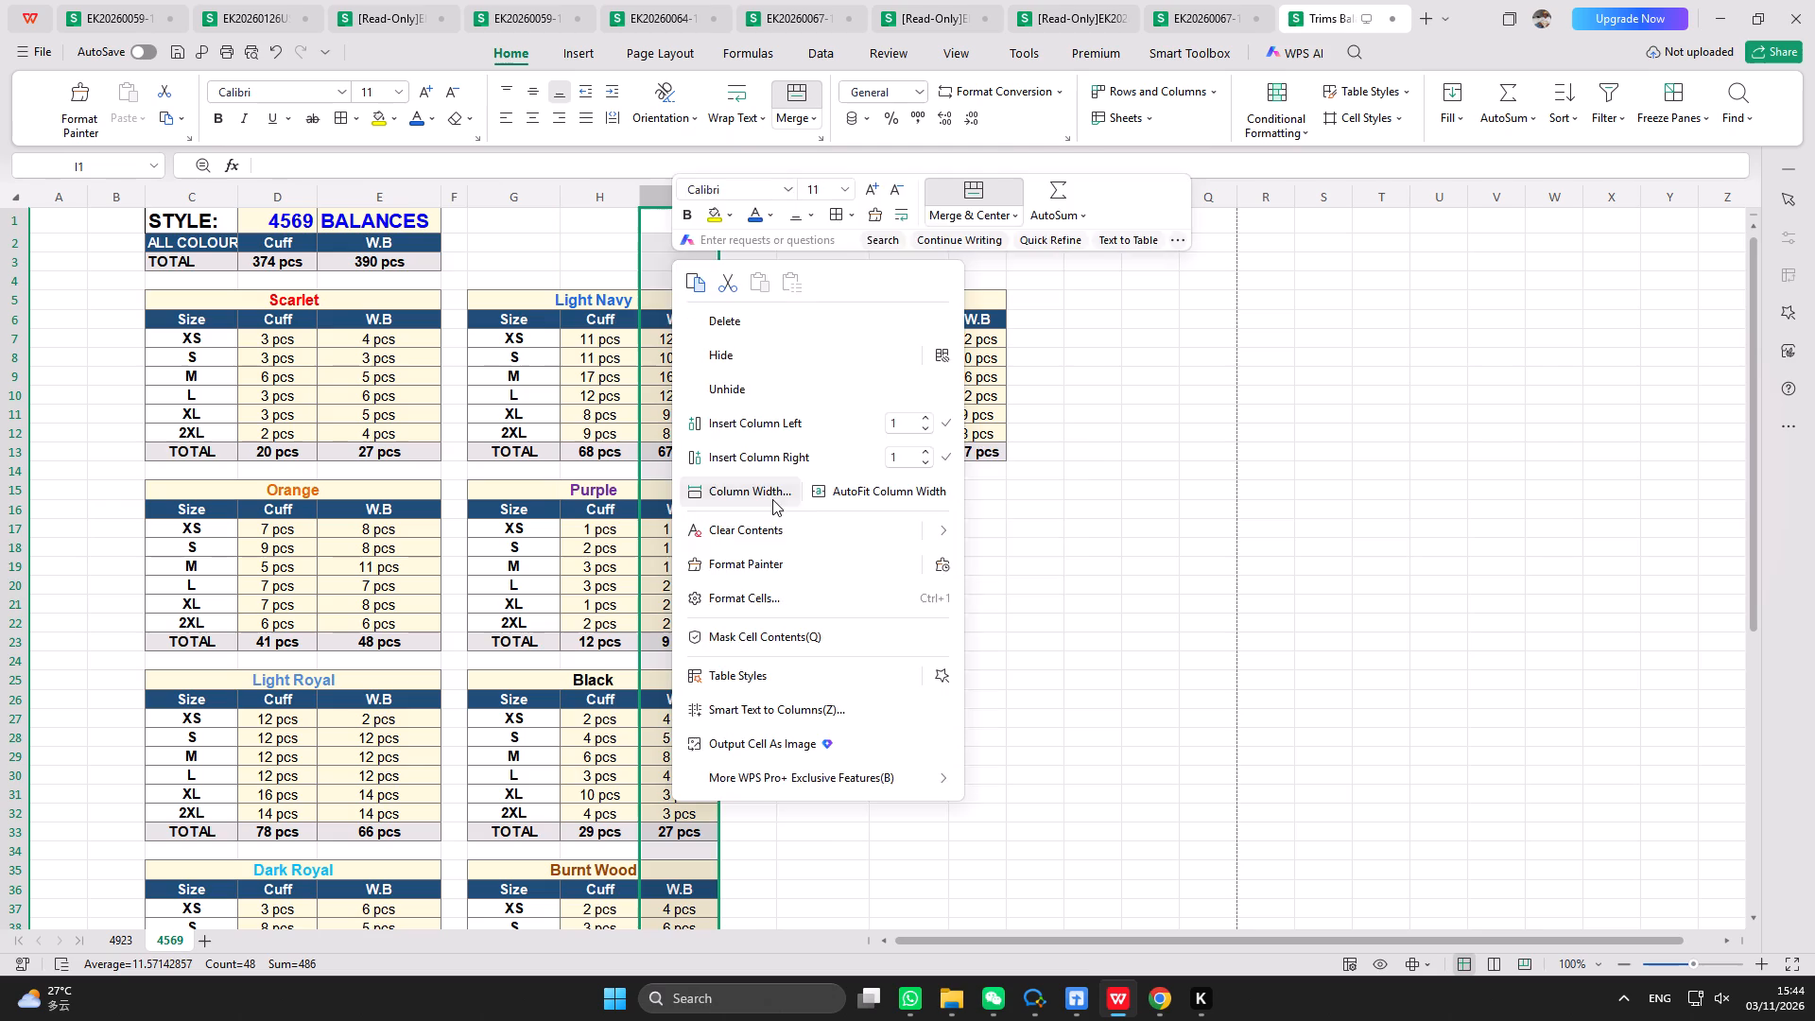
left_click(772, 499)
left_click(945, 524)
left_click(977, 198)
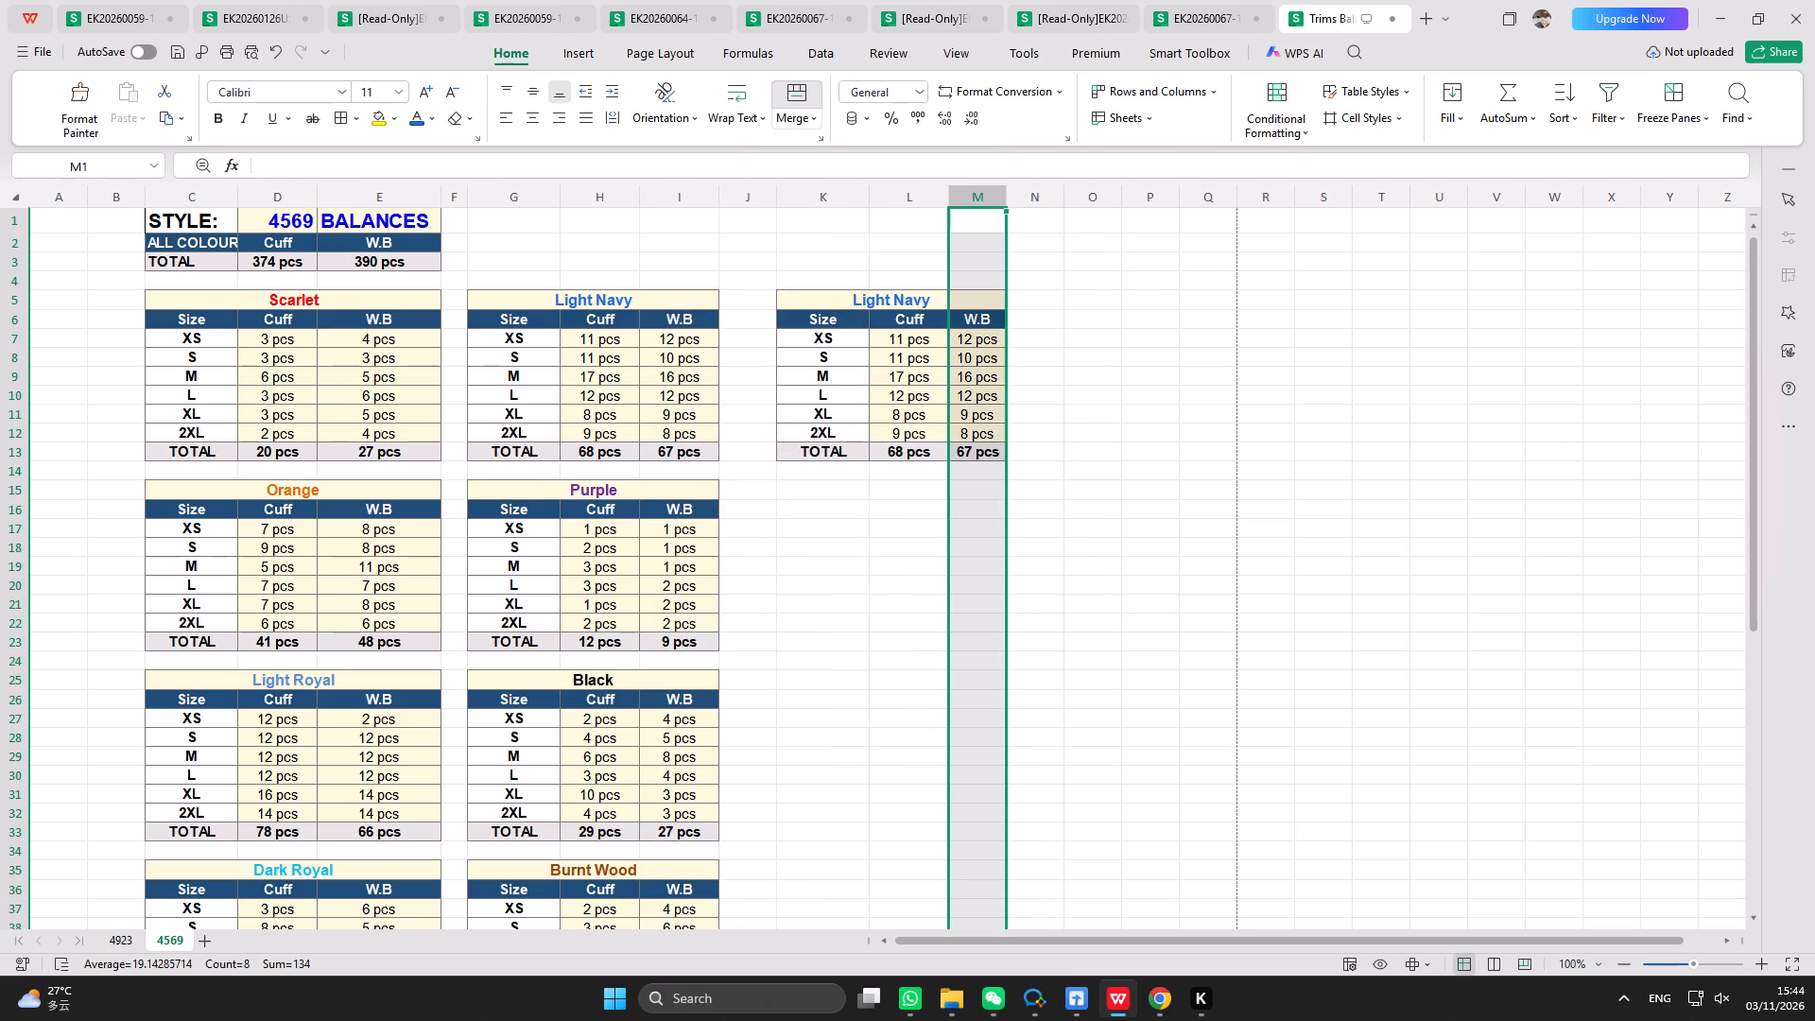
right_click(986, 264)
left_click(1097, 497)
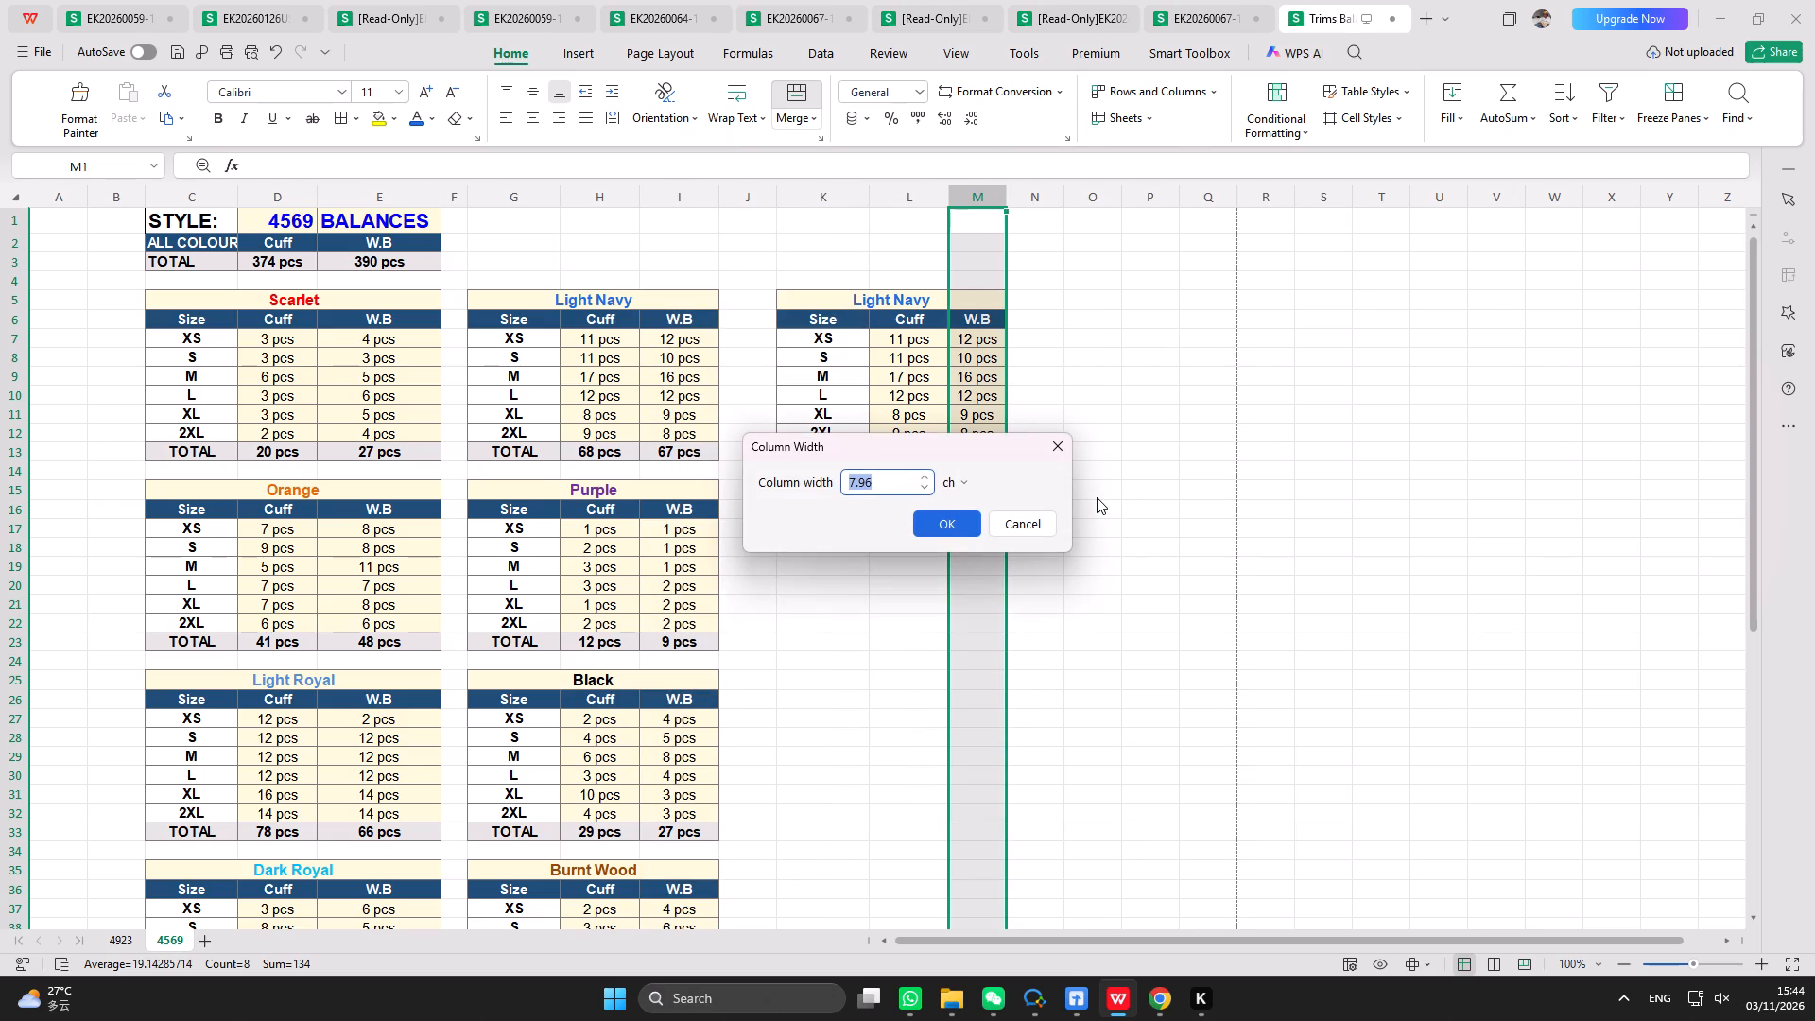
type("11.29")
key("Return")
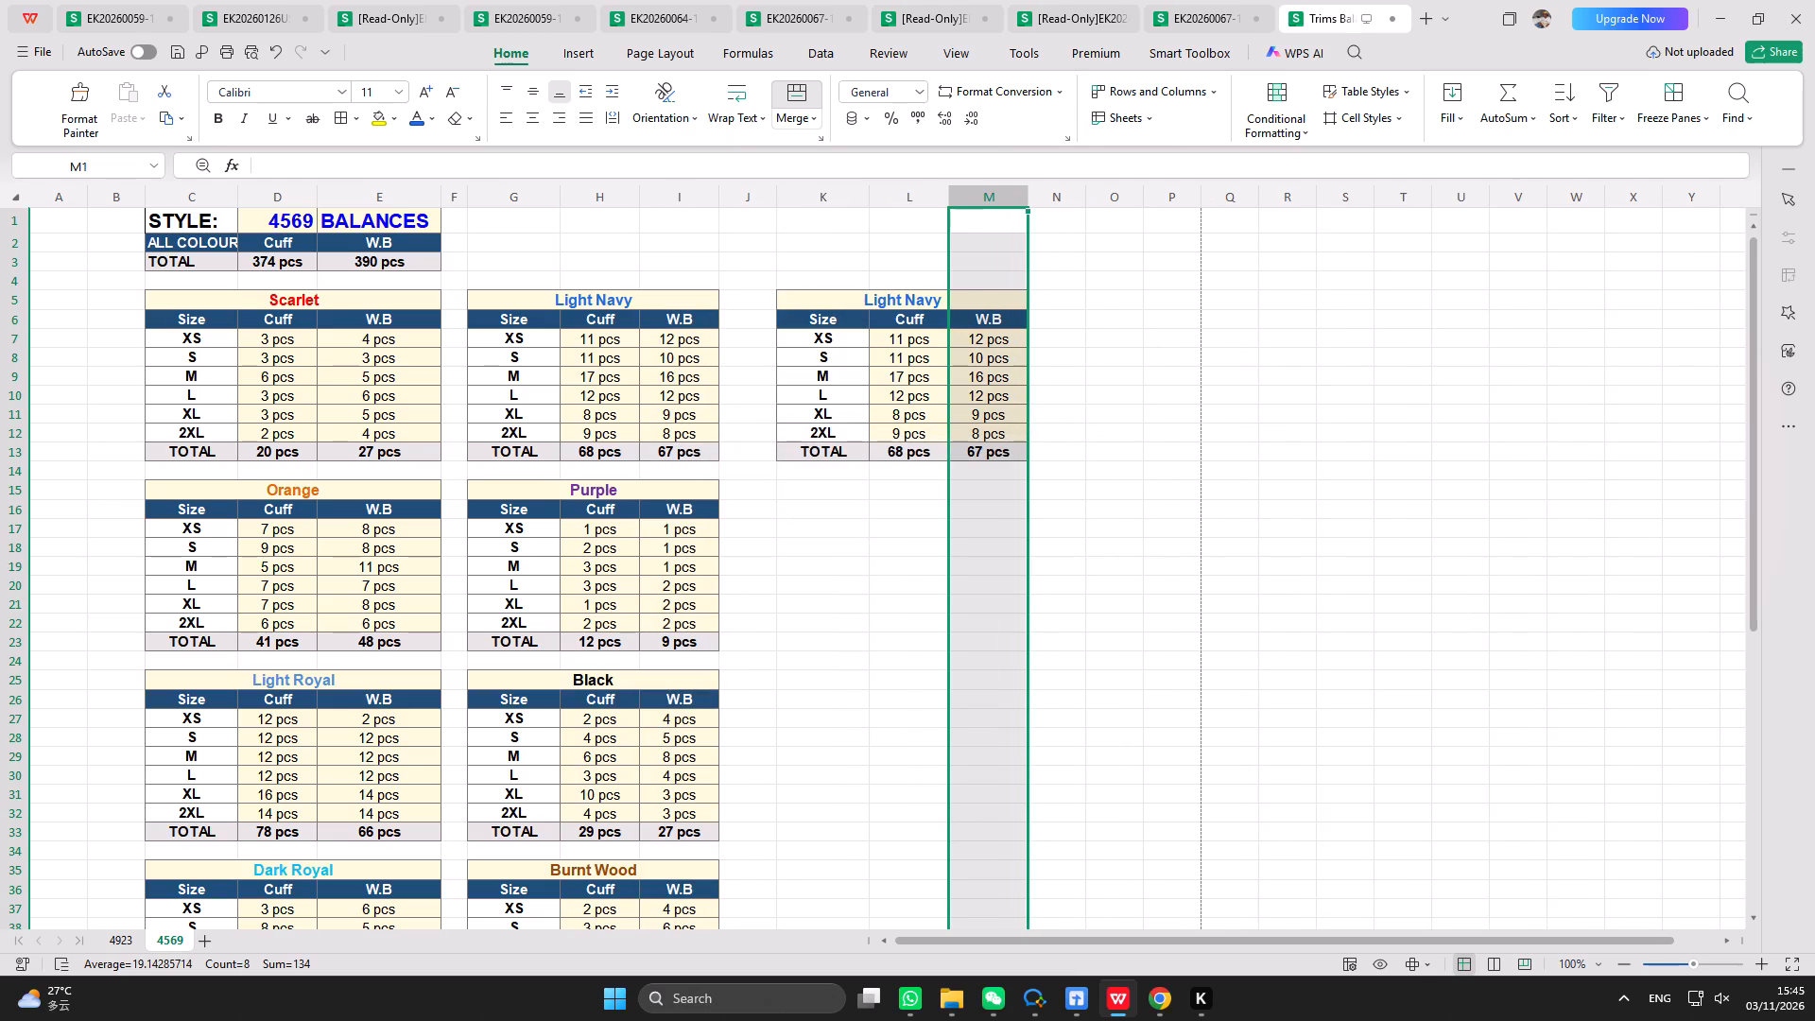
left_click(940, 654)
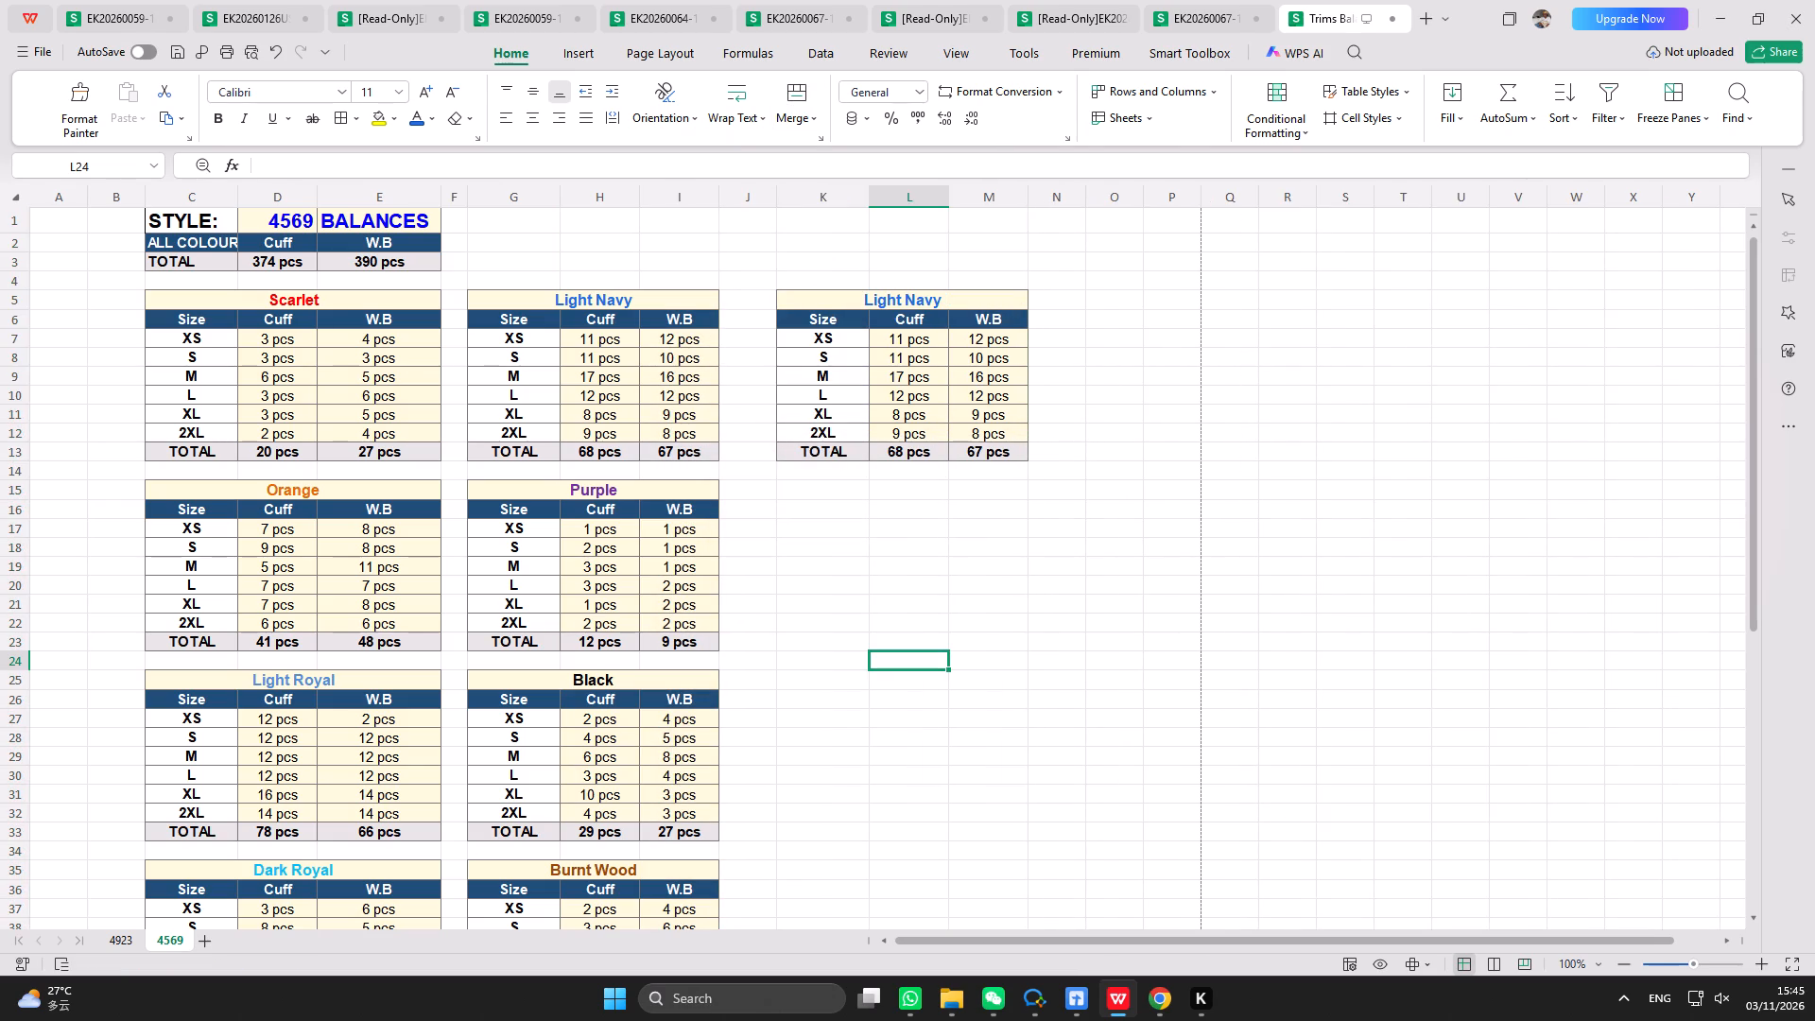
Retitle the duplicated table at K5 as KELLY GREEN and give the heading a darker olive-green font colour.
left_click(850, 303)
type("KELLY GREEN")
left_click_drag(964, 602, 961, 588)
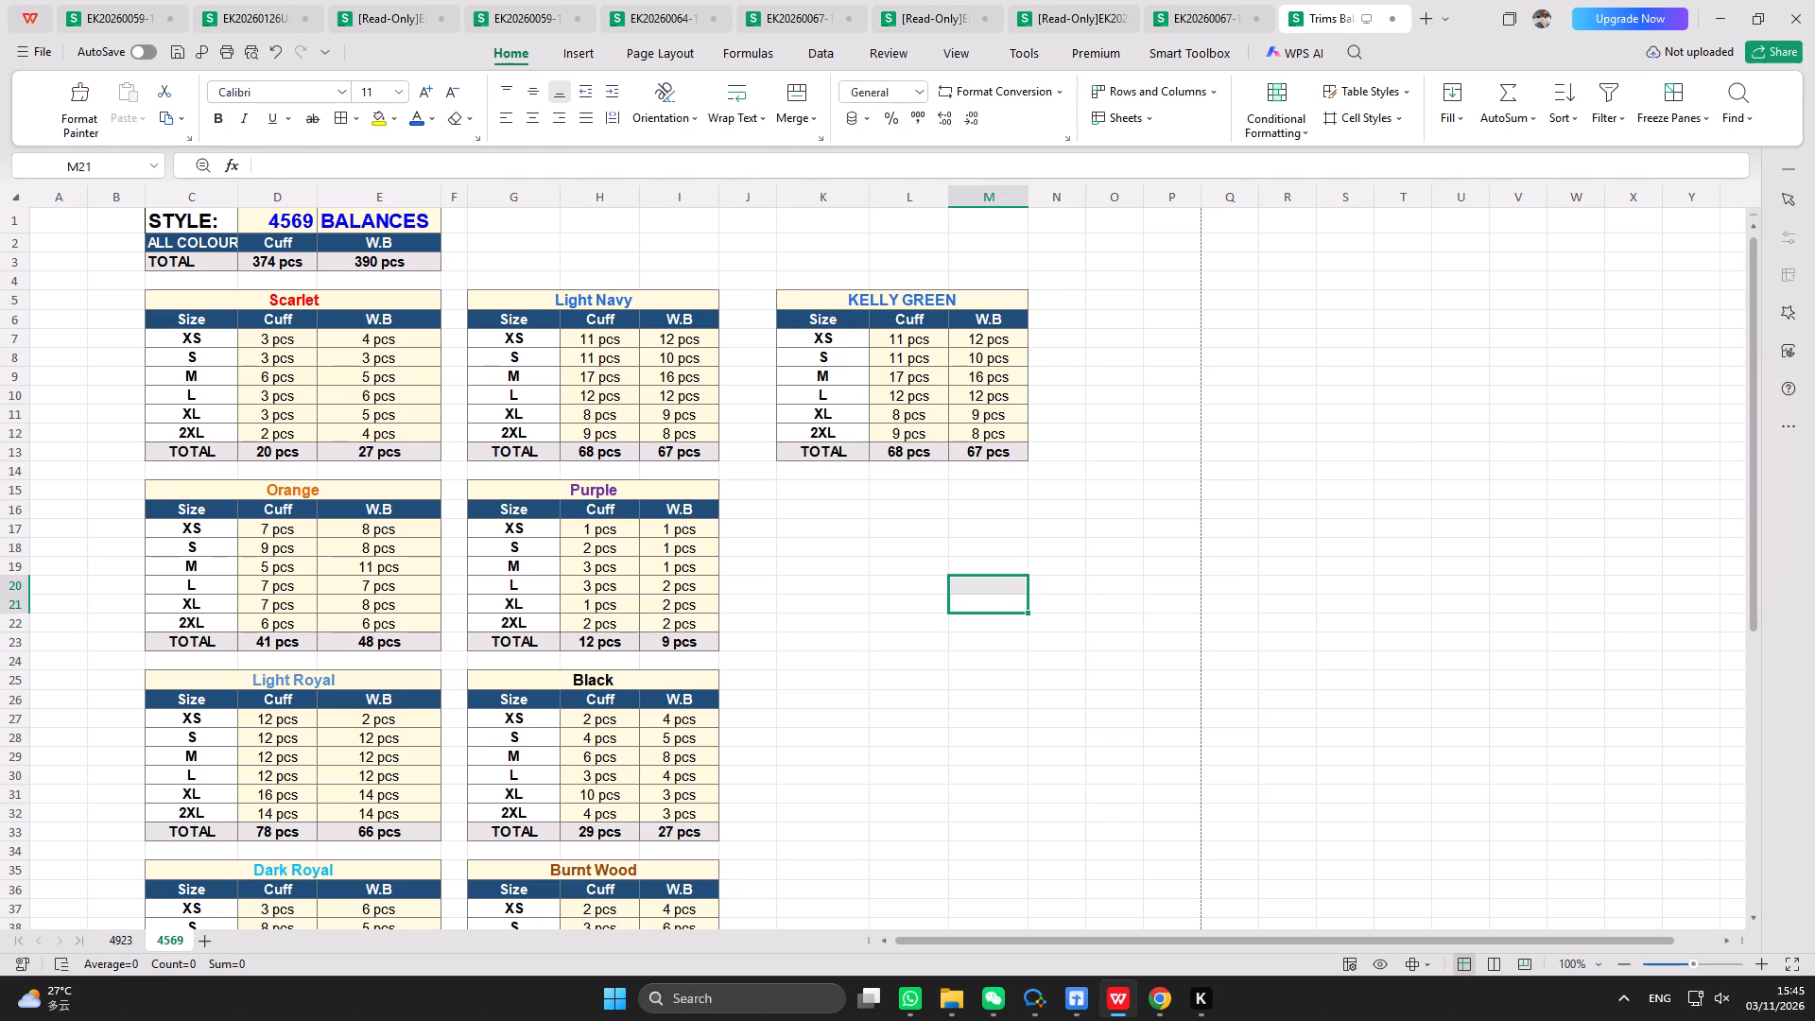
left_click(881, 304)
left_click(432, 114)
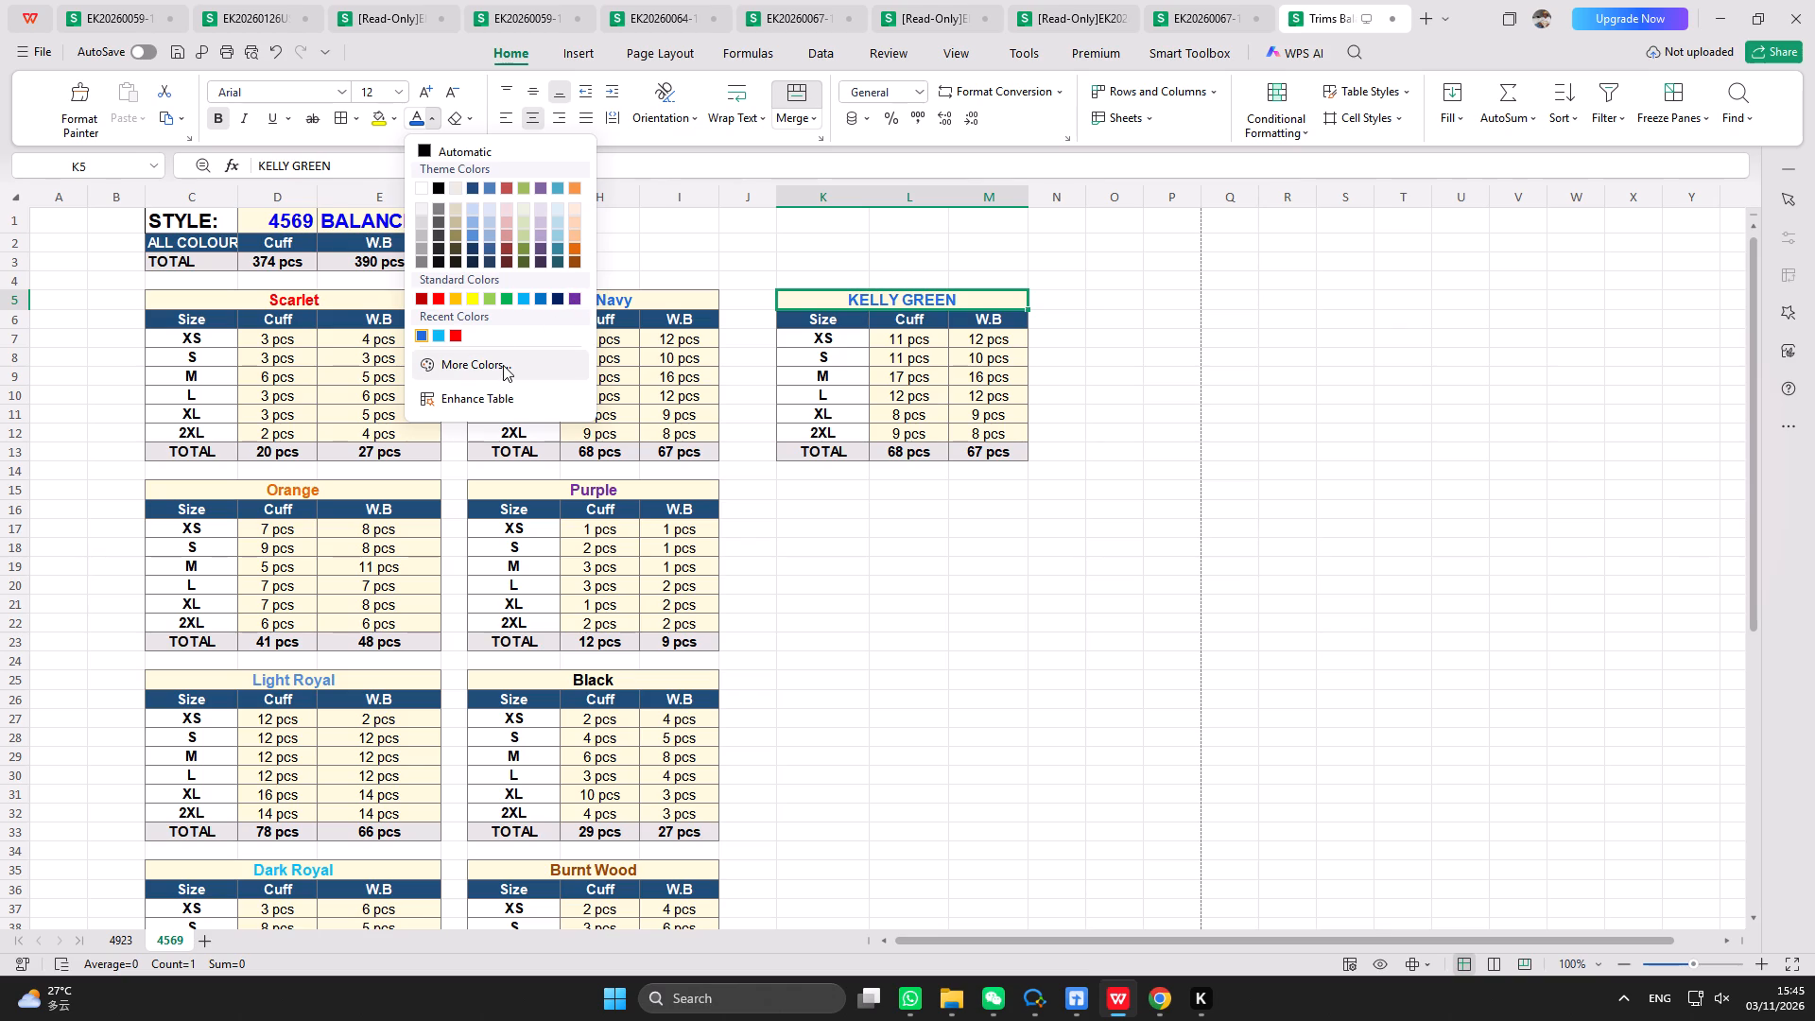
left_click(525, 247)
left_click(959, 596)
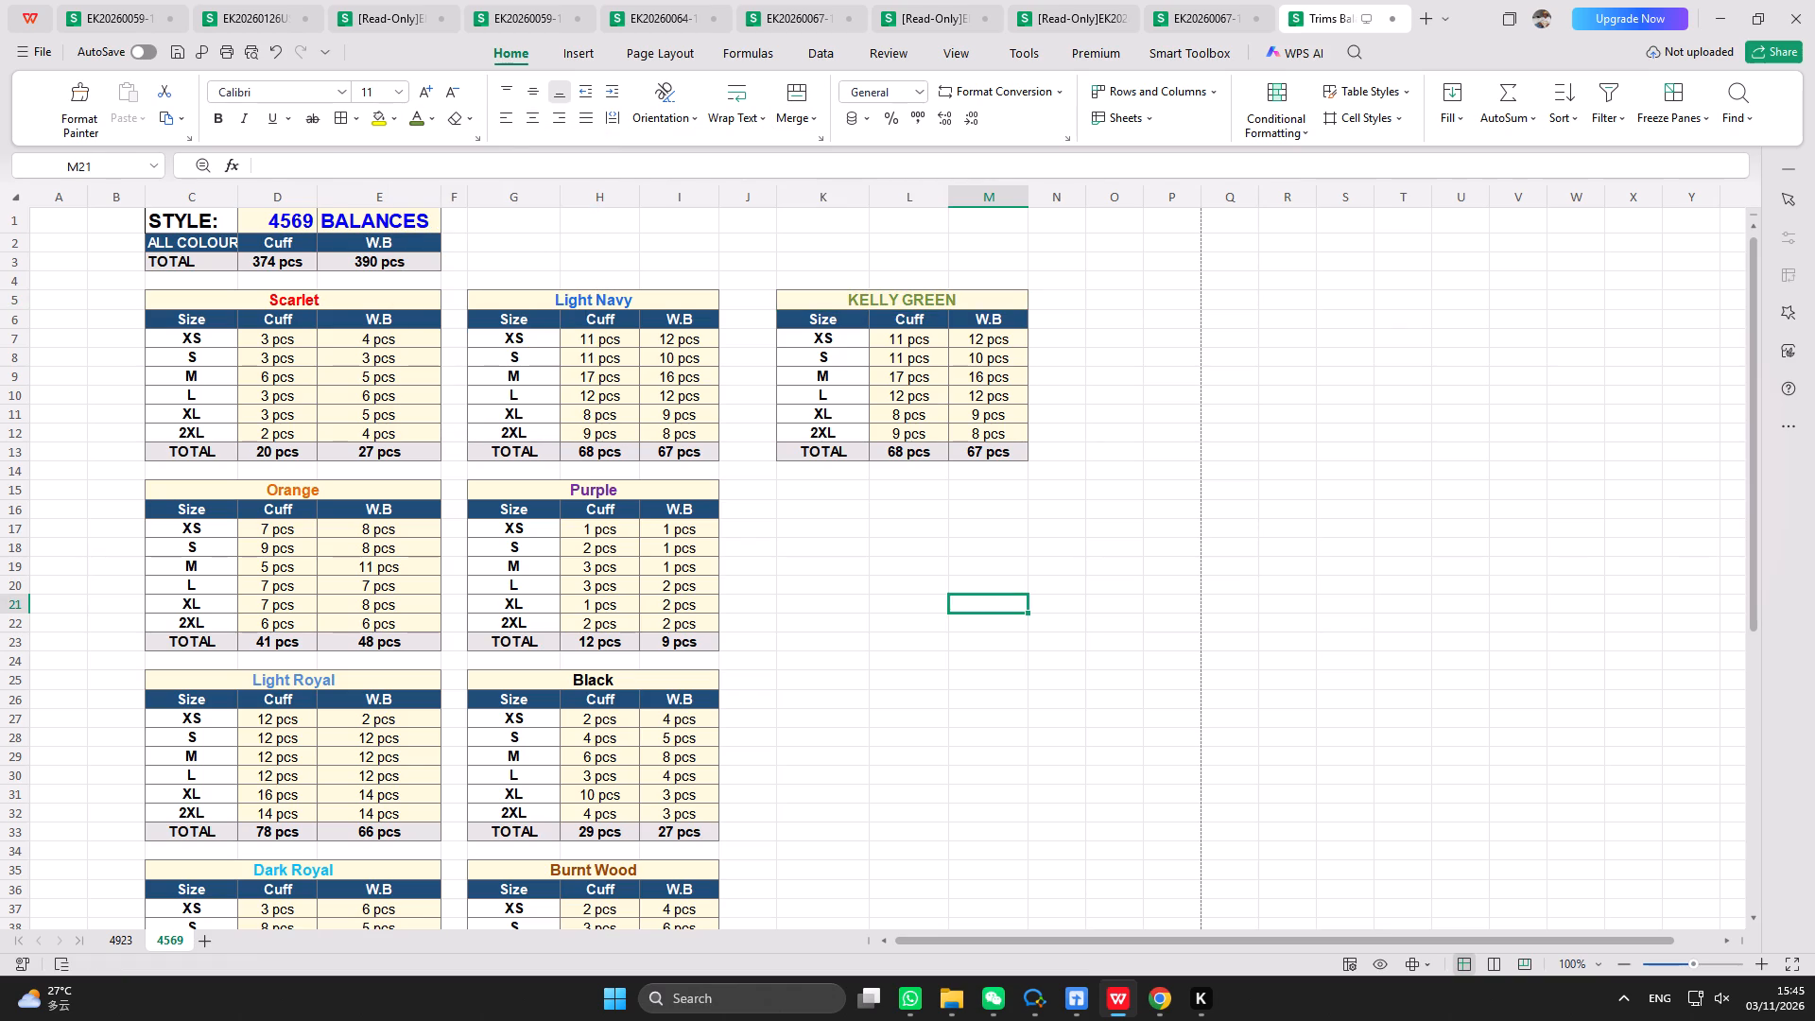
Enter KELLY GREEN's Cuff balances for XS to 2XL as 1, 2, 1, 2, 3 and 1 pcs.
left_click(915, 337)
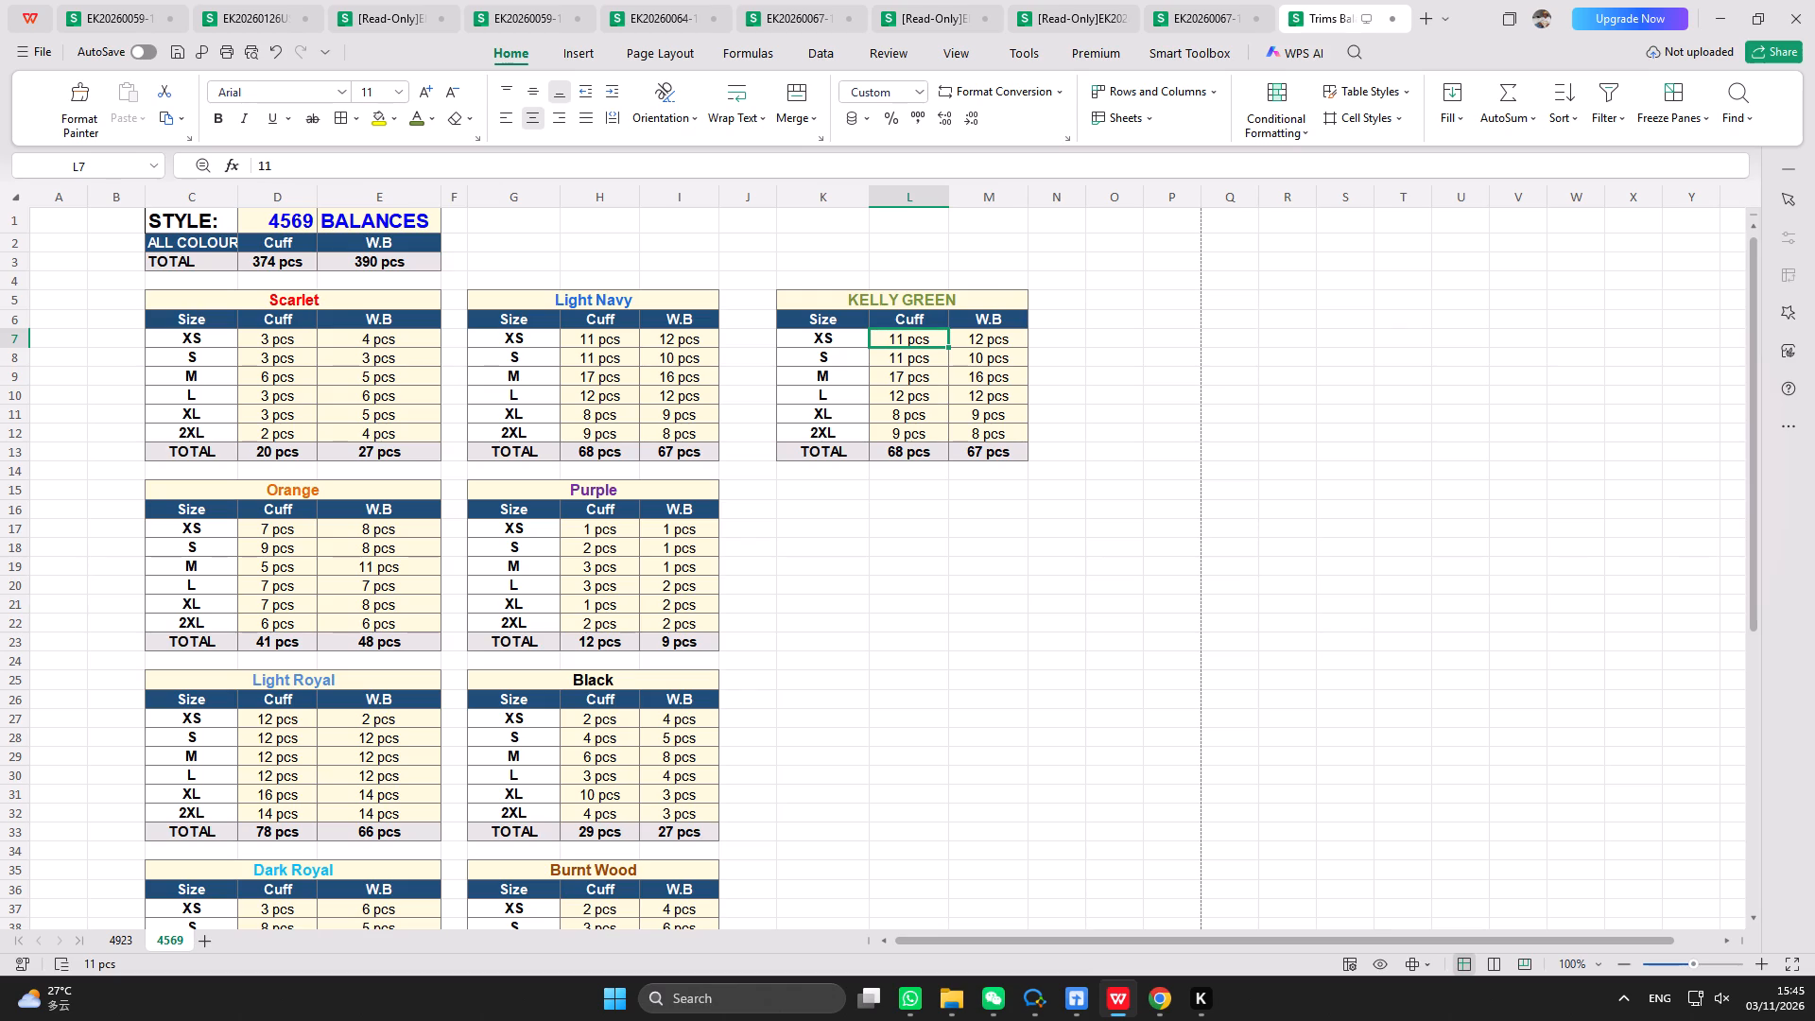
key("1")
key("Return")
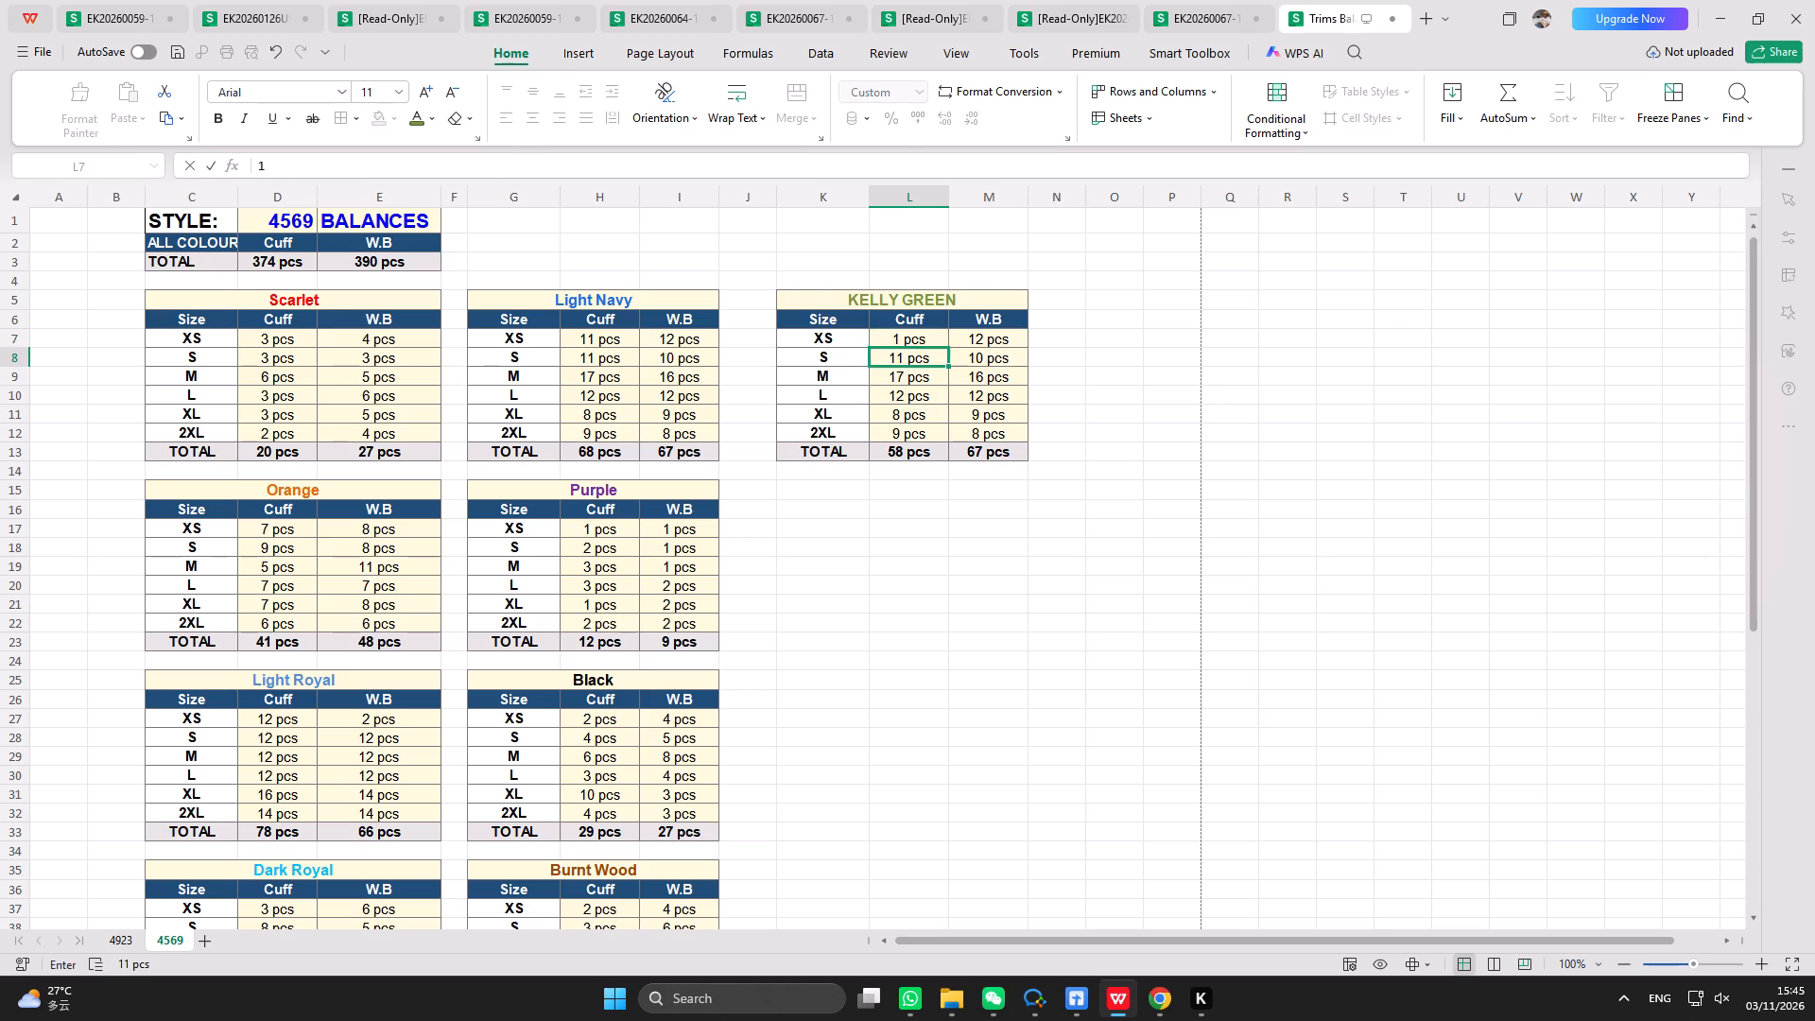
key("2")
key("Return")
key("1")
key("Return")
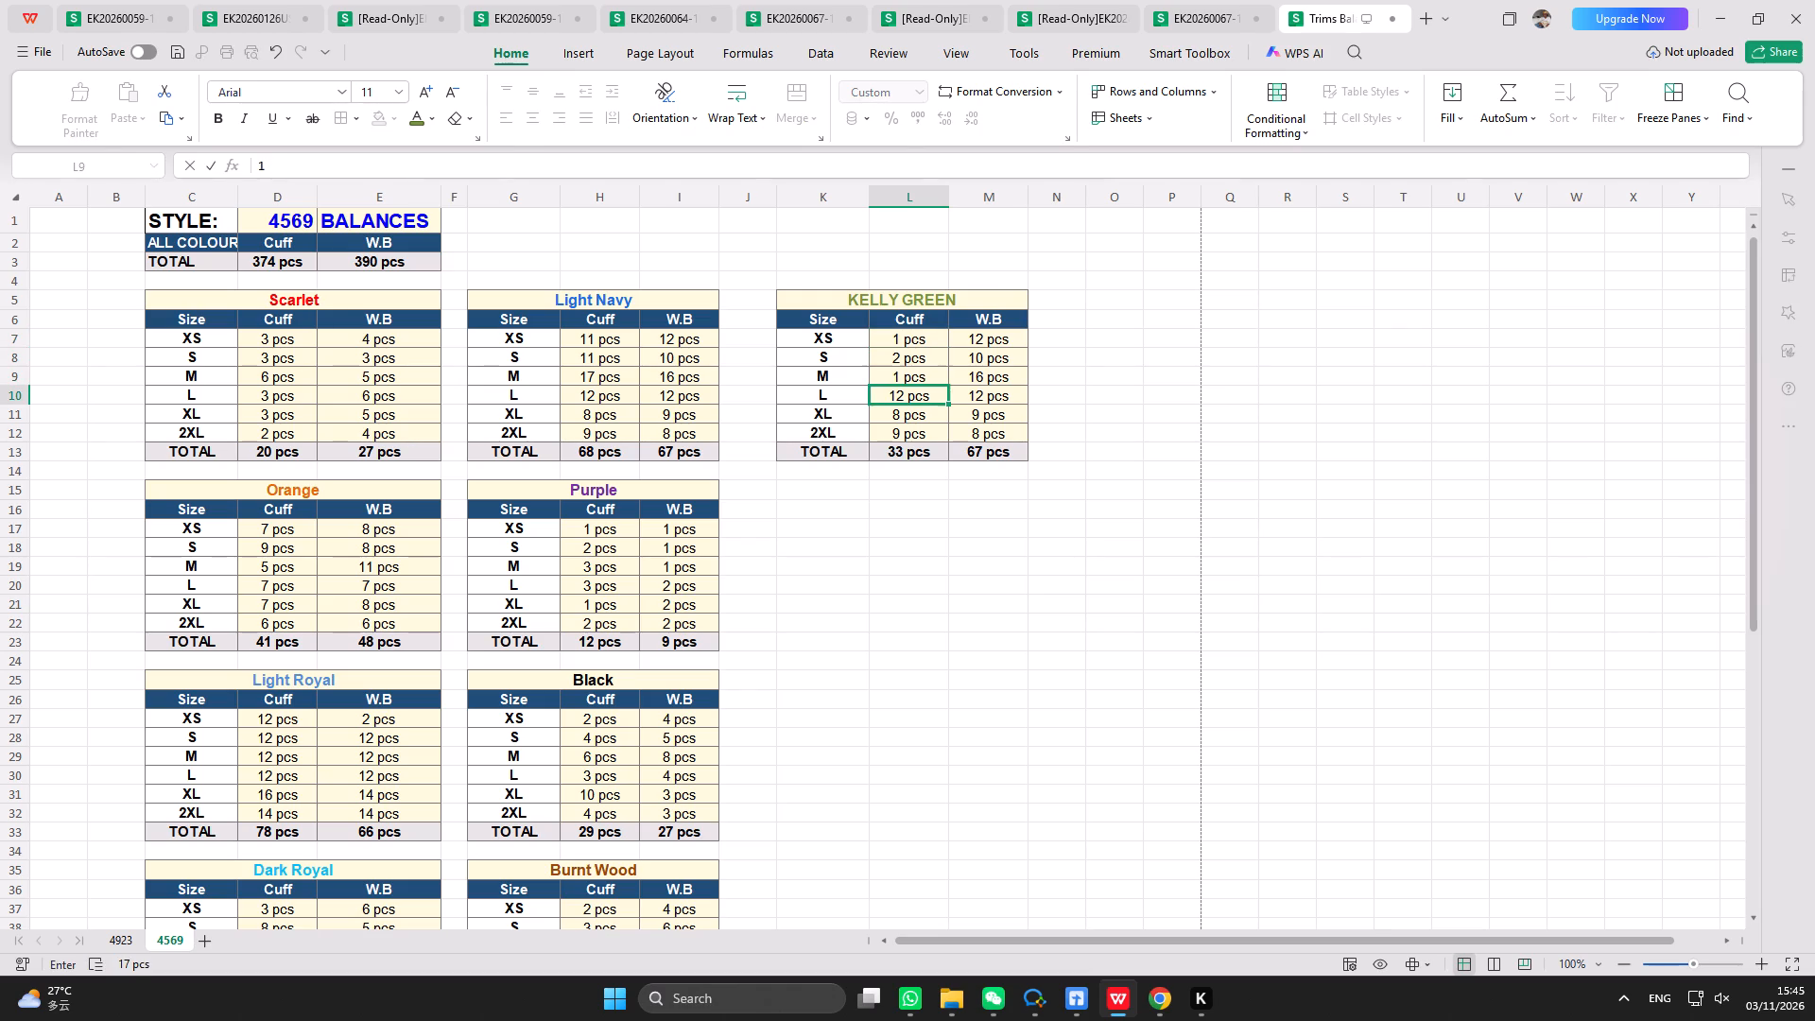
key("2")
key("Return")
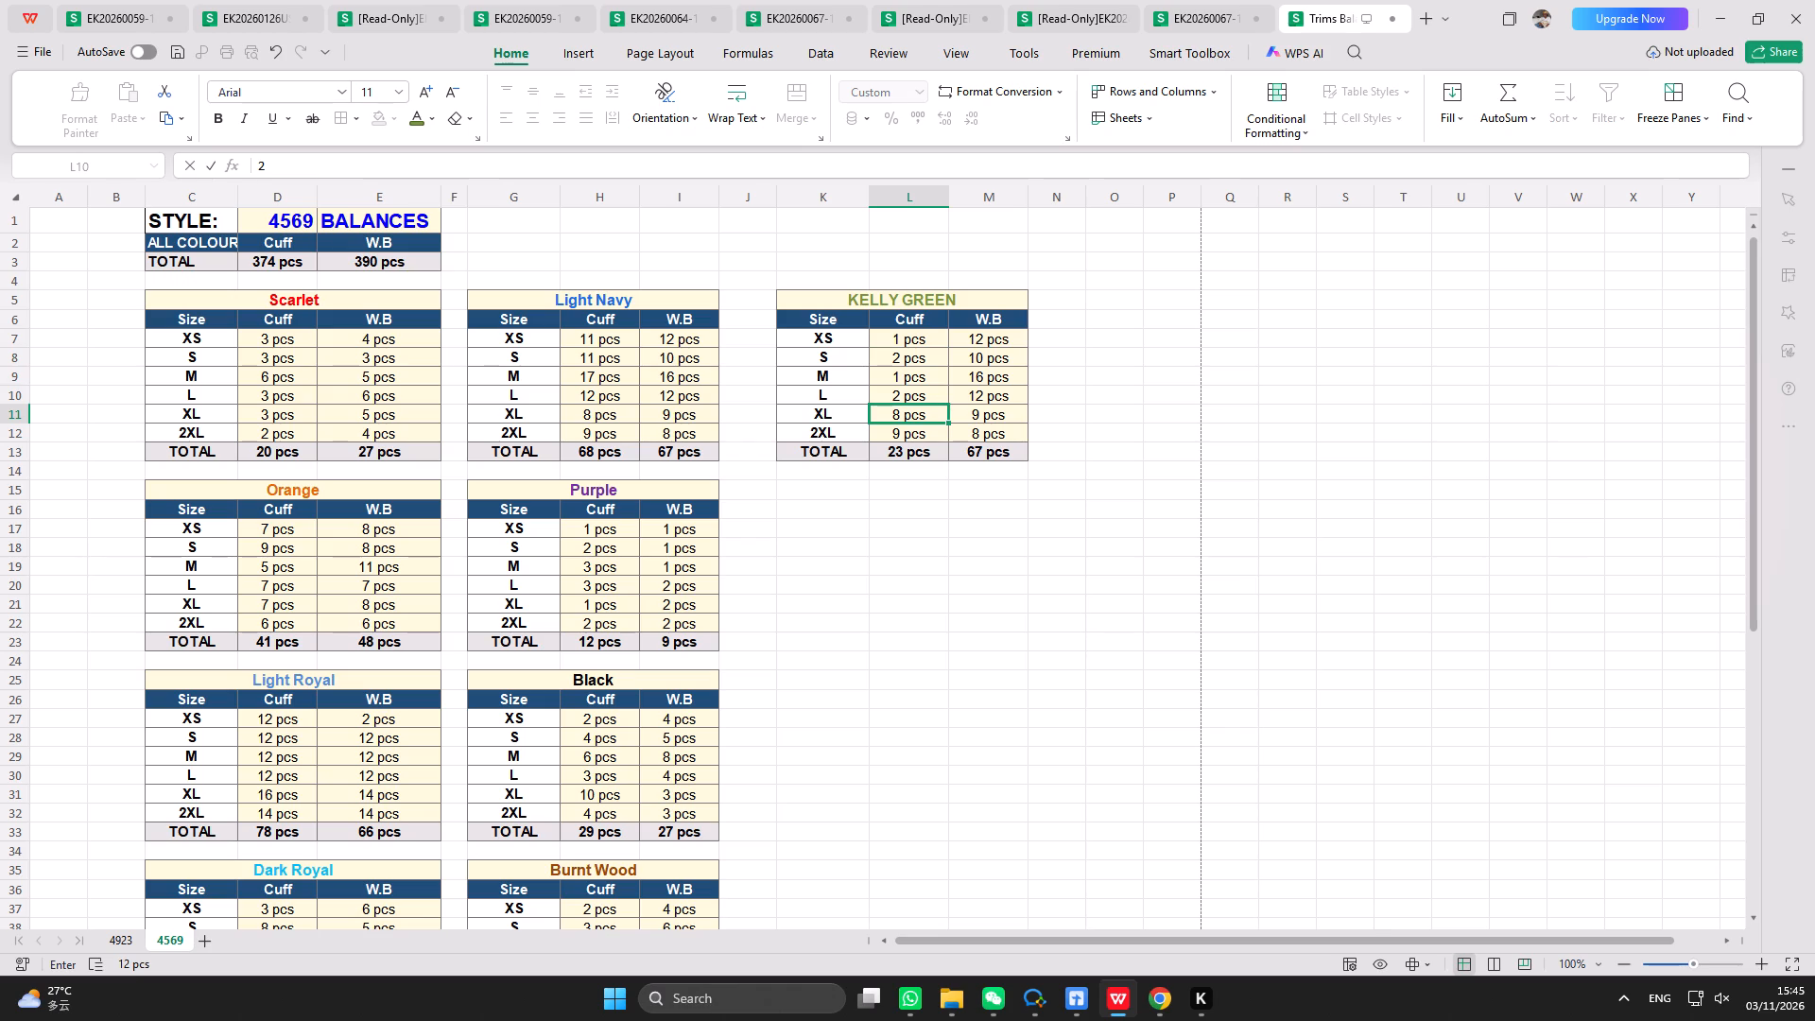
key("3")
key("Return")
key("1")
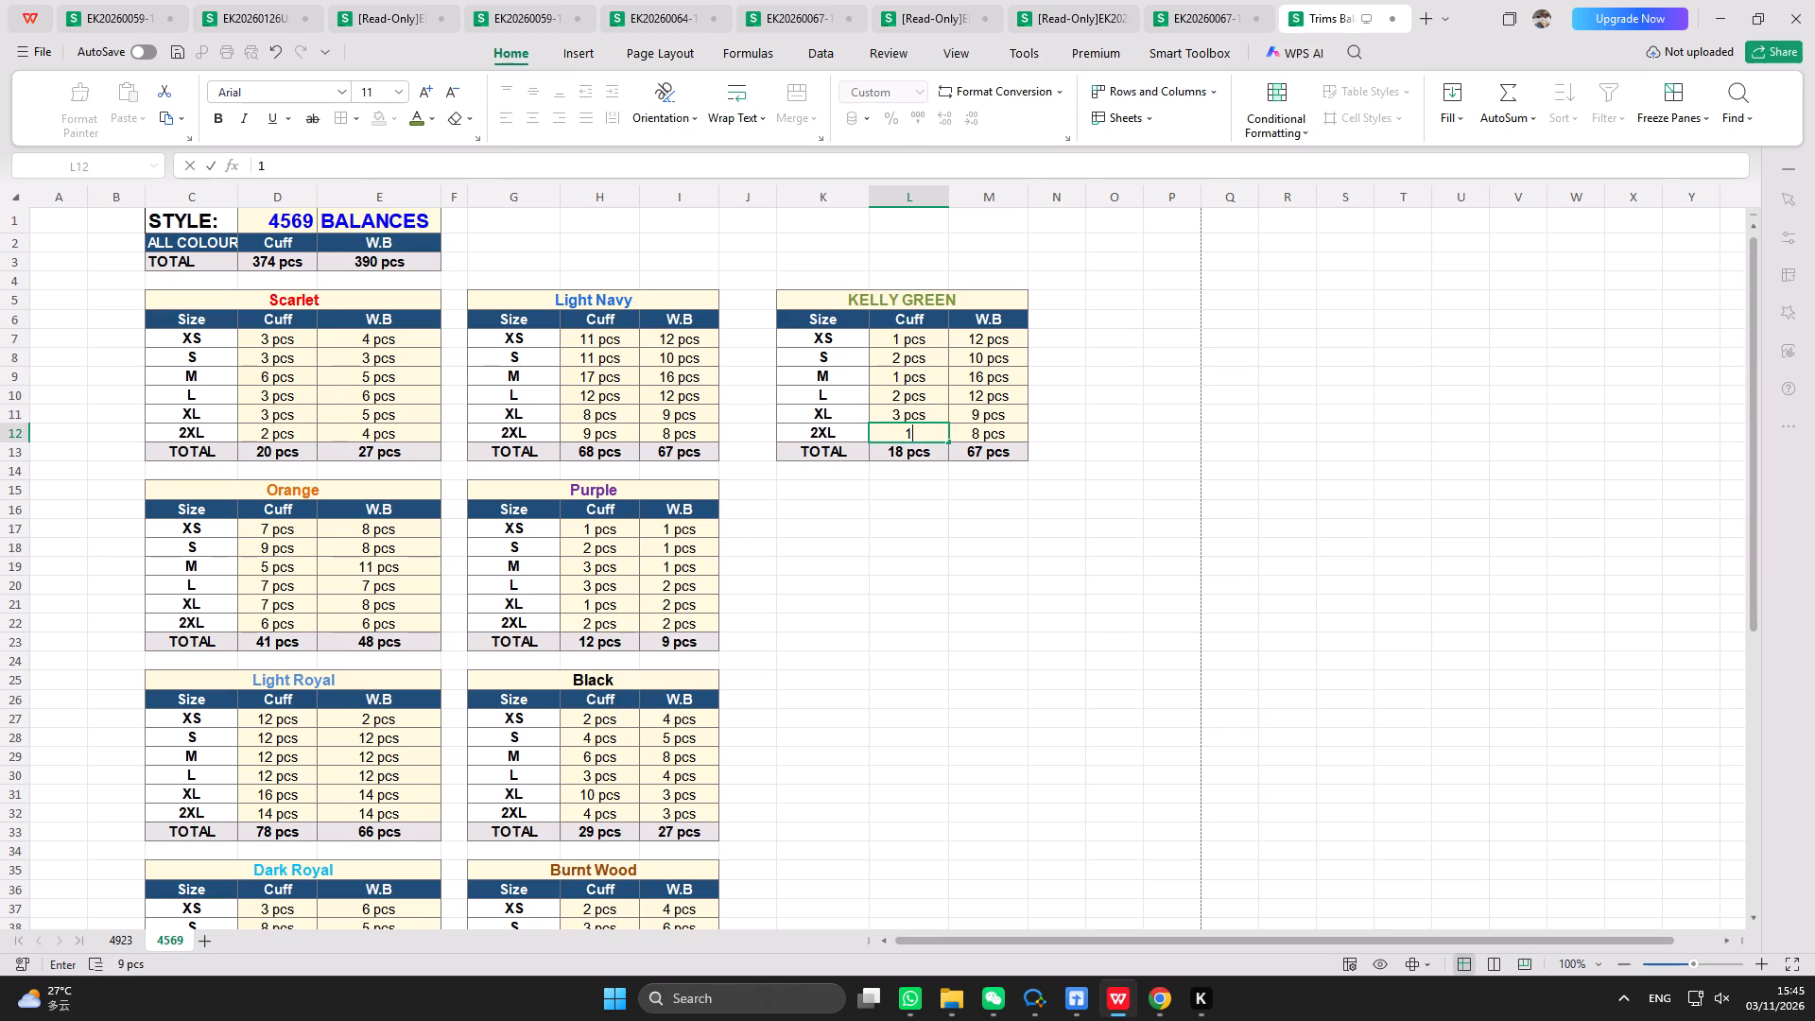
Enter KELLY GREEN's W.B balances for XS to 2XL as 1, 1, 2, 1, 2 and 2 pcs.
left_click(965, 343)
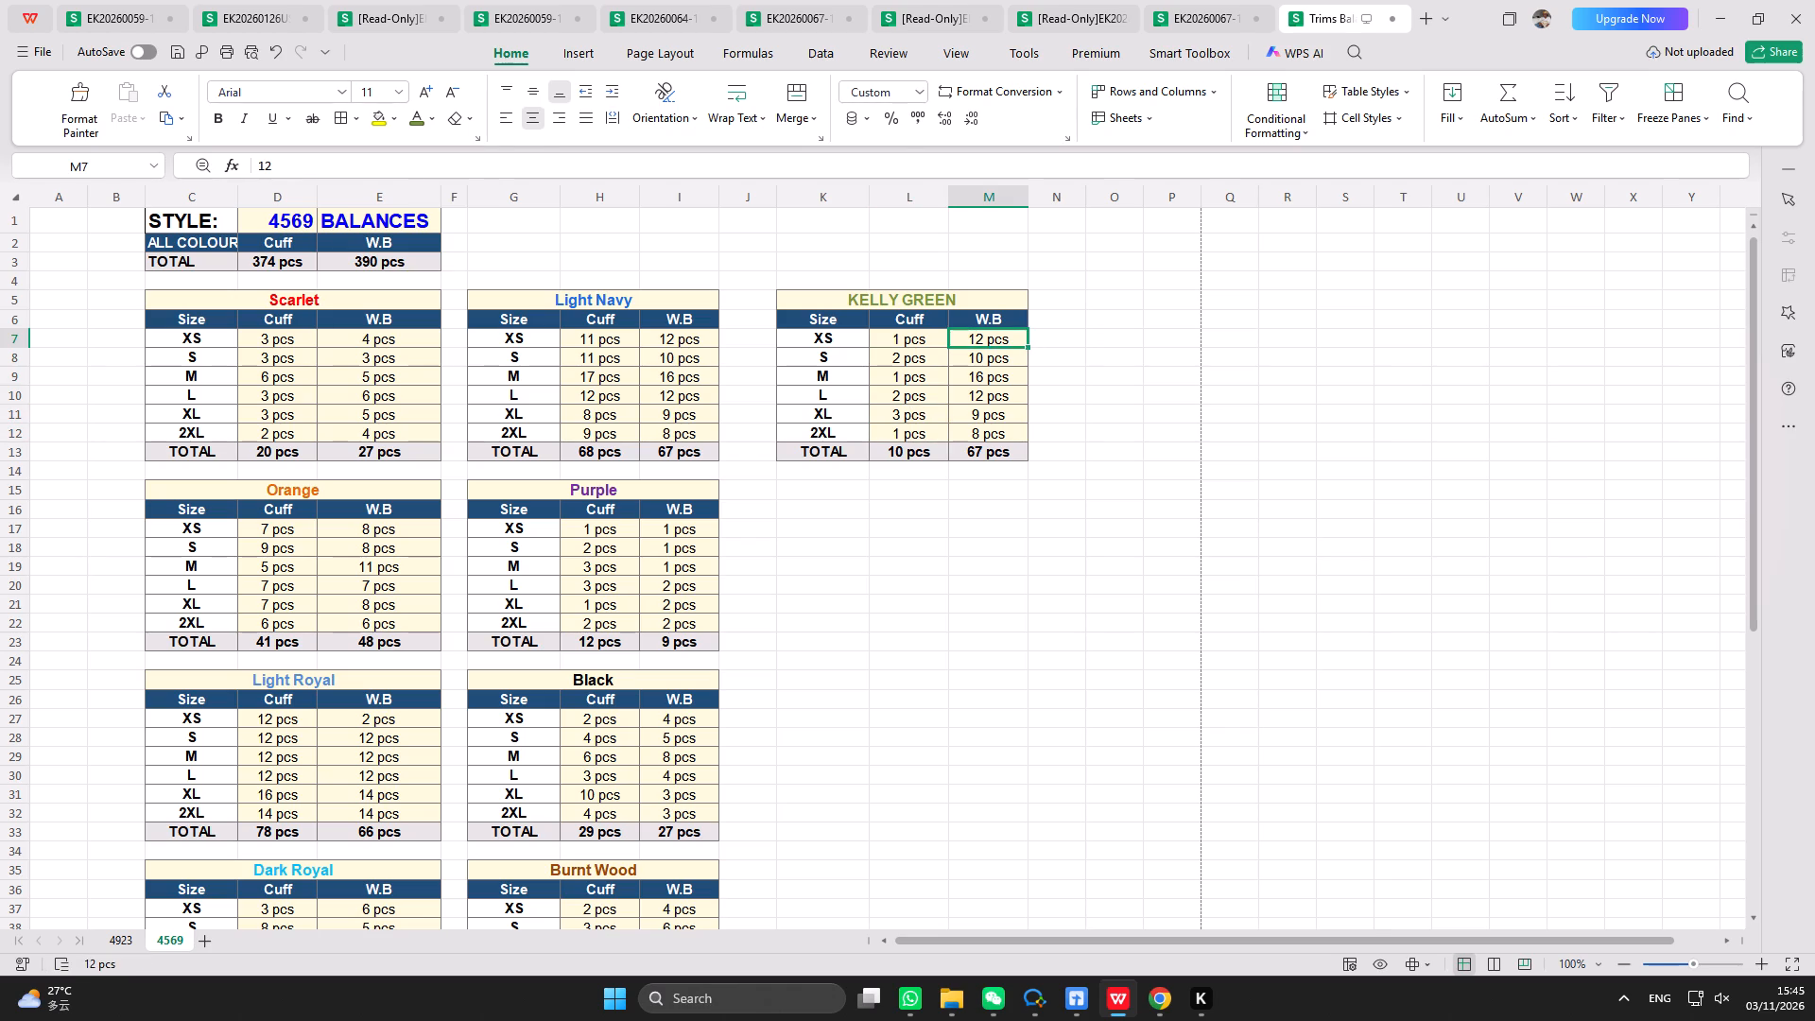
key("1")
key("Return")
key("1")
key("Return")
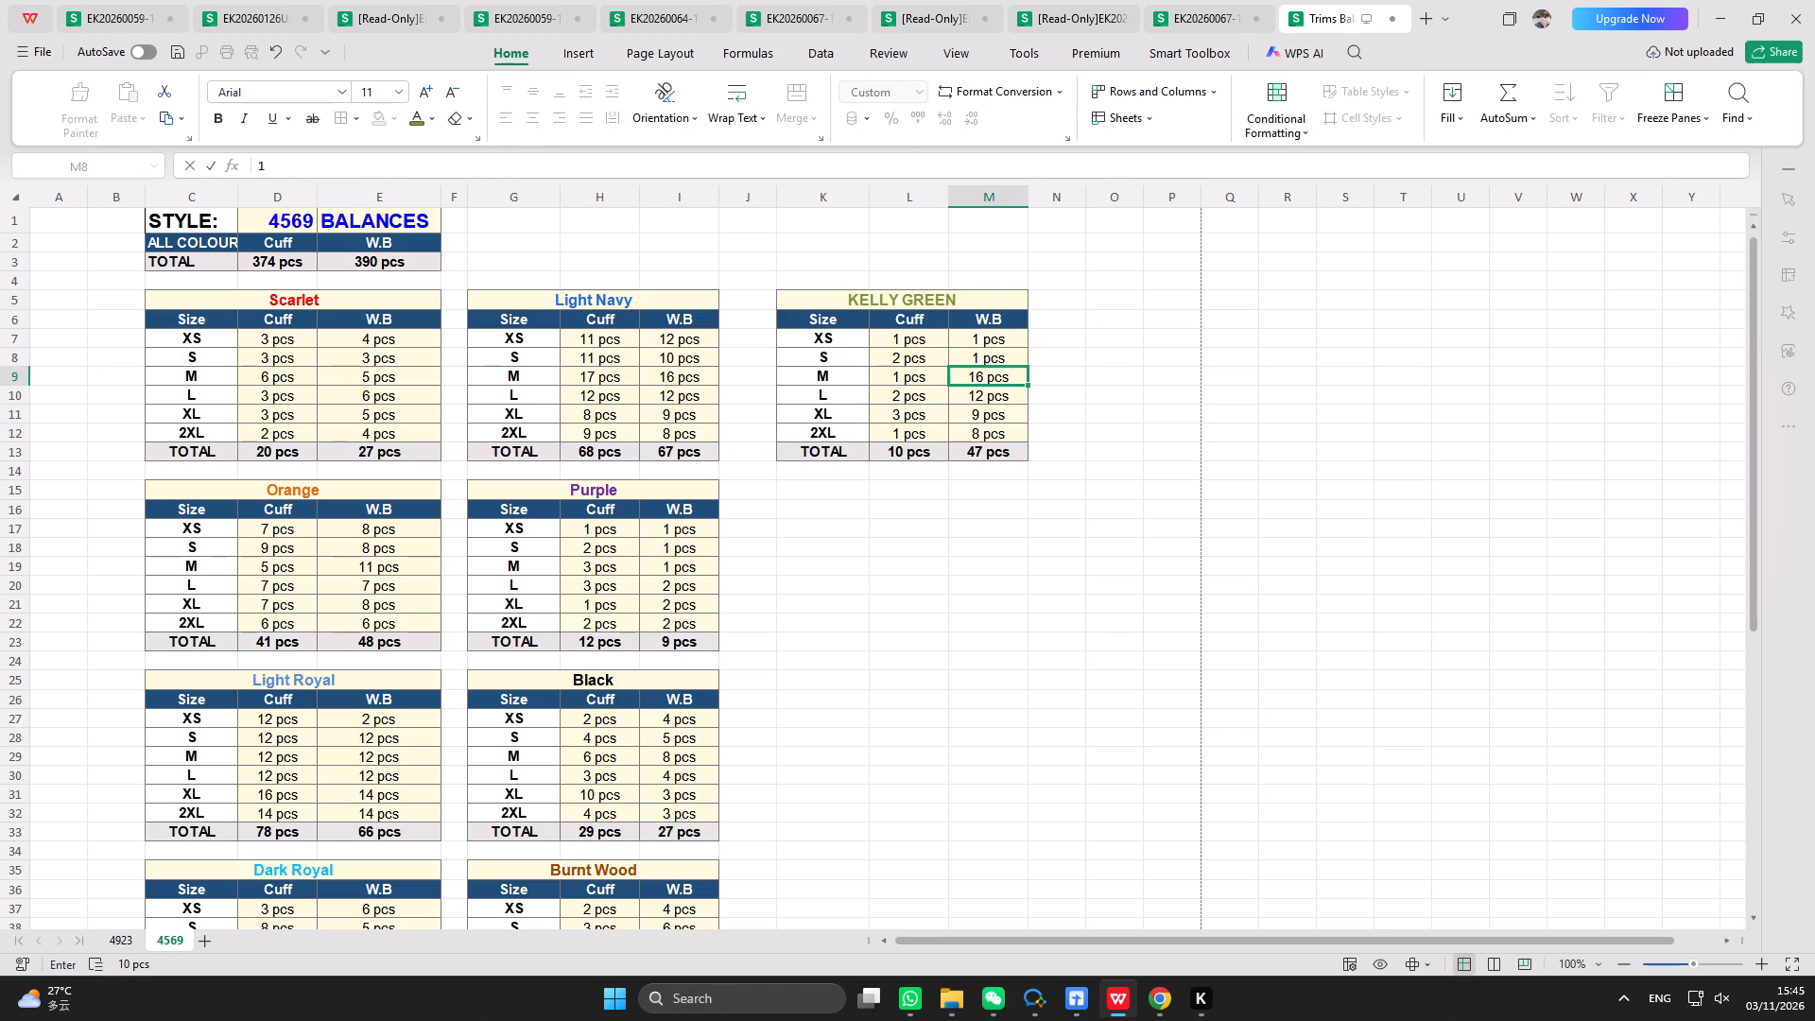
key("2")
key("Return")
key("1")
key("Return")
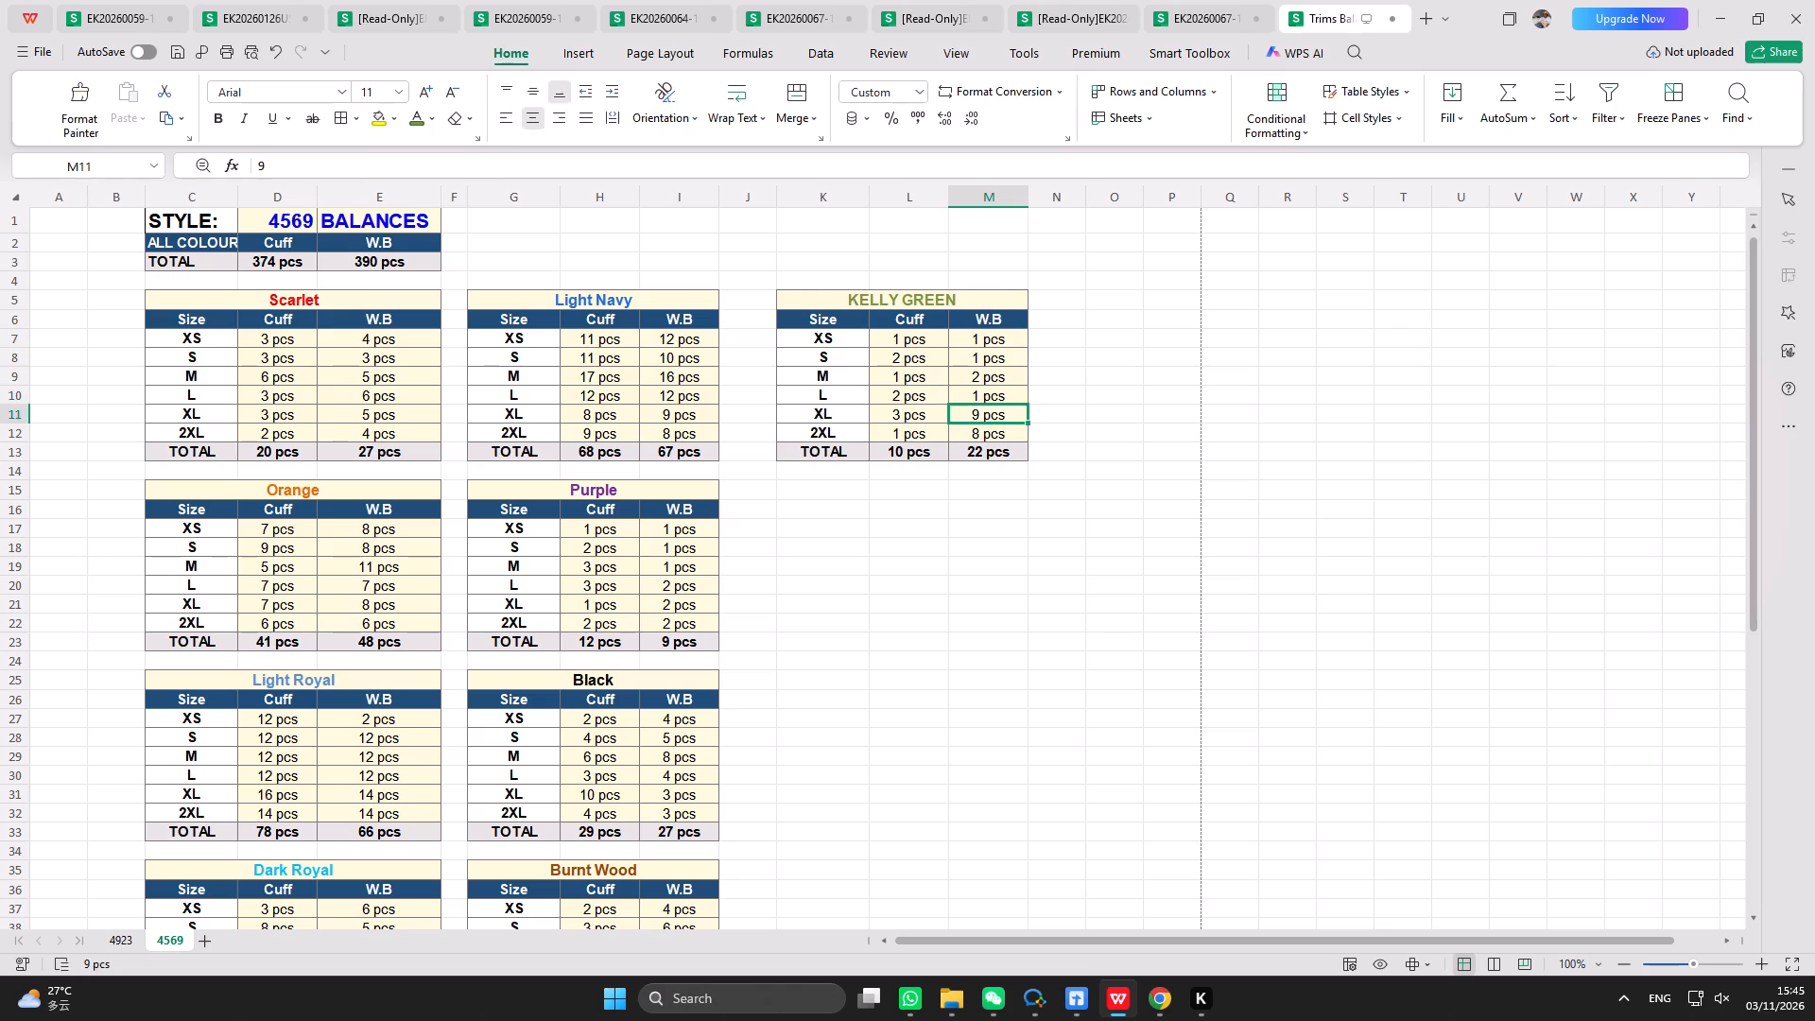
key("2")
key("Return")
key("2")
key("Return")
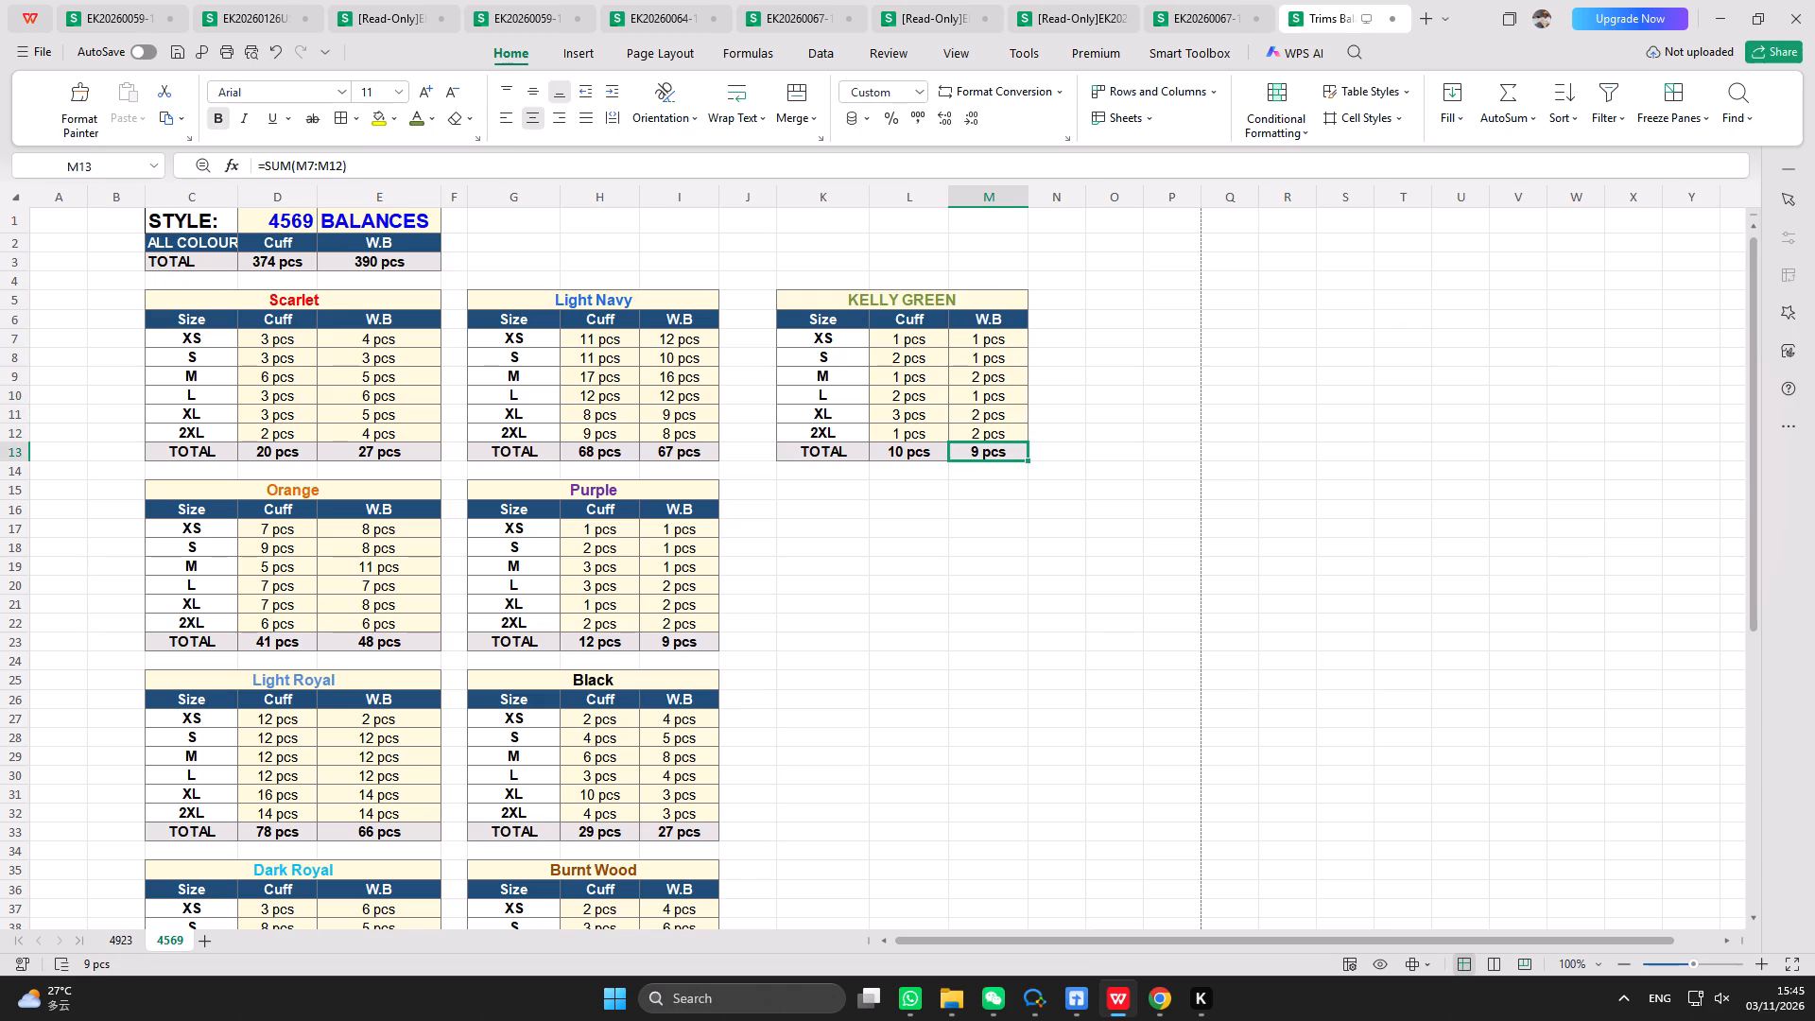
Copy the whole KELLY GREEN table, including its TOTAL row, and paste the duplicate starting at K15.
left_click(832, 491)
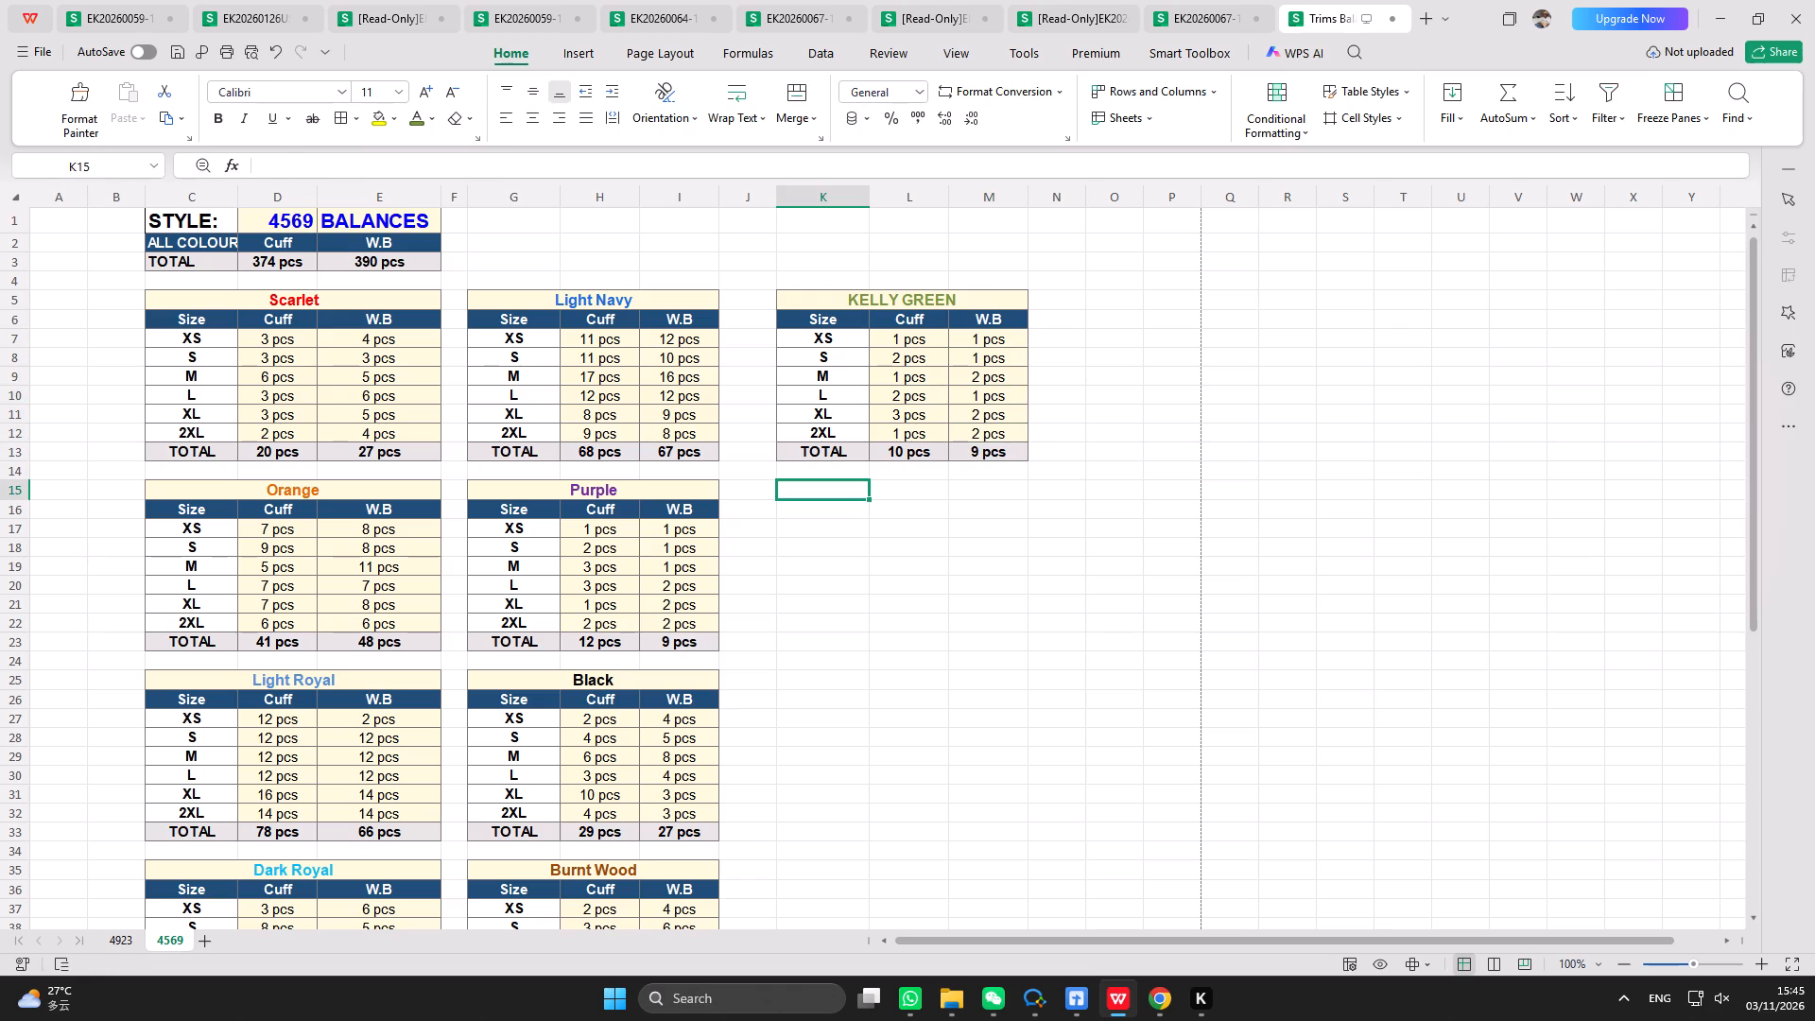
left_click_drag(794, 298, 985, 455)
right_click(925, 358)
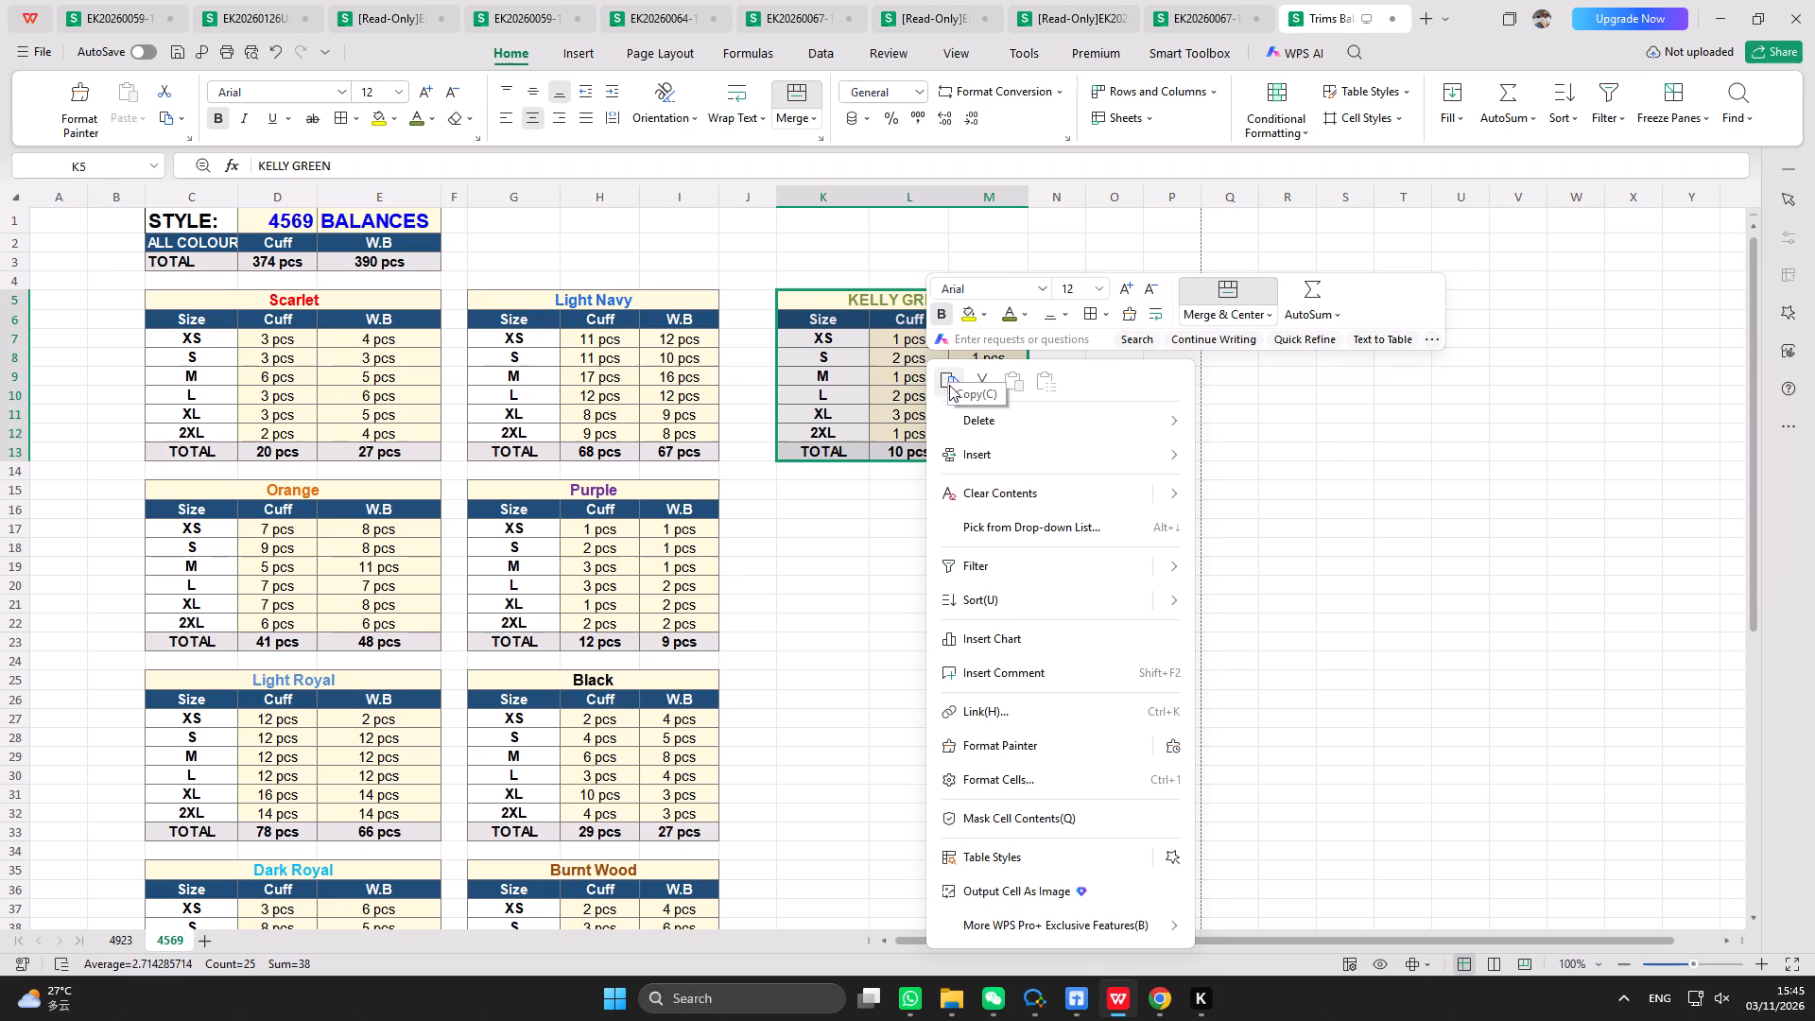
left_click(951, 382)
left_click(839, 492)
right_click(838, 492)
left_click(931, 29)
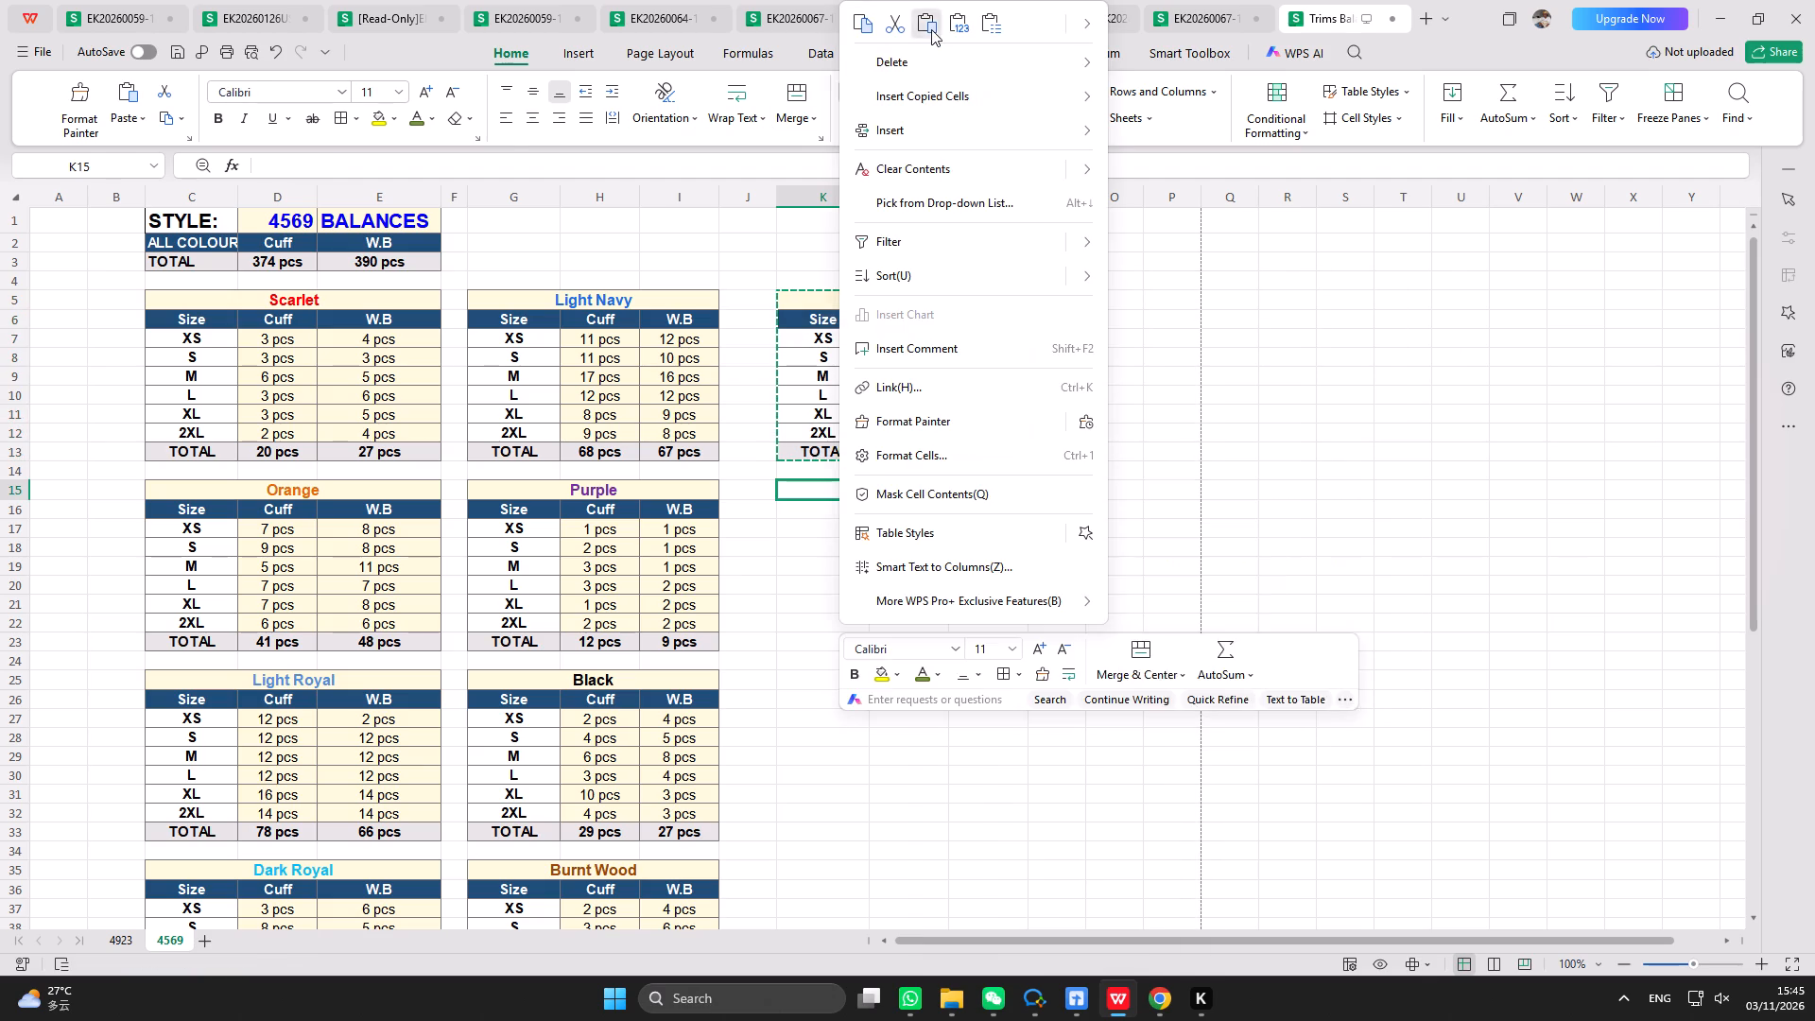
Retitle the duplicated table at K15 as PINE NEEDLE GREEN.
left_click(936, 494)
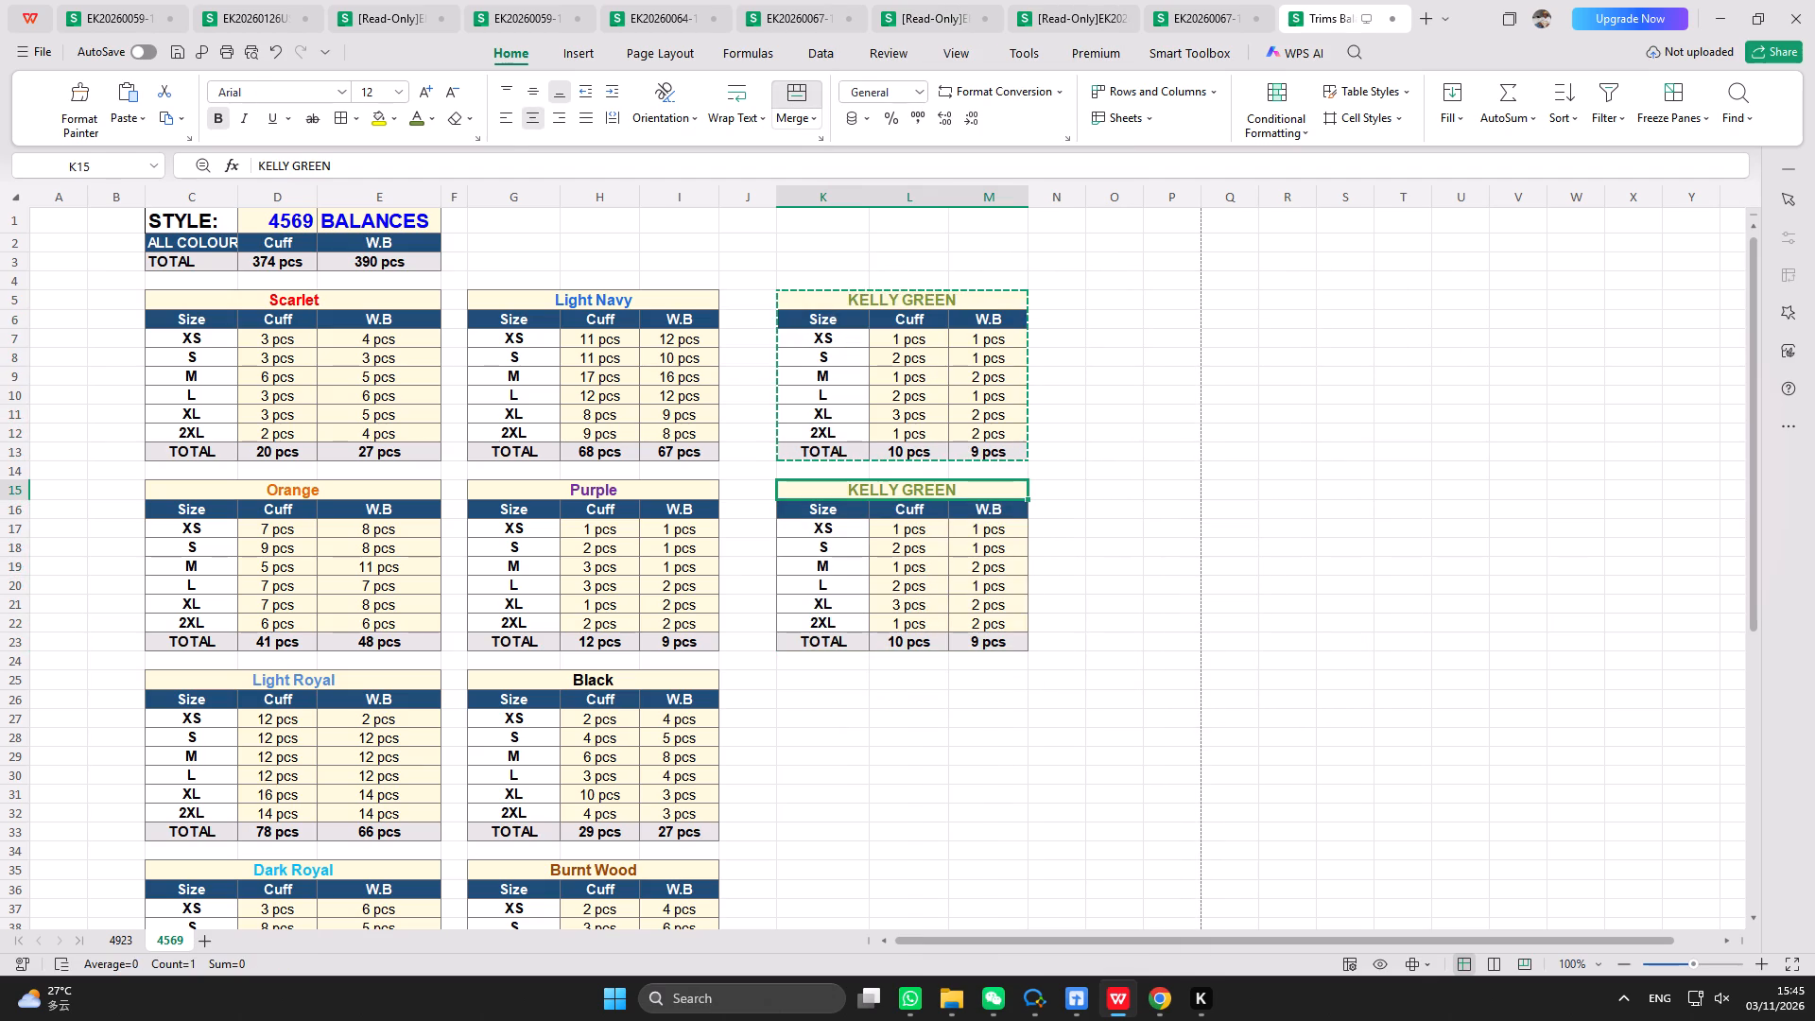
key("Escape")
type("PINE NEEDLE GREEN")
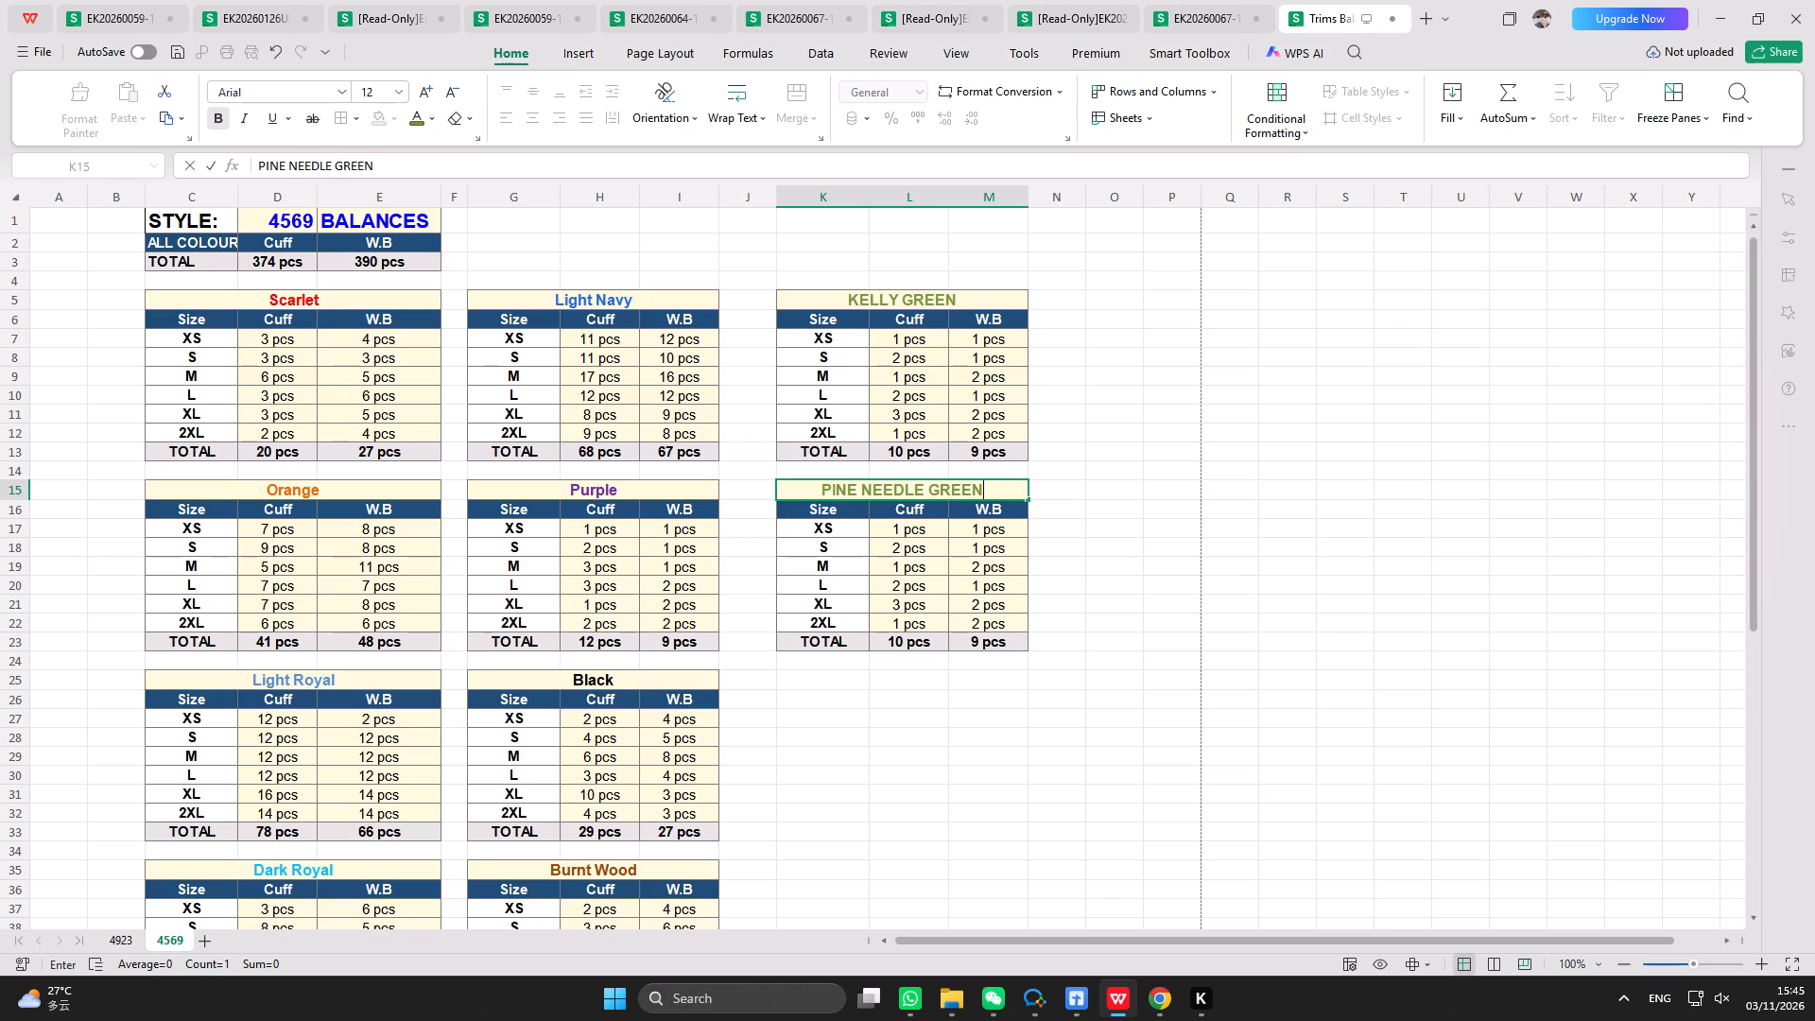
left_click(1045, 545)
Give the PINE NEEDLE GREEN heading a custom light-green font colour.
left_click(989, 490)
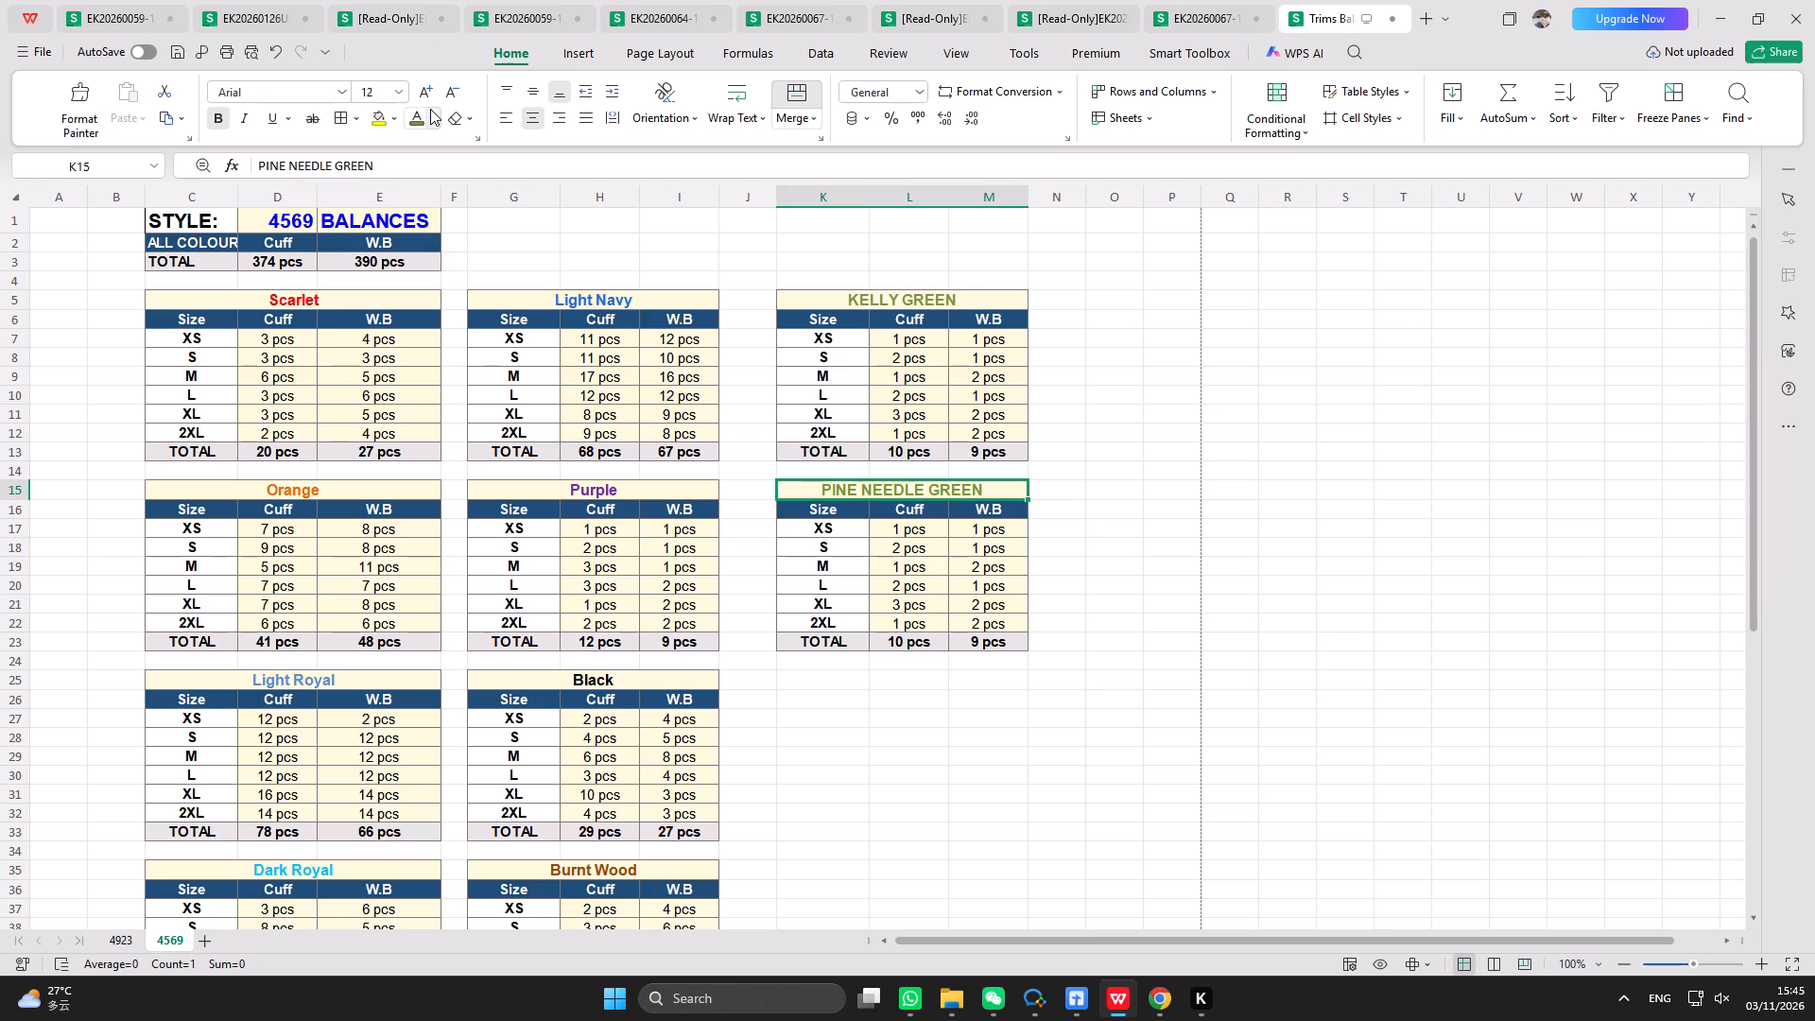
left_click(437, 118)
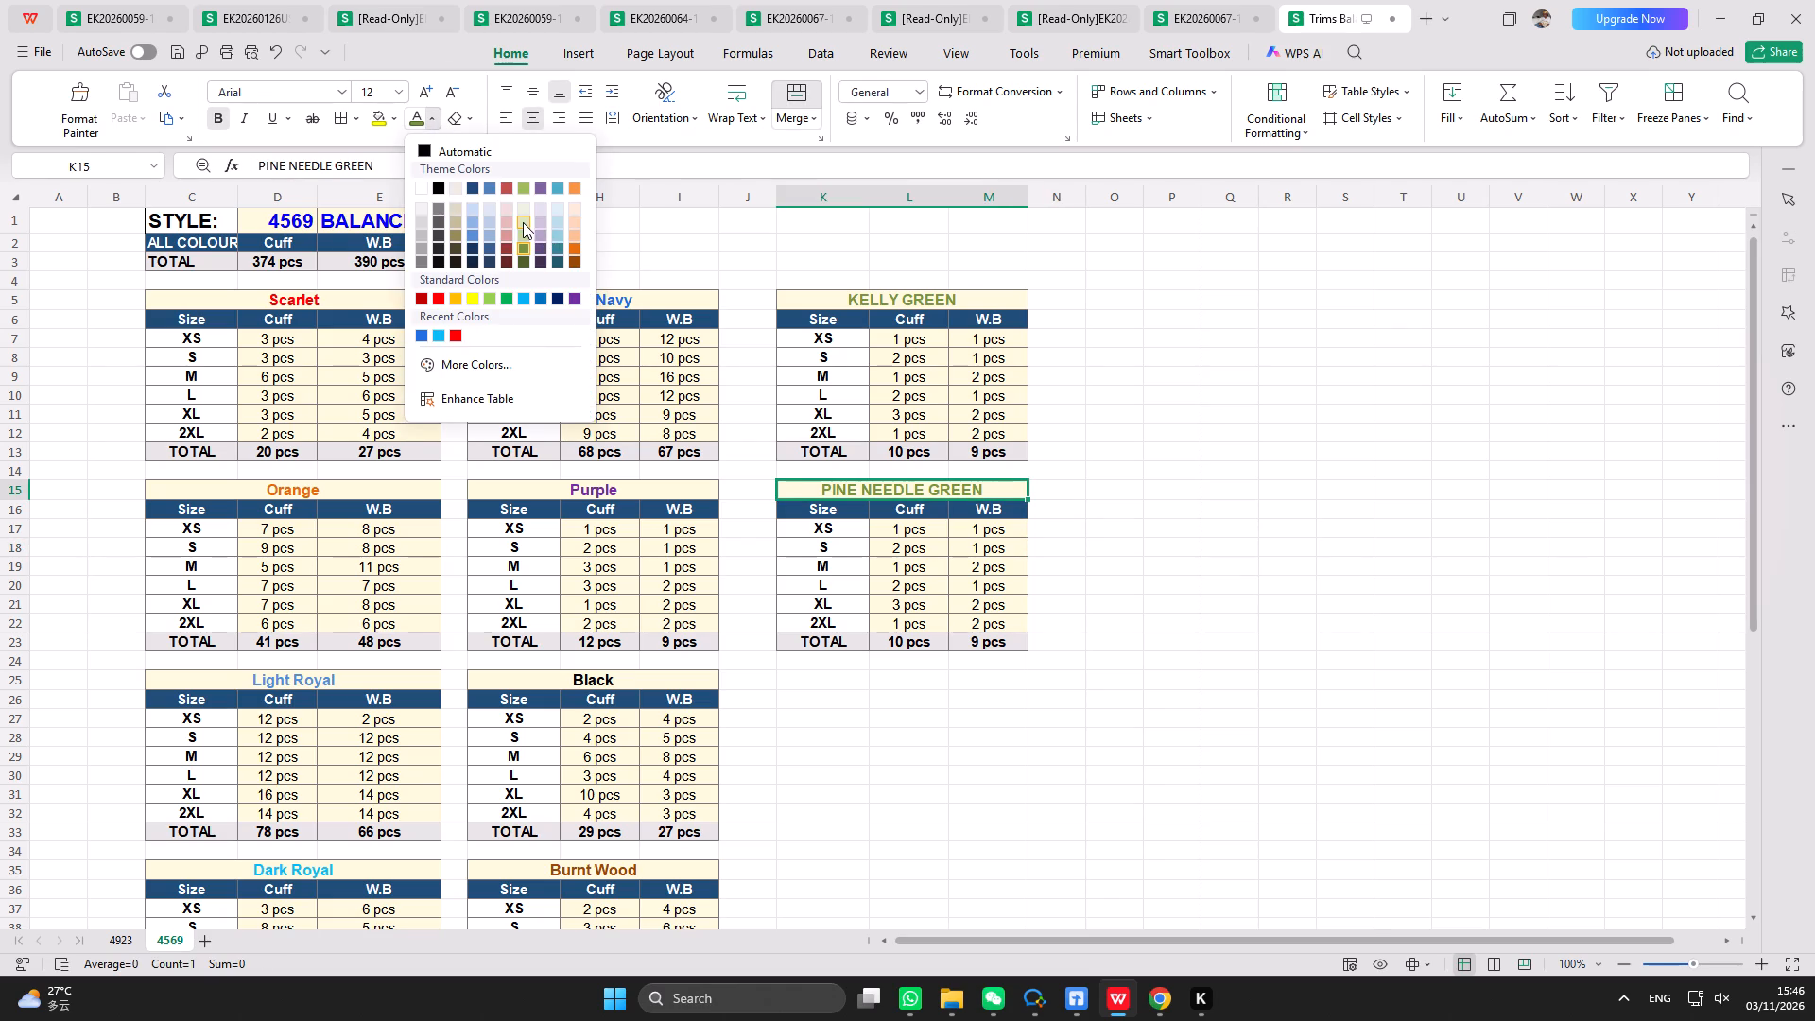
left_click(522, 222)
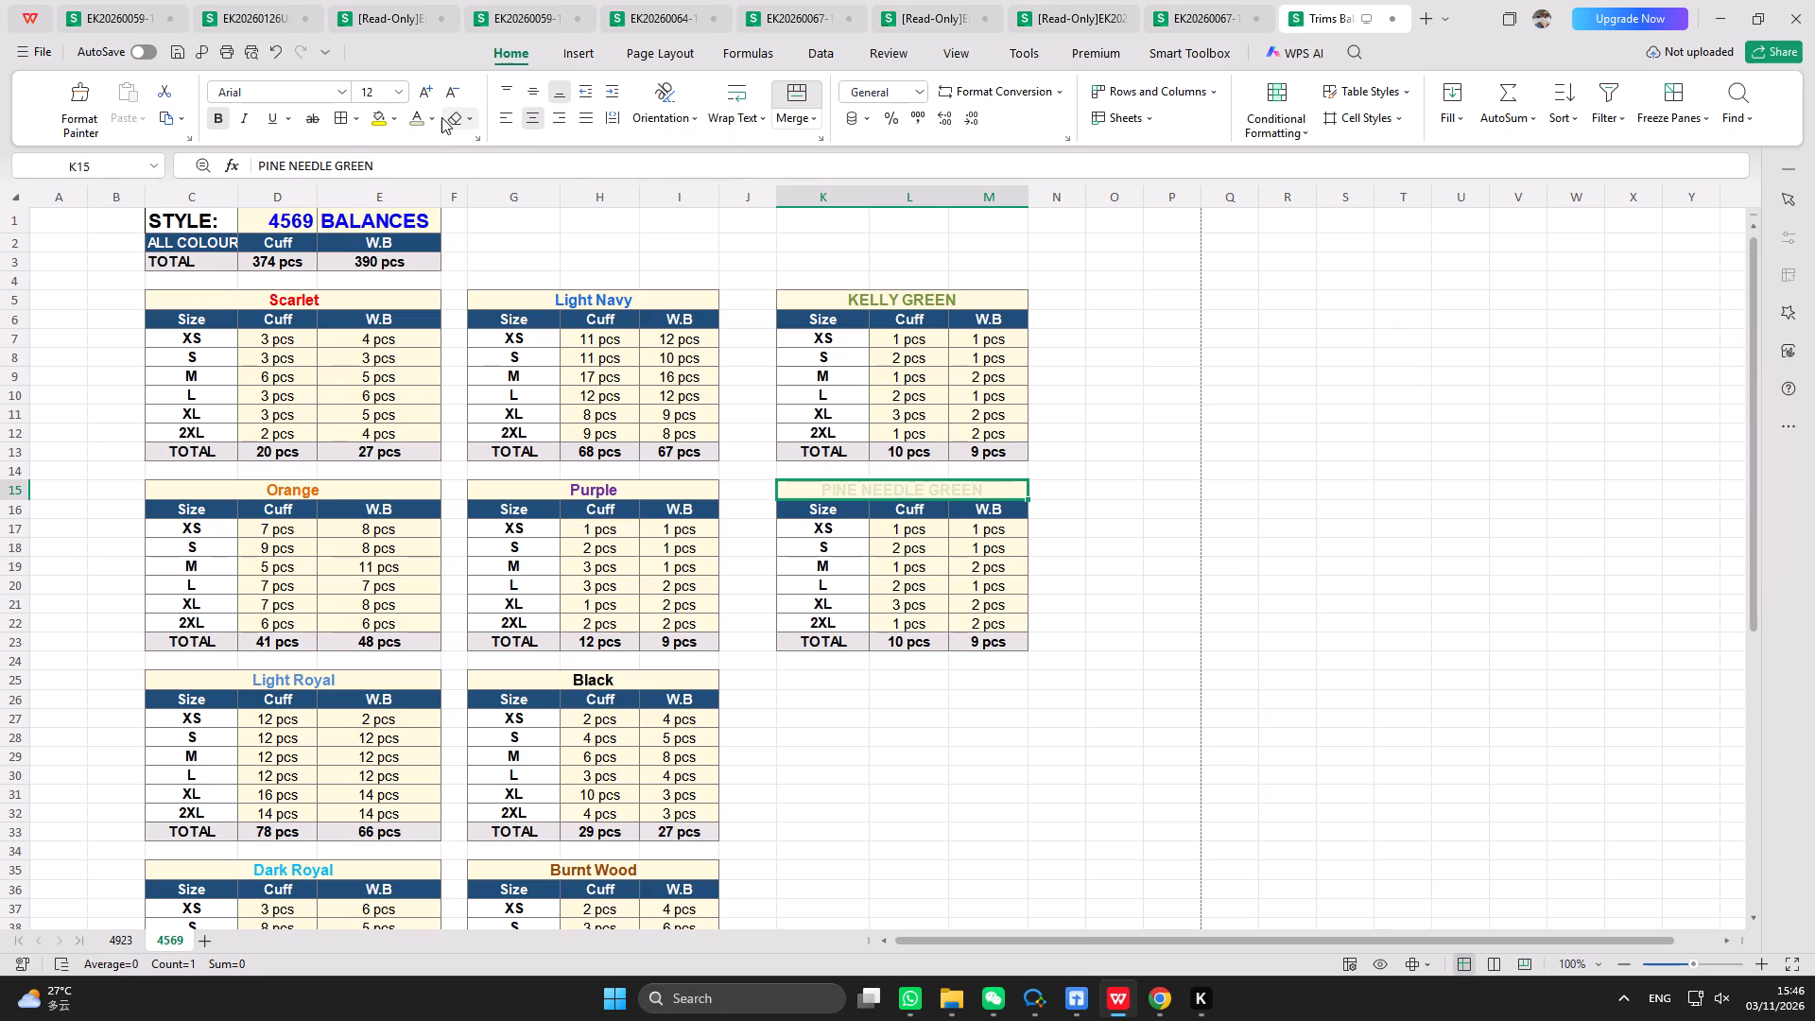
left_click(437, 117)
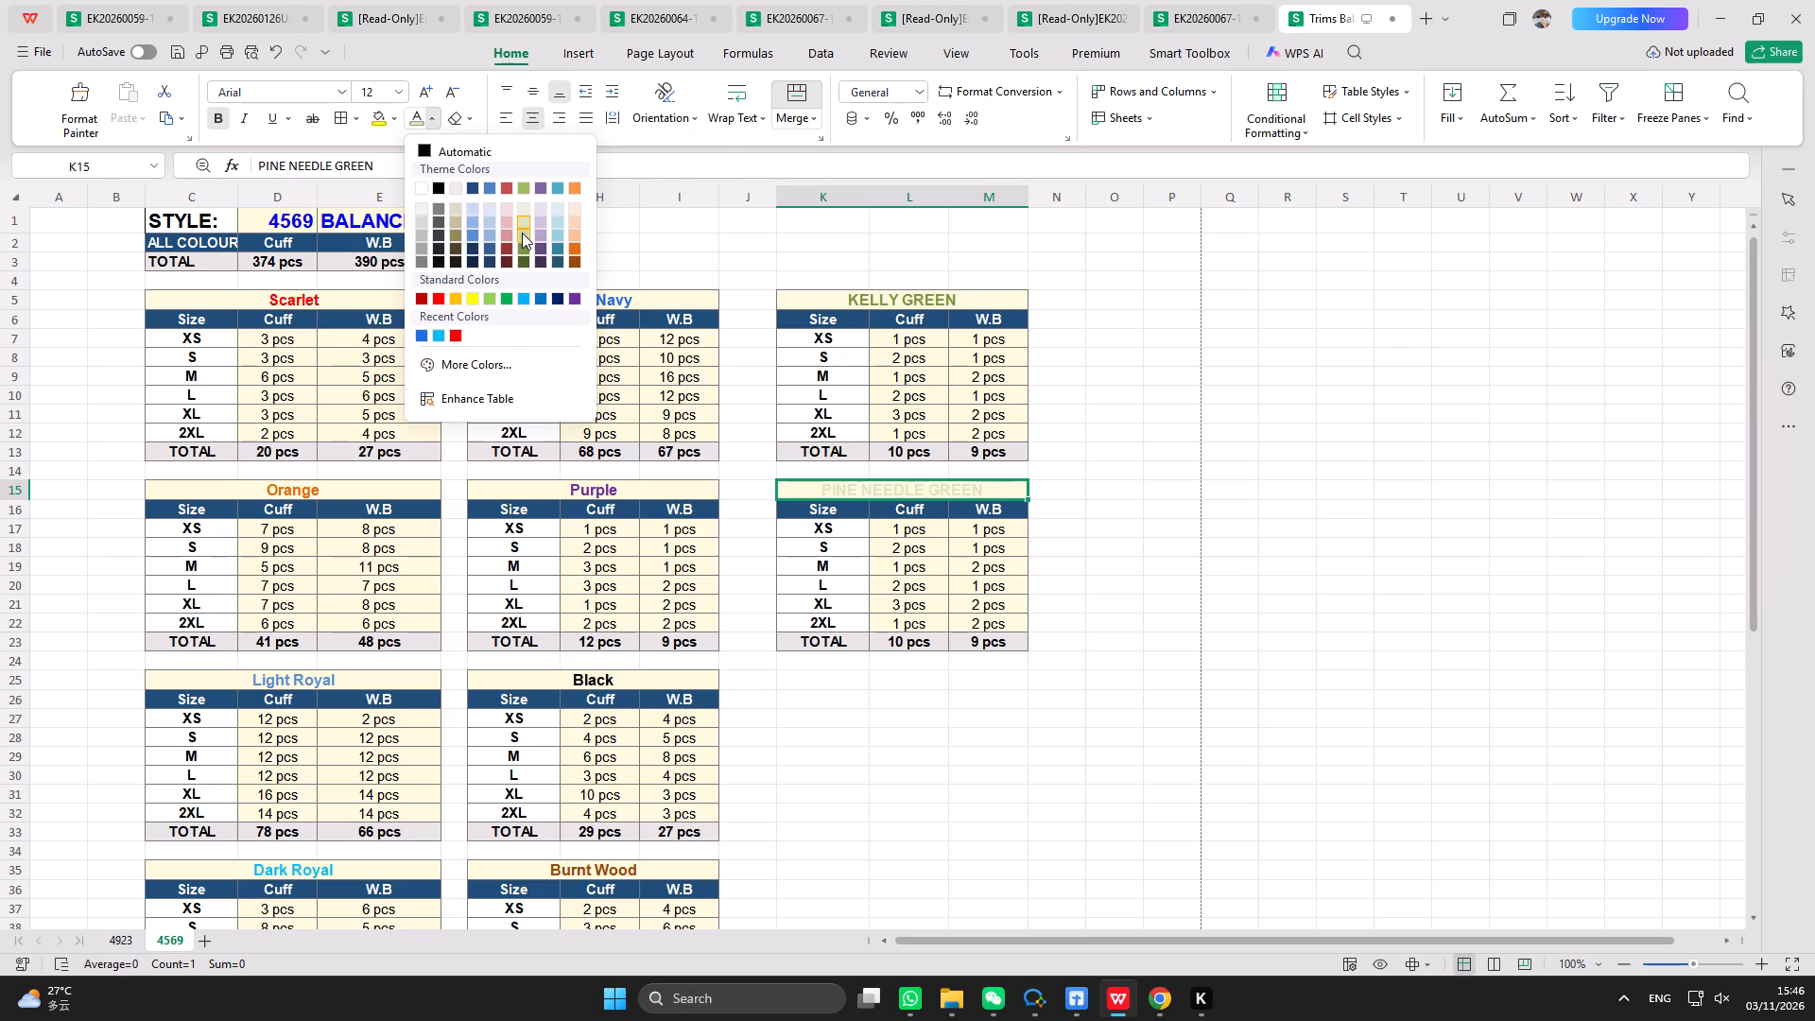
left_click(522, 233)
left_click(425, 116)
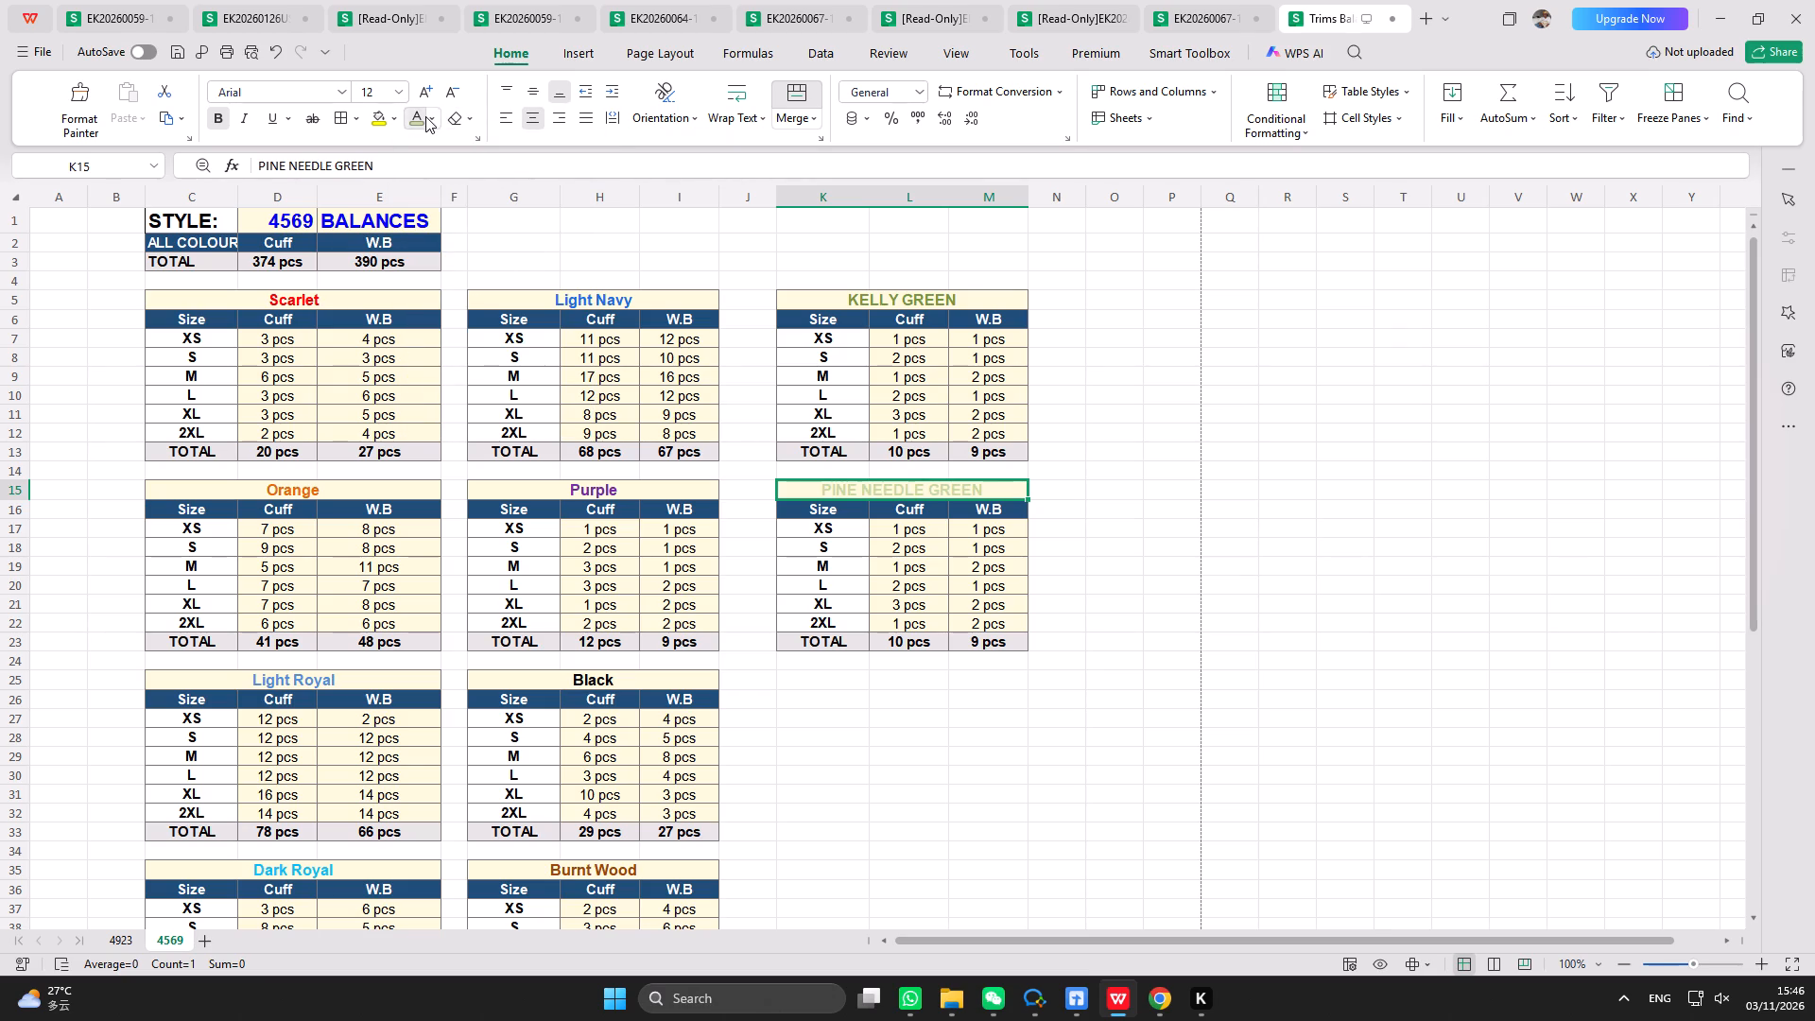
left_click(440, 115)
left_click(522, 375)
left_click_drag(803, 428, 803, 425)
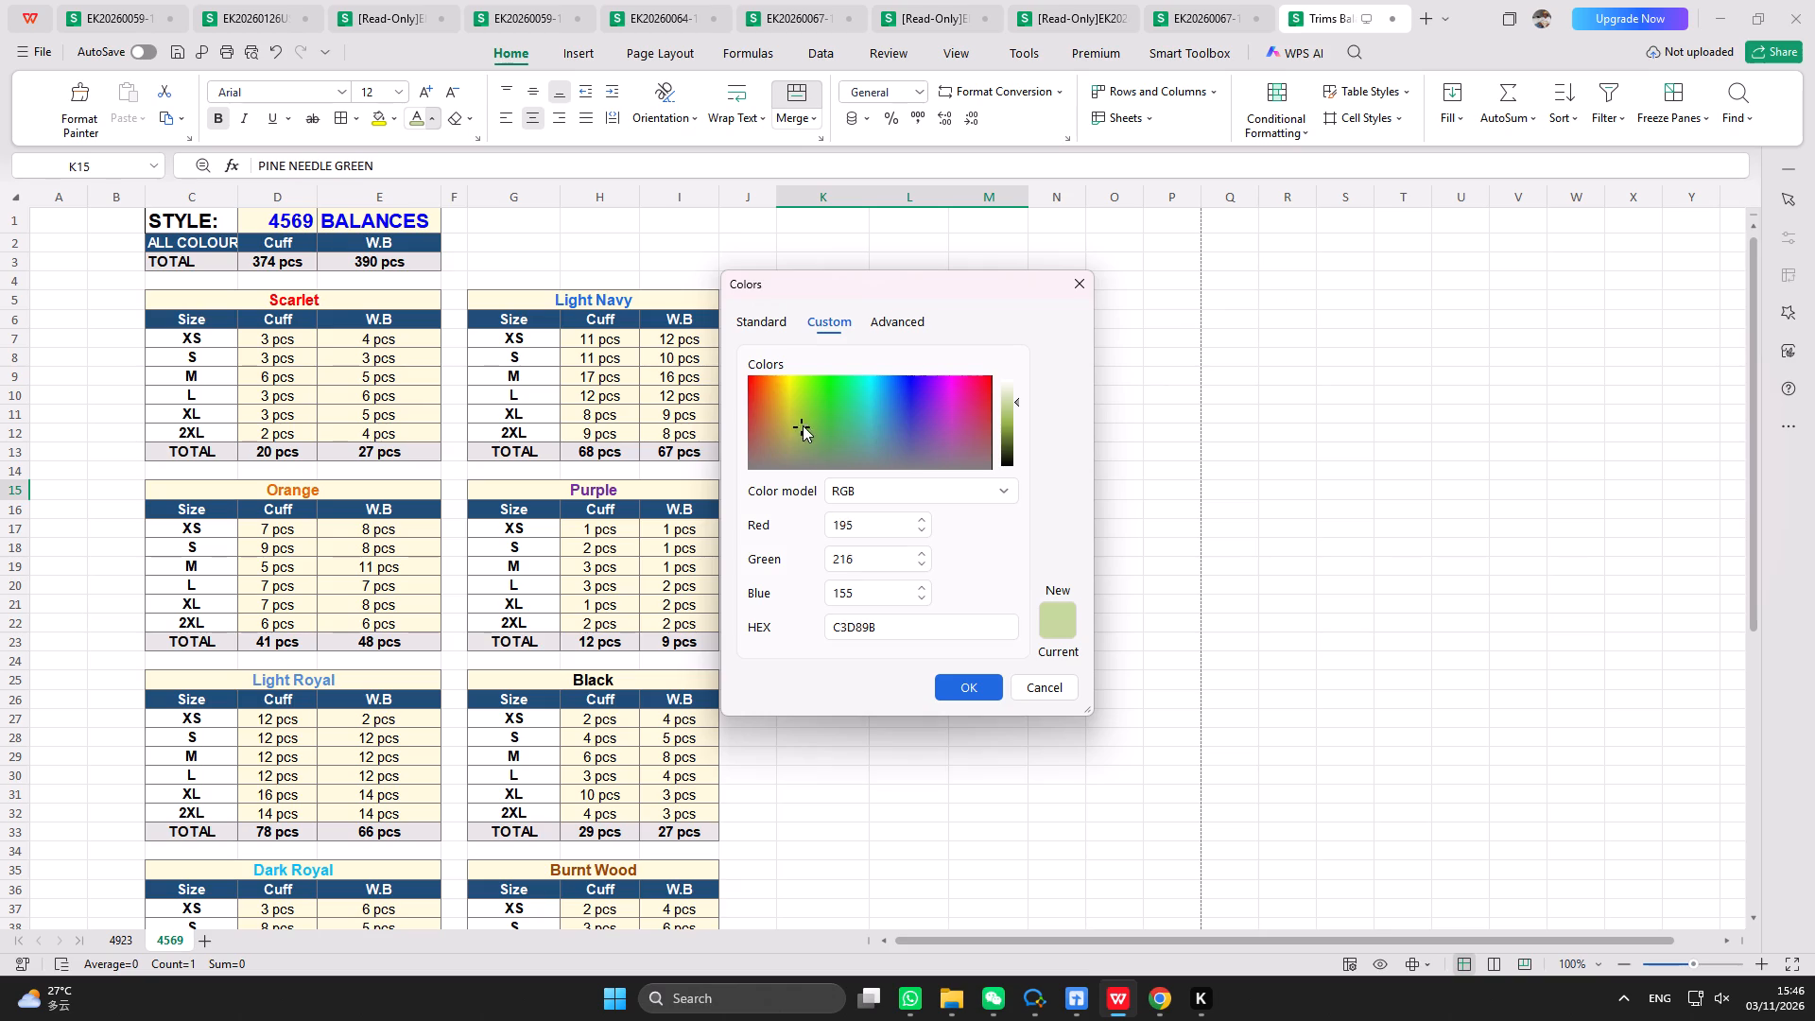
left_click_drag(803, 425, 816, 415)
left_click(981, 677)
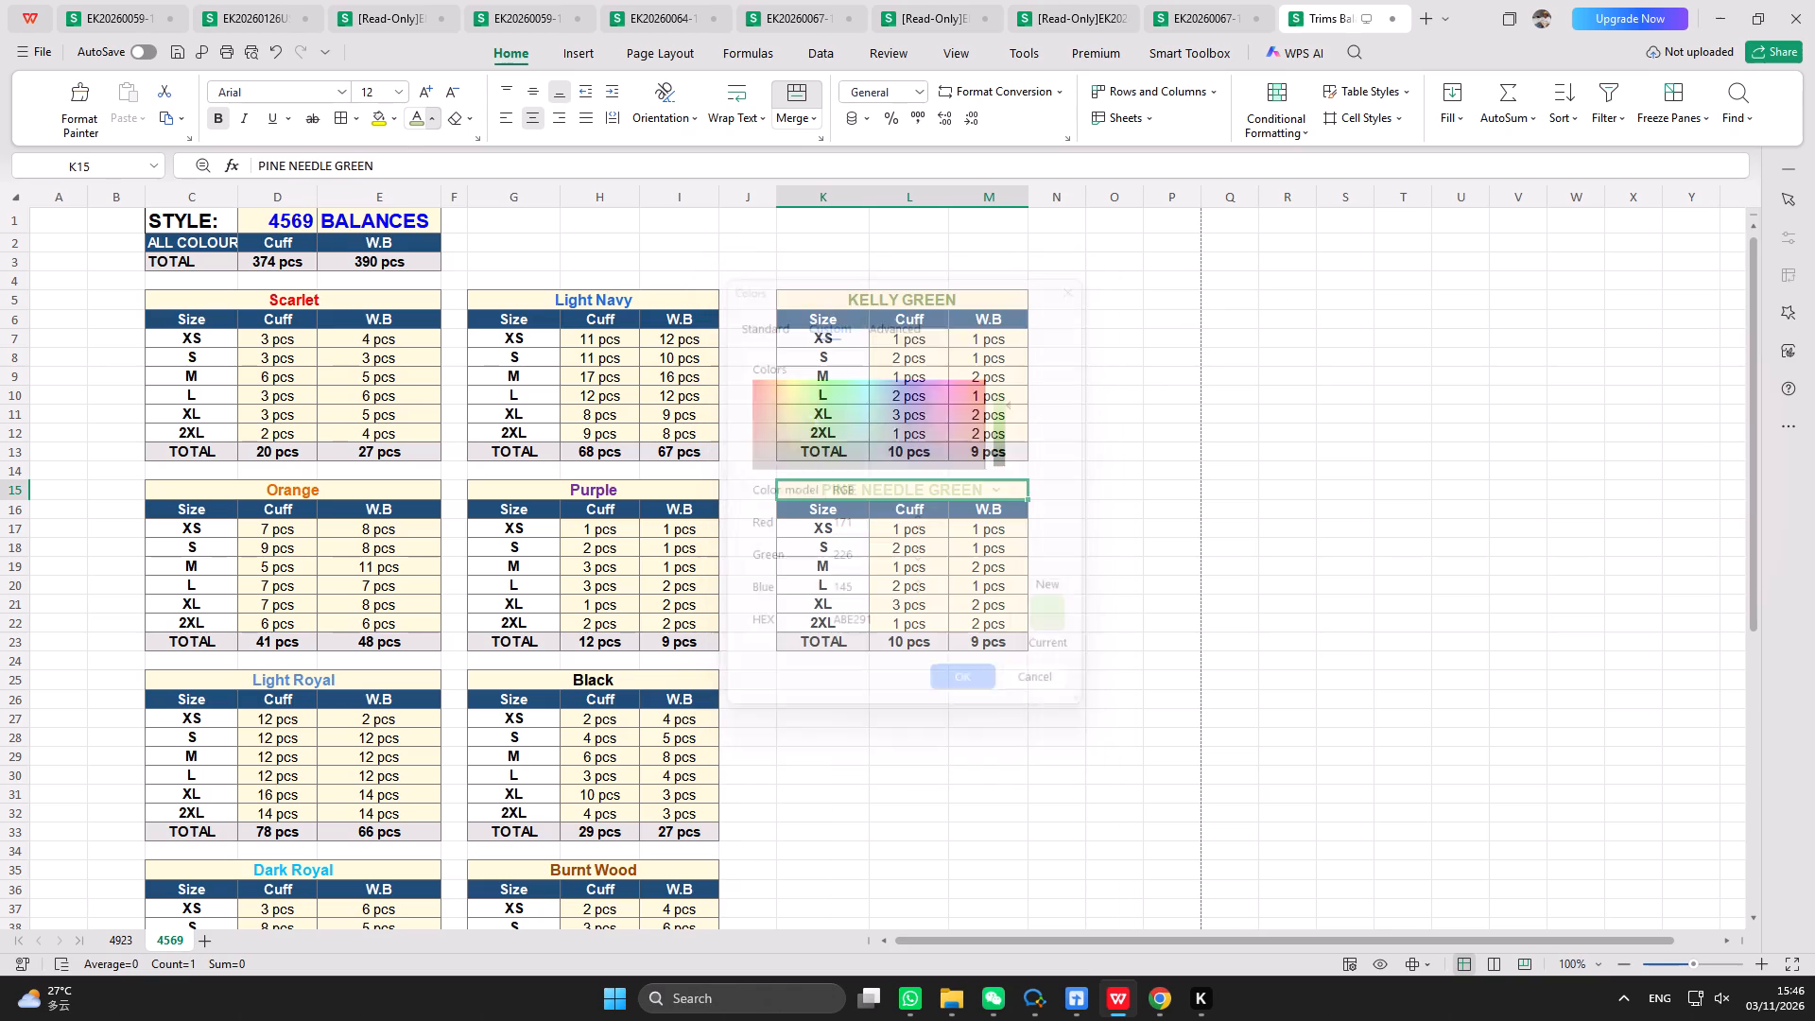
left_click(958, 698)
Enter PINE NEEDLE GREEN's Cuff balances for XS to 2XL as 3, 3, 2, 1, 2 and 1 pcs.
left_click(919, 535)
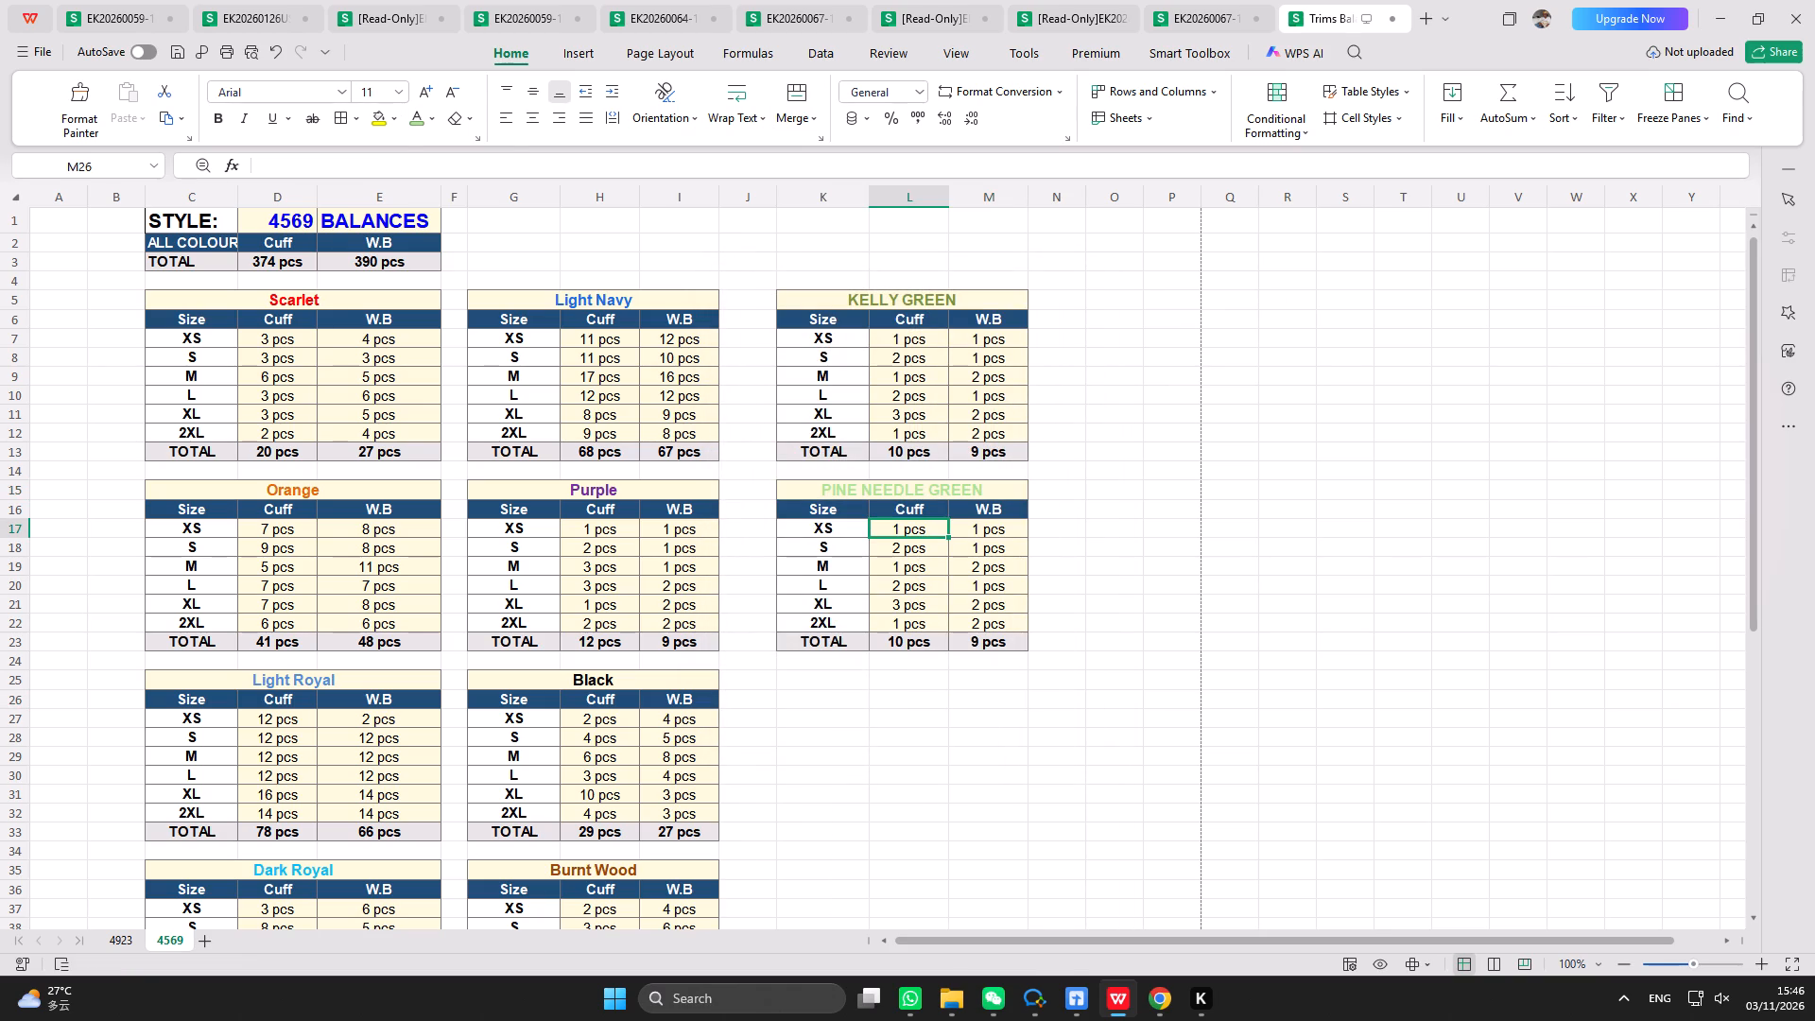
key("3")
key("Return")
key("3")
key("Return")
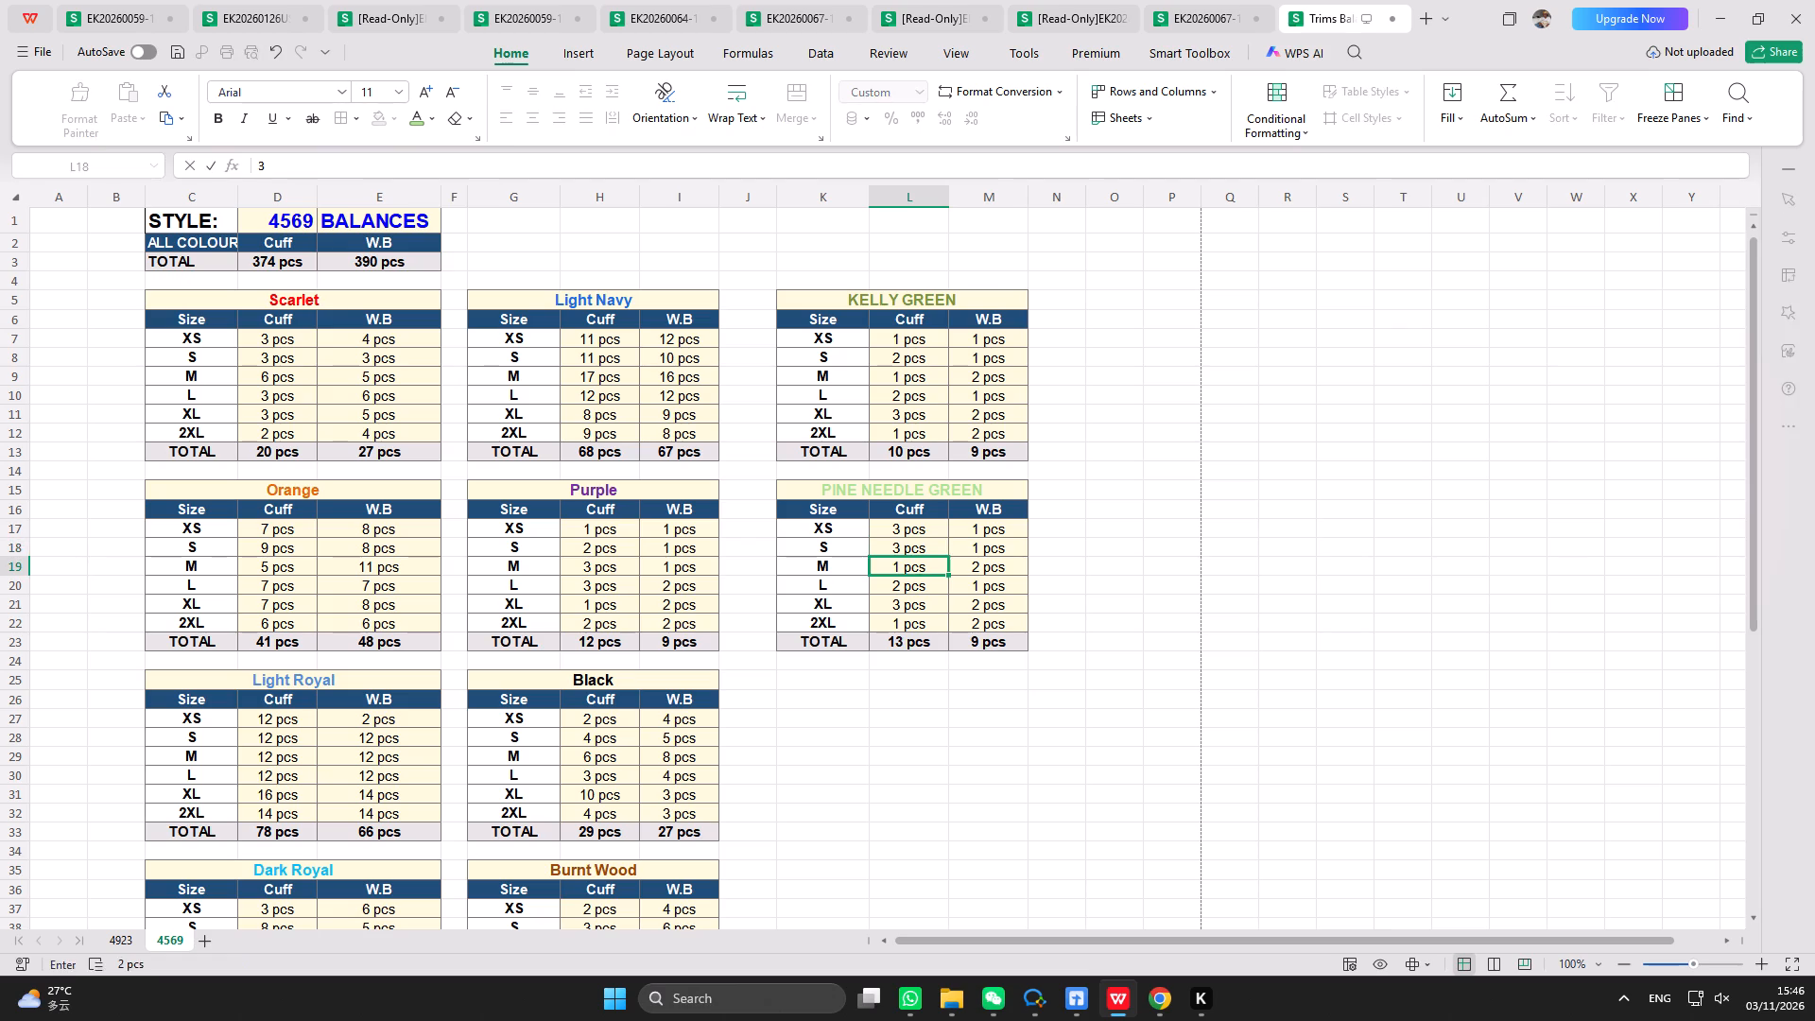
key("2")
key("Return")
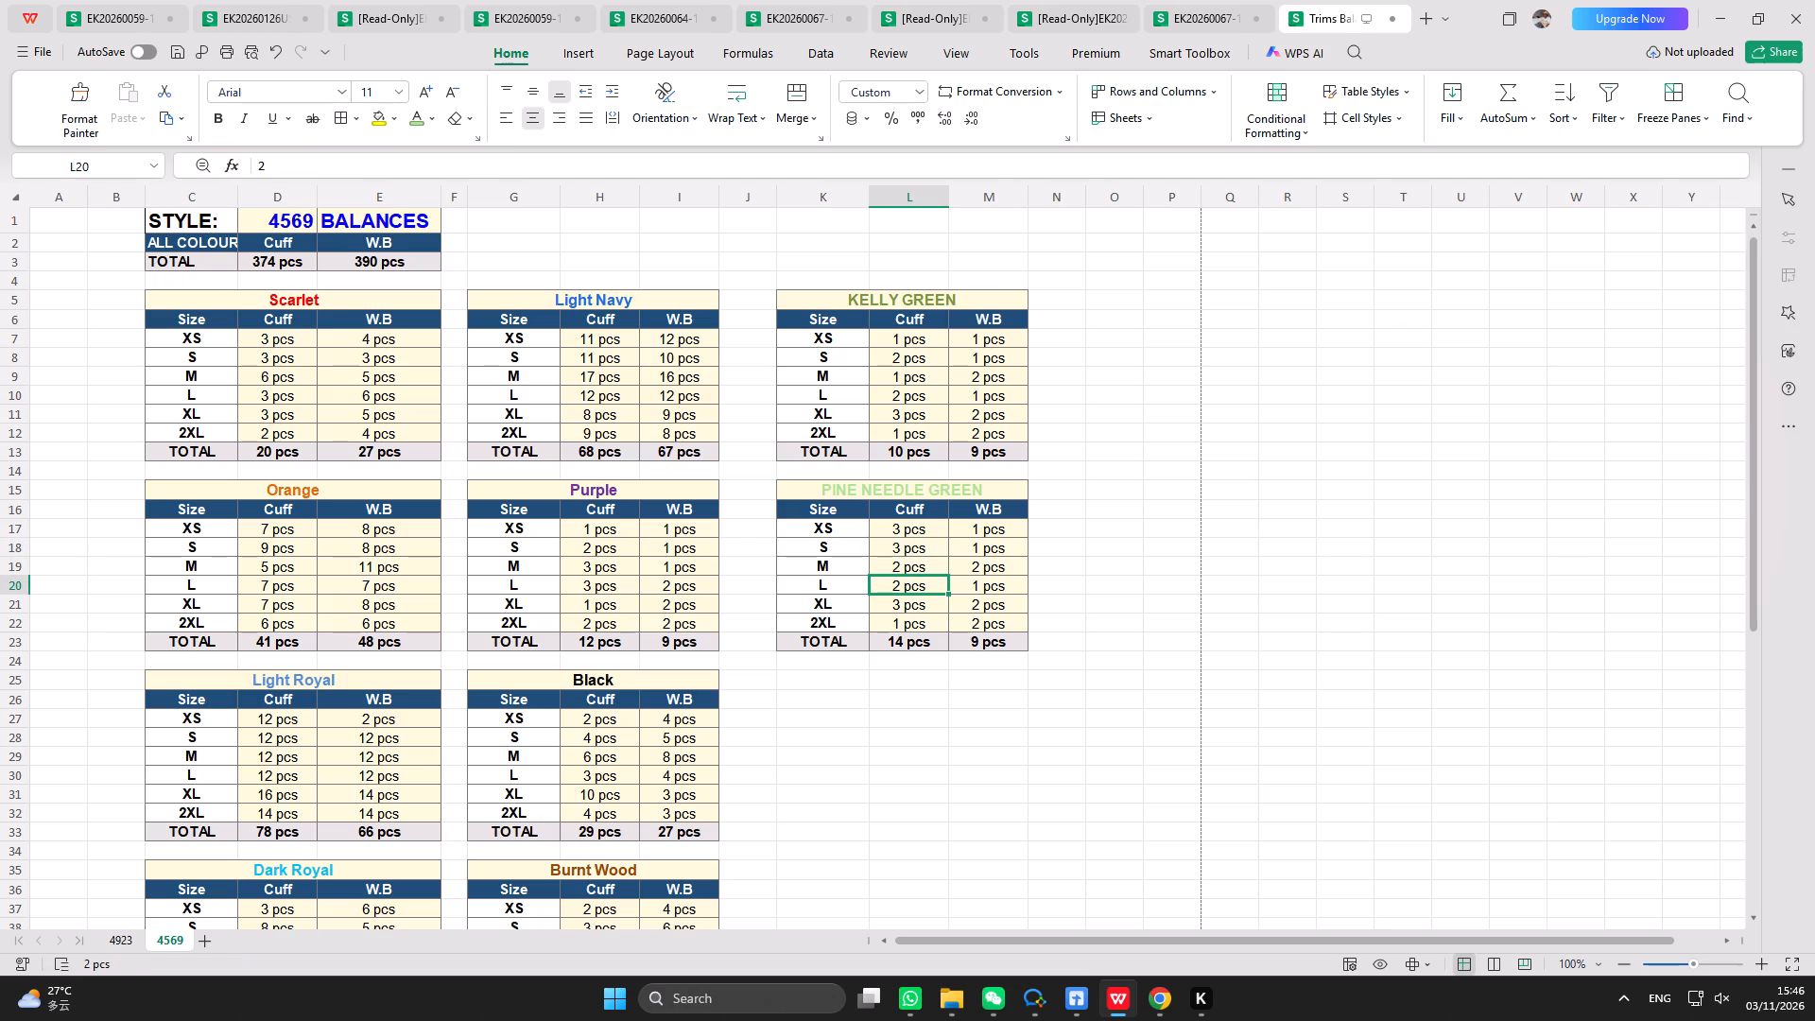
key("1")
key("Return")
key("2")
key("Return")
key("1")
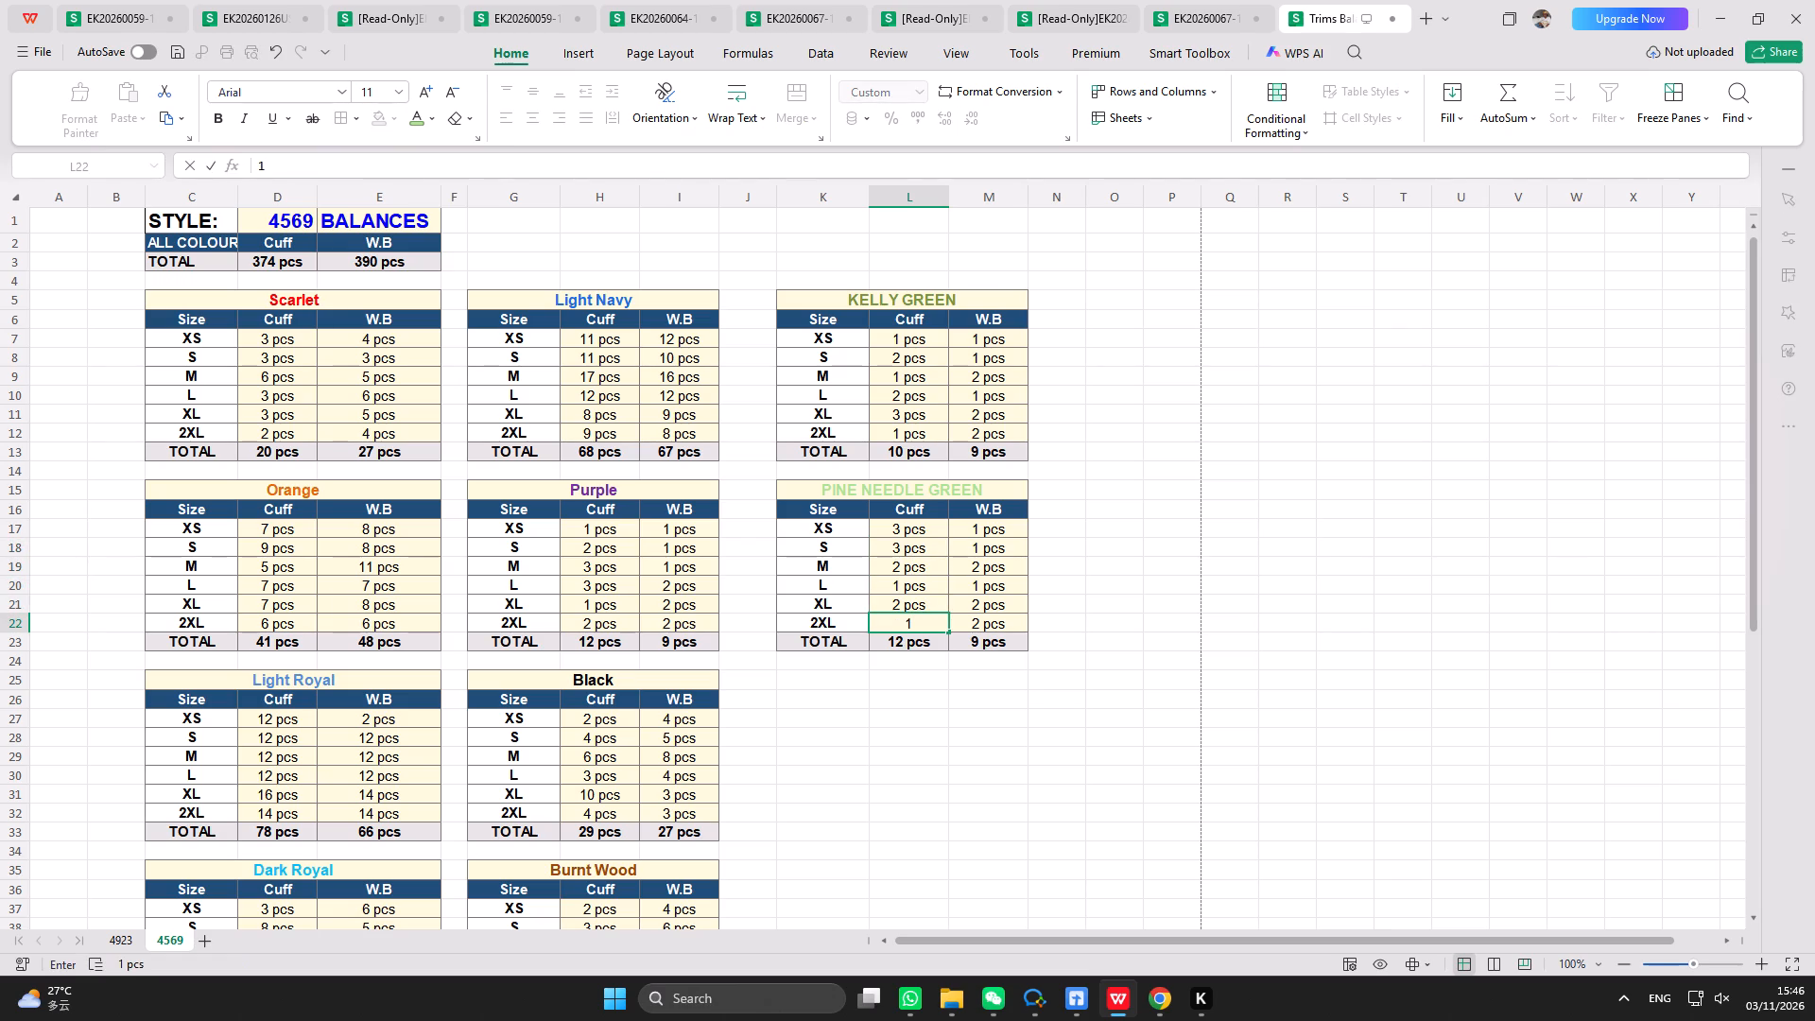
key("Return")
Enter PINE NEEDLE GREEN's W.B balances for XS to 2XL as 1, 3, 2, 1, 1 and 1 pcs.
left_click(976, 536)
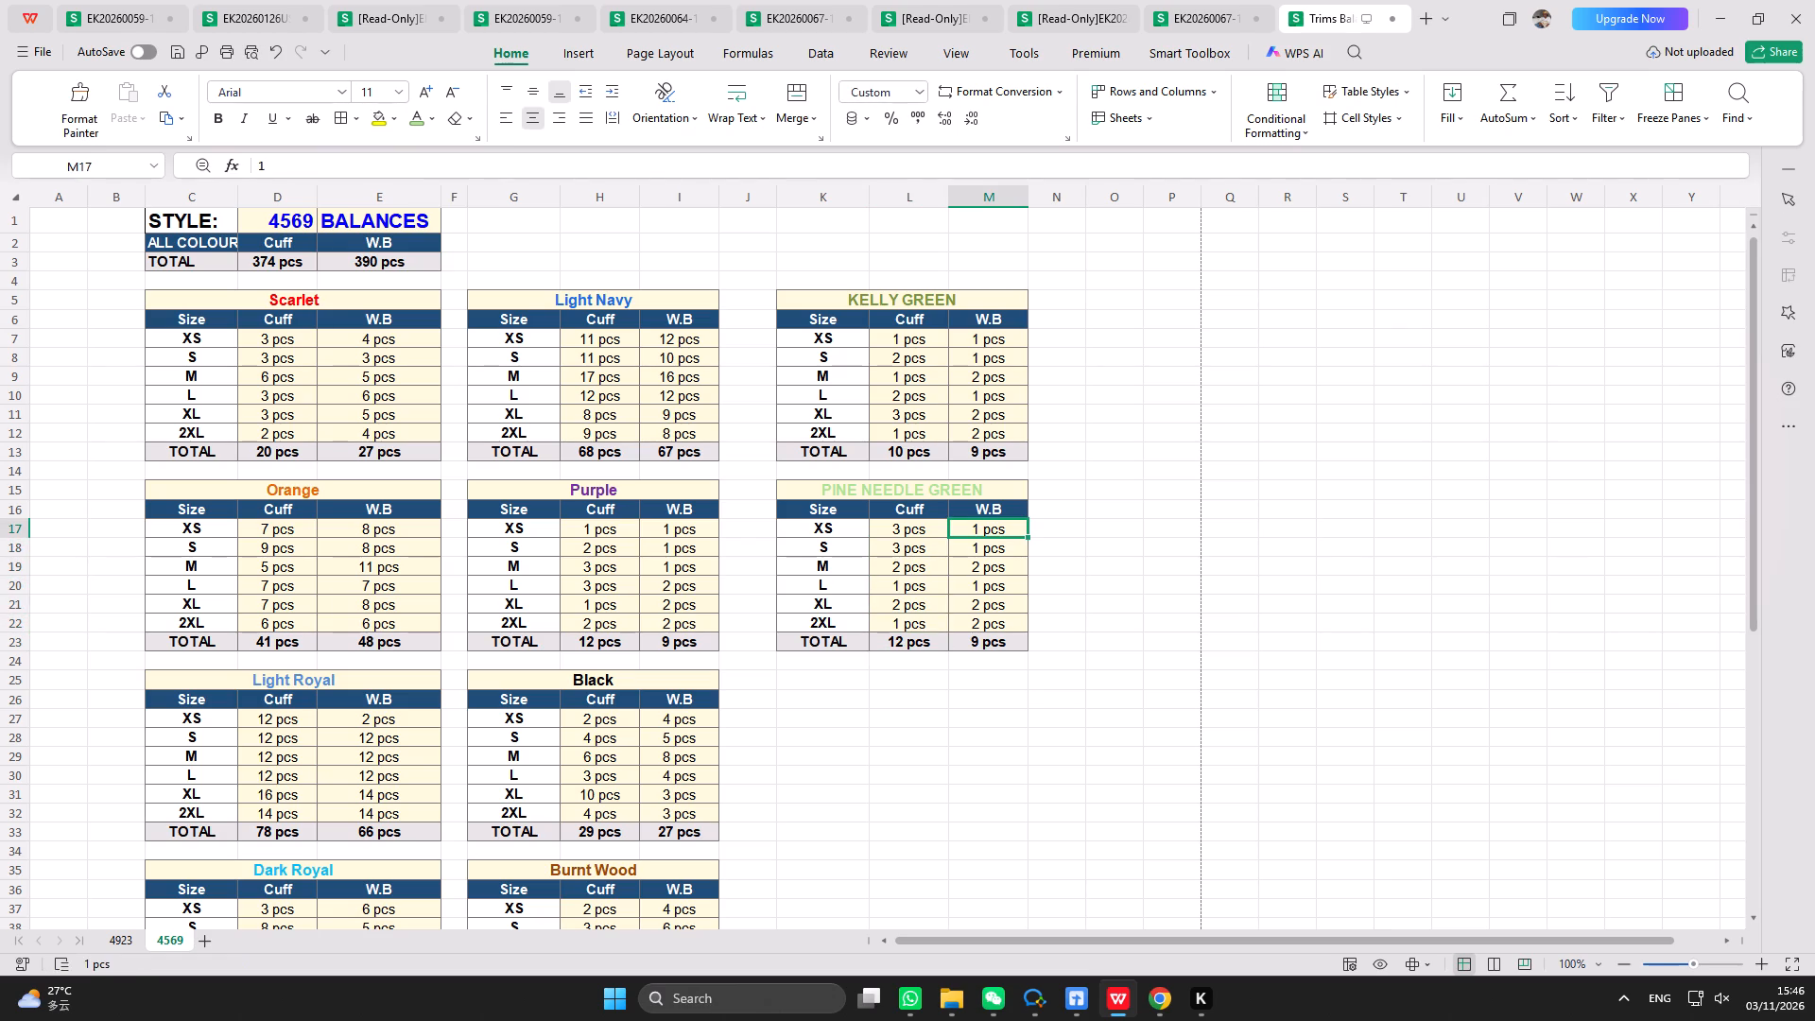
key("1")
key("Return")
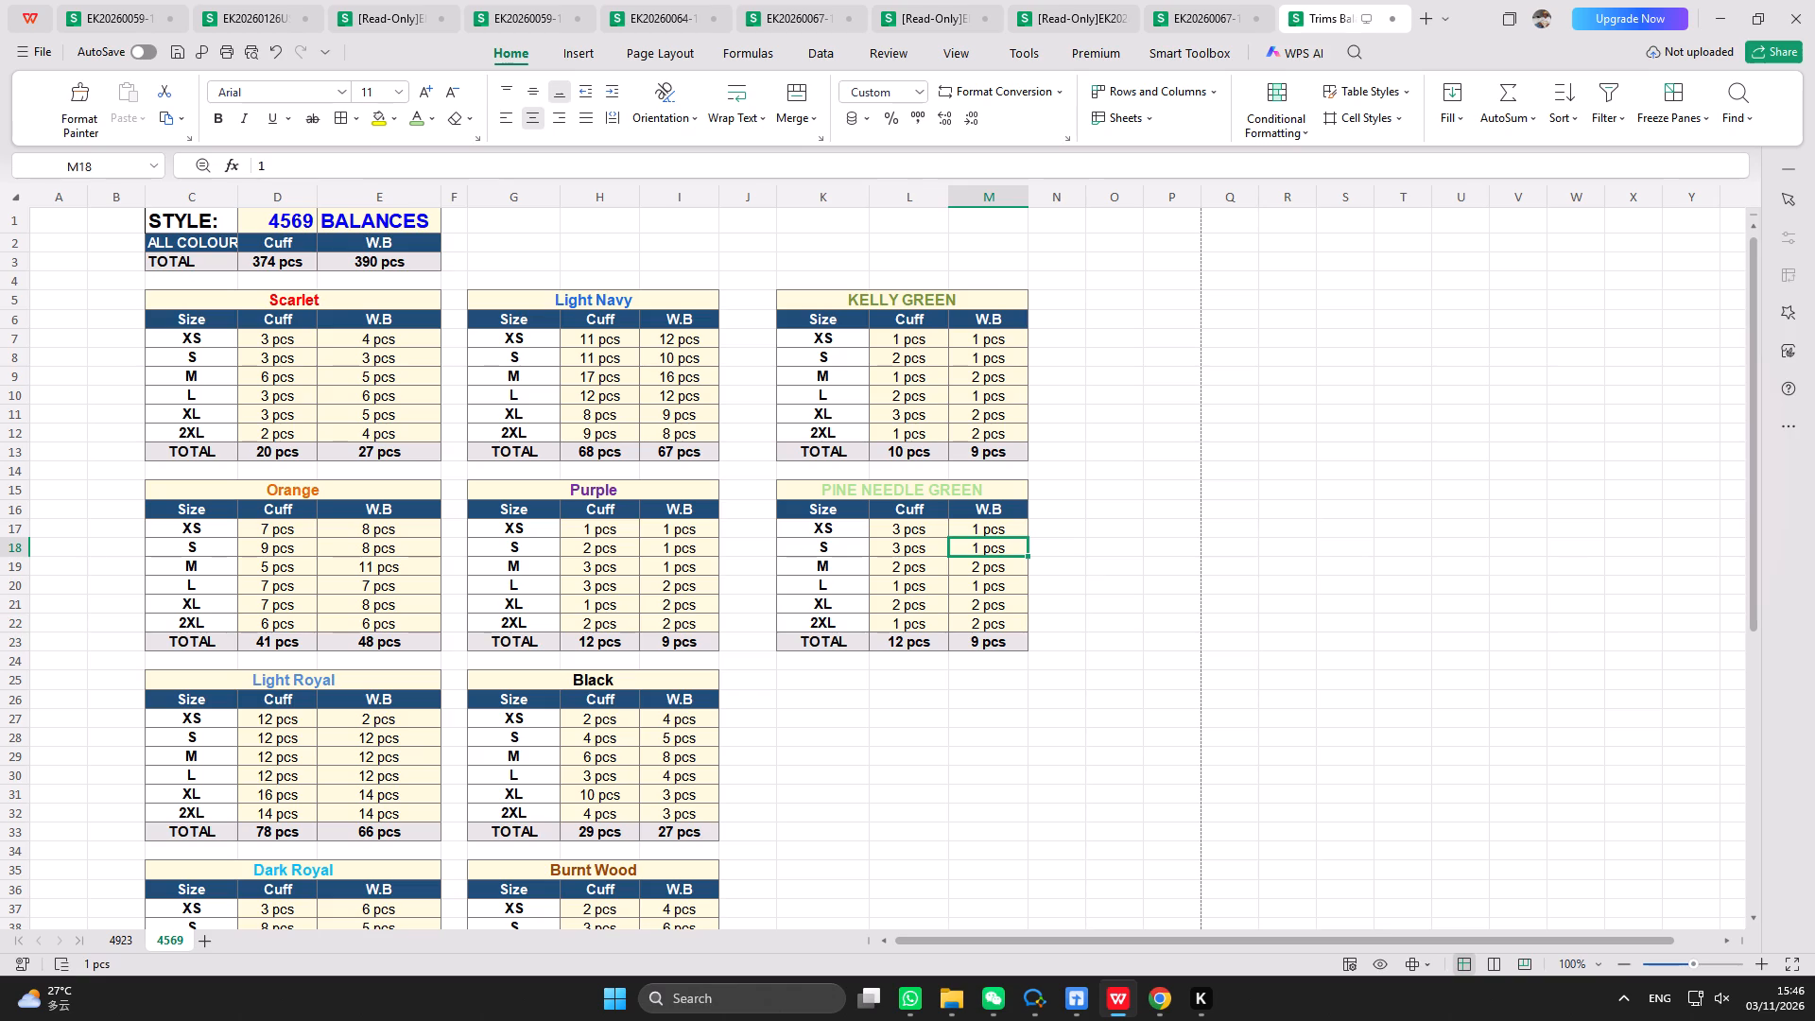
key("3")
key("Return")
key("2")
key("Return")
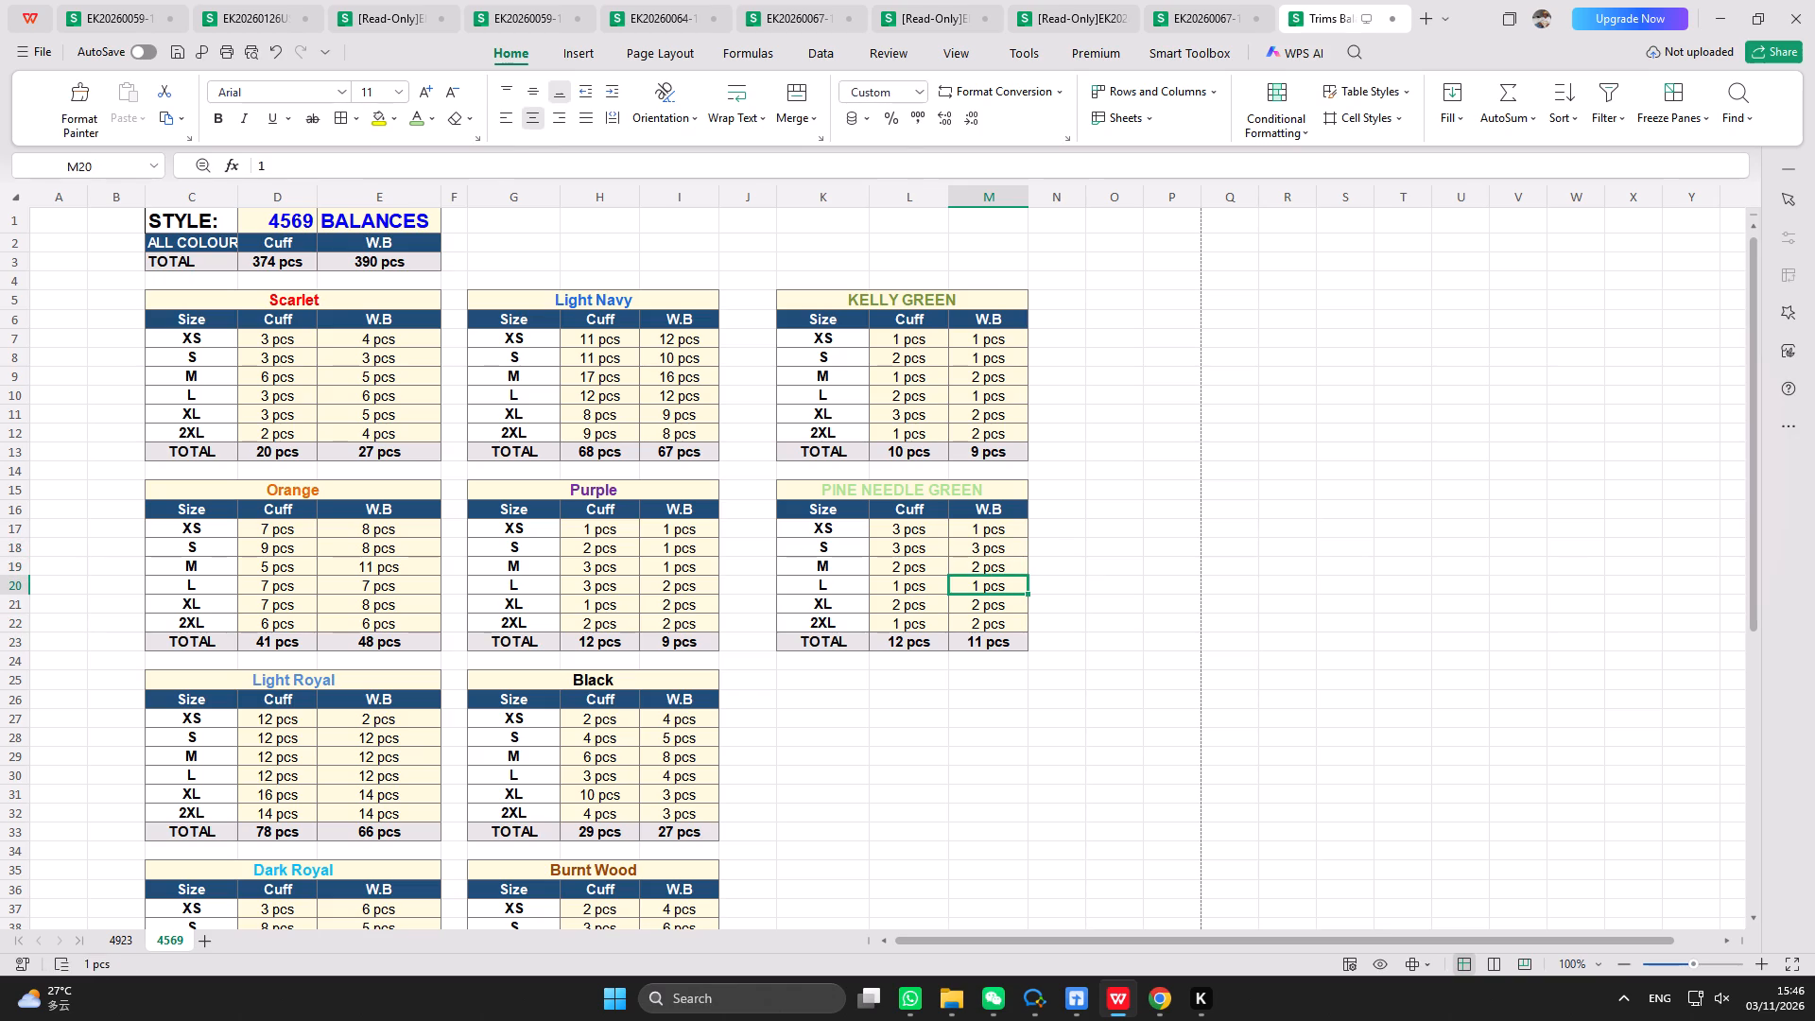
key("1")
key("Return")
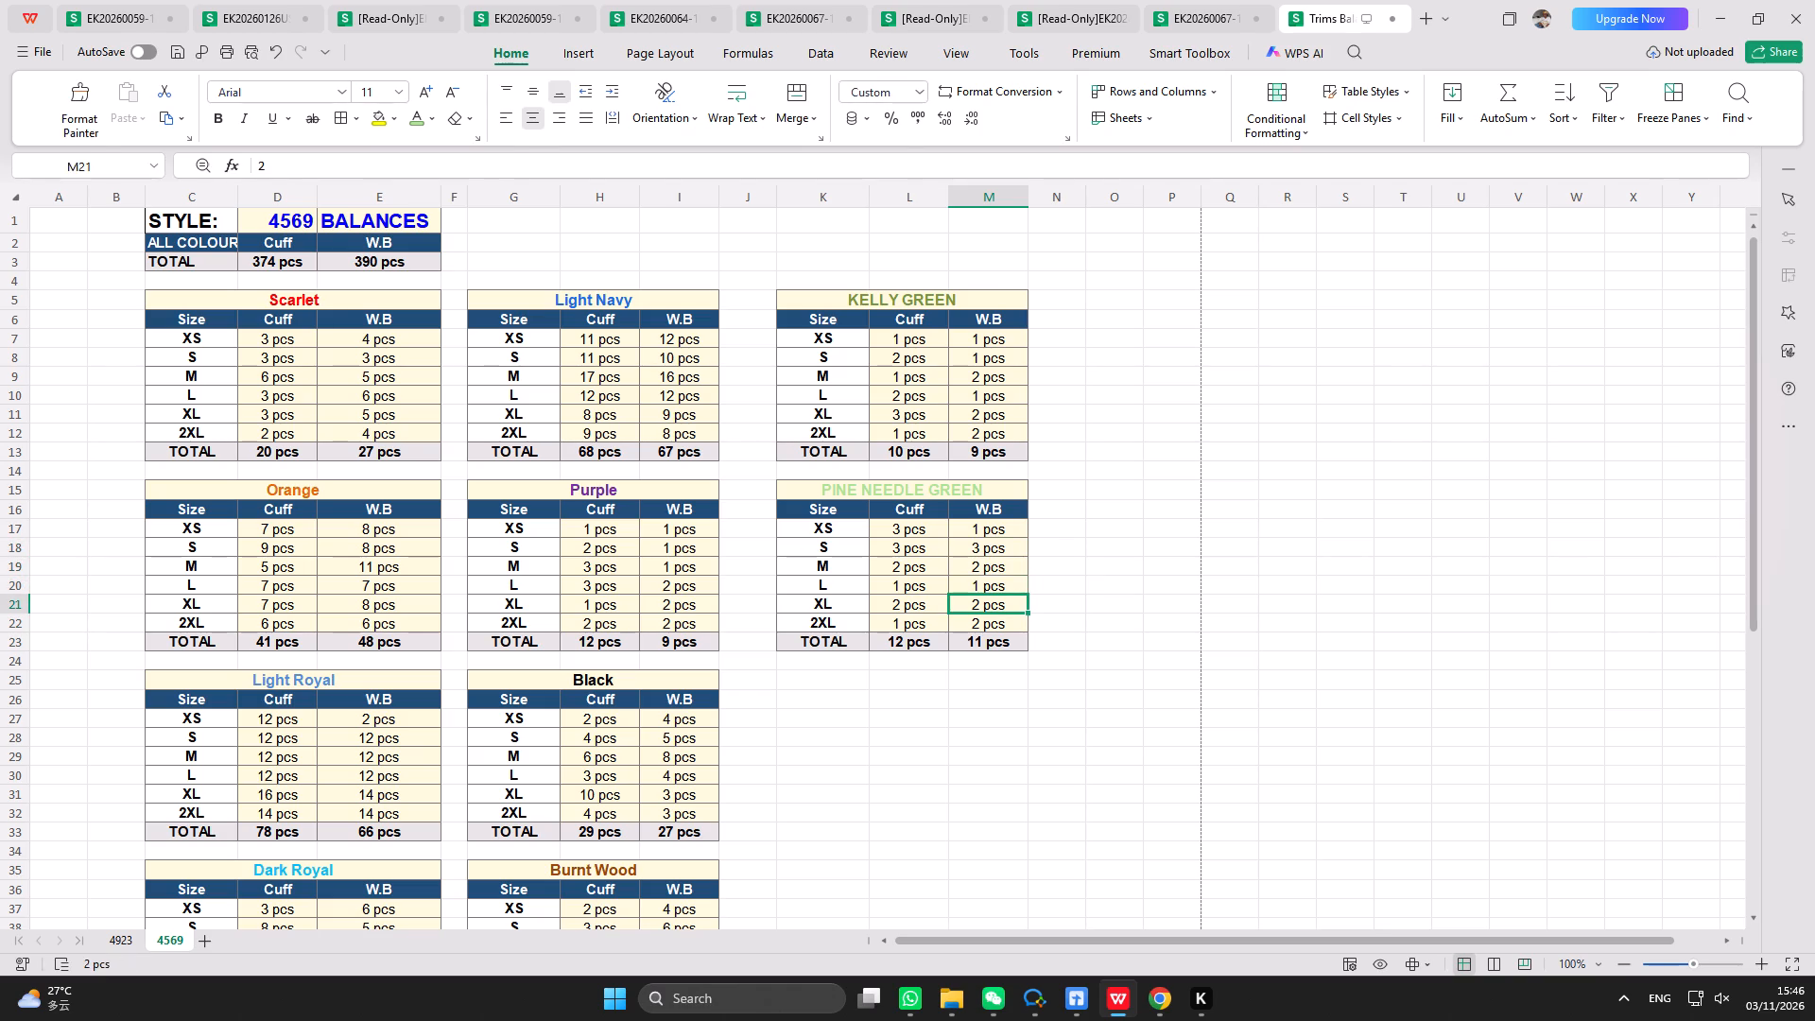
key("1")
key("Return")
key("1")
key("Return")
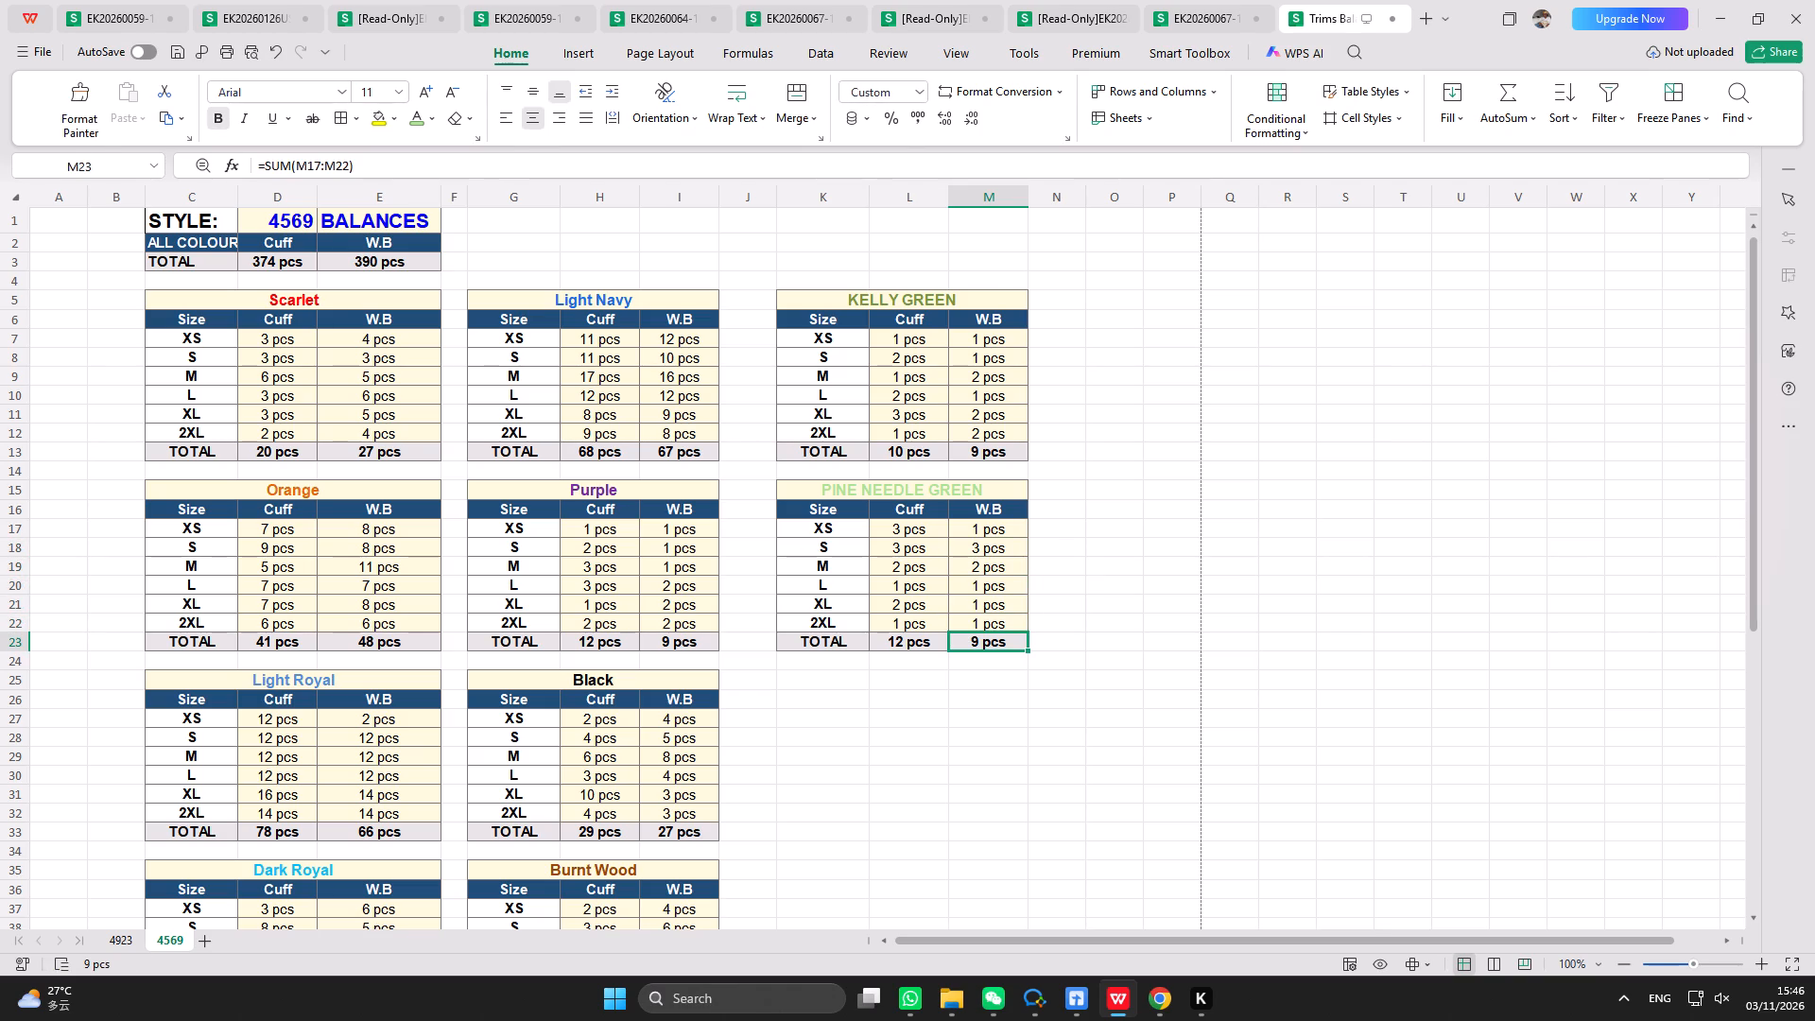
Copy the whole PINE NEEDLE GREEN table, including its TOTAL row, and paste the duplicate starting at K25.
left_click(841, 694)
left_click_drag(799, 492, 976, 635)
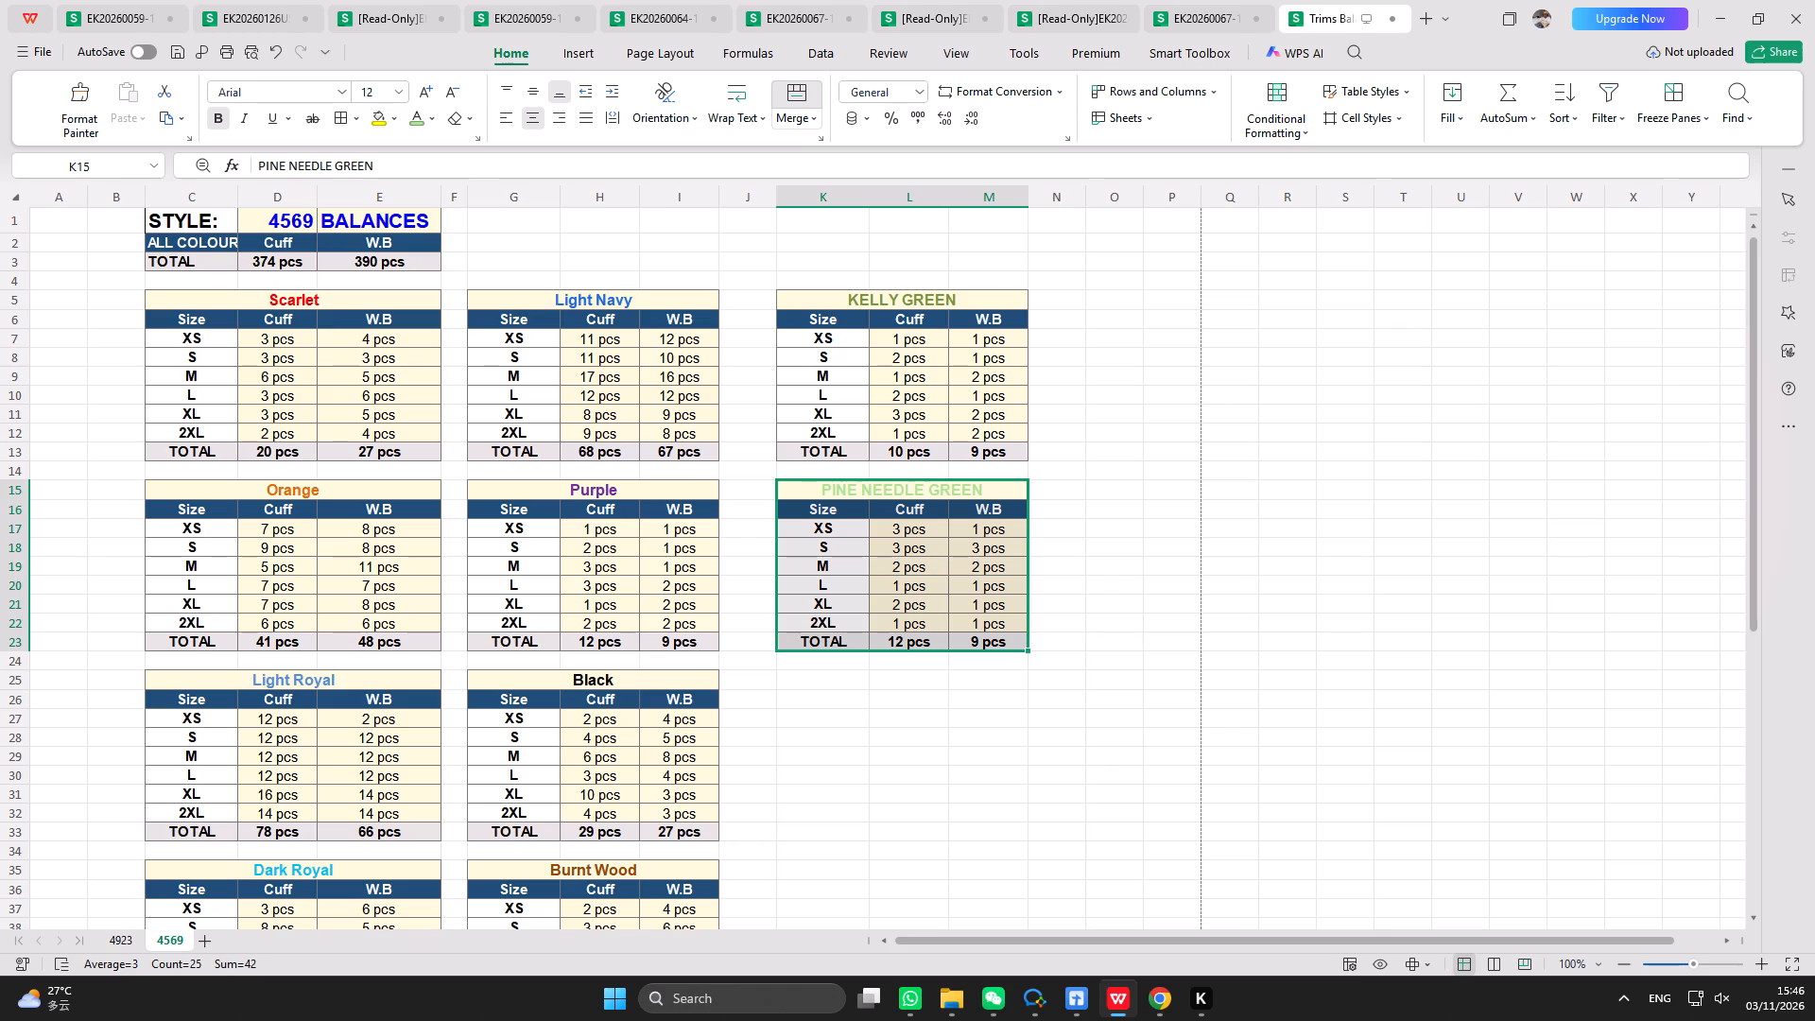
right_click(971, 631)
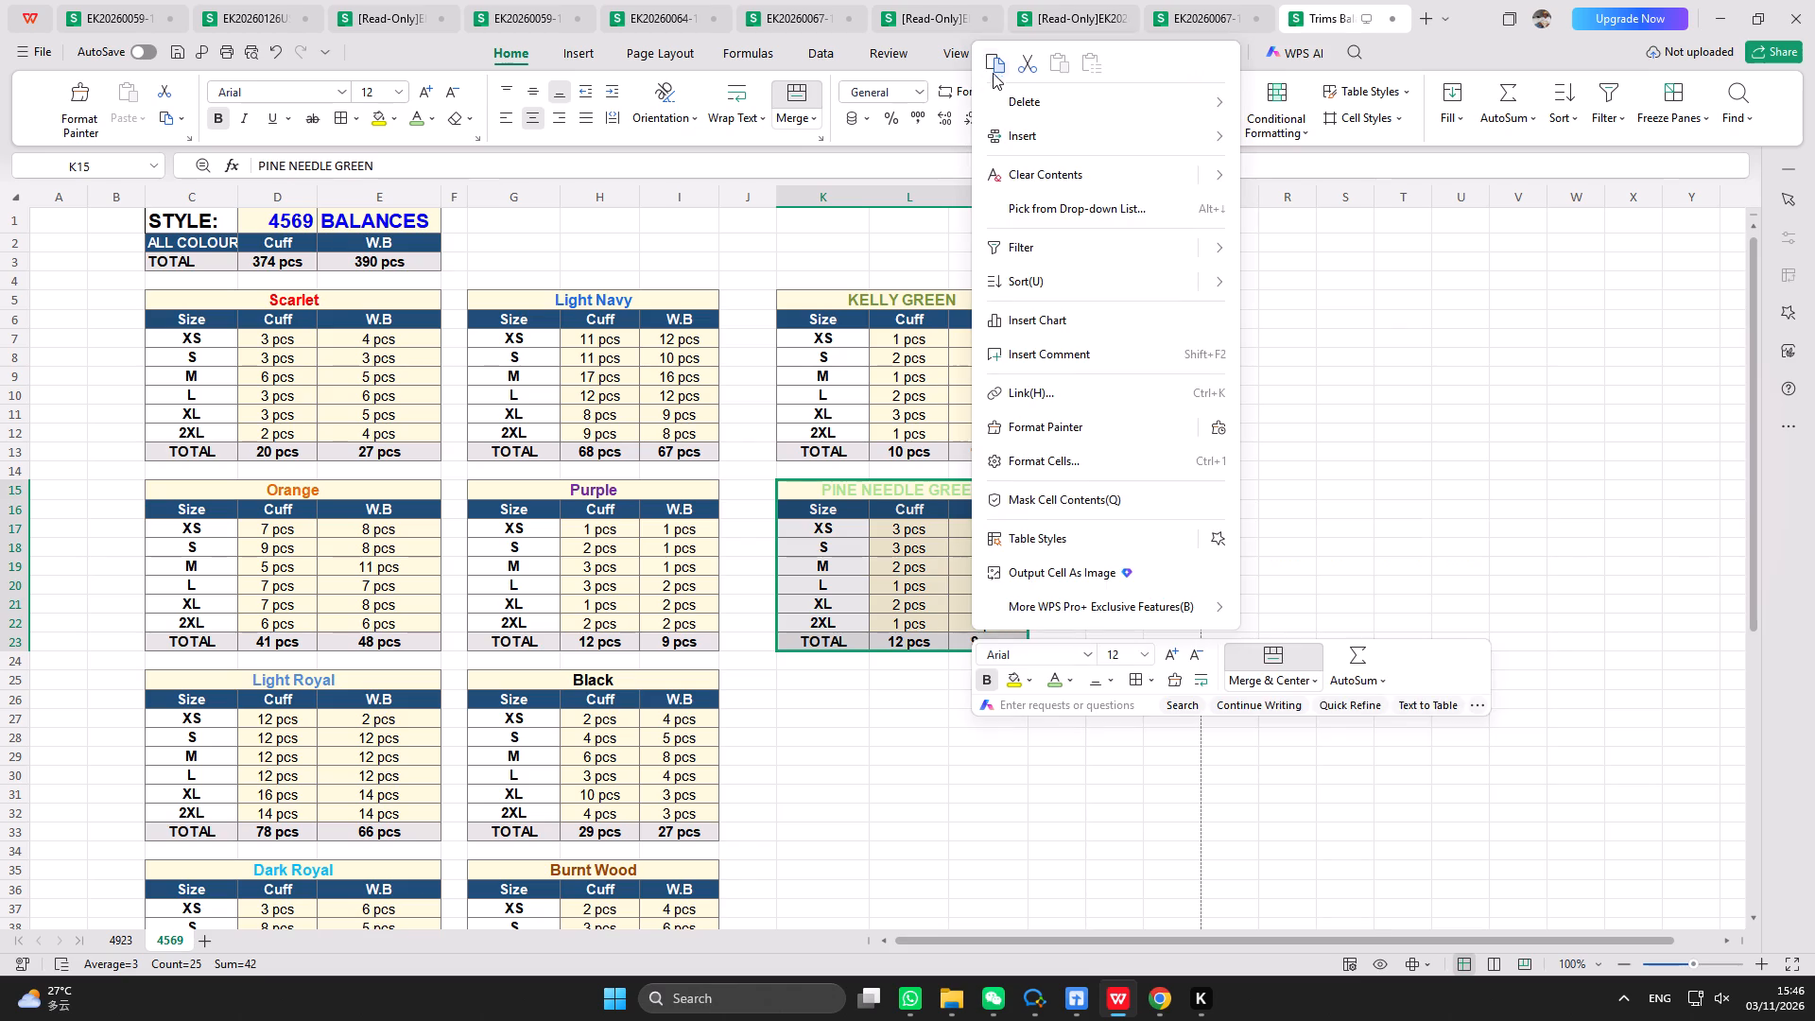
left_click(993, 70)
left_click(839, 683)
right_click(838, 683)
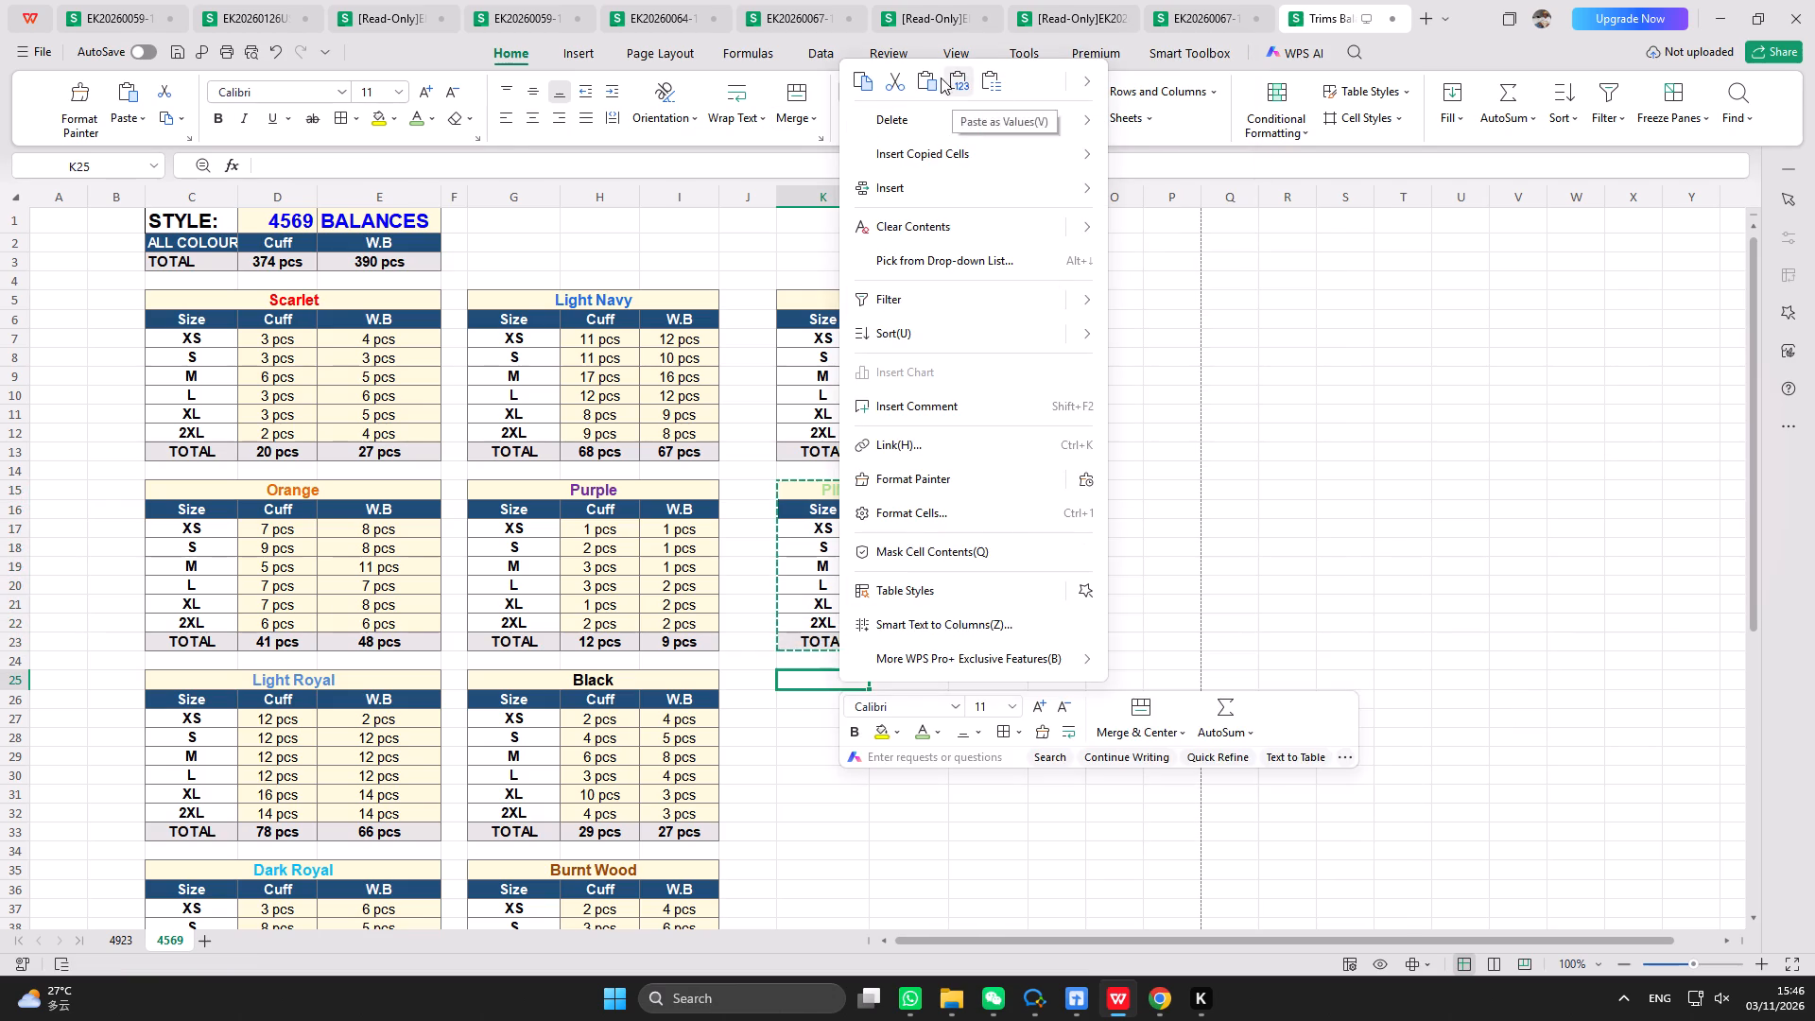
left_click(940, 77)
left_click(904, 684)
key("Escape")
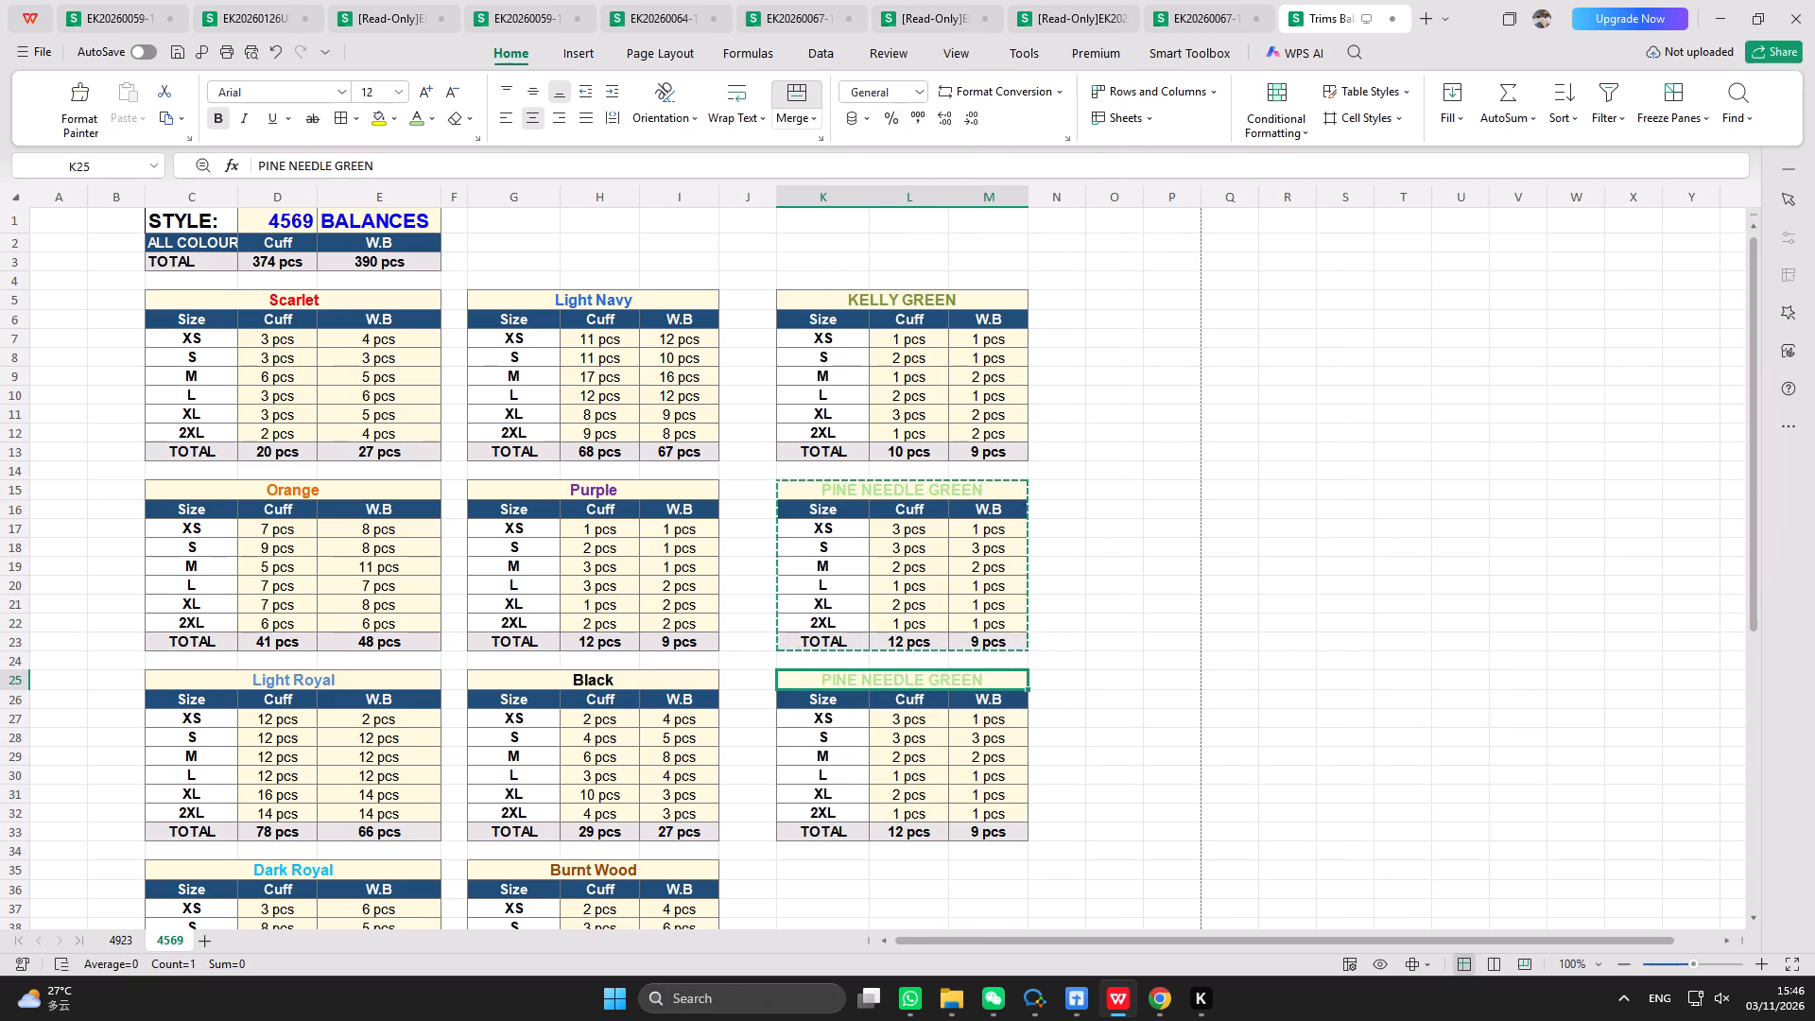
Retitle the duplicated table at K25 as DARK GREEN.
type("DARJH")
type("--")
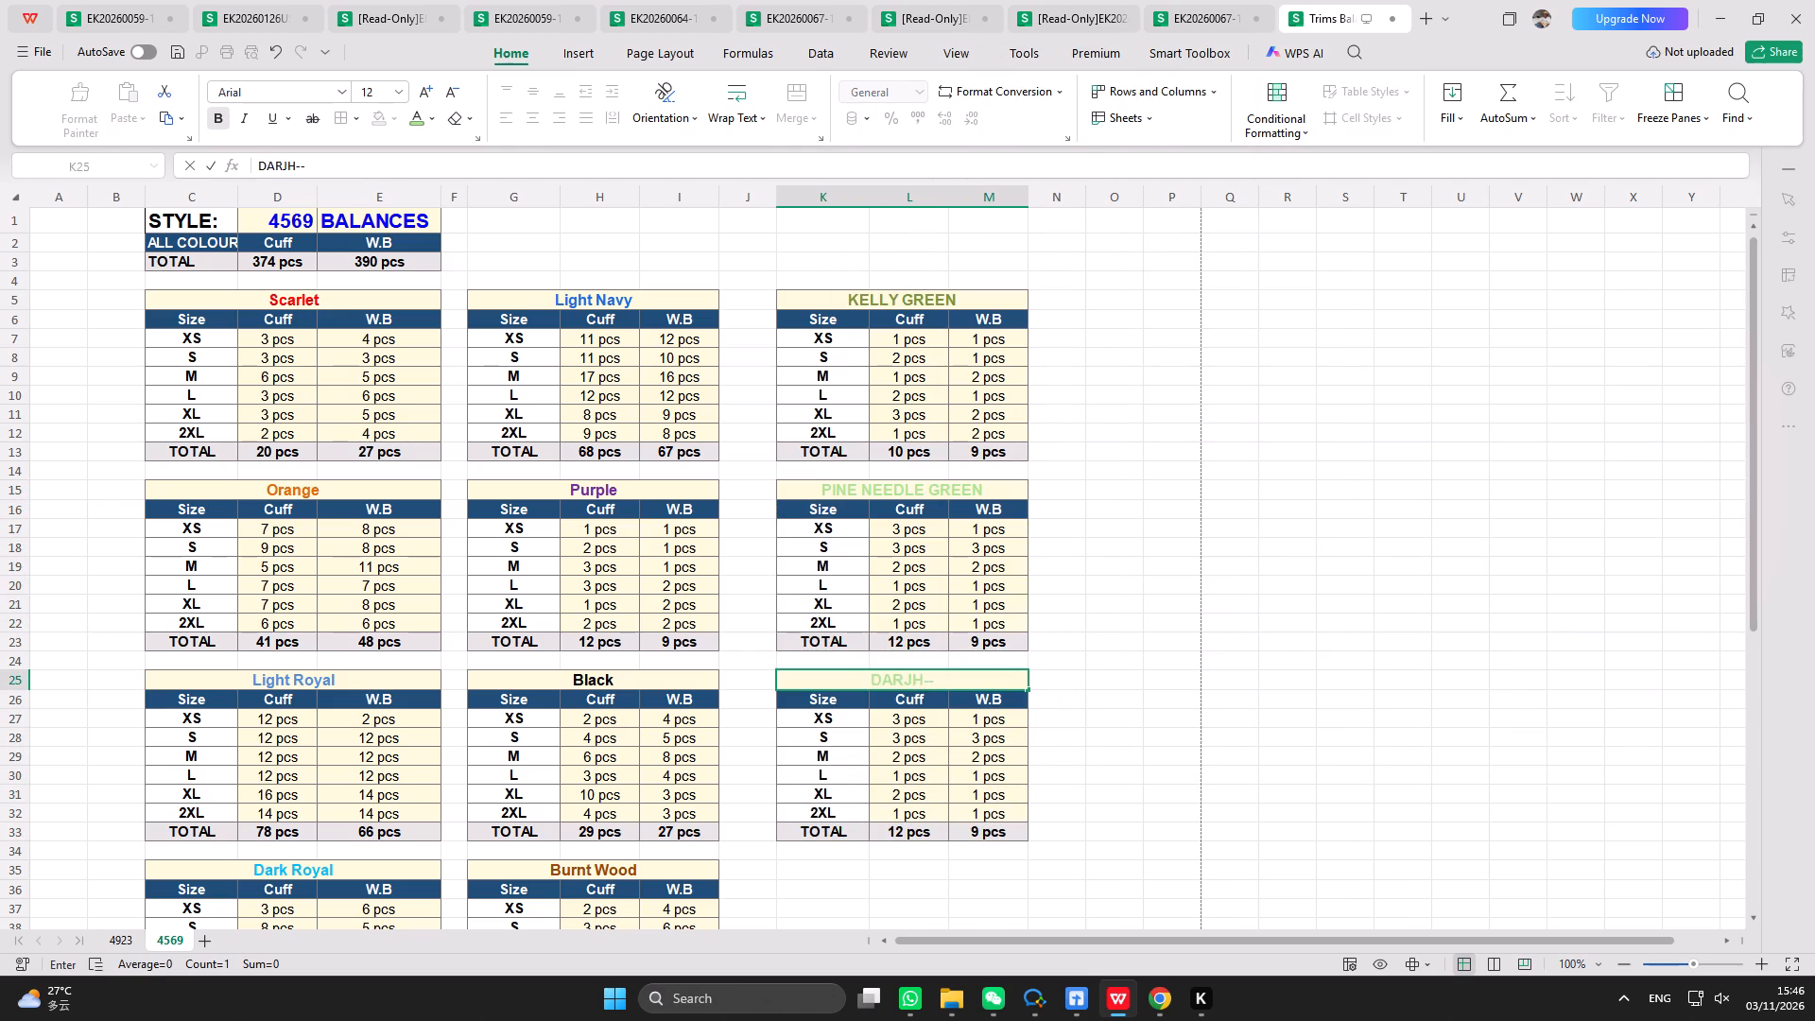
key("BackSpace")
key("BackSpace")
key("BackSpace")
key("BackSpace")
type("K GREEN")
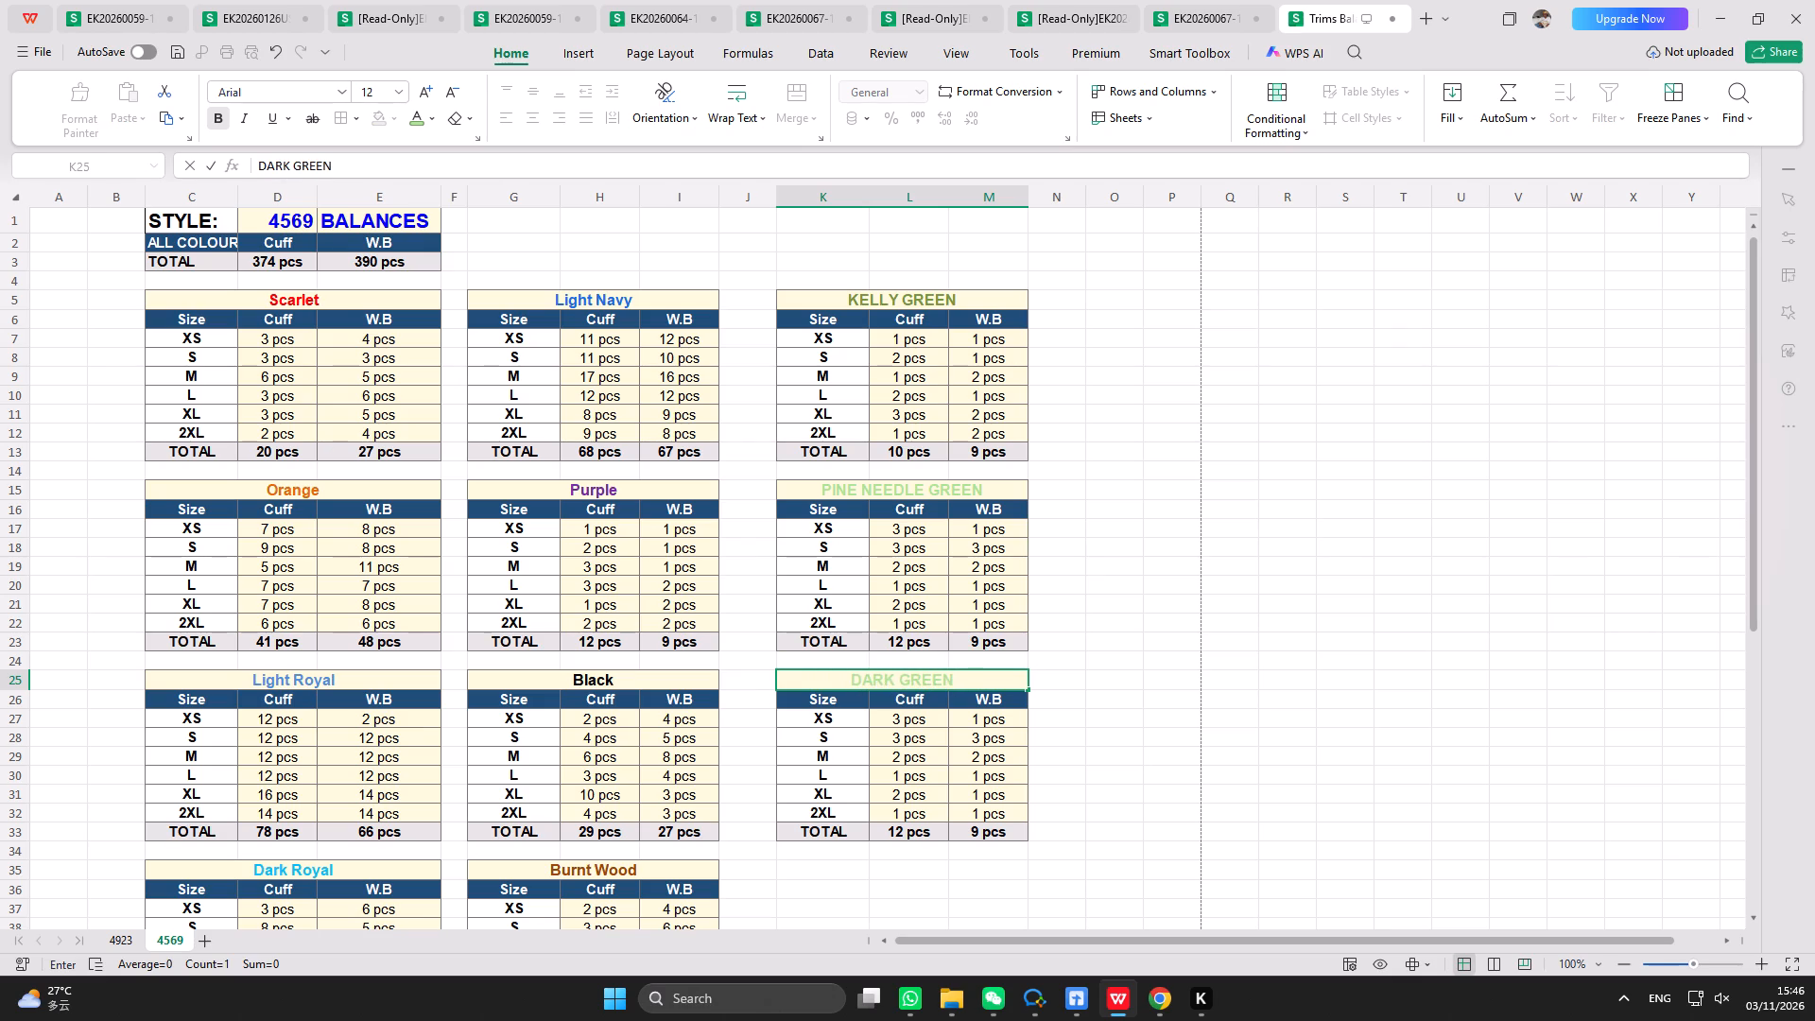
left_click_drag(1117, 757, 1092, 751)
Give the DARK GREEN heading the darkest olive-green theme font colour.
left_click(932, 676)
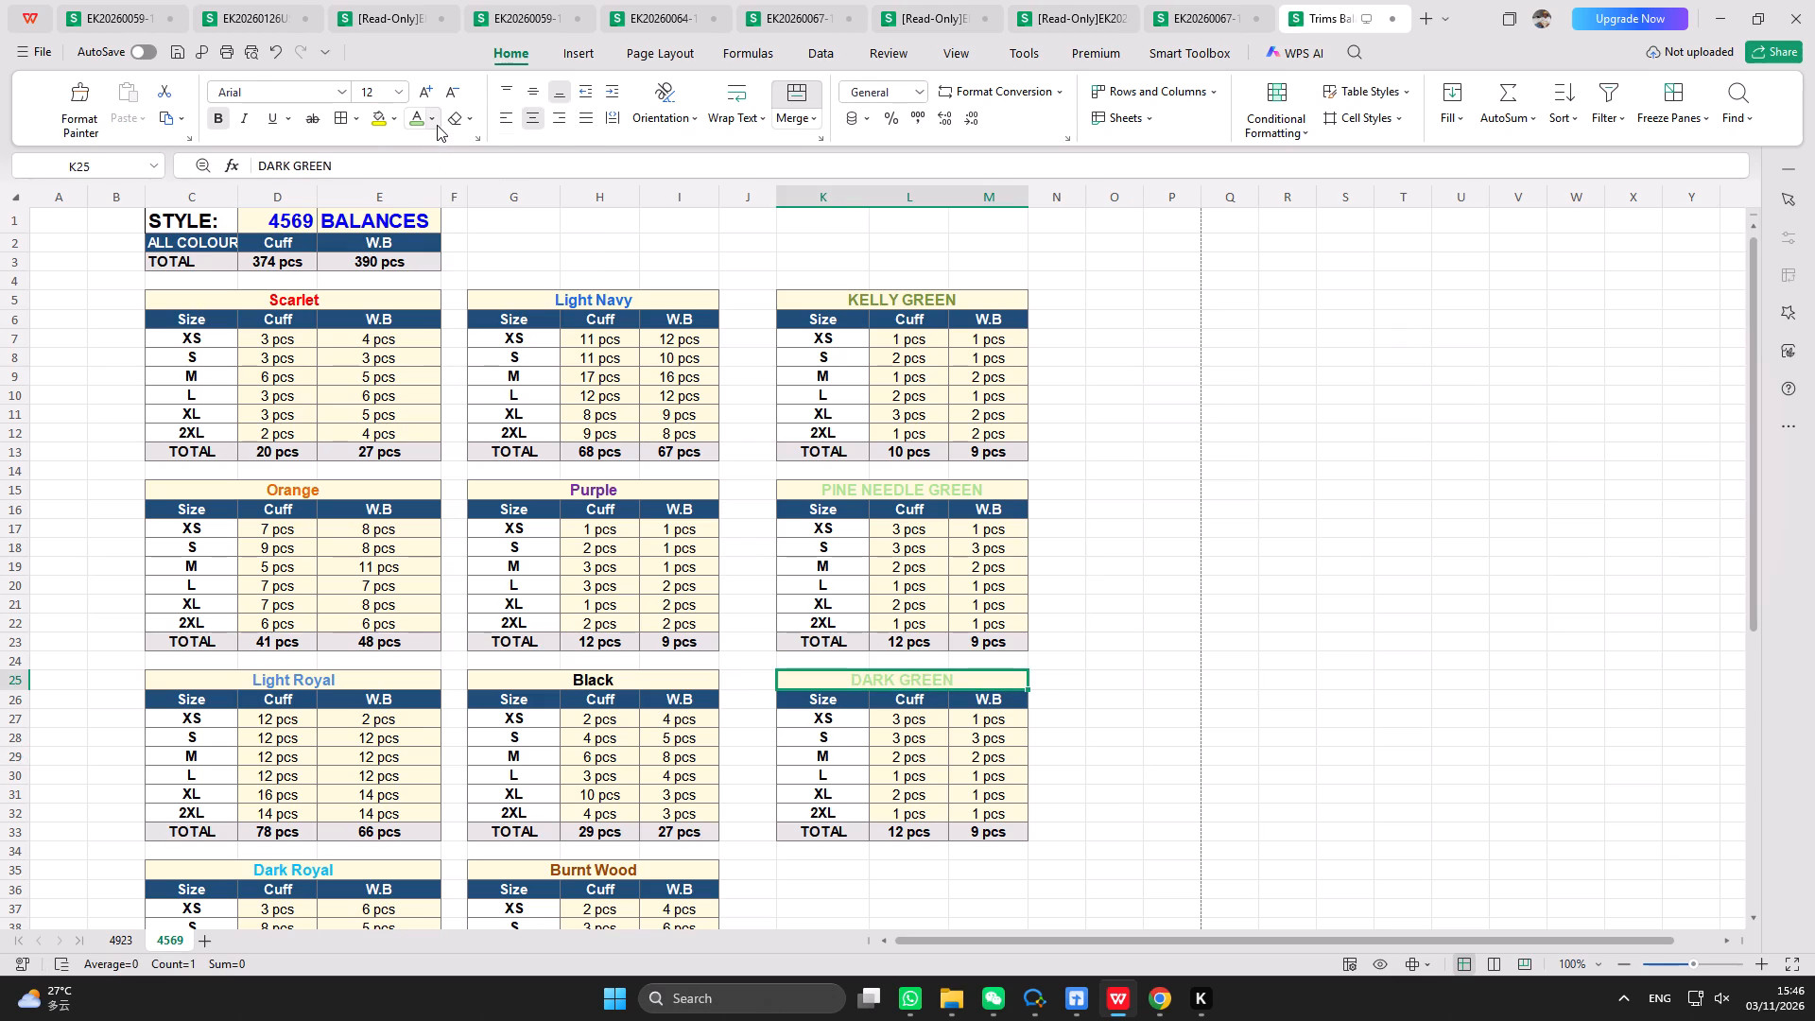
left_click(437, 125)
left_click(520, 265)
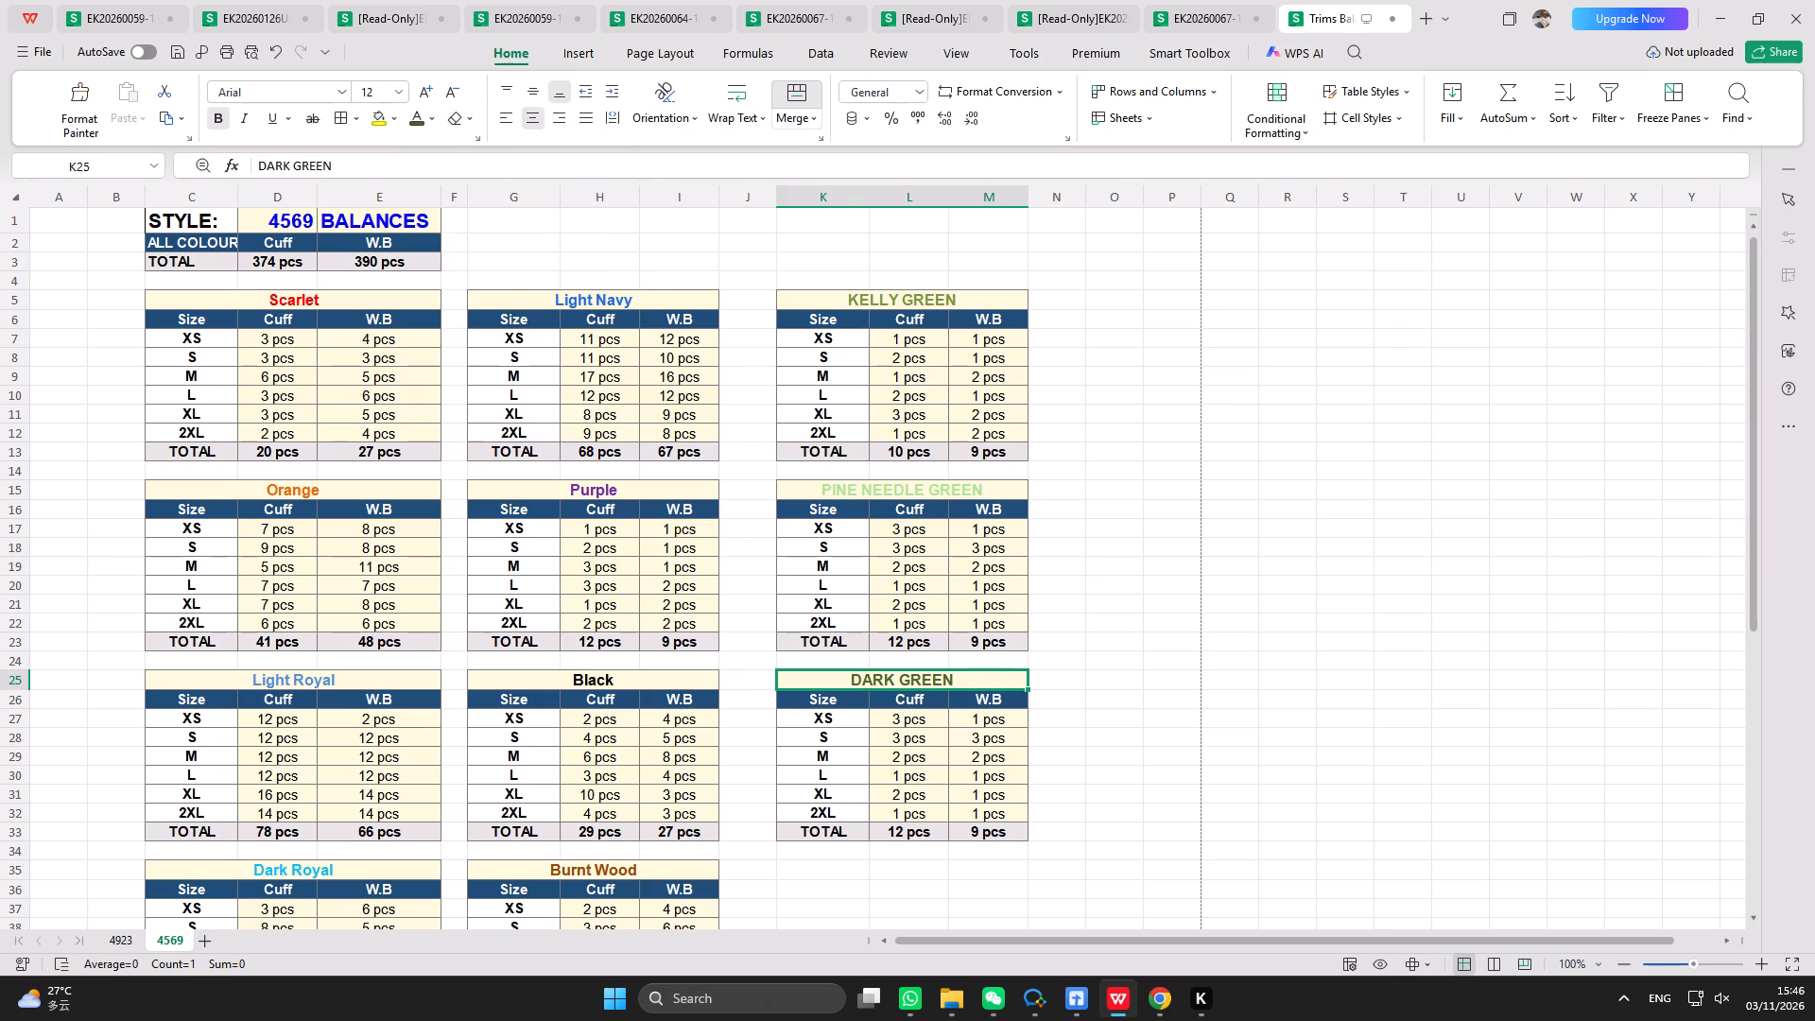
left_click(1161, 712)
Enter DARK GREEN's Cuff balances for XS to 2XL as 1, 1, 2, 1, 2 and 2 pcs.
left_click(913, 721)
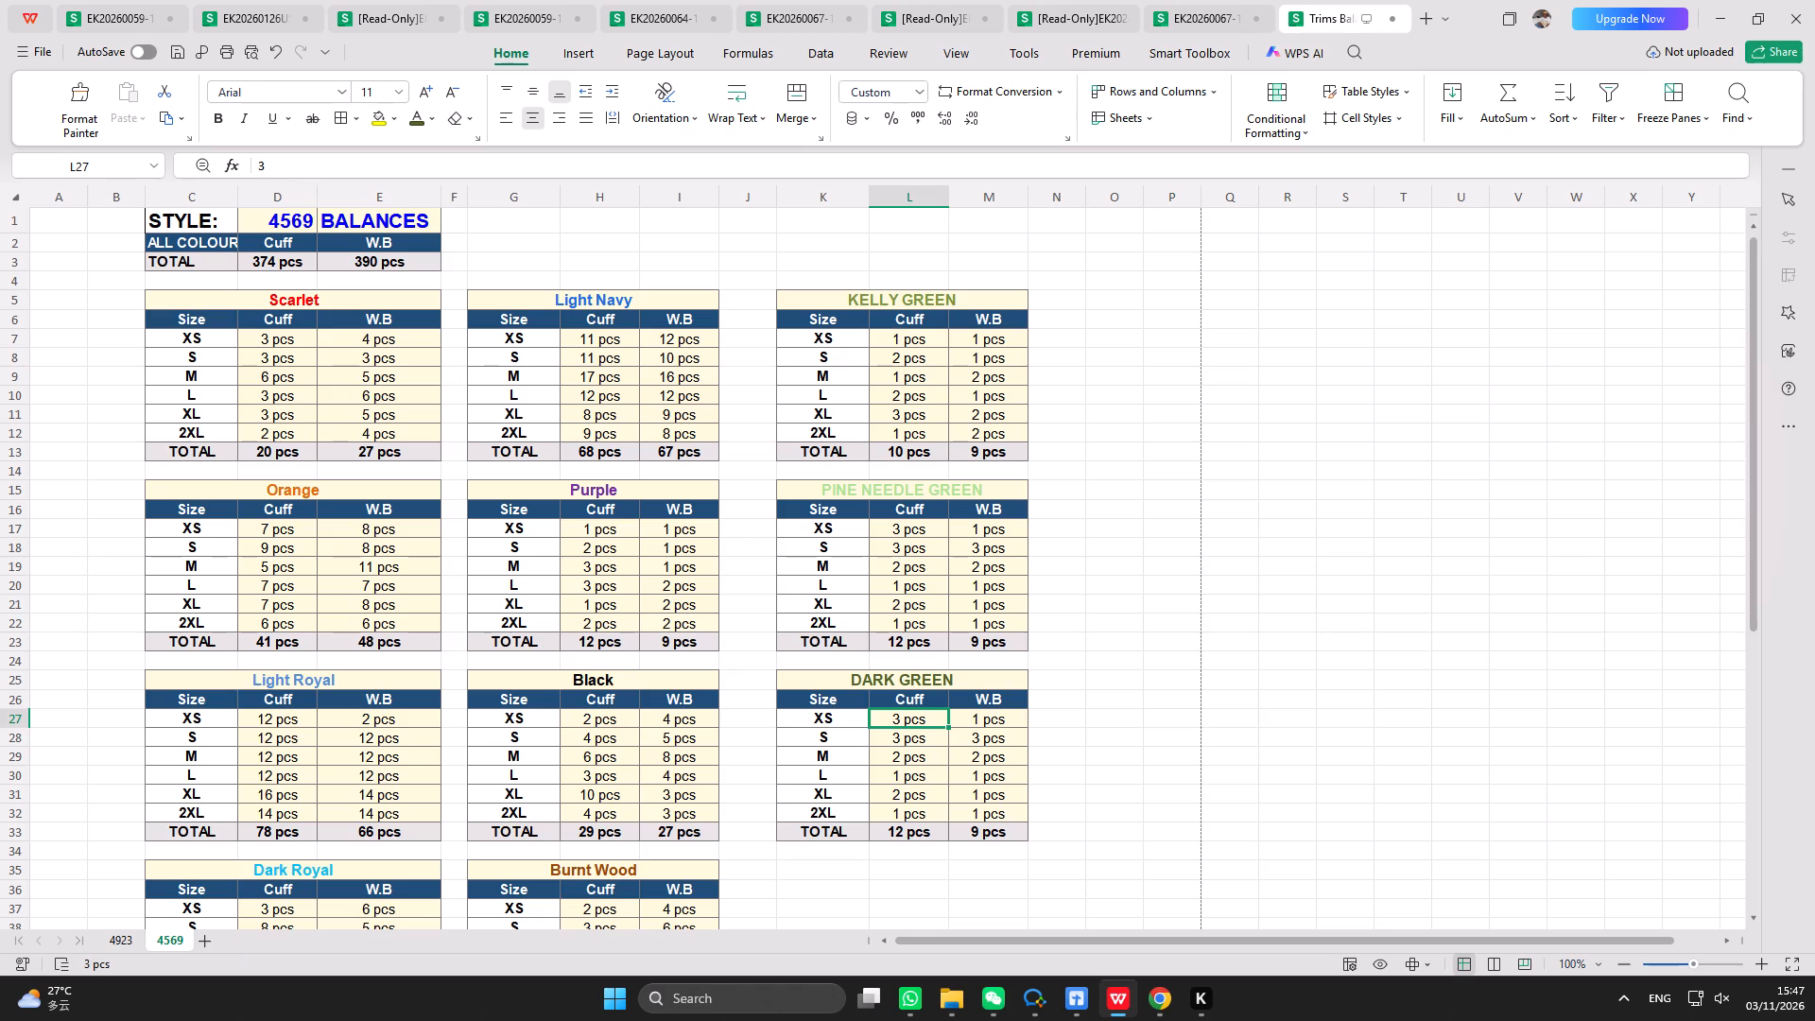
key("1")
key("Return")
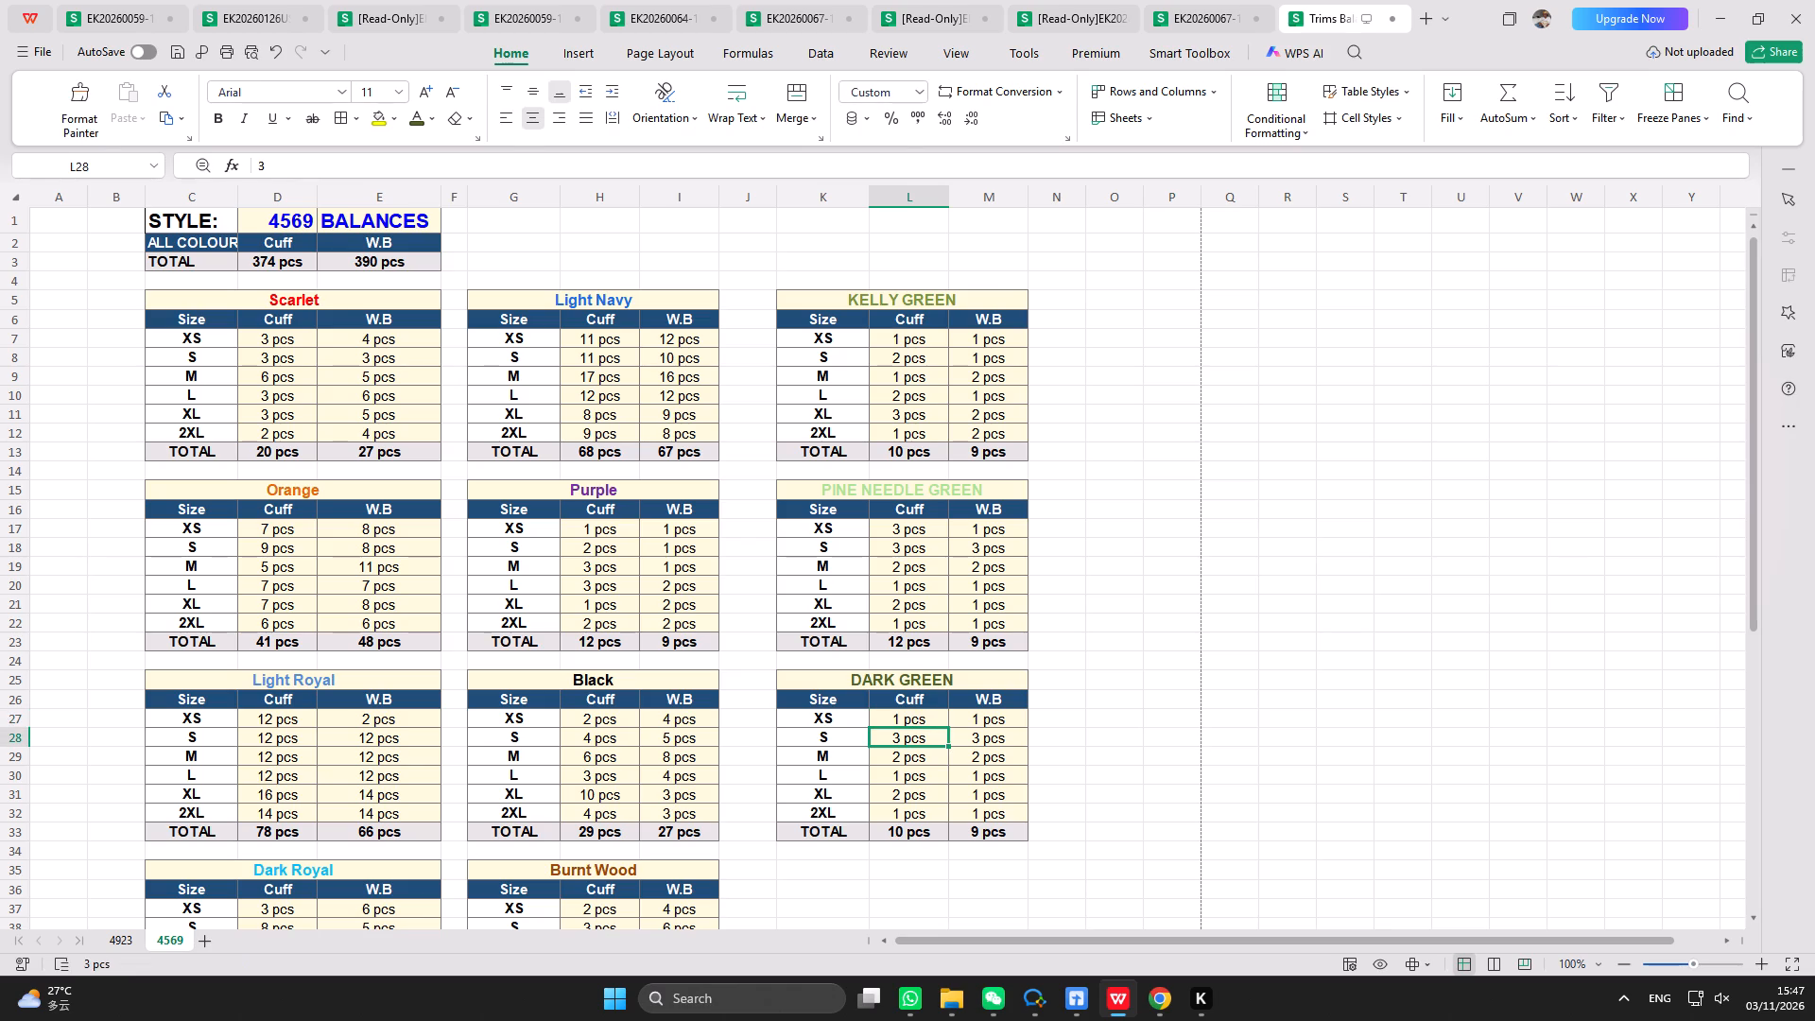
key("1")
key("Return")
key("2")
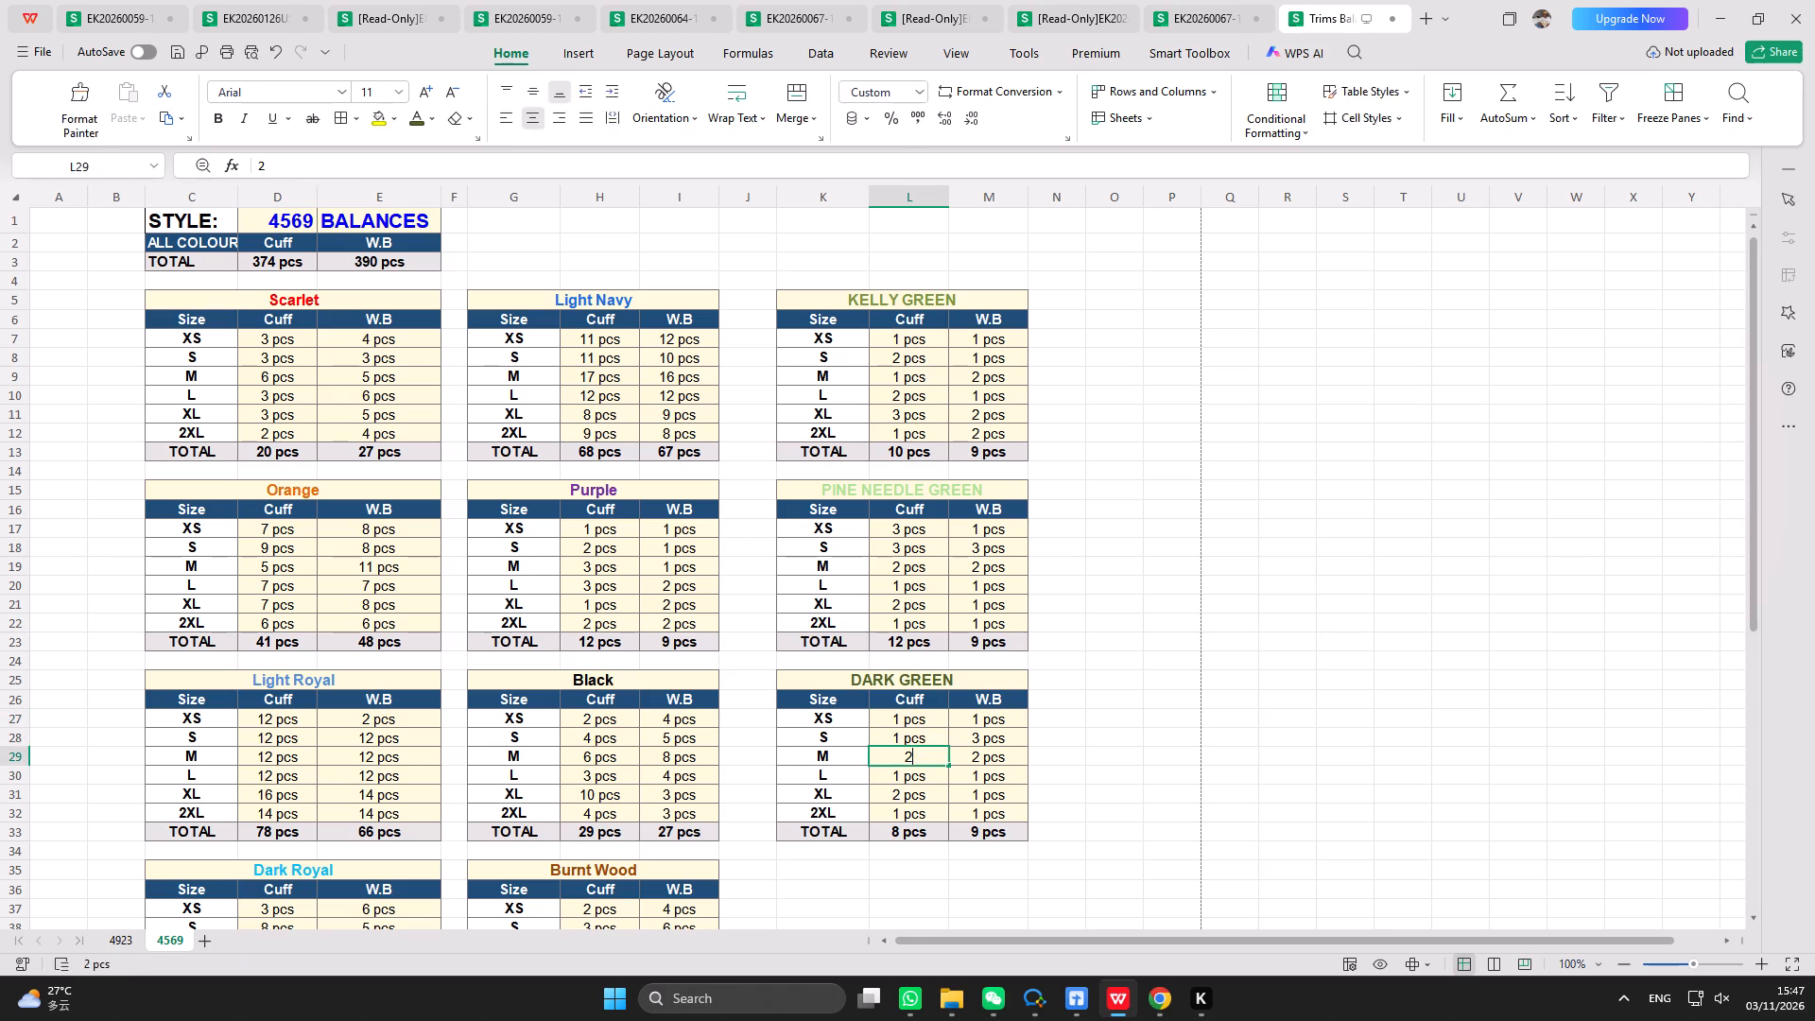
key("Return")
key("1")
key("Return")
key("2")
key("Return")
key("2")
key("Return")
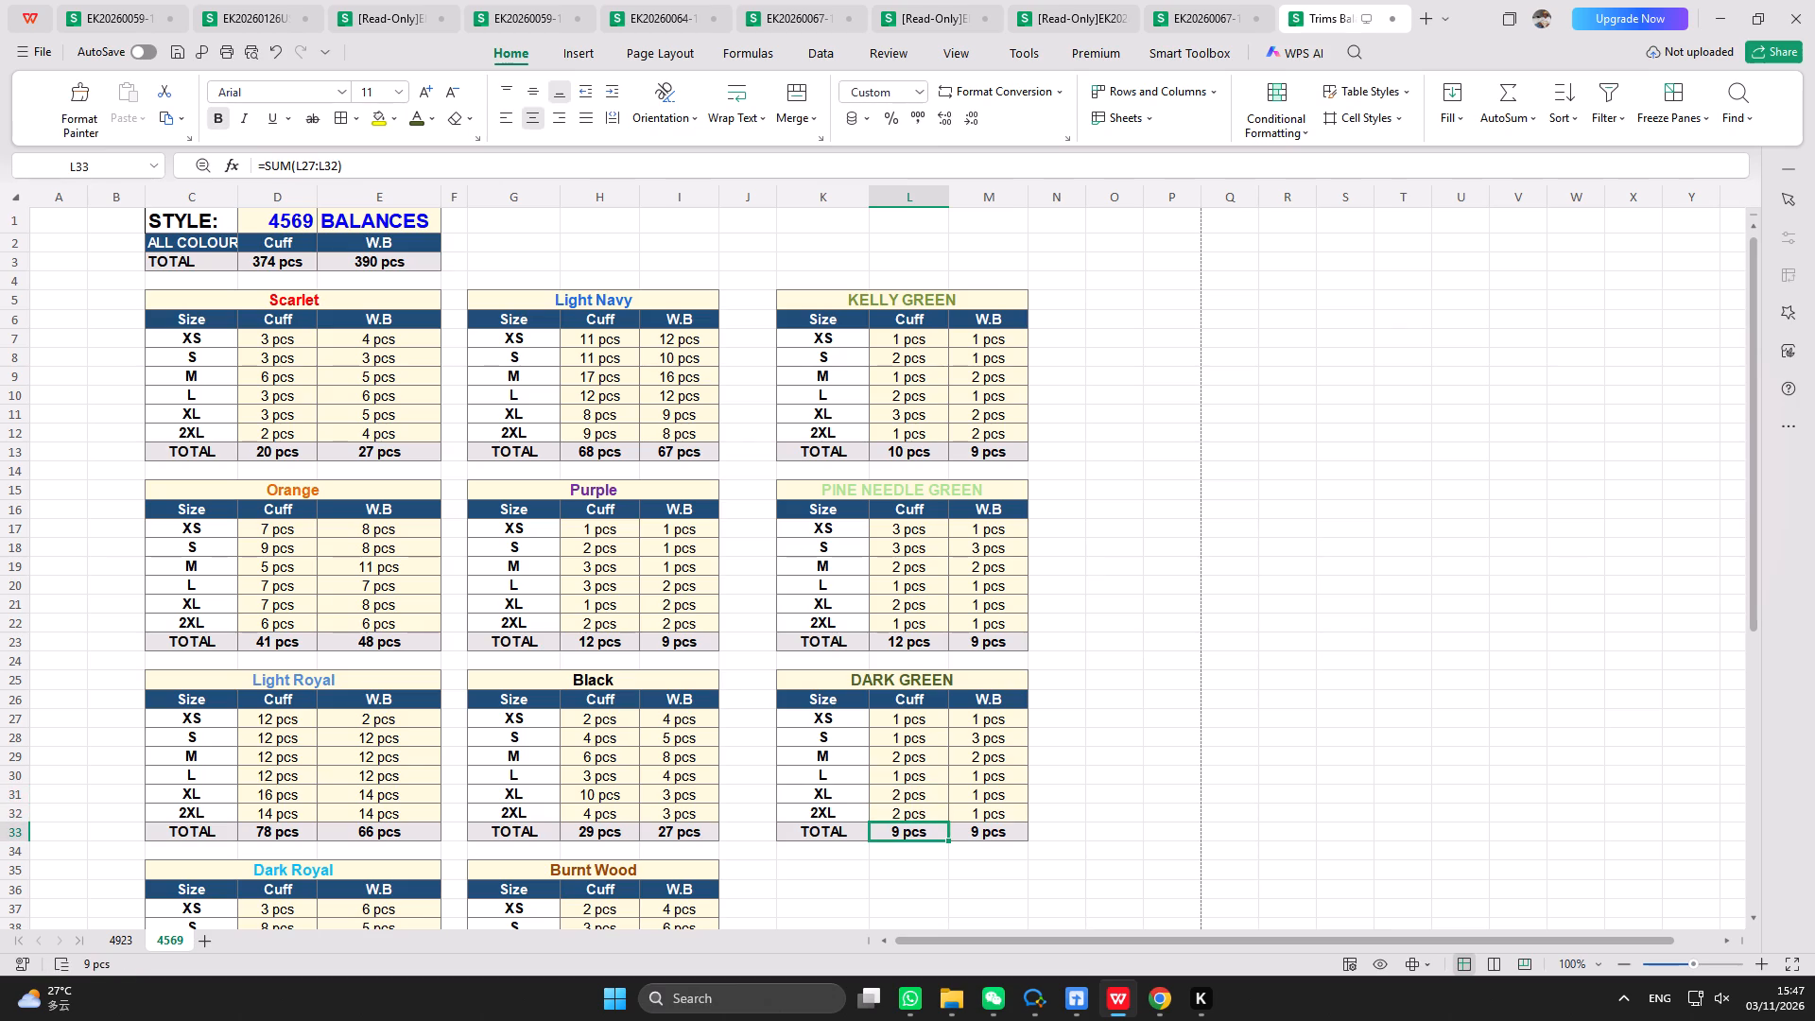
Enter DARK GREEN's W.B balances for XS to XL as 2, 2, 2, 1 and 1 pcs.
left_click(971, 720)
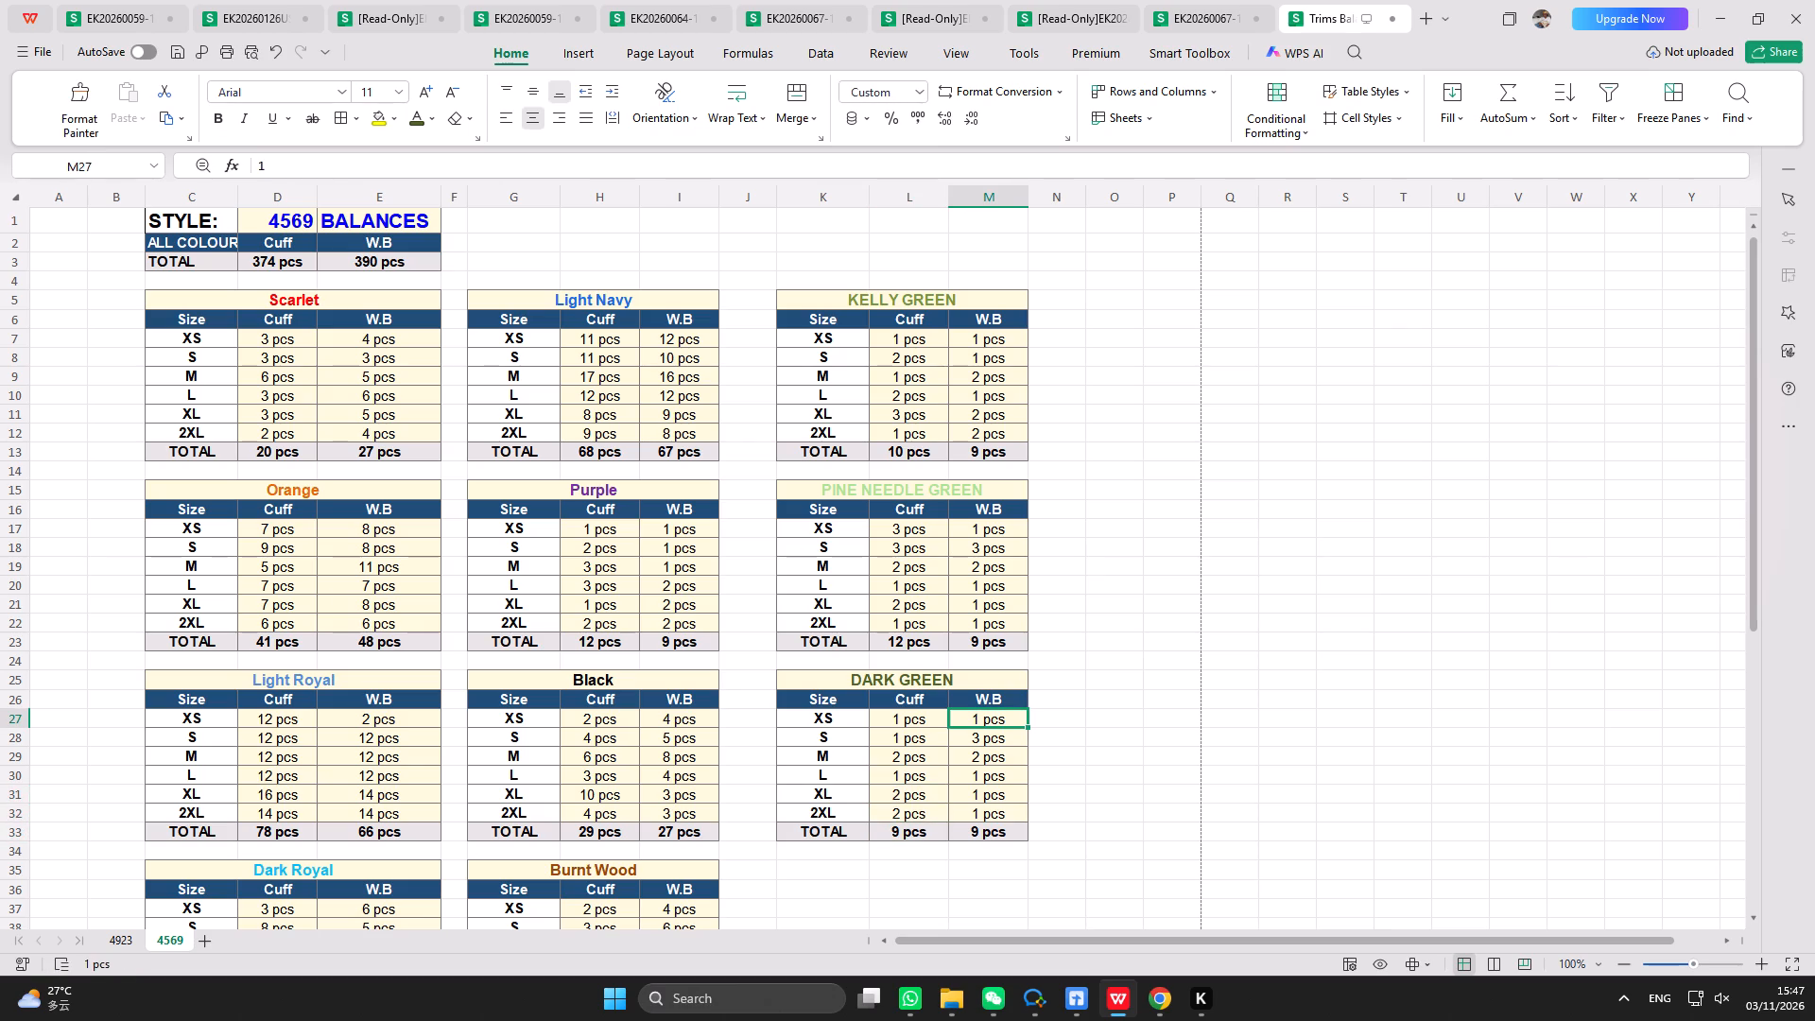
key("2")
key("Return")
key("2")
key("Return")
key("2")
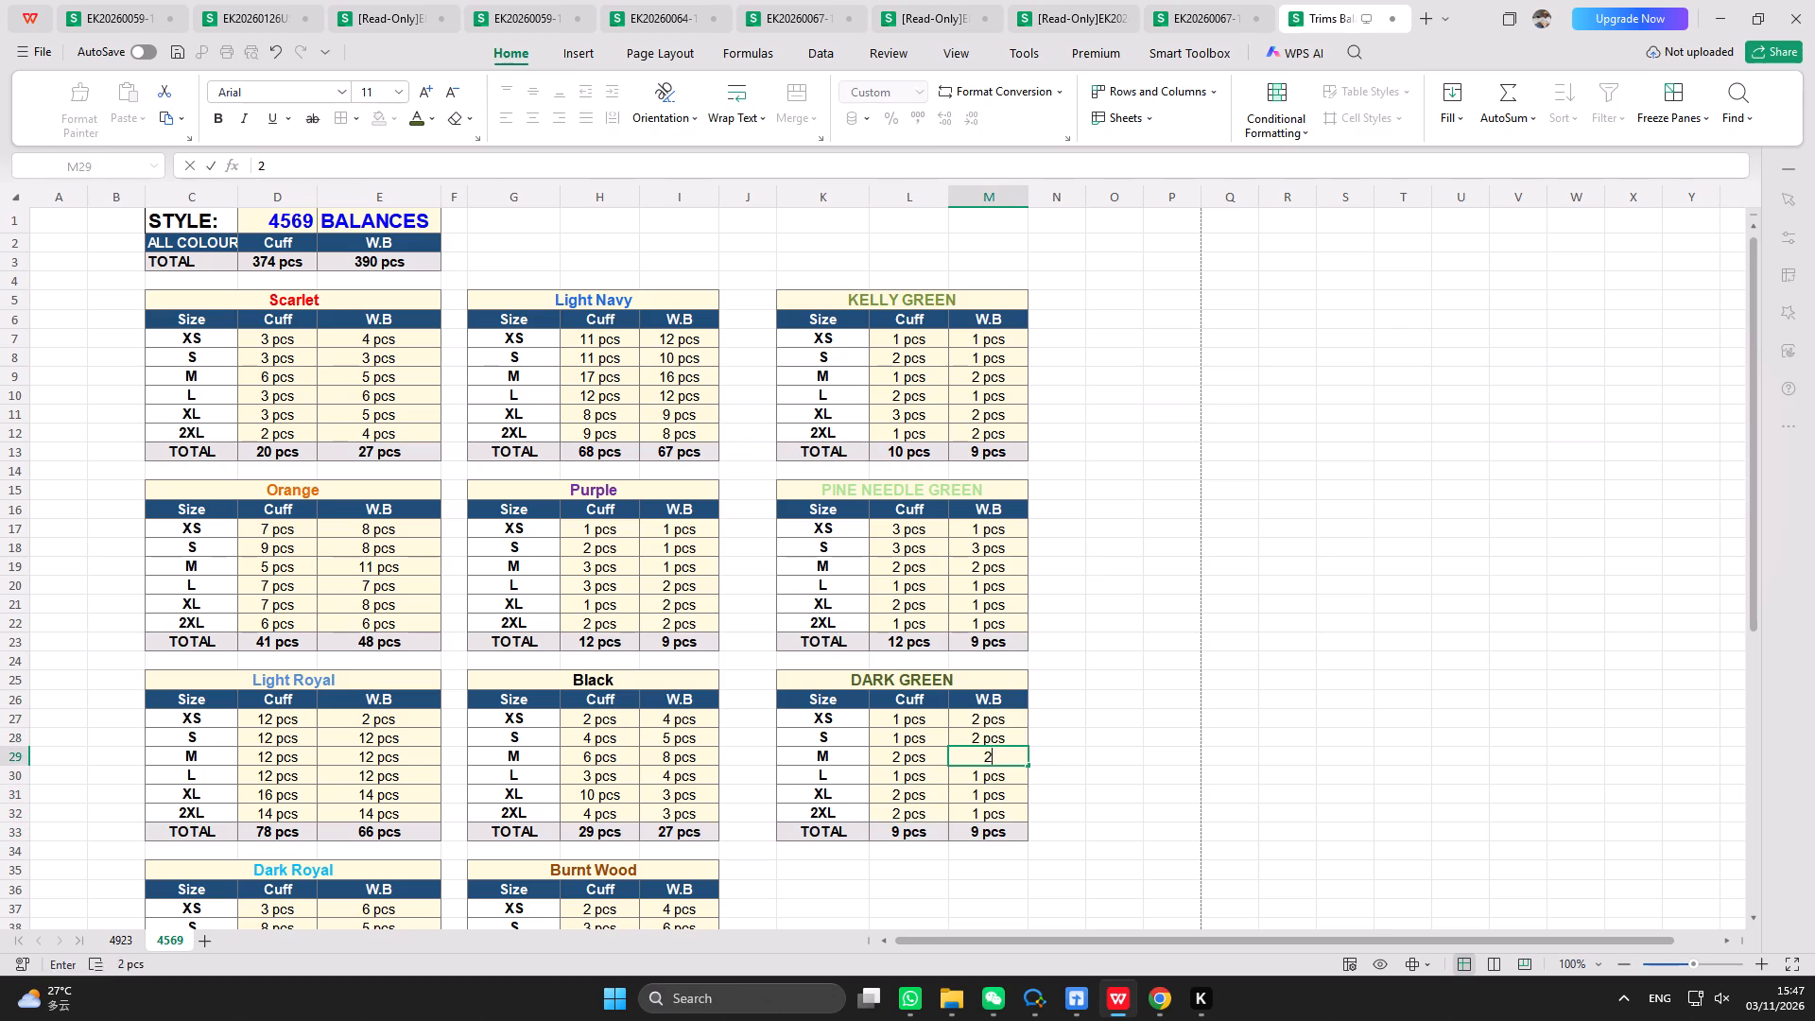
key("Return")
key("1")
key("Return")
key("1")
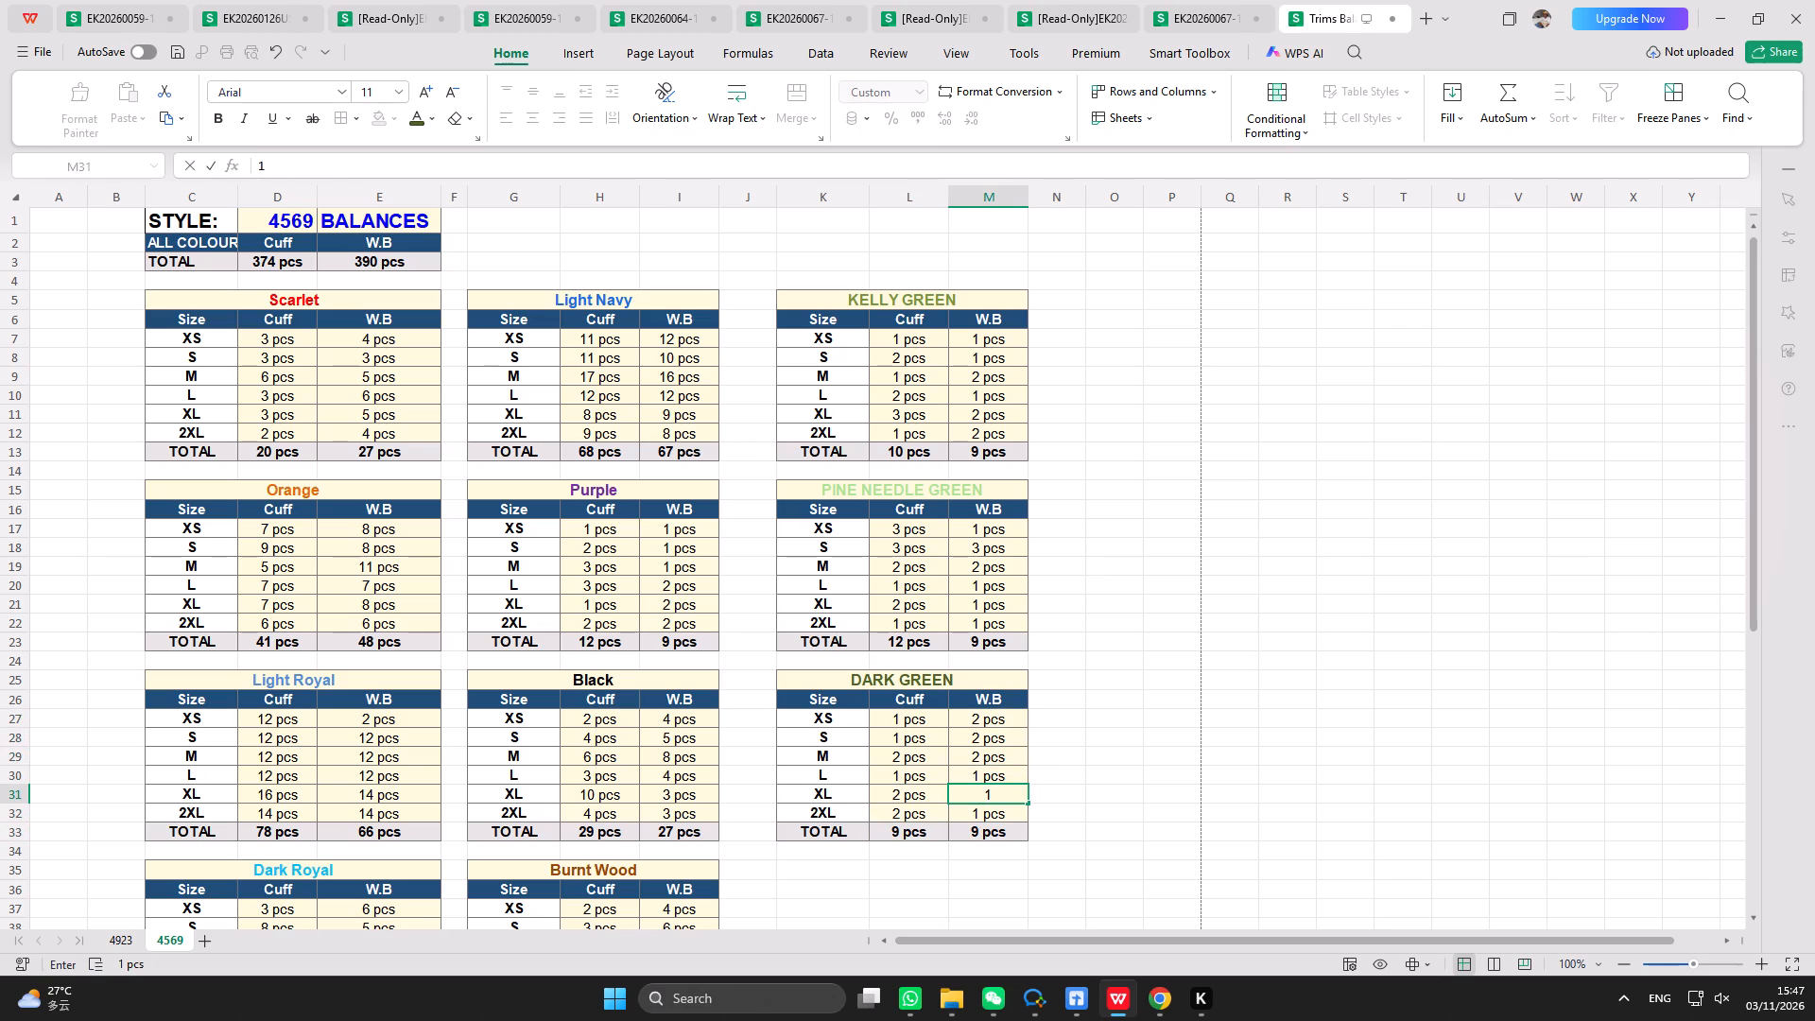
key("Return")
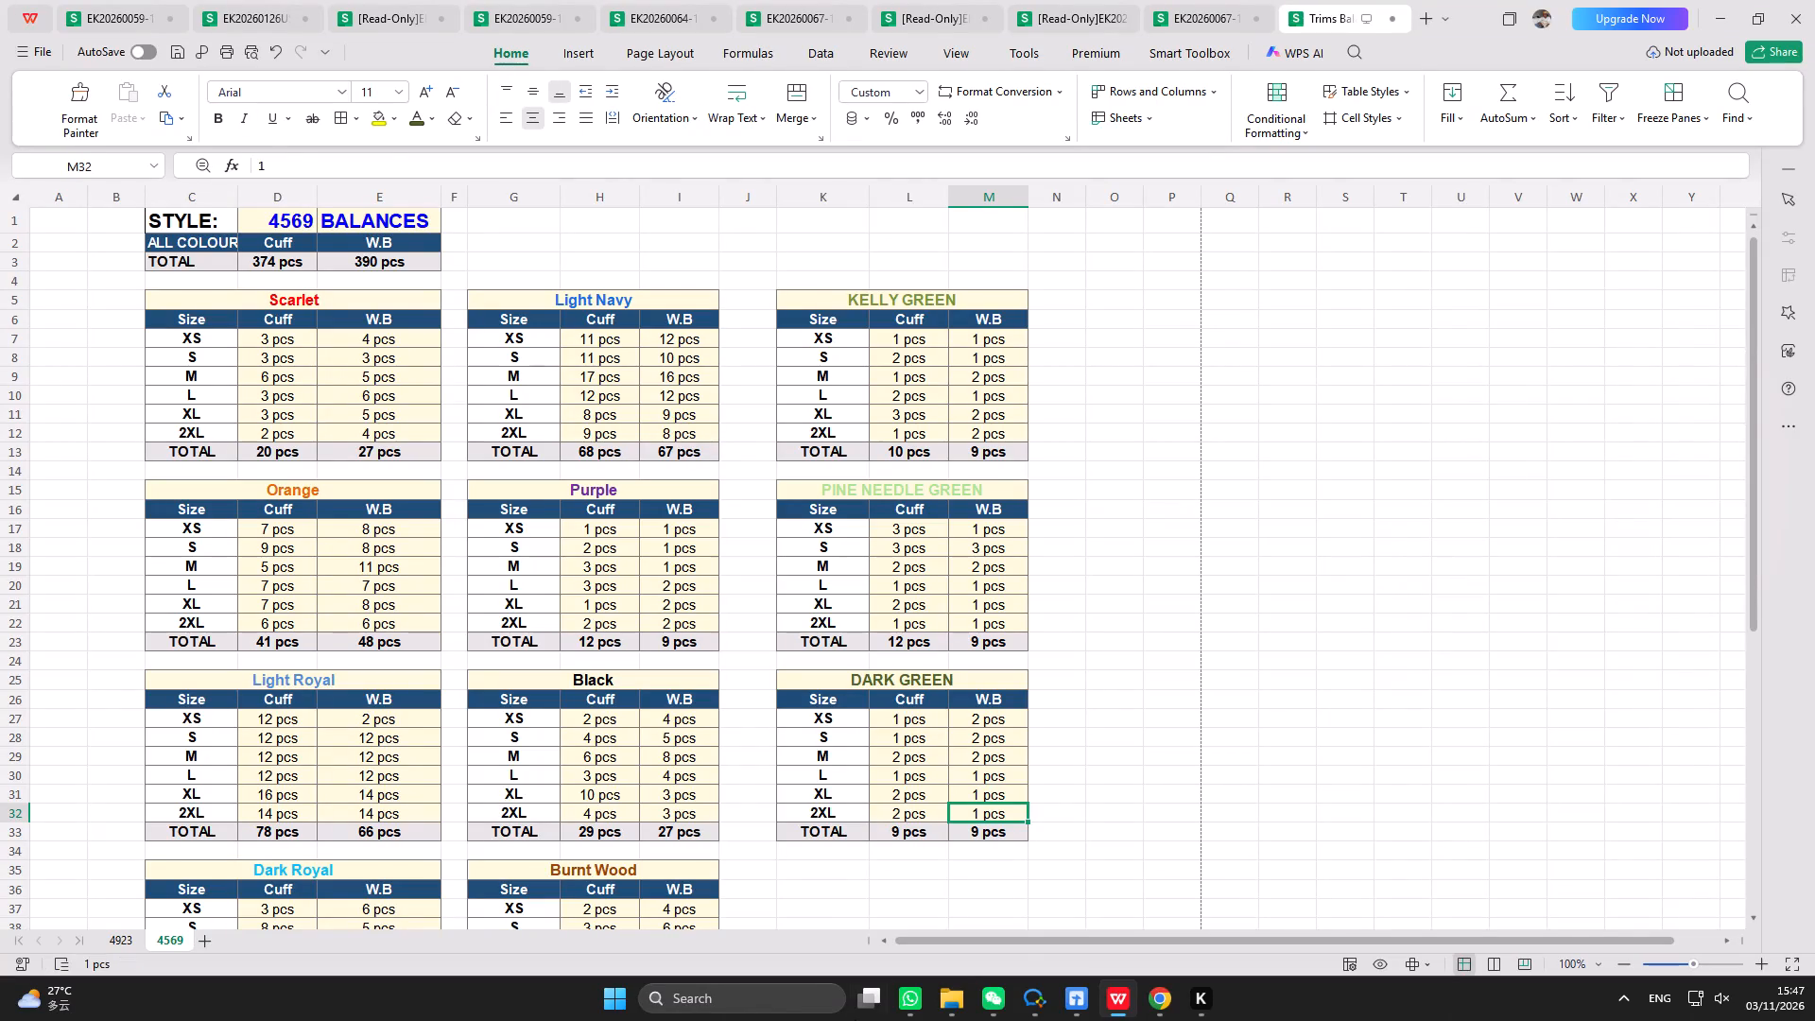
Switch to the production tracker's 067-5288 sheet and capture rows 46 to 65 with headers into the WeChat conversation containing "5450 Complete".
left_click(1075, 1003)
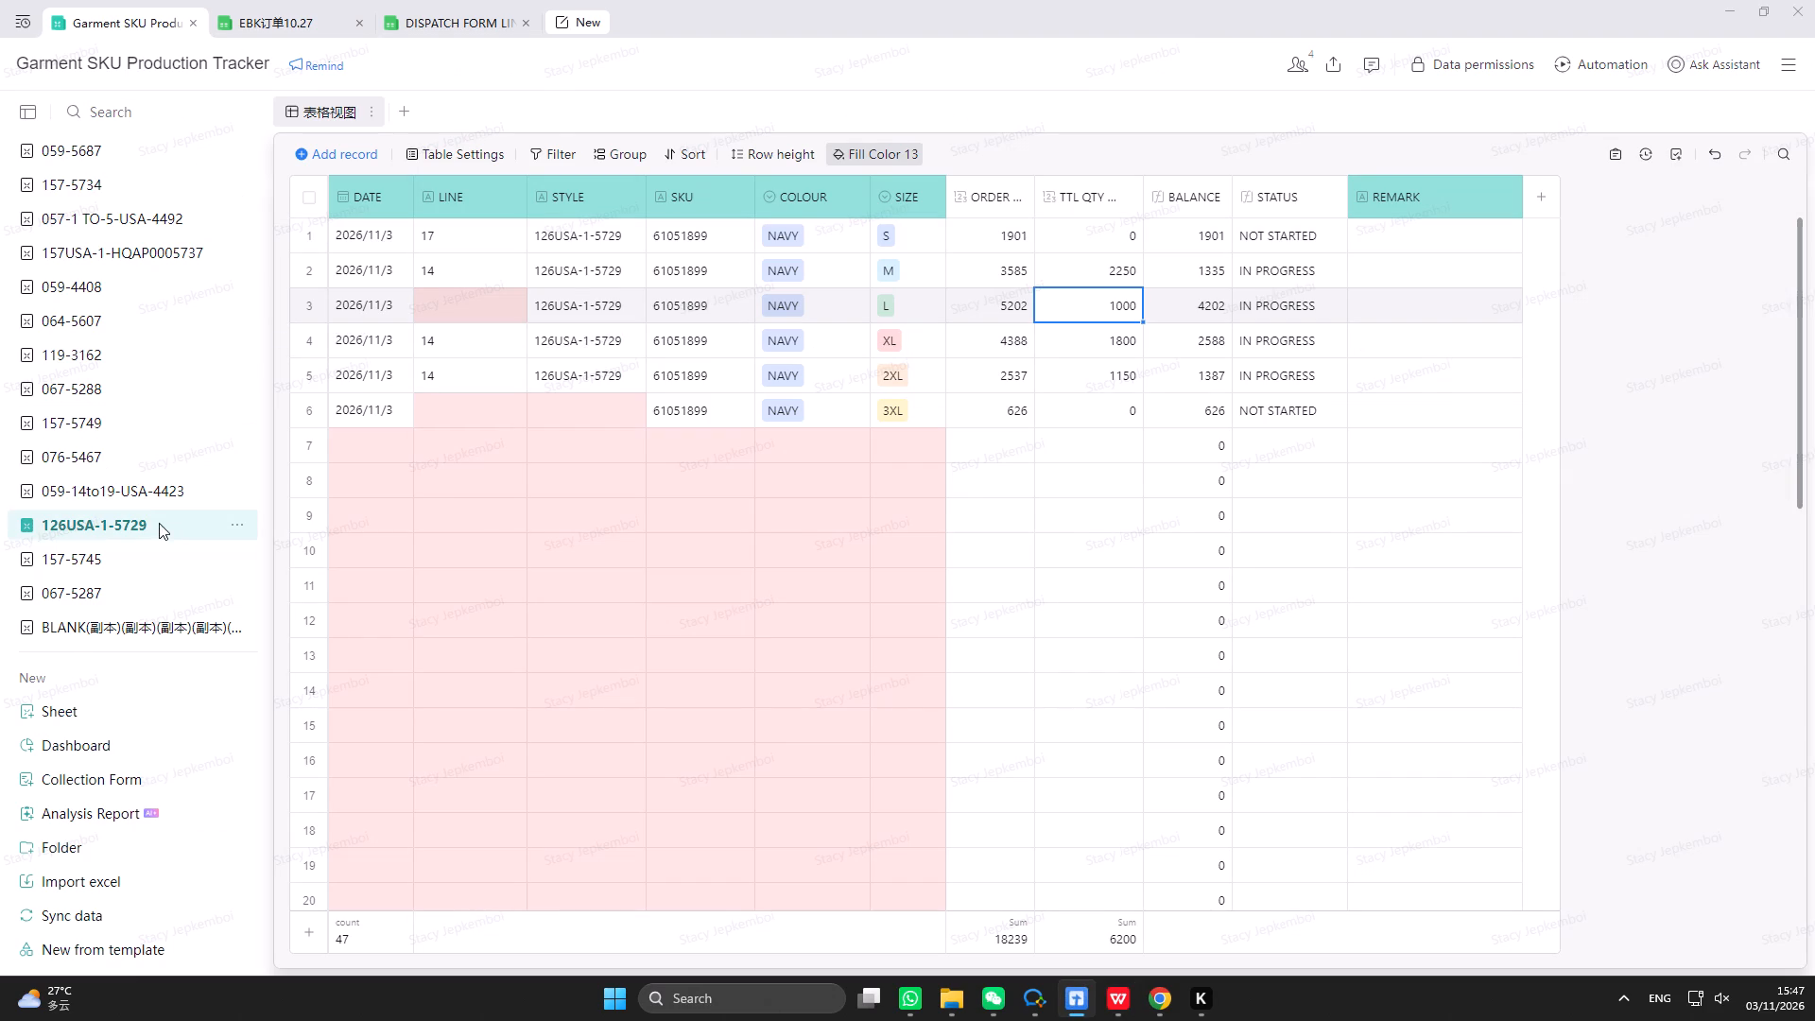
left_click(100, 379)
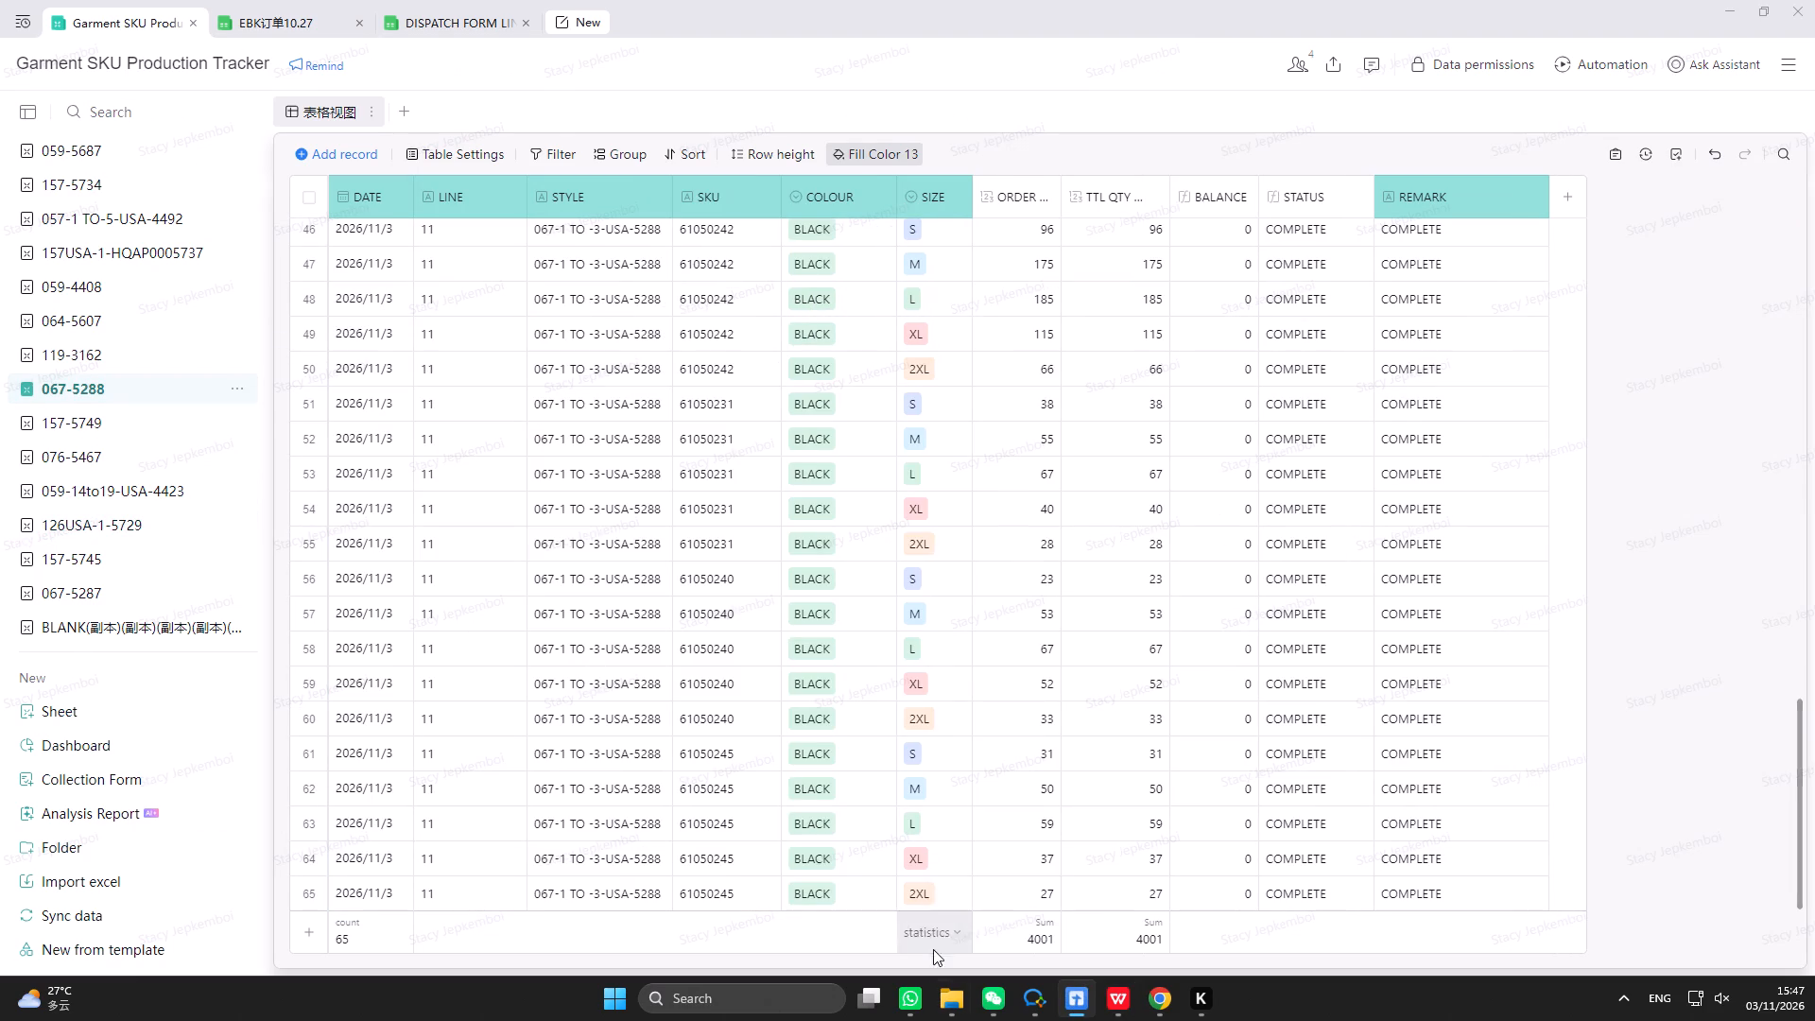
left_click(989, 1003)
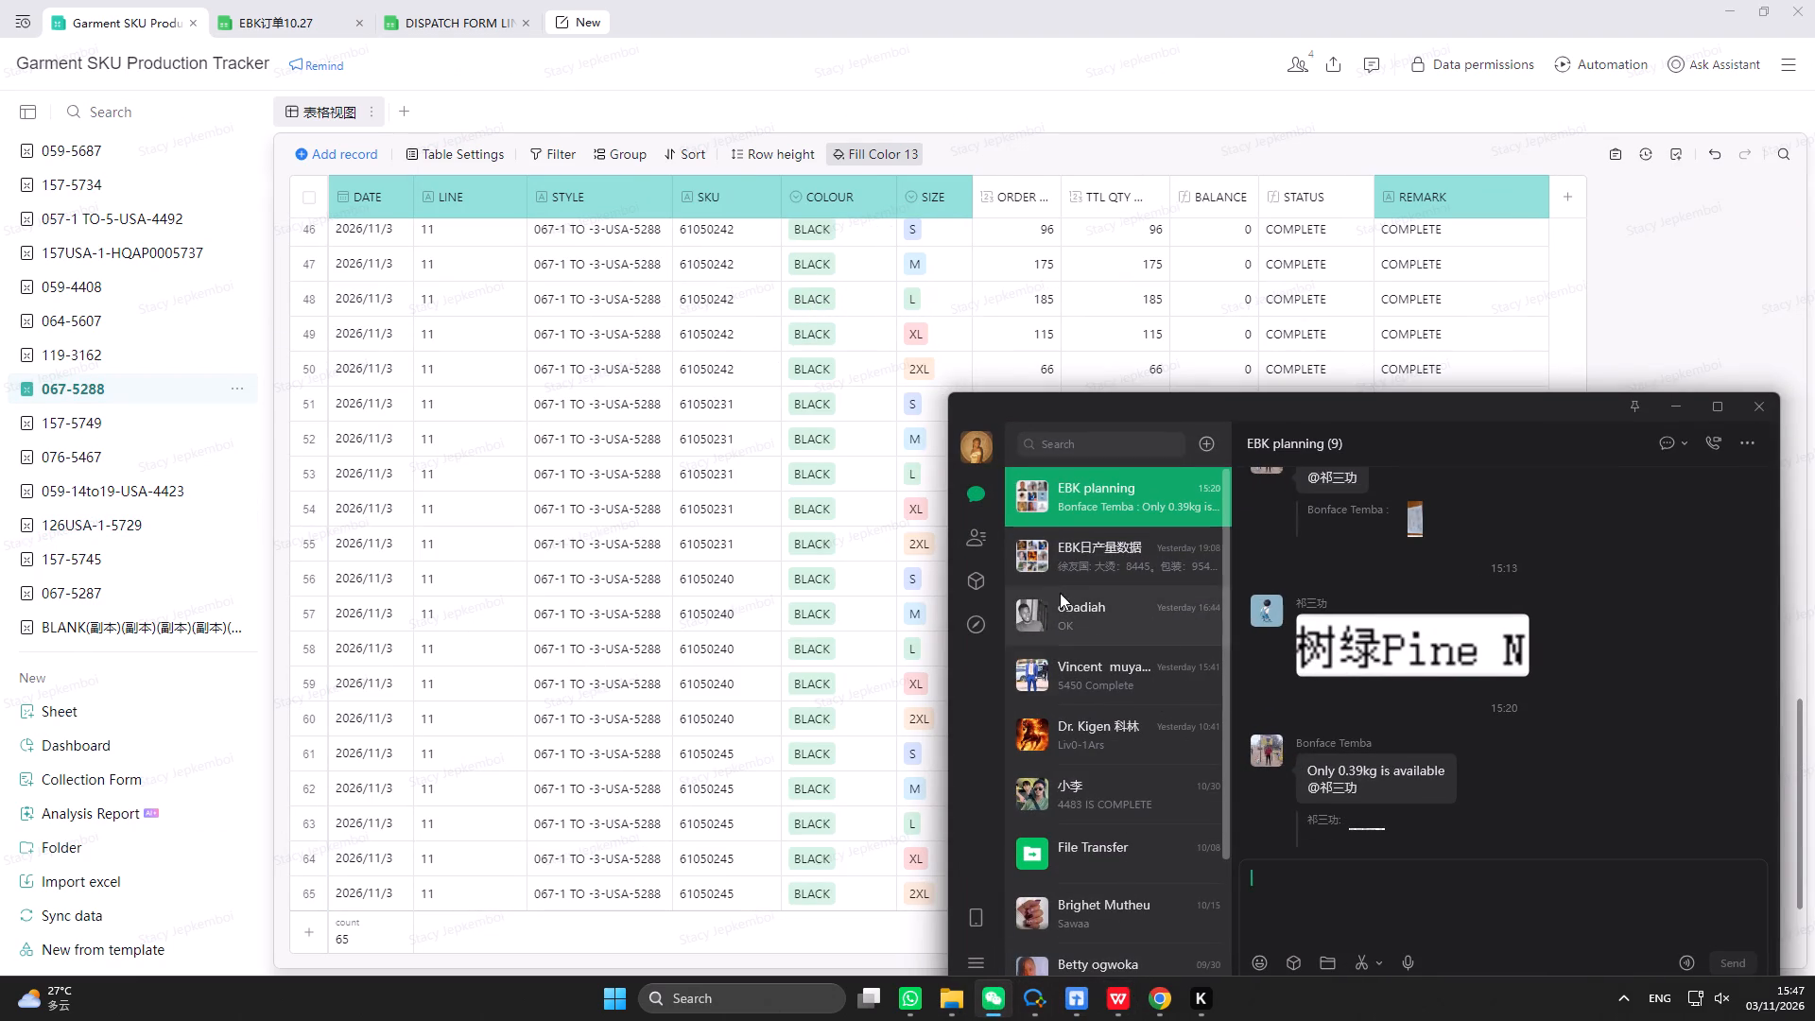
left_click(1129, 691)
left_click(1384, 965)
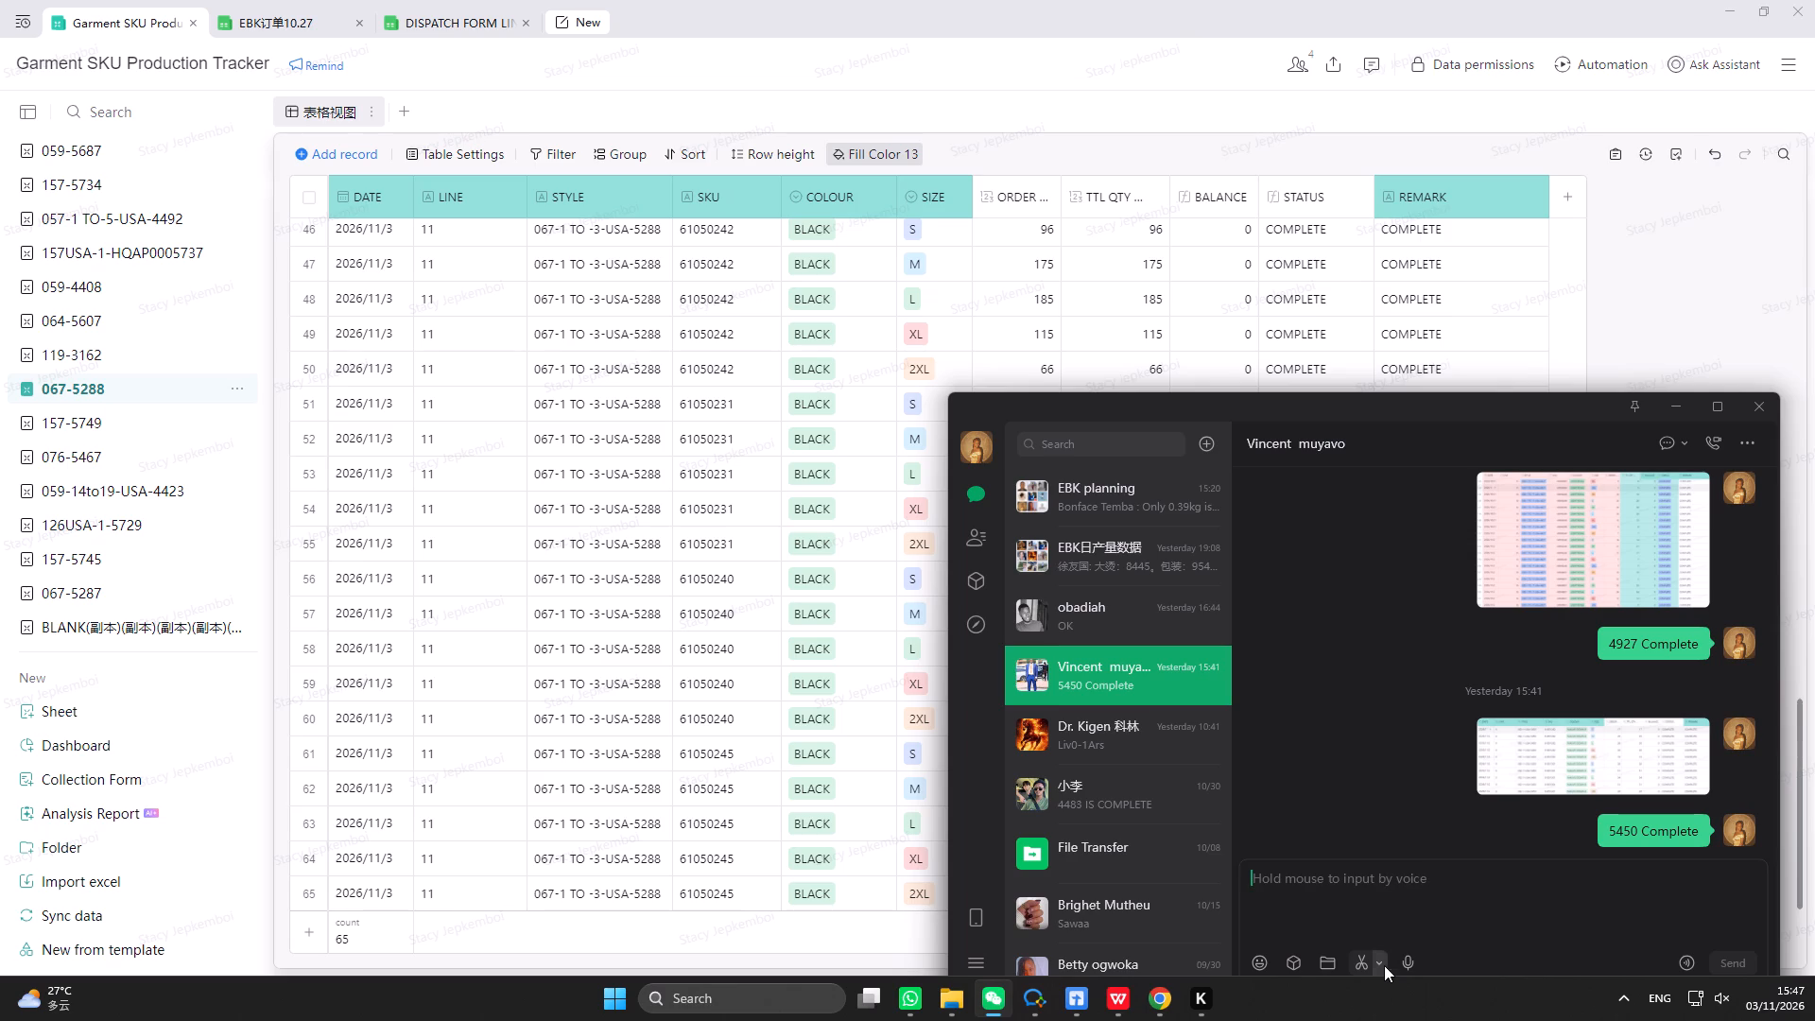
left_click(1409, 929)
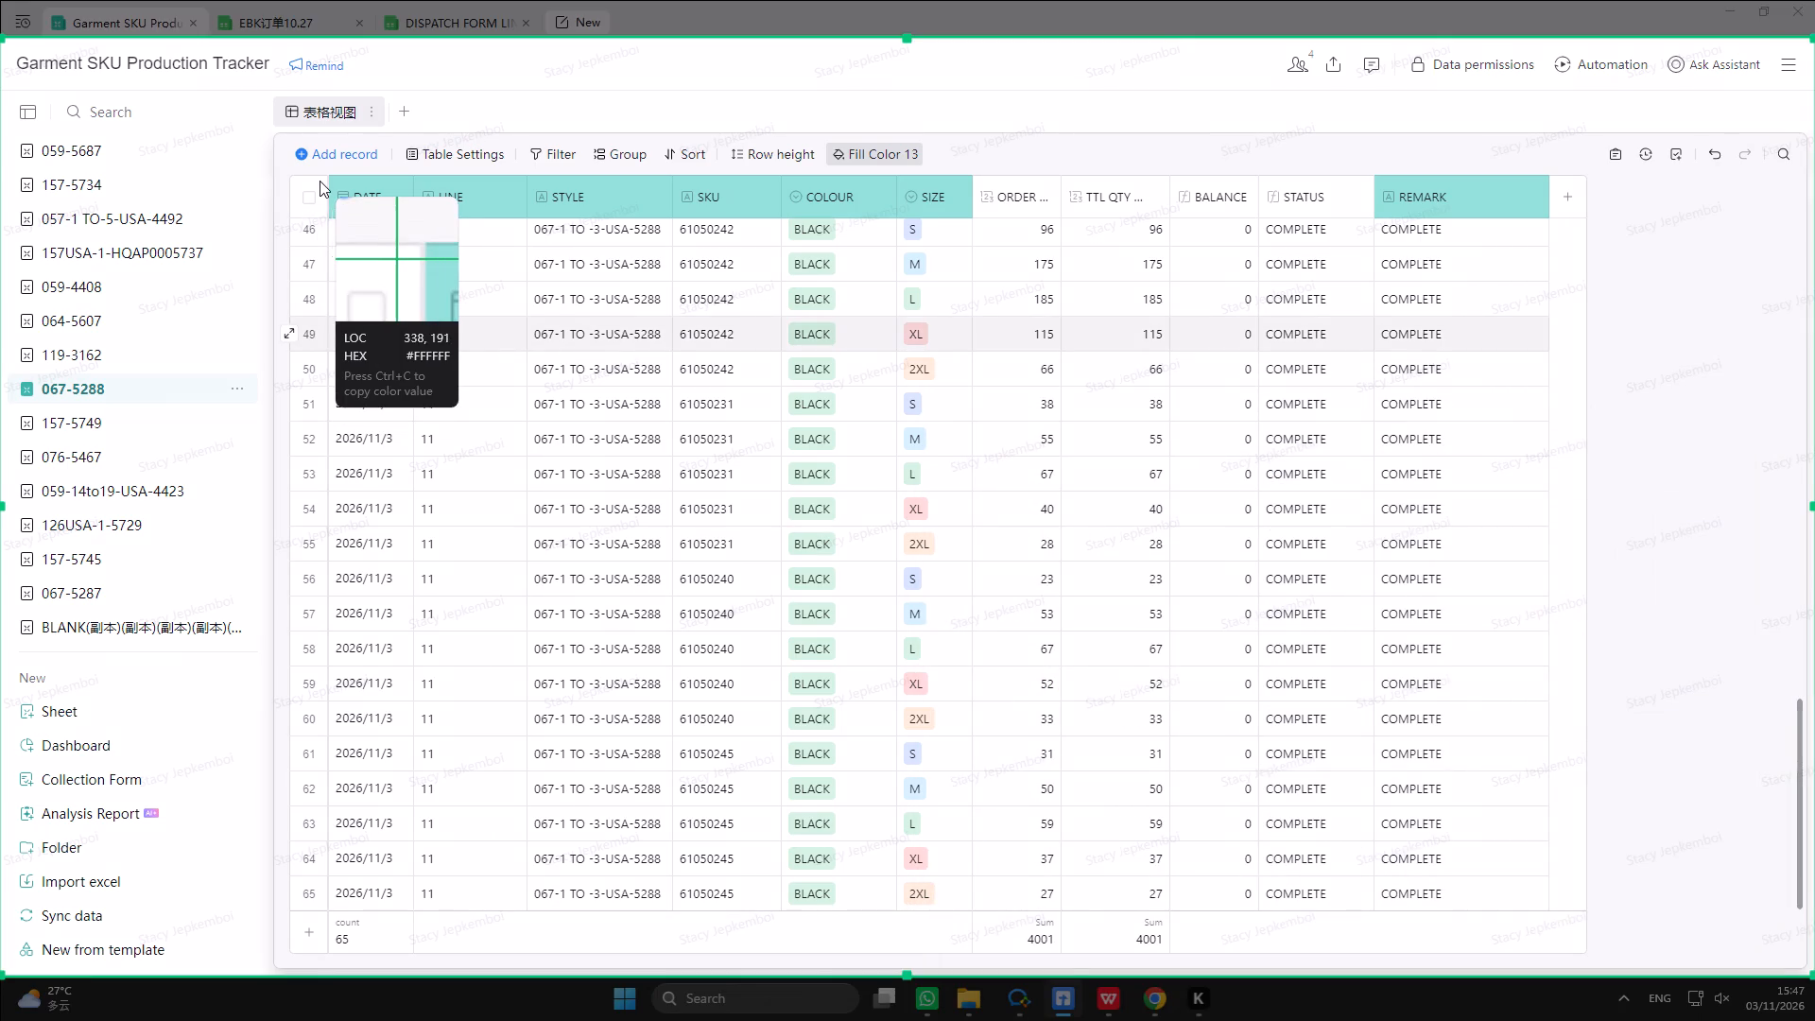
left_click_drag(291, 177, 1543, 670)
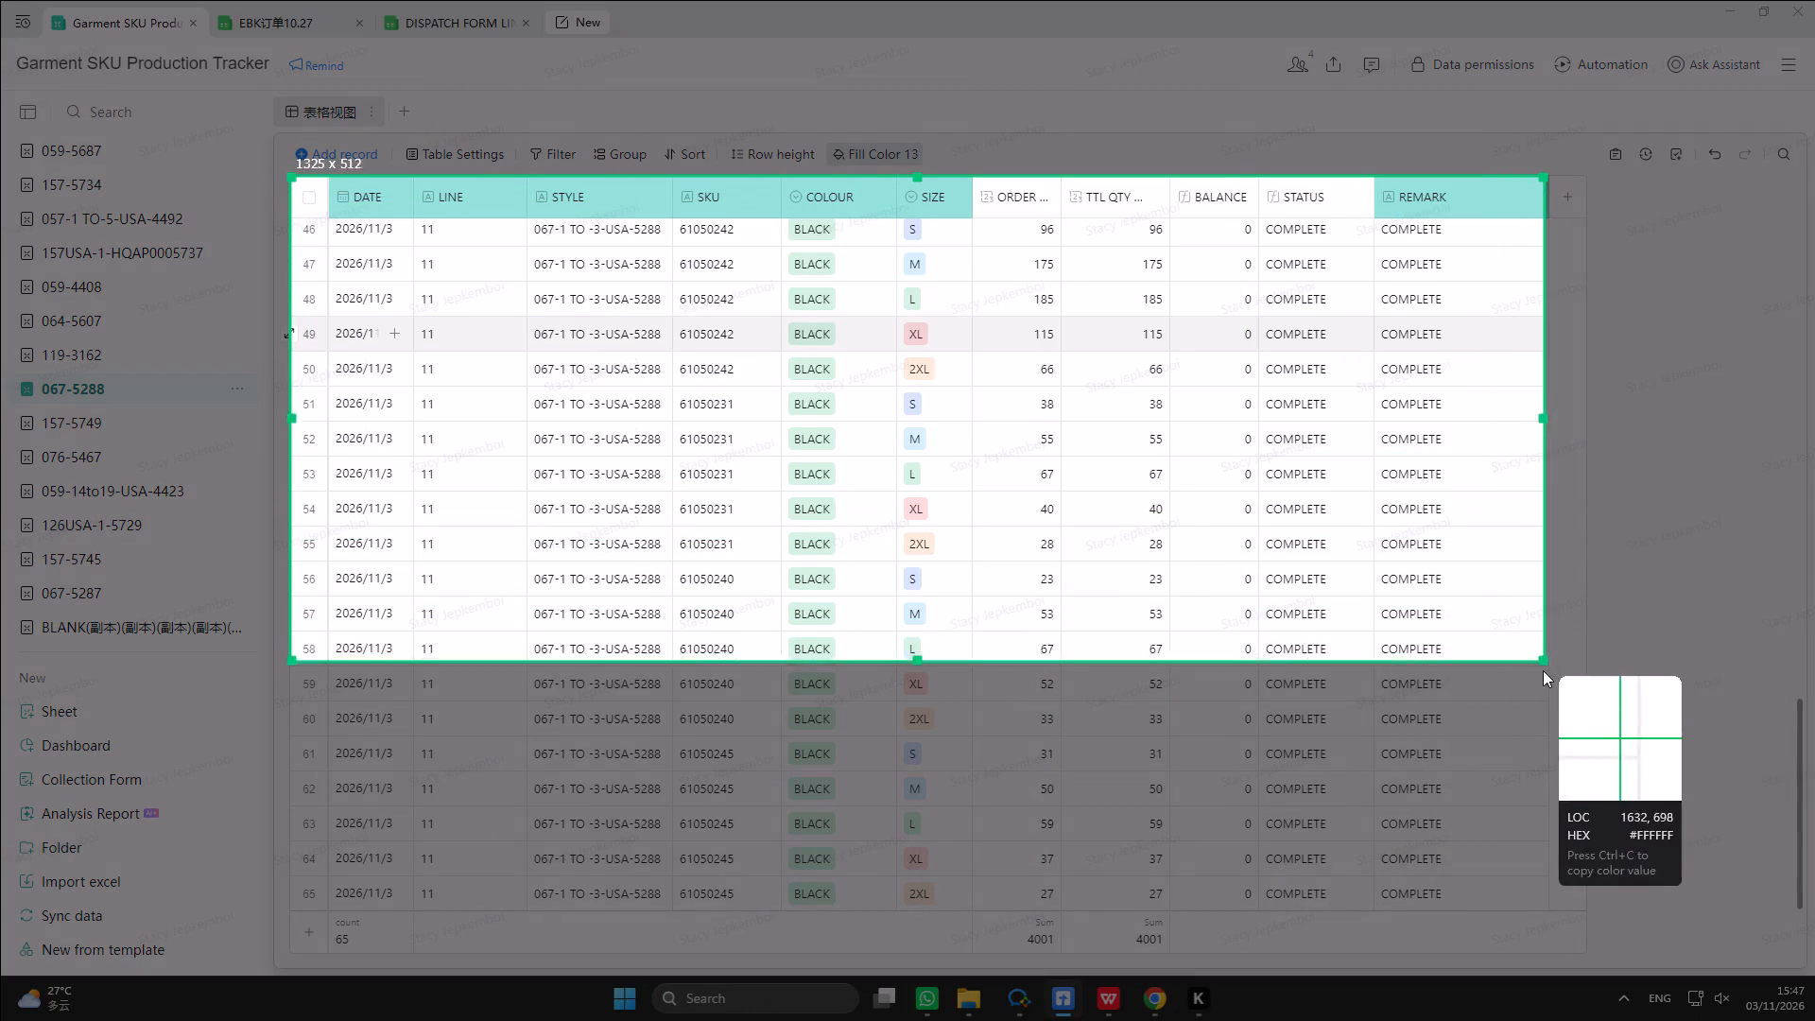
left_click_drag(1543, 670, 1540, 908)
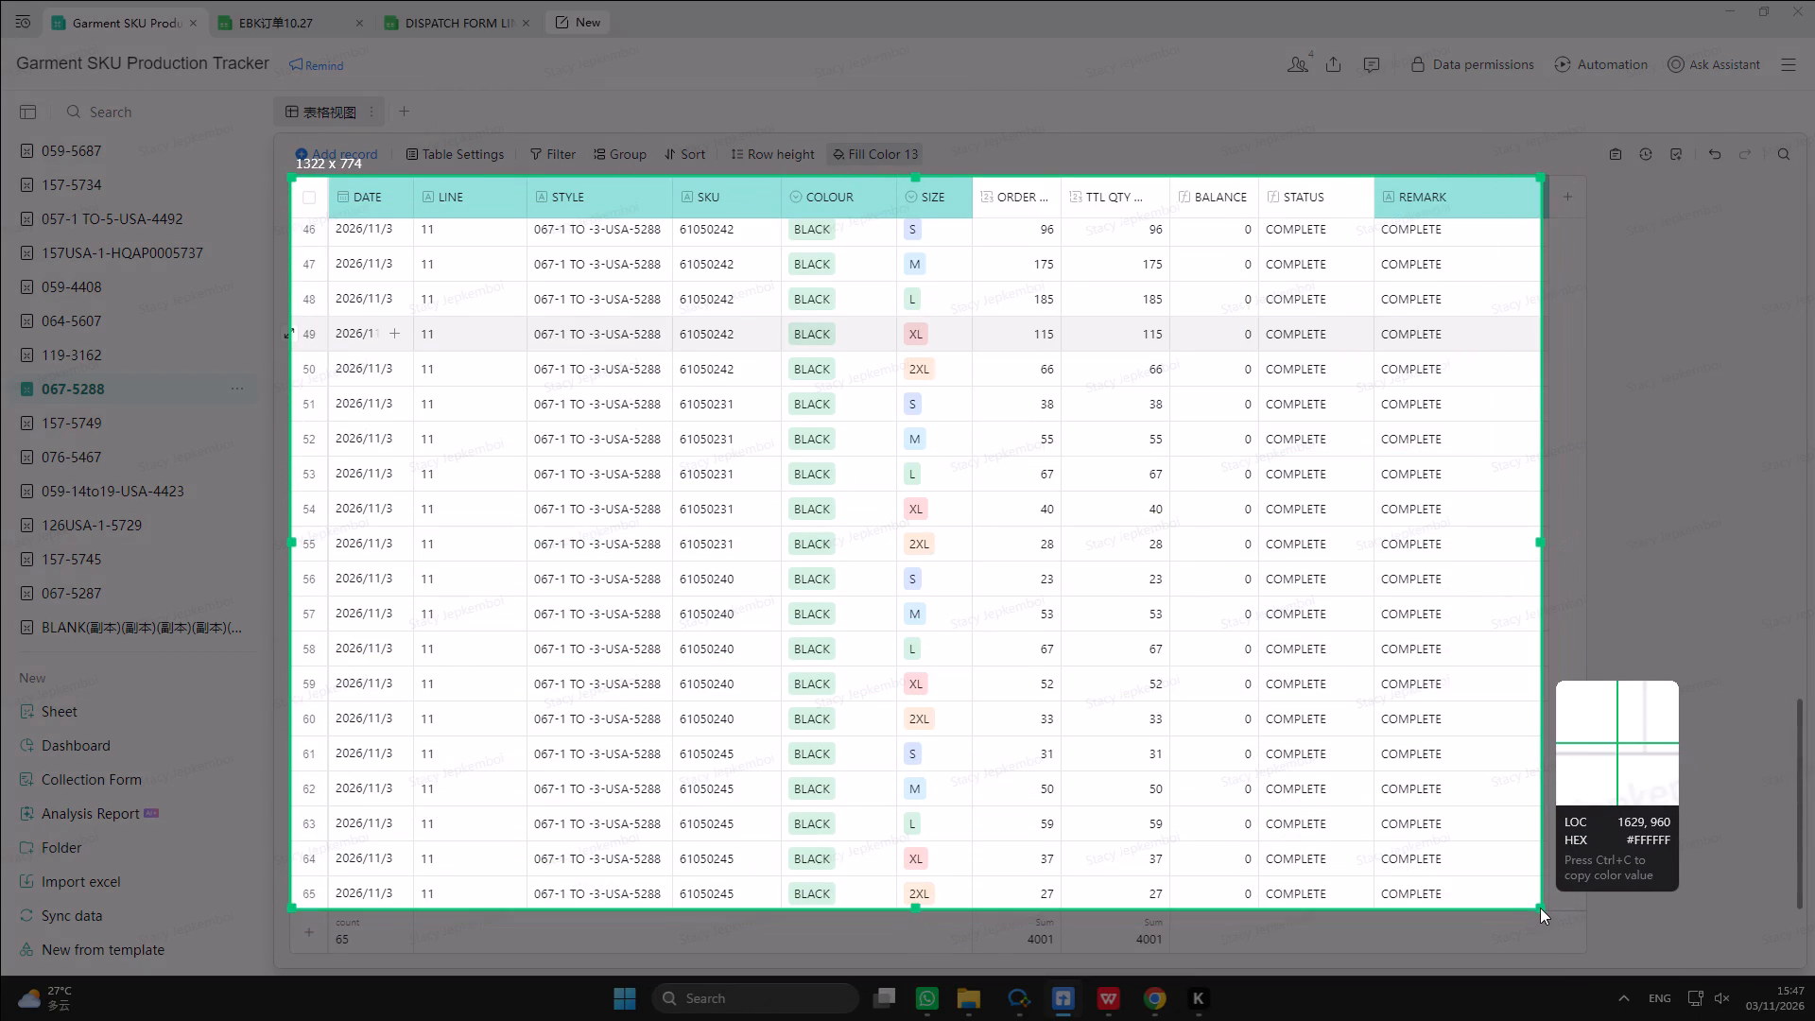
left_click_drag(1540, 908, 1546, 908)
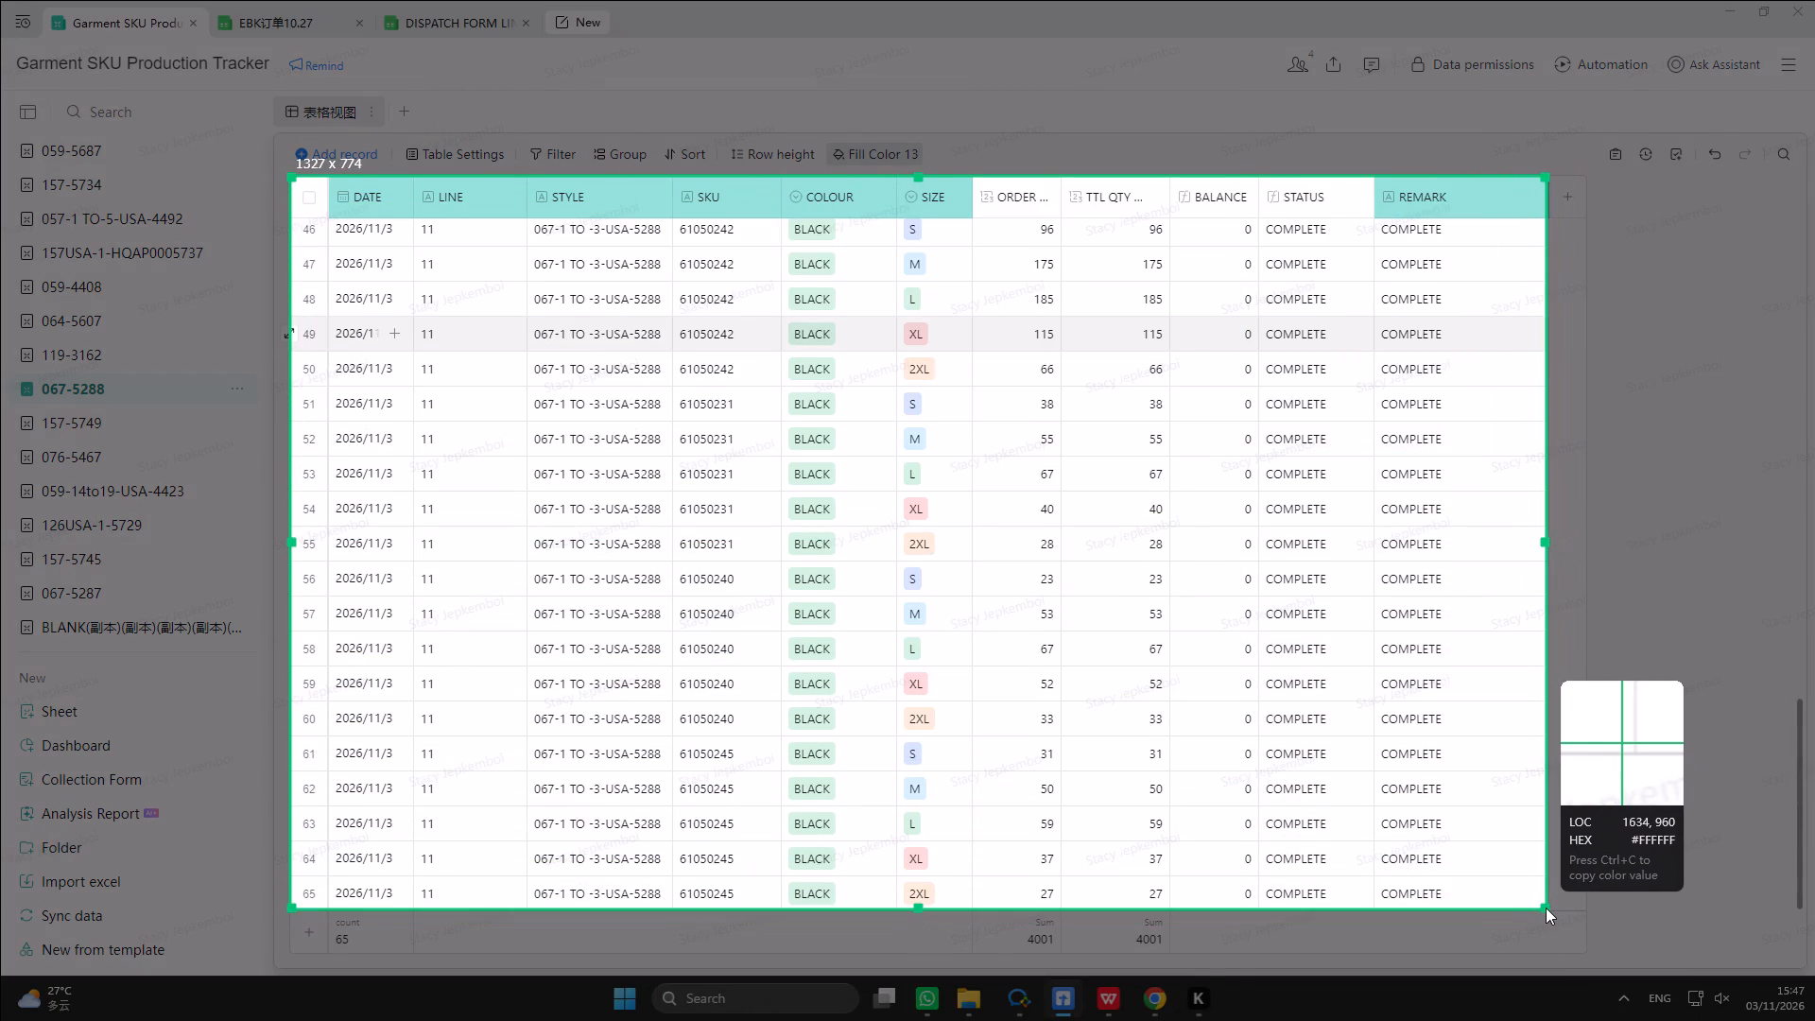
left_click_drag(1546, 908, 1546, 907)
left_click(1524, 945)
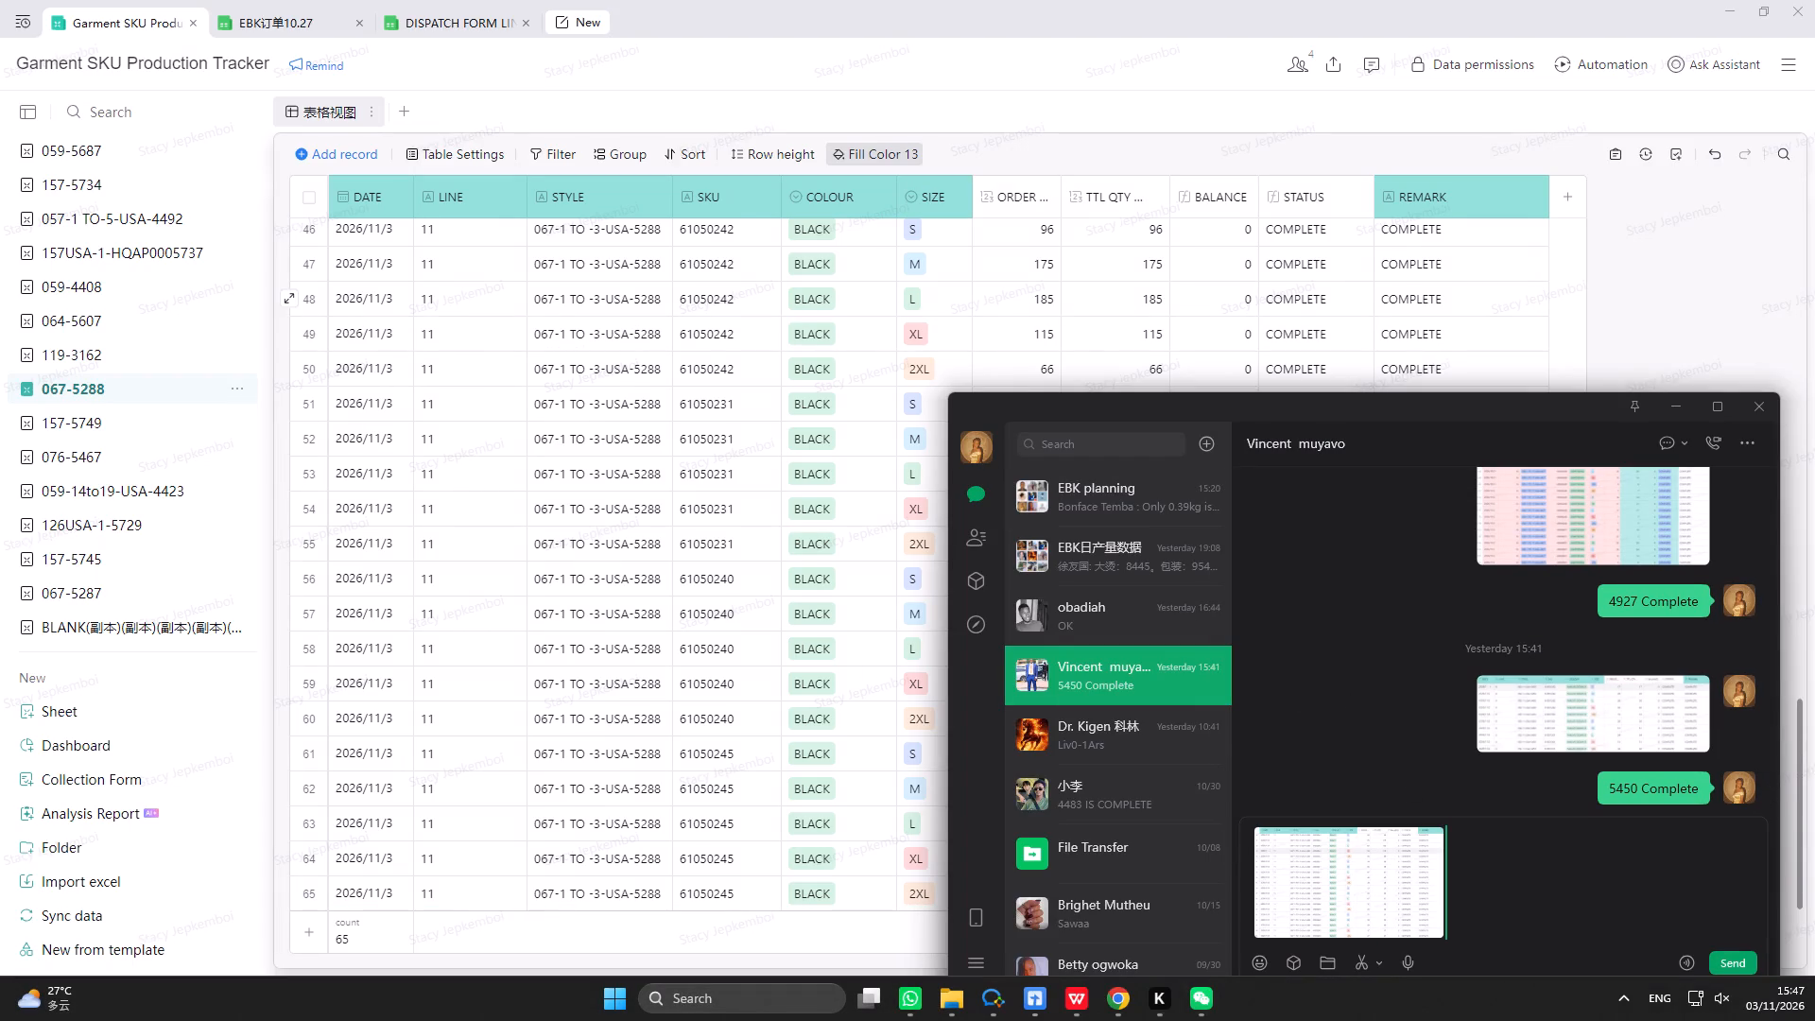
Send the captured table with the message "5288 complete" and put the chat window away.
type("52")
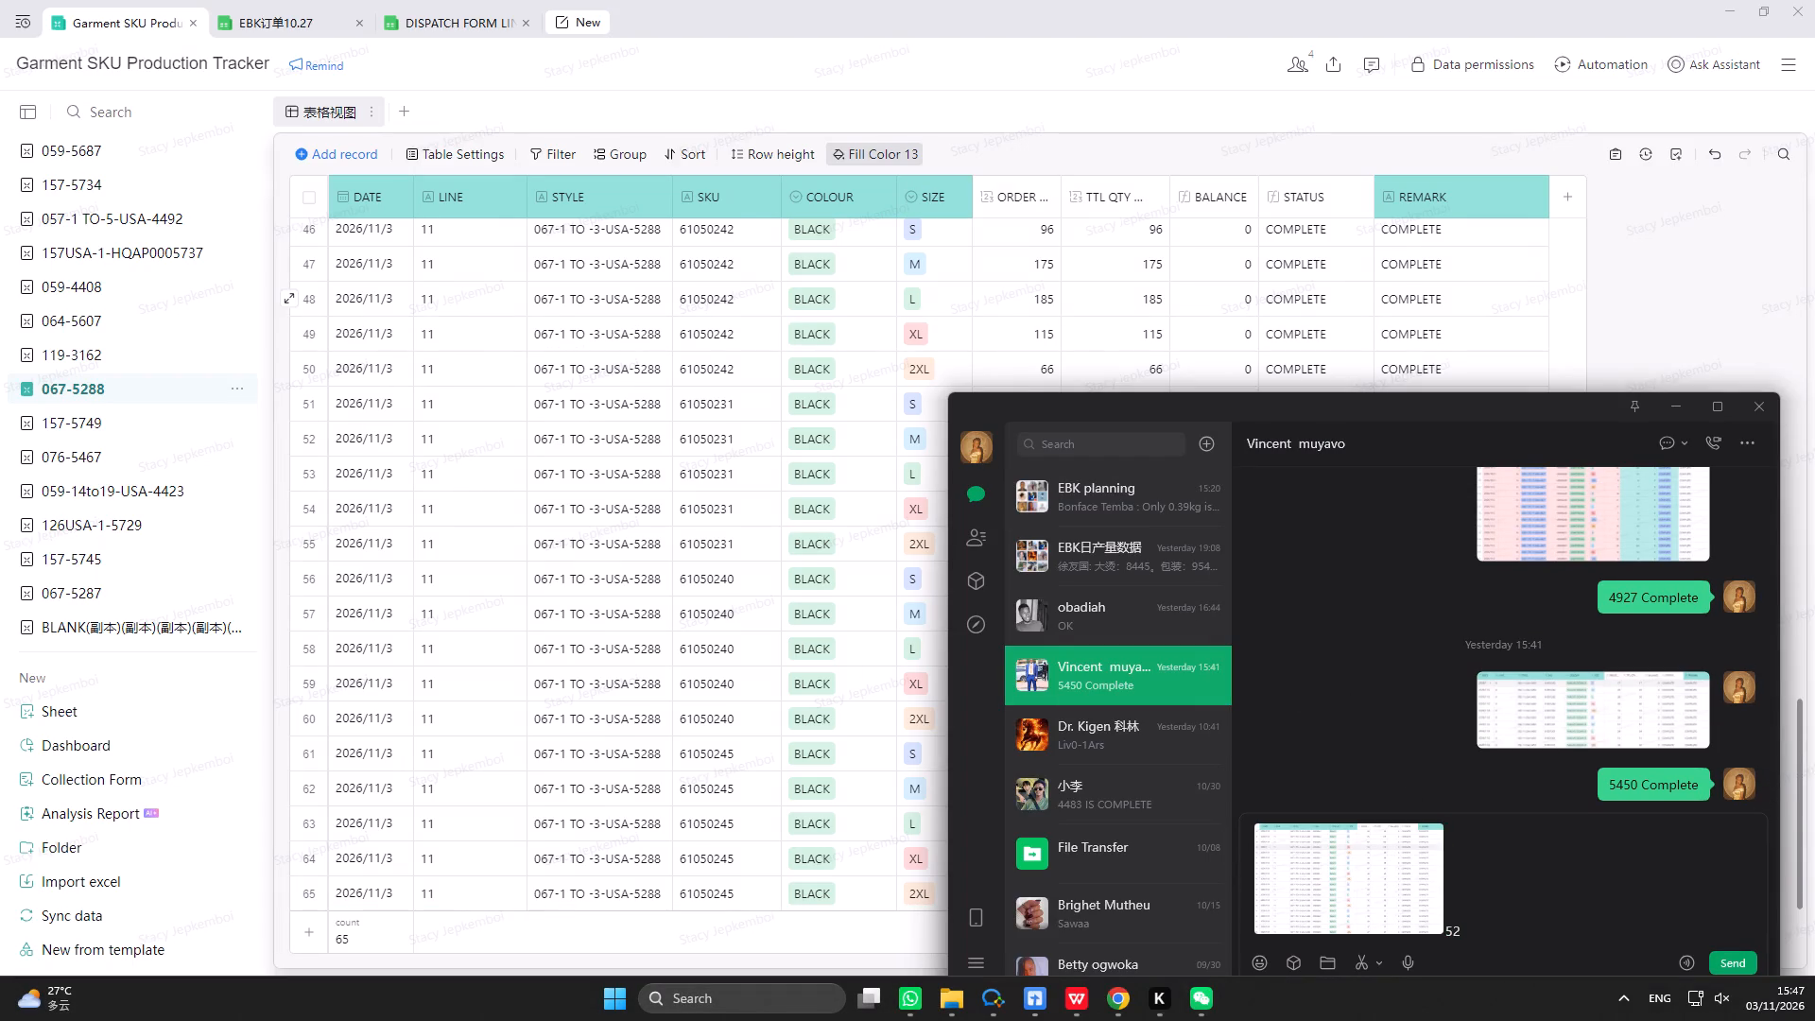
type("88")
key("space")
key("shift+c")
key("BackSpace")
key("c")
type("omplete")
key("Return")
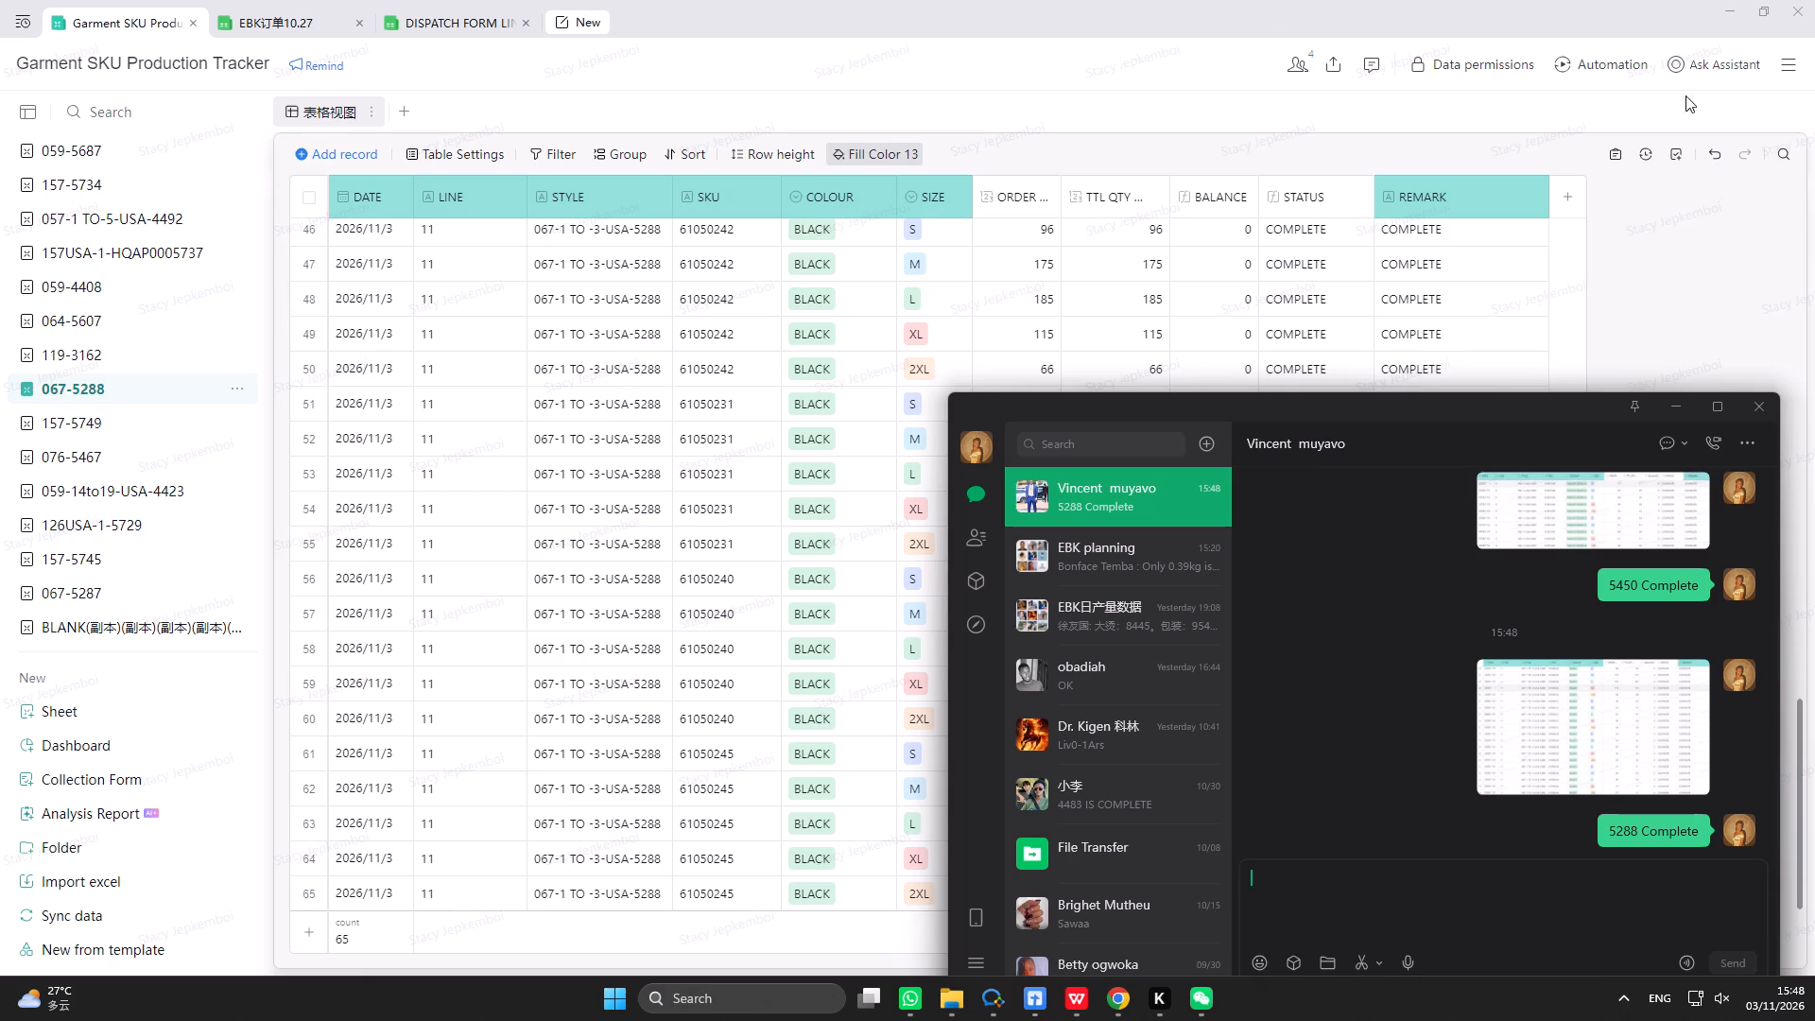
left_click(1669, 415)
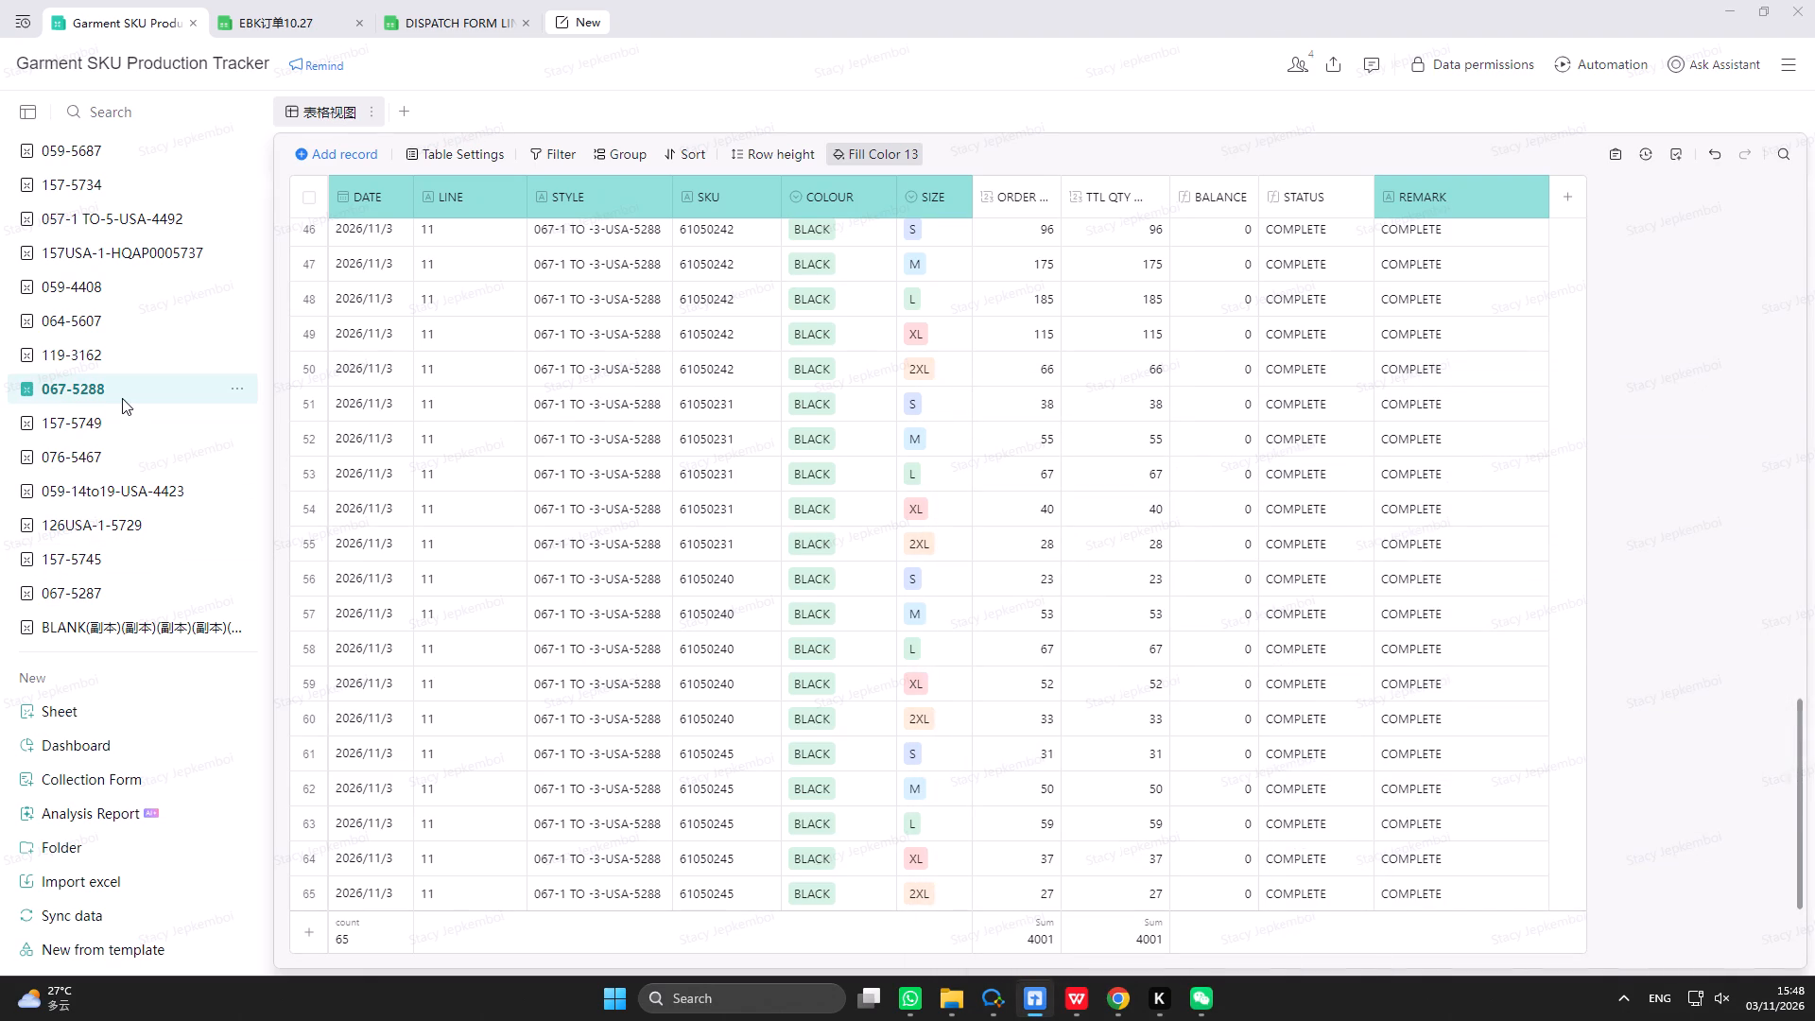
Move the 067-5288 sheet up the tracker's sheet list, above 059-5632.
left_click_drag(117, 395, 148, 215)
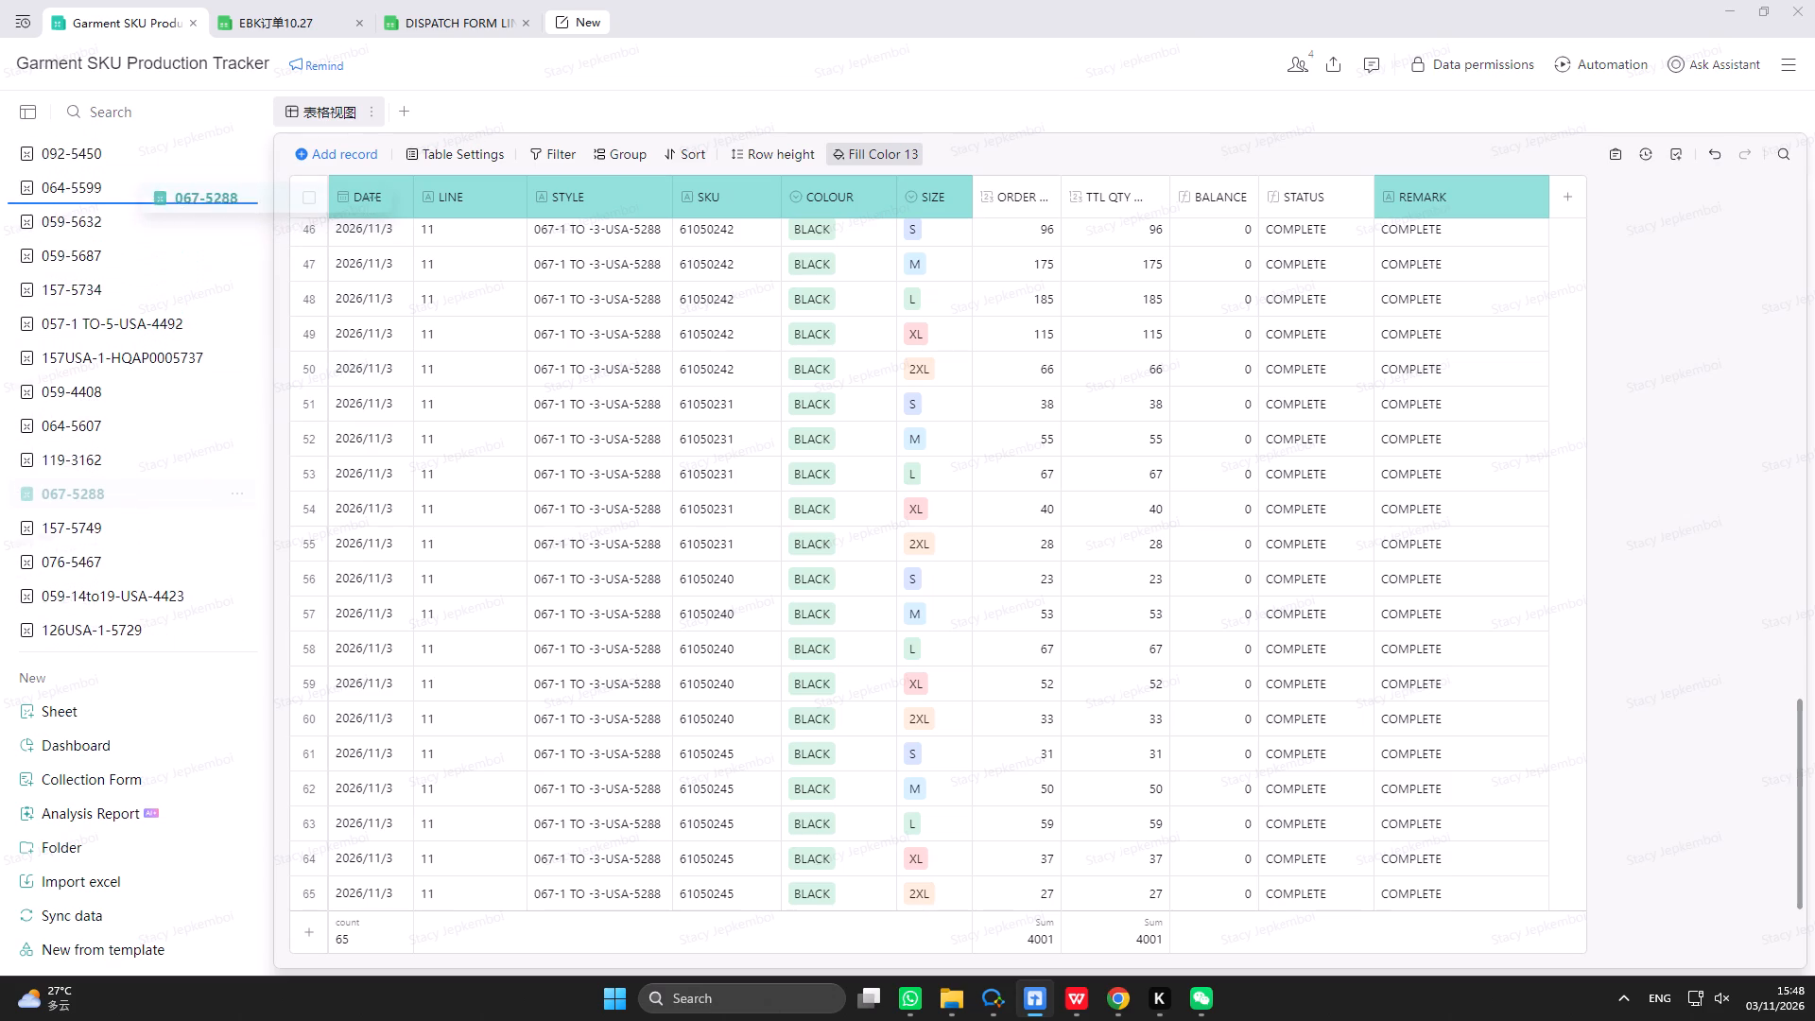
left_click_drag(148, 215, 103, 344)
Open the 067-5287 sheet in the production tracker.
scroll(131, 571, "down", 5)
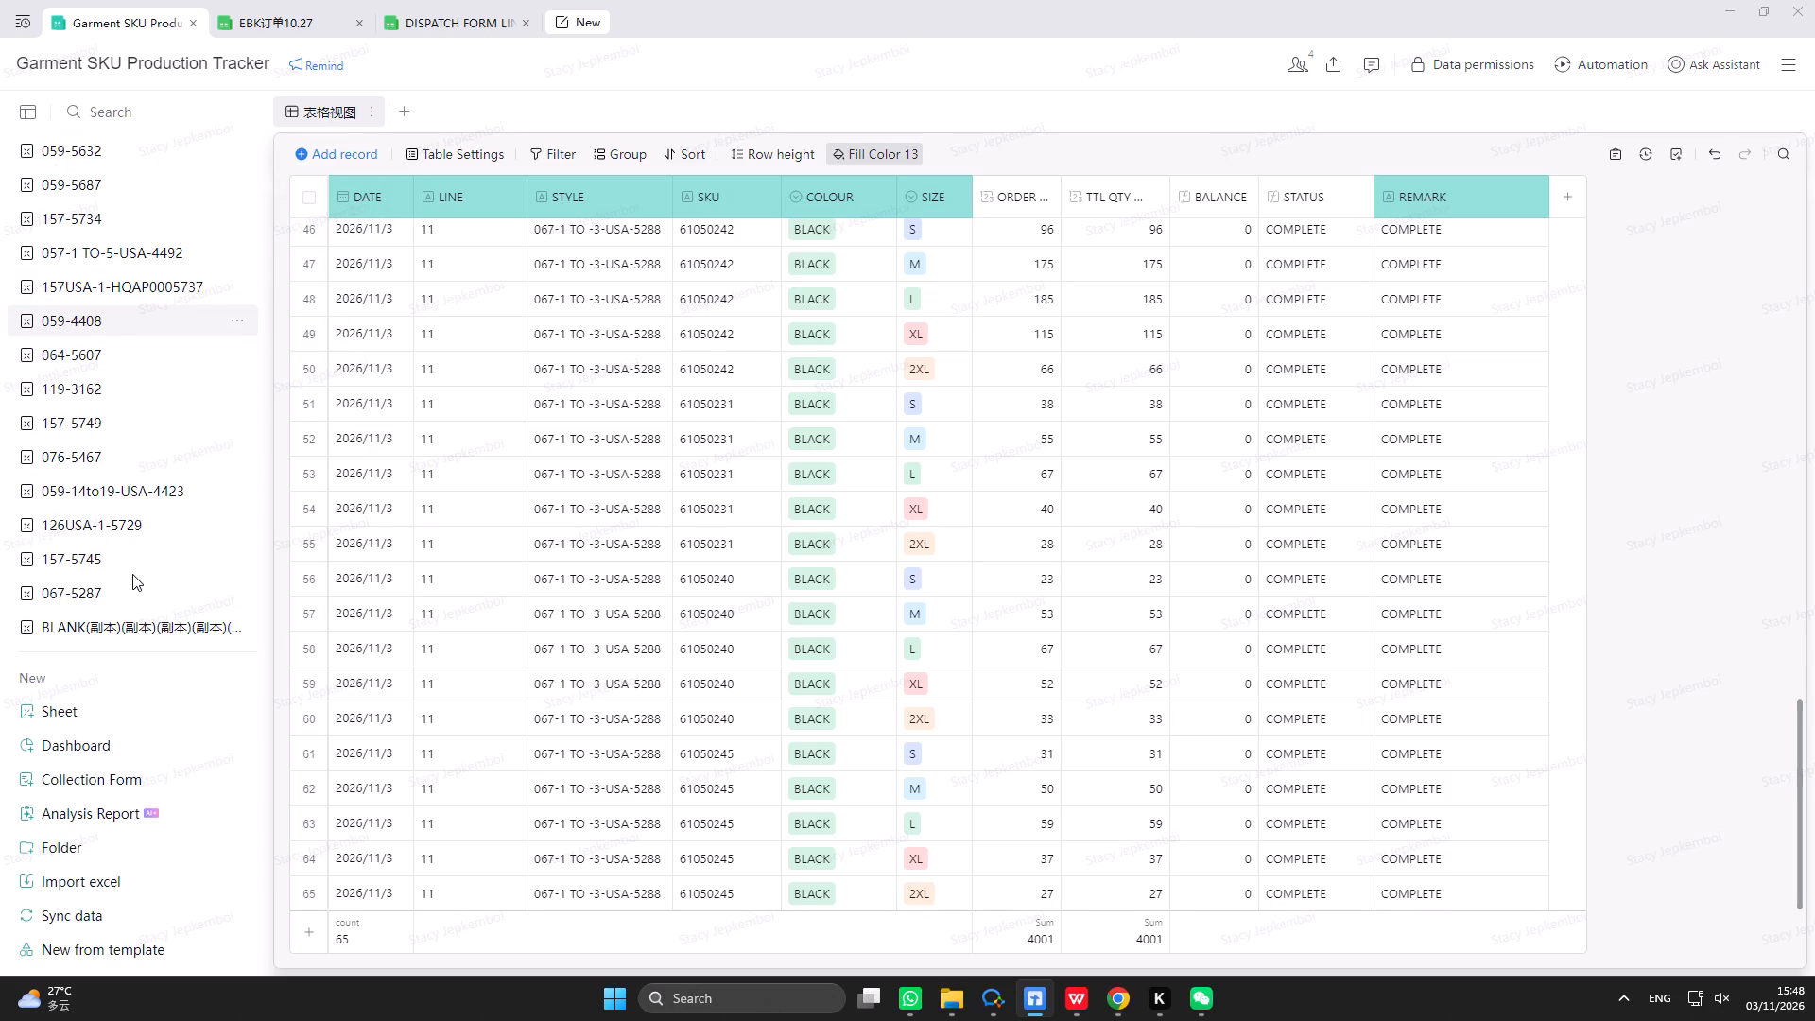
scroll(132, 574, "down", 19)
left_click(113, 580)
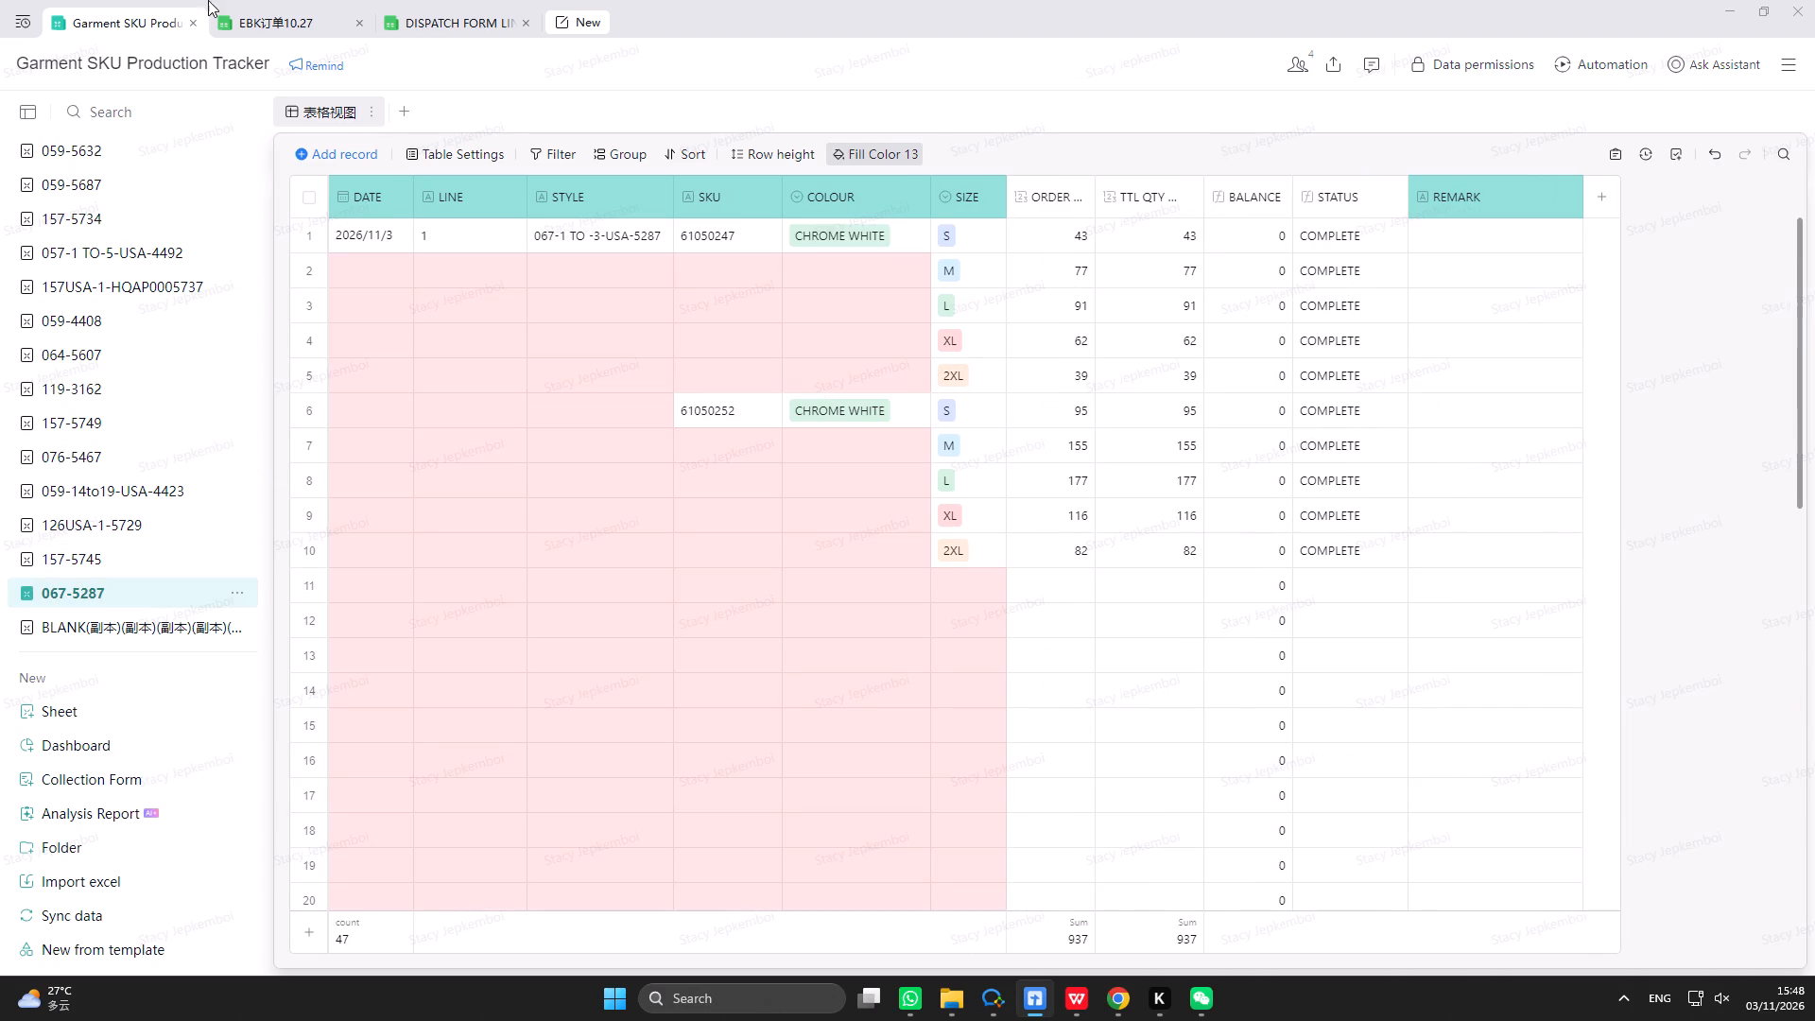
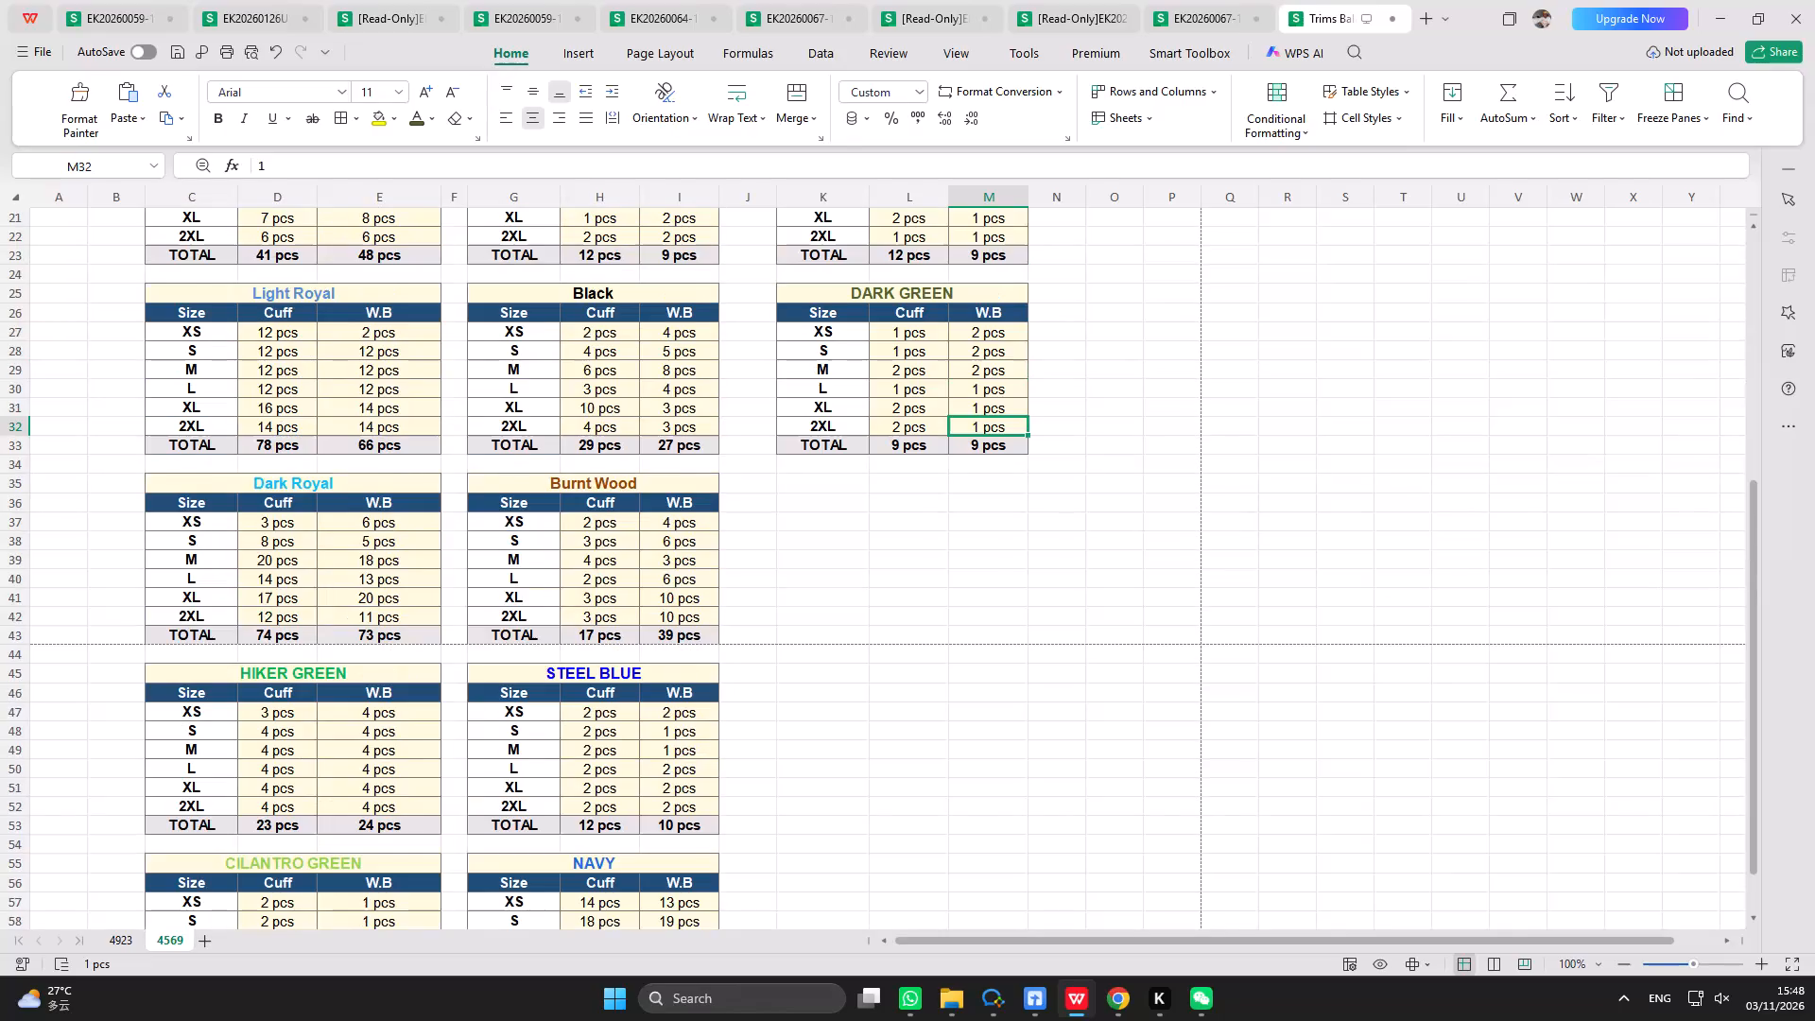
Copy the HIKER GREEN block from C45:E53 into the space beside Burnt Wood, starting at K35.
scroll(701, 558, "down", 1)
left_click_drag(180, 614, 384, 777)
key("ctrl+c")
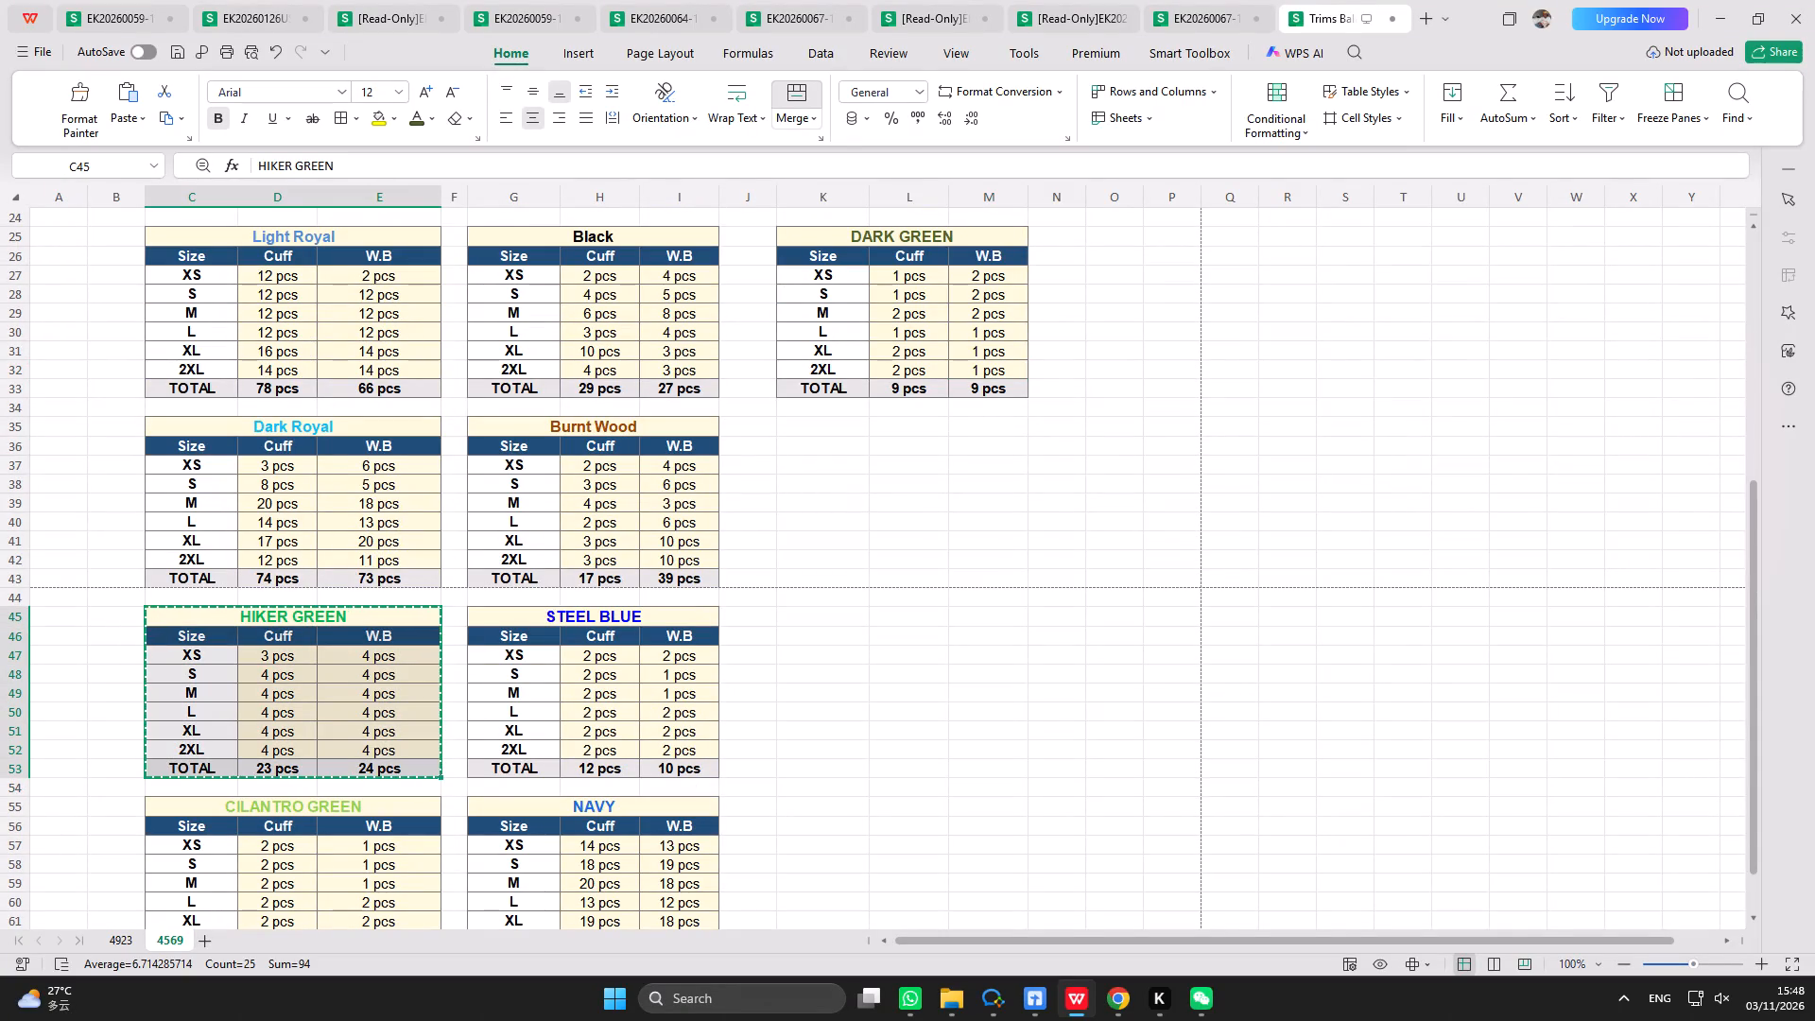
left_click(831, 425)
key("ctrl+v")
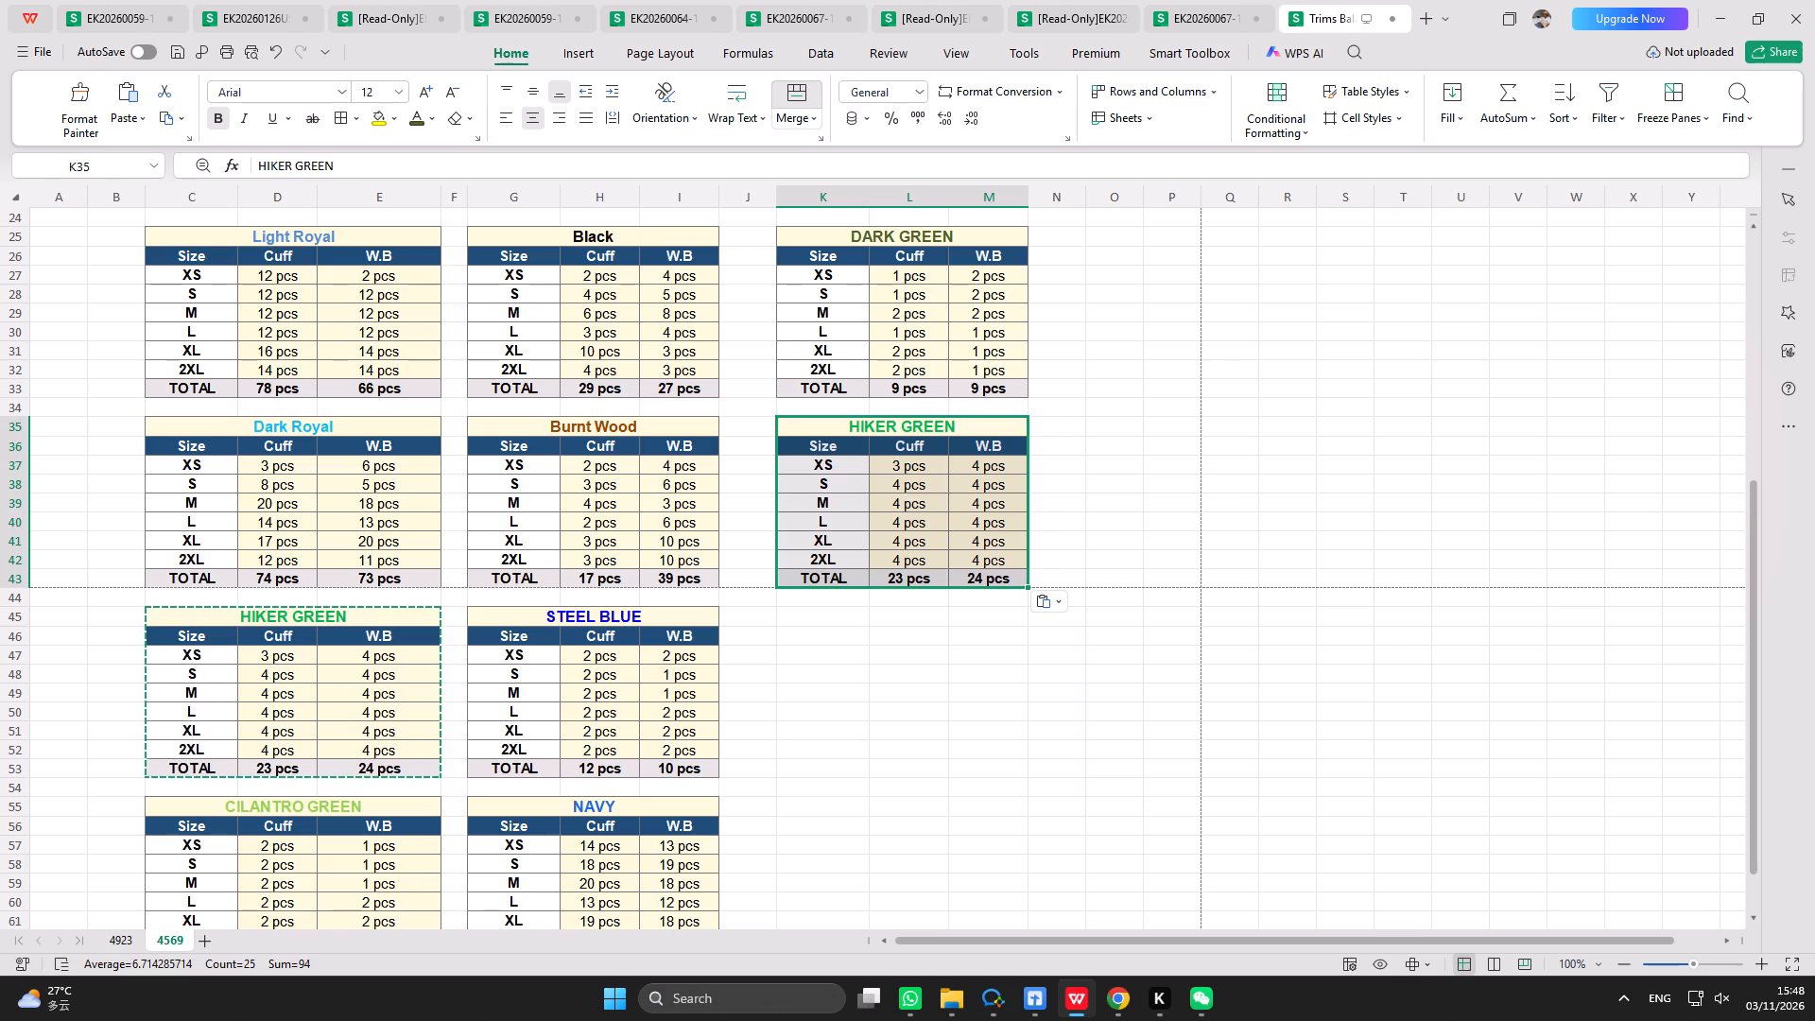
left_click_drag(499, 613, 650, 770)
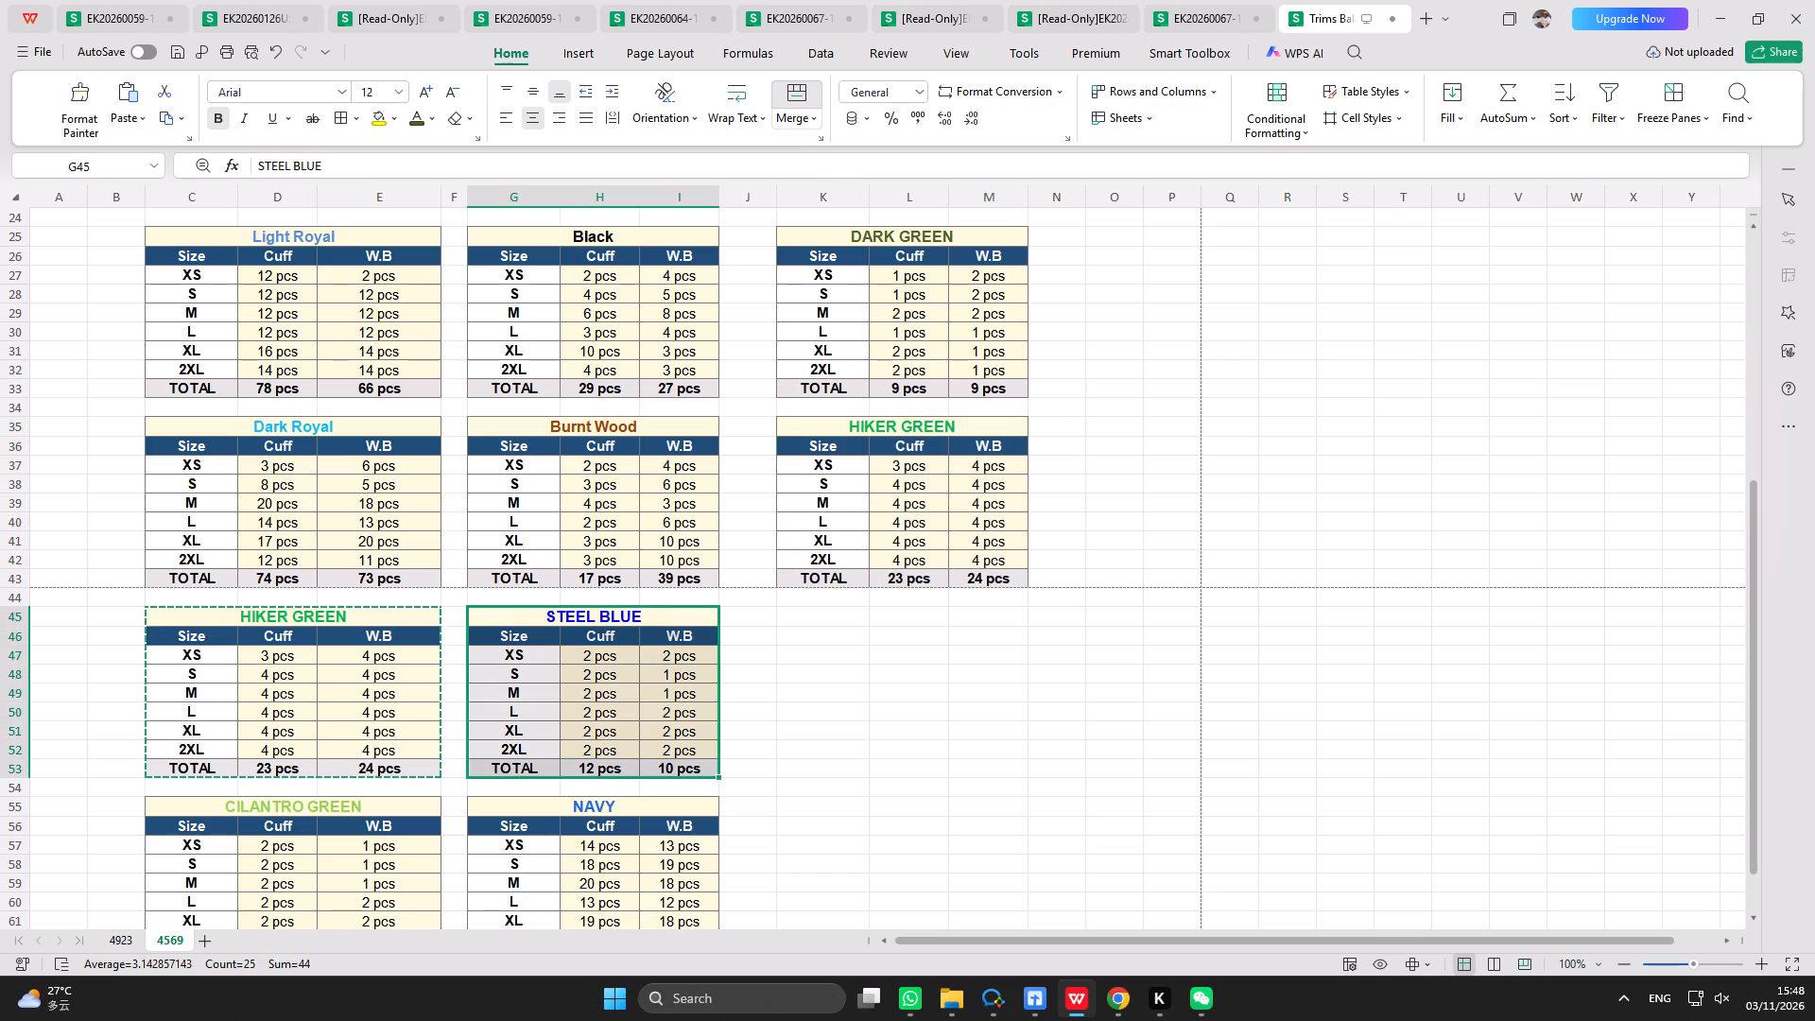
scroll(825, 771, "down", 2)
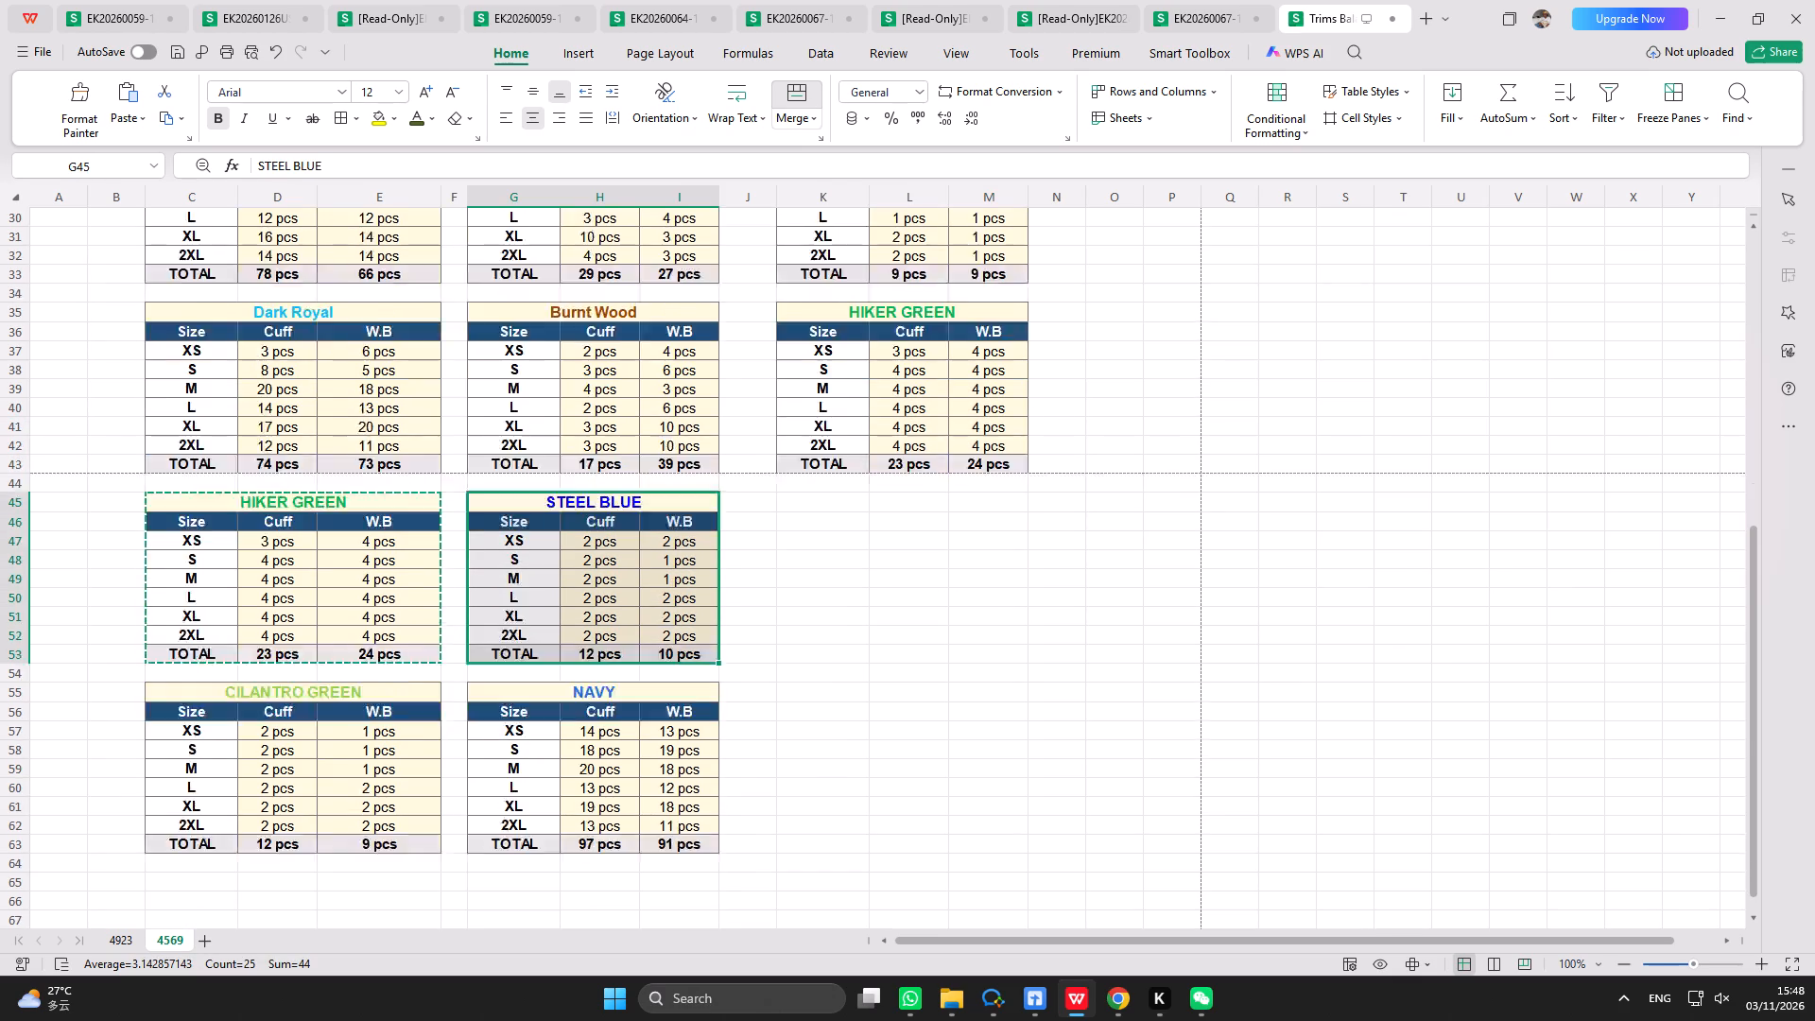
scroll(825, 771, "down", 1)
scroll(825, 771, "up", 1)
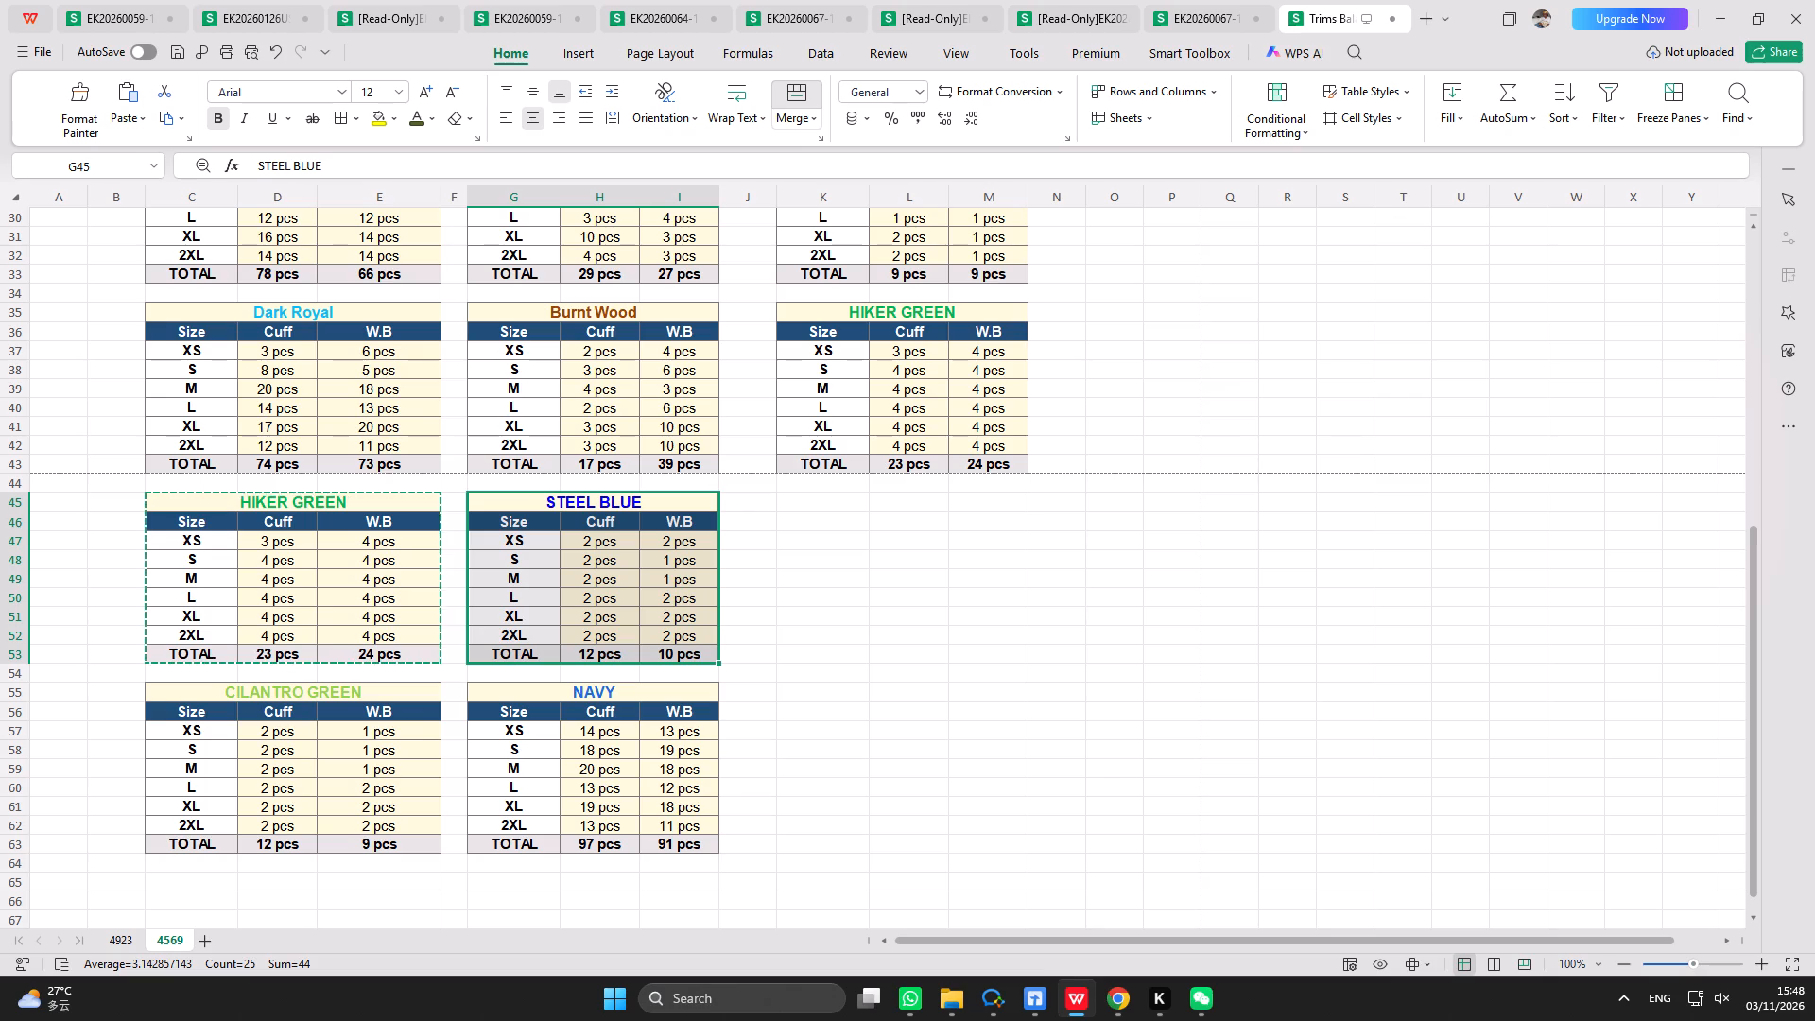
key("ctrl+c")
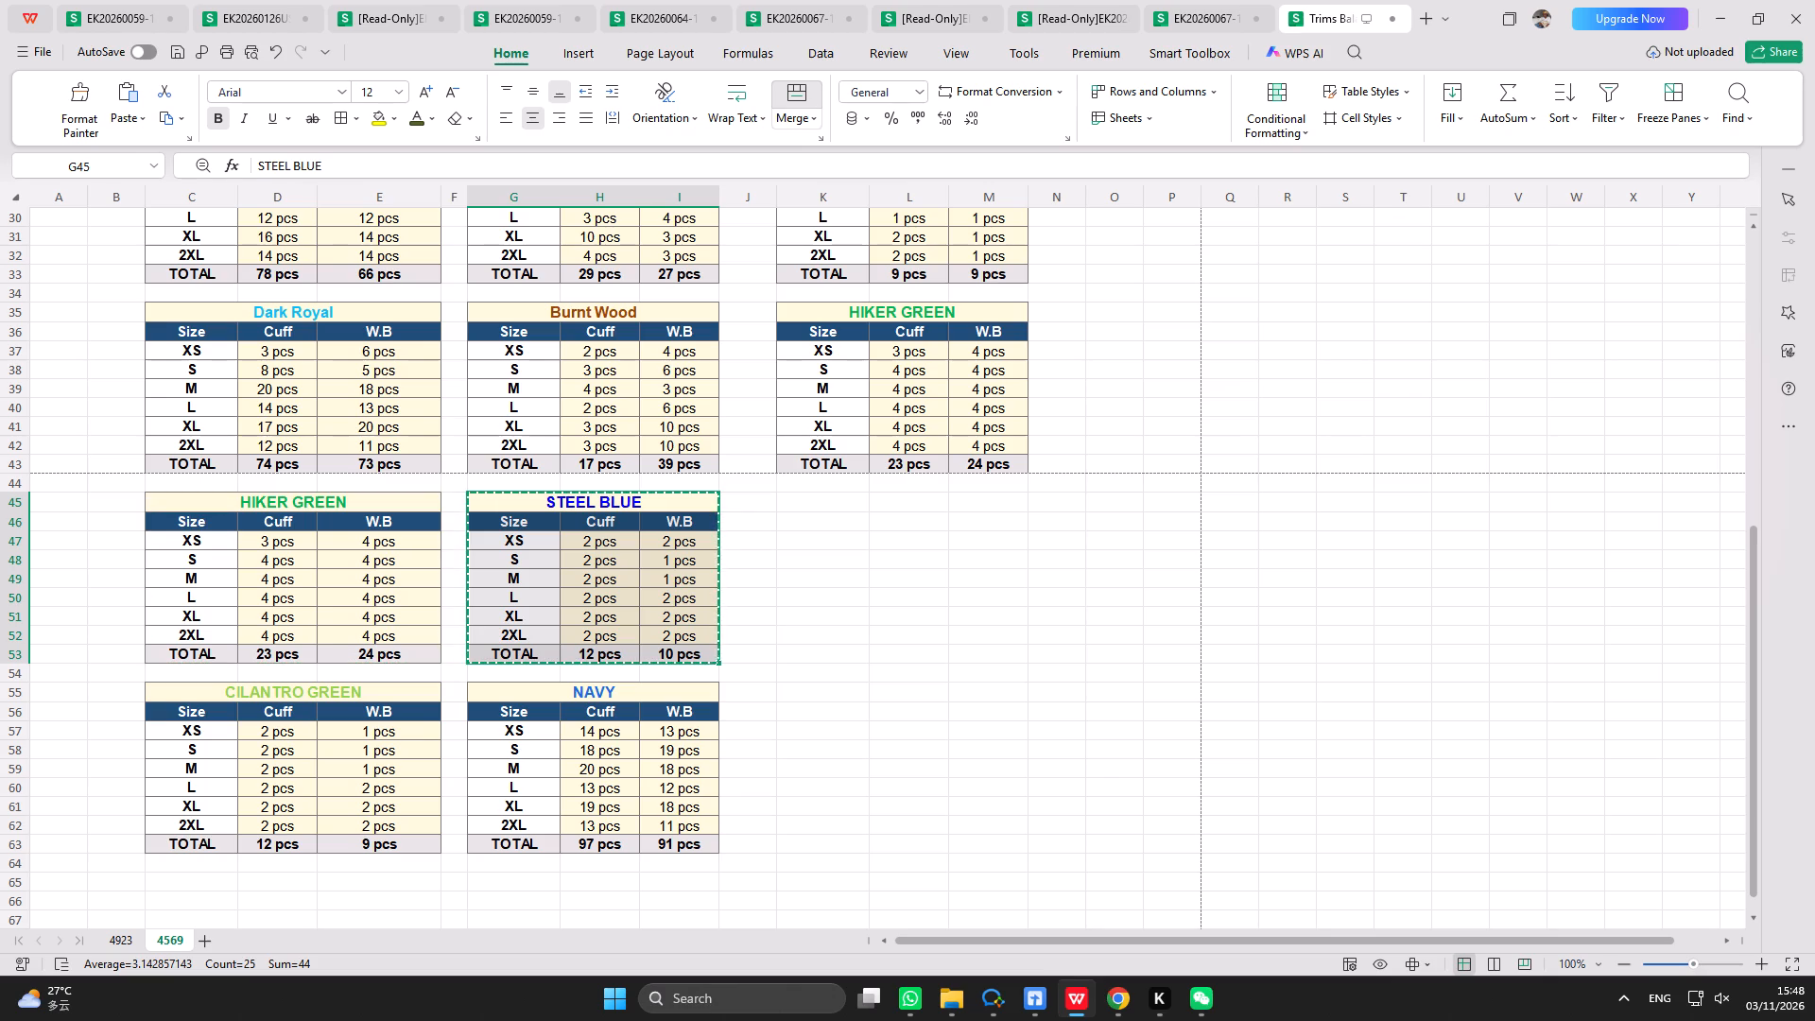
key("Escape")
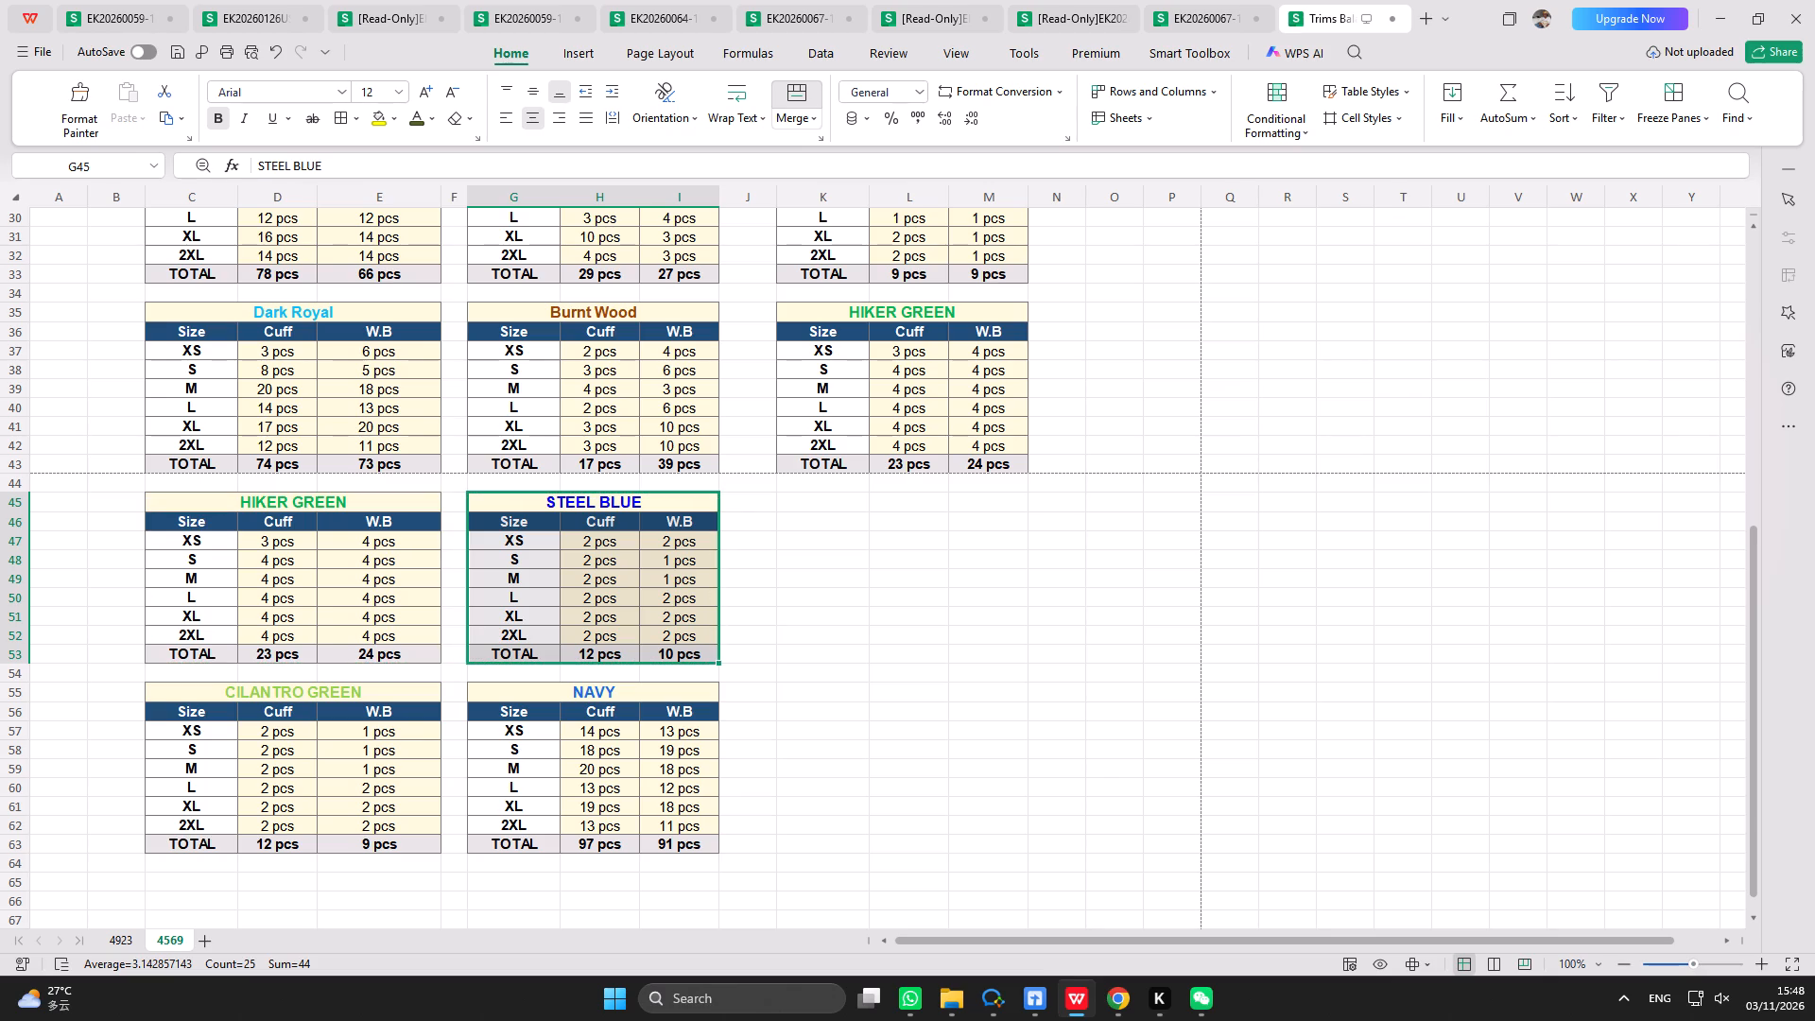
Copy the CILANTRO GREEN block from C55:E63 into the space beside STEEL BLUE, starting at K45.
left_click_drag(177, 689, 369, 847)
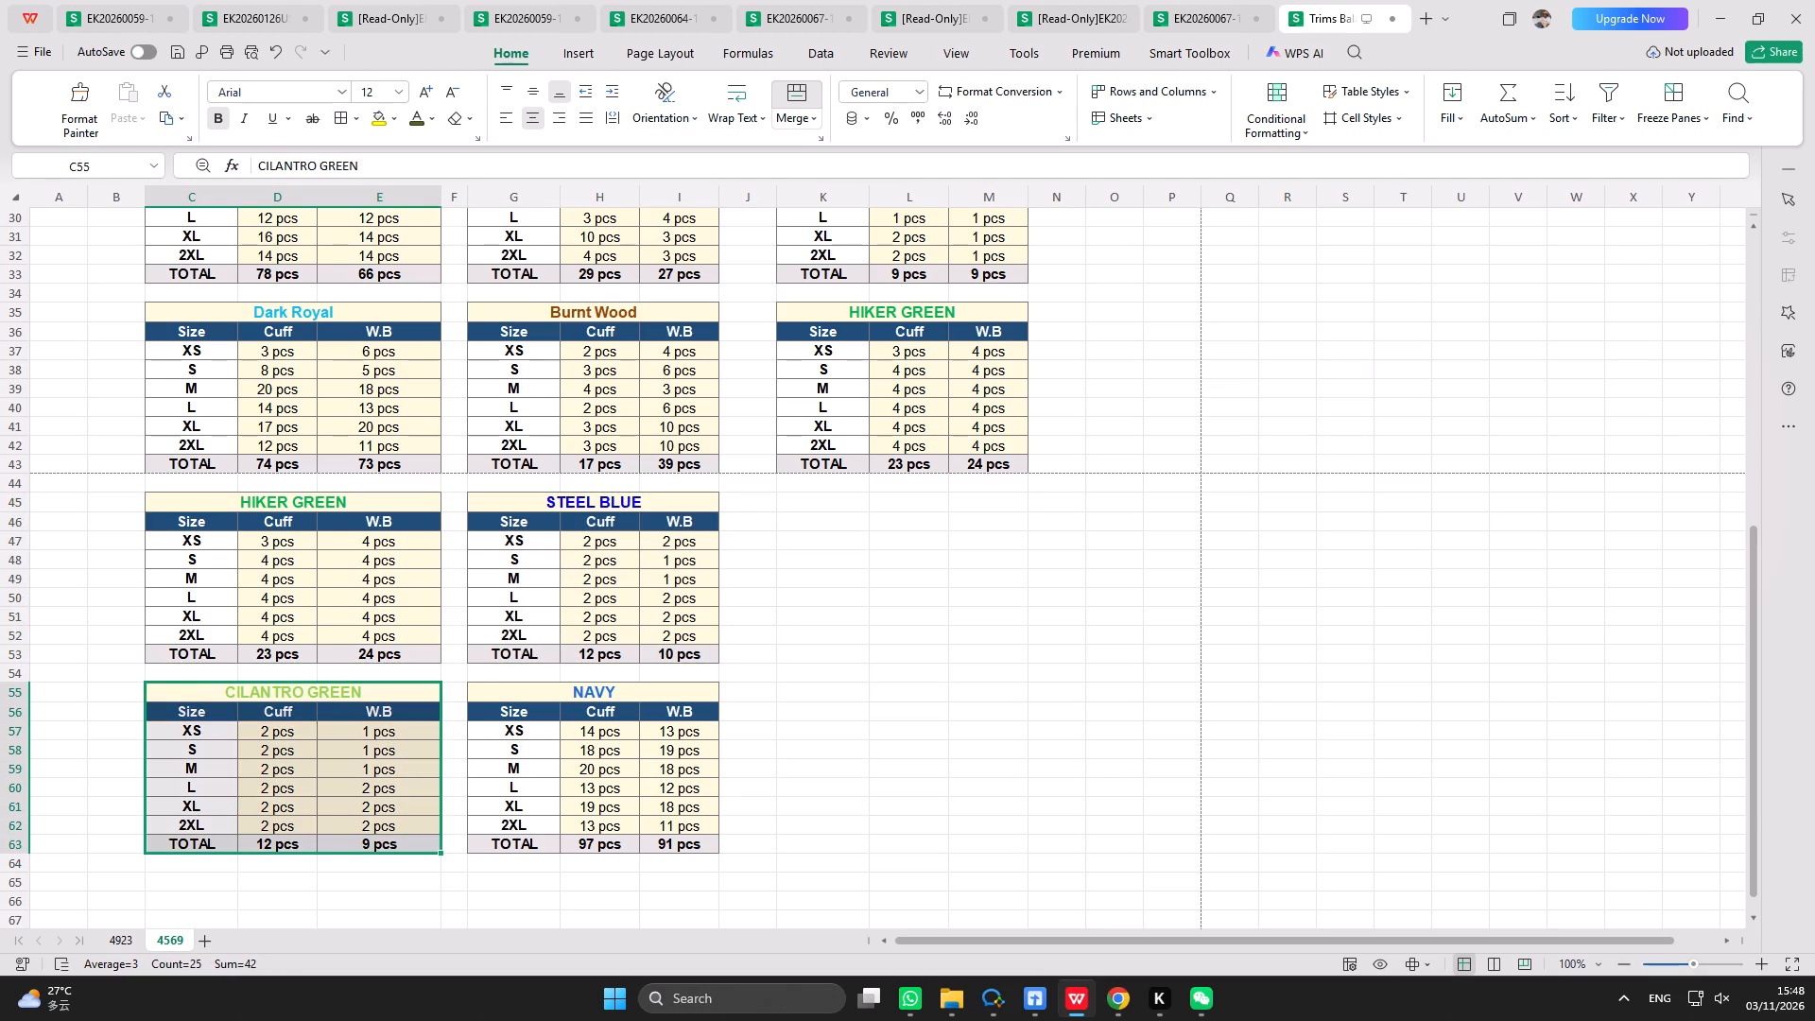
key("ctrl+c")
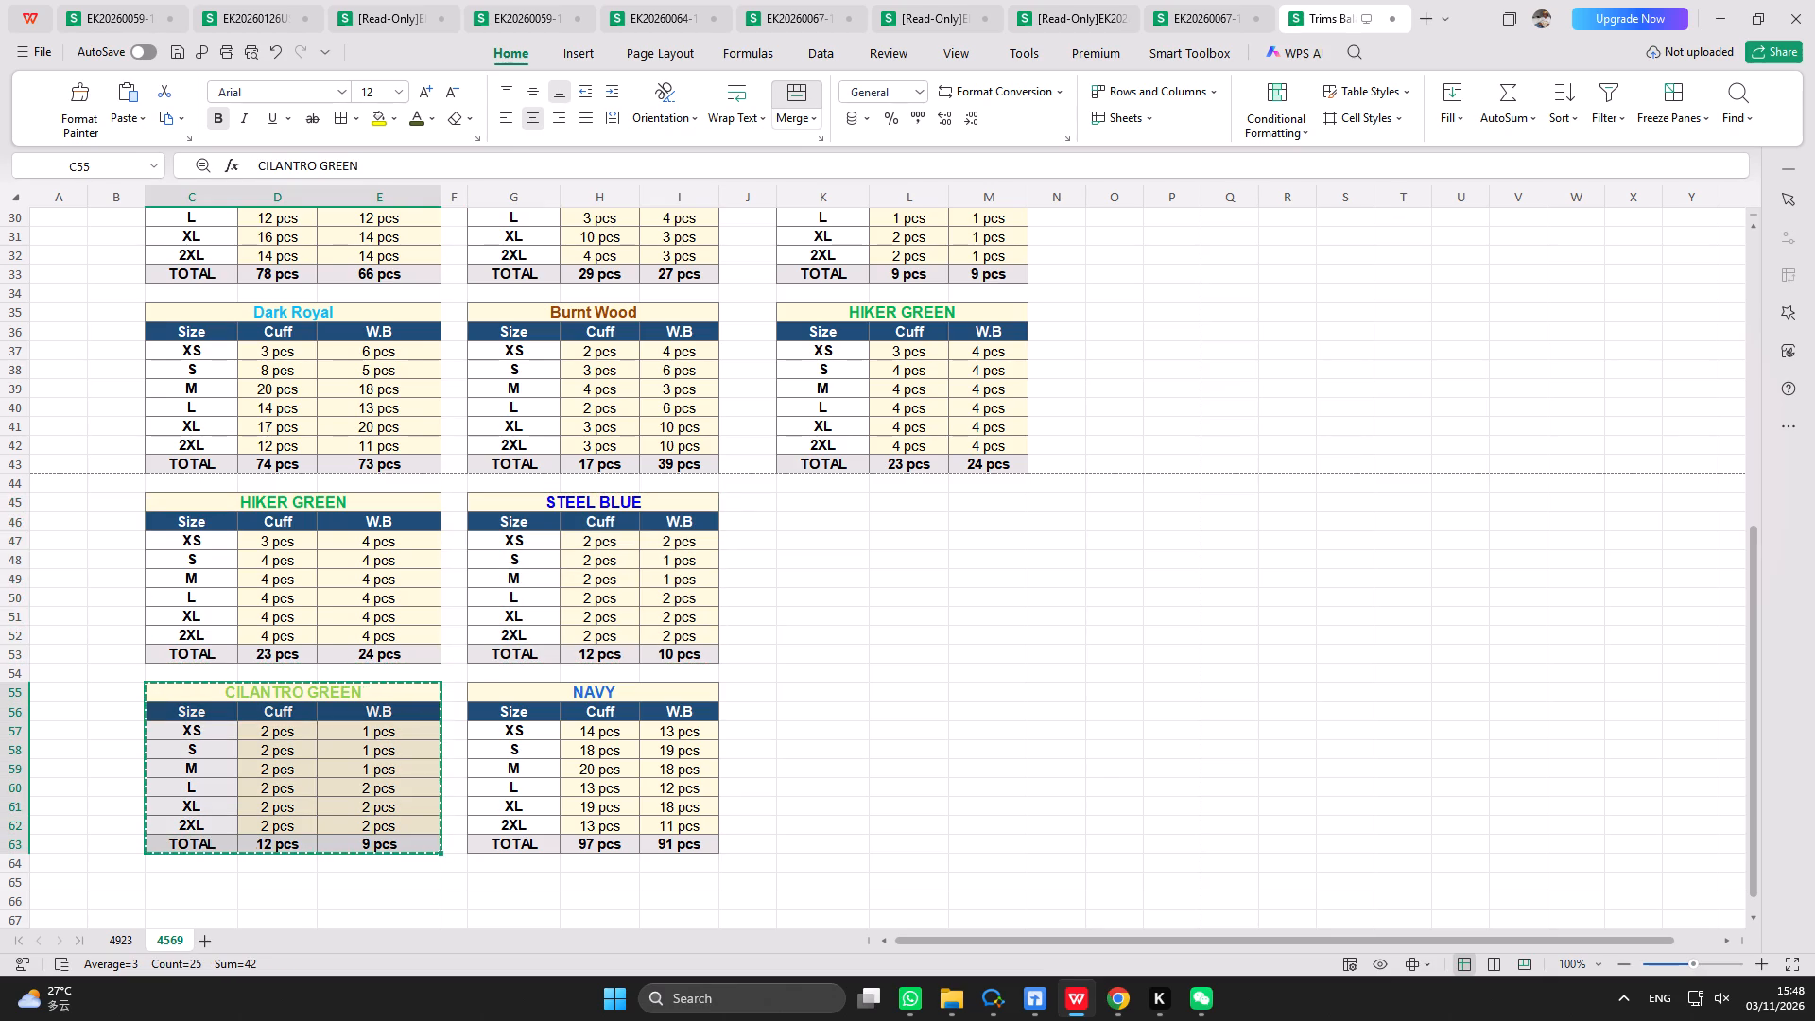
left_click(826, 508)
key("ctrl+v")
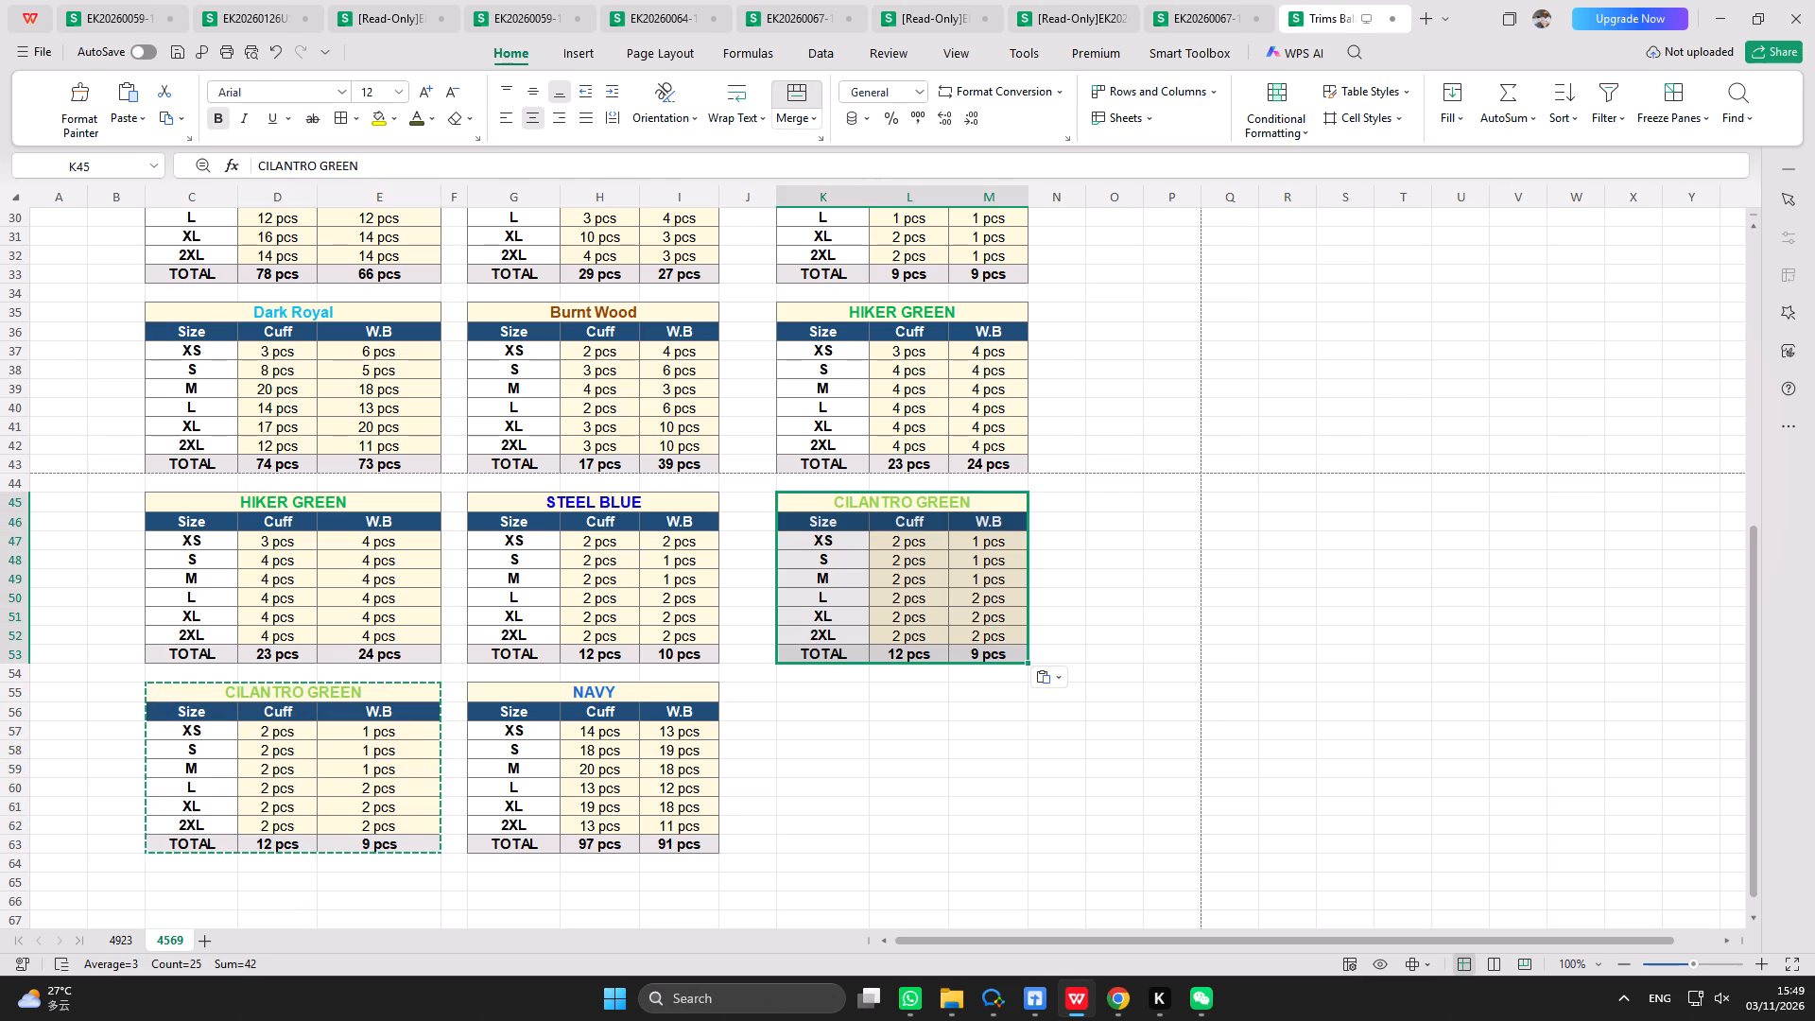
key("Escape")
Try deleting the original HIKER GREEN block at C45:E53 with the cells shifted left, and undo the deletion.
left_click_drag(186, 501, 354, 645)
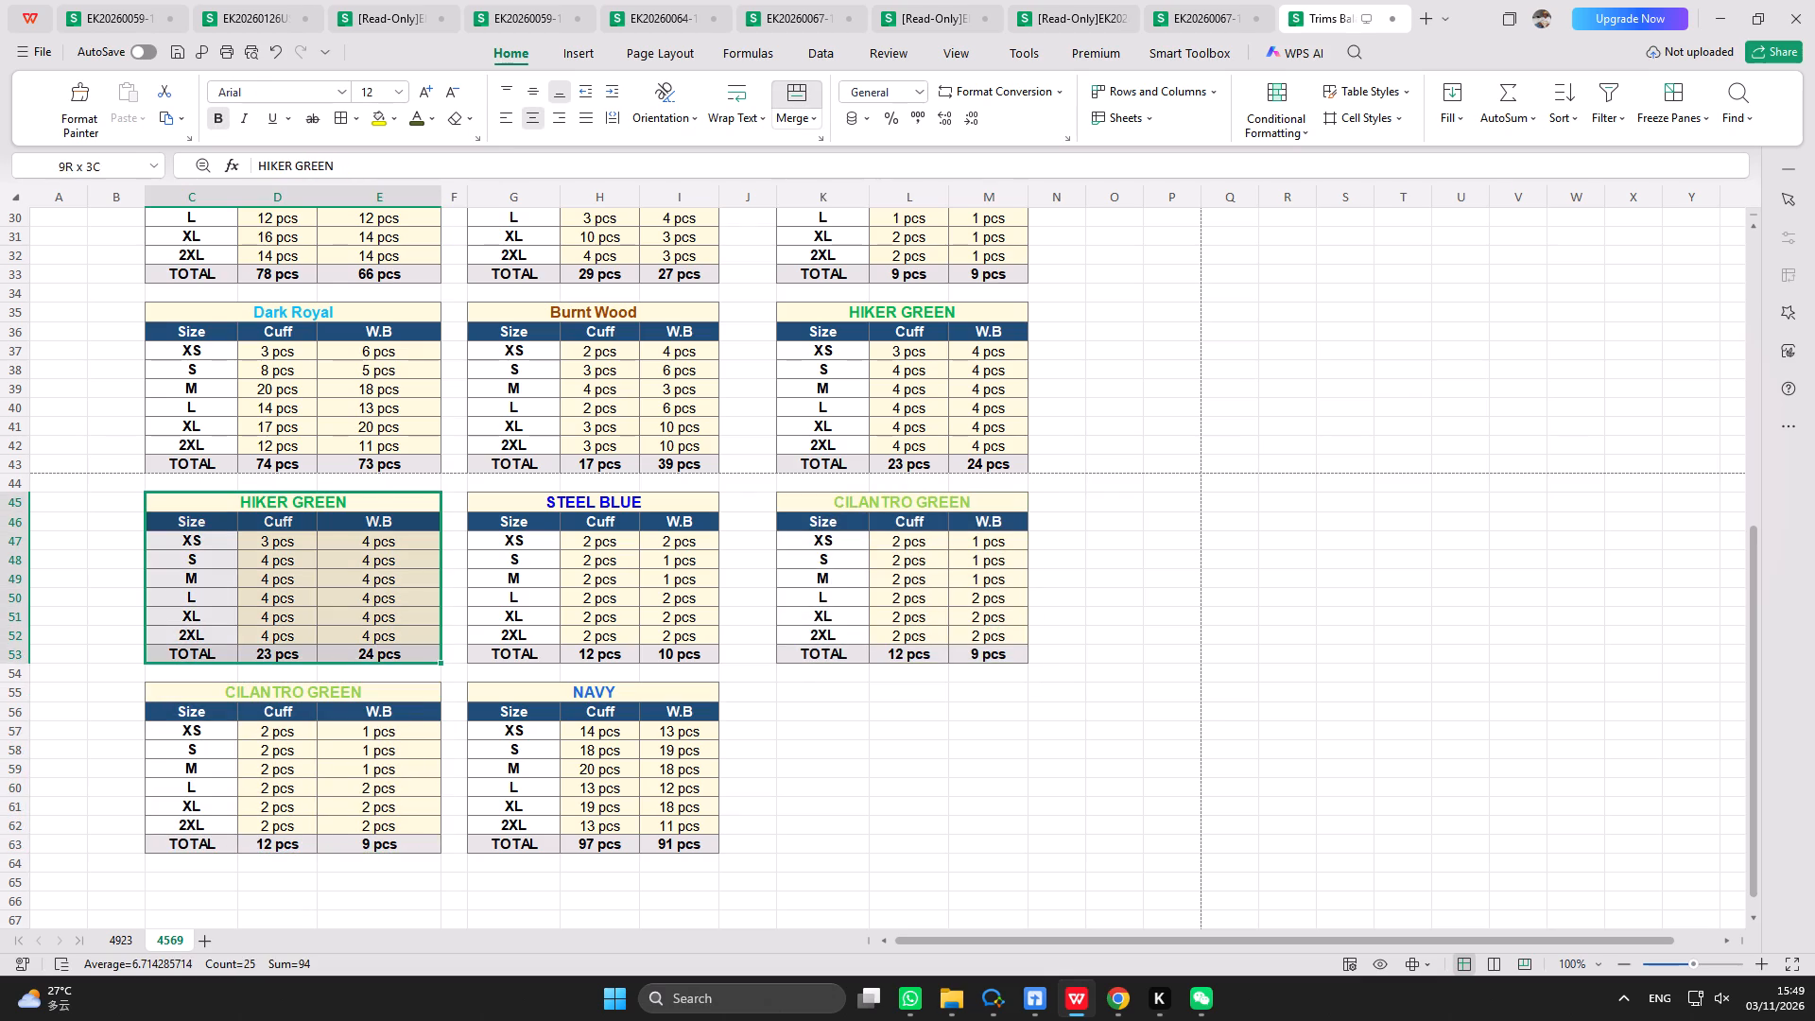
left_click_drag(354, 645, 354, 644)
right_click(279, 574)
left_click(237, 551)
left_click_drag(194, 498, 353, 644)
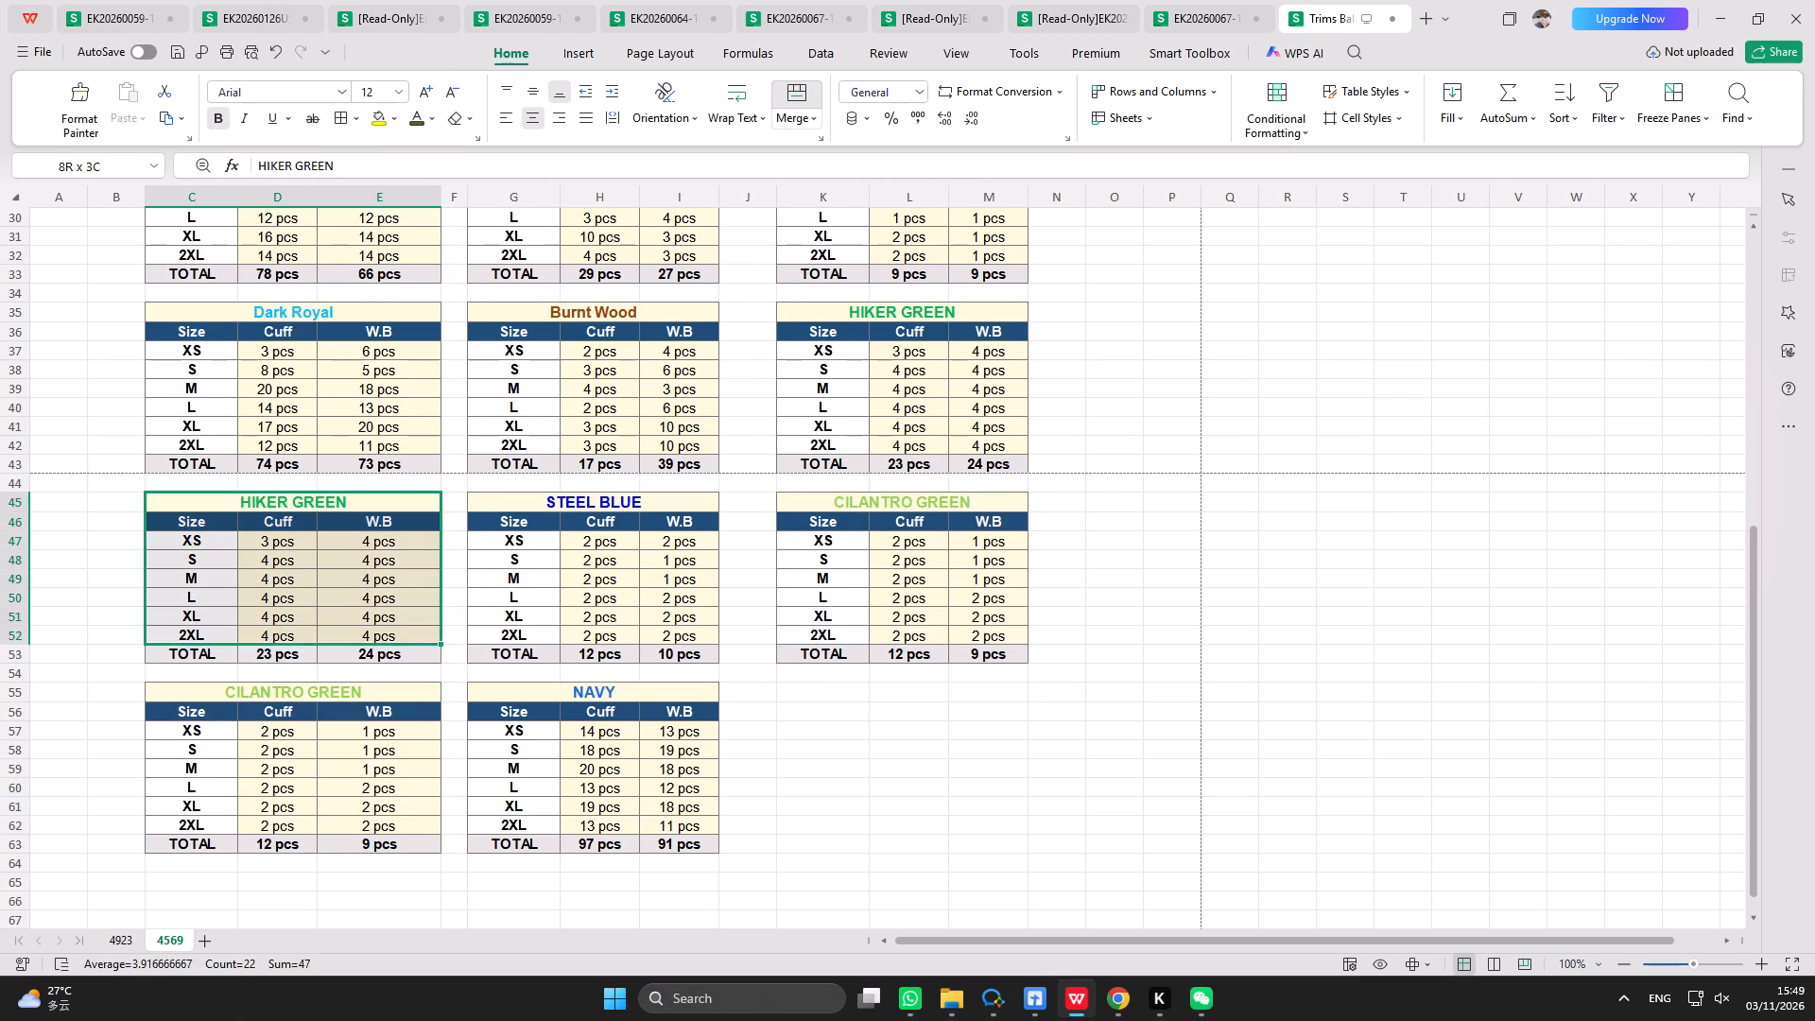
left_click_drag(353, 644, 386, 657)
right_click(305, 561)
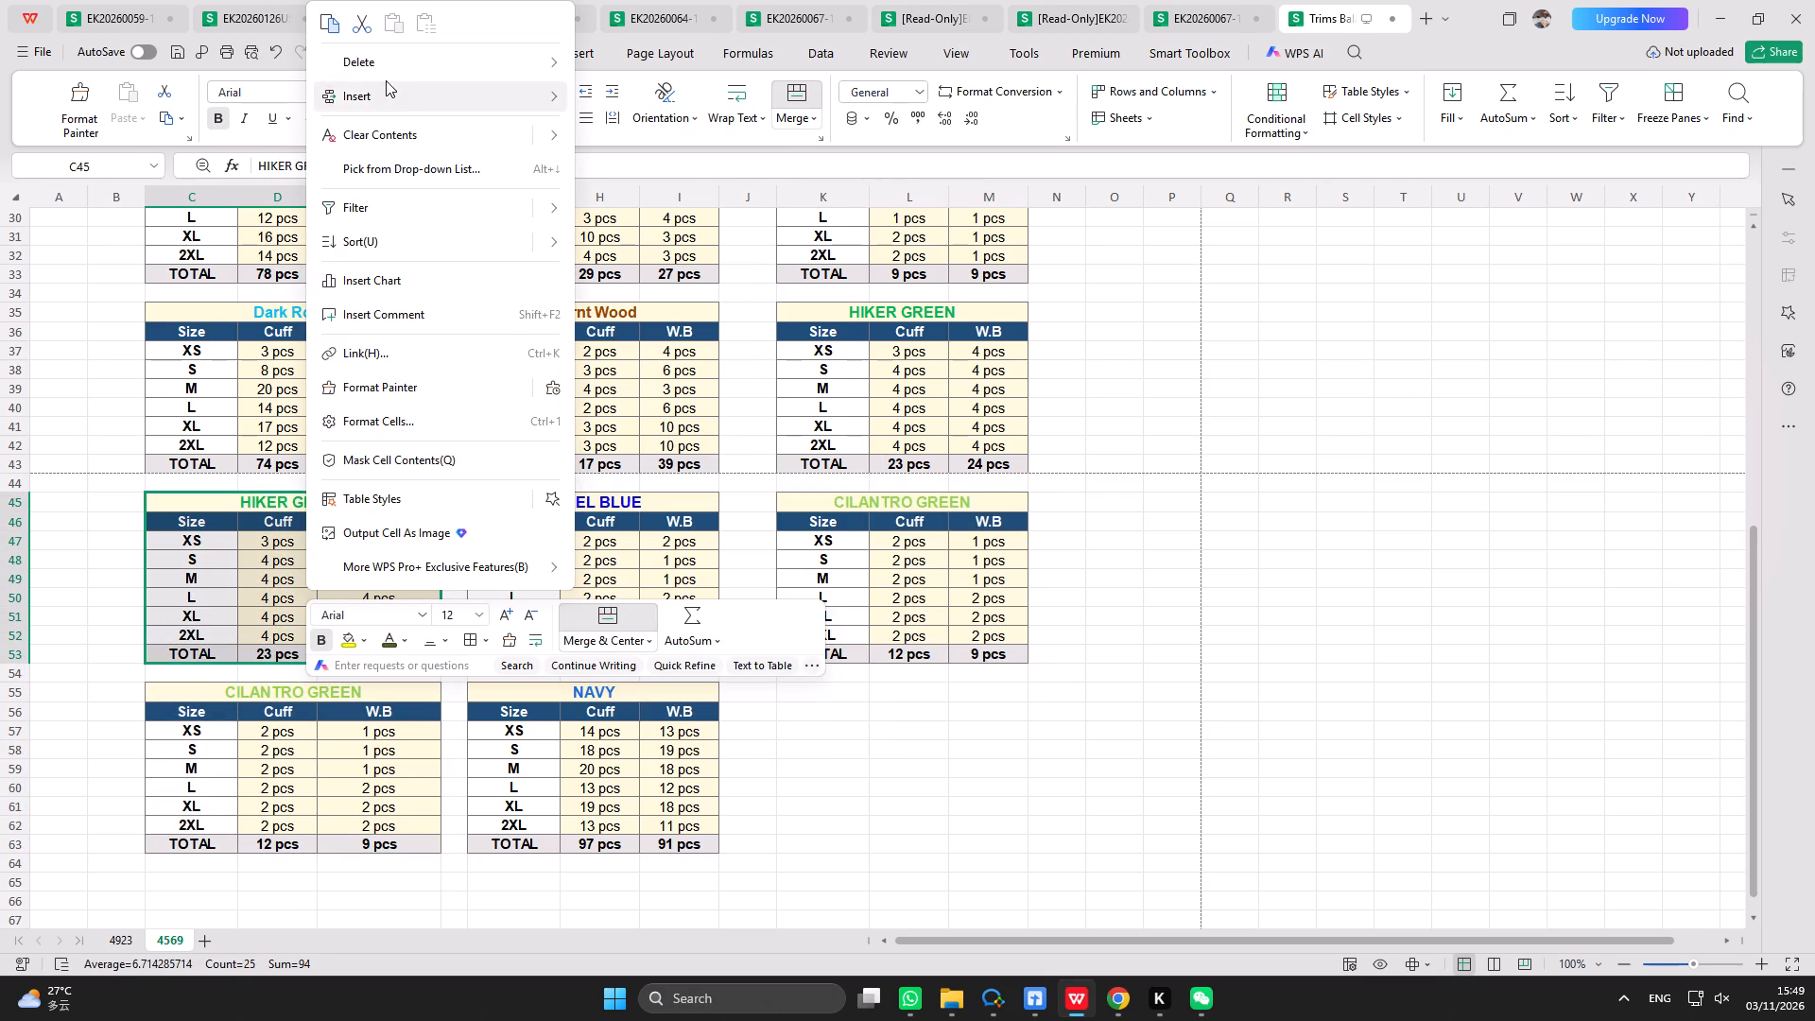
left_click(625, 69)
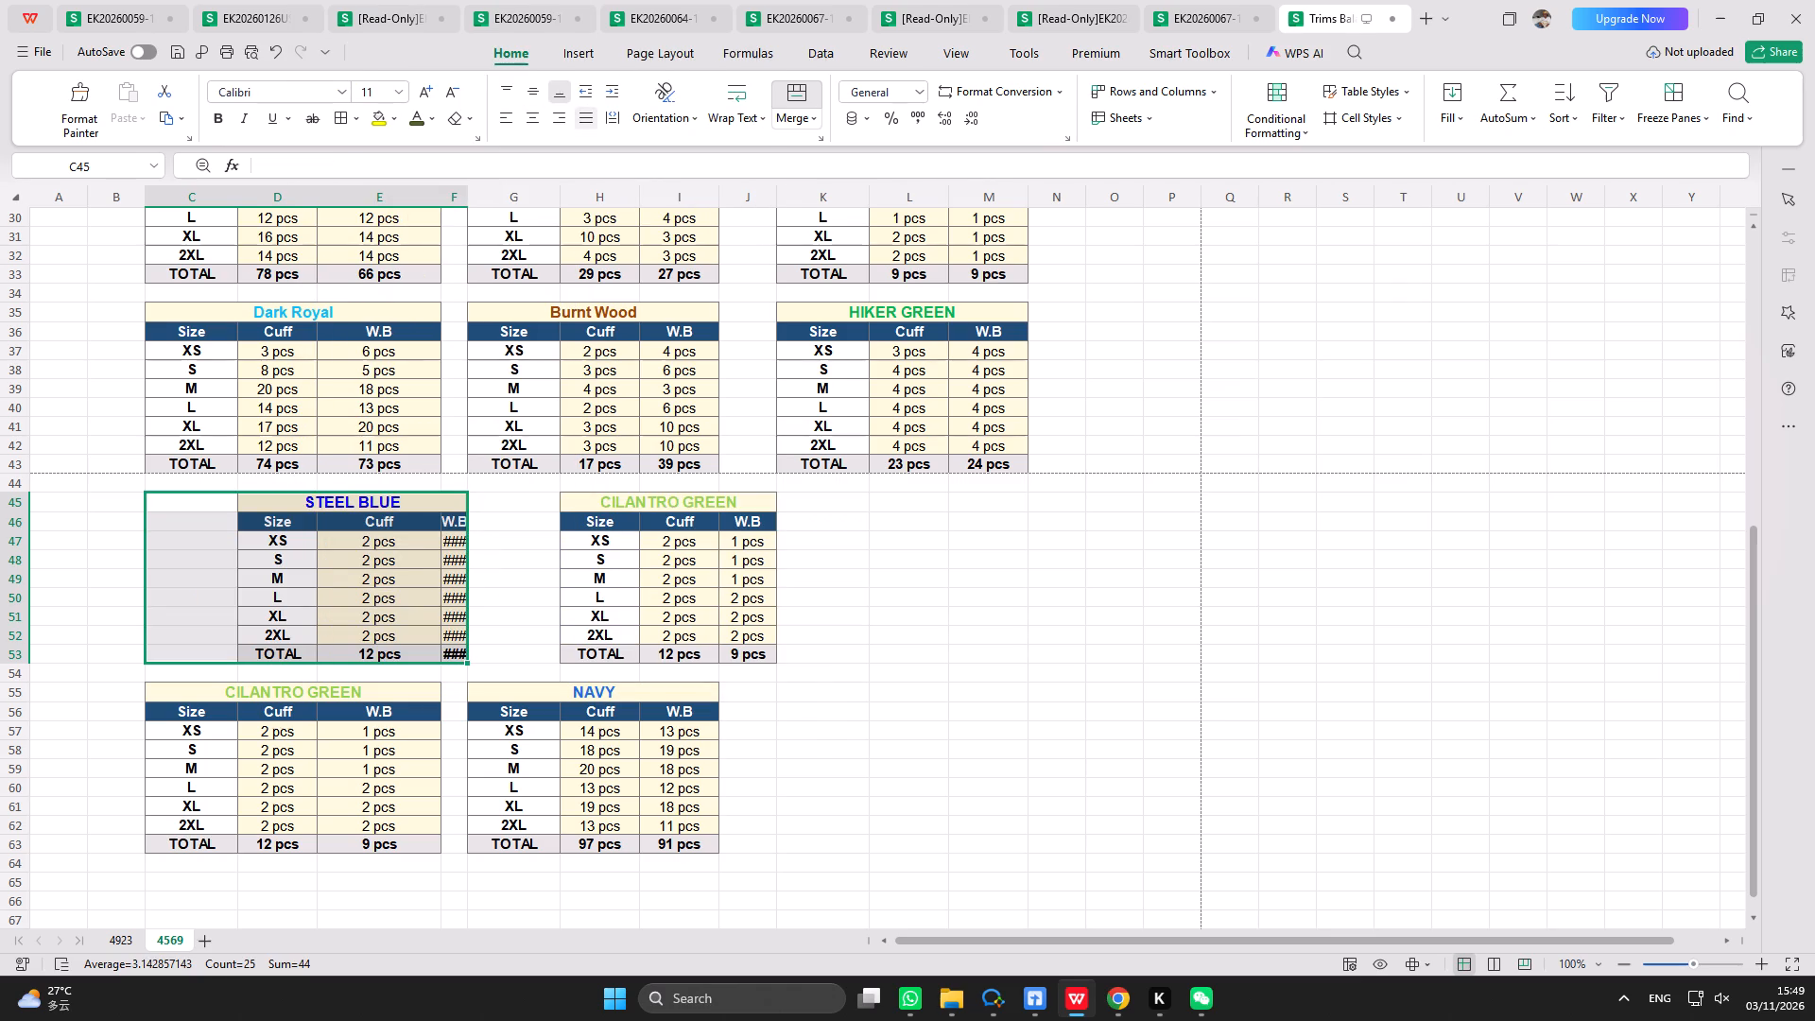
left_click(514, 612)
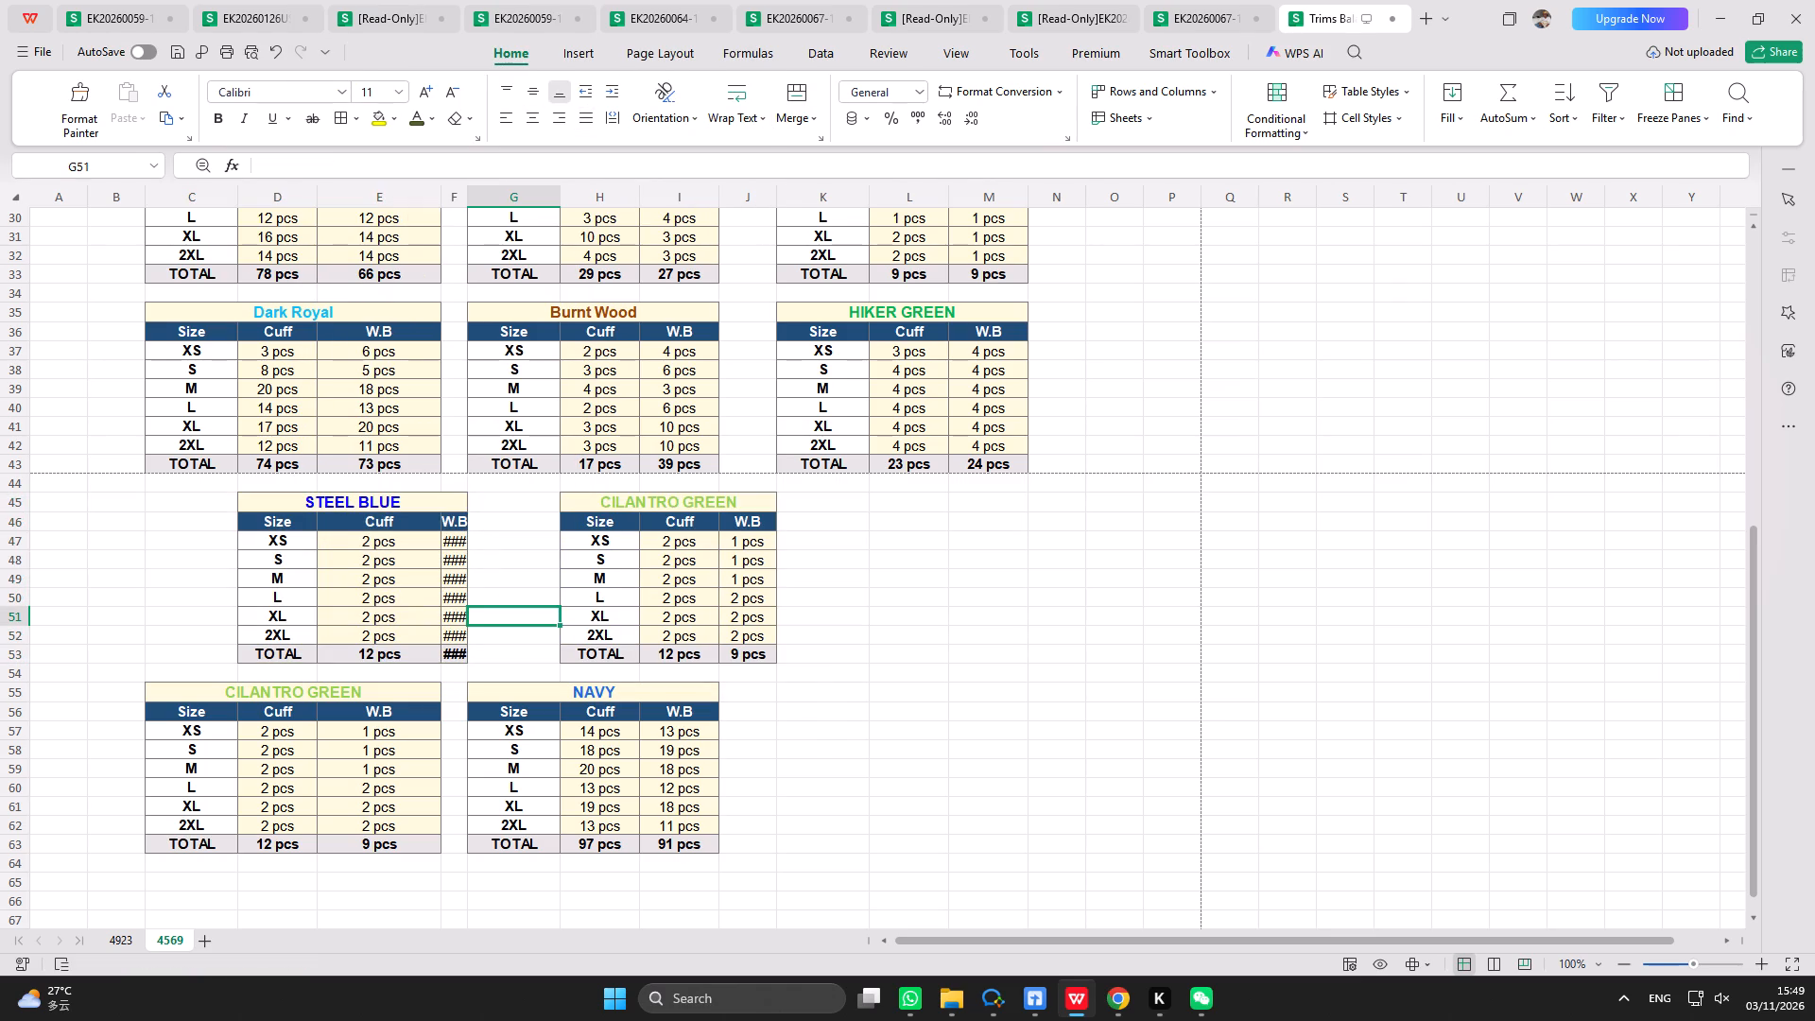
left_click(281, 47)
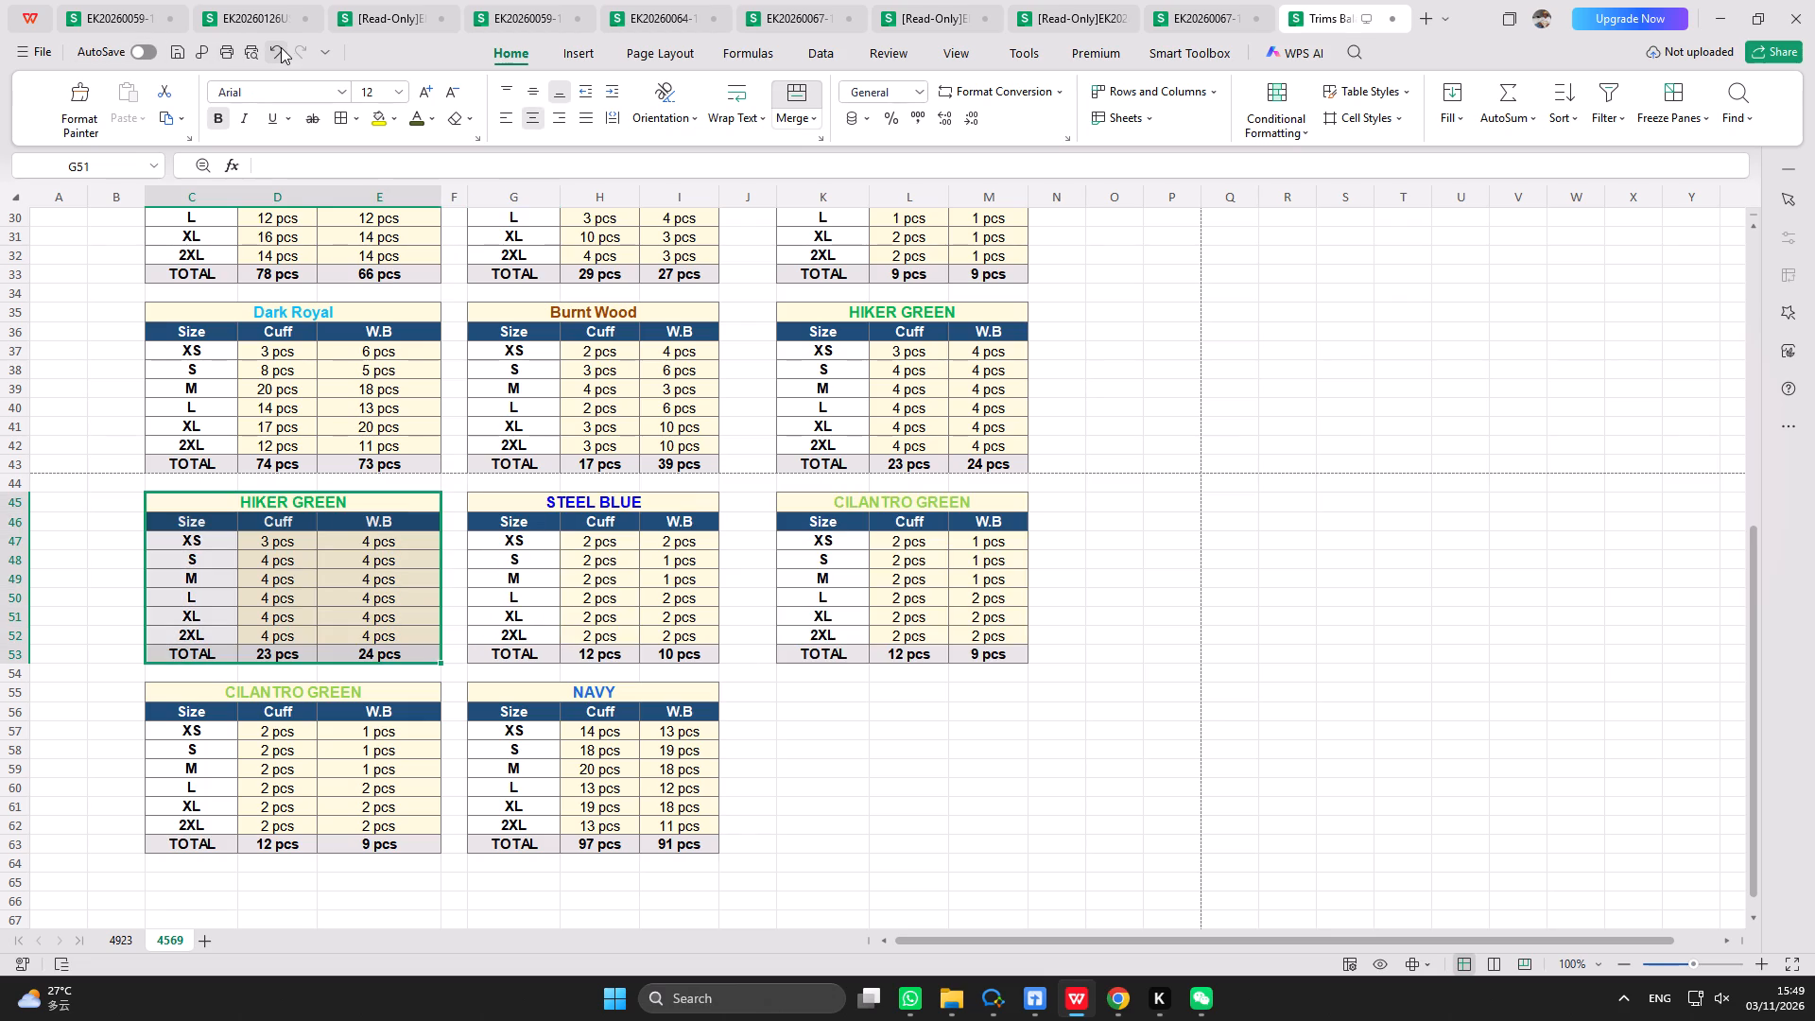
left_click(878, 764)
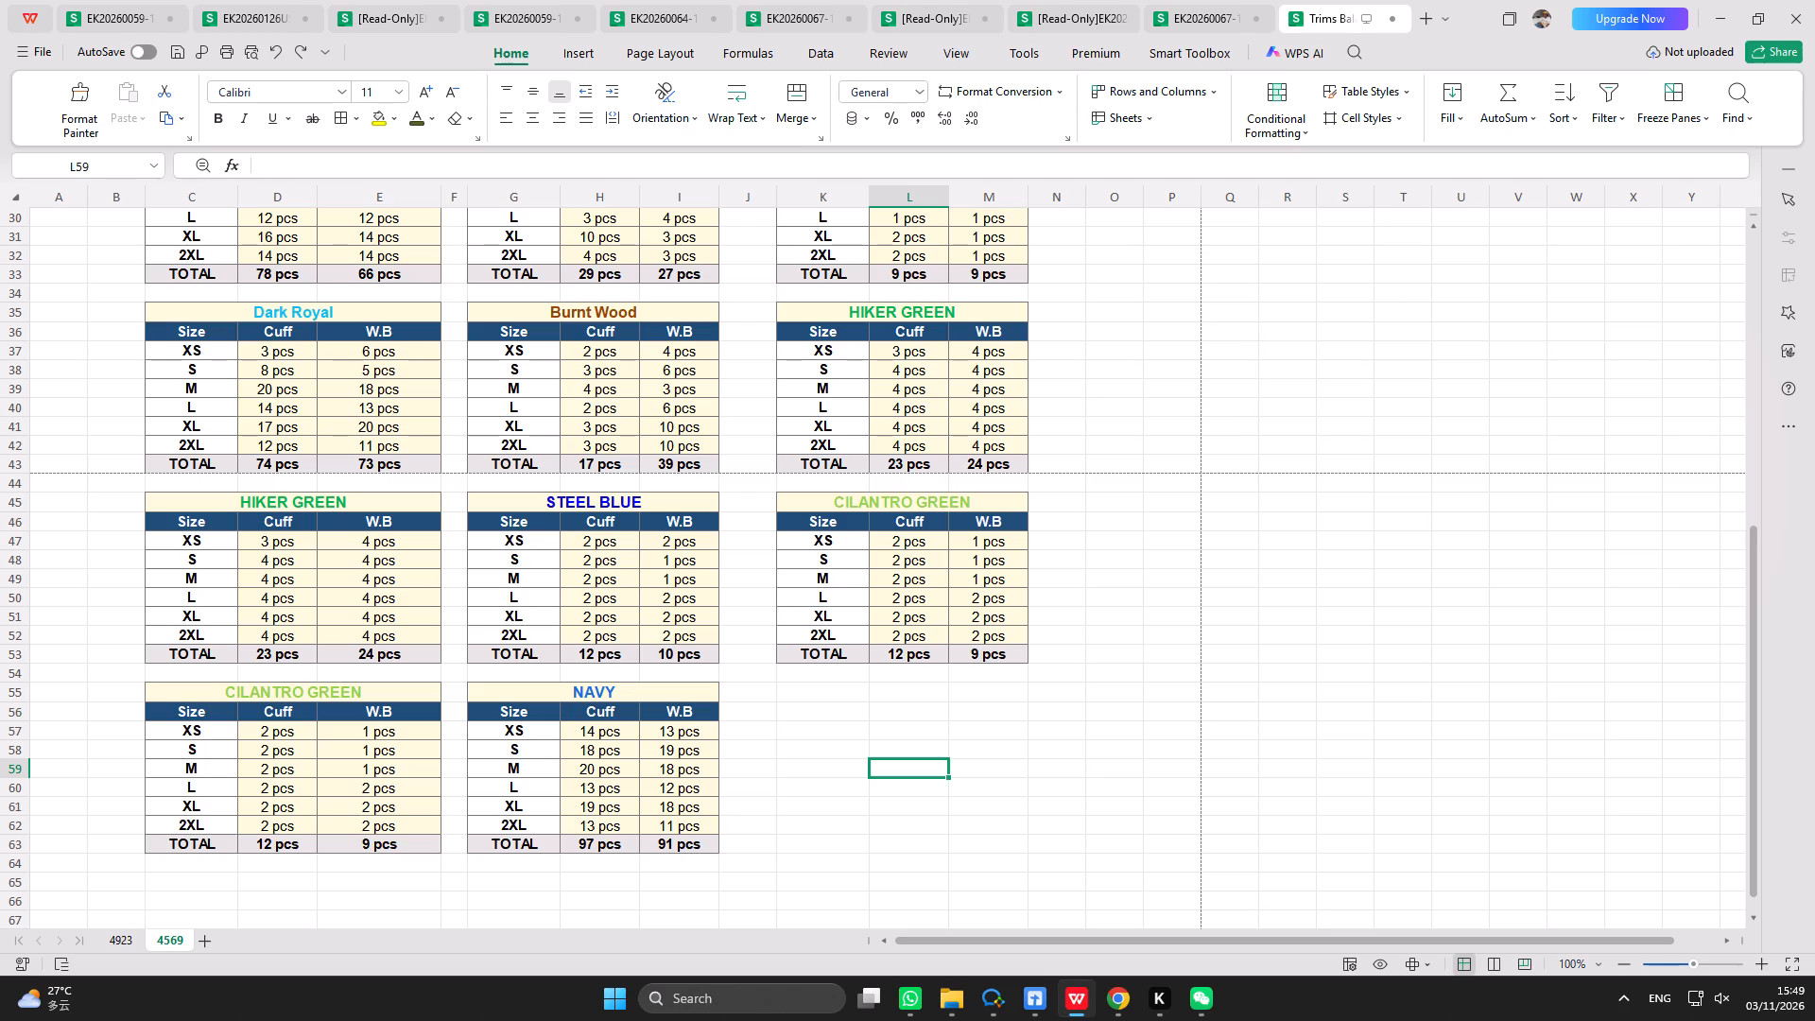
Copy the CILANTRO GREEN block from C55:E63 over the original HIKER GREEN block at C45.
left_click_drag(192, 692, 379, 841)
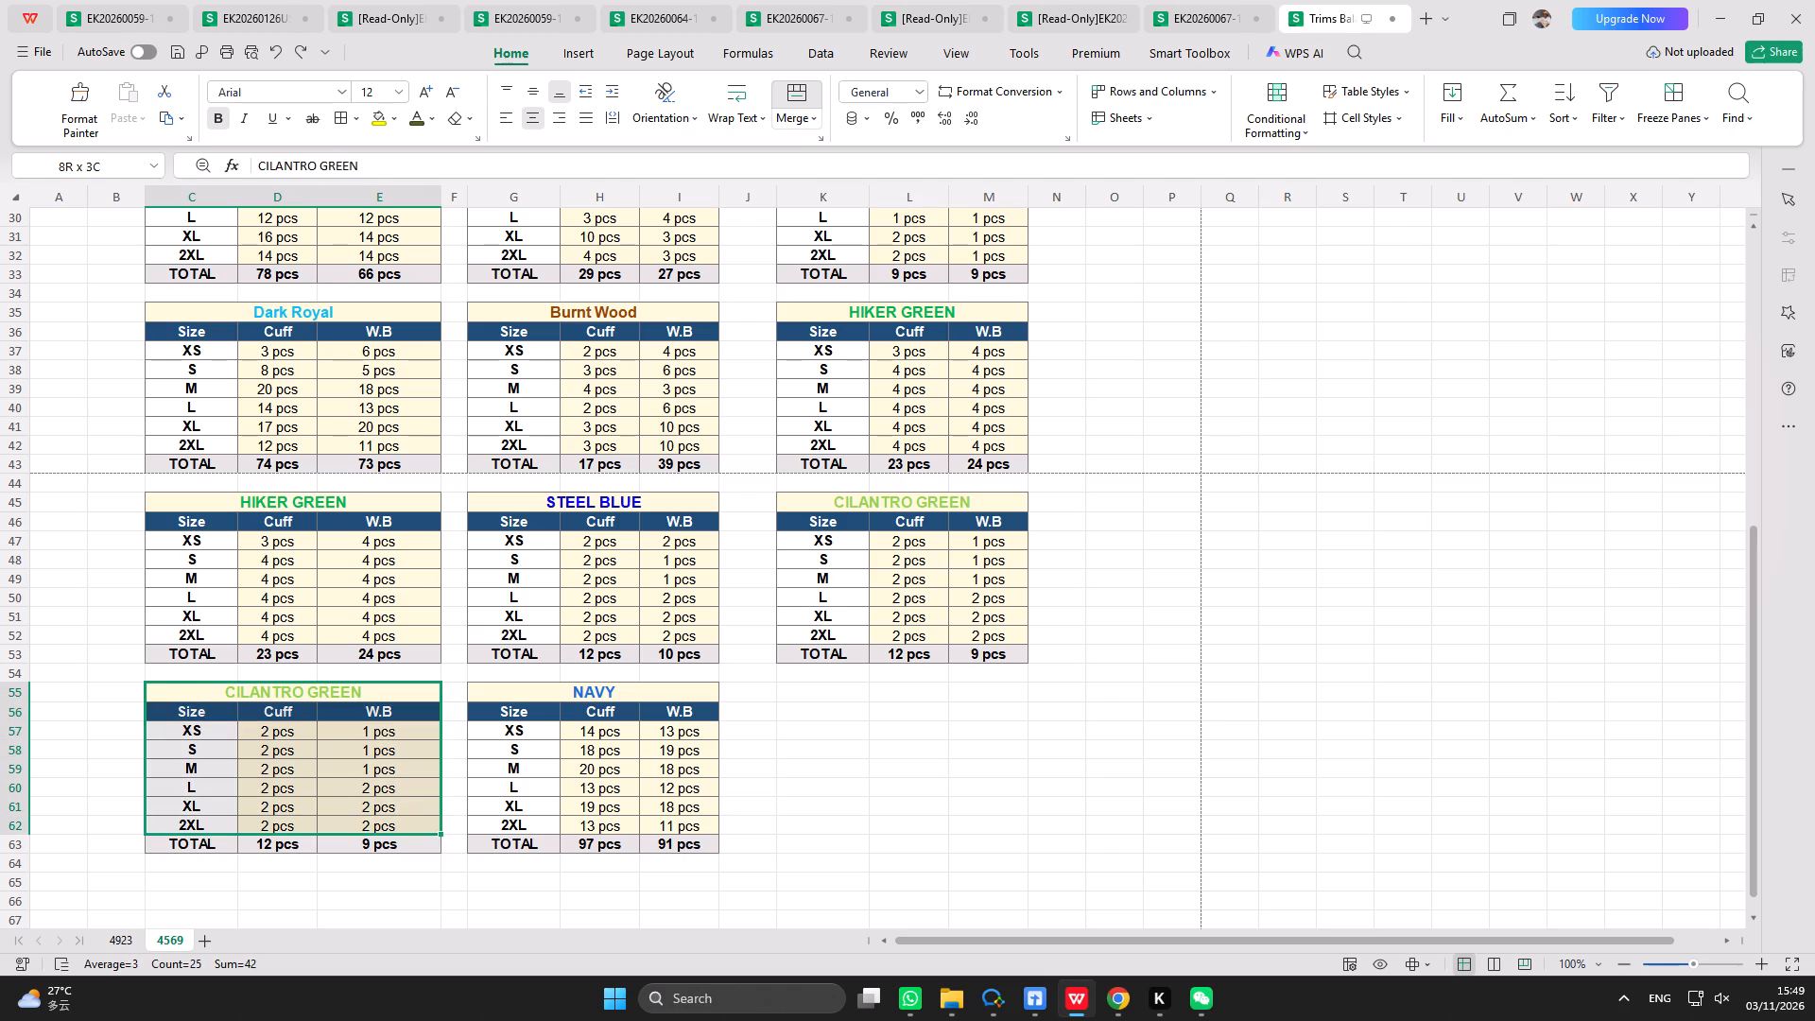
left_click_drag(379, 841, 382, 844)
key("ctrl+c")
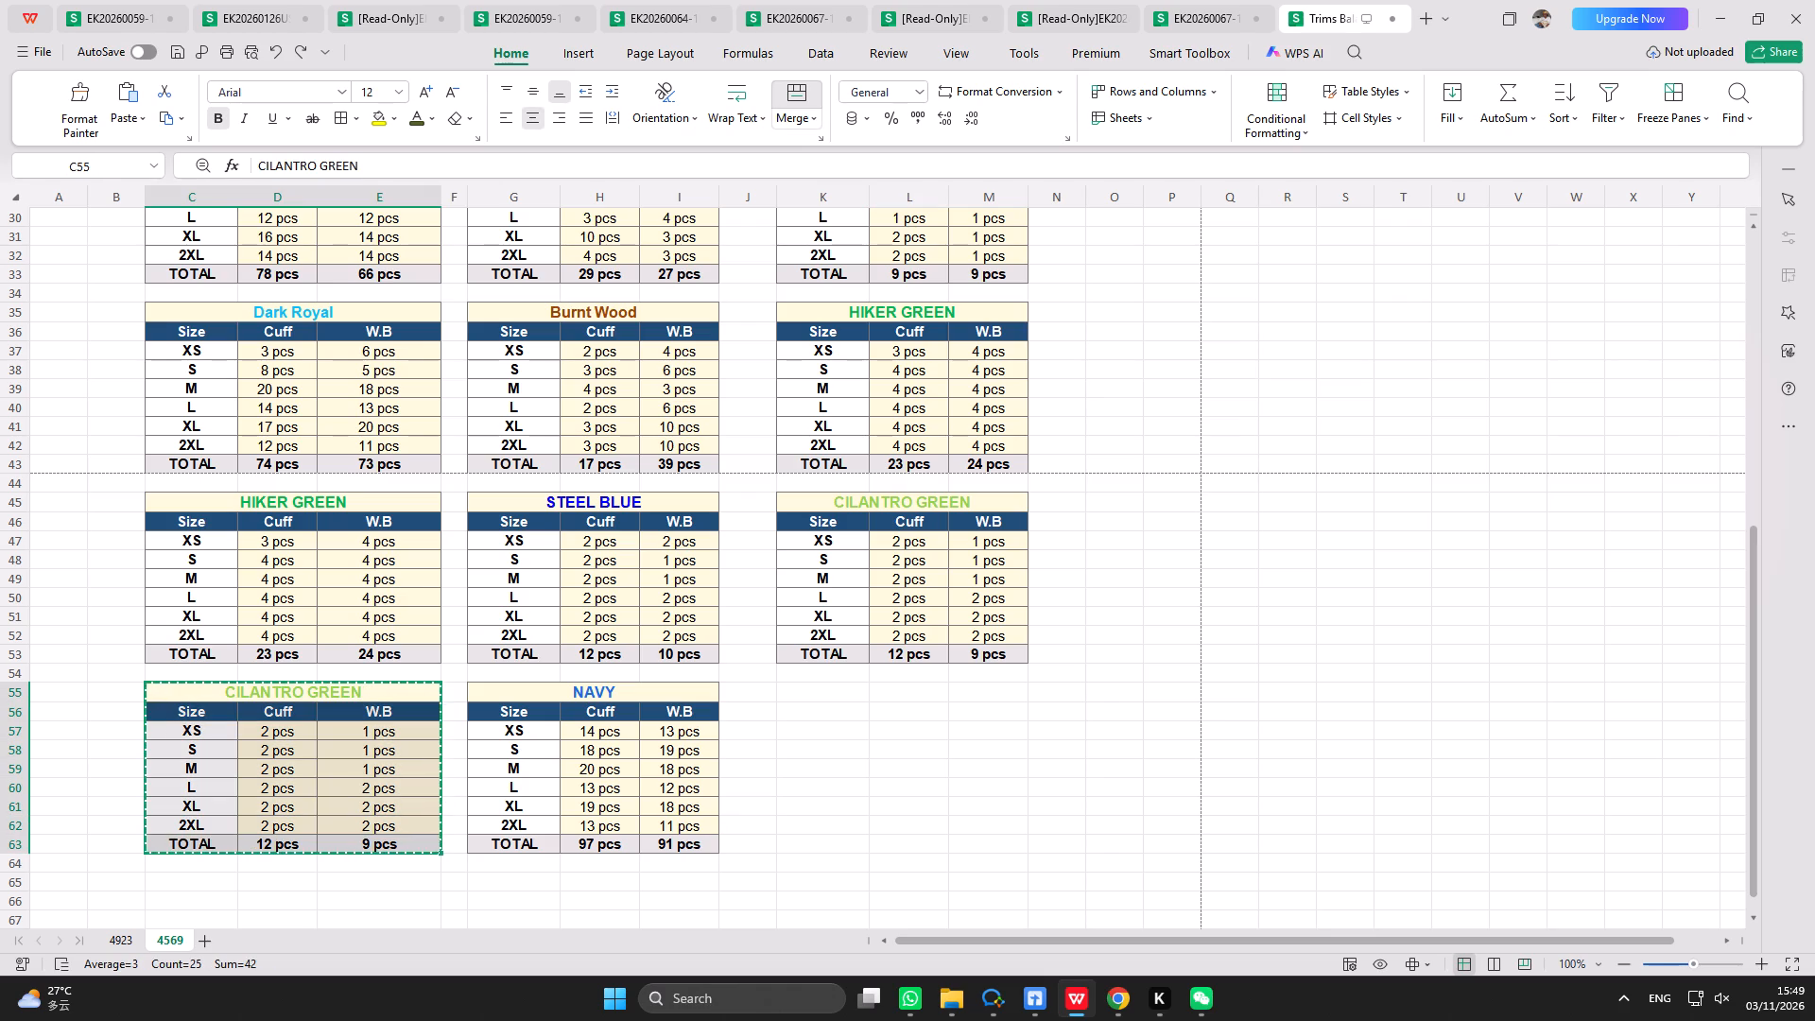
left_click(210, 508)
key("ctrl+v")
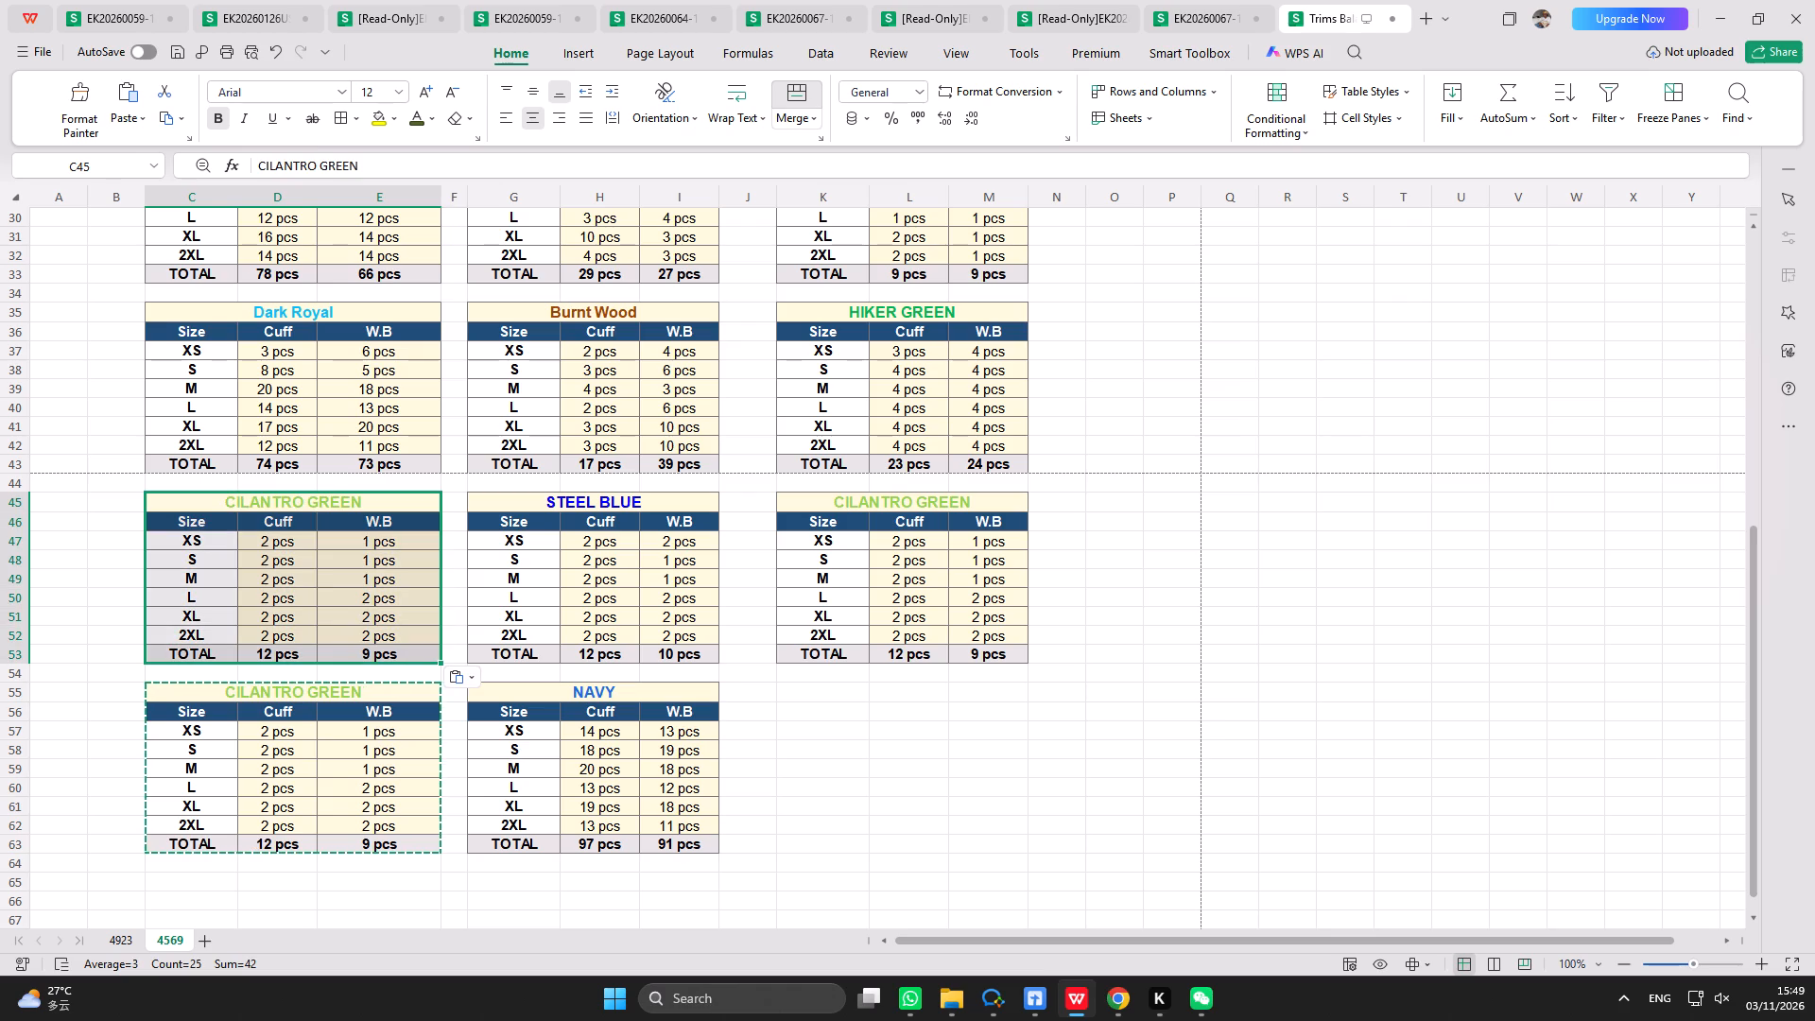
key("Escape")
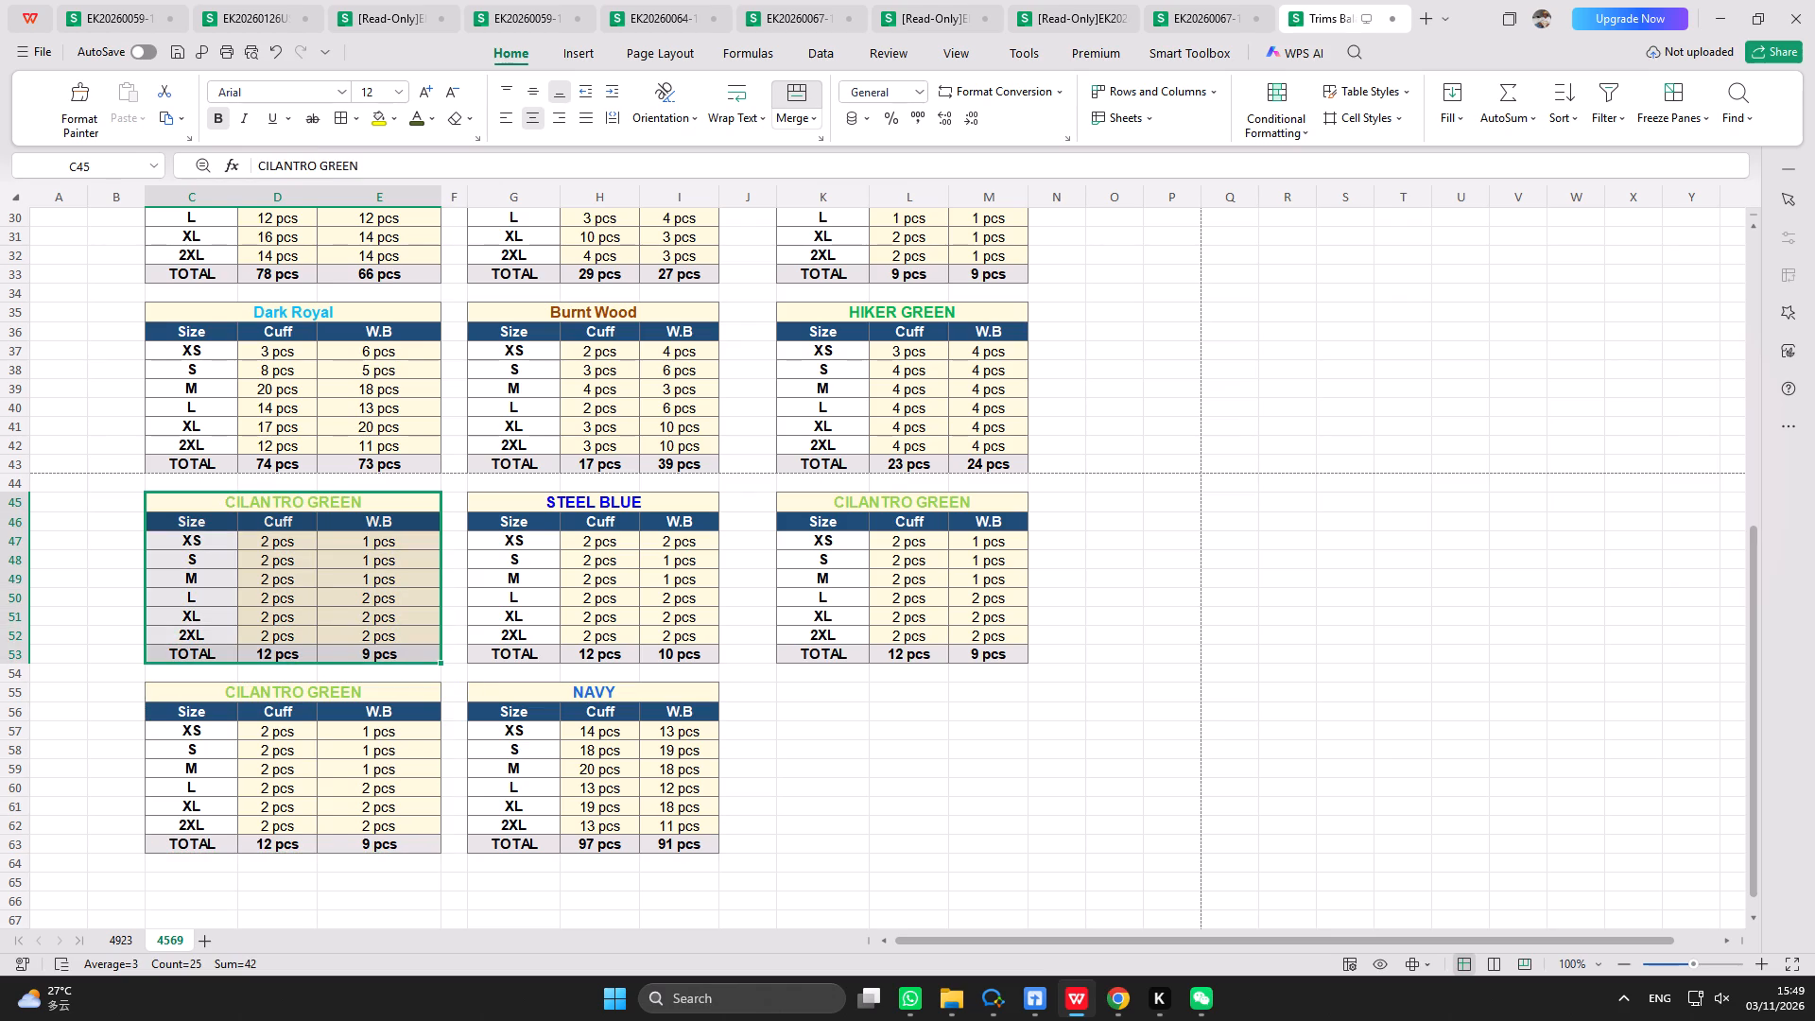
Check the column widths of the three Size columns, C, G and K.
left_click(199, 198)
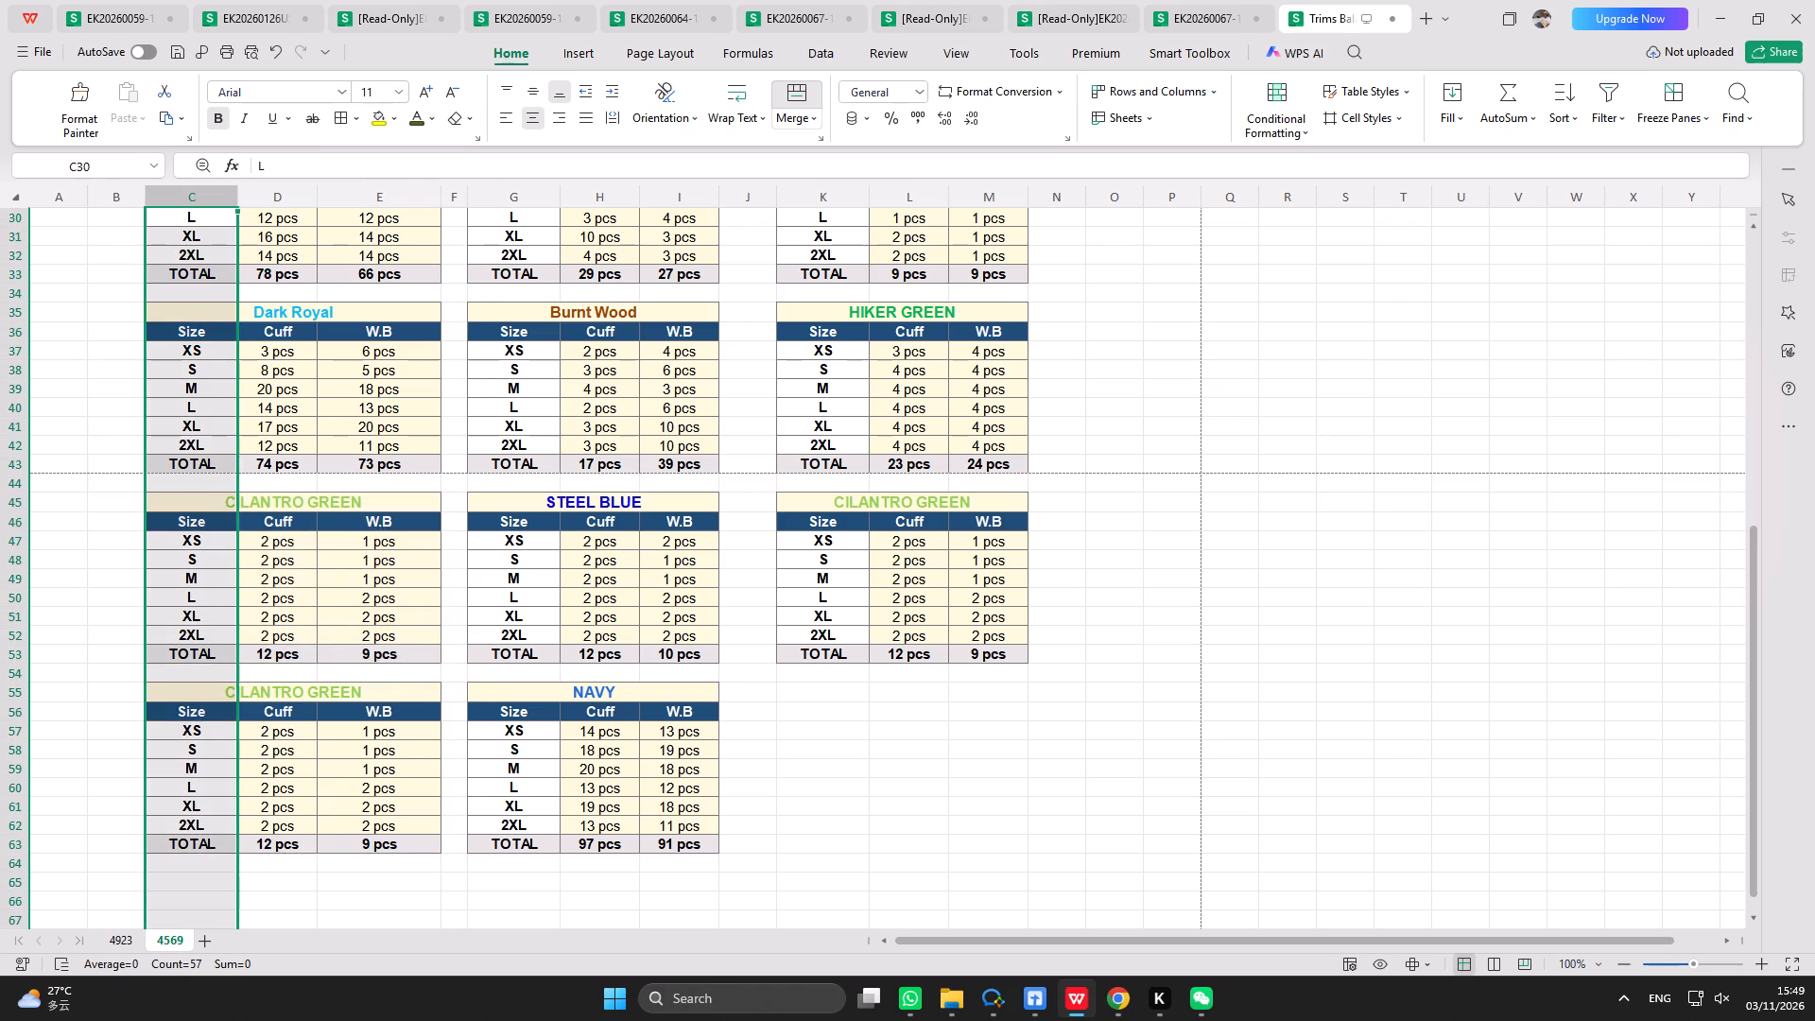
right_click(193, 256)
left_click(272, 483)
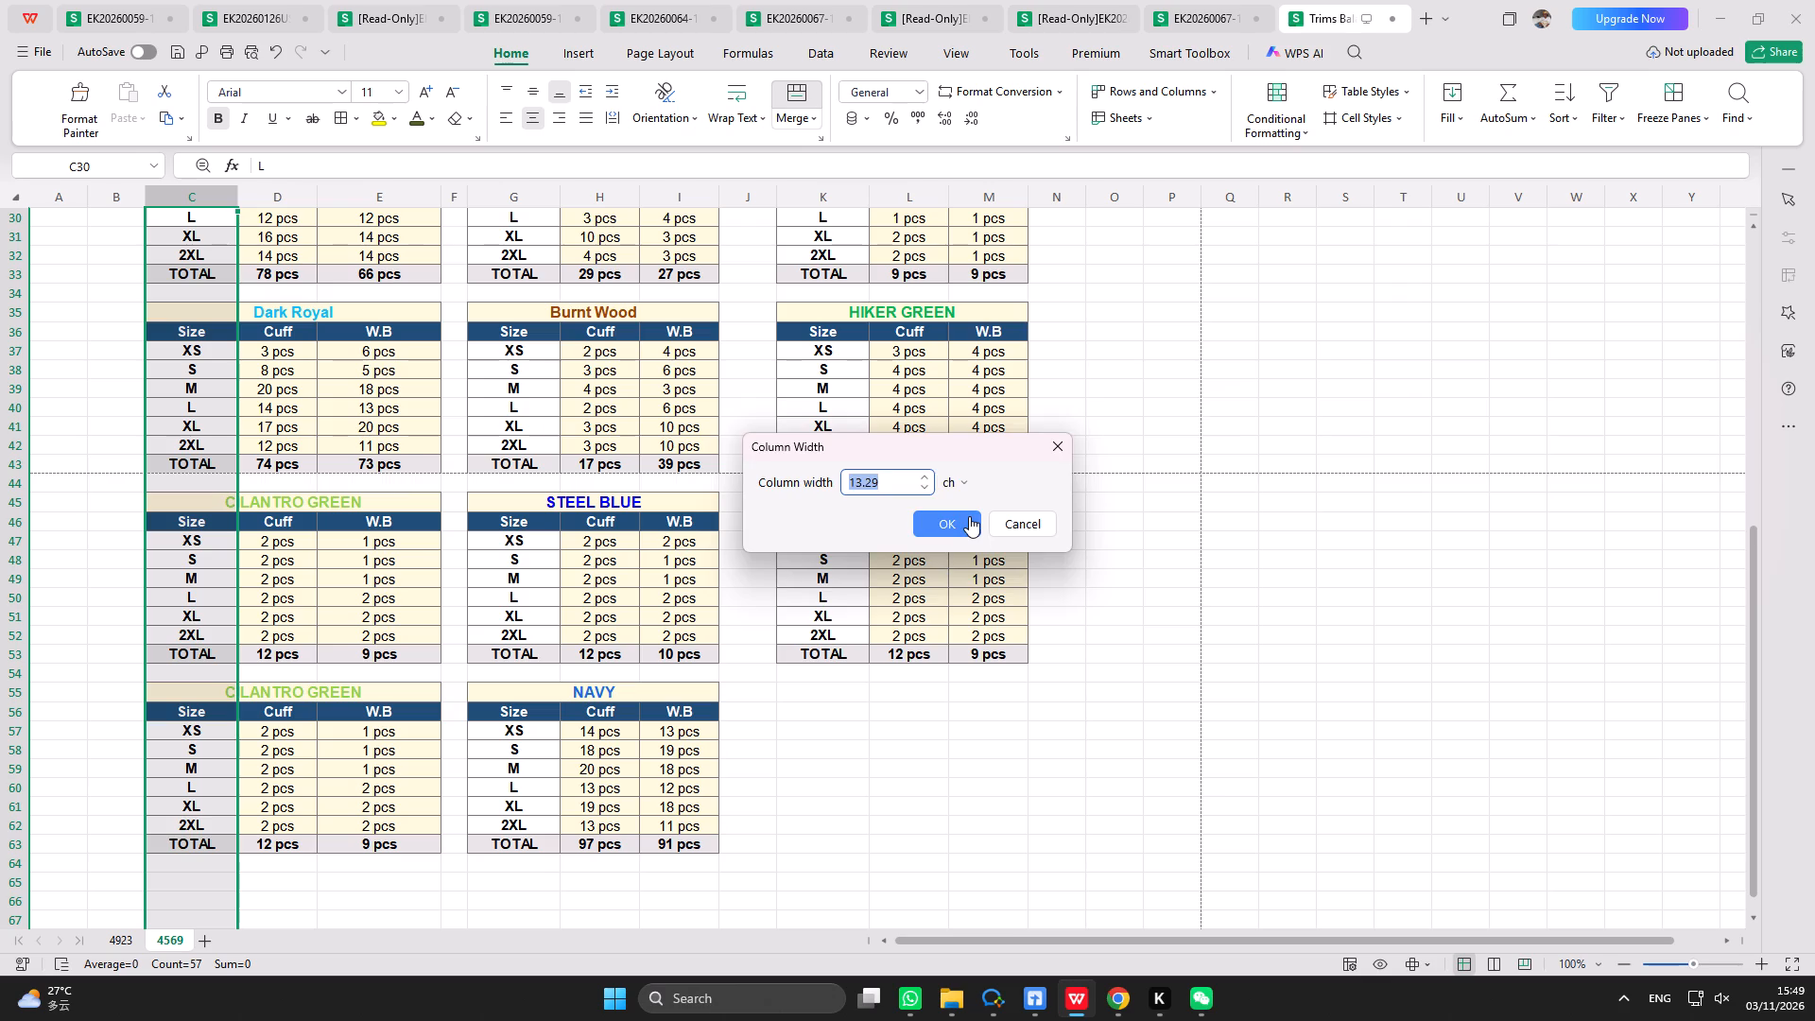
left_click(969, 516)
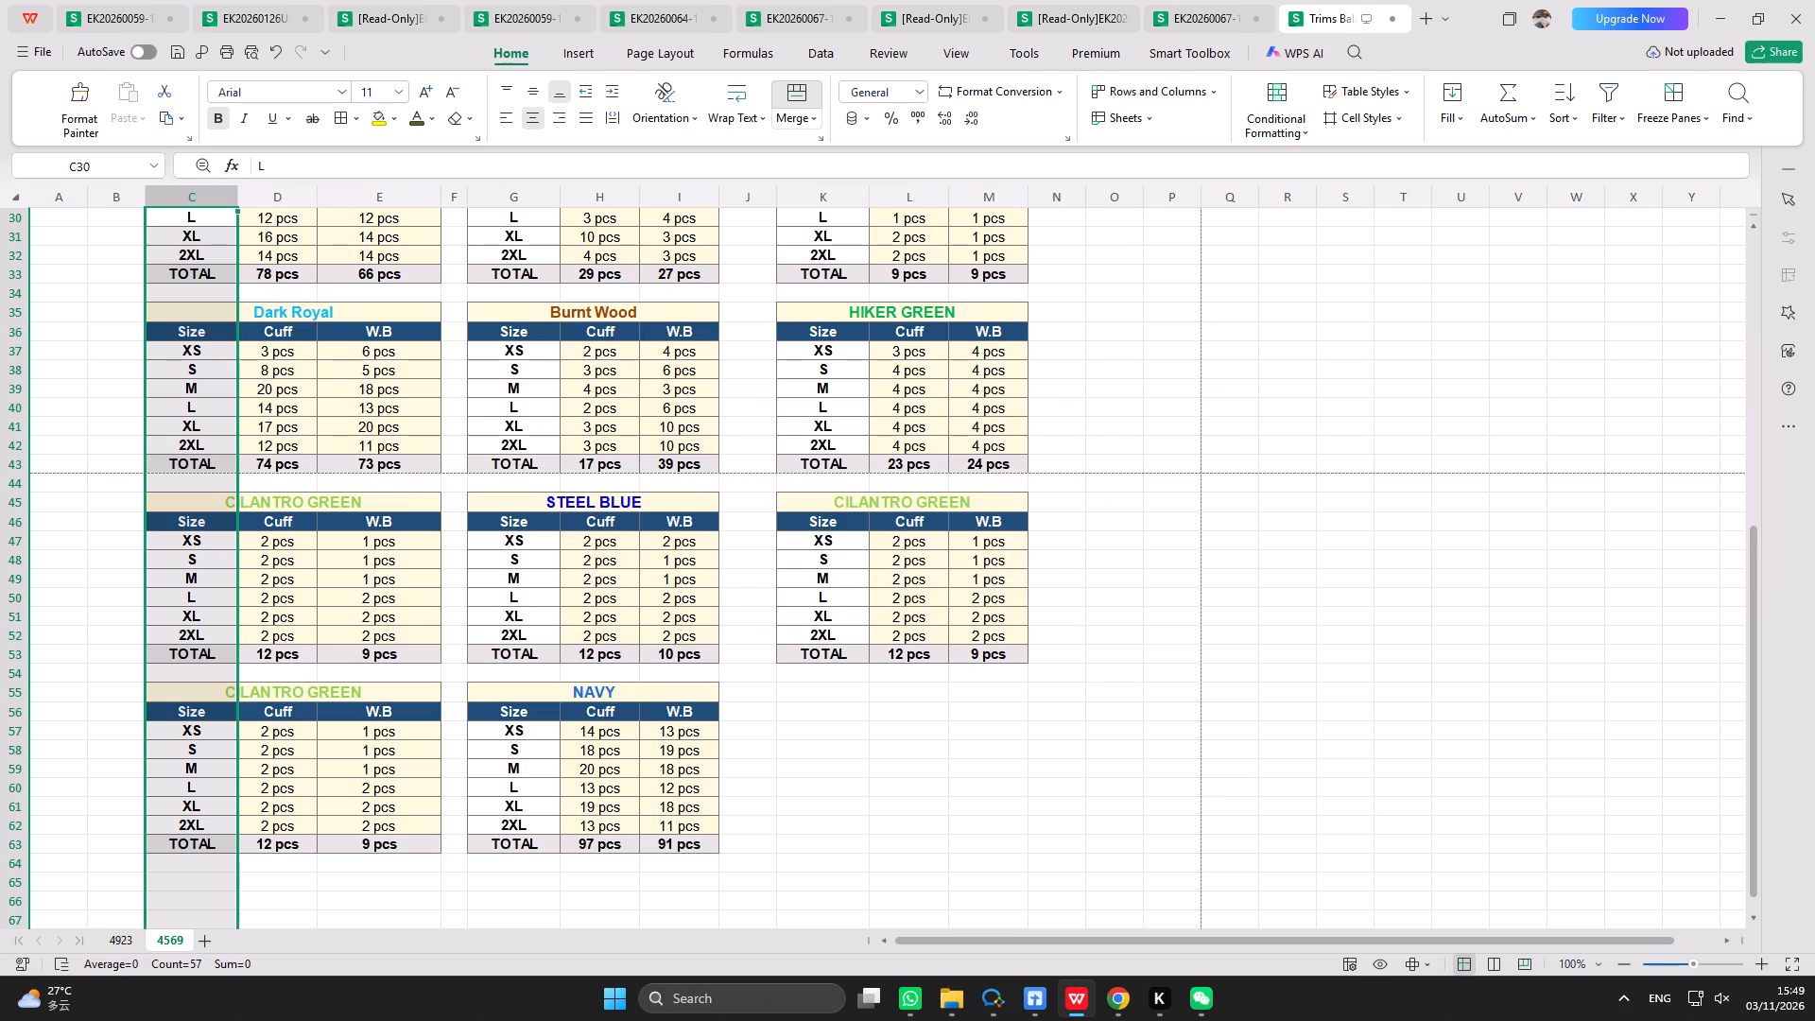
left_click(531, 199)
right_click(511, 244)
left_click(604, 468)
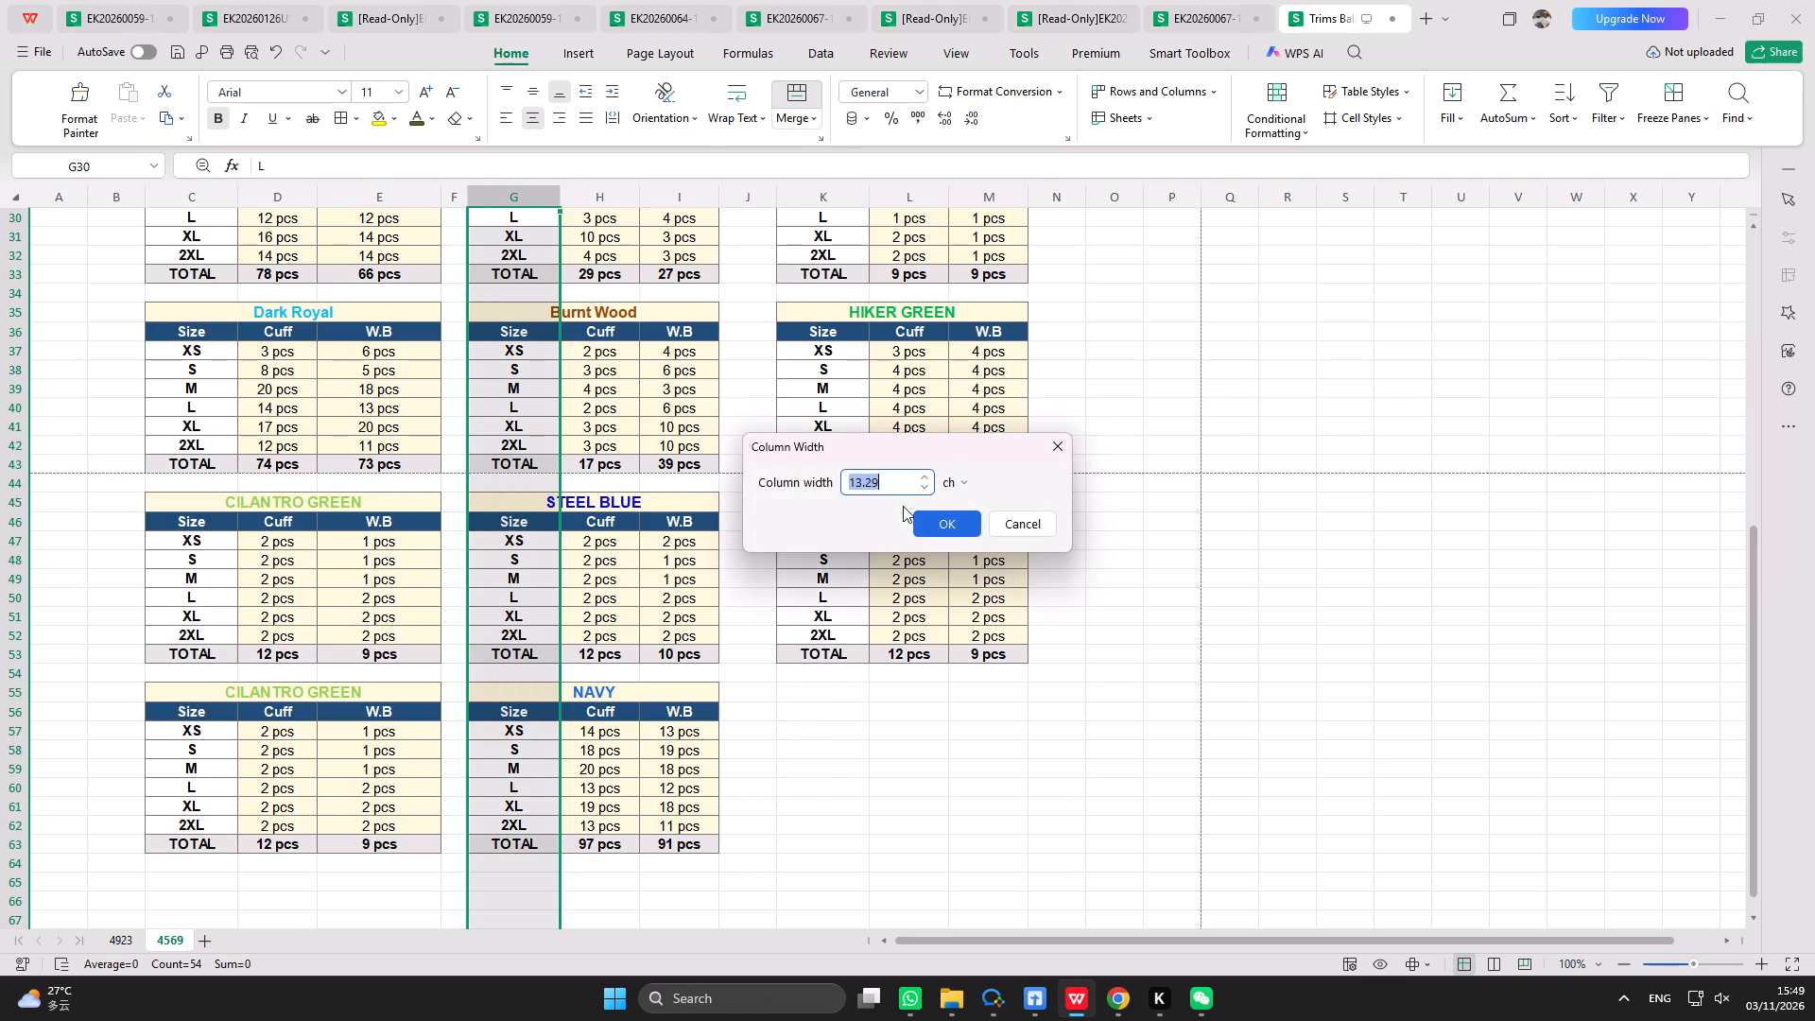
left_click(932, 517)
left_click(838, 199)
right_click(833, 227)
left_click(929, 460)
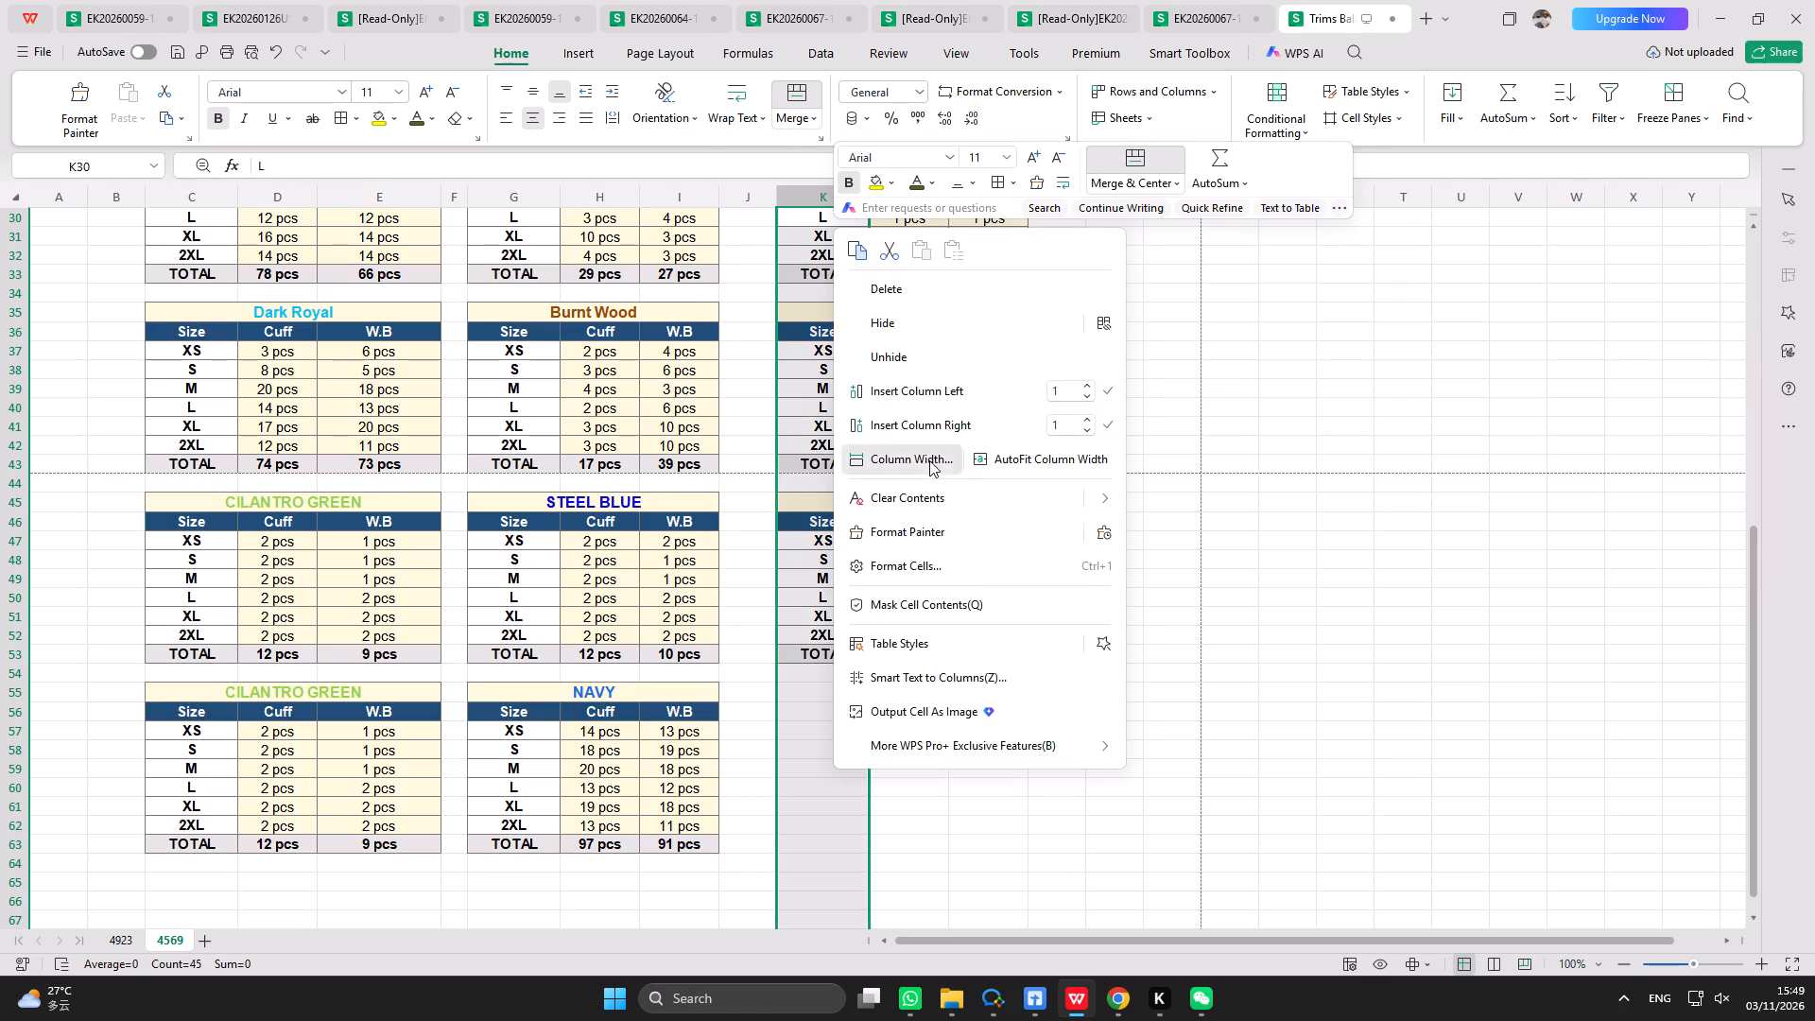
left_click(947, 528)
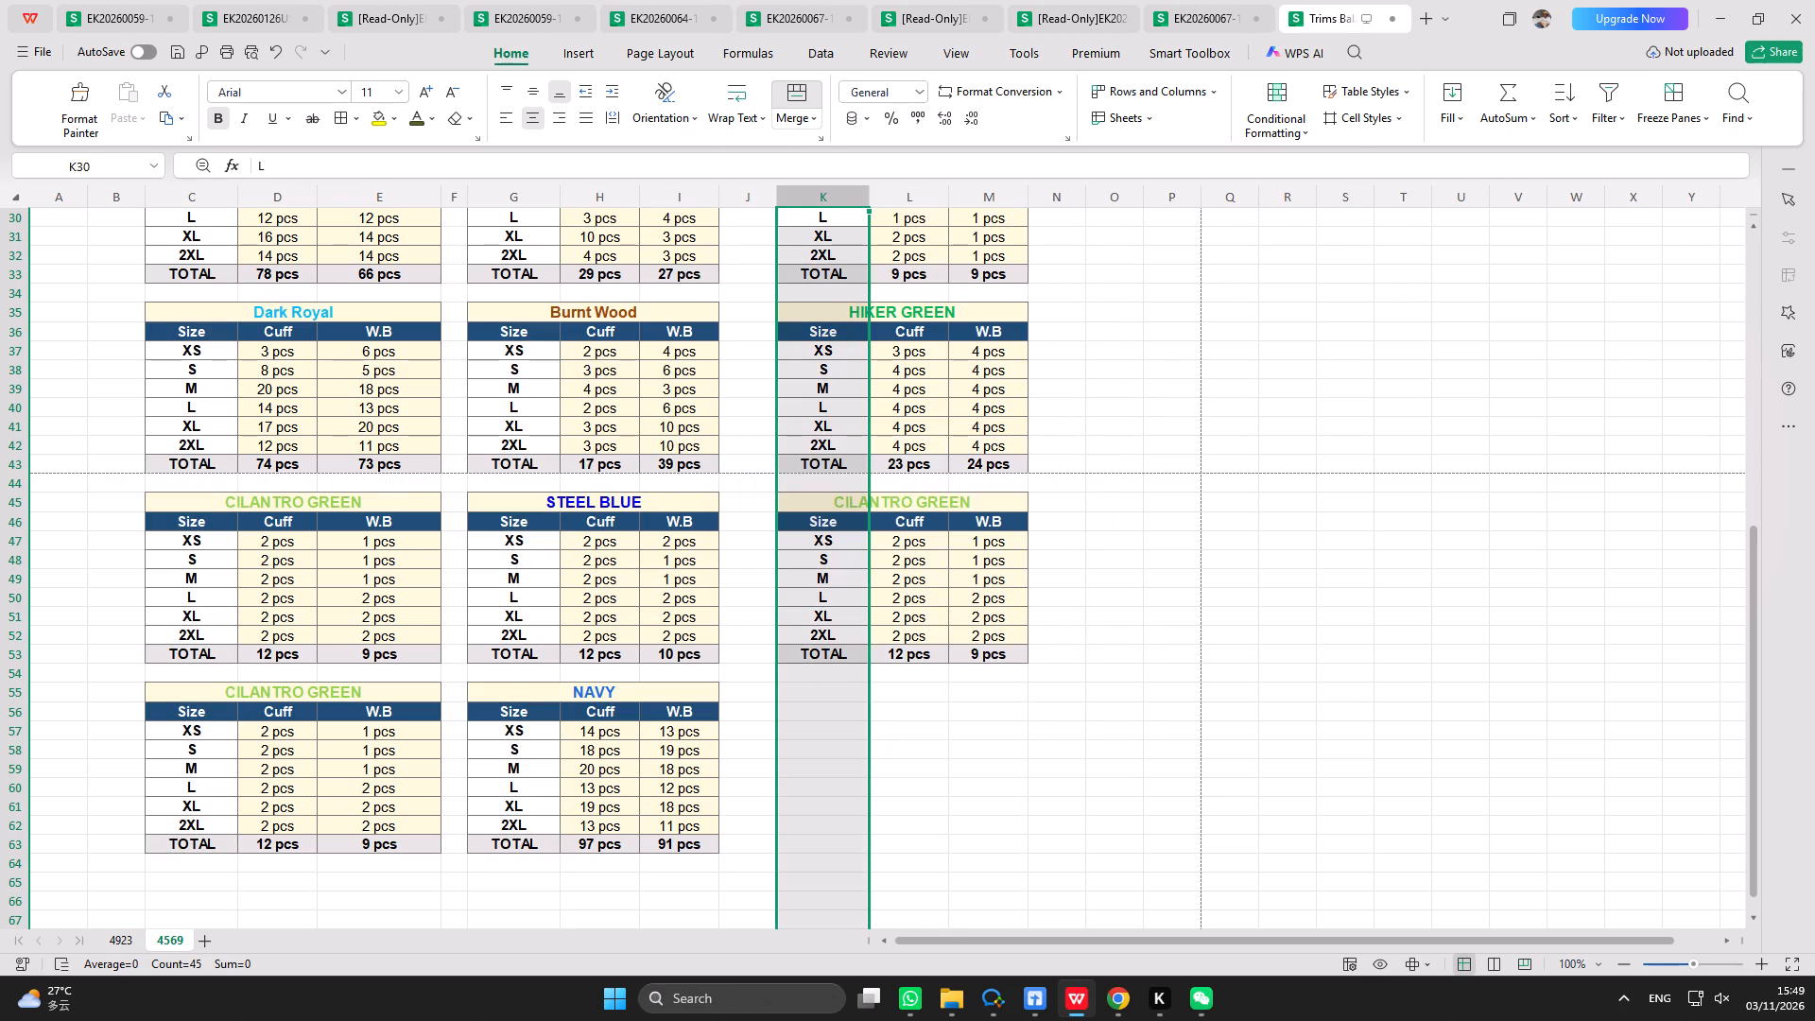
Check the column widths of the three Cuff columns, D, H and L.
left_click(295, 195)
right_click(289, 258)
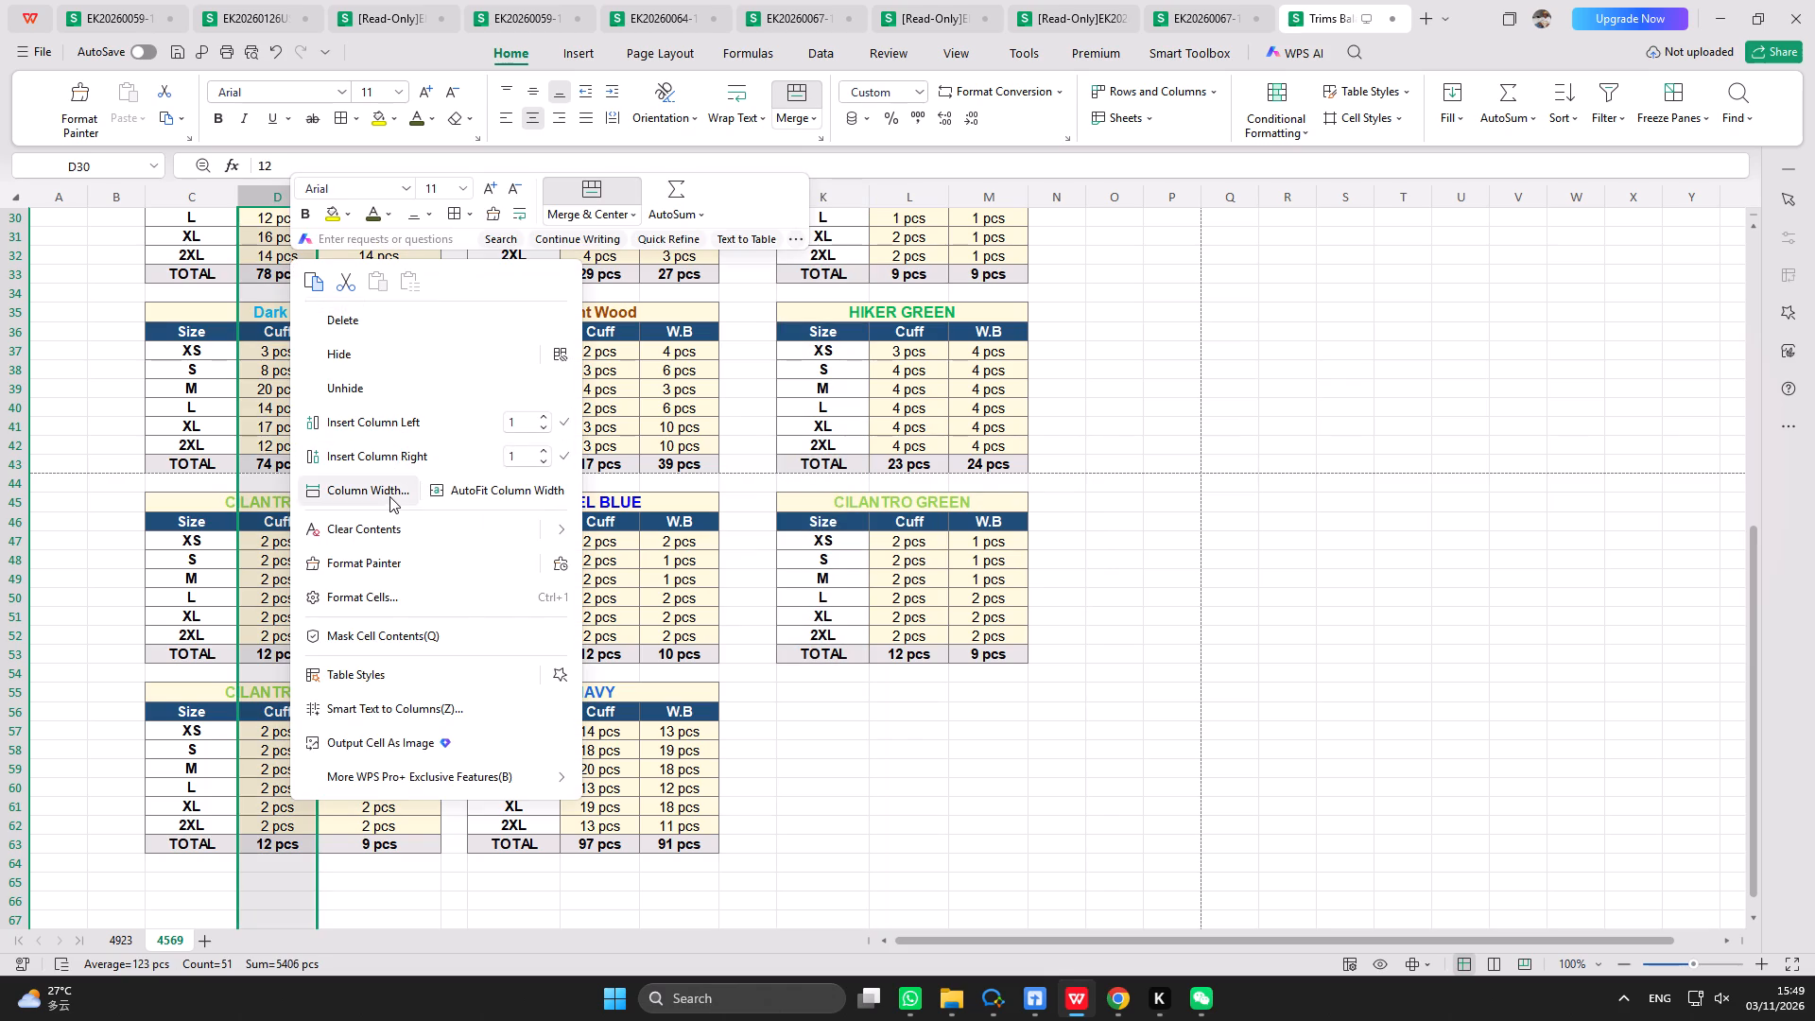
left_click(389, 495)
left_click(940, 528)
left_click(609, 194)
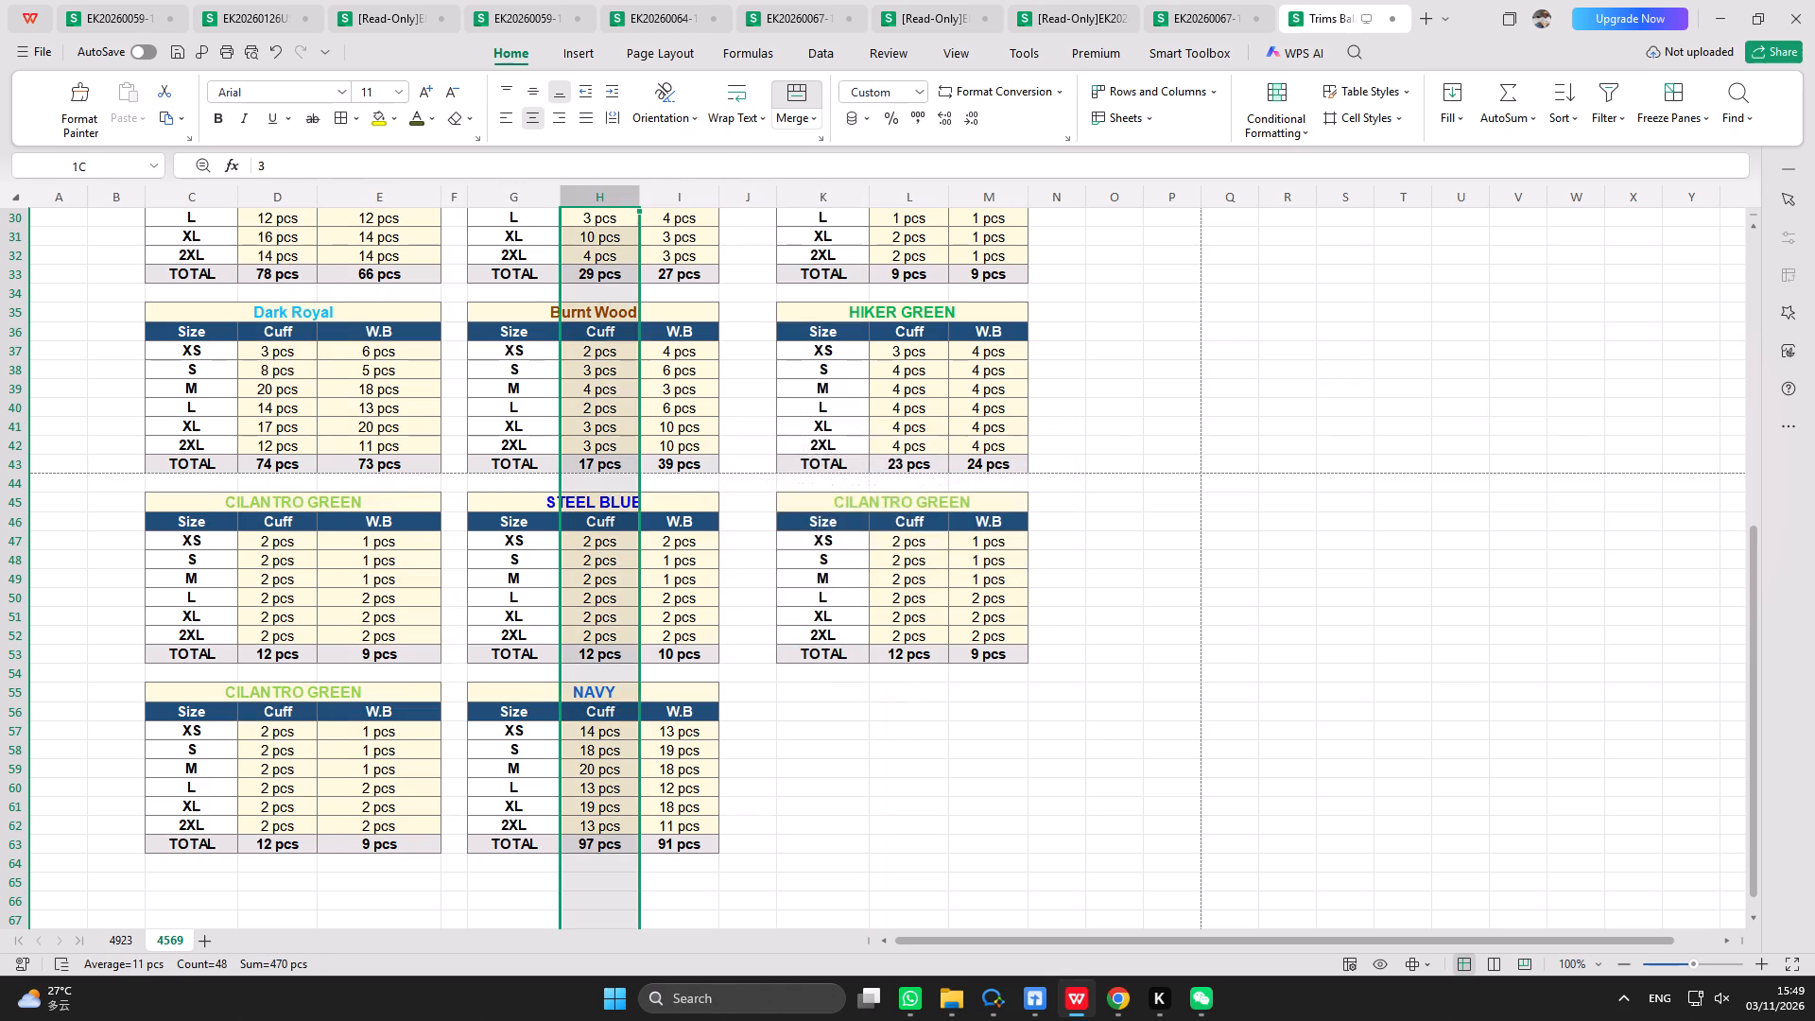
right_click(607, 198)
left_click(710, 429)
left_click(949, 535)
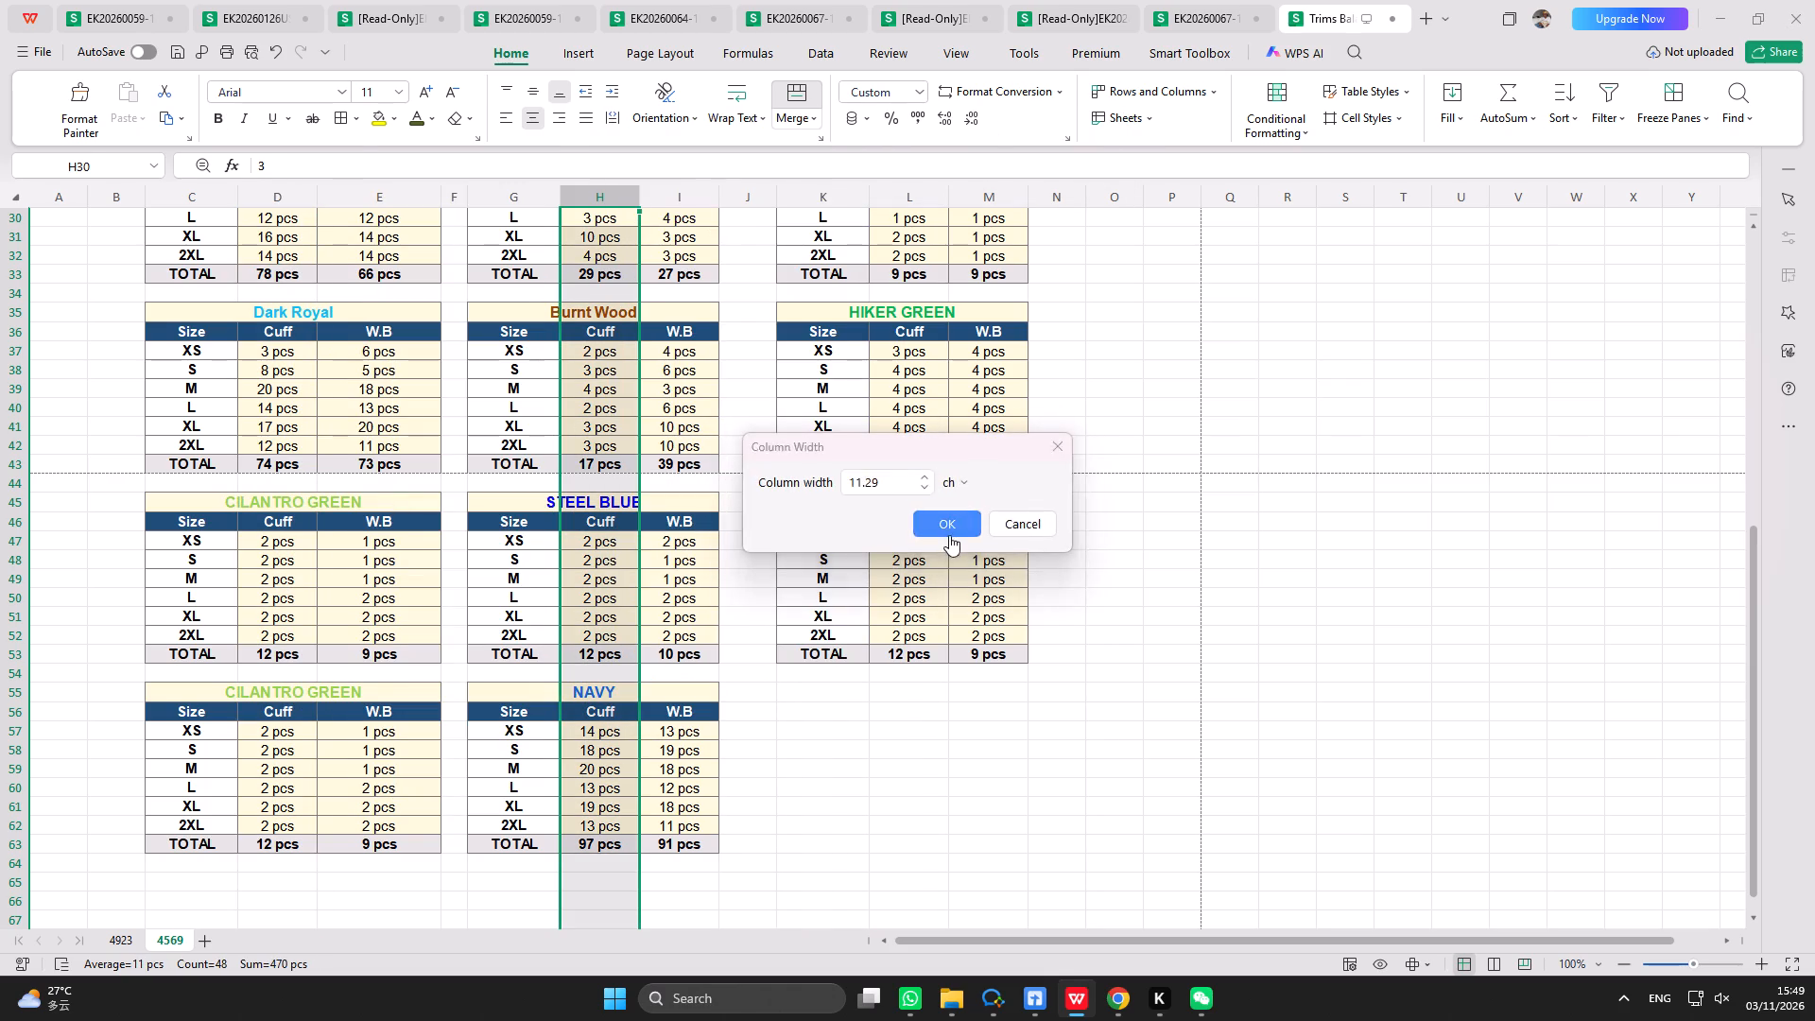
left_click(910, 191)
right_click(911, 222)
left_click(999, 456)
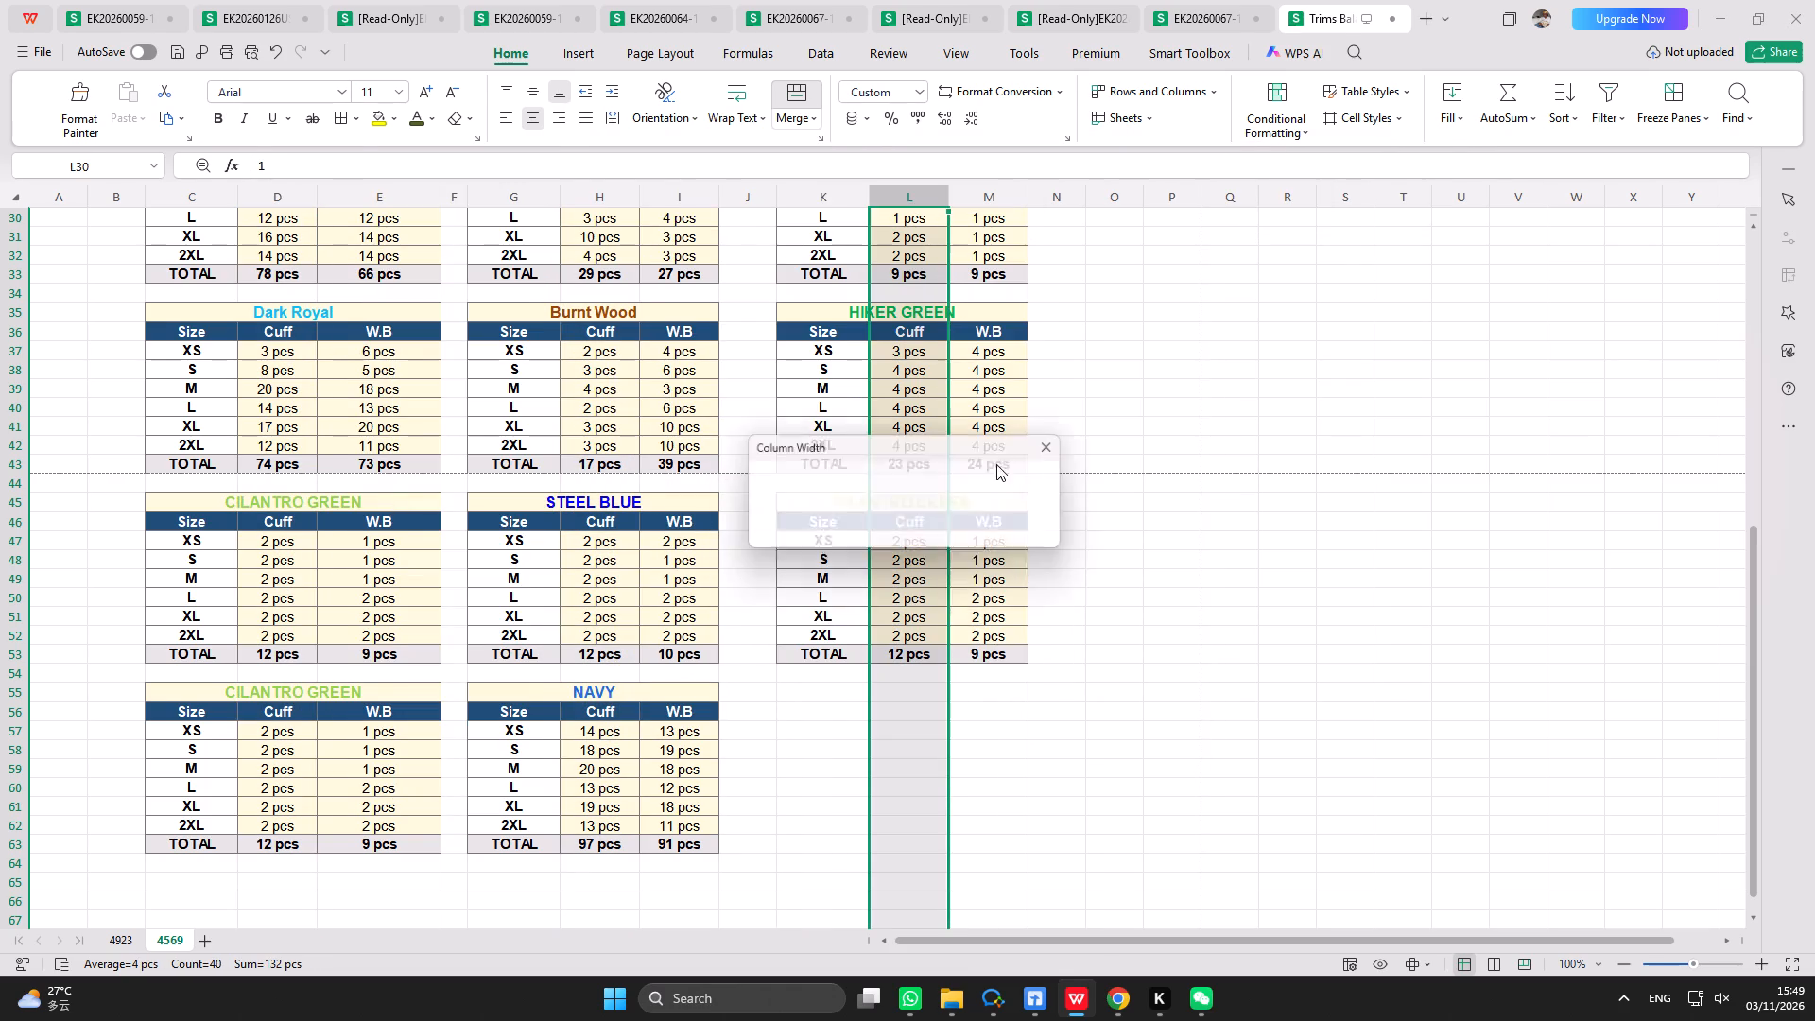
left_click(936, 529)
Check the column width of the first W.B column, E.
left_click(403, 199)
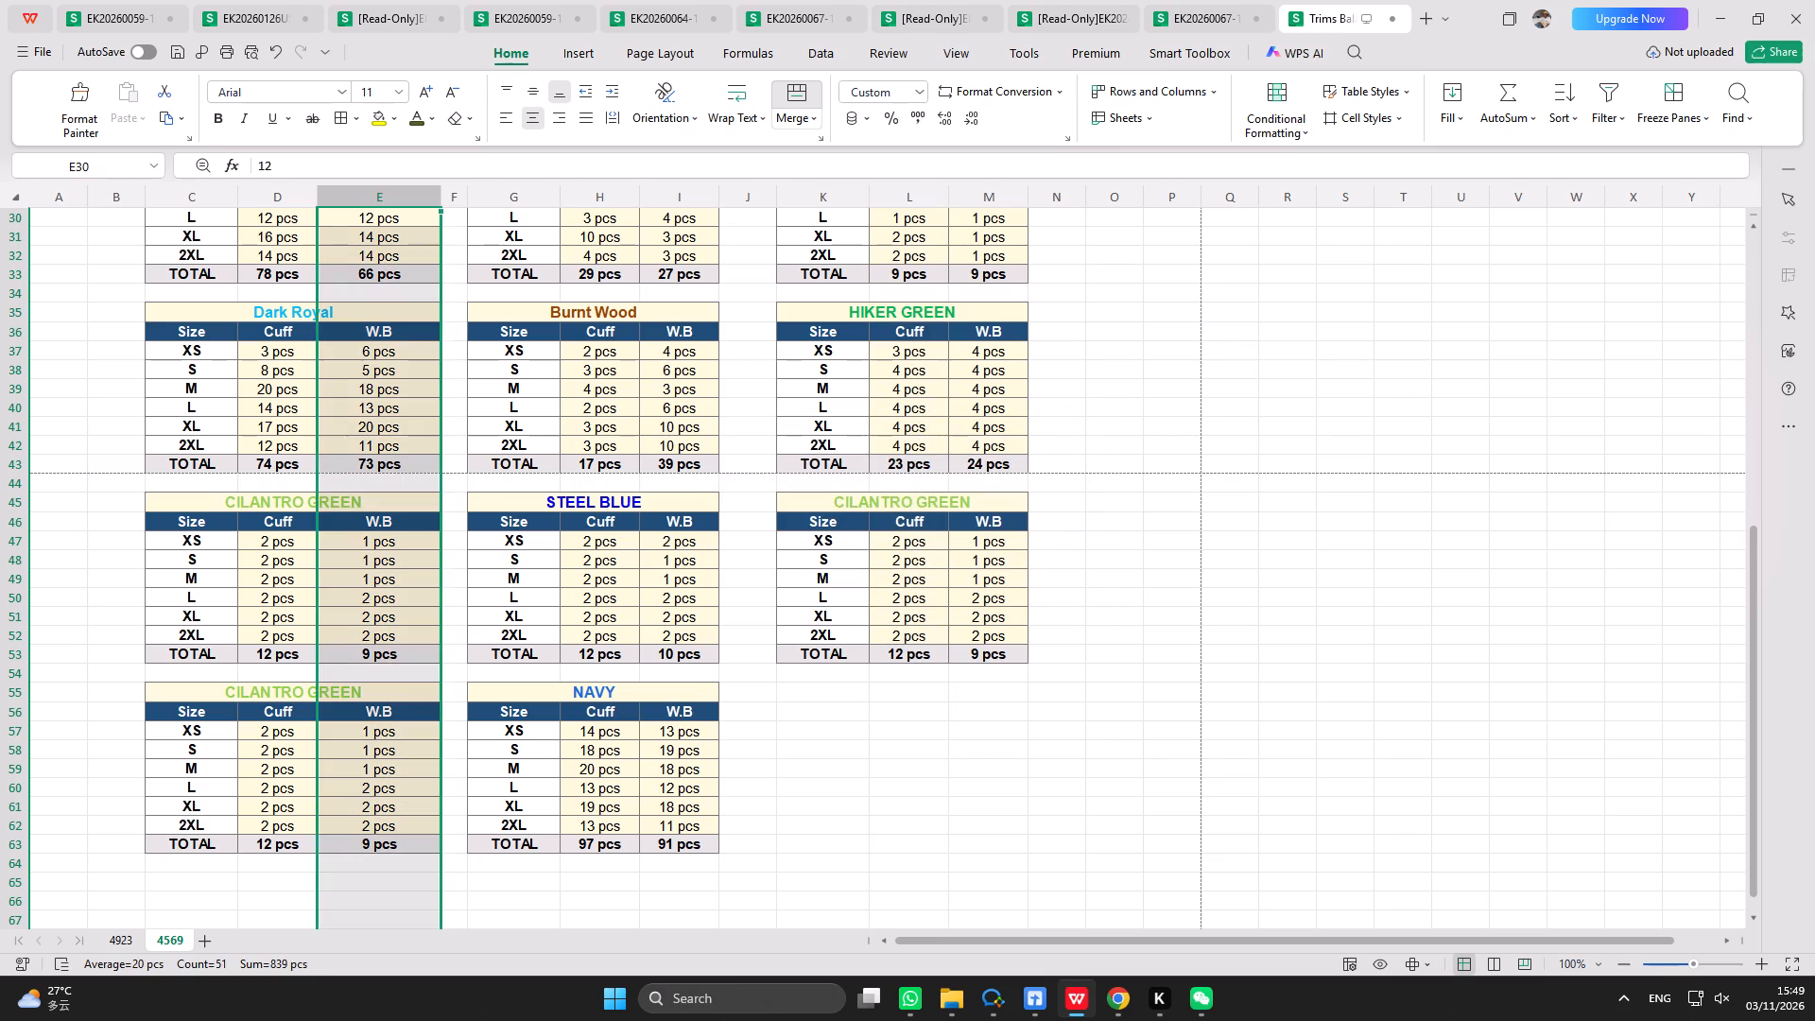
right_click(403, 251)
left_click(516, 479)
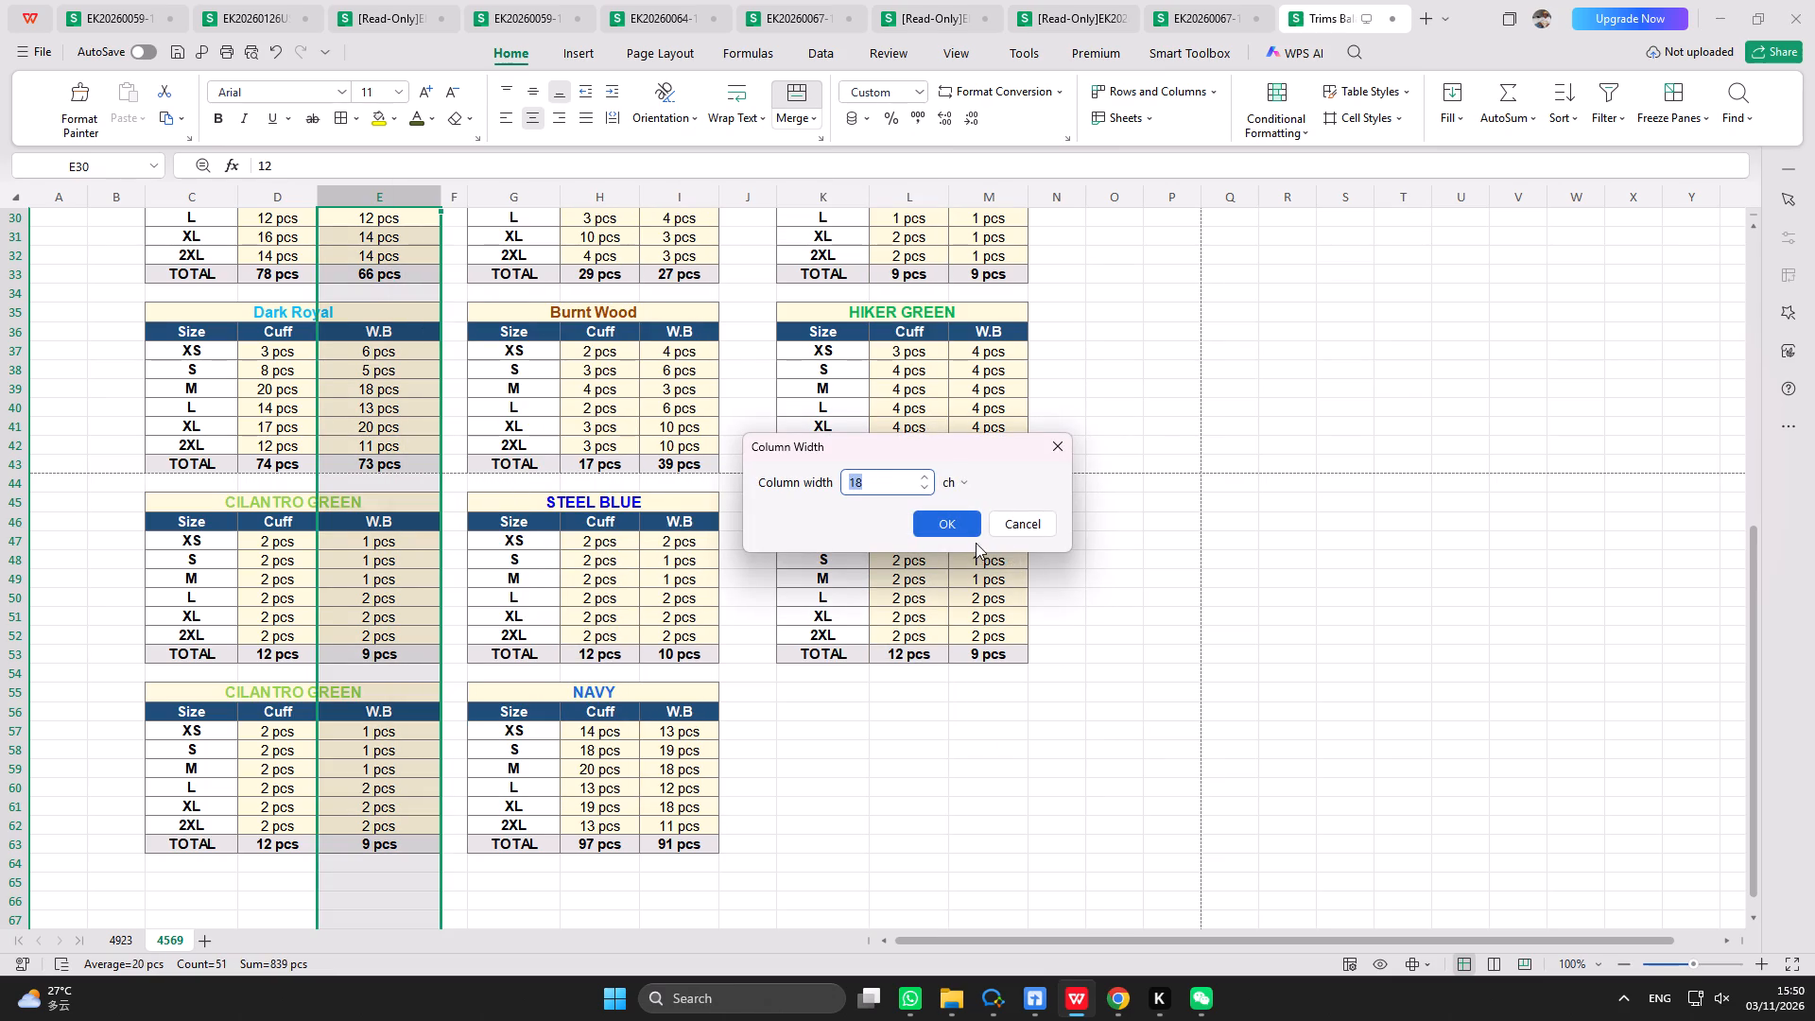
left_click(976, 543)
left_click(956, 529)
Set the column width of the other two W.B columns, I and M, to 18.
left_click(670, 197)
right_click(676, 240)
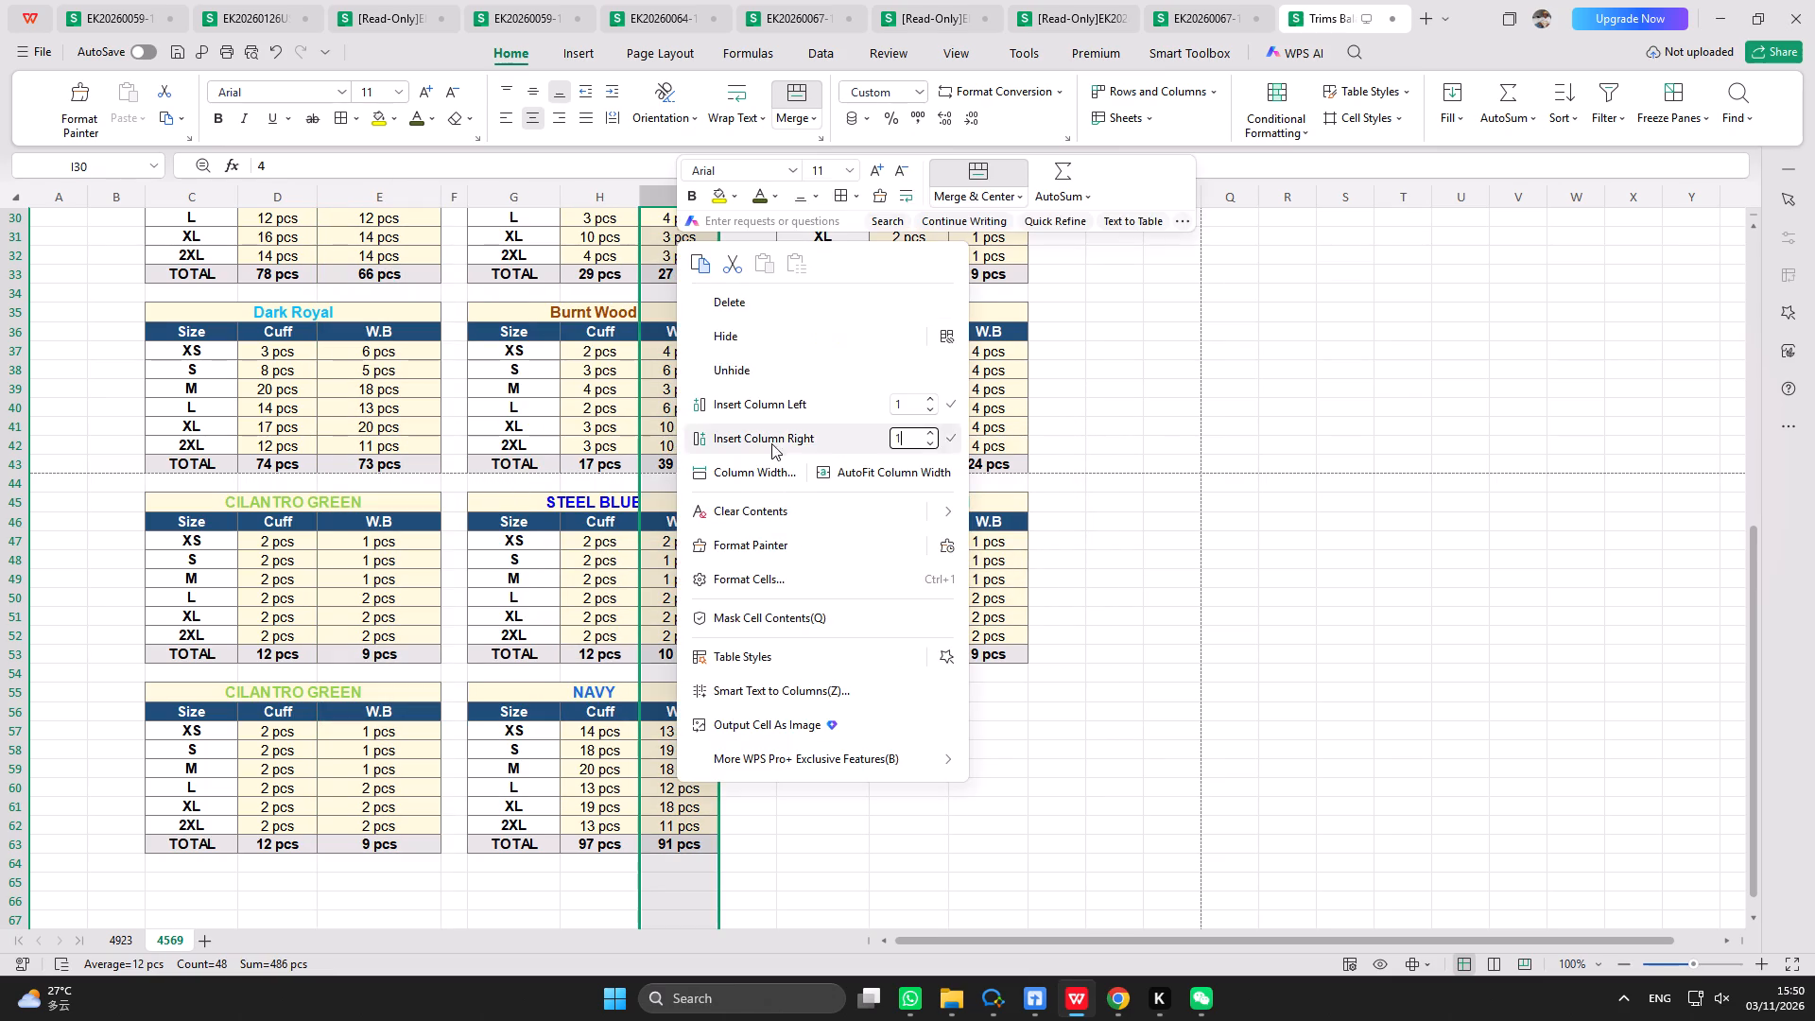
left_click(769, 464)
type("18")
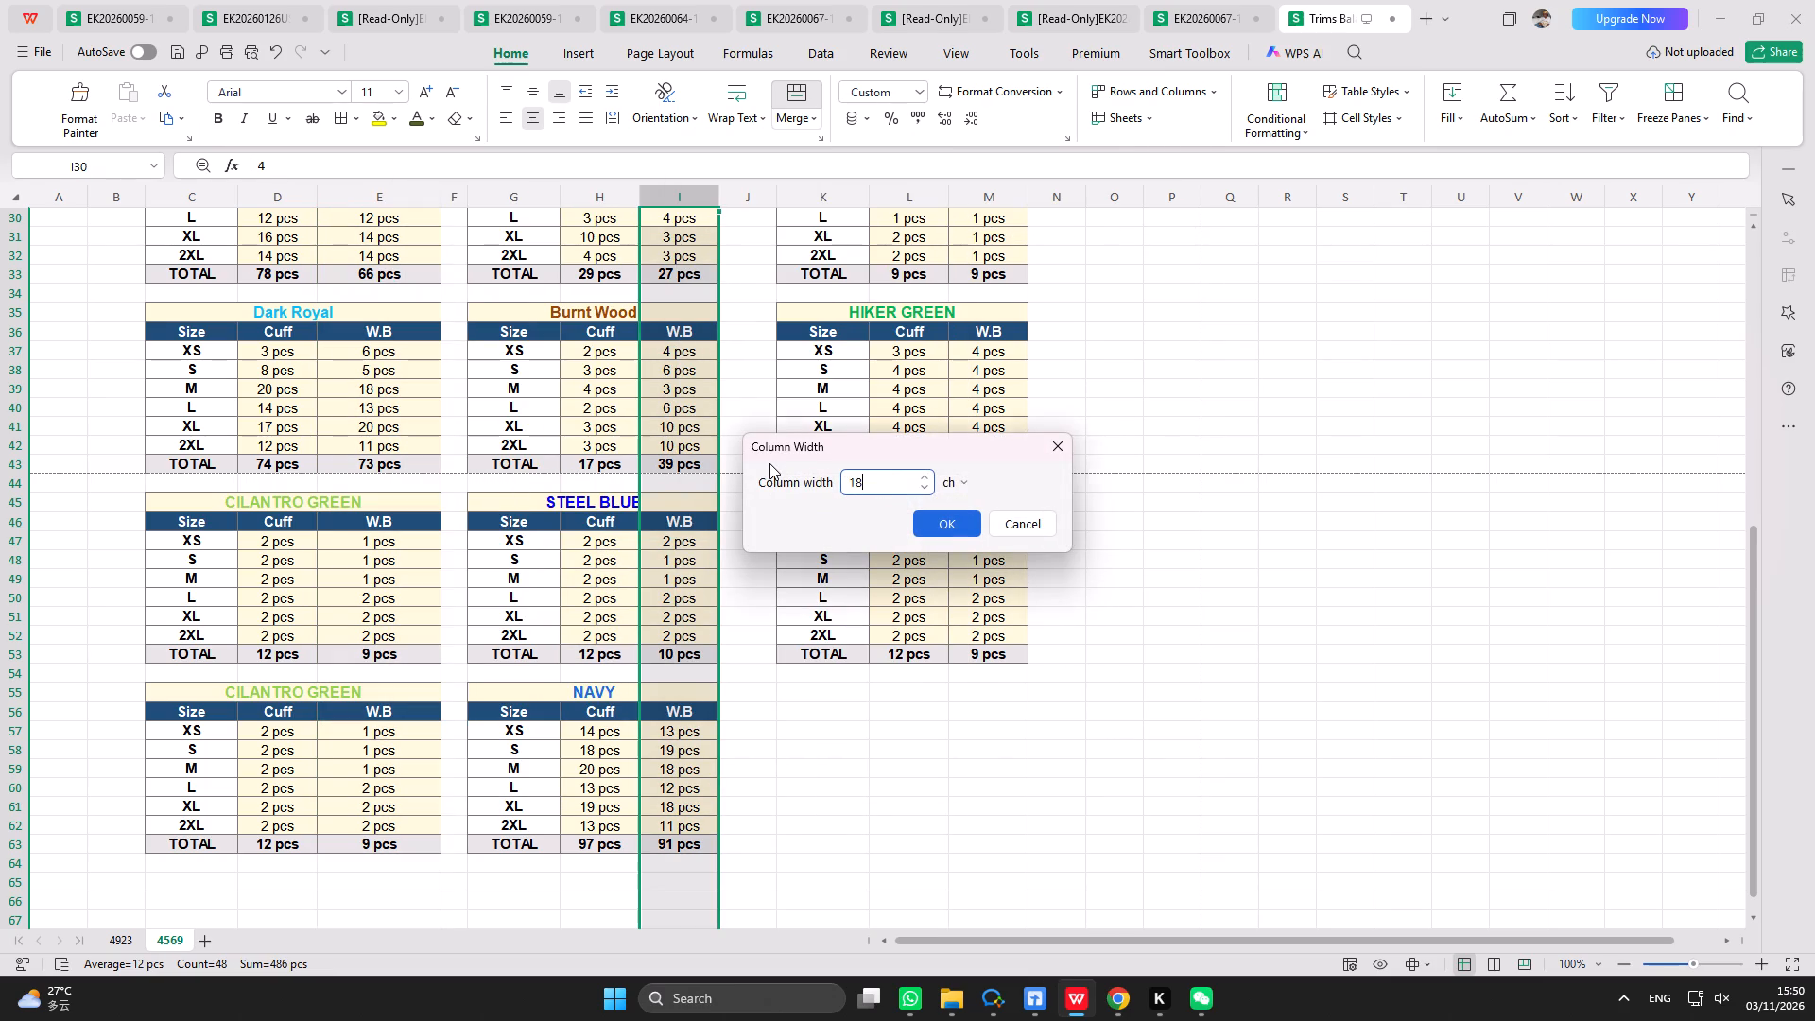
key("Return")
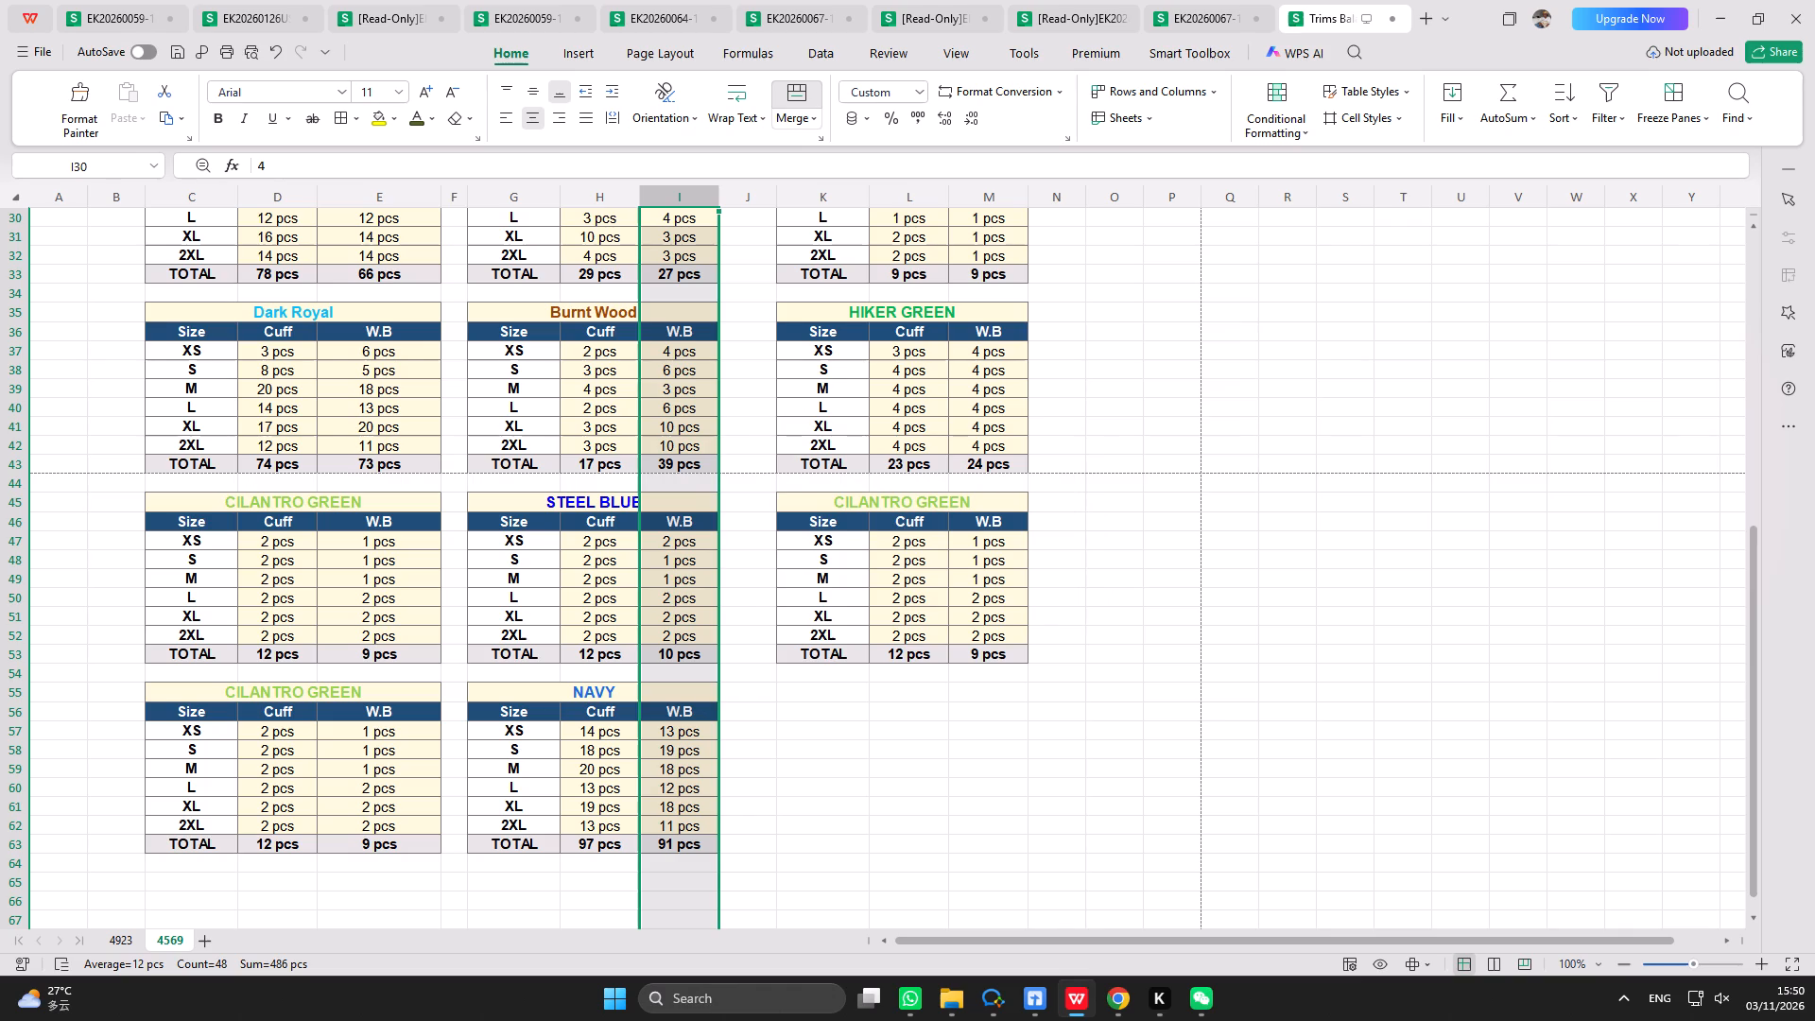
left_click(1042, 197)
right_click(1038, 248)
left_click(1146, 481)
type("18")
key("Return")
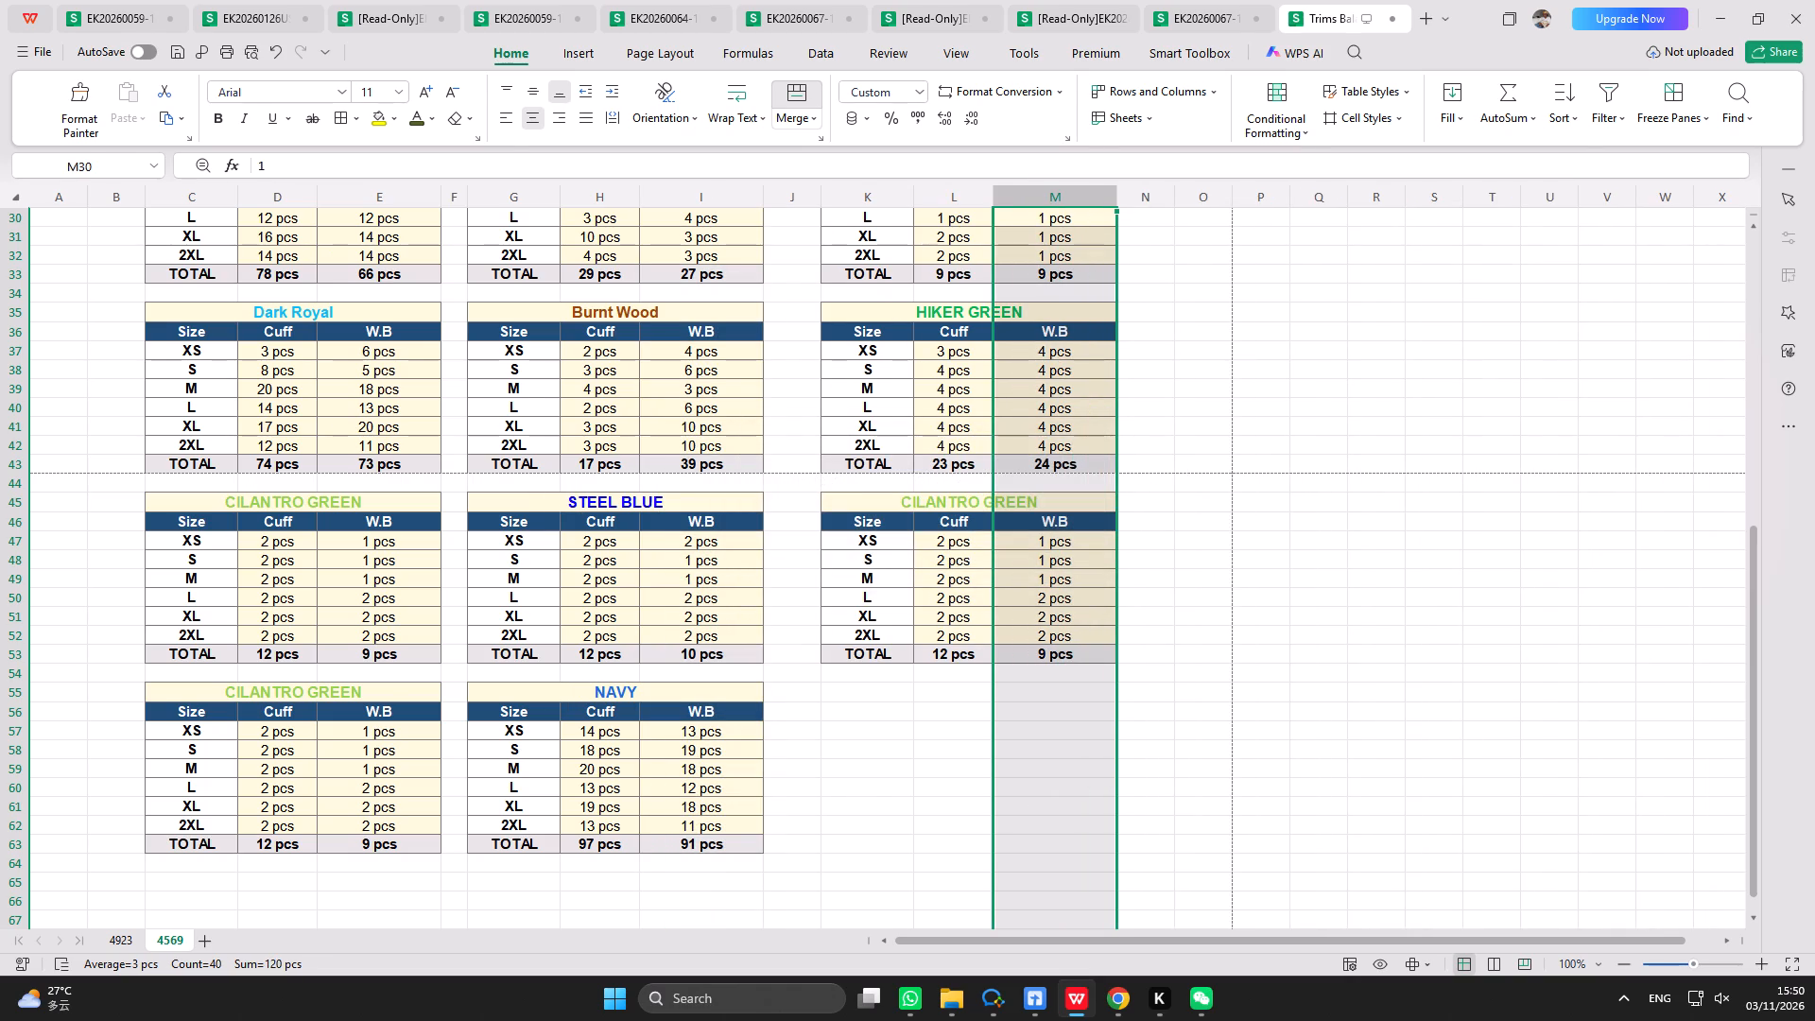
left_click(961, 725)
Copy the NAVY block from G55:I63 over the duplicate CILANTRO GREEN block at K45.
scroll(885, 771, "down", 1)
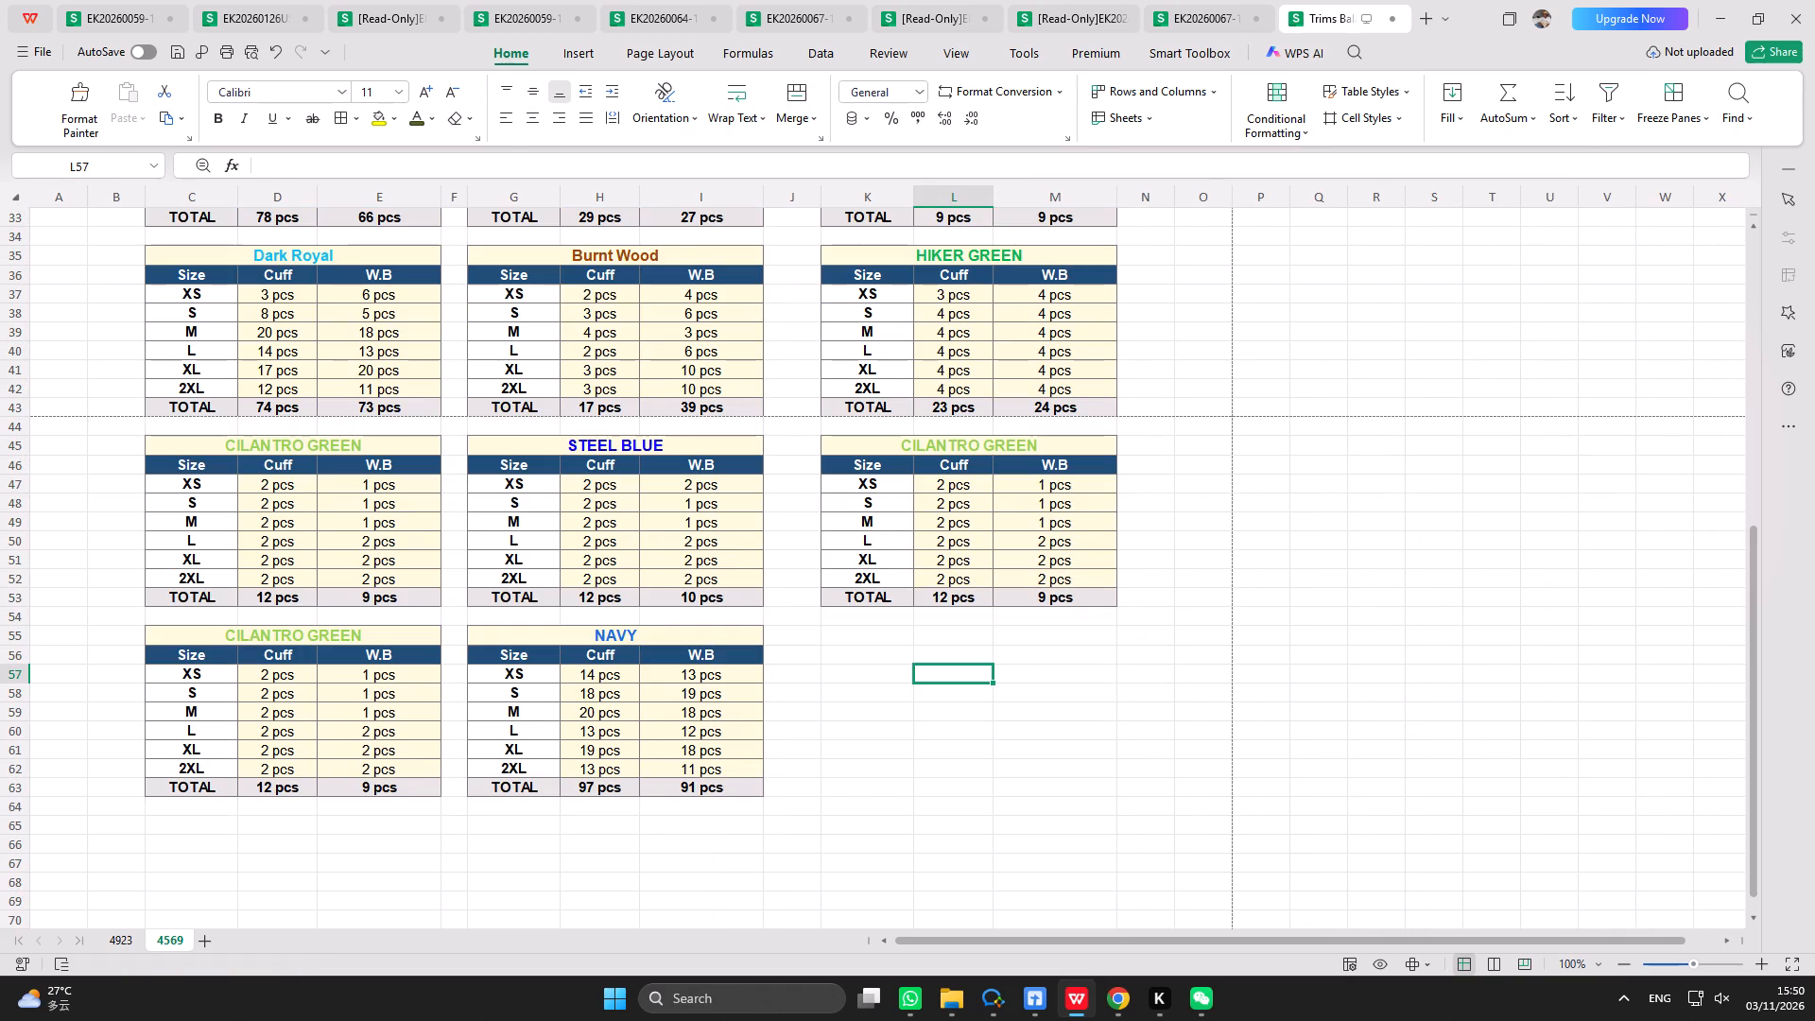
scroll(344, 639, "up", 2)
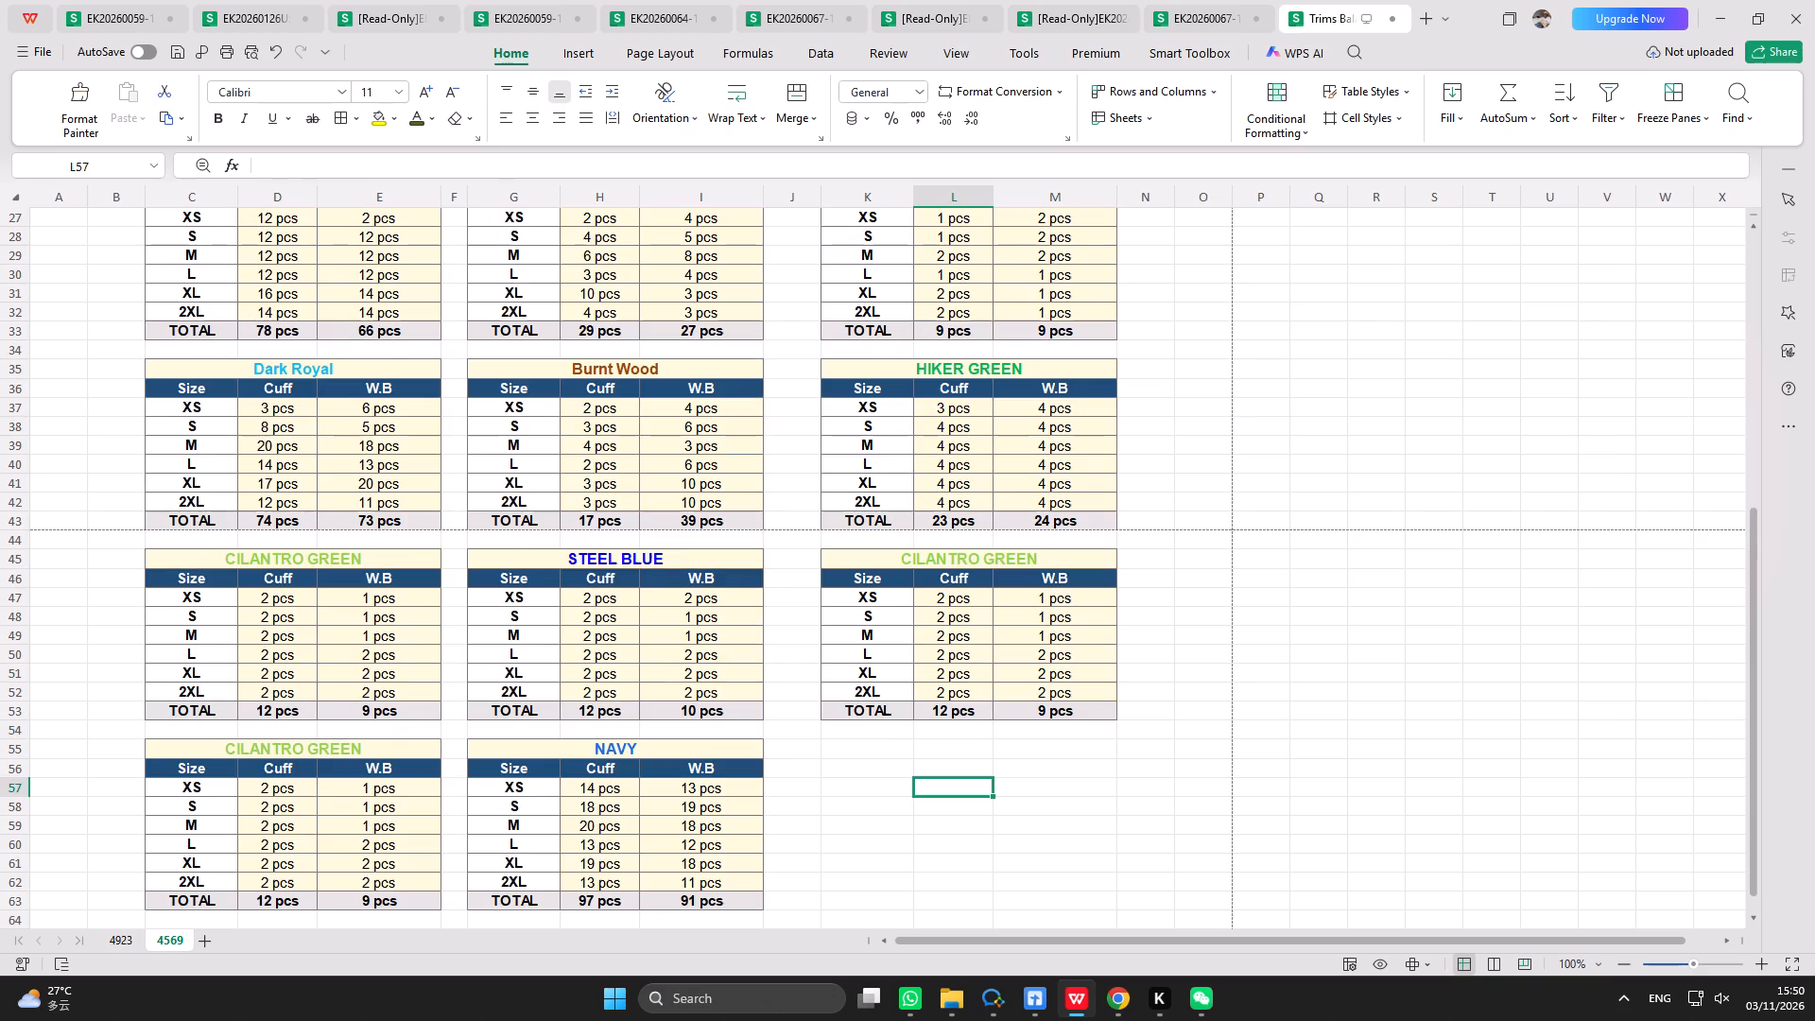
scroll(344, 639, "down", 1)
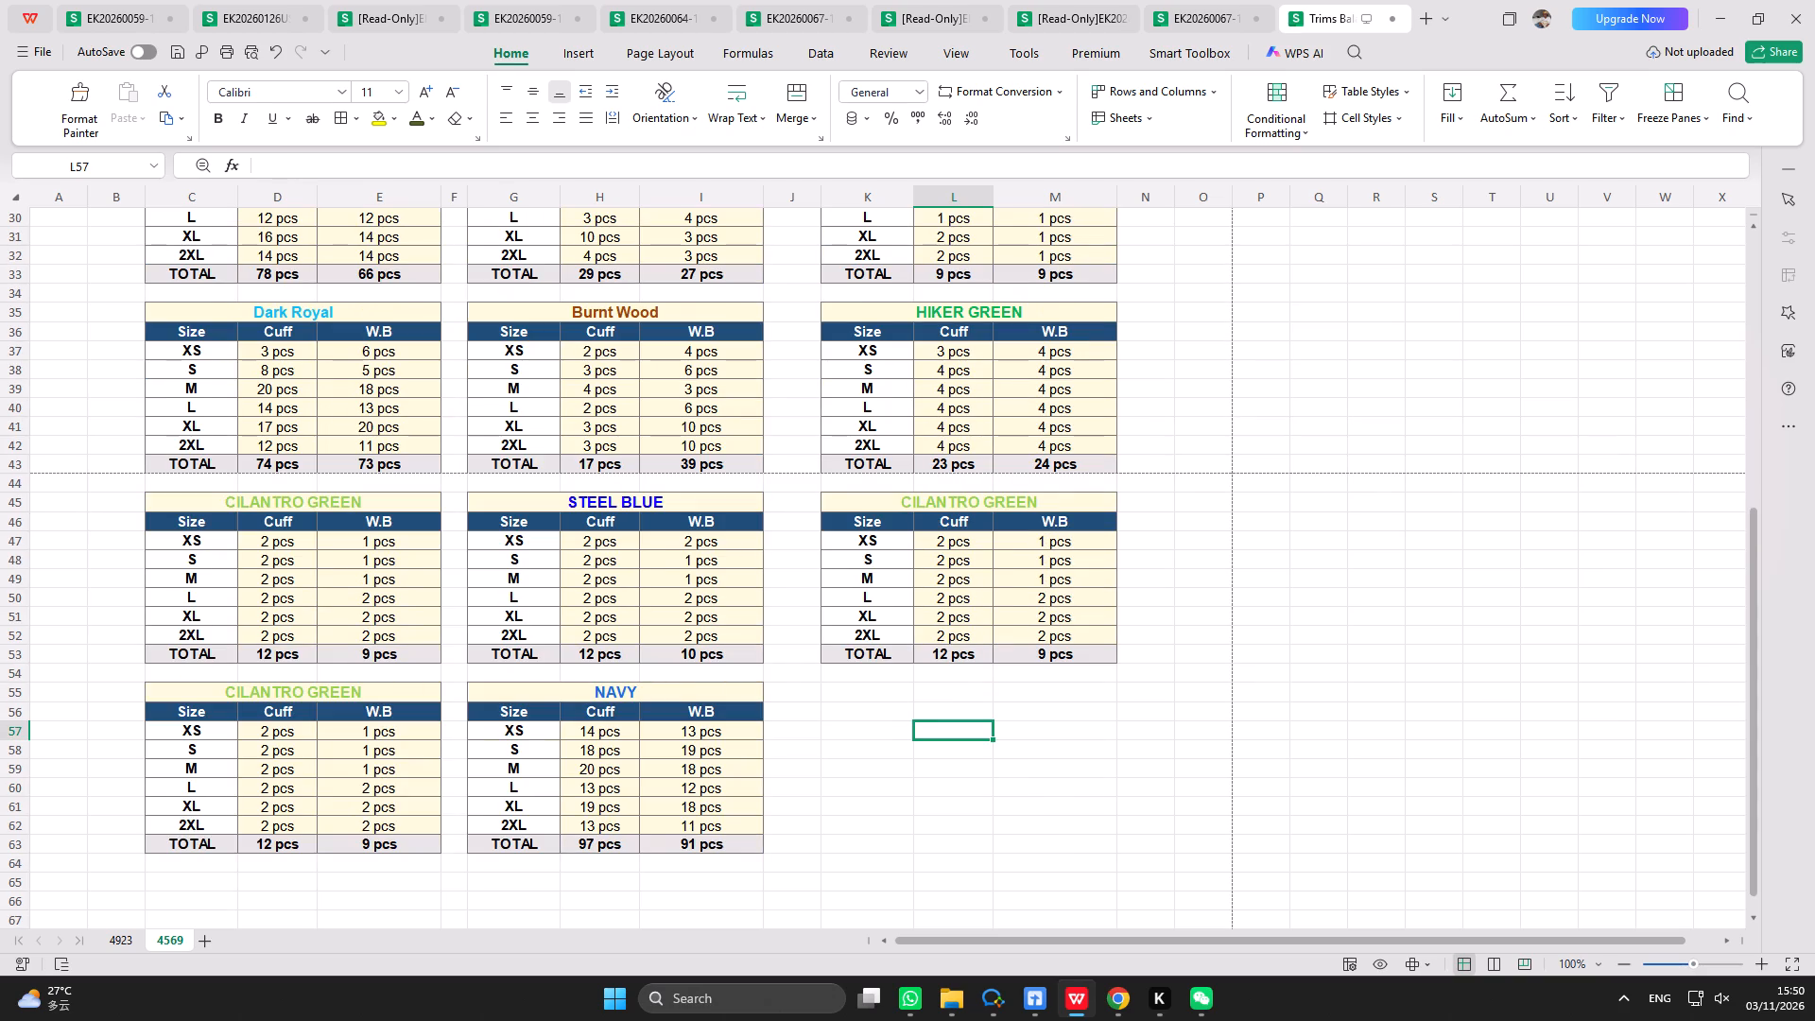
left_click_drag(512, 697, 710, 850)
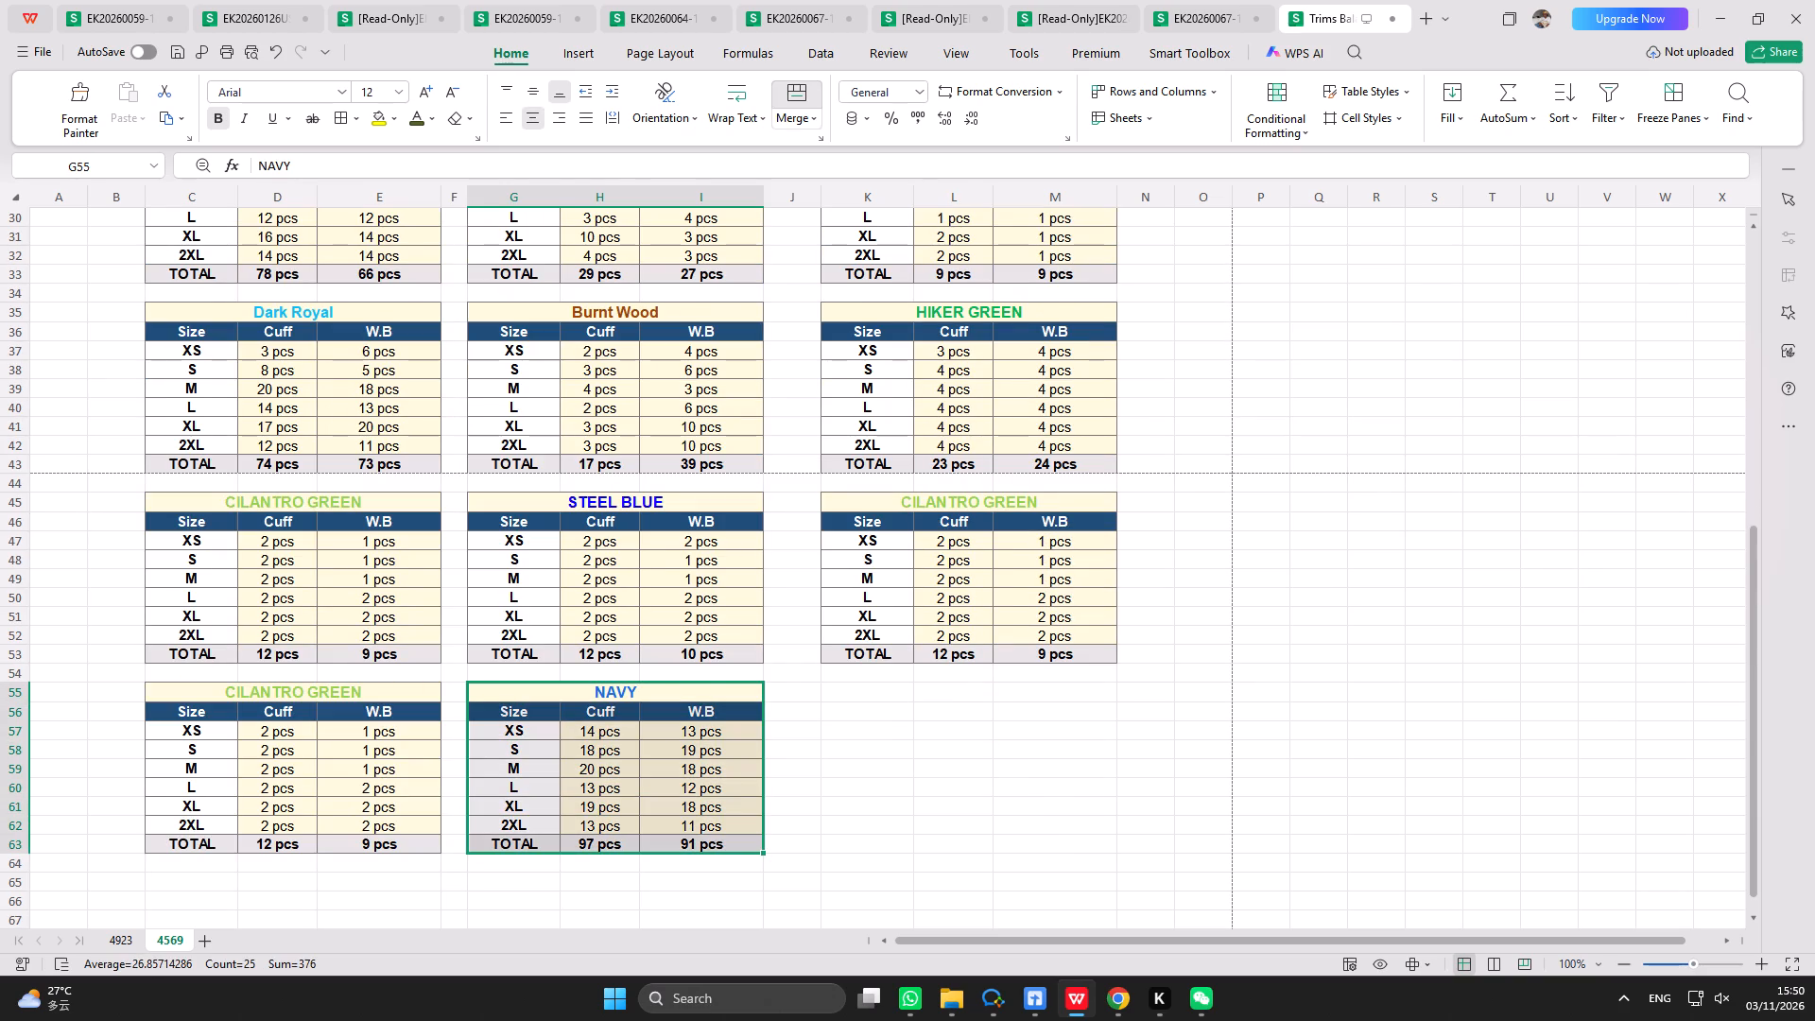
key("ctrl+c")
left_click(851, 503)
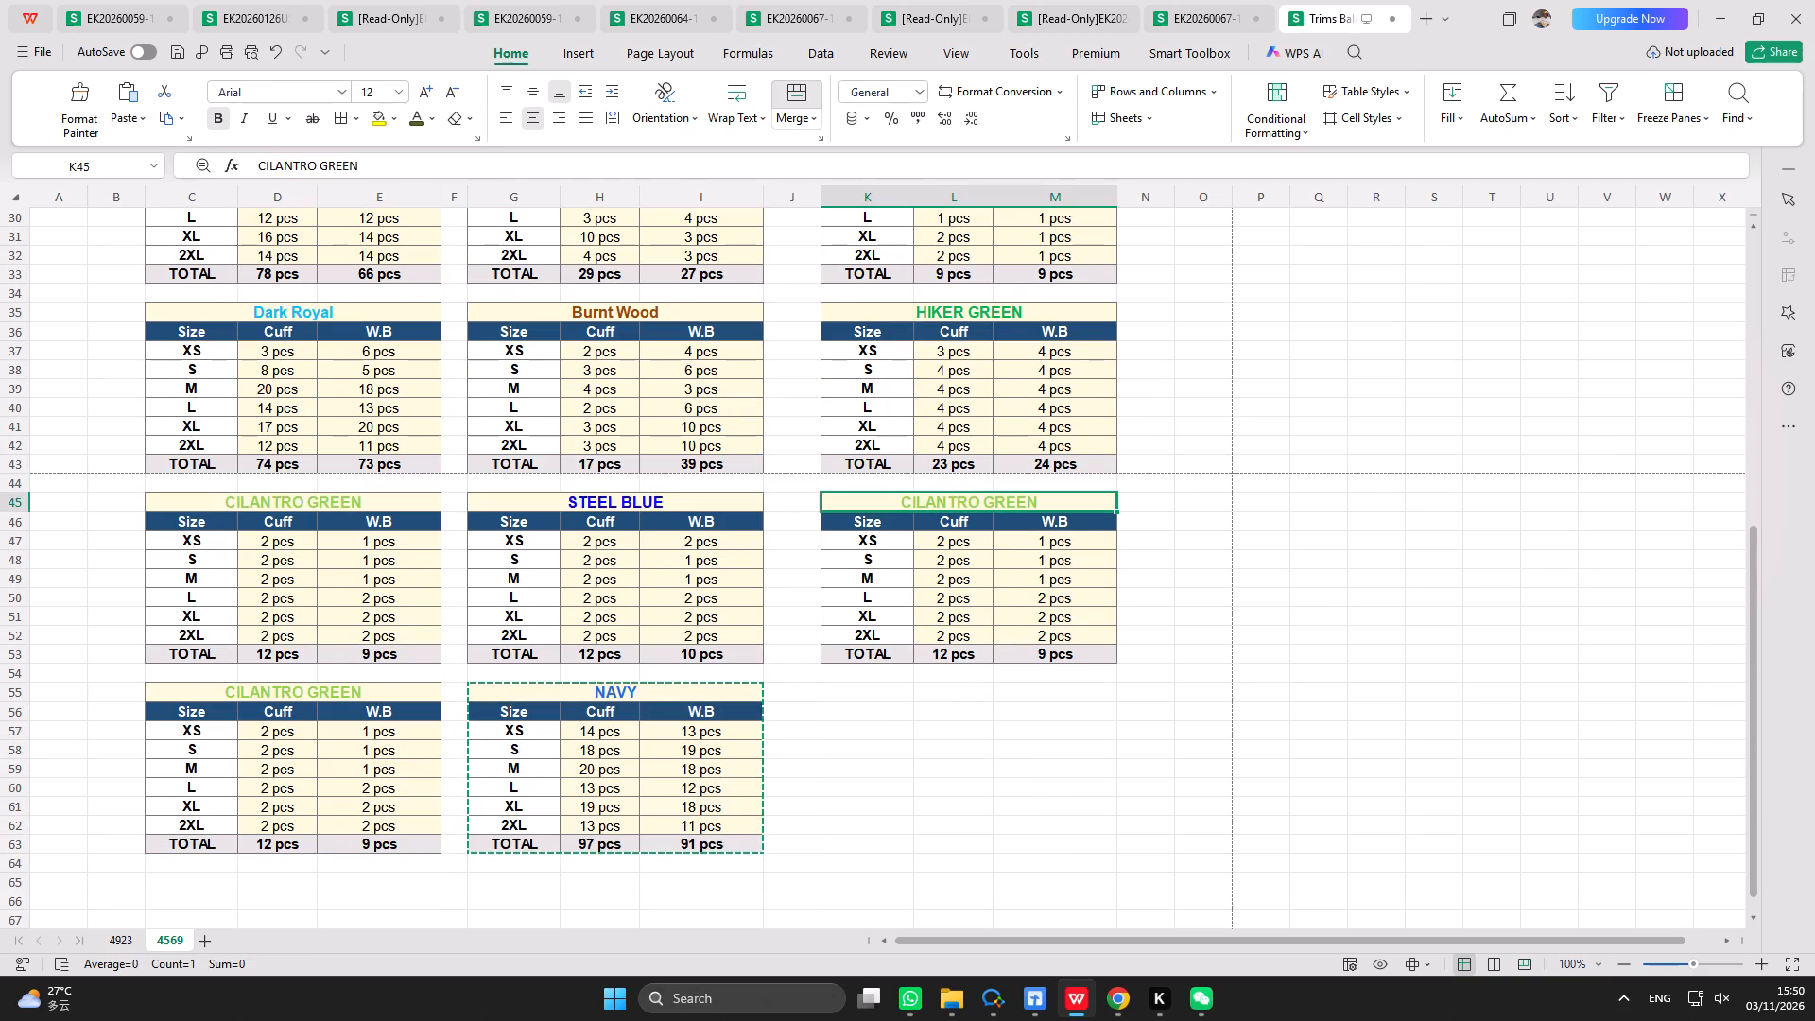
key("ctrl+v")
key("Escape")
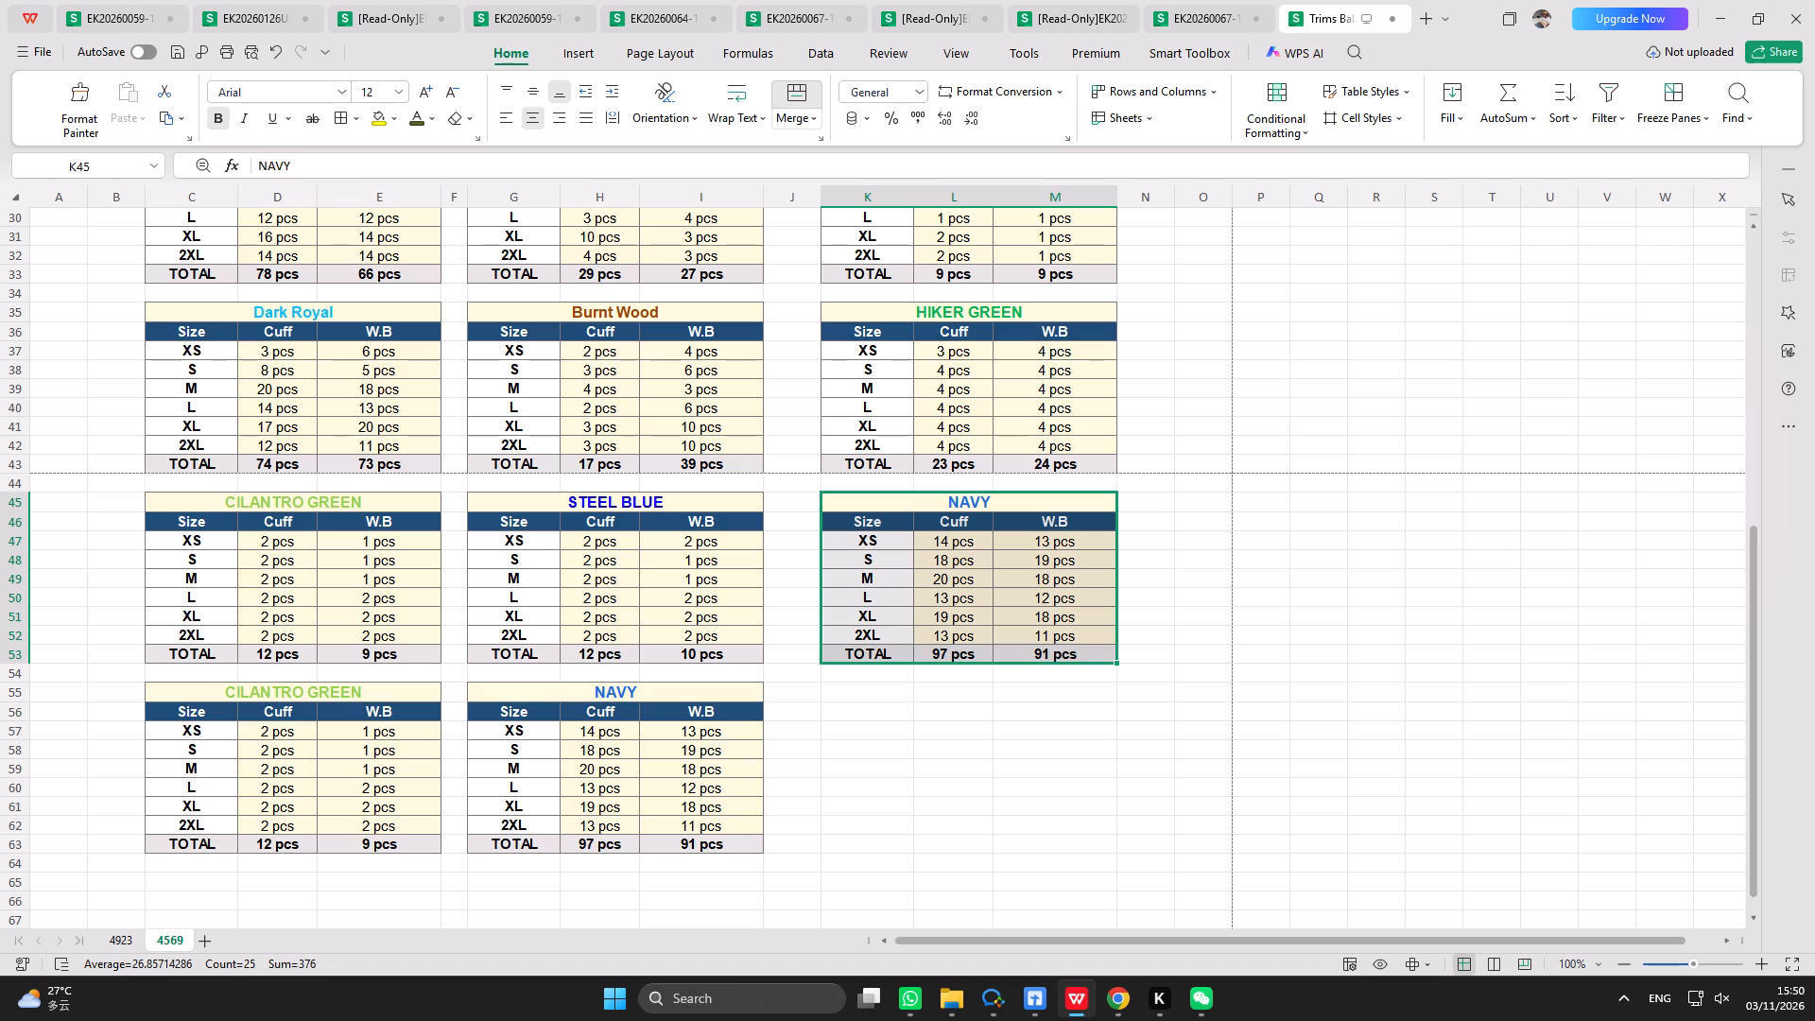
Delete the leftover CILANTRO GREEN and NAVY blocks in C55:I63.
left_click_drag(196, 689, 587, 838)
right_click(505, 764)
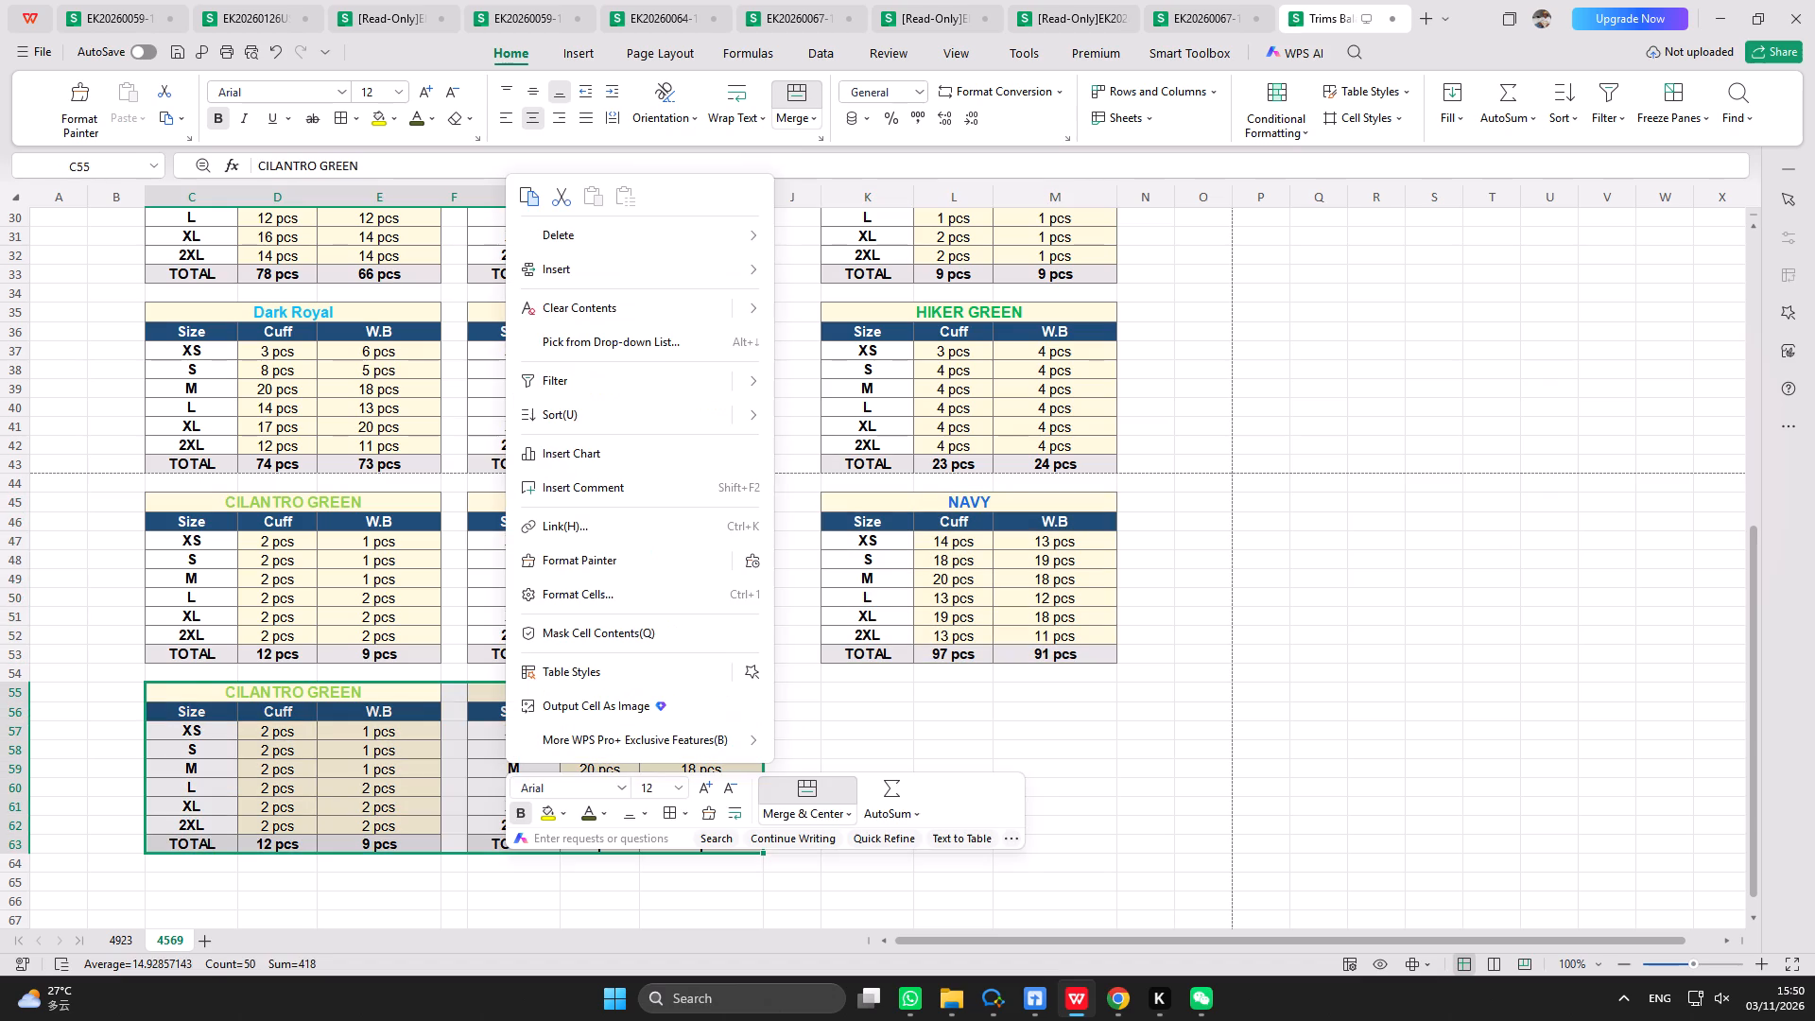
left_click(815, 237)
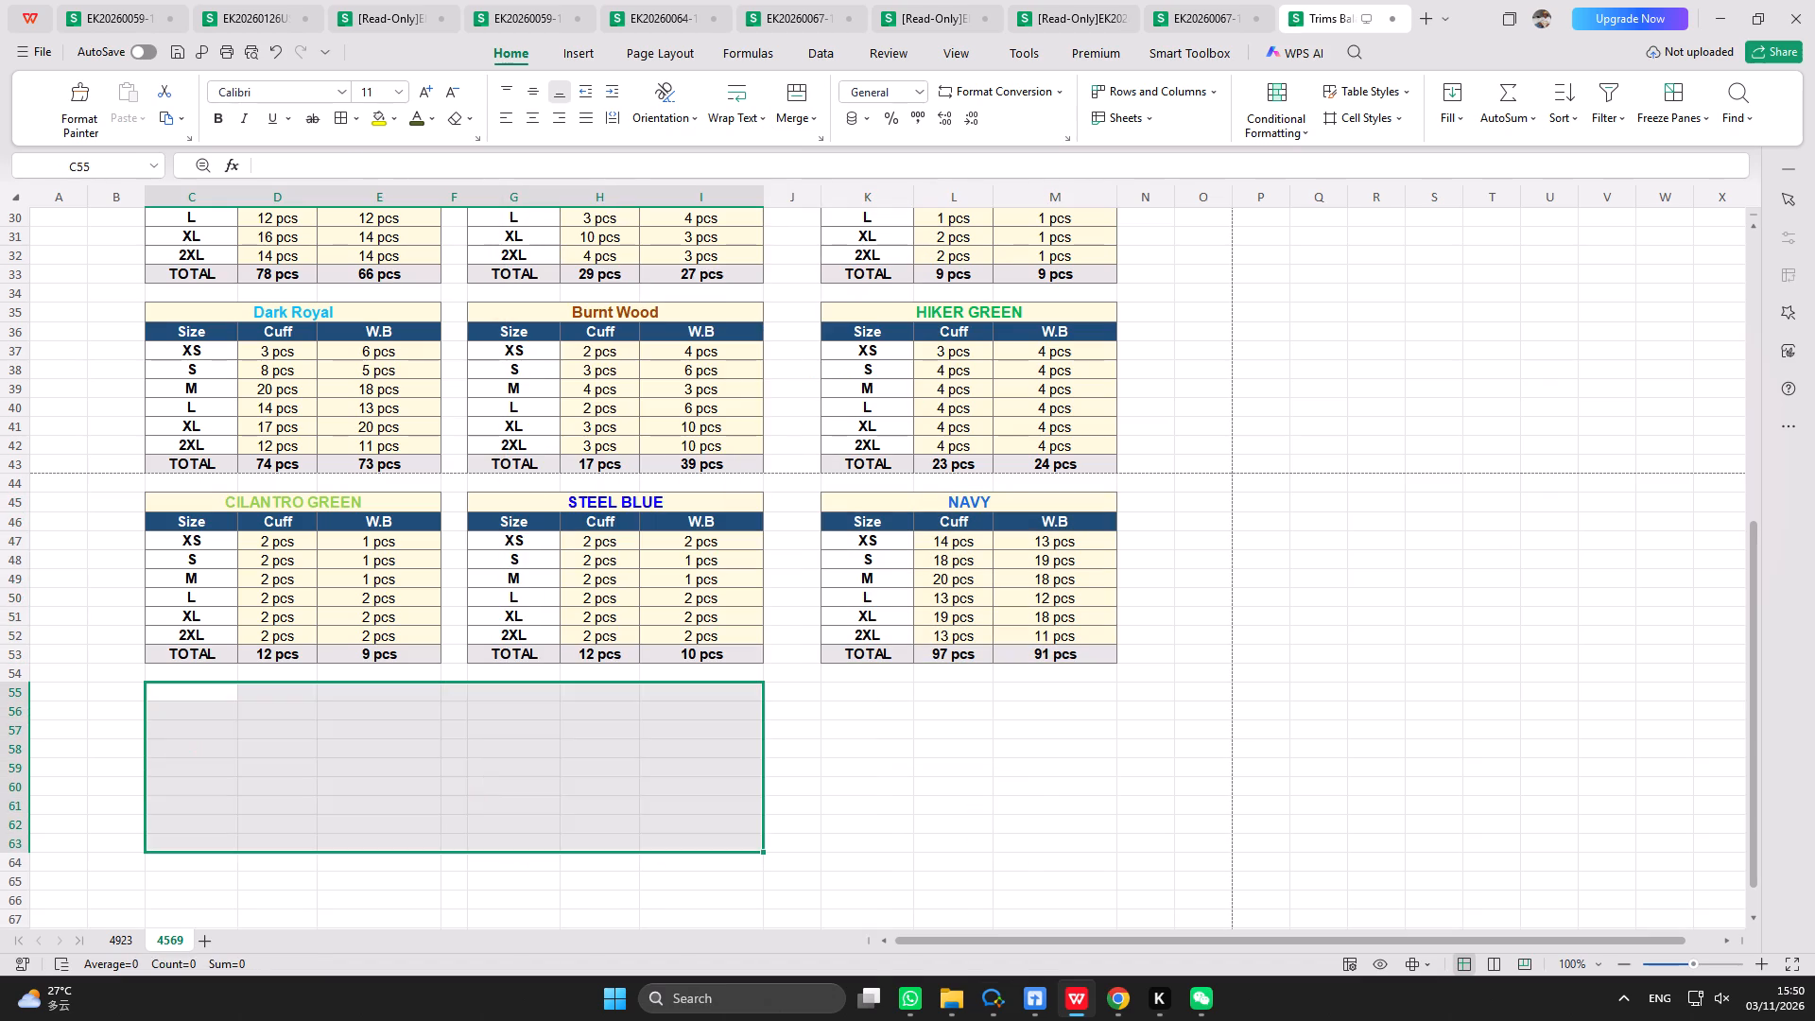
left_click(888, 924)
Look over the rearranged colour blocks and inspect which block totals the ALL COLOUR Cuff formula in D3 adds up.
scroll(355, 692, "up", 15)
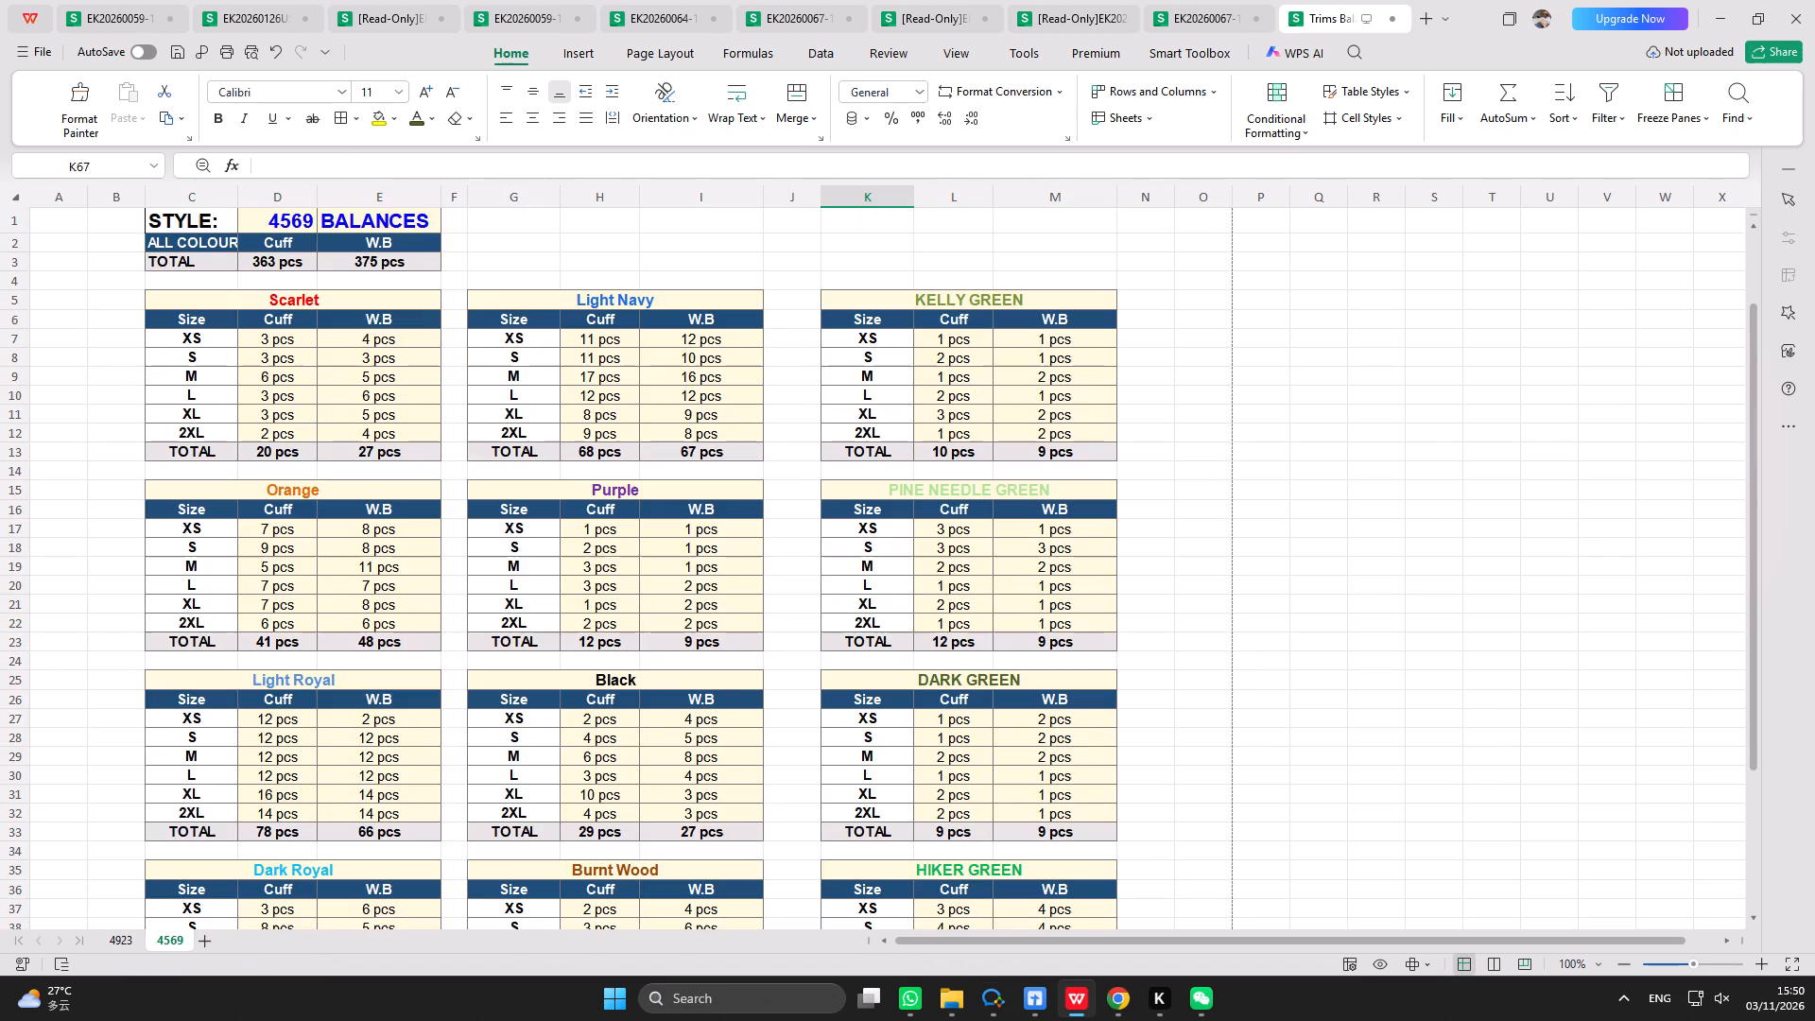
scroll(355, 692, "up", 13)
scroll(355, 692, "down", 9)
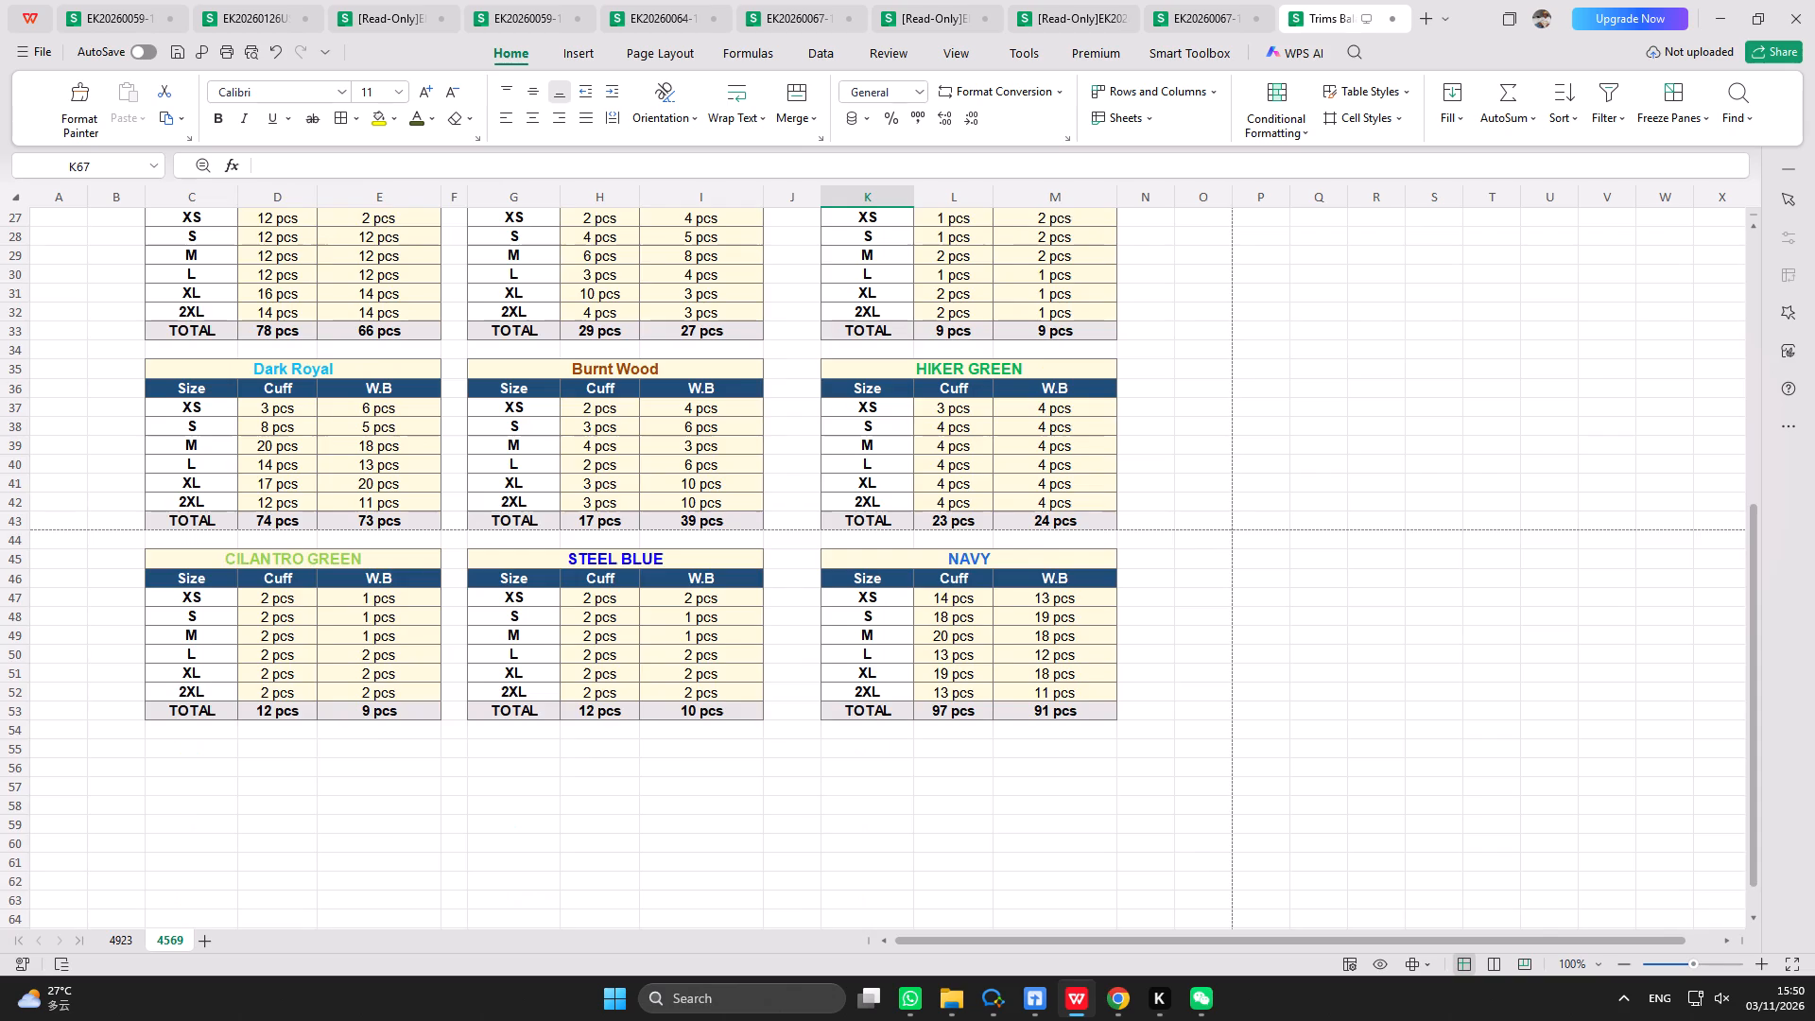
scroll(354, 692, "up", 18)
left_click(187, 51)
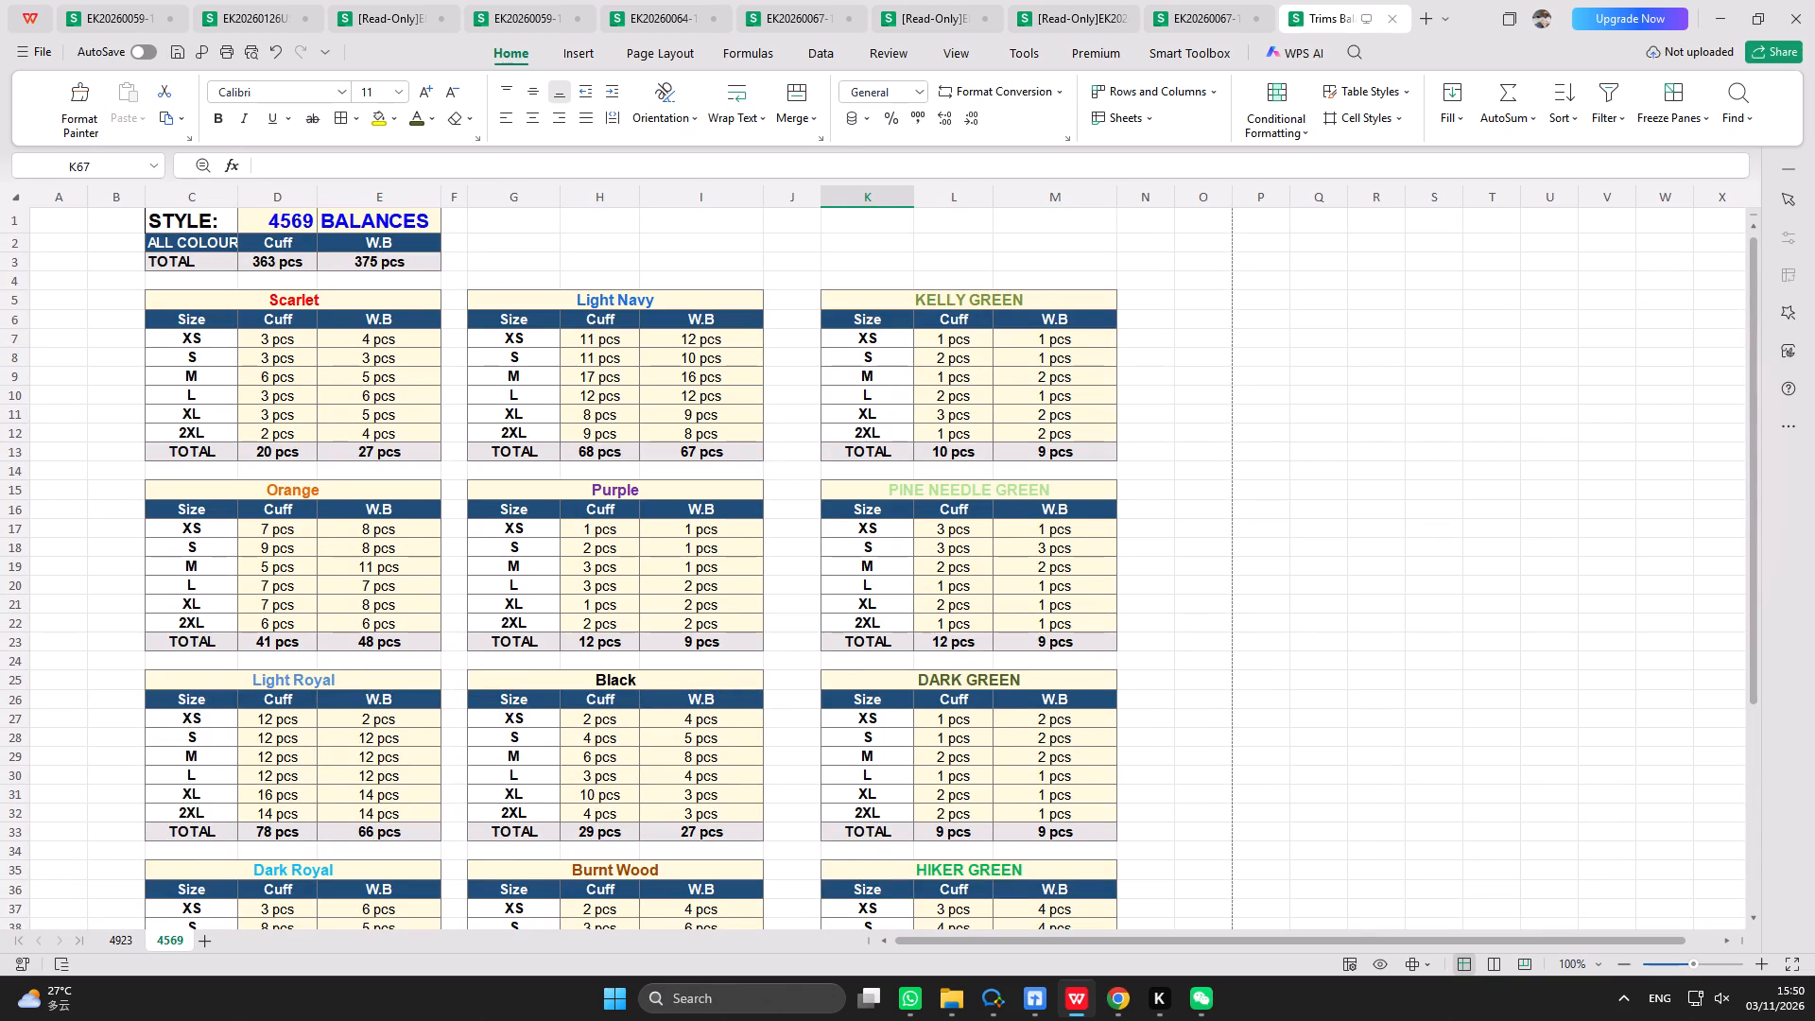
double_click(303, 268)
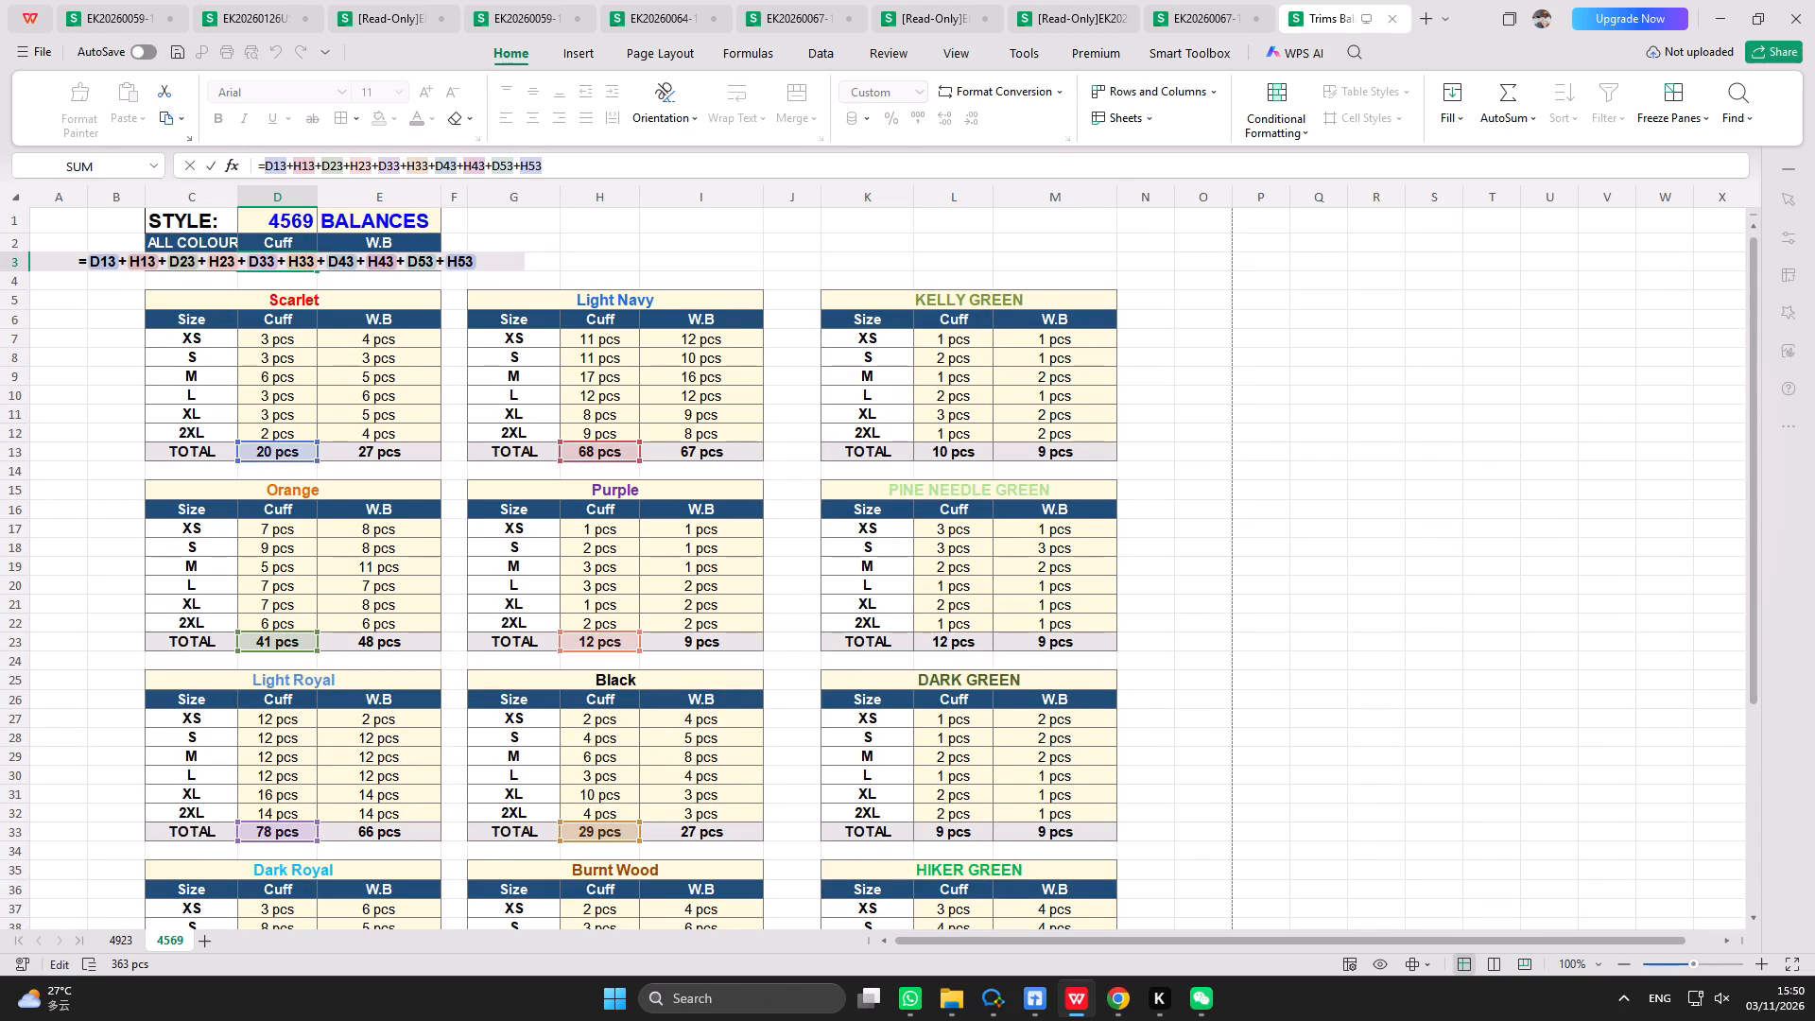
left_click(960, 454, "ctrl")
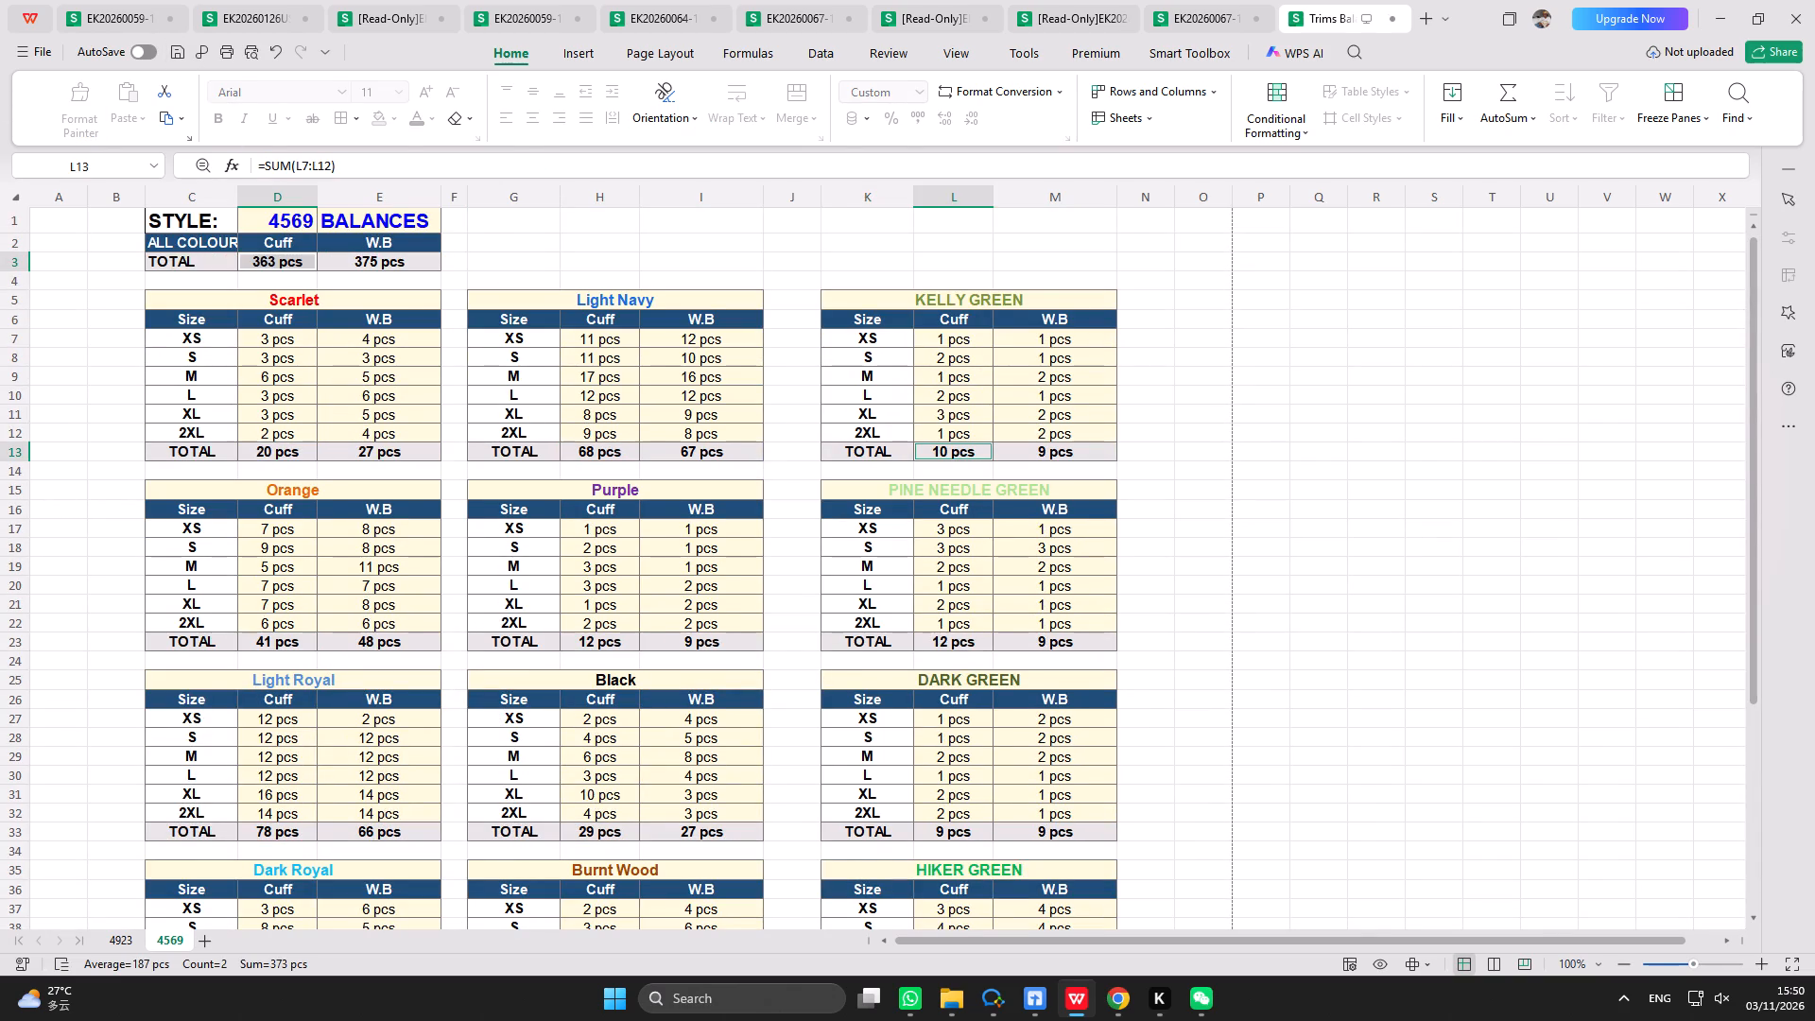
left_click(346, 295)
Extend the ALL COLOUR Cuff total formula in D3 by adding L13, L23, L43 and L53.
double_click(303, 263)
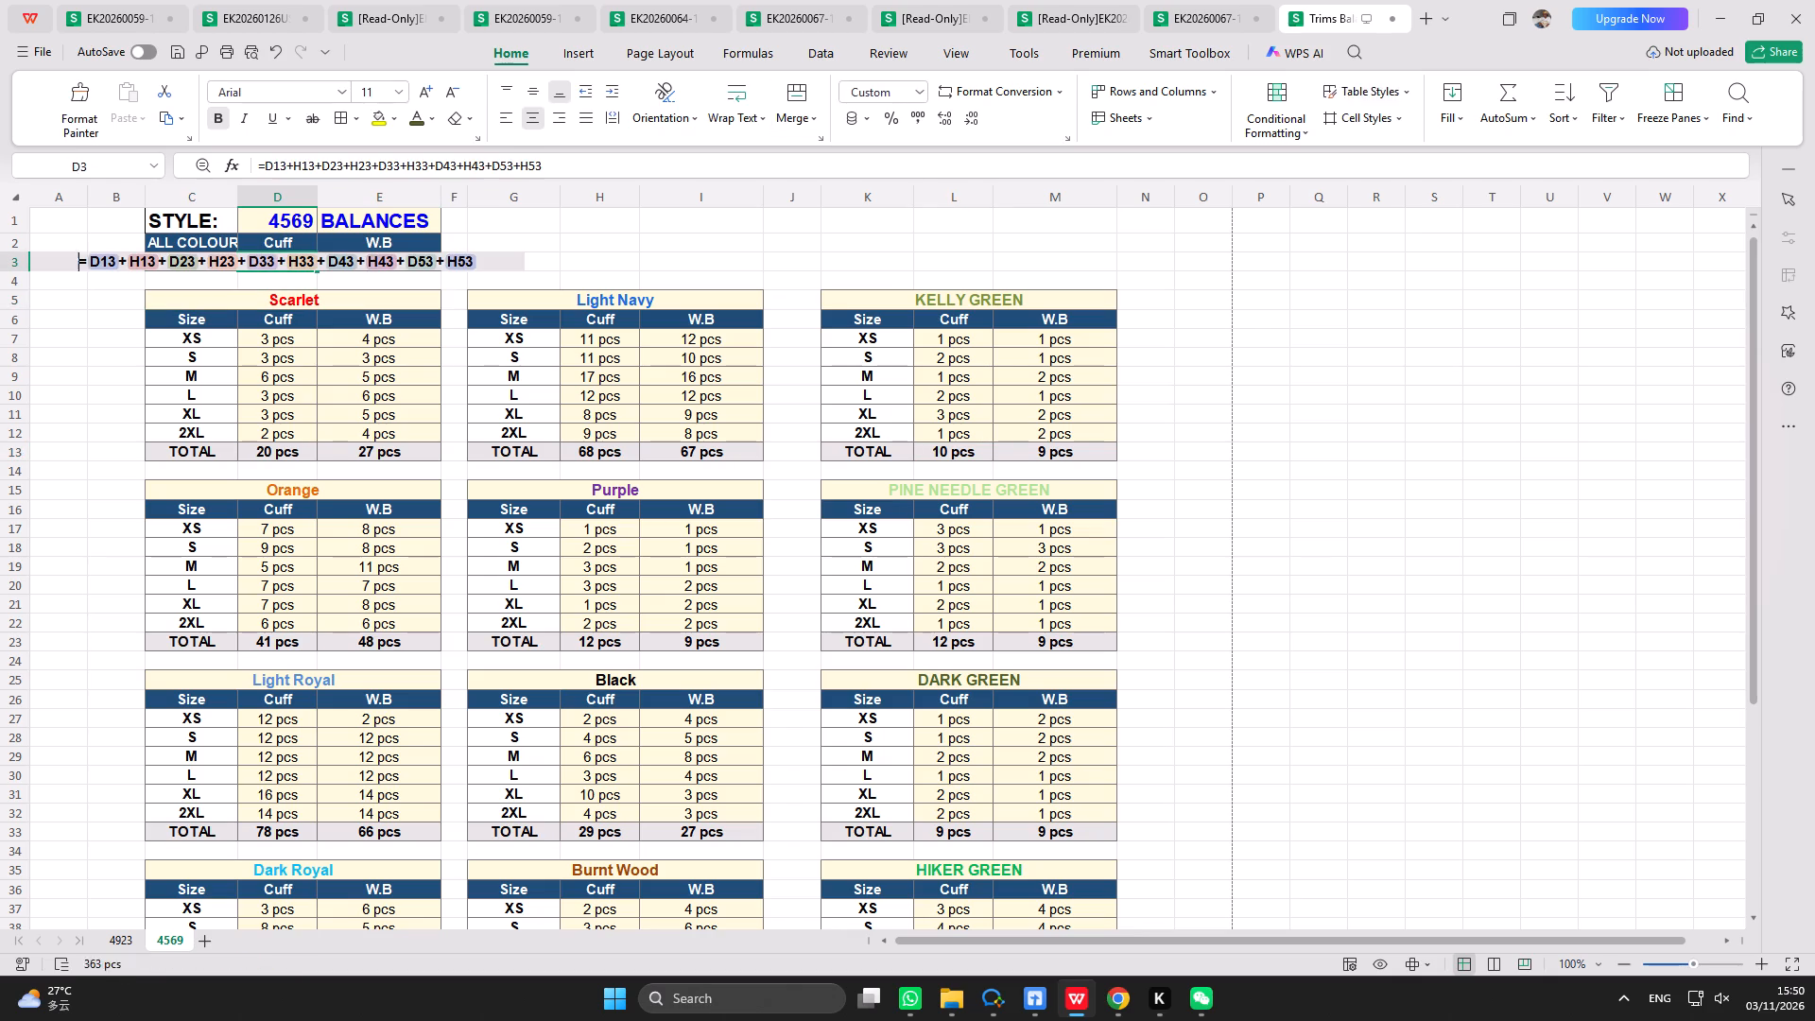
left_click(590, 169)
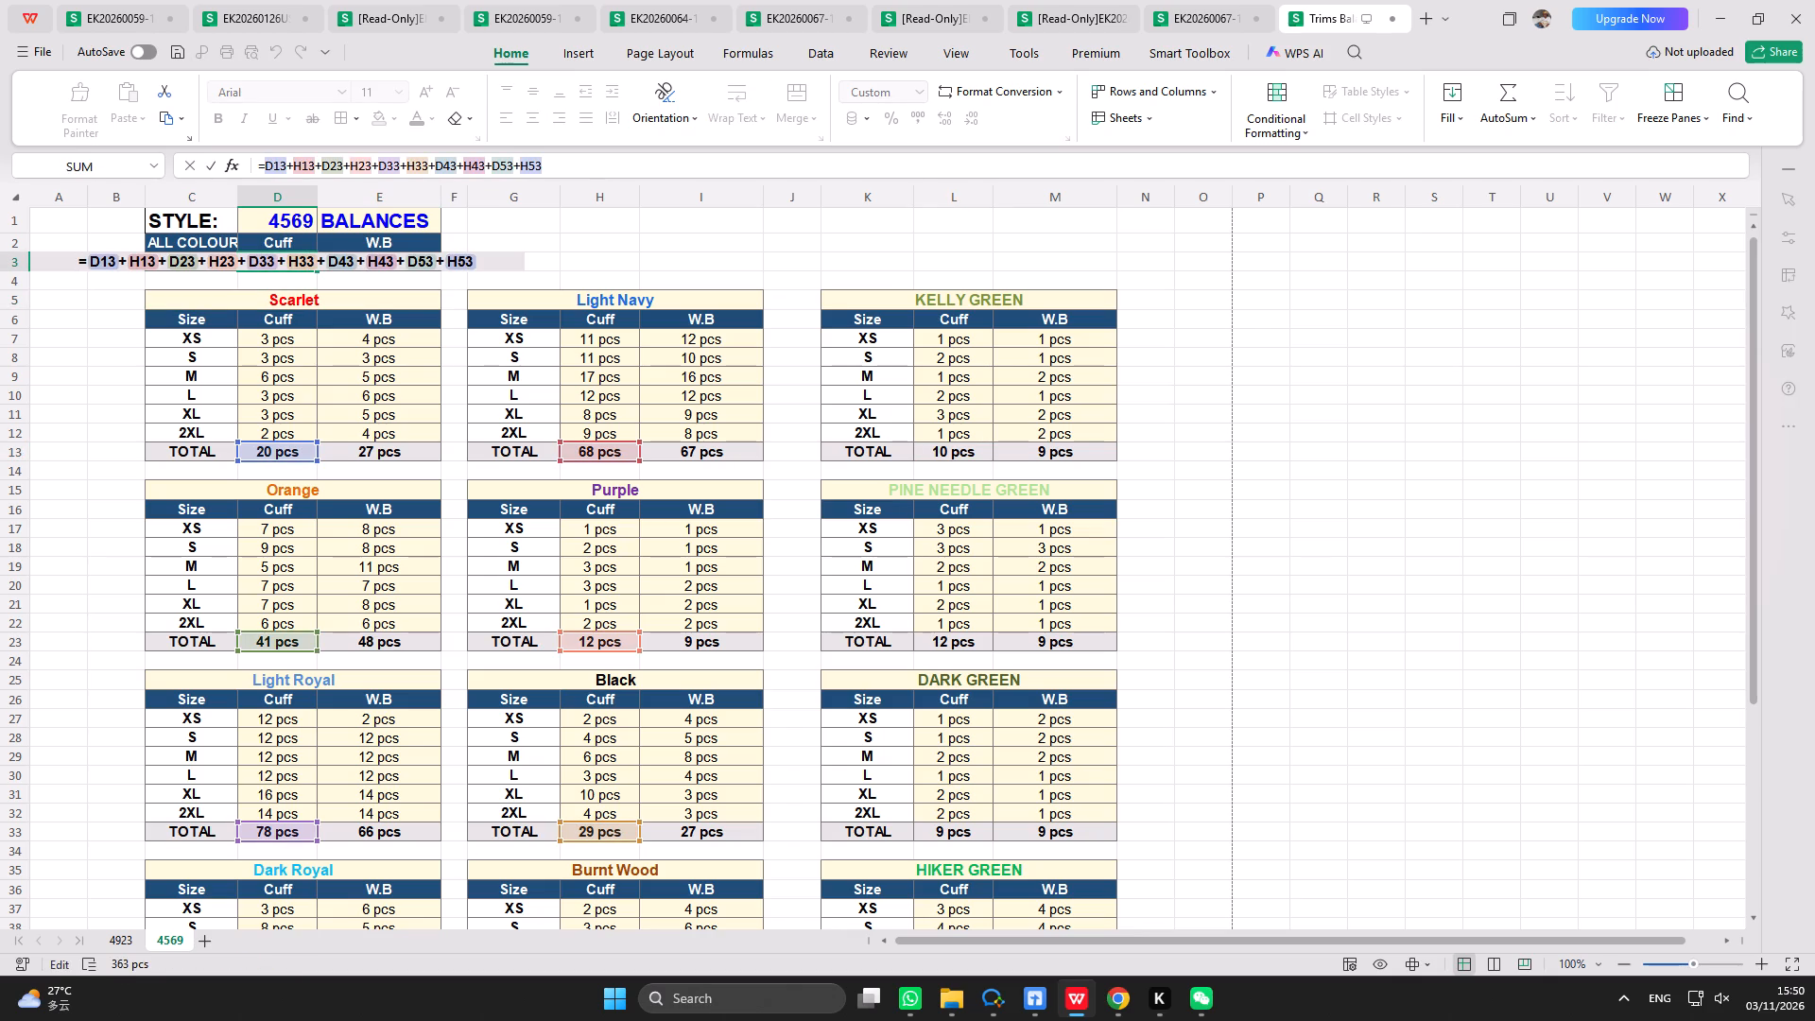
scroll(590, 172, "down", 8)
scroll(623, 630, "down", 5)
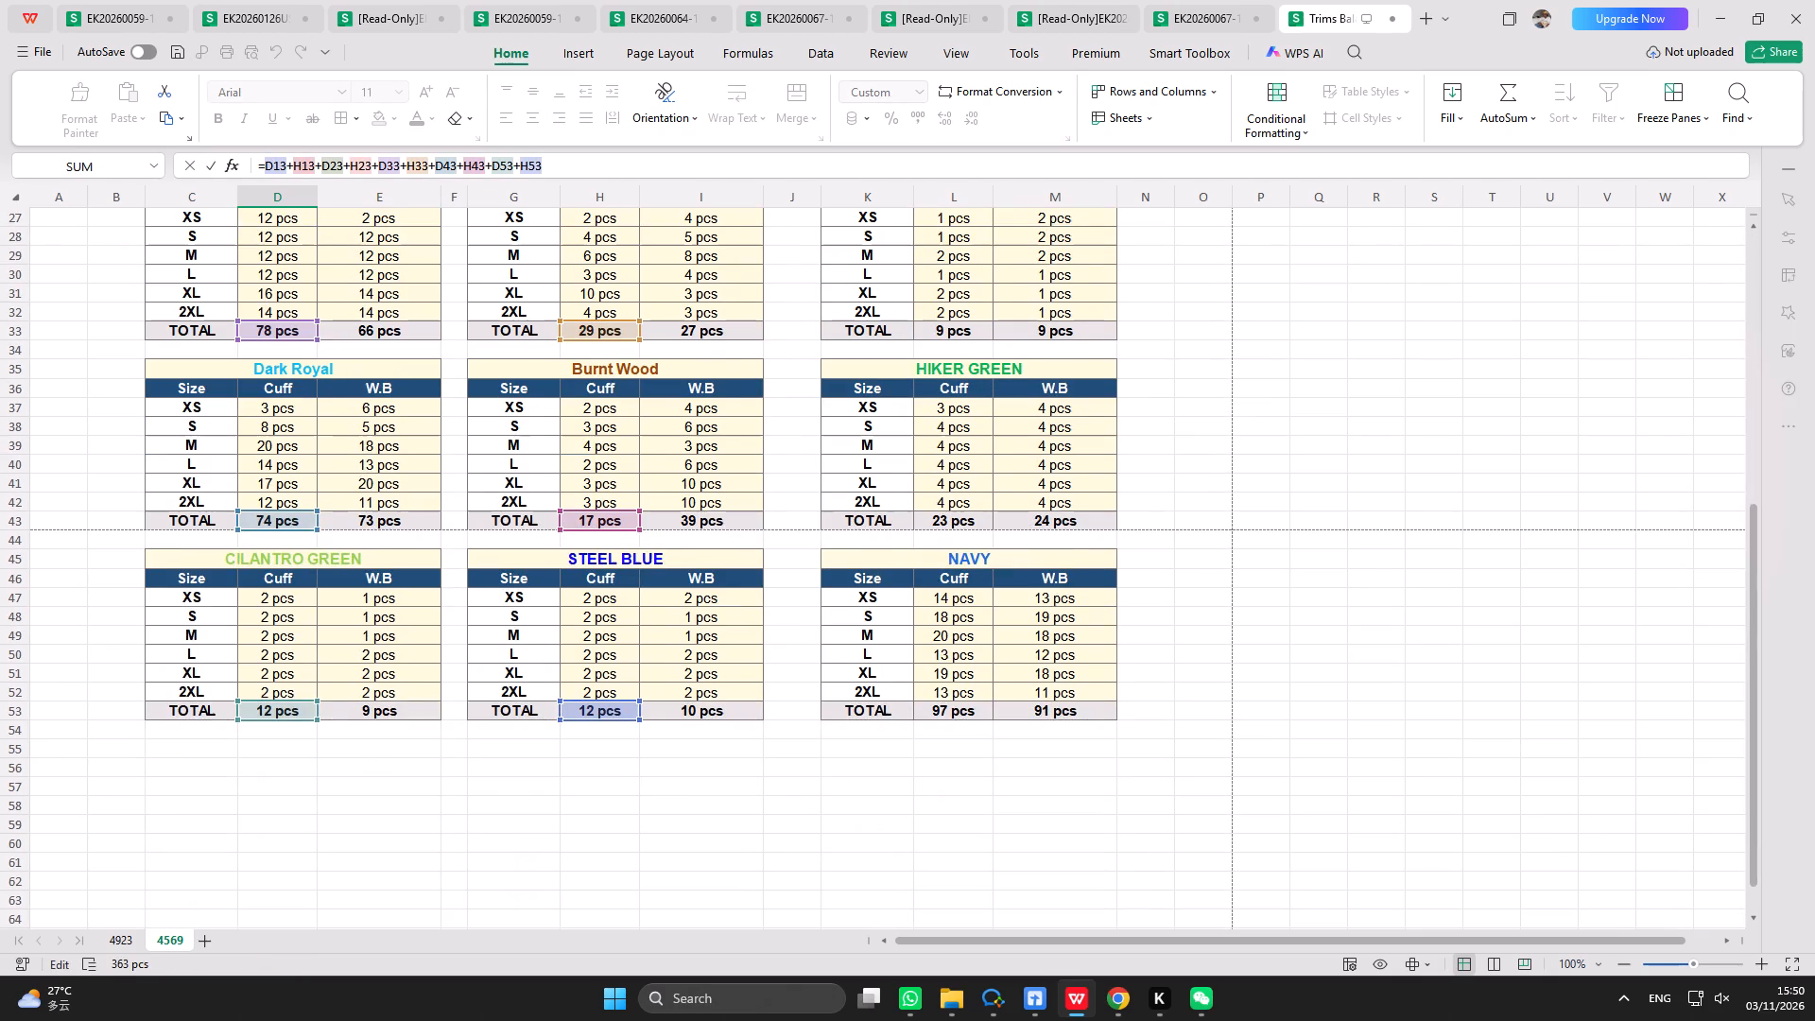
scroll(623, 630, "up", 9)
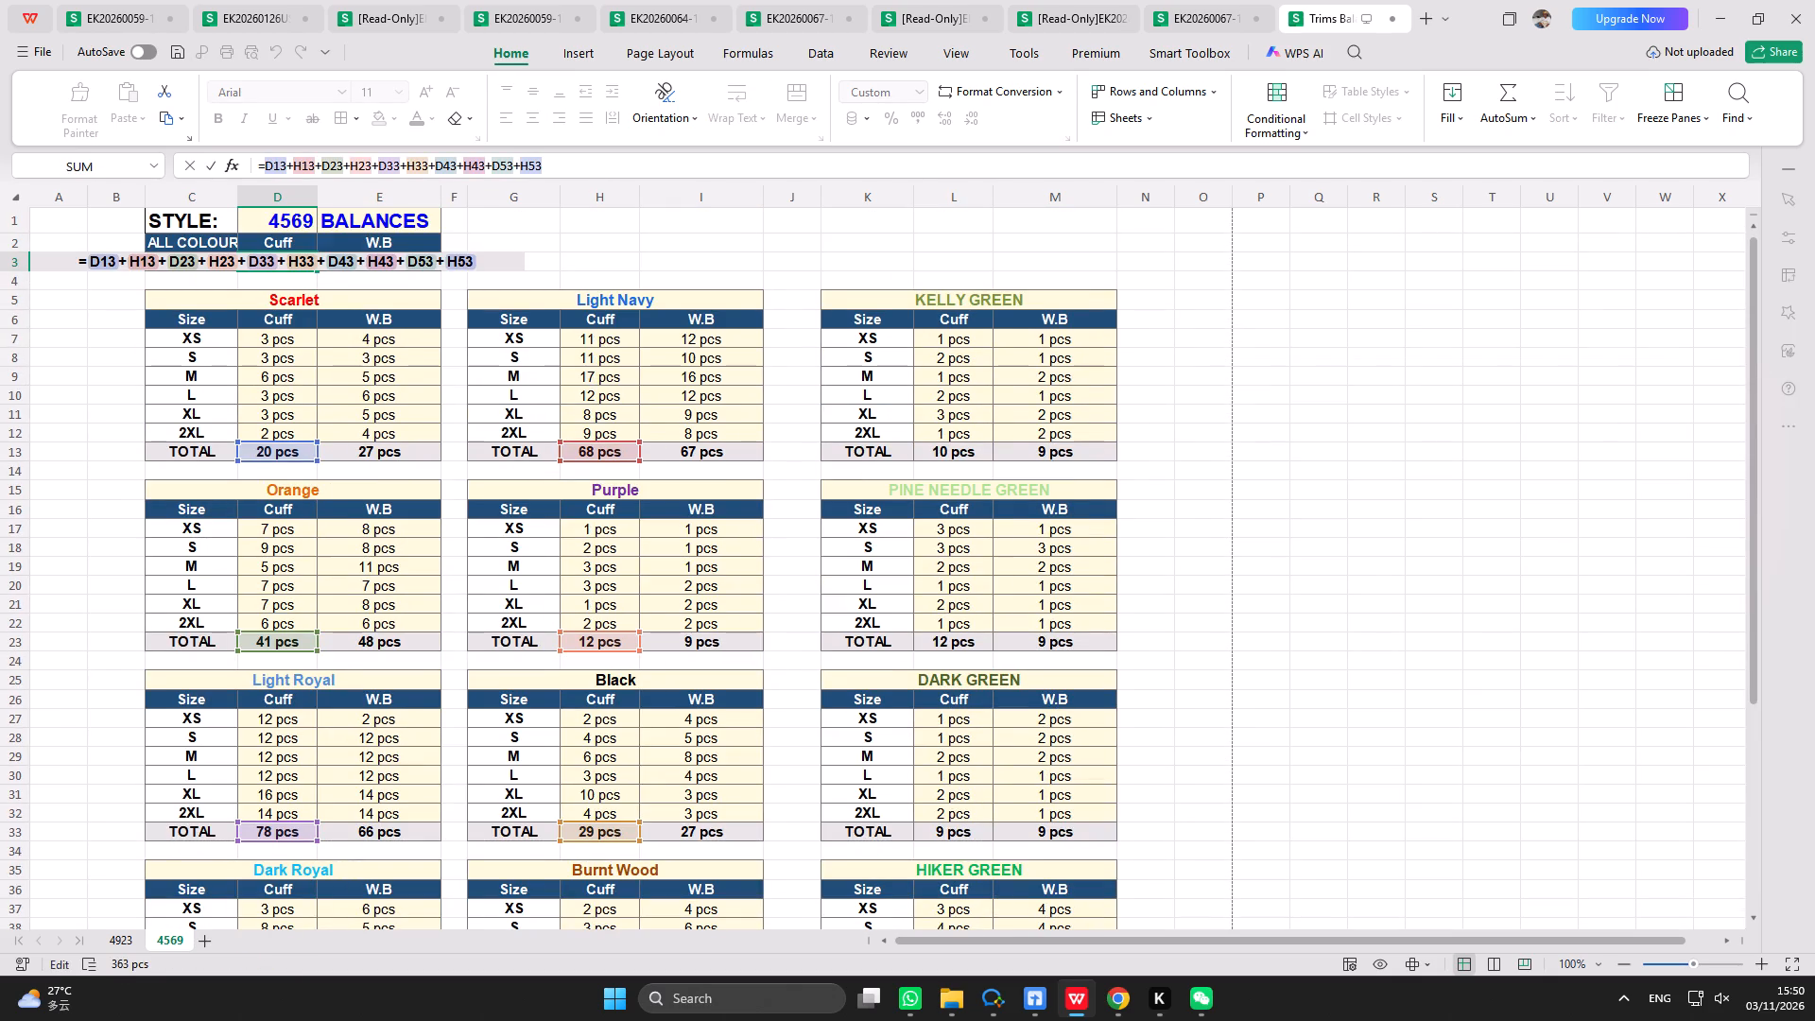
key("plus")
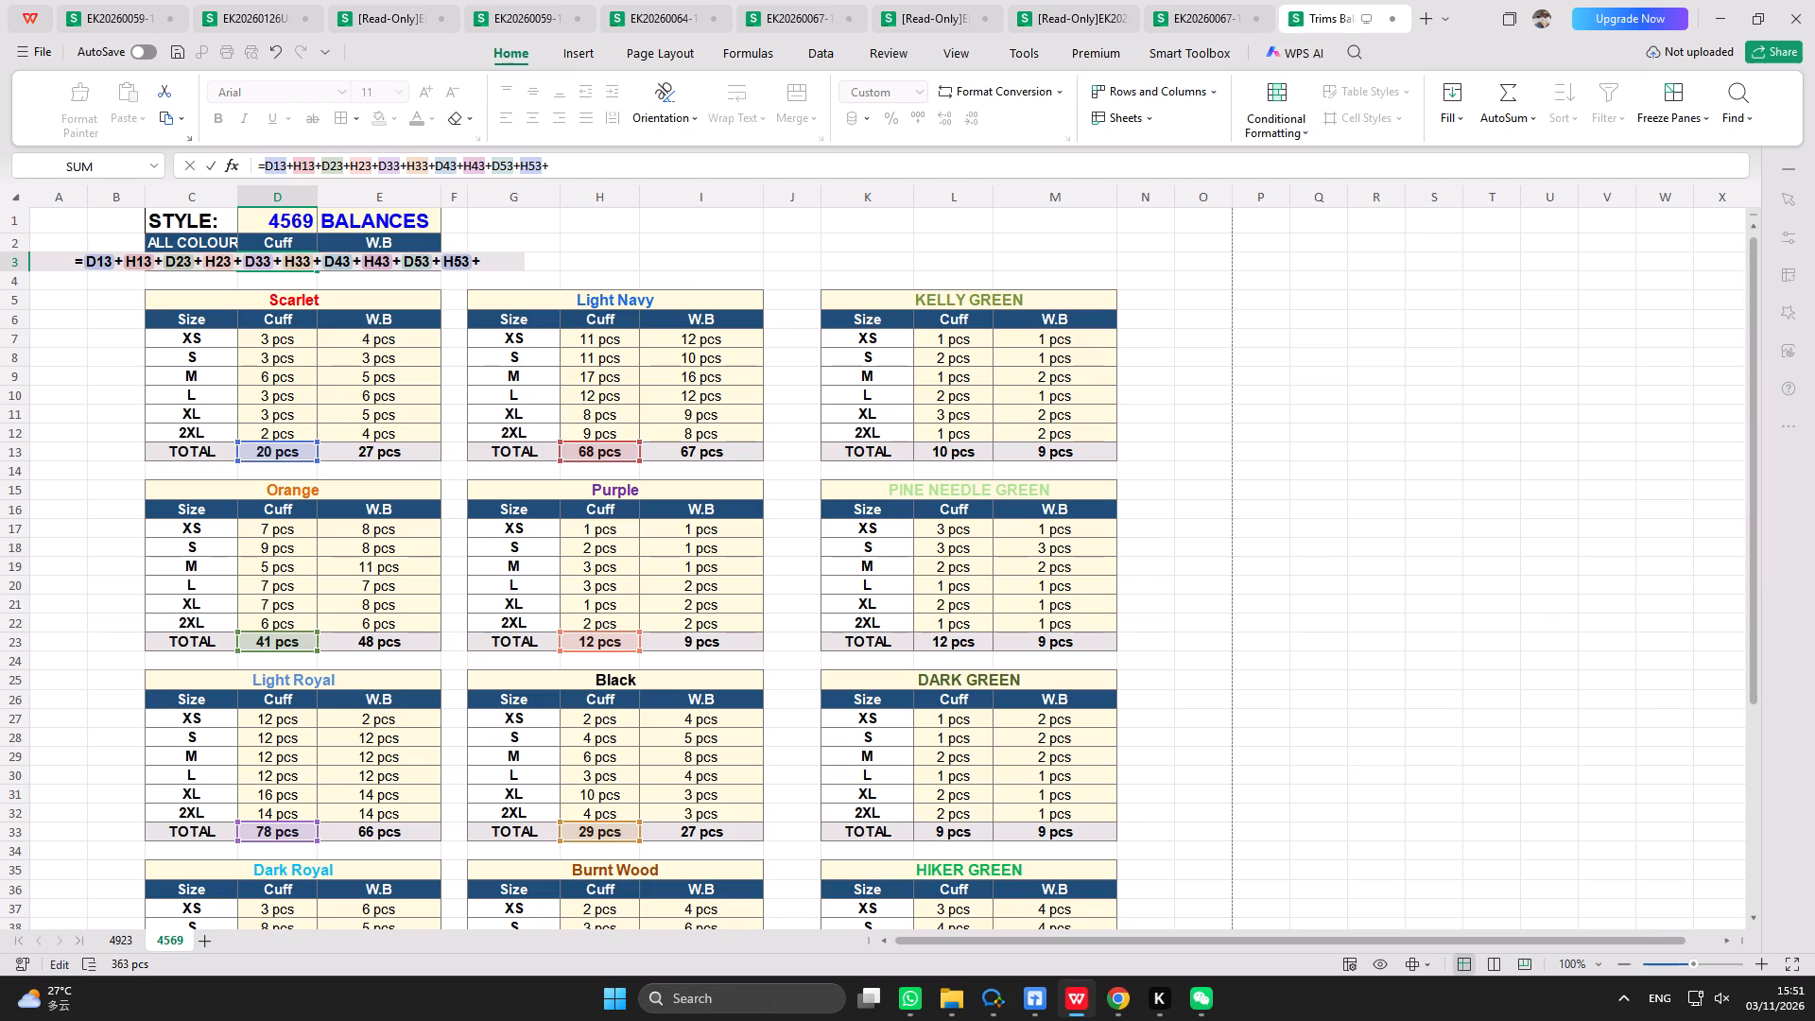
key("l")
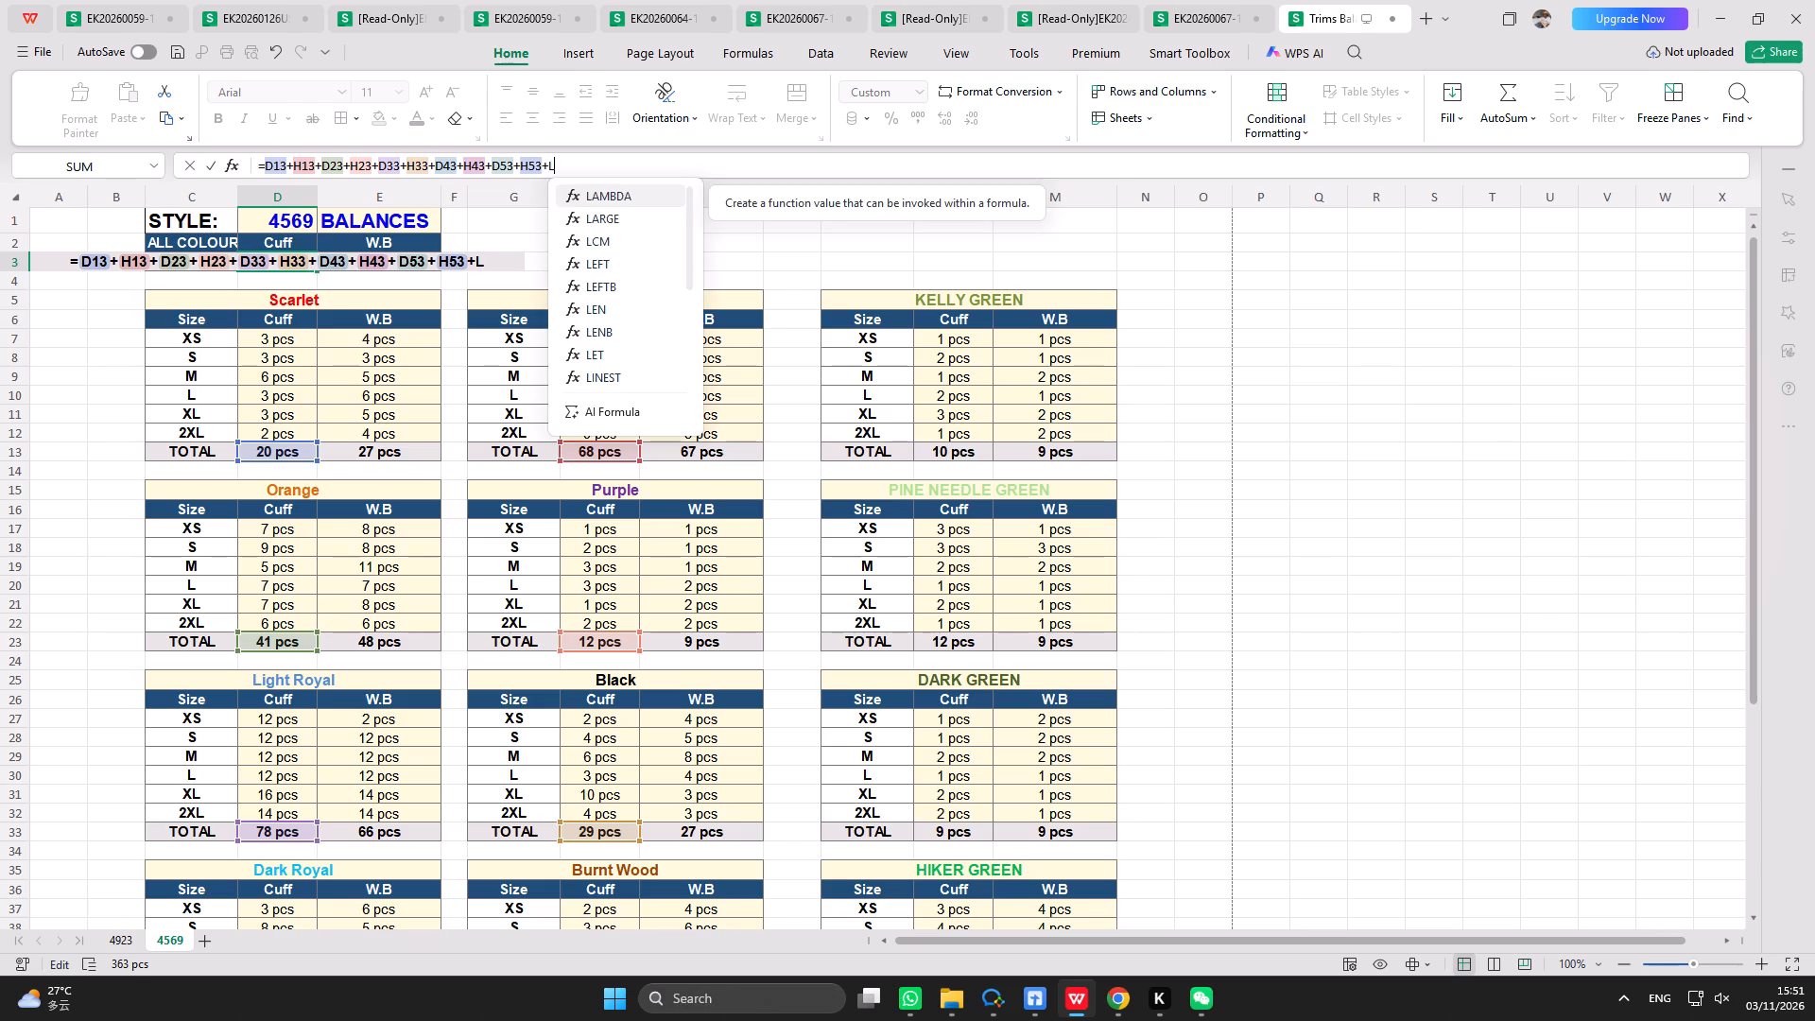
type("13")
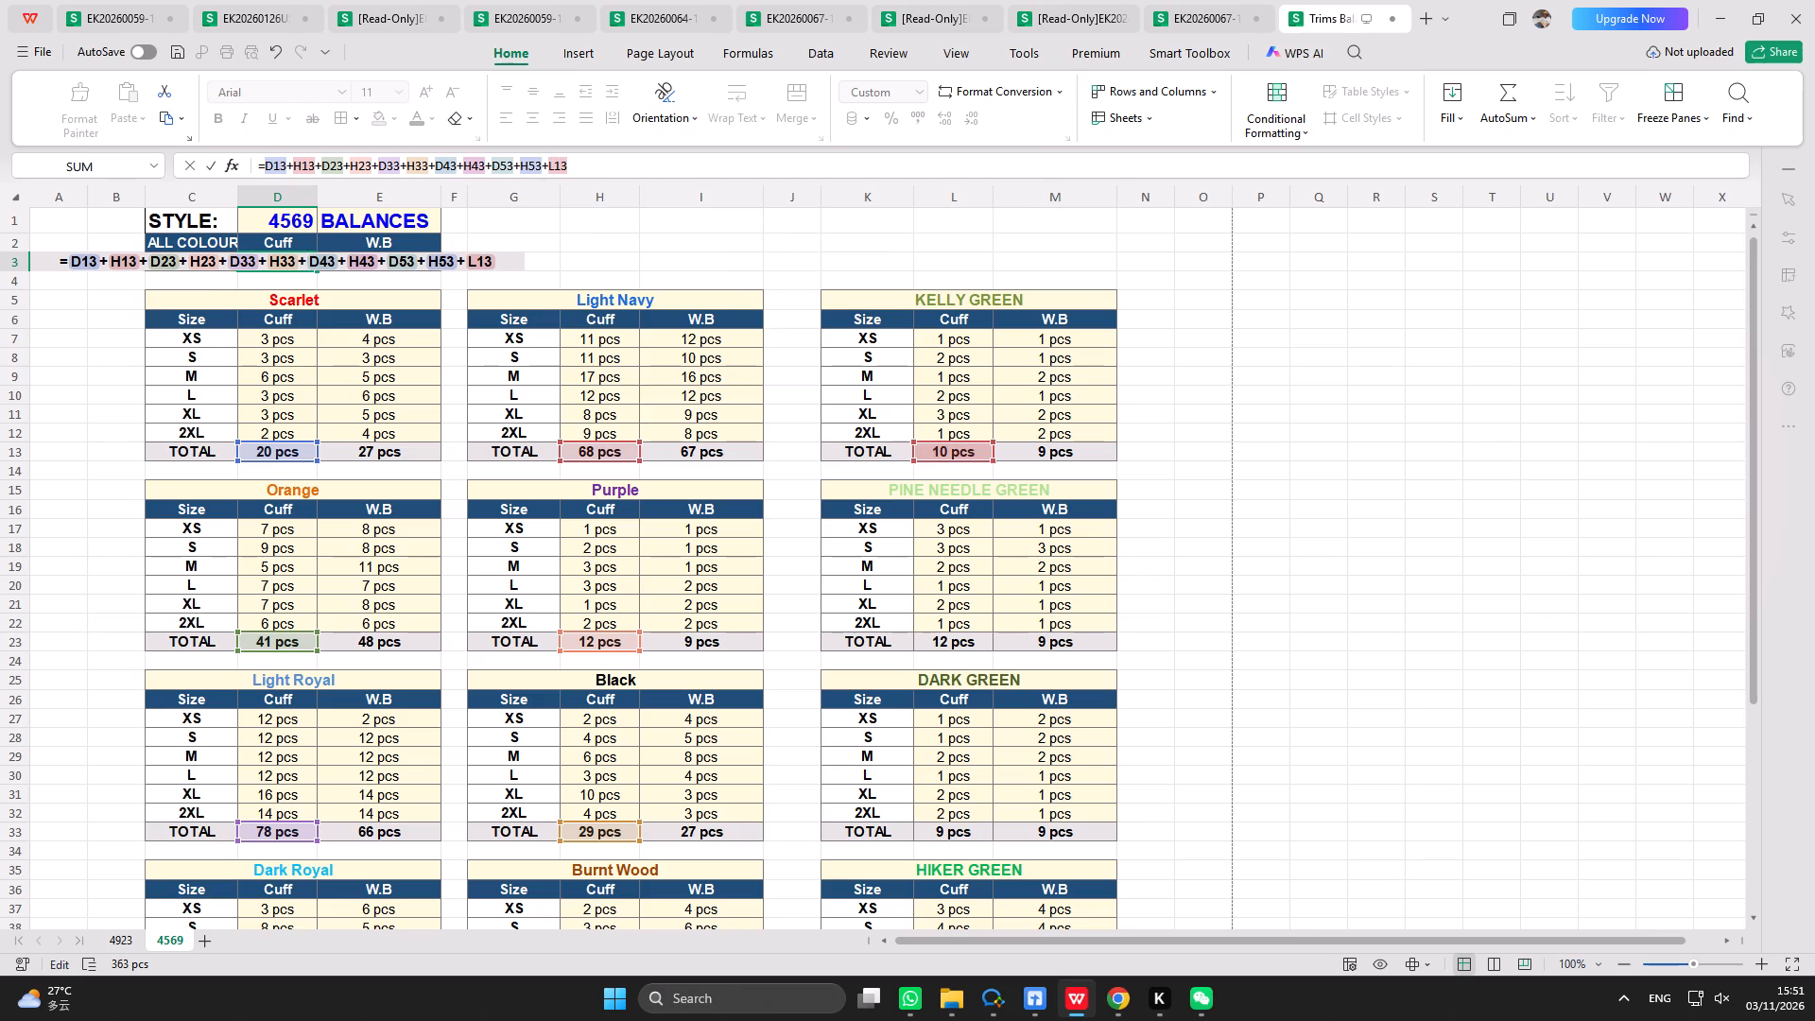
key("plus")
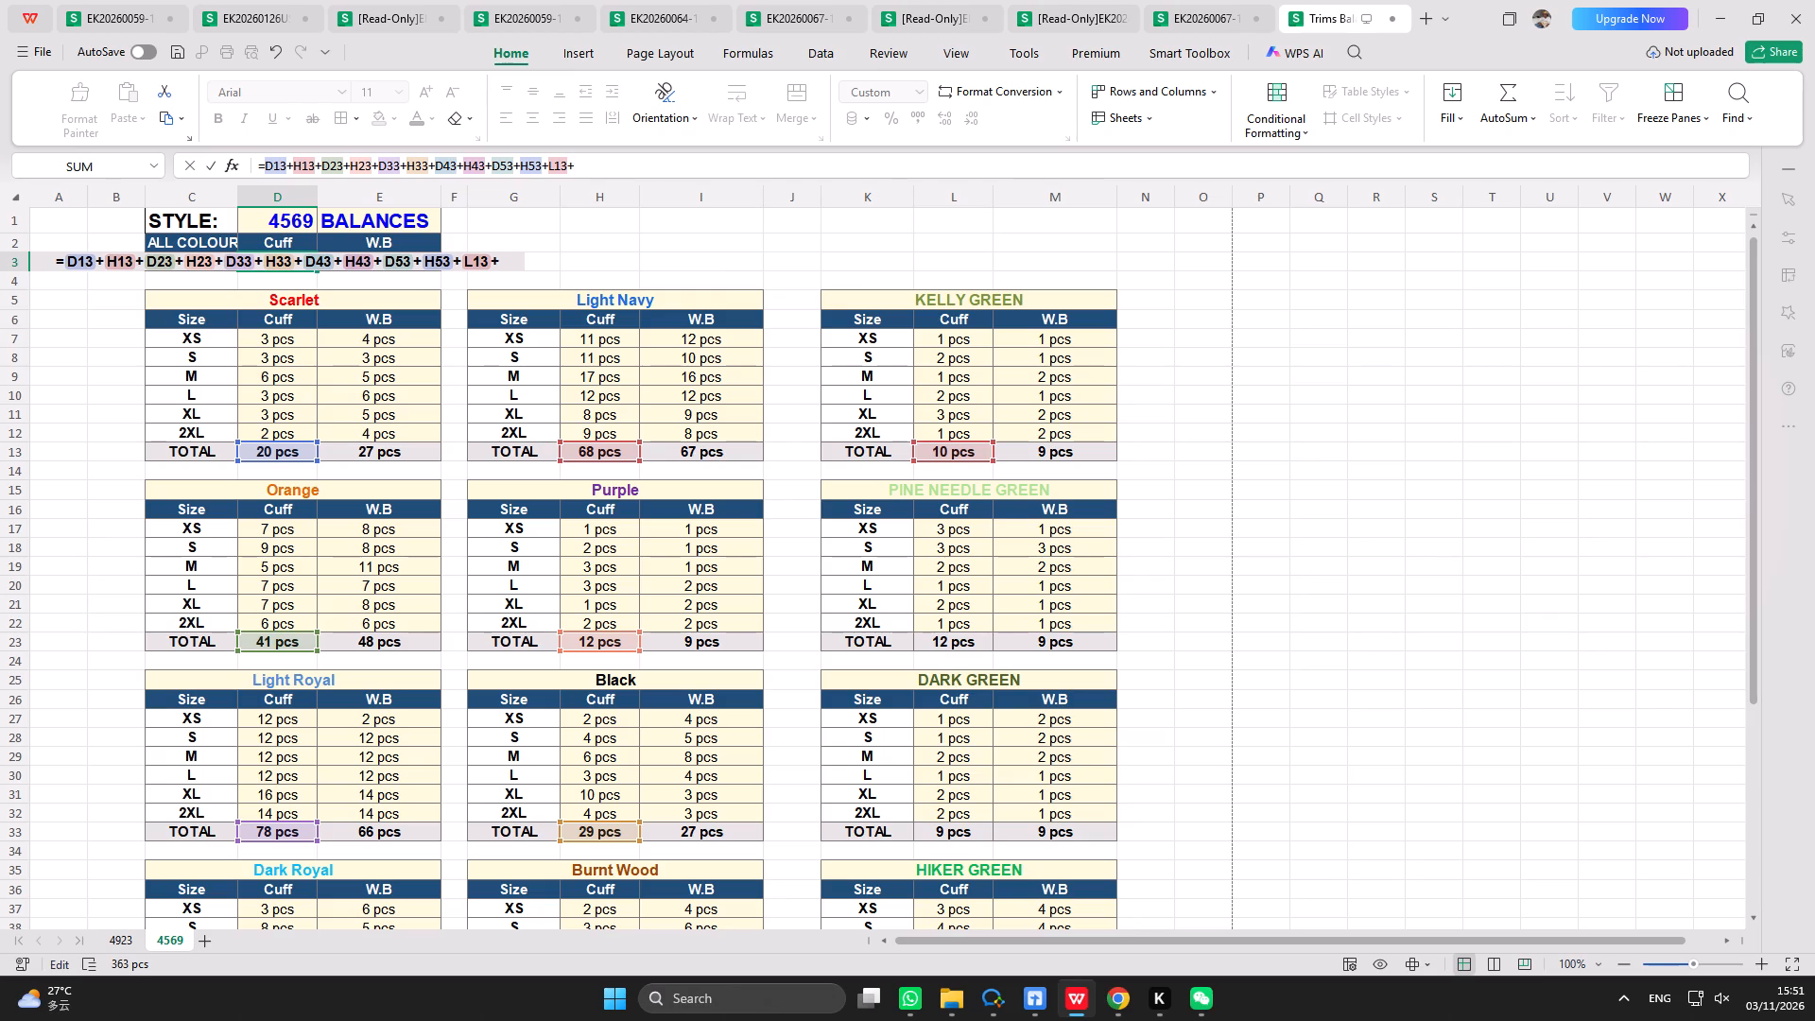
key("l")
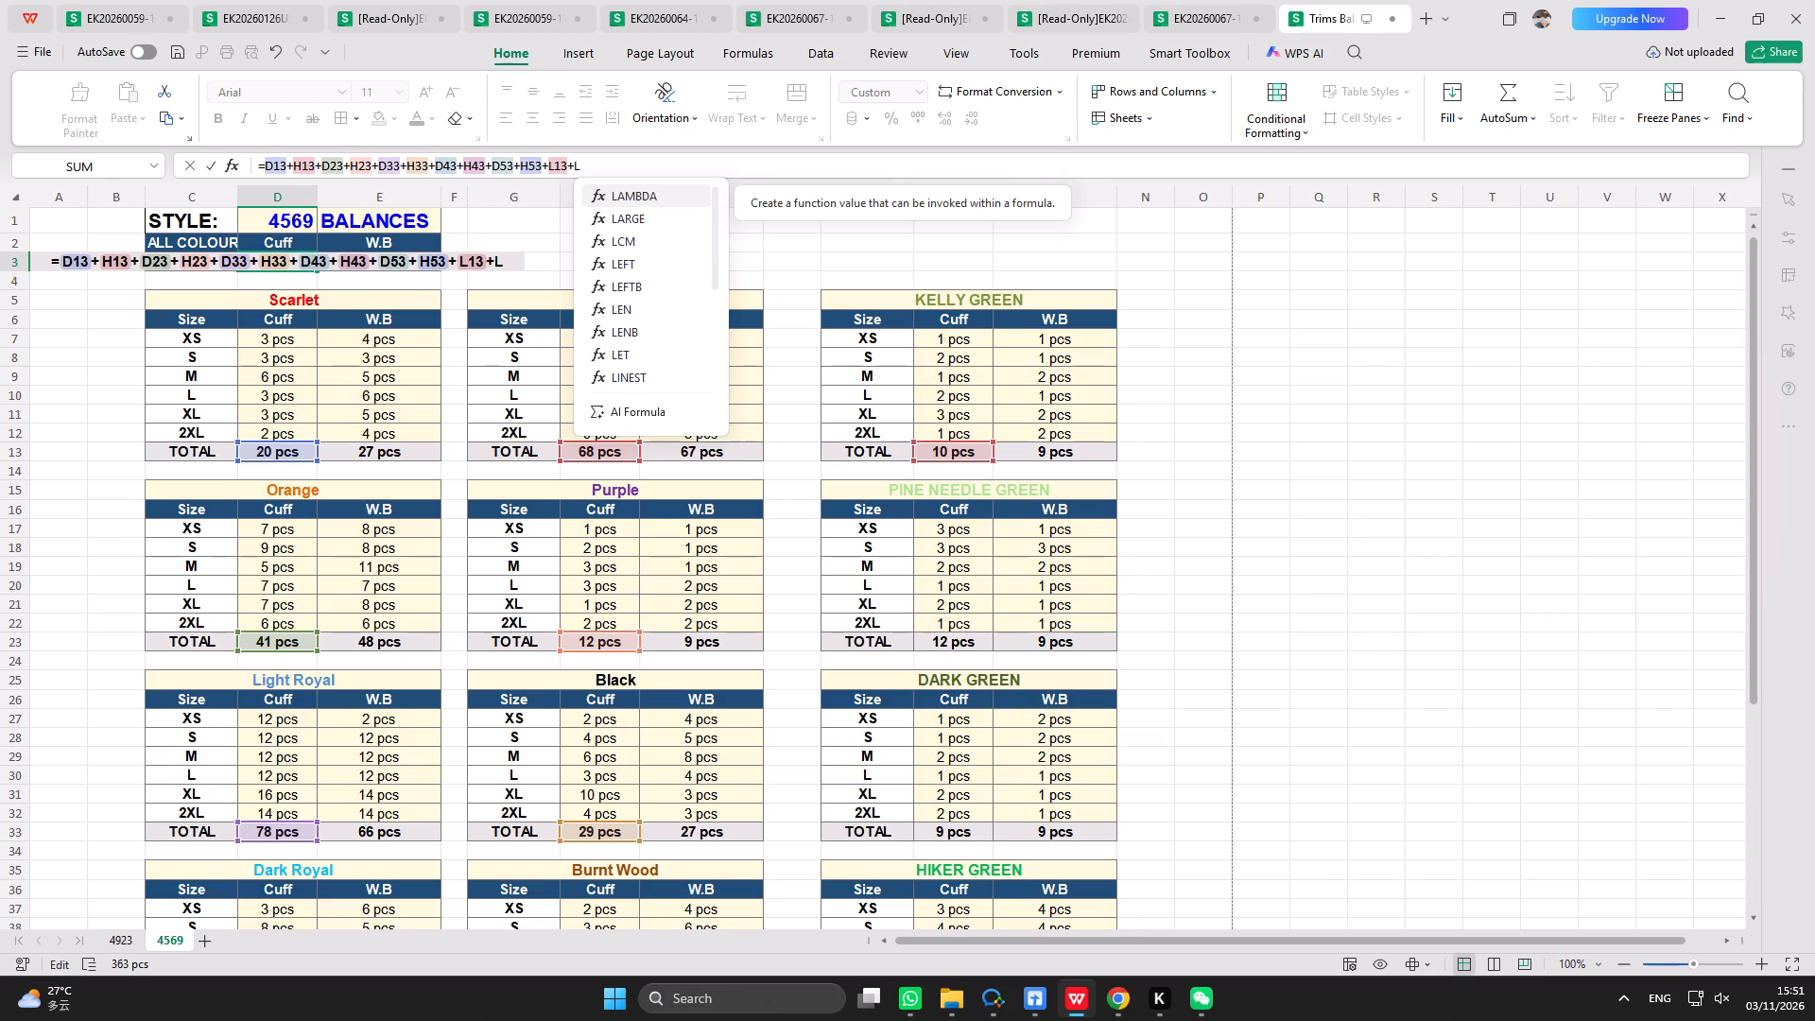
type("23")
key("plus")
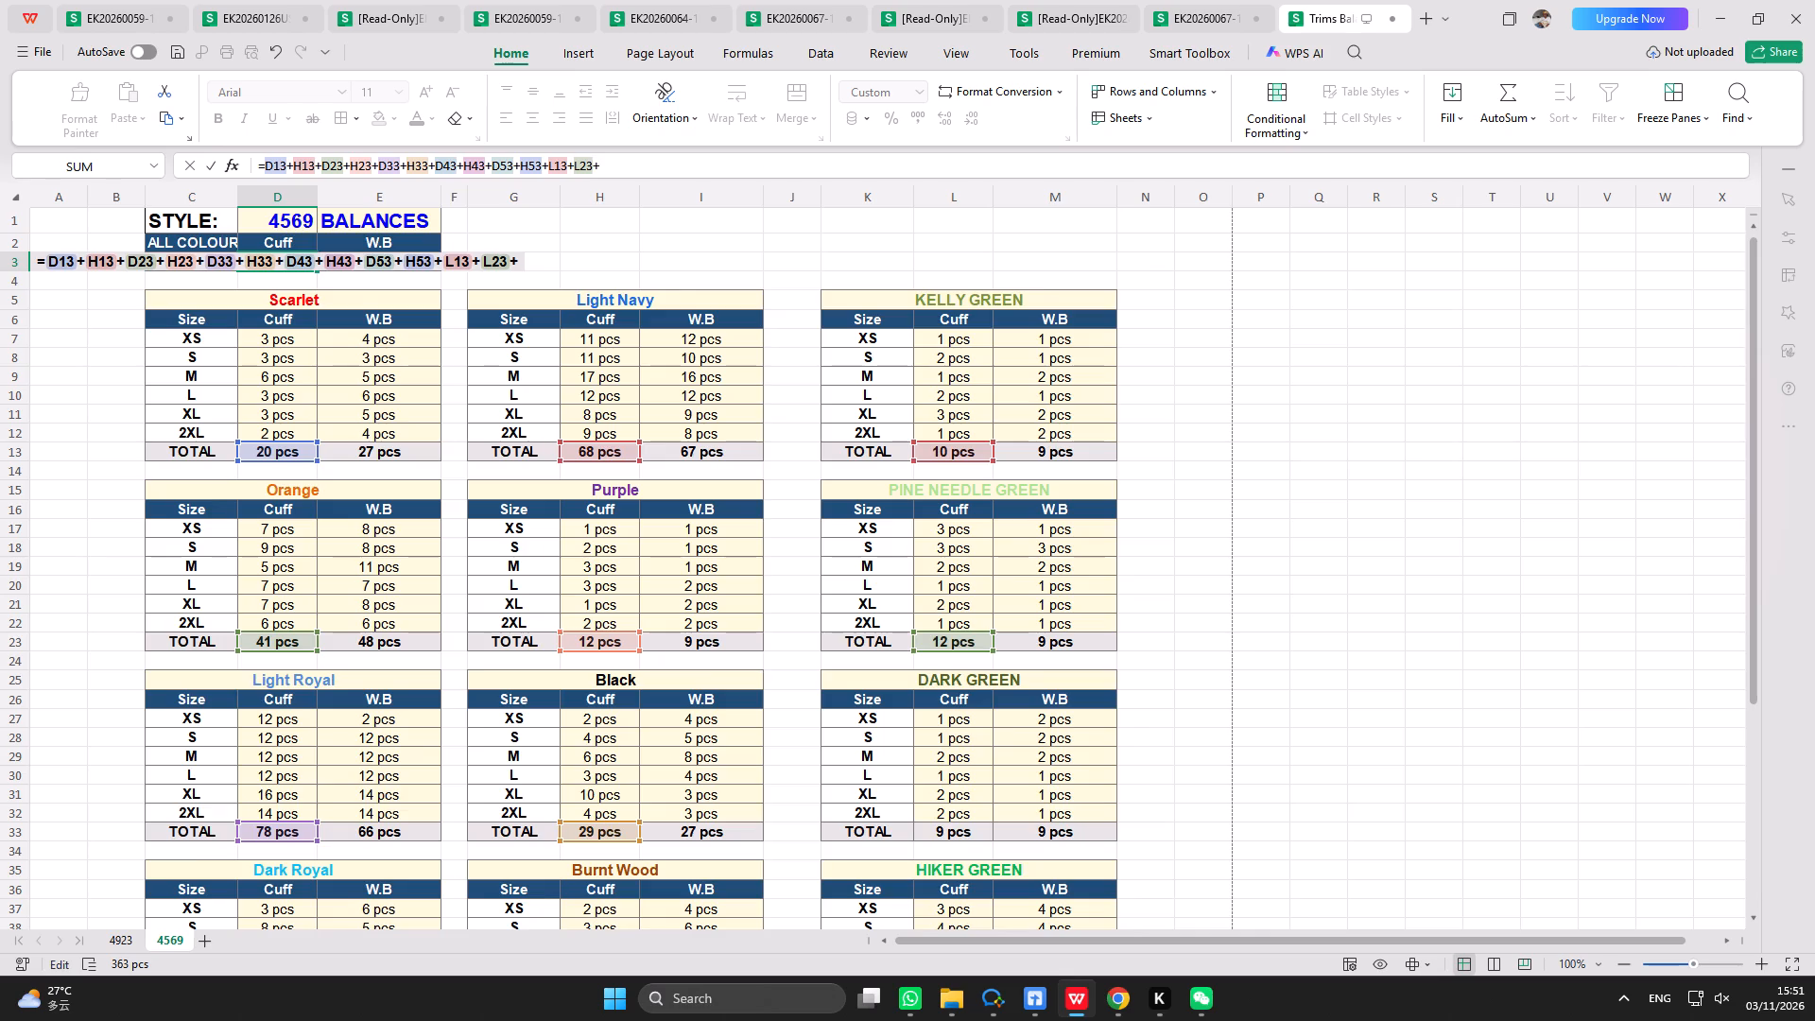
scroll(865, 791, "down", 6)
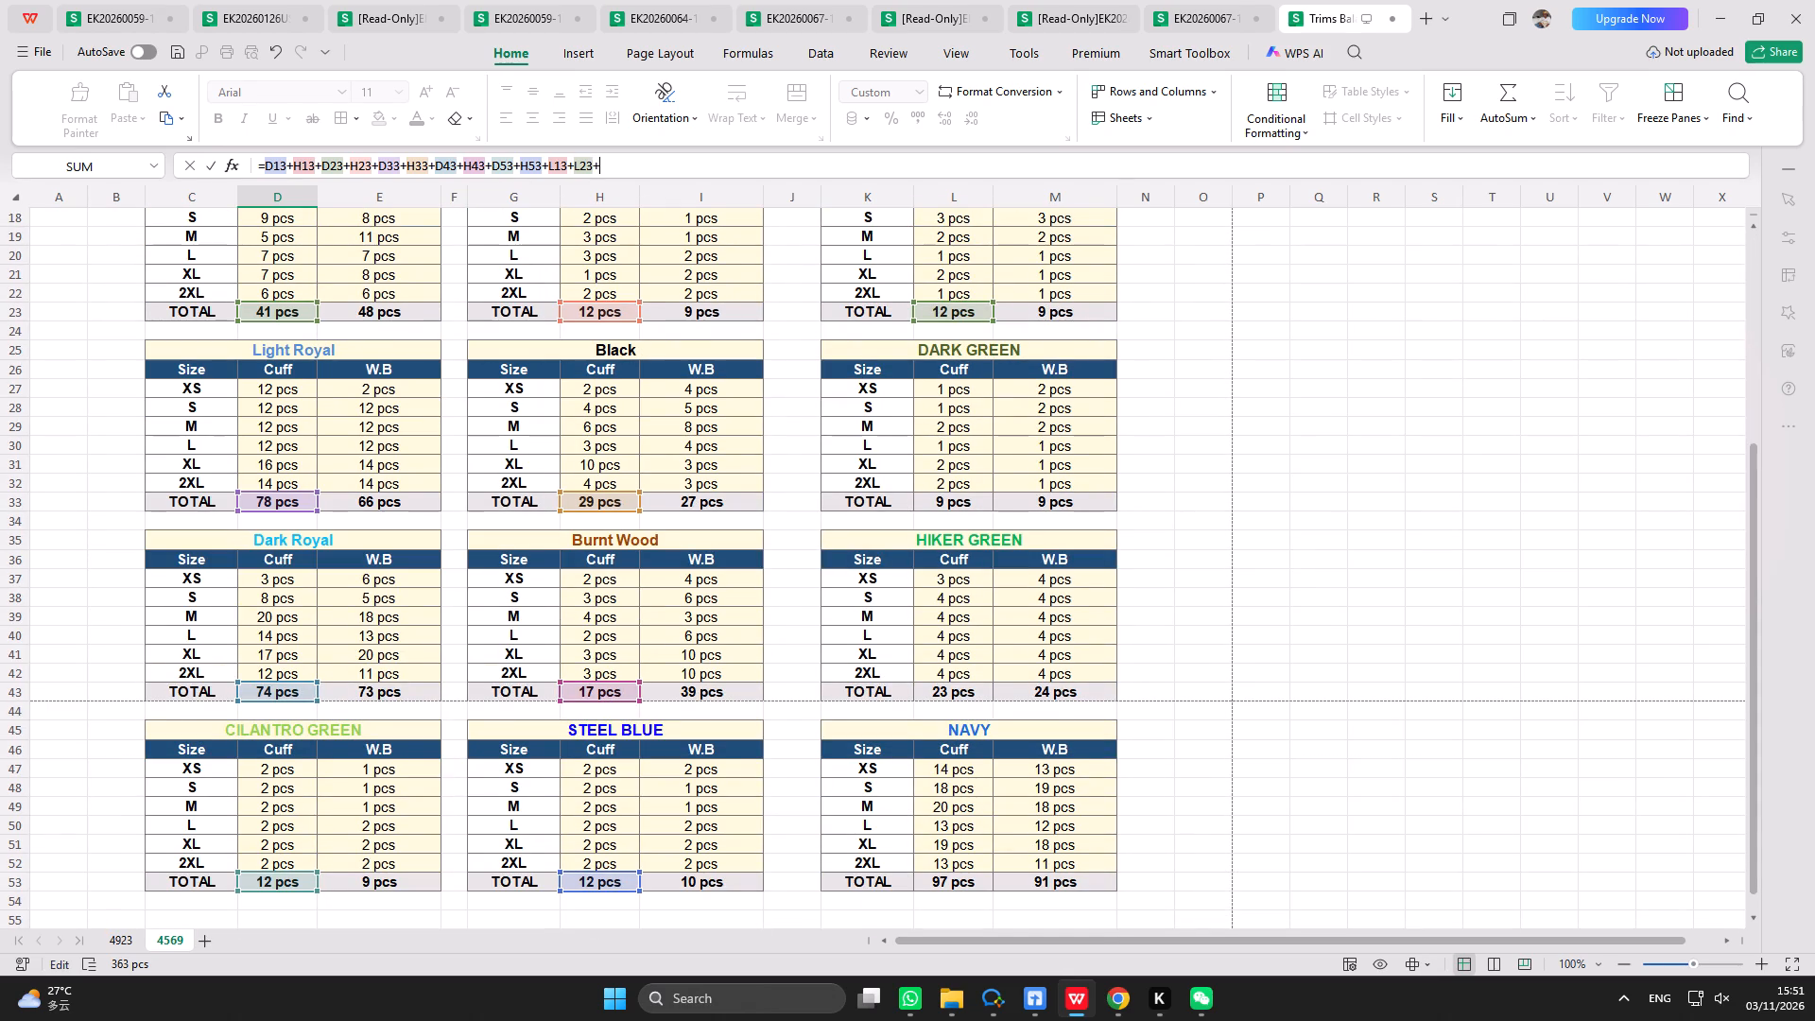
type("L43+")
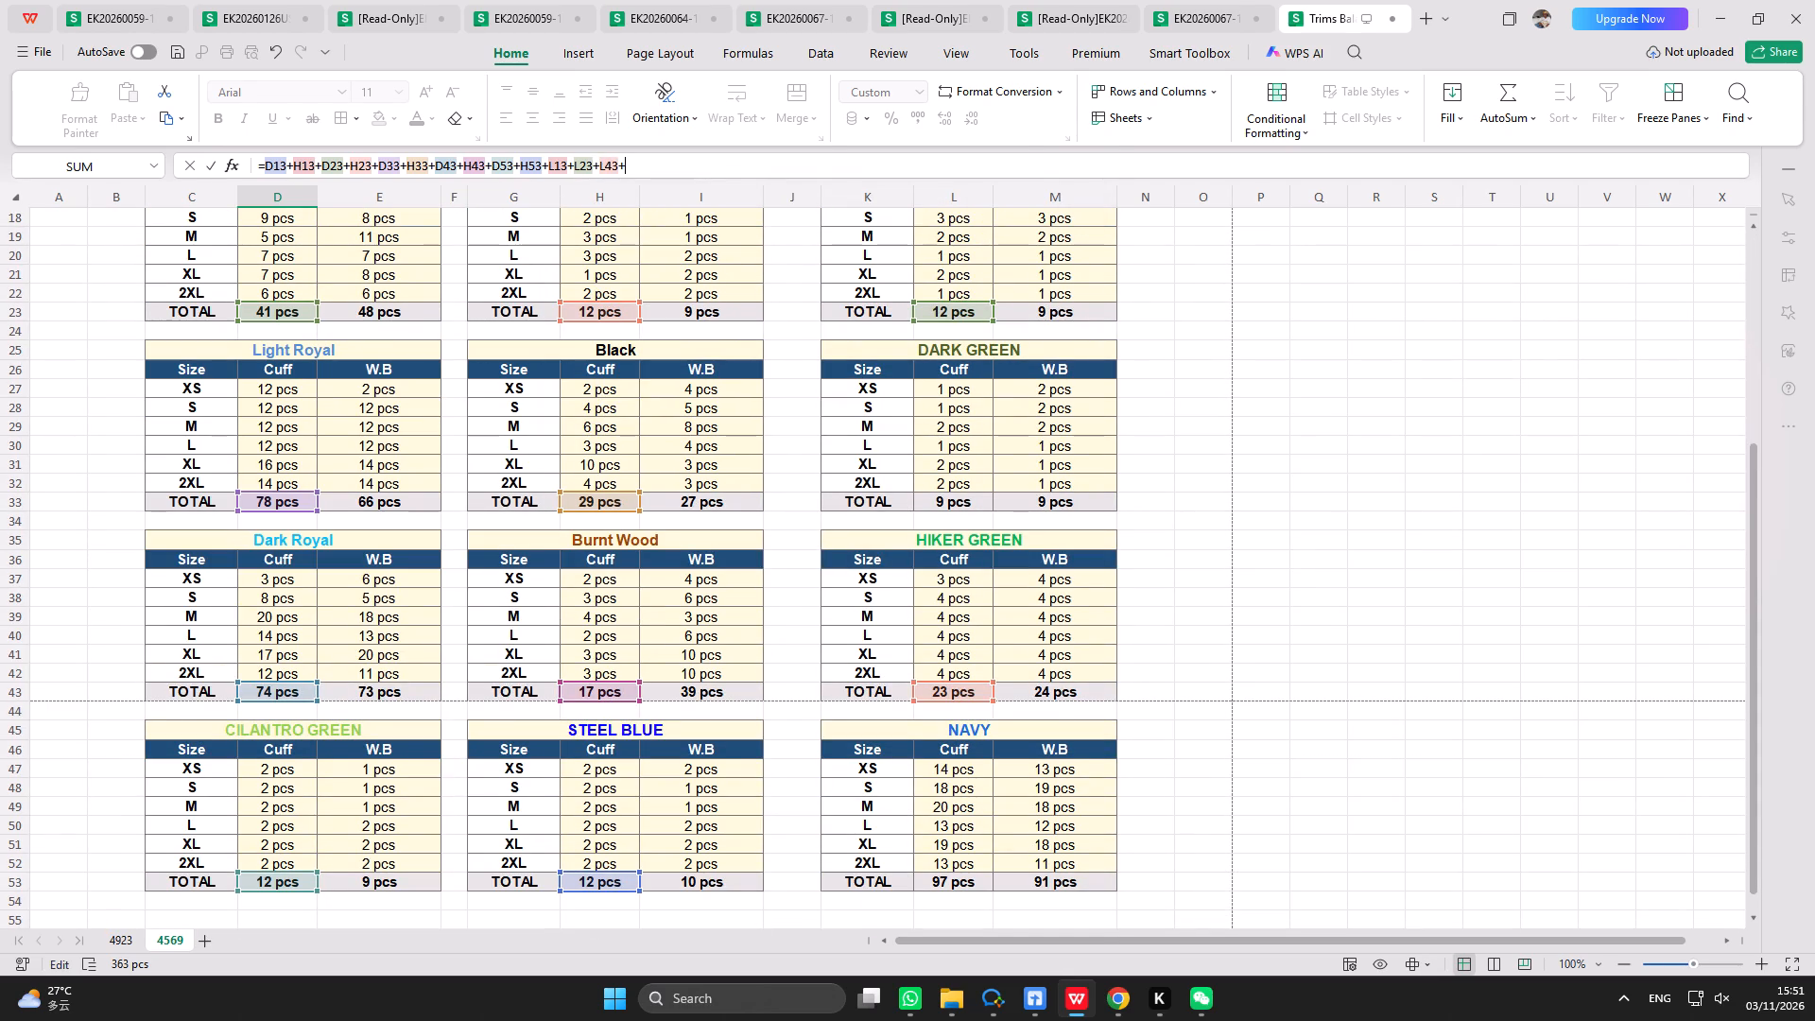
type("L53")
key("Return")
scroll(735, 747, "up", 6)
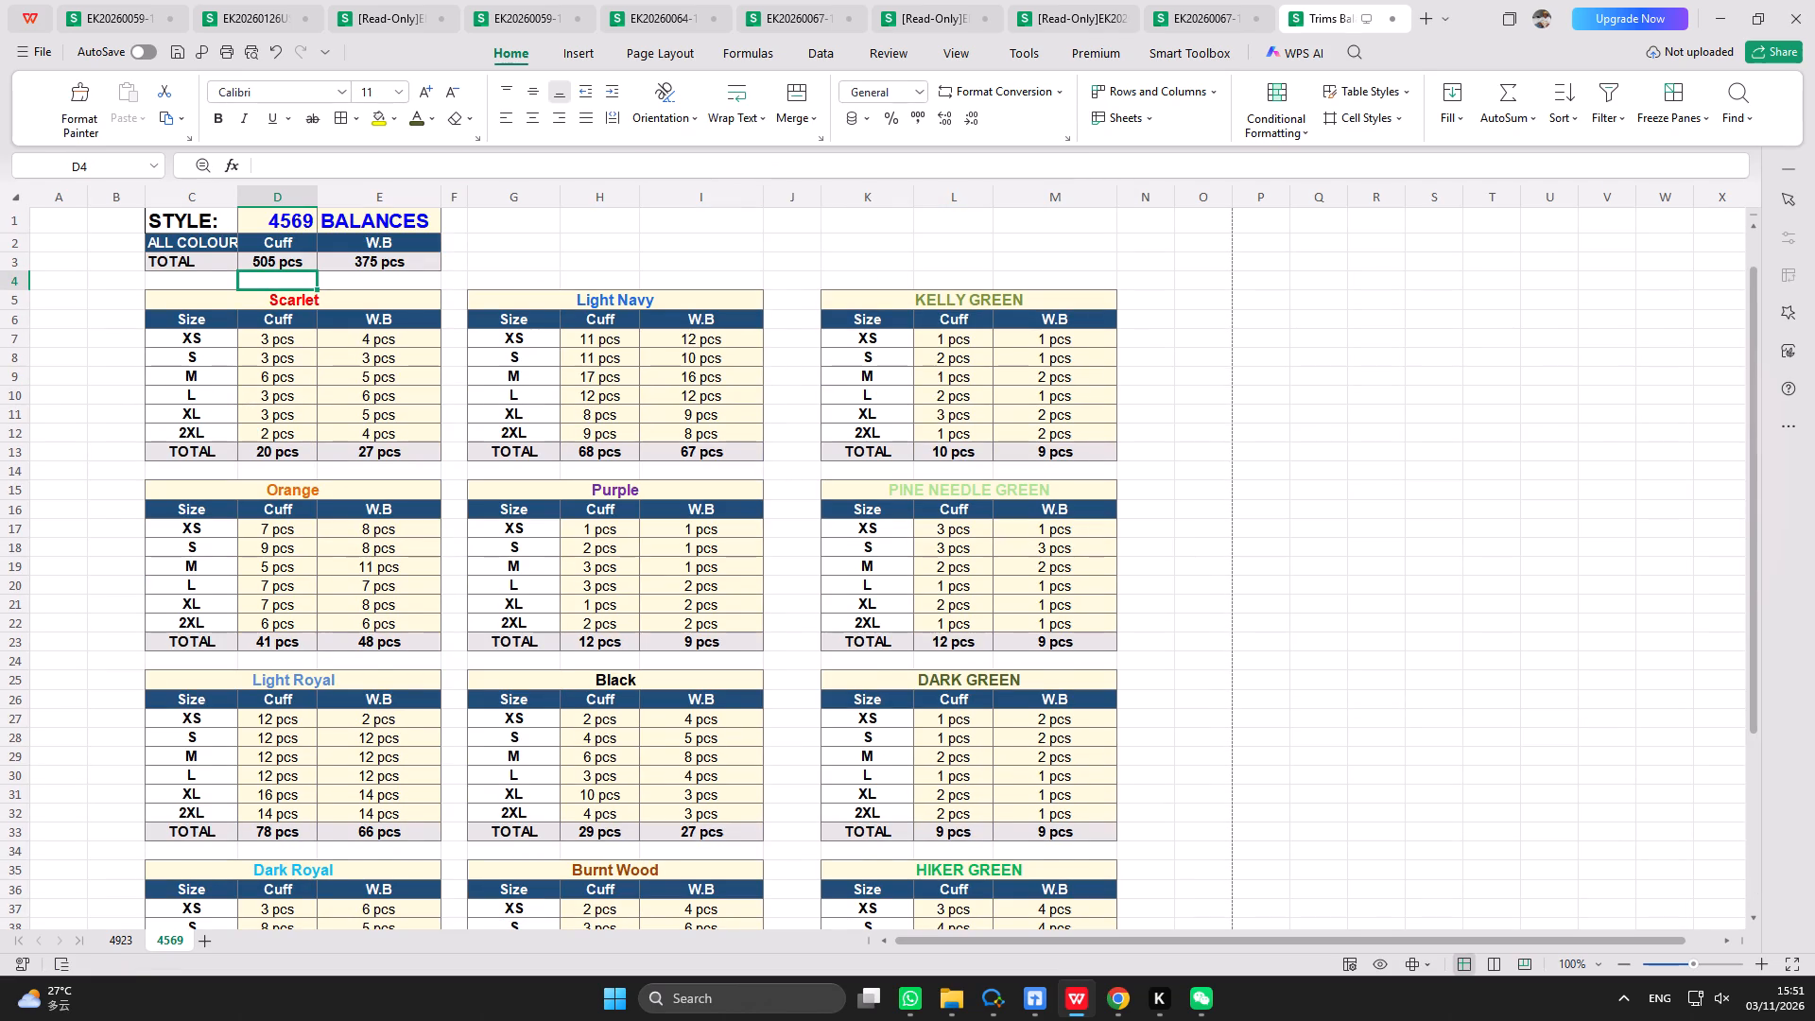
Check the cell references in the extended Cuff total formula in D3.
double_click(299, 258)
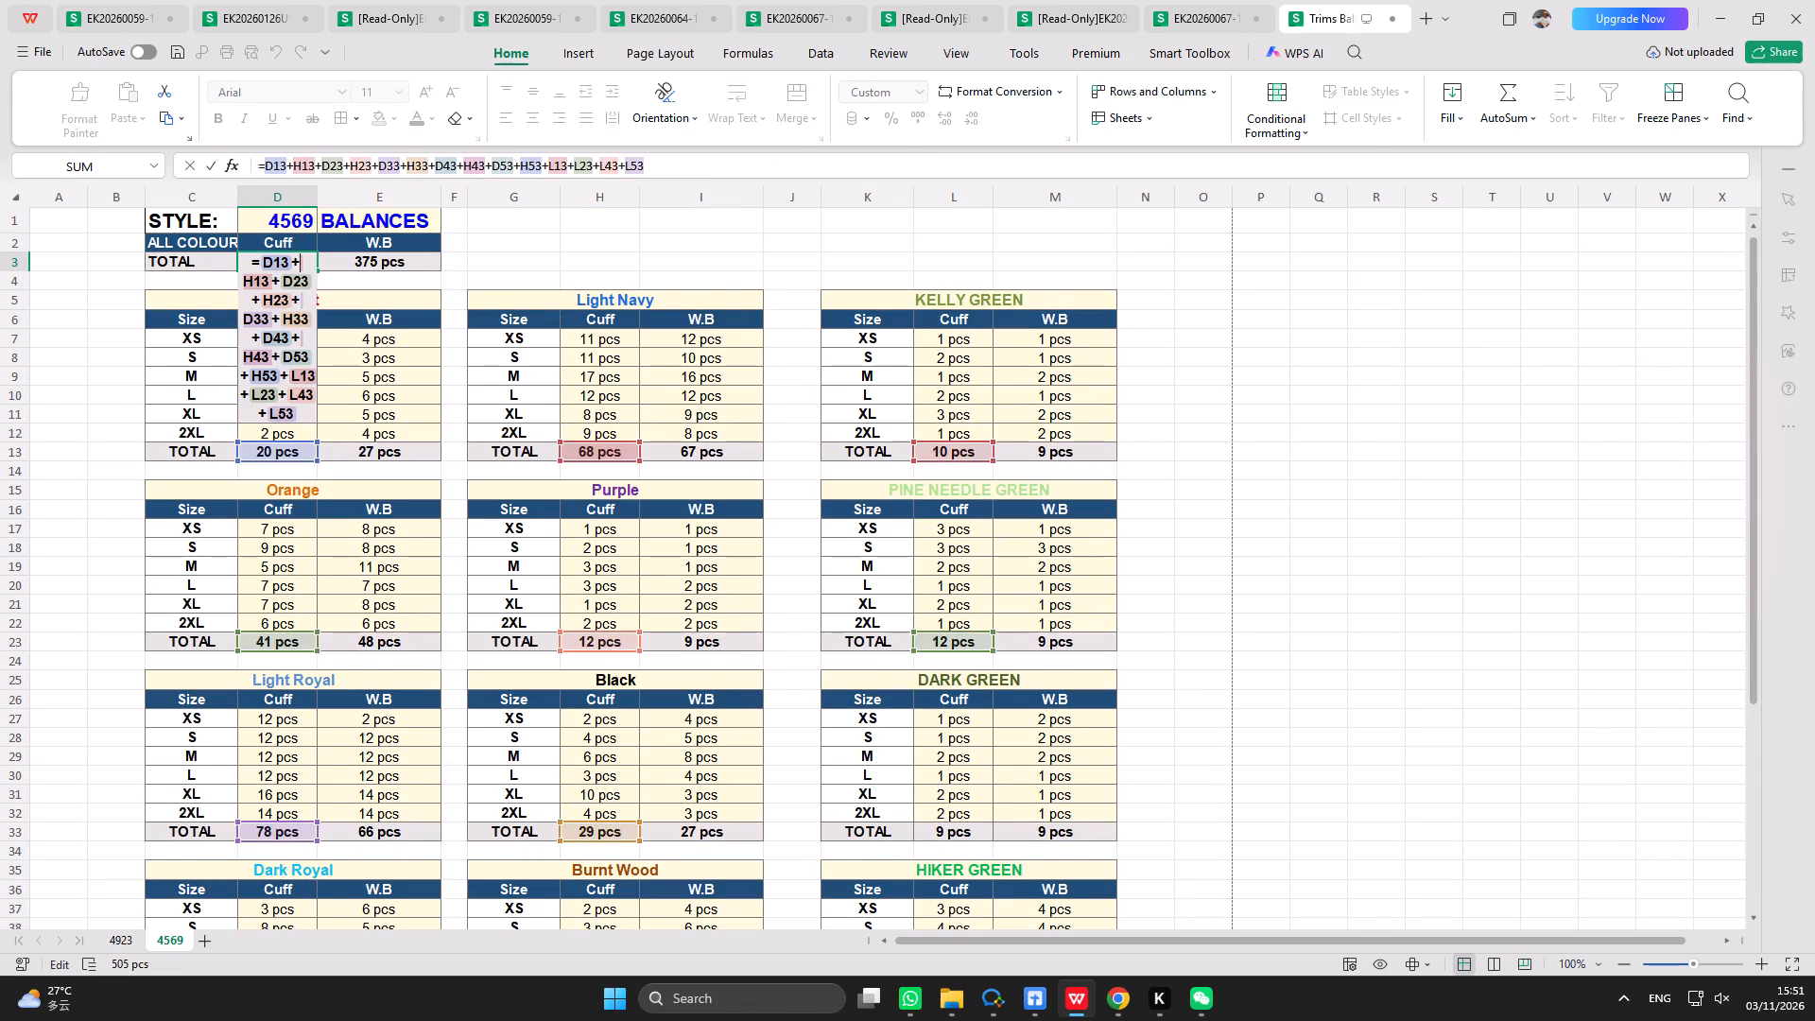
scroll(398, 369, "down", 9)
key("Escape")
scroll(436, 463, "up", 9)
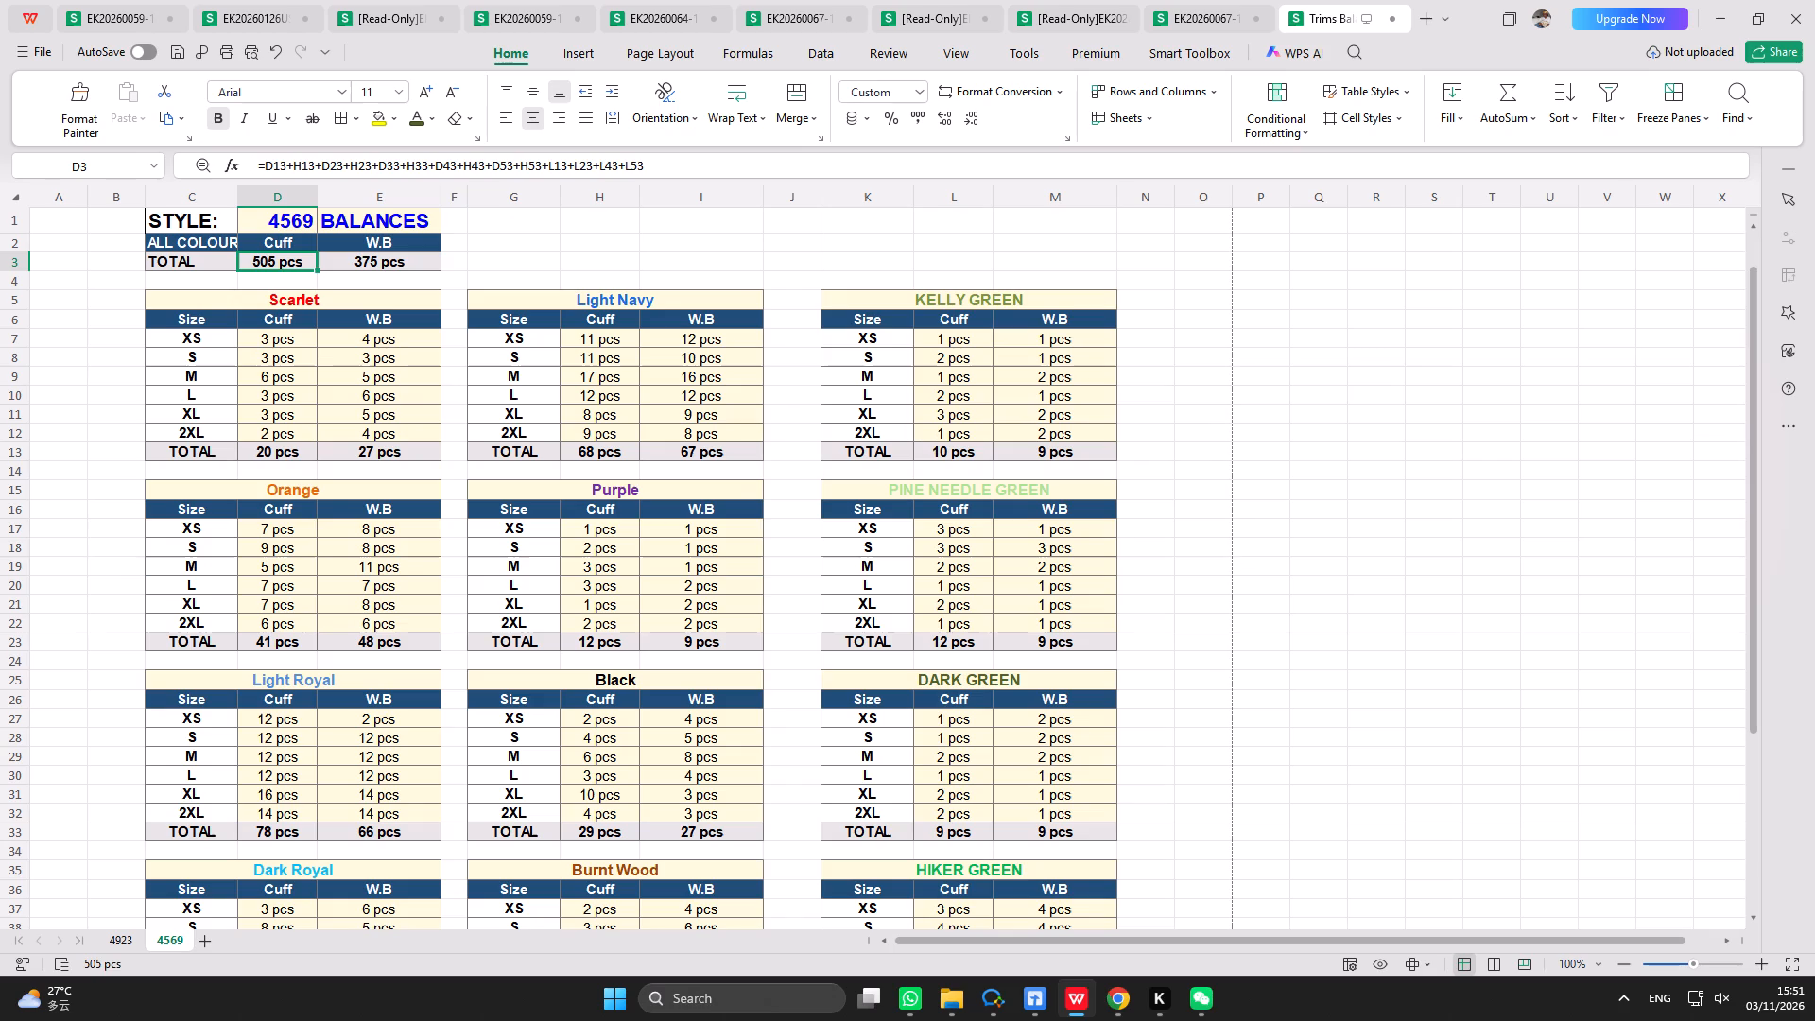
Extend the ALL COLOUR W.B total formula in E3 by adding M13, M23, M33, M43 and M53.
double_click(395, 263)
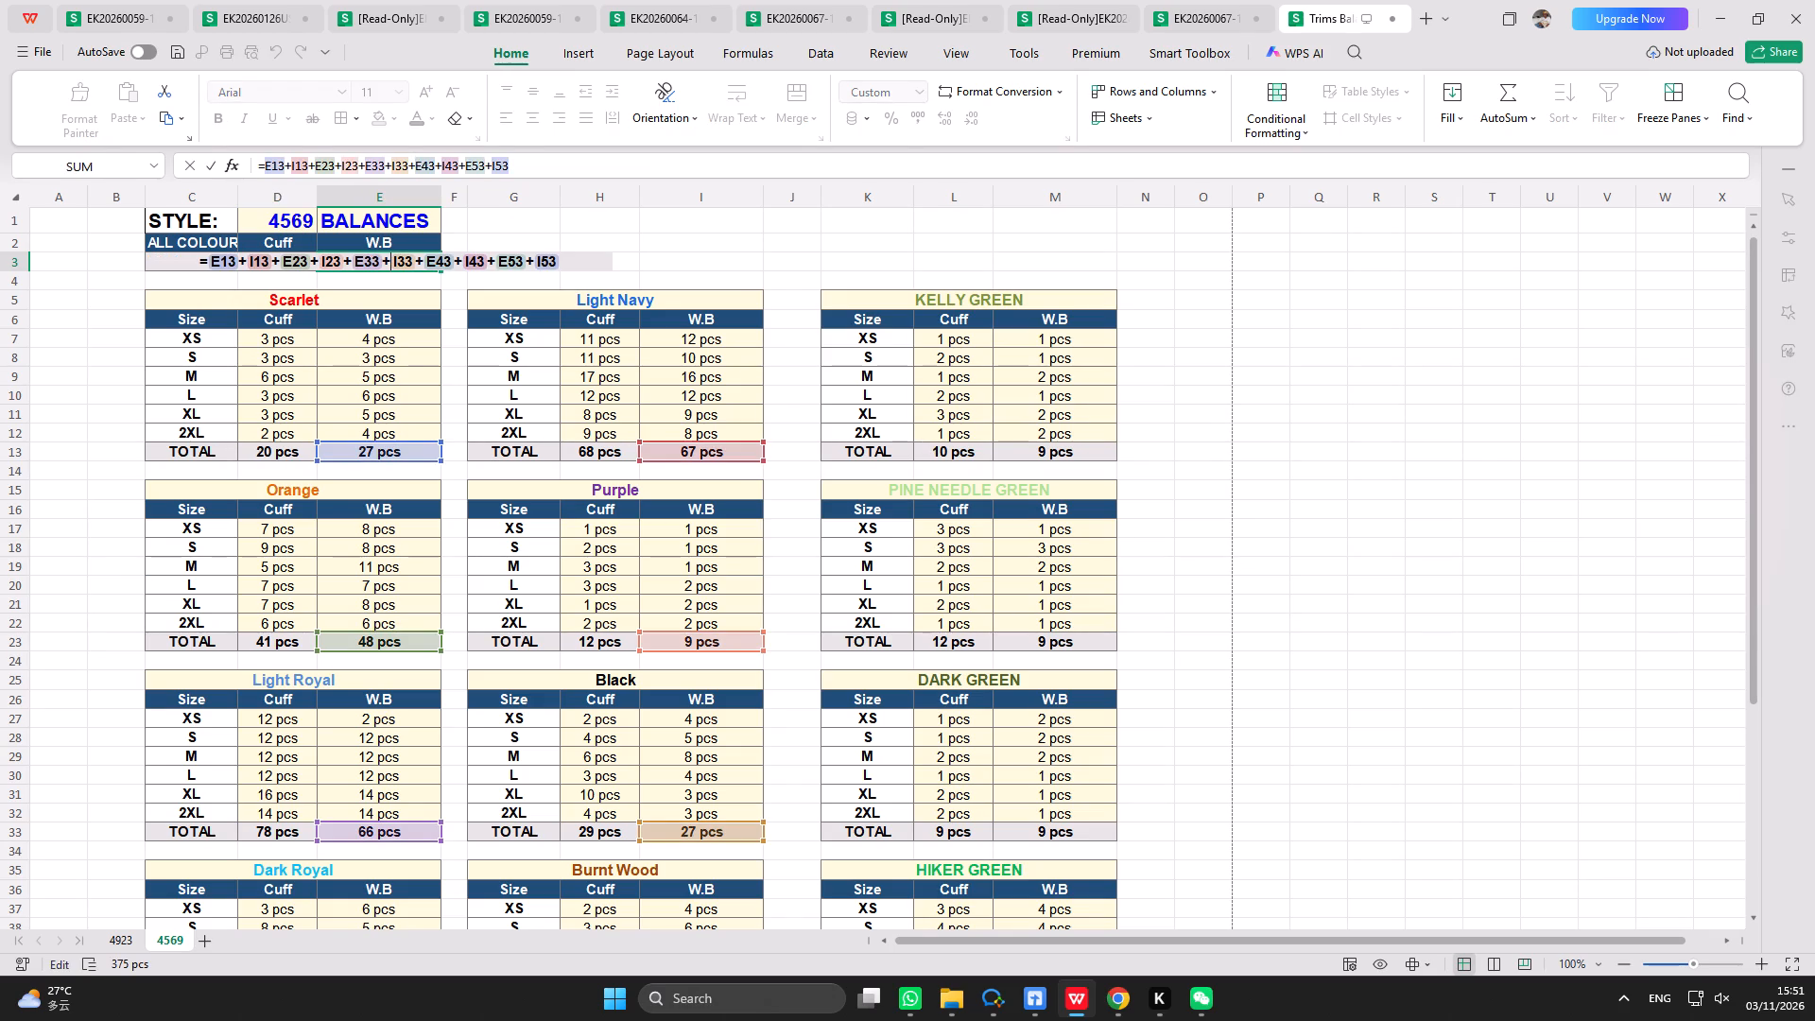
left_click(544, 166)
scroll(544, 166, "up", 1)
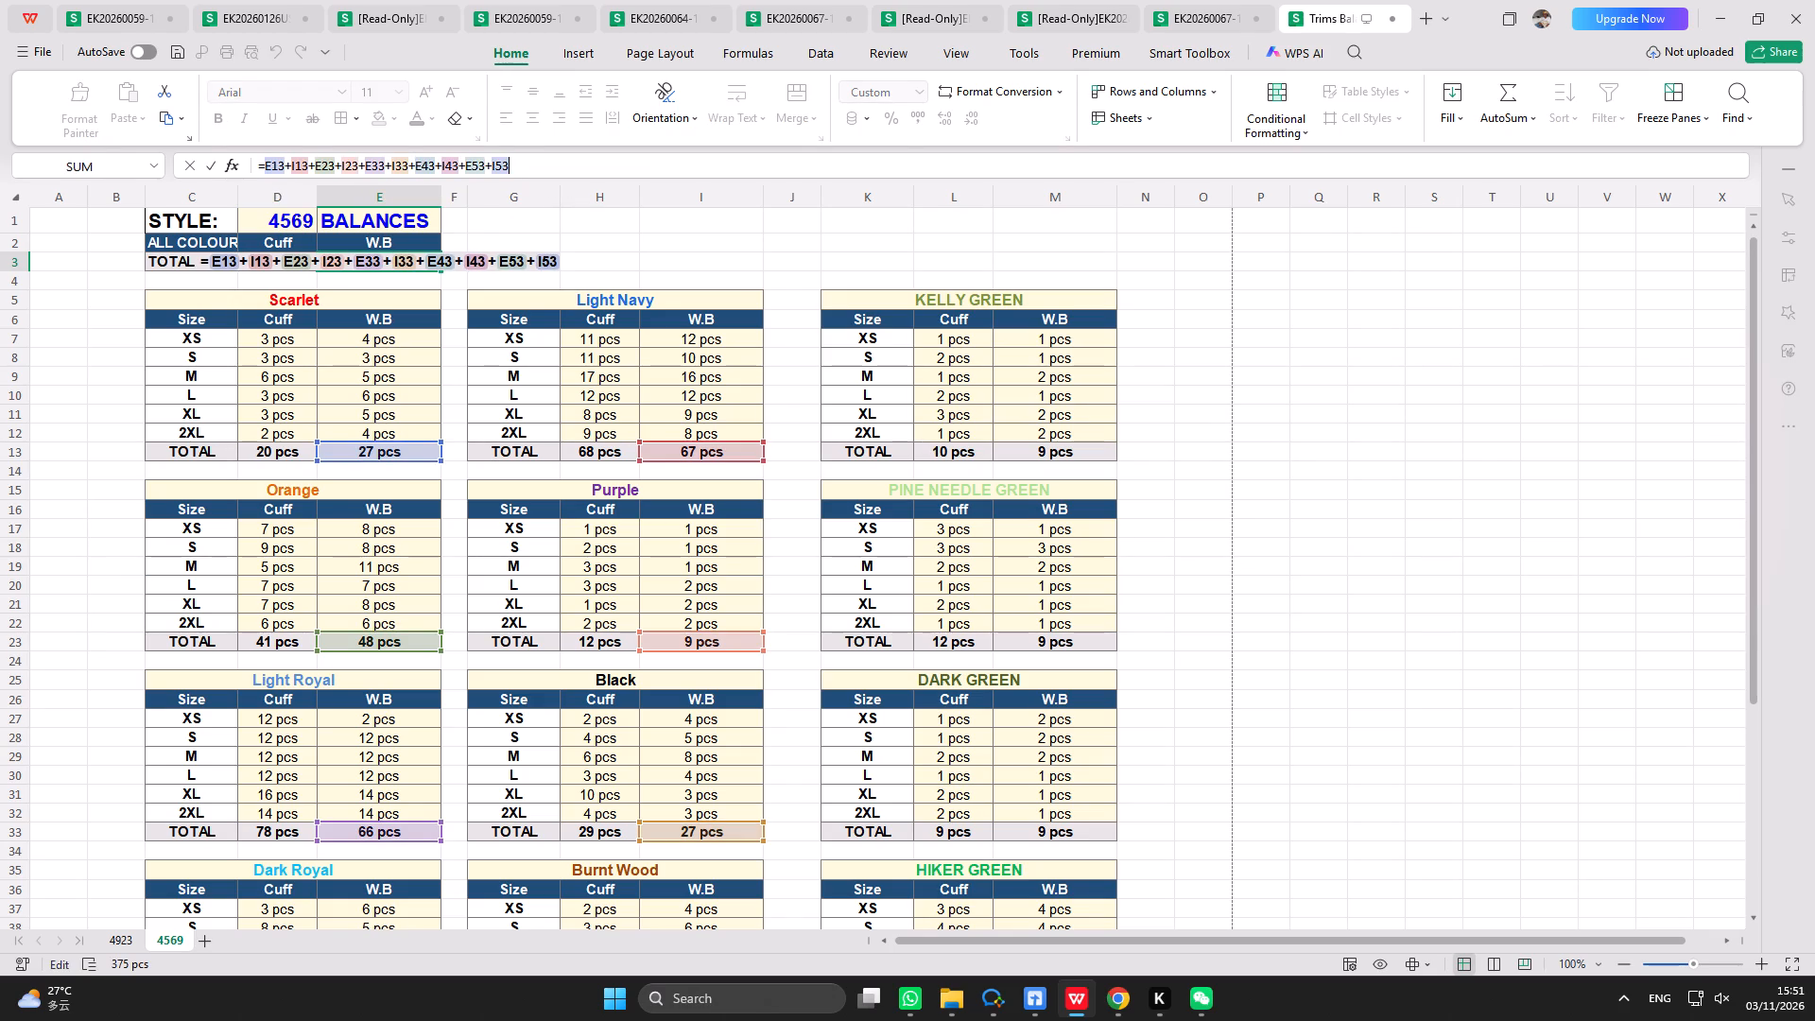
key("plus")
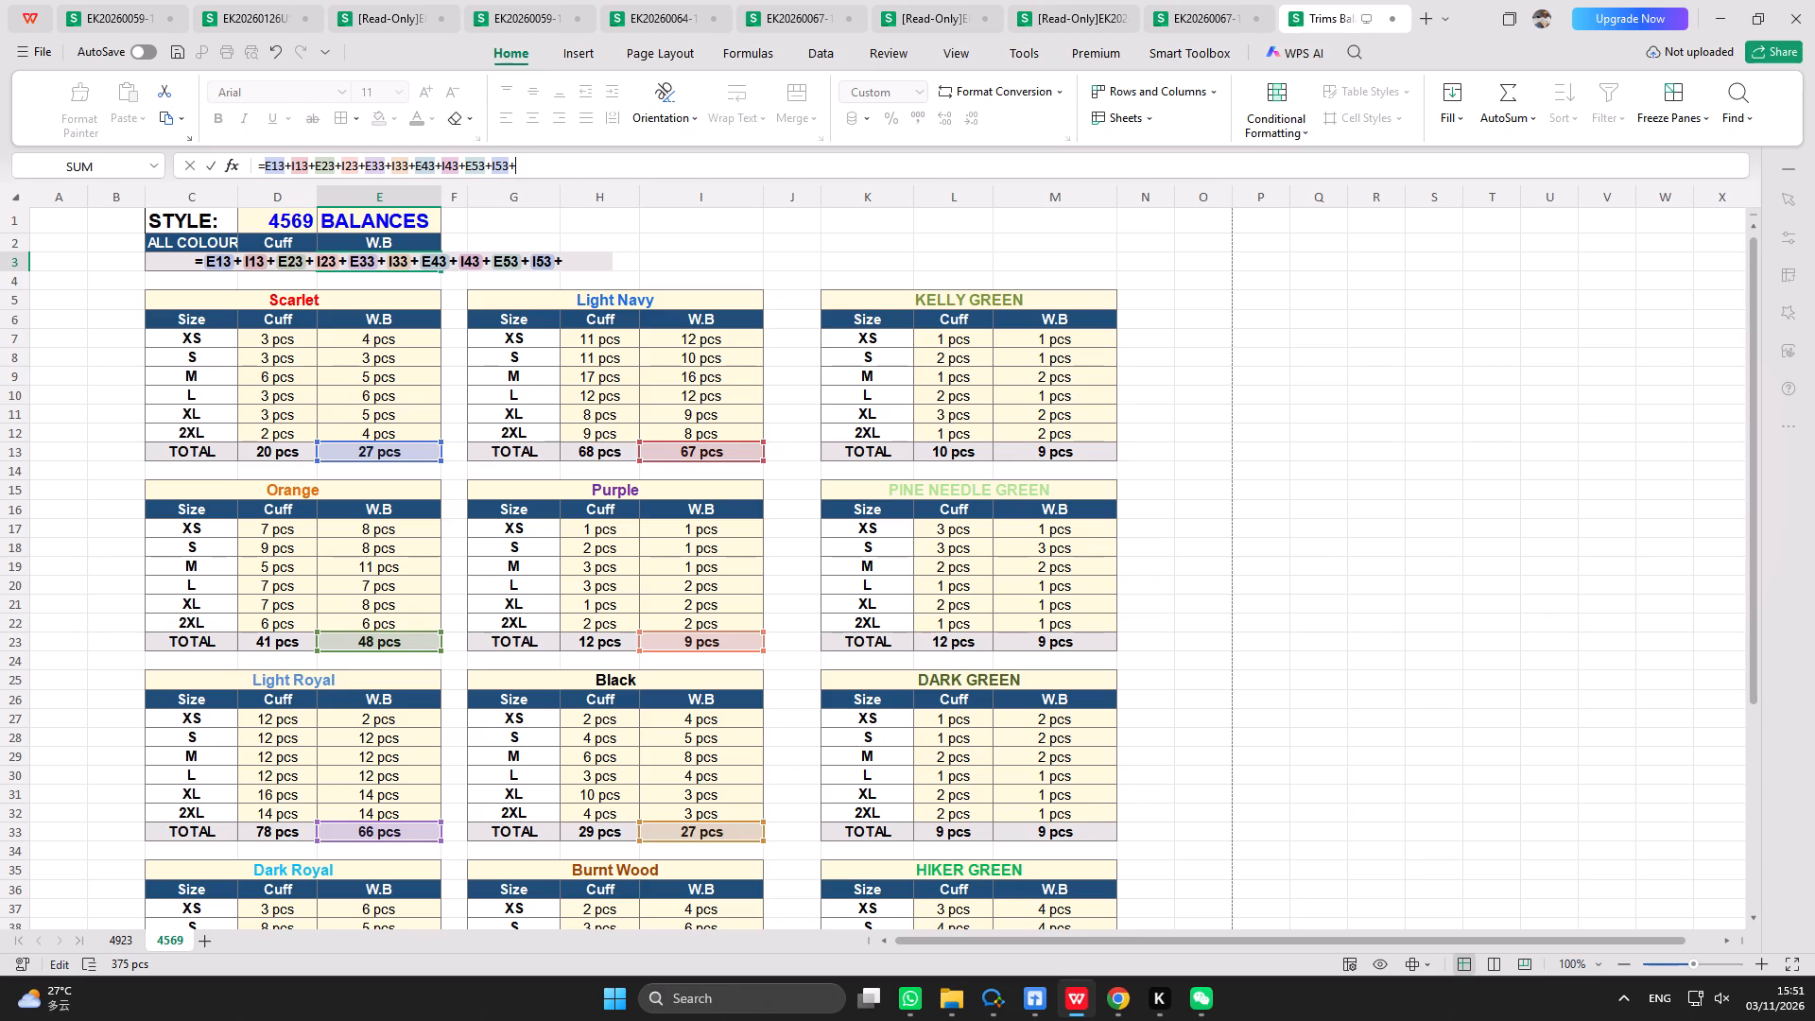
key("m")
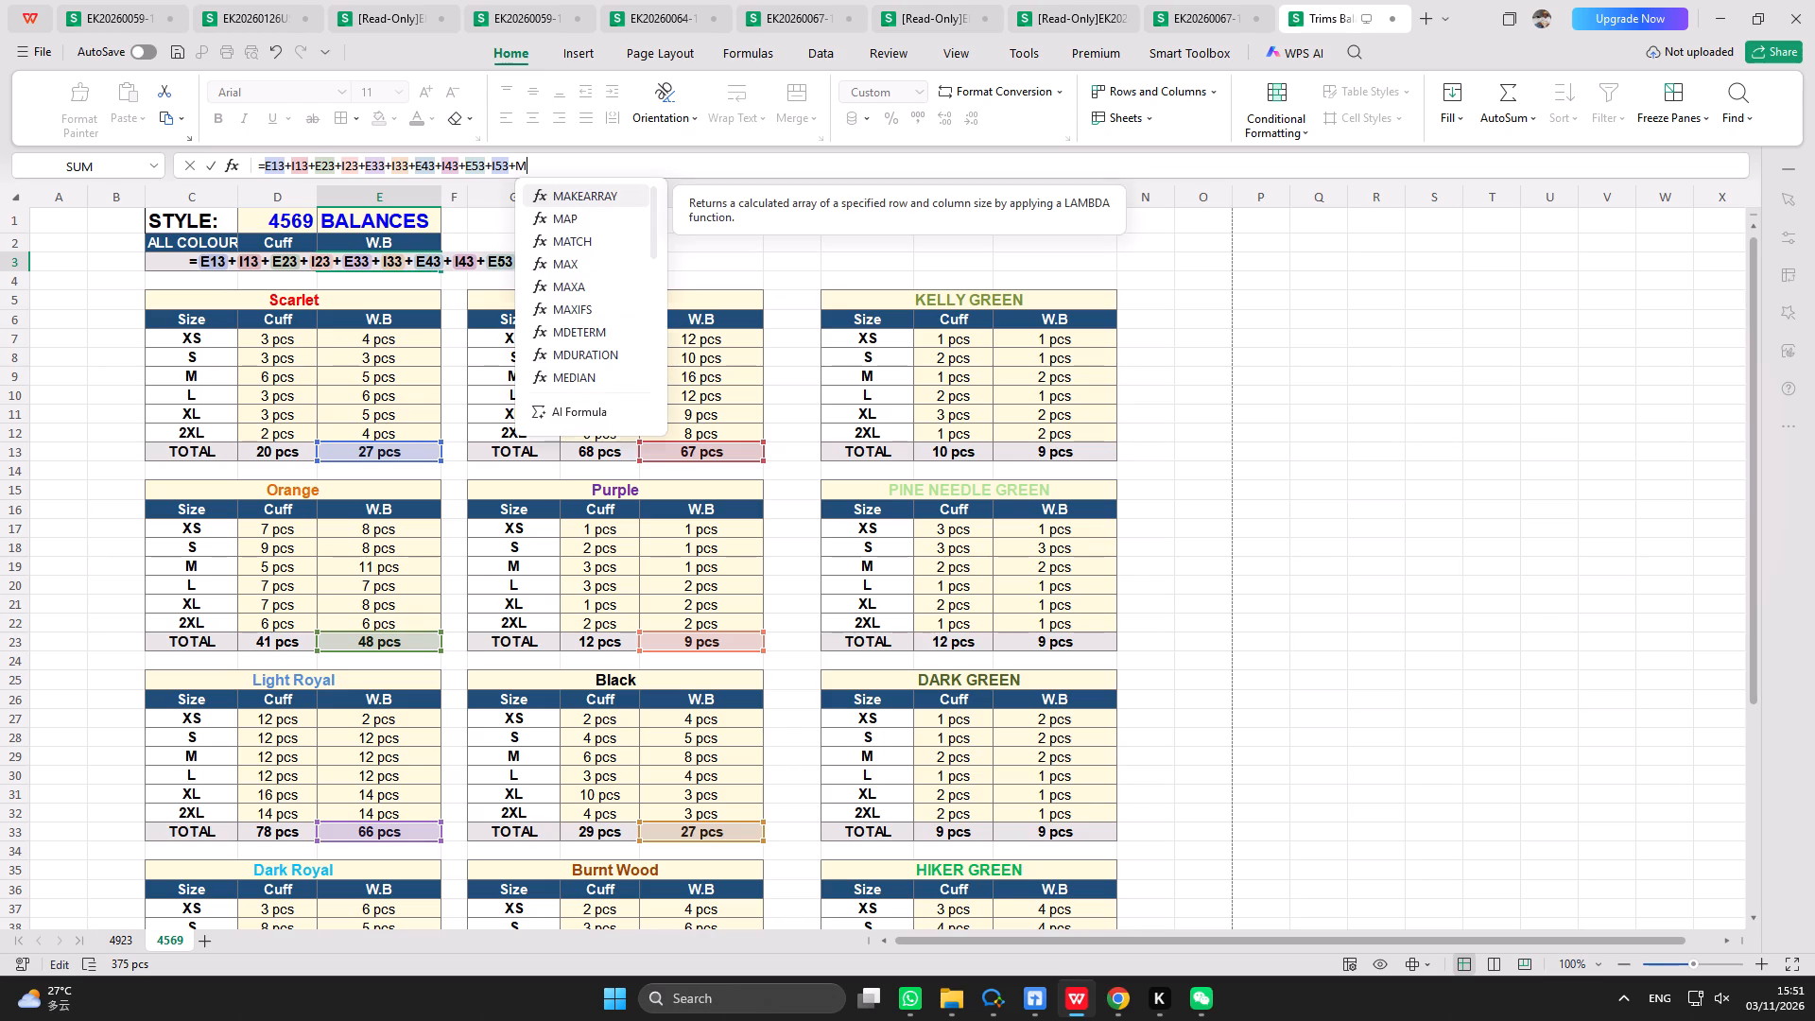
type("13")
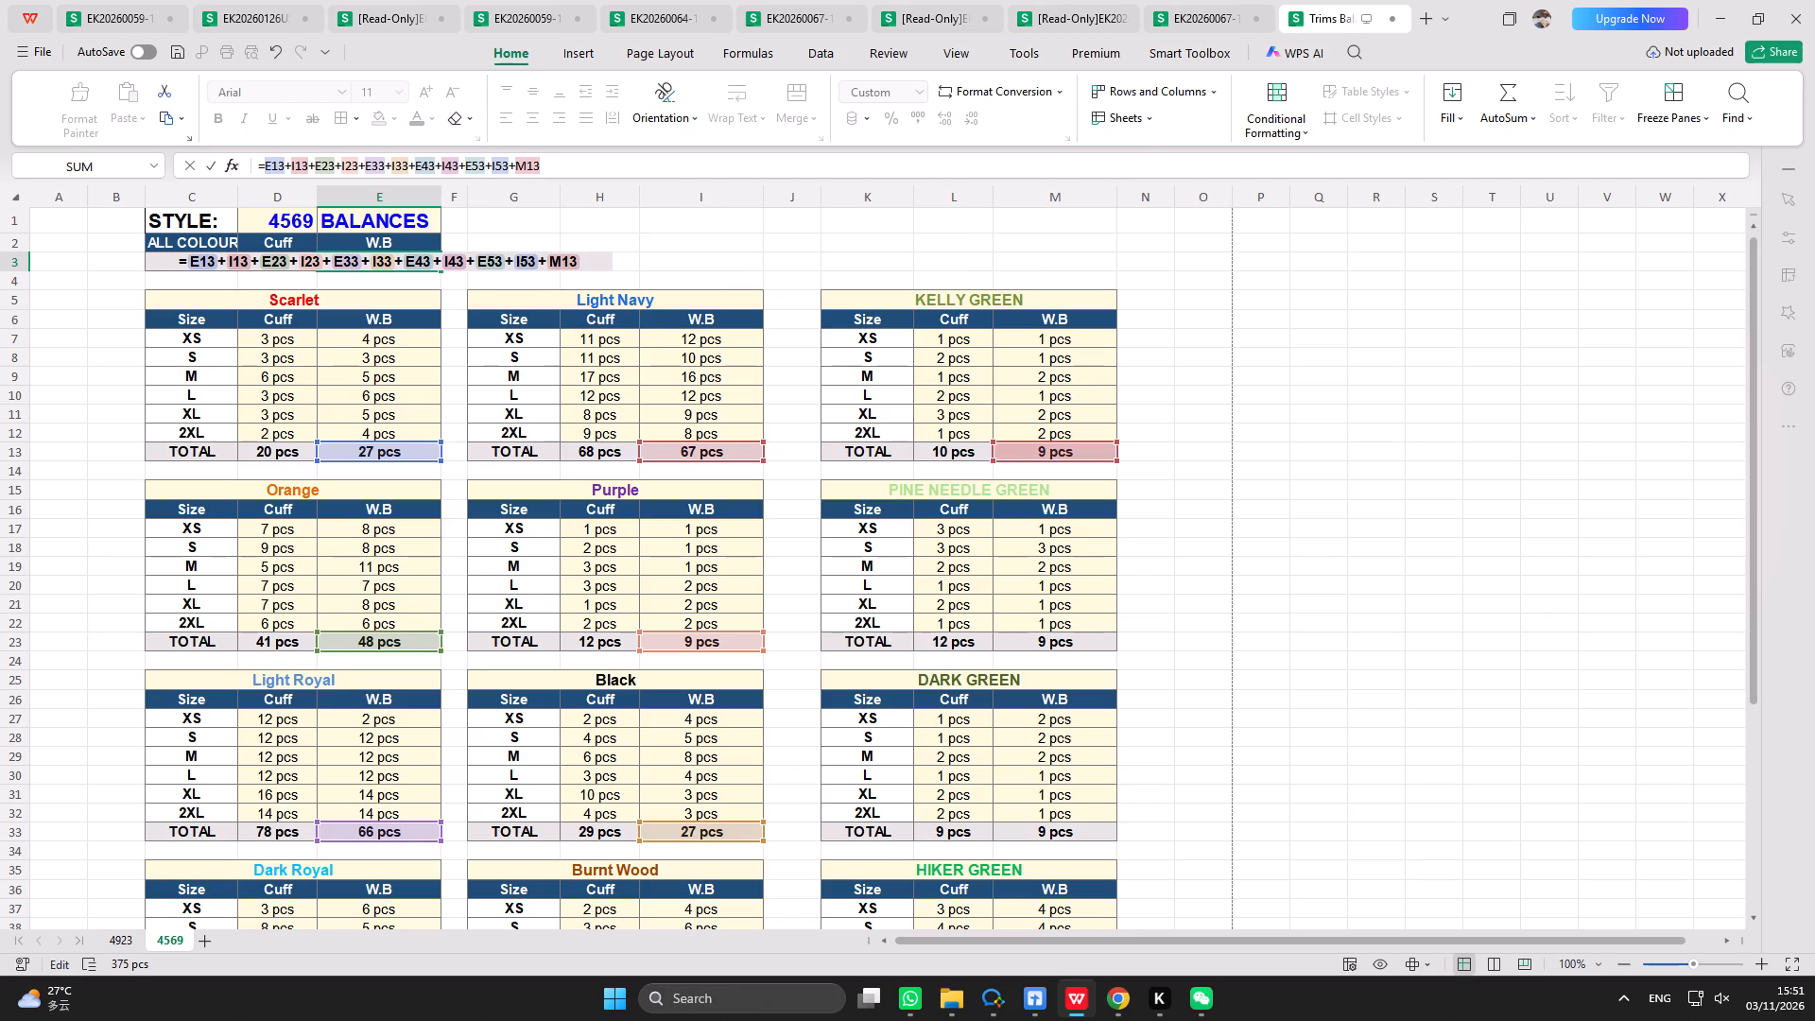
key("plus")
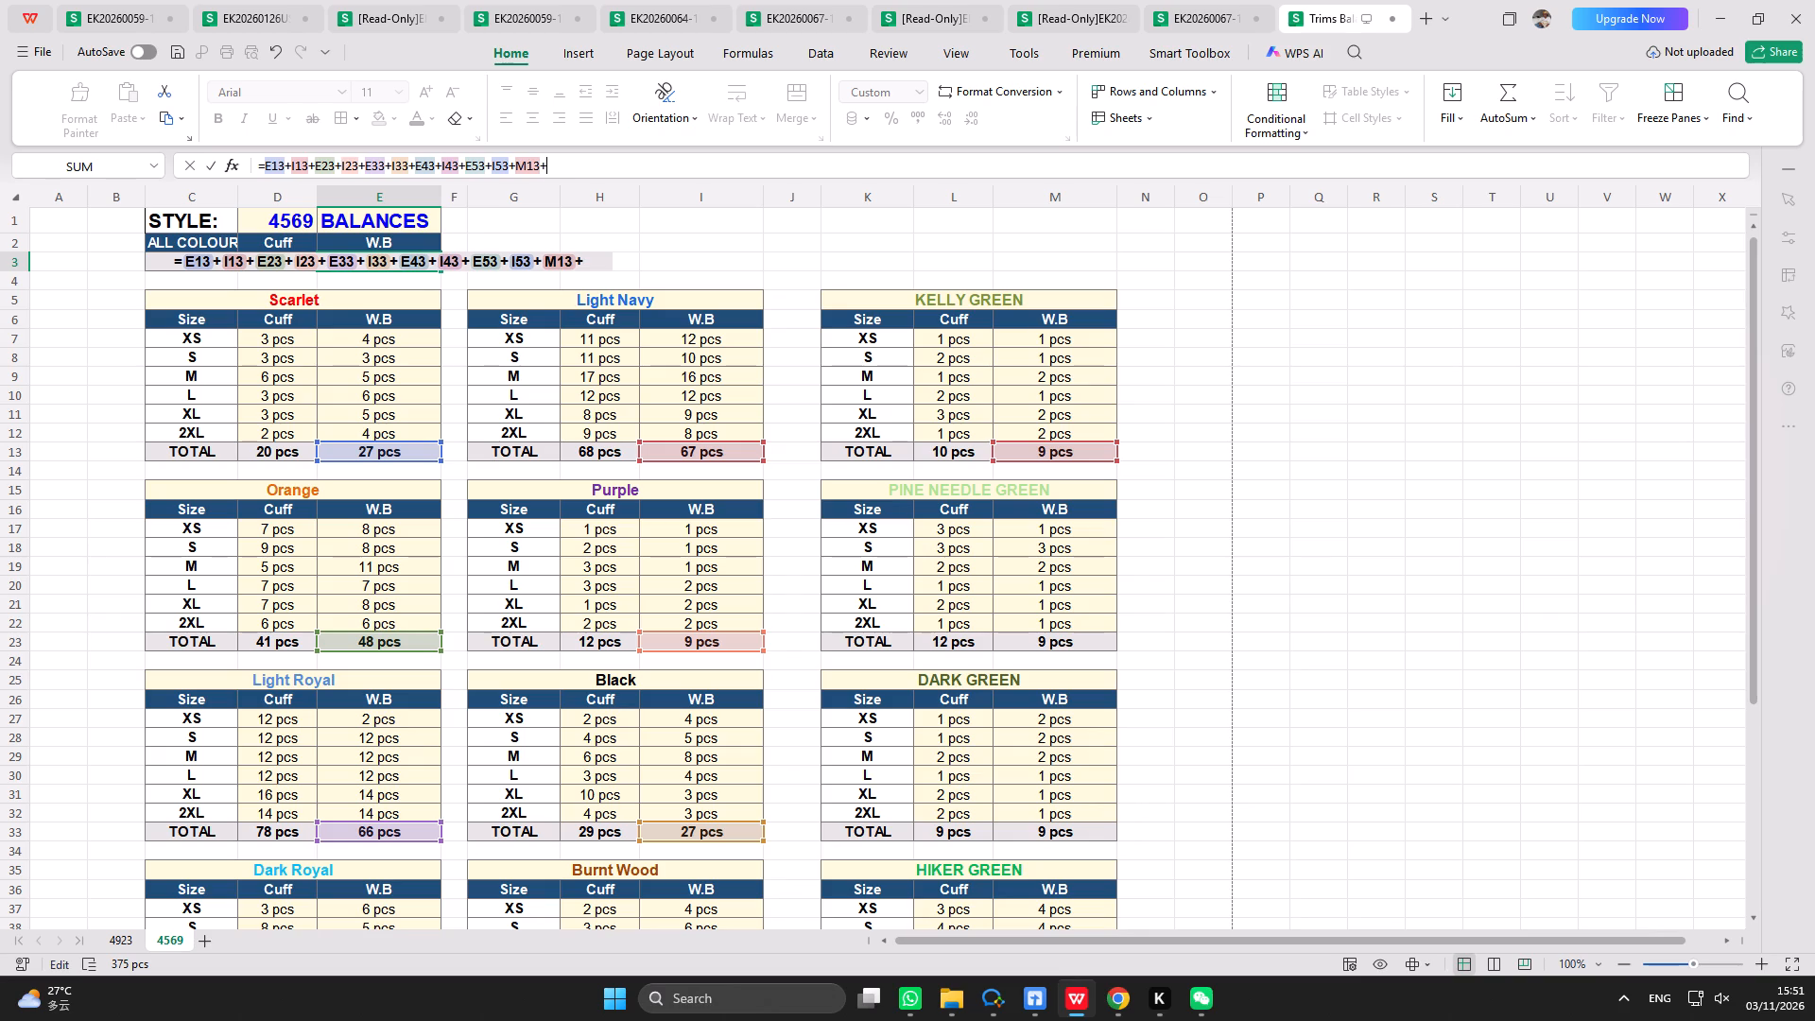
key("m")
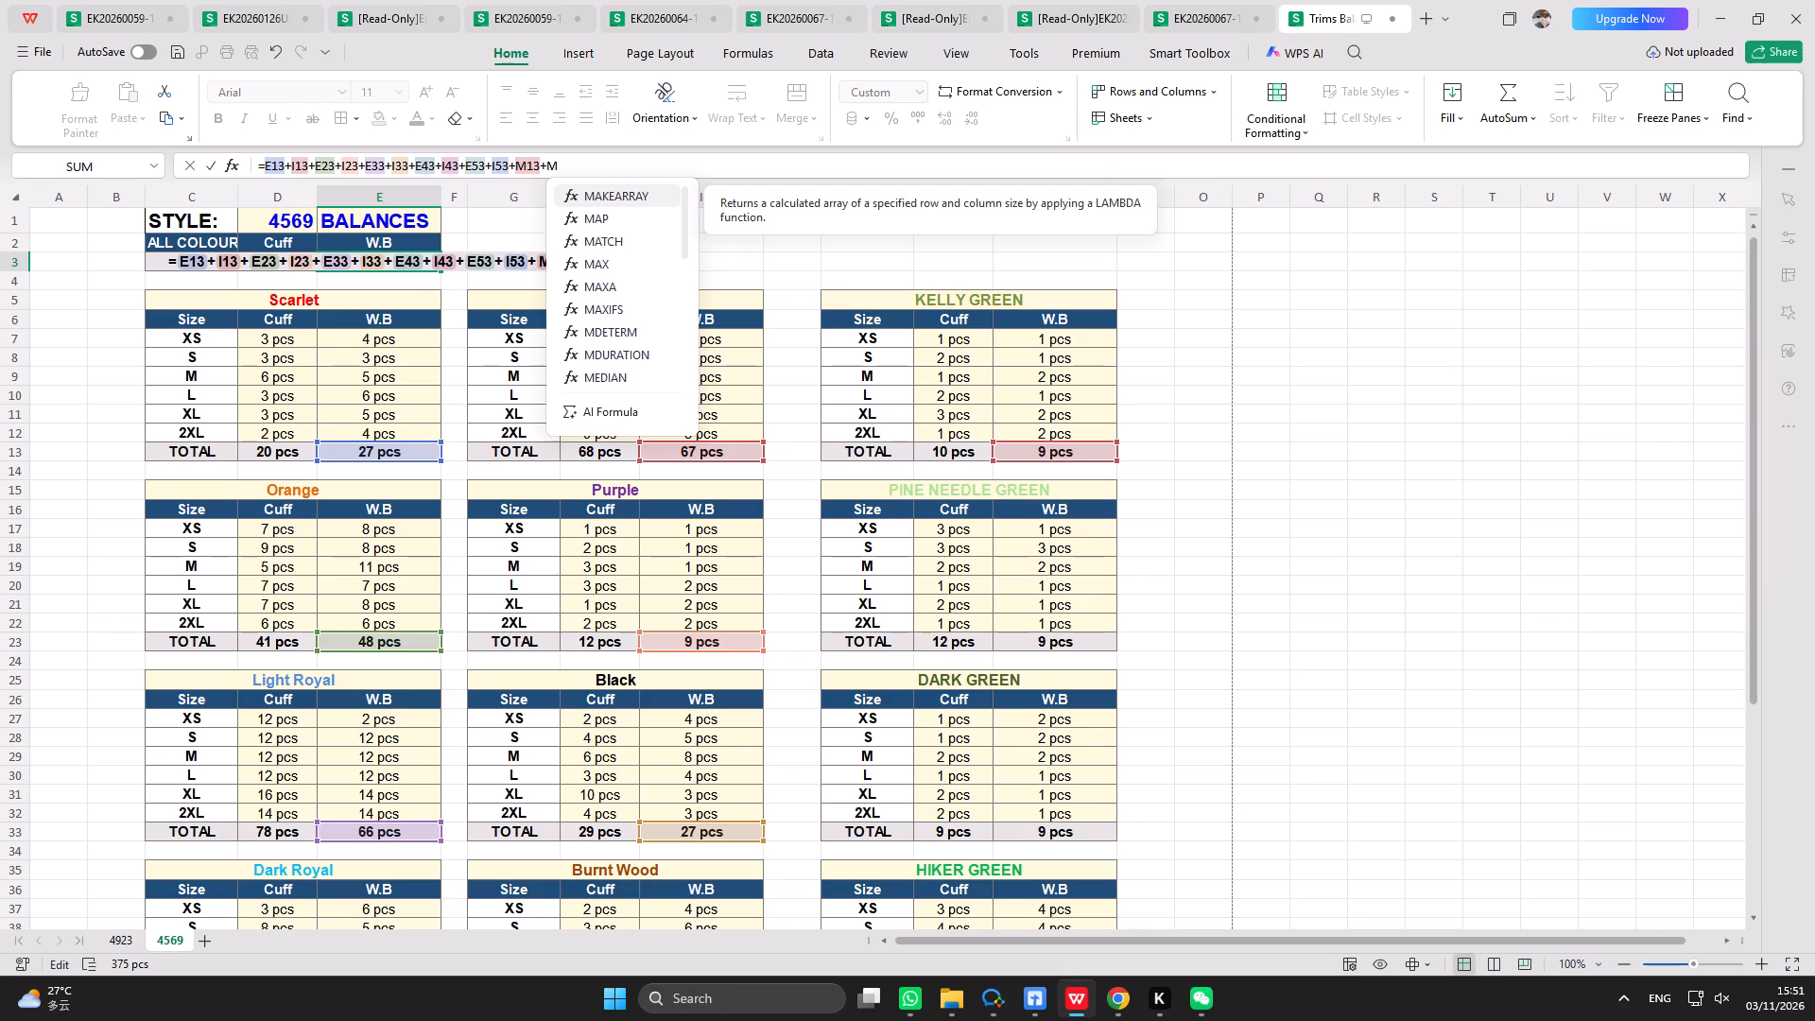
type("23")
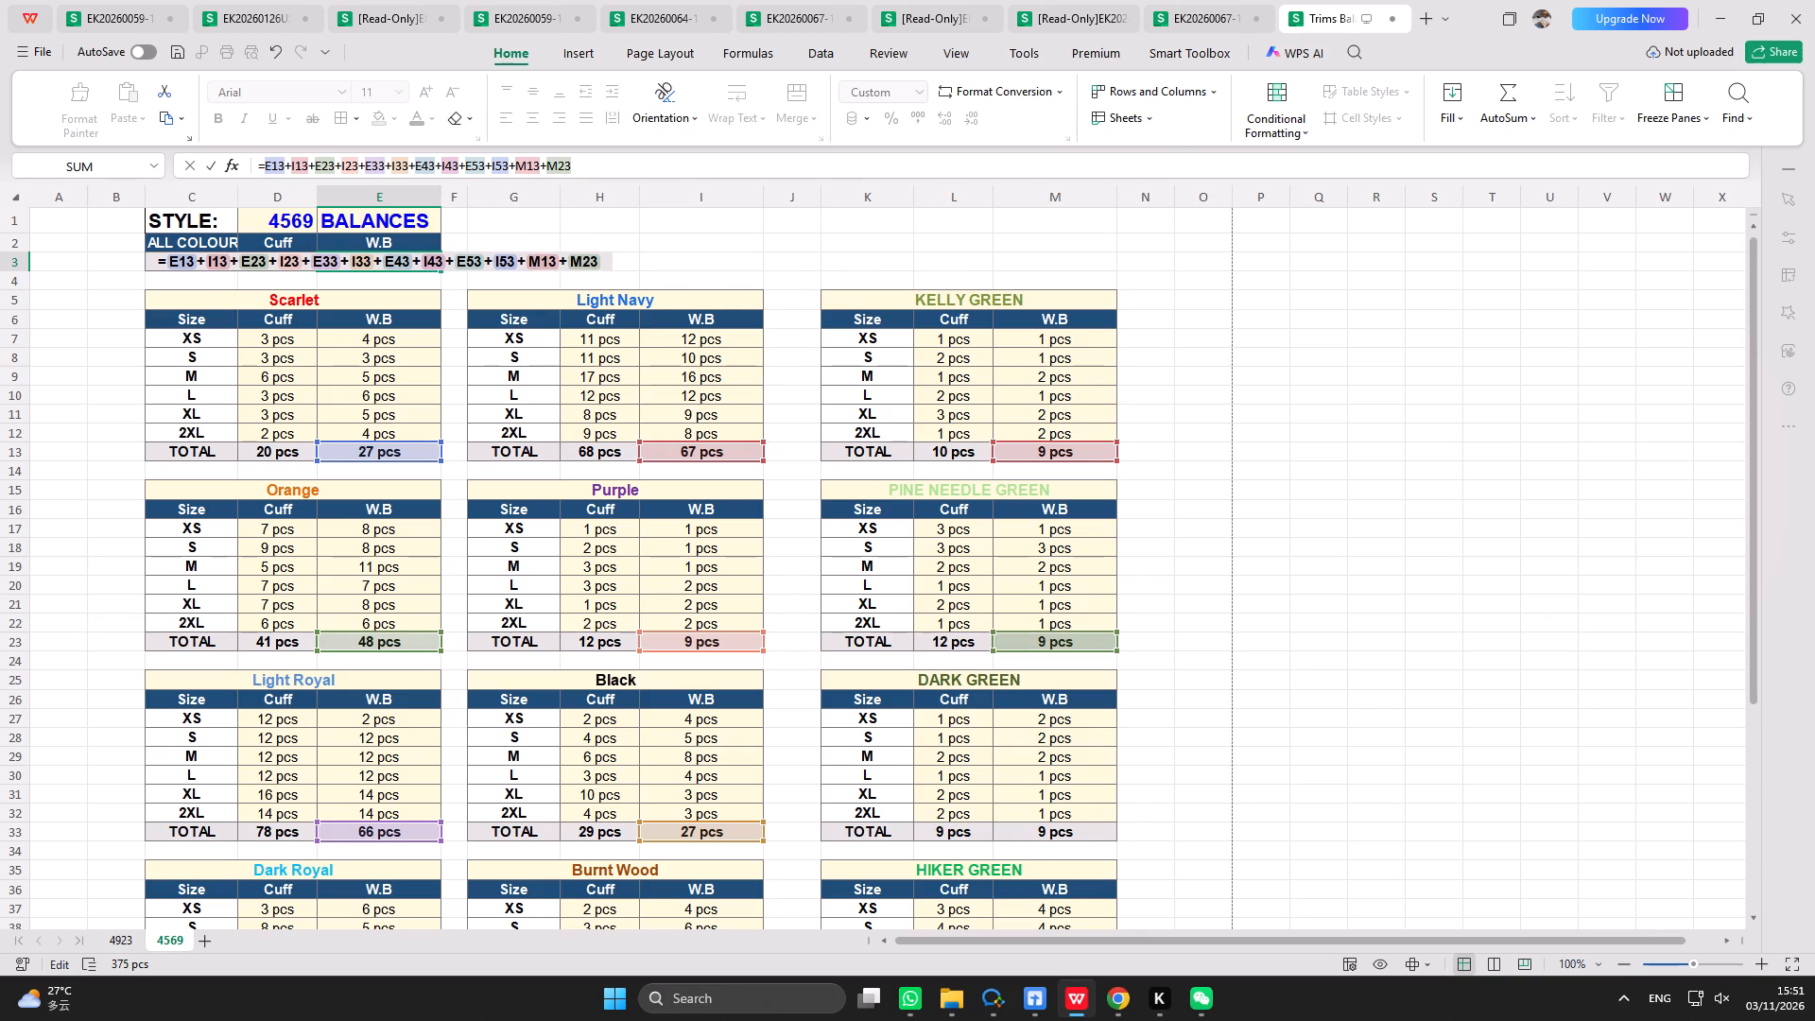
key("plus")
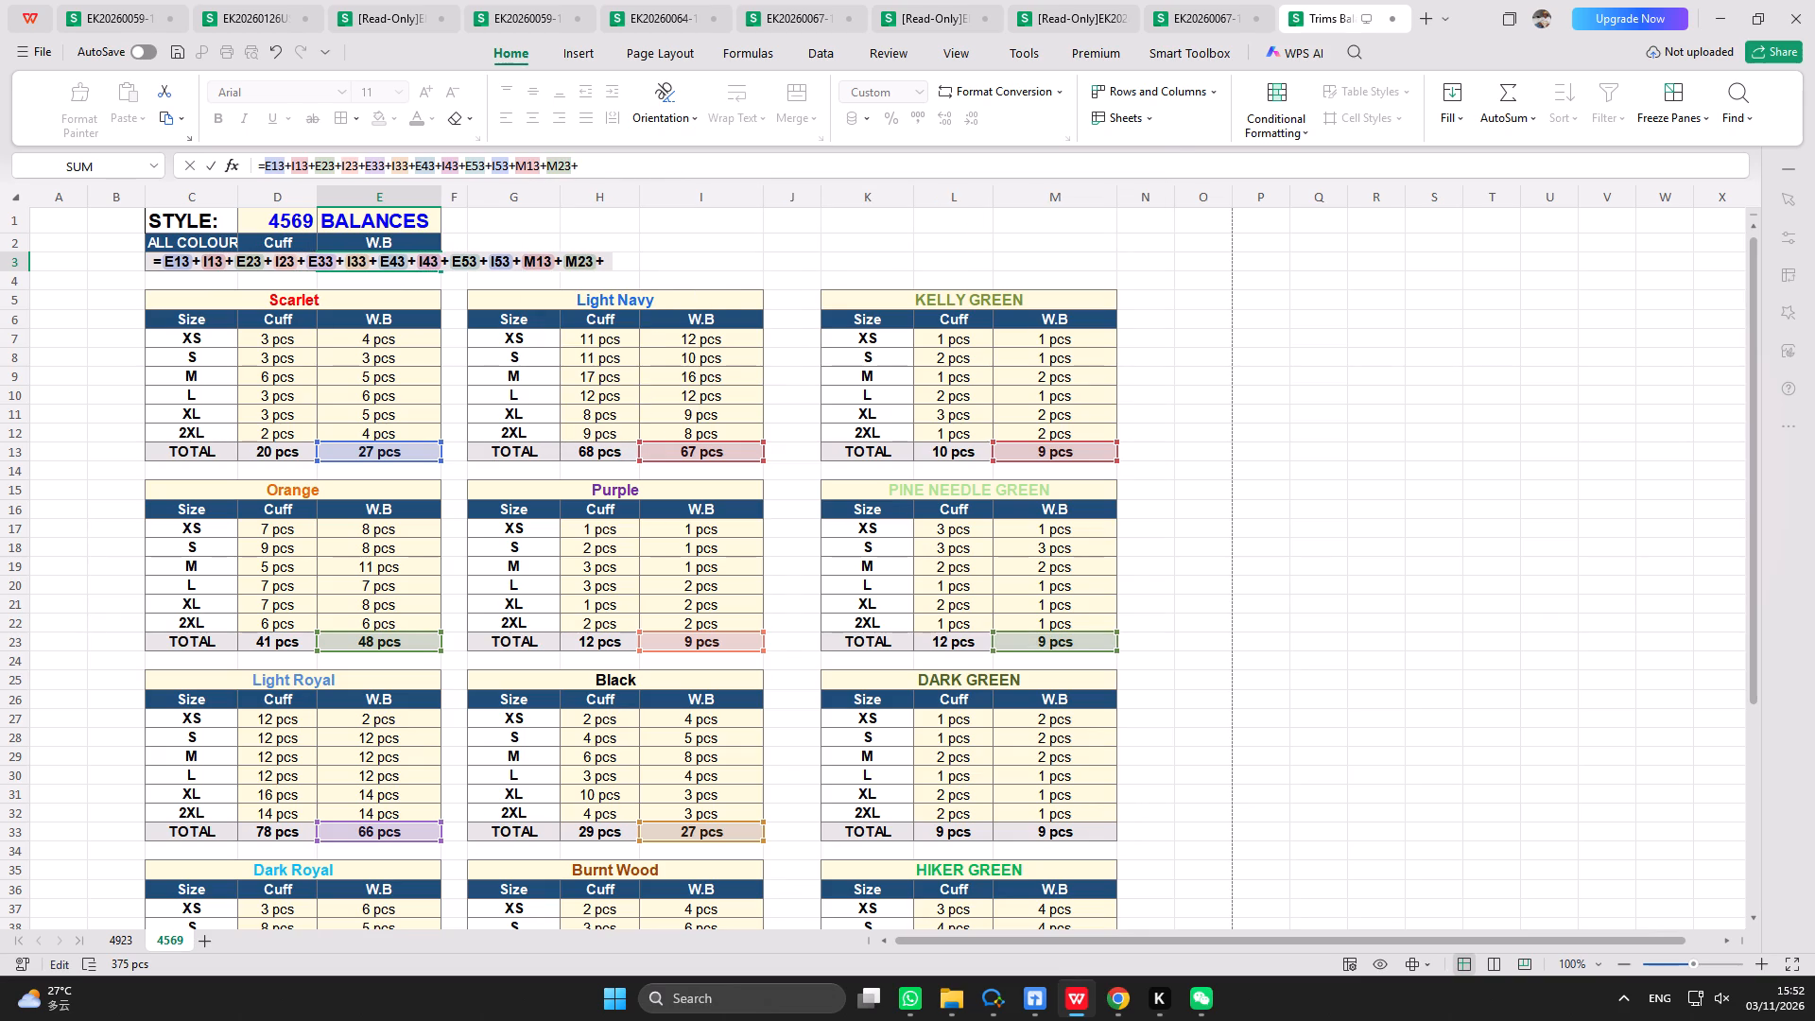
scroll(541, 166, "down", 3)
scroll(921, 532, "down", 3)
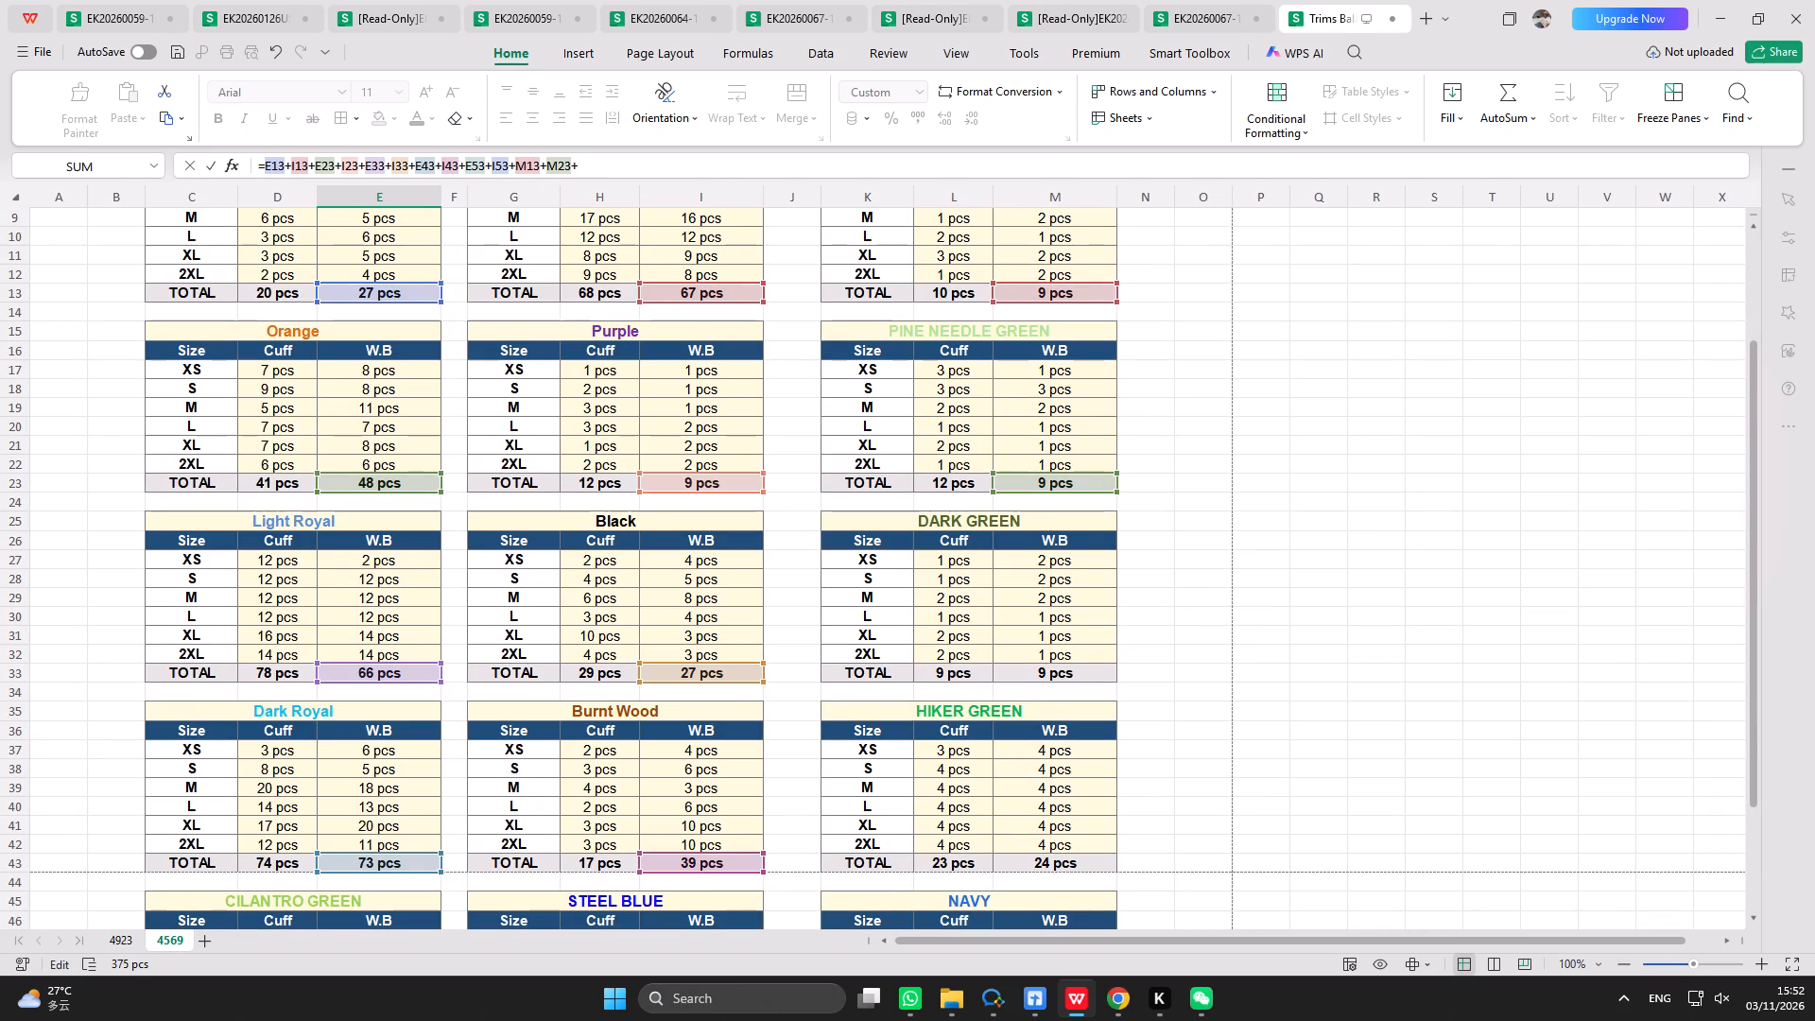
type("M33+")
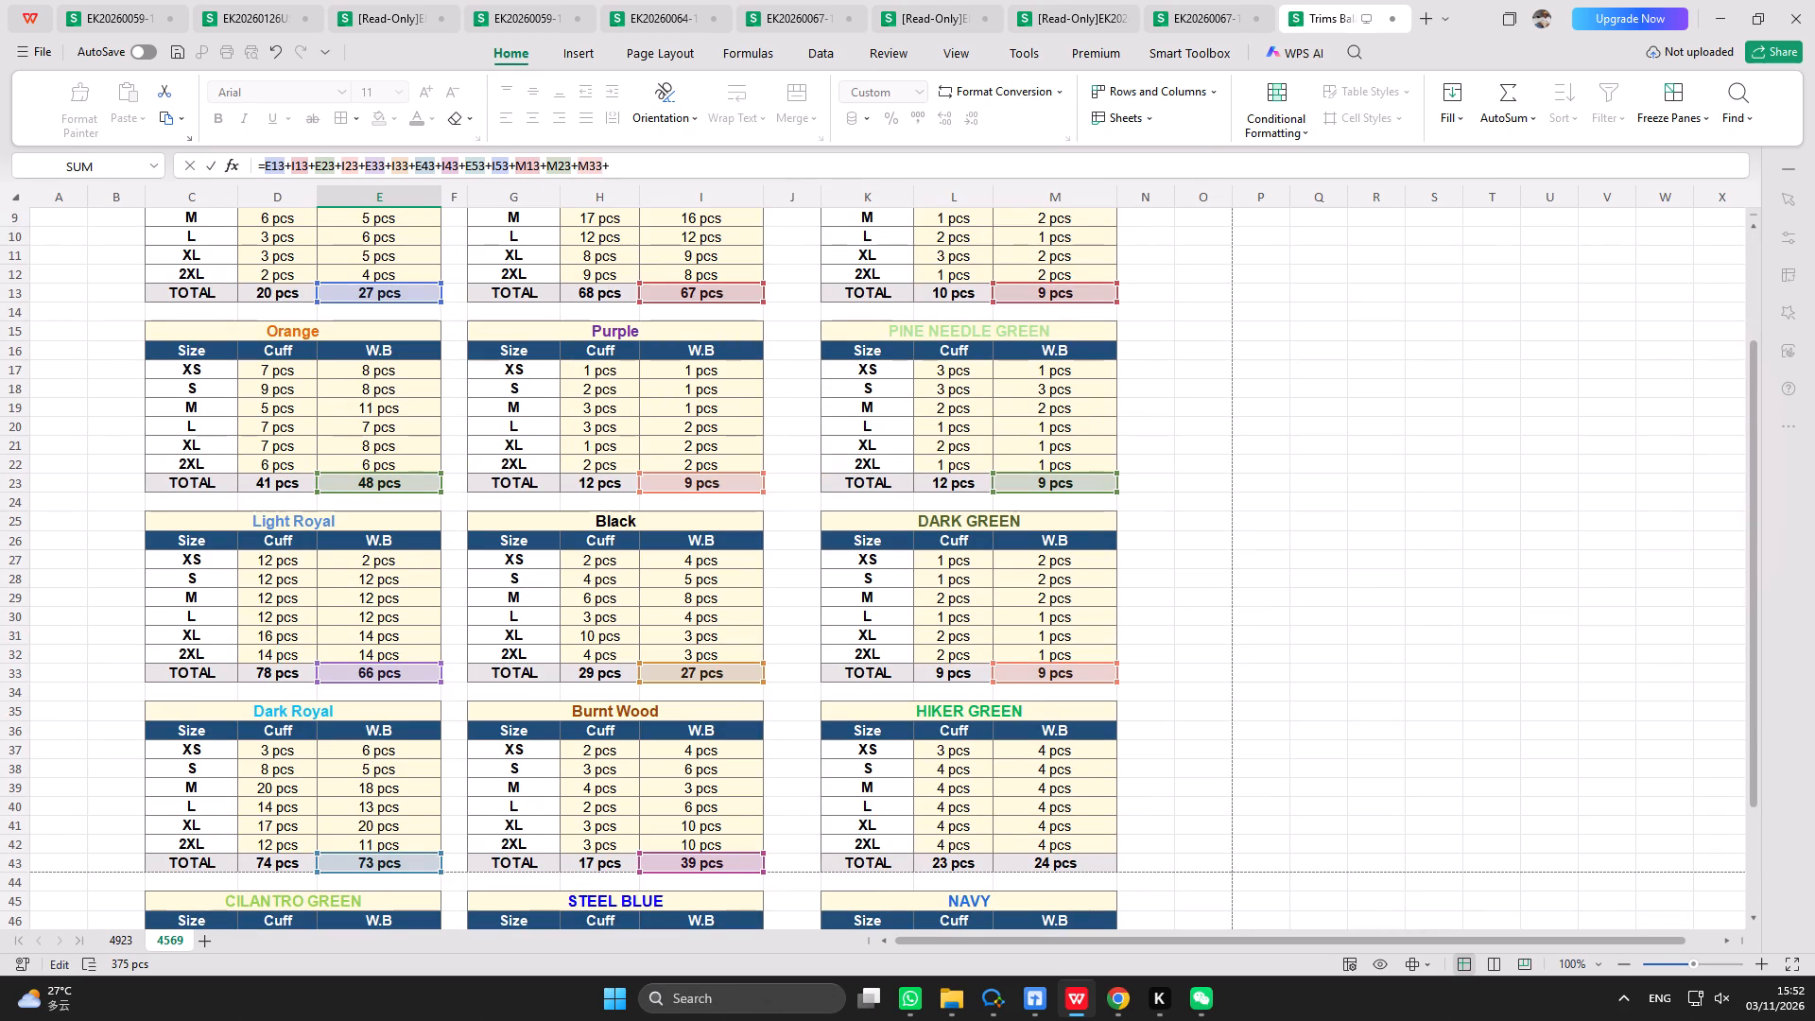
scroll(1322, 591, "down", 3)
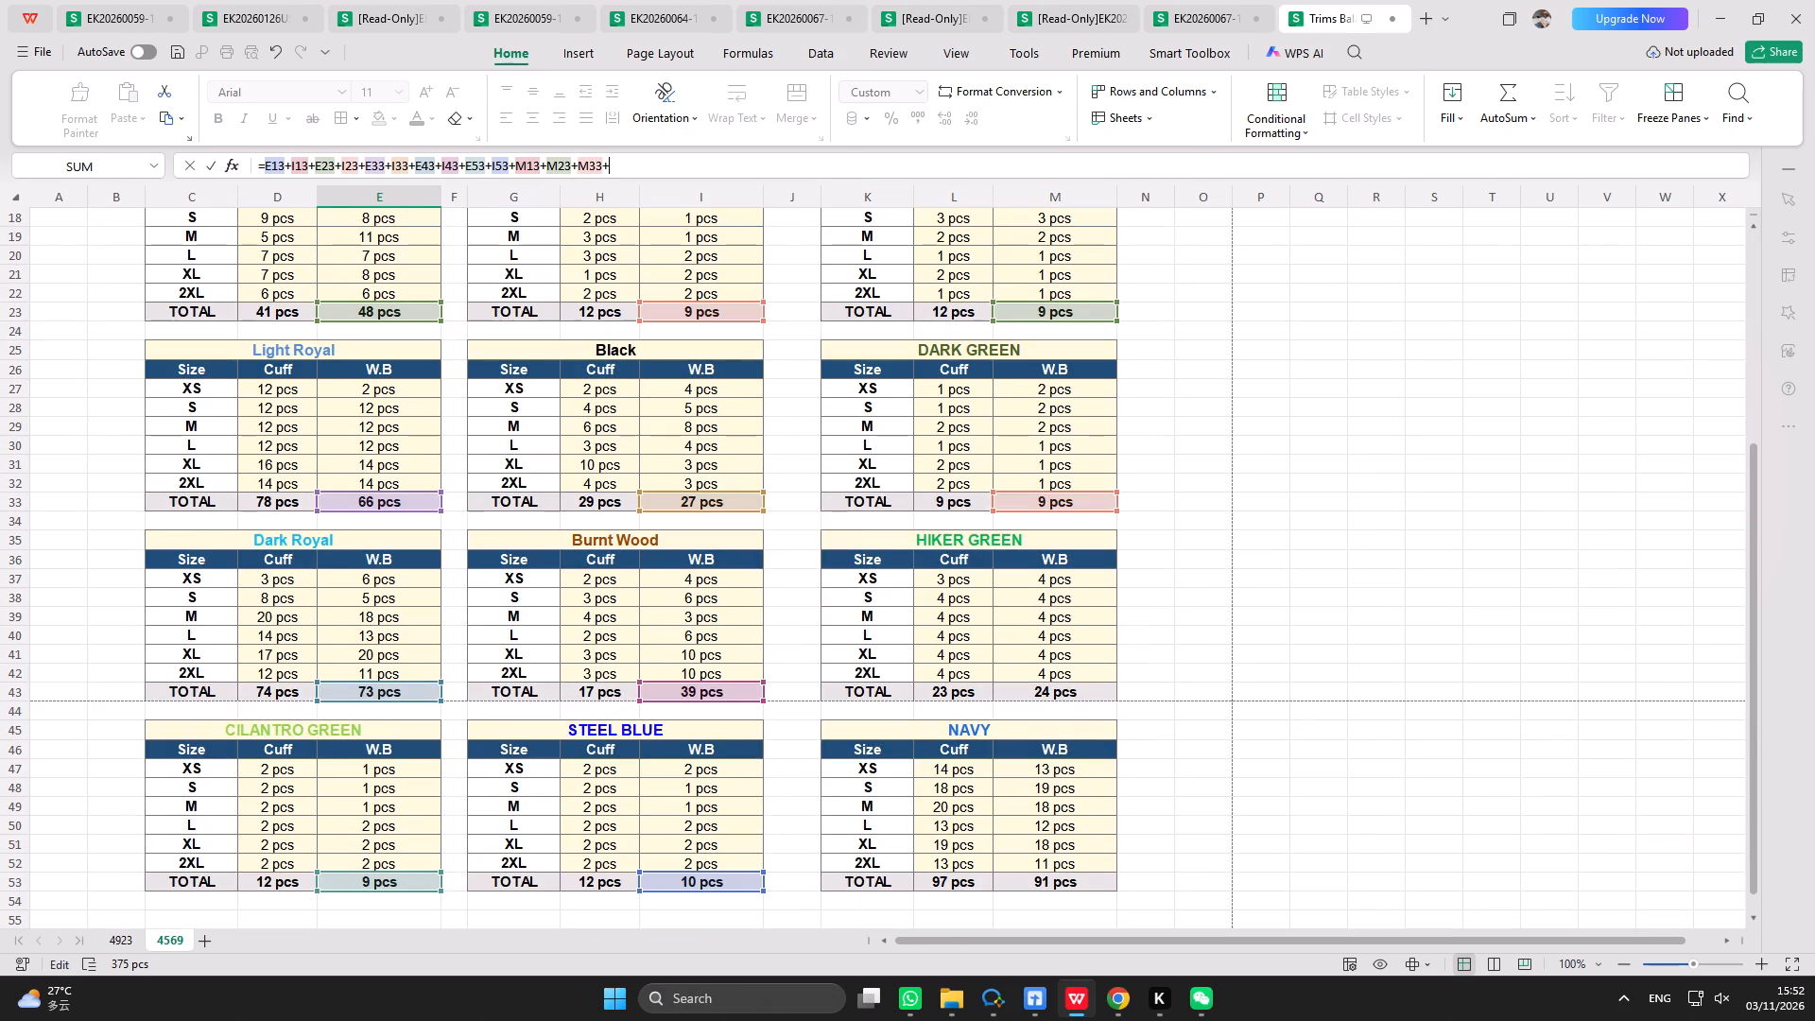
type("M43+M53")
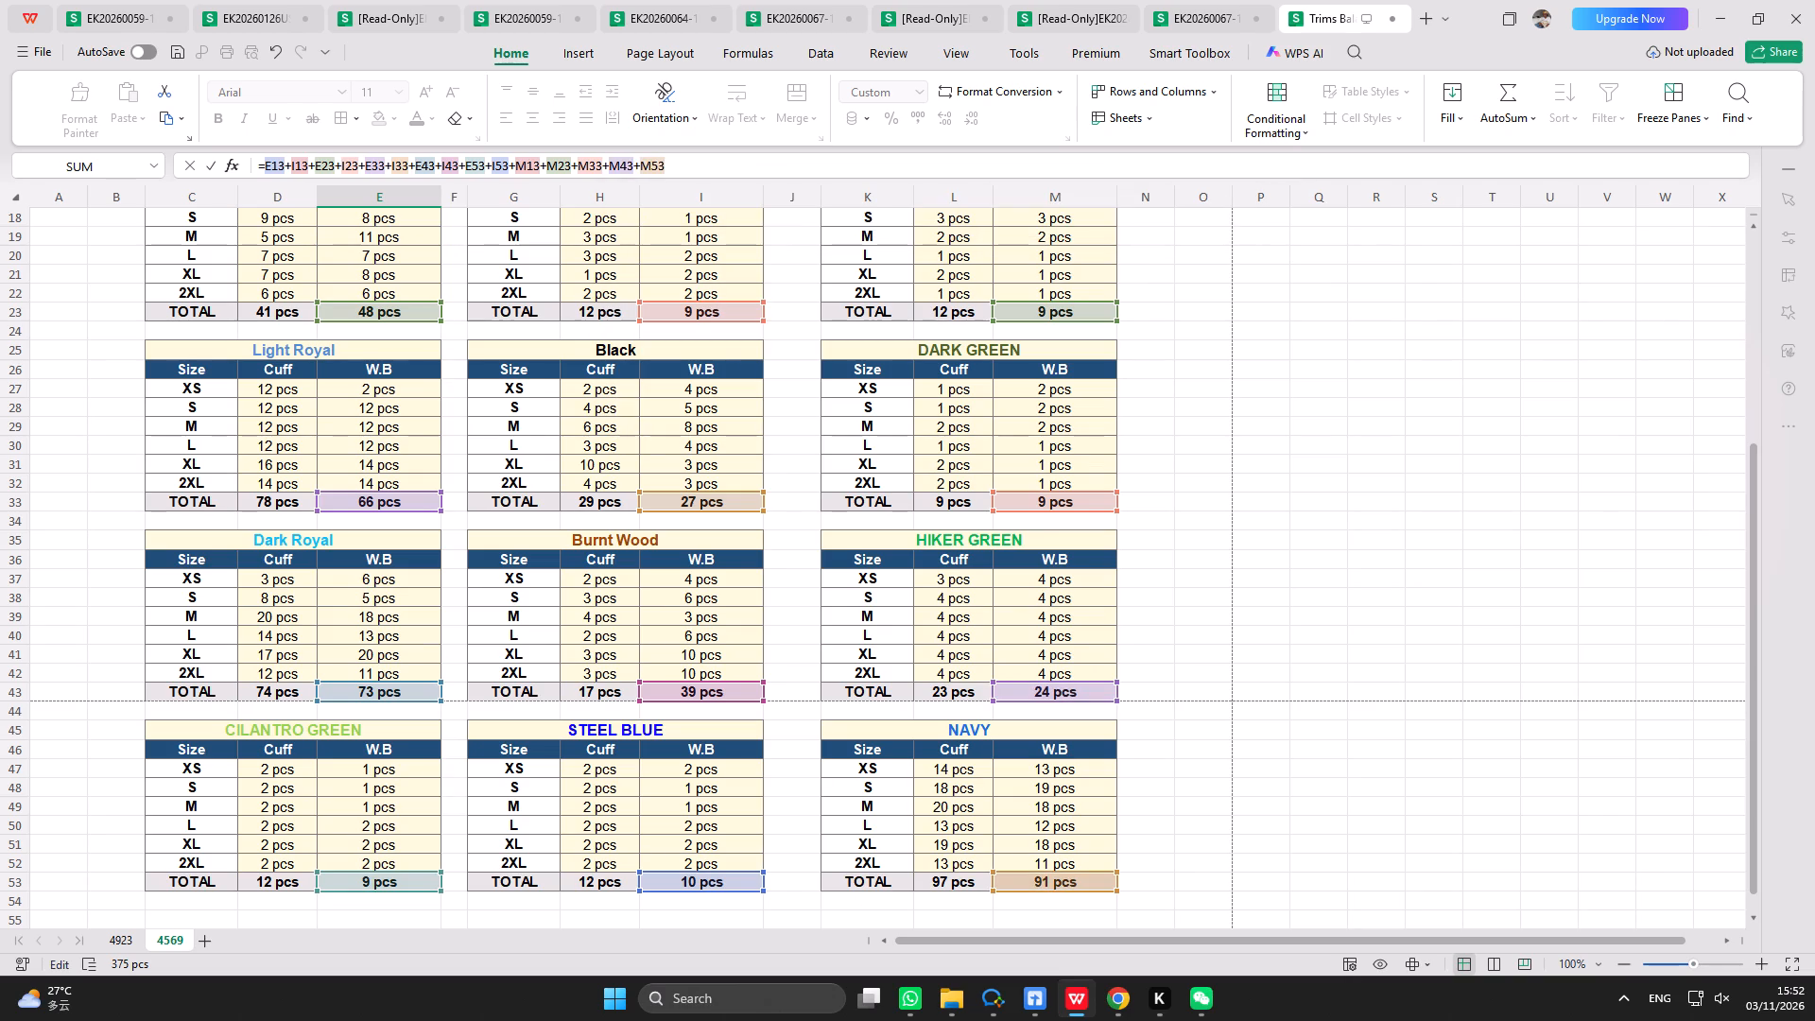
key("Return")
scroll(1102, 687, "up", 1)
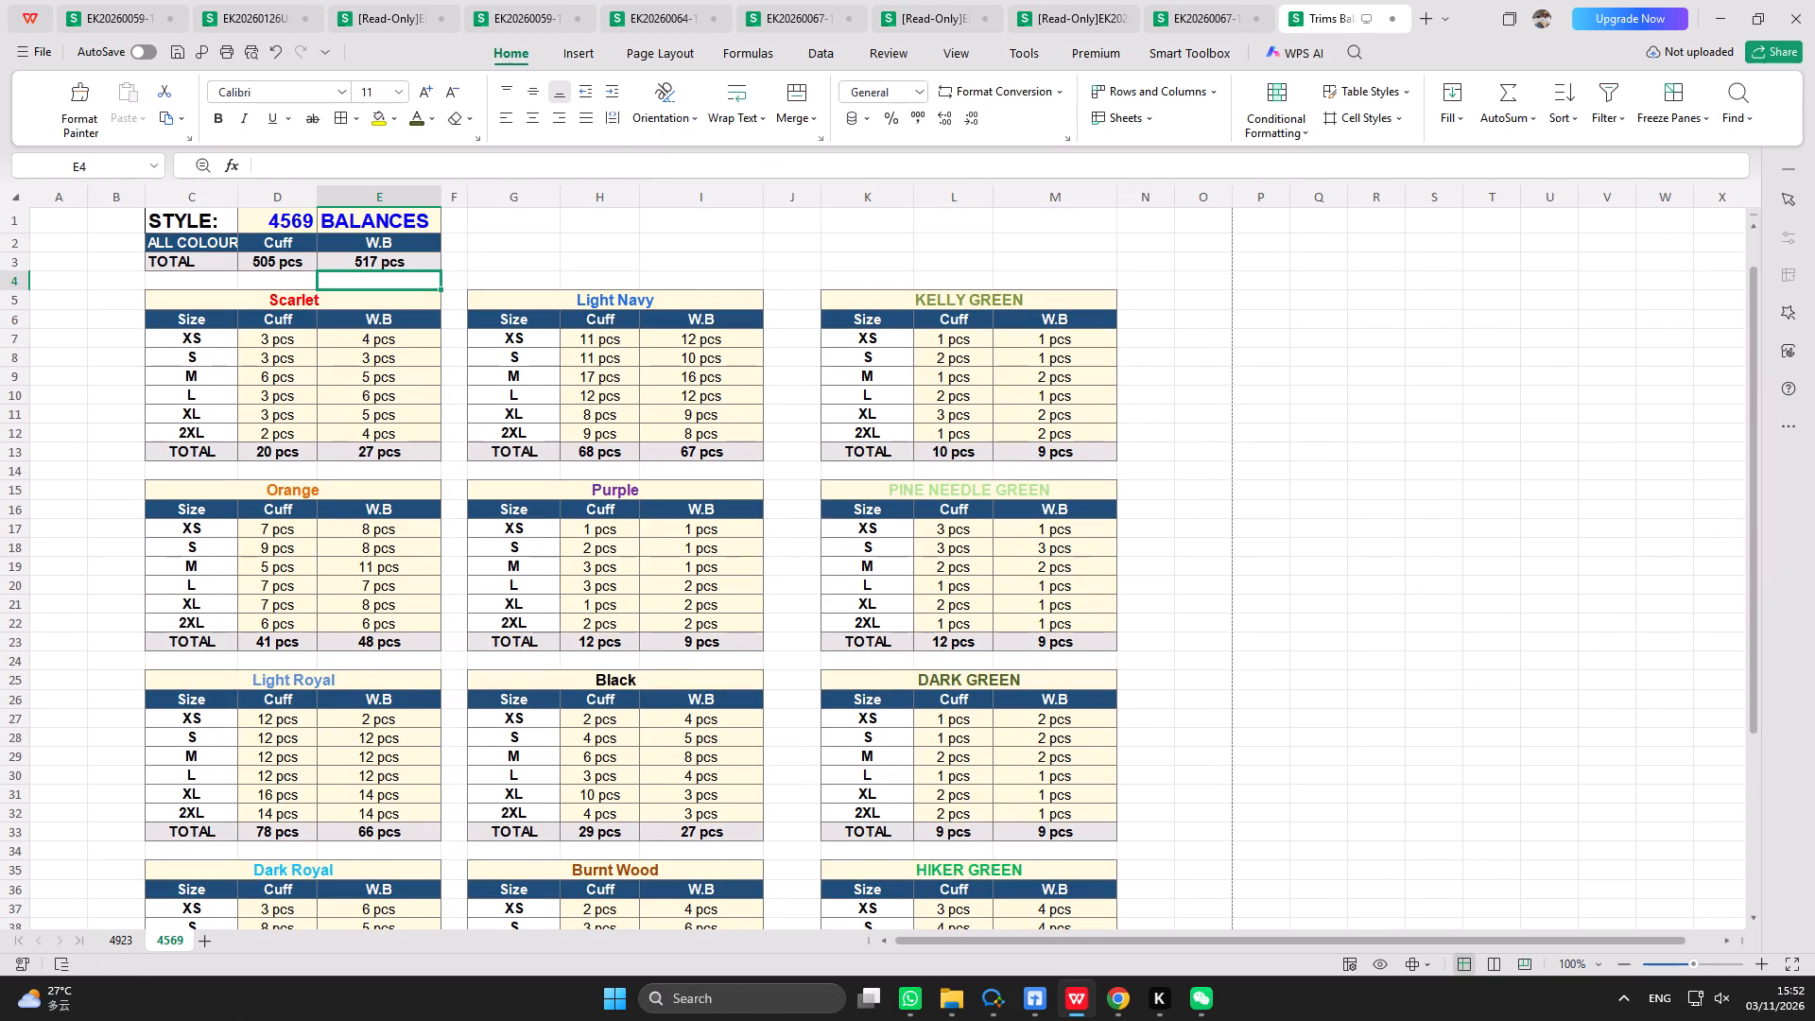
scroll(451, 458, "up", 12)
Save the trims balance workbook.
left_click(1237, 600)
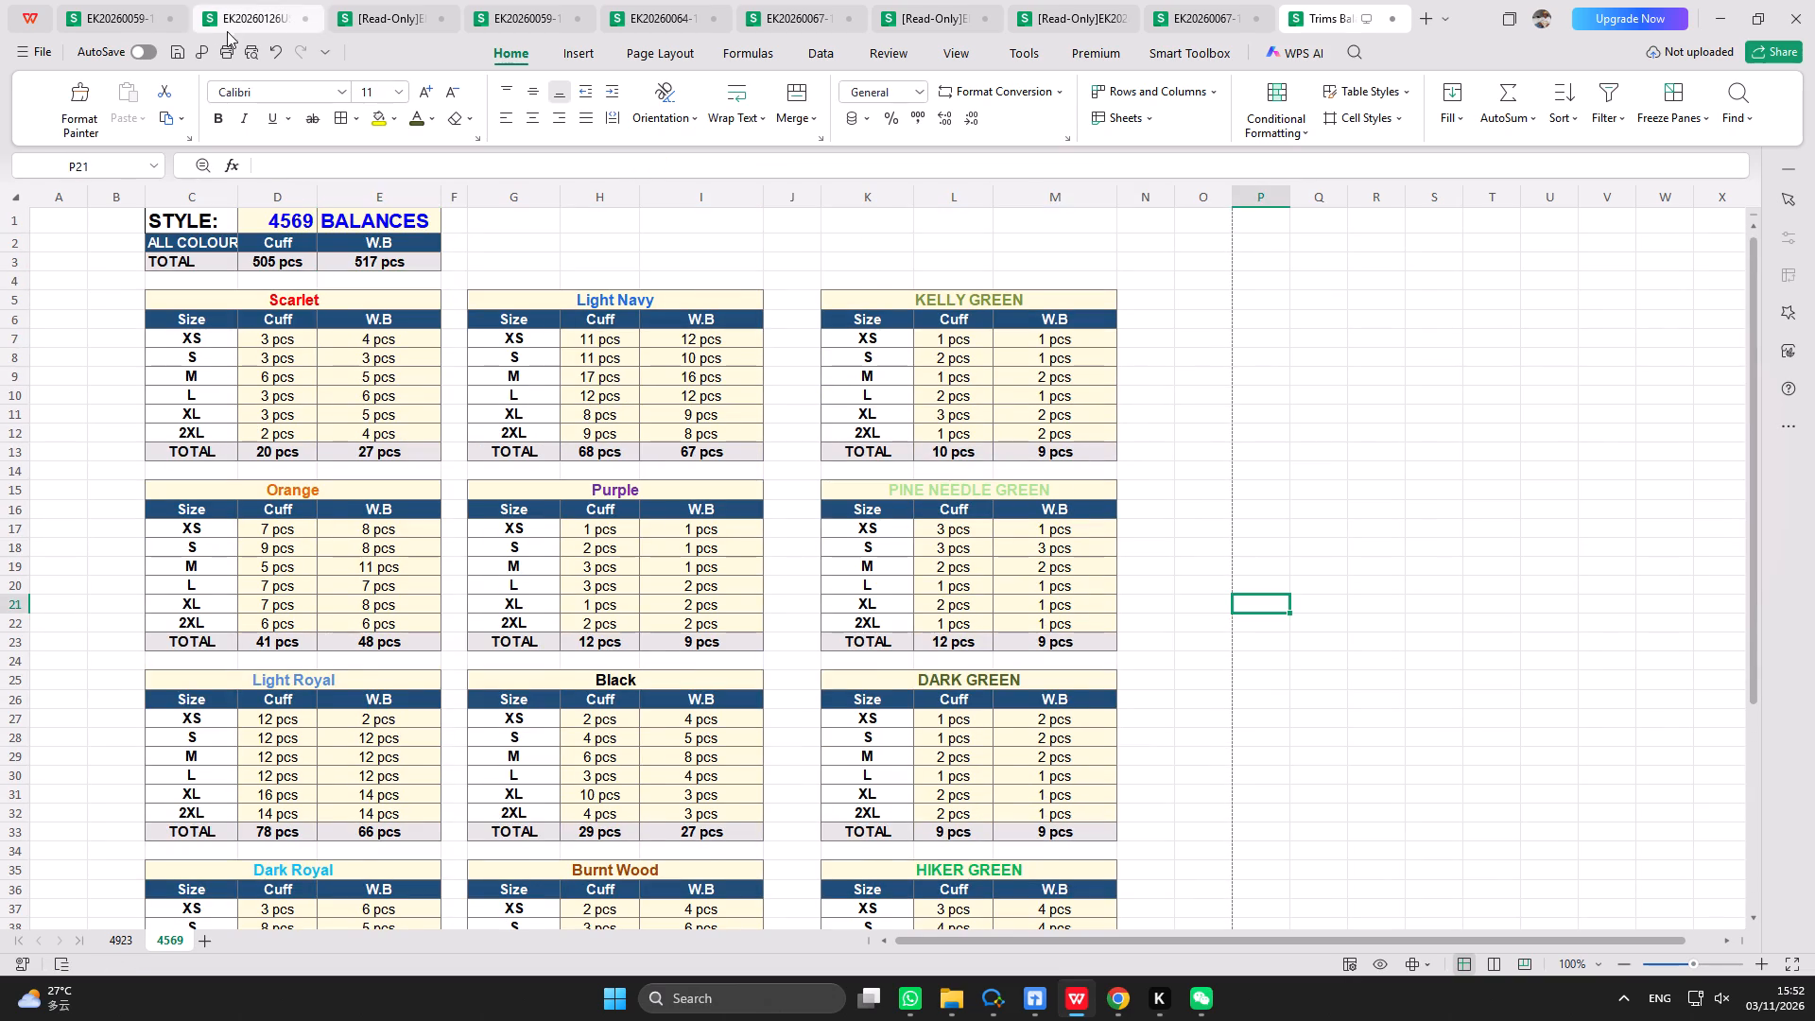
left_click(181, 54)
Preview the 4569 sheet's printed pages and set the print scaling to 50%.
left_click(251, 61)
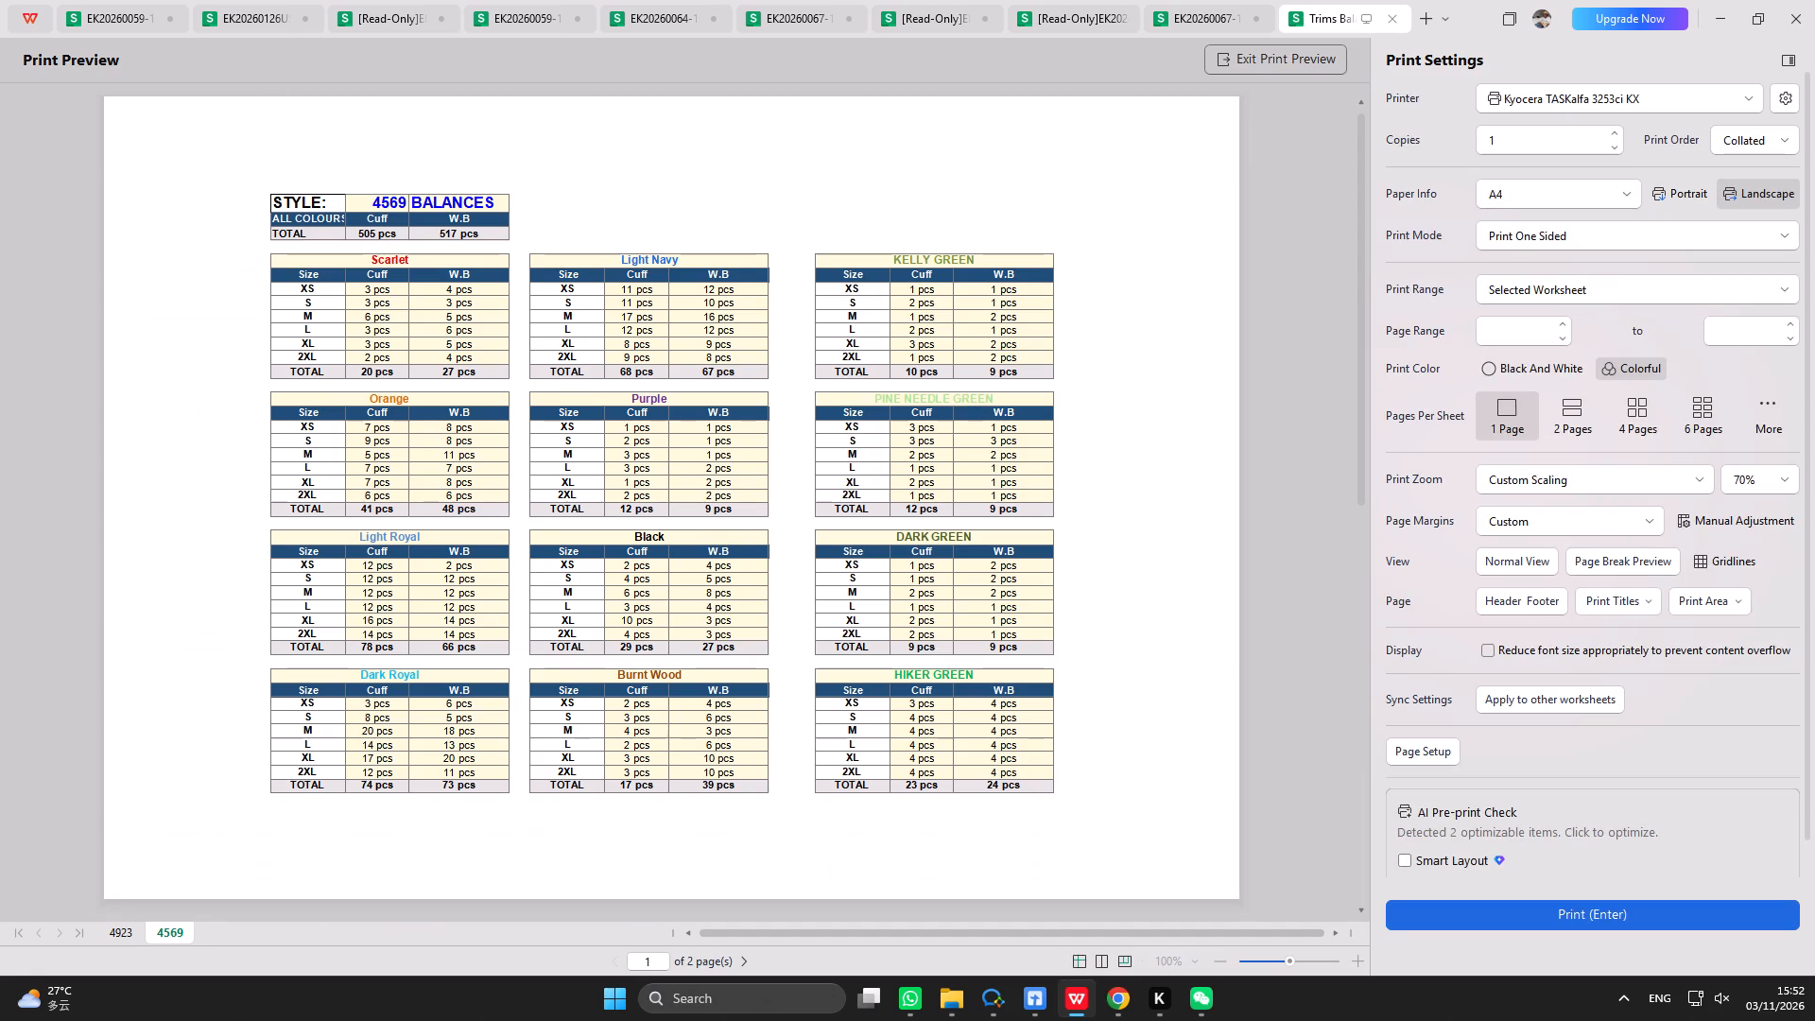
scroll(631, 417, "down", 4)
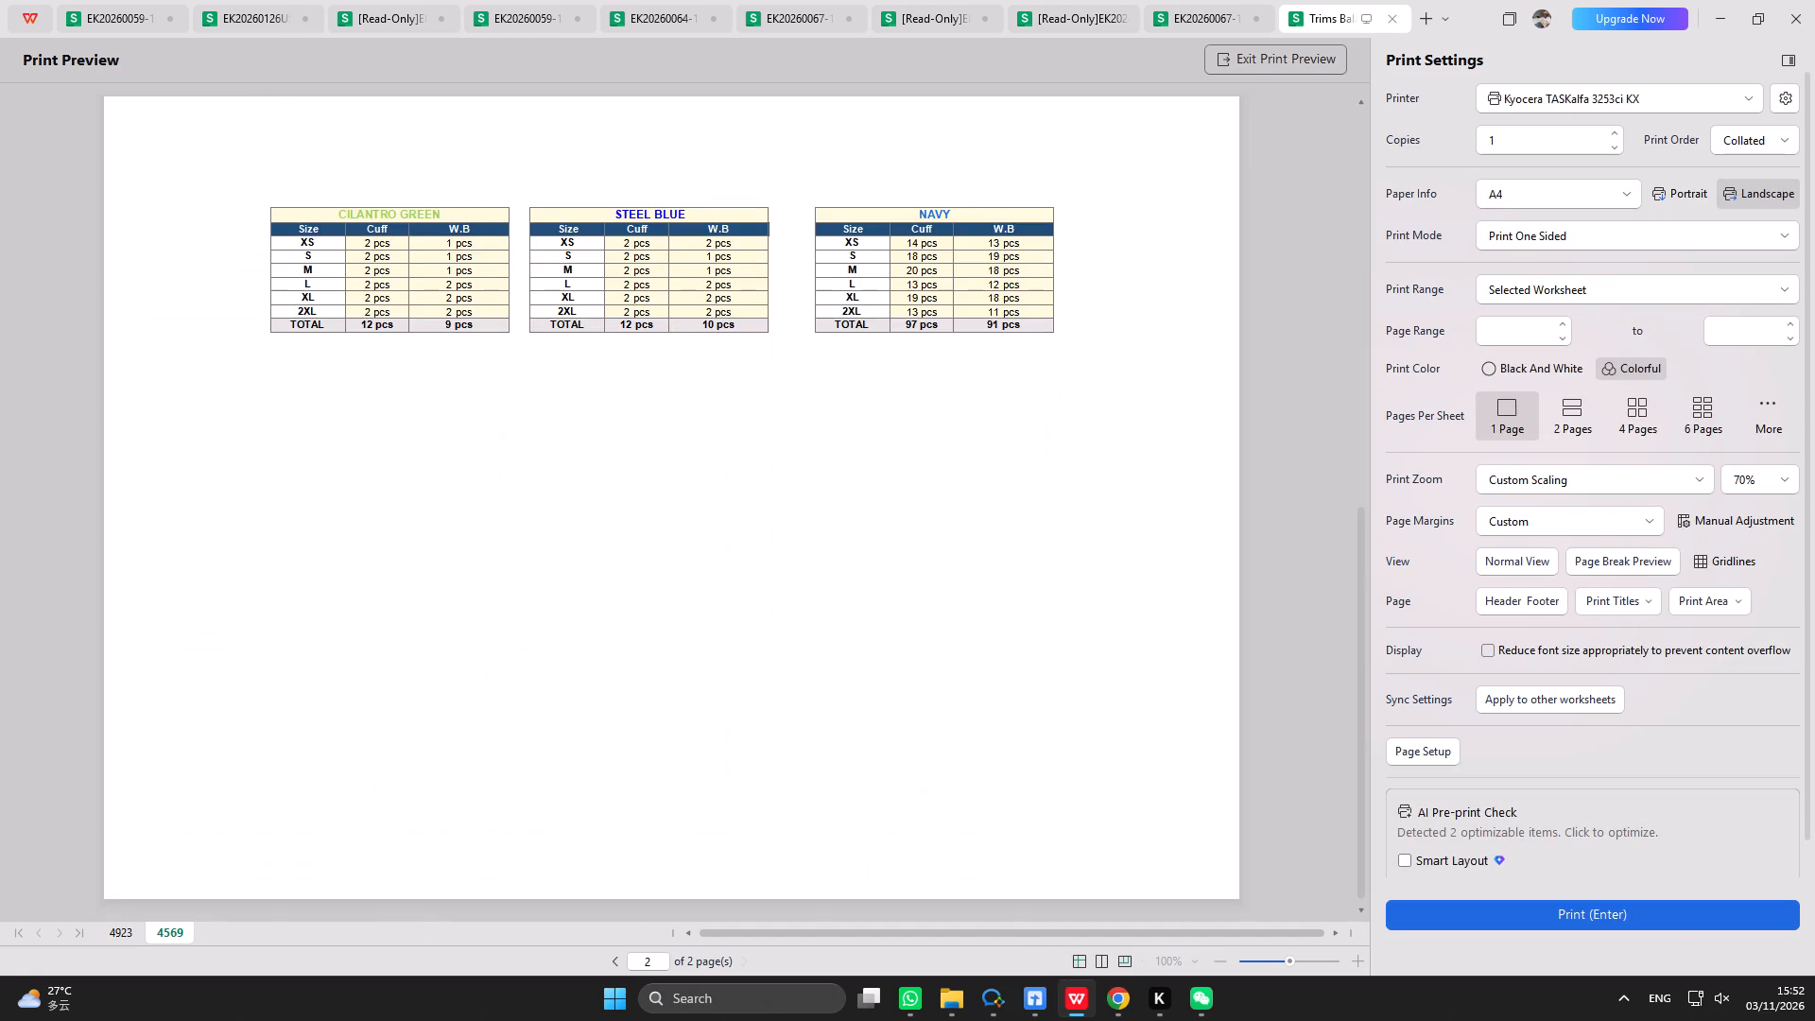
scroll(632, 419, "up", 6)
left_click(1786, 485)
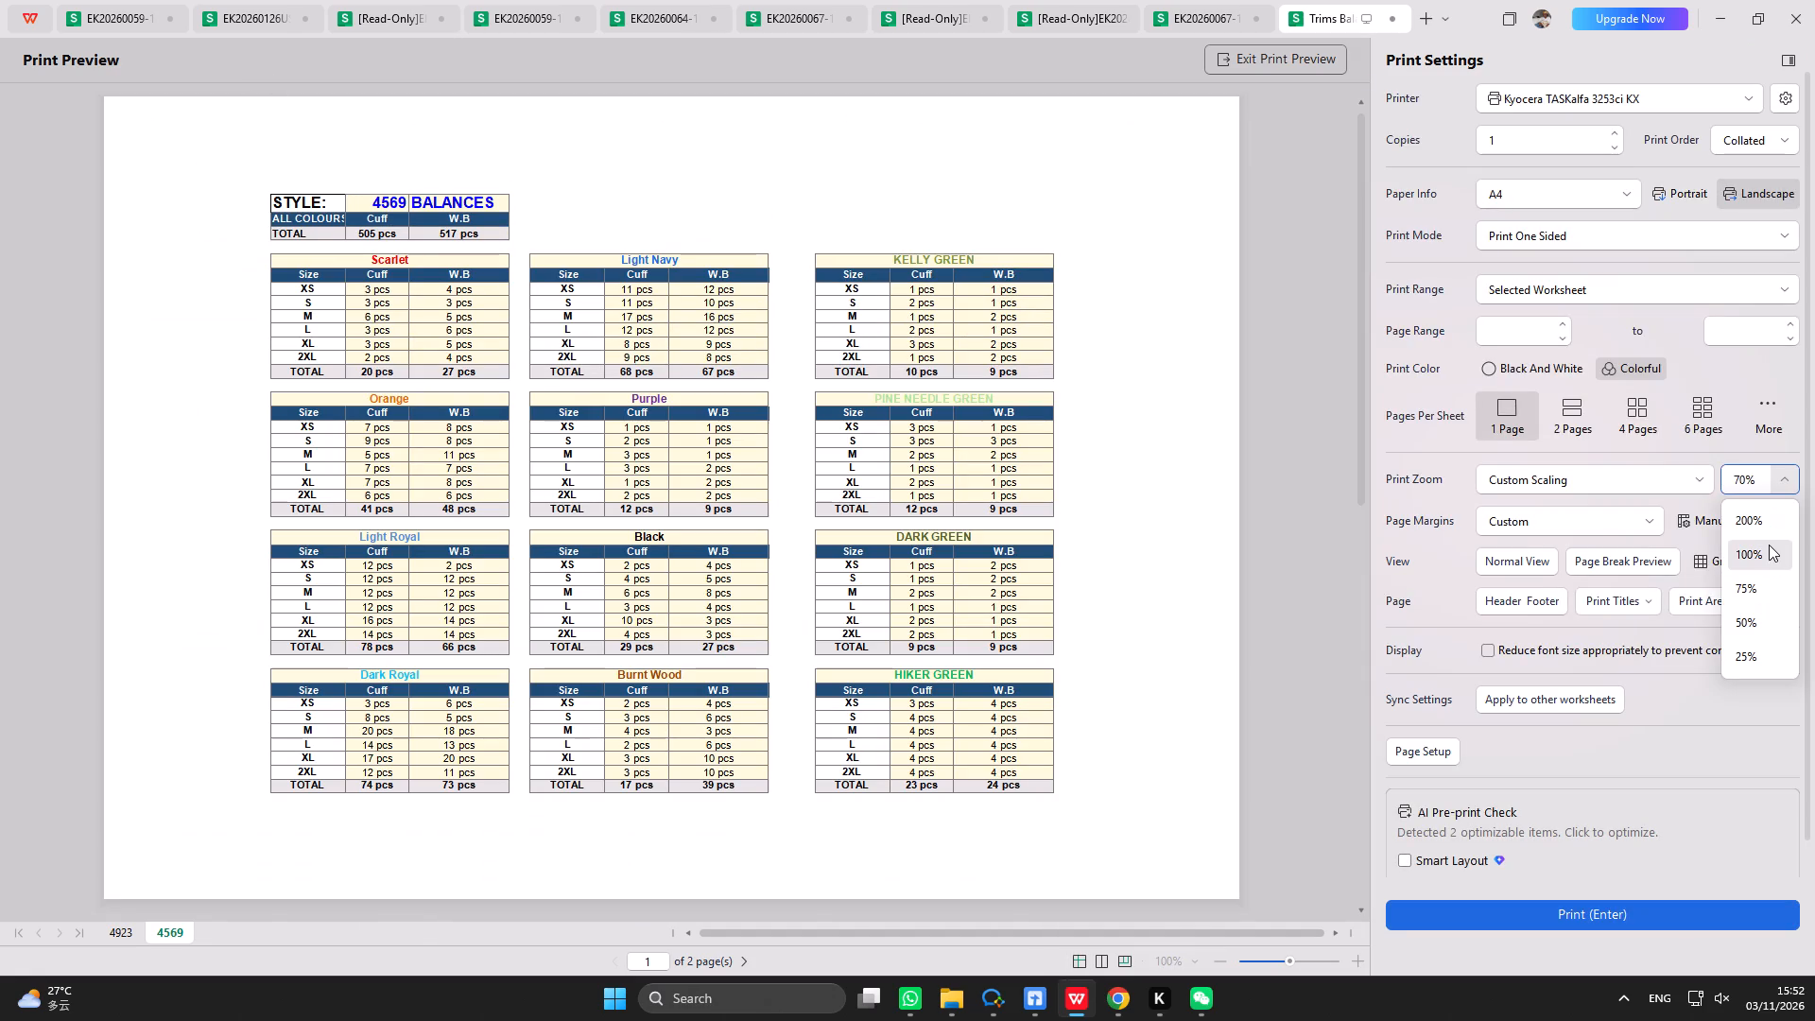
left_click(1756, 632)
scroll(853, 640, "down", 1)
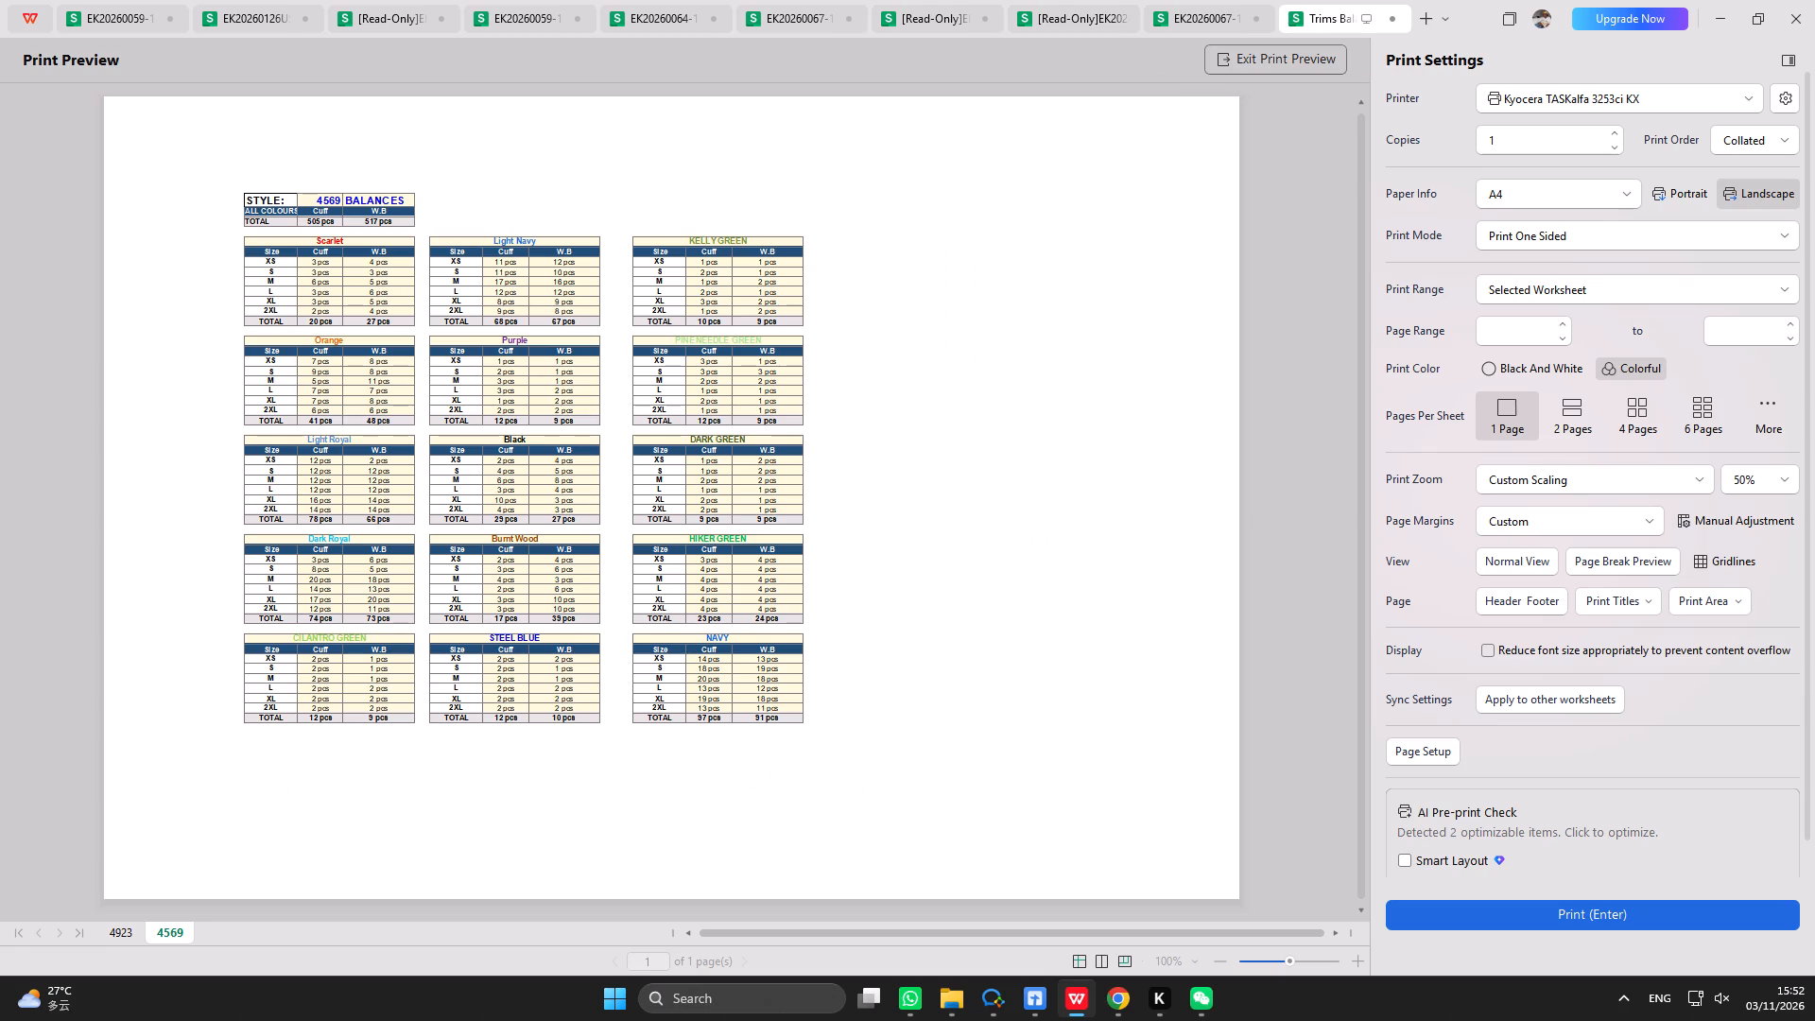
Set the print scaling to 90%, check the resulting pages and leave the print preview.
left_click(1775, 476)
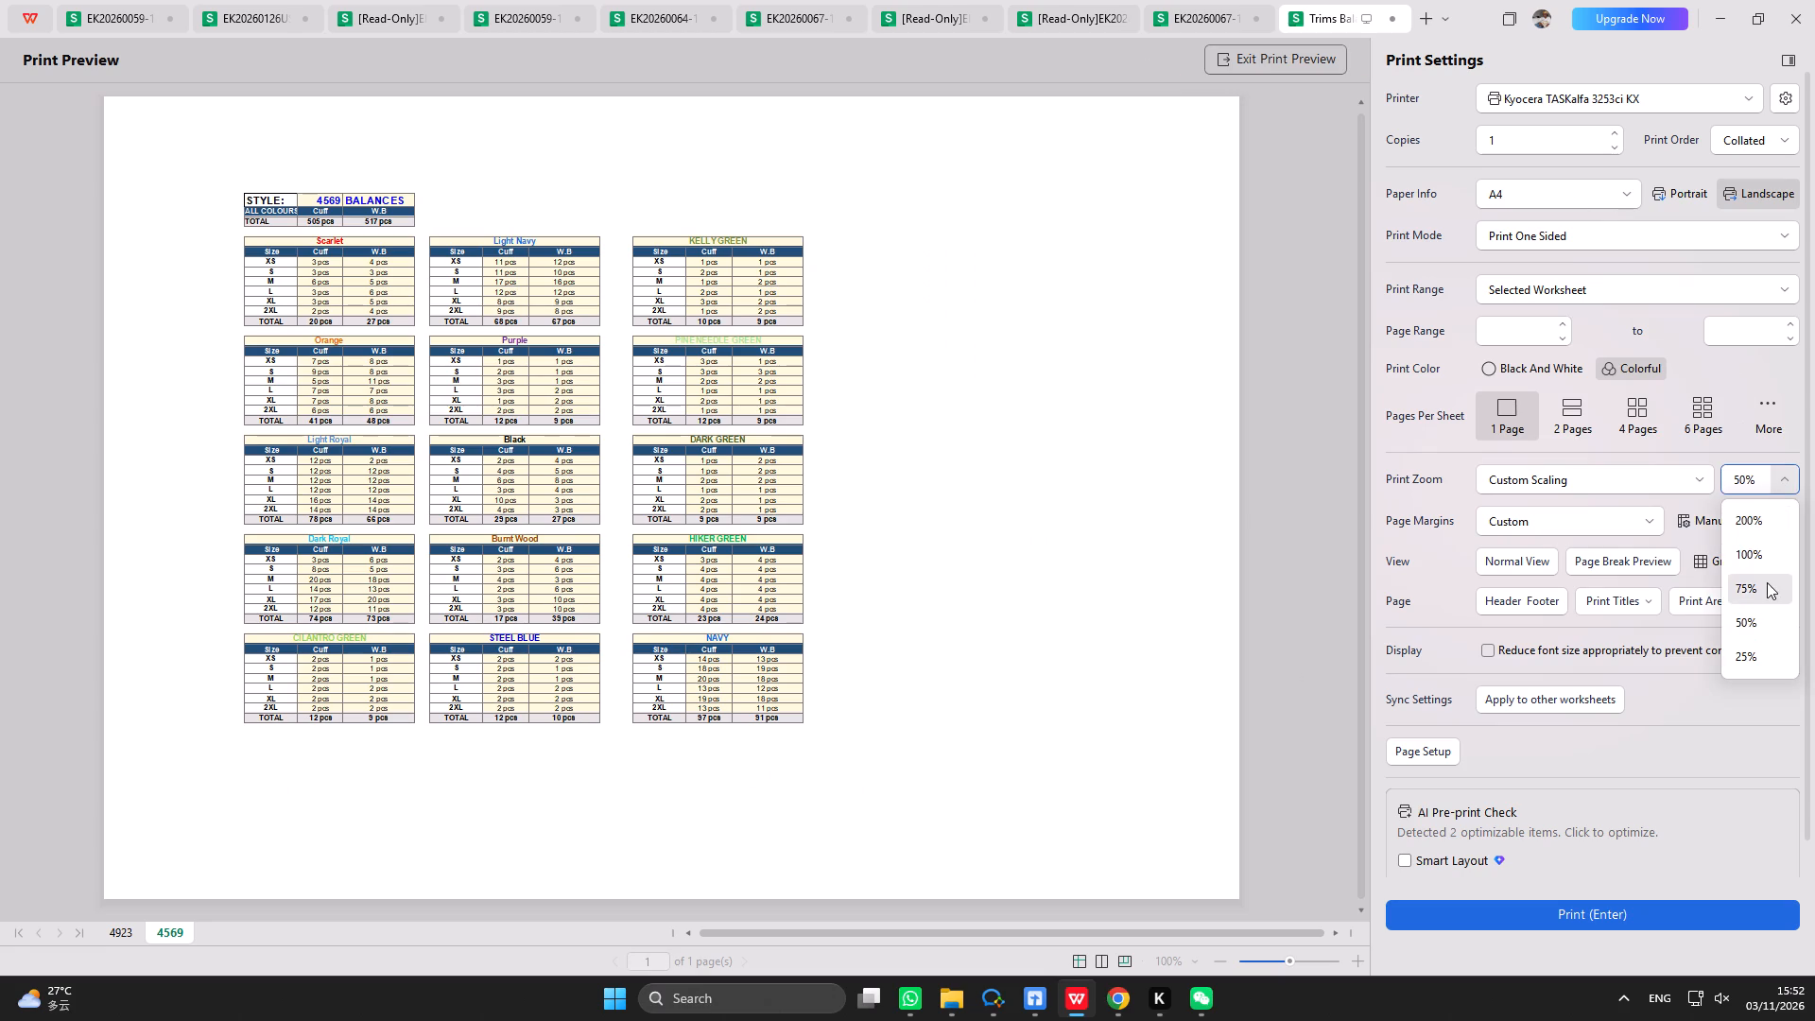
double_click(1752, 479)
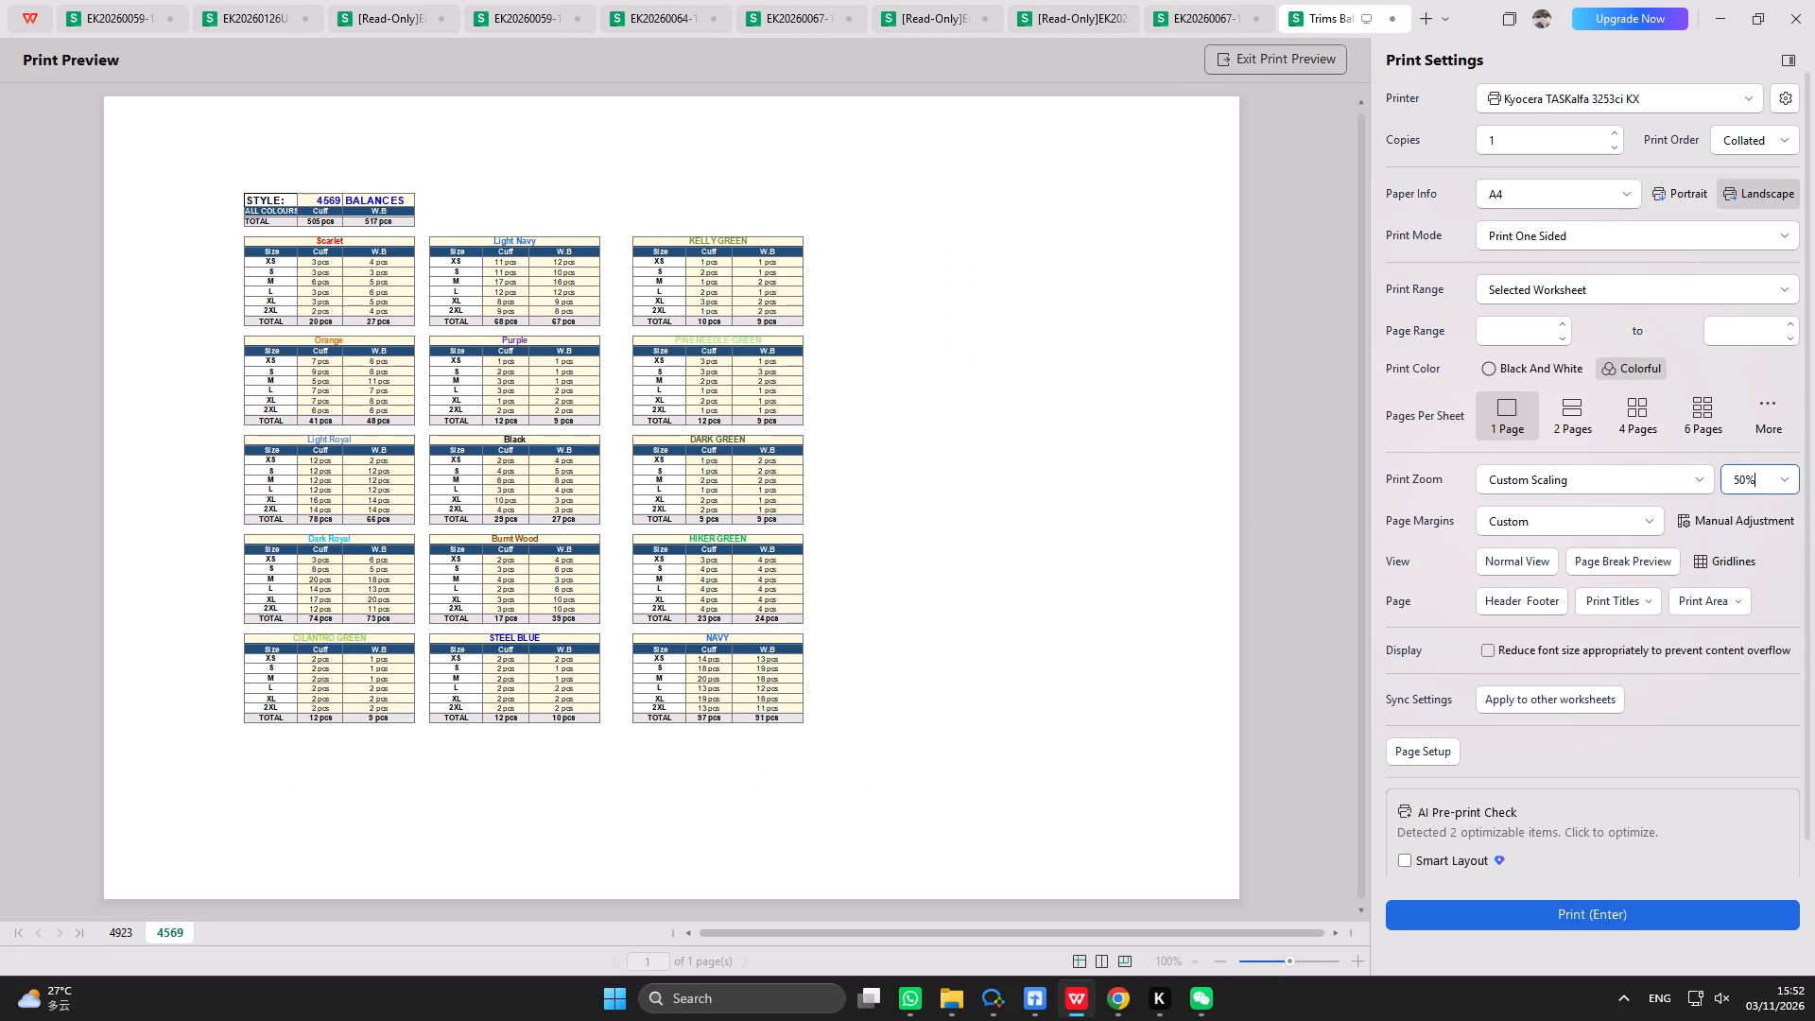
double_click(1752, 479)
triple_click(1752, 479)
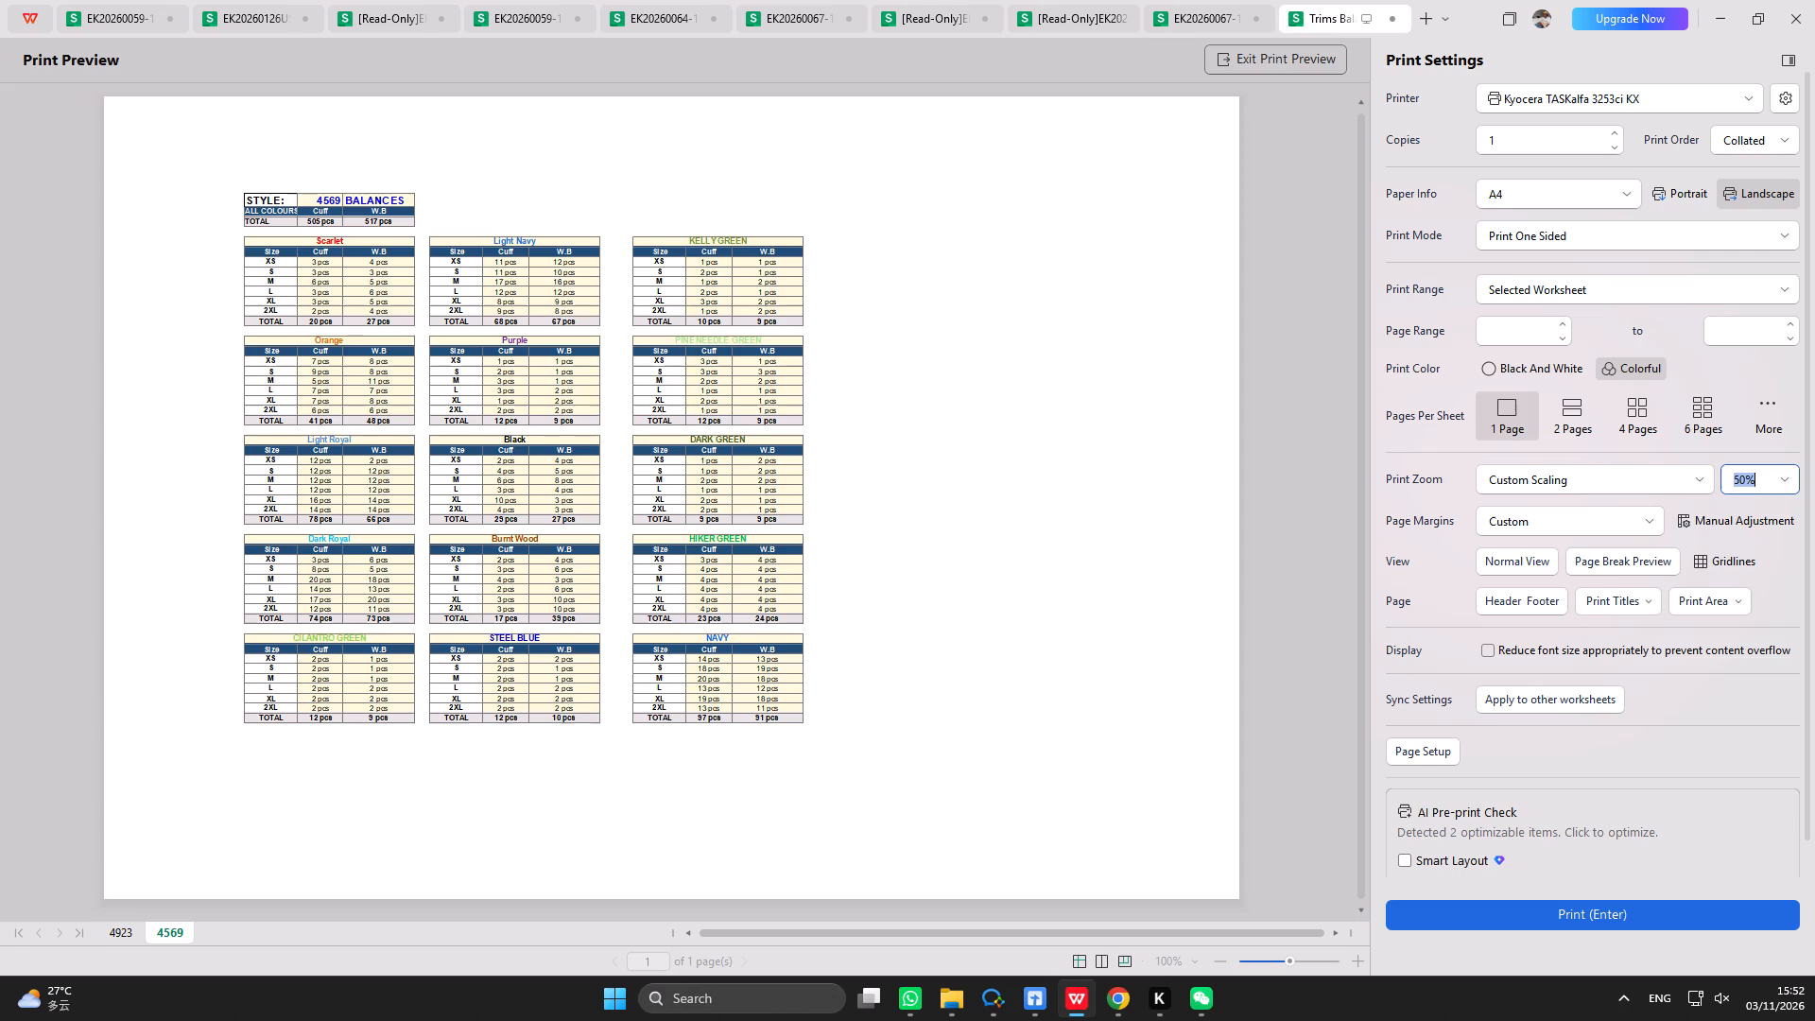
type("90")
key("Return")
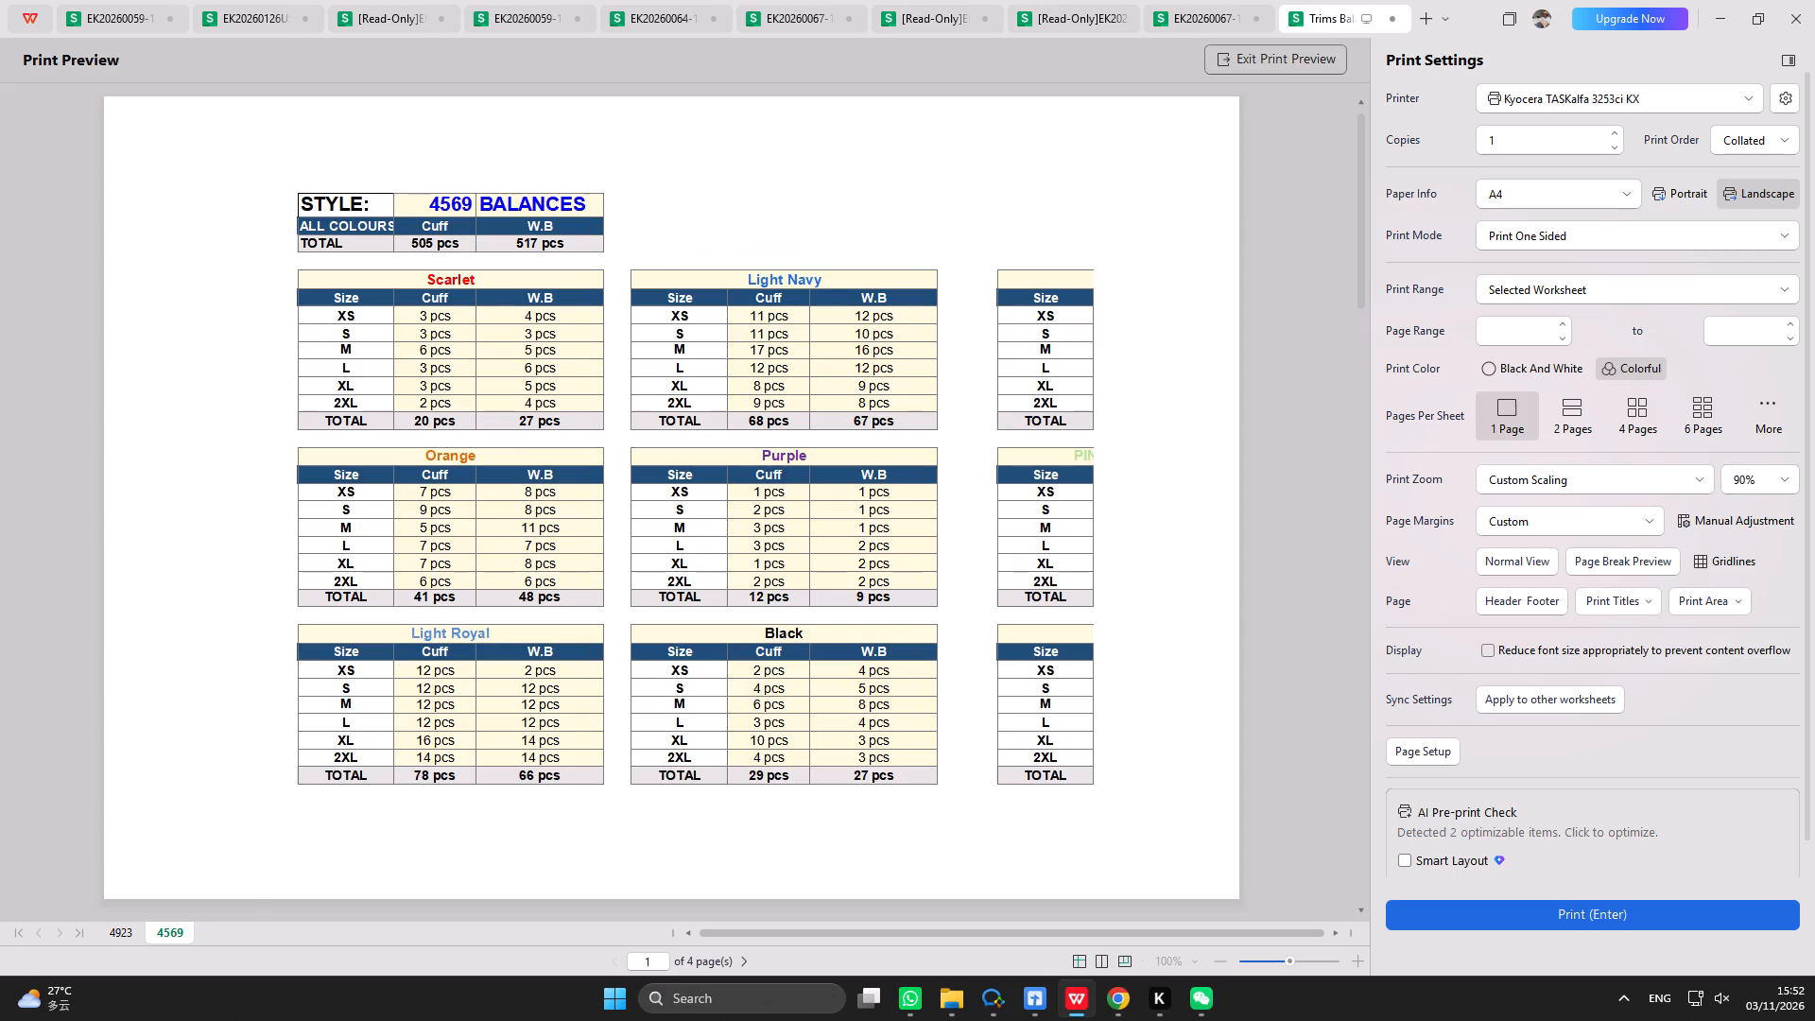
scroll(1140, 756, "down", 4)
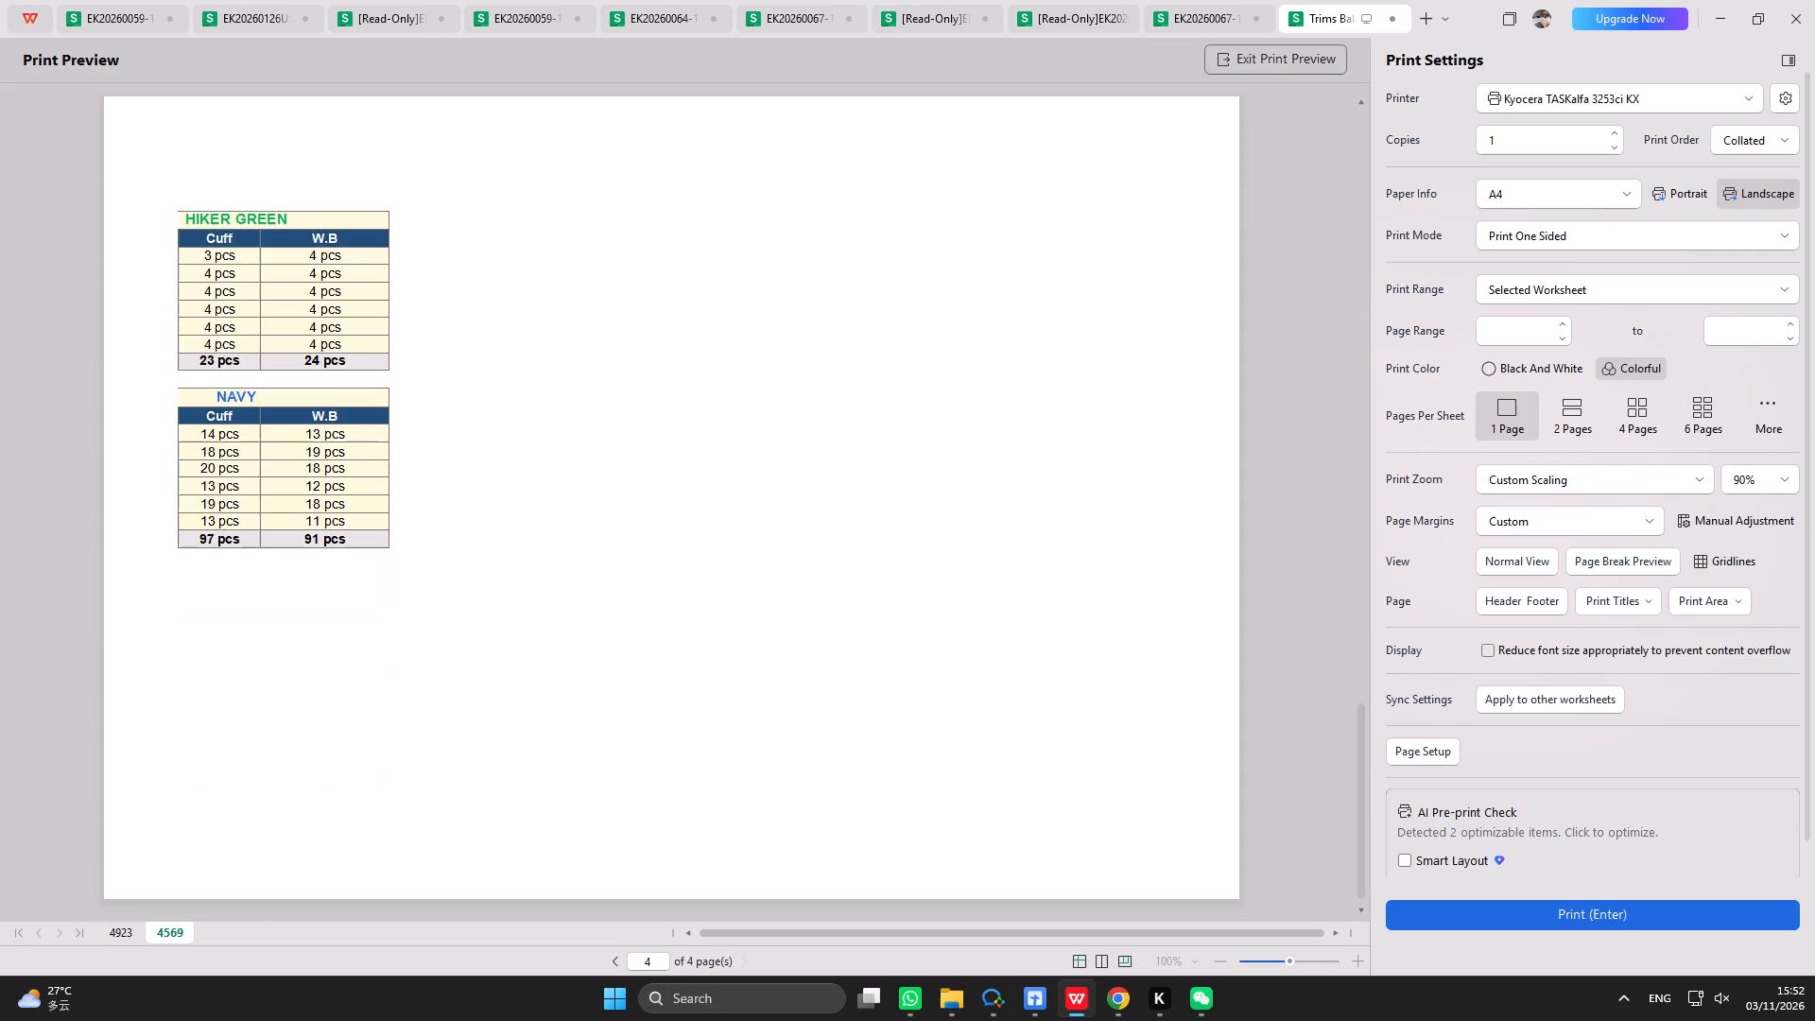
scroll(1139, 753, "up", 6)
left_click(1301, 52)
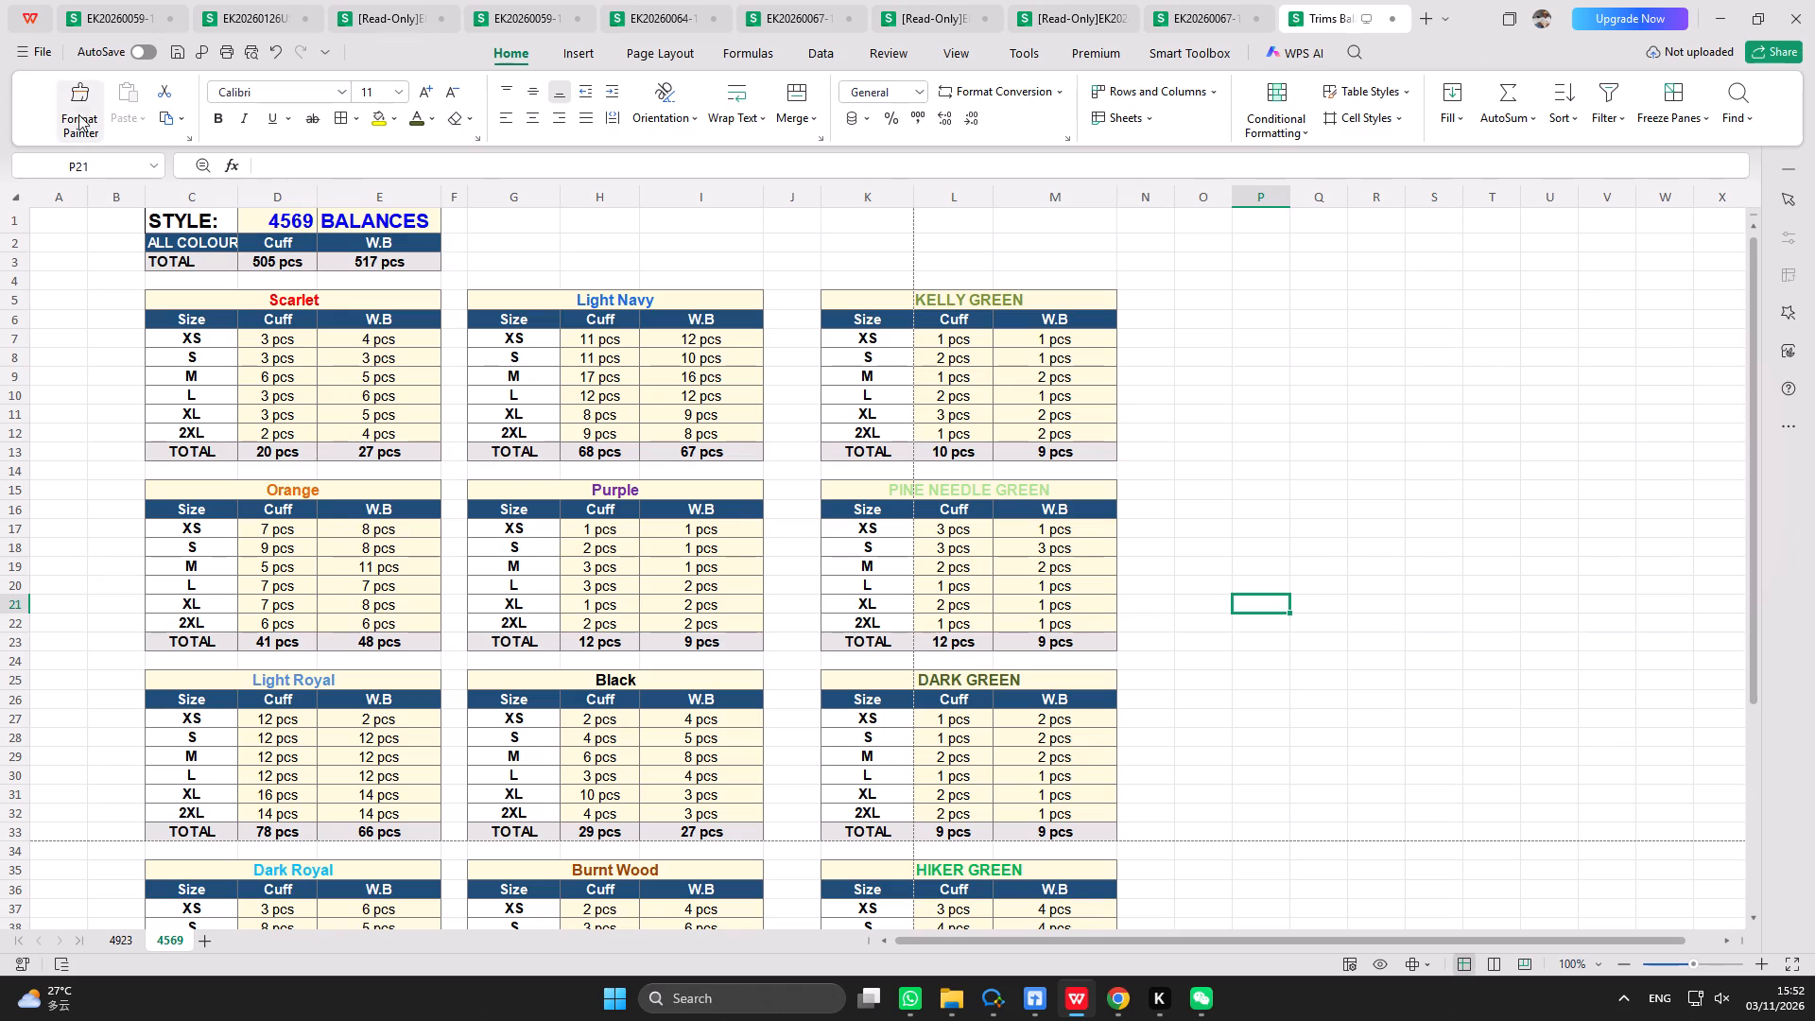
In Page Break Preview, move the vertical page break before column L outward so columns through M fit on one page.
left_click(1529, 963)
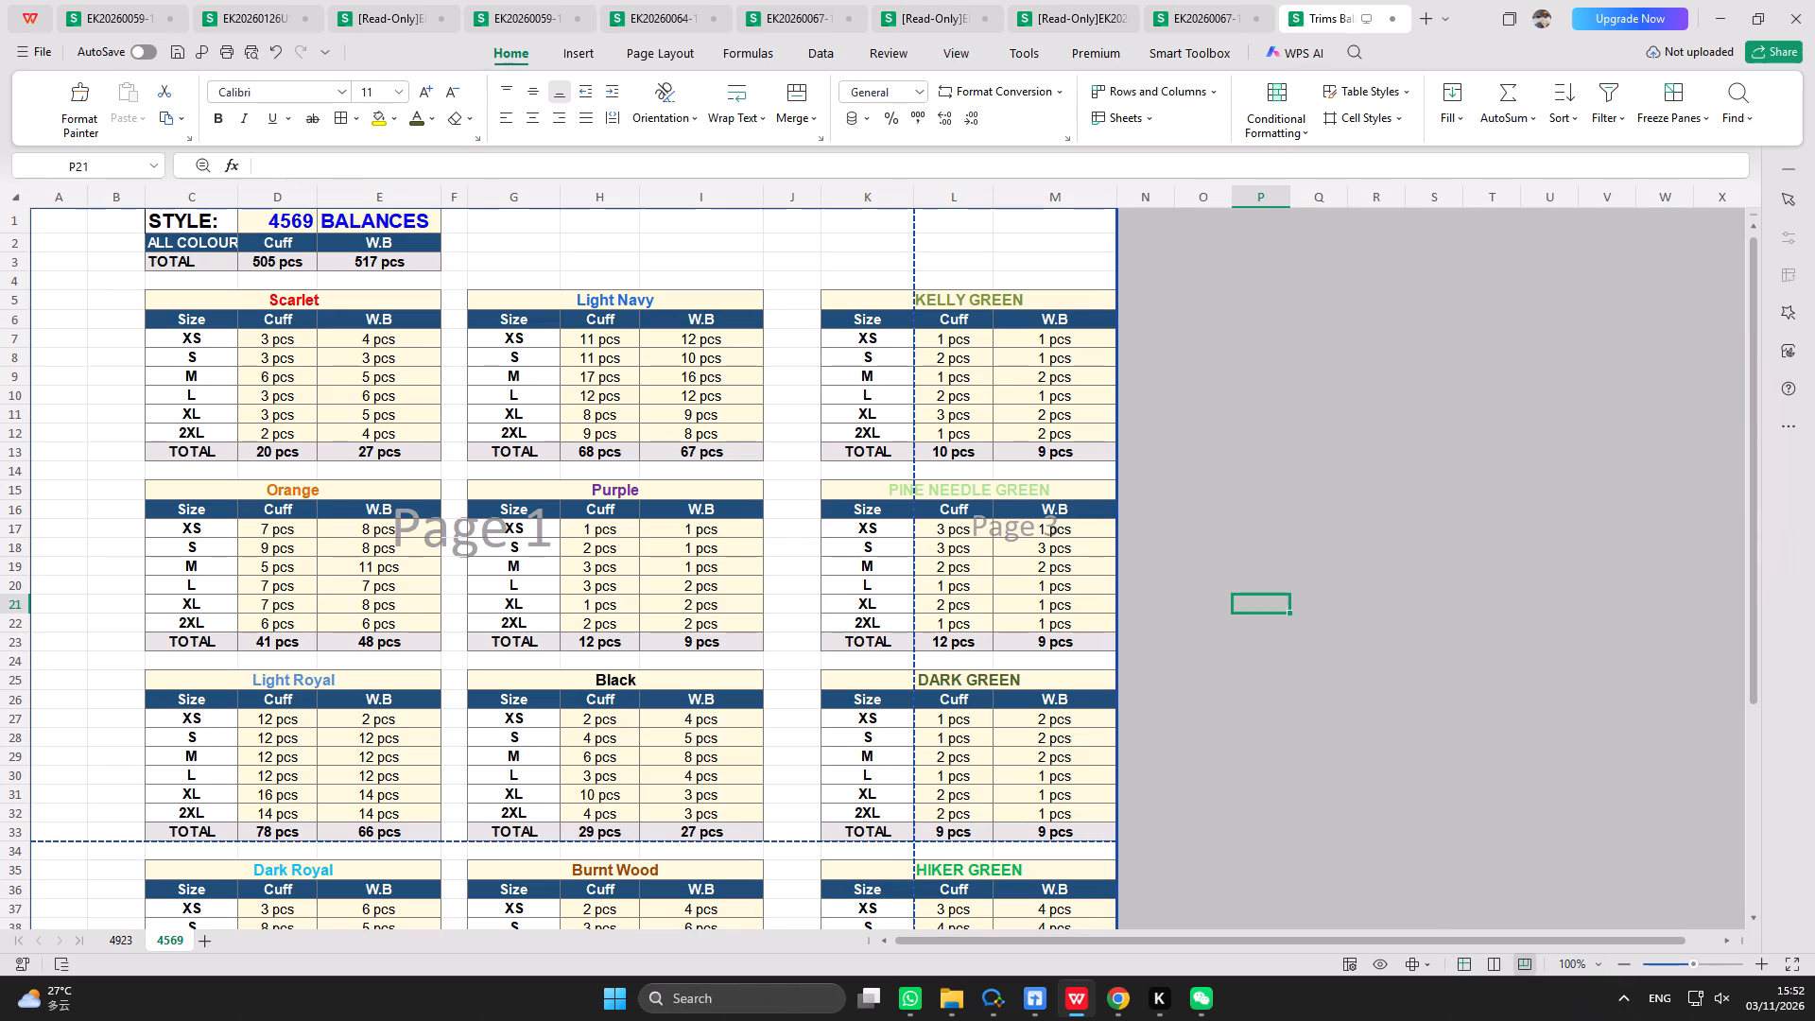
left_click(919, 712)
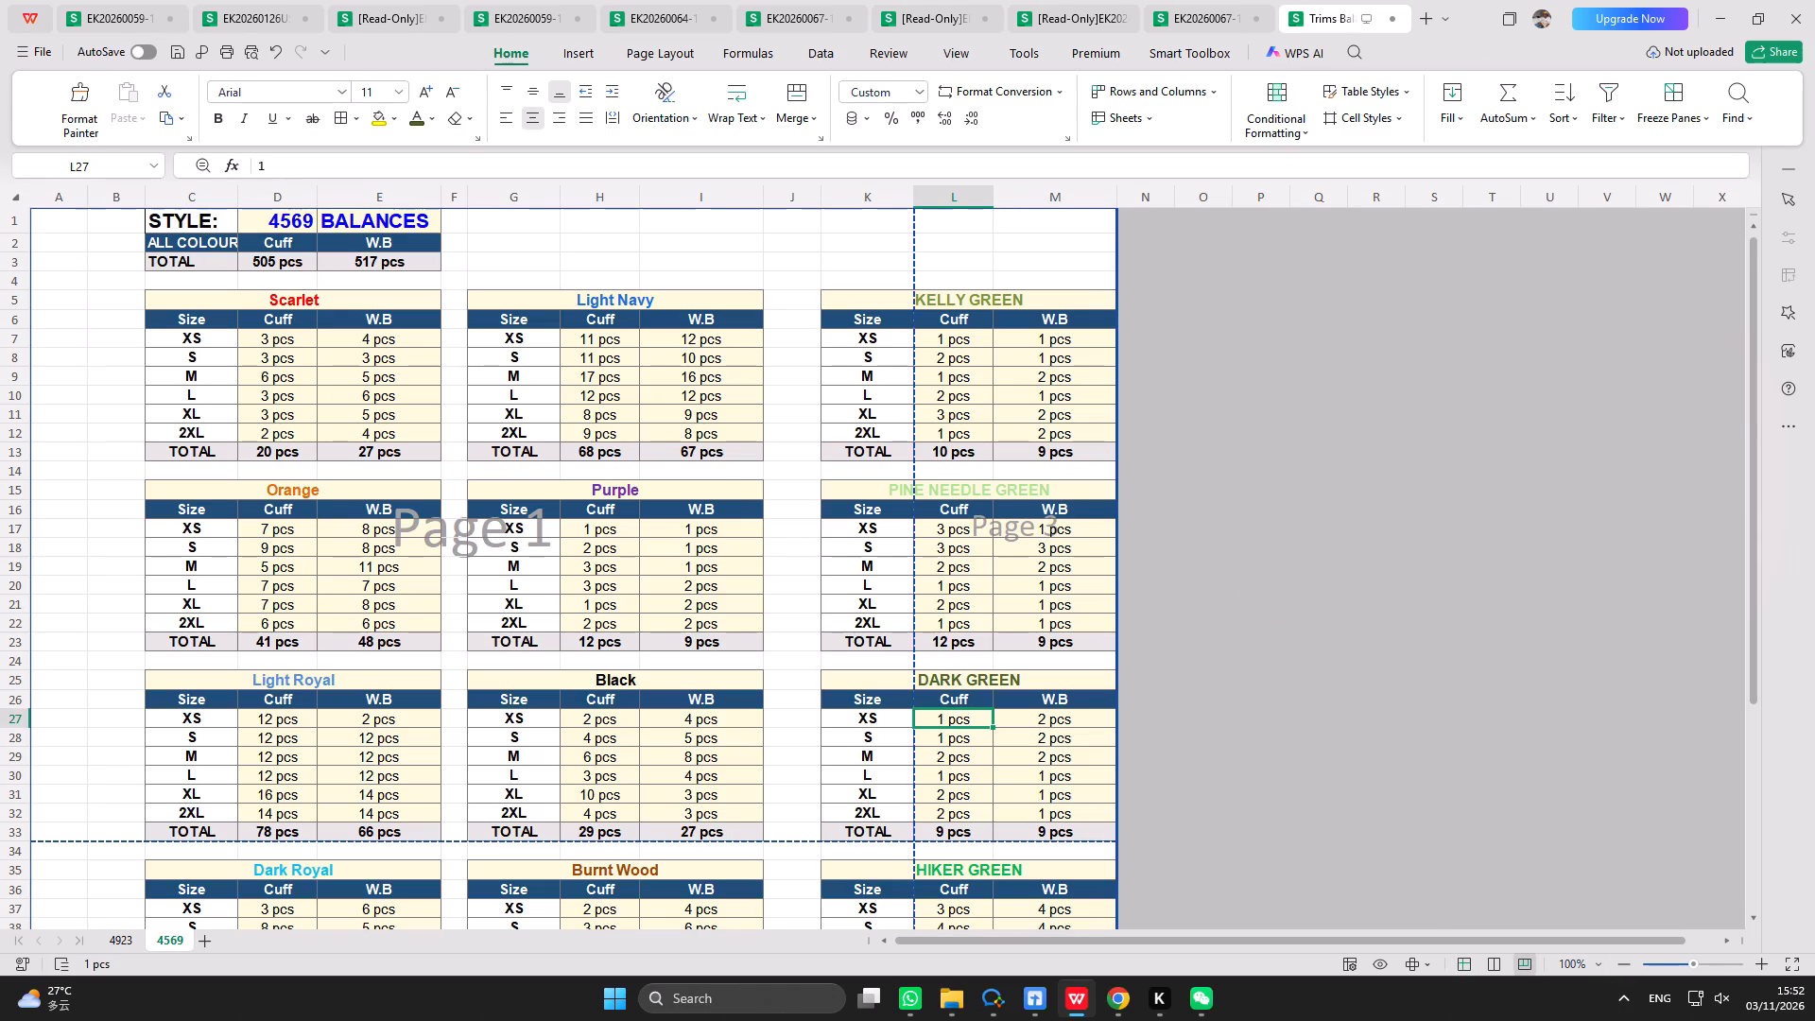
left_click_drag(913, 642, 1096, 667)
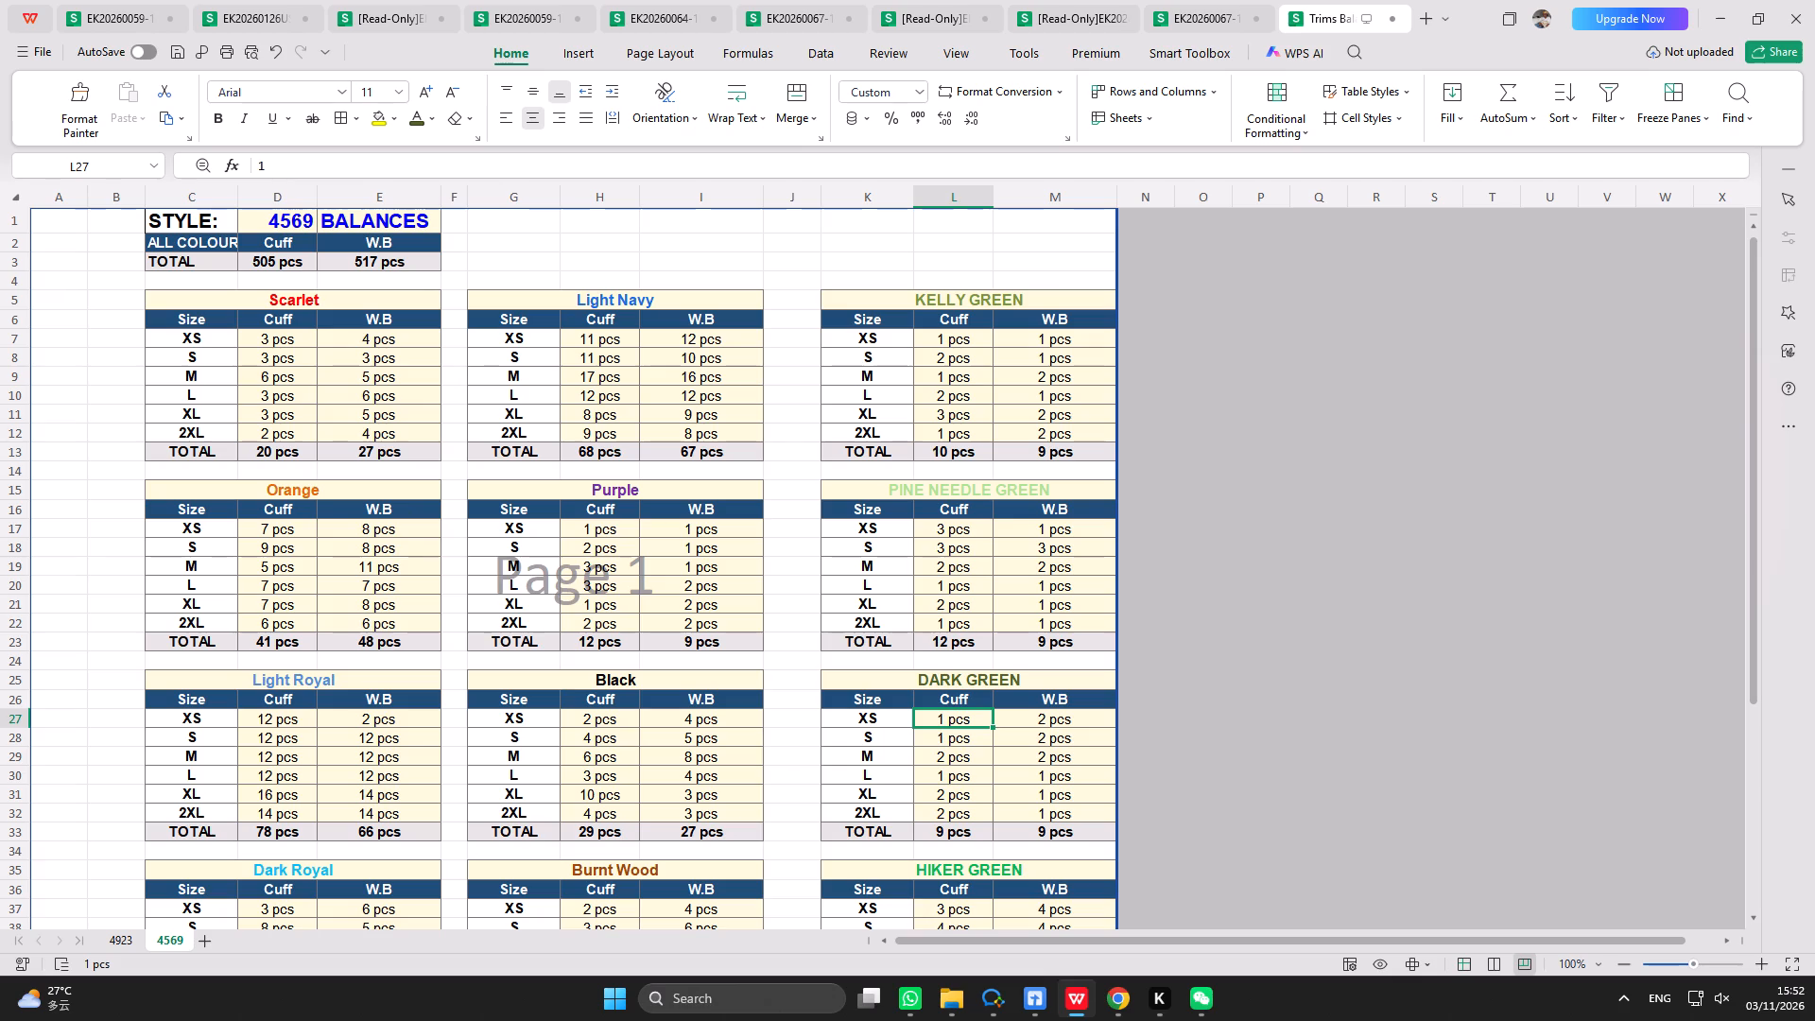
Delete the empty columns B and A before the colour blocks.
left_click(121, 204)
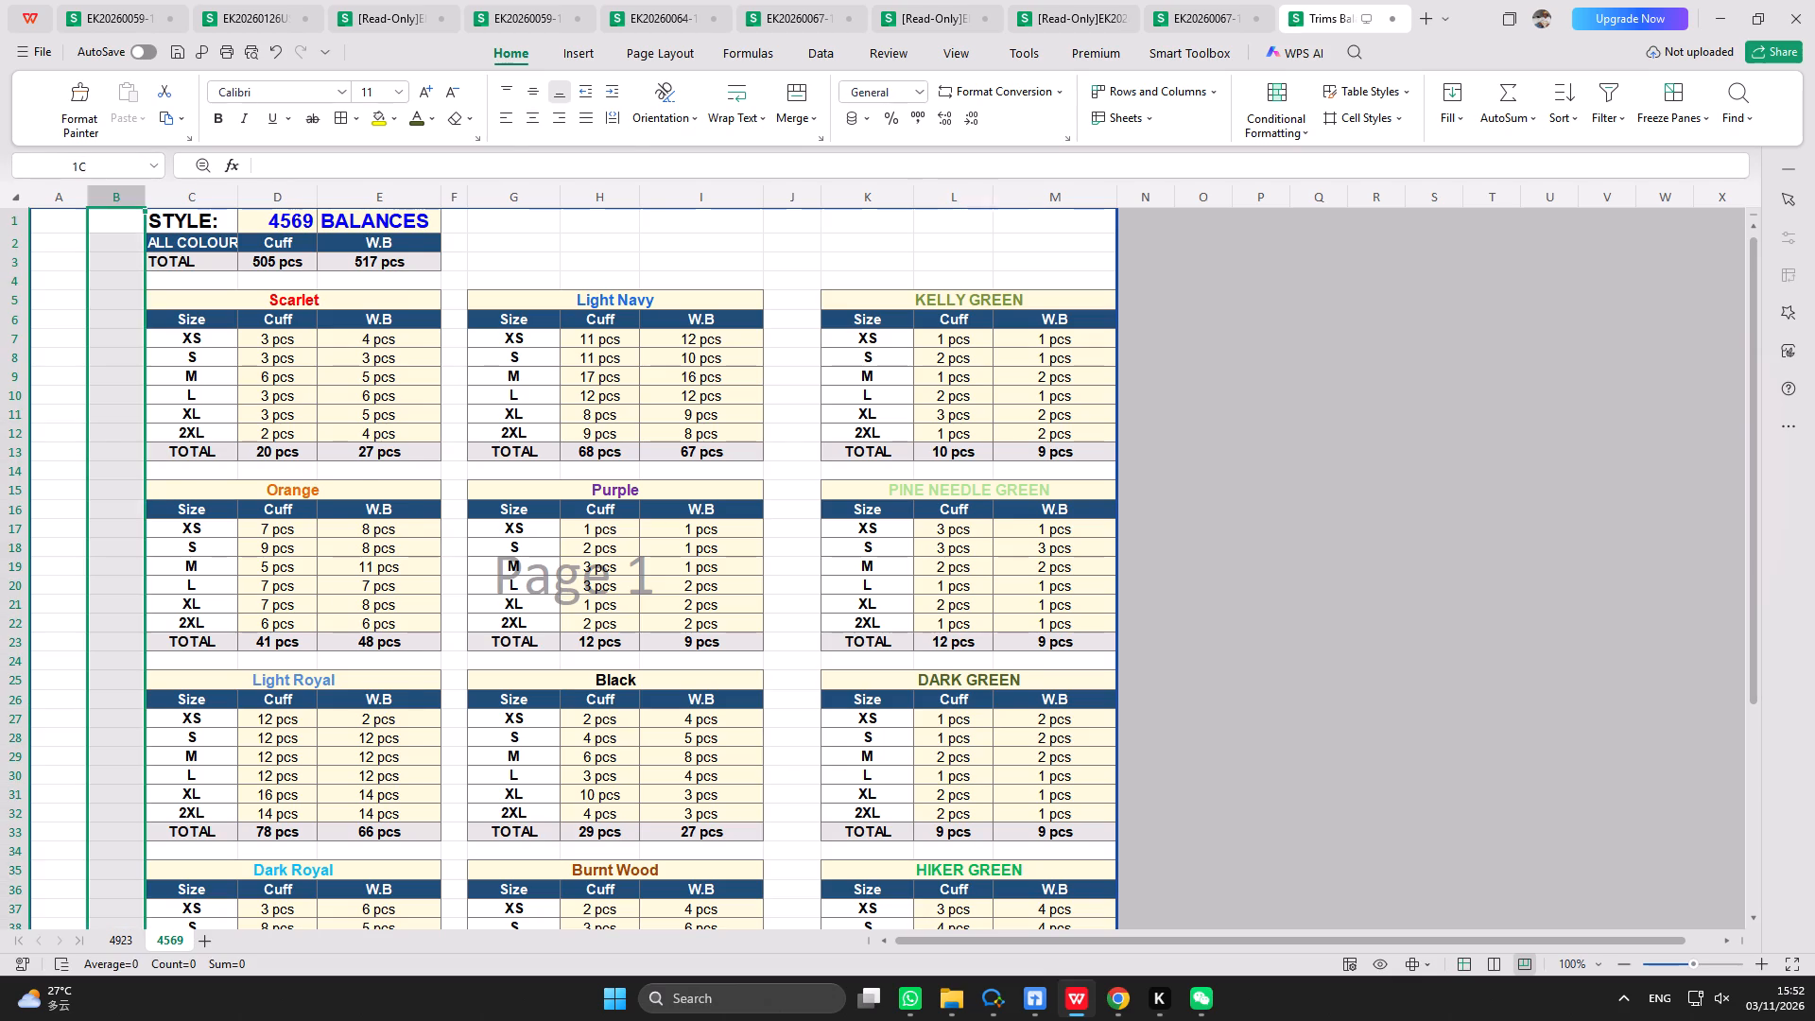
right_click(119, 235)
left_click(187, 304)
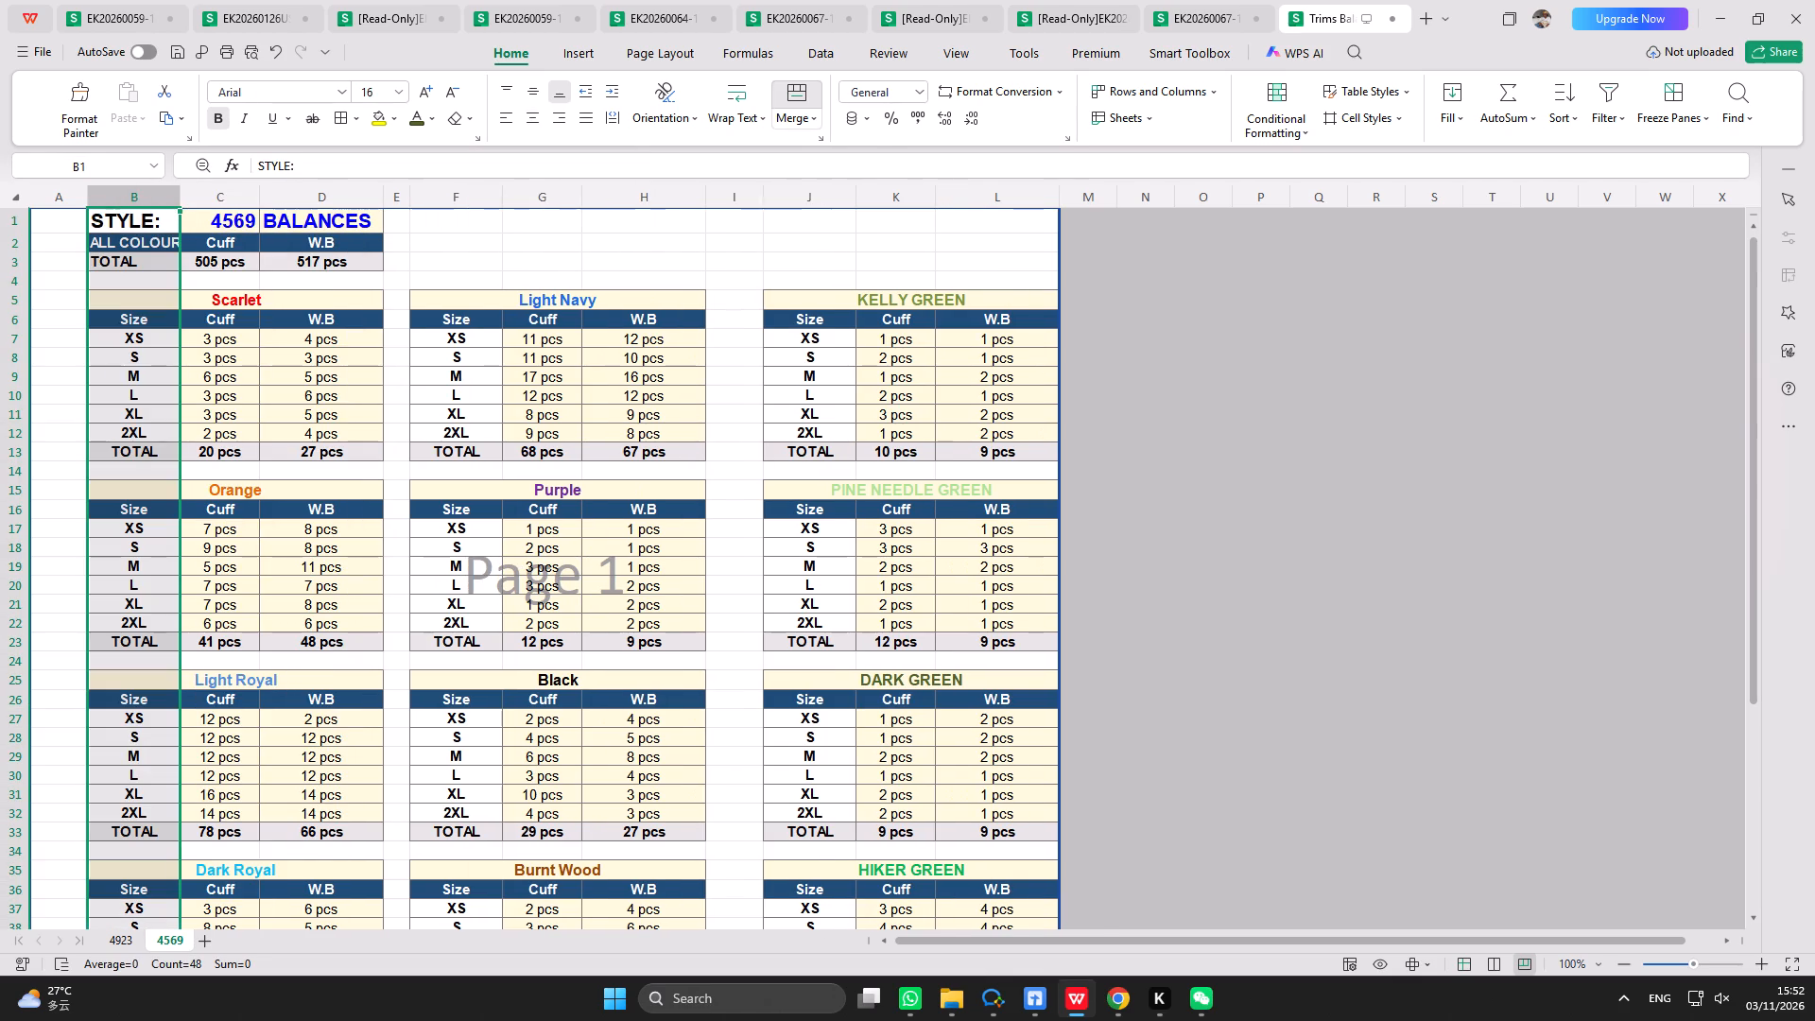
left_click(56, 200)
right_click(60, 267)
left_click(126, 332)
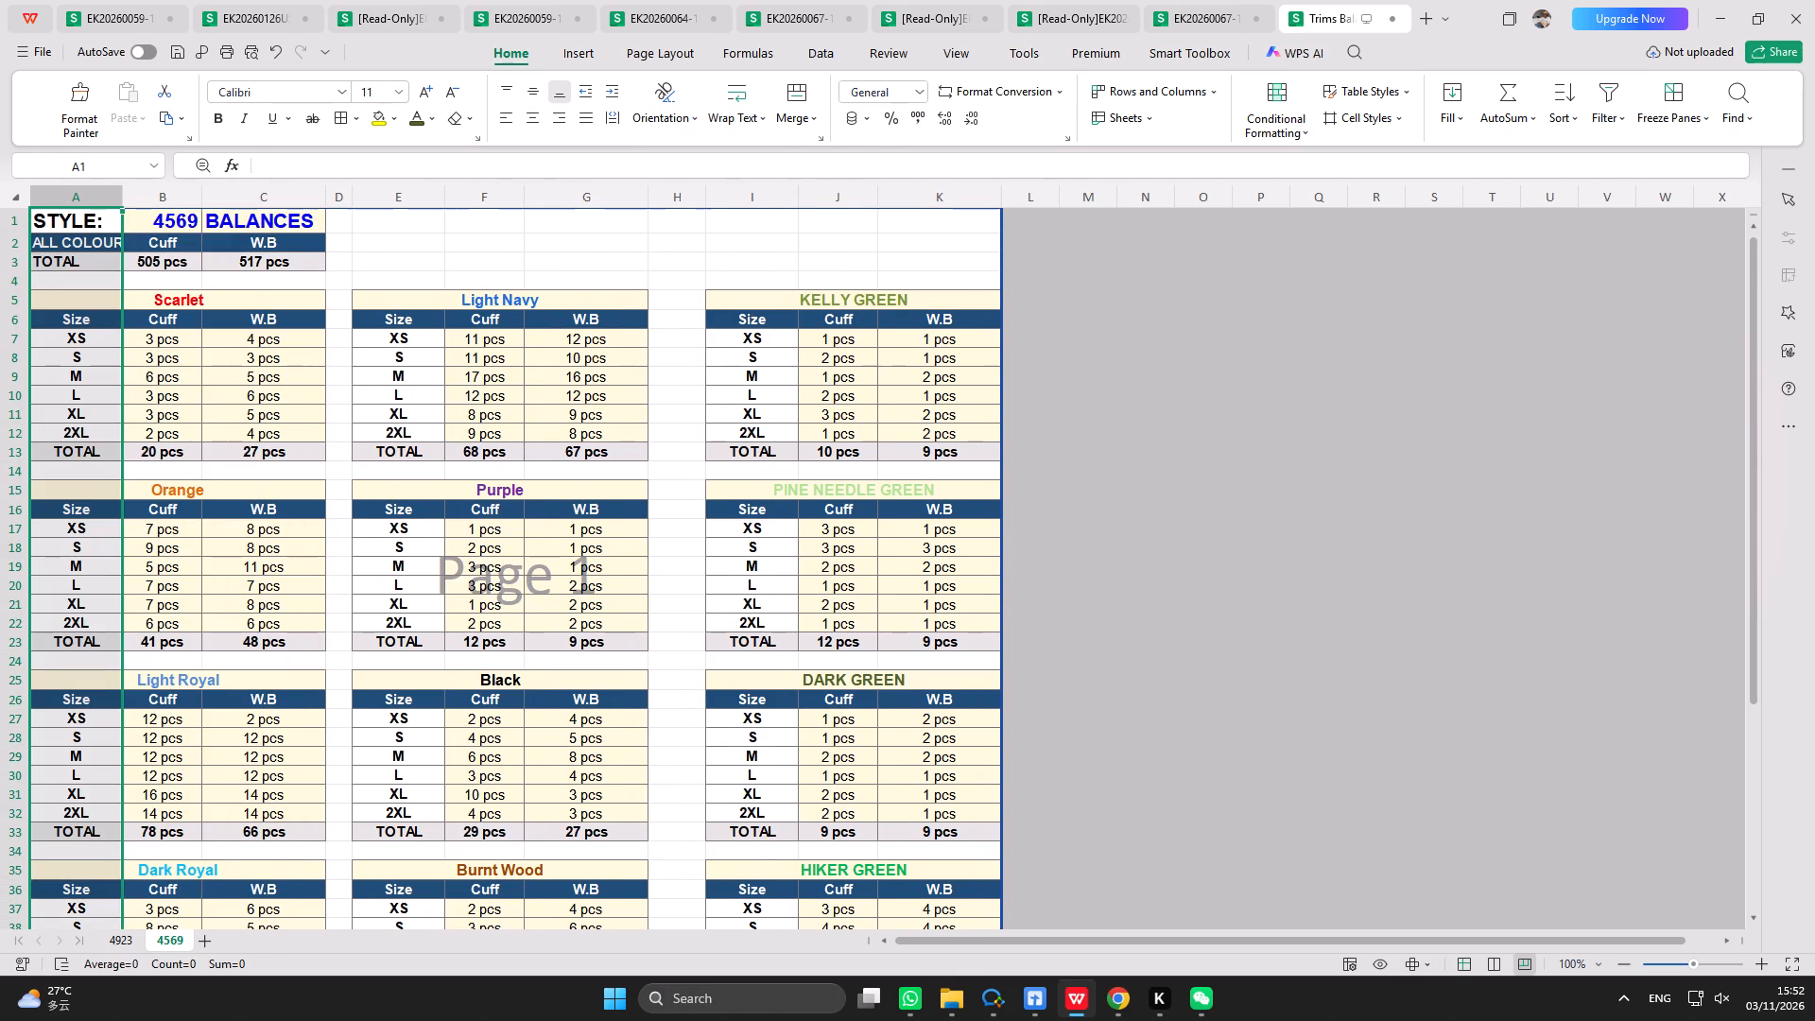
Check the print preview, and move the horizontal page break below row 38 down to row 53 to fit one page.
left_click(245, 60)
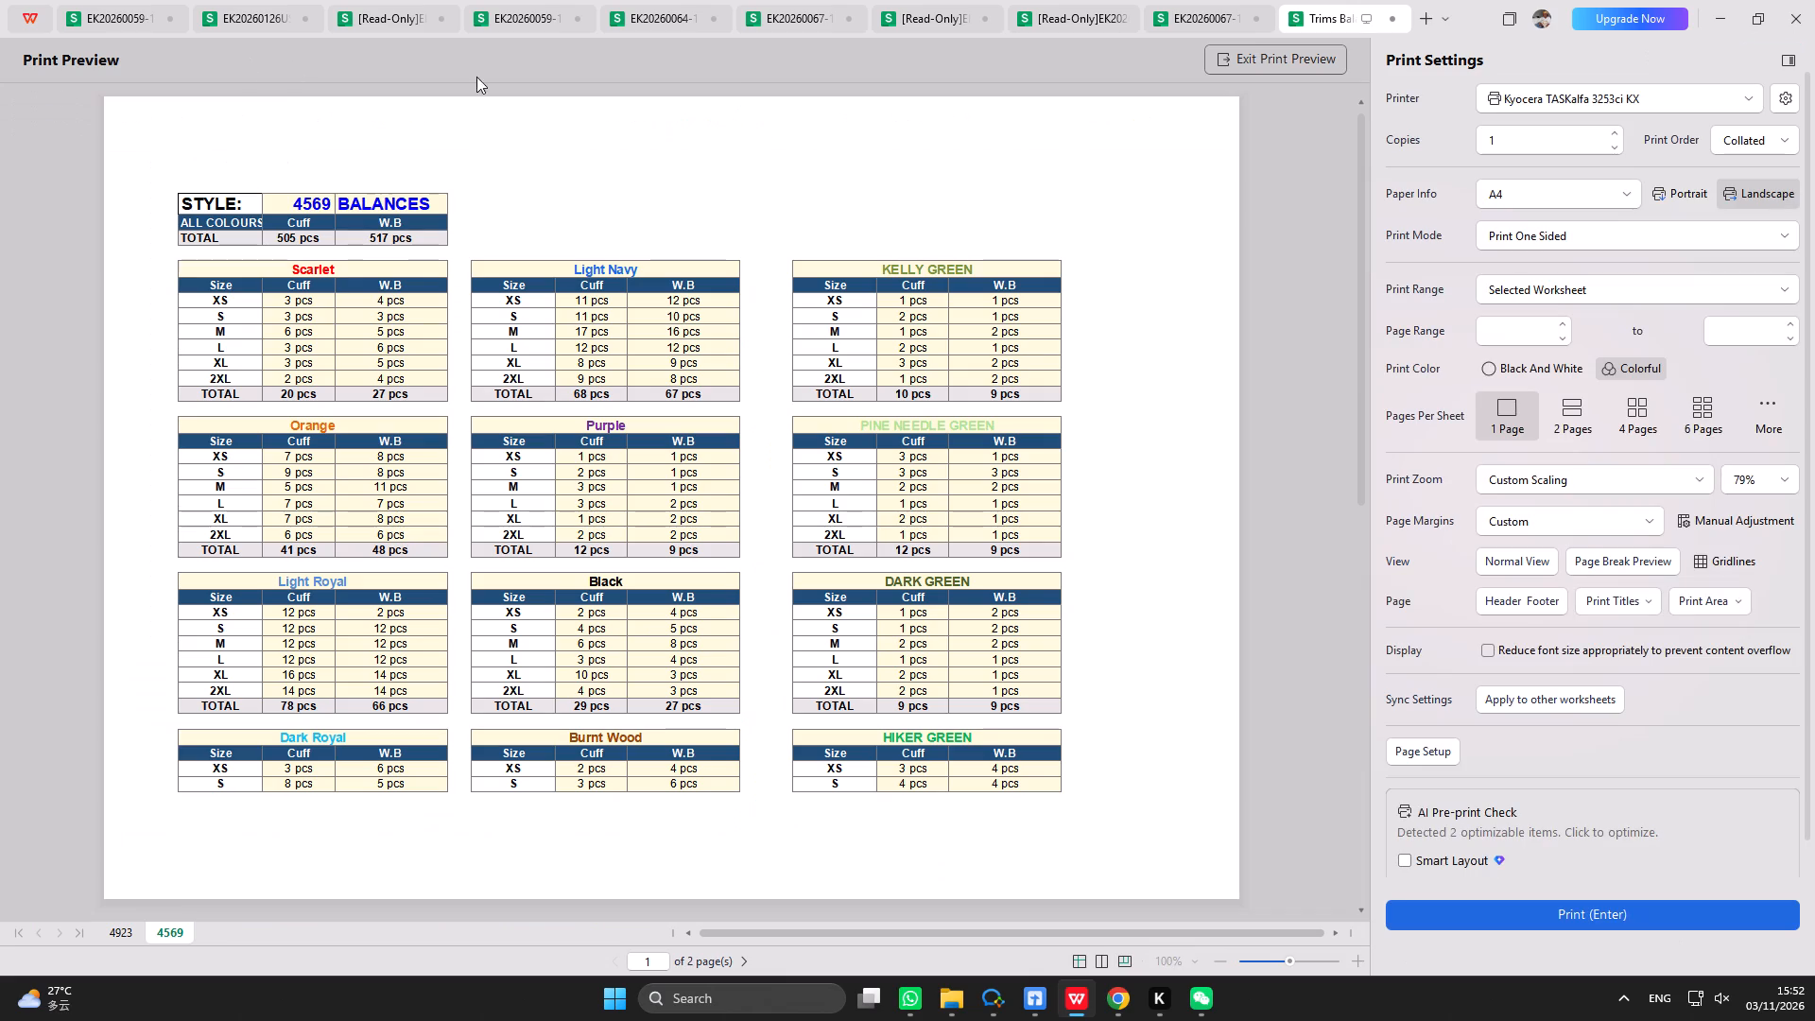
left_click(1315, 58)
scroll(600, 870, "down", 6)
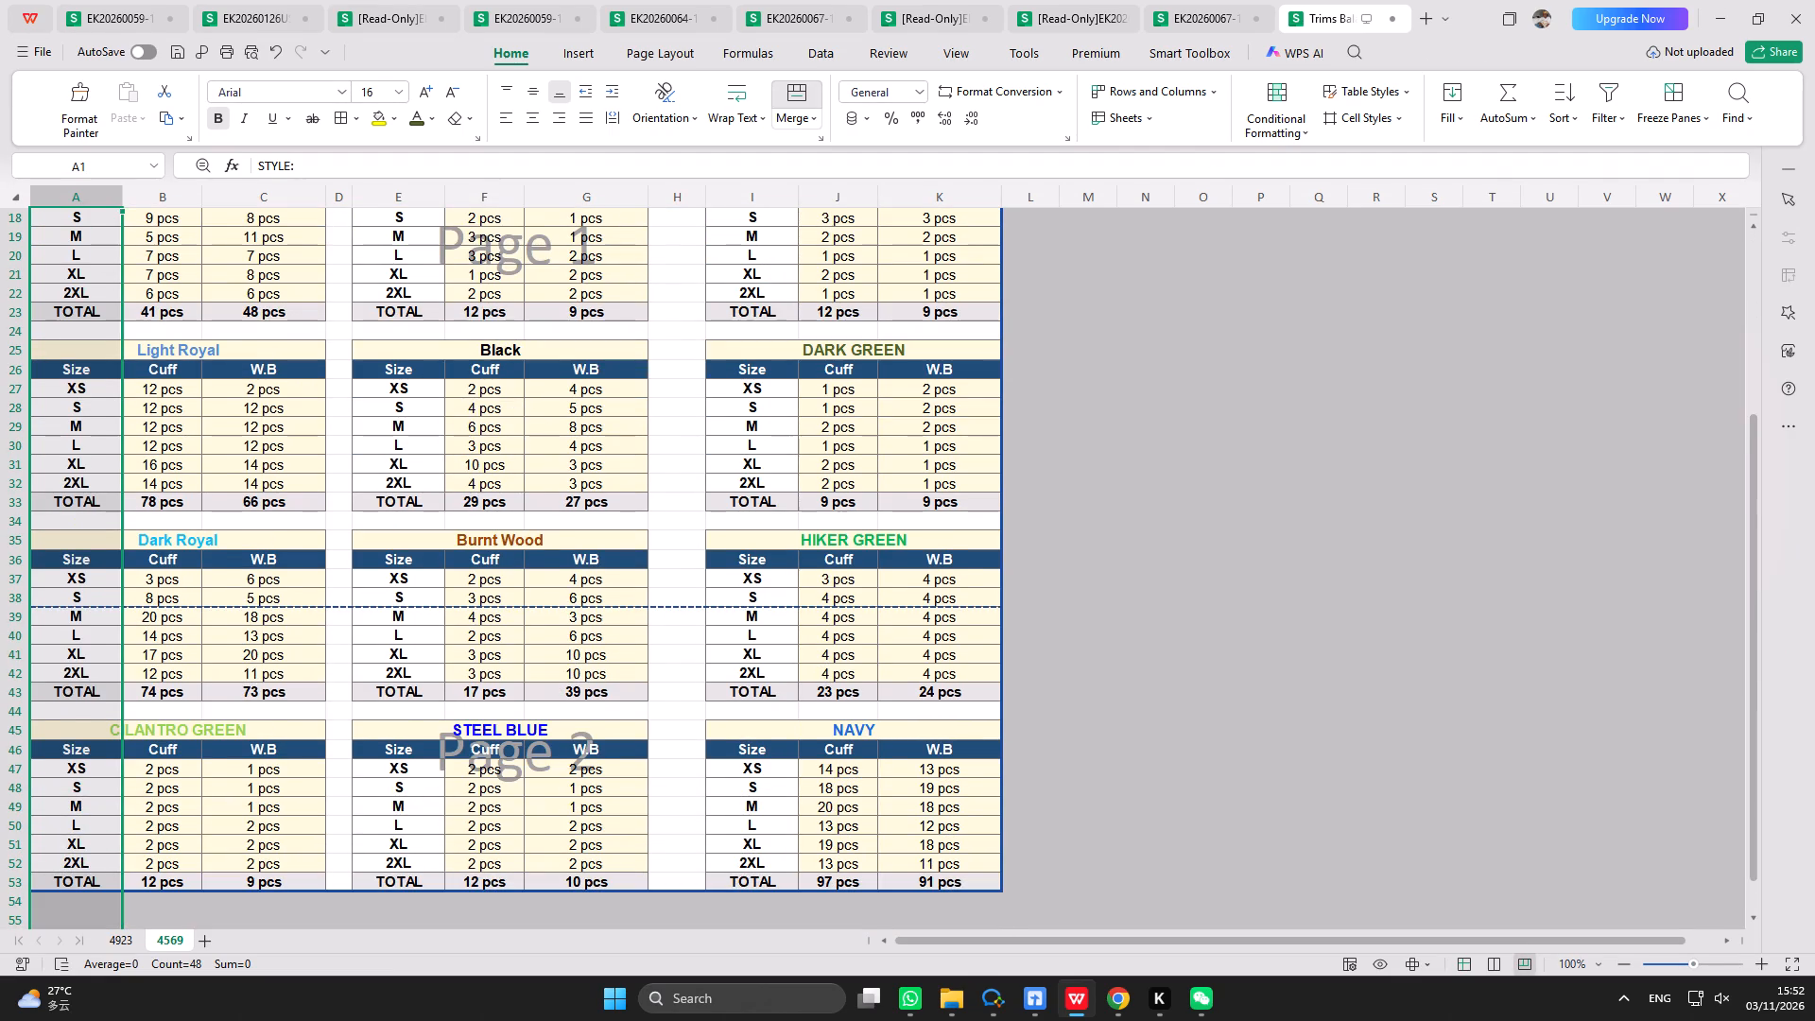
left_click_drag(439, 609, 464, 886)
Delete the empty row 4 above the Scarlet, Light Navy and Kelly Green blocks, and check the print preview.
scroll(443, 841, "up", 14)
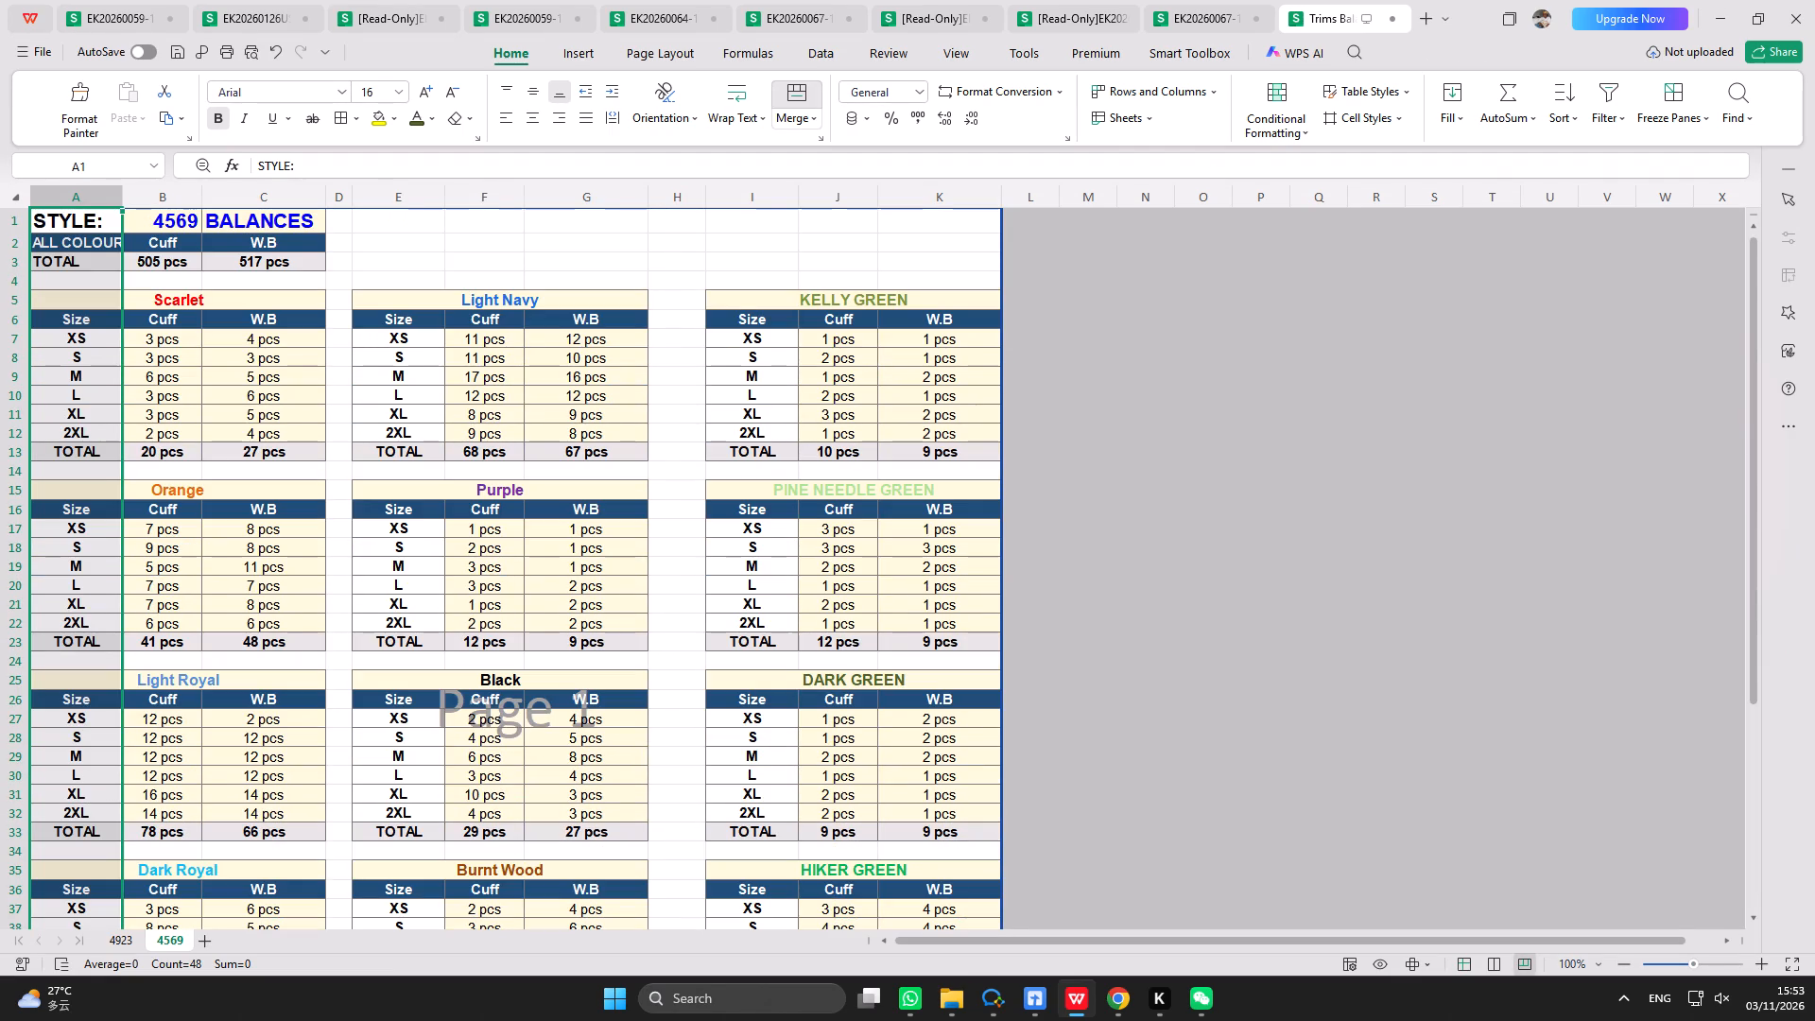
left_click(17, 280)
right_click(16, 284)
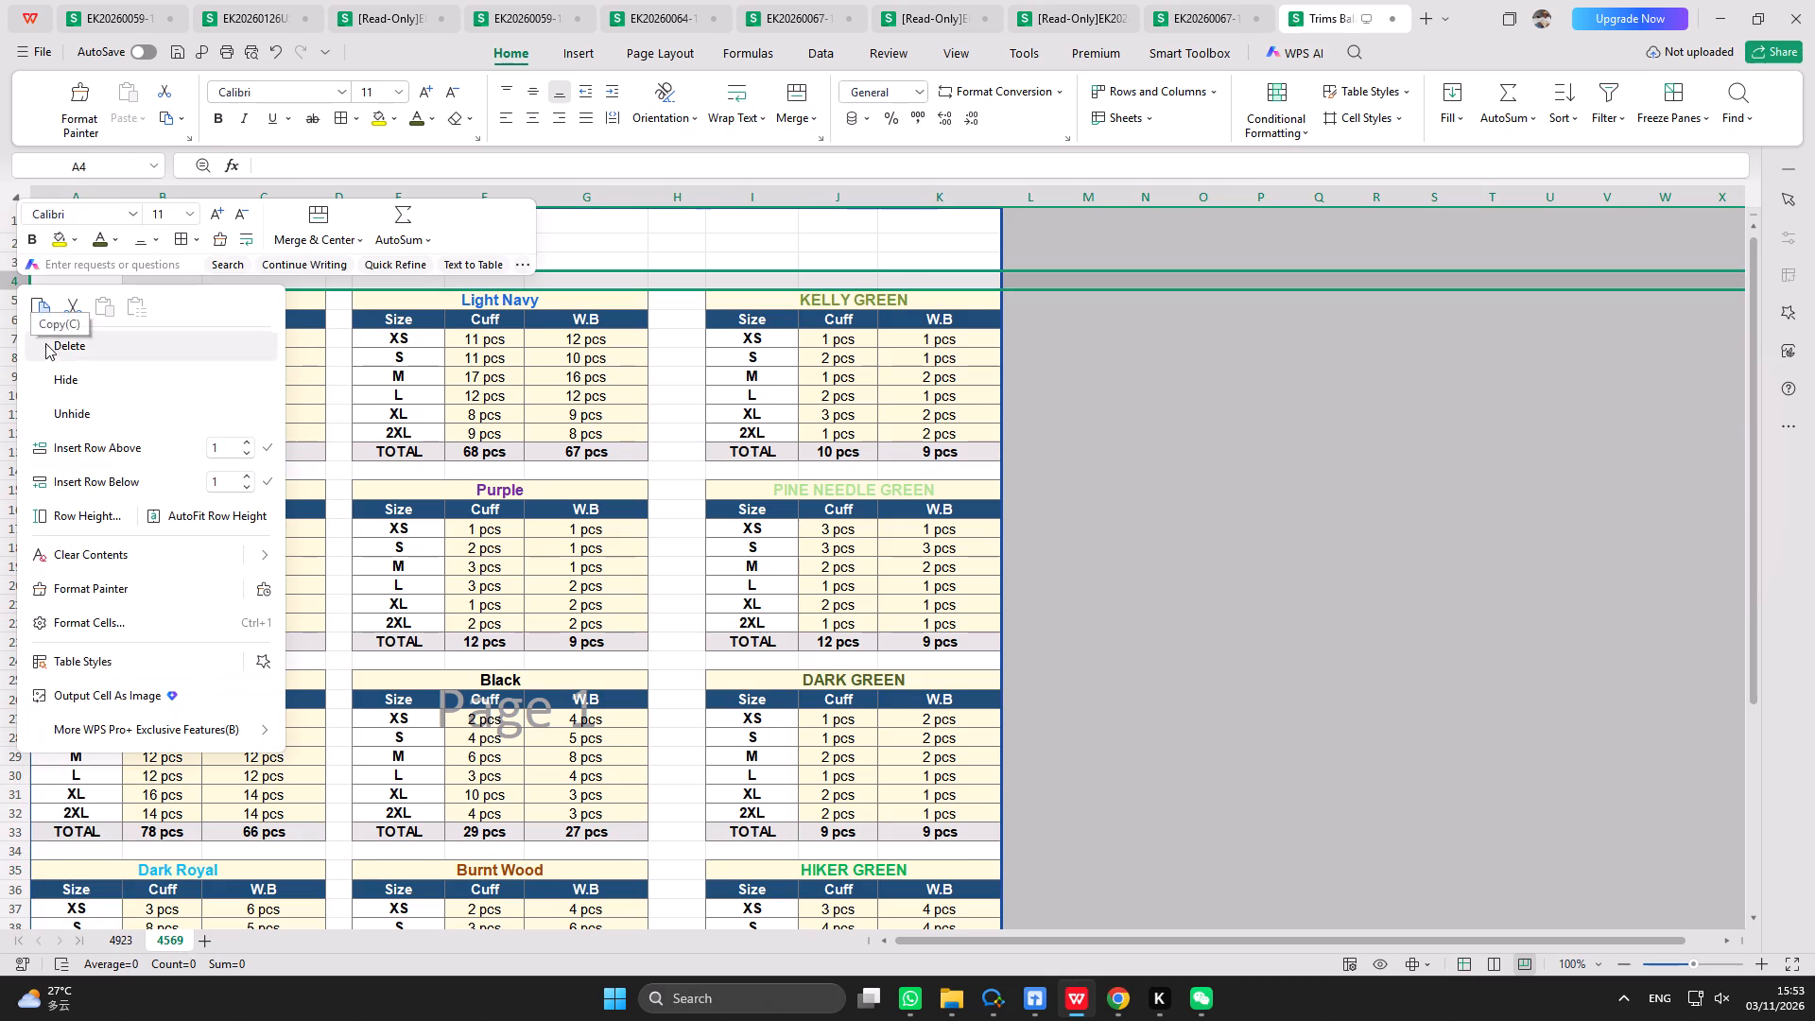
left_click(52, 344)
left_click(253, 58)
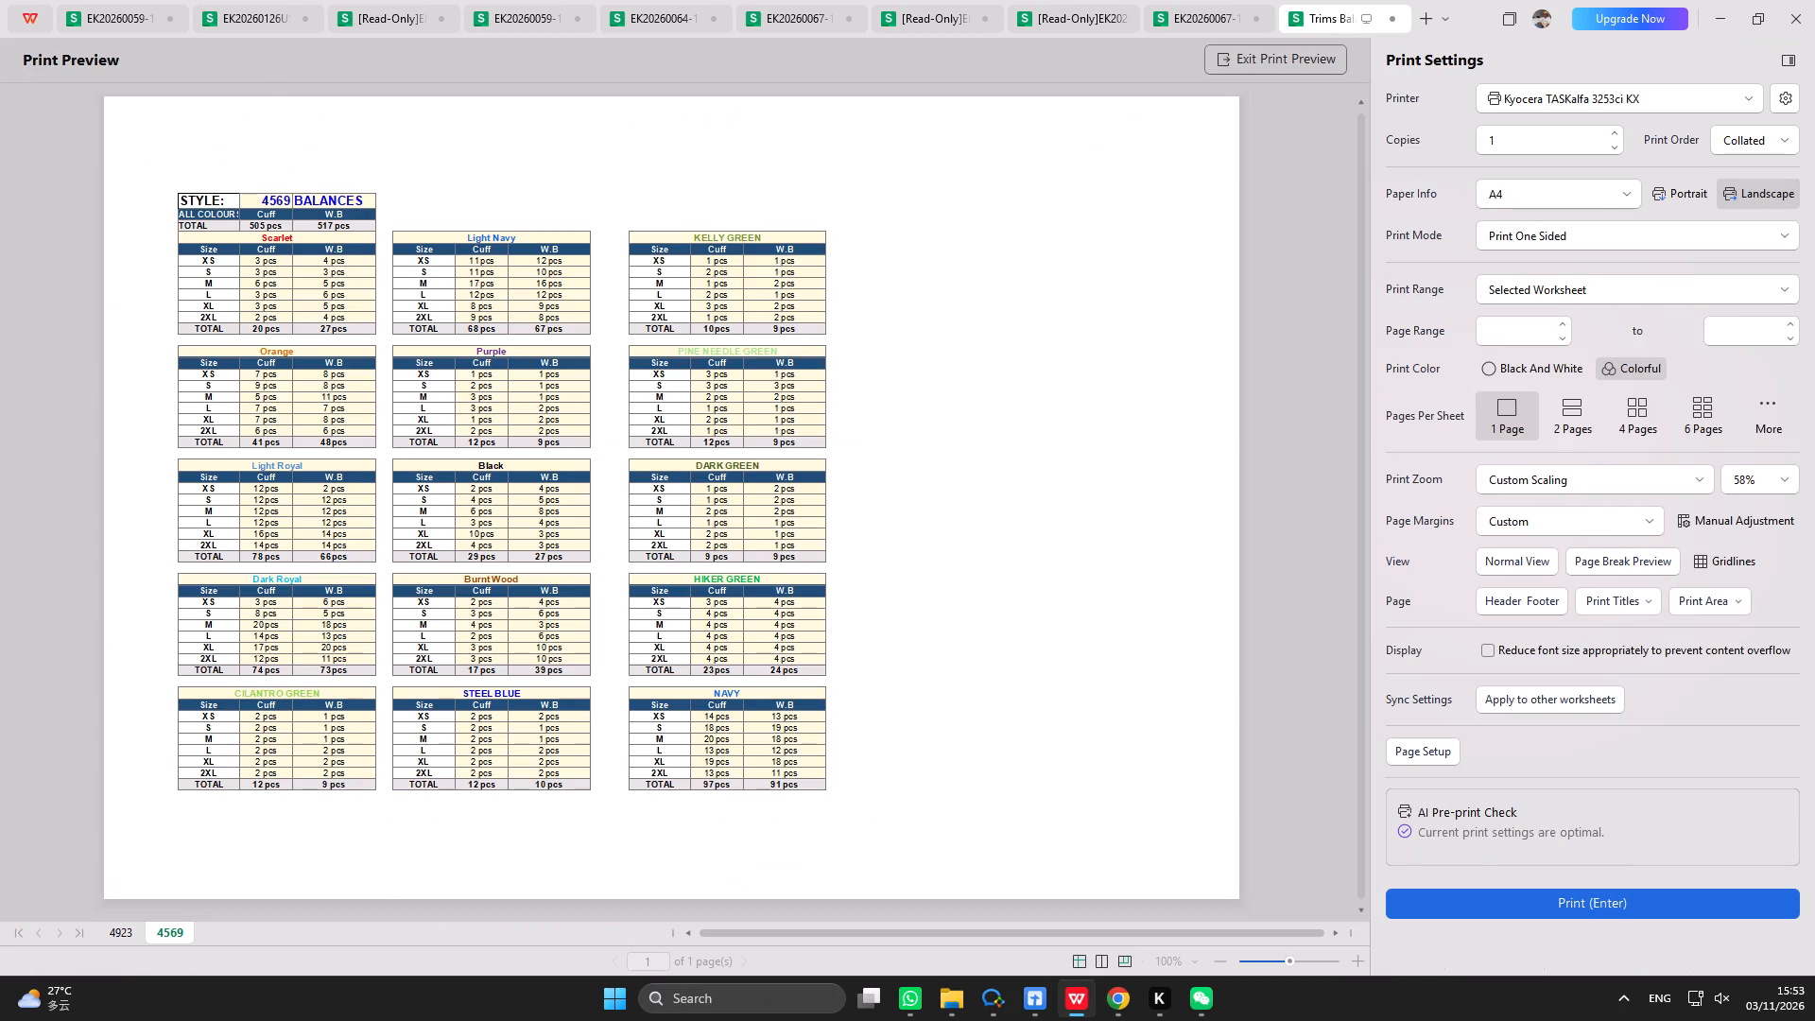
left_click(1255, 66)
scroll(365, 689, "down", 8)
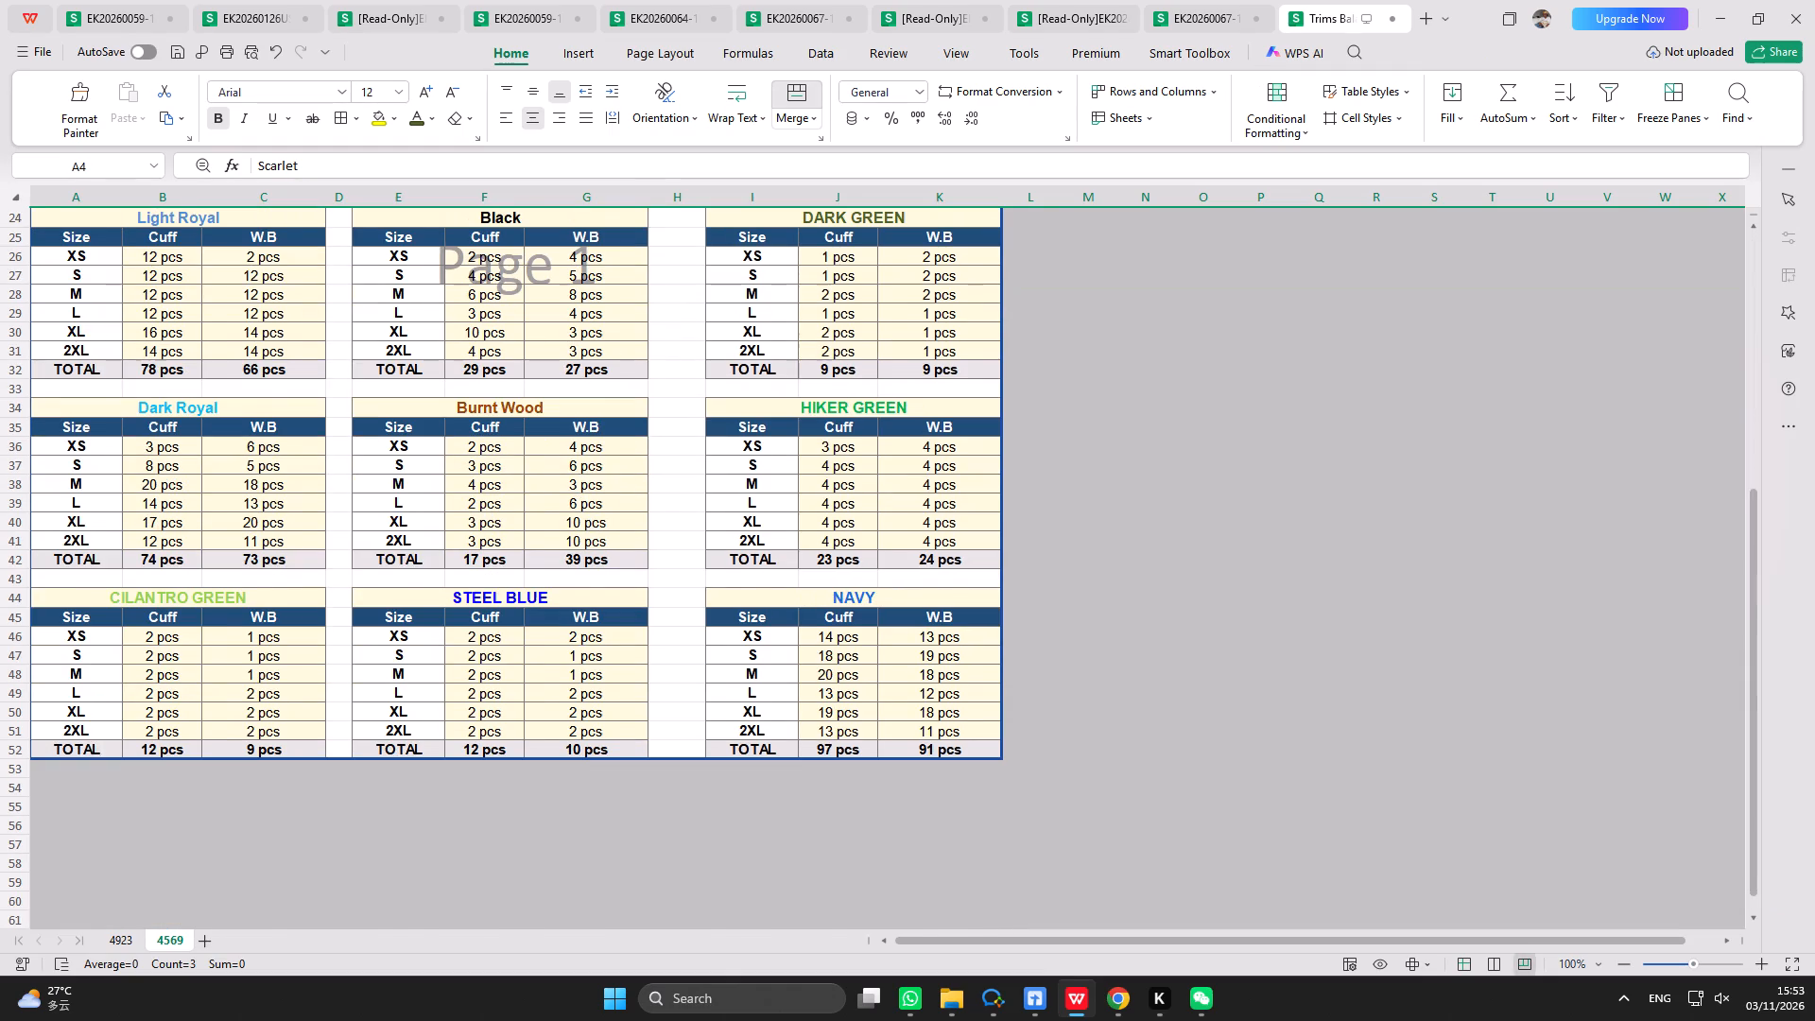
scroll(365, 689, "up", 16)
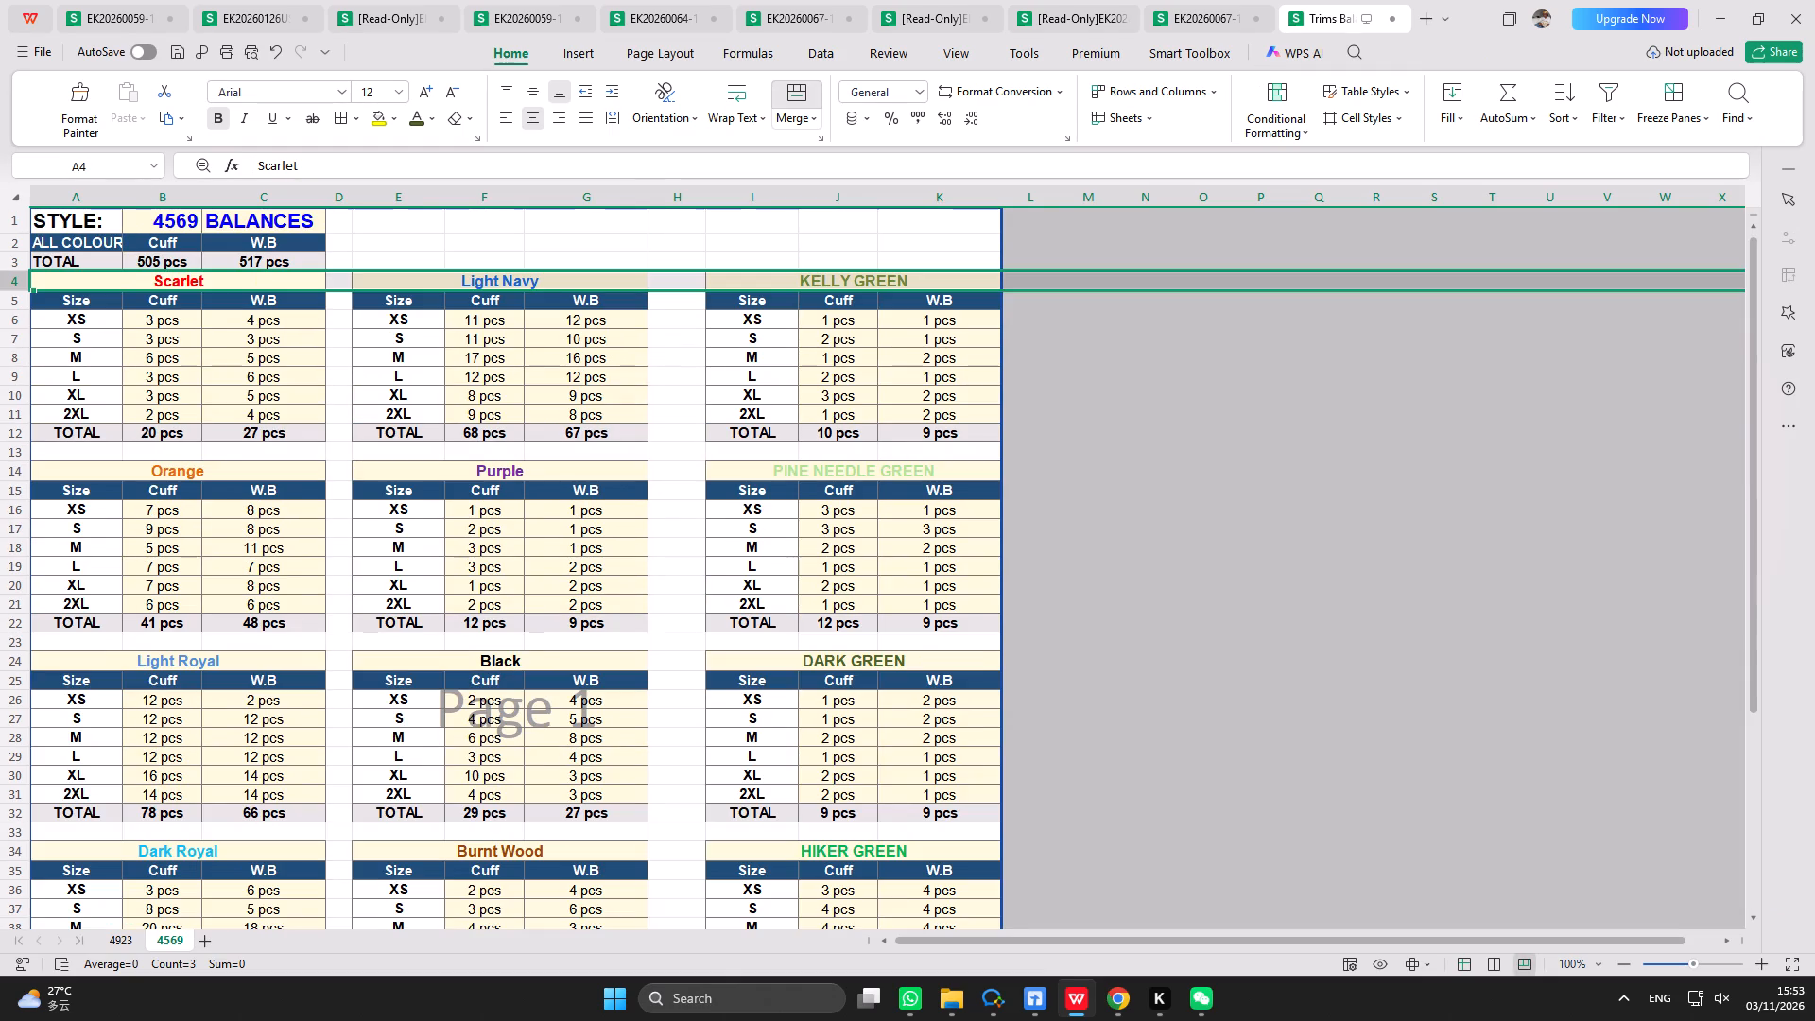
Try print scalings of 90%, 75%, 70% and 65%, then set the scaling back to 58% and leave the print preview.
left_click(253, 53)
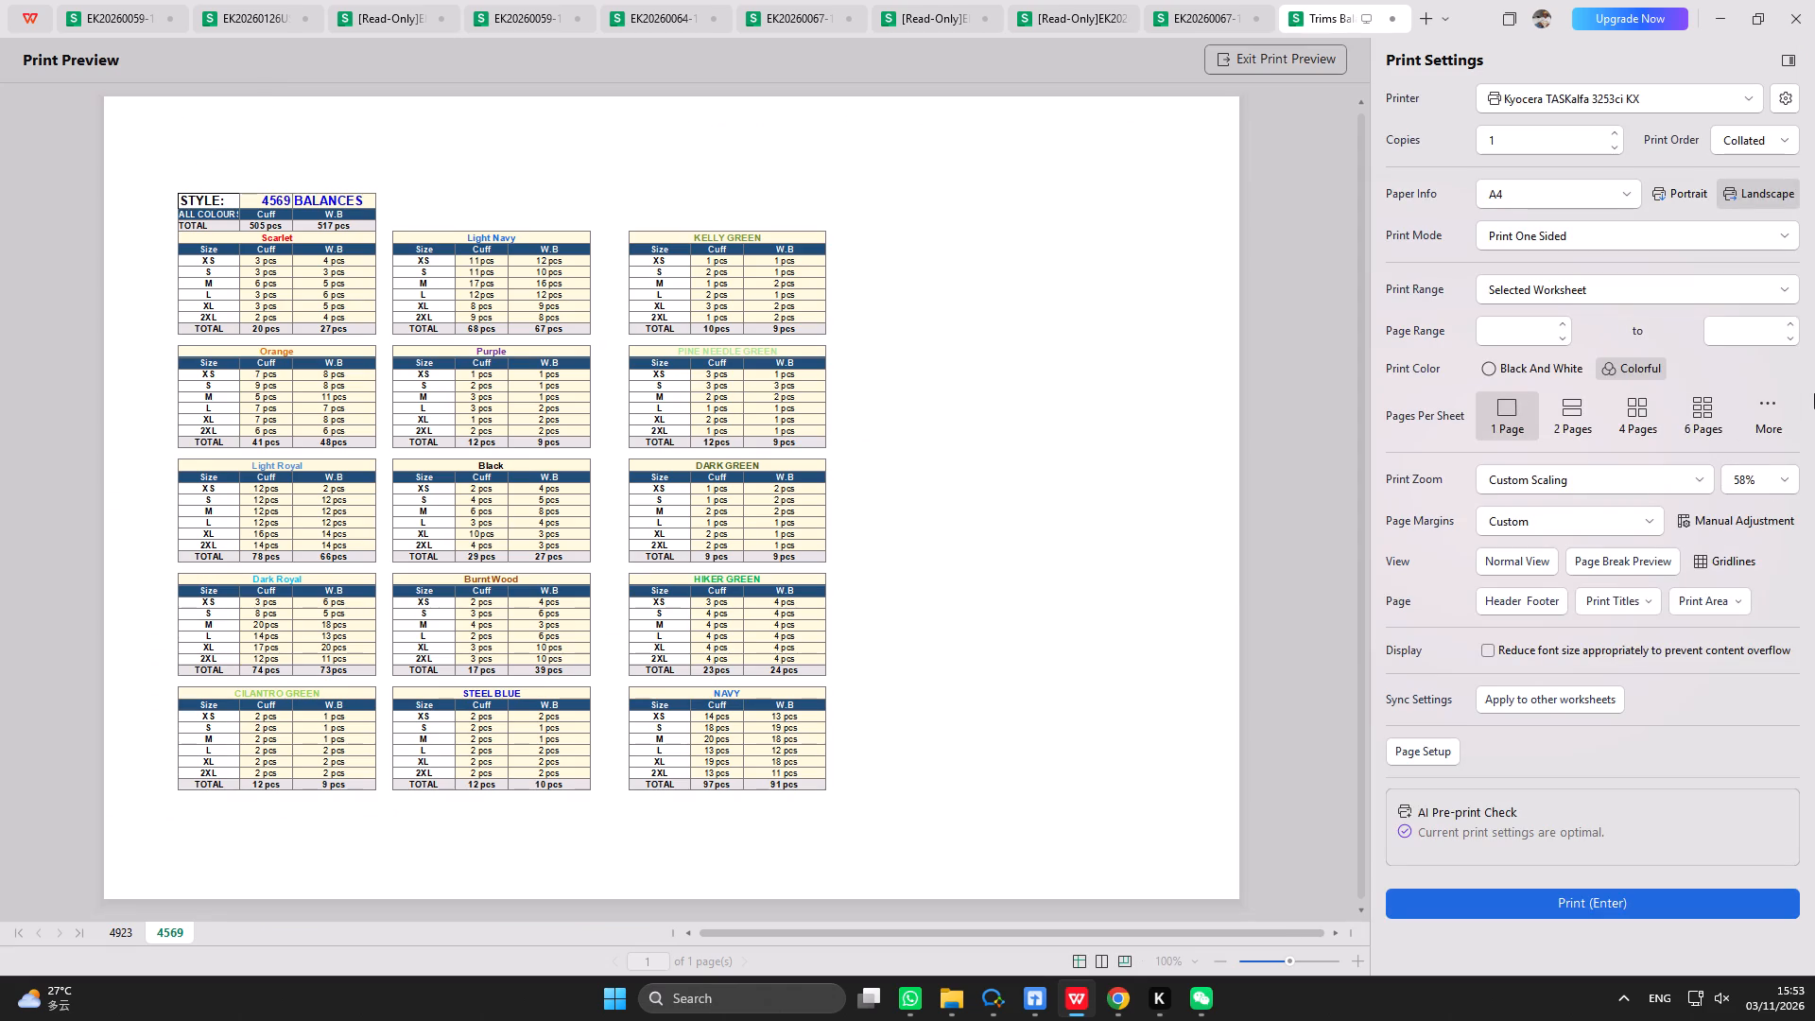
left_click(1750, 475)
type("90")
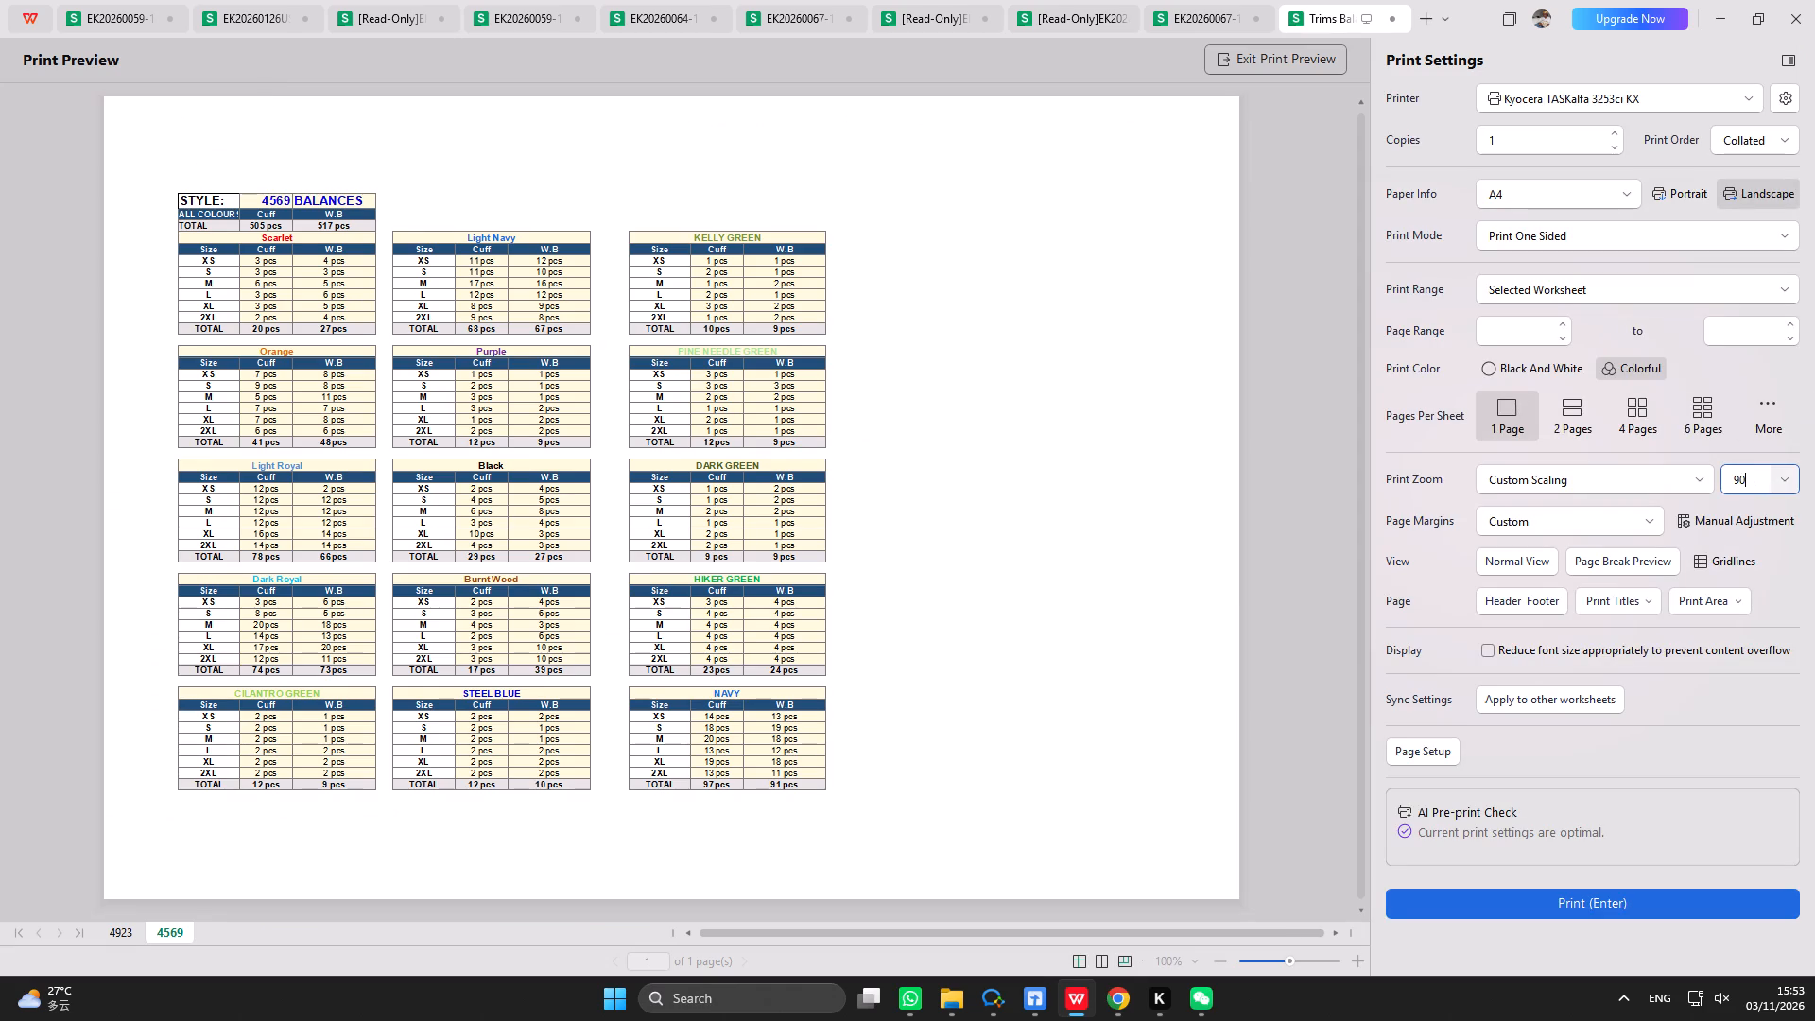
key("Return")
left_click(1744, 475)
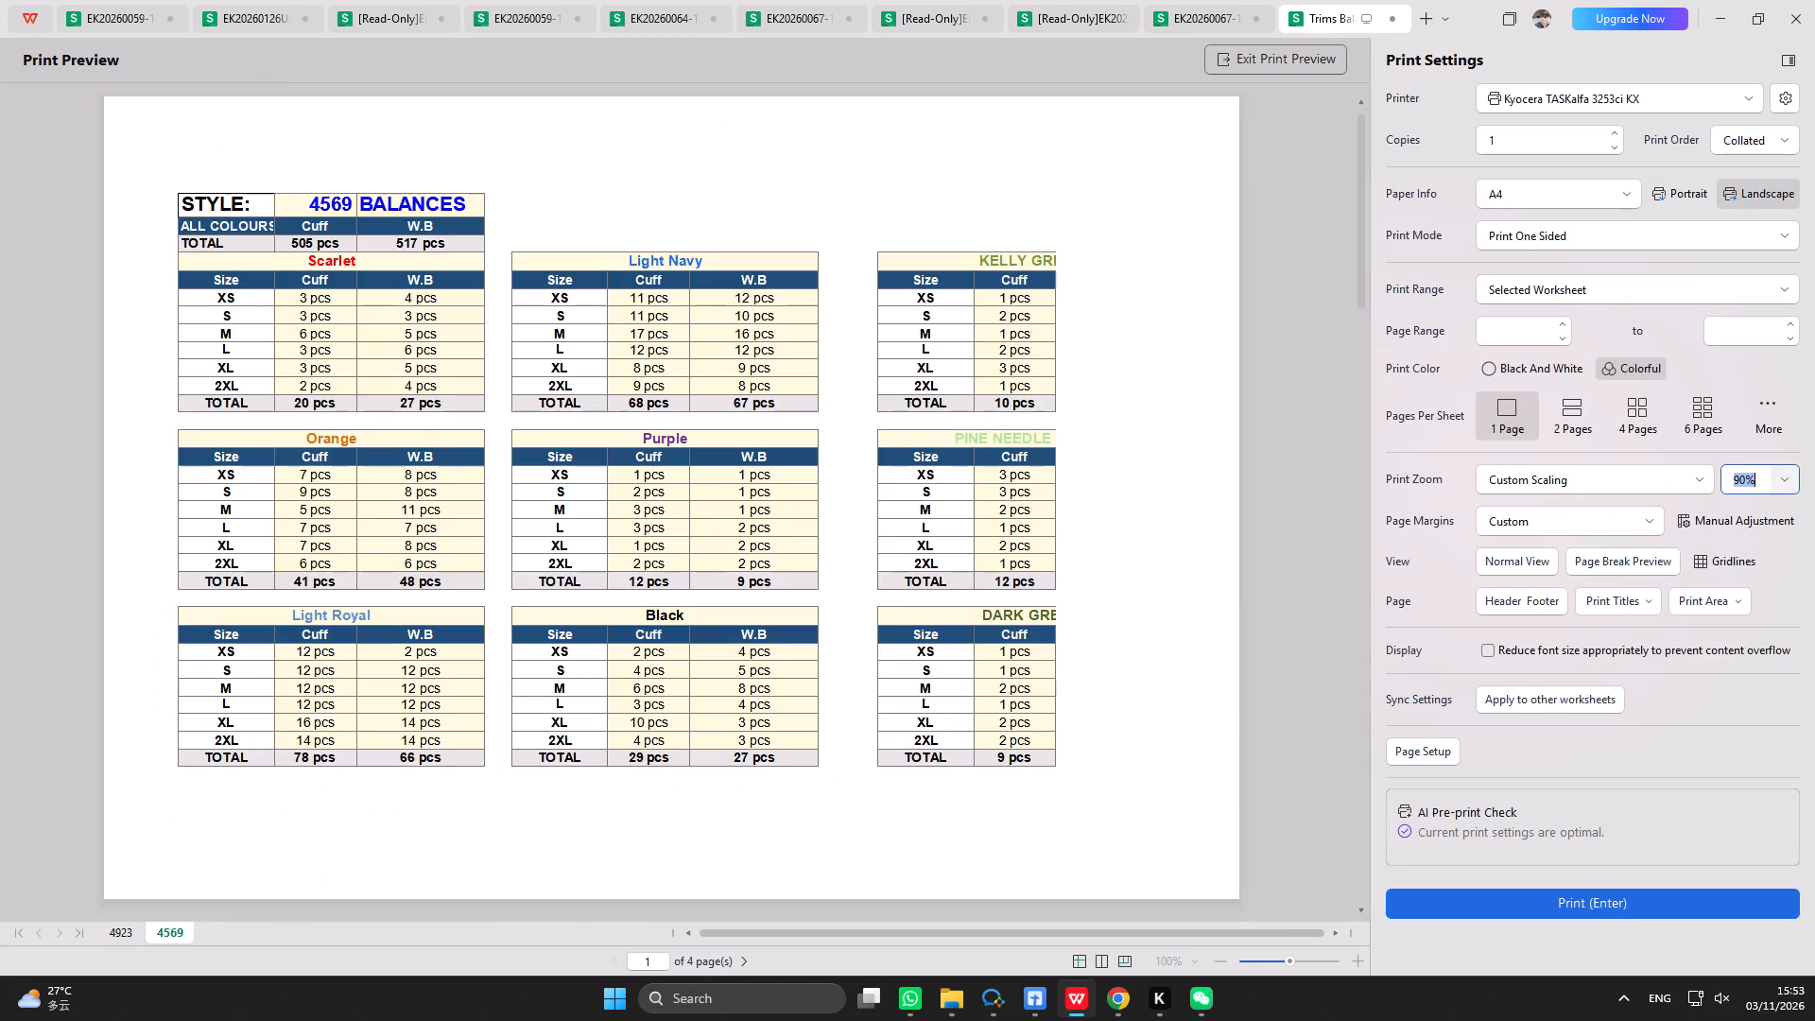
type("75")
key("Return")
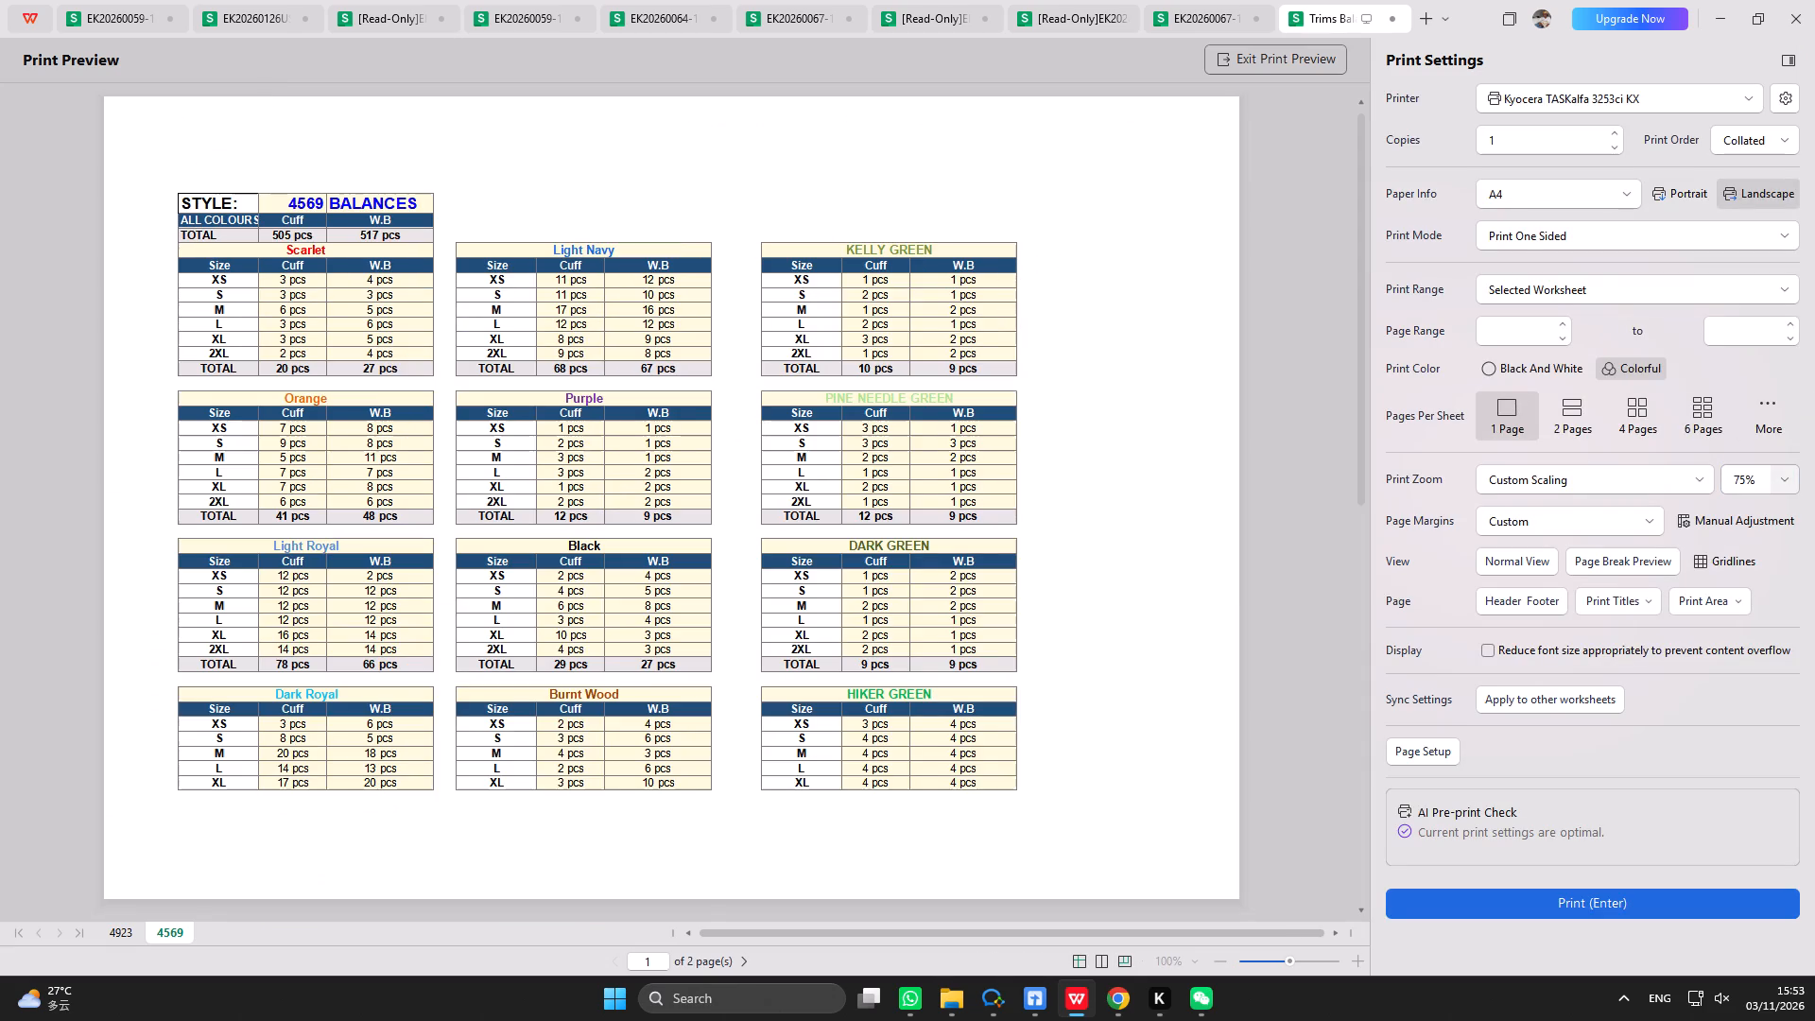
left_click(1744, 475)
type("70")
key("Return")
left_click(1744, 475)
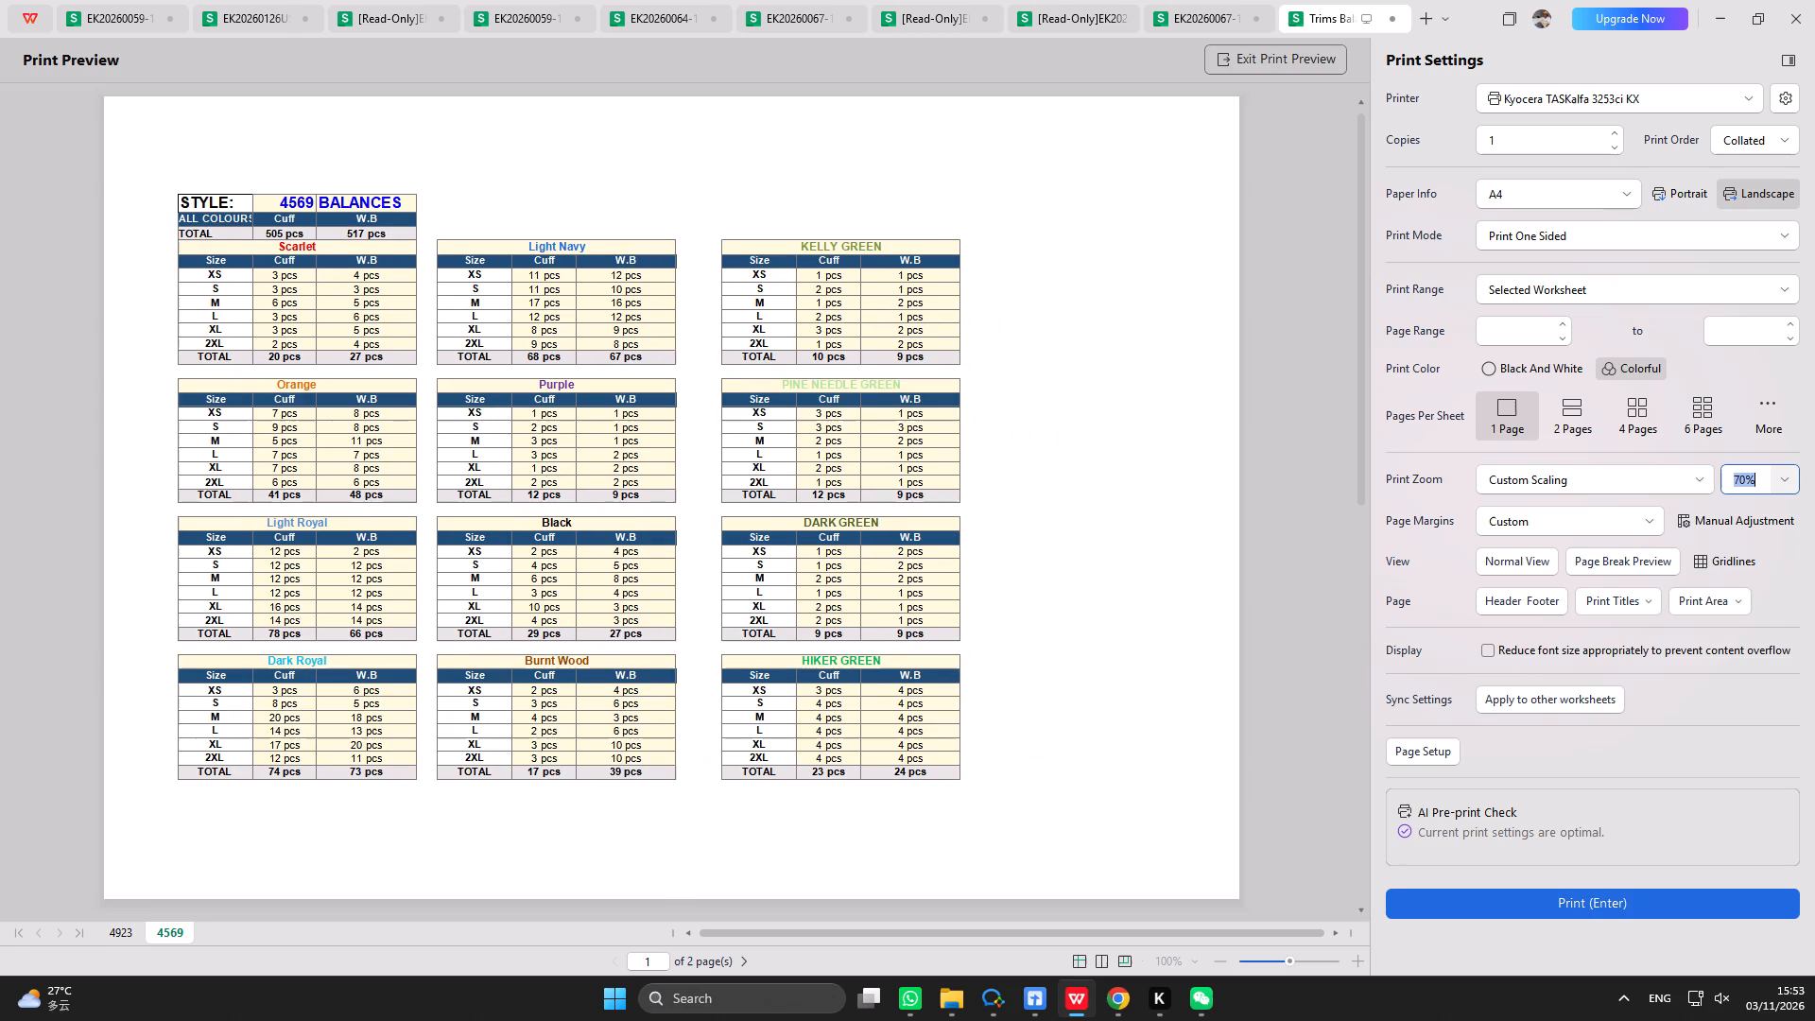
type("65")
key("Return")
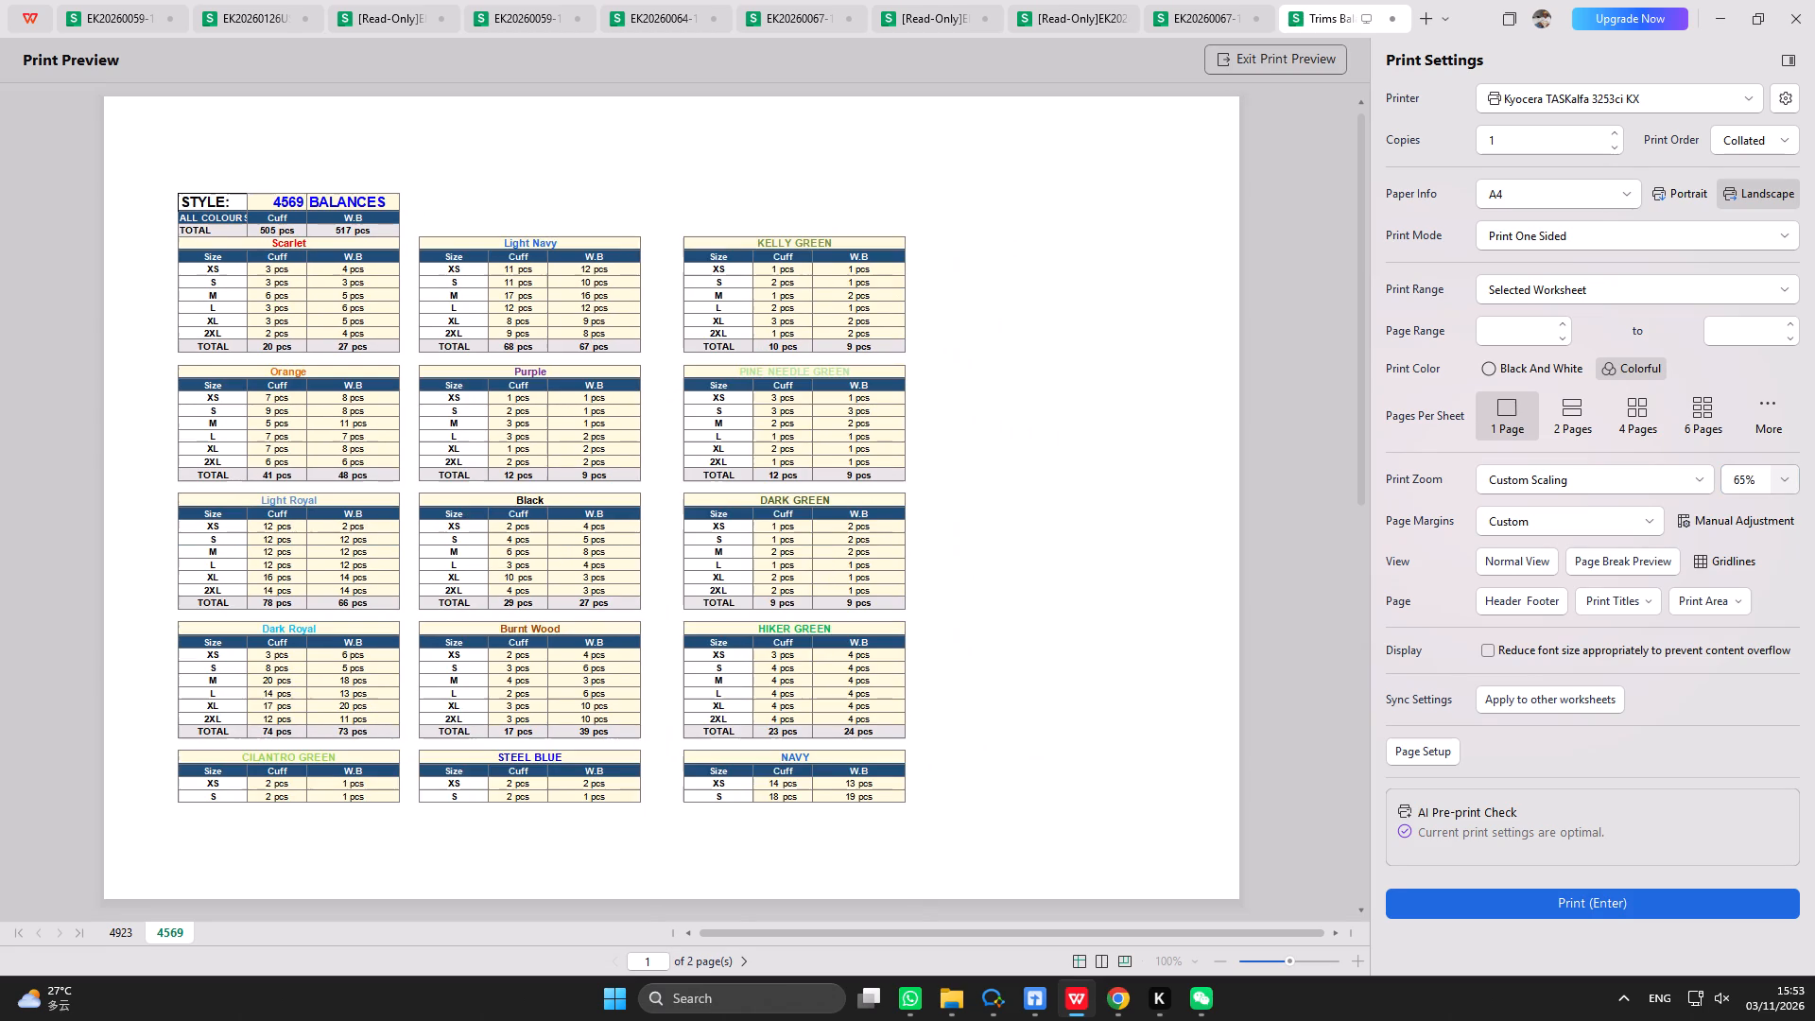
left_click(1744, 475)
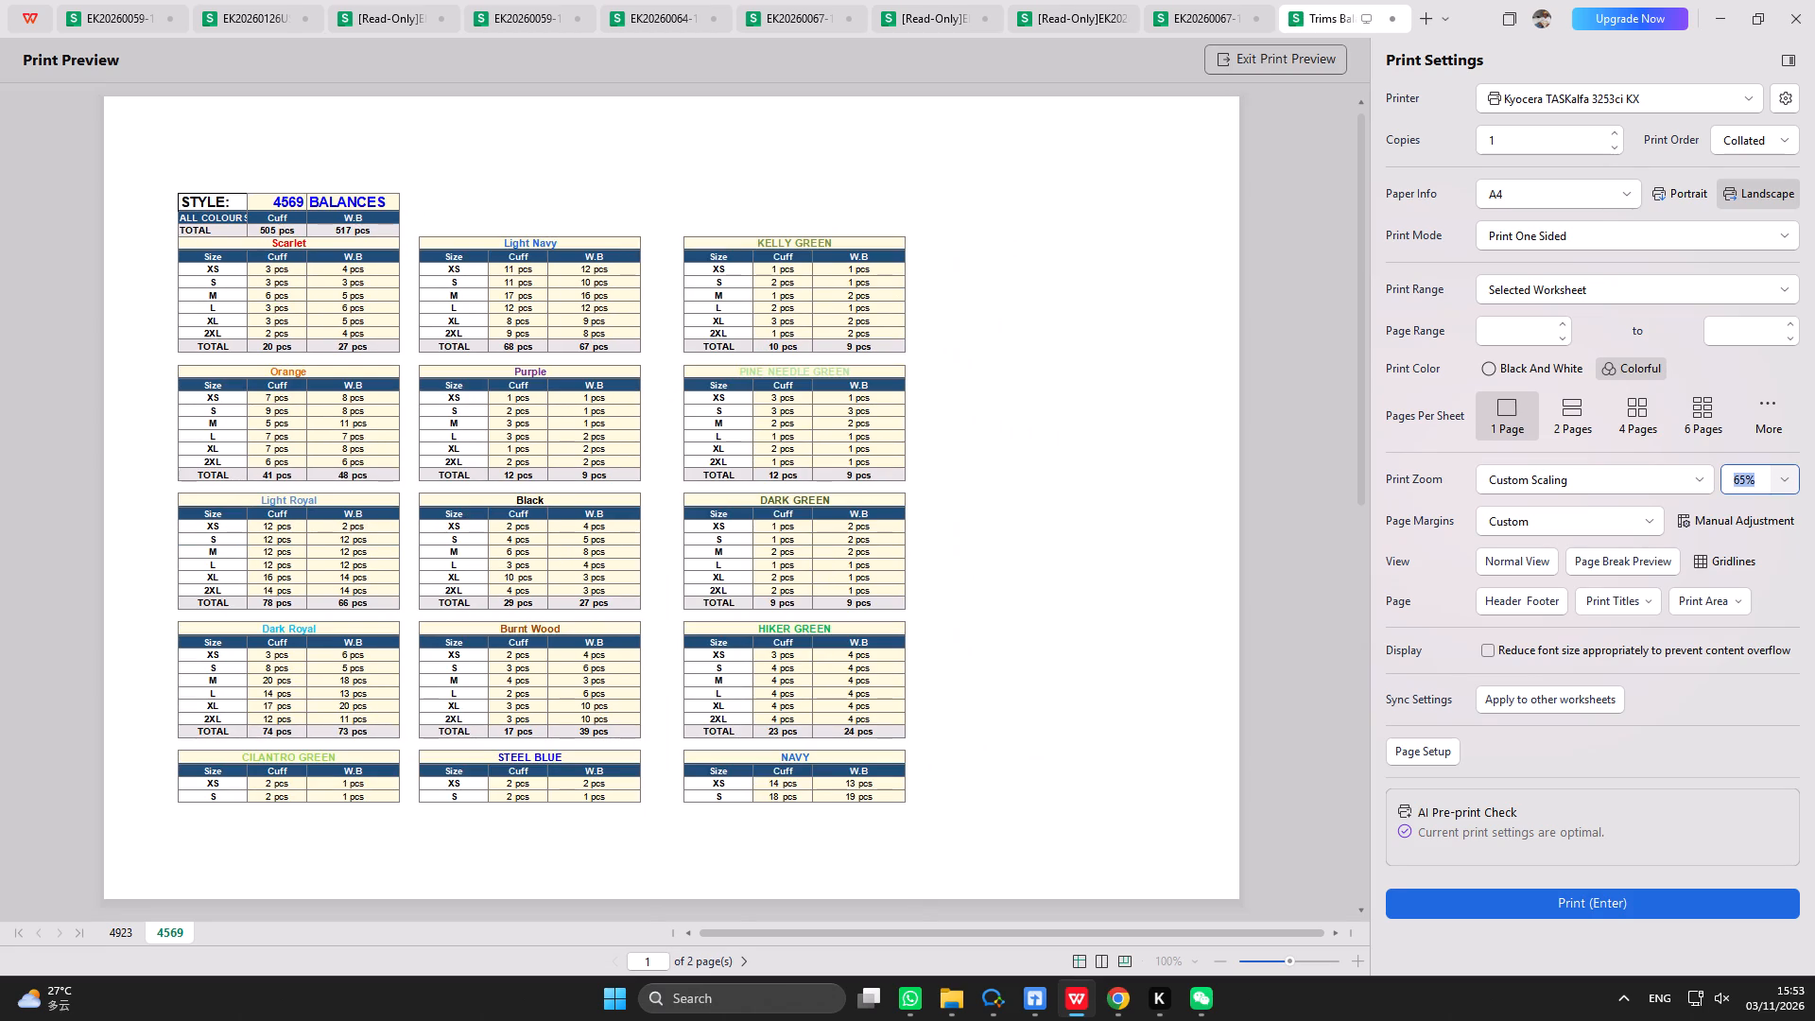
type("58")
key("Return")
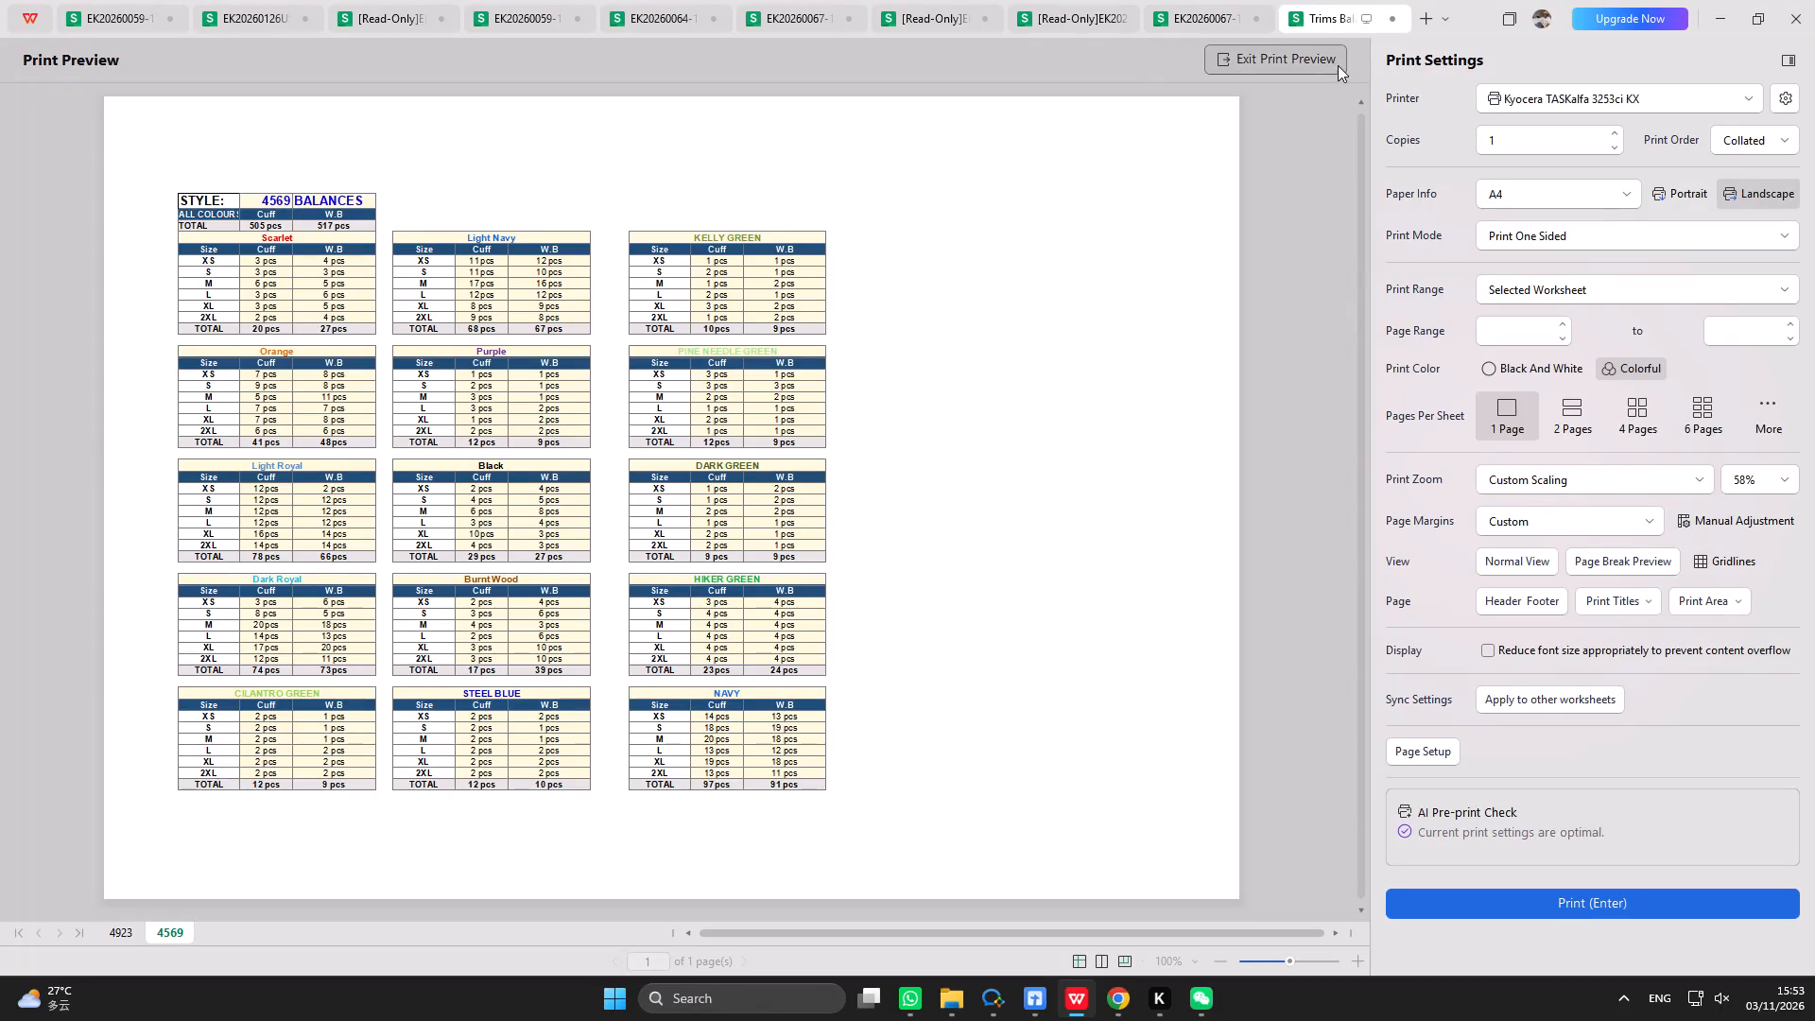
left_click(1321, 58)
Save the trims balance workbook.
scroll(771, 739, "down", 8)
scroll(746, 732, "up", 8)
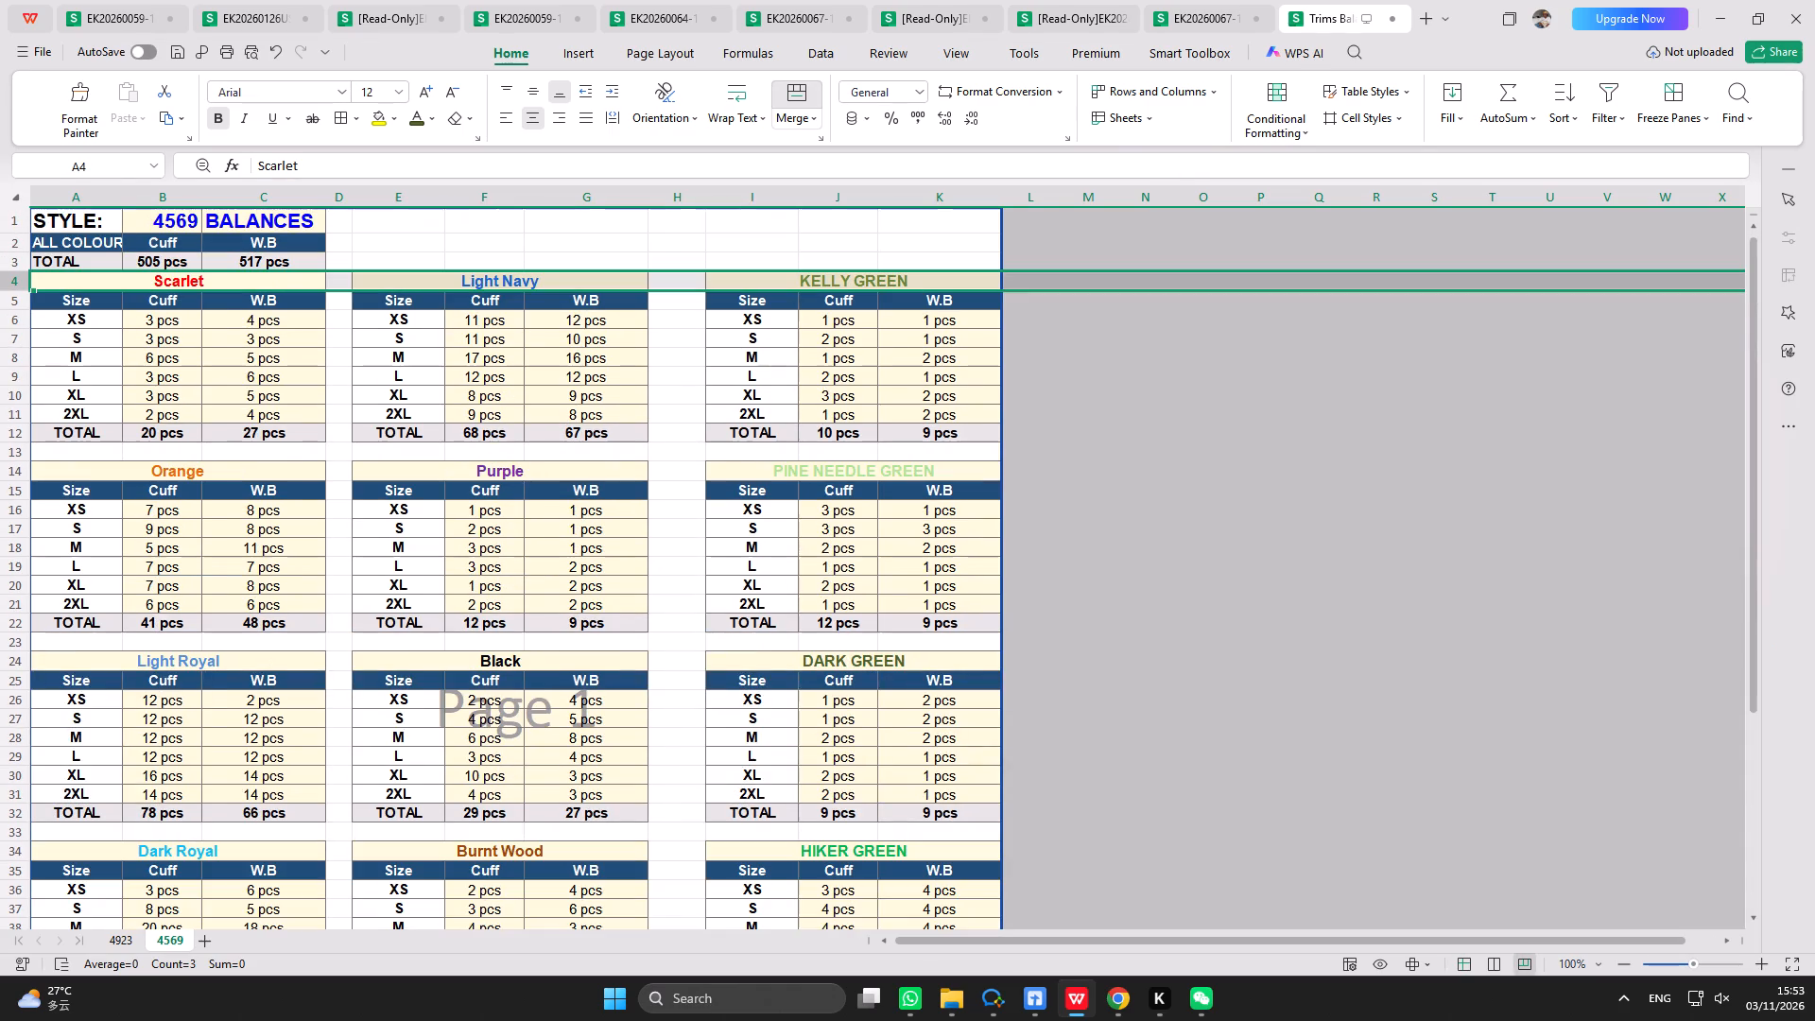
double_click(177, 55)
scroll(177, 55, "up", 1)
triple_click(177, 55)
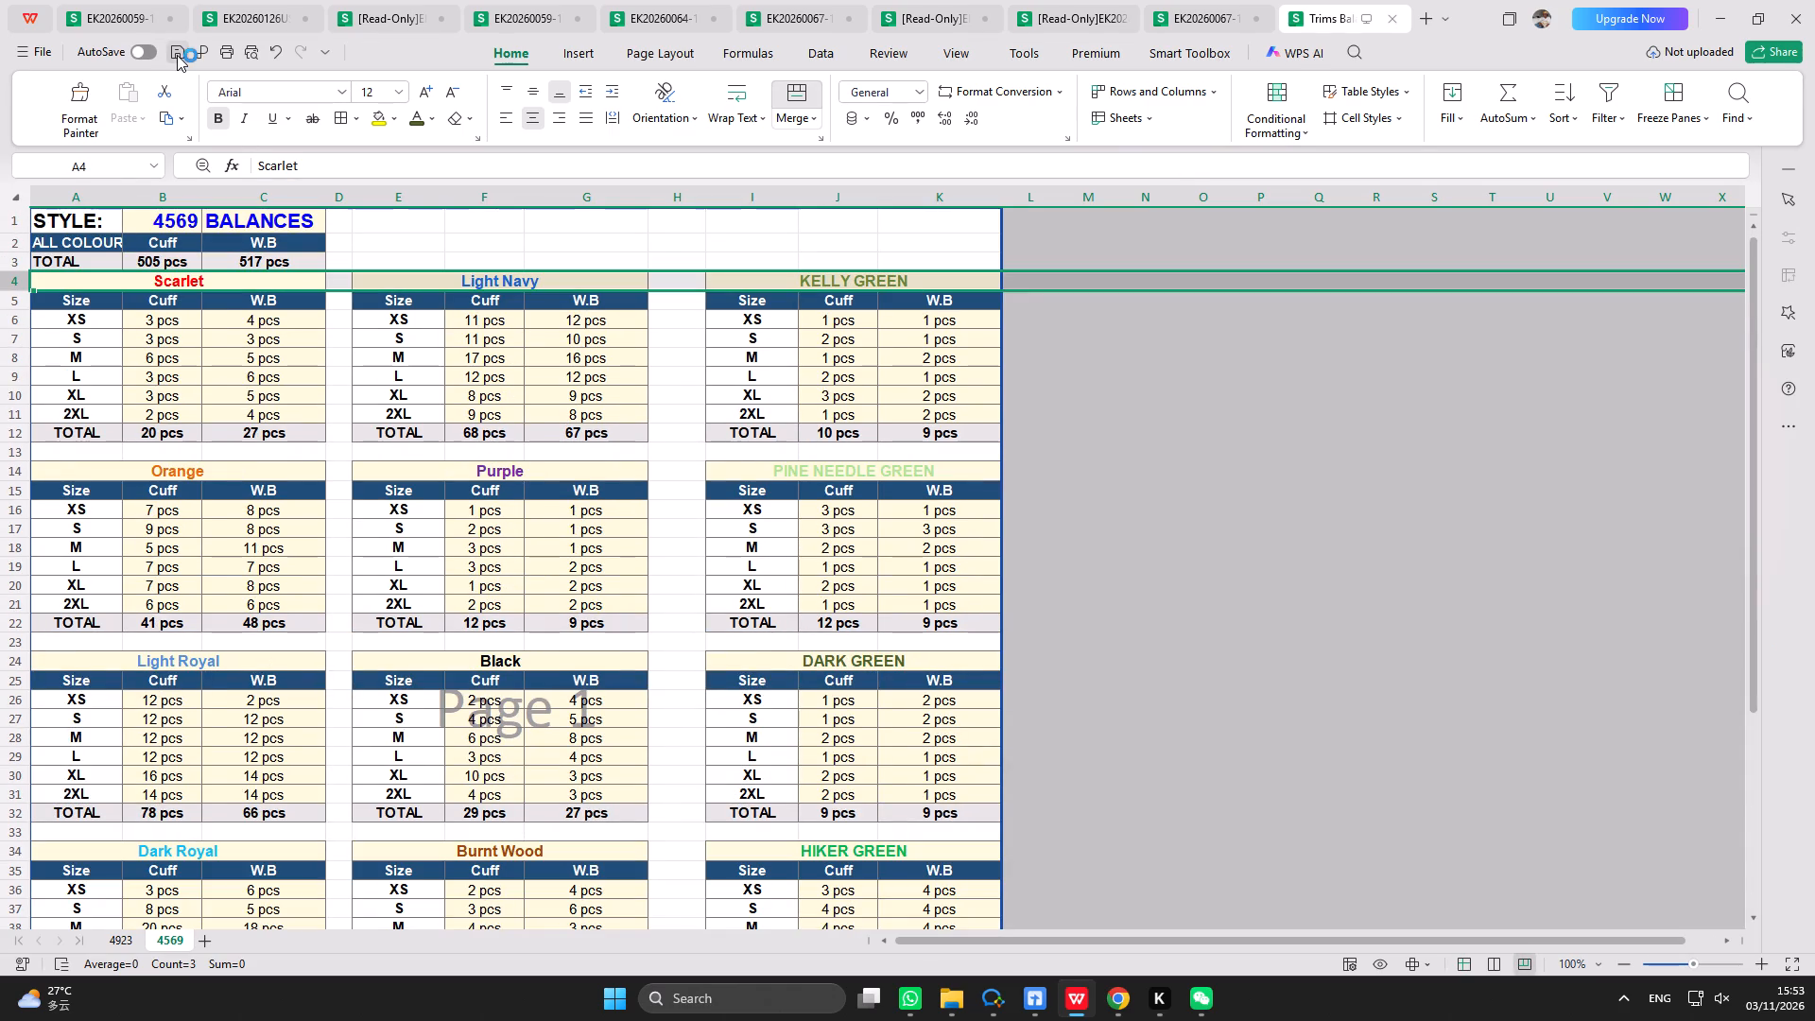
triple_click(177, 55)
triple_click(177, 55)
double_click(177, 55)
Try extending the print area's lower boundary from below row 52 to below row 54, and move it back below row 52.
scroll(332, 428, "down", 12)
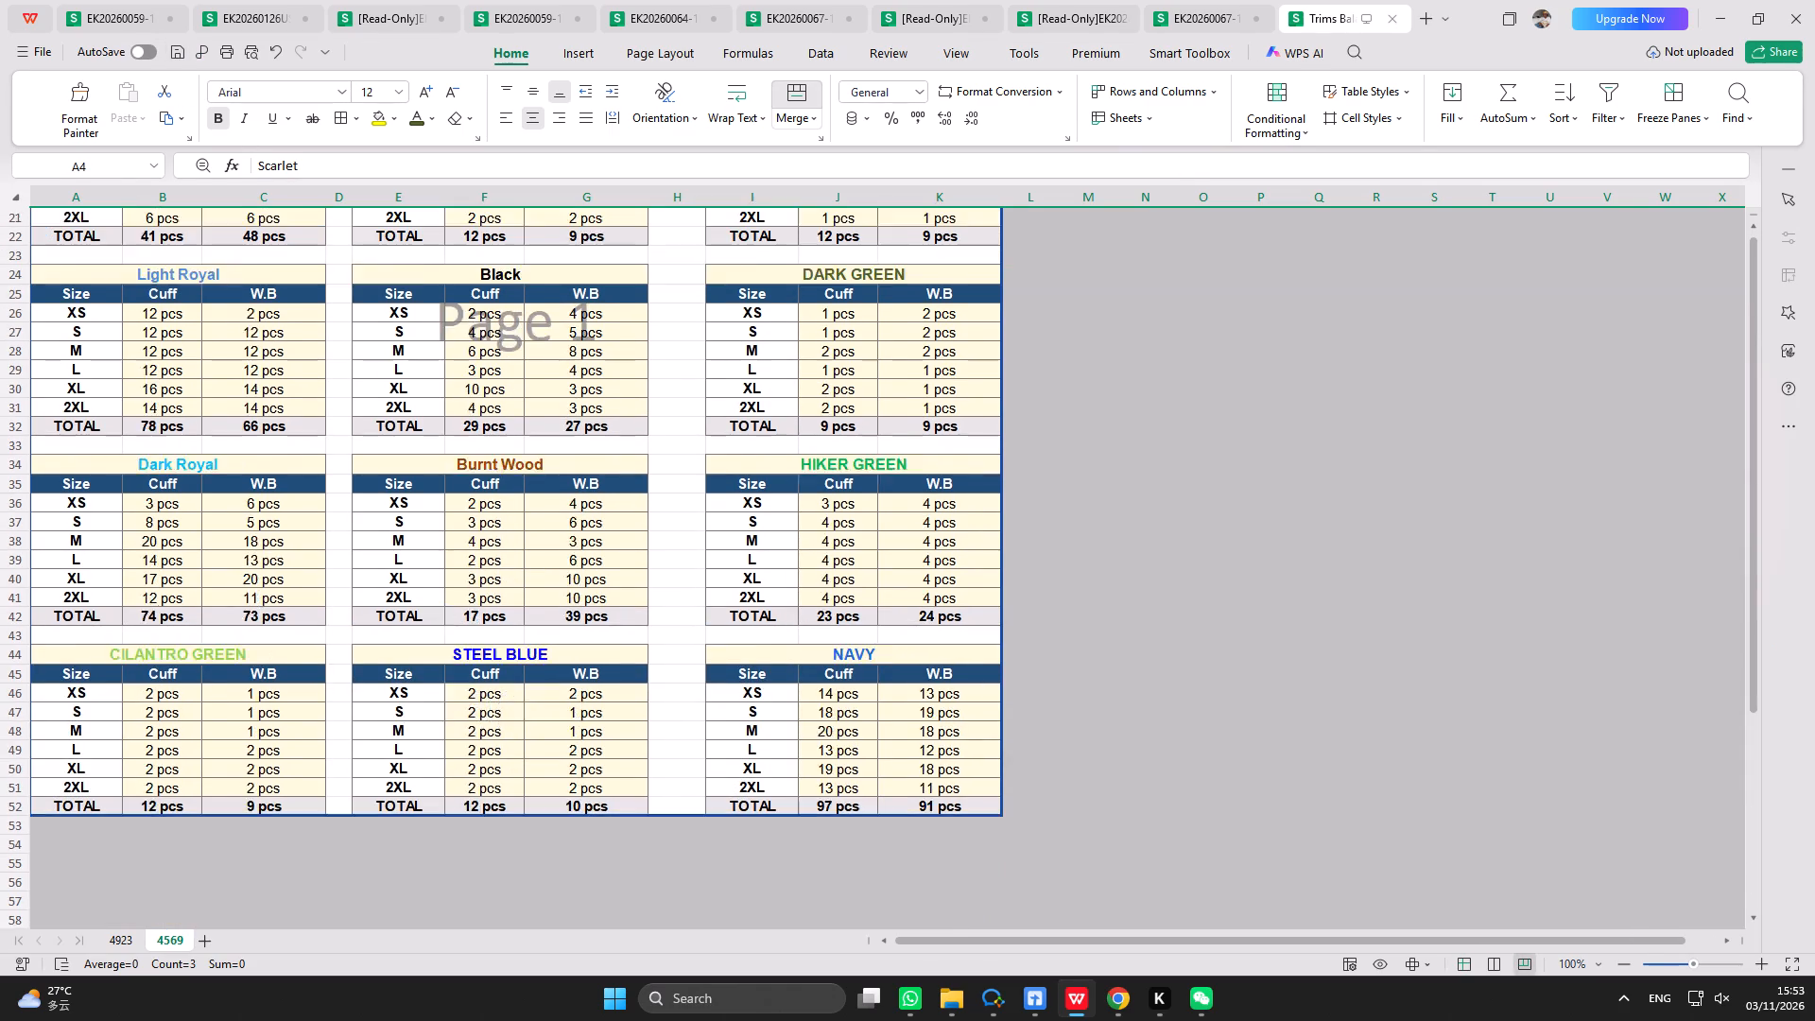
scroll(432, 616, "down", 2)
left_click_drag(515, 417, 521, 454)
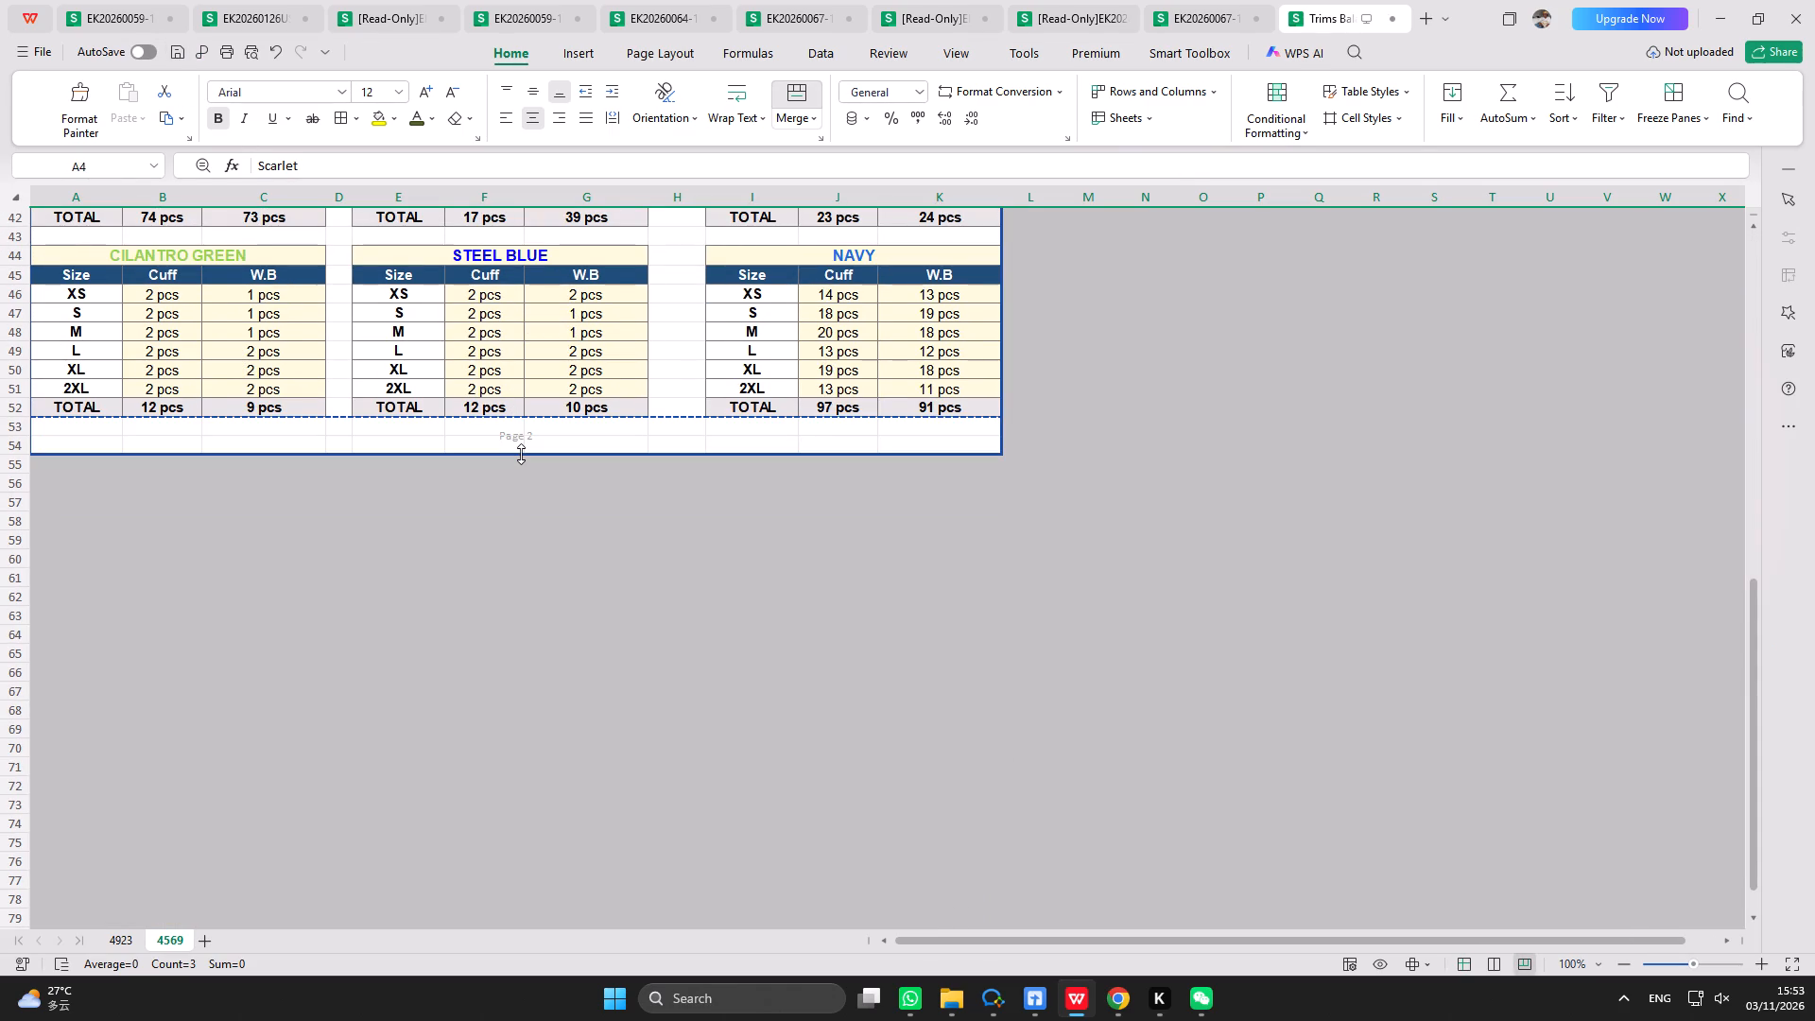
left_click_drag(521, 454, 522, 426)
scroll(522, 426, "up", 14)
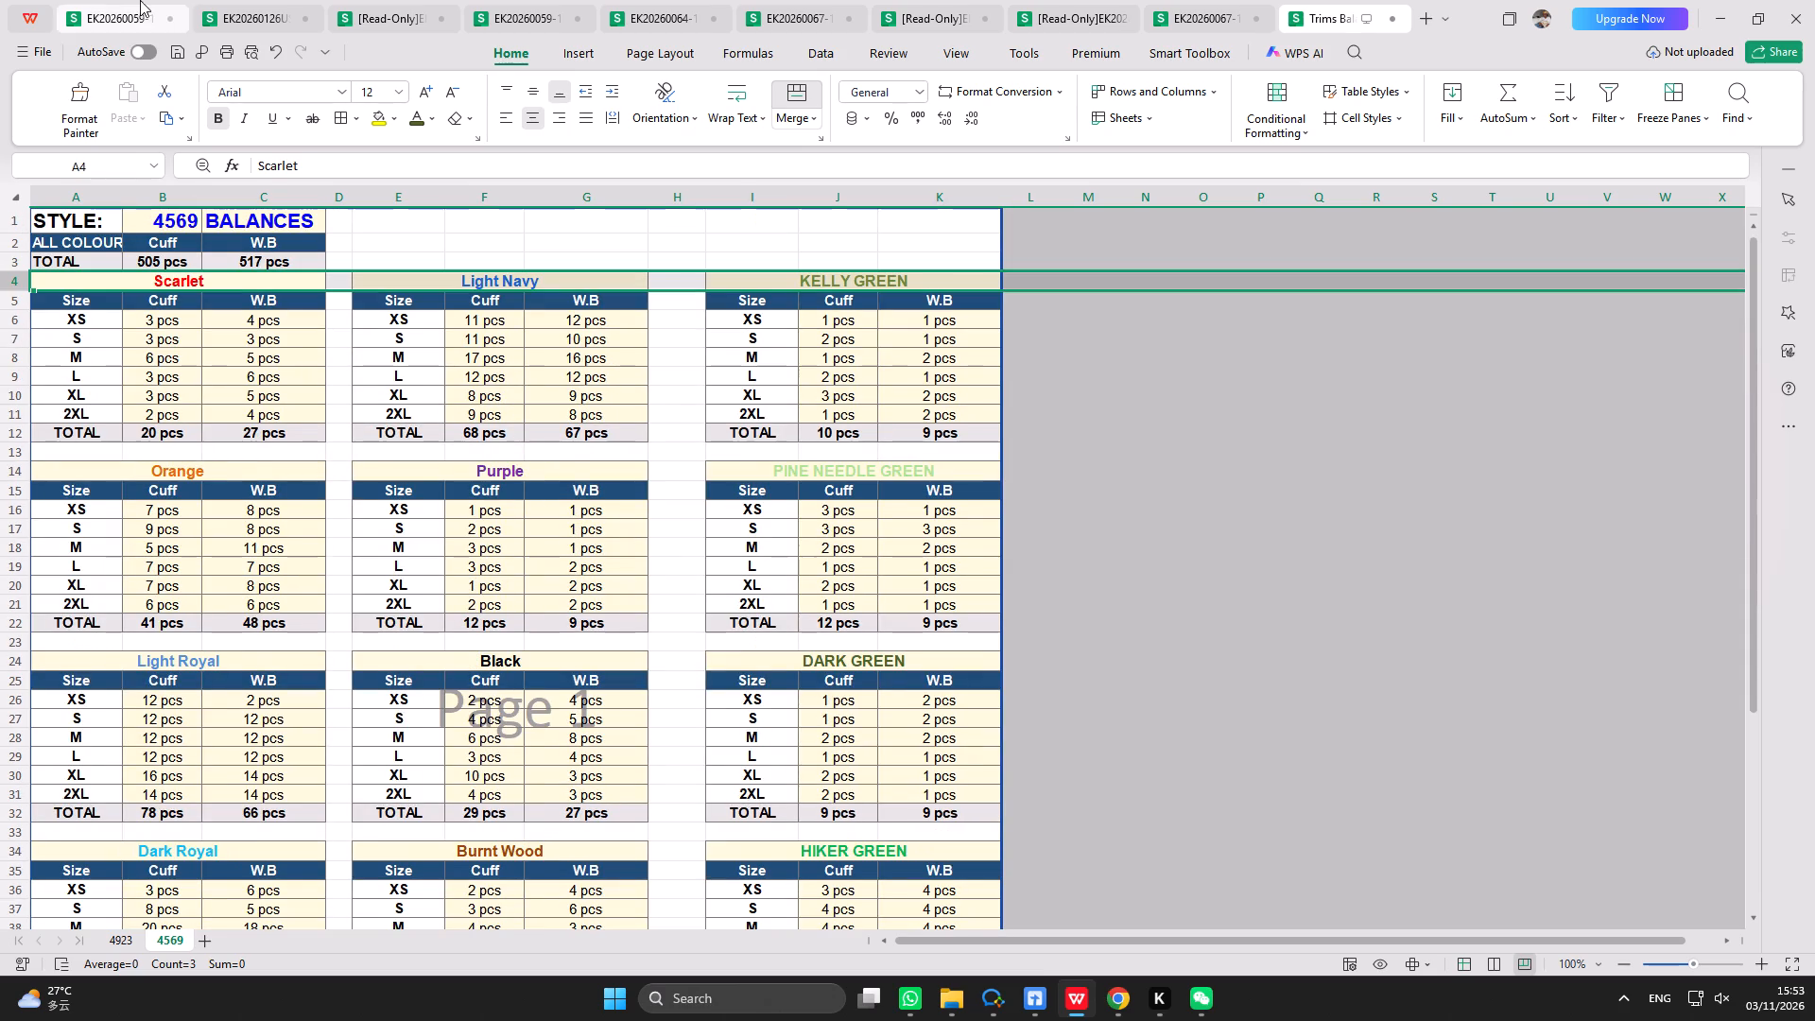
Return sheet 4569 to Normal view, move the selection to empty cell N15, and save the workbook.
left_click(182, 53)
scroll(275, 438, "up", 9)
scroll(273, 439, "down", 10)
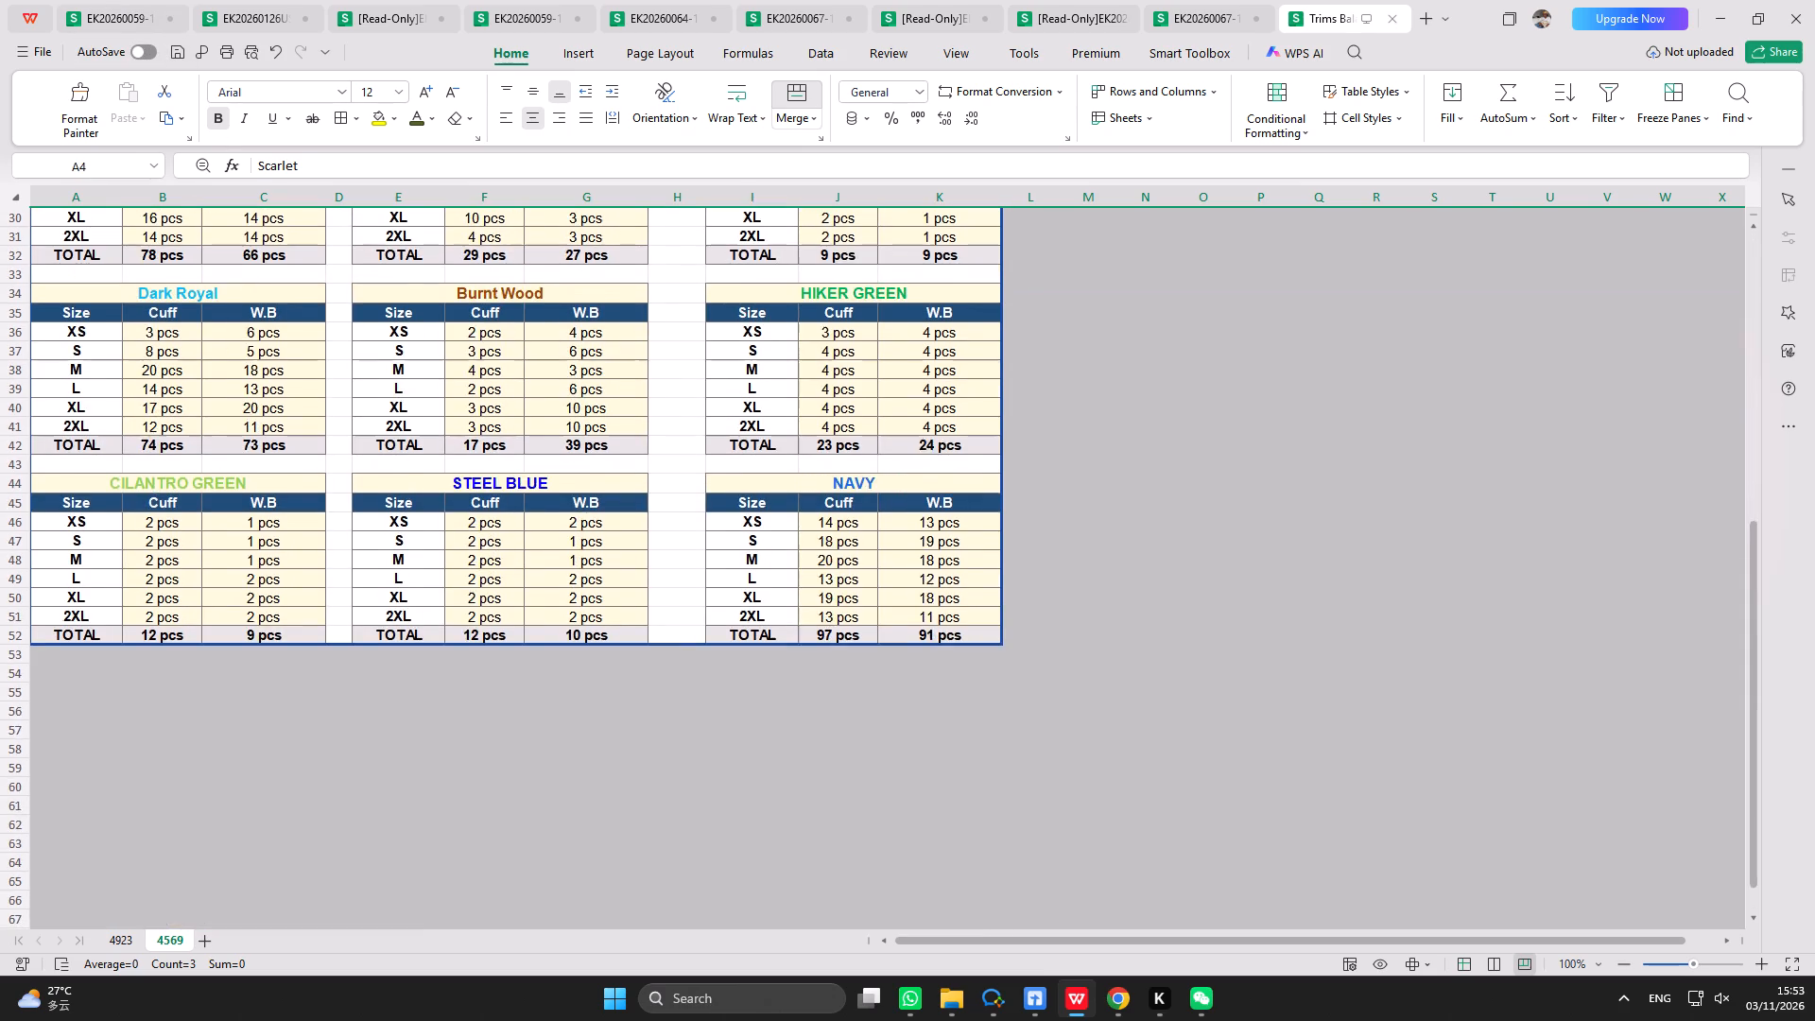
scroll(273, 439, "up", 20)
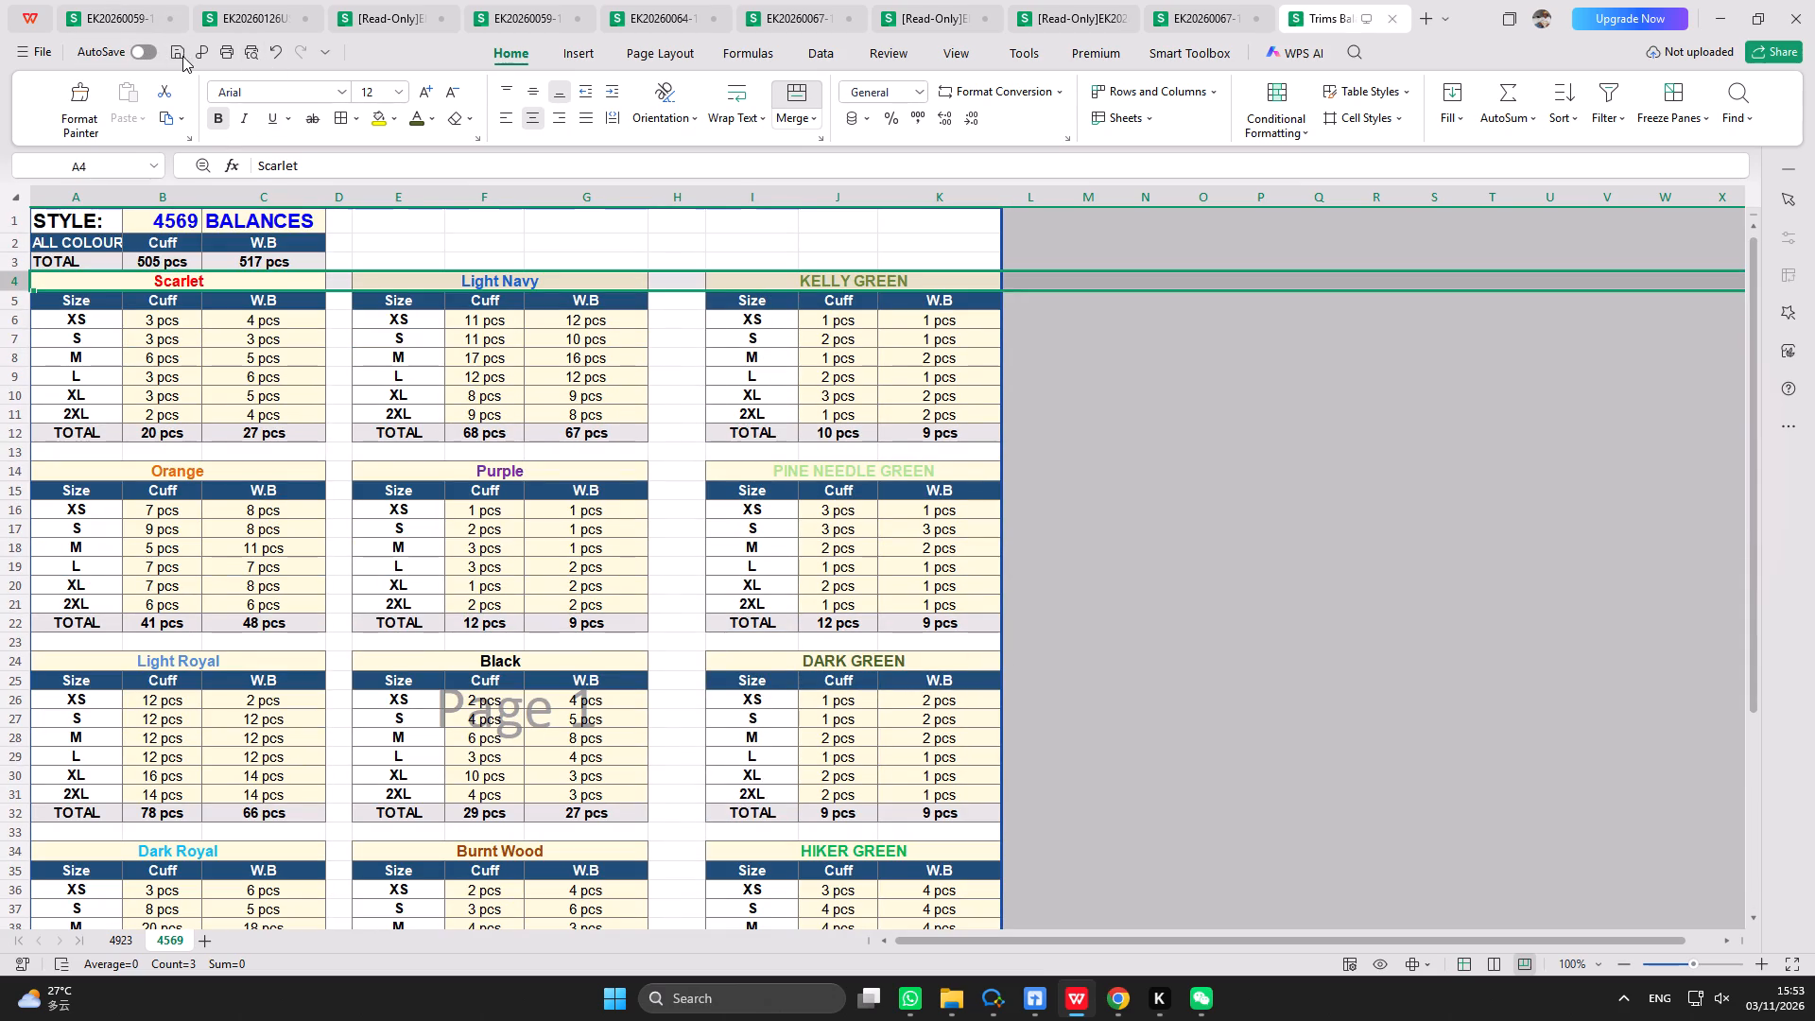
triple_click(180, 56)
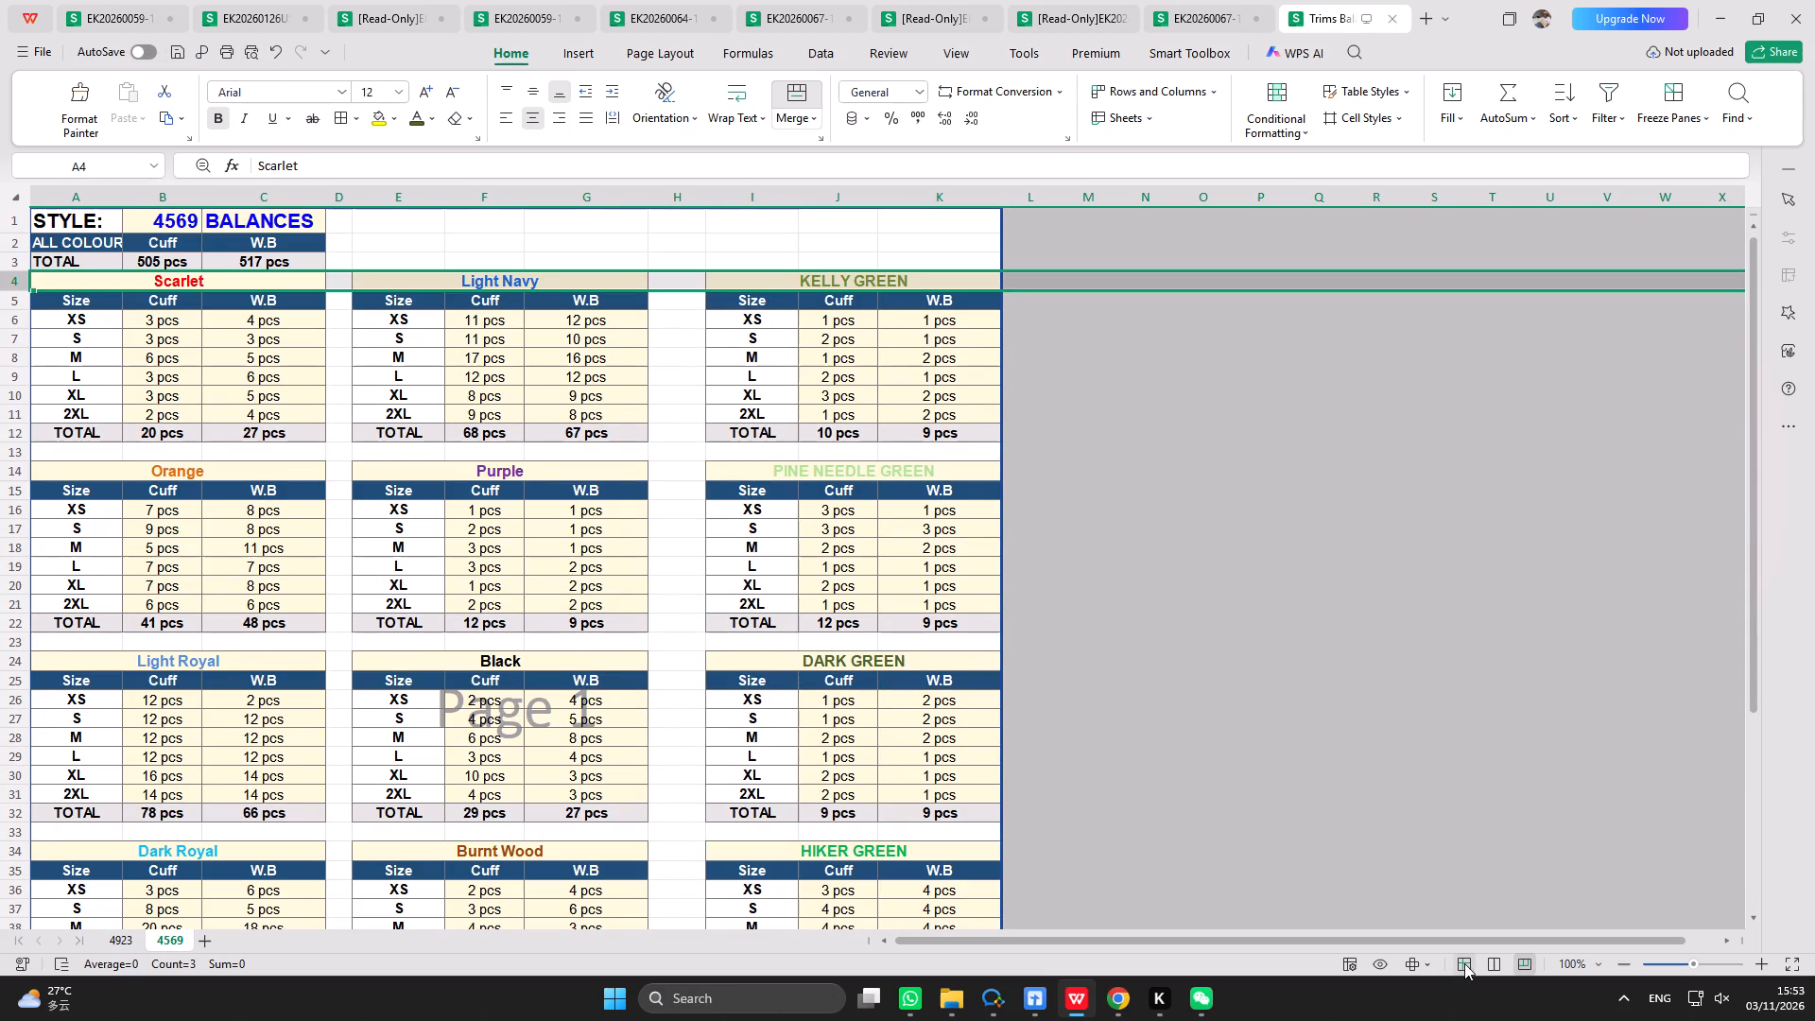
left_click(1464, 963)
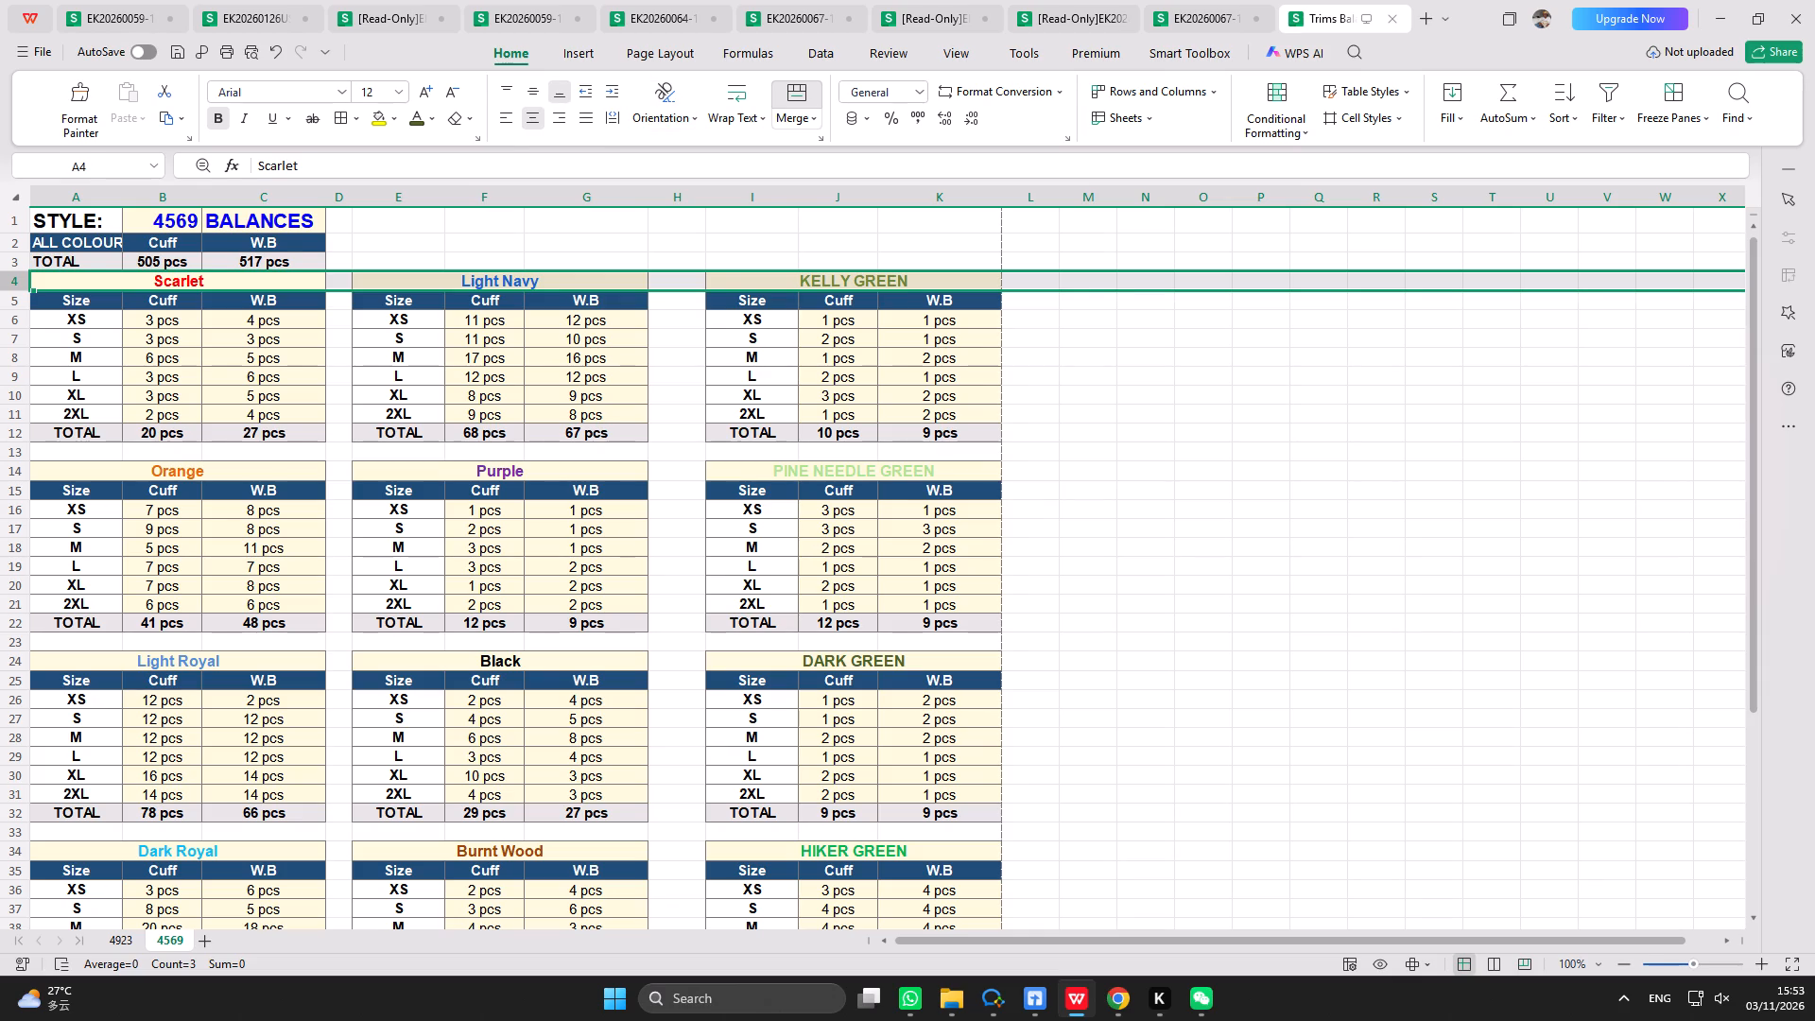
left_click(1128, 489)
scroll(444, 268, "up", 8)
left_click(168, 57)
triple_click(173, 56)
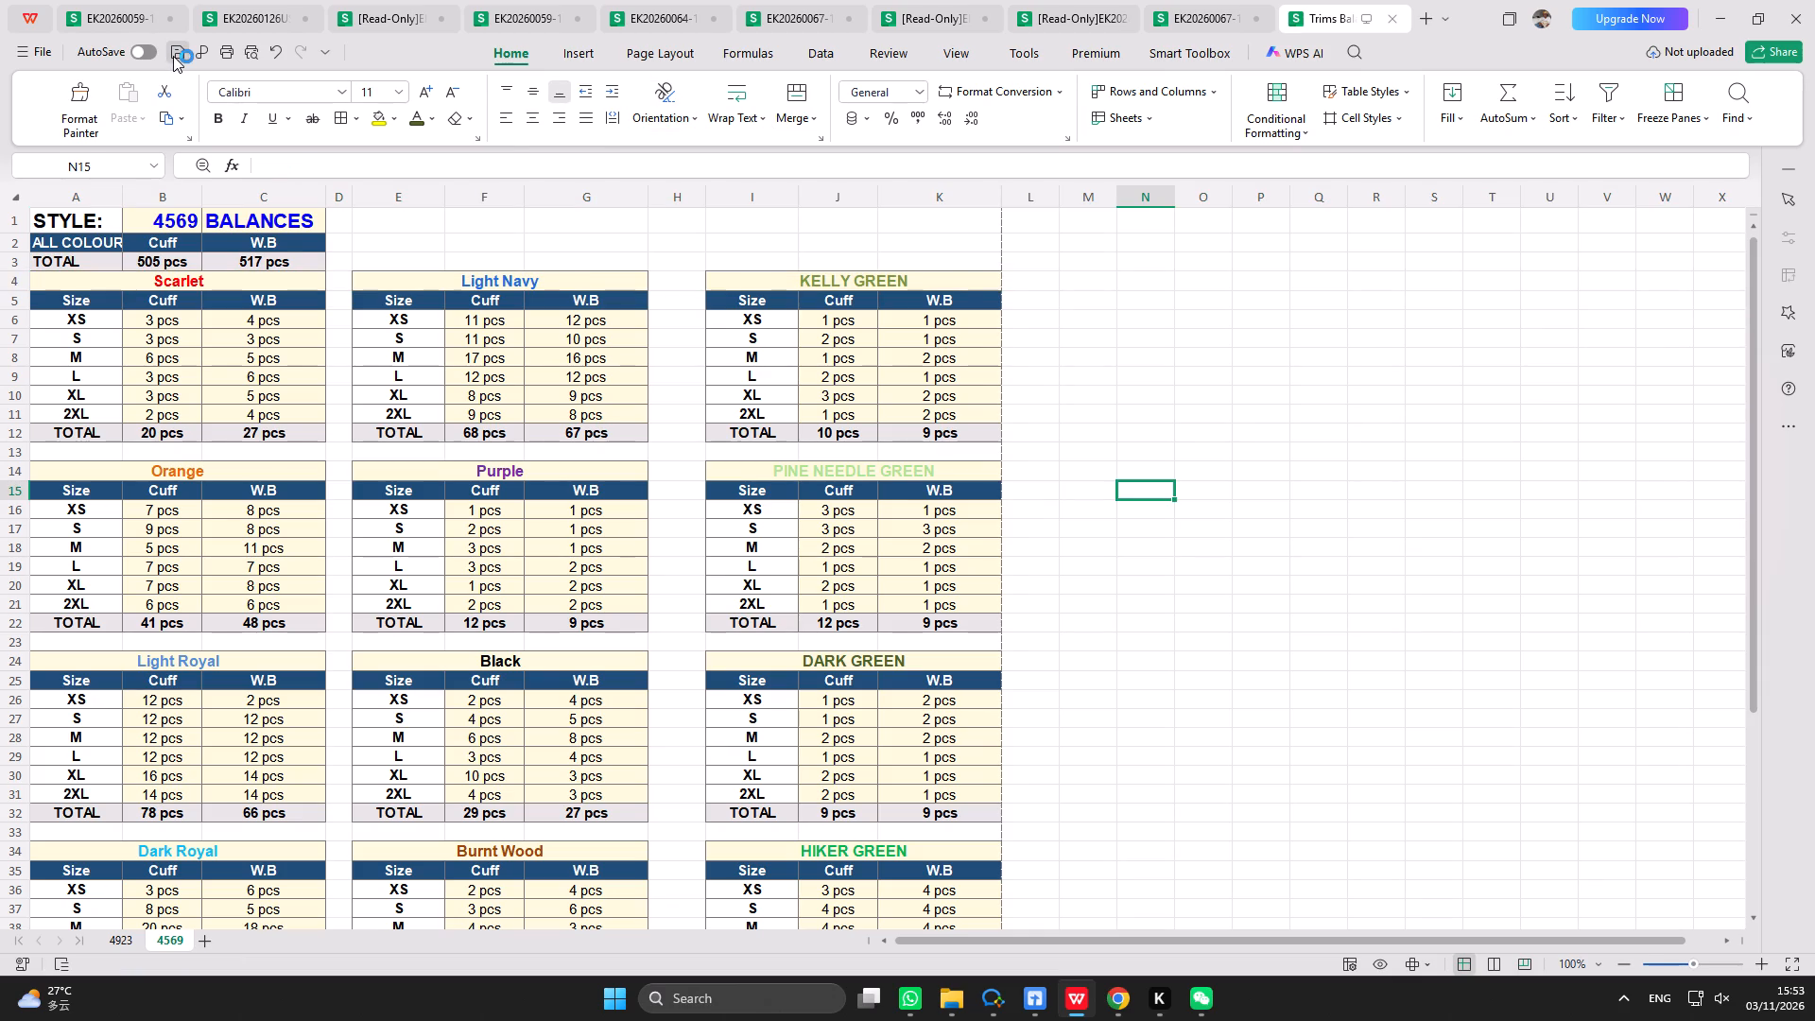
triple_click(173, 56)
left_click(173, 56)
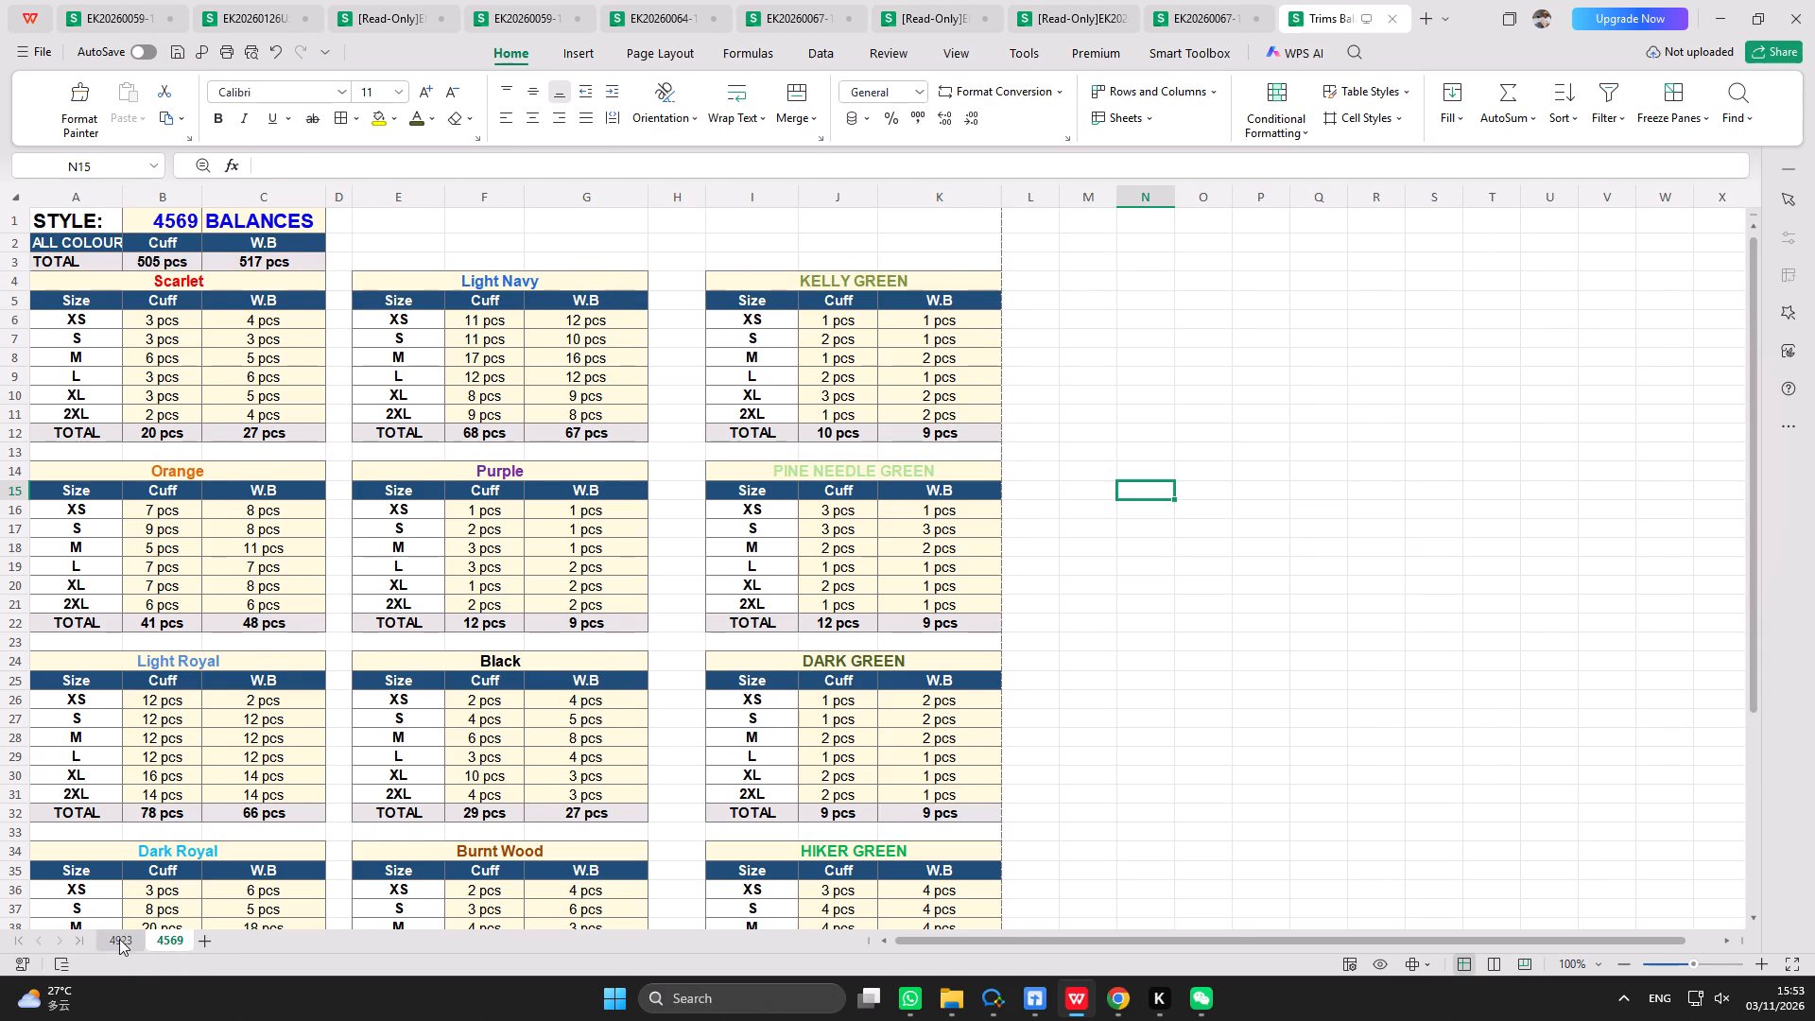
Go to sheet 4923, save the trims balance workbook and close it.
left_click(119, 939)
double_click(180, 58)
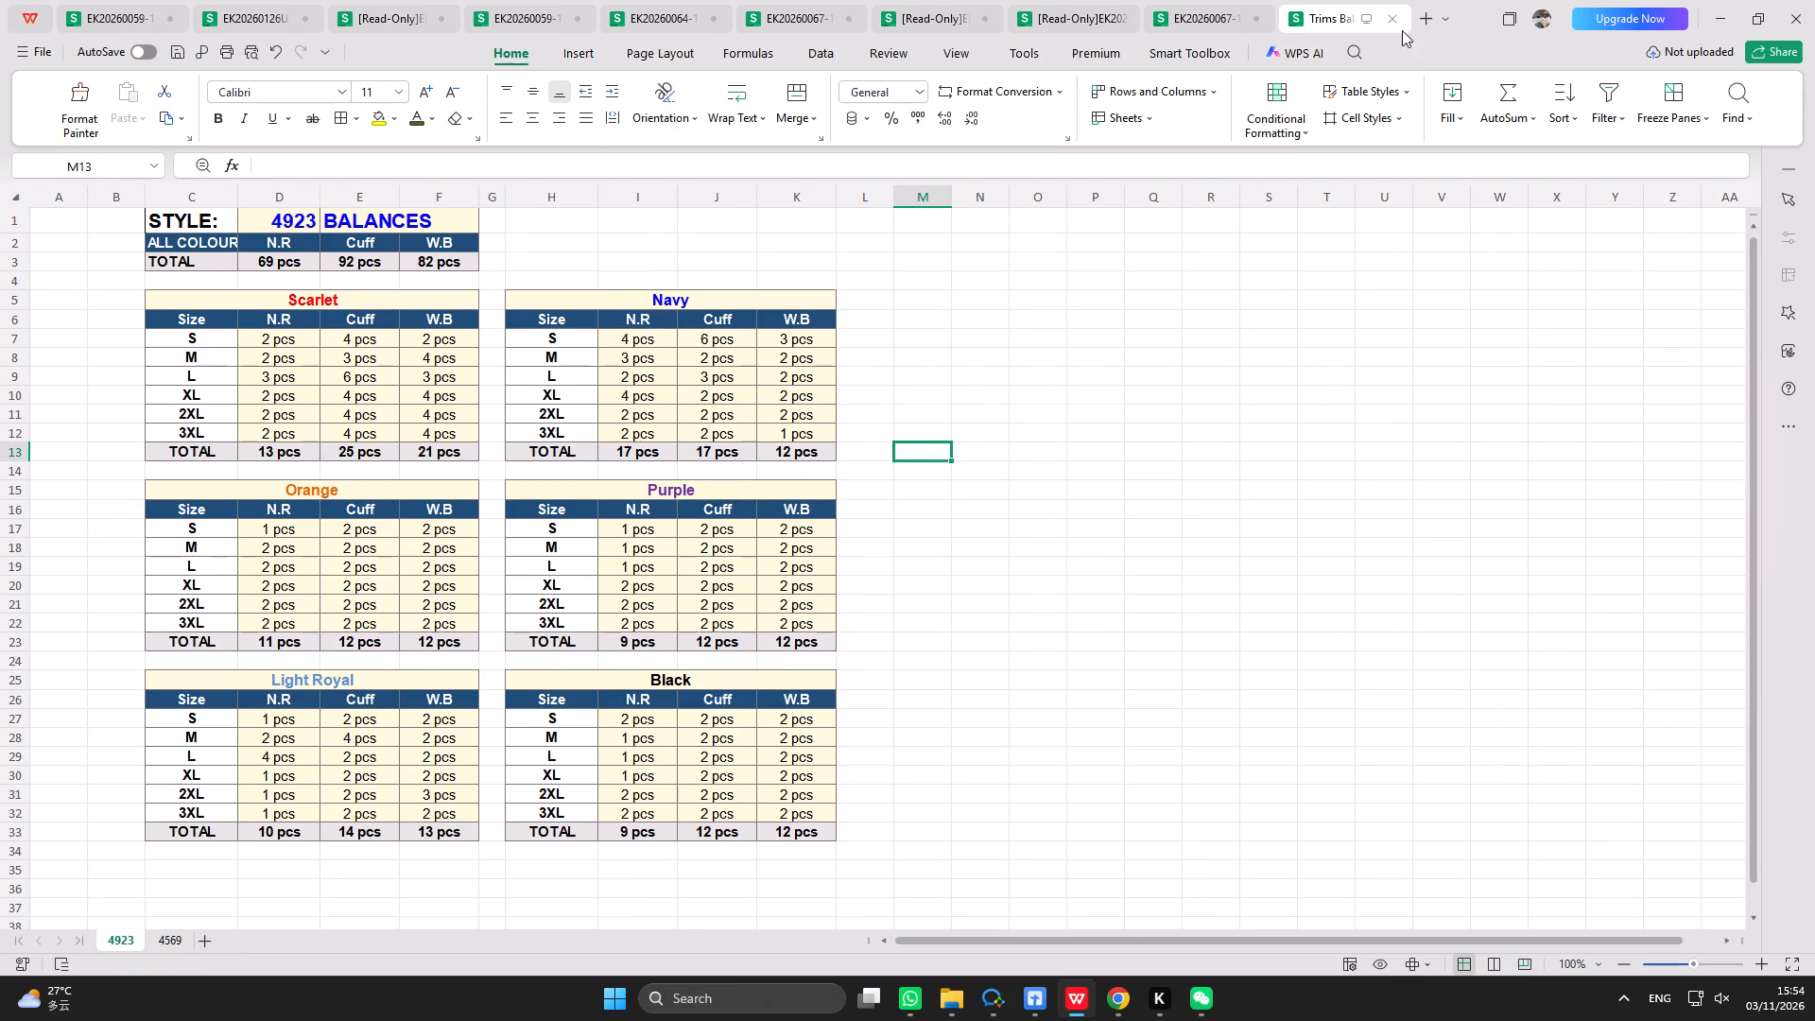
left_click(1392, 25)
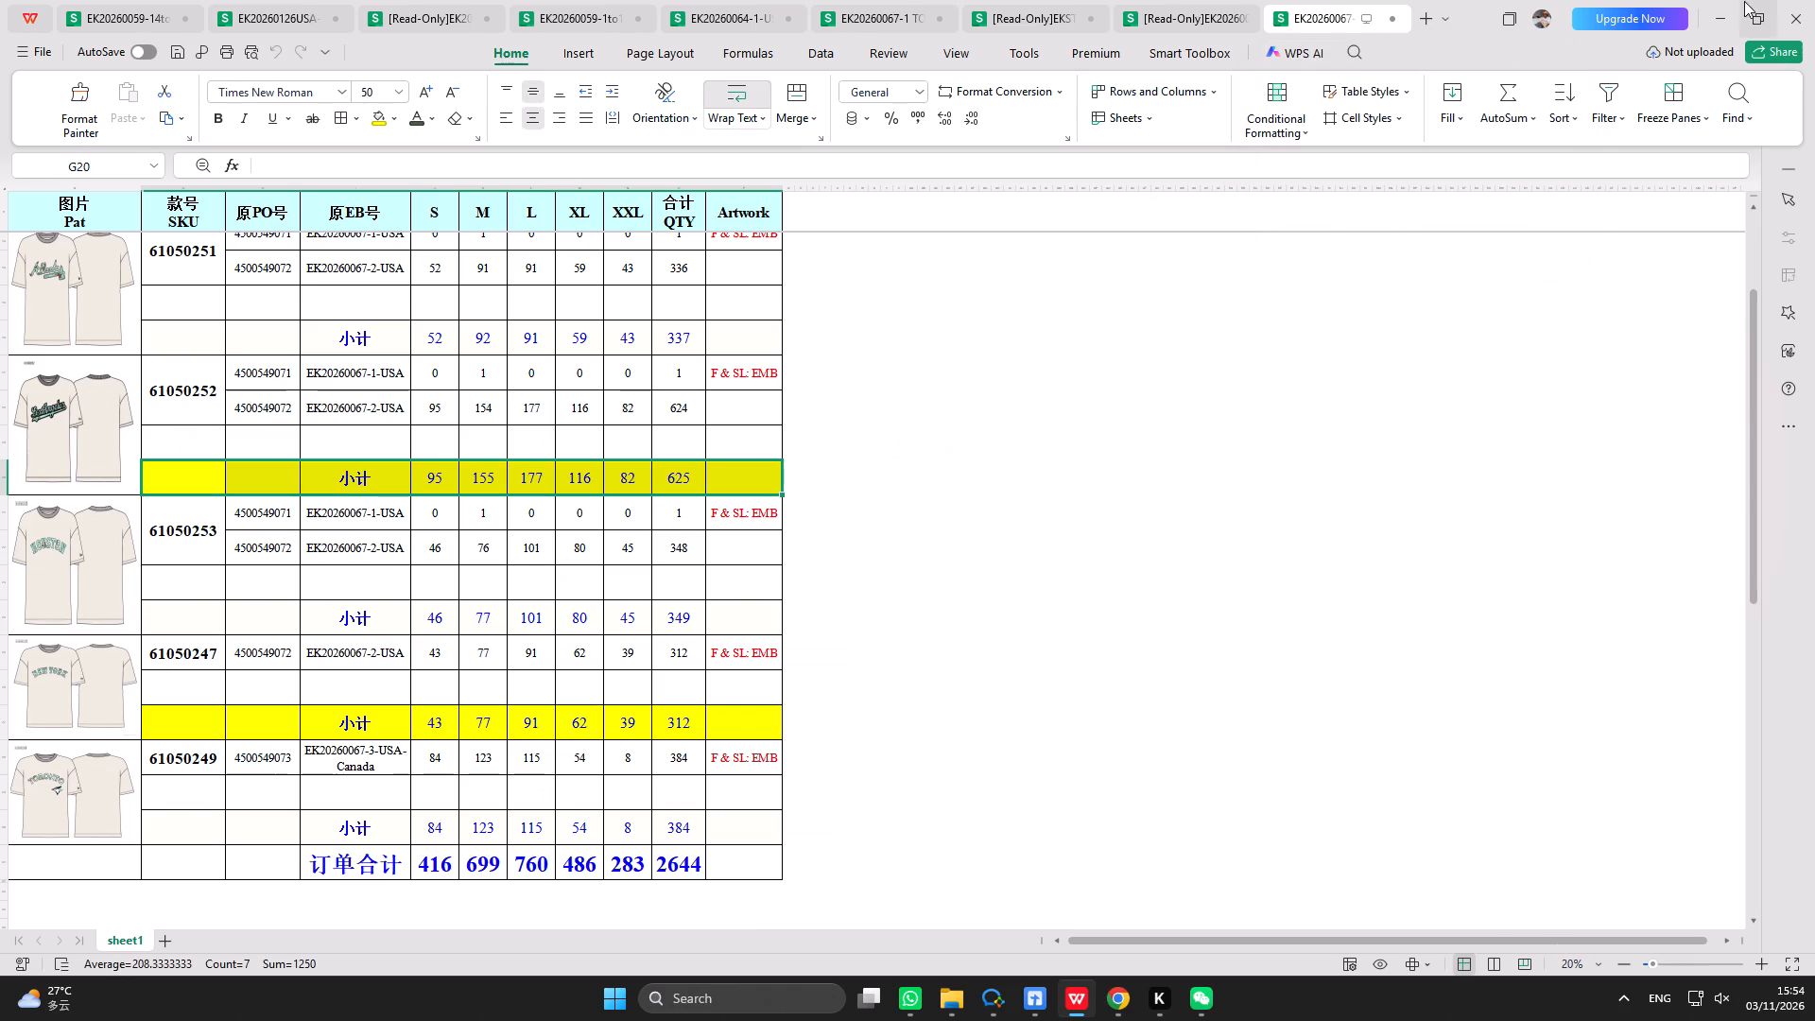
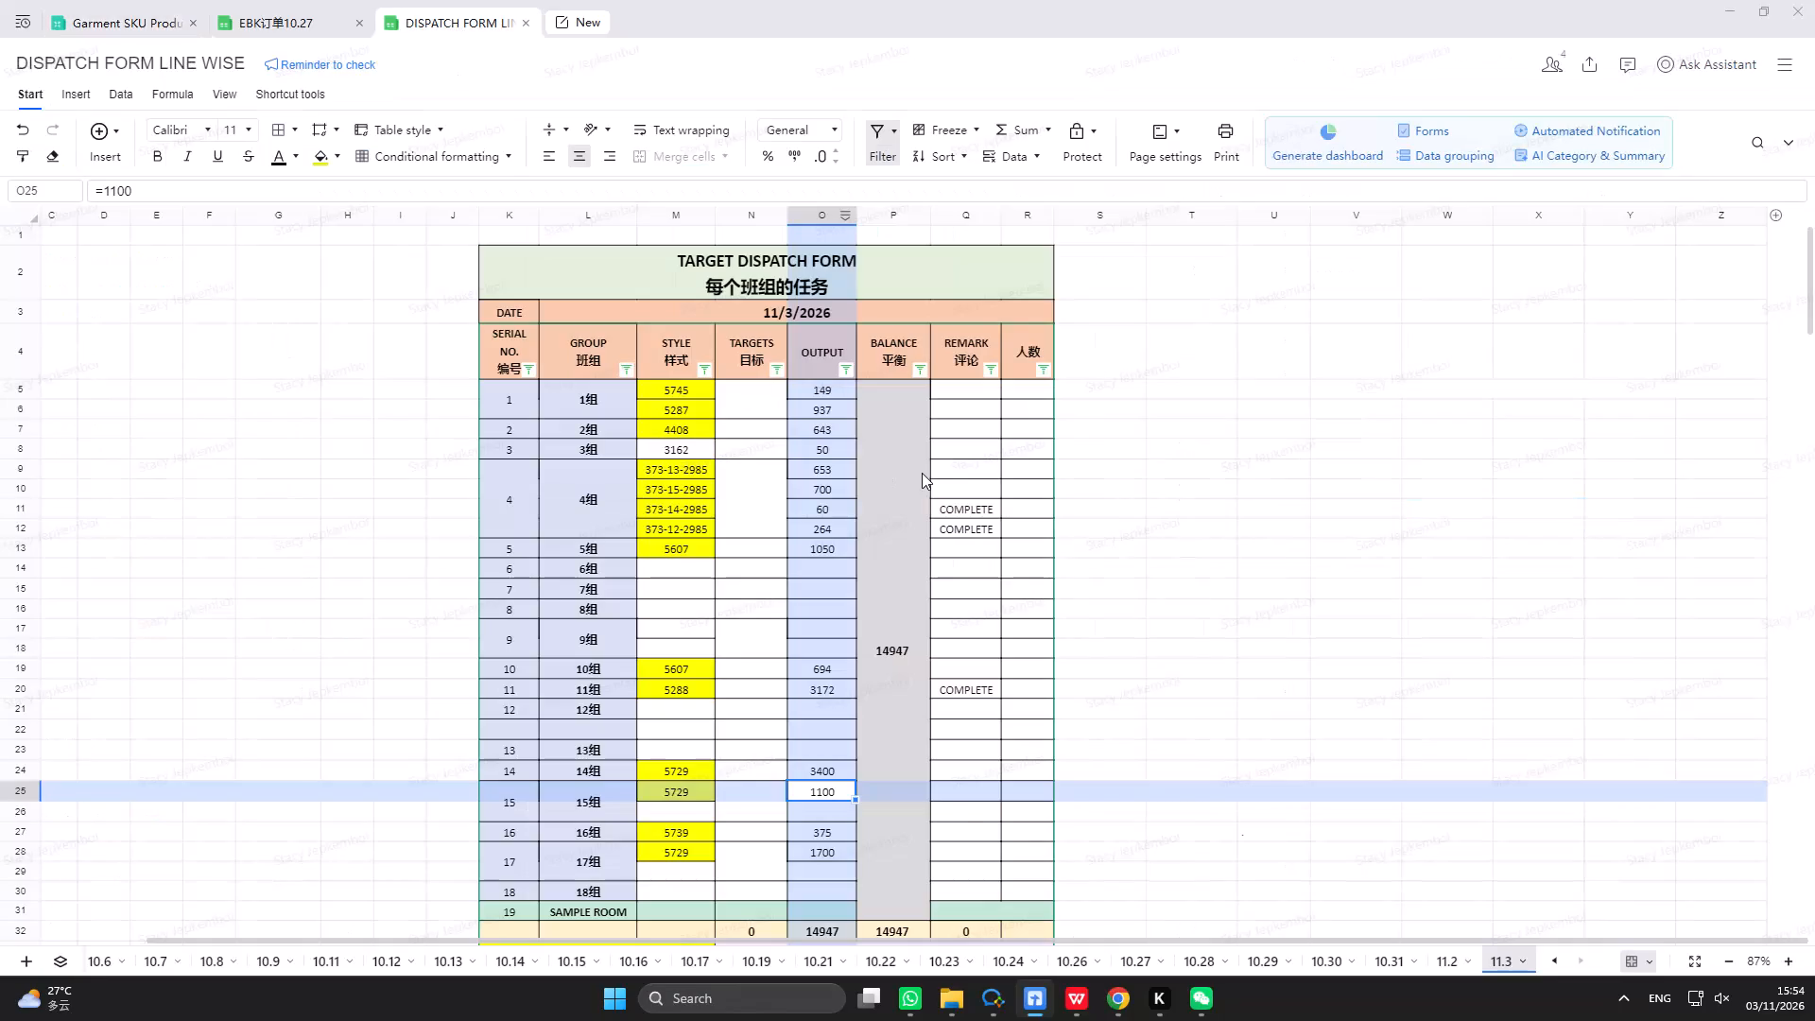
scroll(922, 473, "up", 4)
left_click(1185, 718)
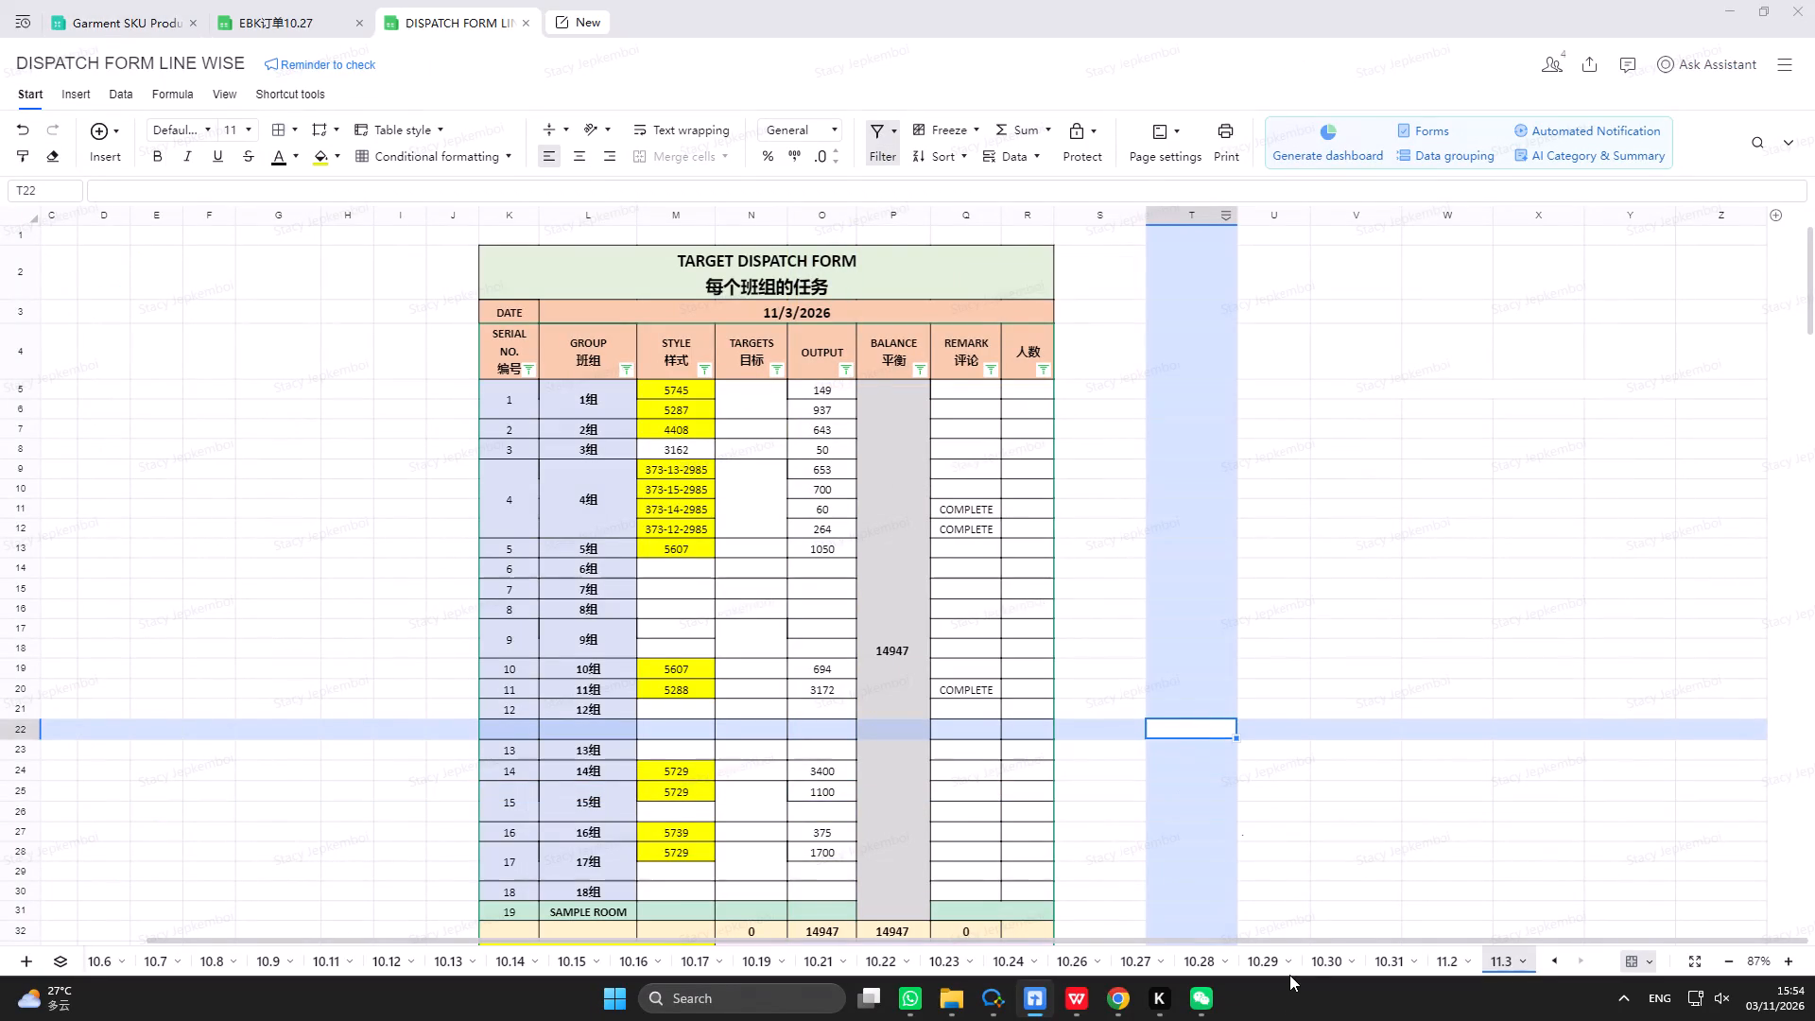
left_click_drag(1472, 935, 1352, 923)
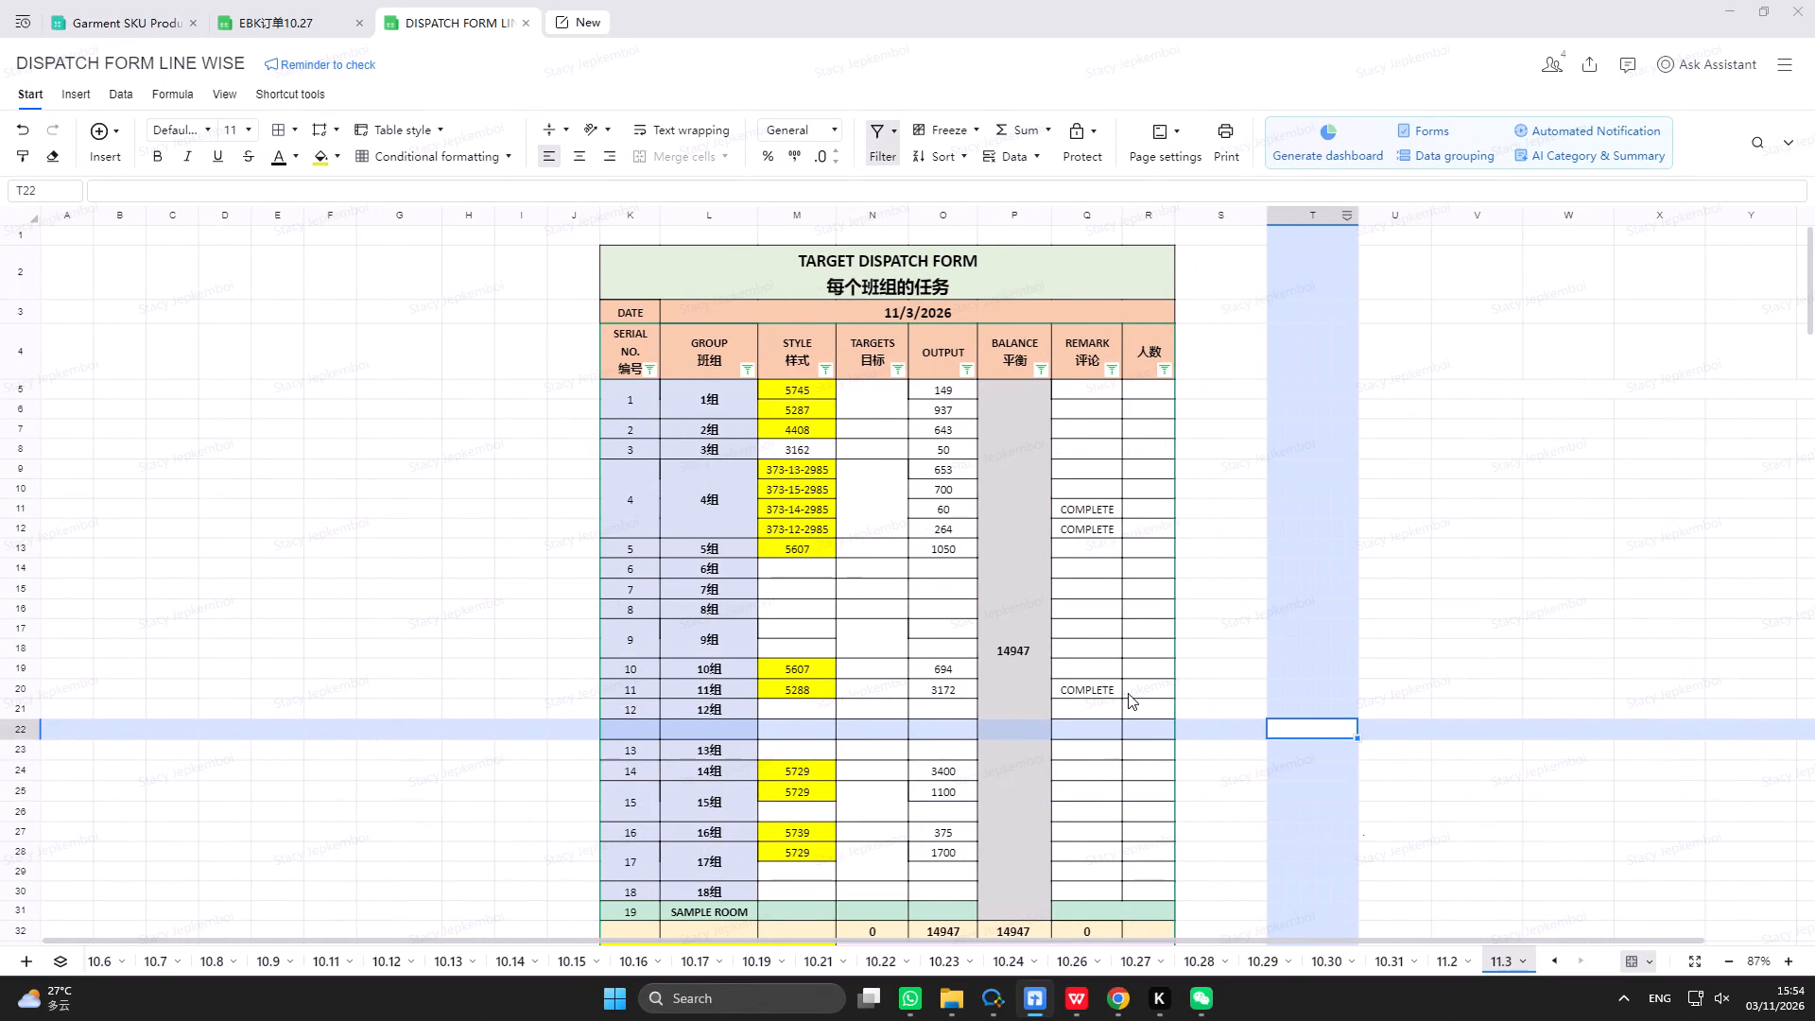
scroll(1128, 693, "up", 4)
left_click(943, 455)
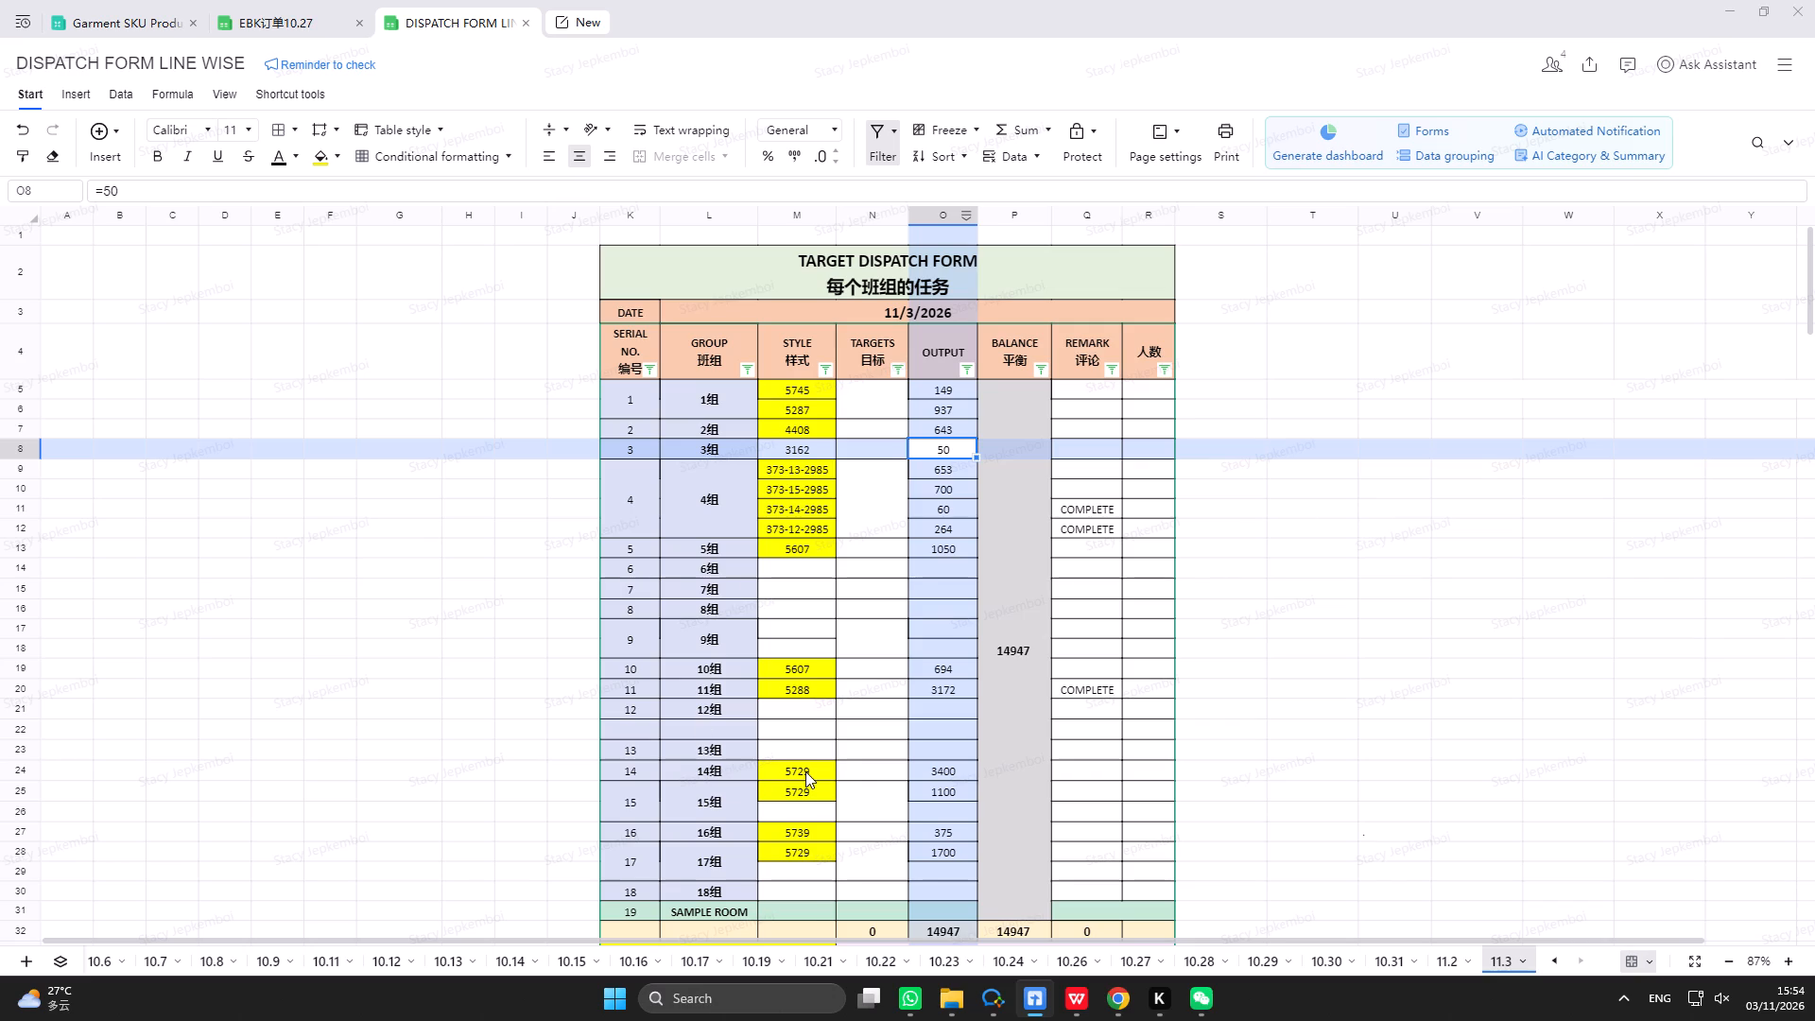
Enter style 5607 for line group 8组 on the 11.3 dispatch sheet and move to that row's output cell.
left_click(804, 606)
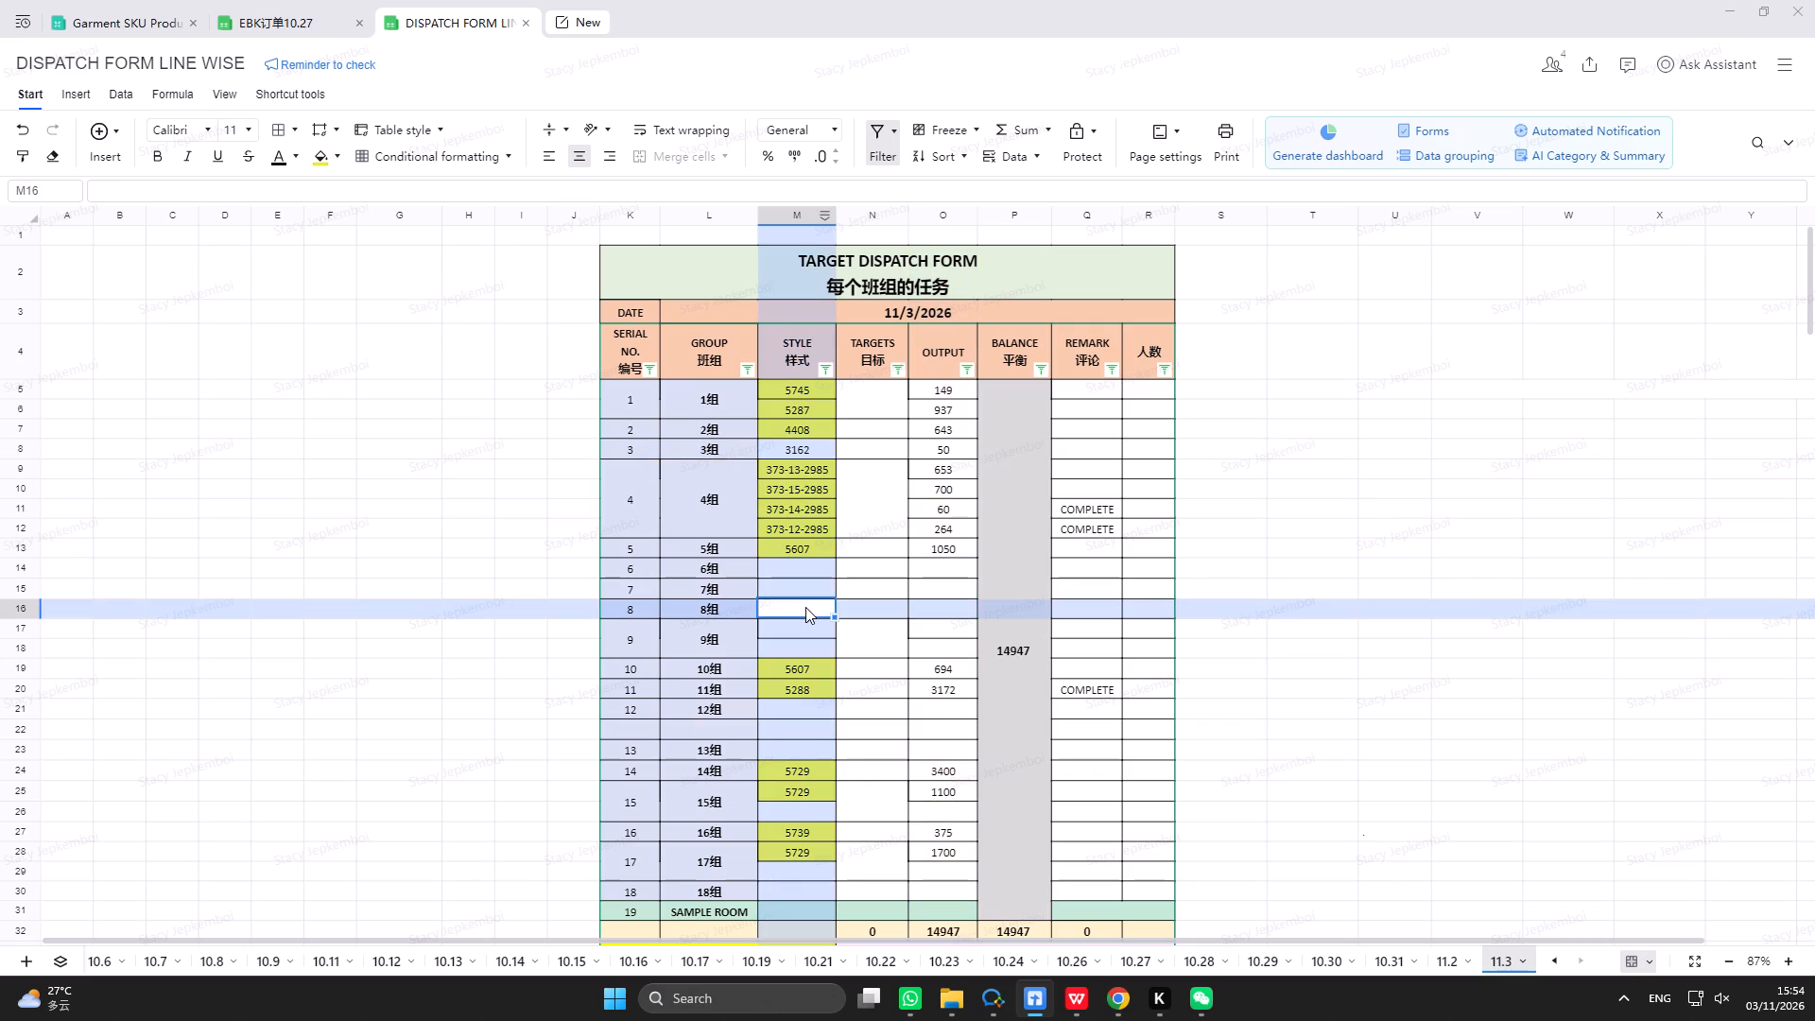
type("5607")
scroll(805, 607, "up", 1)
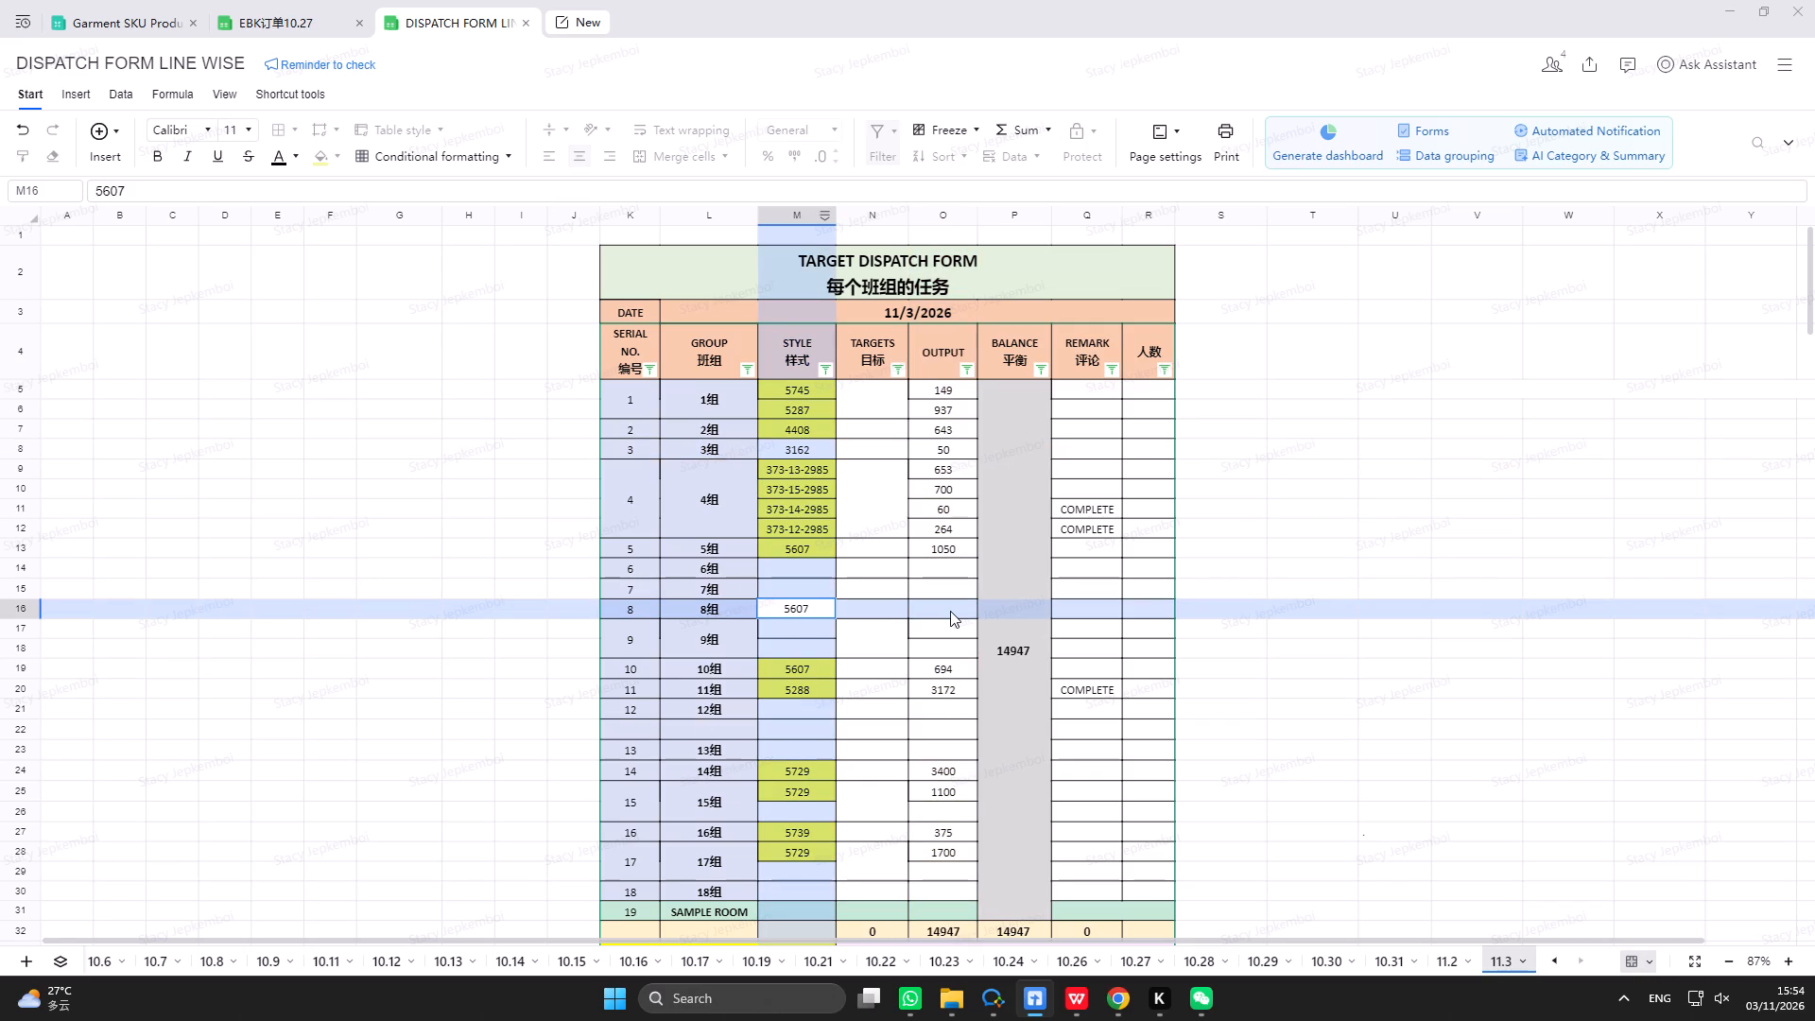
left_click(950, 611)
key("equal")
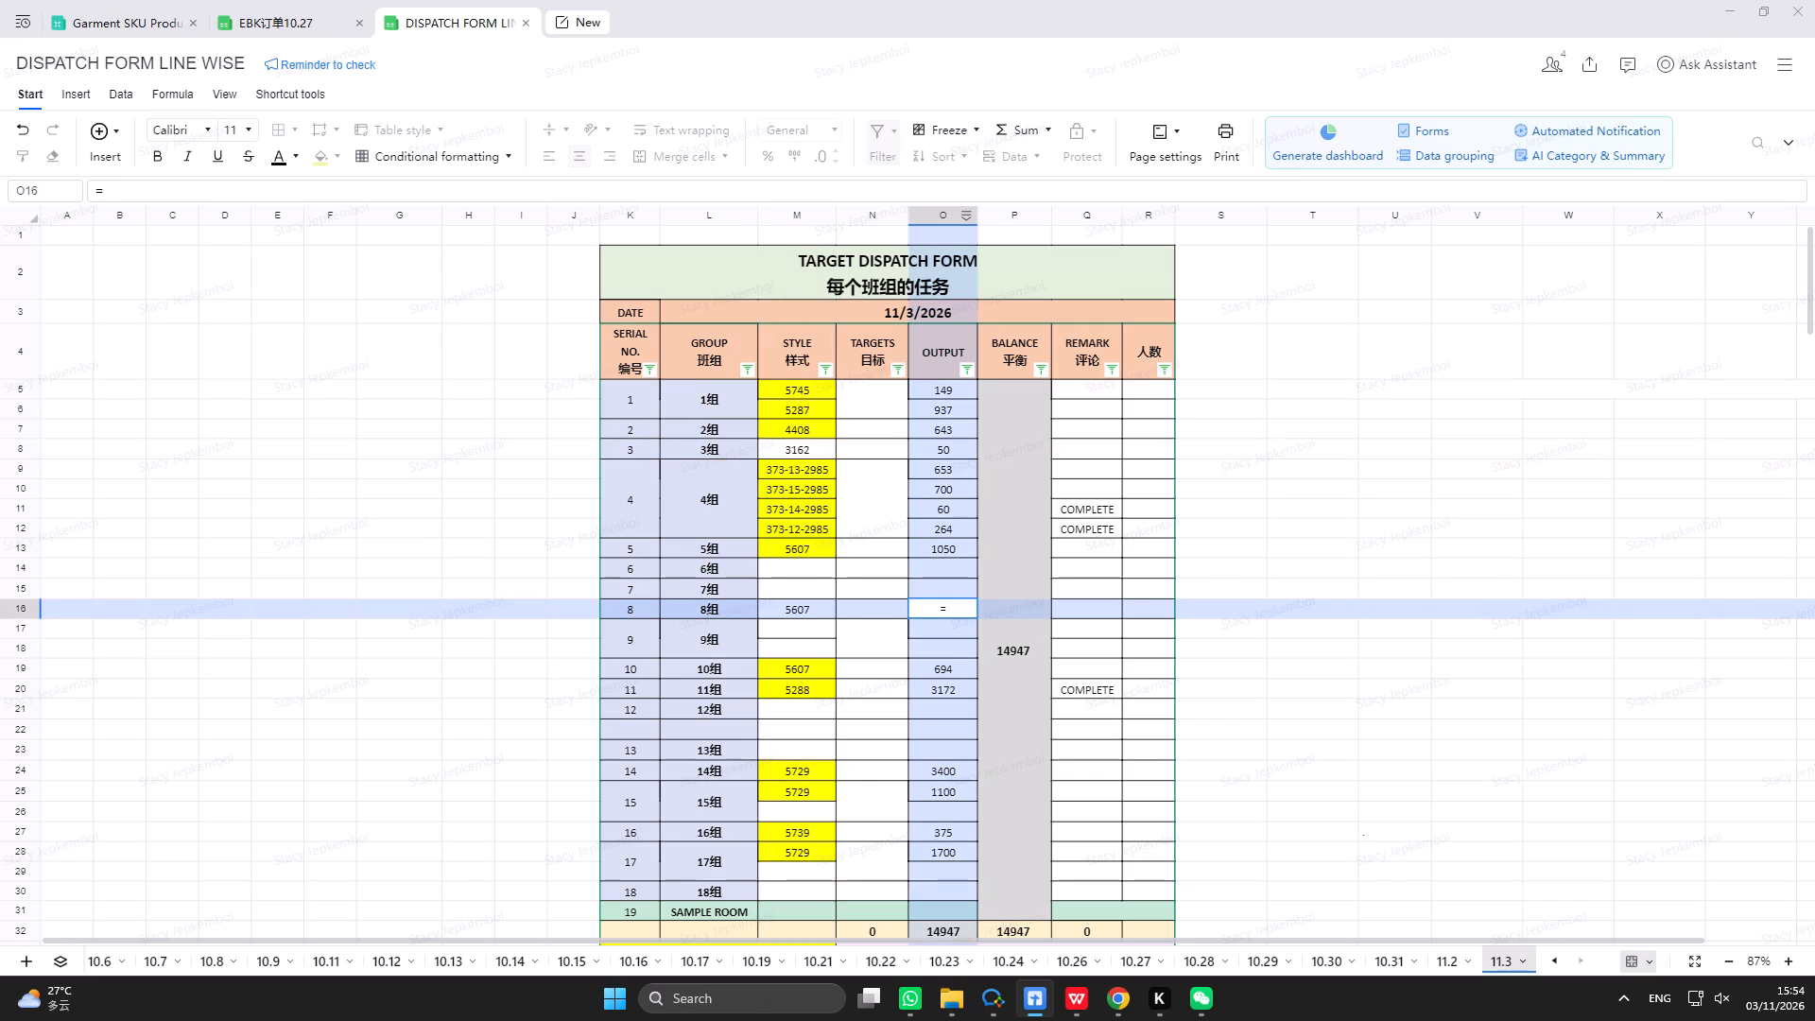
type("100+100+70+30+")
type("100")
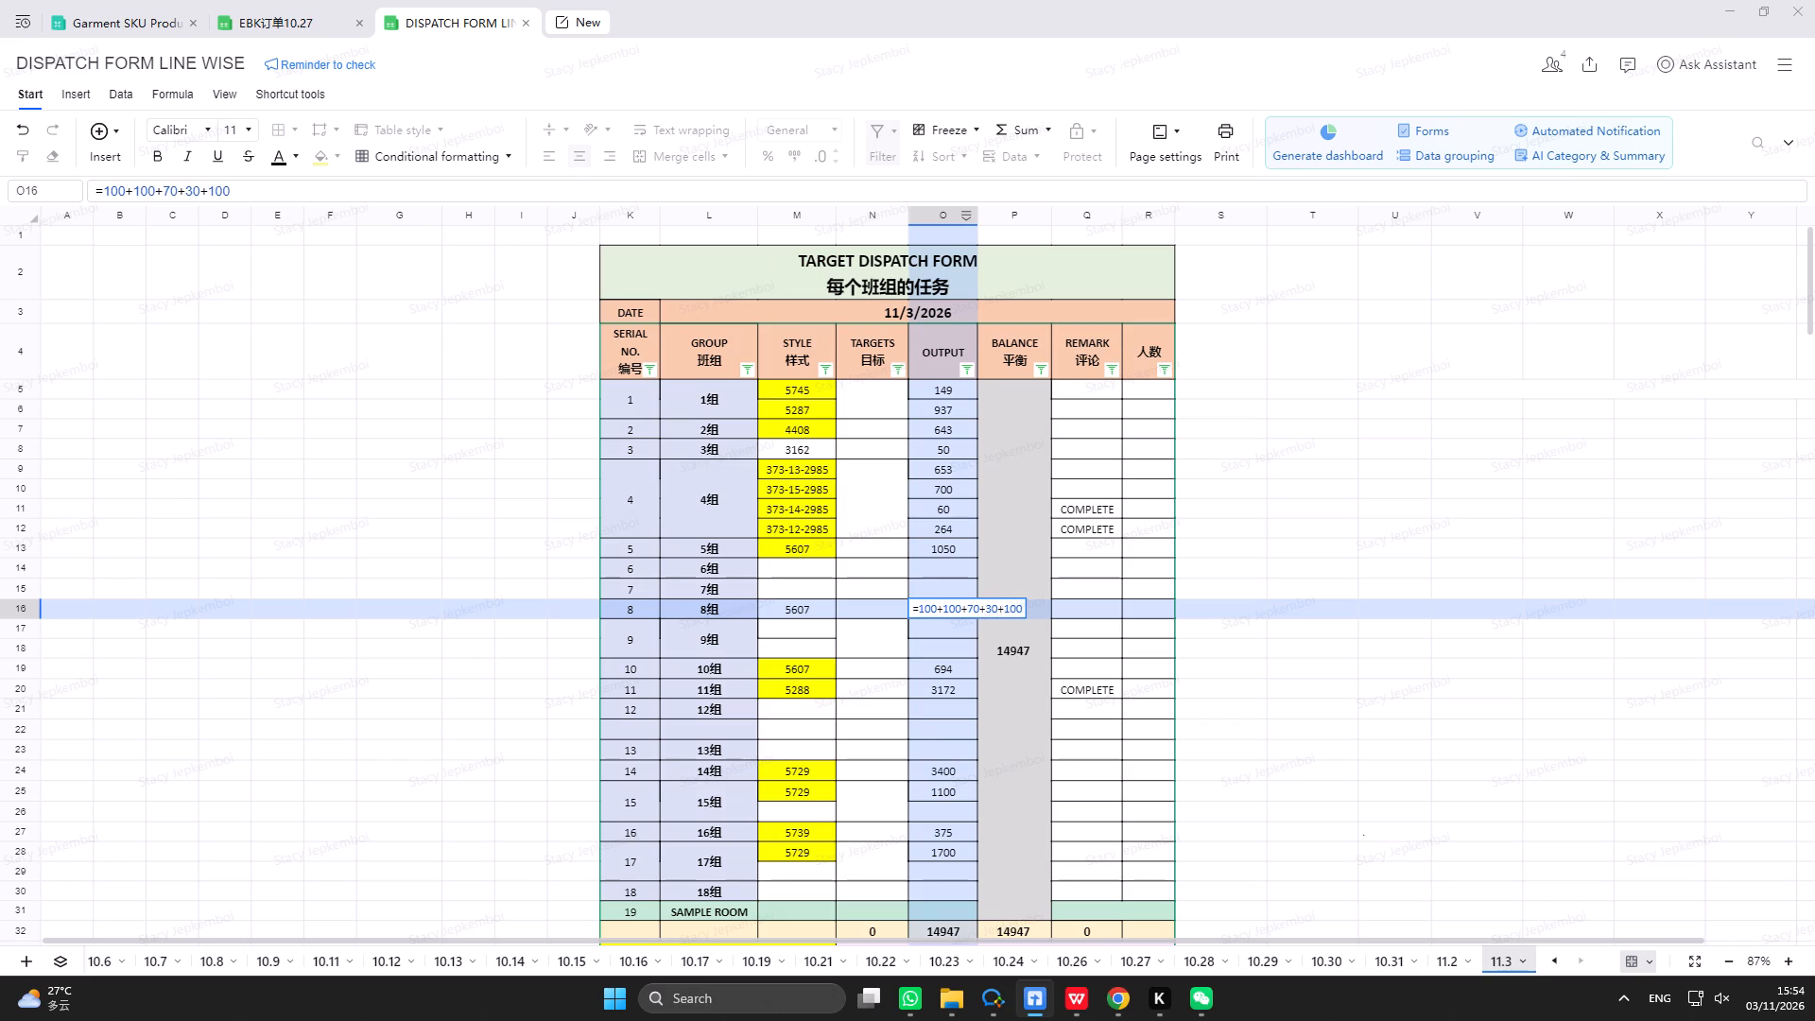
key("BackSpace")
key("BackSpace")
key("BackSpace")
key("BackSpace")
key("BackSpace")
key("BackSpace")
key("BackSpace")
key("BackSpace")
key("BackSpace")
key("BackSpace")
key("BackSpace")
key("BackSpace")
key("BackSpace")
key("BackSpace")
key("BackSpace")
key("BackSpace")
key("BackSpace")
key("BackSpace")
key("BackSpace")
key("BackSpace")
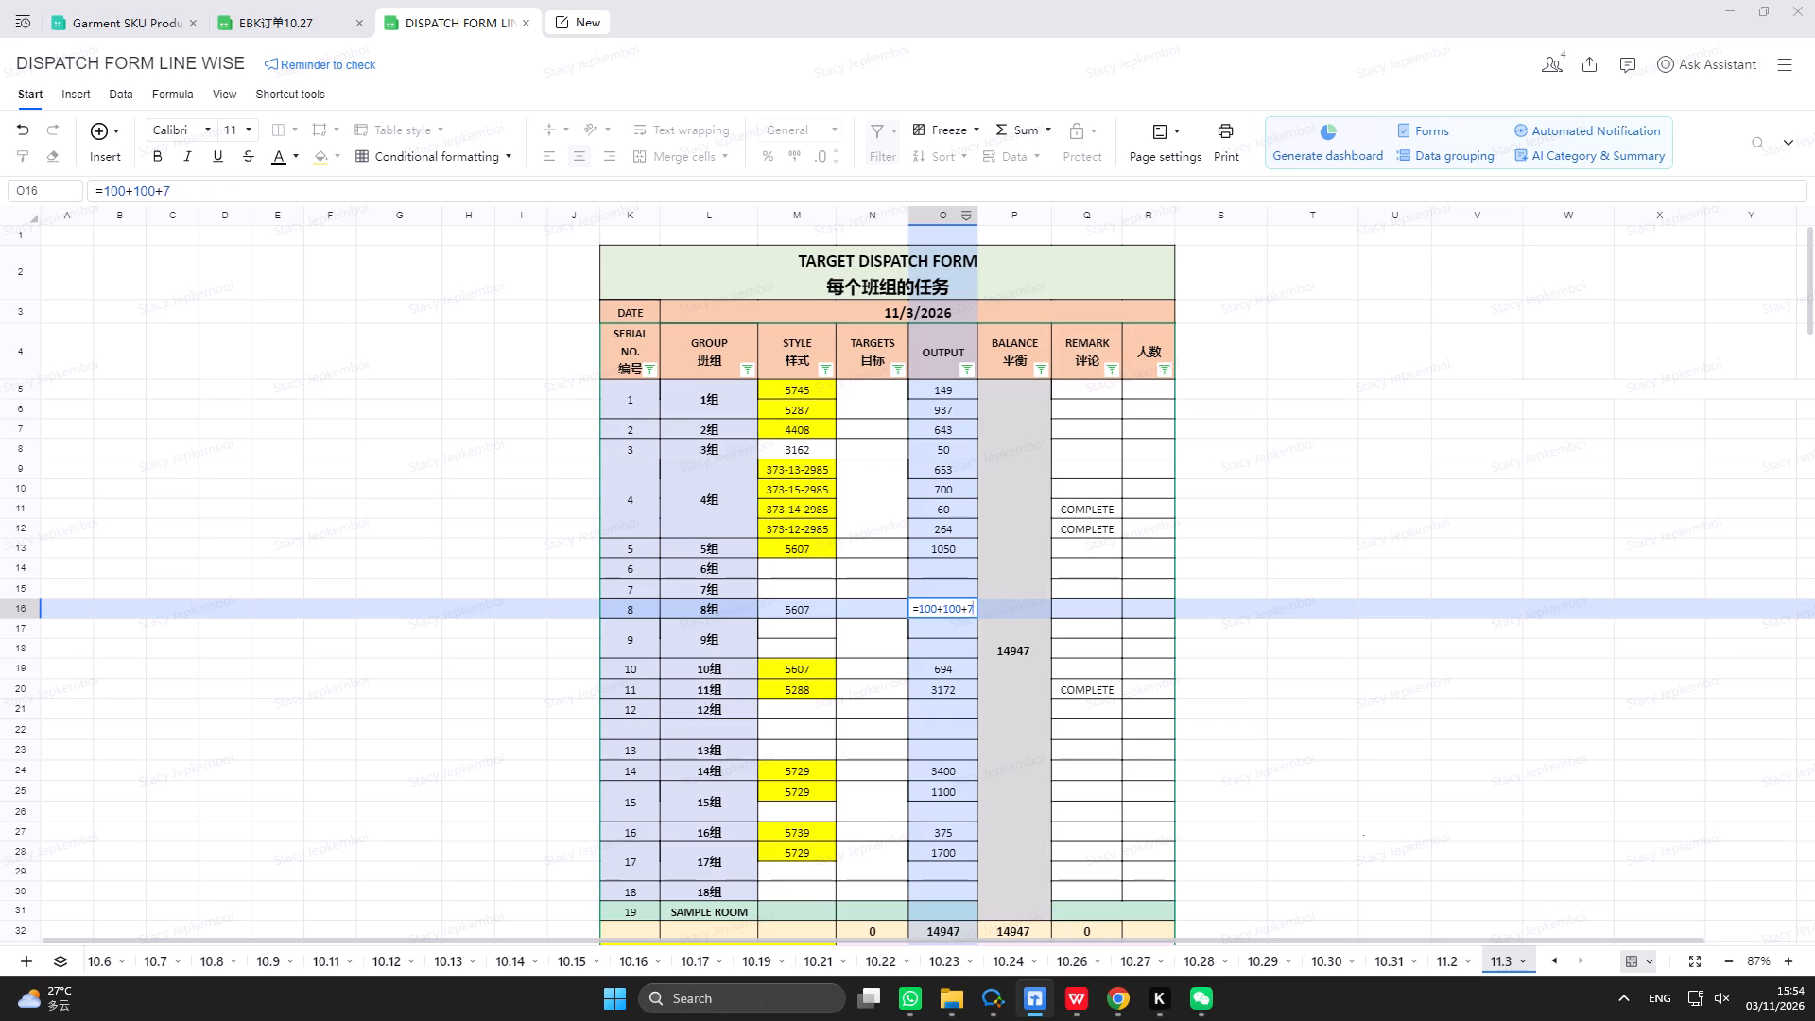
Record the output of group 8组 for style 5607 as =400.
type("=400")
key("Return")
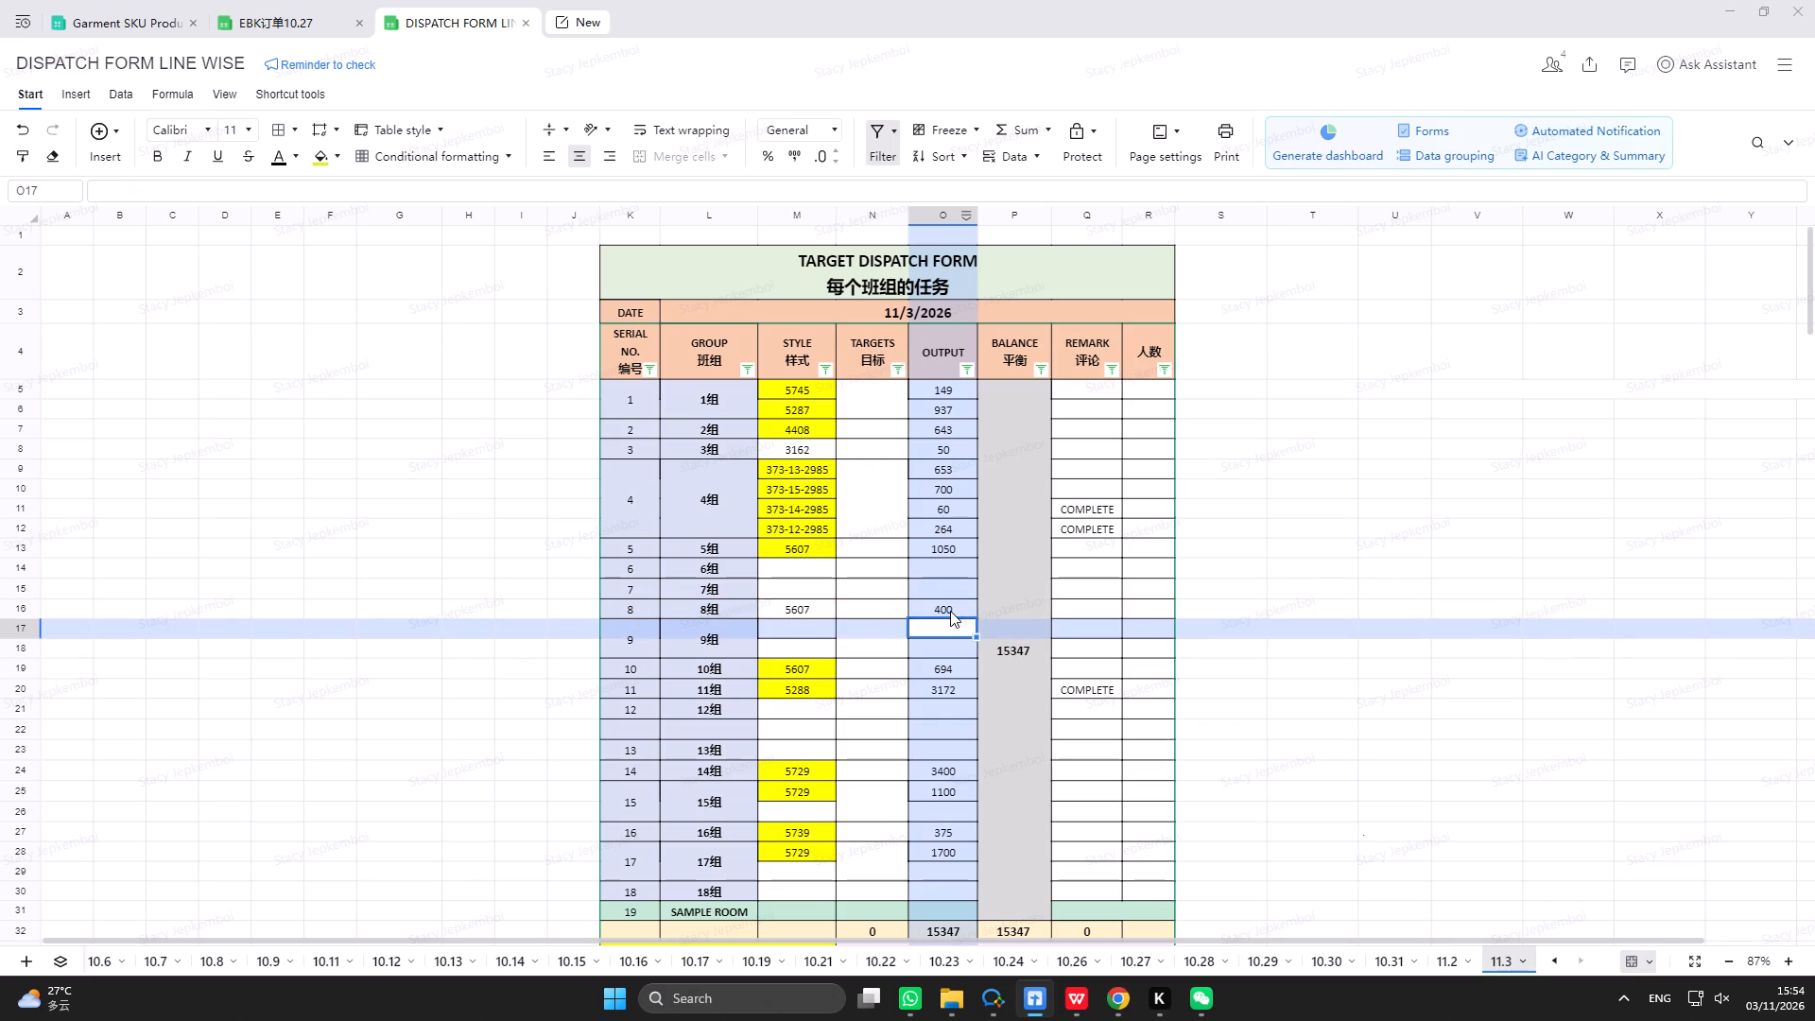
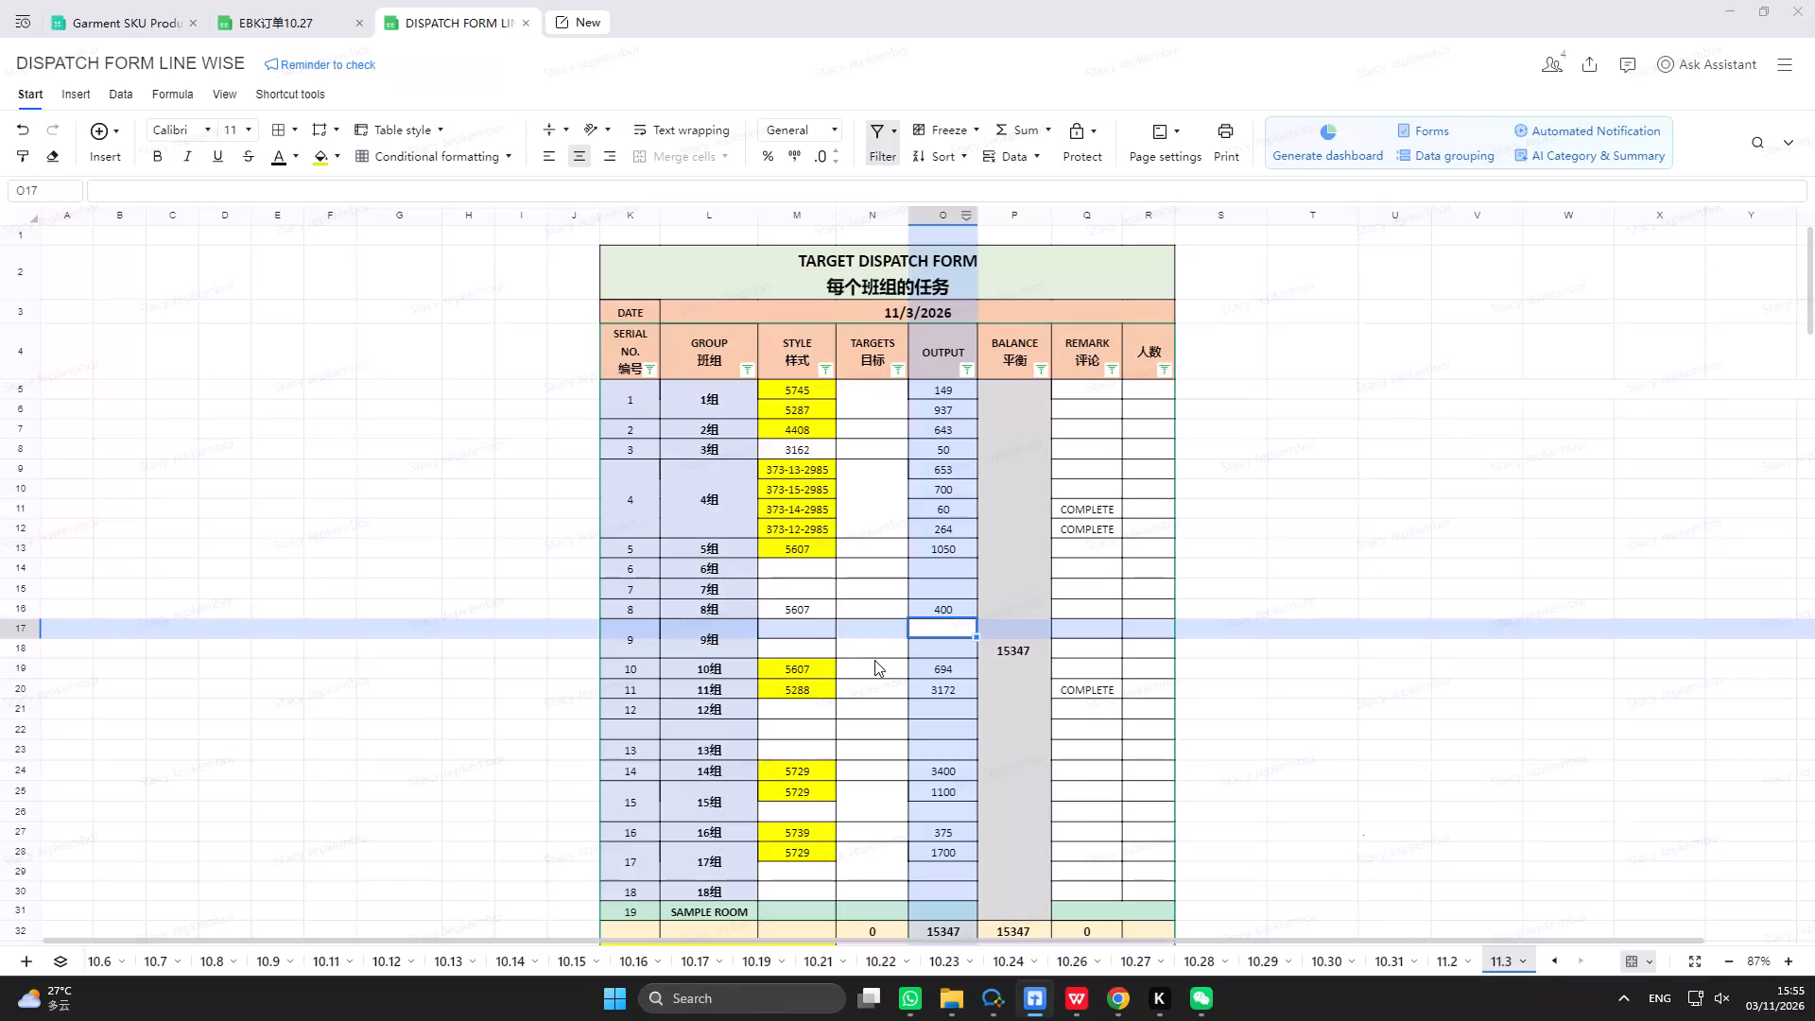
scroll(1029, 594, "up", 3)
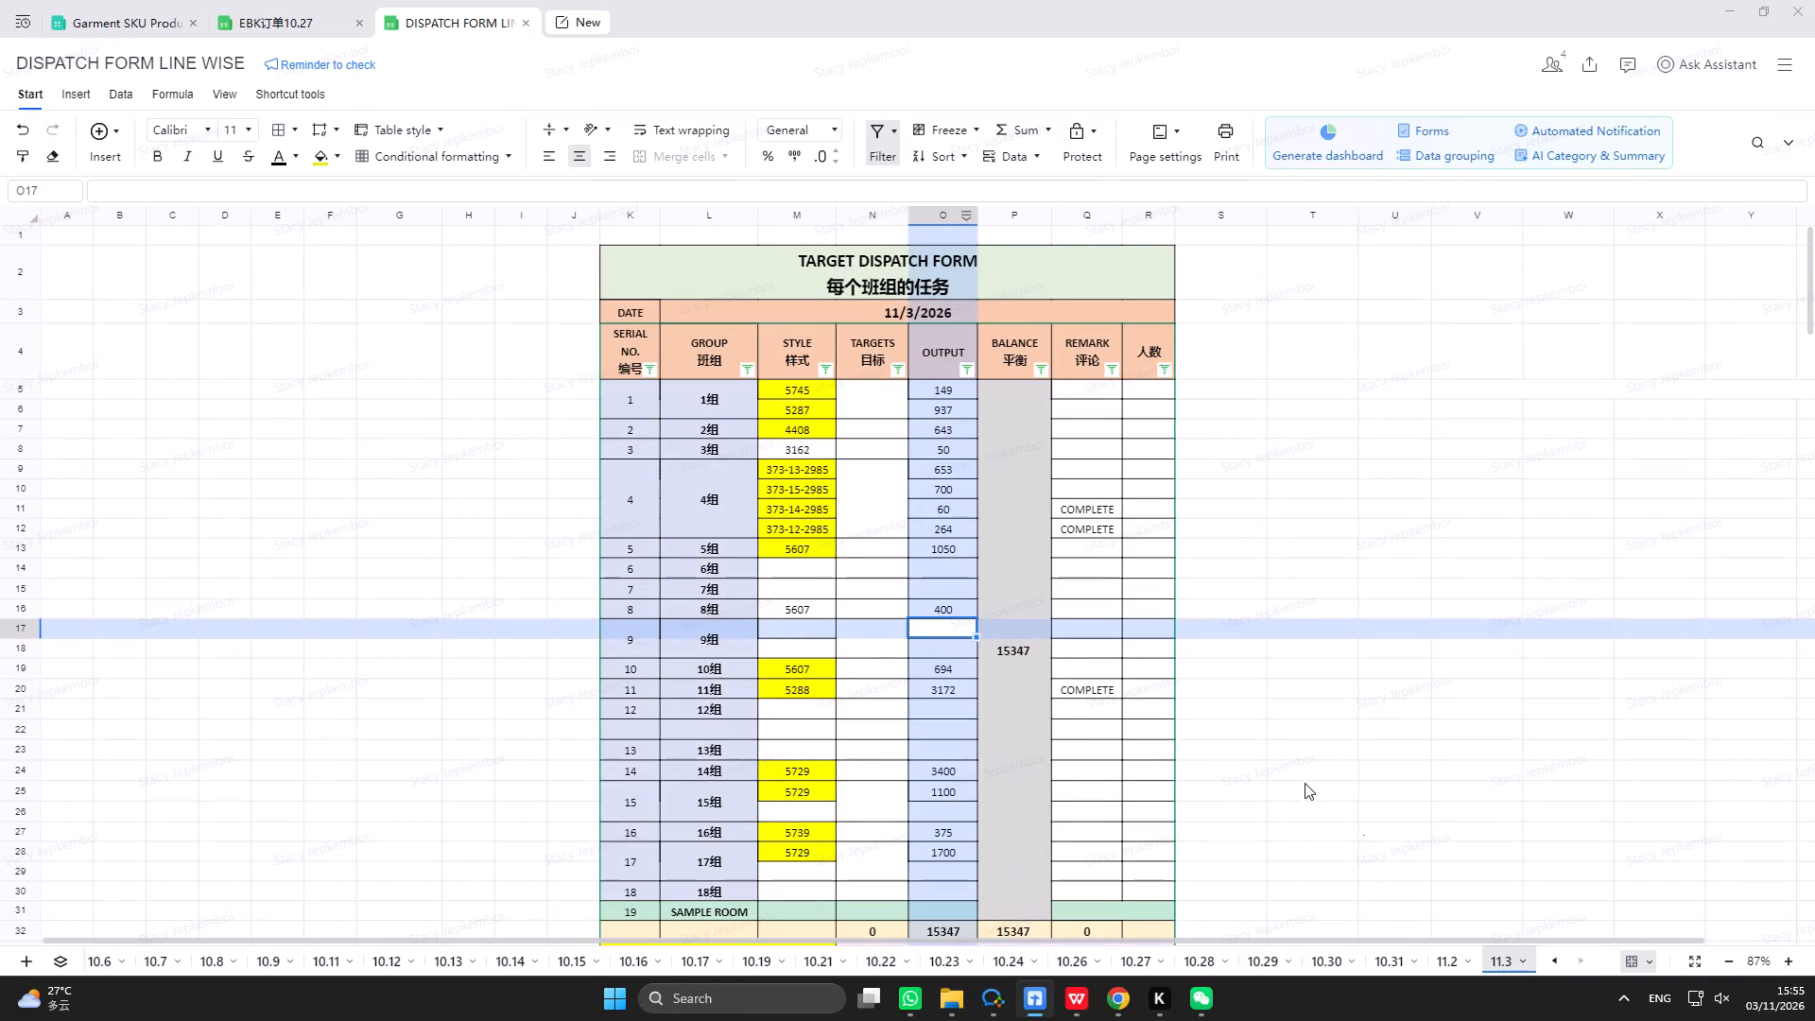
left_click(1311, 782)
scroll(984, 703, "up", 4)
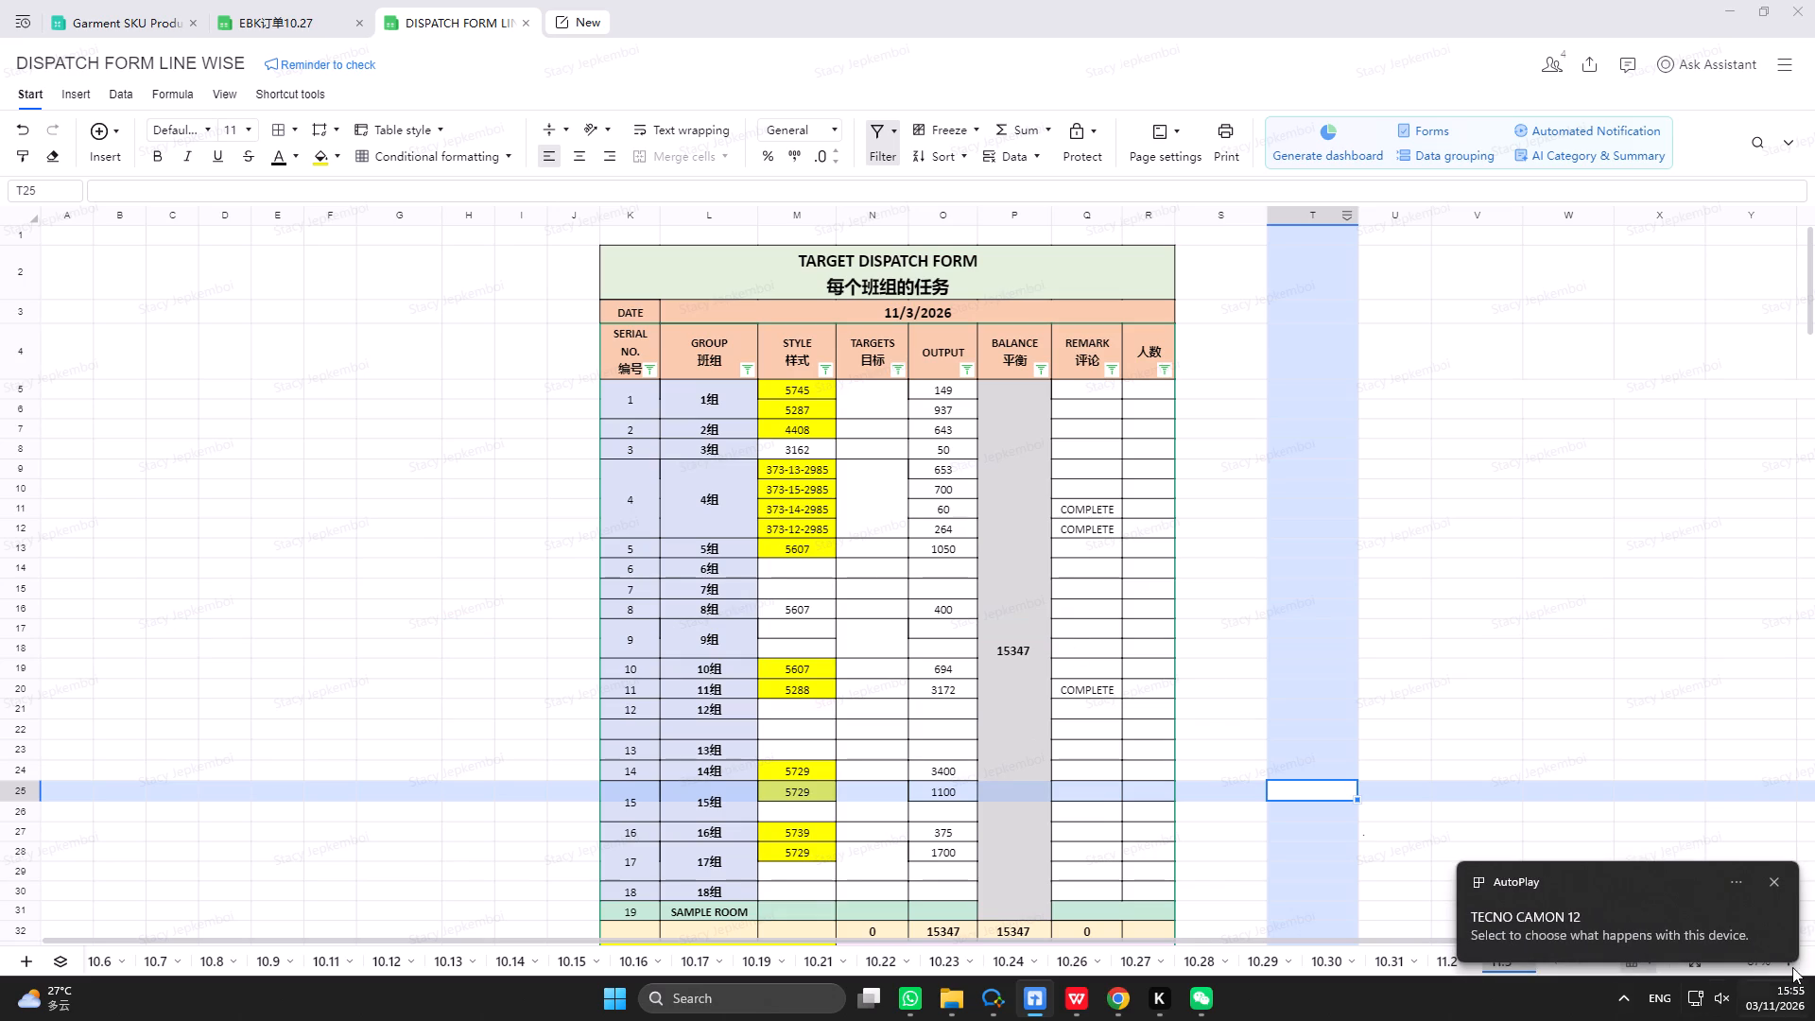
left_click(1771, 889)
In File Explorer, remove the trims file from the recent files on Home, check the Pictures folder and close the window.
left_click(948, 1010)
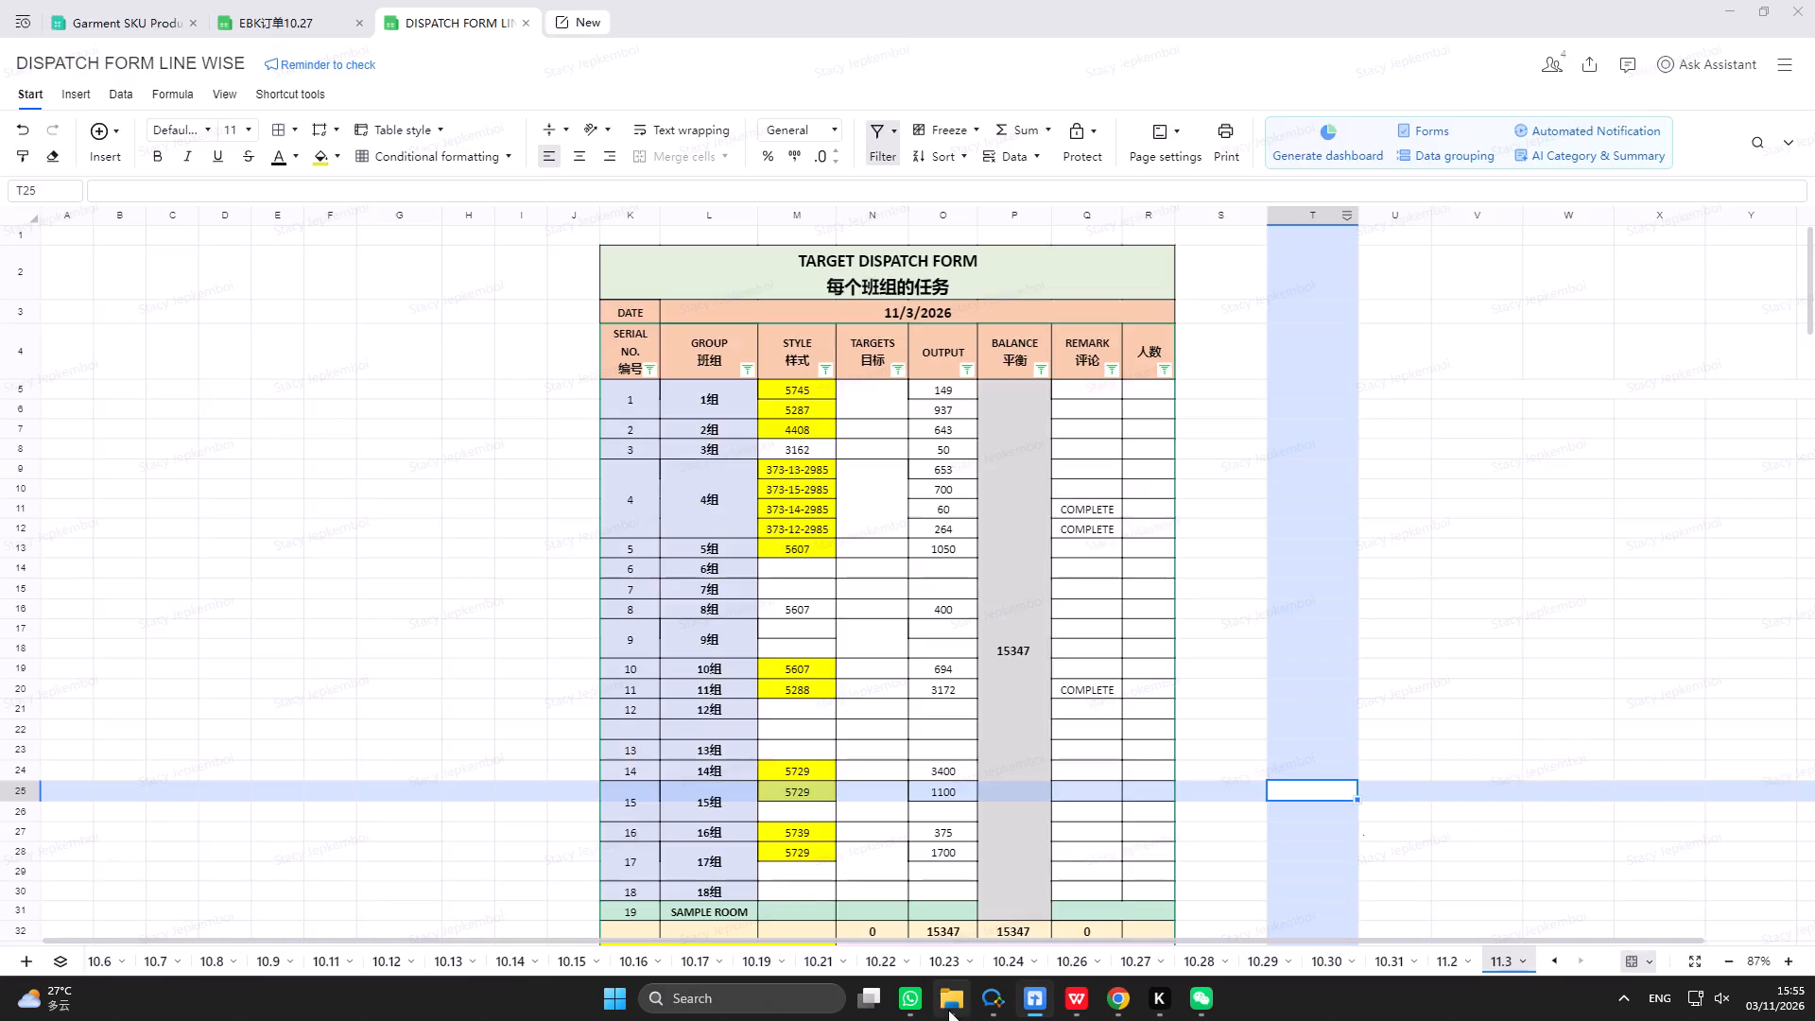
double_click(92, 244)
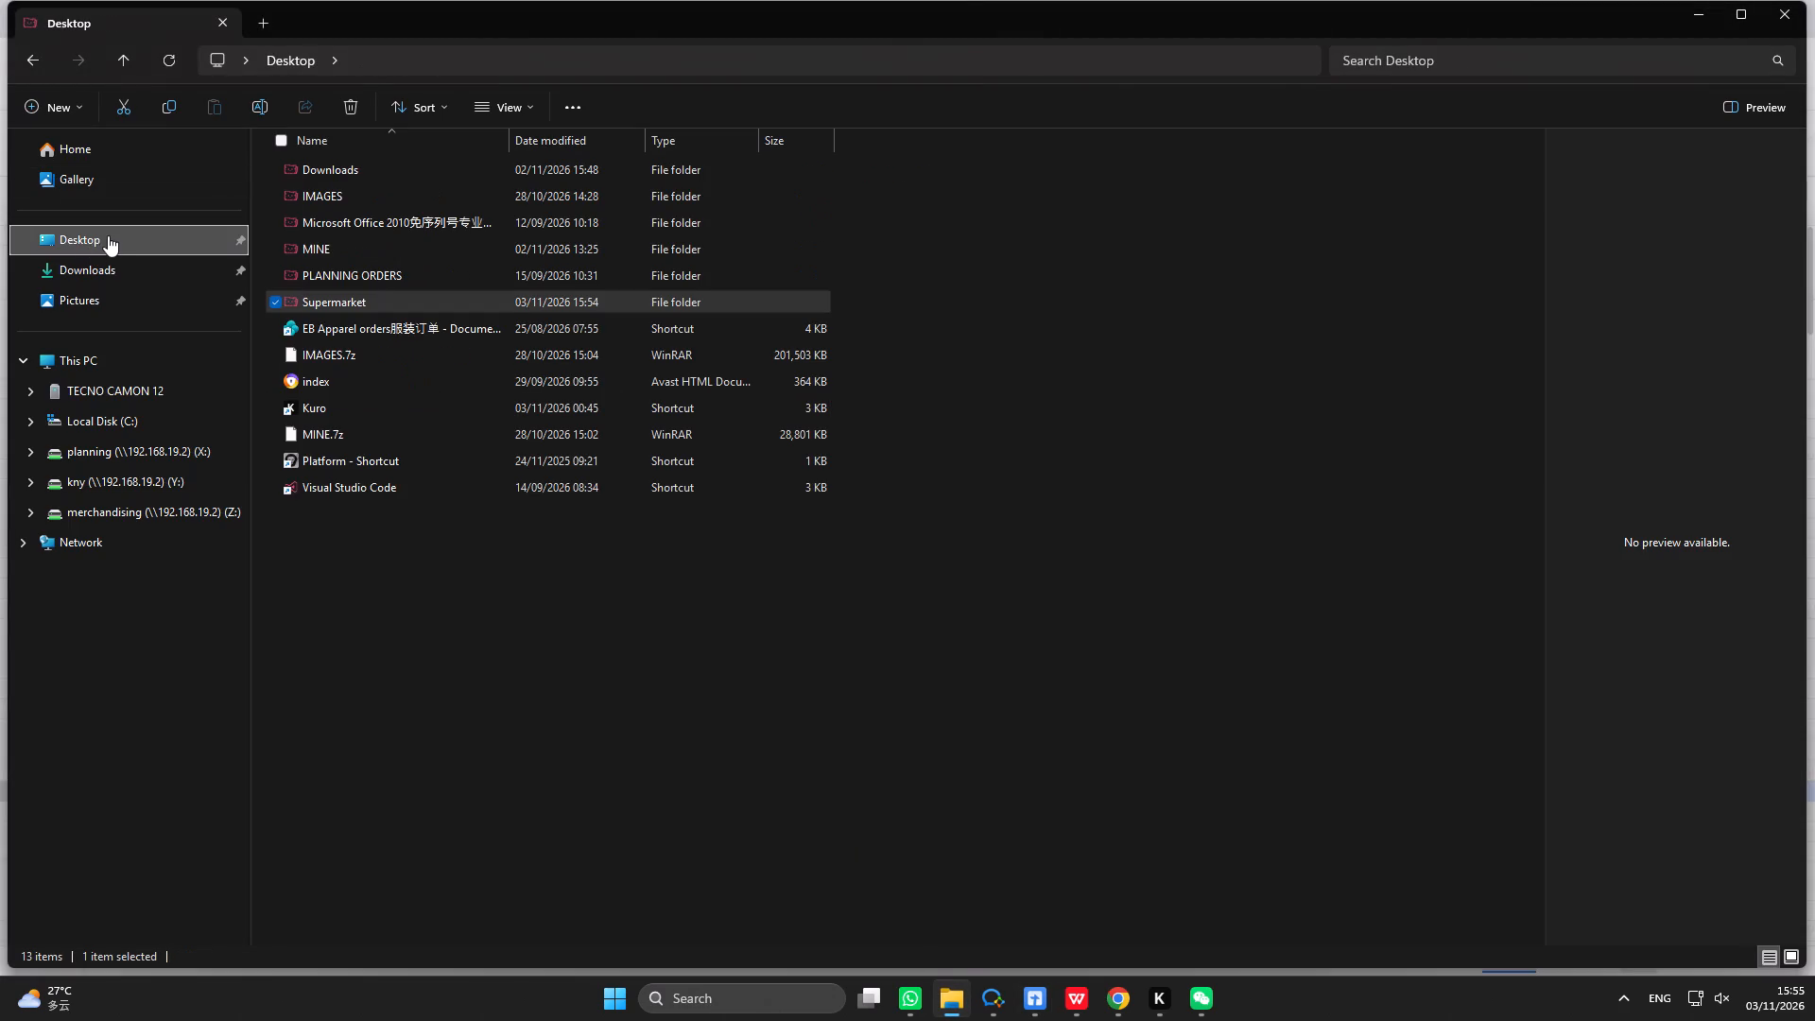
double_click(93, 148)
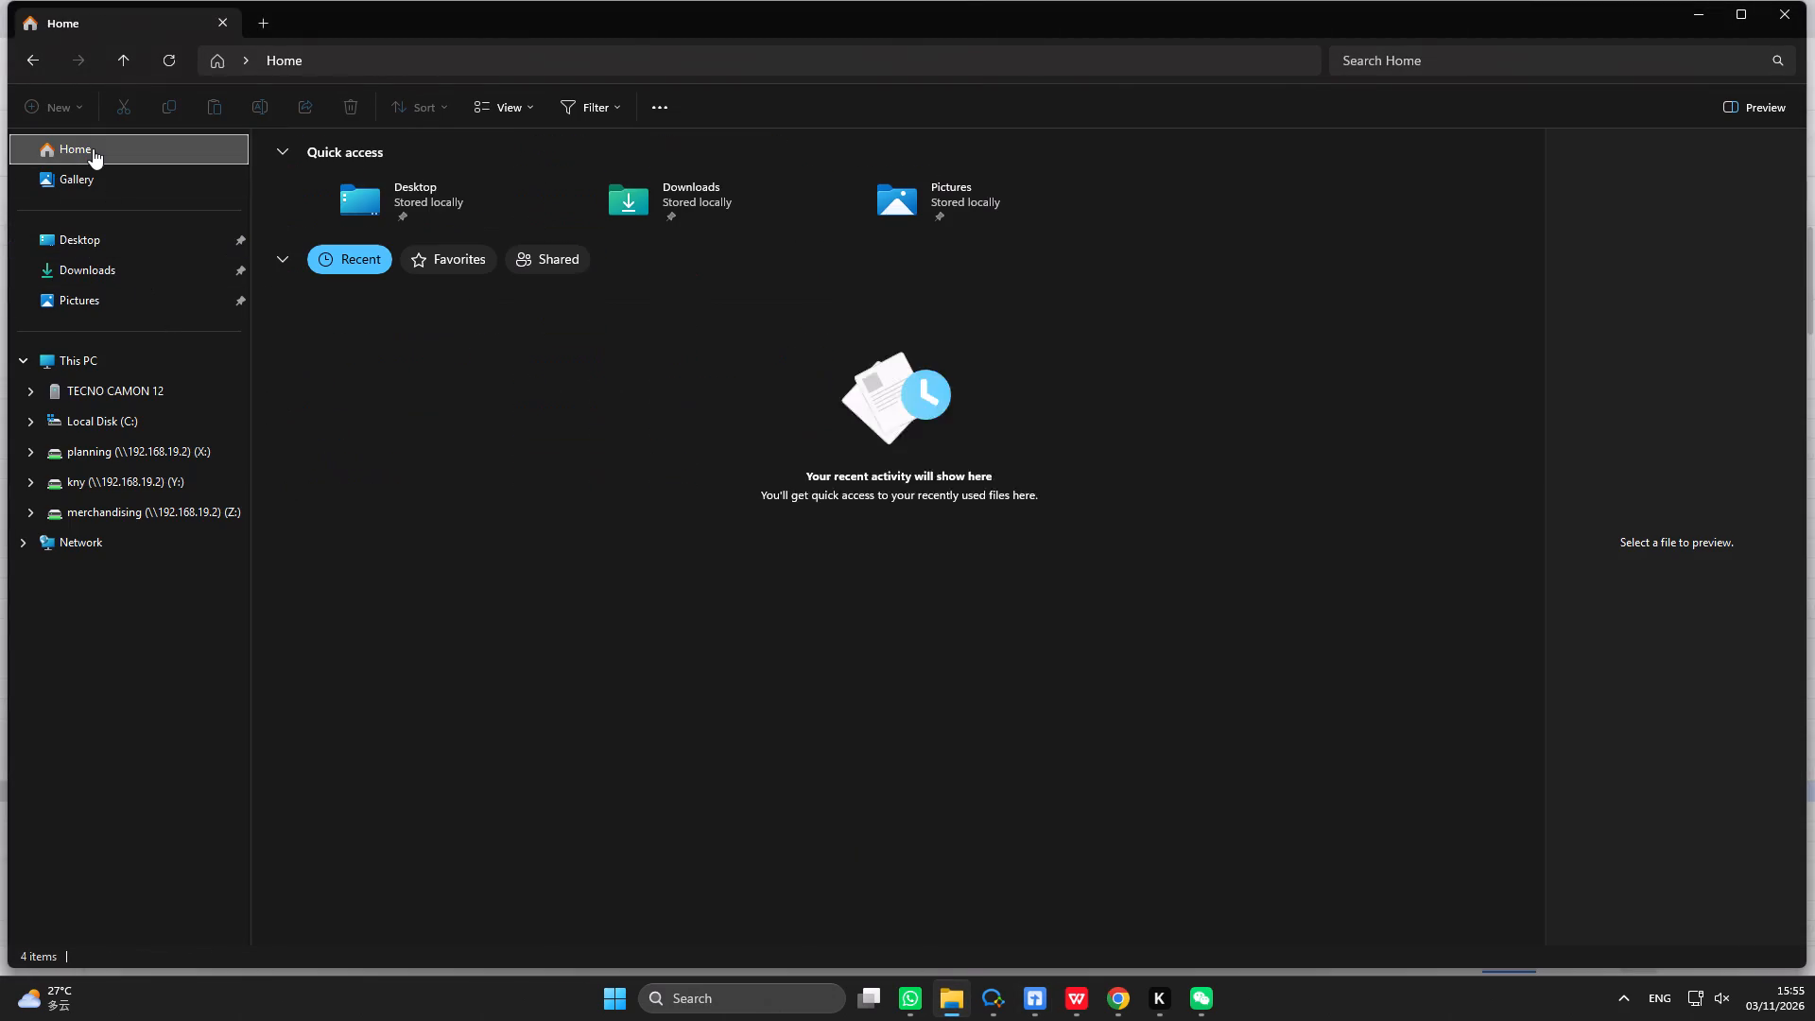
right_click(404, 355)
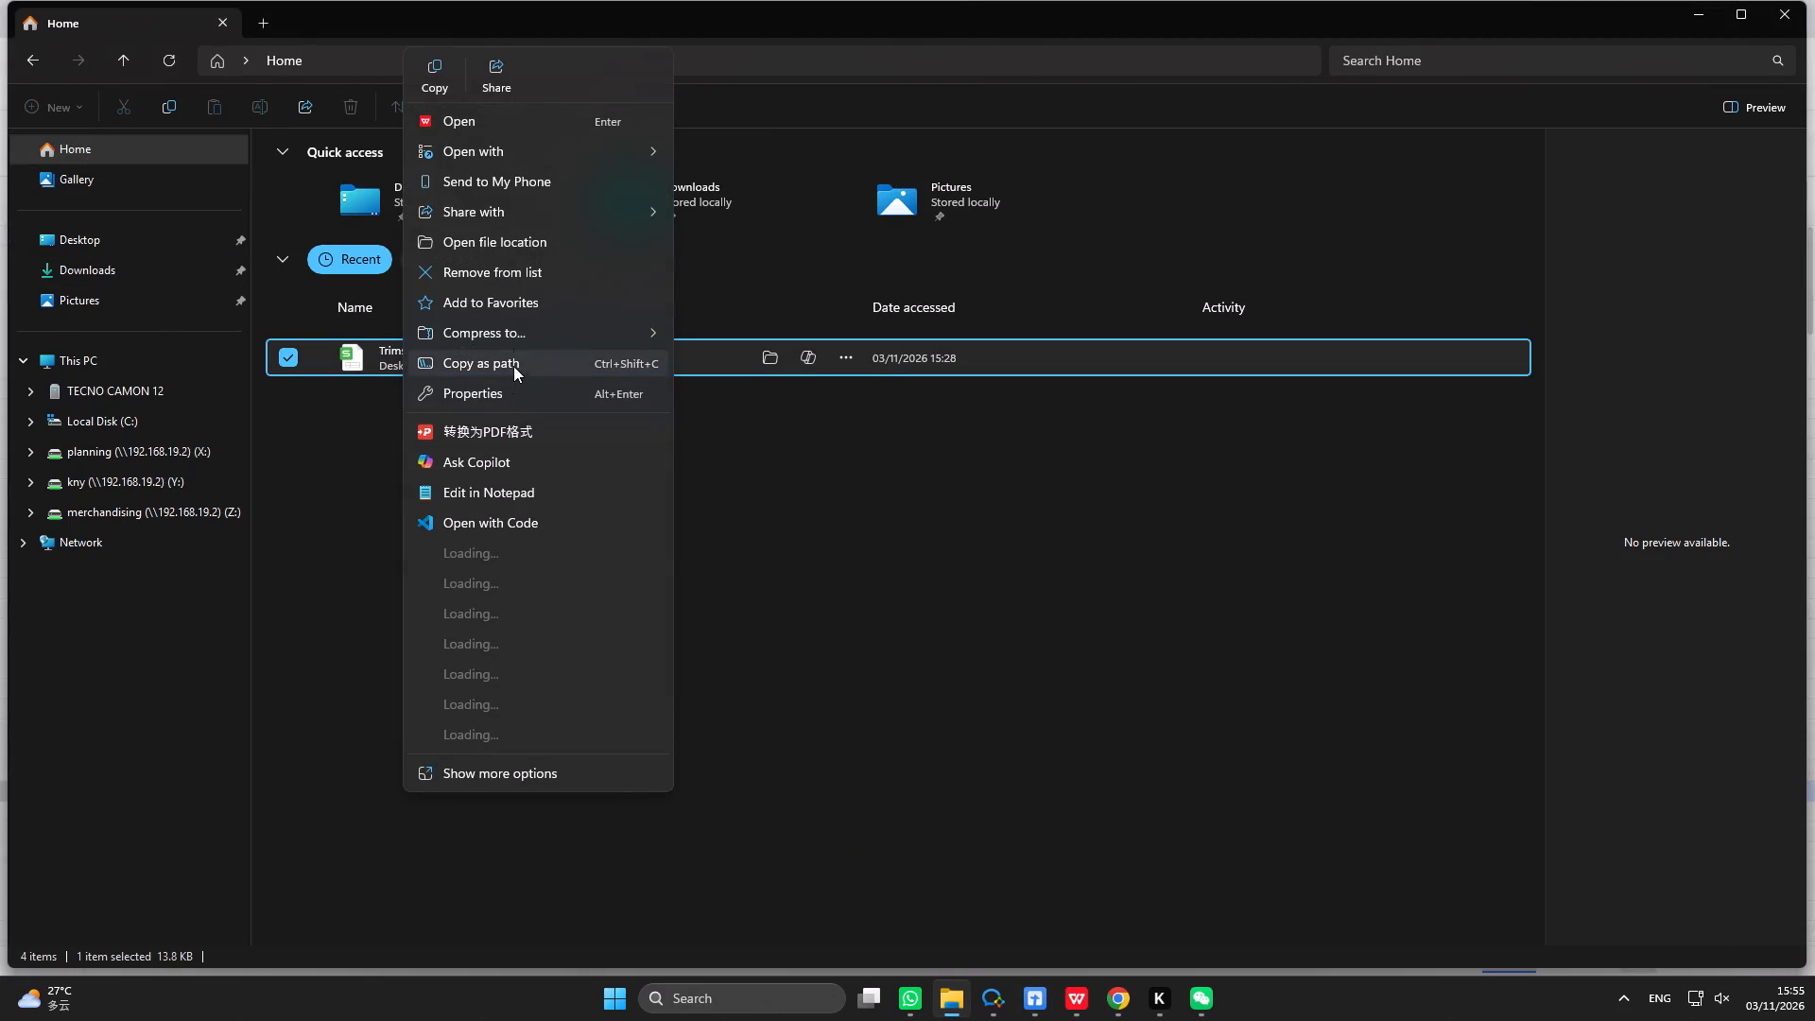
left_click(537, 272)
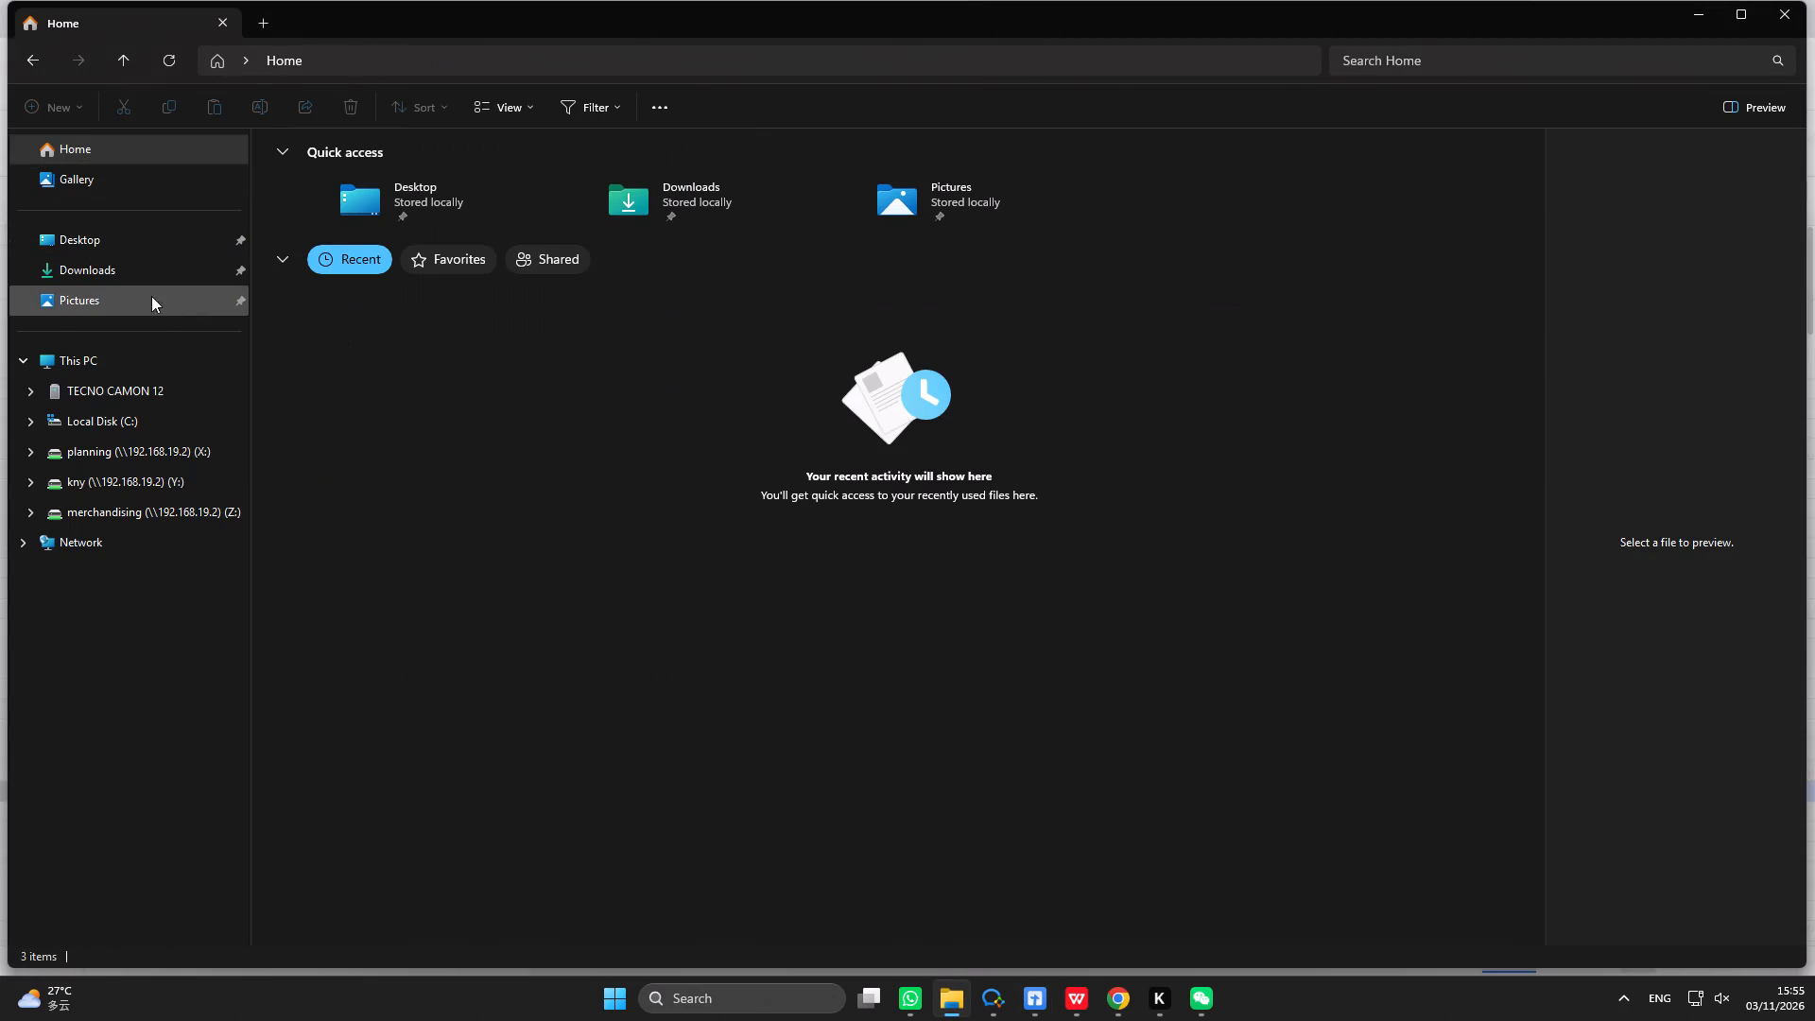
double_click(124, 298)
double_click(324, 205)
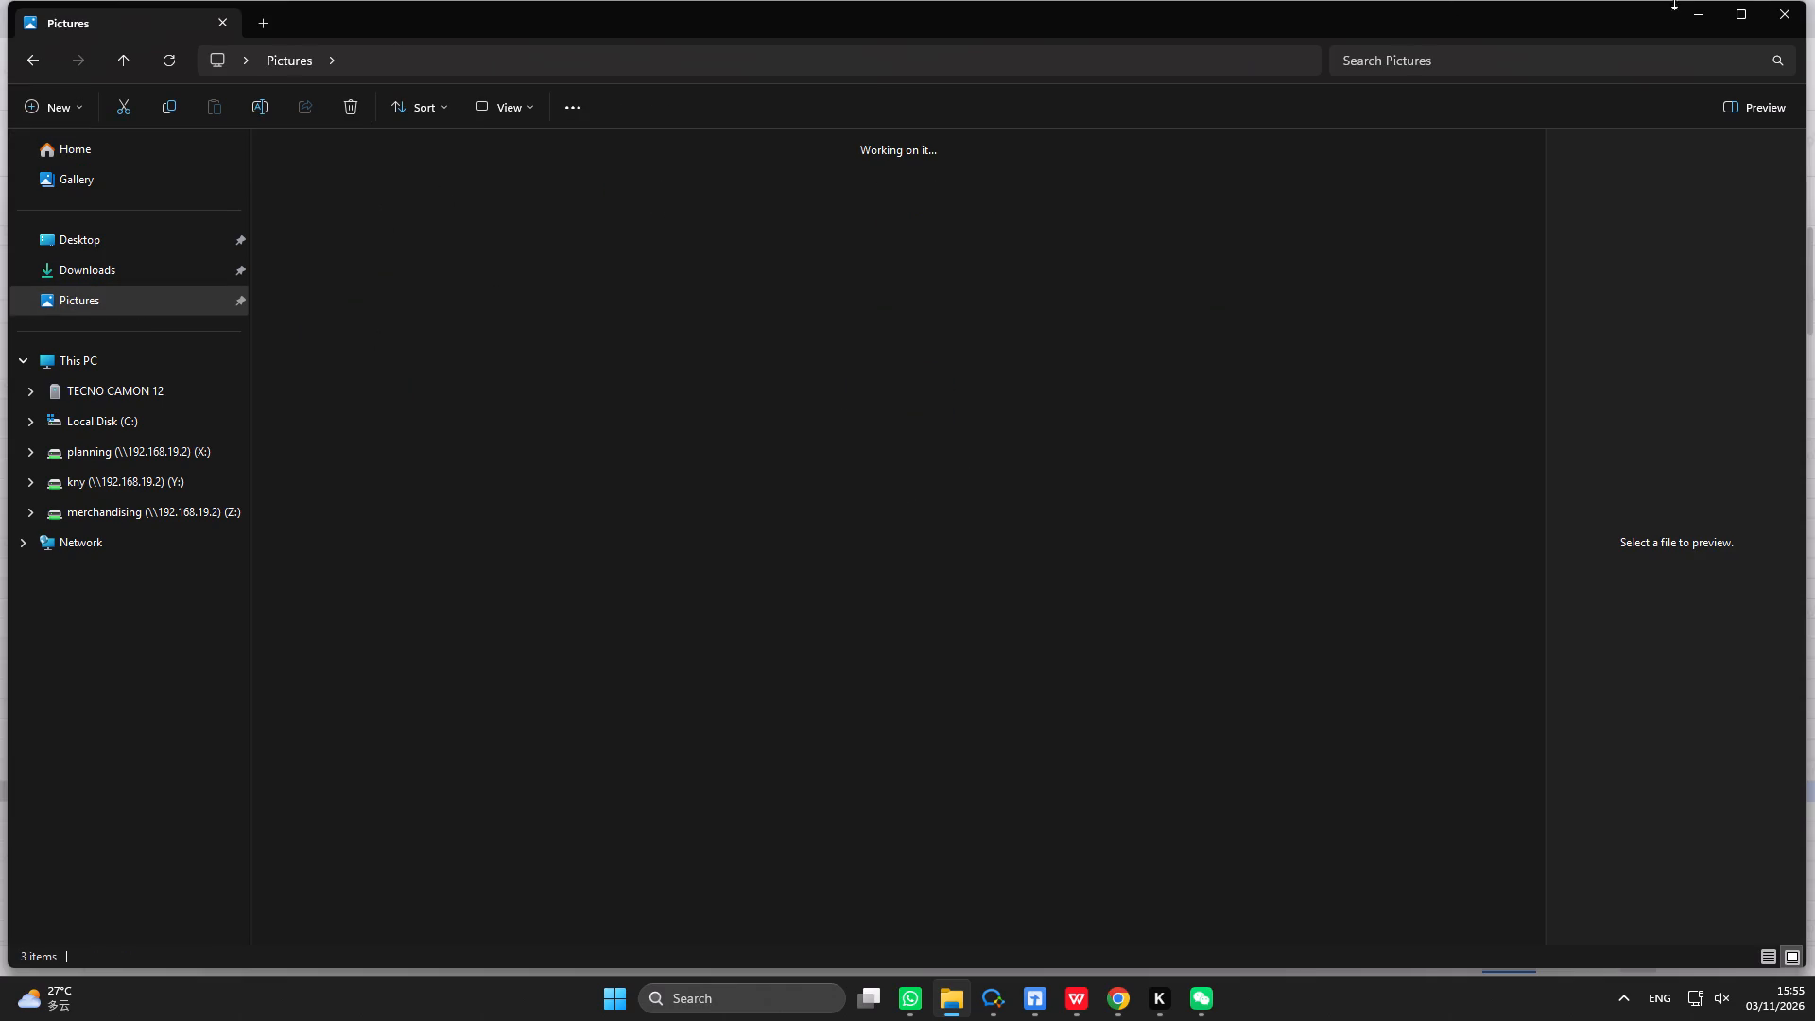
left_click(1770, 14)
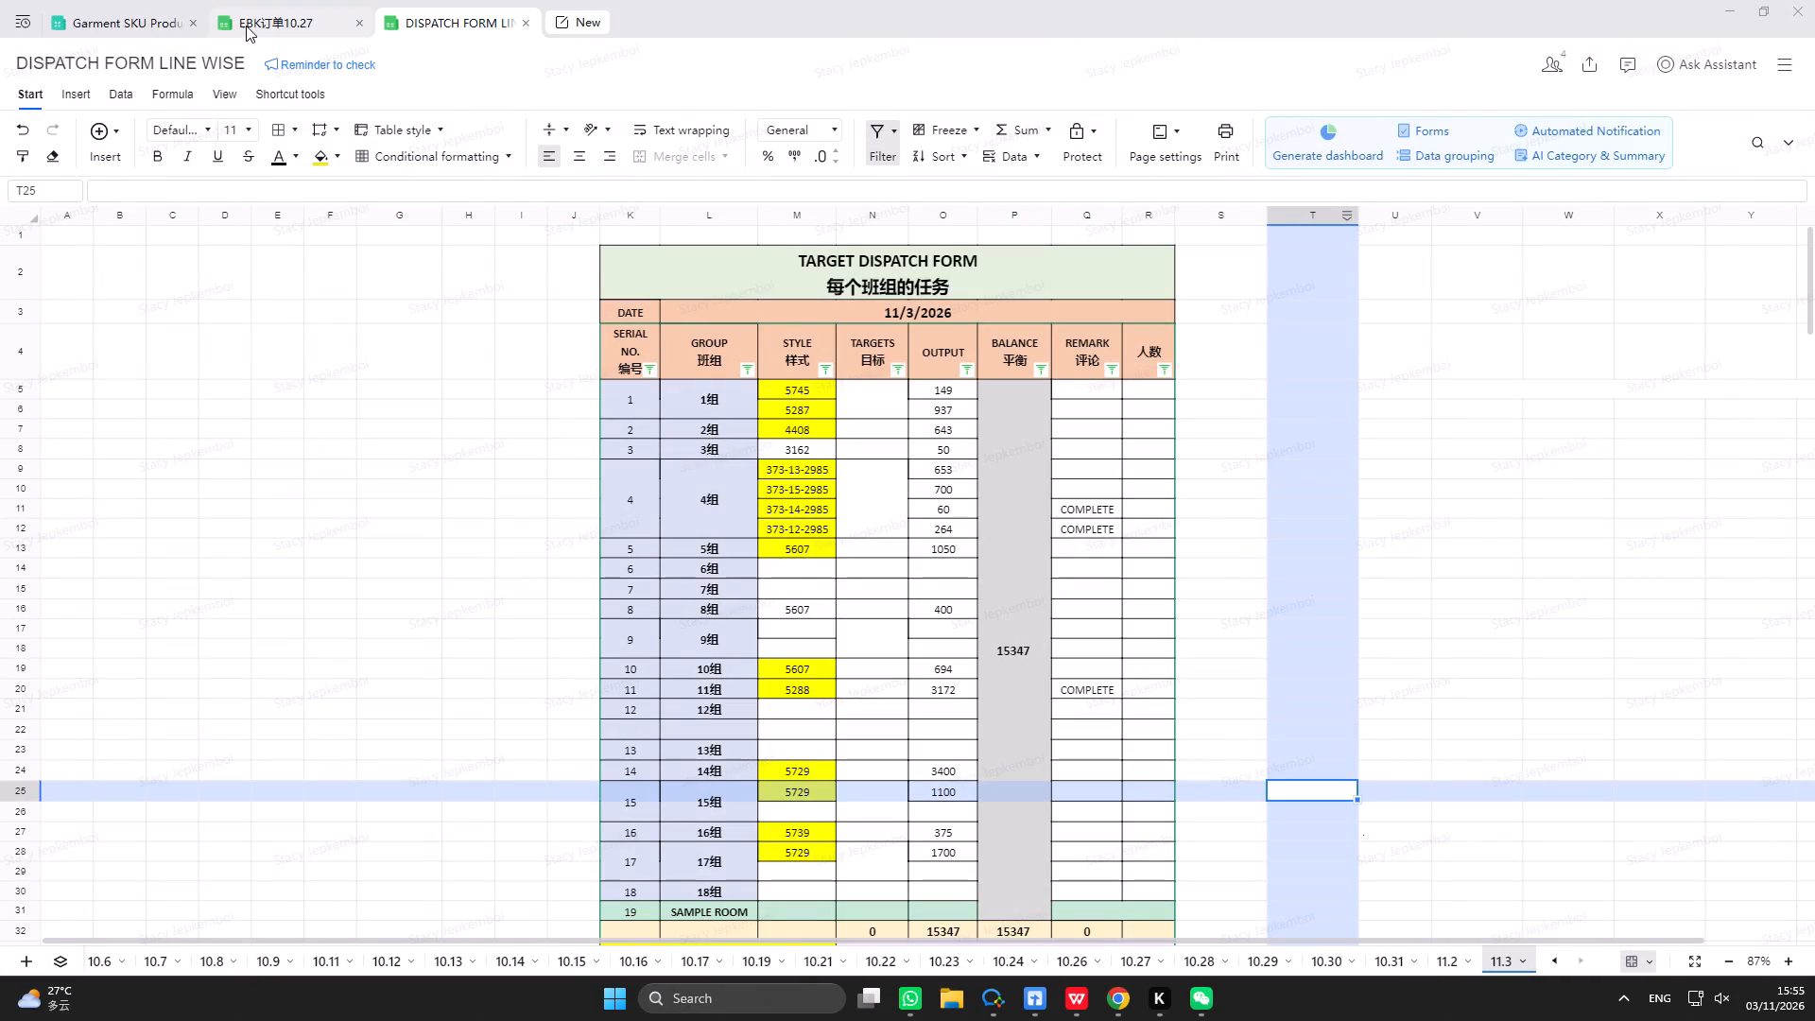
In the EBK订单10.27 workbook, reset the EB PO column filter on the 计划总表planning(10.29) sheet so all orders are listed.
left_click(246, 26)
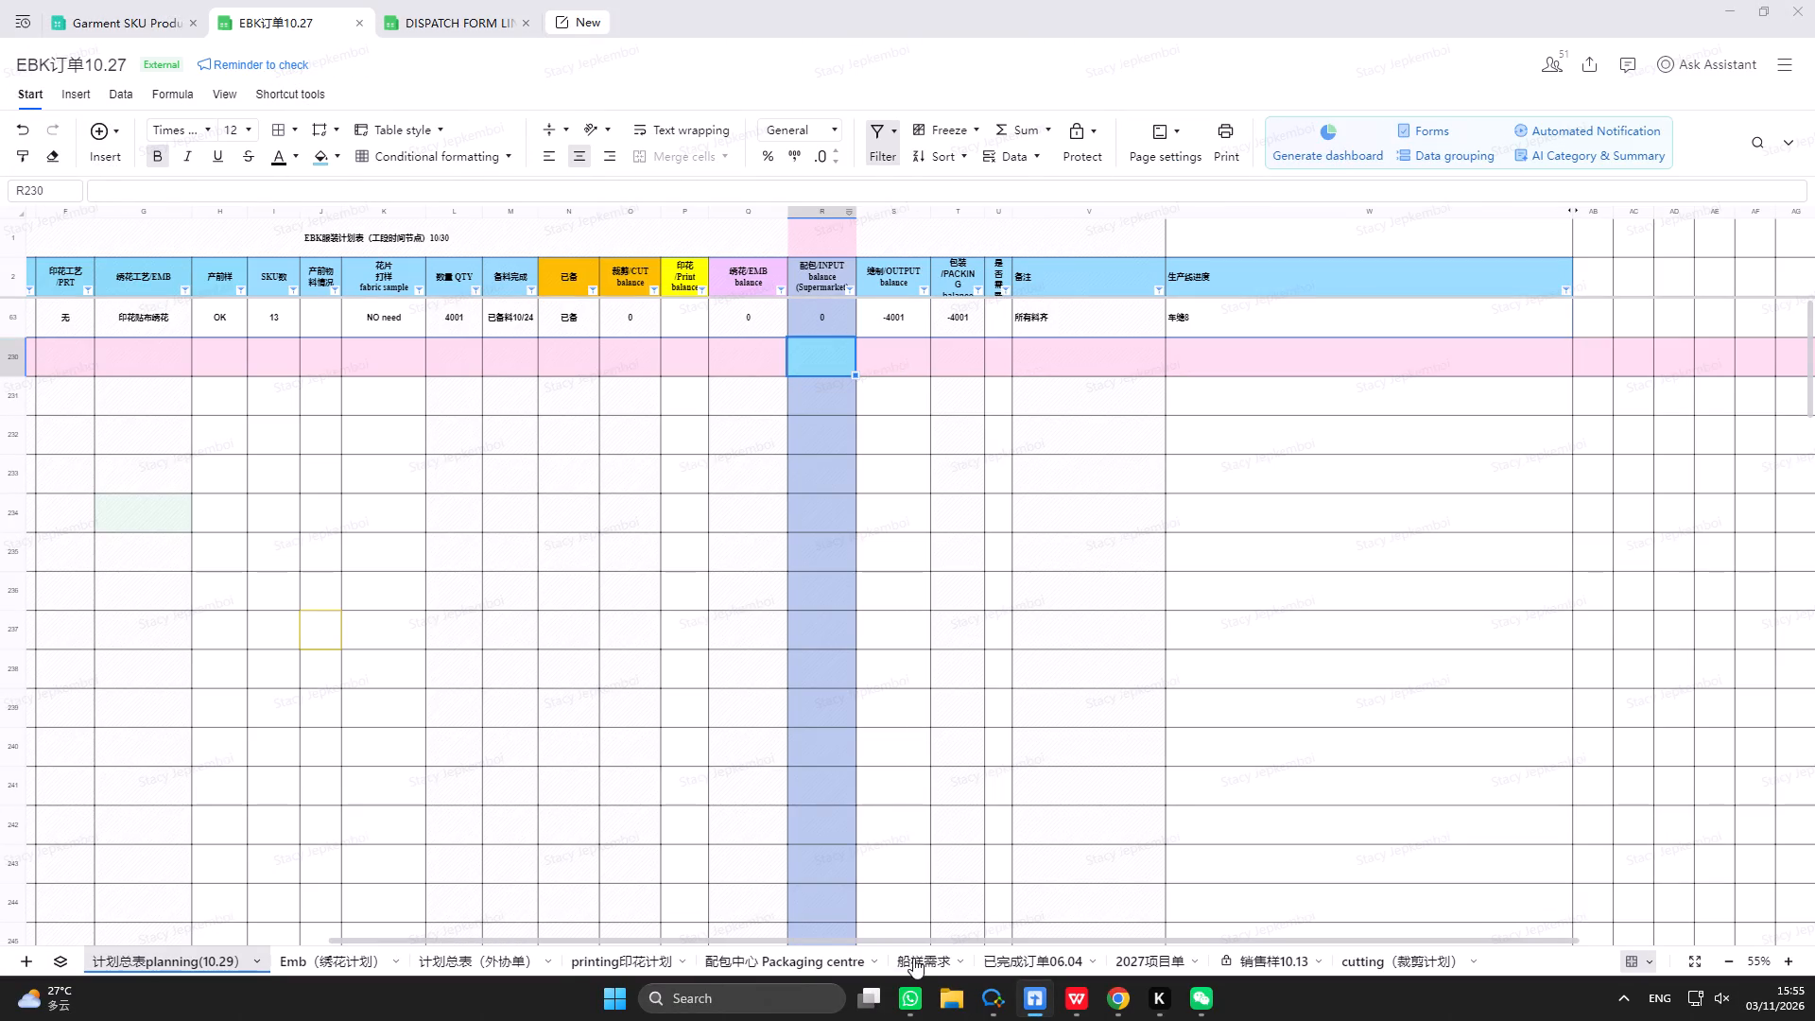
left_click_drag(913, 940, 51, 902)
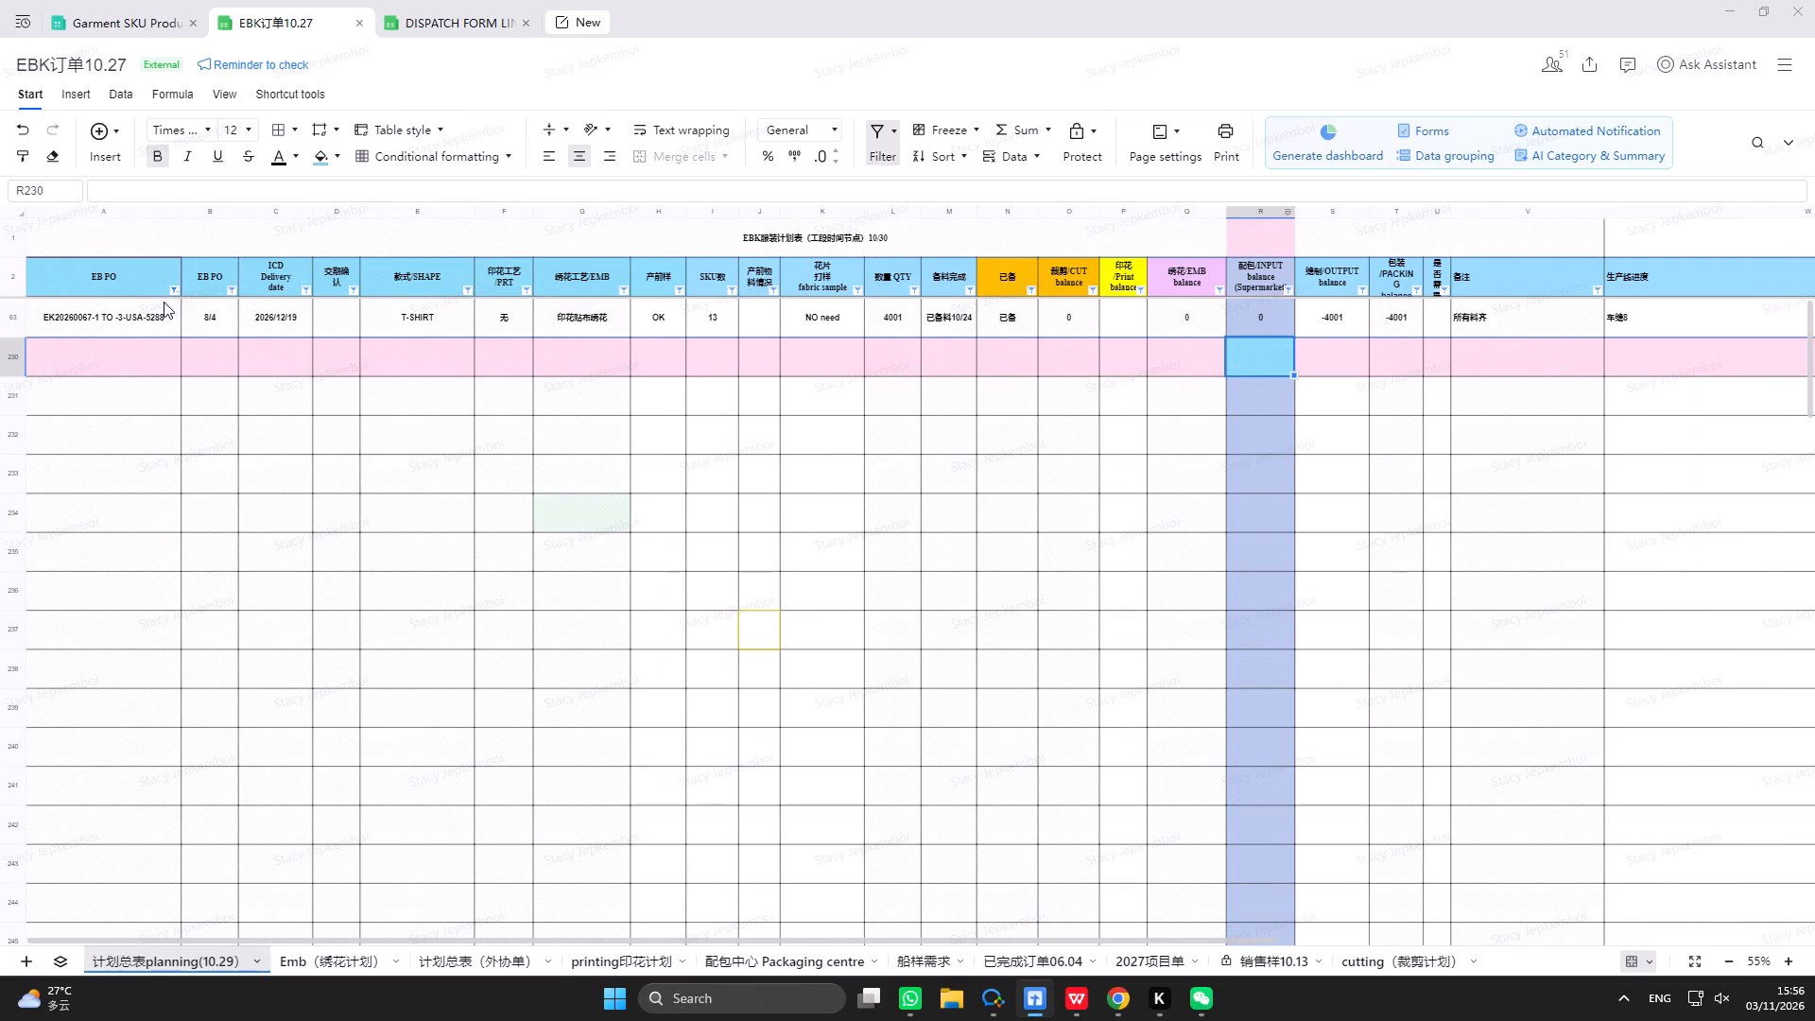
left_click(173, 288)
left_click(289, 825)
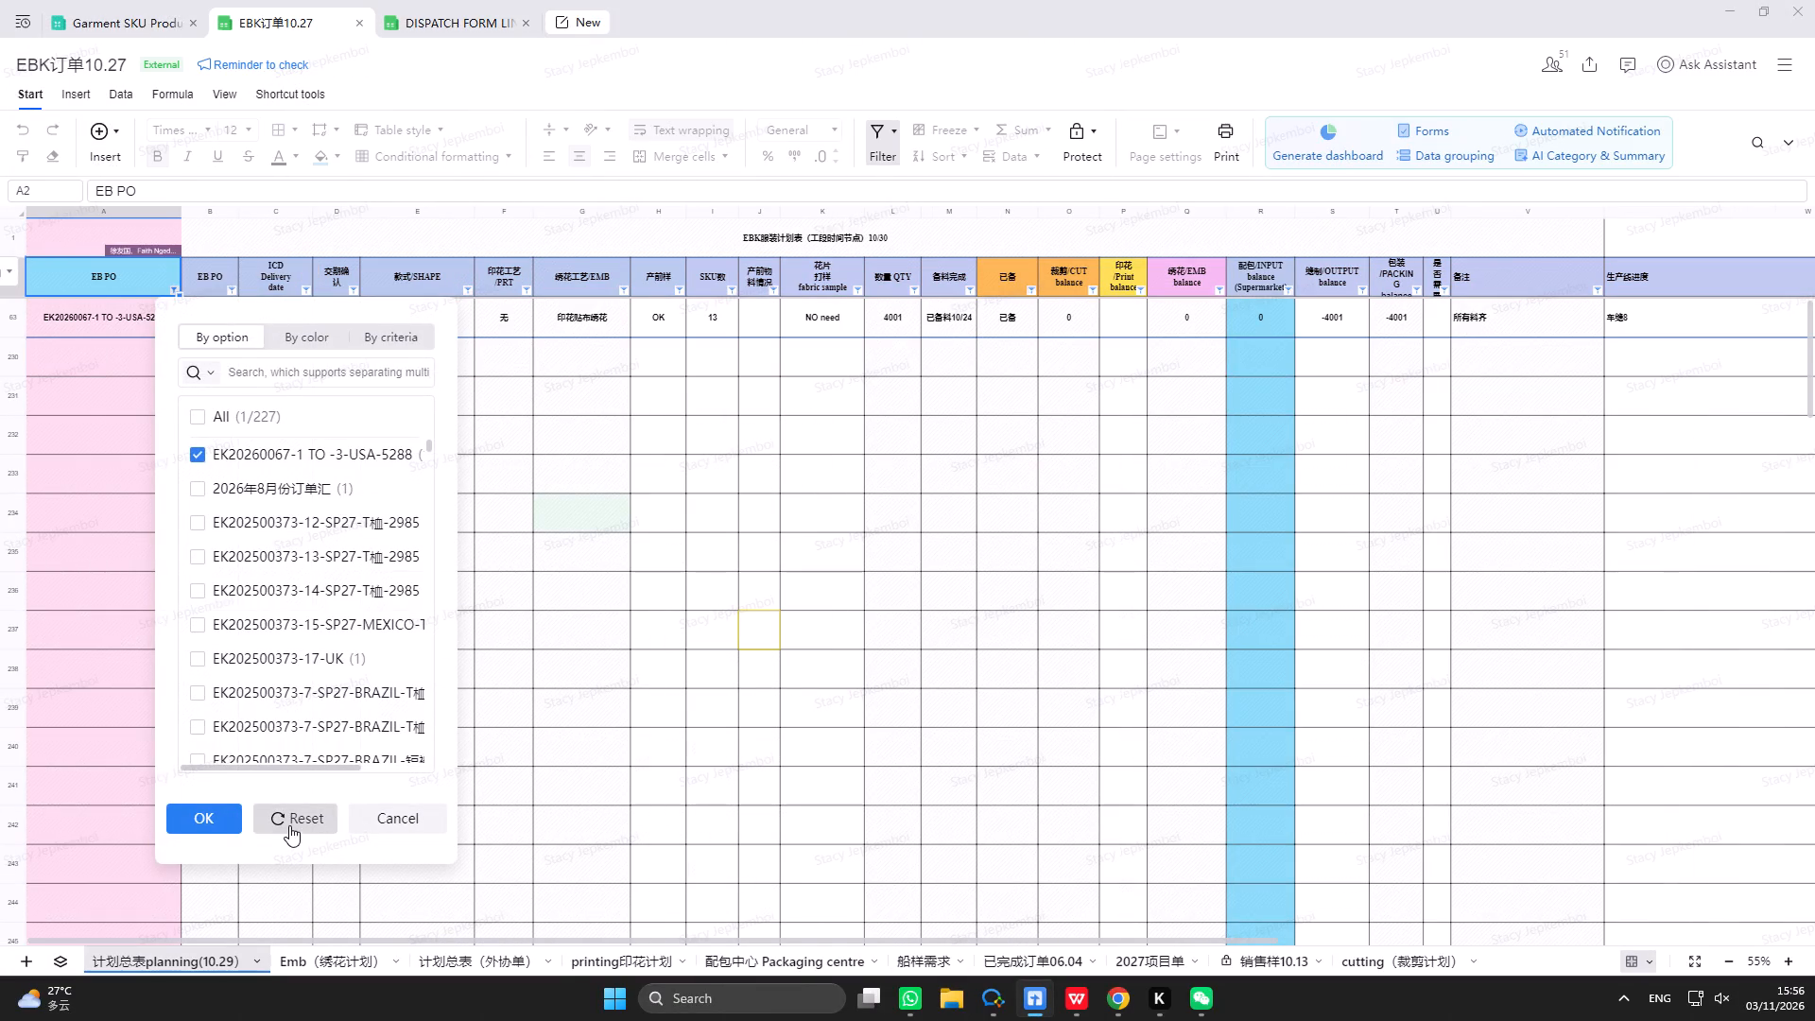
scroll(215, 613, "up", 15)
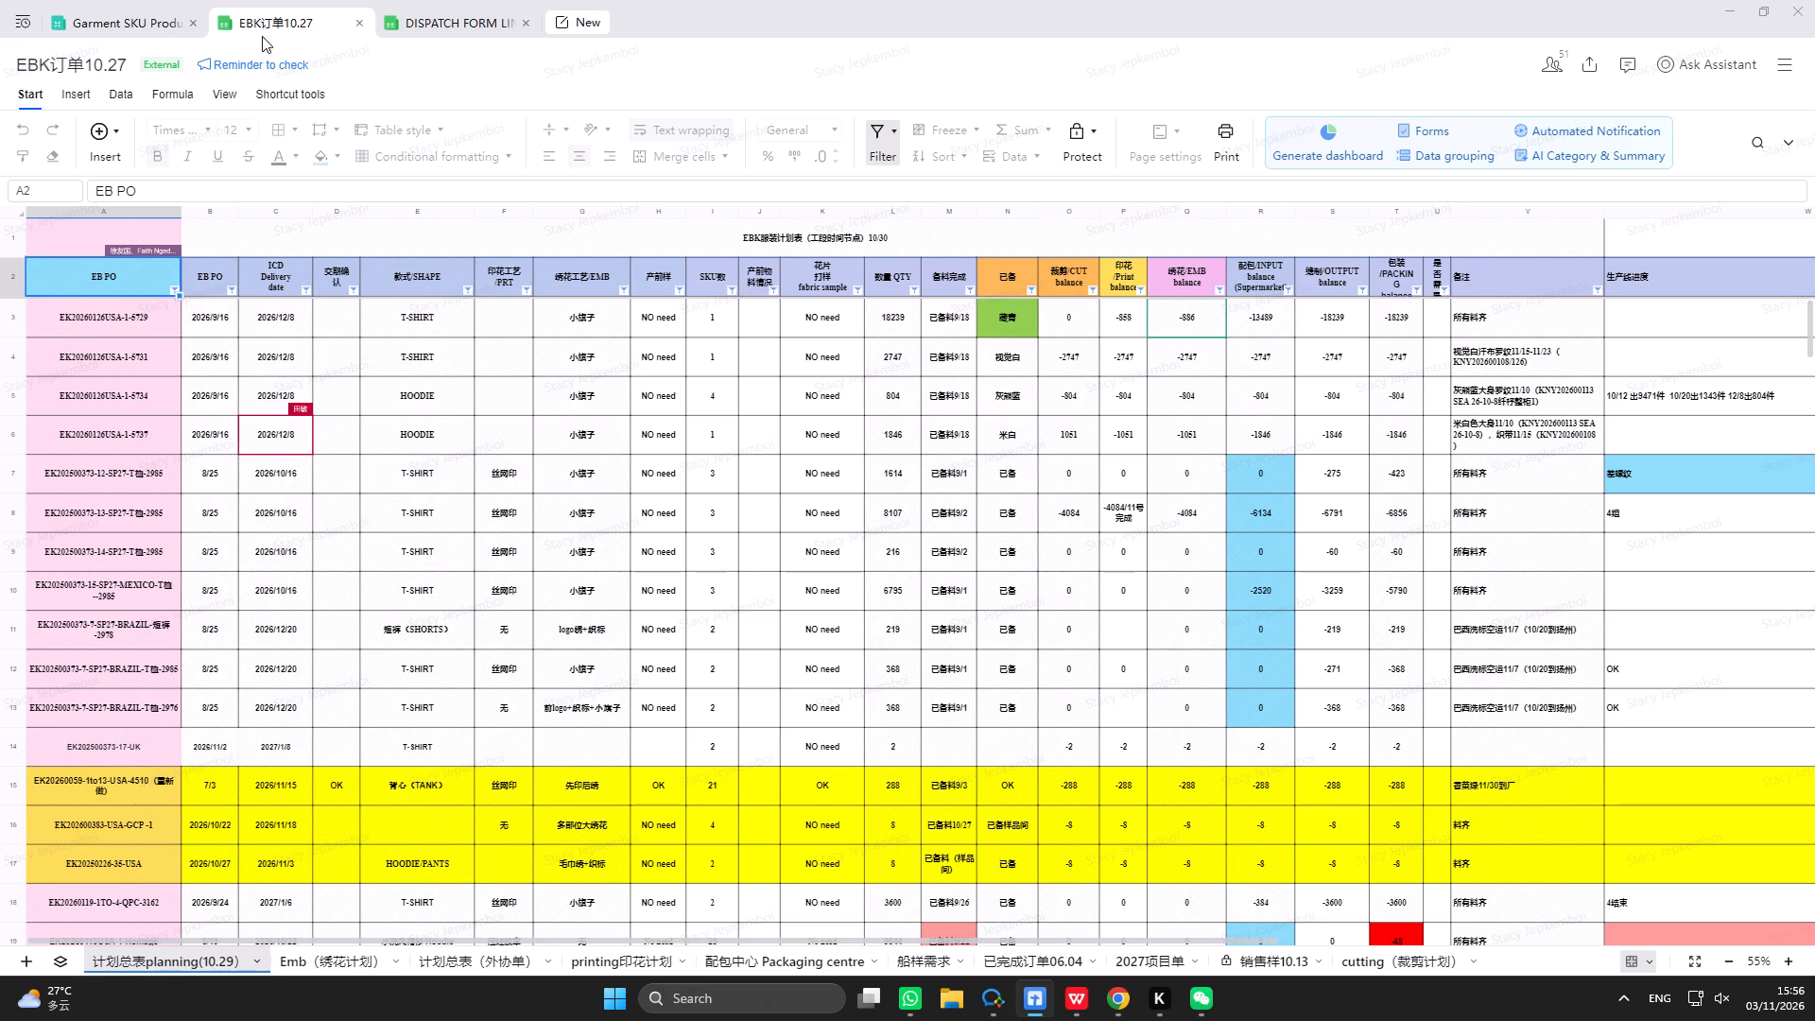
In the Garment SKU Production Tracker's 067-5287 table, fill the date 2026/11/3 and line 1 down through row 10.
left_click(134, 14)
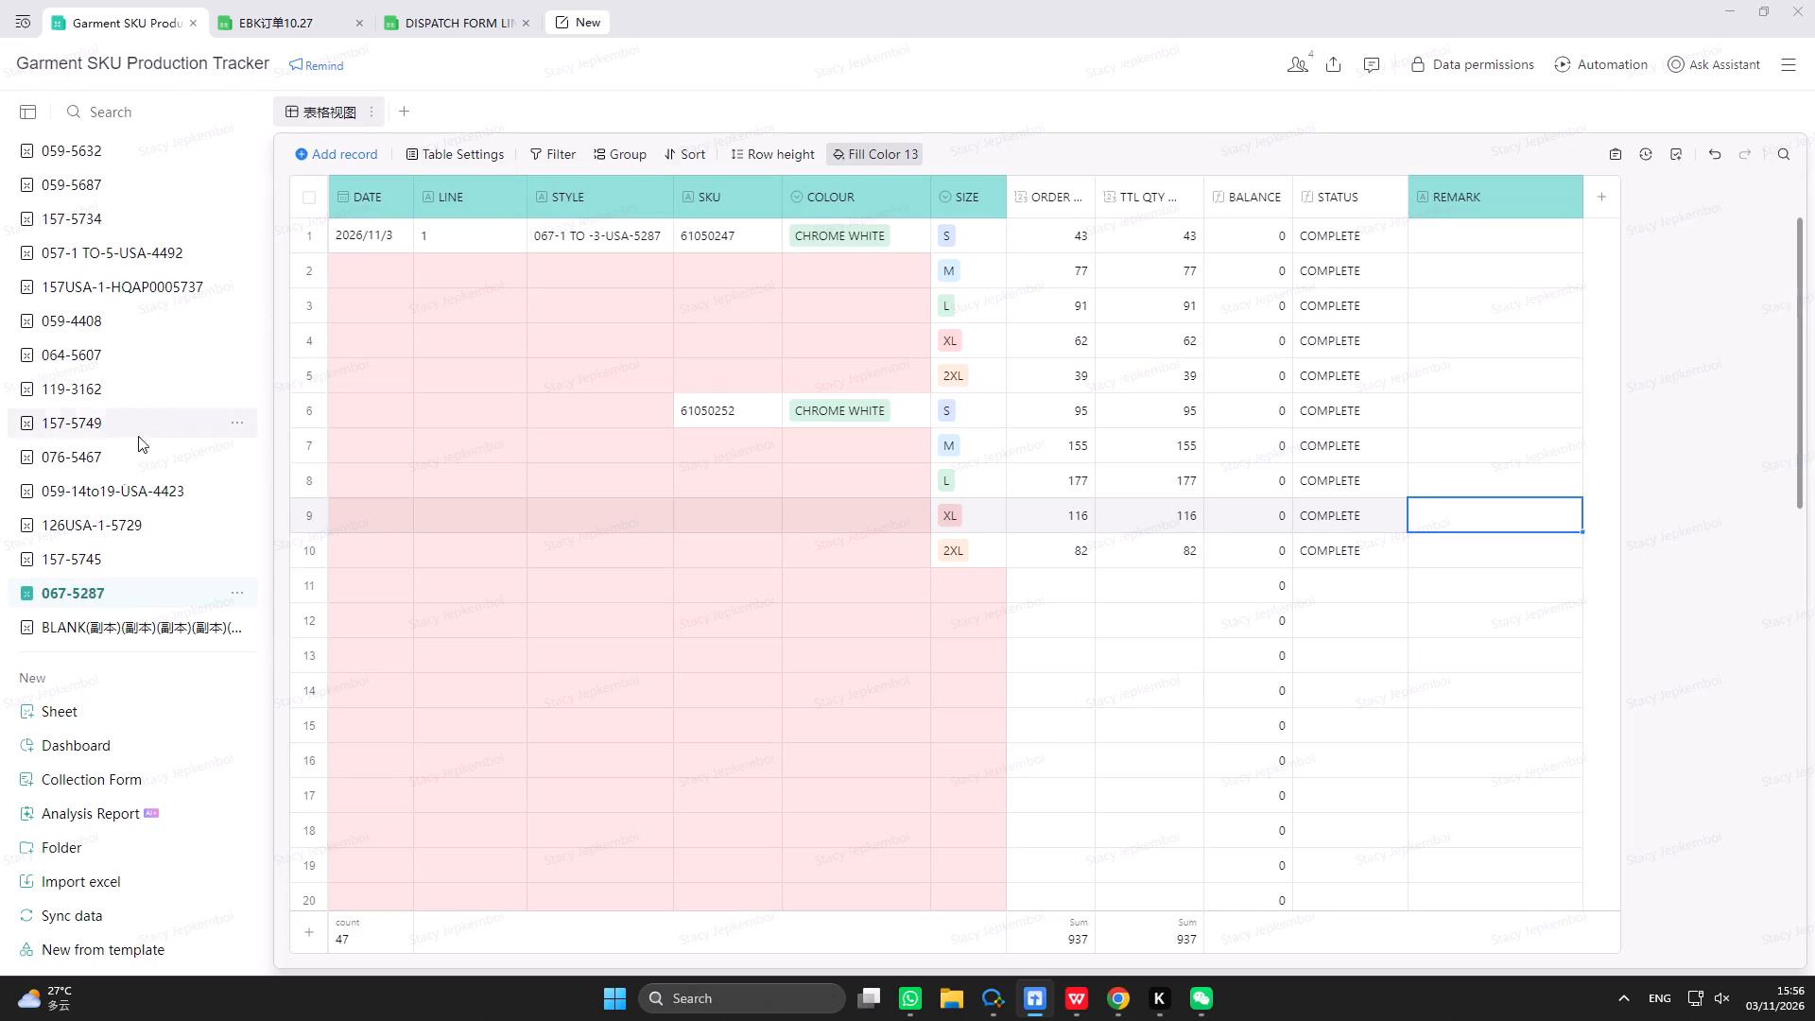
scroll(614, 297, "up", 1)
left_click(350, 241)
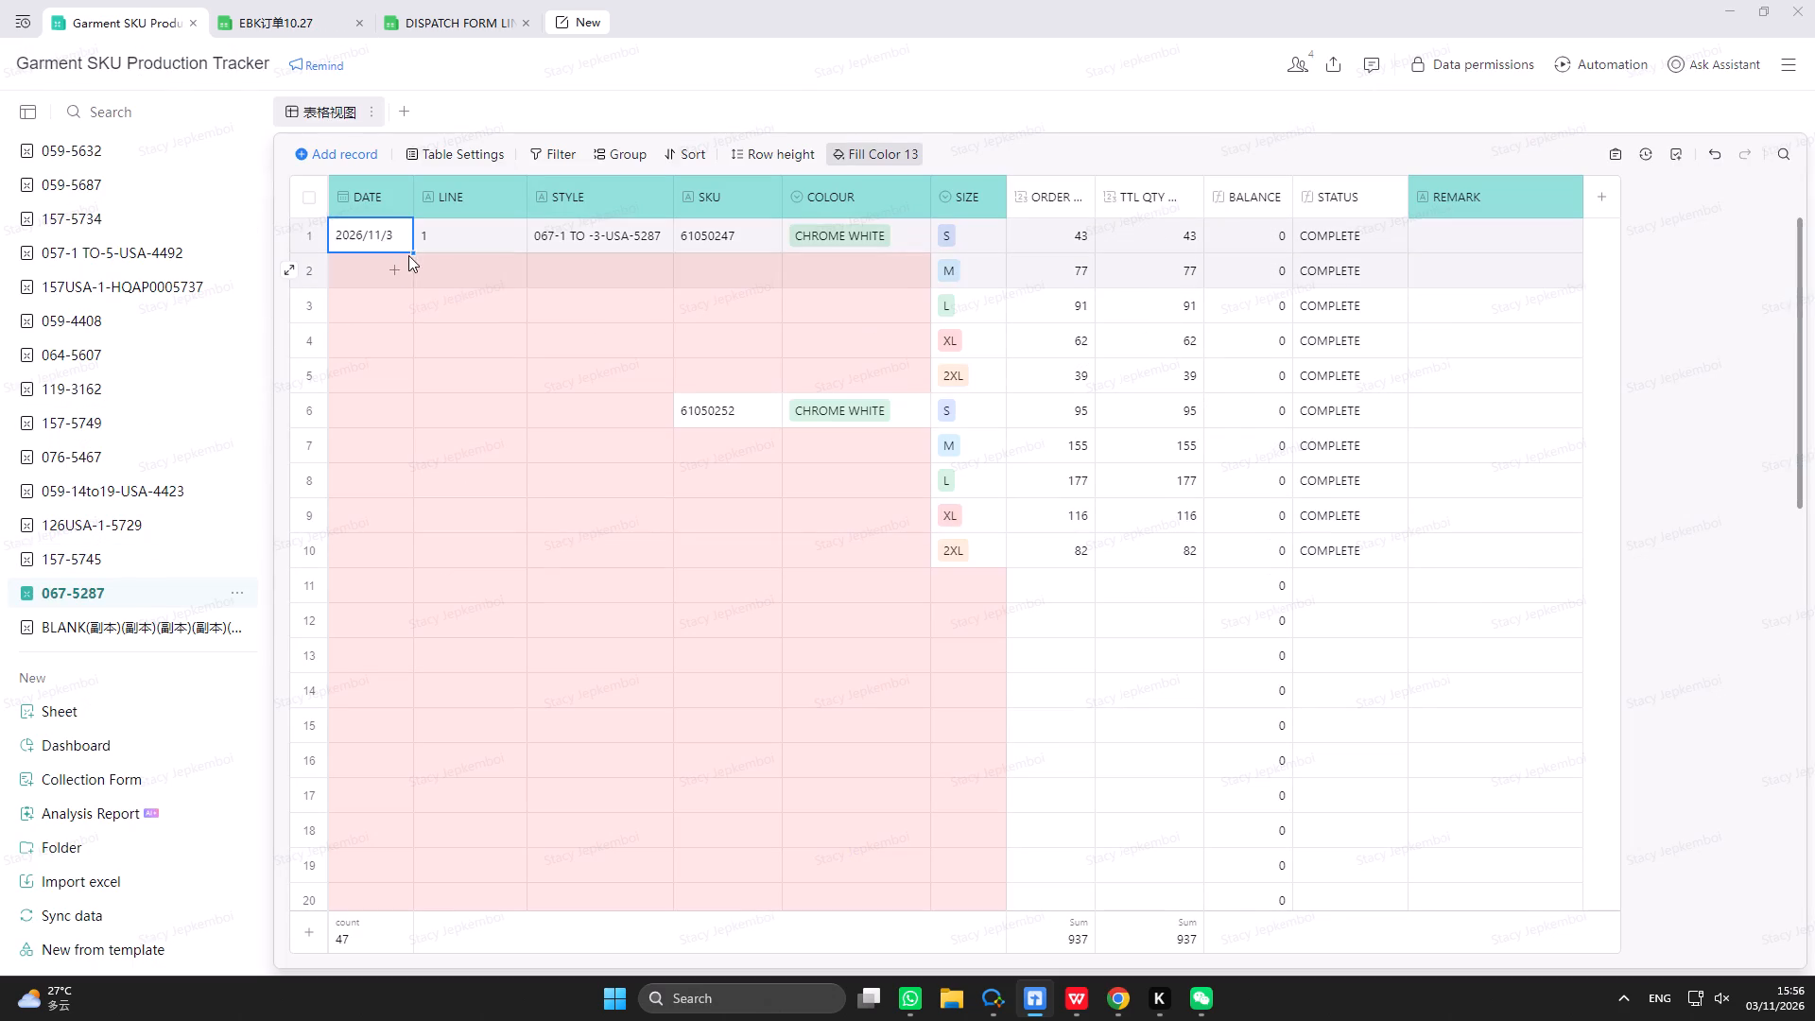
left_click_drag(412, 252, 397, 544)
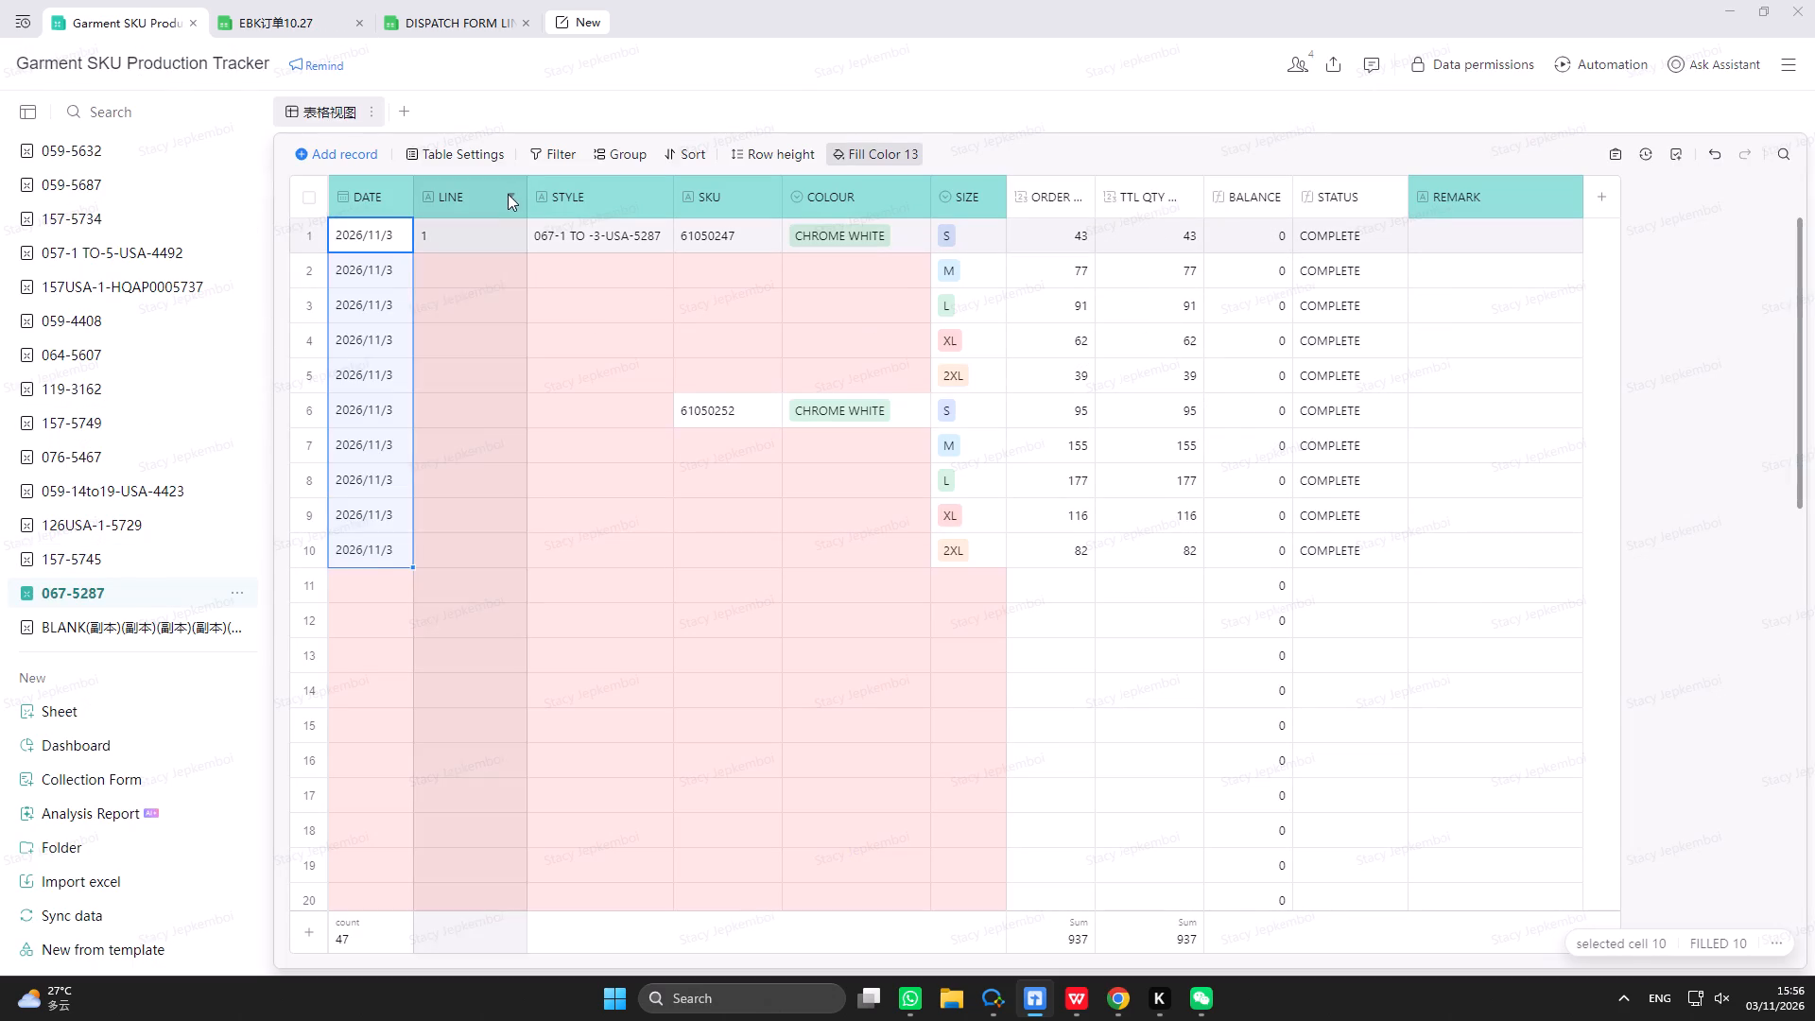
left_click(484, 249)
left_click_drag(527, 253, 515, 320)
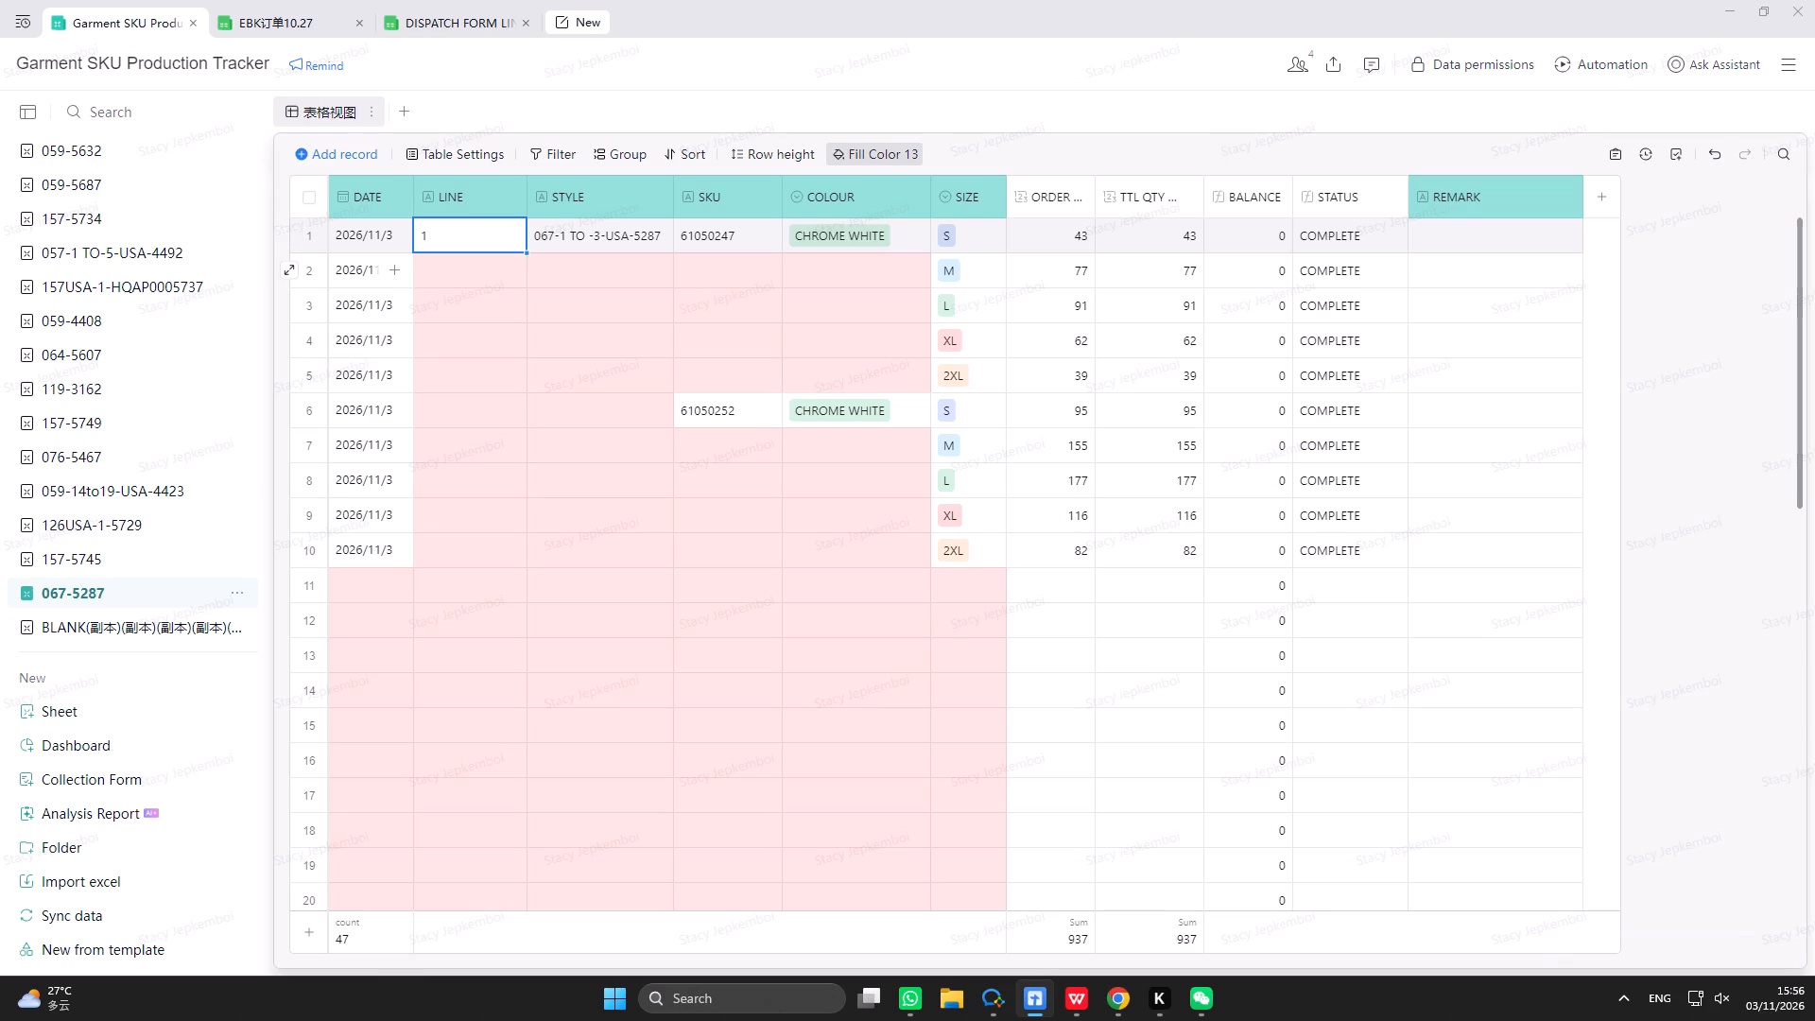
left_click_drag(515, 320, 493, 549)
Fill the style 067-1 TO -3-USA-5287 from row 1 down through row 10.
left_click(599, 254)
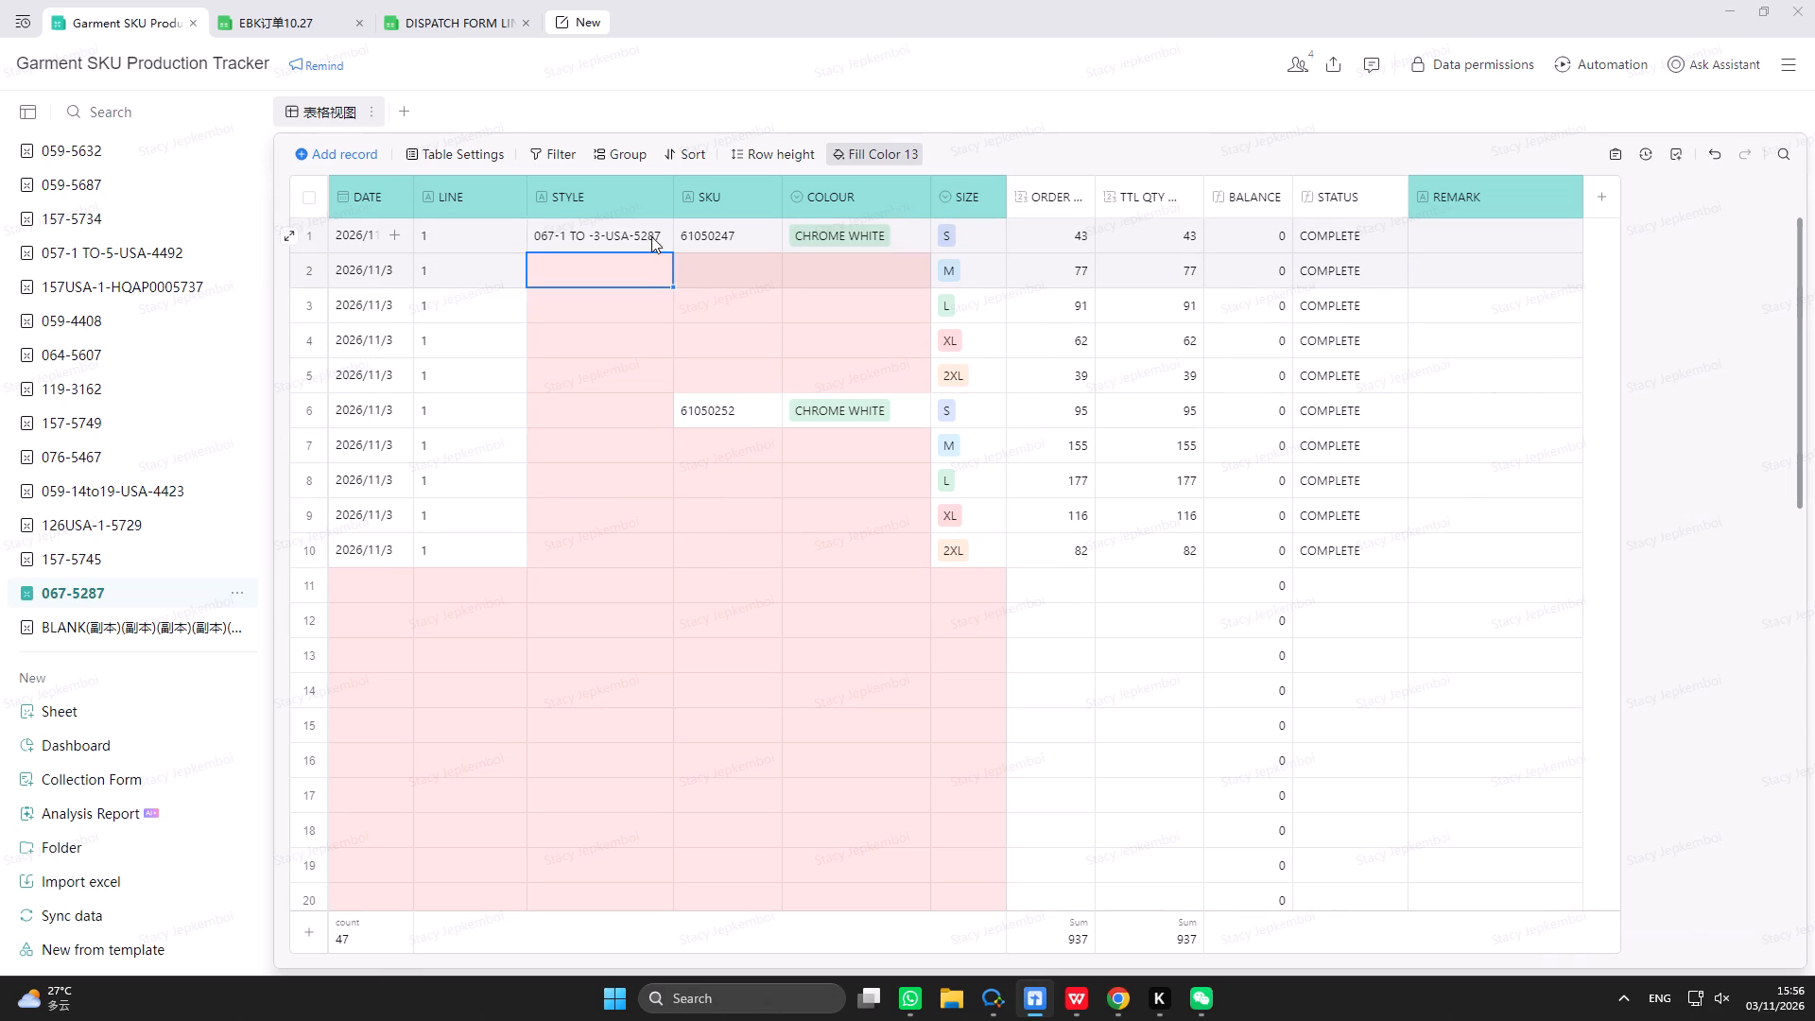
left_click(651, 236)
left_click_drag(674, 252, 642, 544)
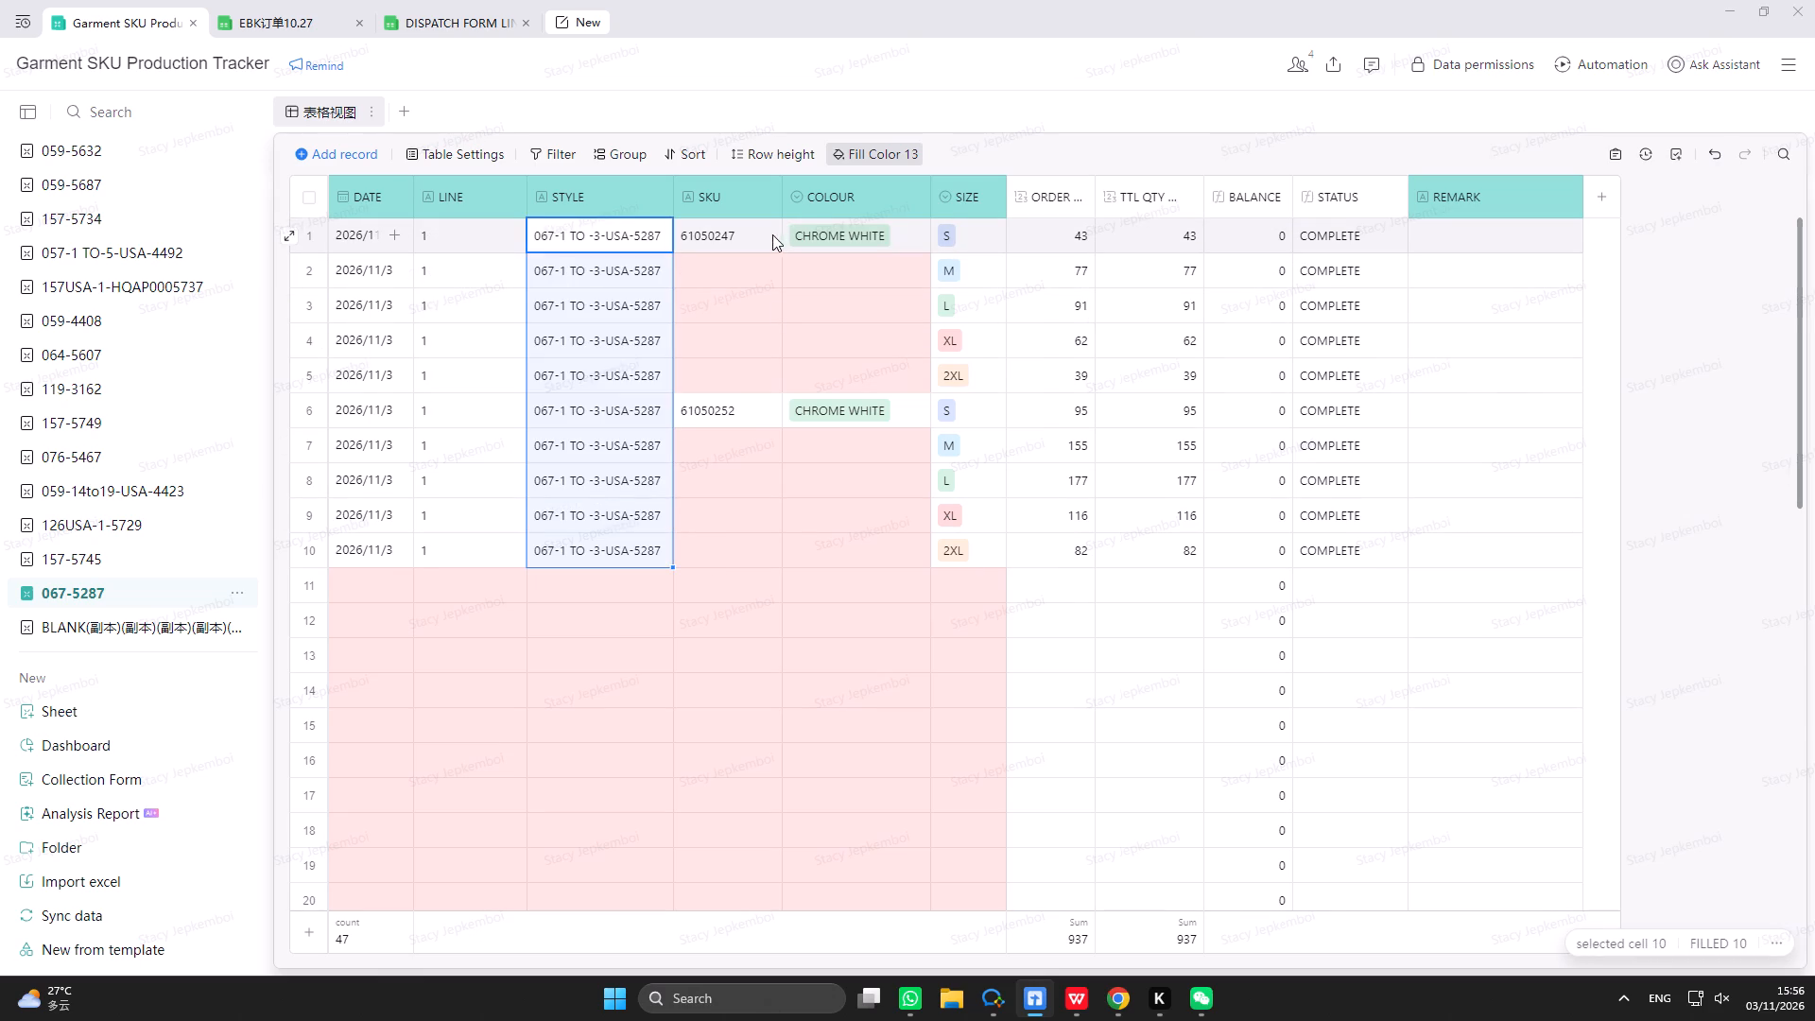
Fill SKU 61050247 down through row 5 and SKU 61050252 through row 10, clearing the extra entry in row 11.
left_click(754, 236)
left_click(779, 253)
left_click_drag(782, 253, 774, 277)
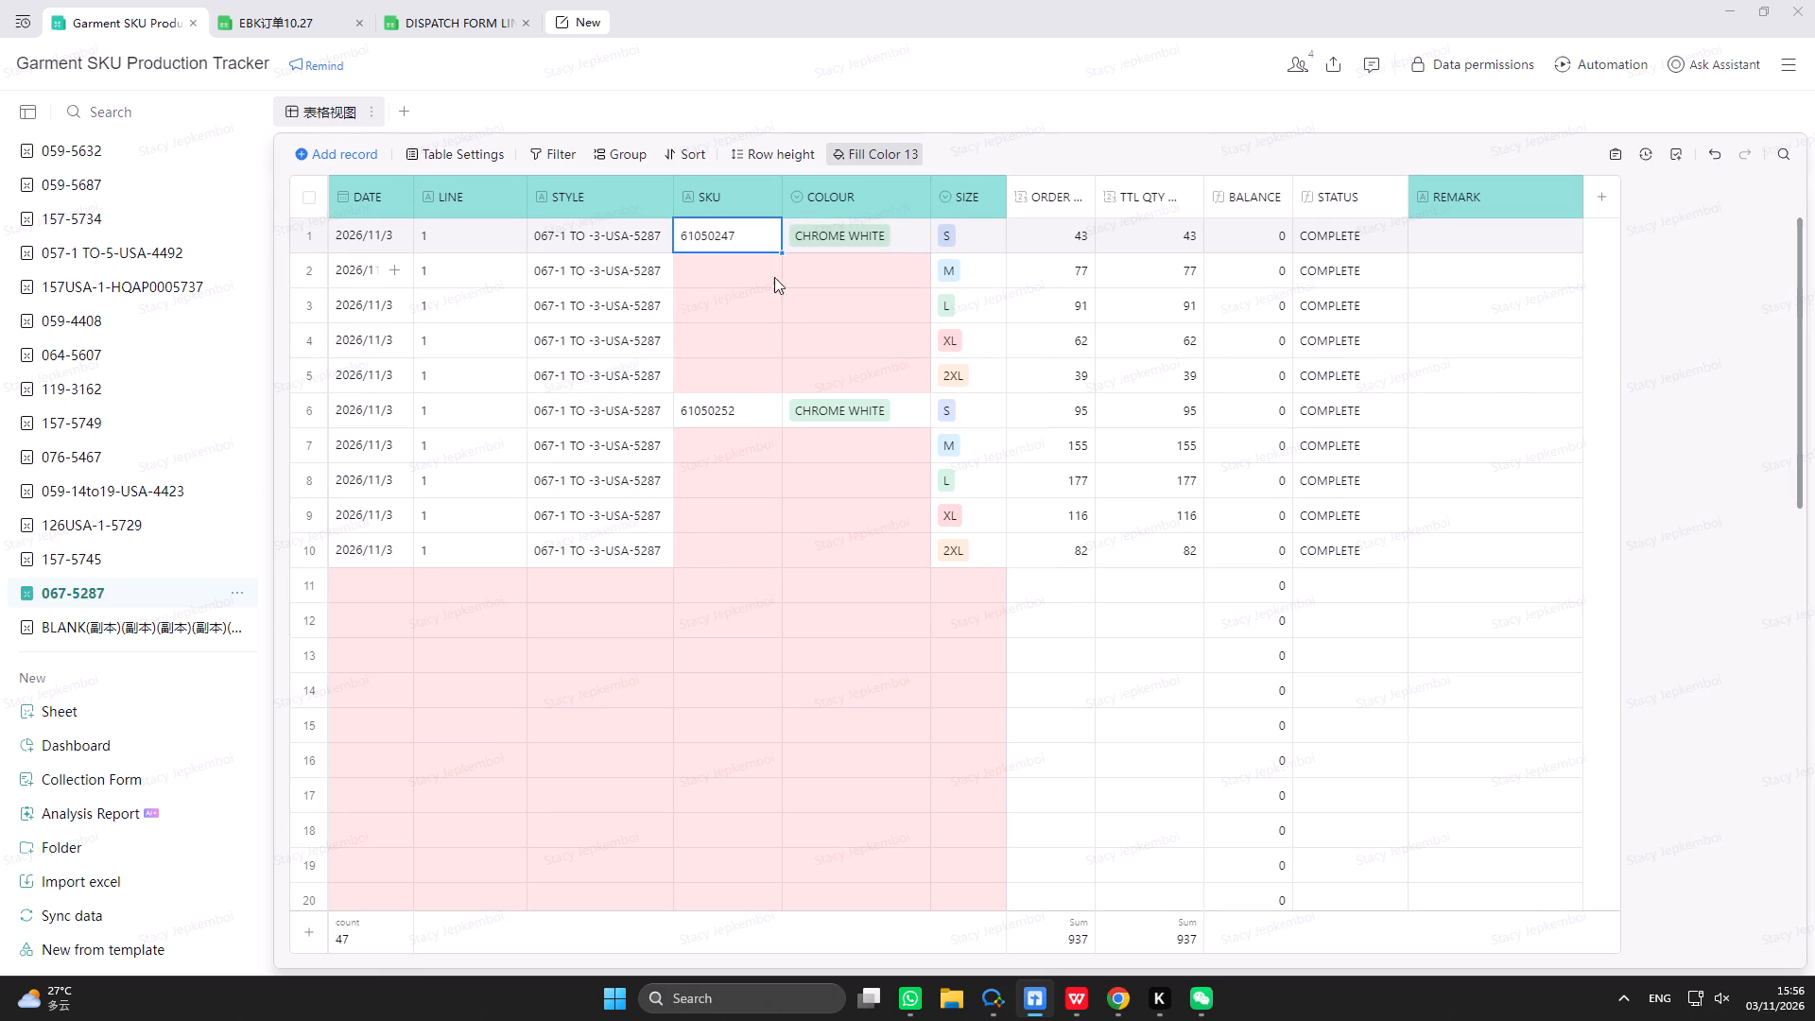
left_click_drag(774, 277, 743, 385)
left_click(759, 407)
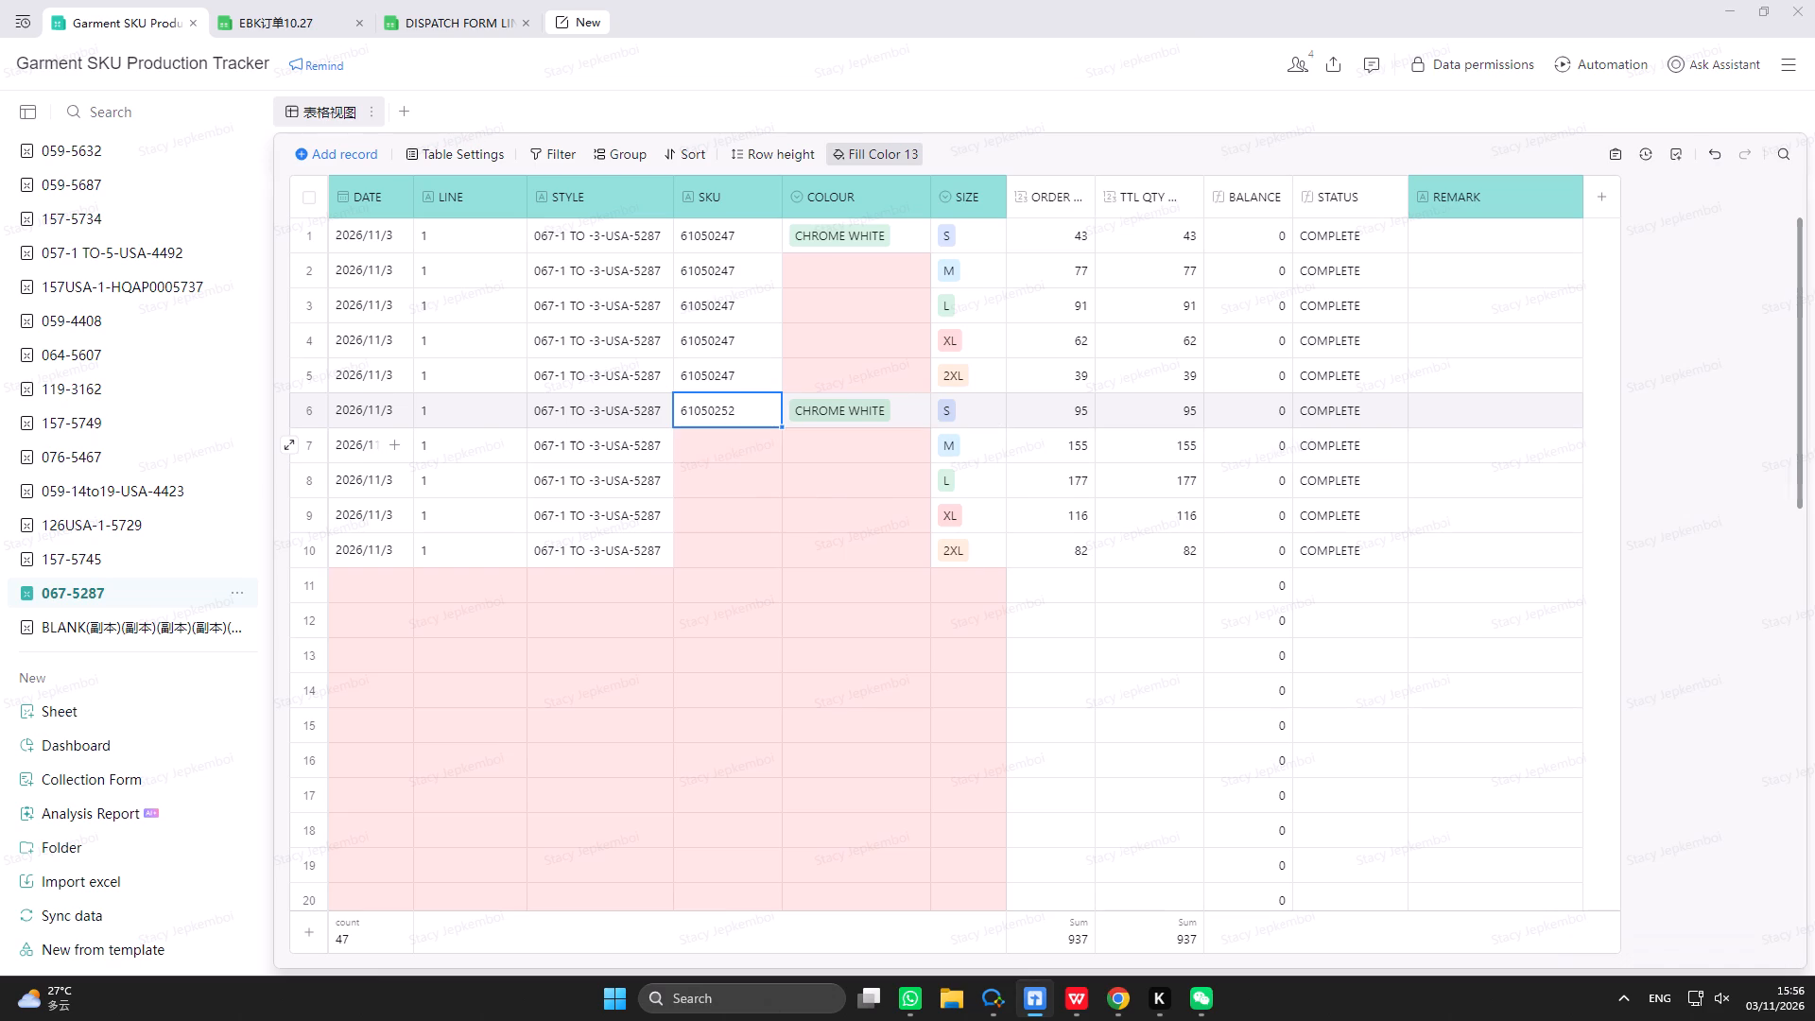
left_click_drag(782, 429, 763, 569)
left_click(764, 593)
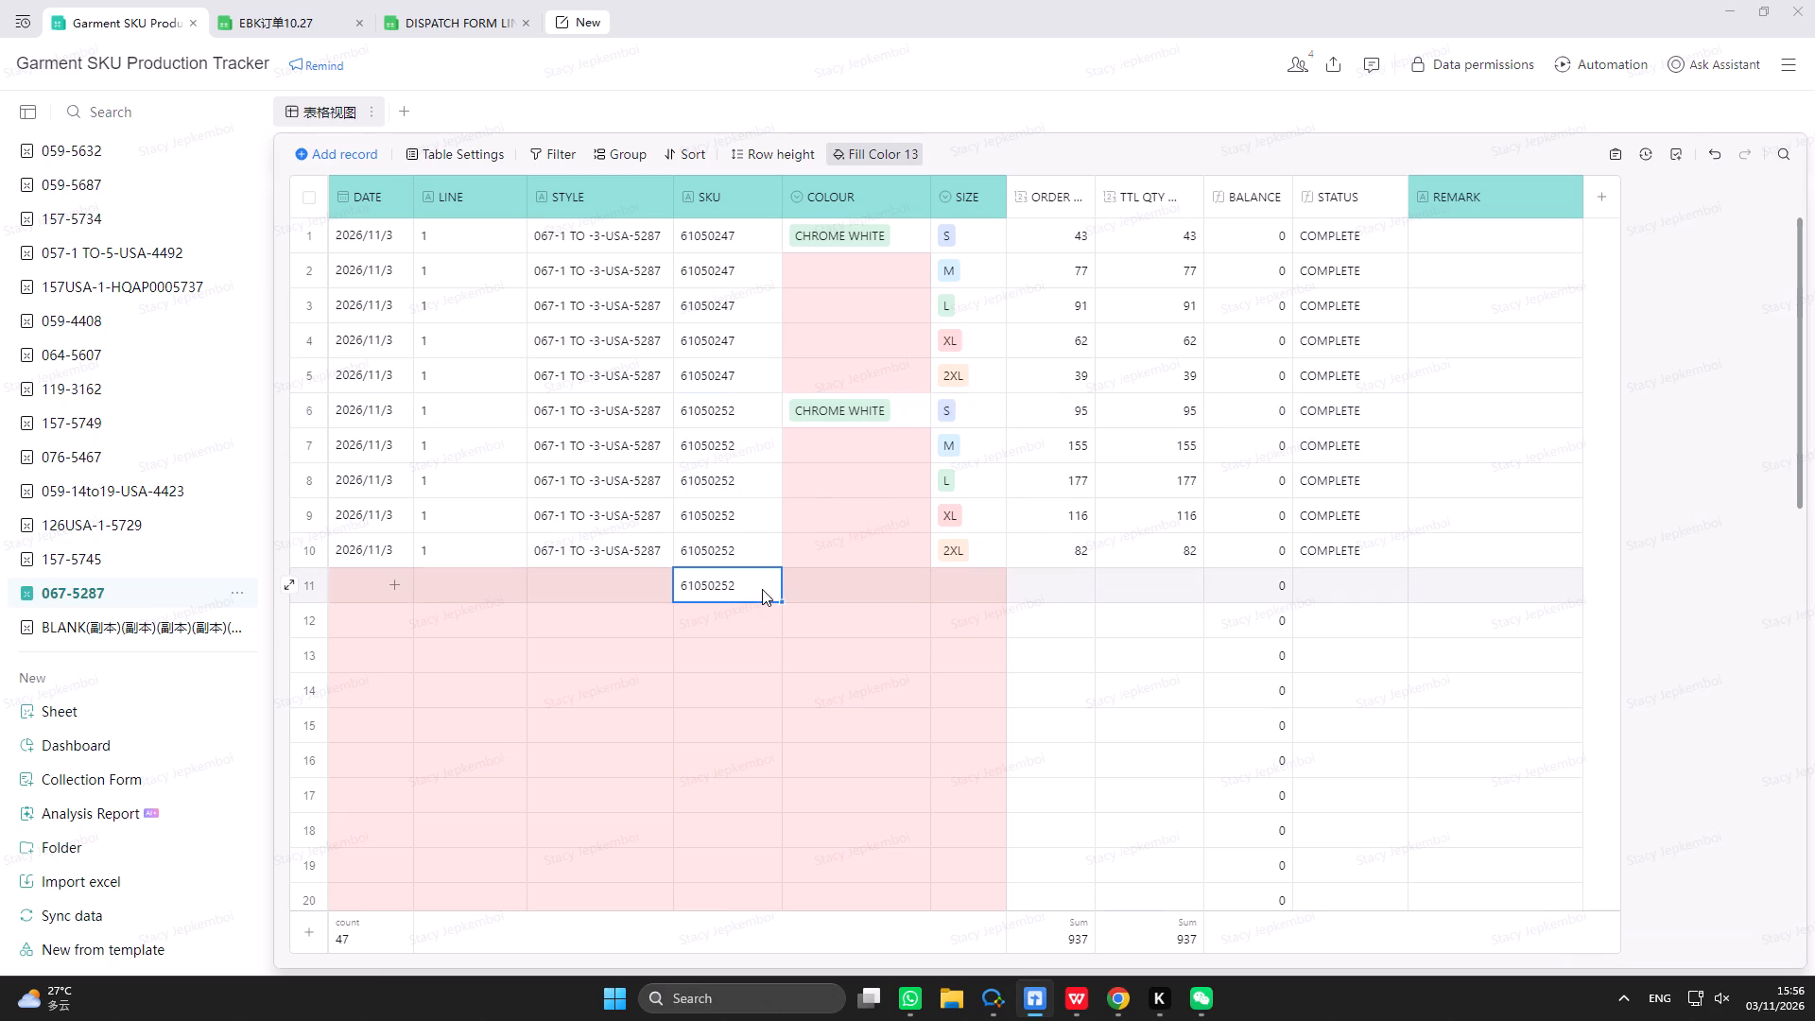
key("BackSpace")
Fill the colour CHROME WHITE from row 1 down through row 10 of the 067-5287 table.
left_click(906, 502)
left_click(842, 245)
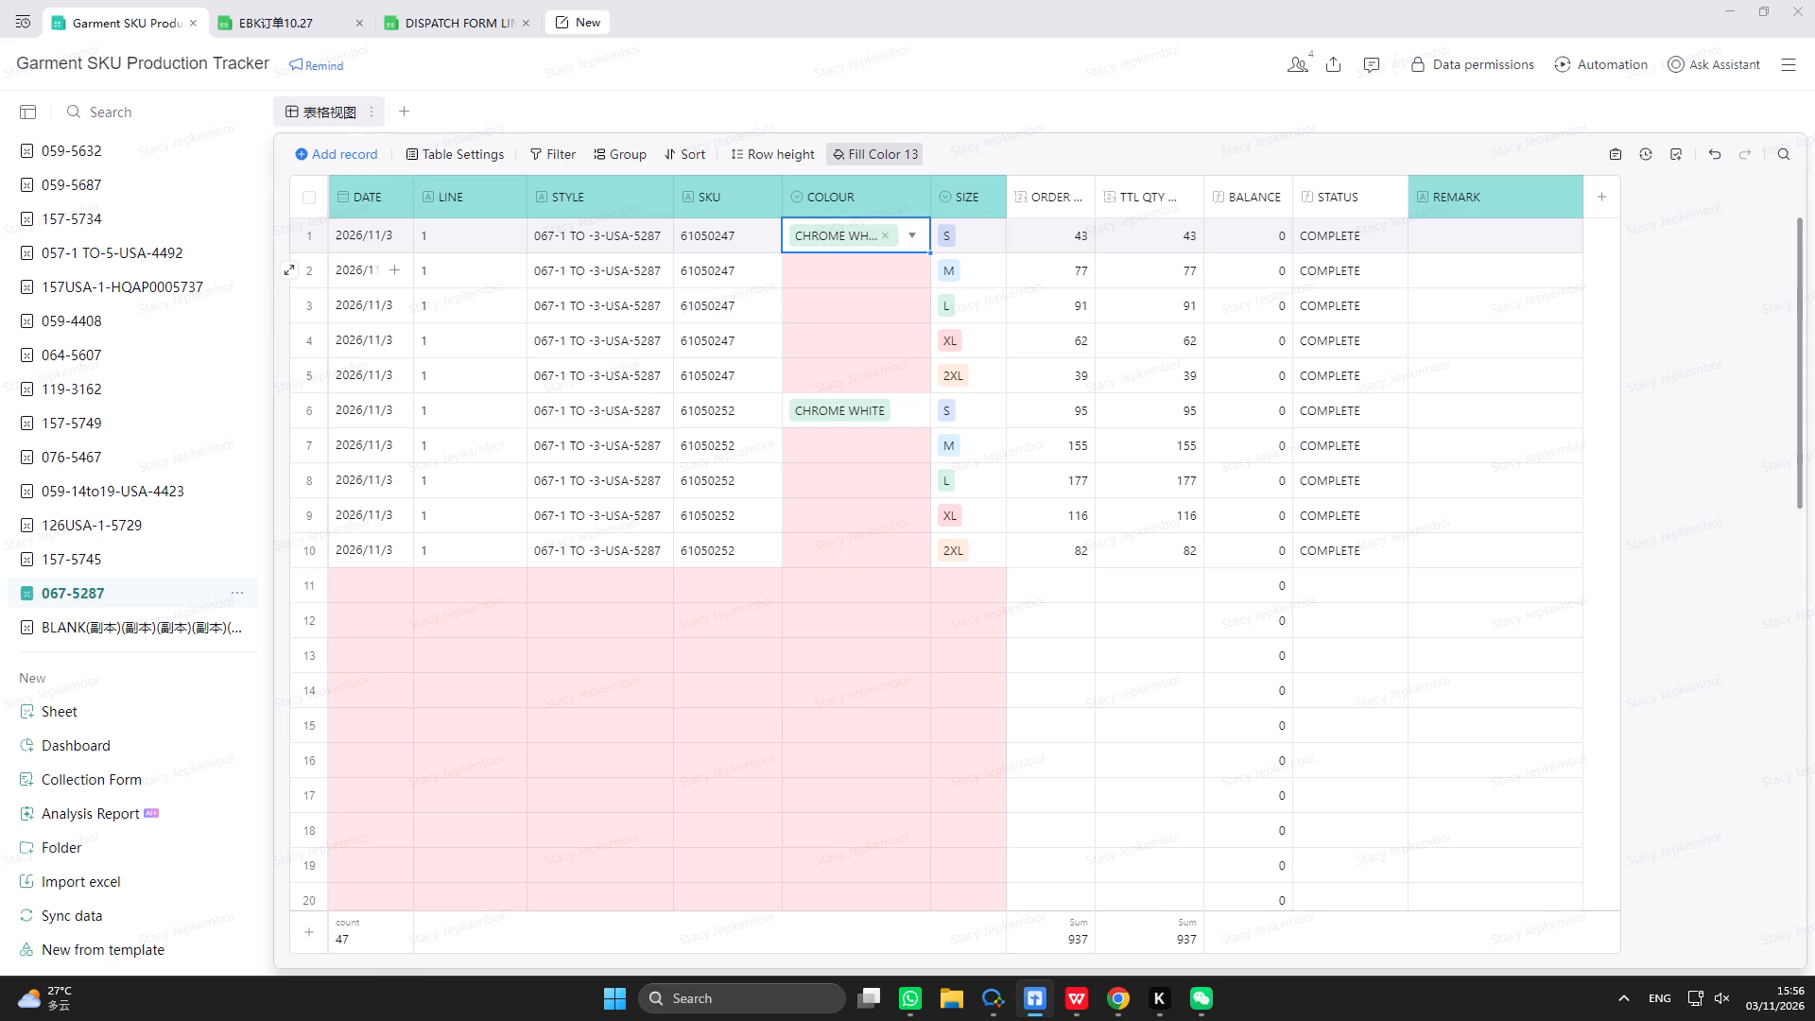
left_click_drag(932, 255, 925, 535)
left_click(1134, 760)
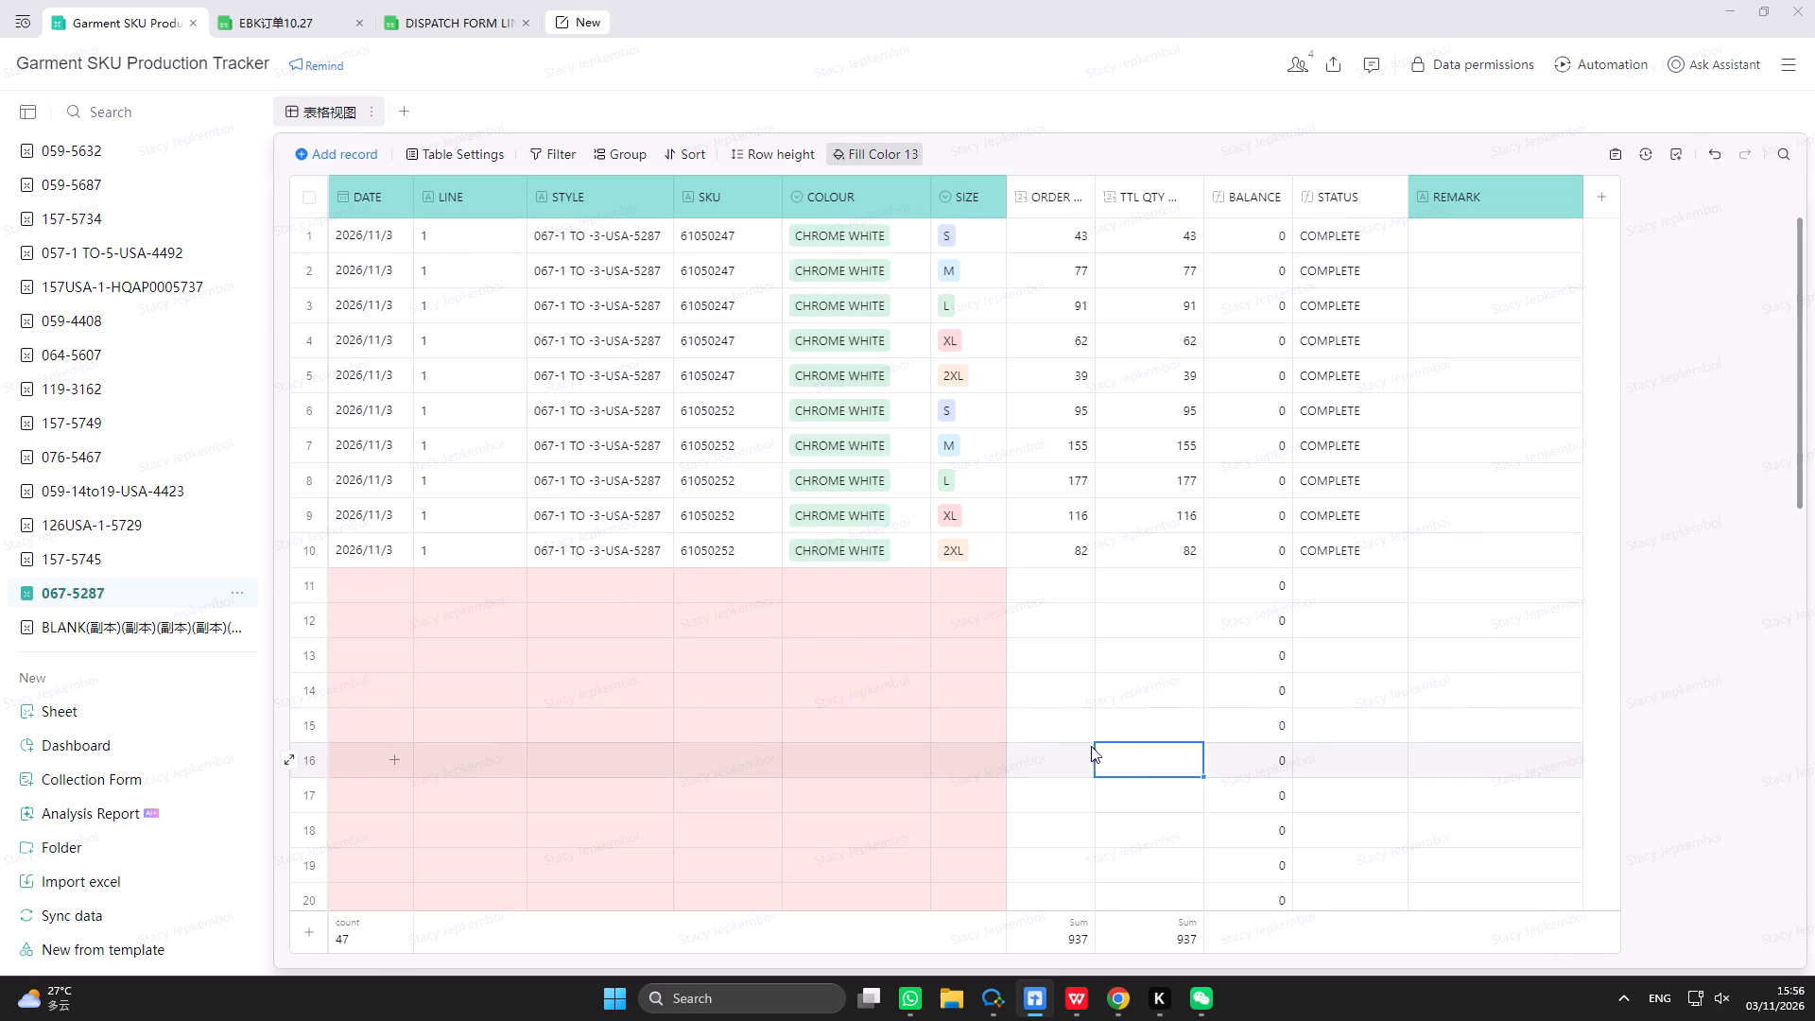
scroll(766, 443, "up", 20)
scroll(766, 443, "up", 15)
Narrow the STATUS column of the 067-5287 table slightly.
left_click_drag(1408, 198, 1401, 198)
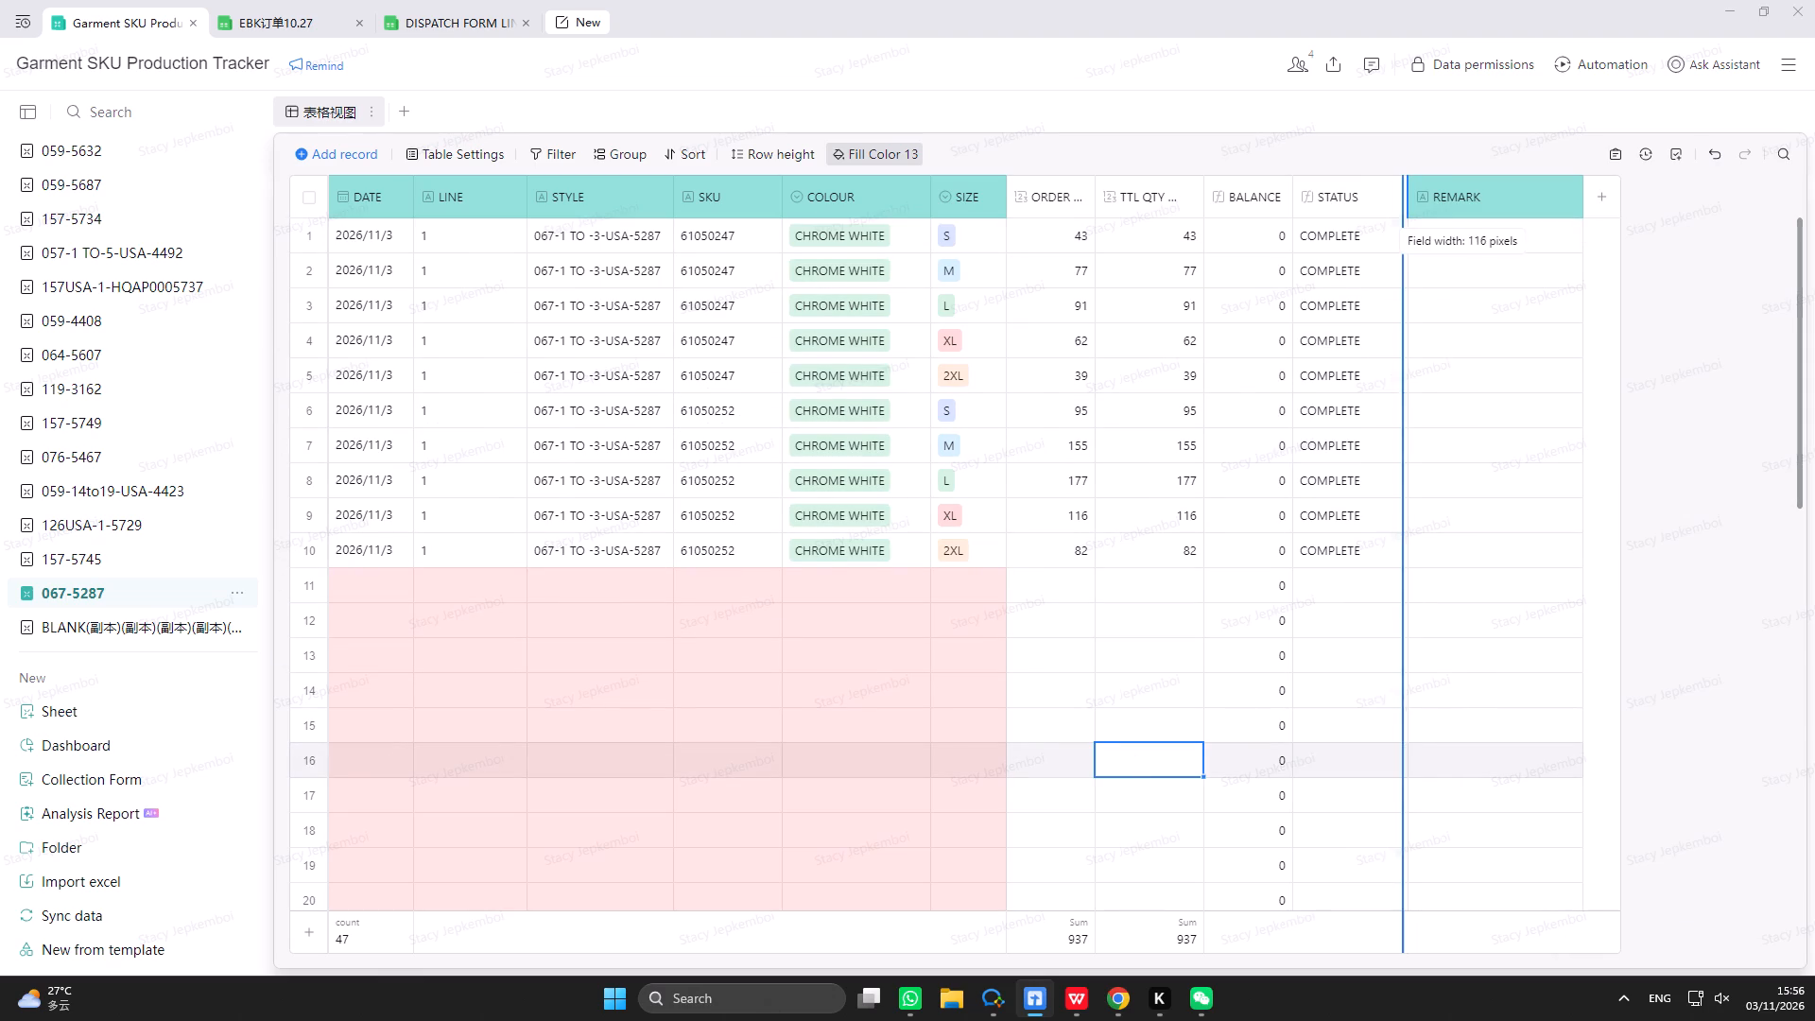
left_click_drag(1401, 198, 1378, 203)
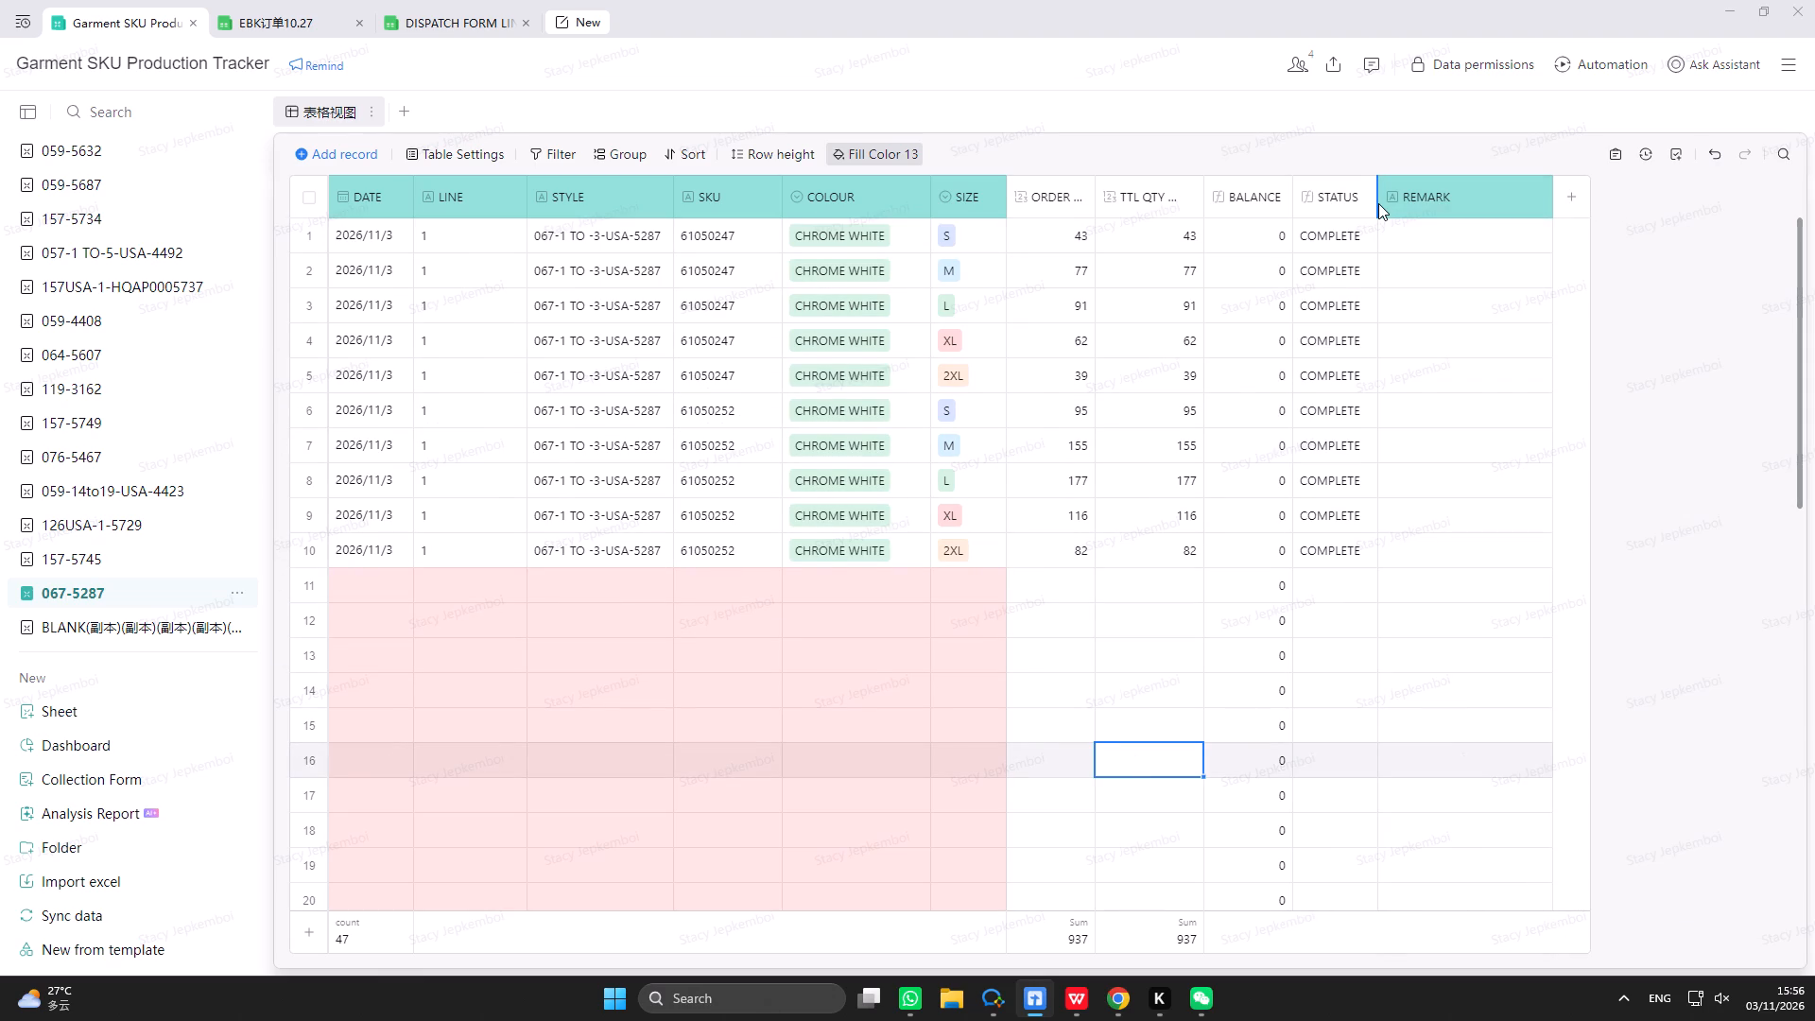
left_click(1433, 238)
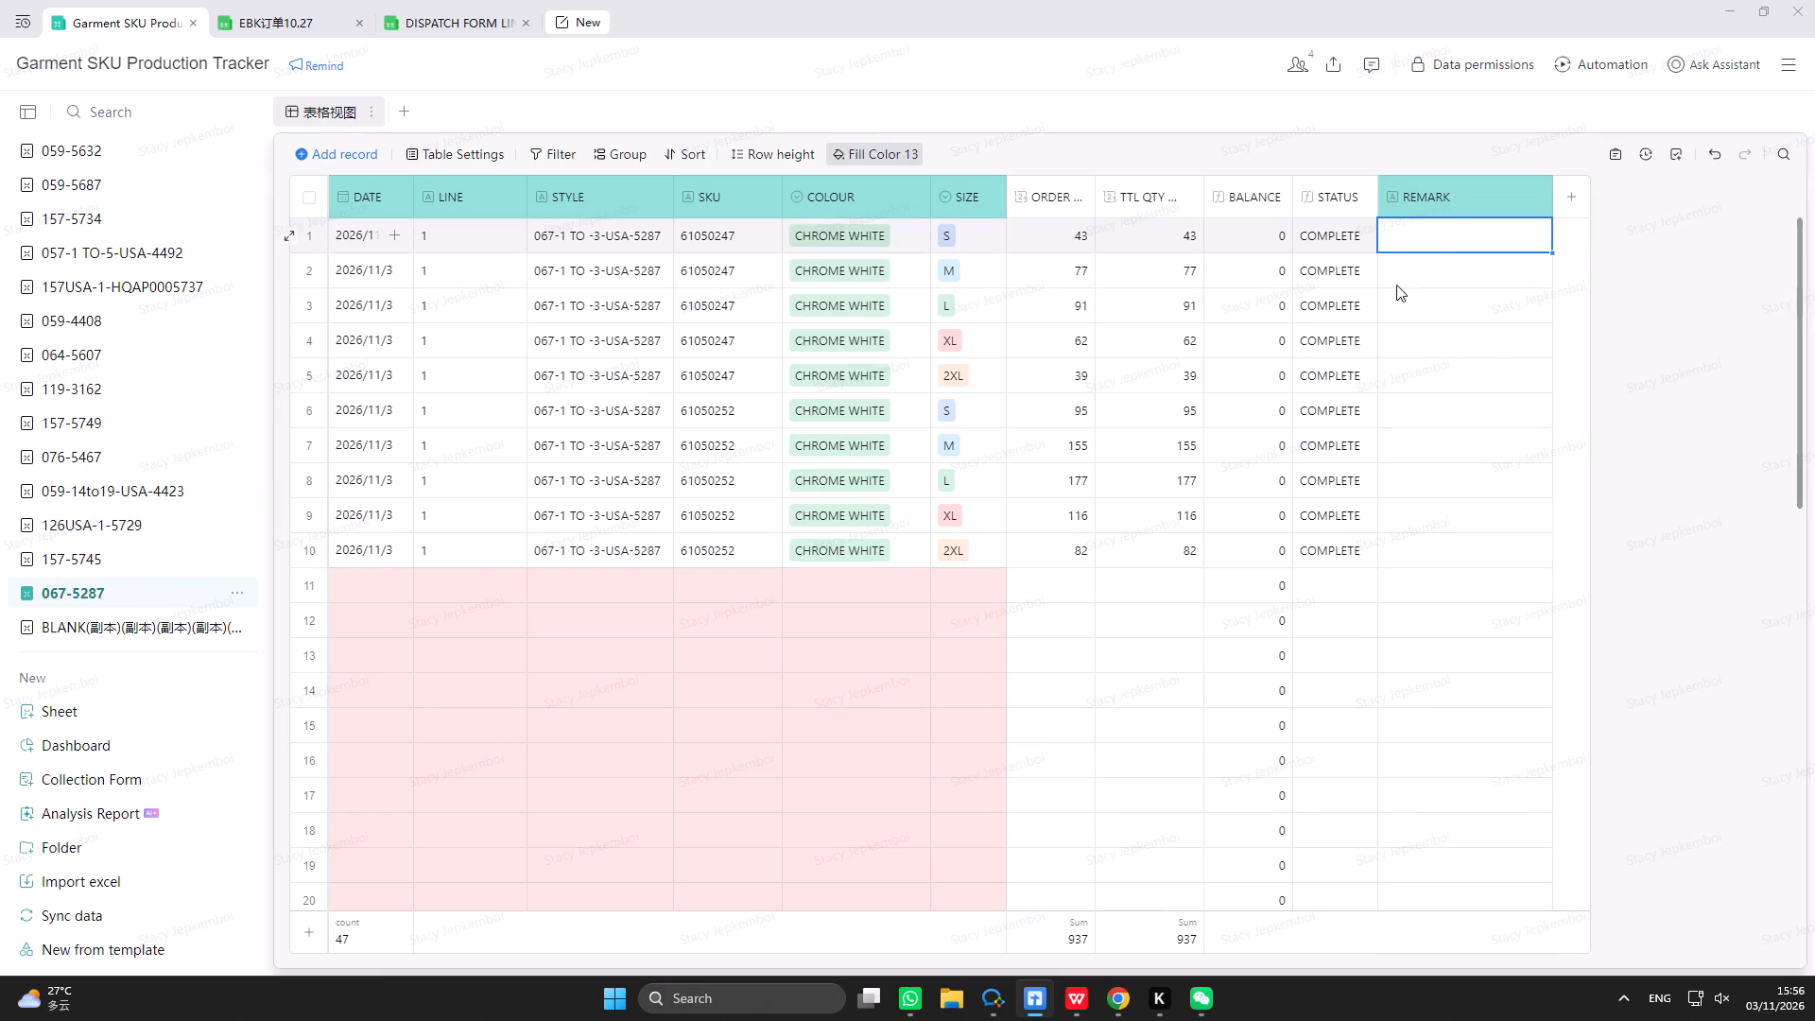
Return to the 11.3 sheet of the DISPATCH FORM LINE WISE workbook.
left_click(449, 17)
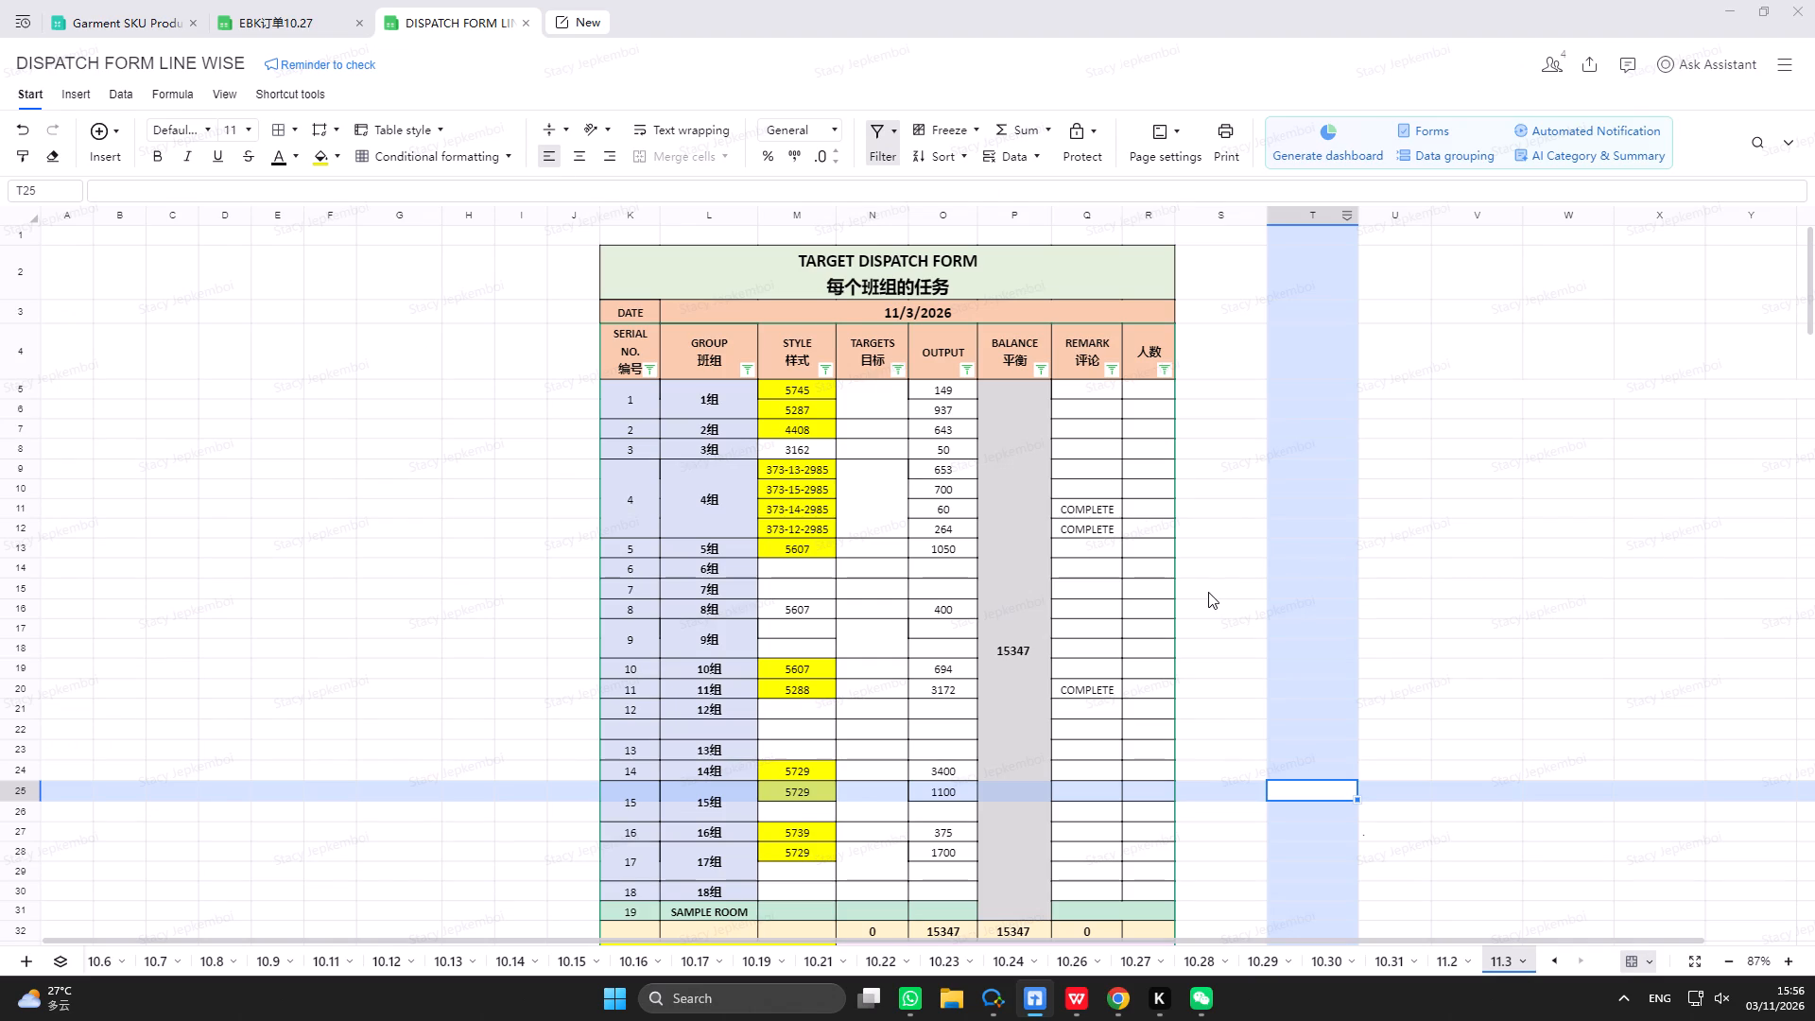
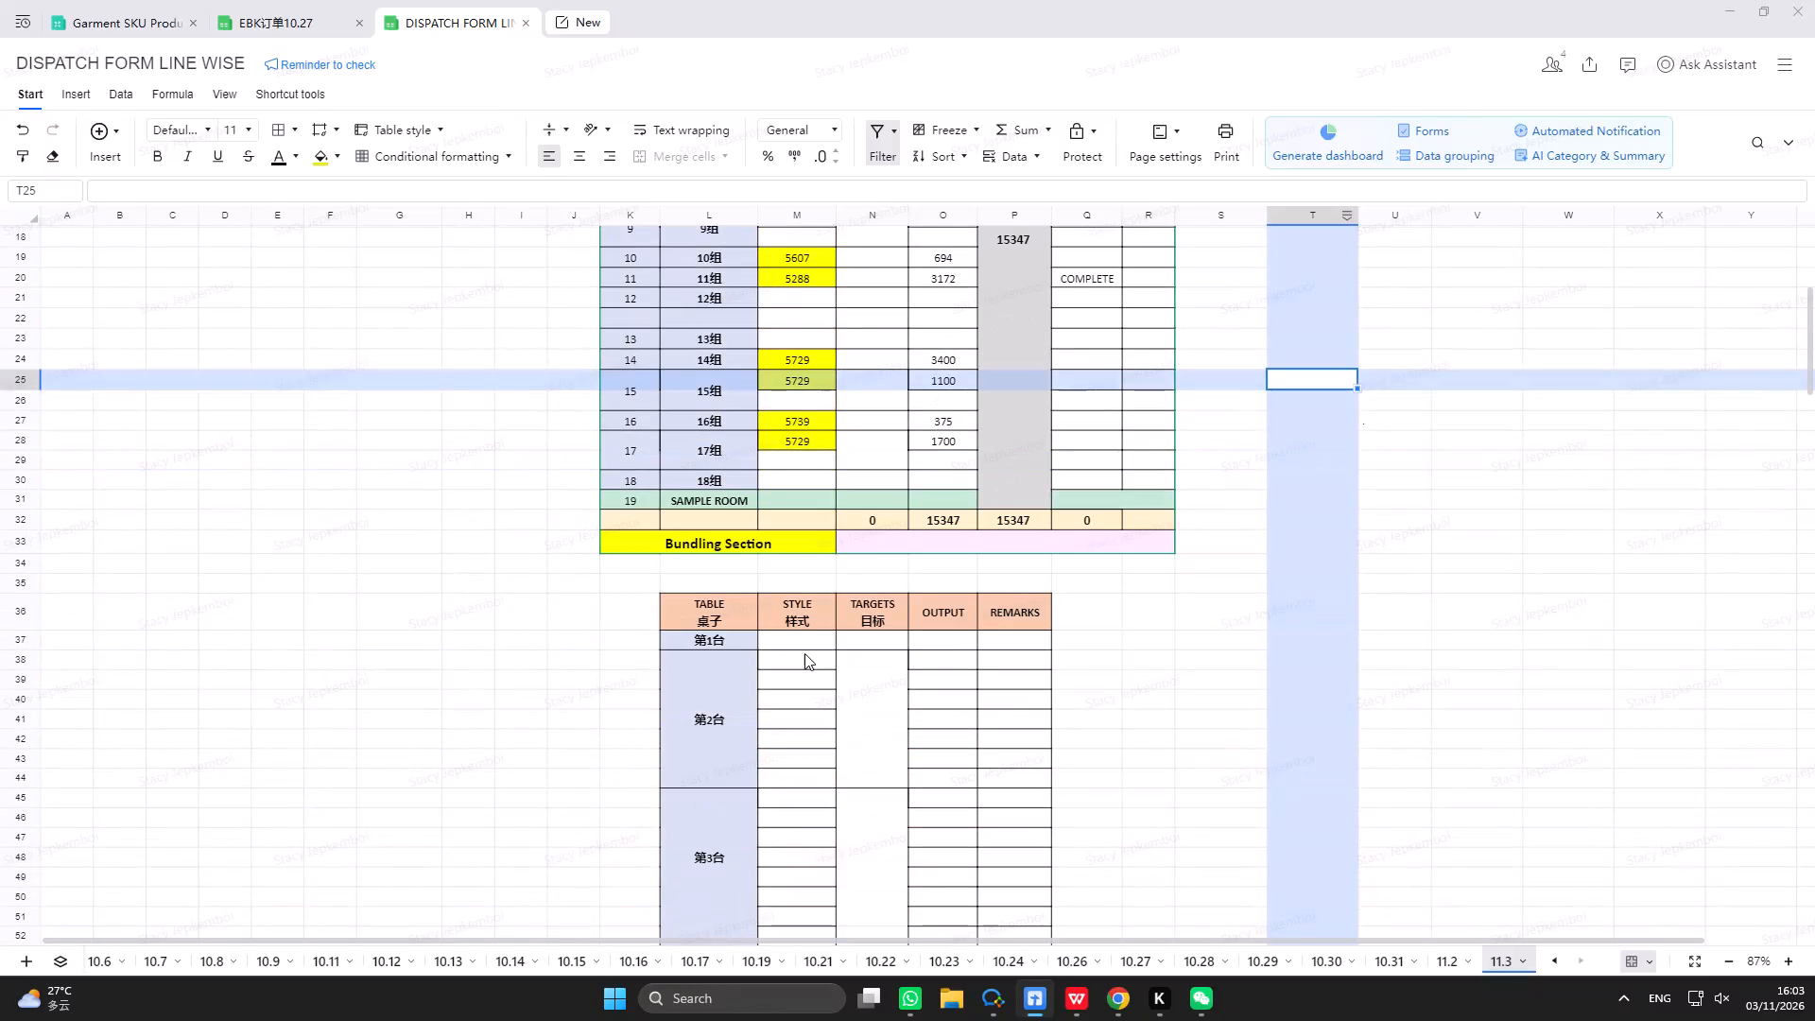
Enter style 5288 for table 第1台 in the Bundling Section and begin its OUTPUT sum with =50+27+100+5+150+45+50+50+16+50+32+50+50+35+200+25.
left_click(804, 643)
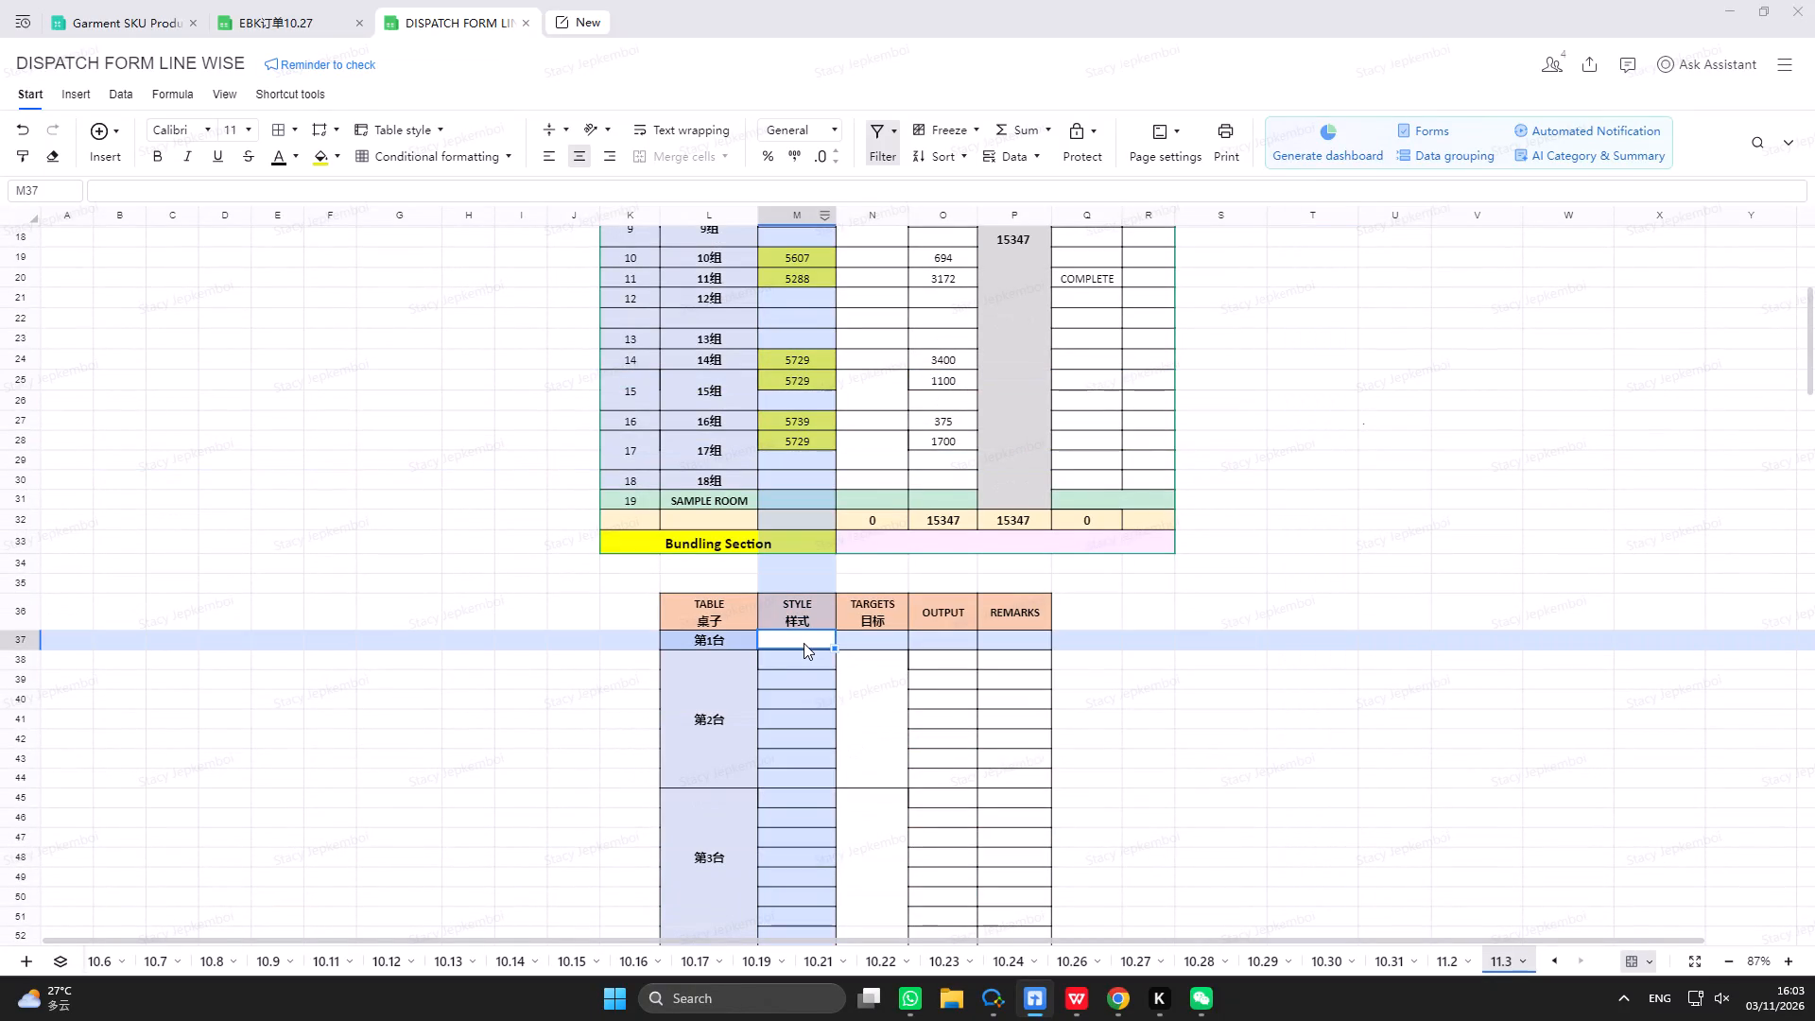
type("5288")
left_click(928, 641)
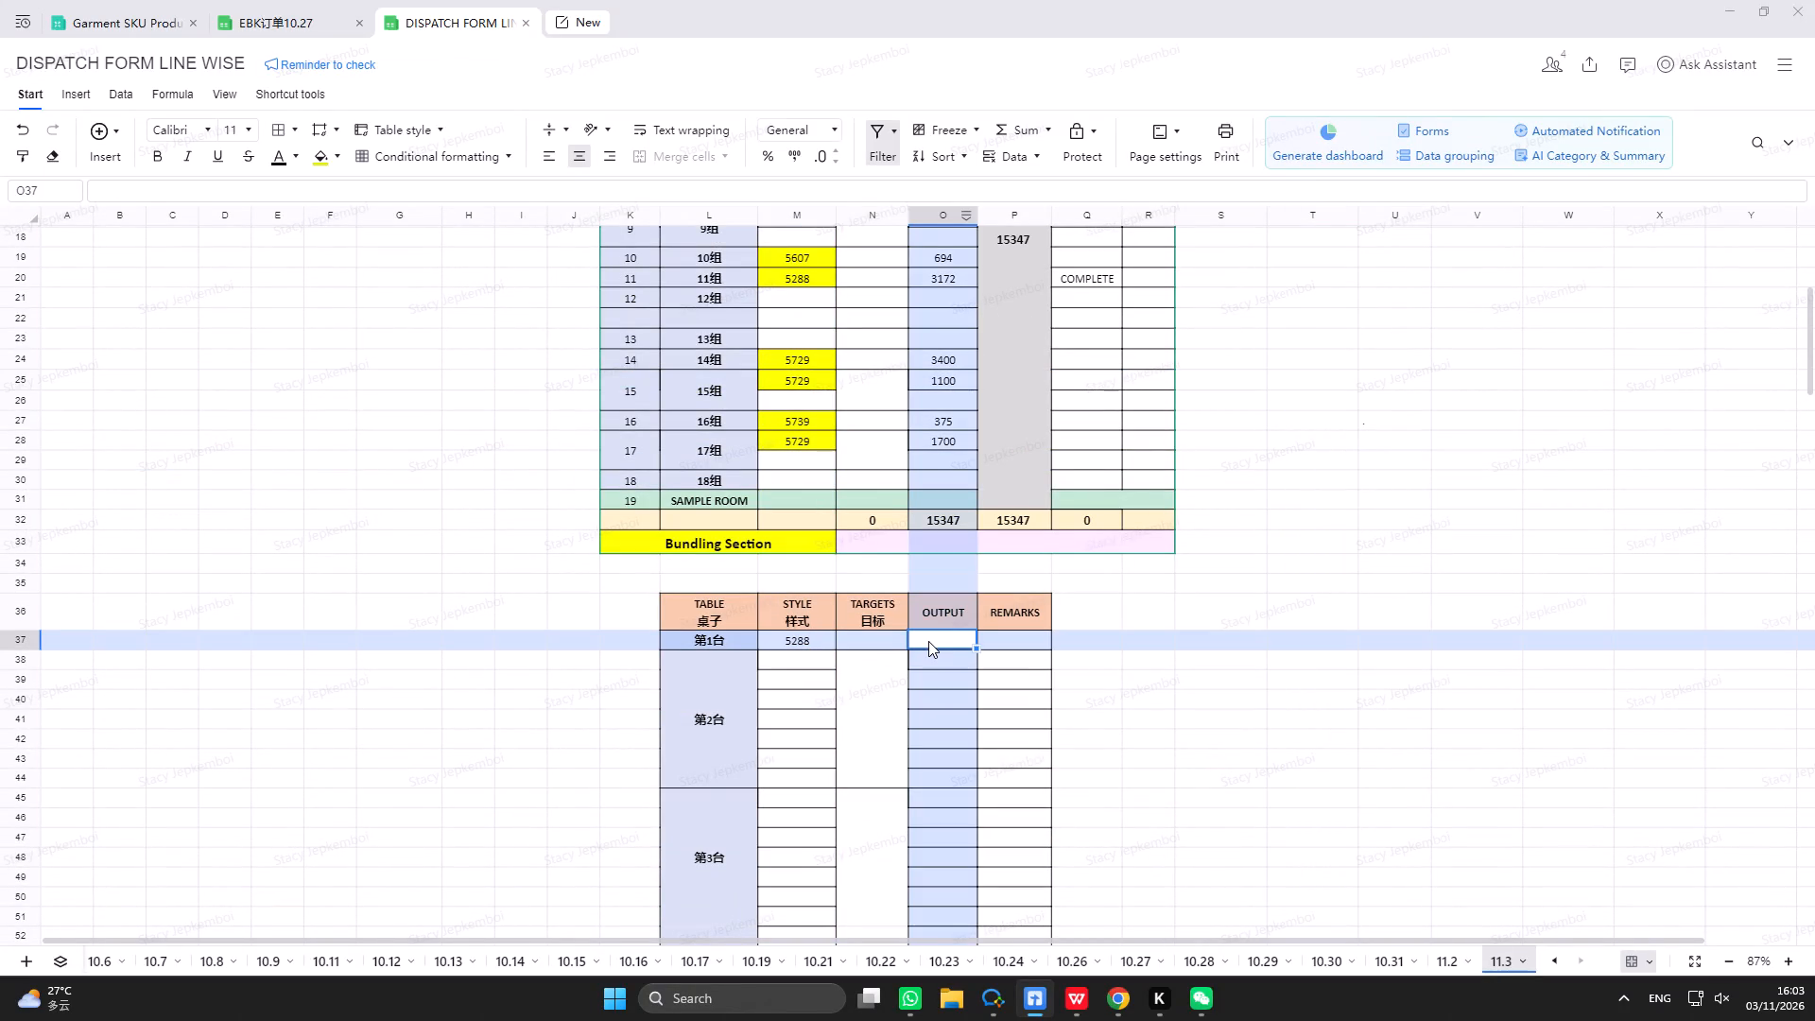
key("equal")
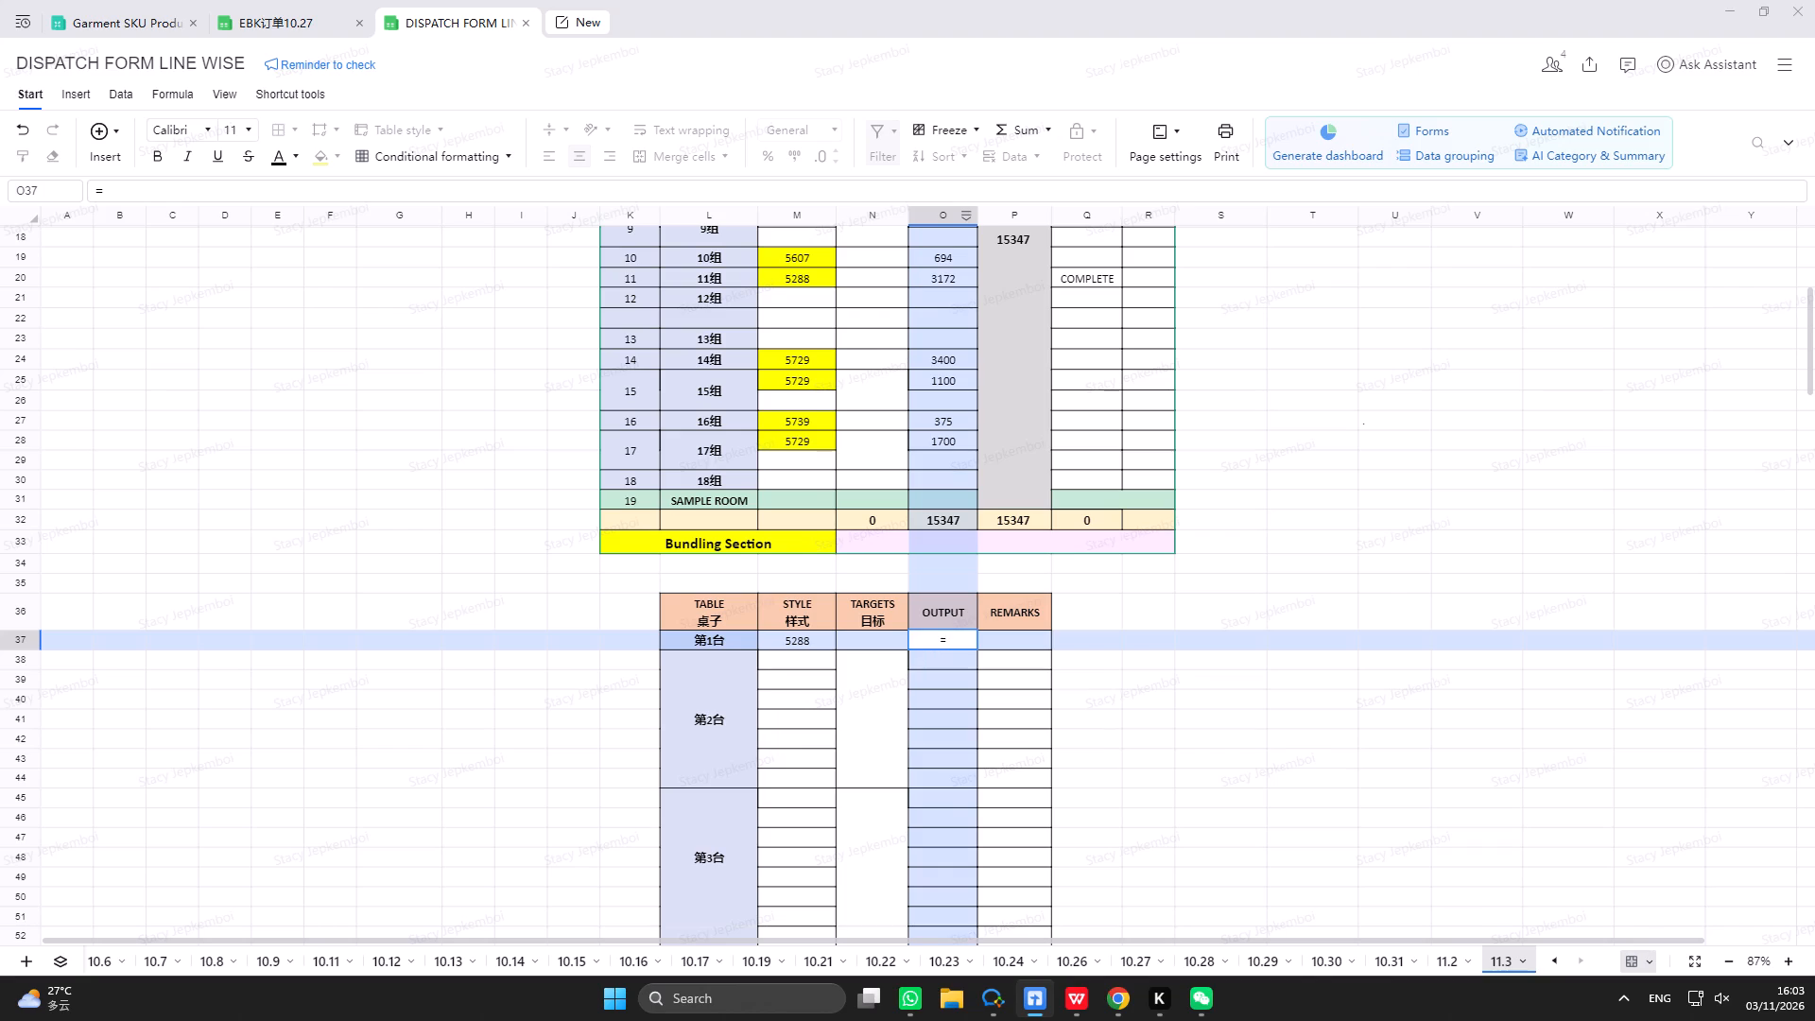
type("50+27")
type("+100+5")
key("plus")
type("150+45+50")
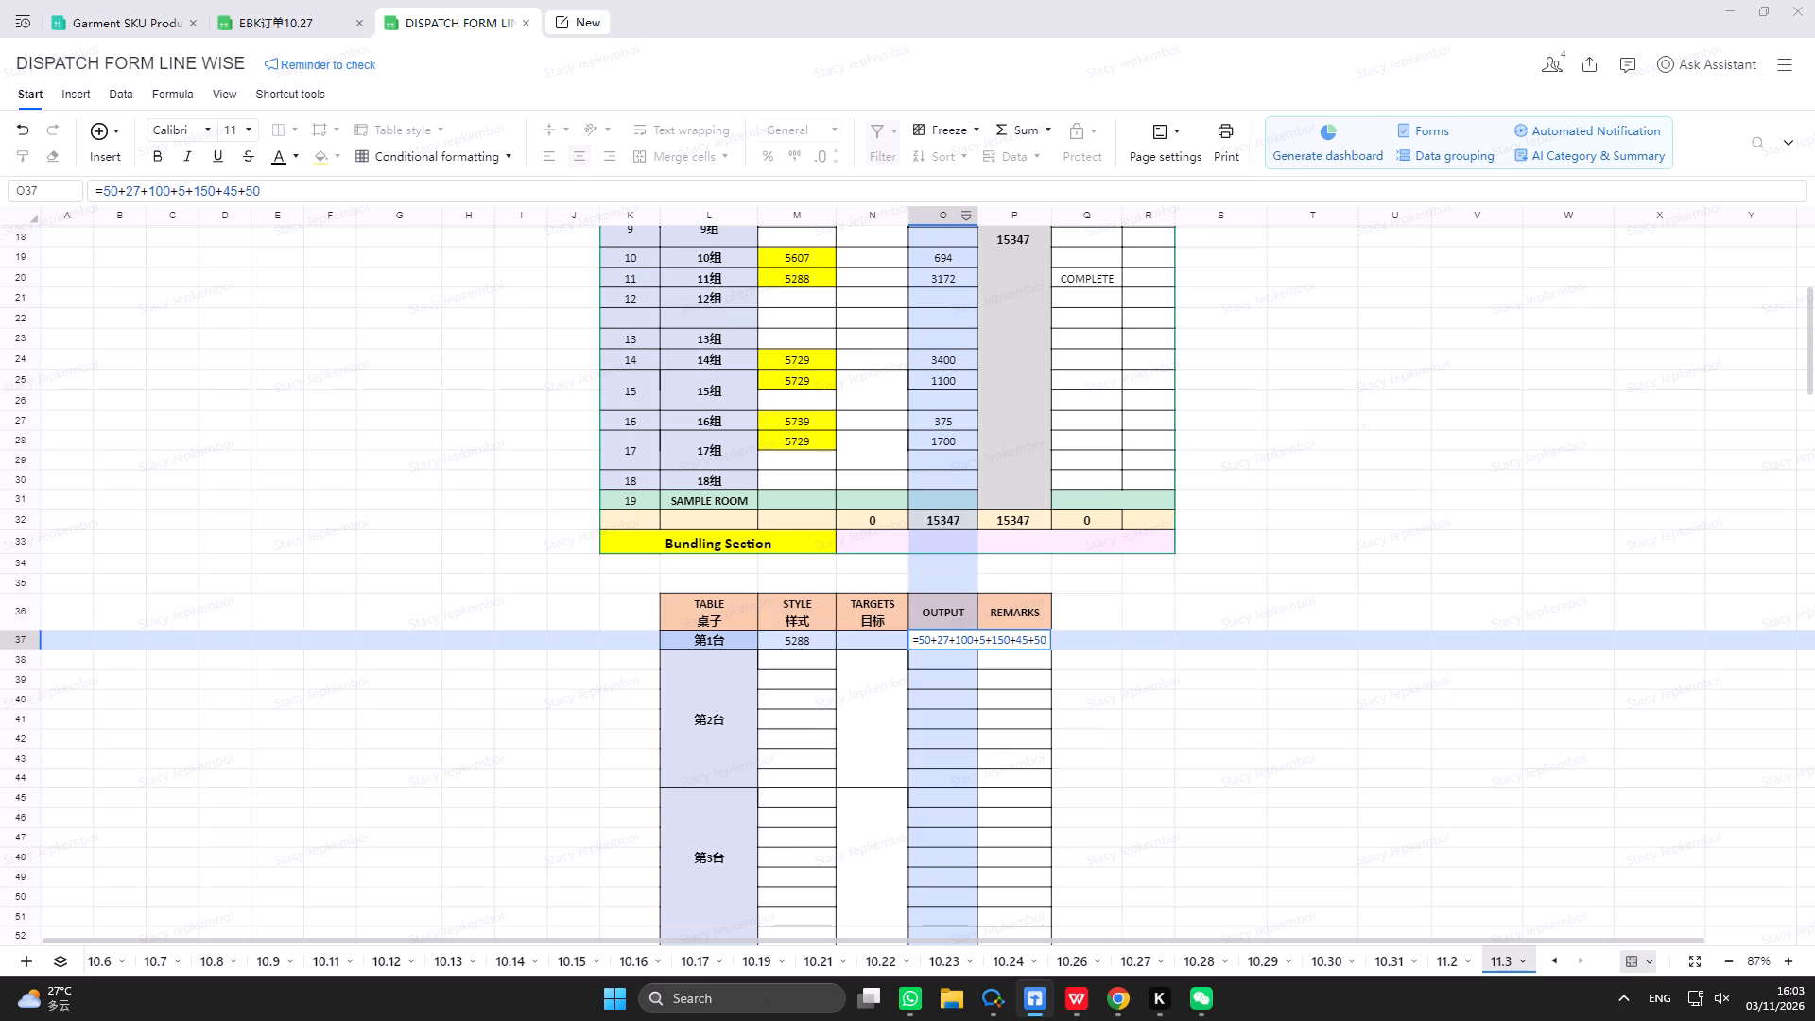
type("+50+16")
type("+50+32+50")
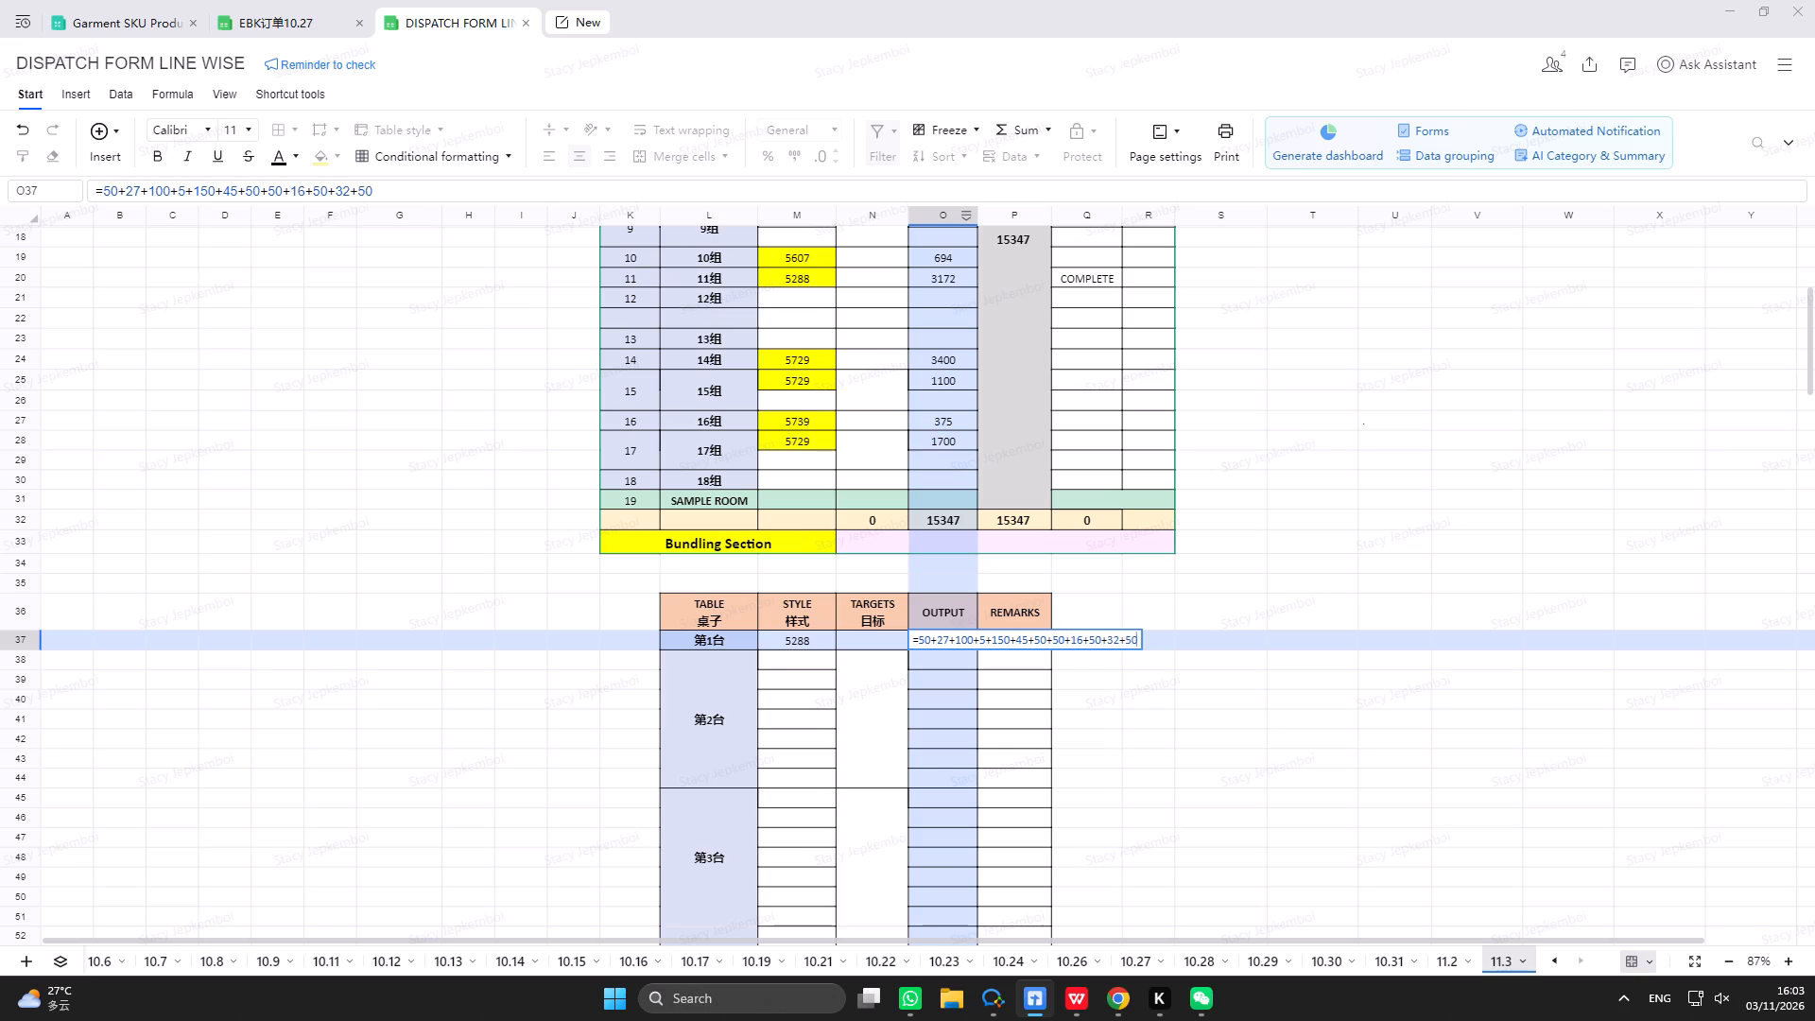
key("plus")
type("50+35+")
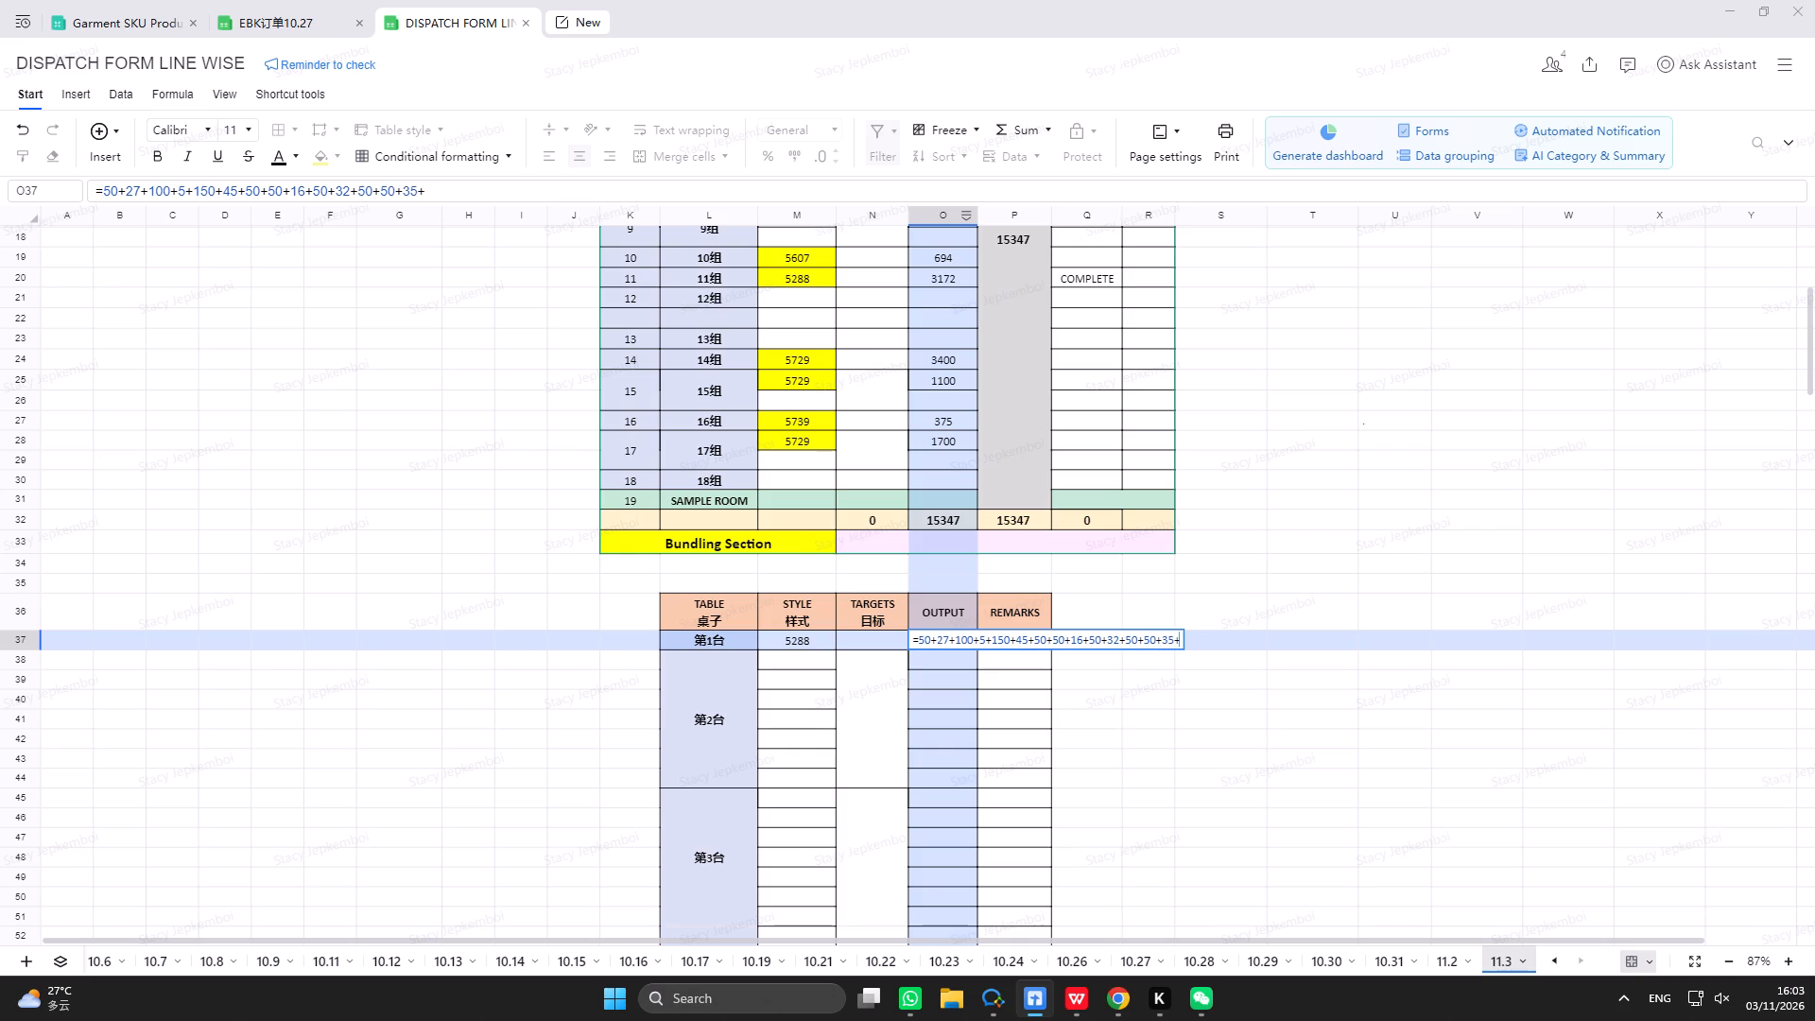
type("200+25+")
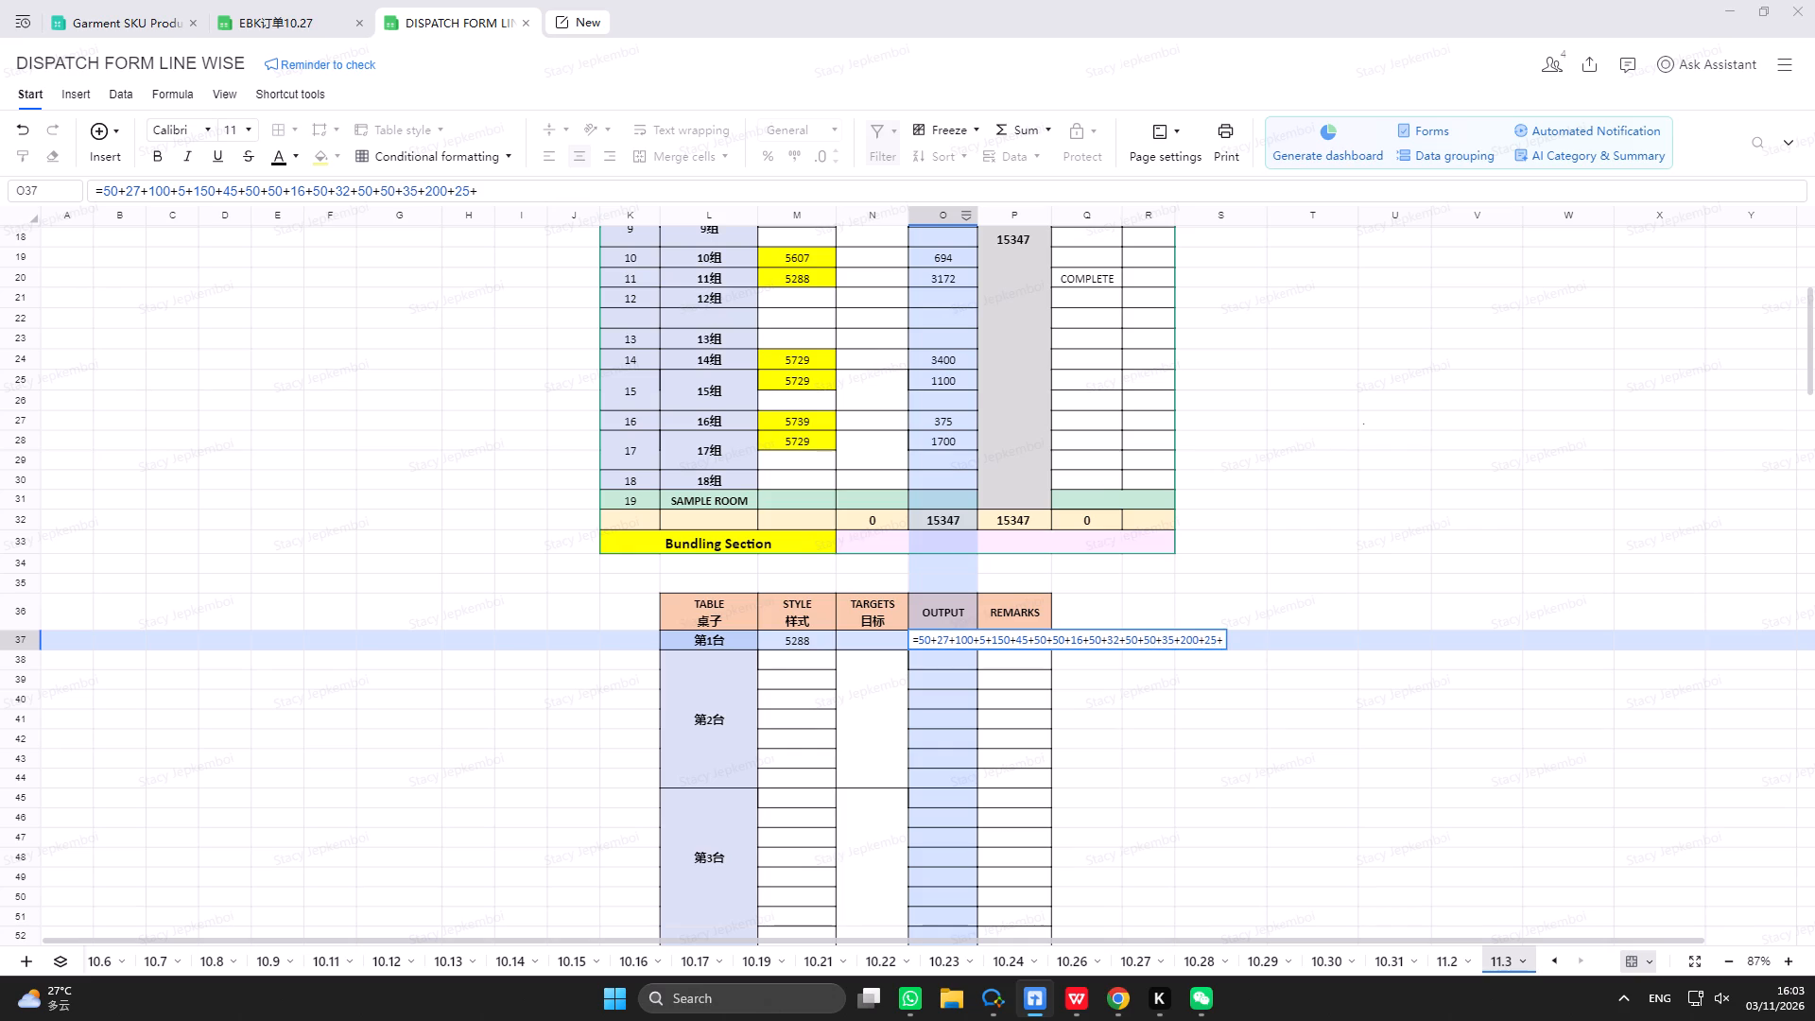
Complete the 第1台 OUTPUT sum by adding 50+46+150+16+16+50+23+50+3+17+50+2+50+33+38+5+50+17+50+40+28+31+100+9+37+27.
type("50+46")
type("+150+16+")
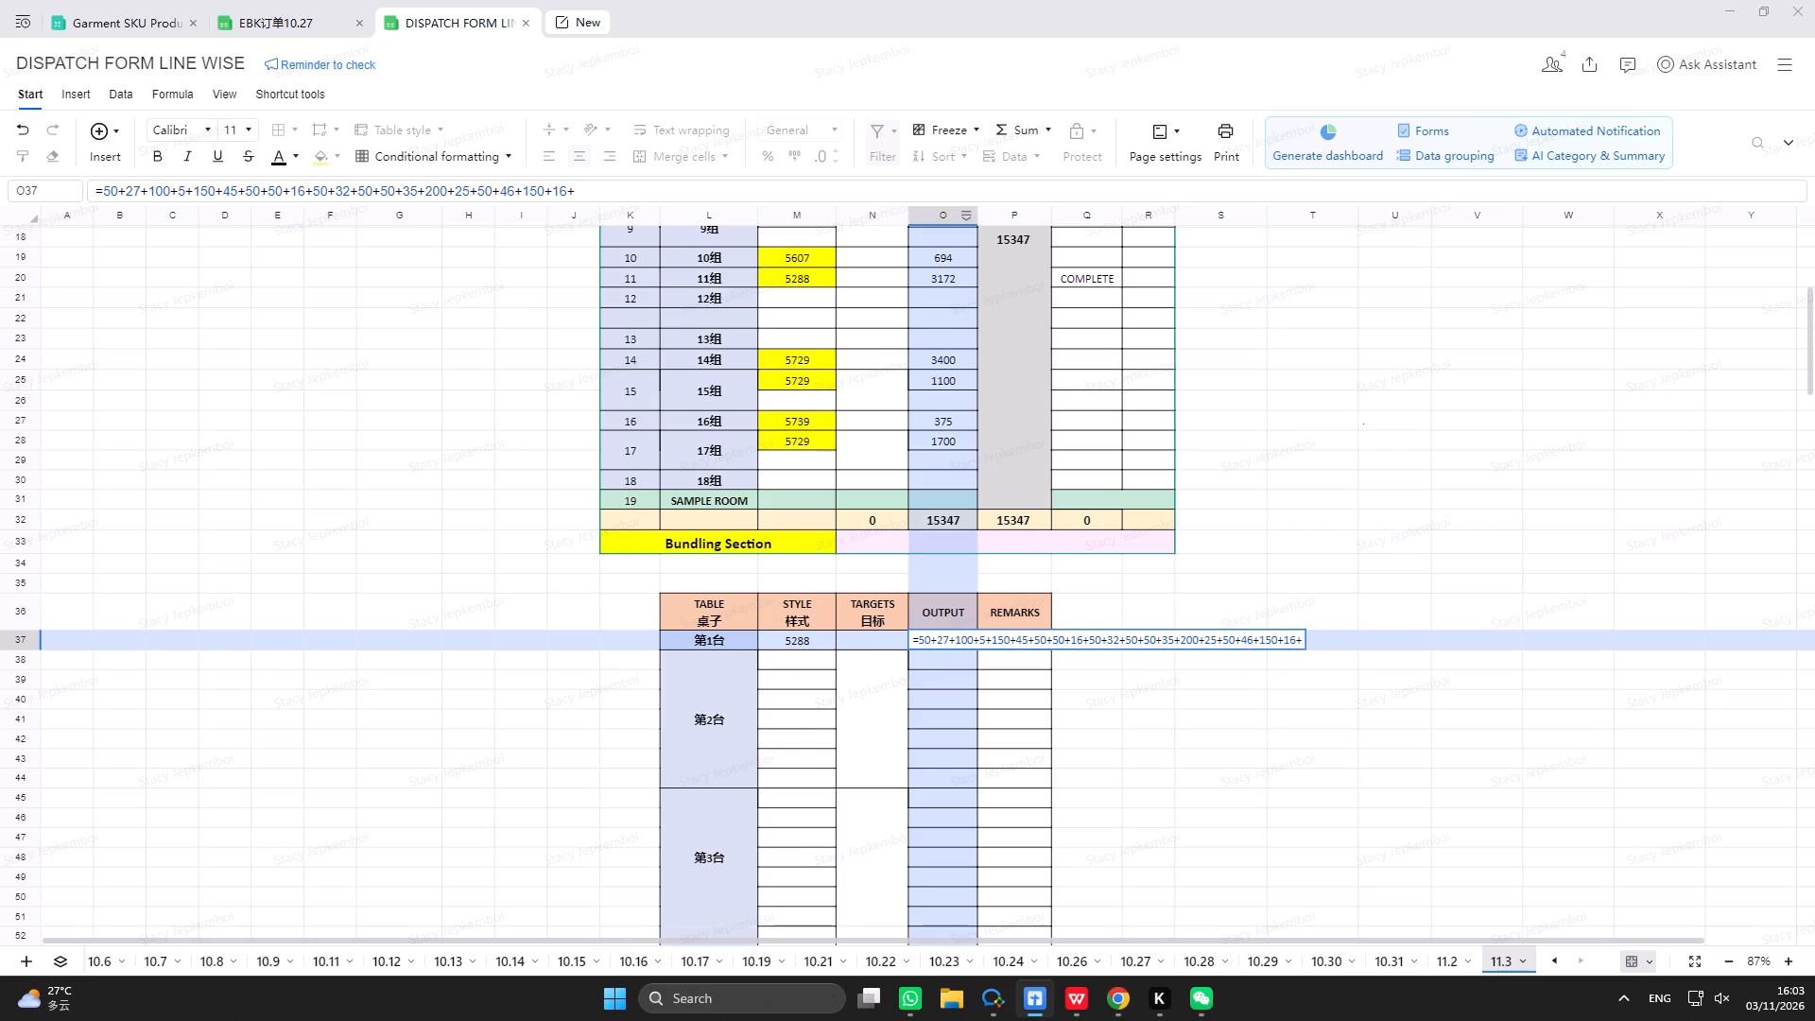
type("16+50")
type("+23+50+3+17+50+2")
type("+50+33")
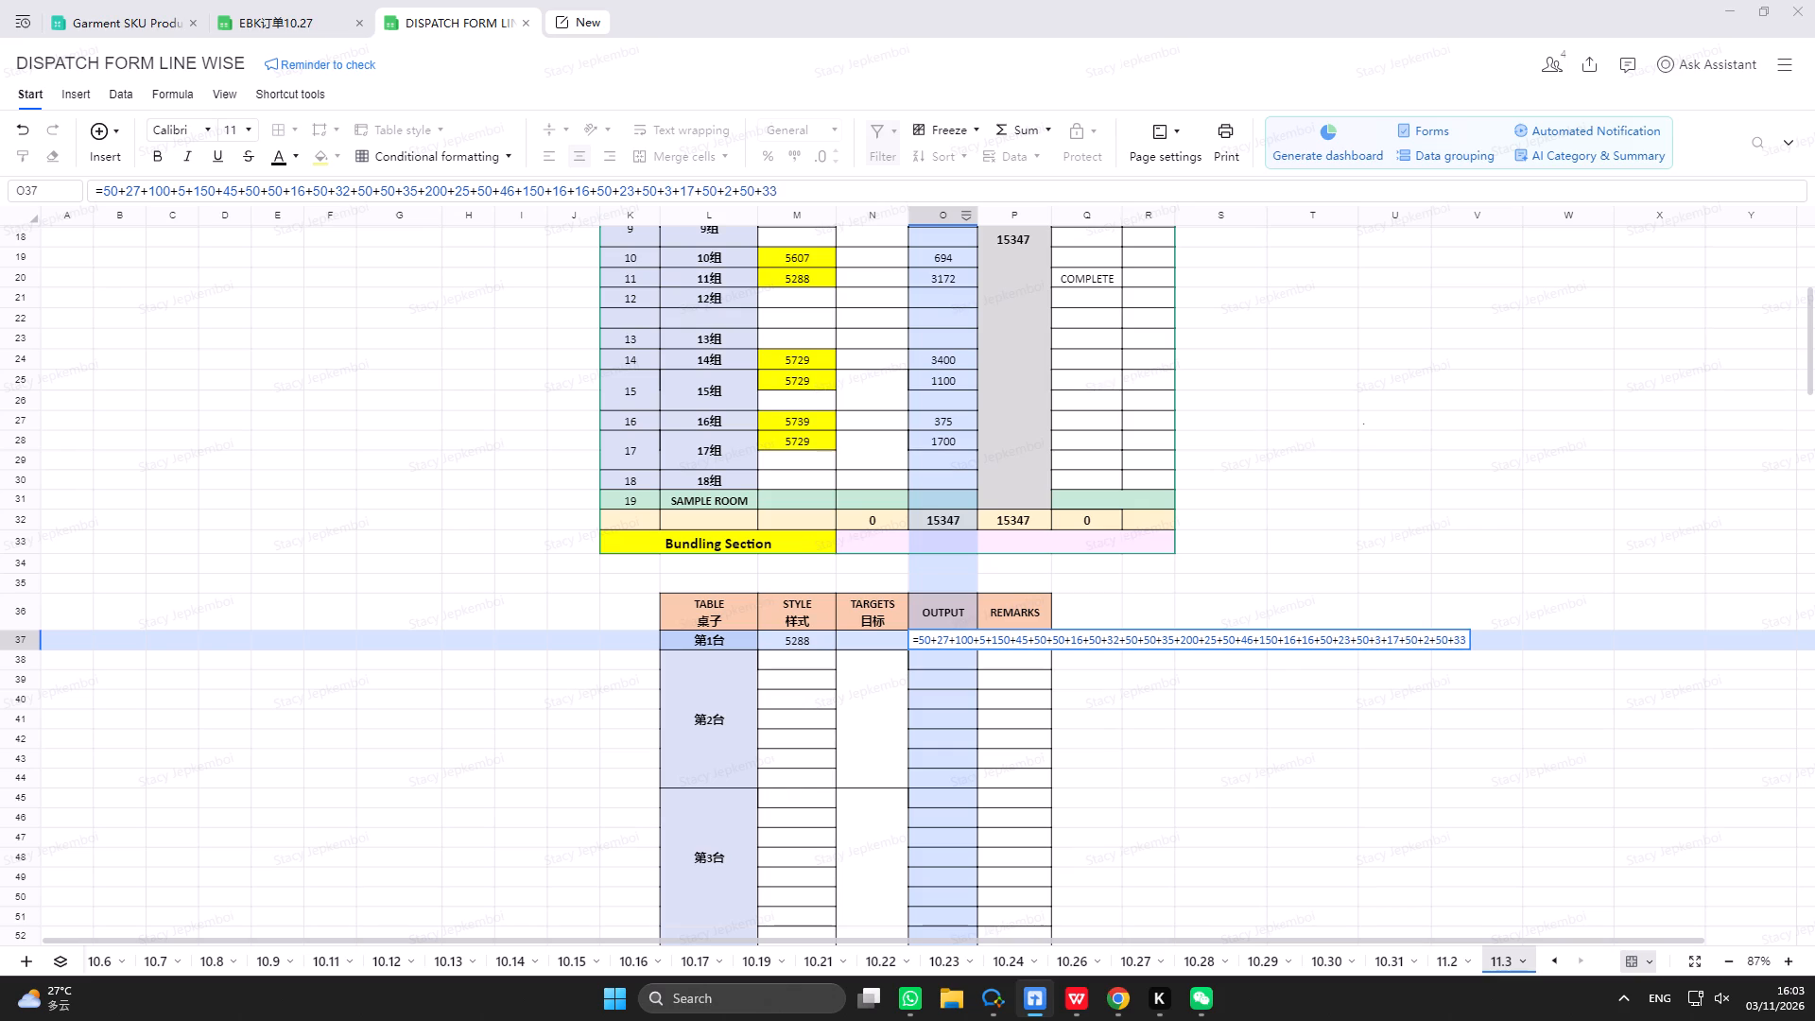
type("+38+5")
type("+50+17")
type("+50+40+28")
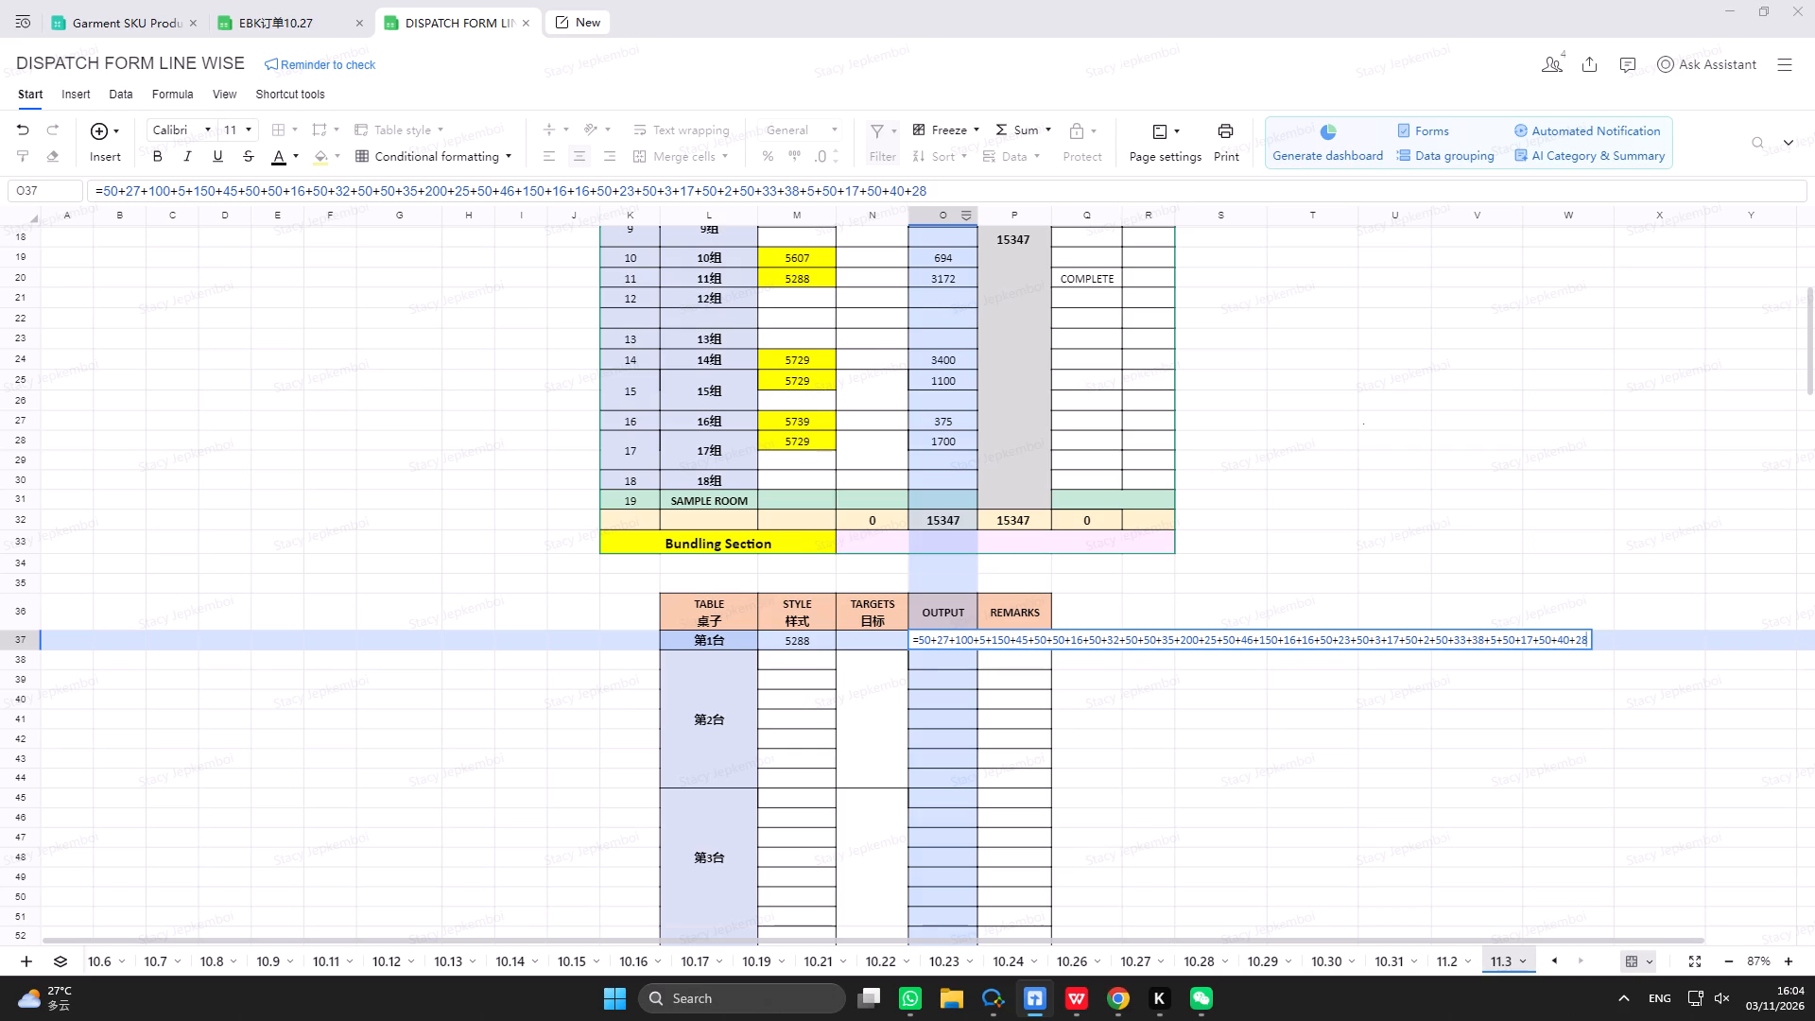
type("+31+100+9+37+3")
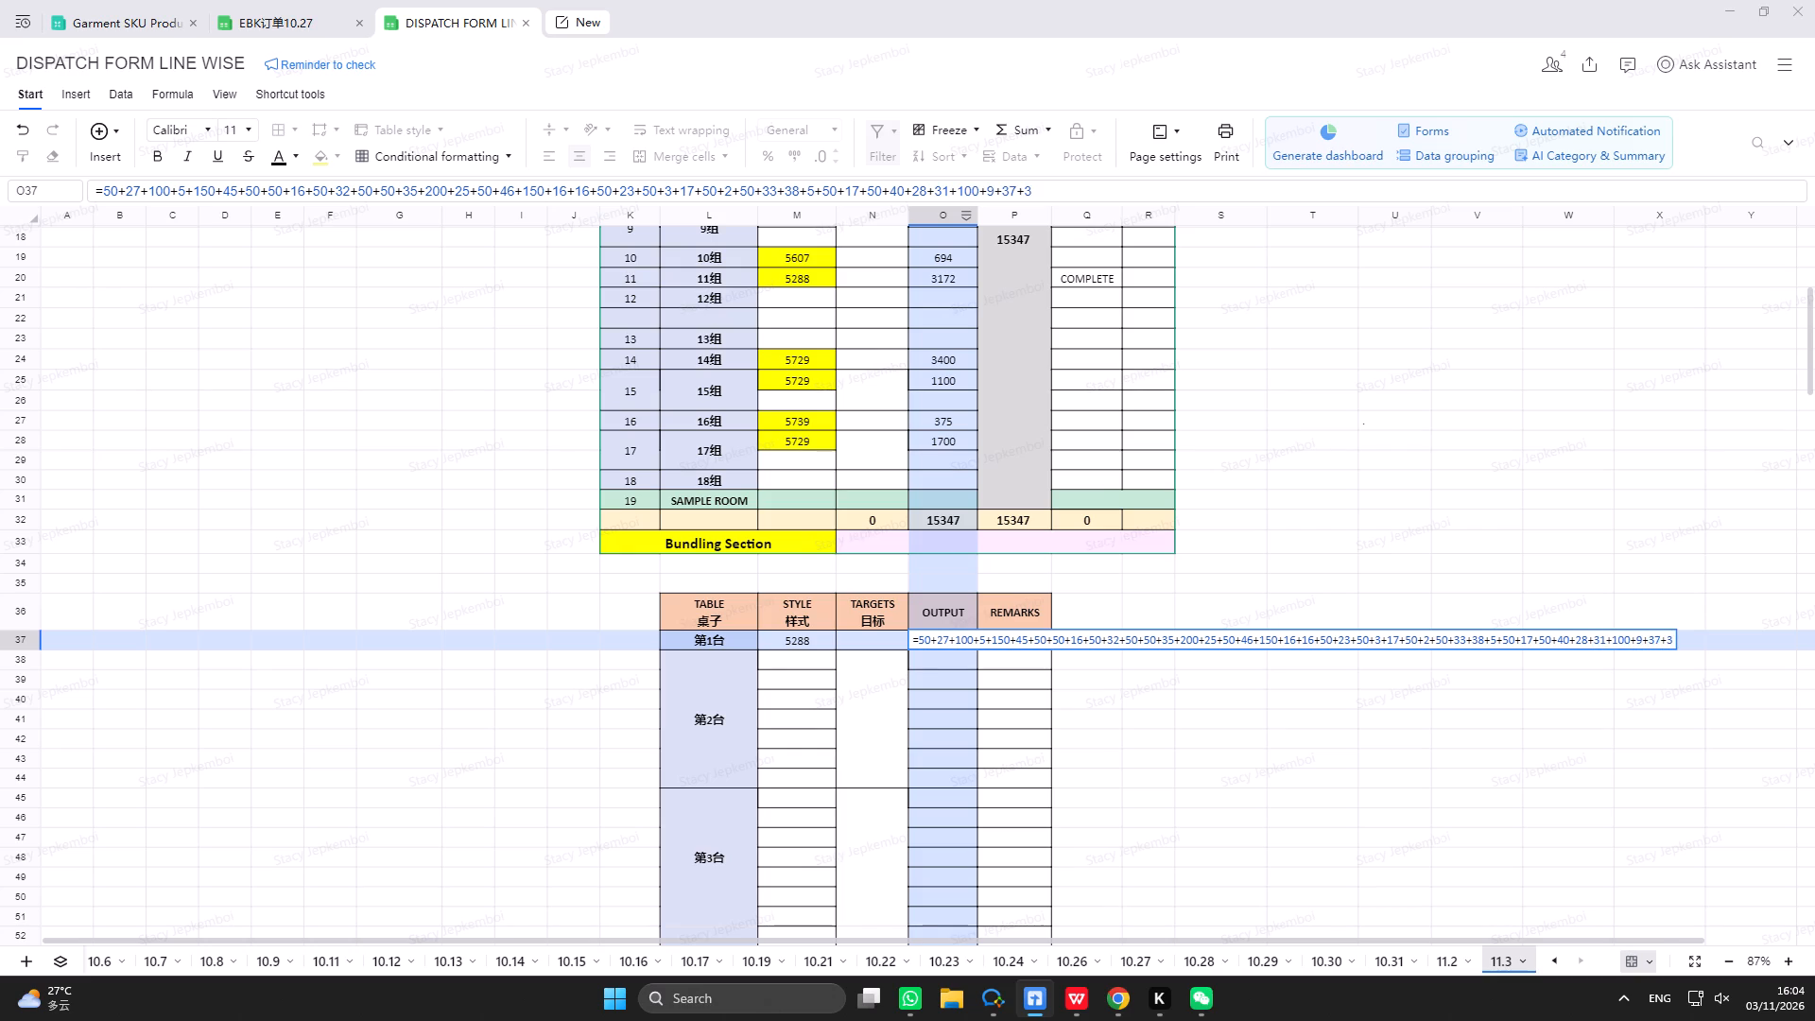
key("BackSpace")
key("2")
key("7")
key("Return")
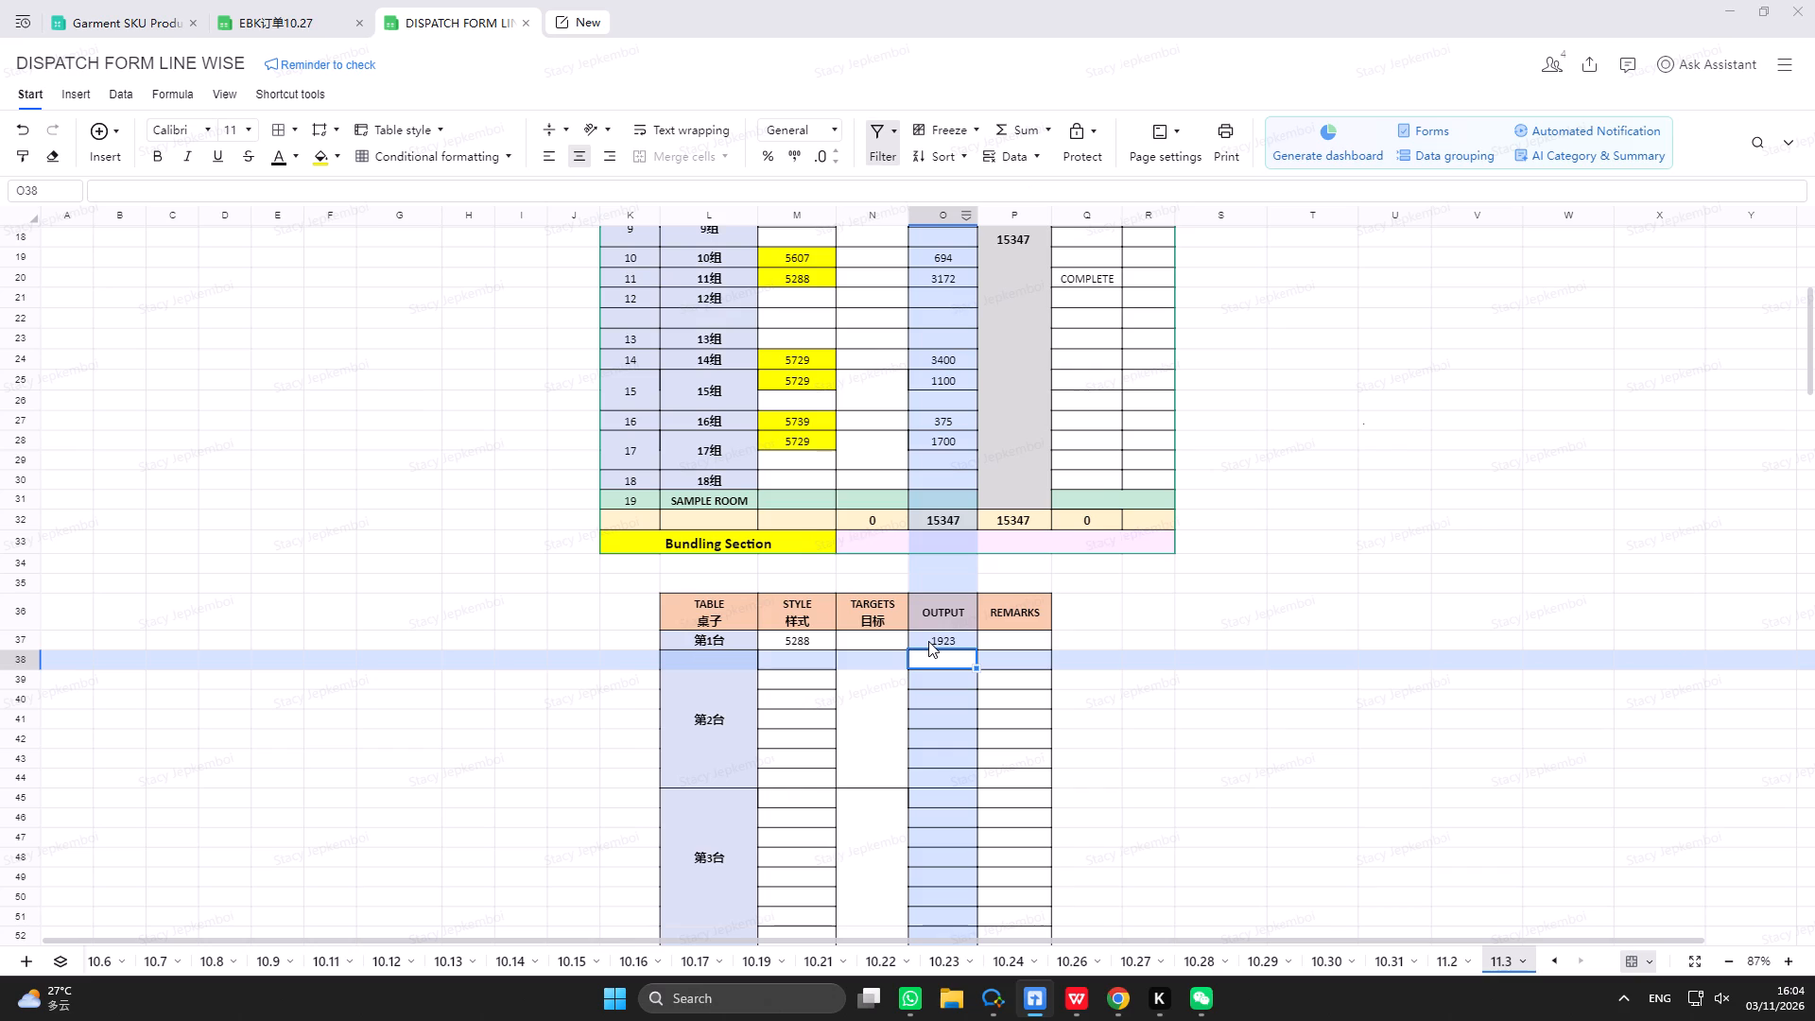
Insert one row directly below row 37, the 第1台 entry of the bundling table.
left_click(812, 638)
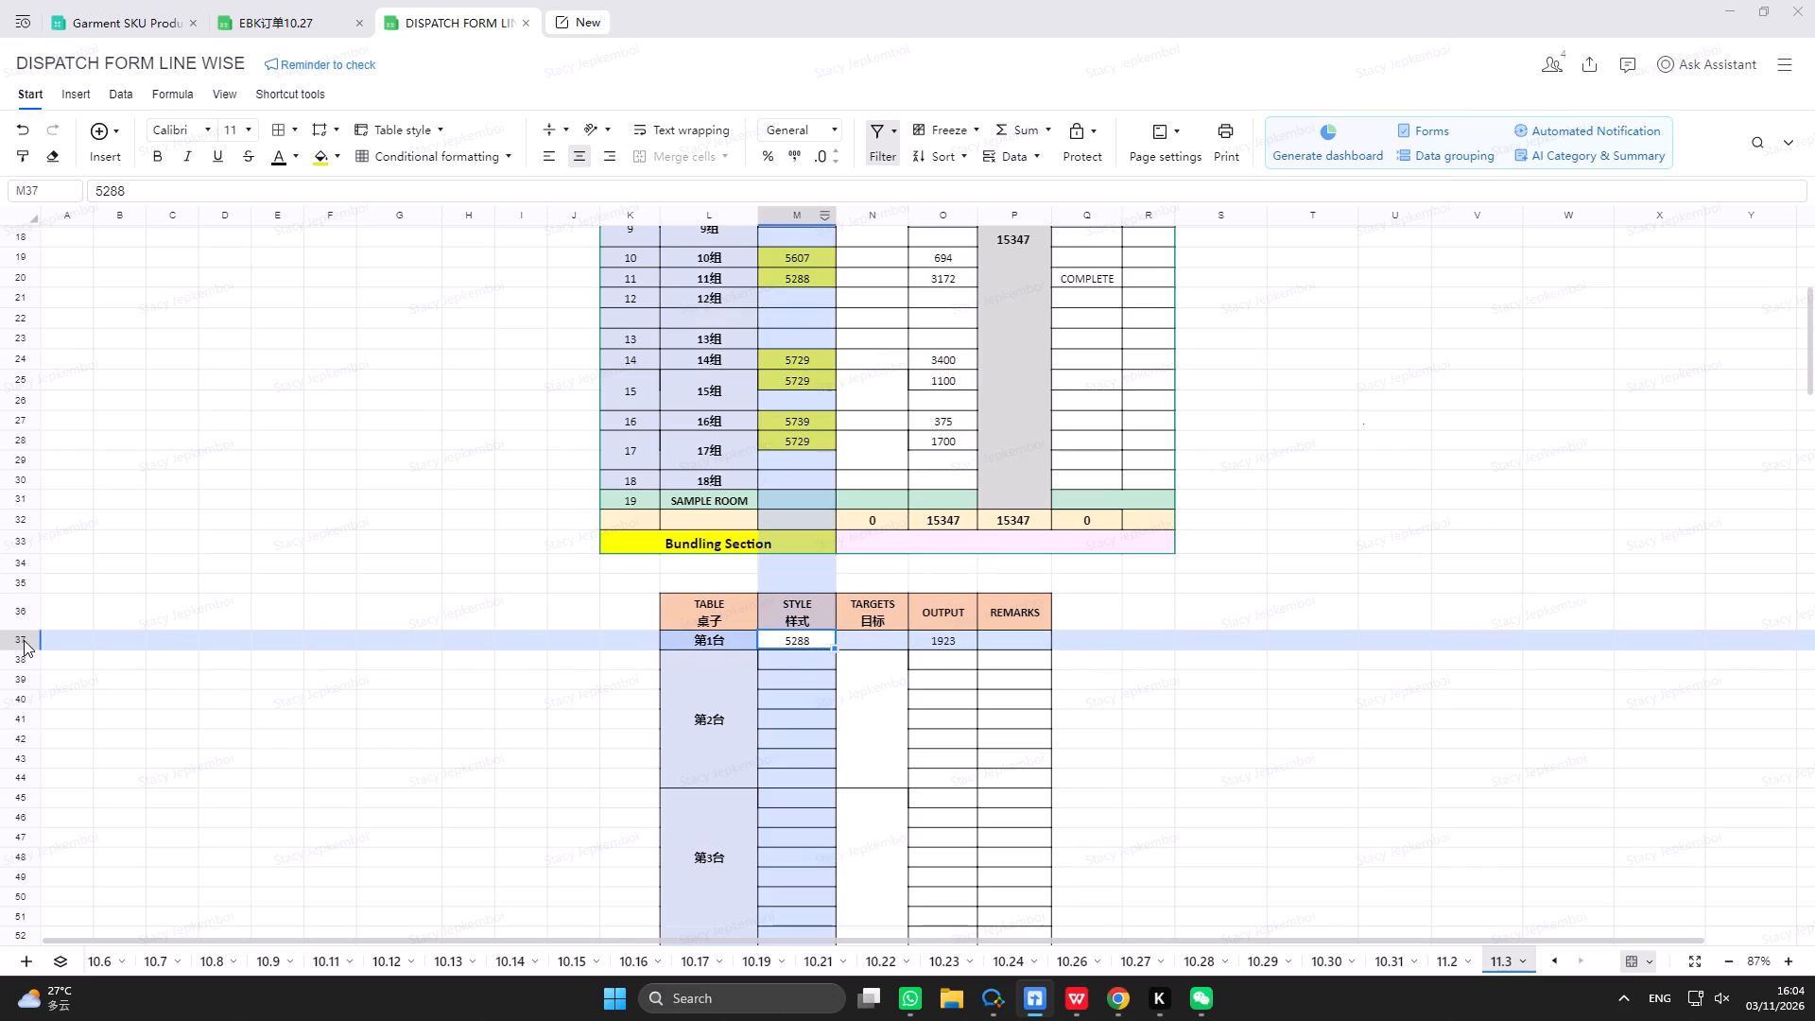
left_click(24, 640)
right_click(24, 640)
left_click(102, 273)
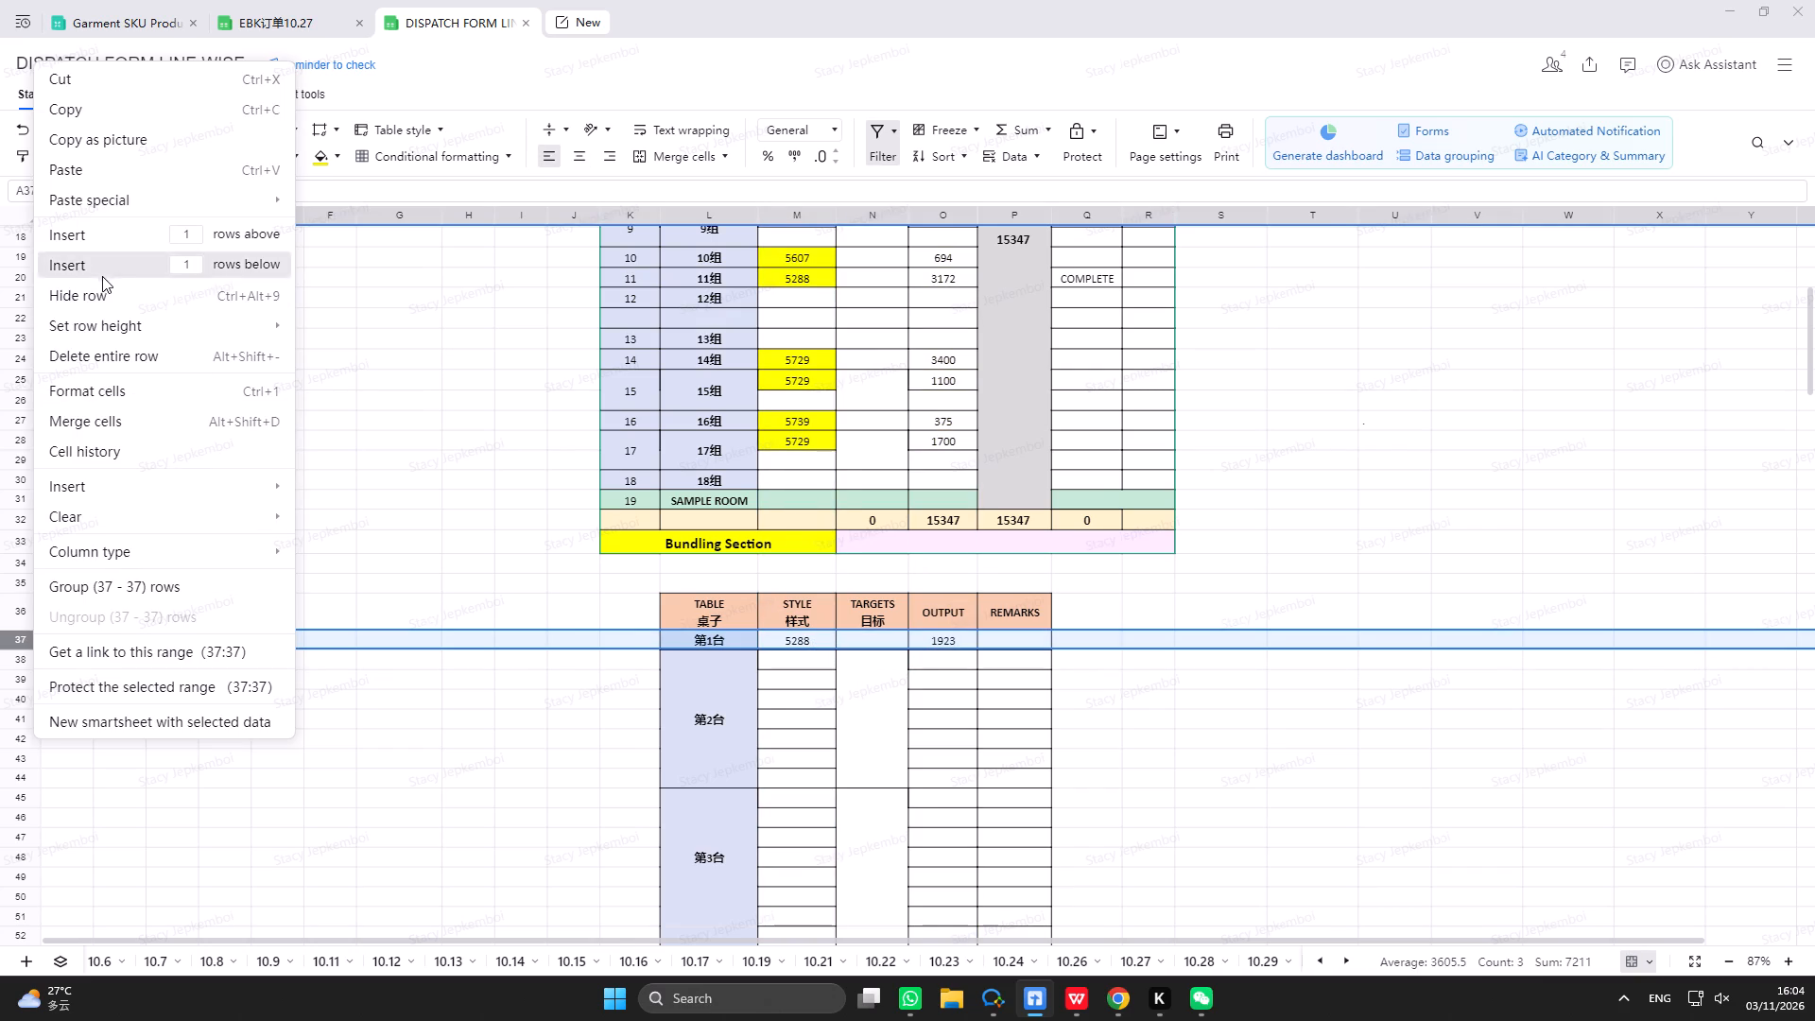
Record style 5729 in the new row 38 with the OUTPUT sum =500+500+400.
left_click(811, 656)
key("5")
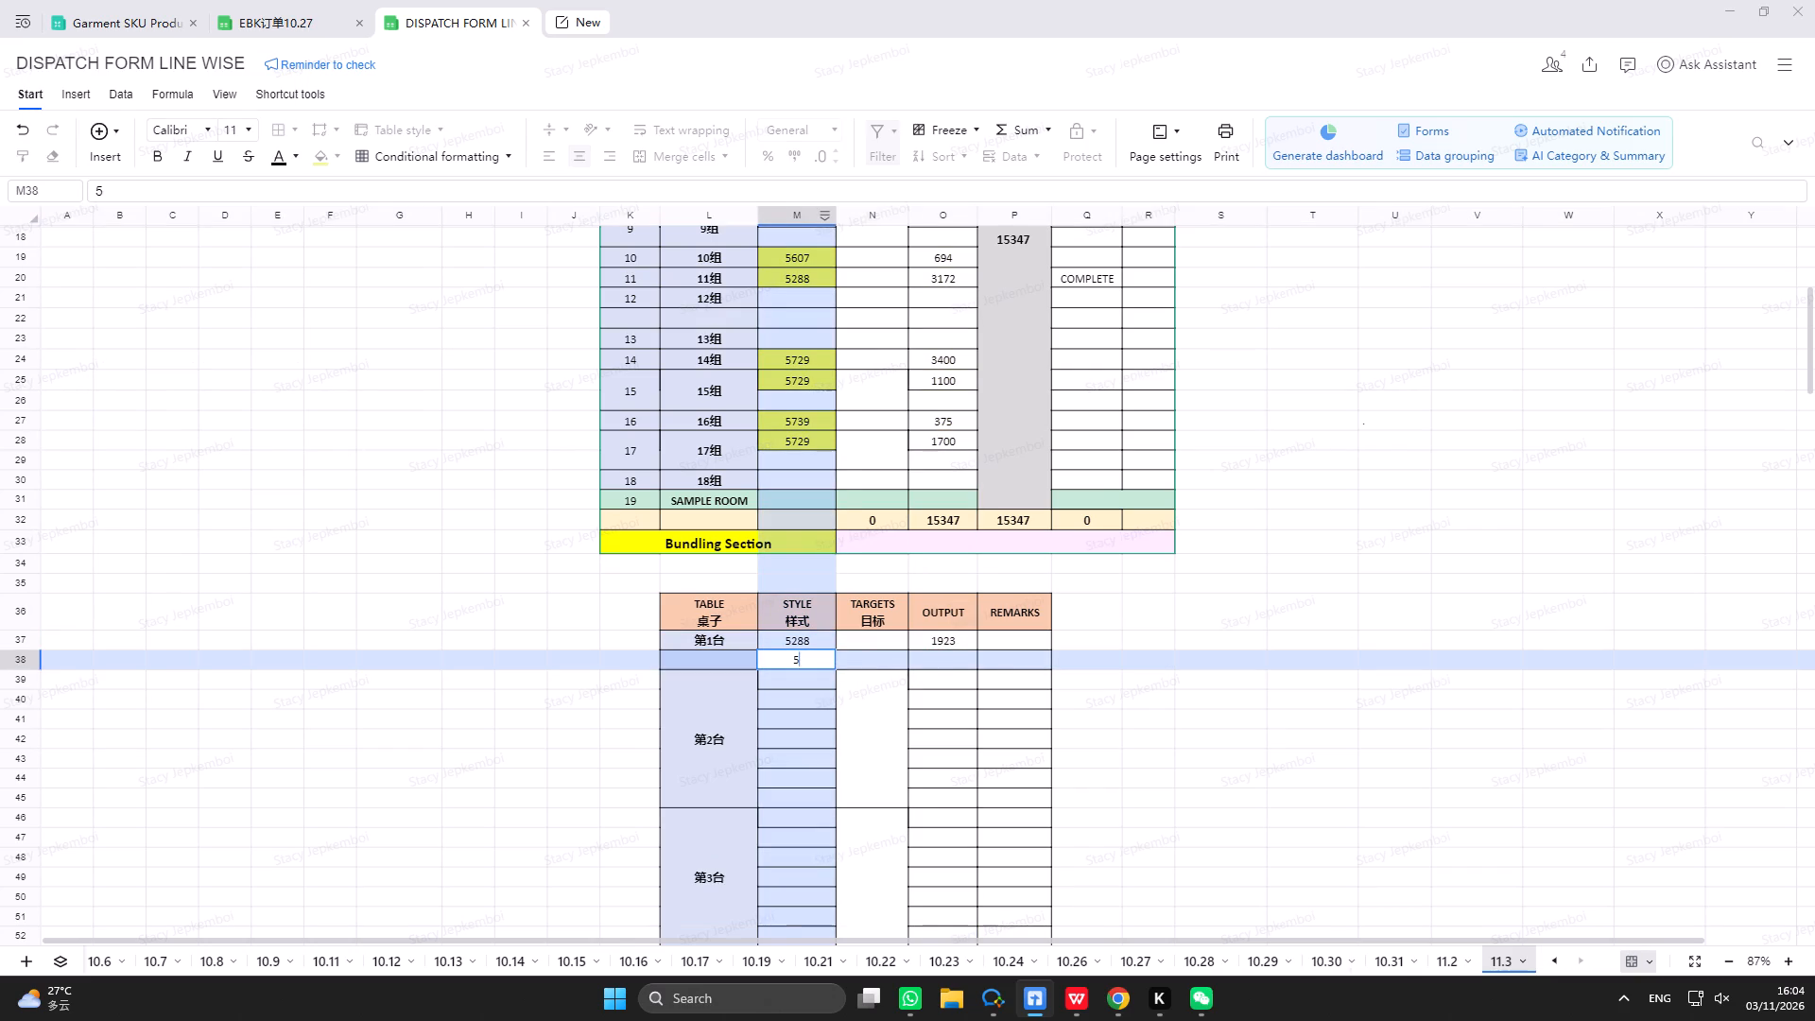
type("729")
left_click(930, 658)
key("equal")
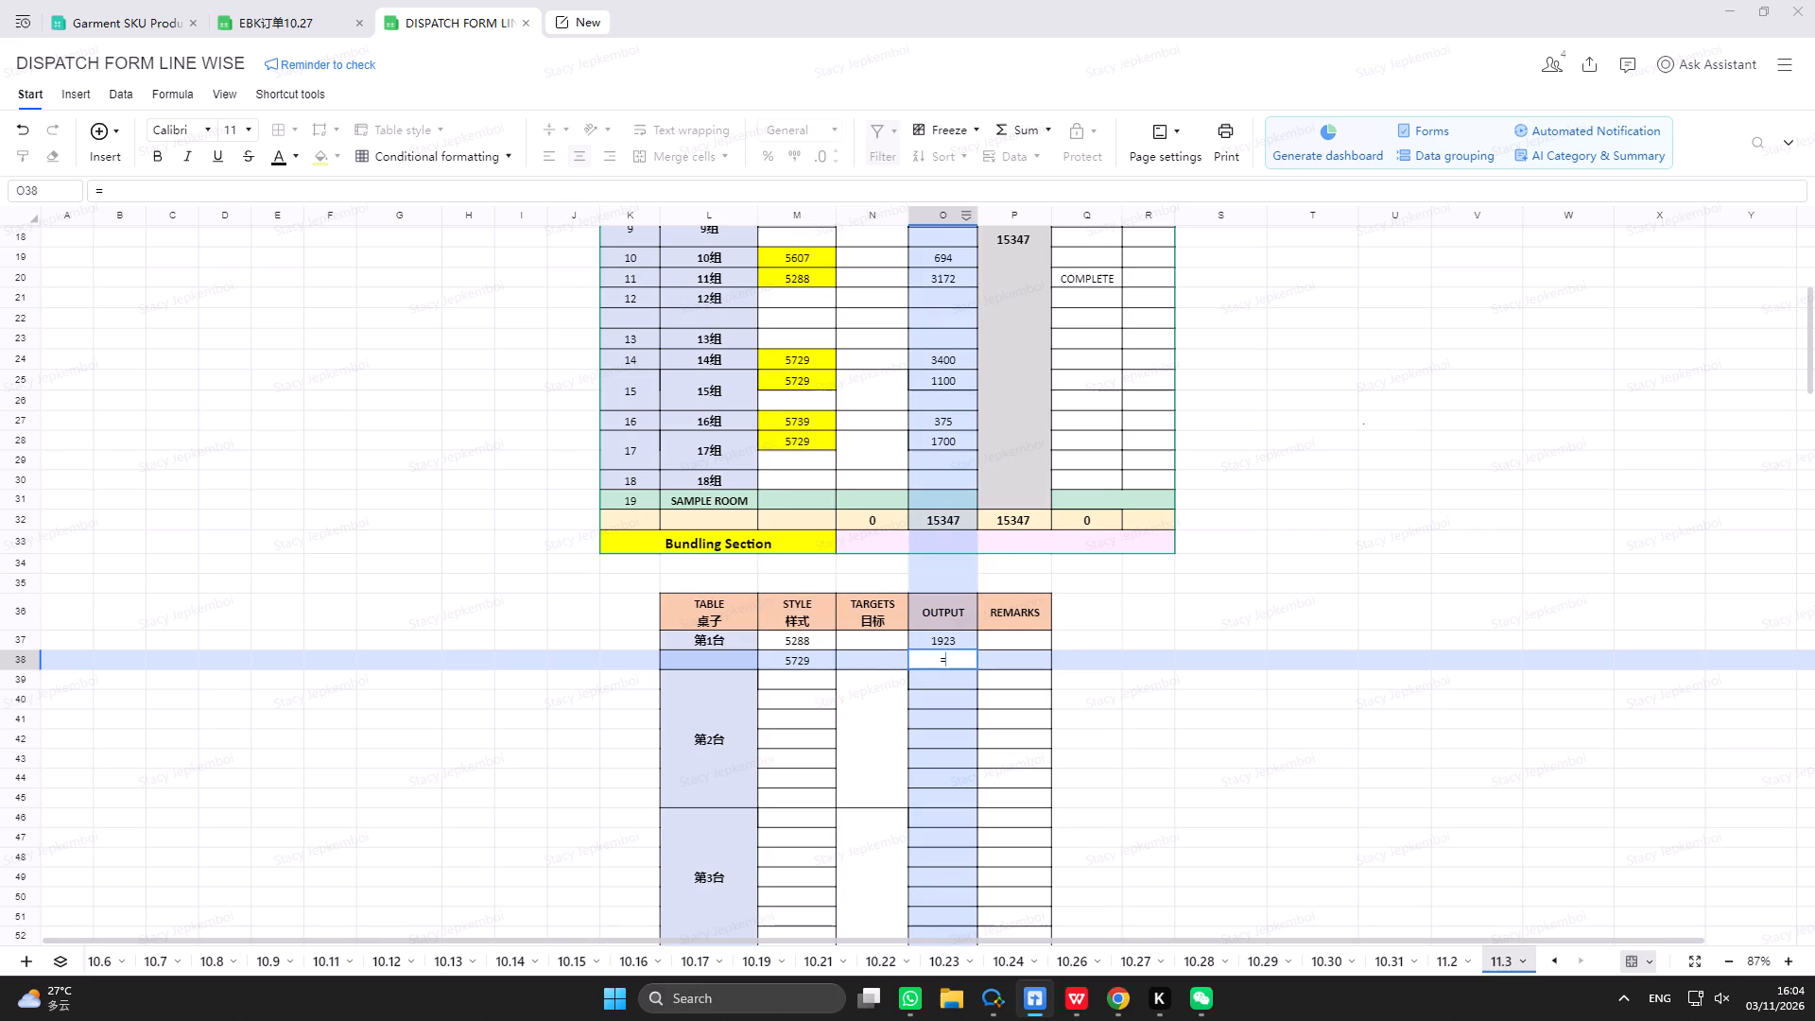
type("500")
key("plus")
type("500+")
type("400")
key("Return")
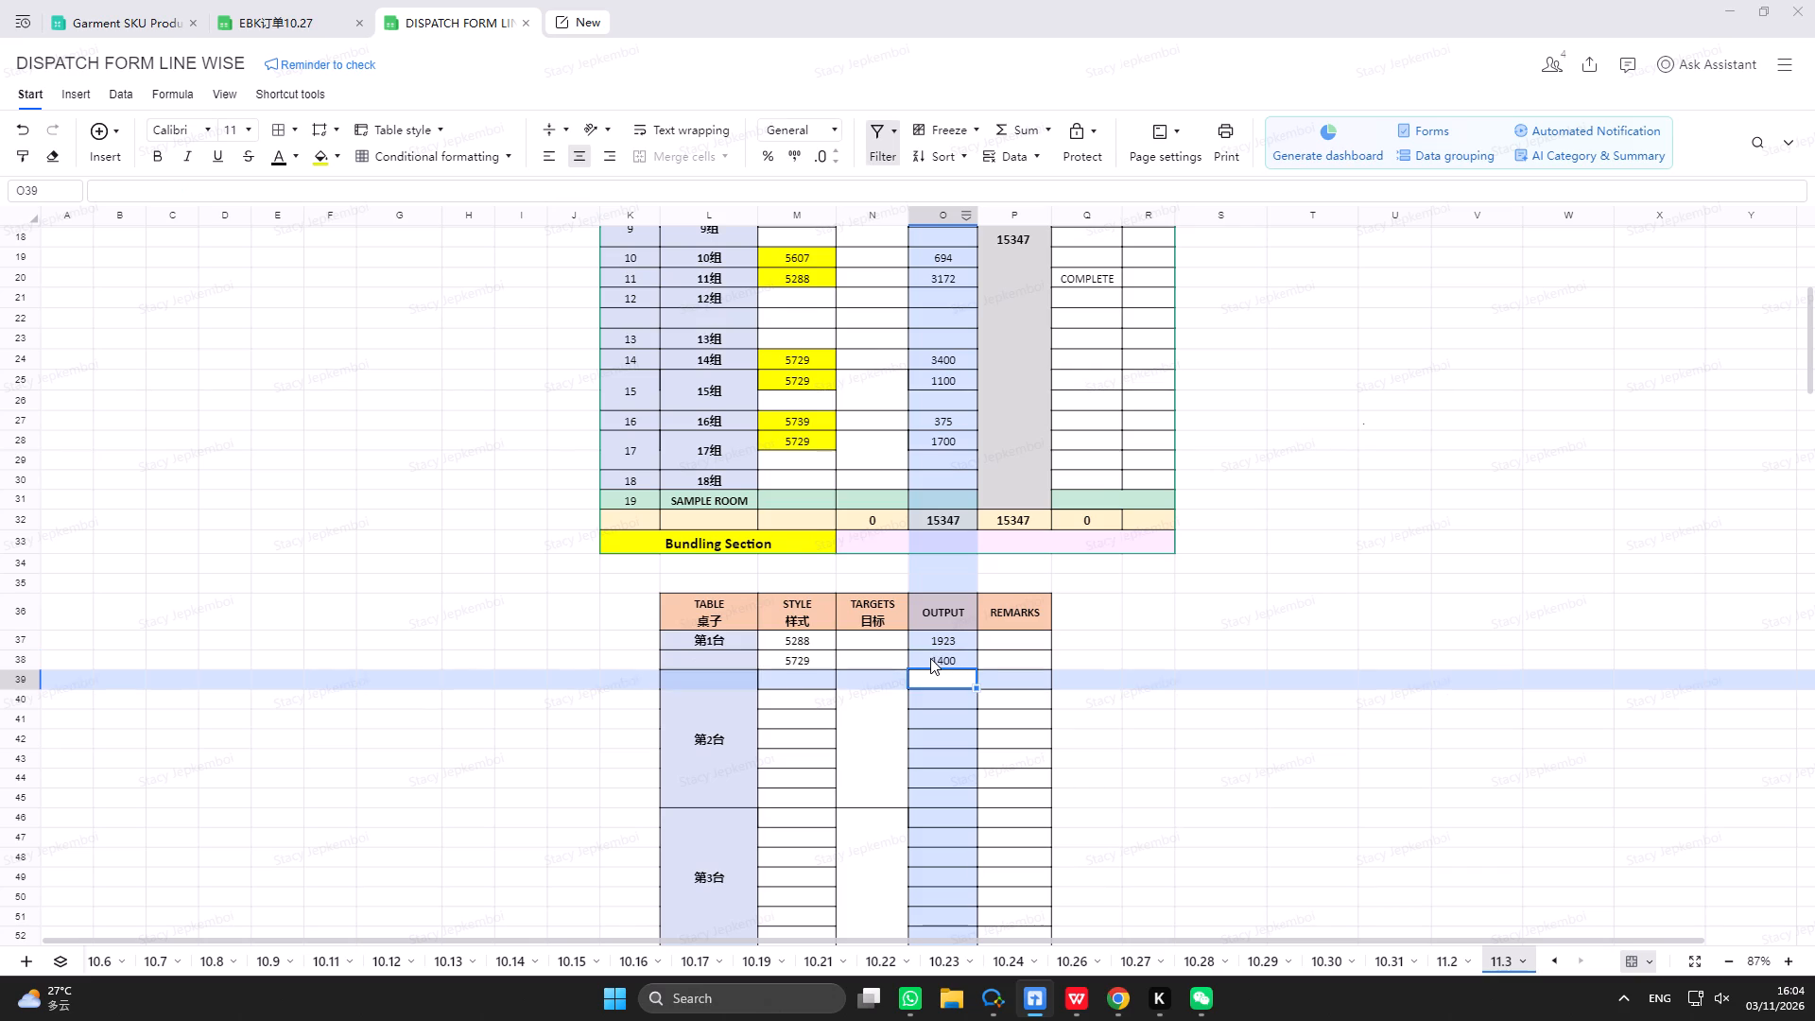
Switch to WPS Office and close it with all its open order workbooks, discarding their unsaved changes.
left_click(1074, 990)
scroll(181, 168, "up", 2)
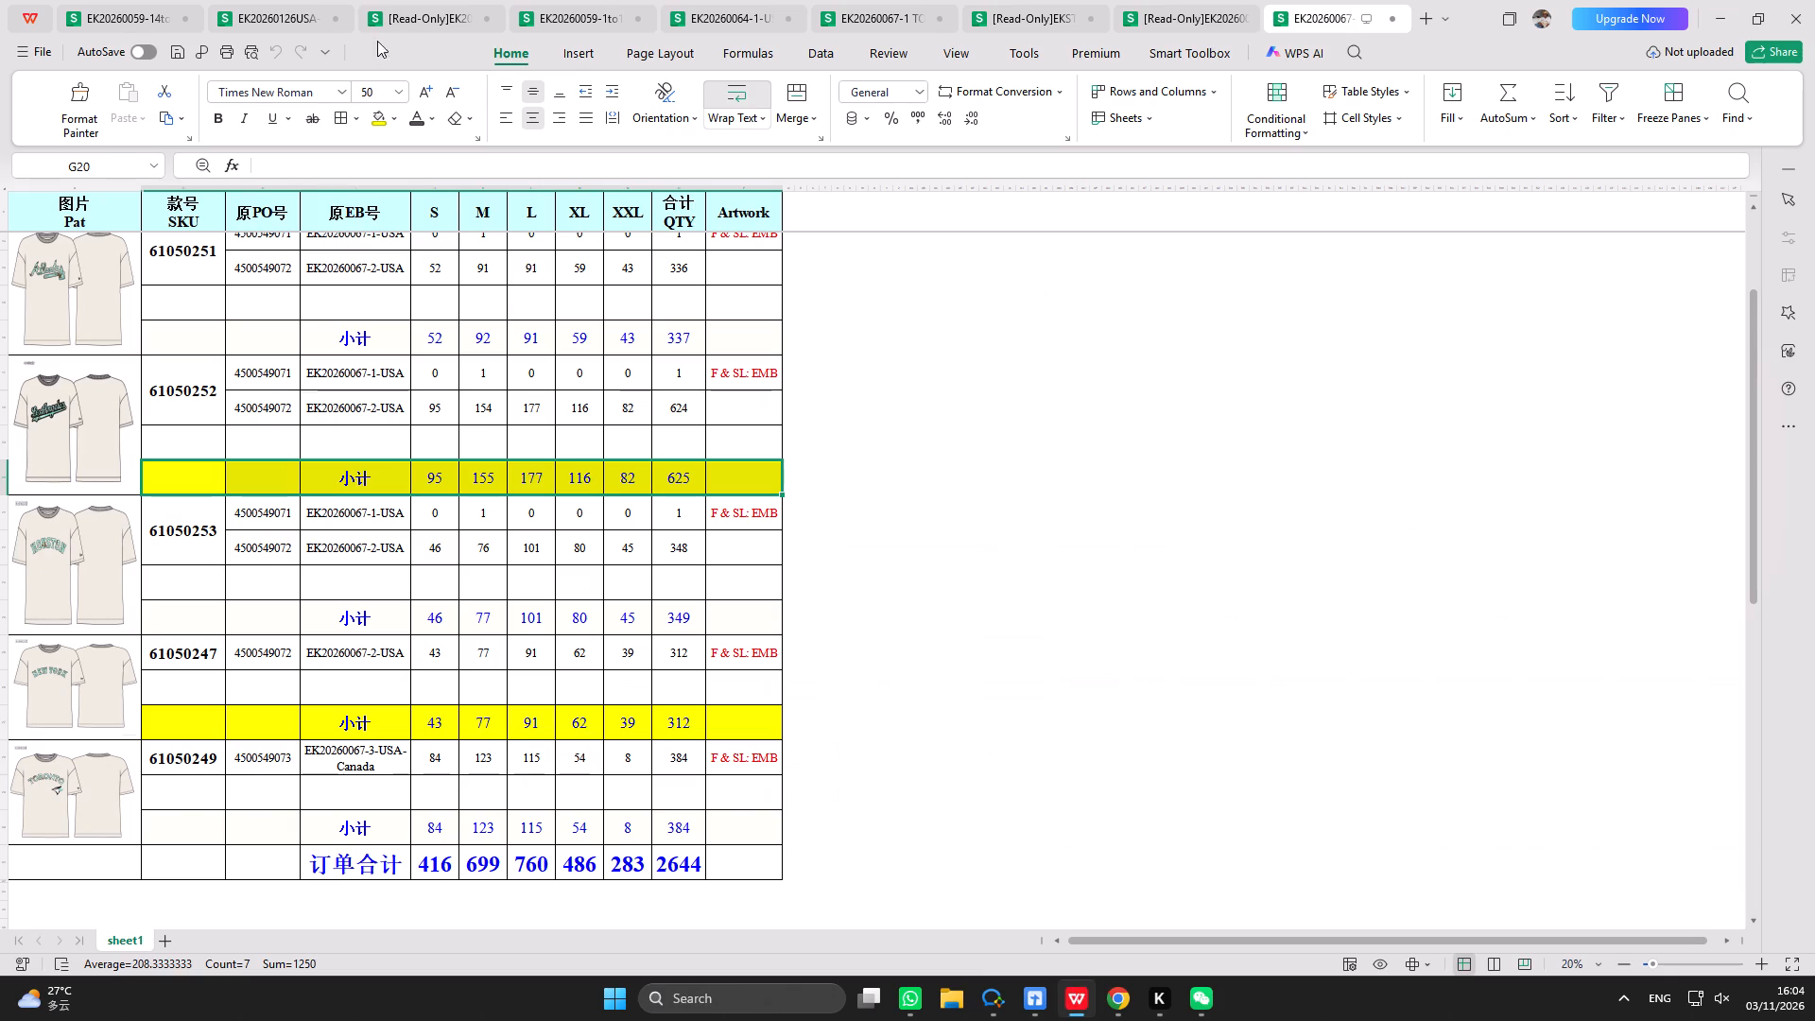
left_click(1790, 21)
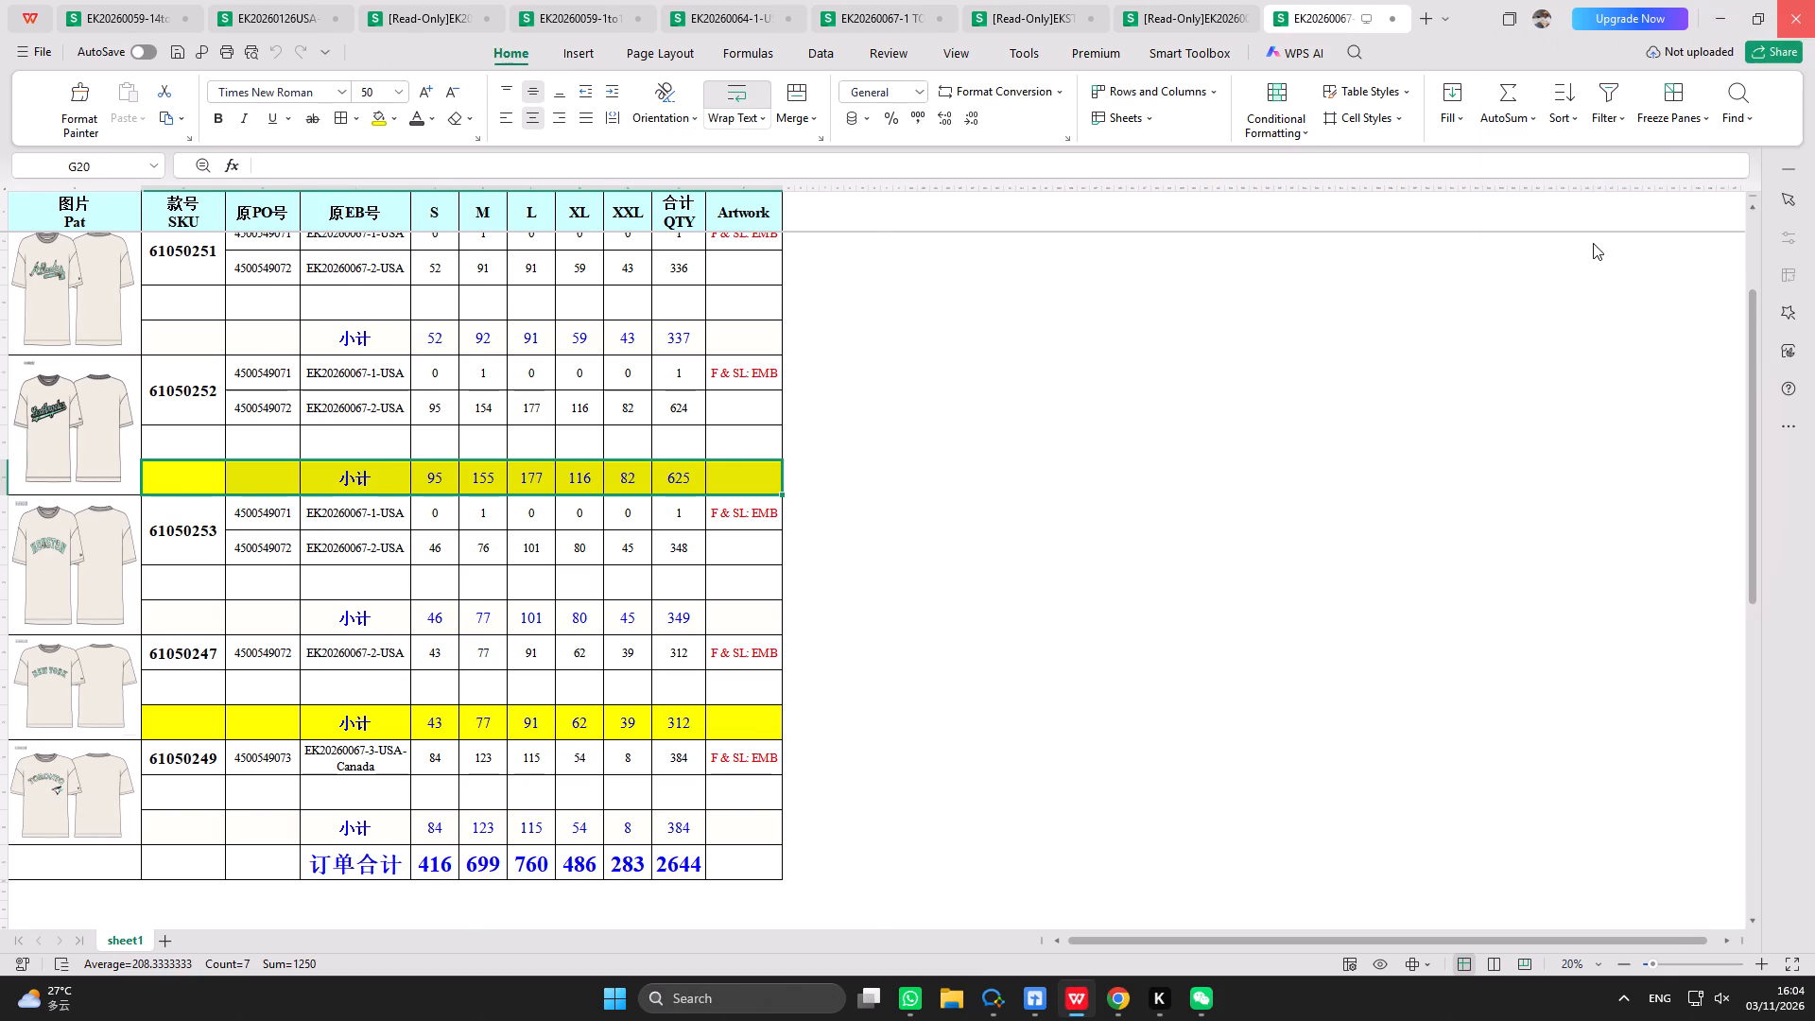
double_click(954, 510)
left_click(954, 510)
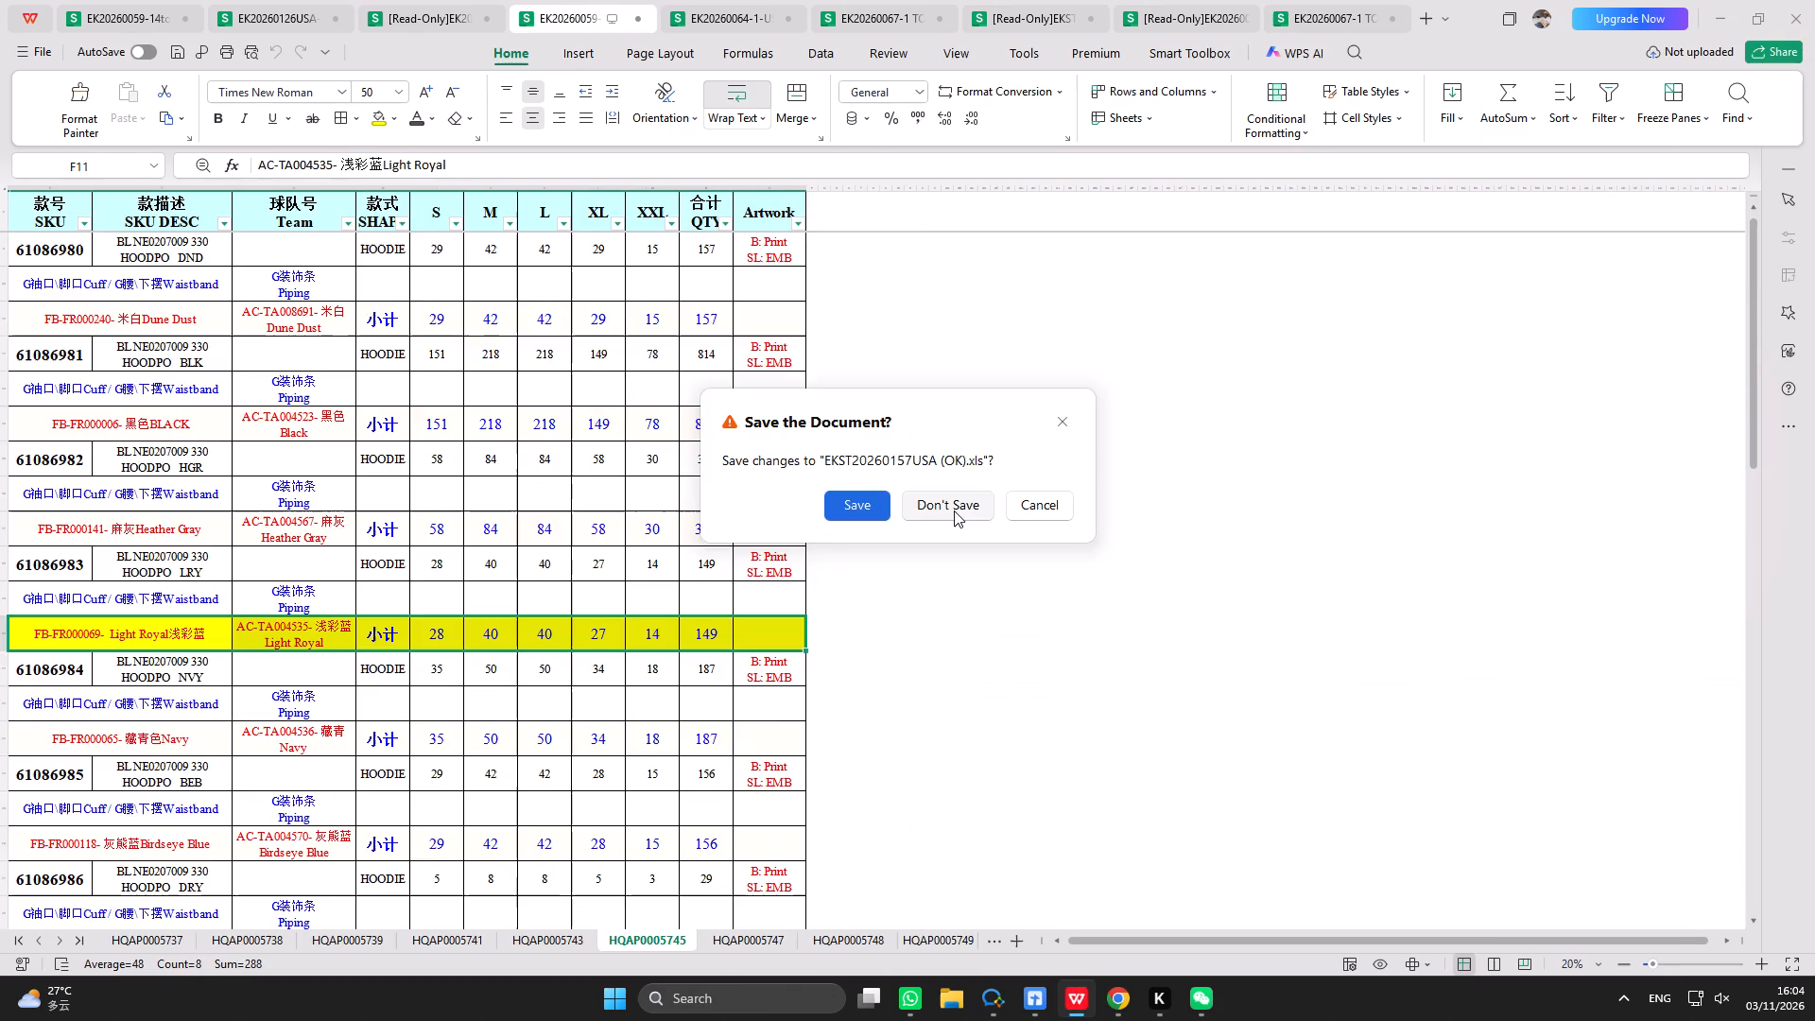
left_click(954, 510)
left_click(954, 510)
left_click(954, 510)
left_click(954, 510)
left_click(954, 510)
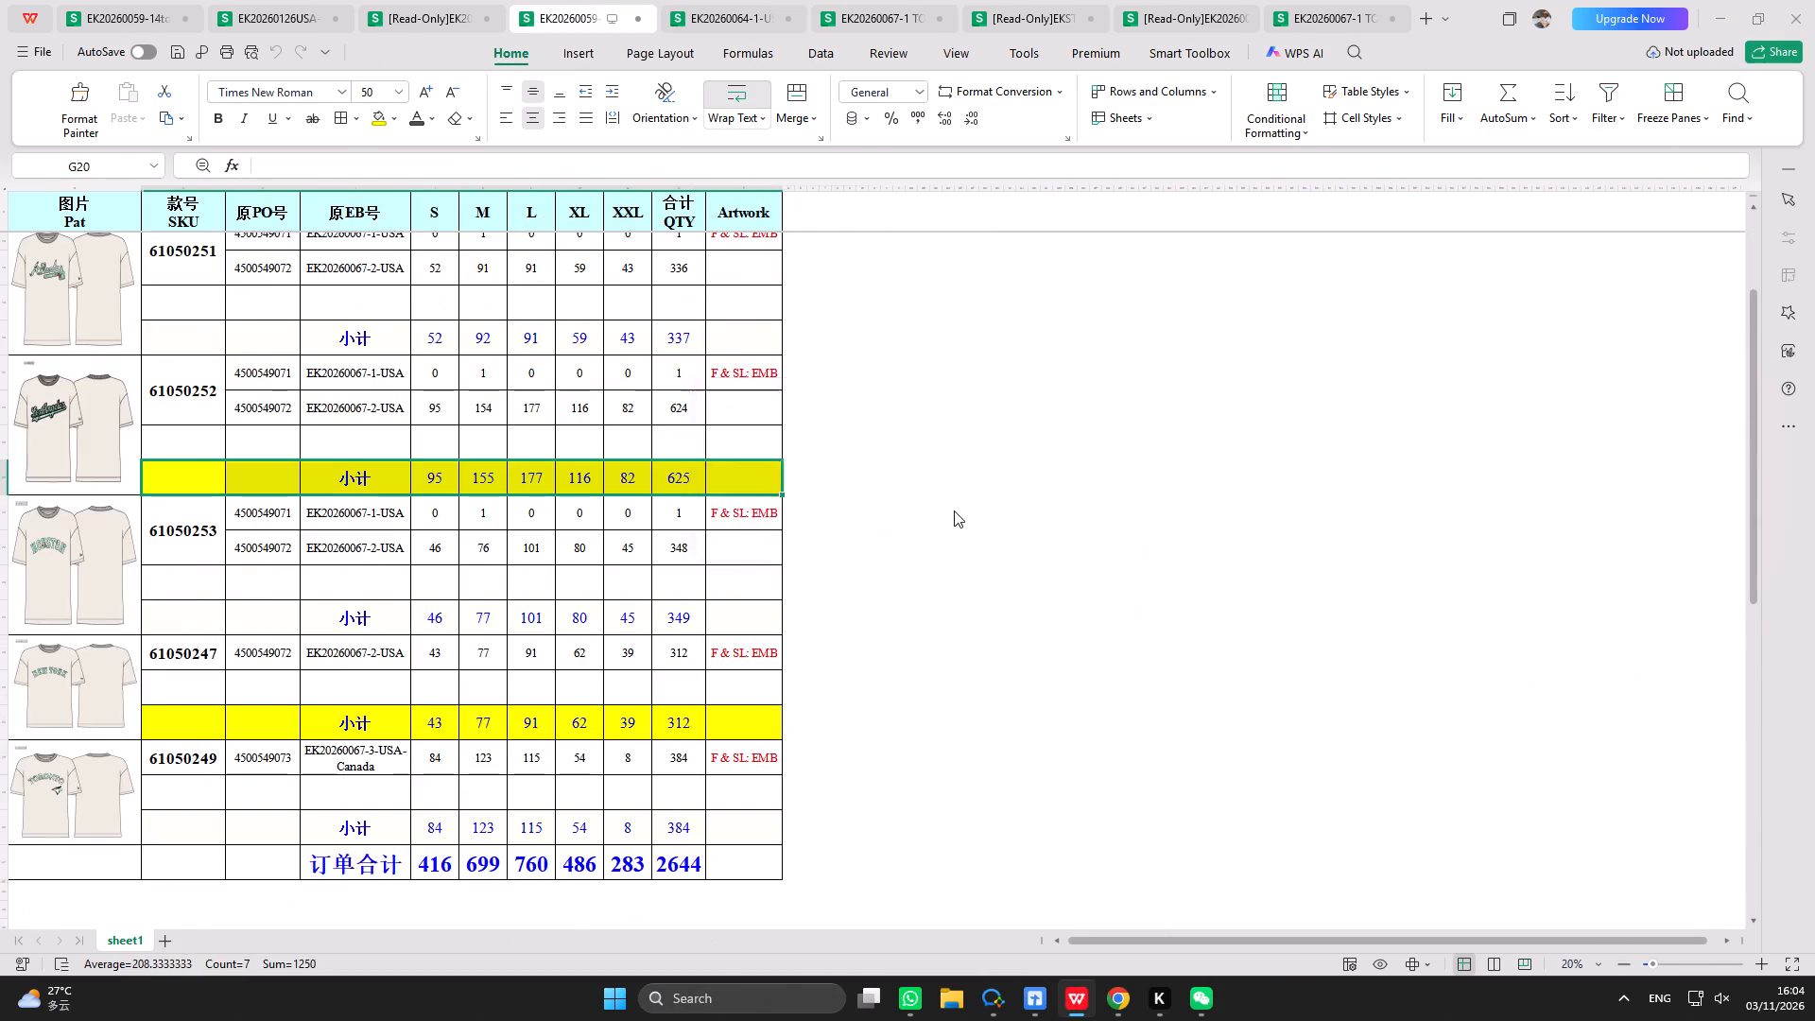
left_click(954, 510)
left_click(954, 510)
left_click(1238, 698)
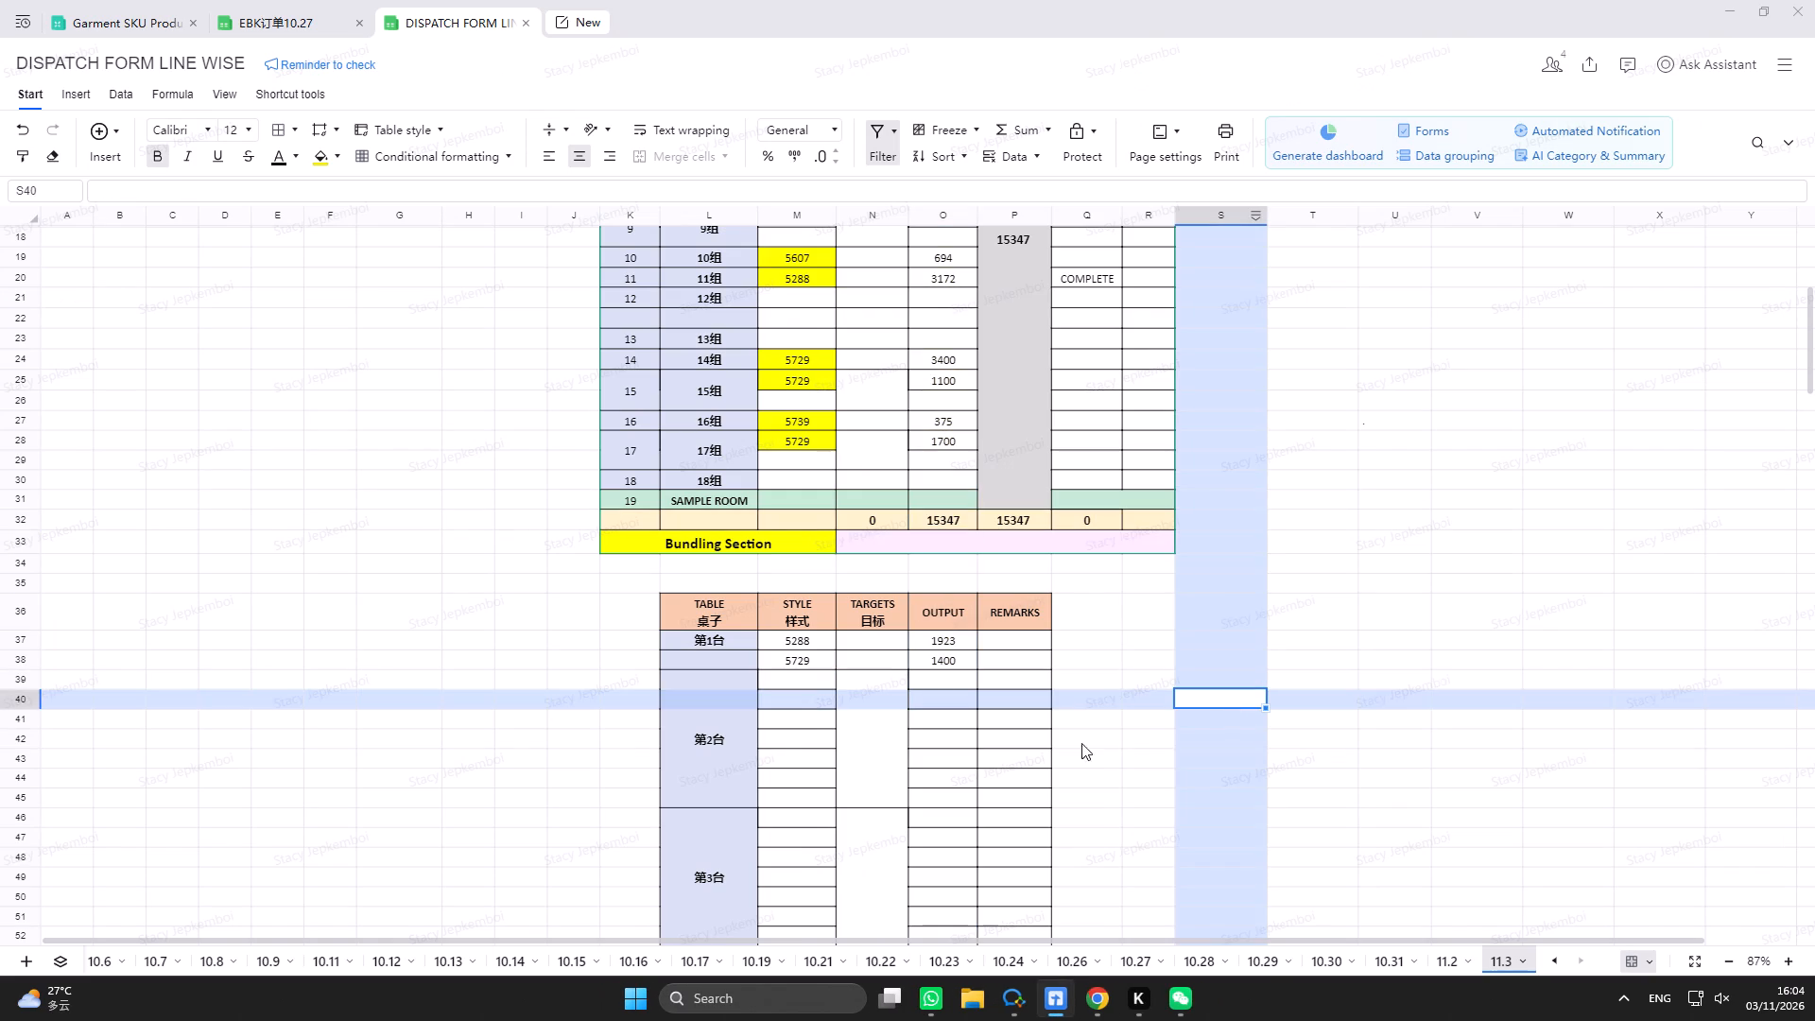
Open the Garment Bundling Tracker workbook from the desktop's Supermarket folder, minimize WPS Office and close File Explorer.
left_click(955, 997)
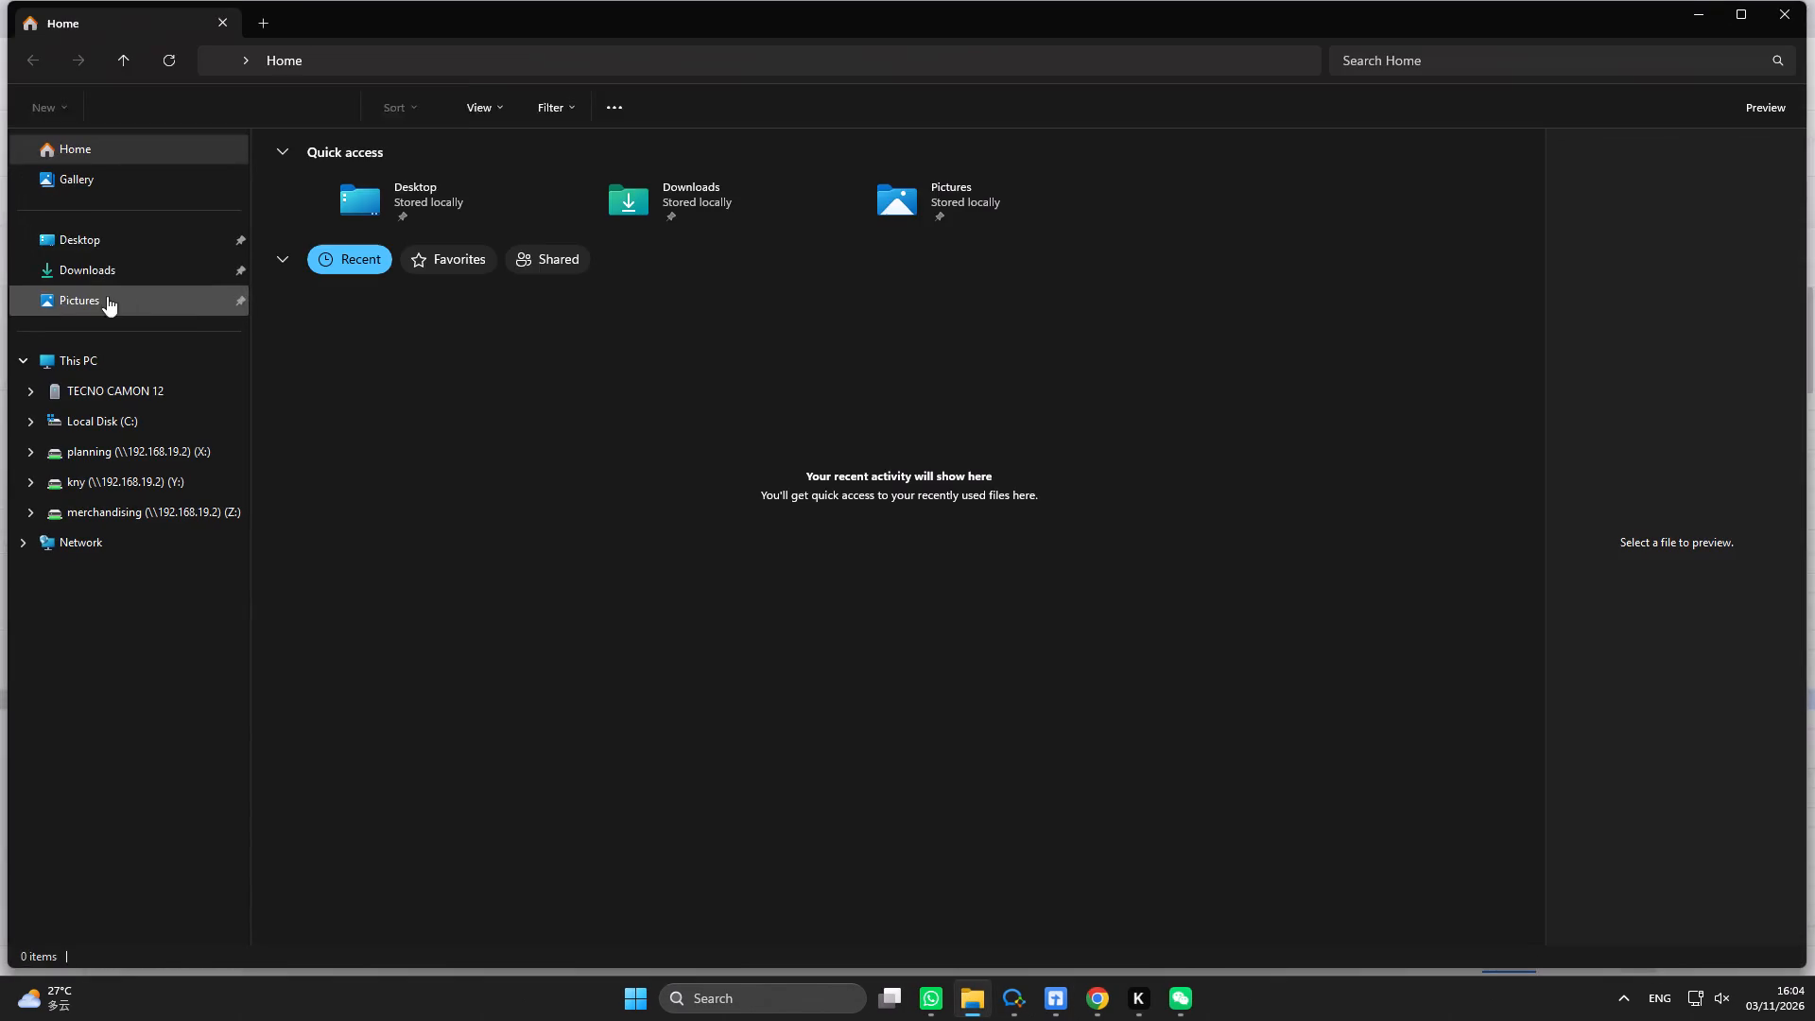
left_click(112, 251)
double_click(333, 305)
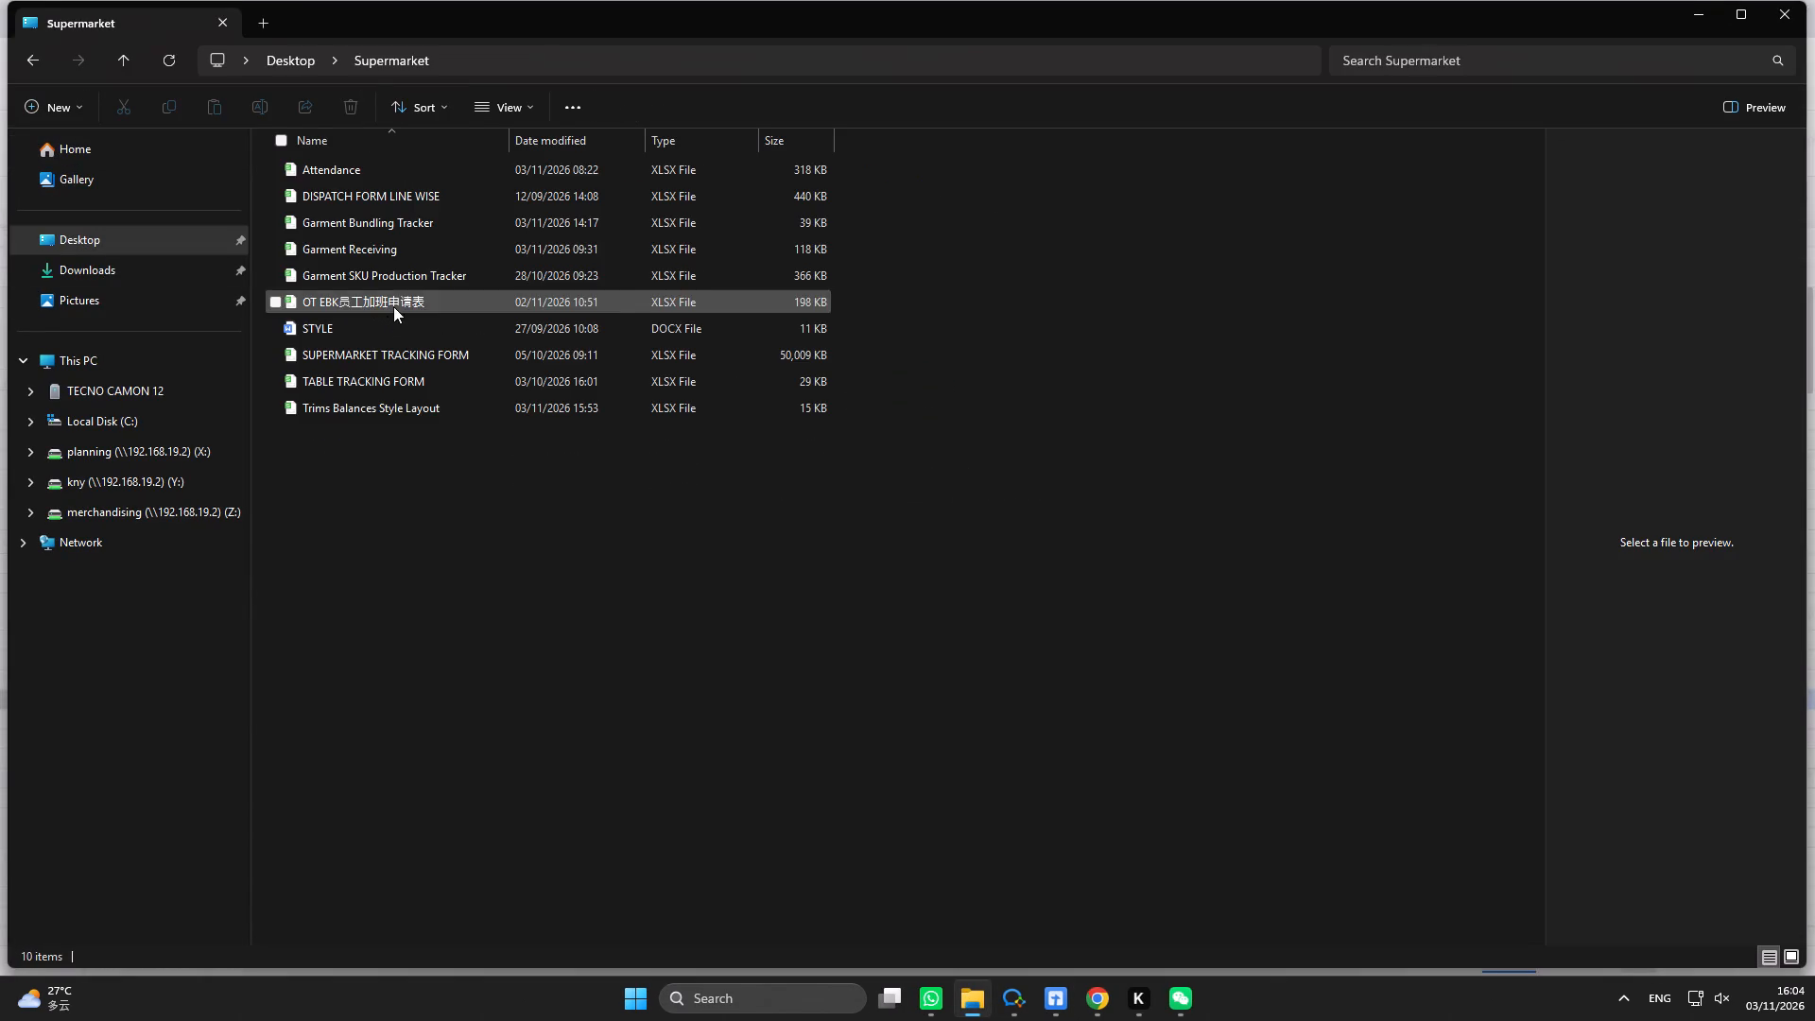
double_click(389, 231)
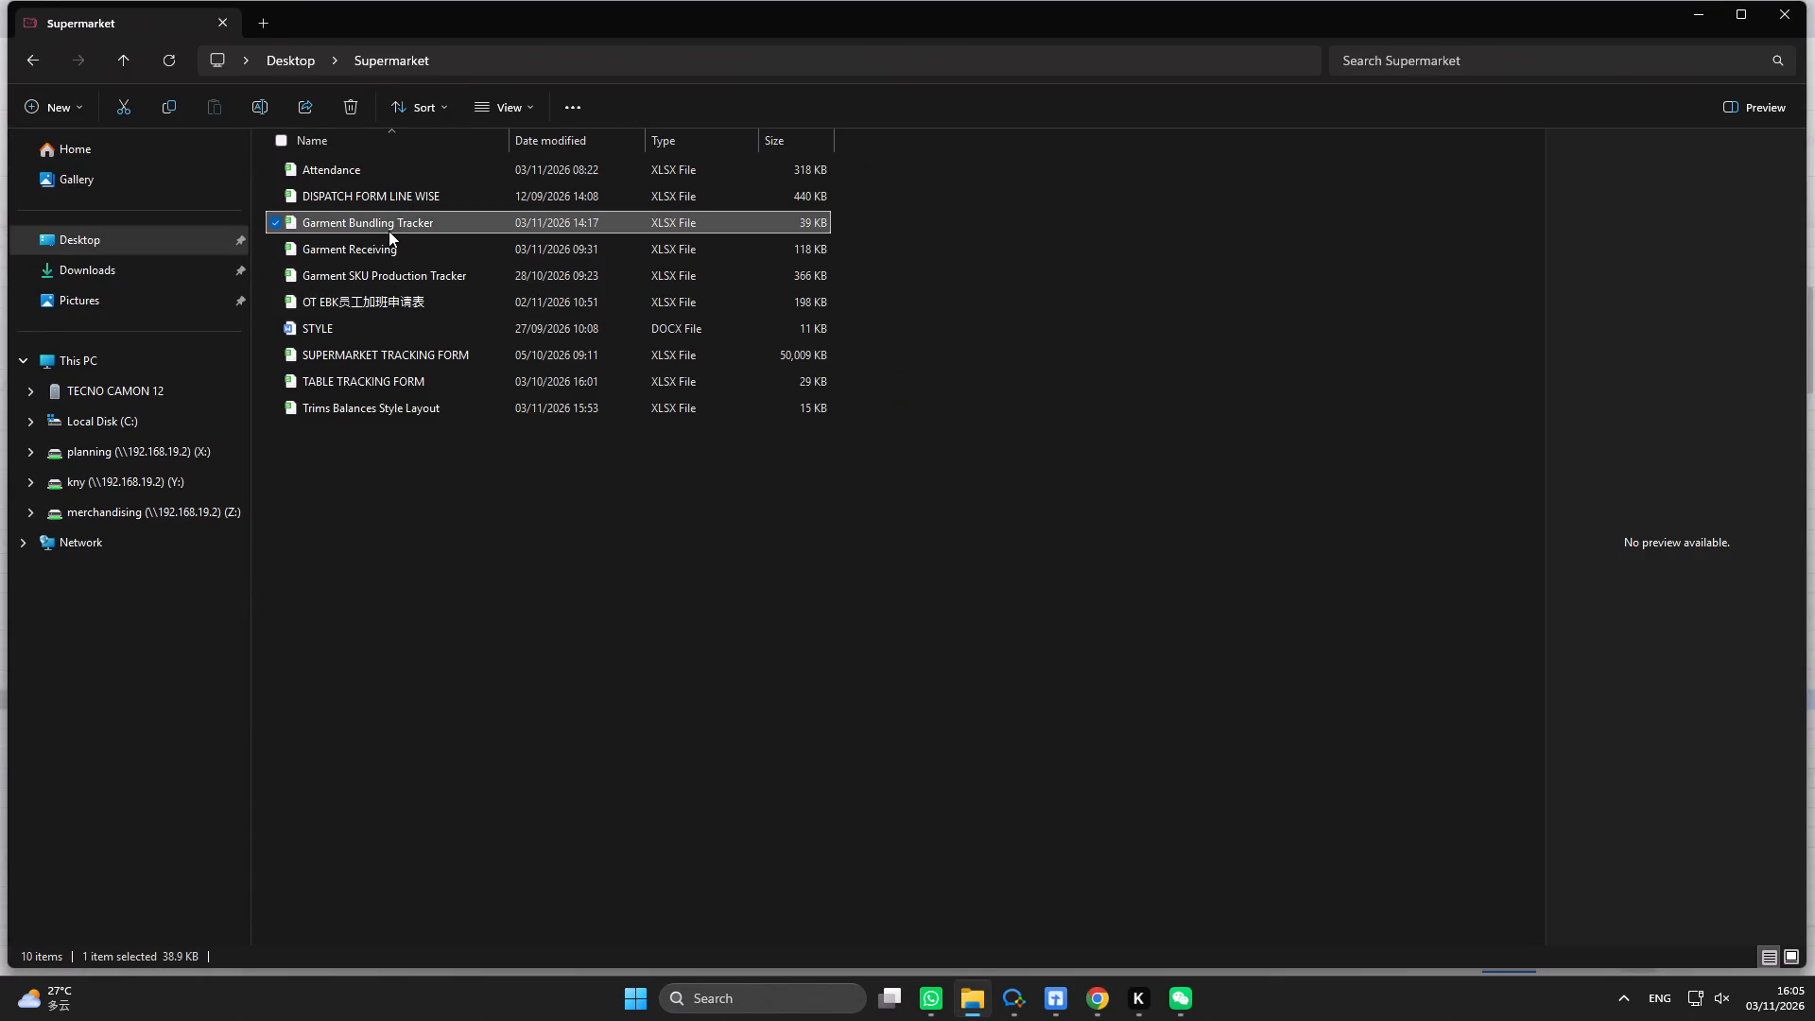
left_click(1713, 19)
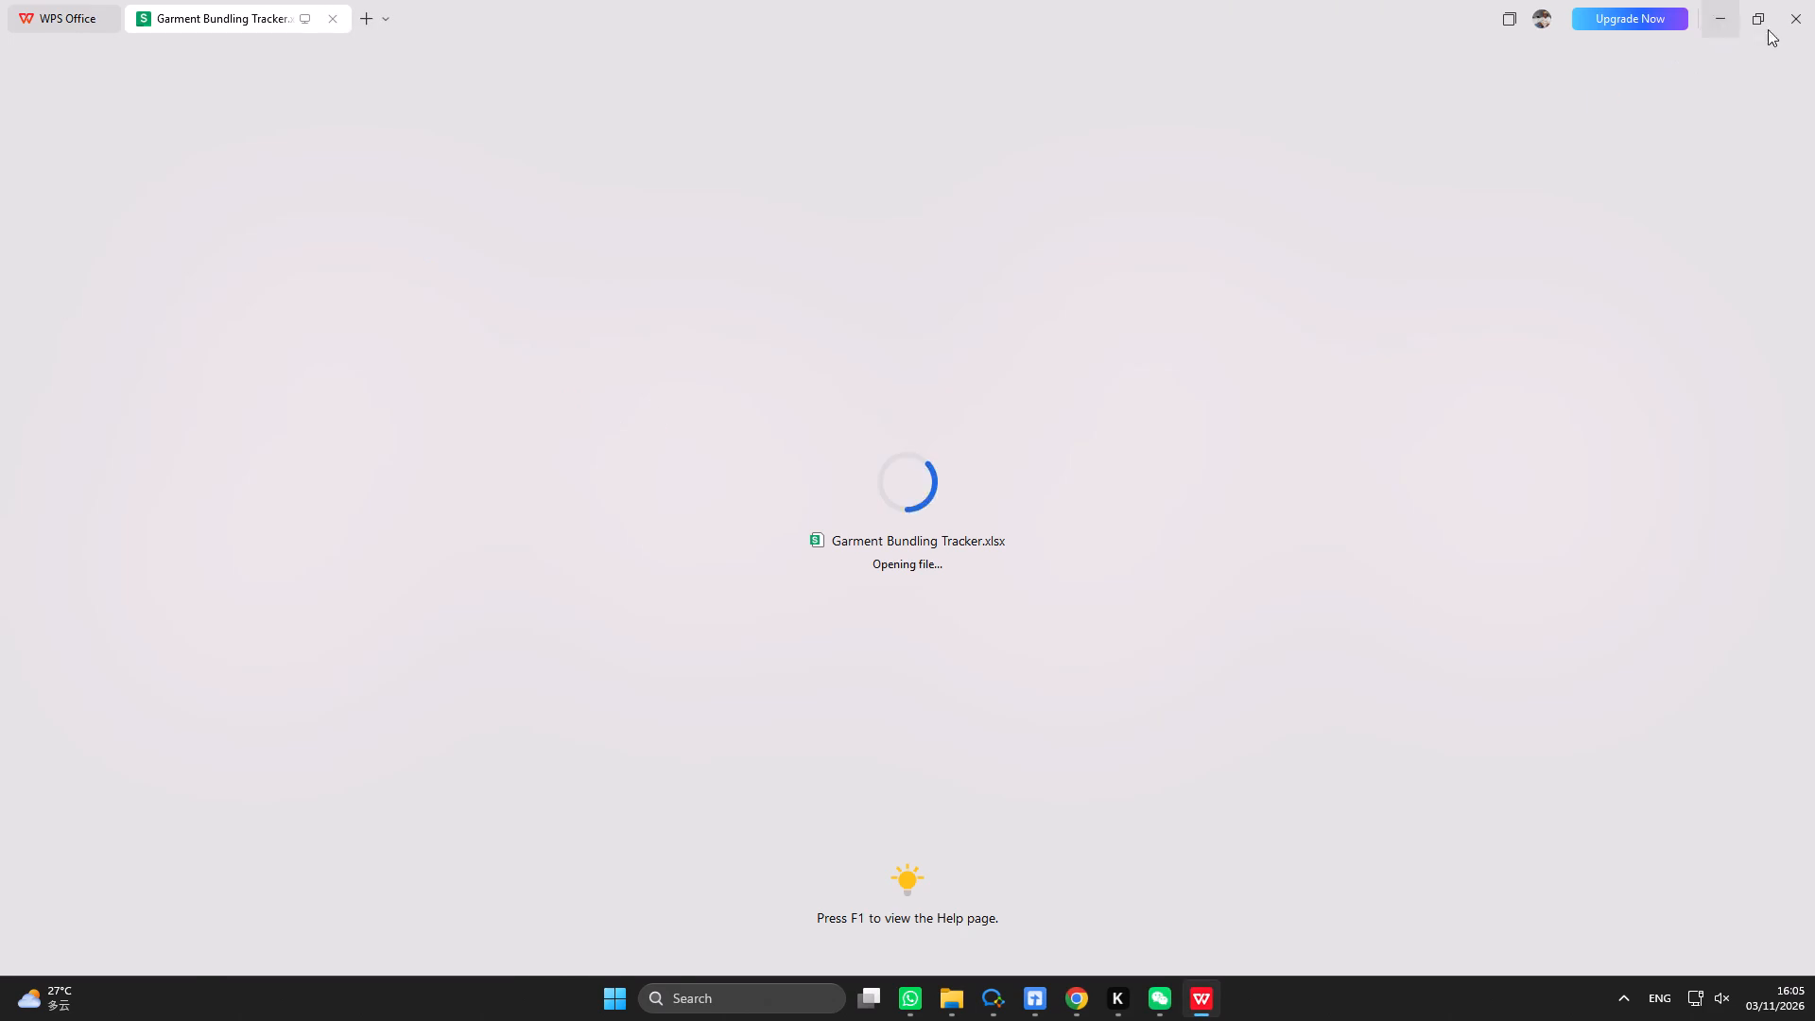
left_click(1804, 17)
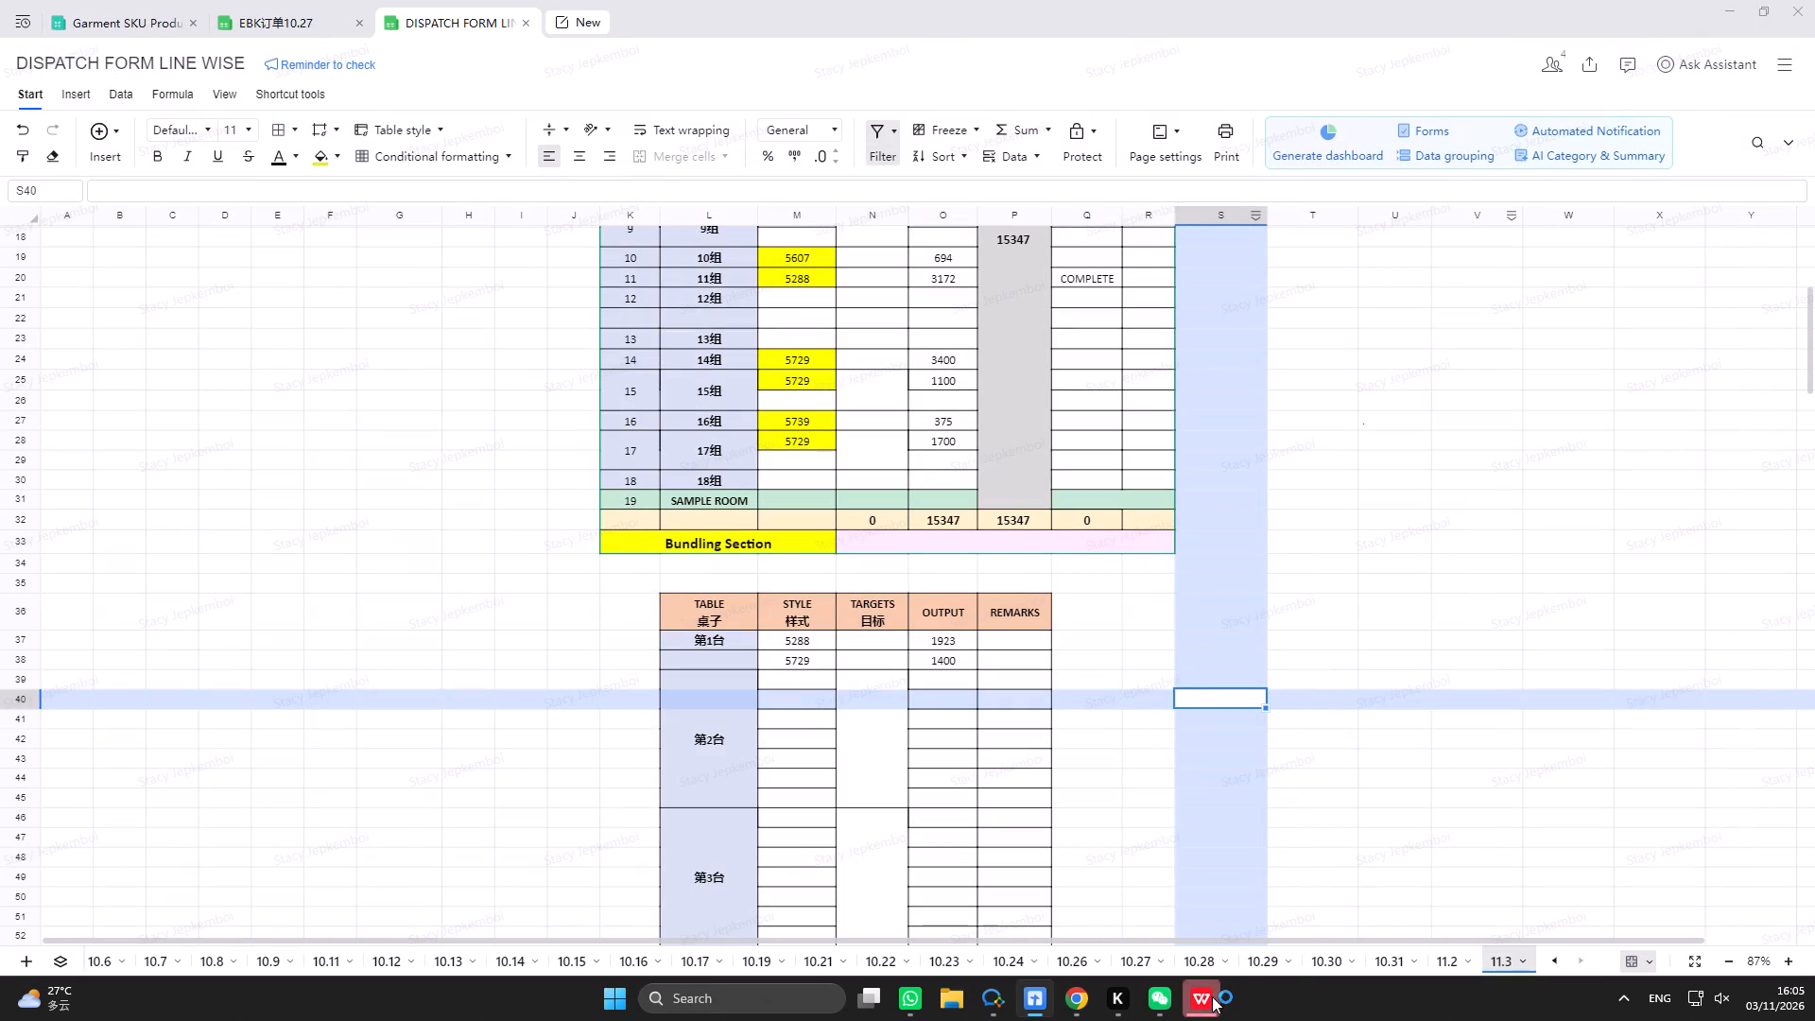
Switch to the Garment Bundling Tracker in WPS Office and reorder the taskbar so WPS Office sits directly after wemail.
left_click_drag(1164, 997, 1004, 1000)
left_click(1213, 1002)
left_click_drag(1213, 1002, 1188, 1002)
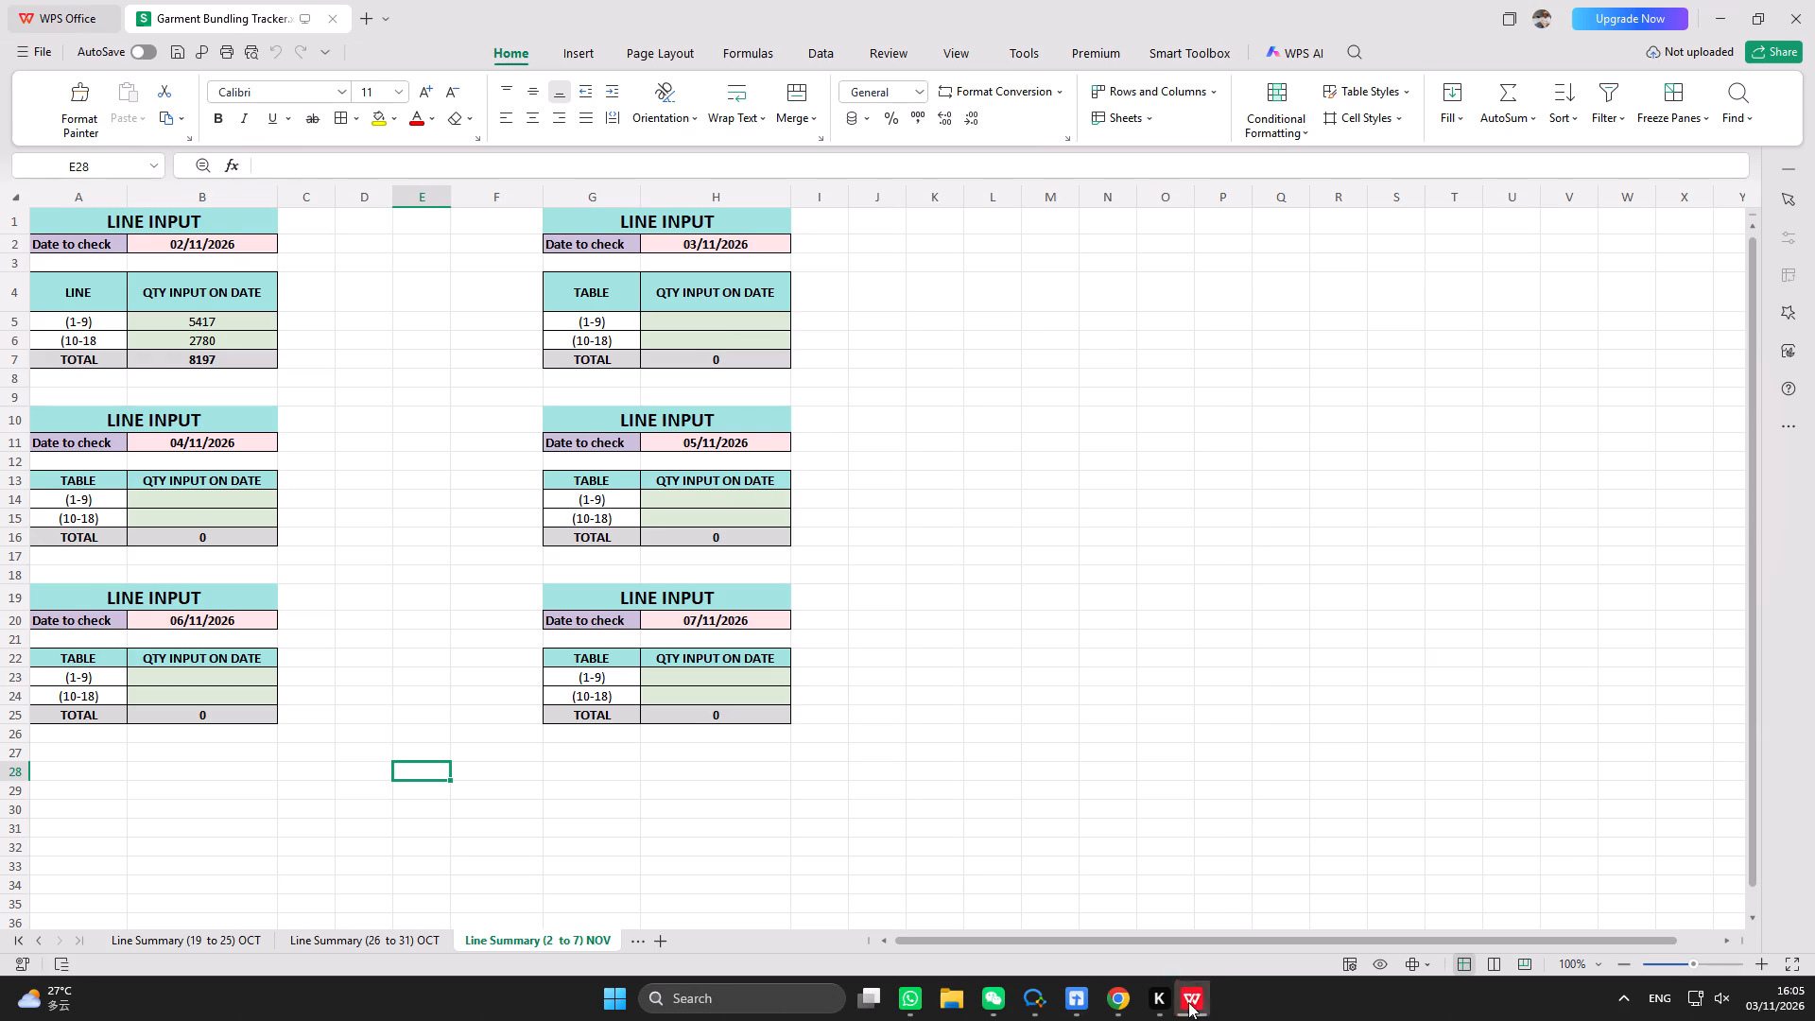
left_click_drag(1188, 1002, 1129, 1002)
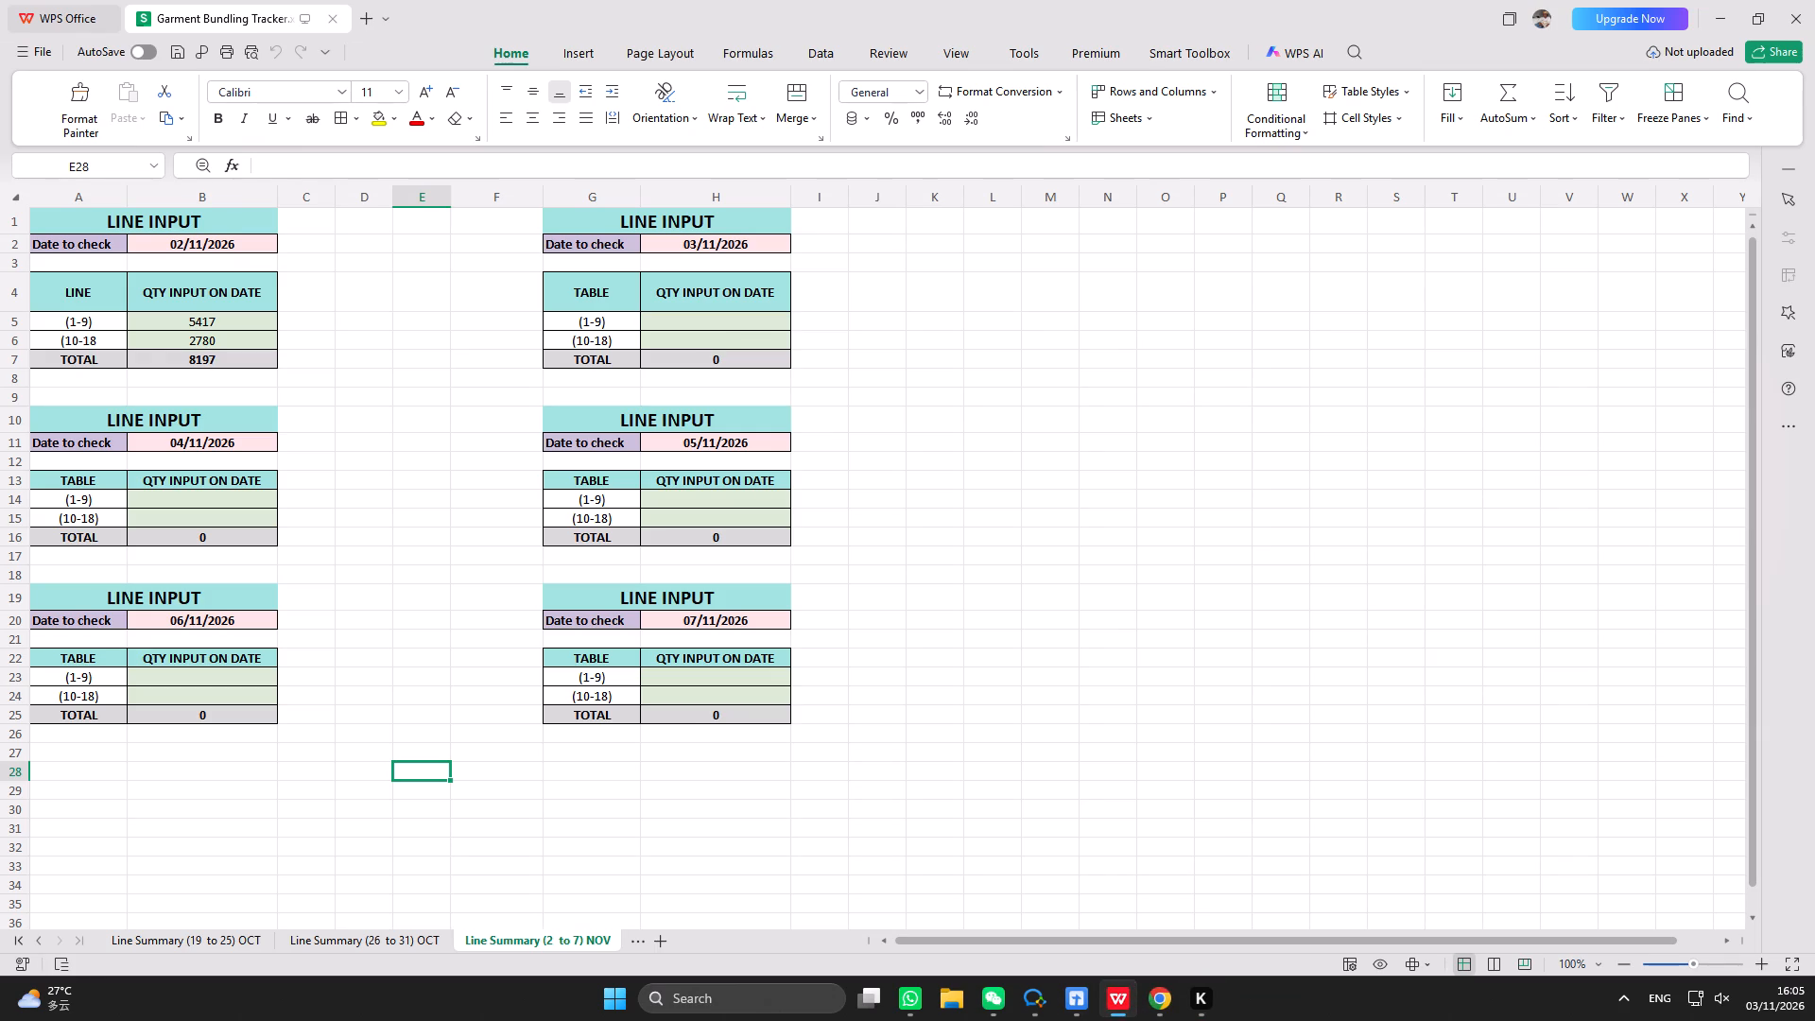
On sheet Table Summary(2 to 7) NOV, enter 3323, the combined 第1台 output from the dispatch form, for table 1 on 03/11/2026.
triple_click(39, 938)
left_click(39, 938)
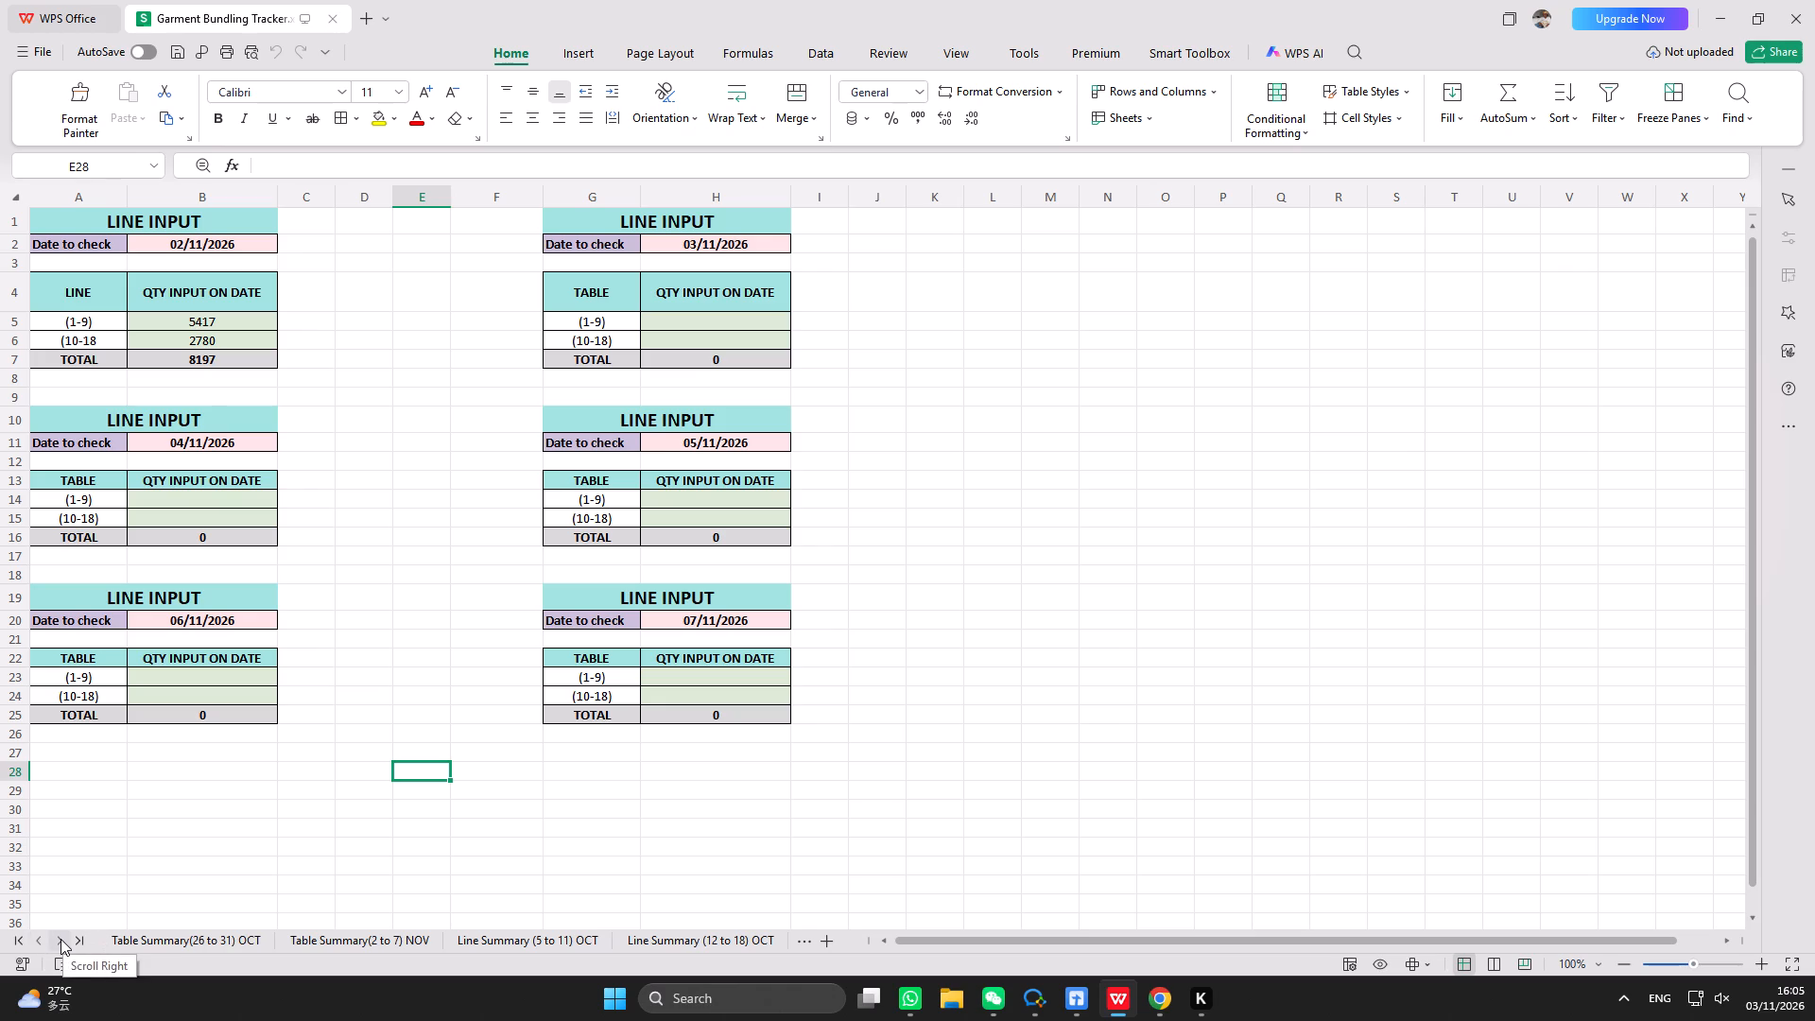
left_click(340, 941)
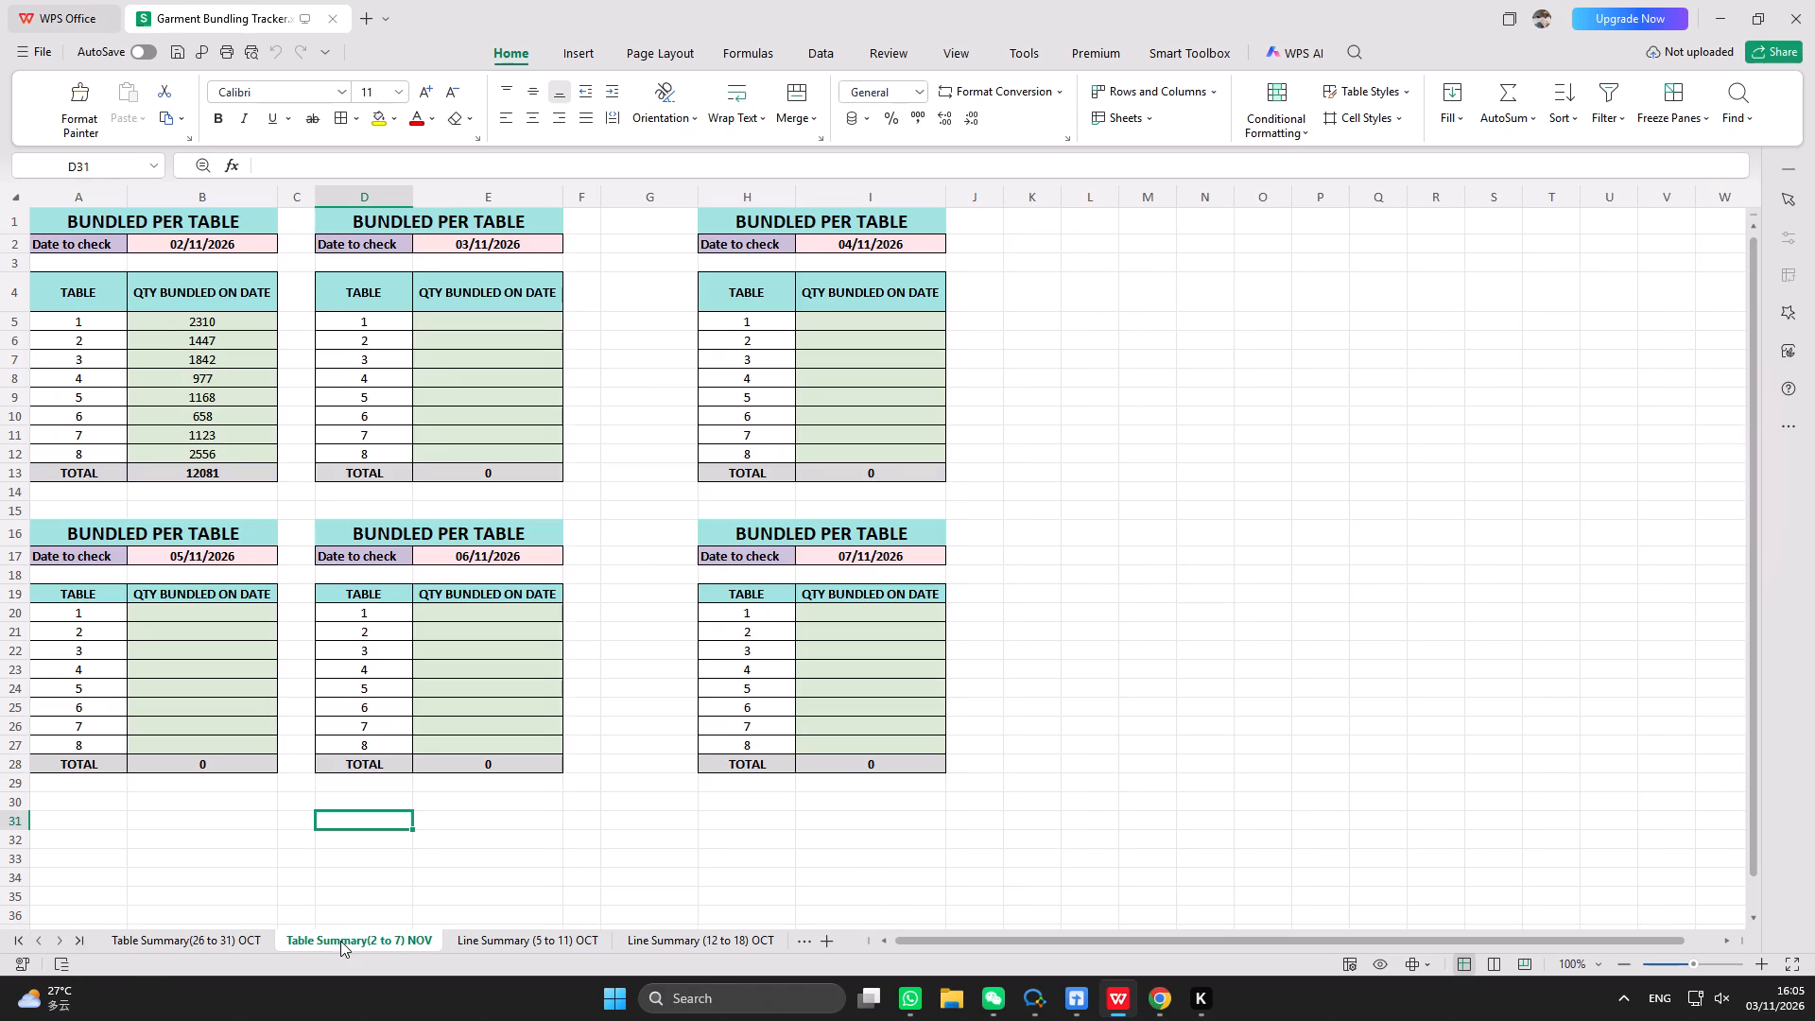
left_click(470, 323)
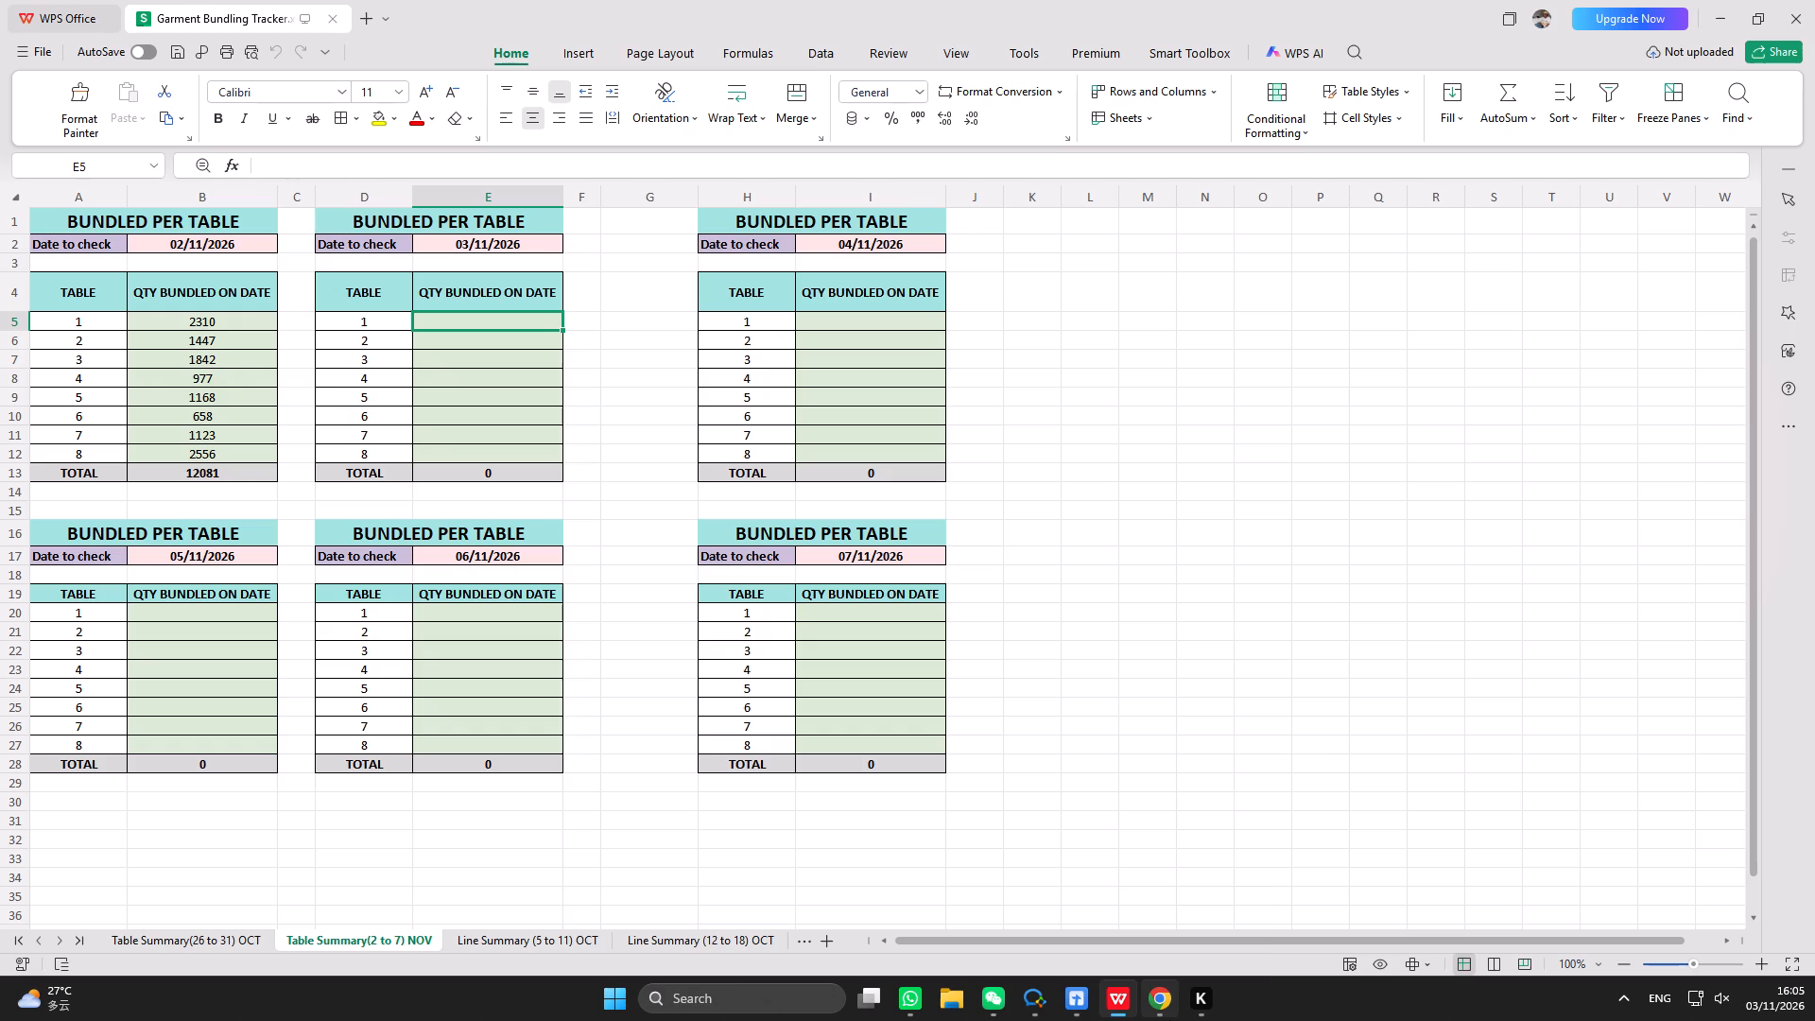
left_click(1088, 1003)
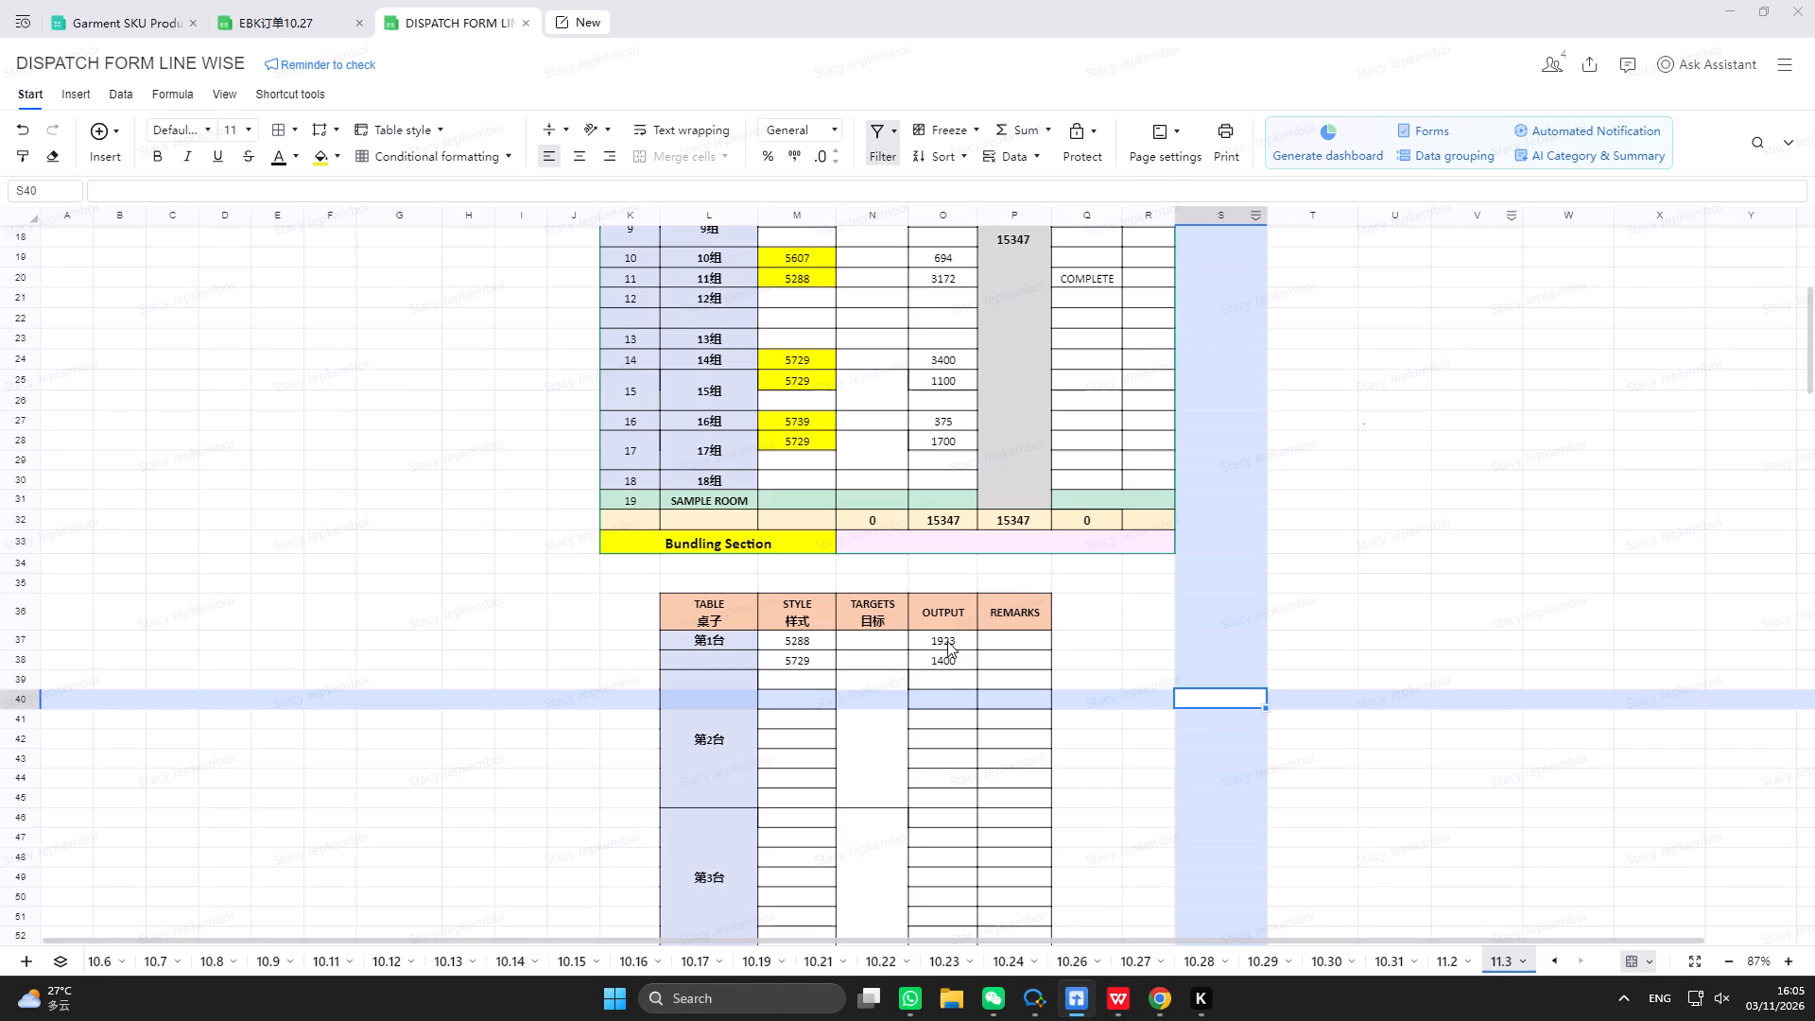
left_click_drag(947, 641, 951, 653)
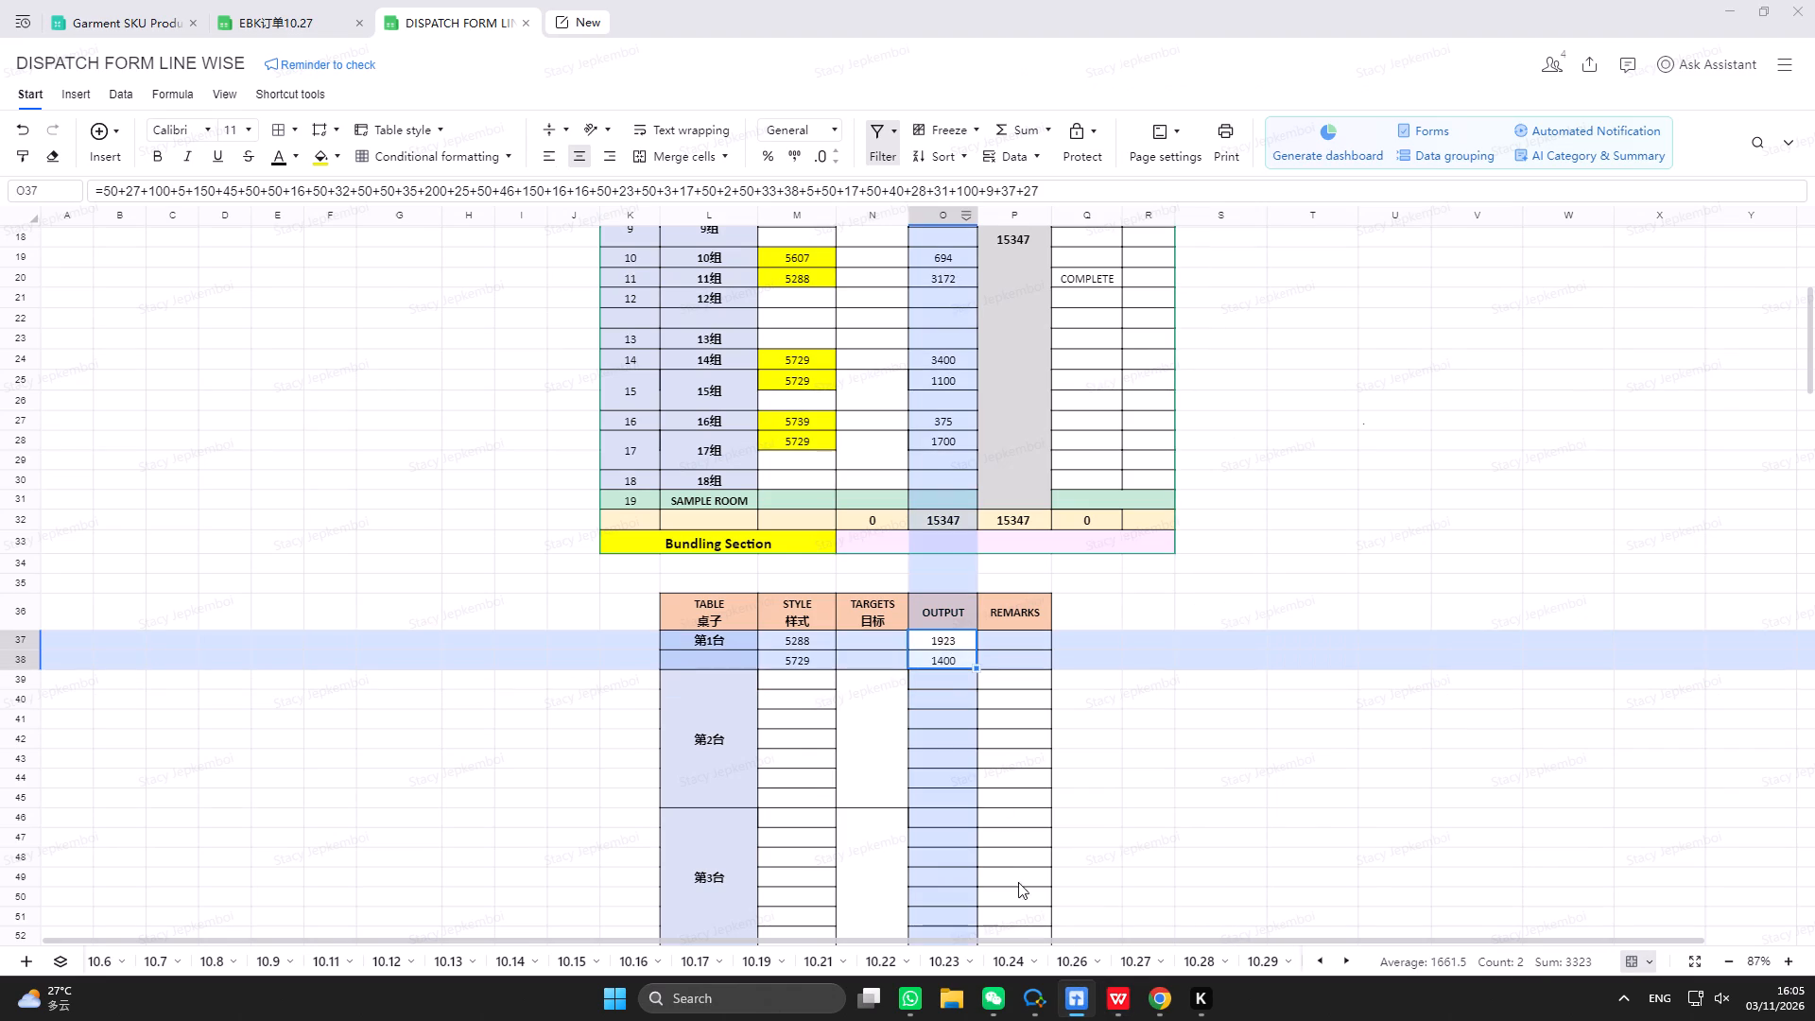
left_click(1114, 1010)
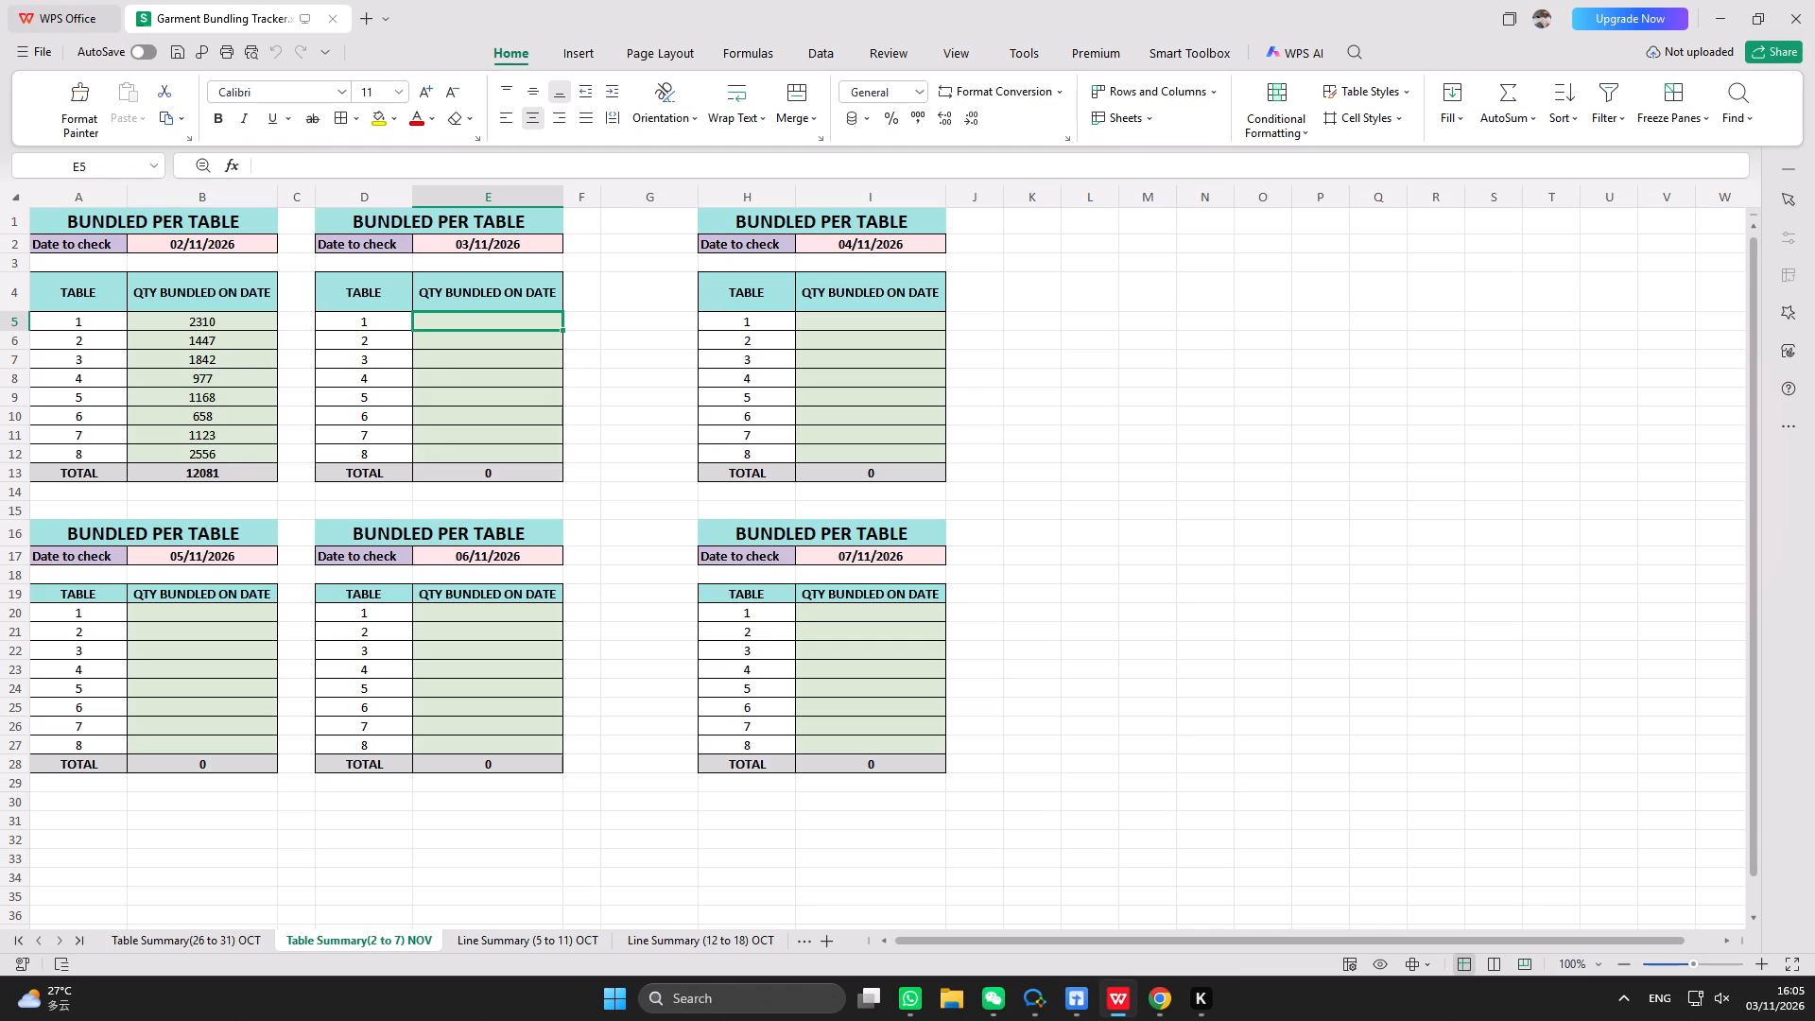
left_click(490, 339)
left_click(493, 316)
type("3323")
key("Return")
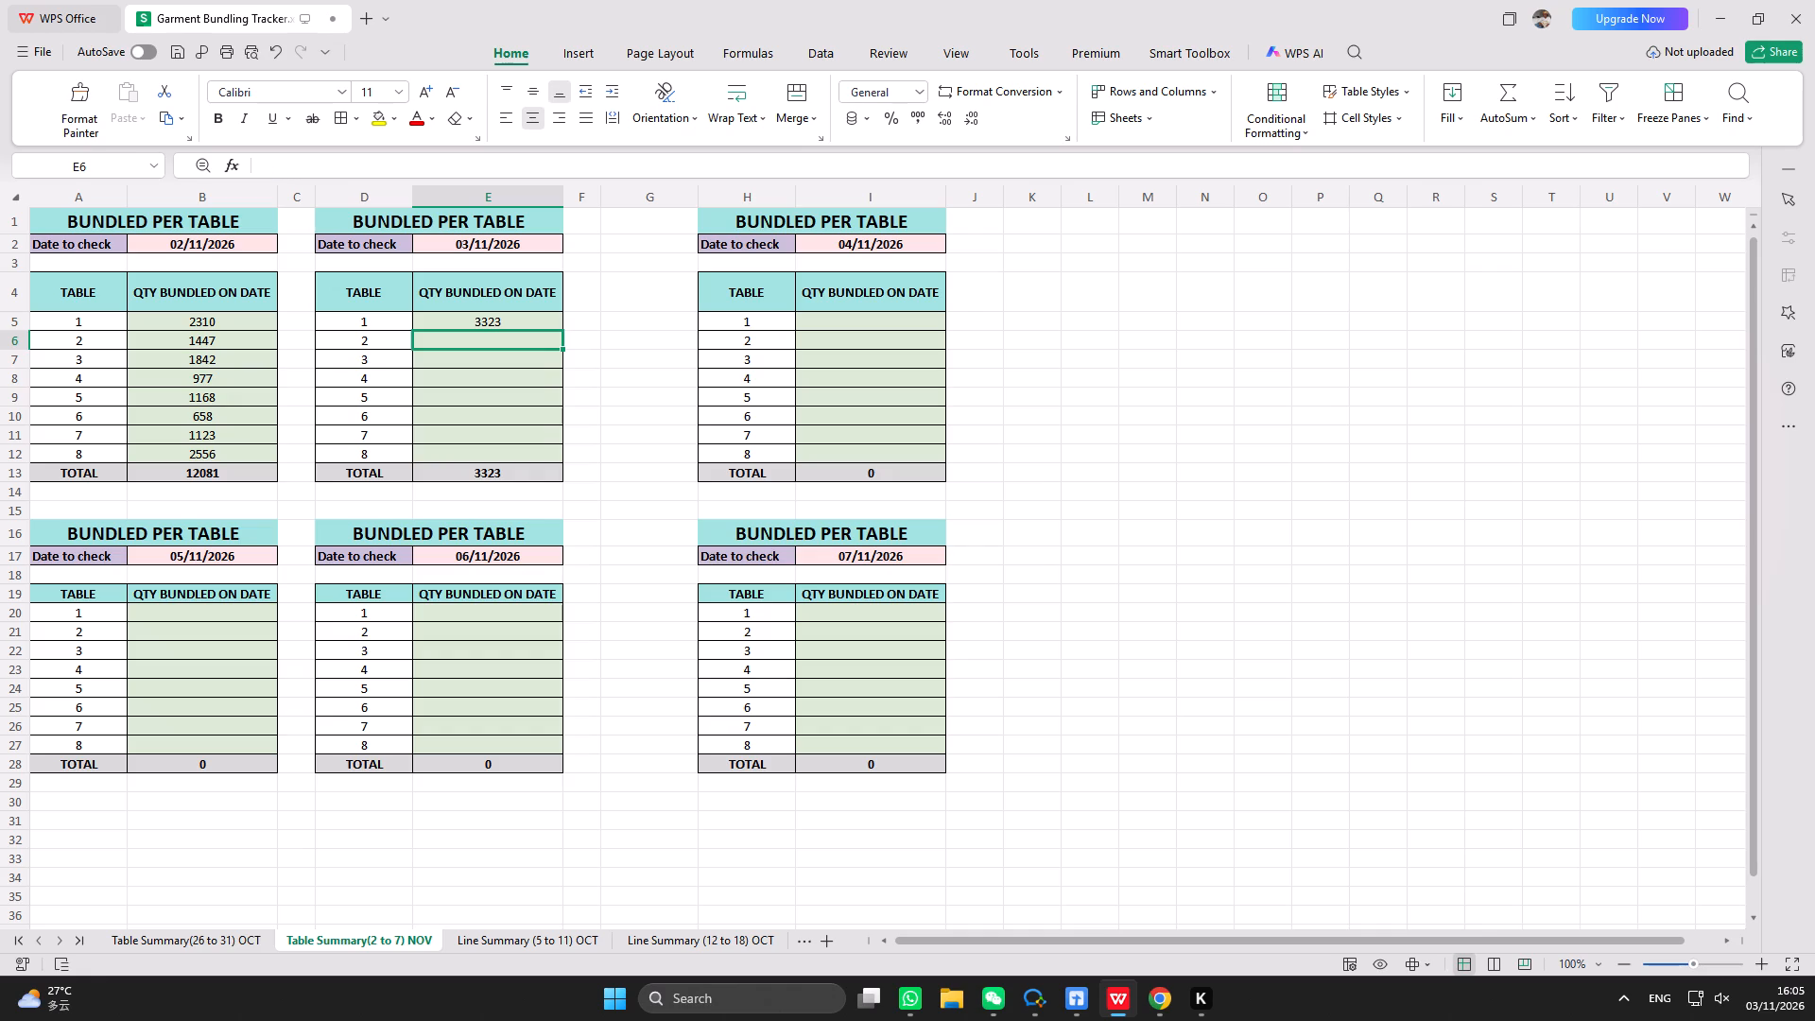
In the dispatch form's bundling table, merge the 第1台 TABLE cells and TARGETS cells across rows 37 and 38.
left_click(1115, 997)
left_click(803, 684)
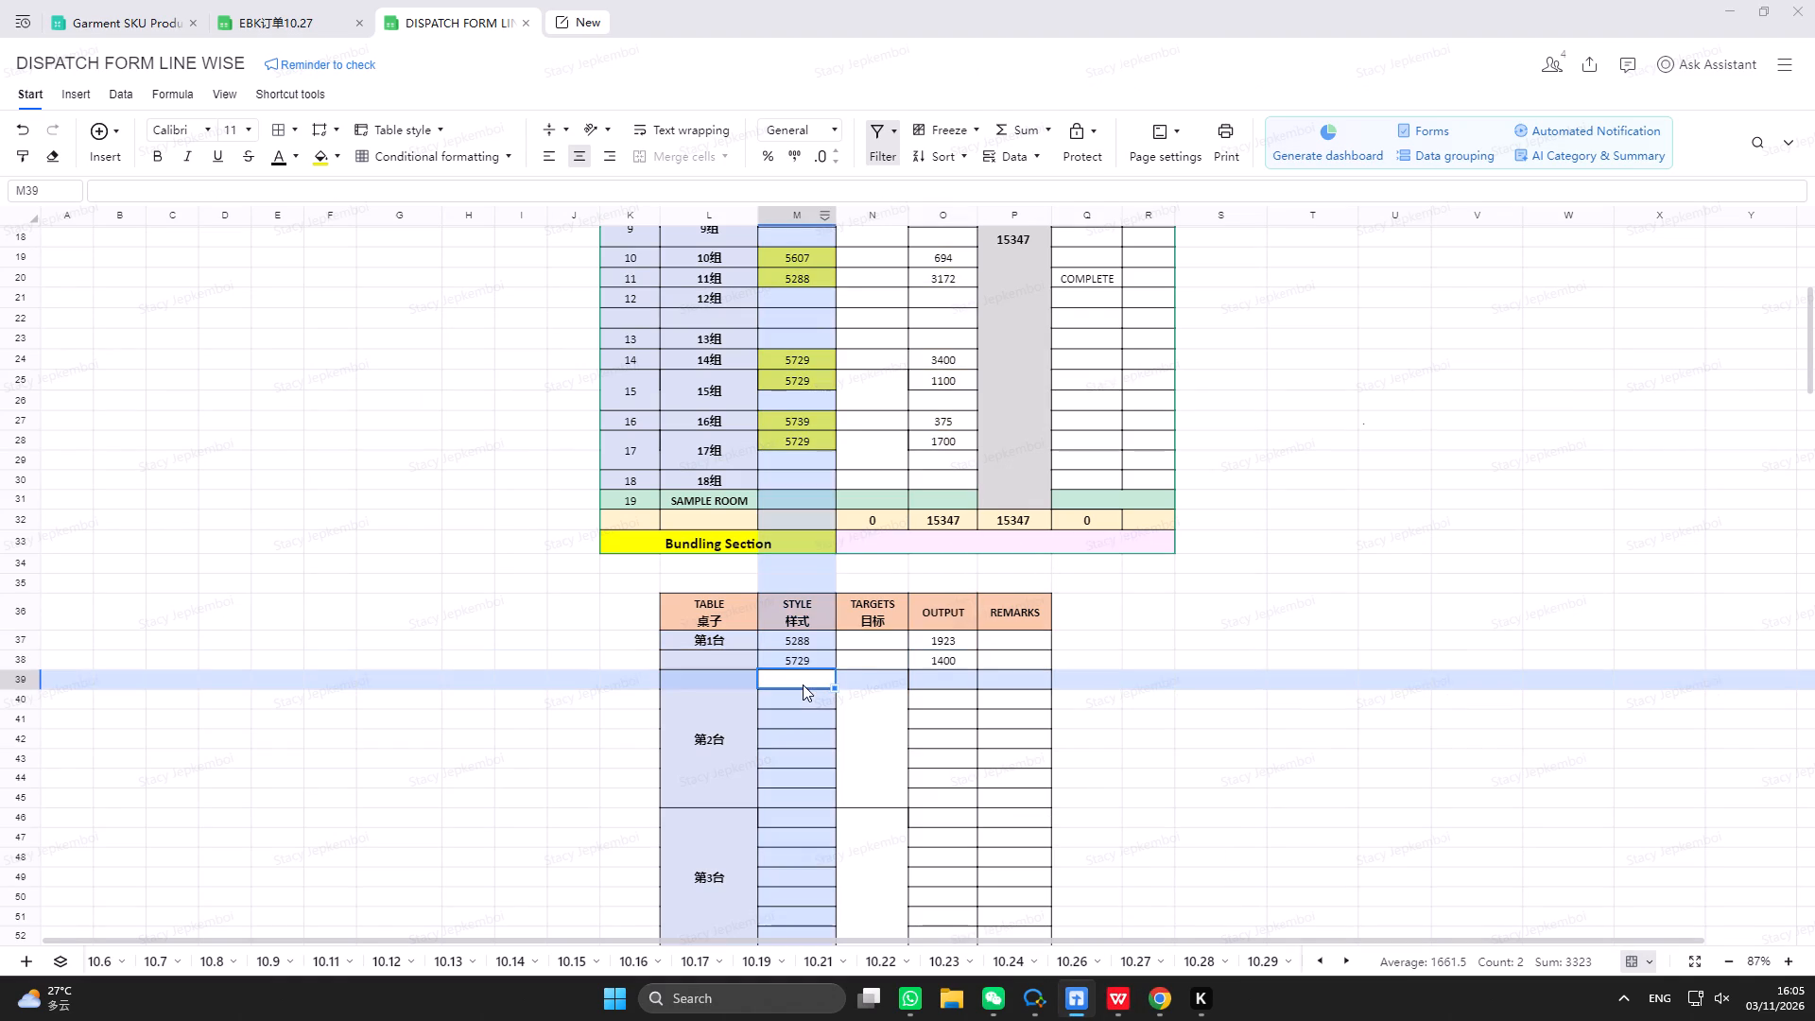
left_click_drag(701, 636, 708, 653)
left_click(647, 153)
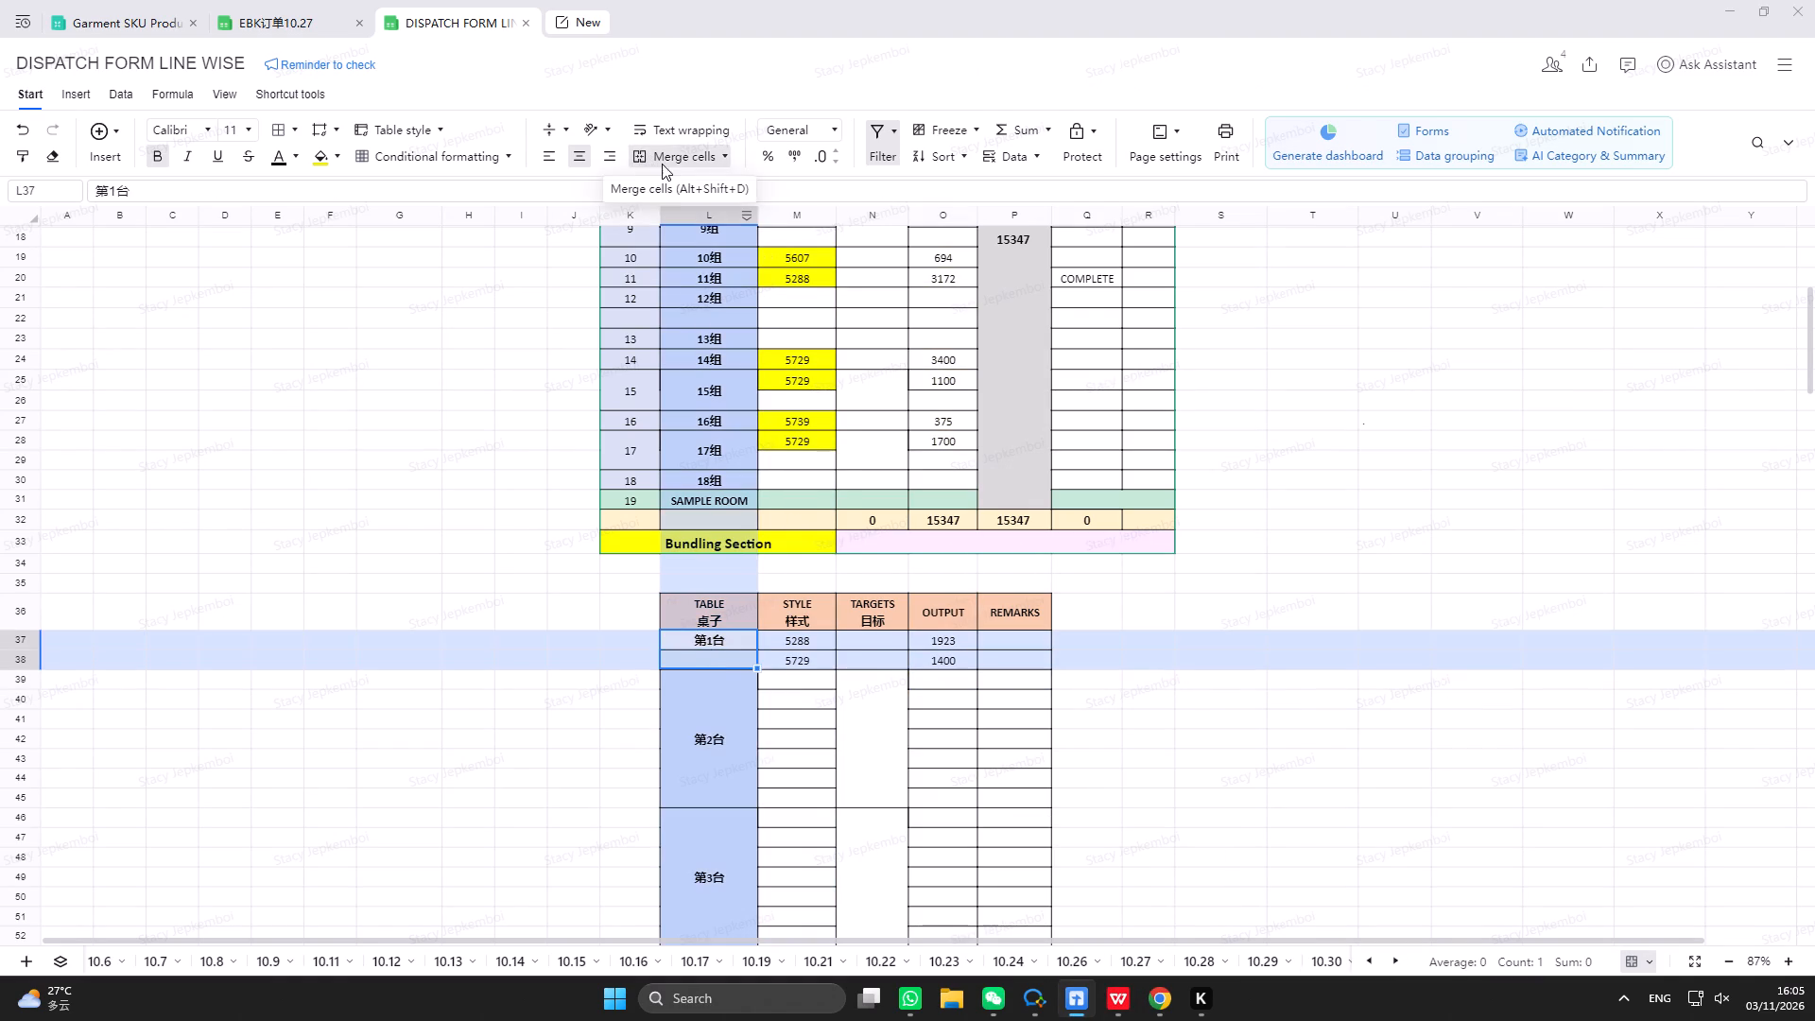
left_click_drag(880, 635, 880, 656)
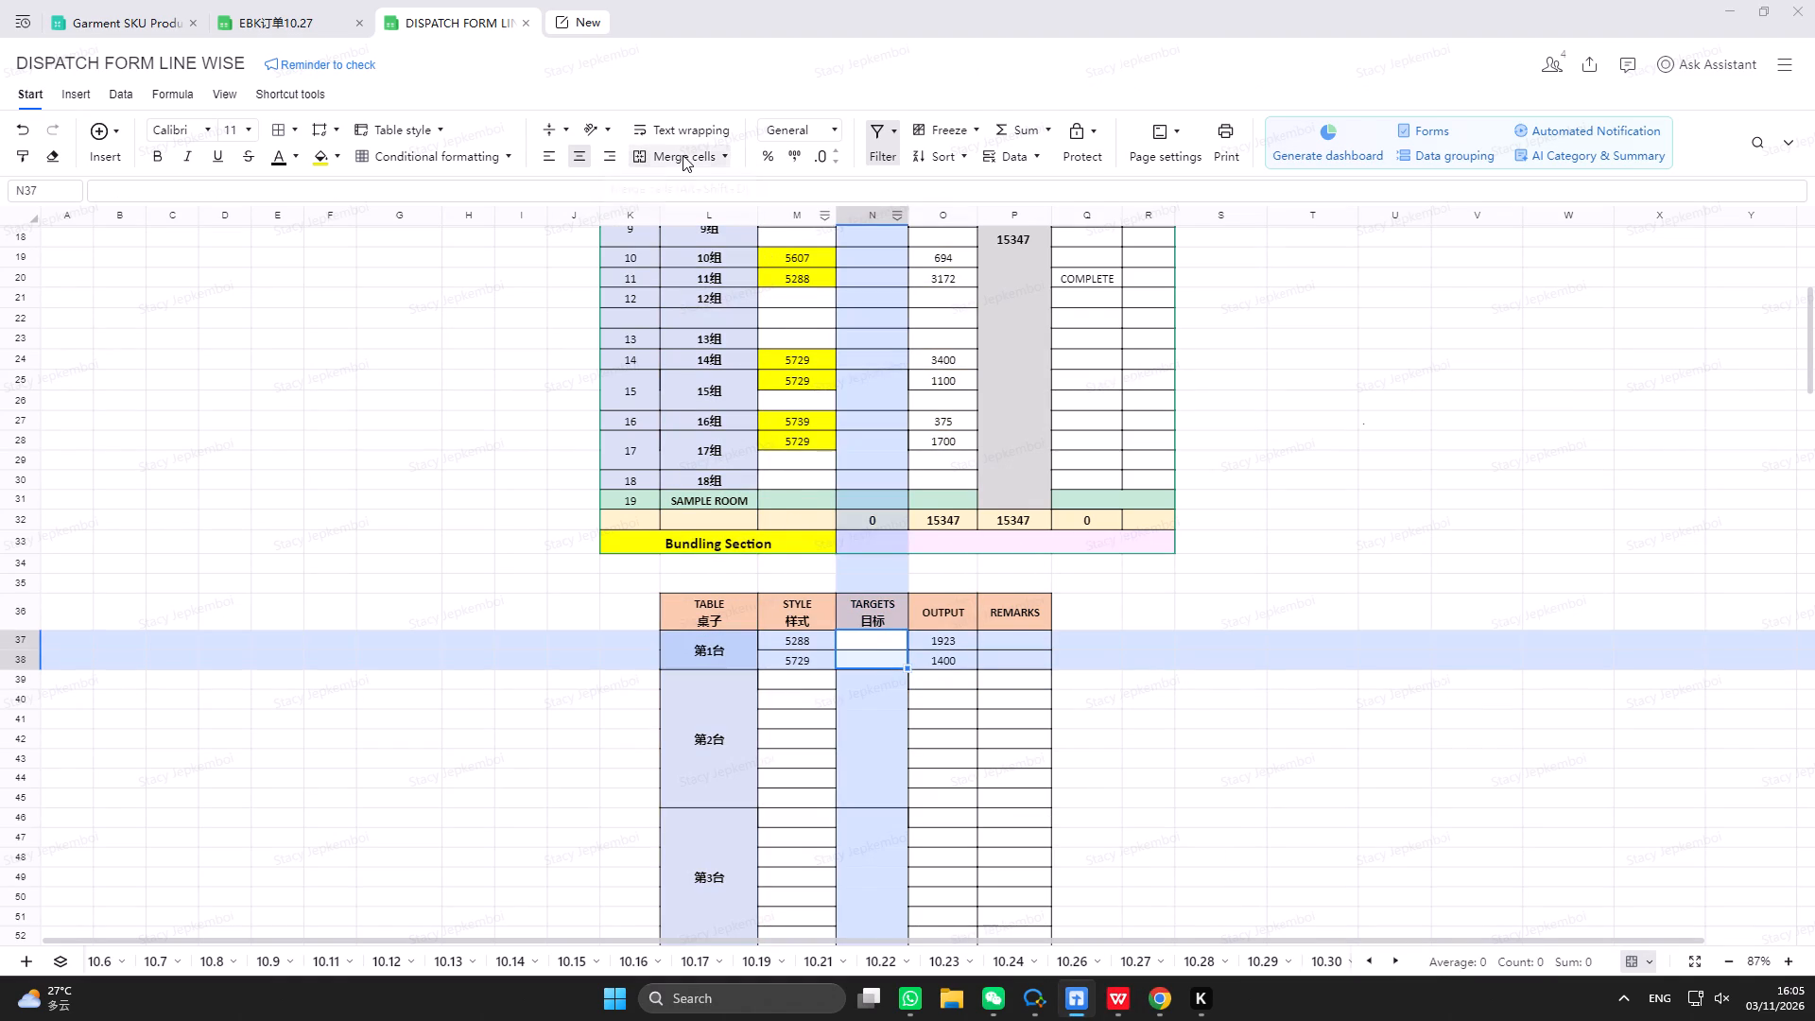
left_click(683, 155)
Record style 5729 in row 39, the first 第2台 row, with the OUTPUT sum =500+500+500+500+500+50.
left_click(812, 699)
left_click(812, 681)
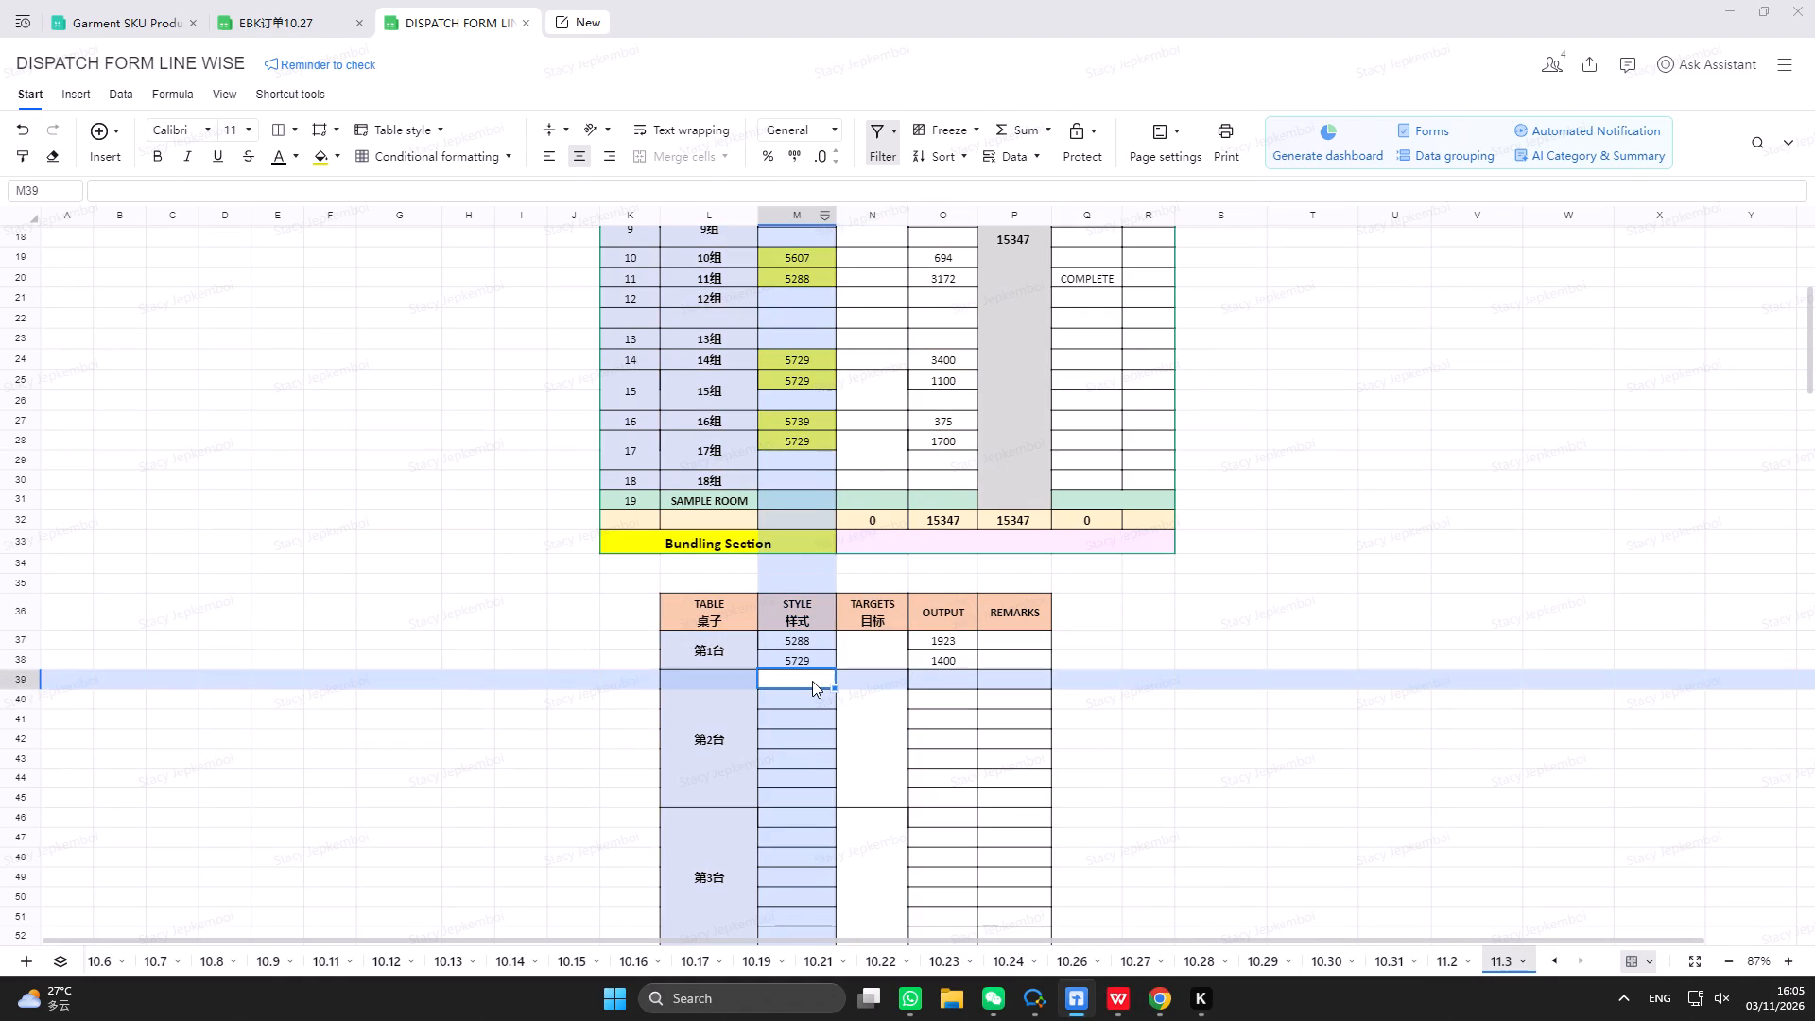
type("5729")
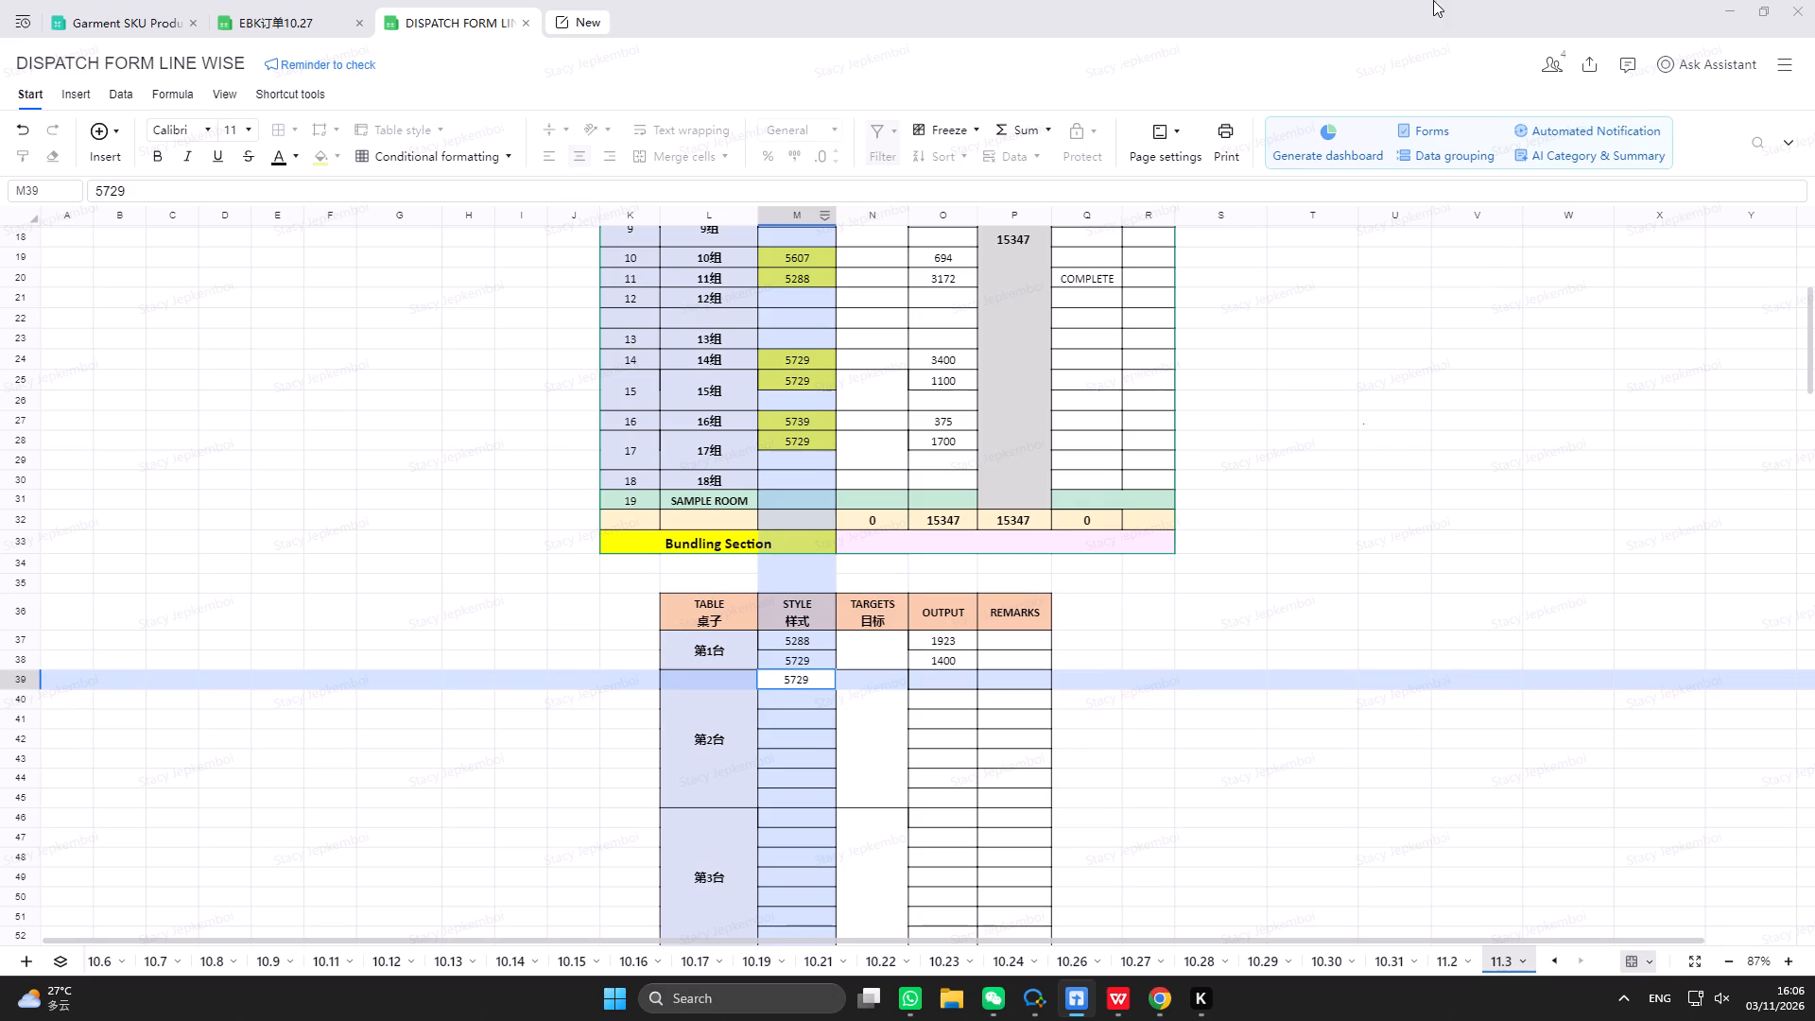
left_click(956, 681)
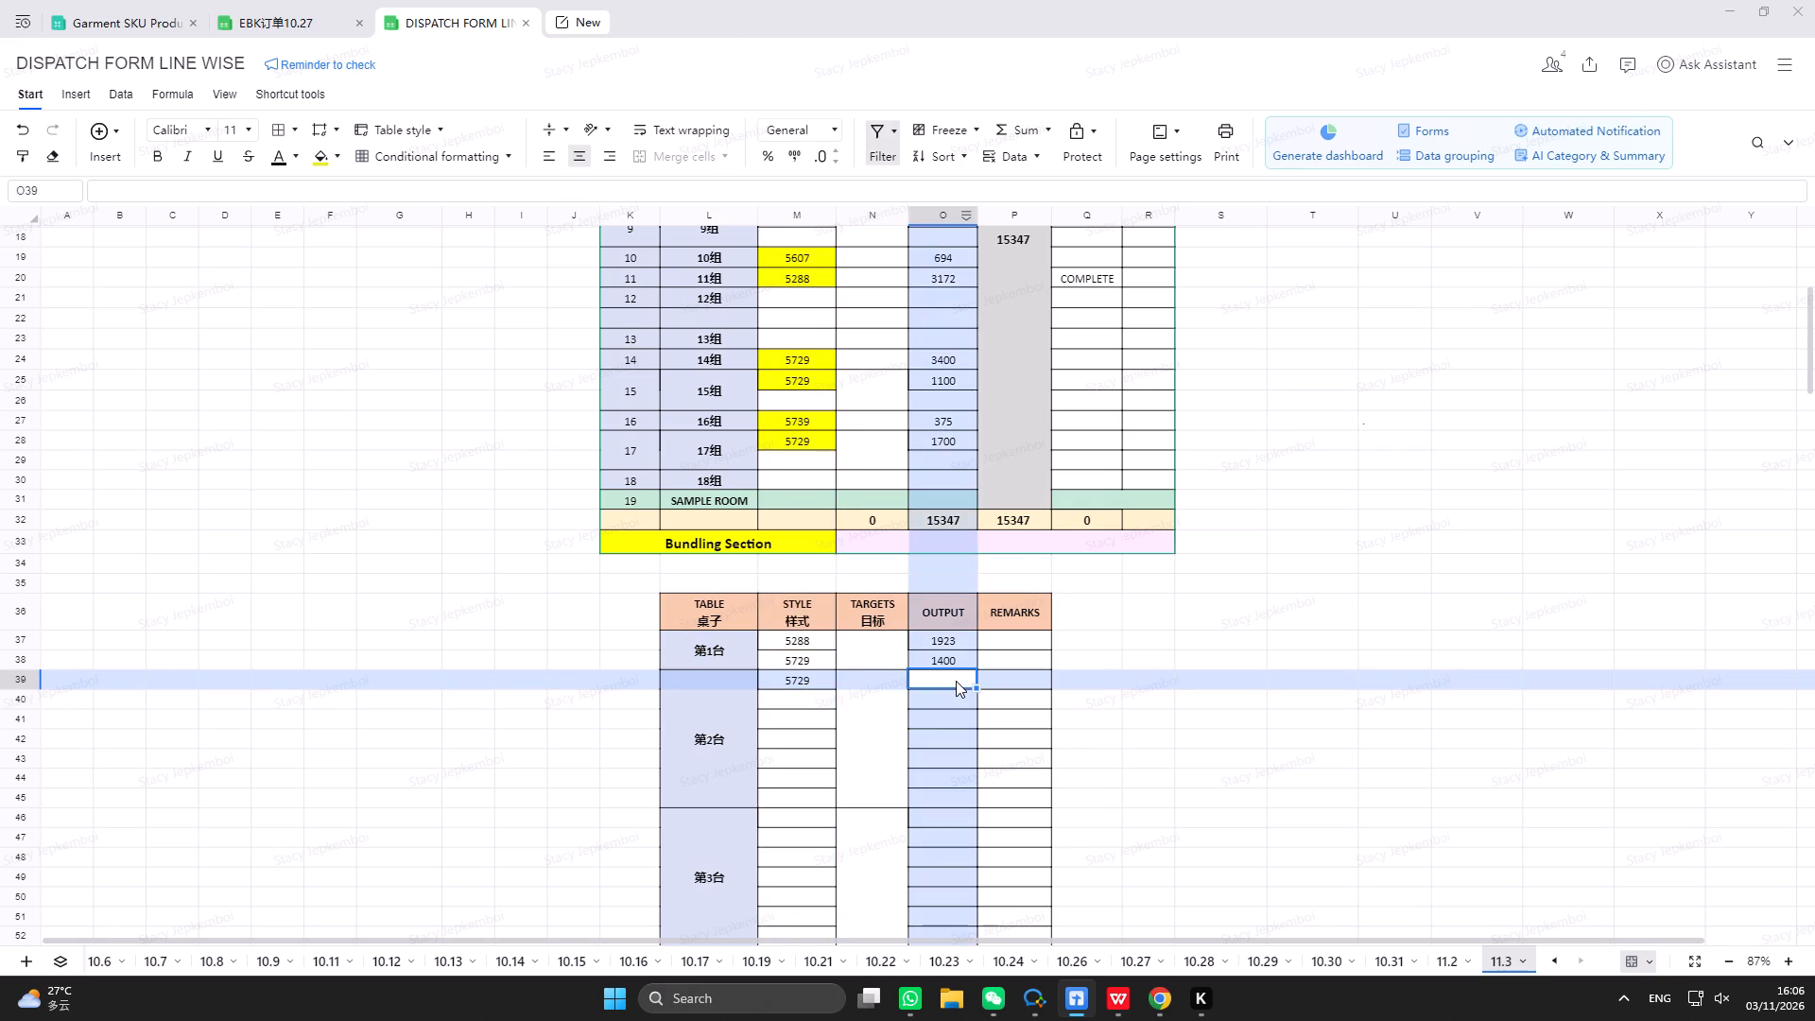
key("equal")
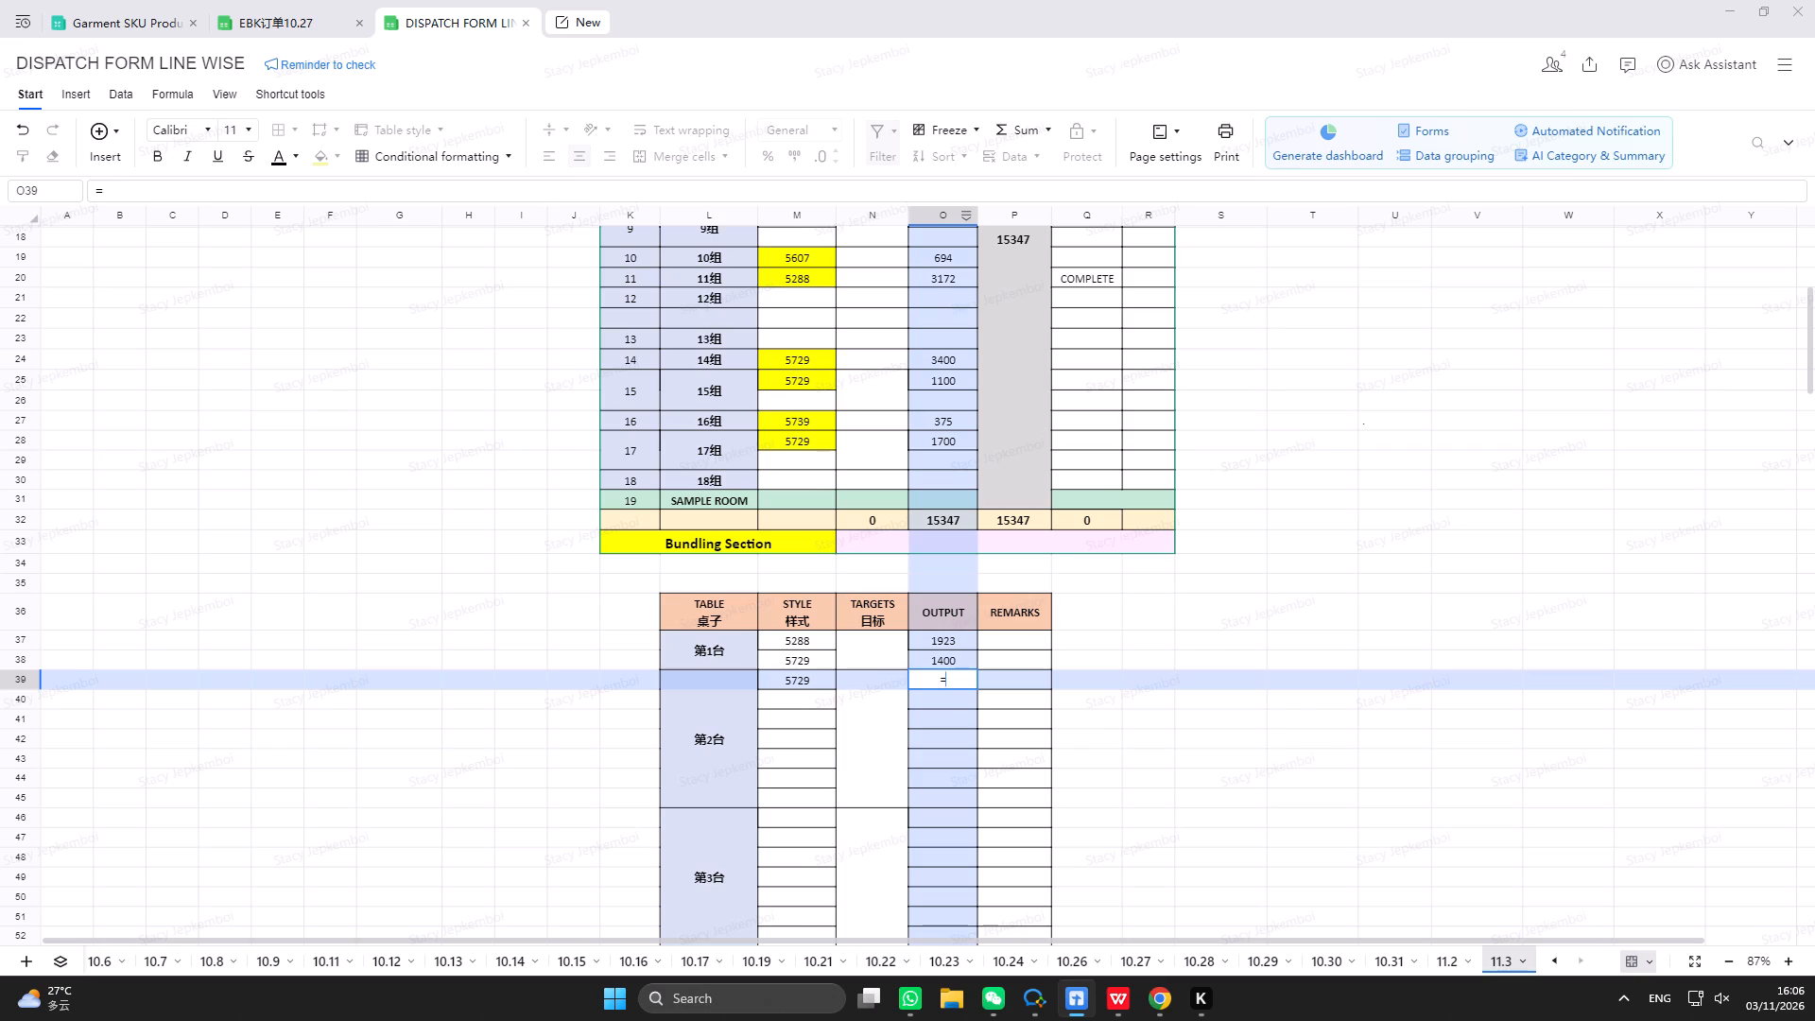
type("500+")
type("500+")
type("500+")
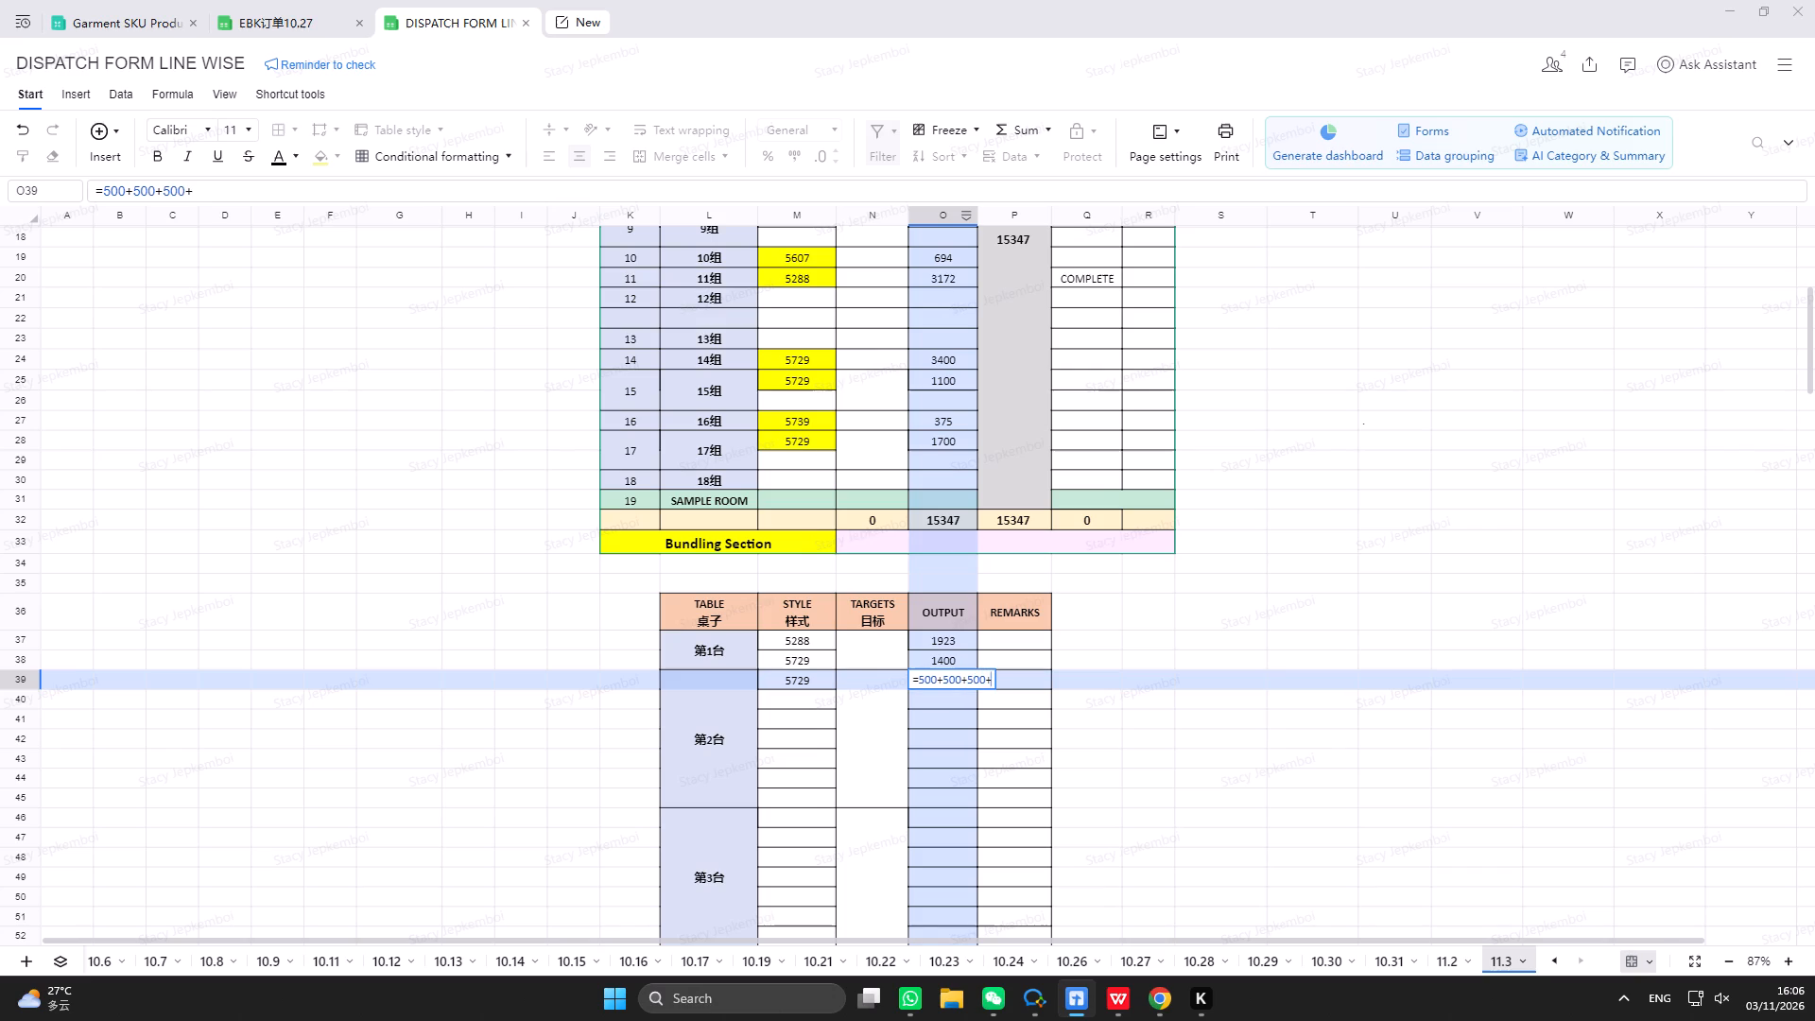
type("500+")
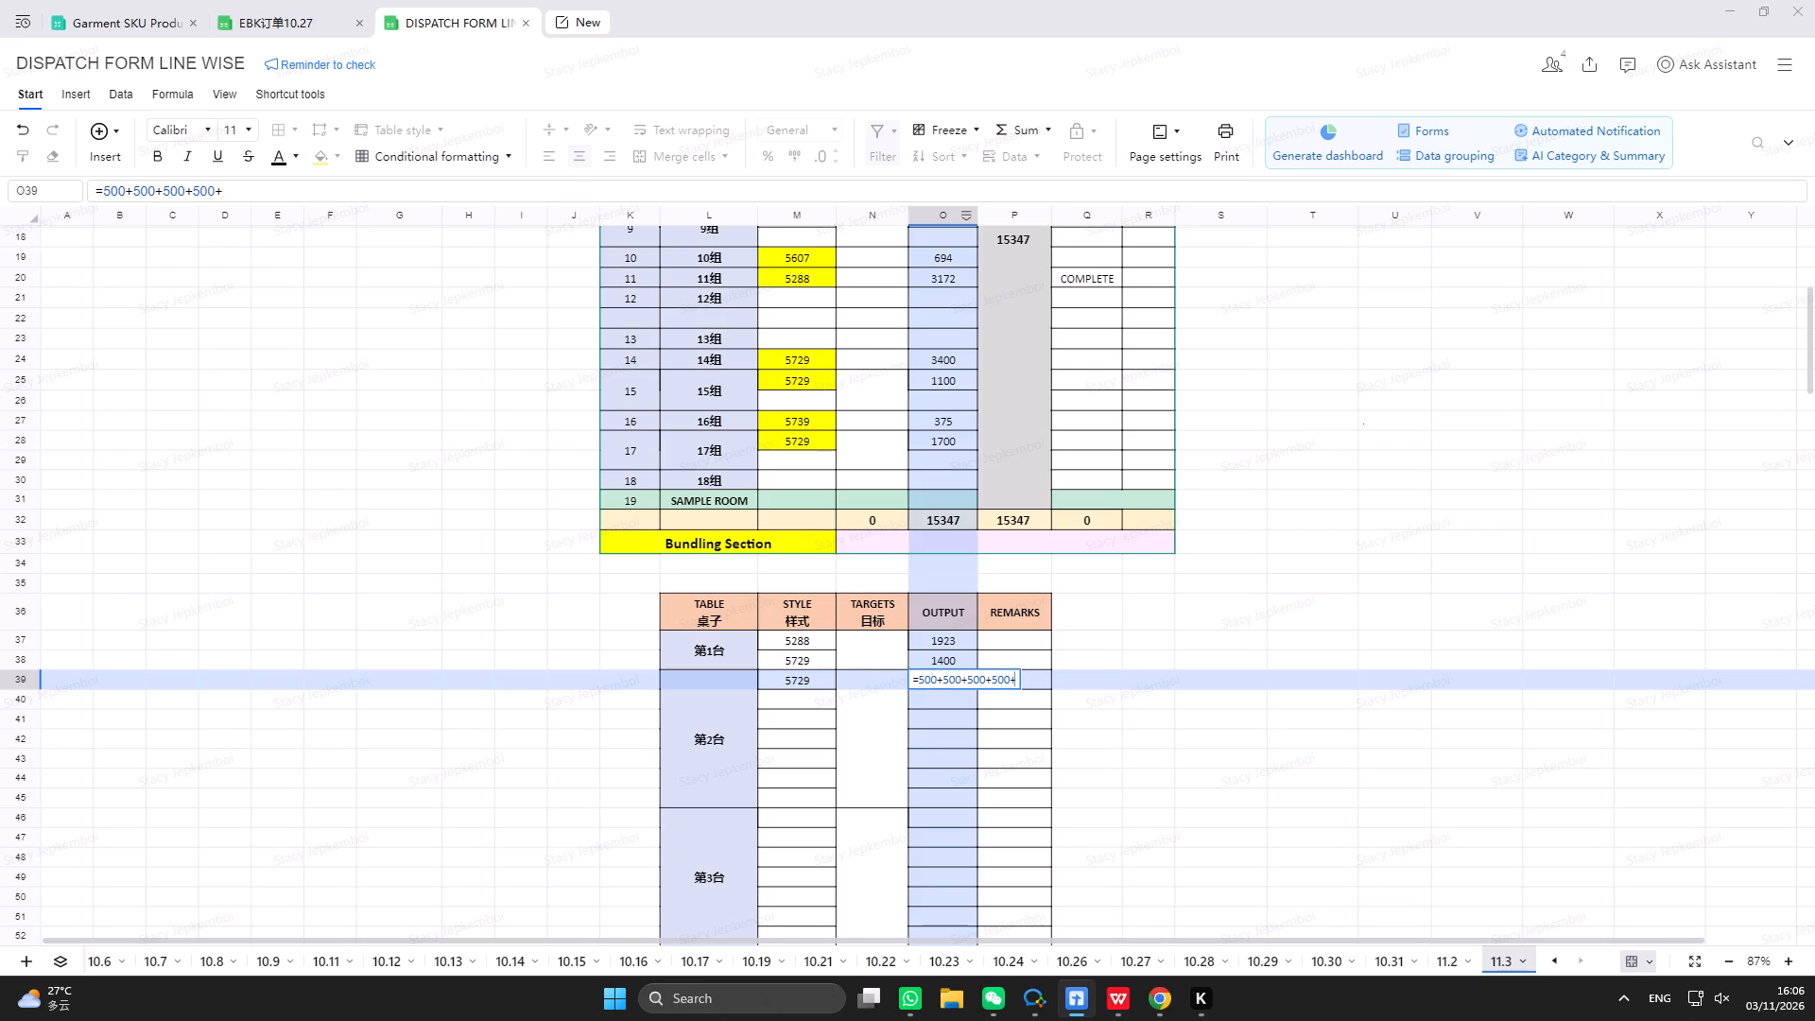
key("5")
type("00+50")
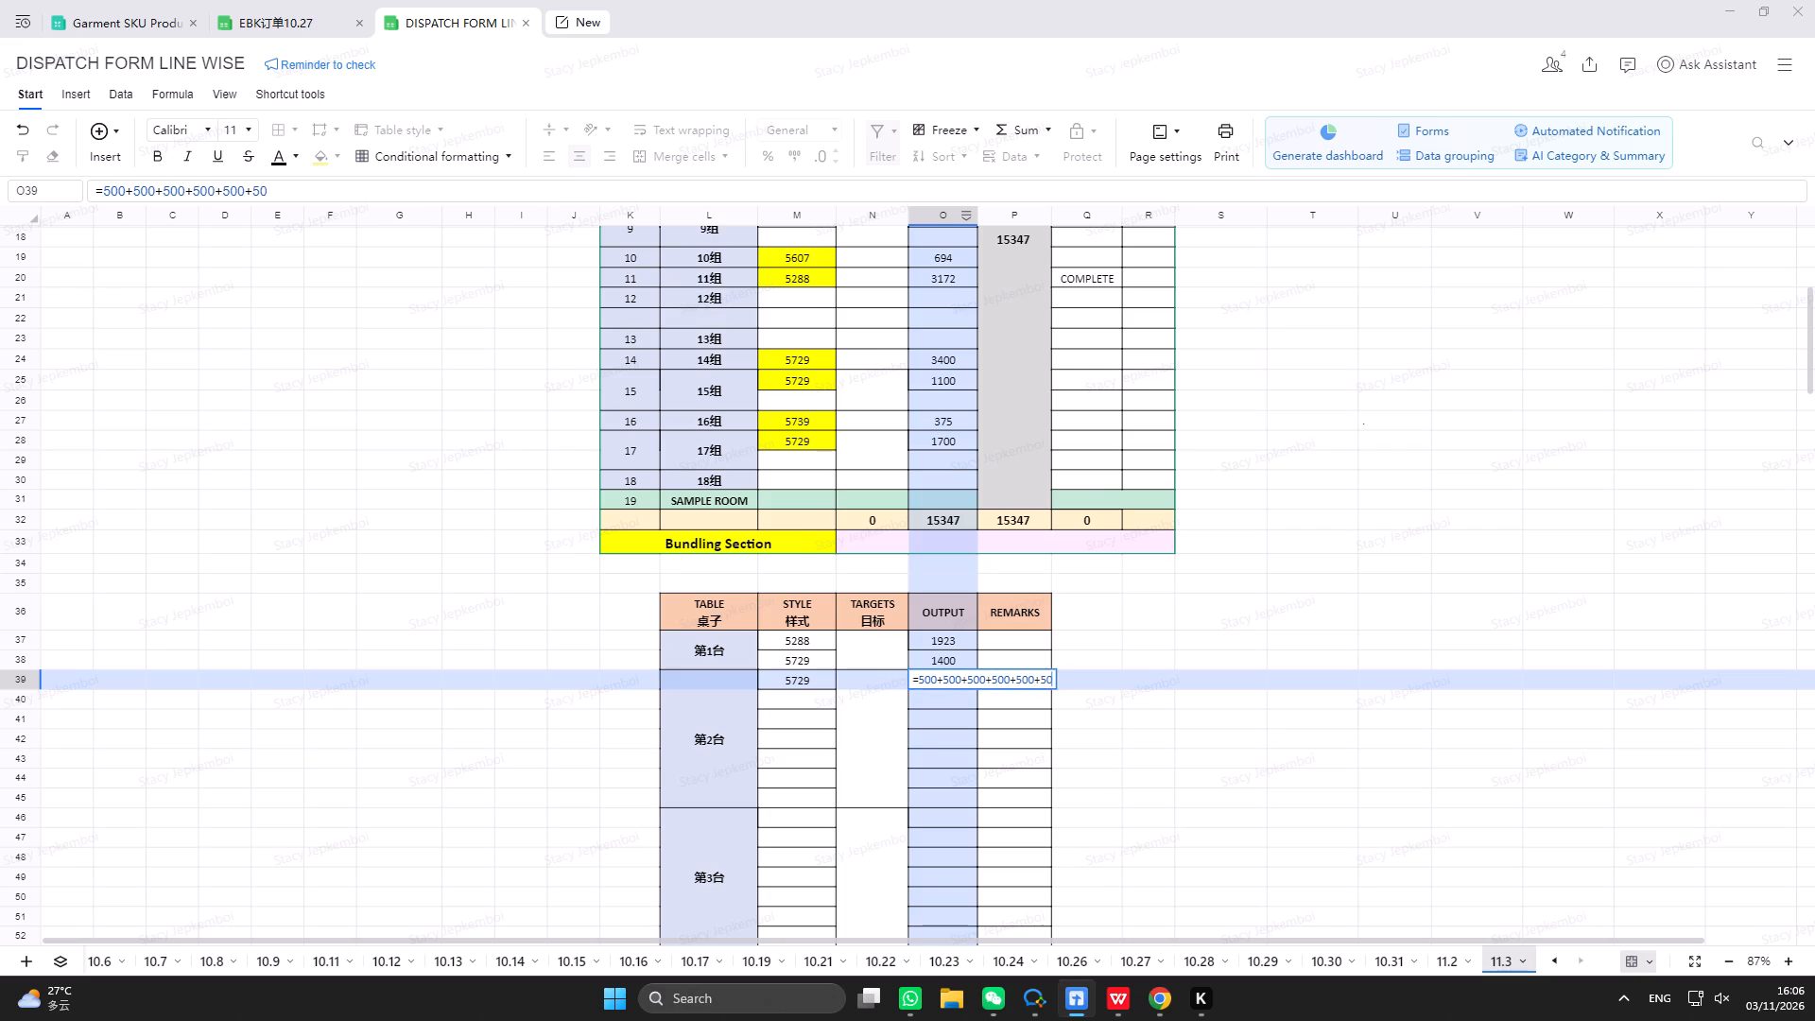
key("Return")
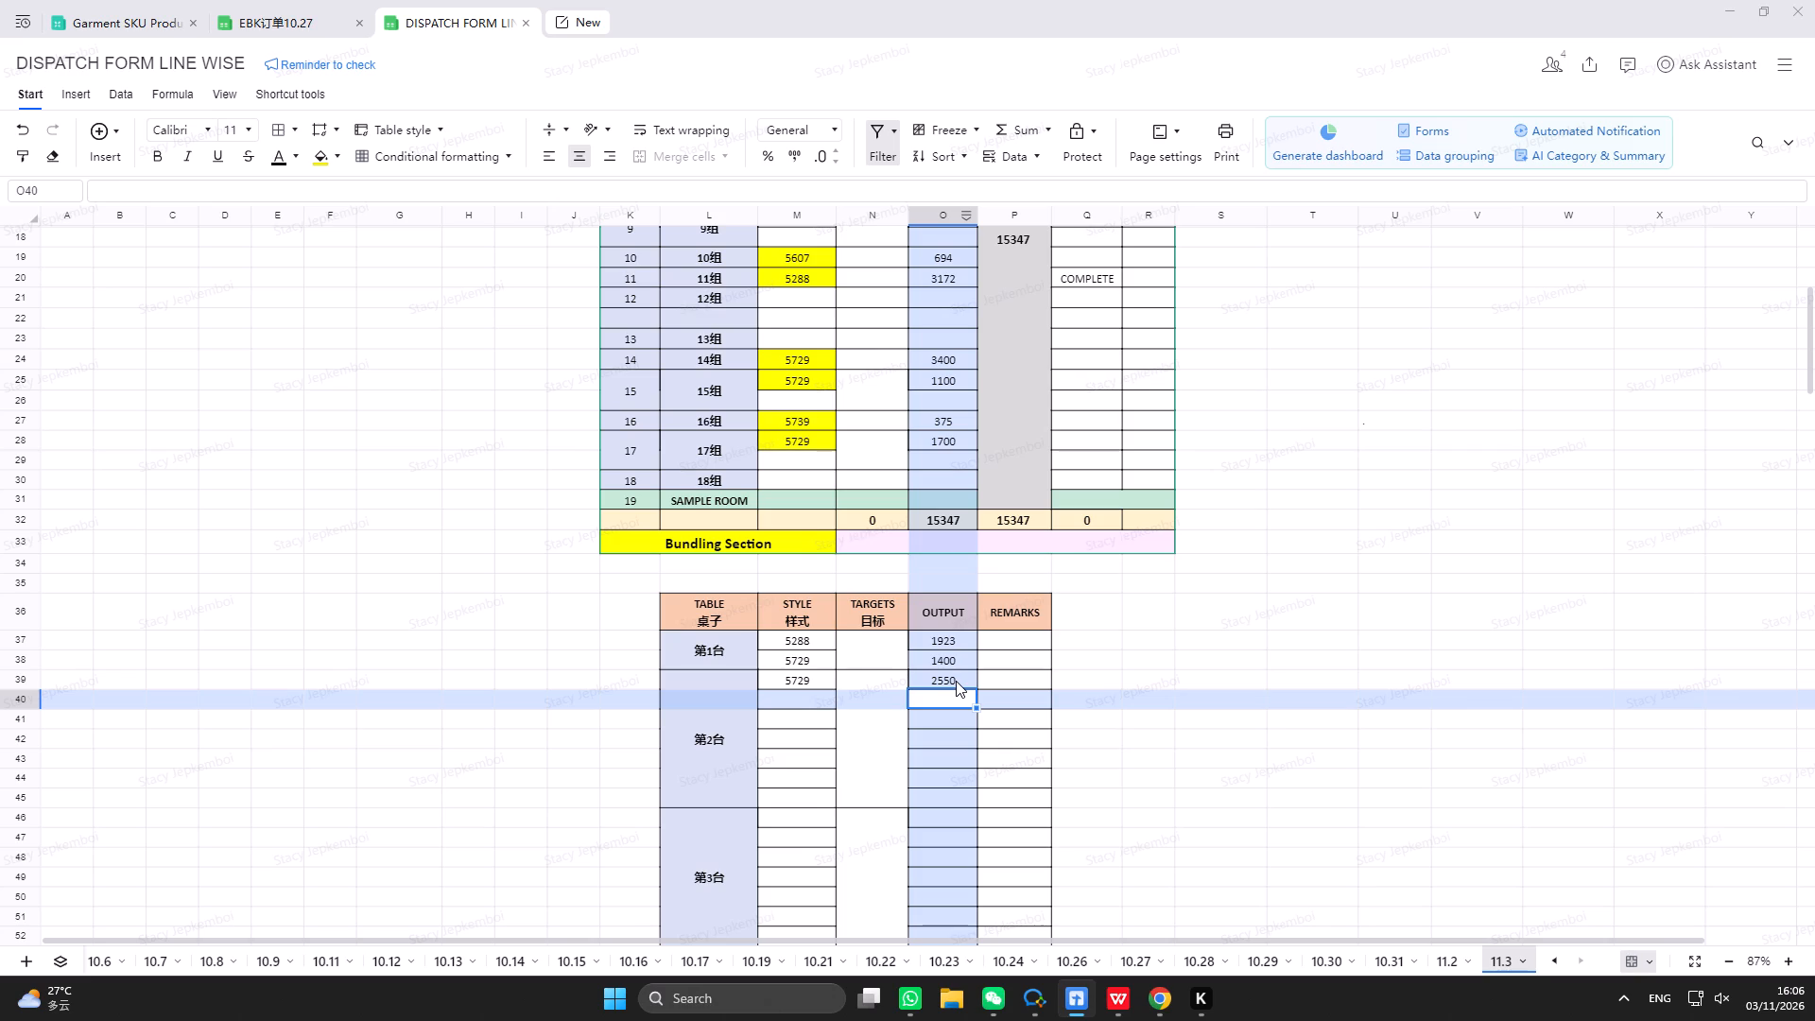
Switch to the bundling tracker and enter 2550 for table 2 on 03/11/2026.
left_click(1131, 1002)
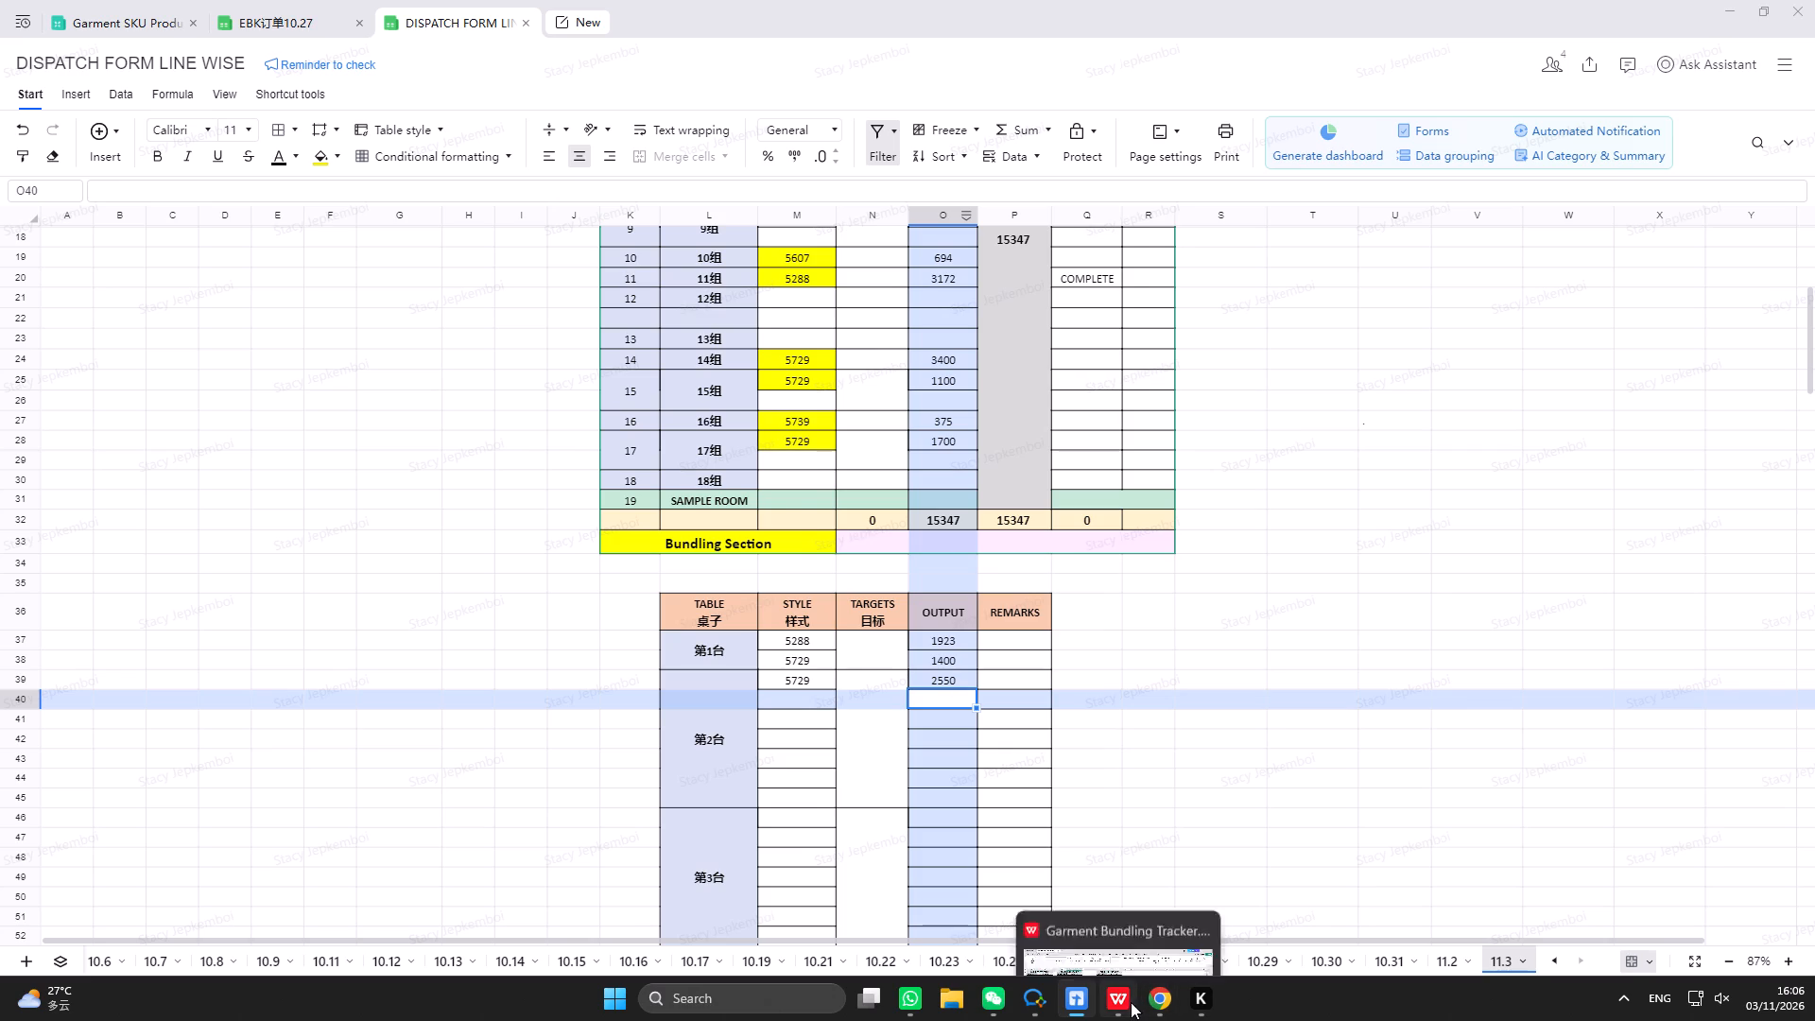
type("2550")
key("Return")
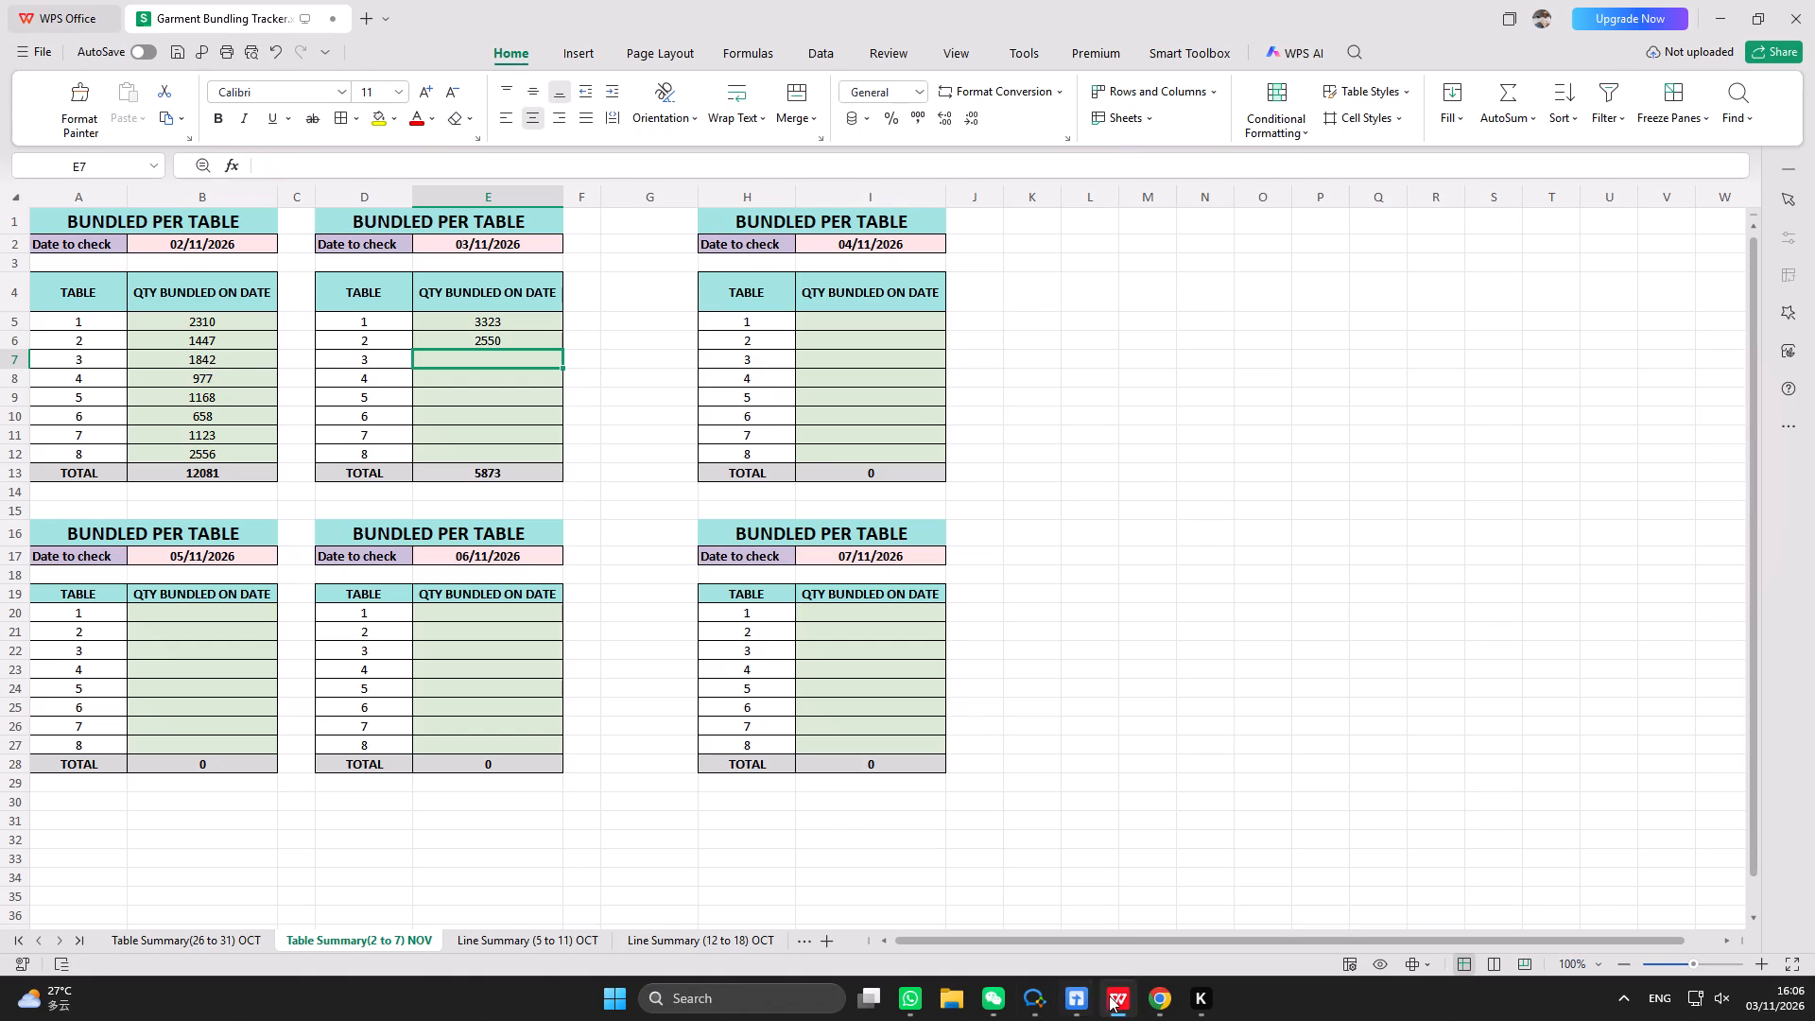
Switch back to the dispatch form and enter style 5607 in row 46, the first 第3台 row of the bundling table.
left_click(1131, 999)
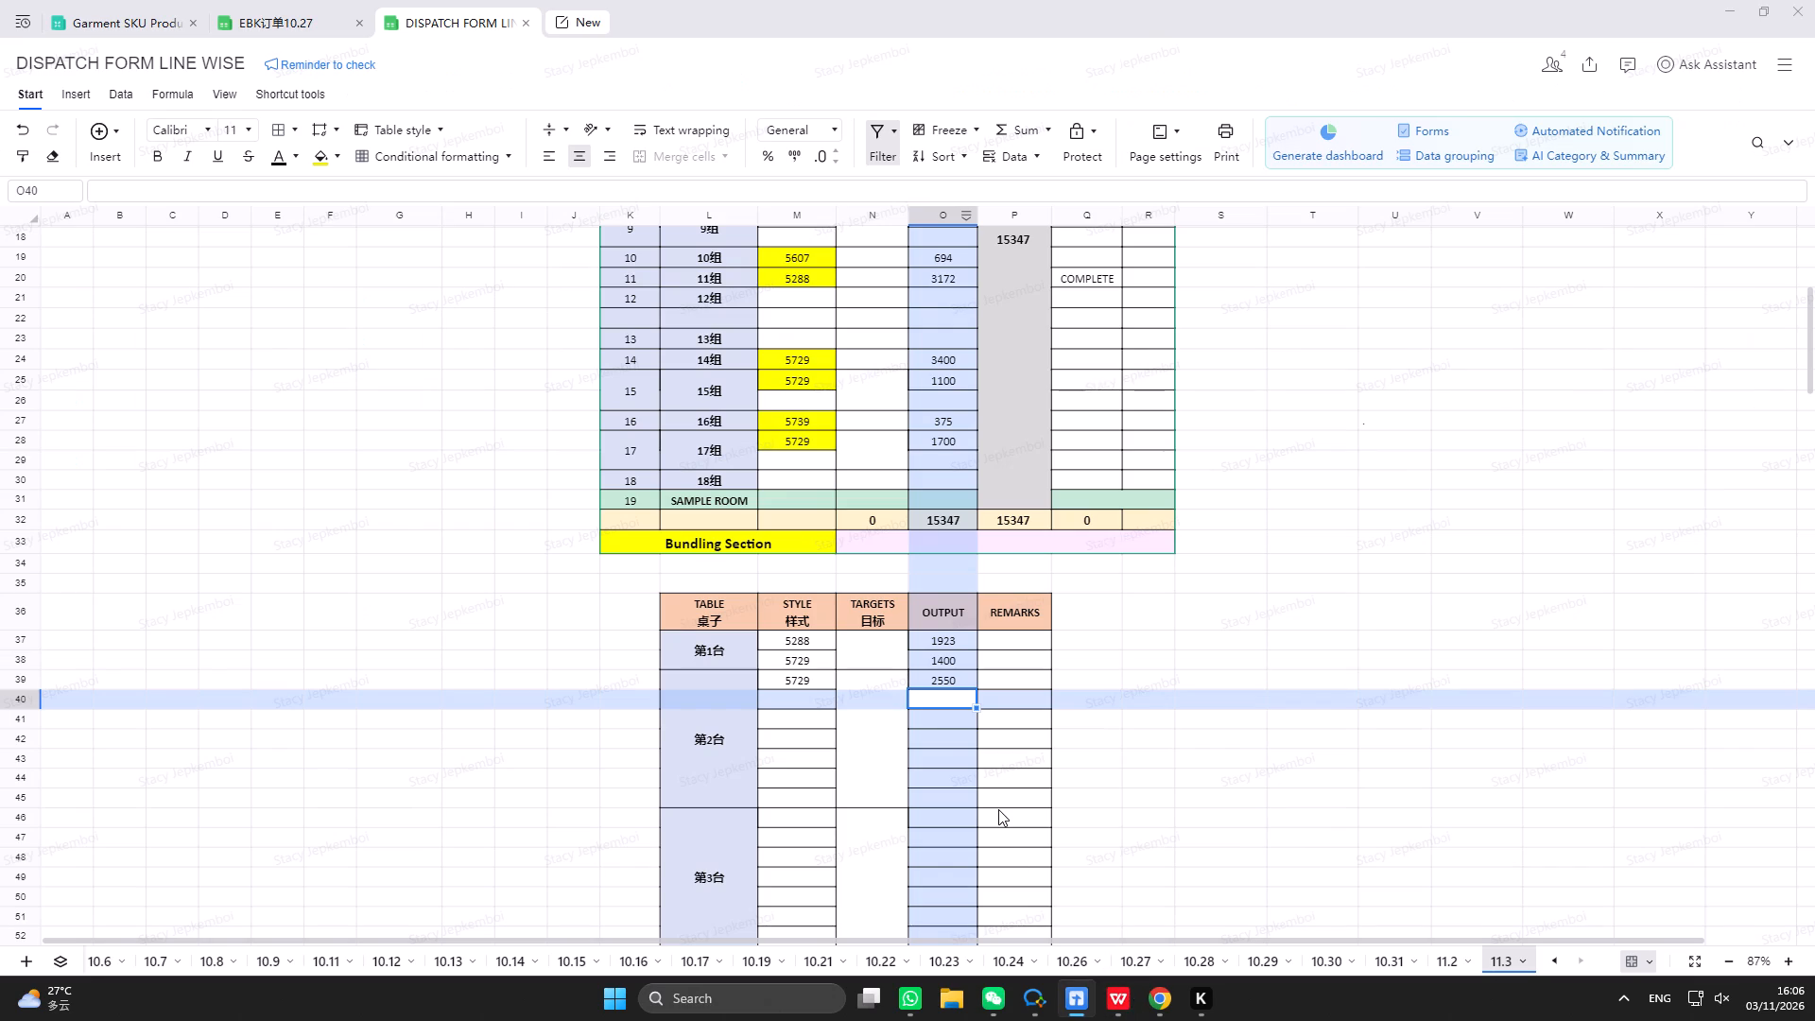
scroll(998, 809, "up", 1)
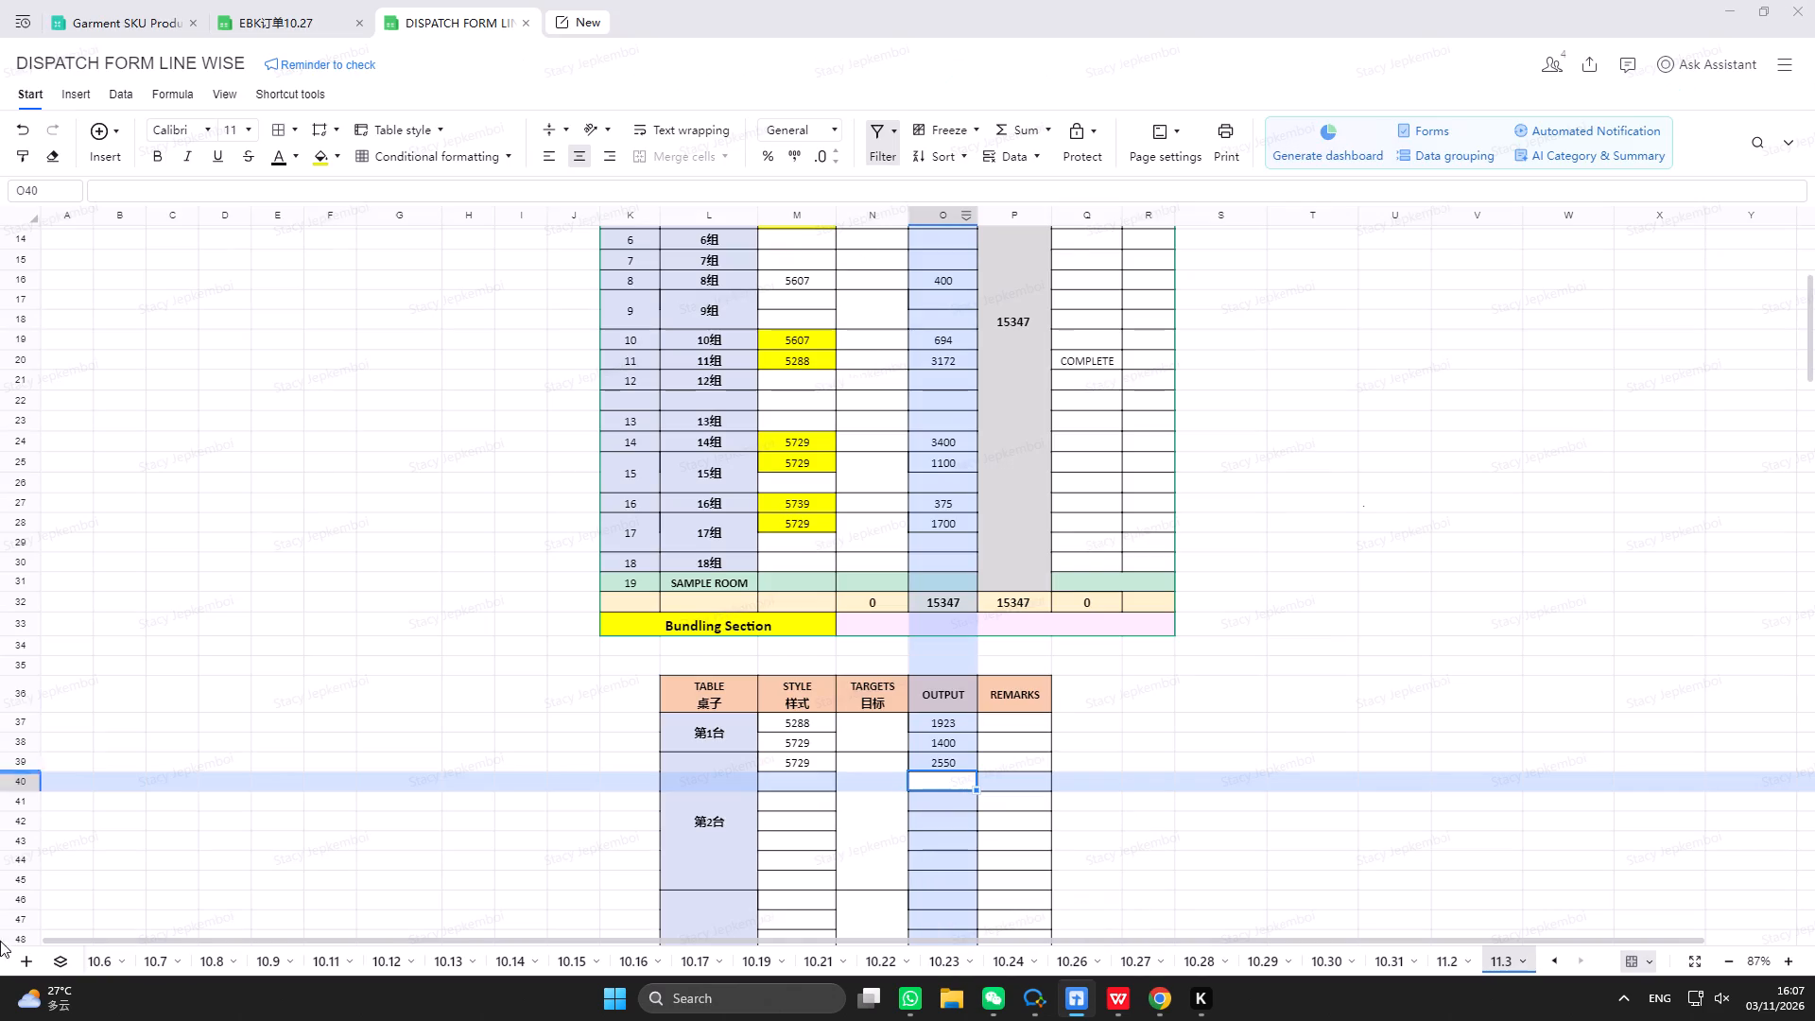
left_click(804, 768)
scroll(804, 768, "down", 2)
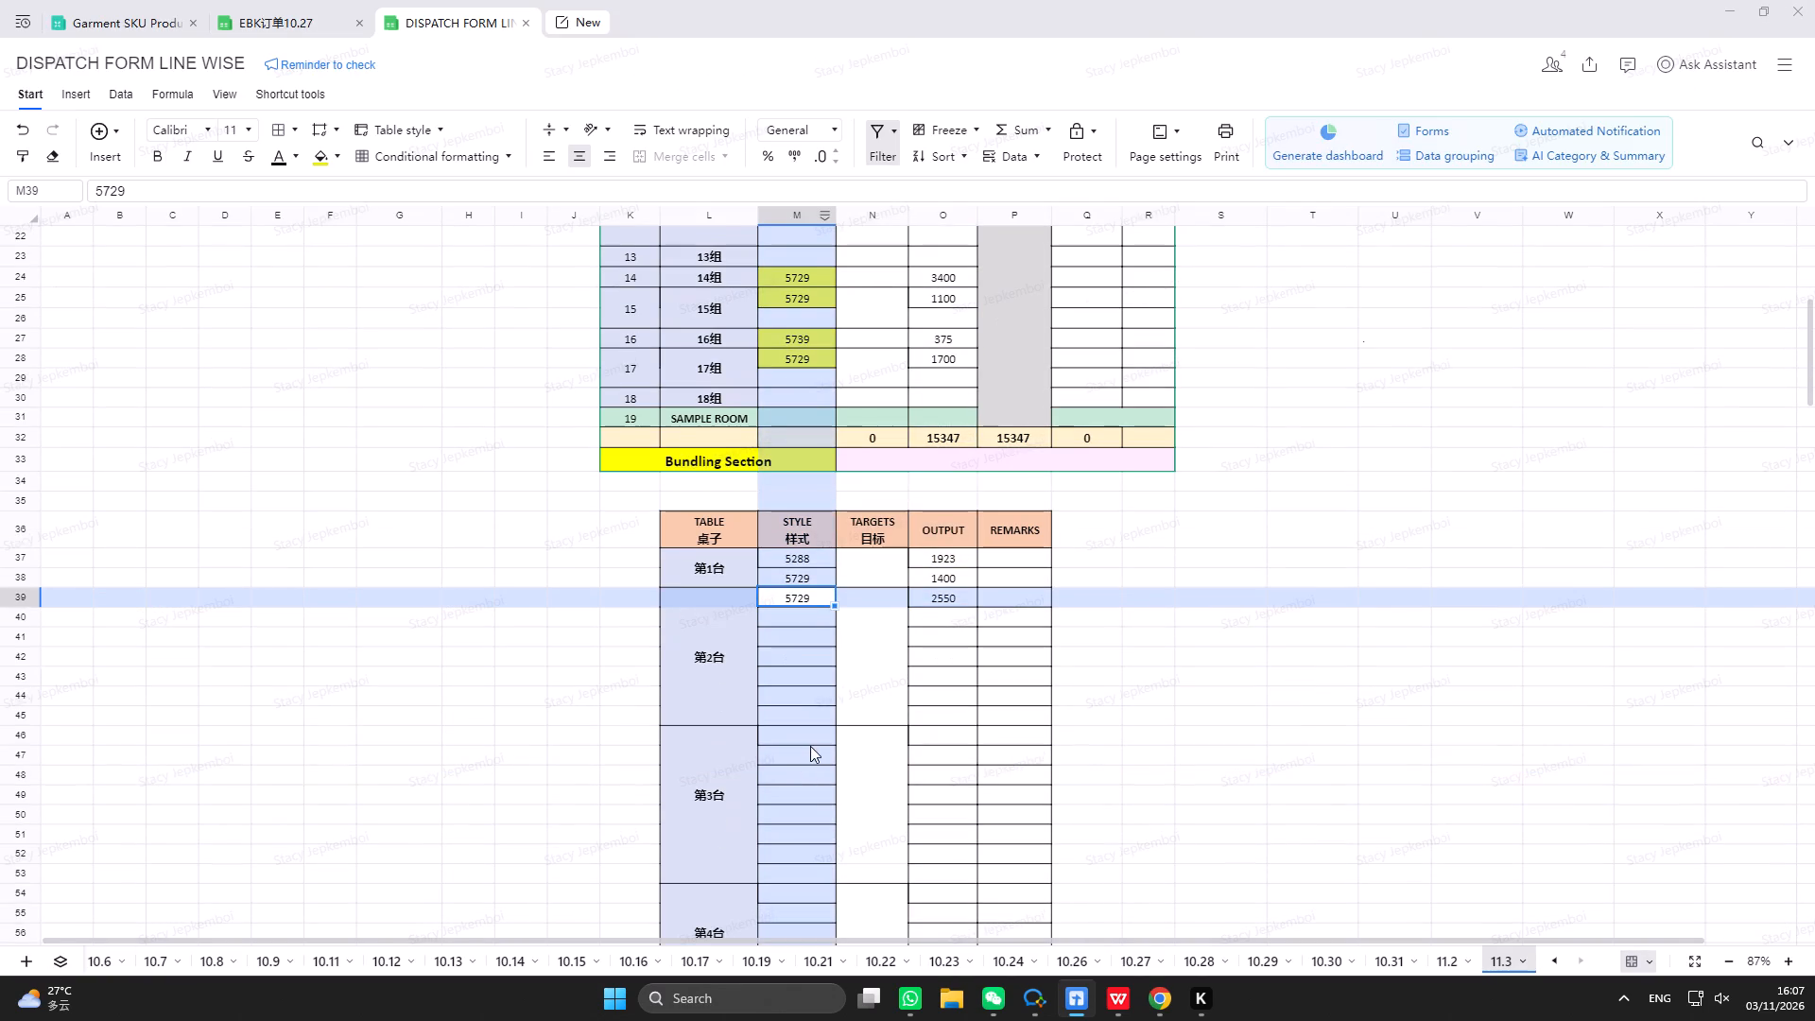
left_click(808, 737)
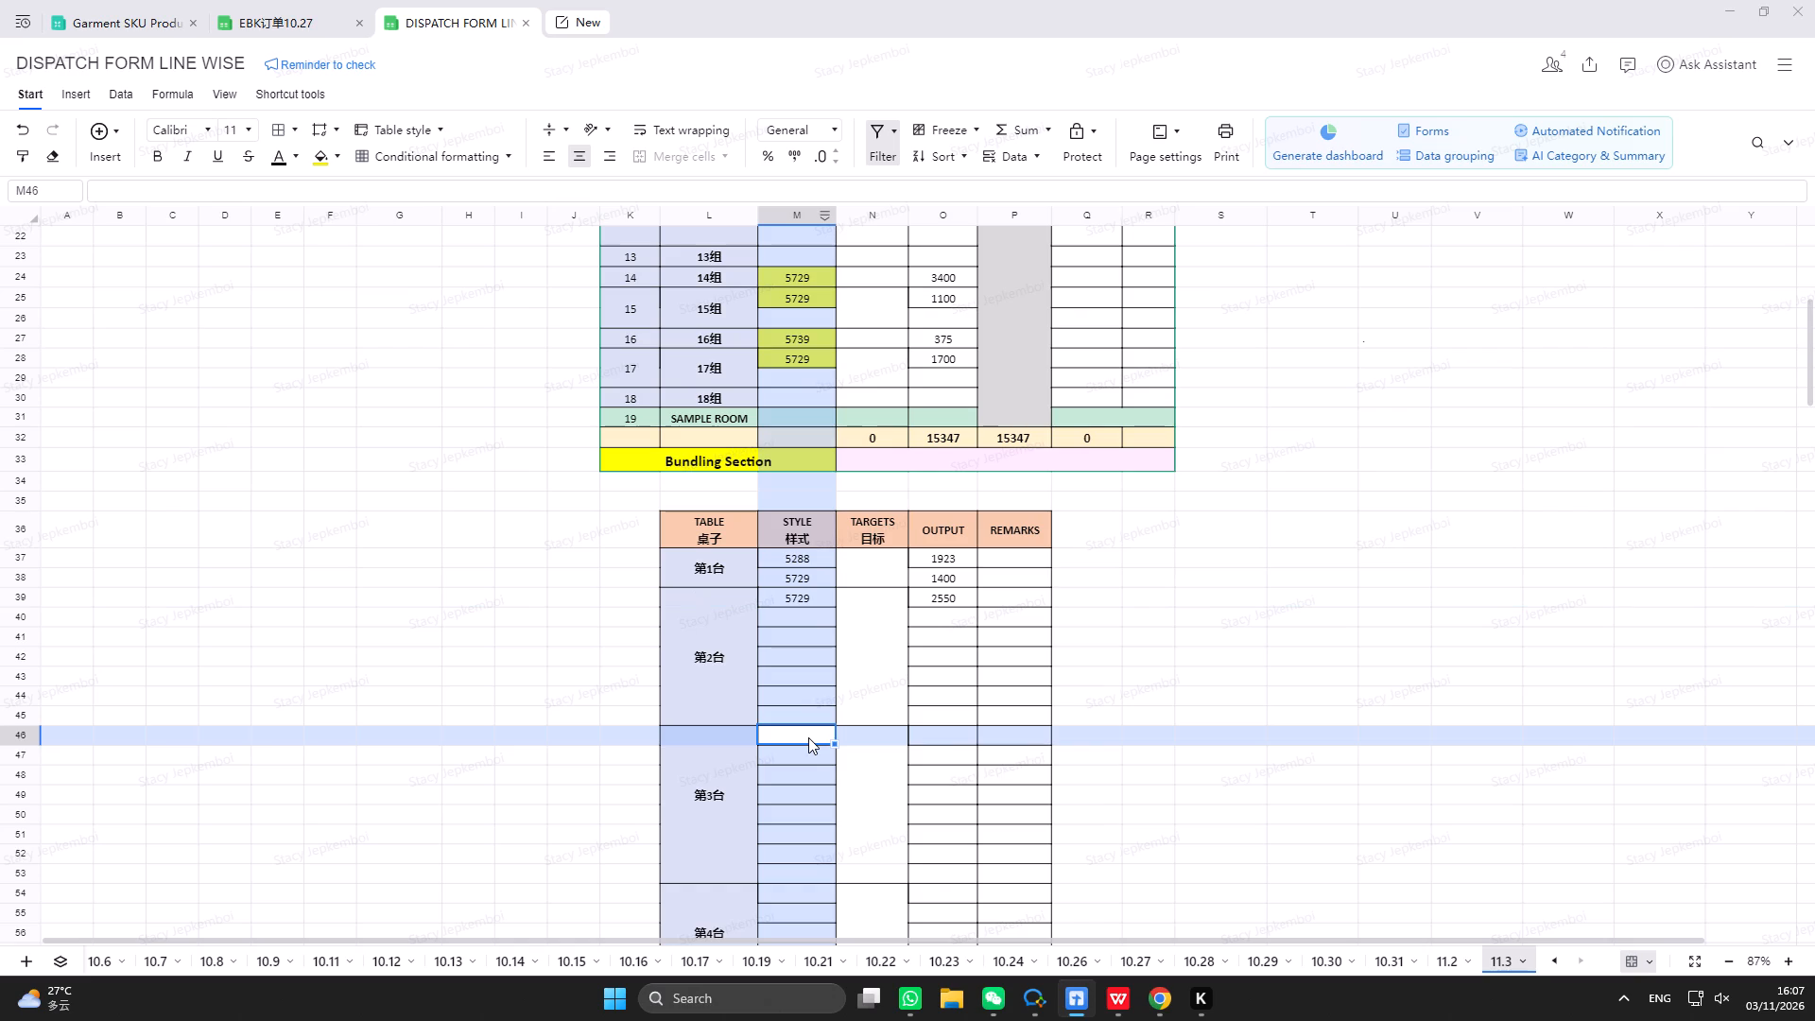
type("5607")
Enter =300 as the OUTPUT of style 5607 in row 46, with no trailing plus sign in the formula.
left_click(931, 727)
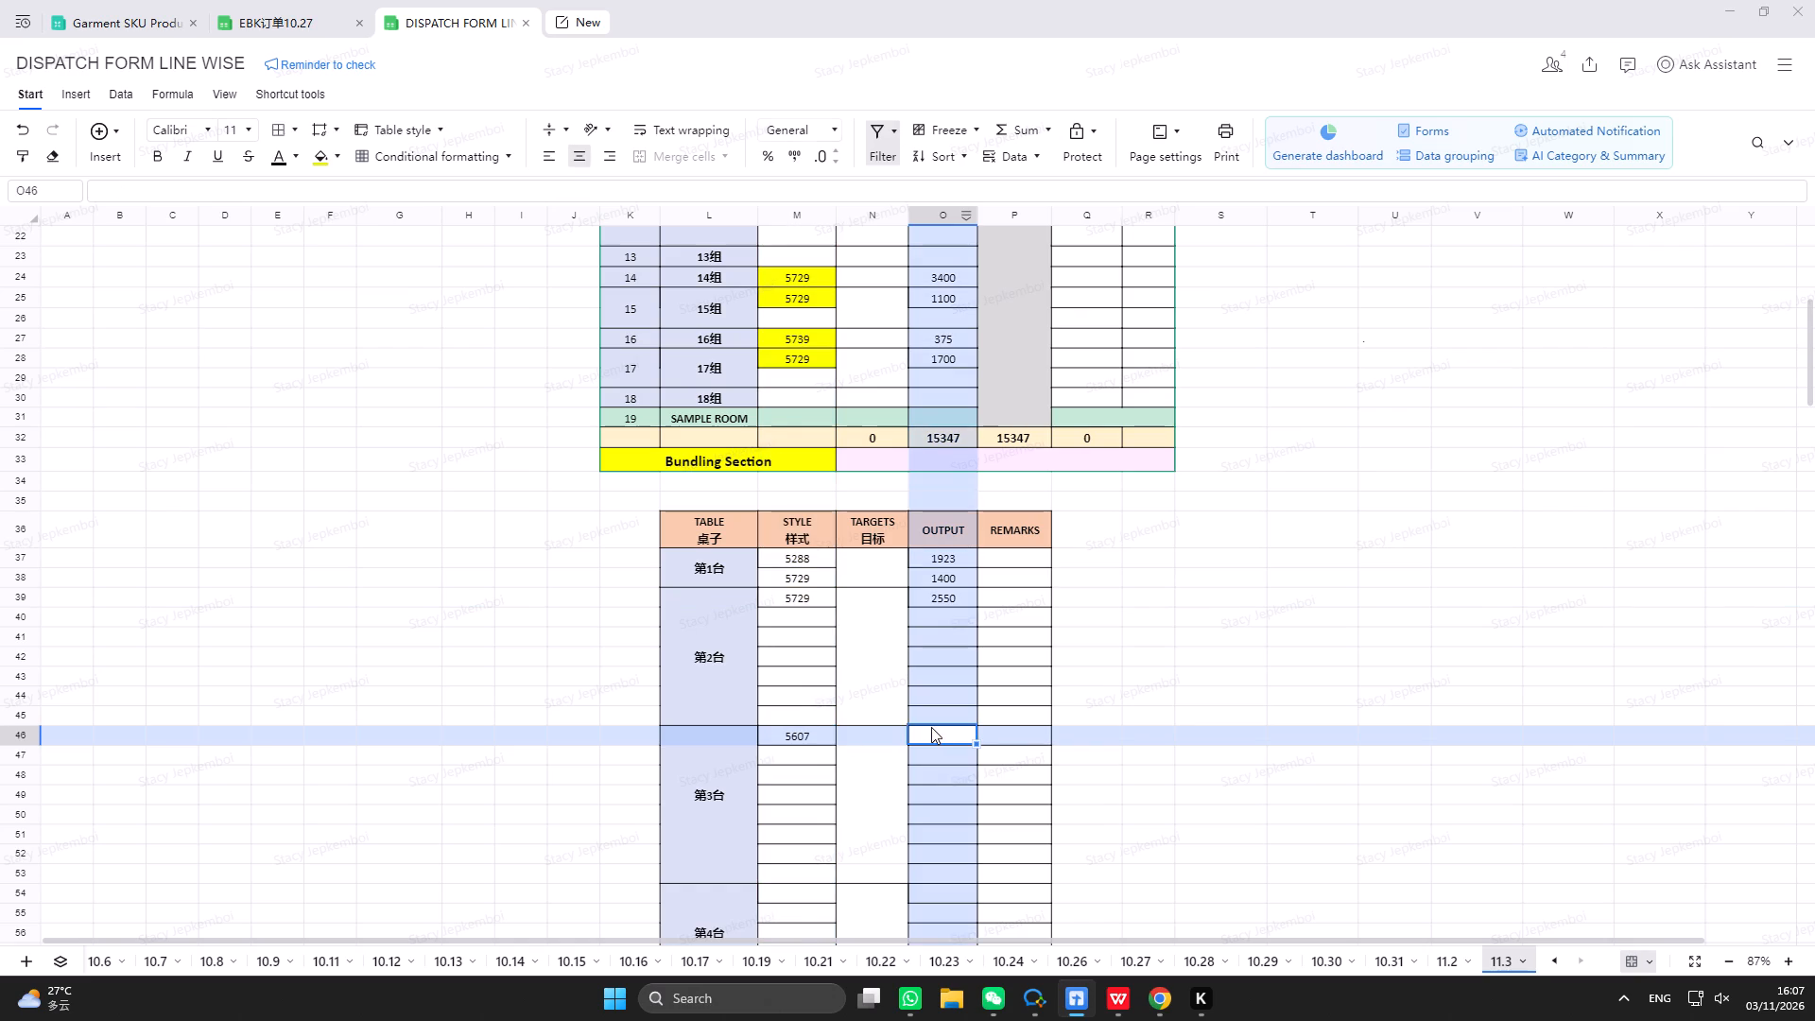
key("equal")
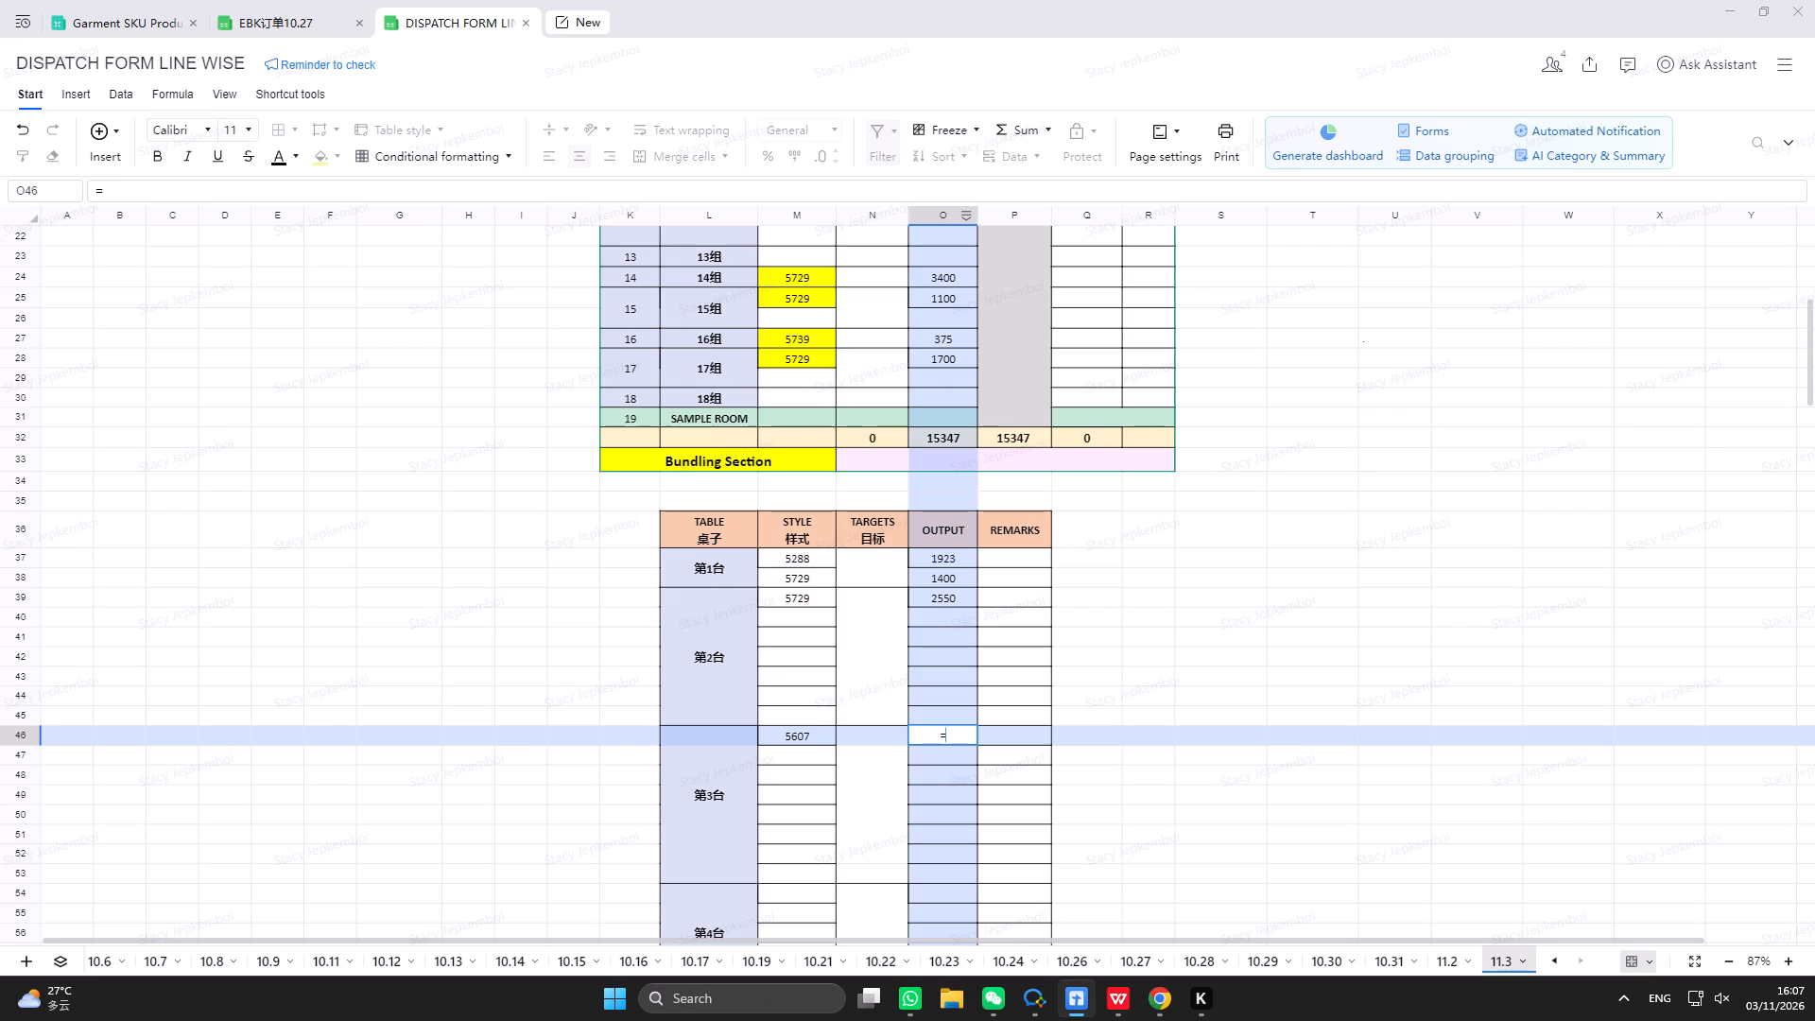
type("300")
key("plus")
key("Return")
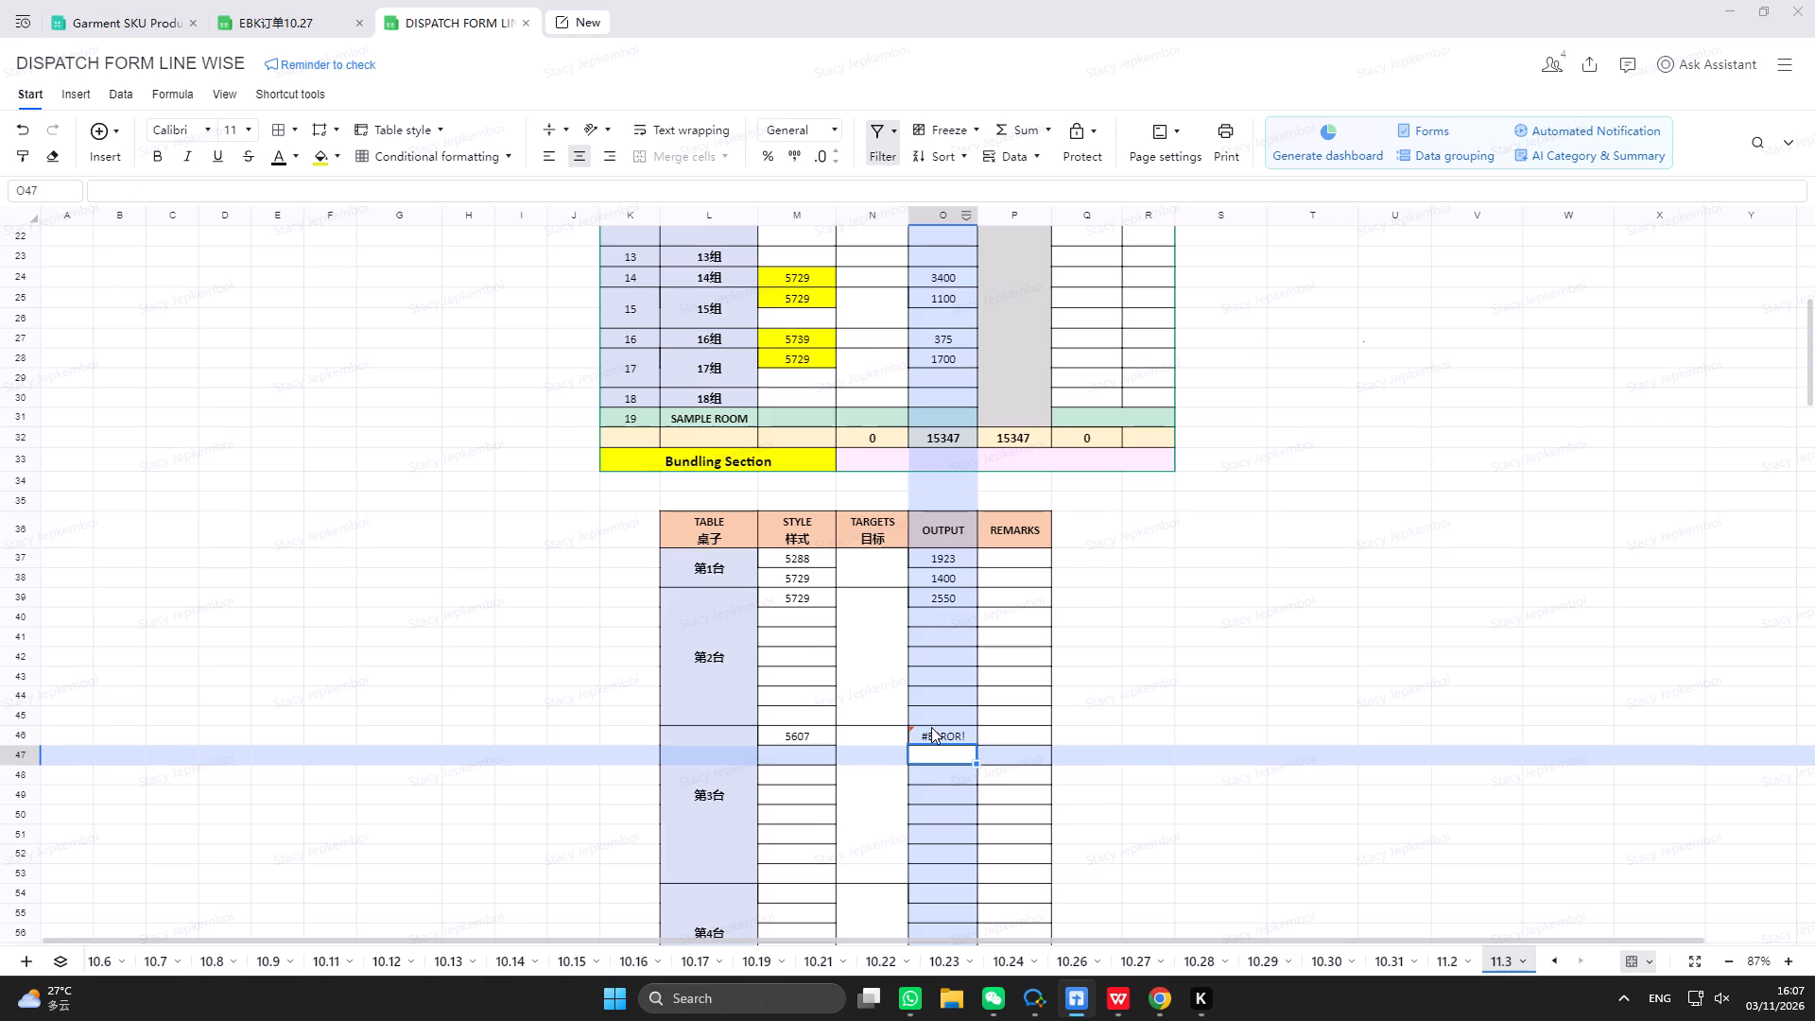
left_click(935, 743)
left_click(935, 737)
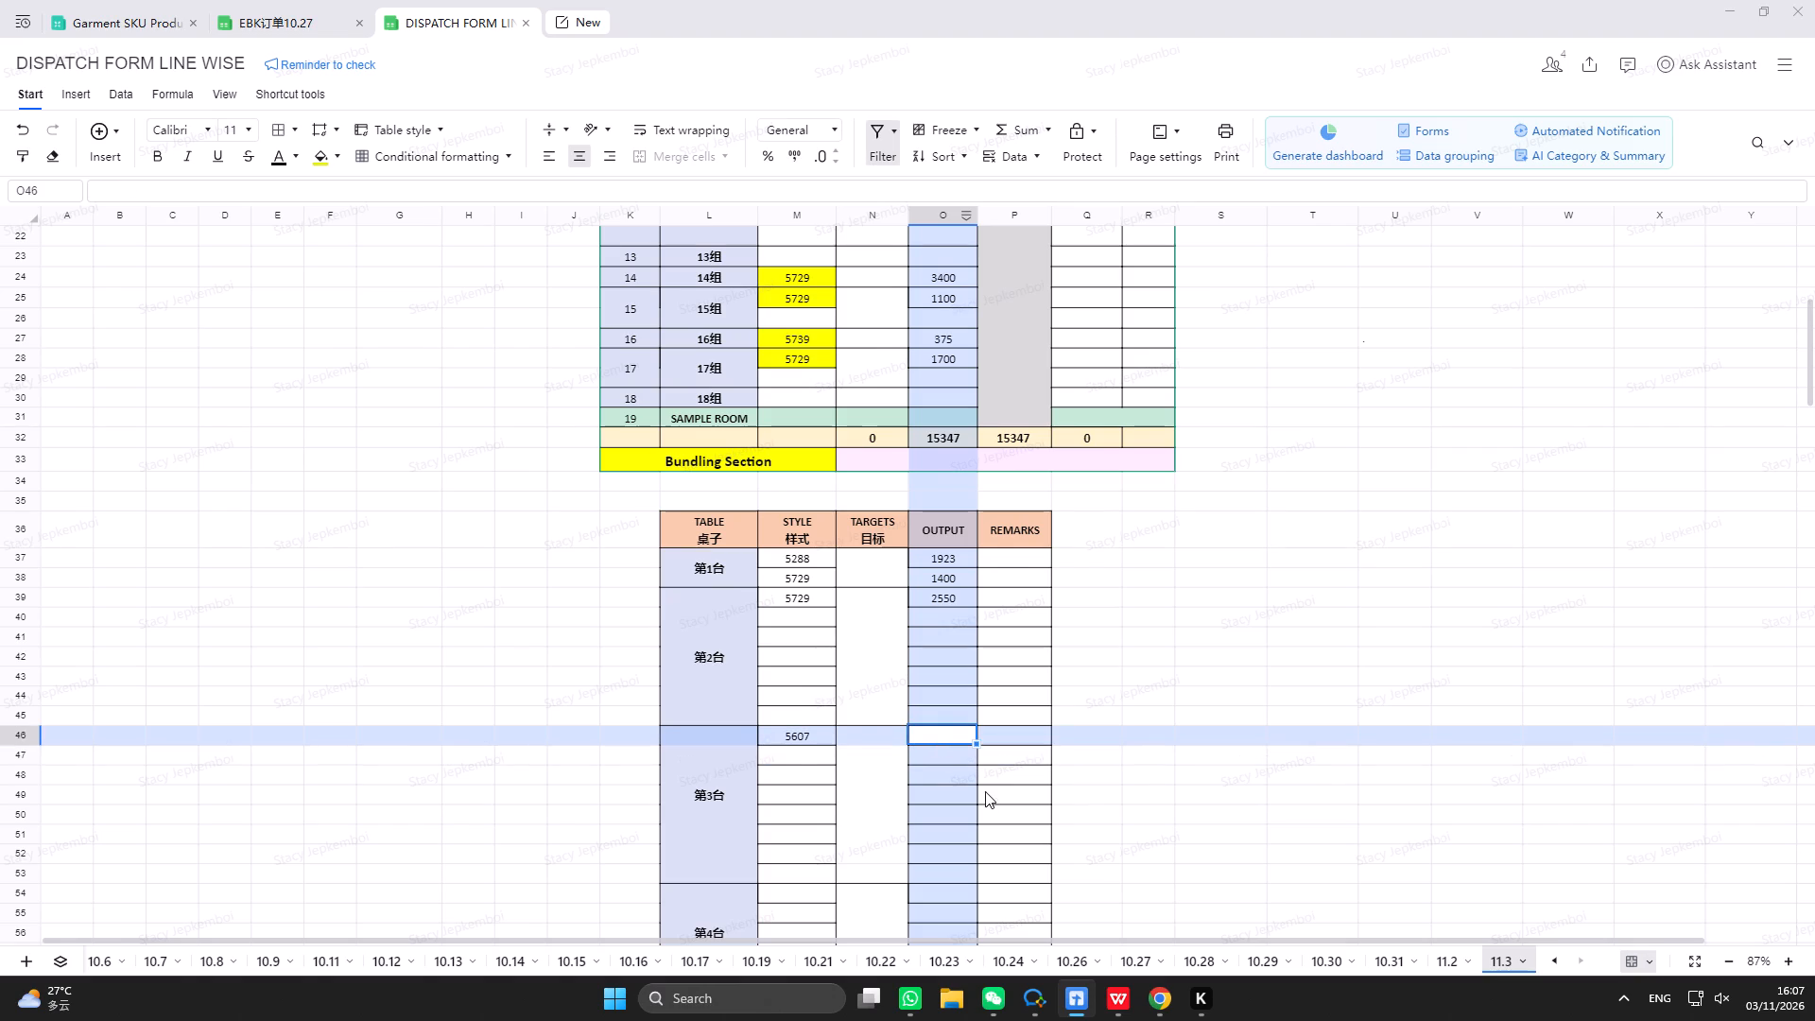
left_click(979, 790)
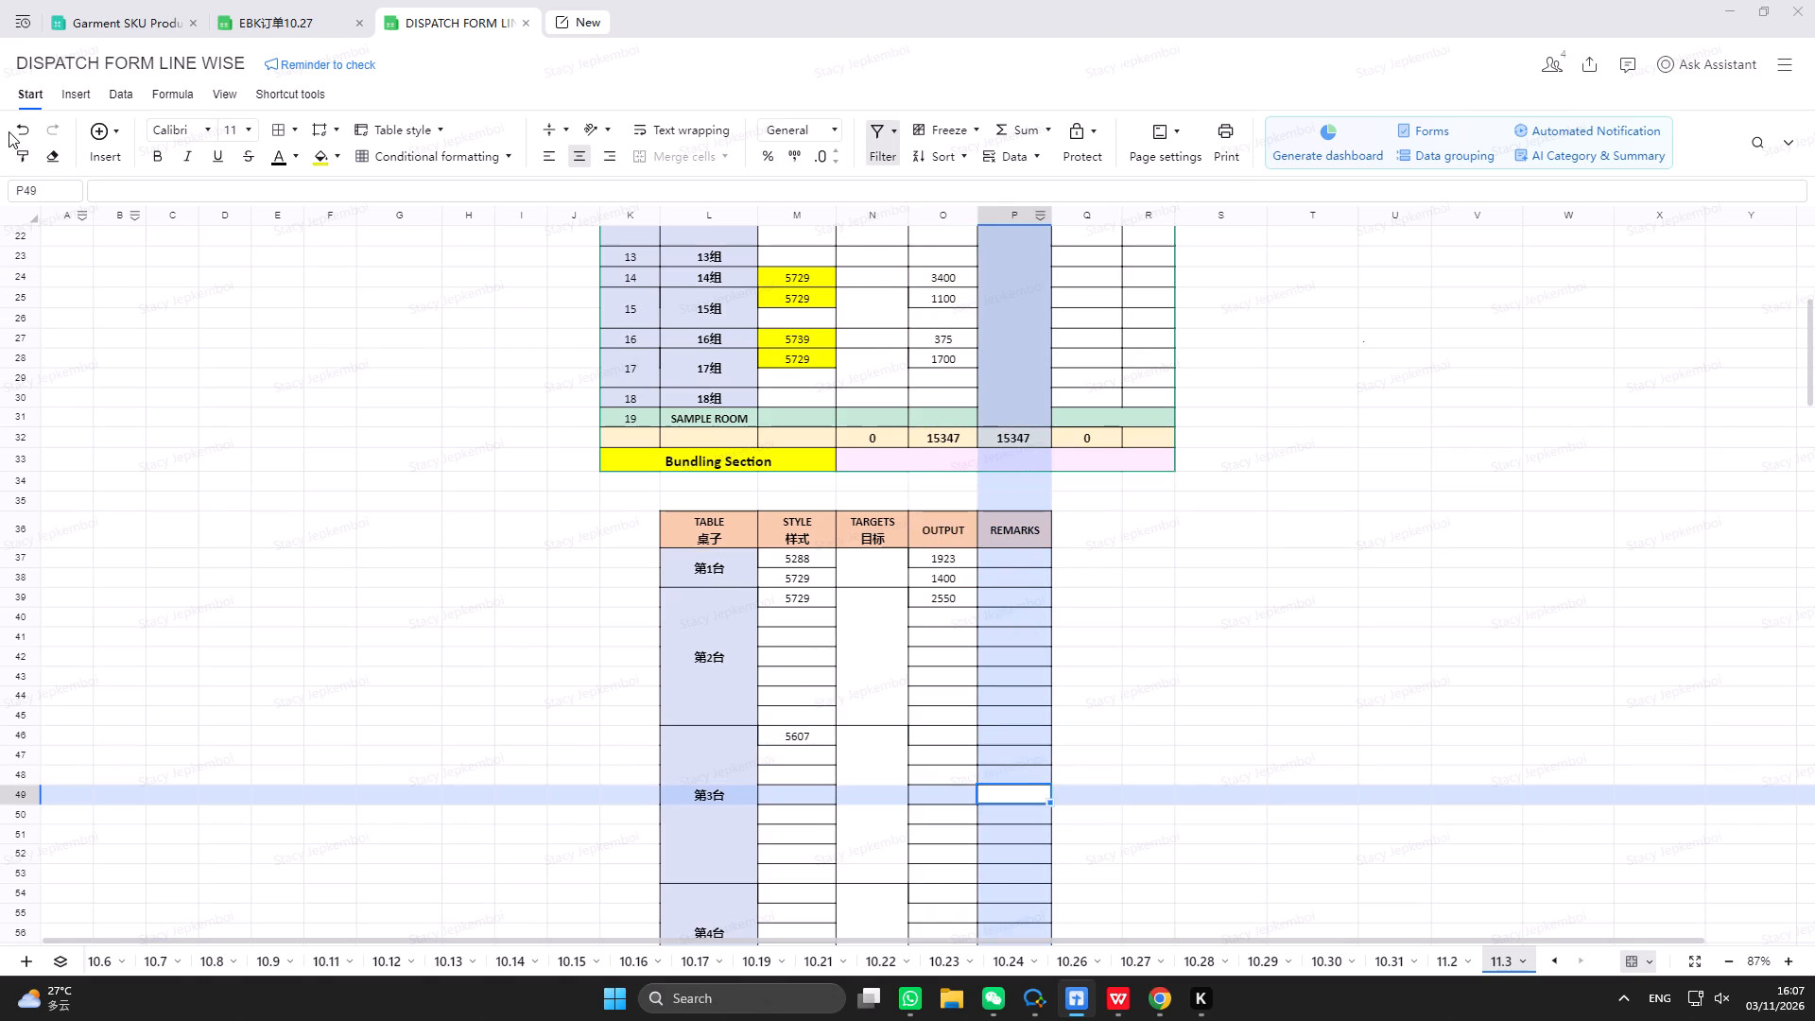
left_click(15, 129)
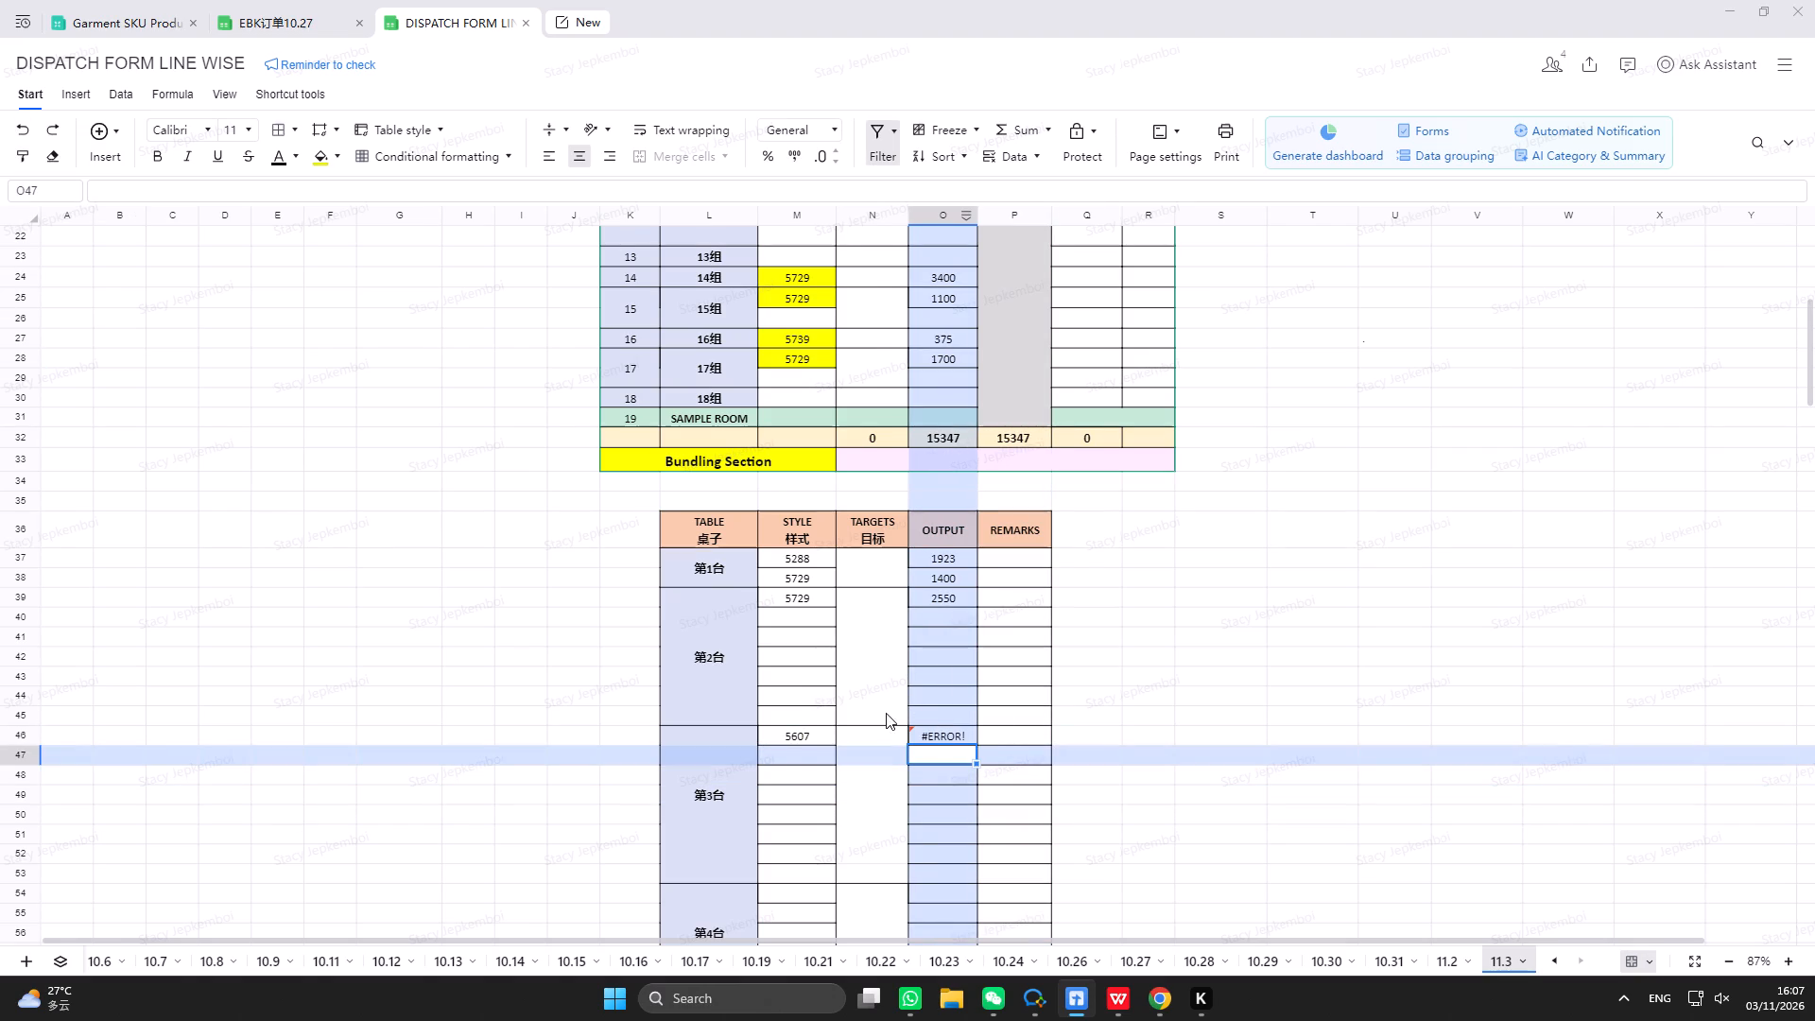
left_click(940, 733)
left_click(665, 188)
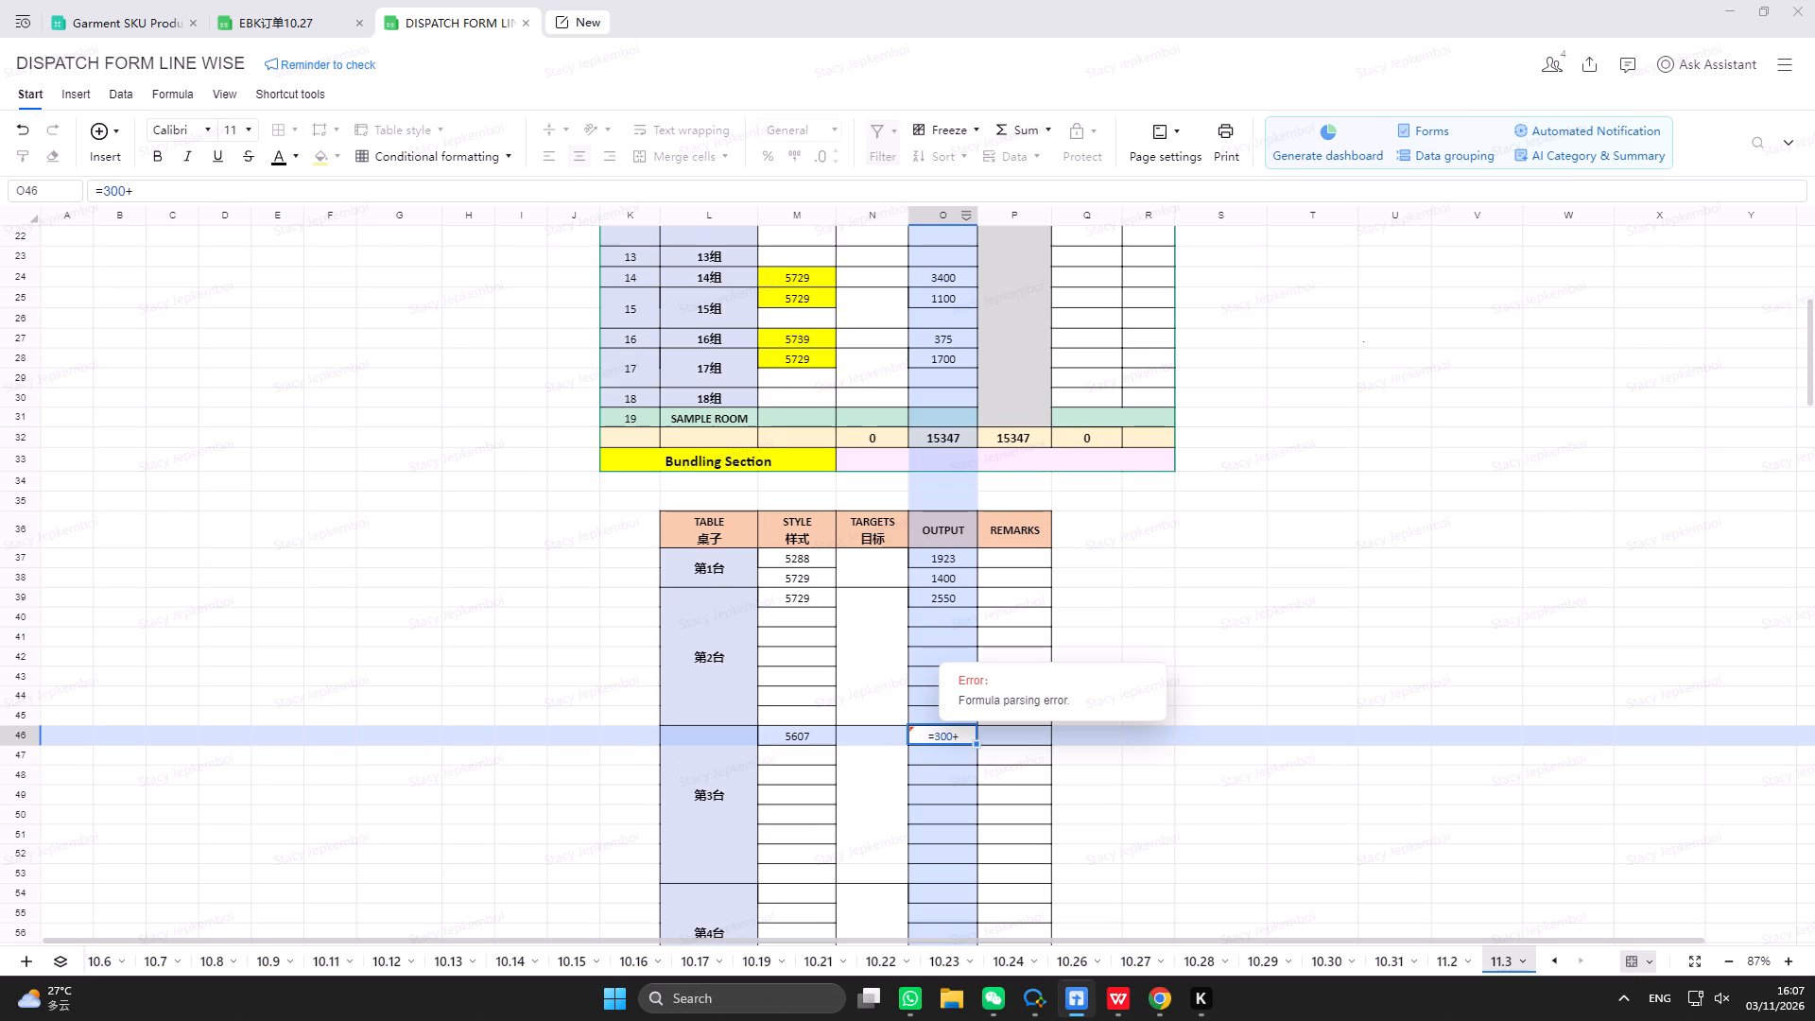
key("BackSpace")
key("Return")
Record style 5739 in row 47 under 第3台, with the OUTPUT sum =23+33+3++12+19+11+11+15+5+15+100+19+36+4.
left_click(816, 753)
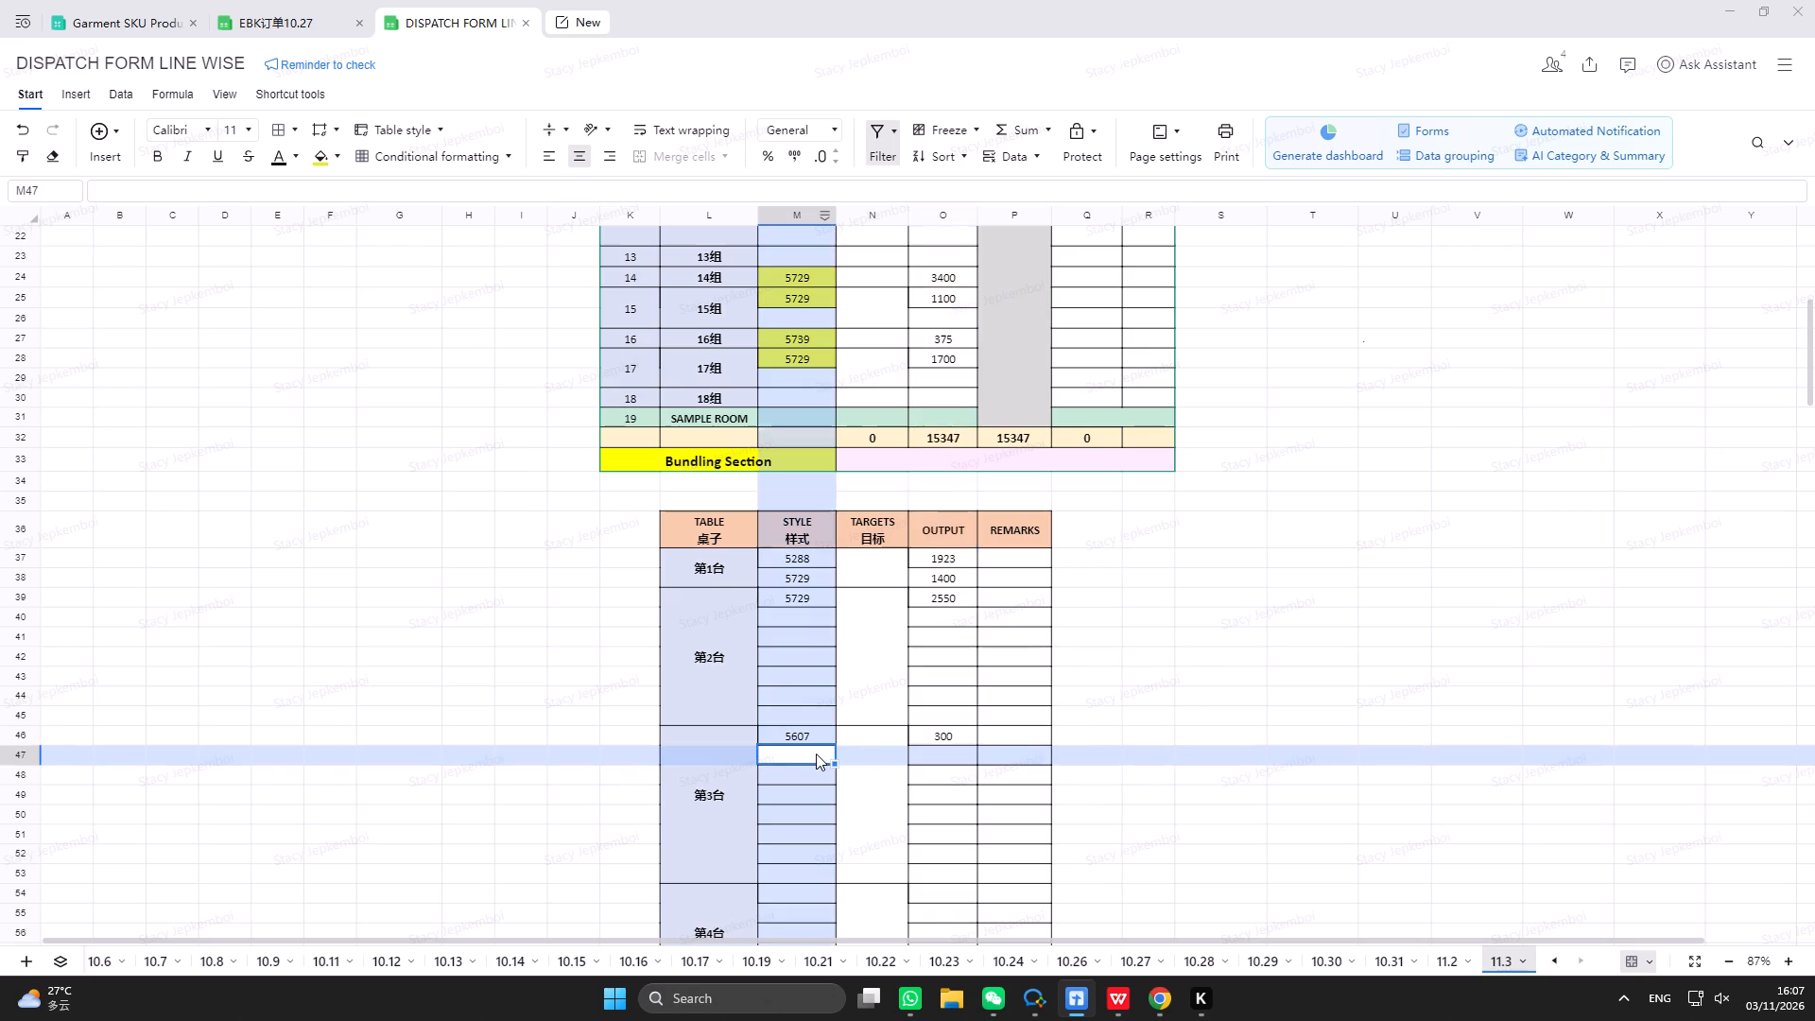
type("5739")
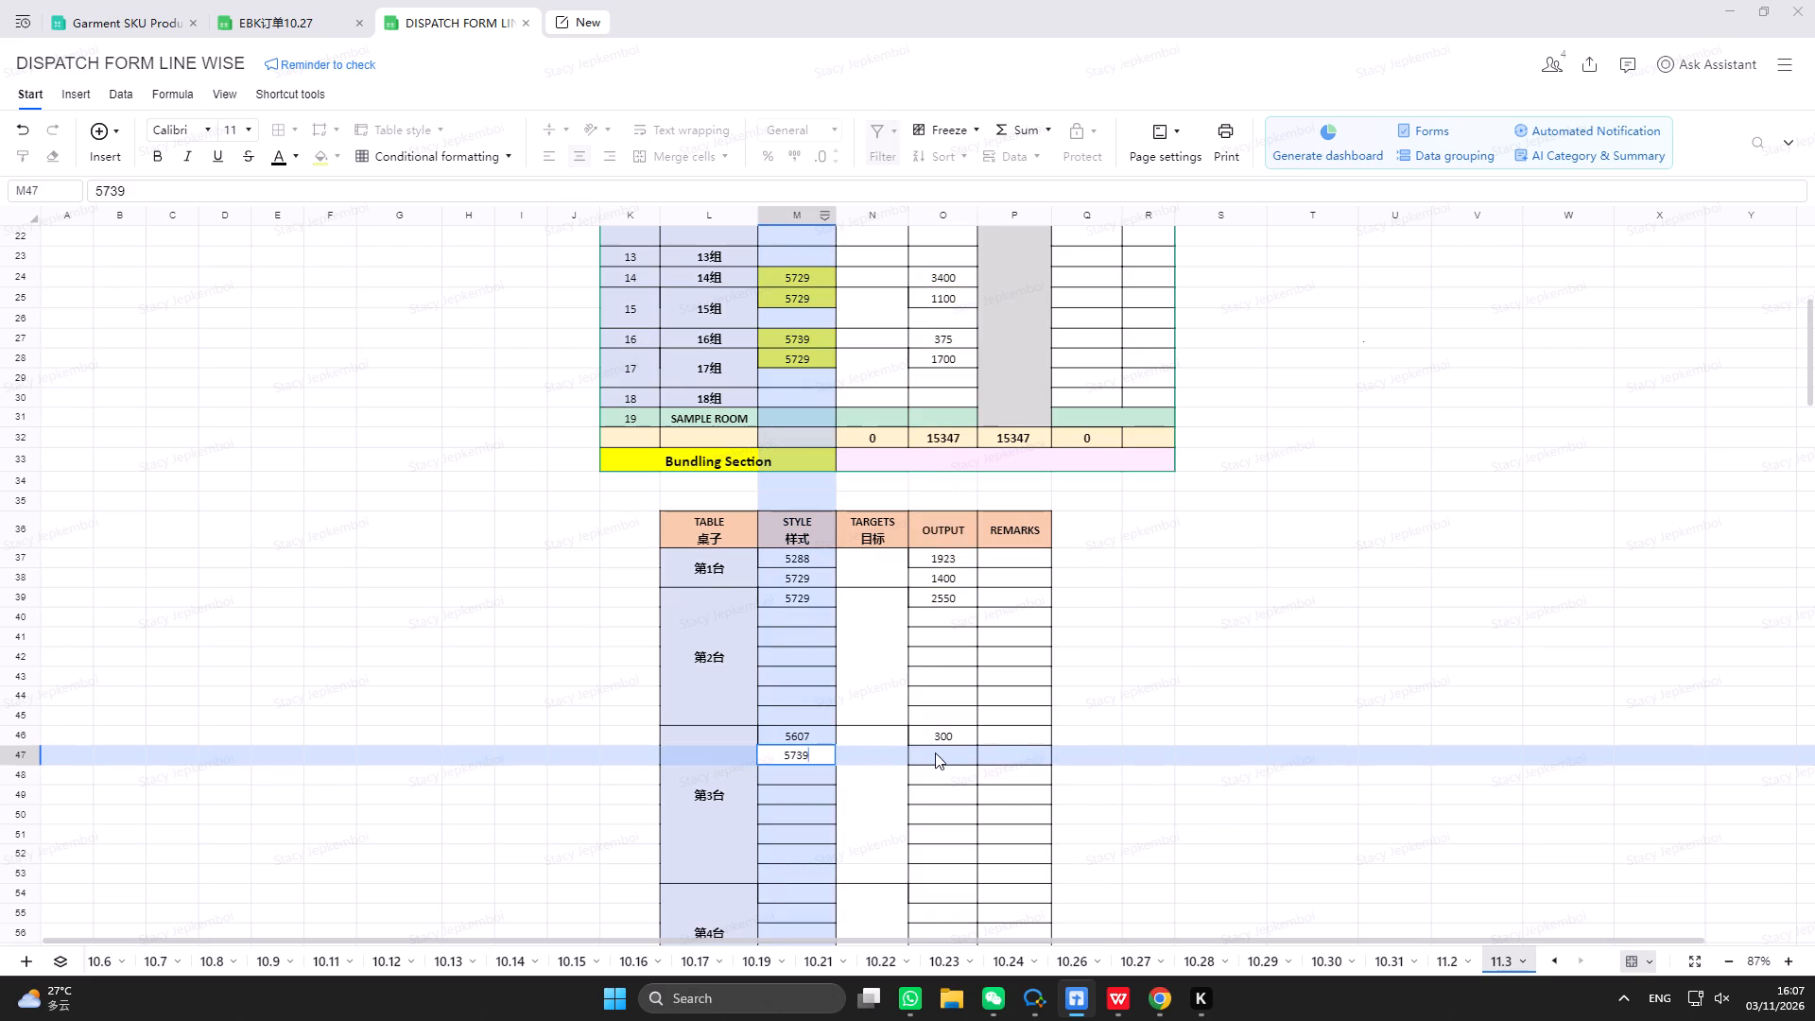
left_click(935, 753)
key("equal")
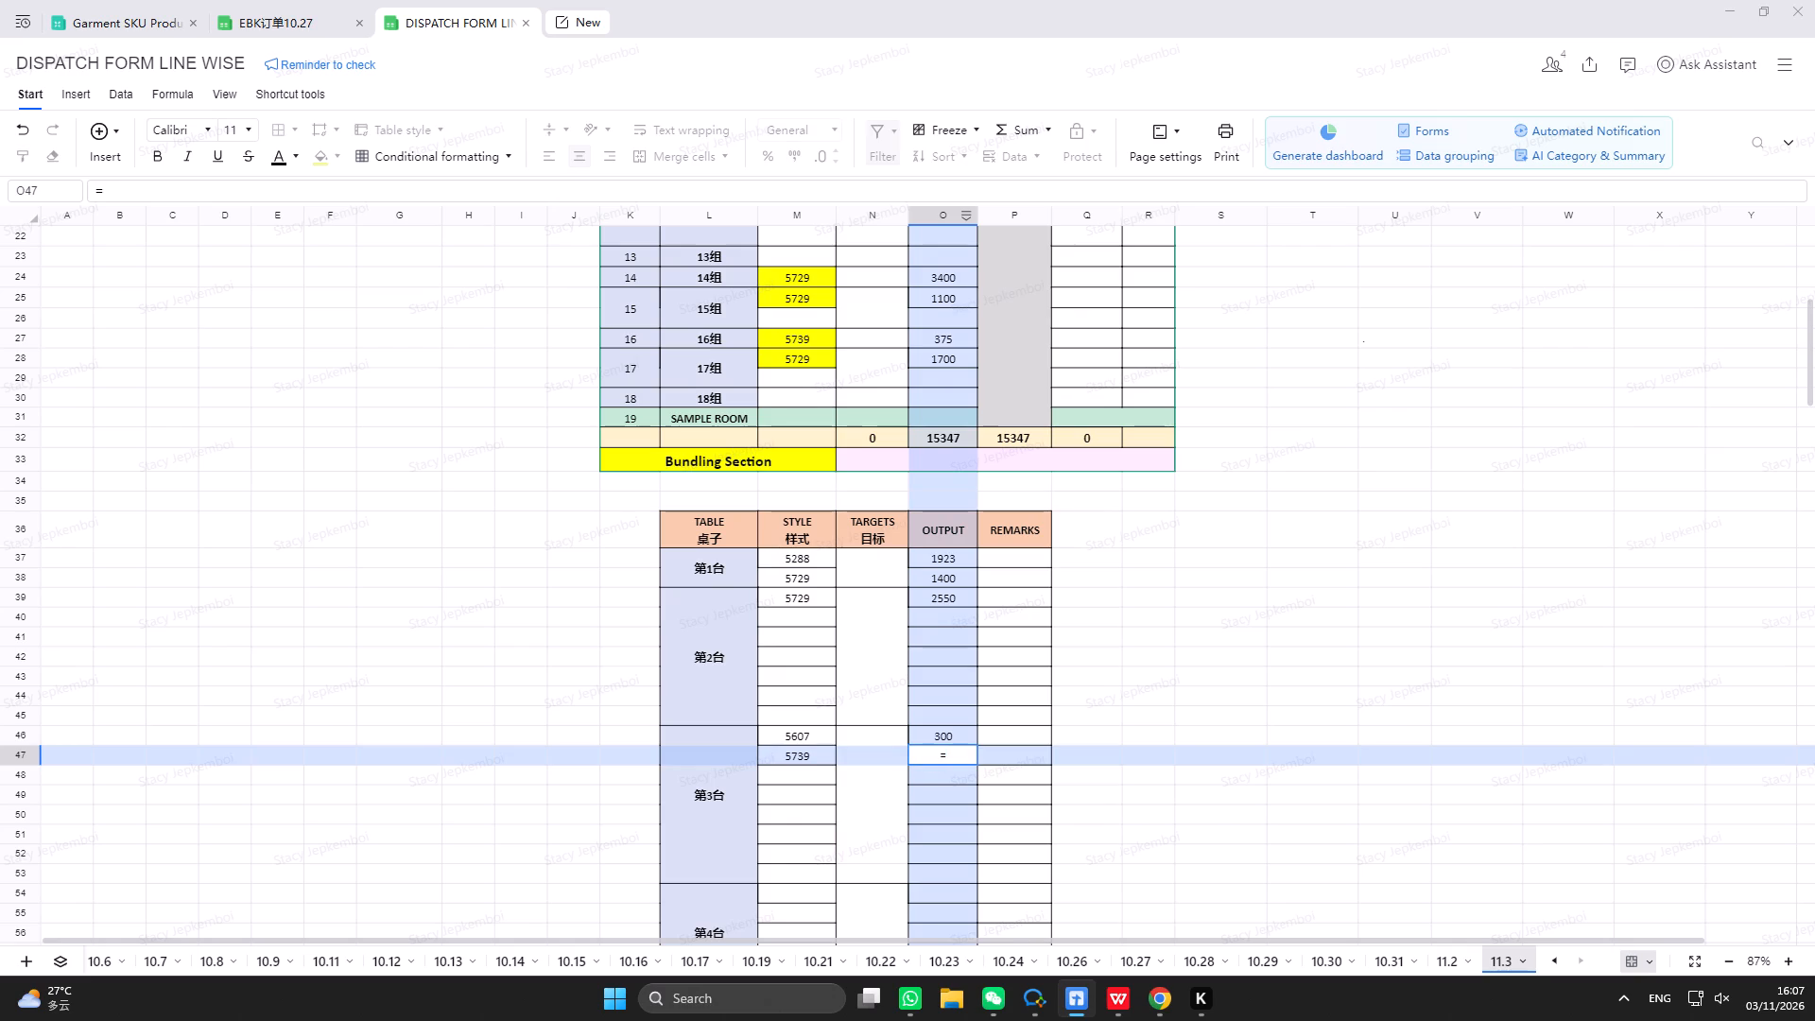
type("23+33+3++12+19")
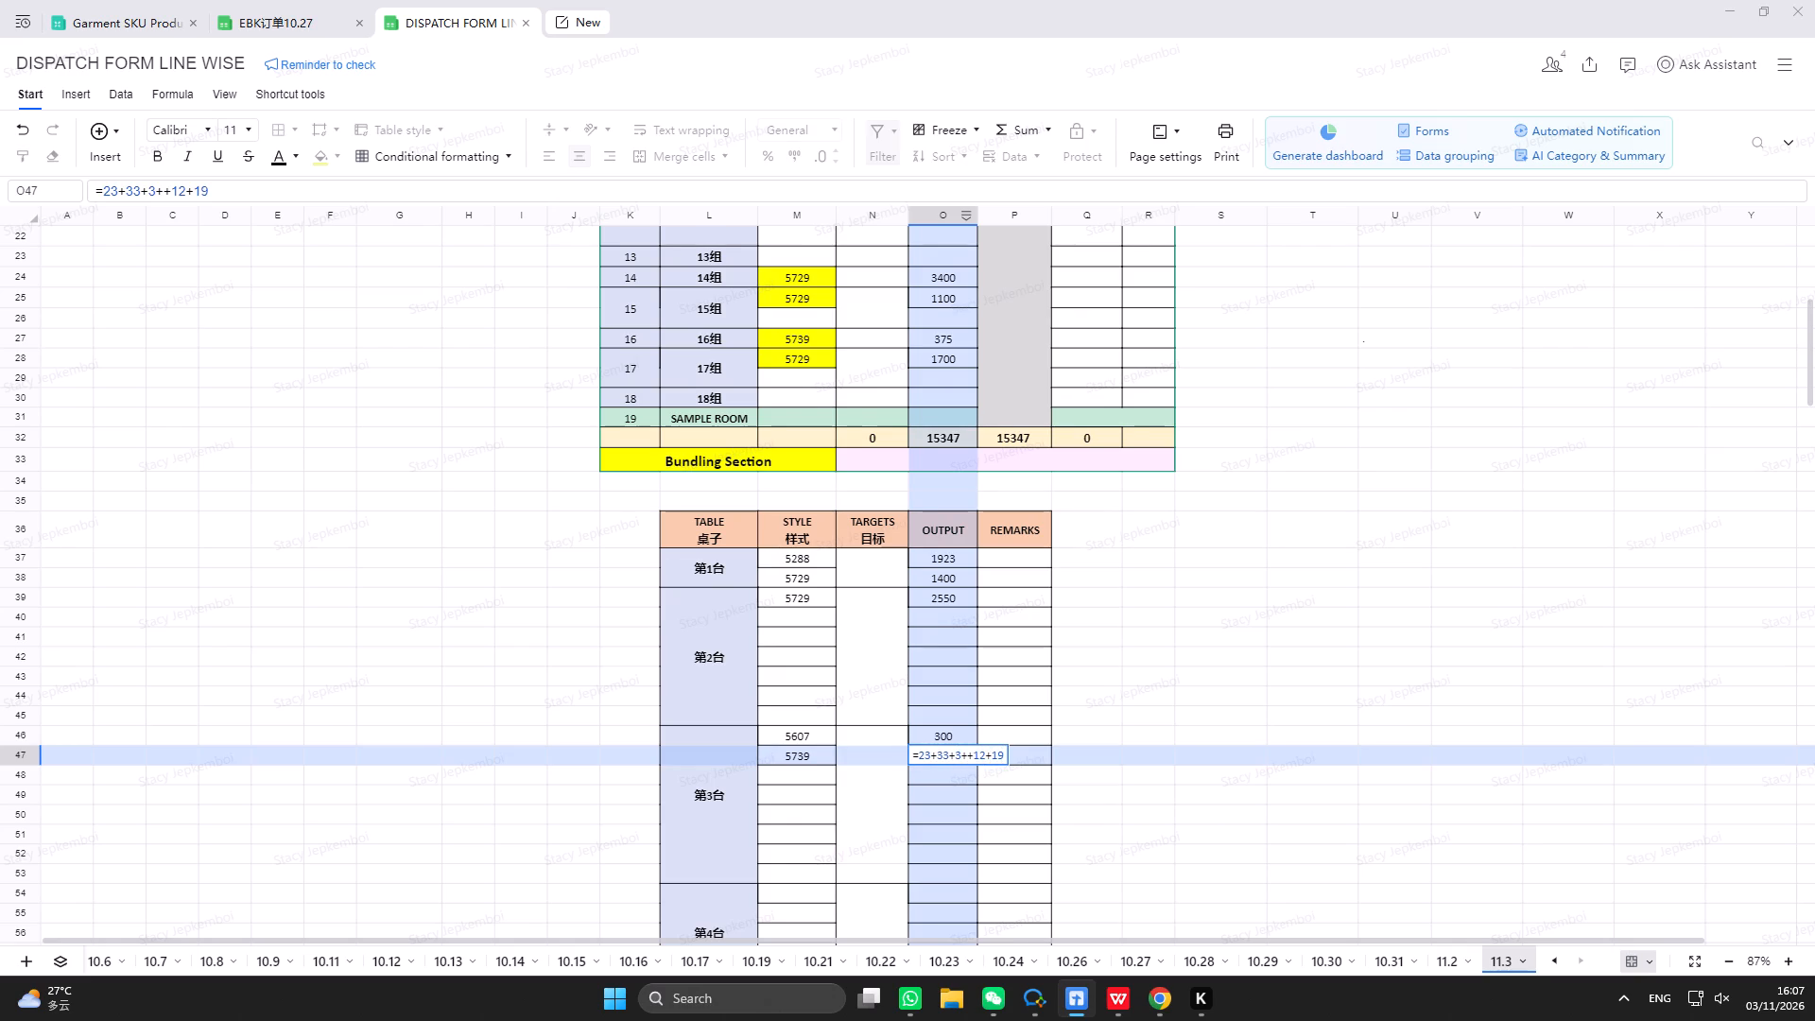
key("plus")
type("11+11+15+5+15")
key("plus")
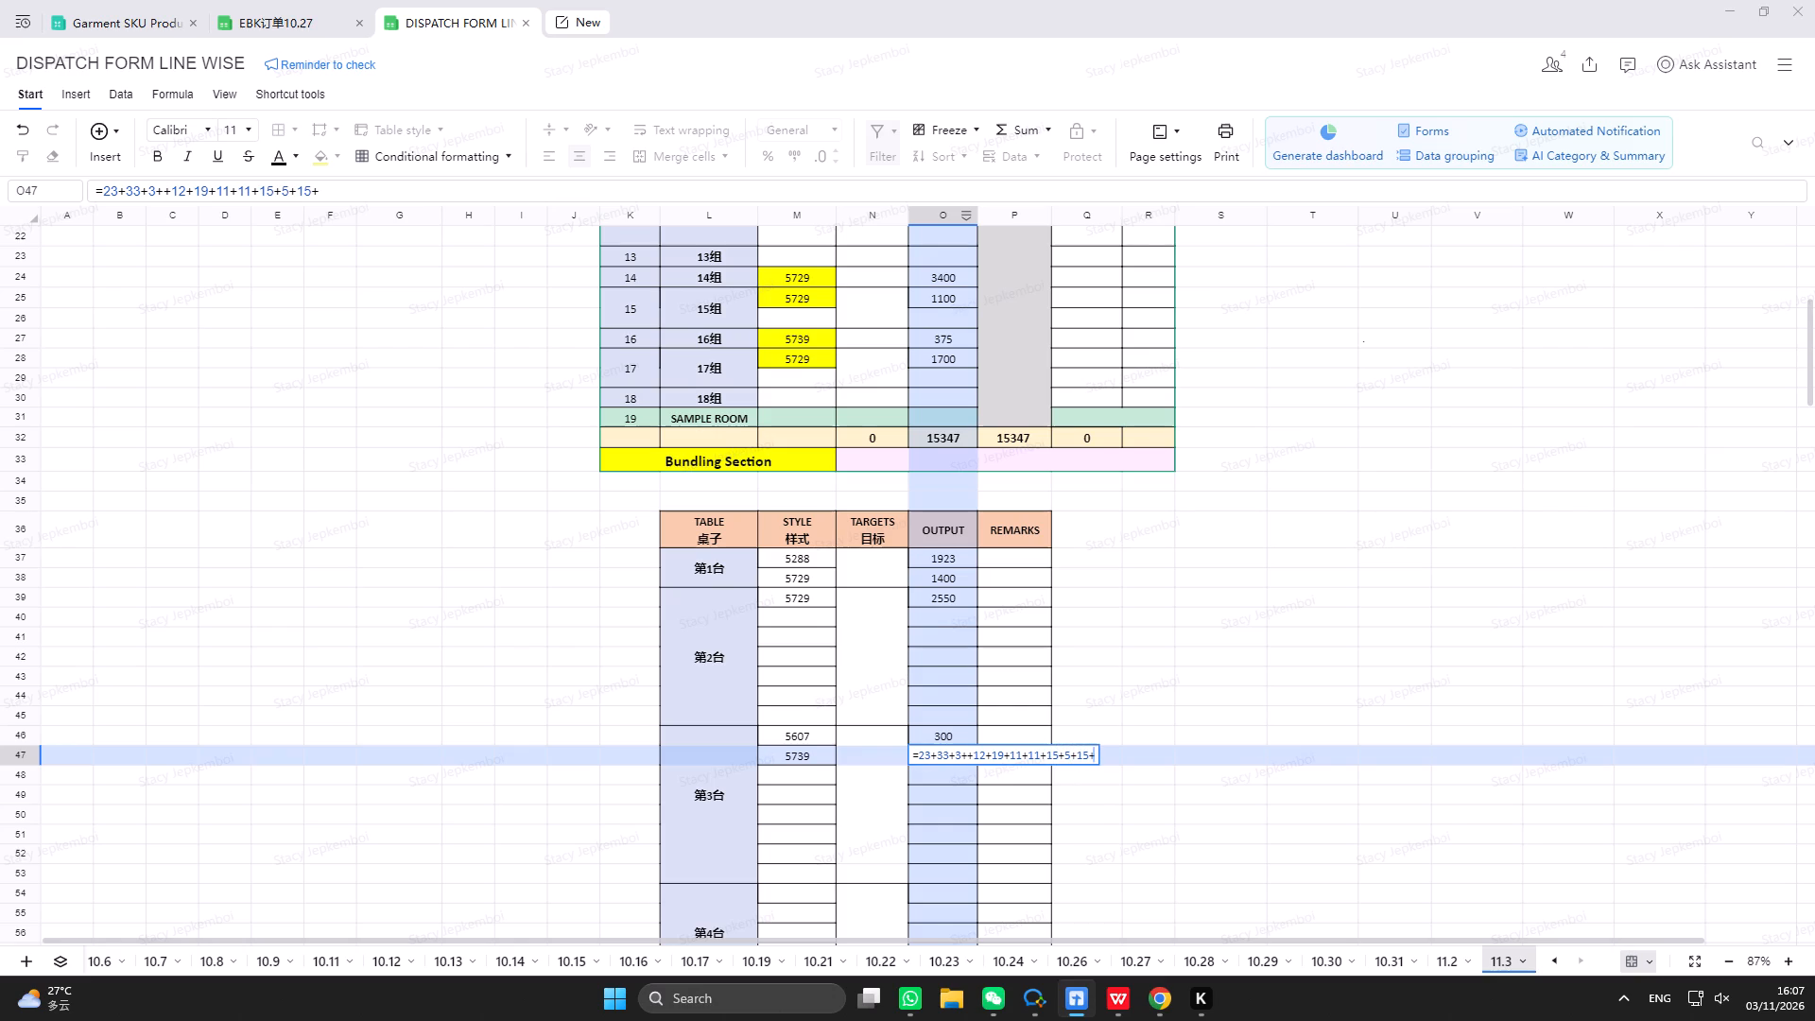
type("100+19")
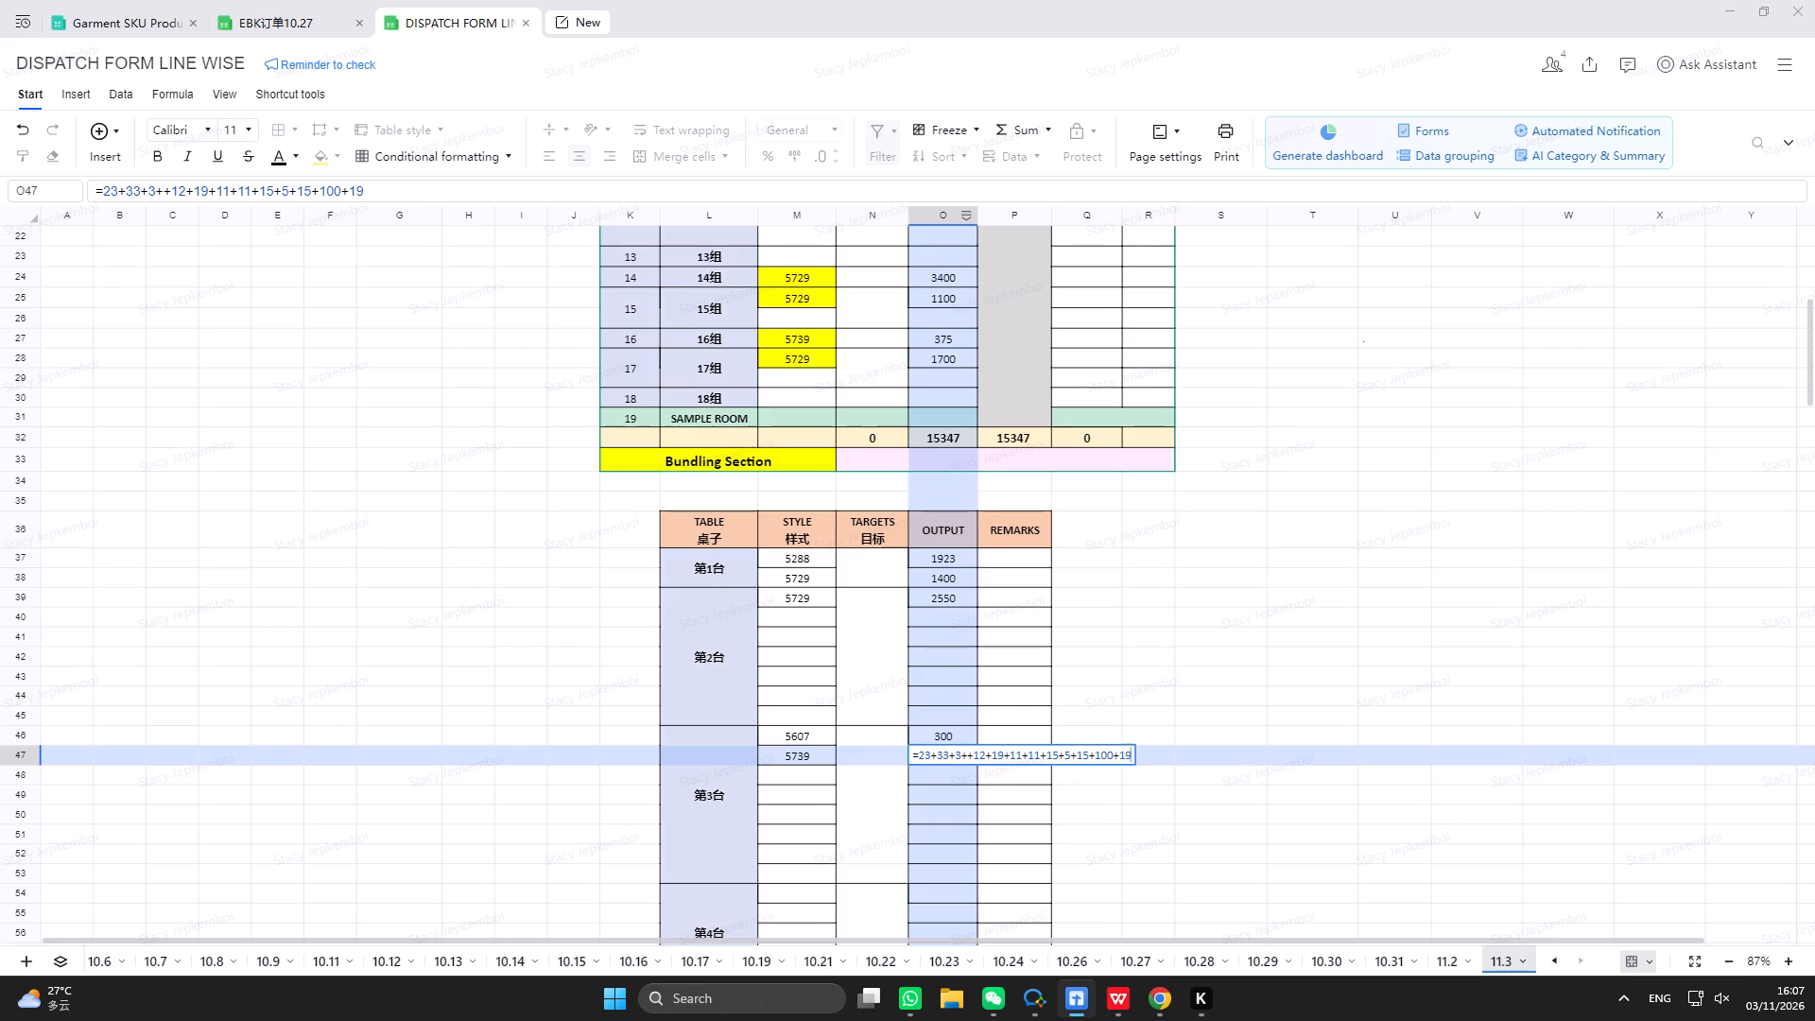
type("+36+4")
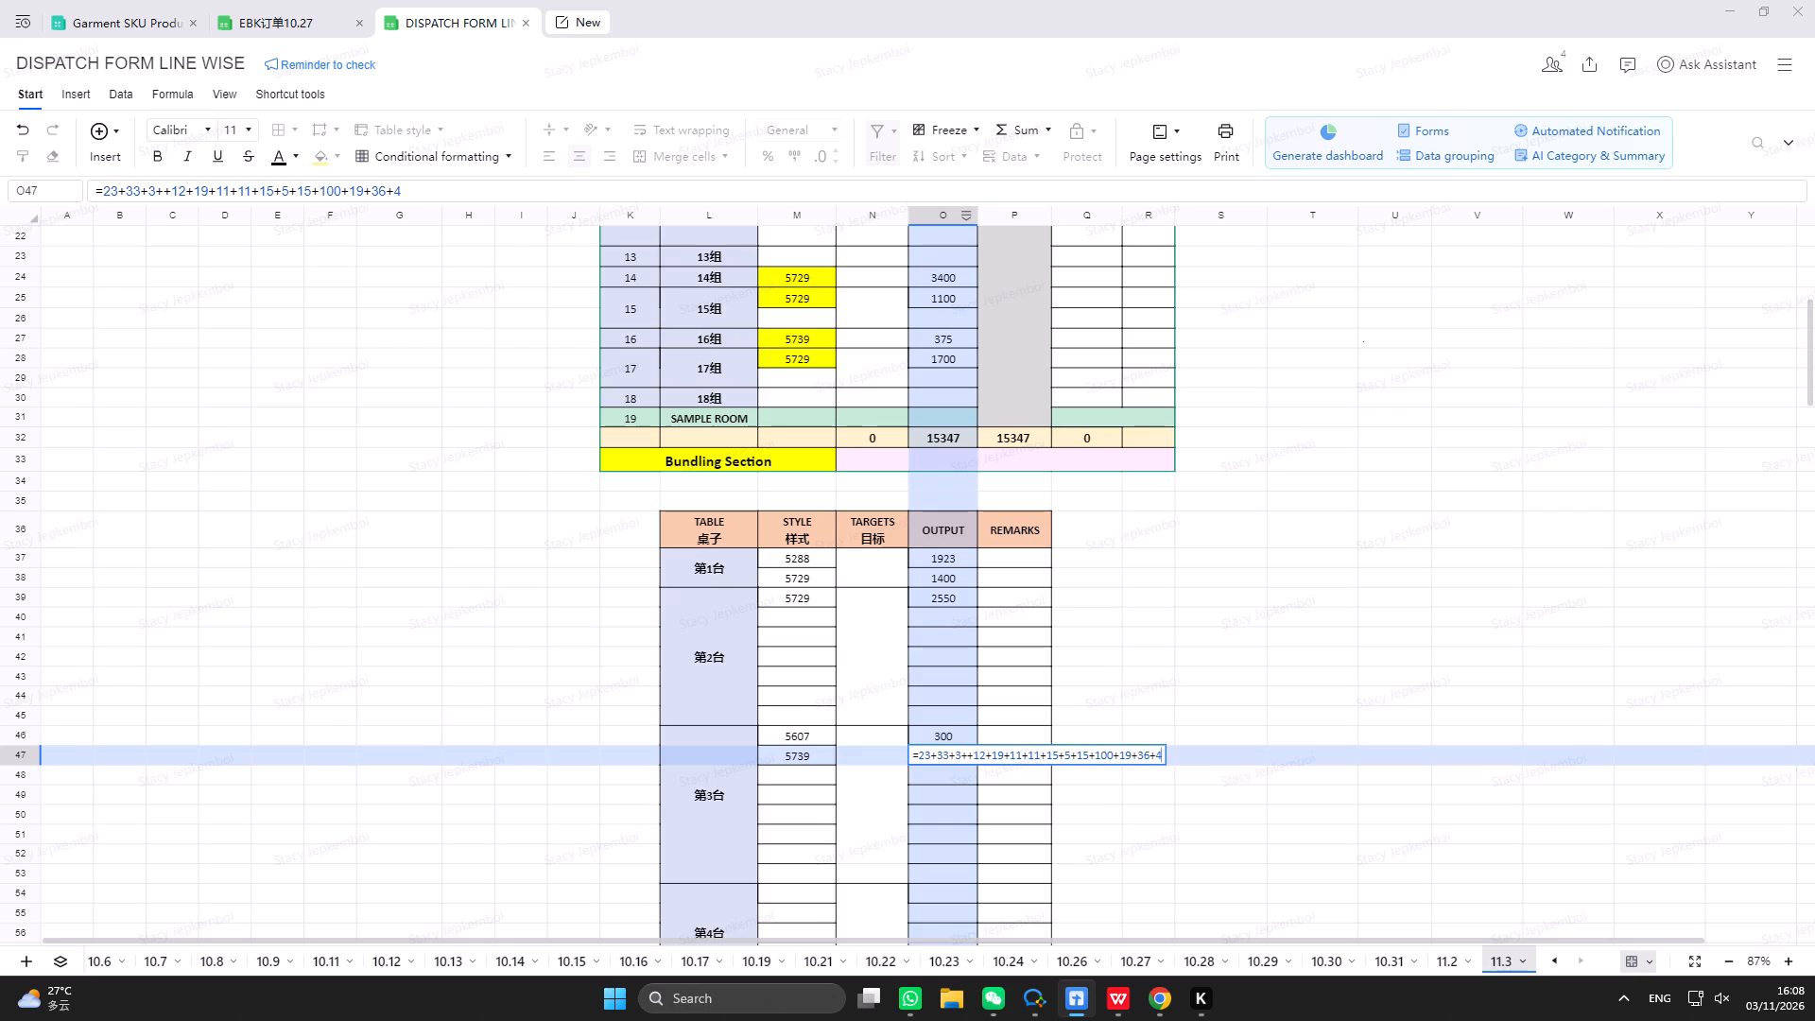
key("Return")
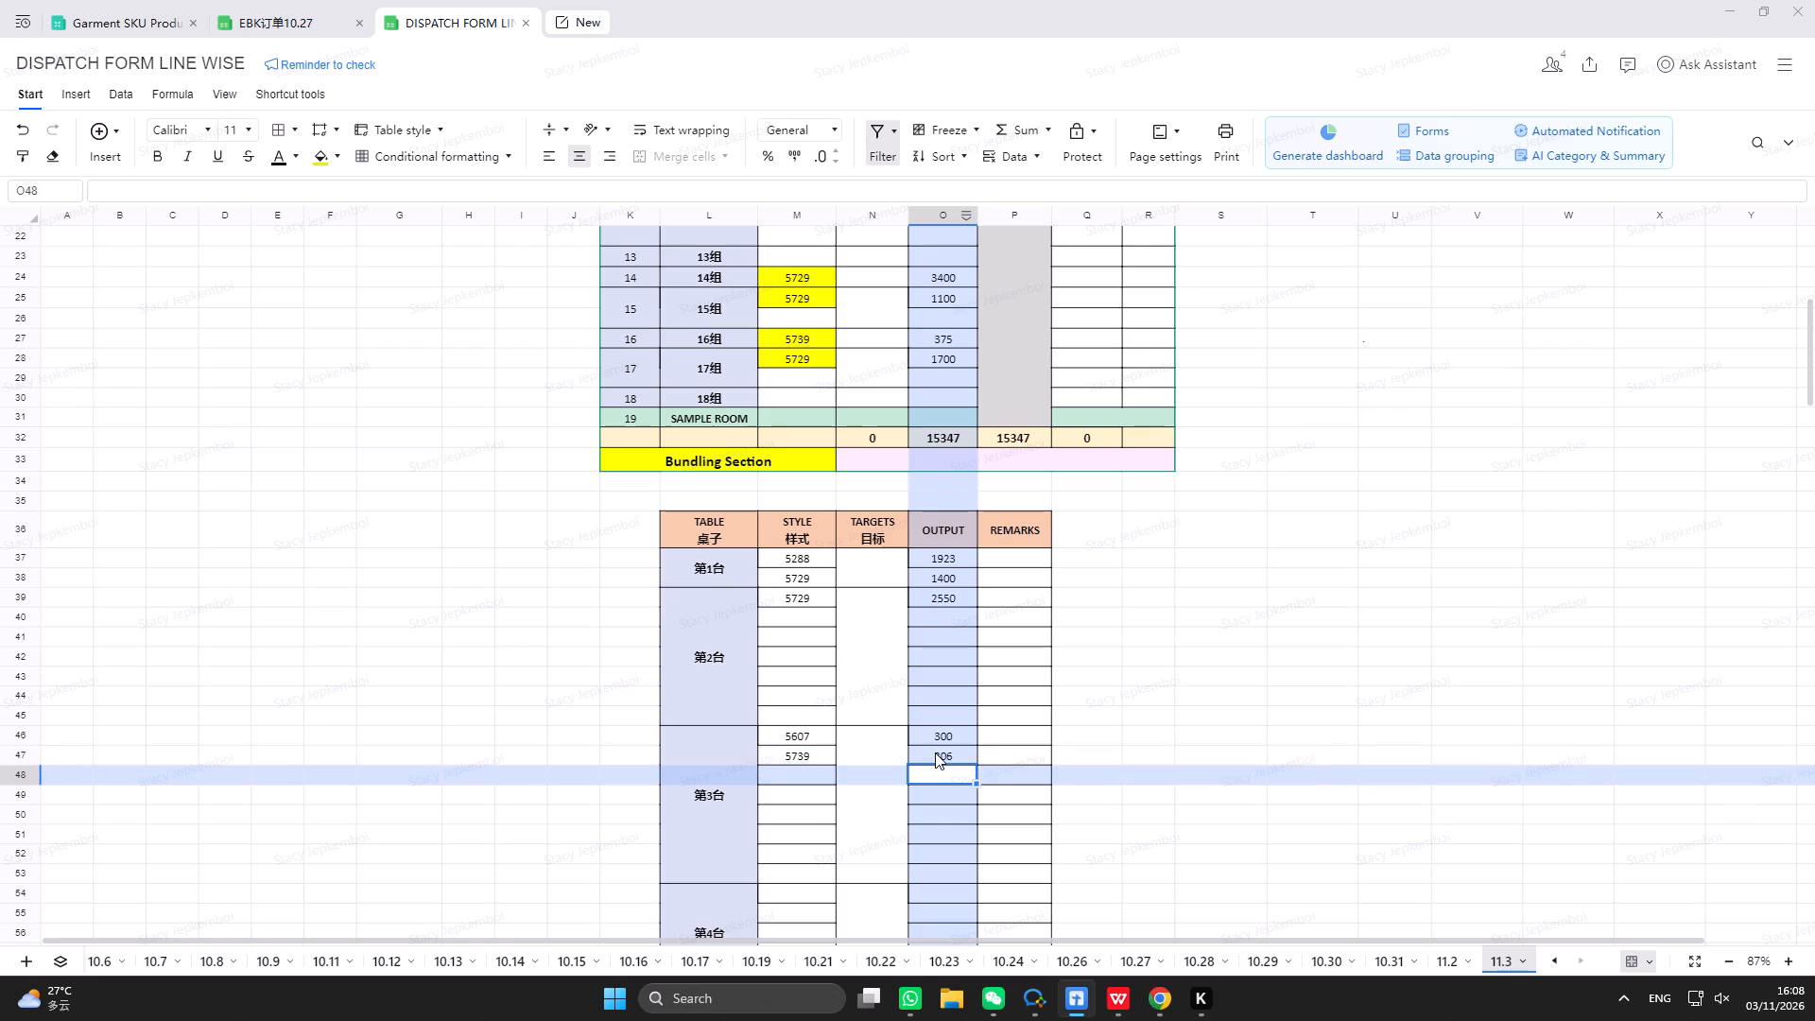
Record style 2985 in row 48 under 第3台, with the OUTPUT sum =100+13+100+36+15+50.
left_click(813, 770)
type("2985")
left_click(920, 771)
key("equal")
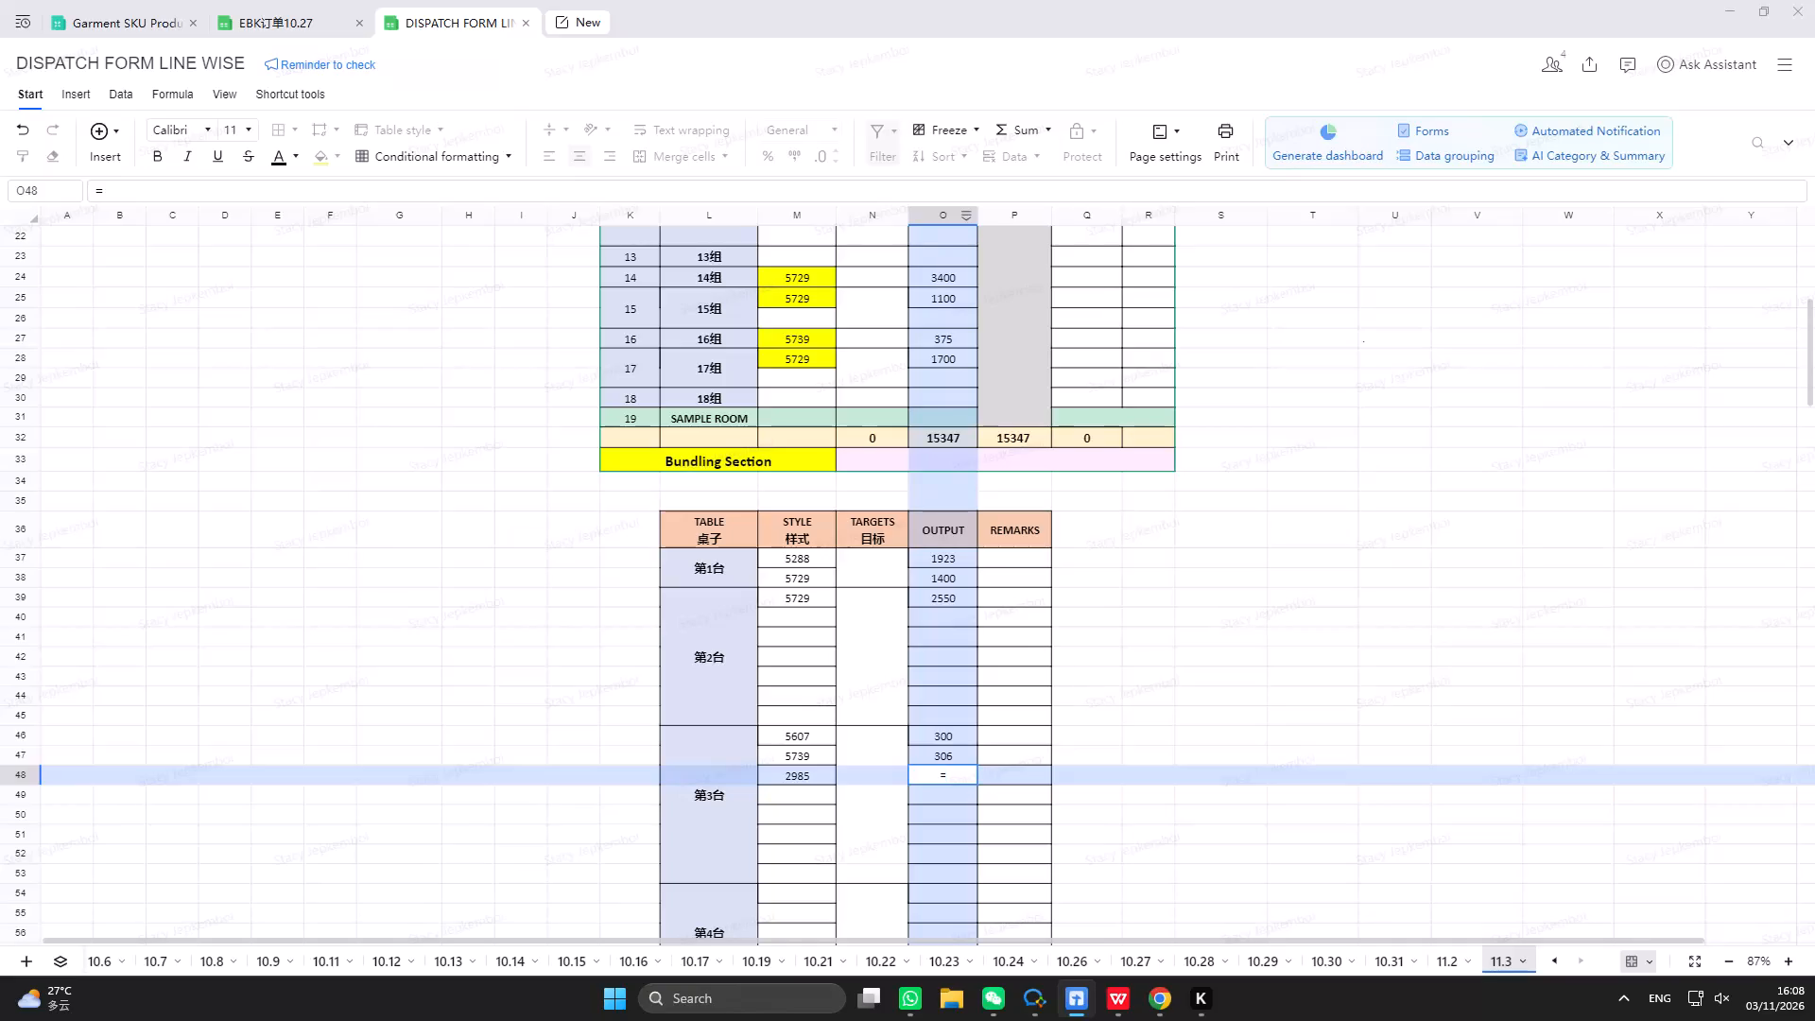
type("100+13+100+36+15+50")
key("Return")
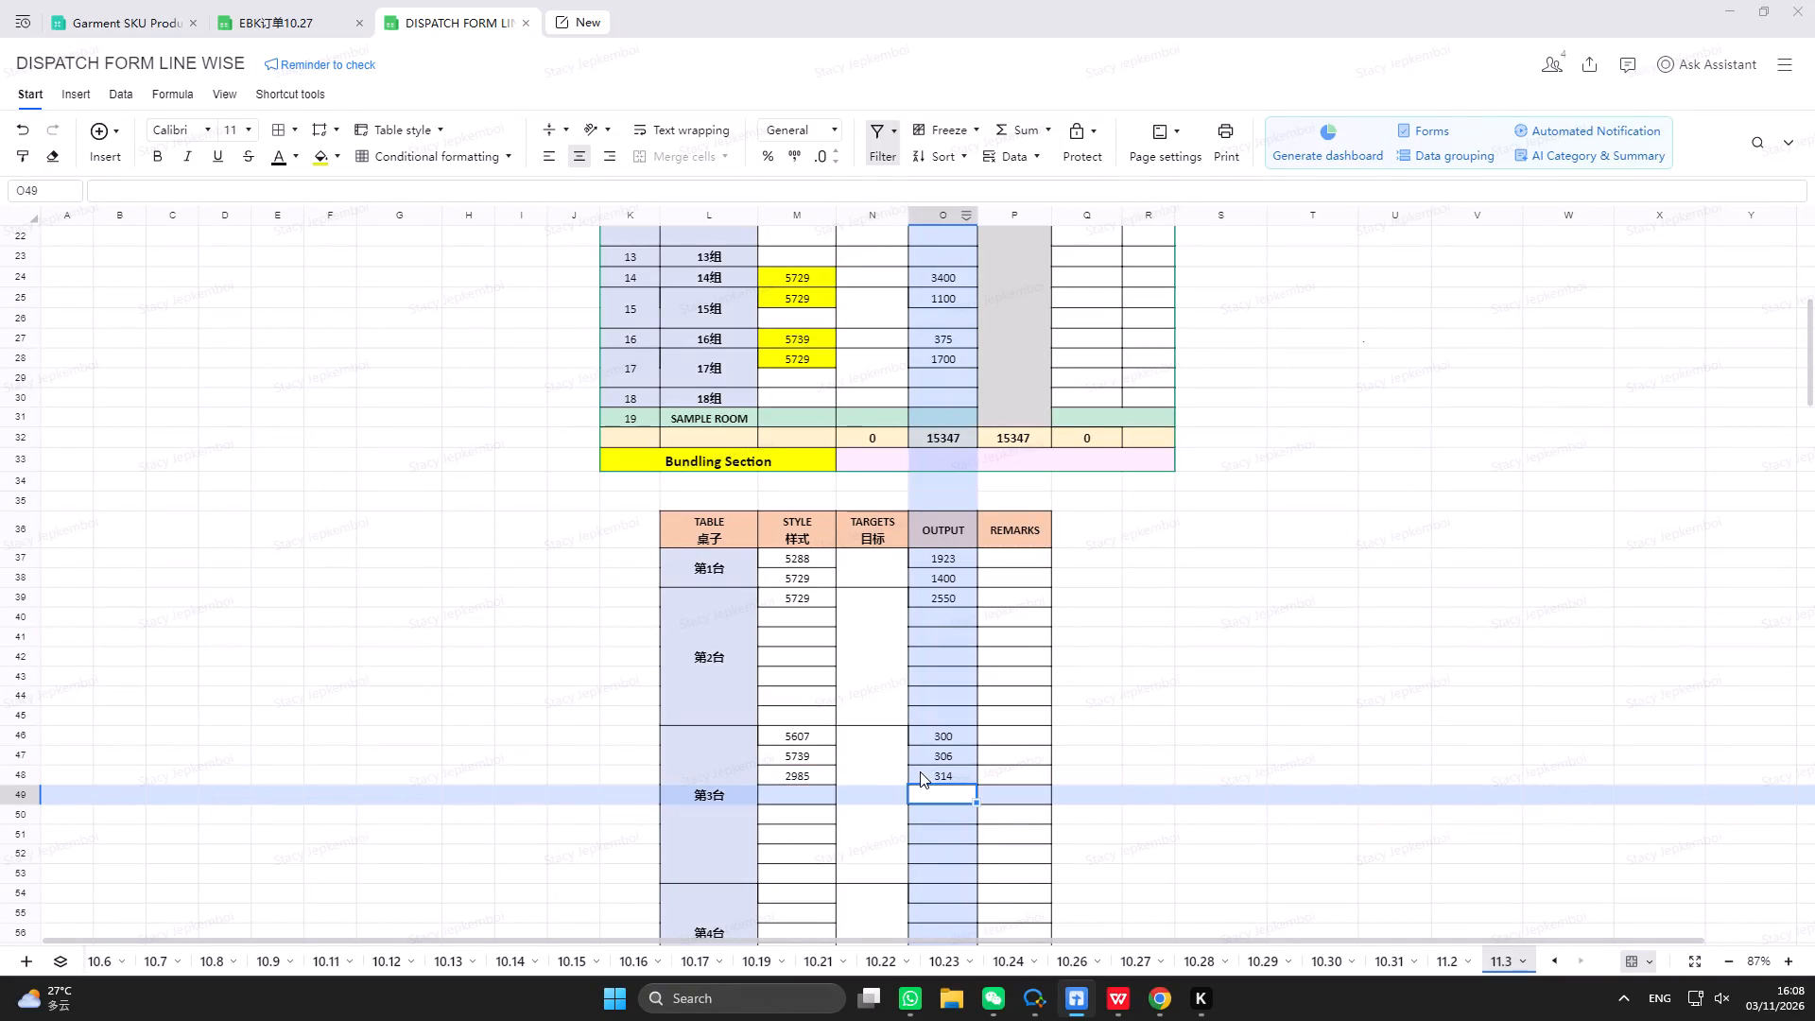
Record style 5729 in row 49 under 第3台, with the OUTPUT sum =300+26+300.
left_click(826, 790)
type("5729")
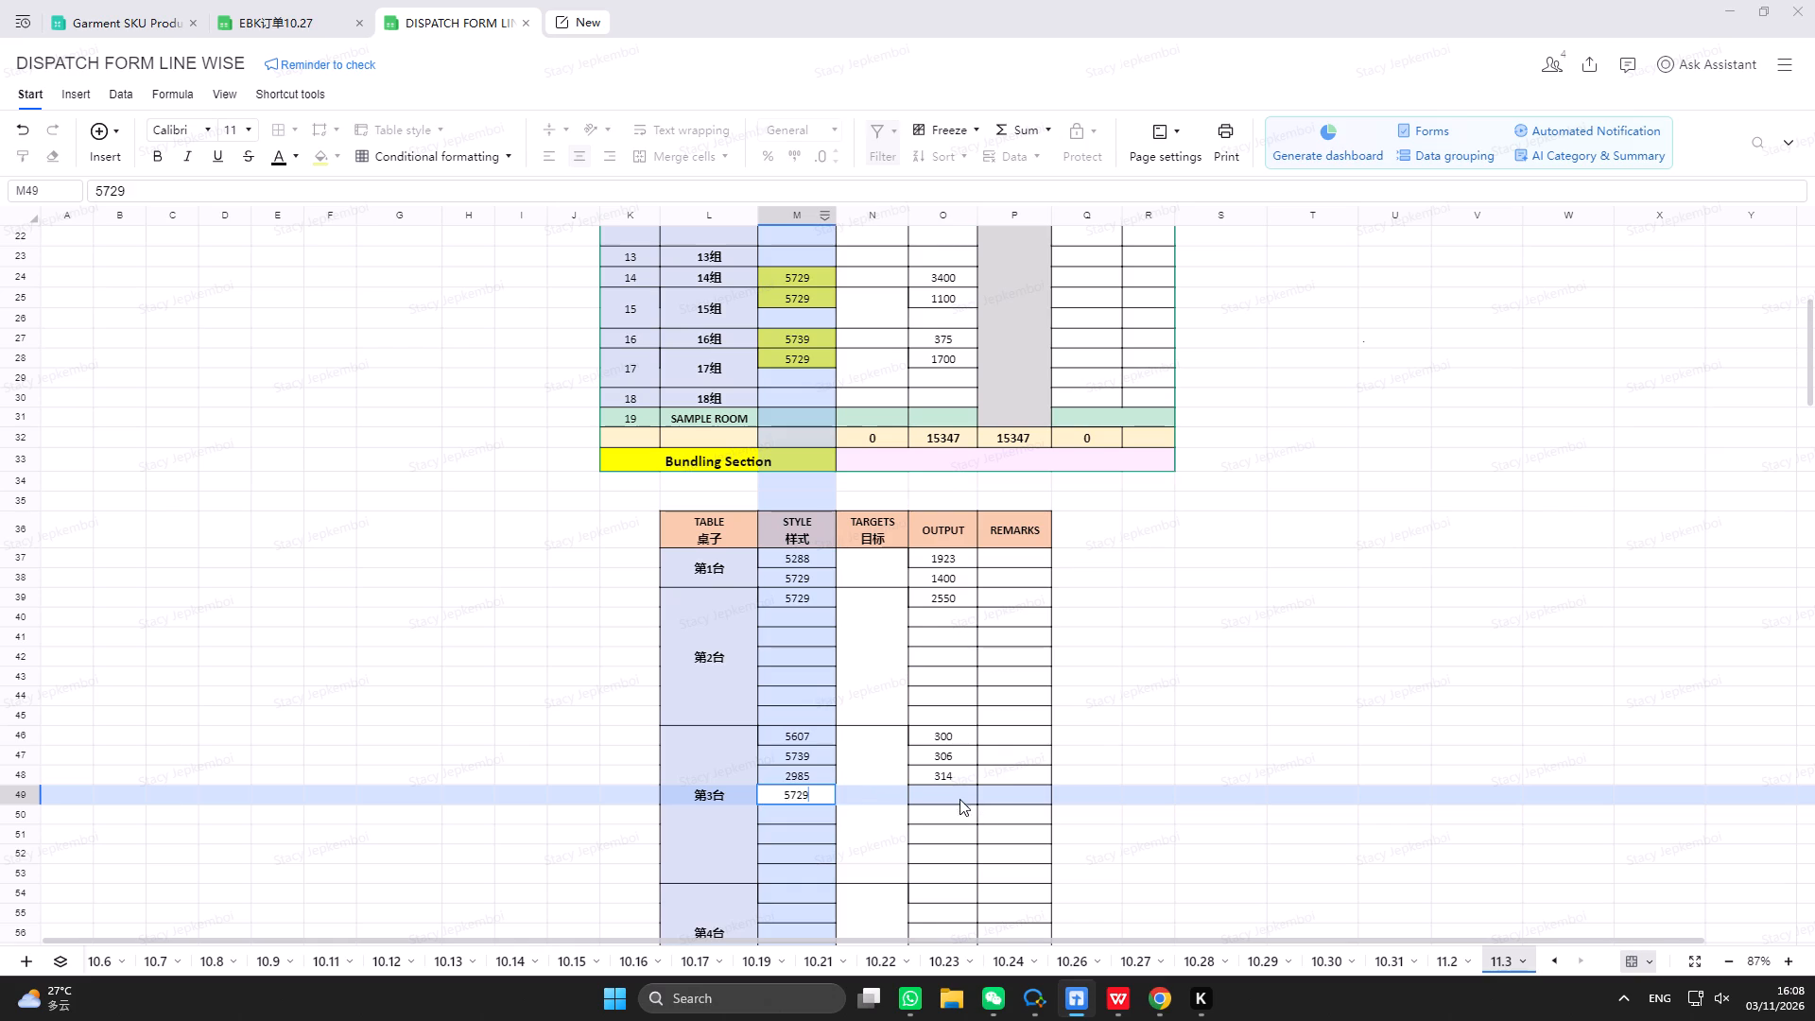
left_click(958, 796)
key("equal")
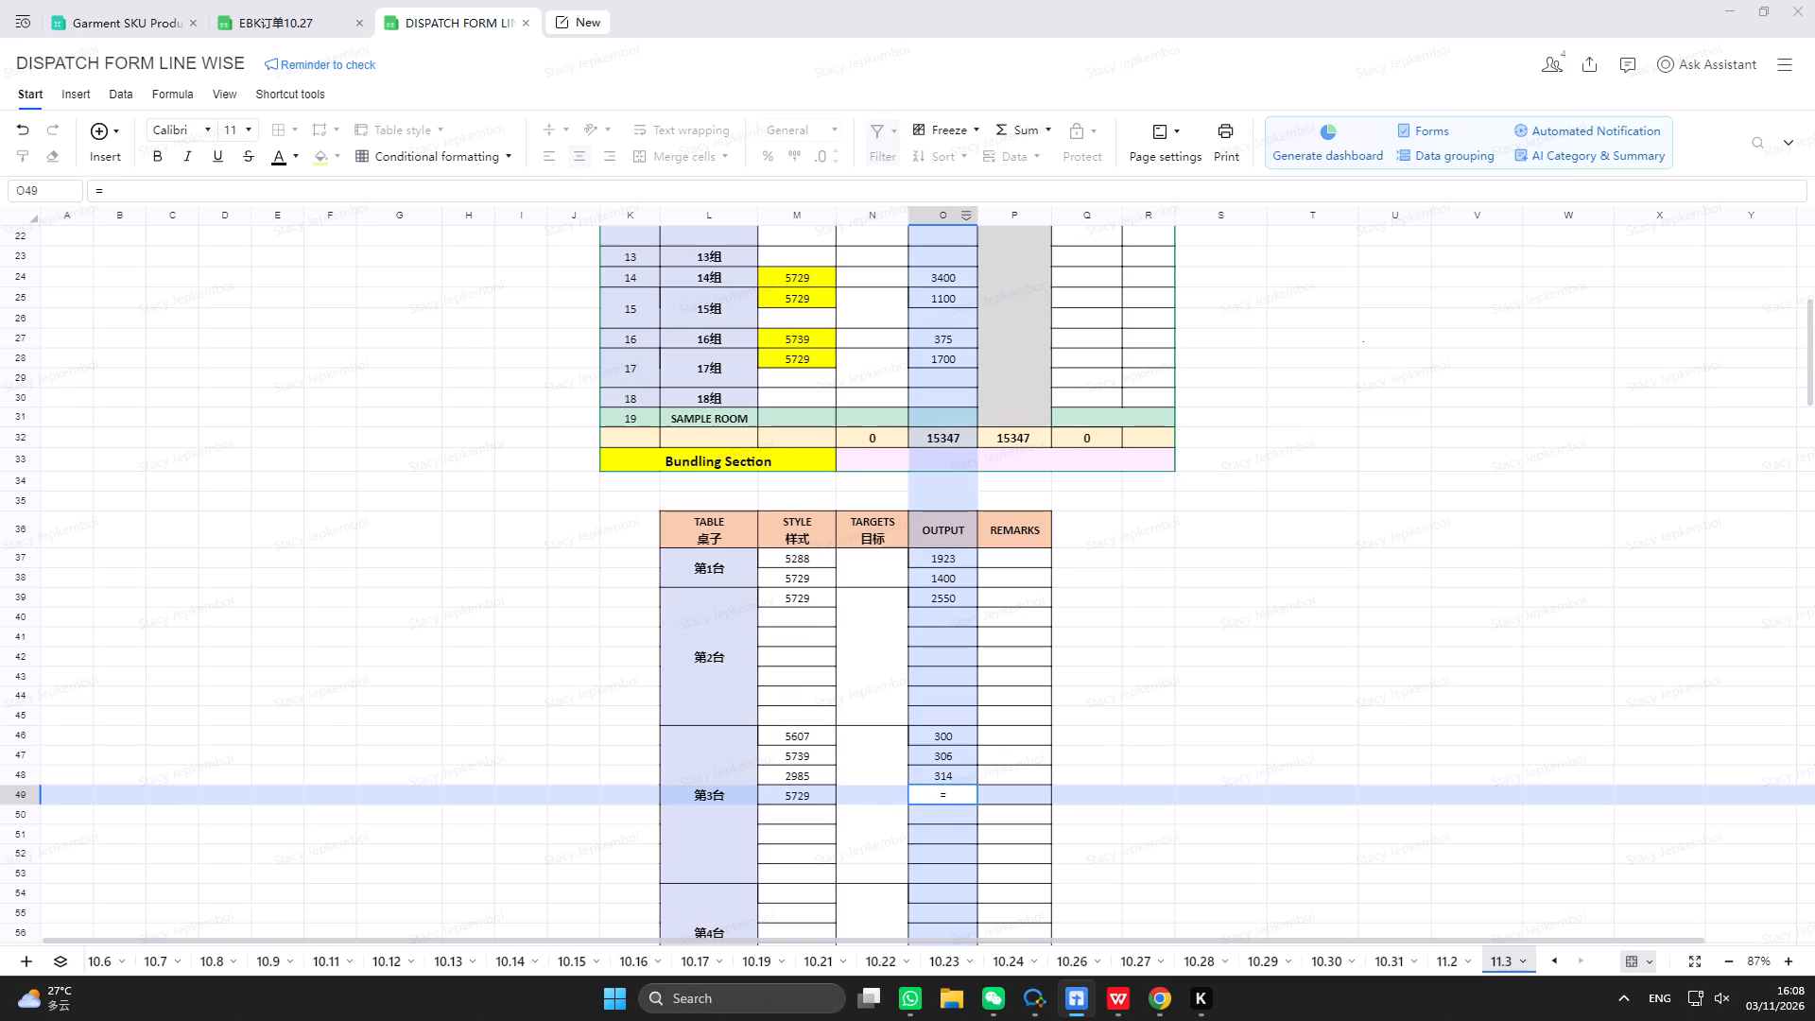
type("300+26+")
type("300")
key("Return")
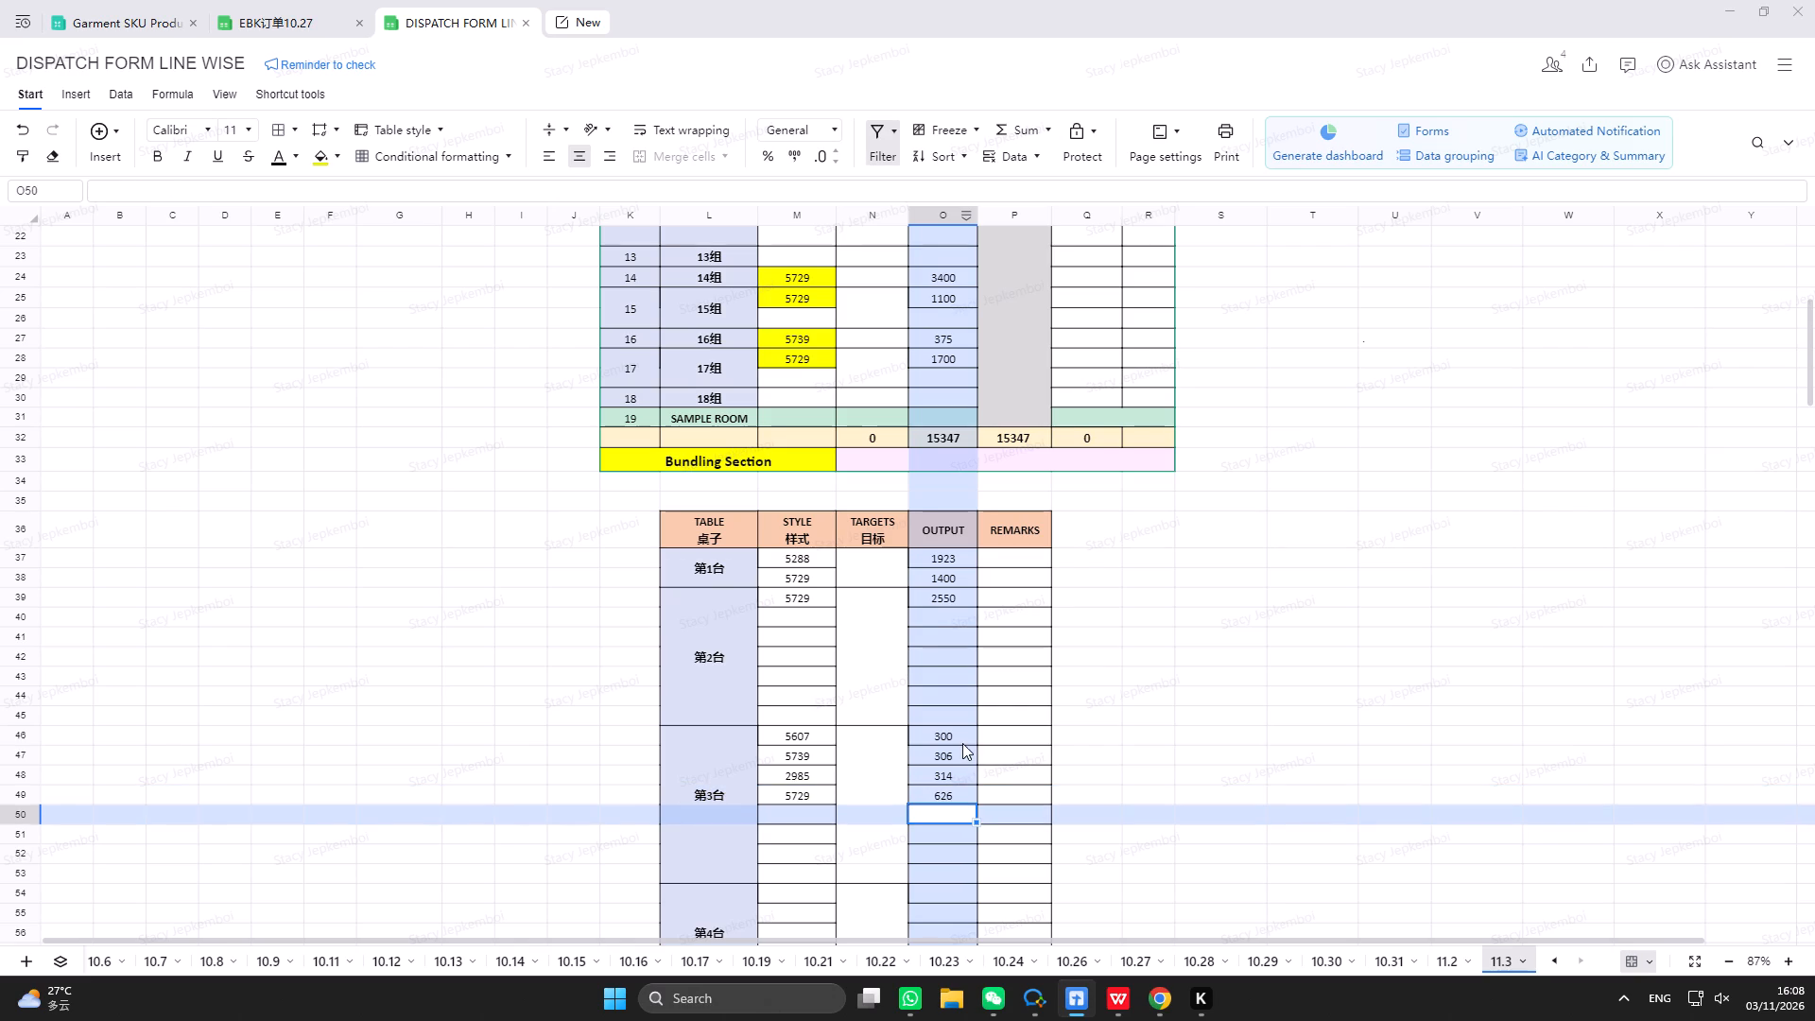
Total the four 第3台 outputs, then switch to the bundling tracker and enter 1546 for table 3 on 03/11/2026.
left_click_drag(965, 736, 957, 799)
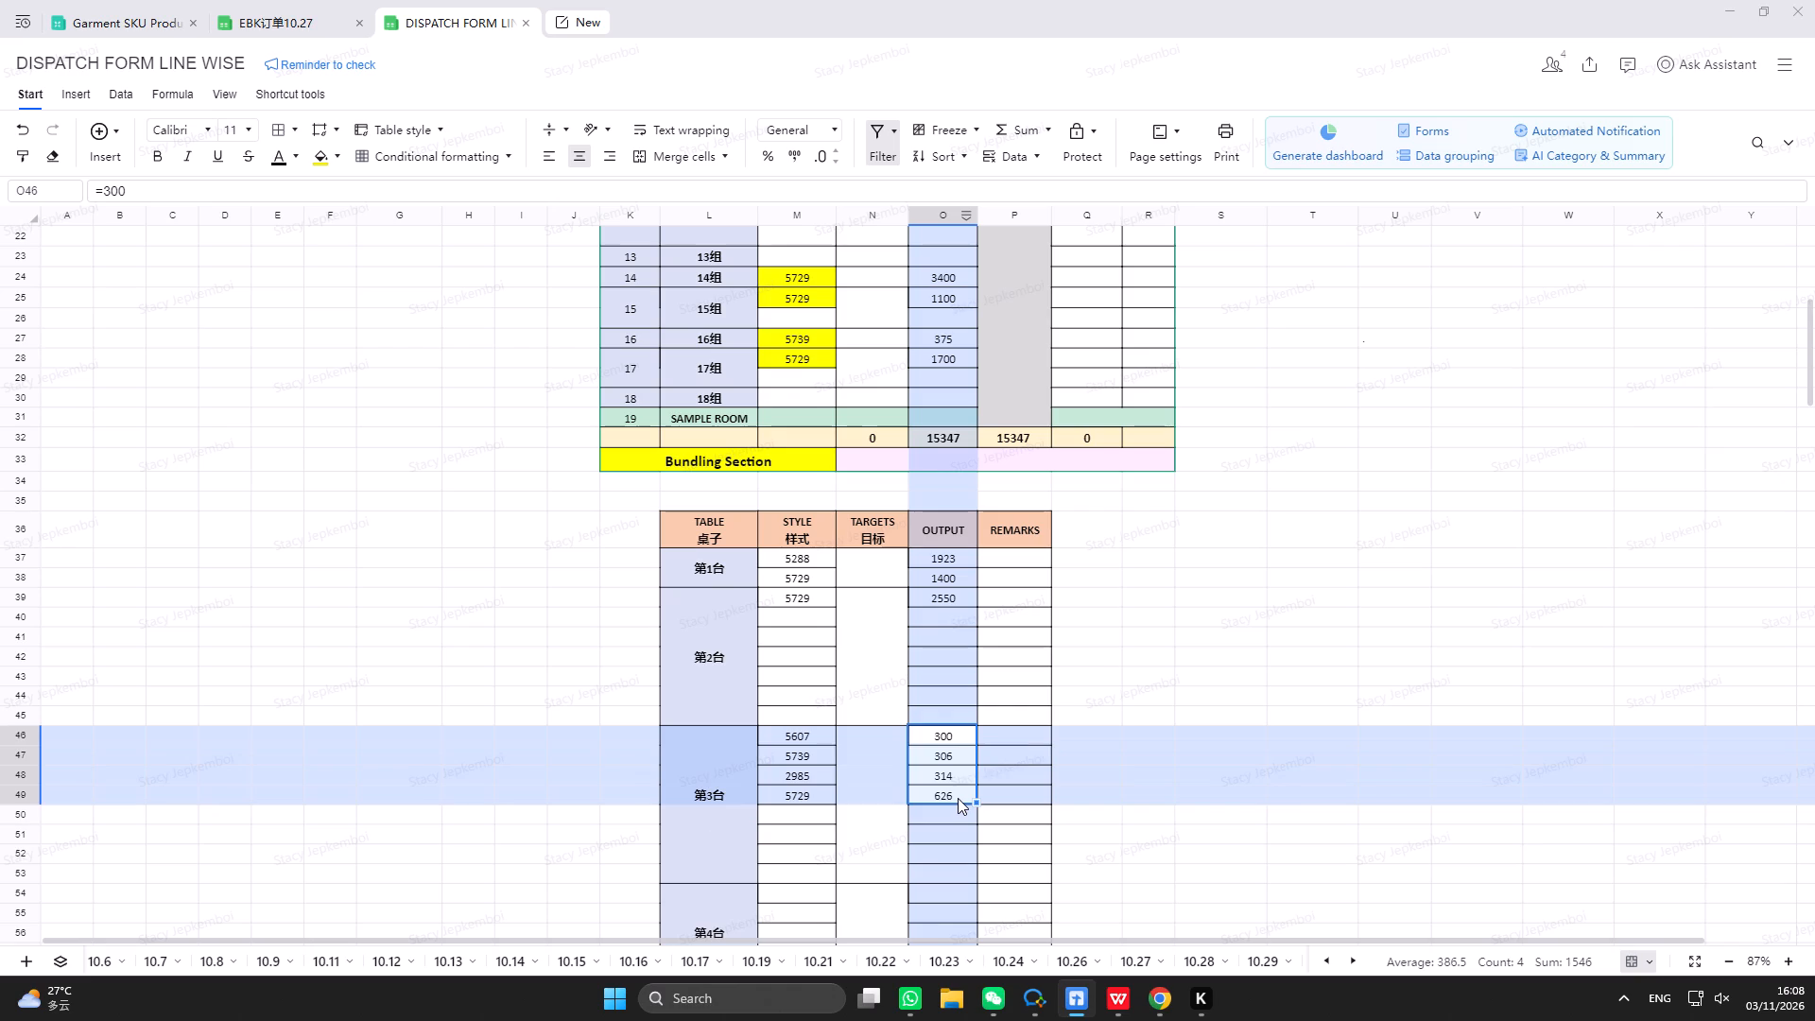
left_click(1108, 999)
left_click(511, 371)
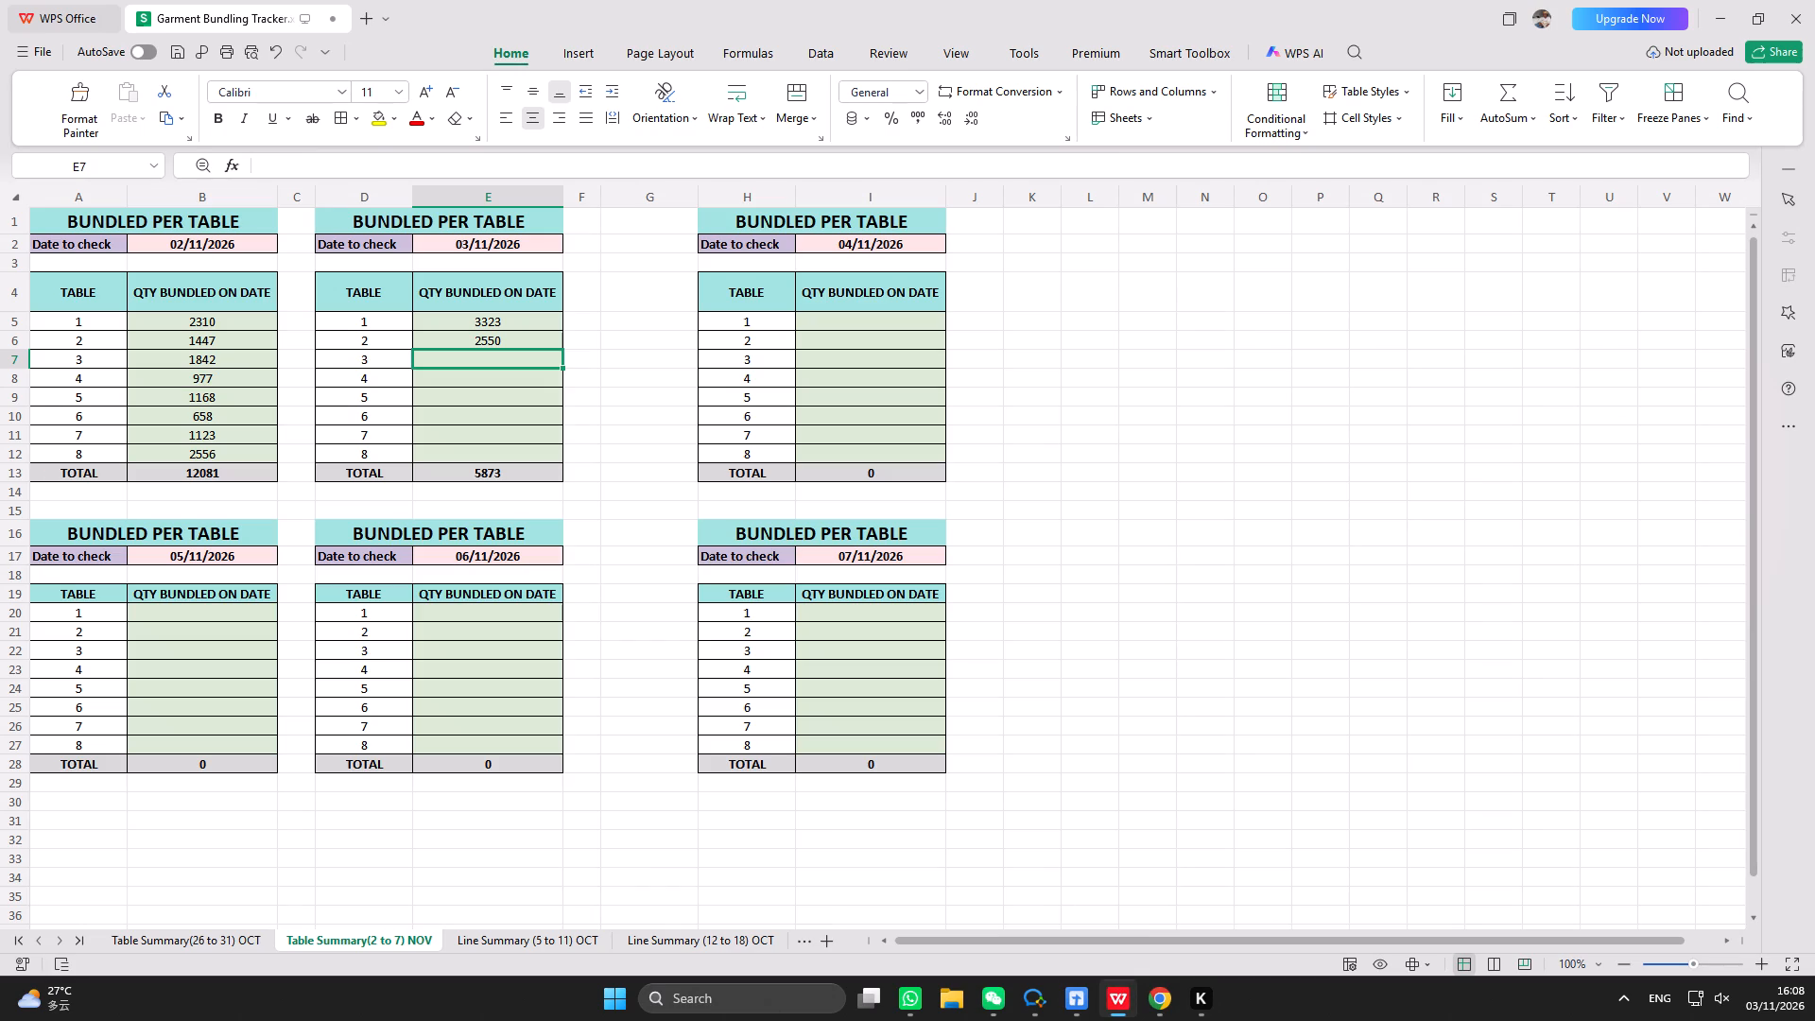
left_click(504, 378)
left_click(504, 361)
type("1546")
key("Return")
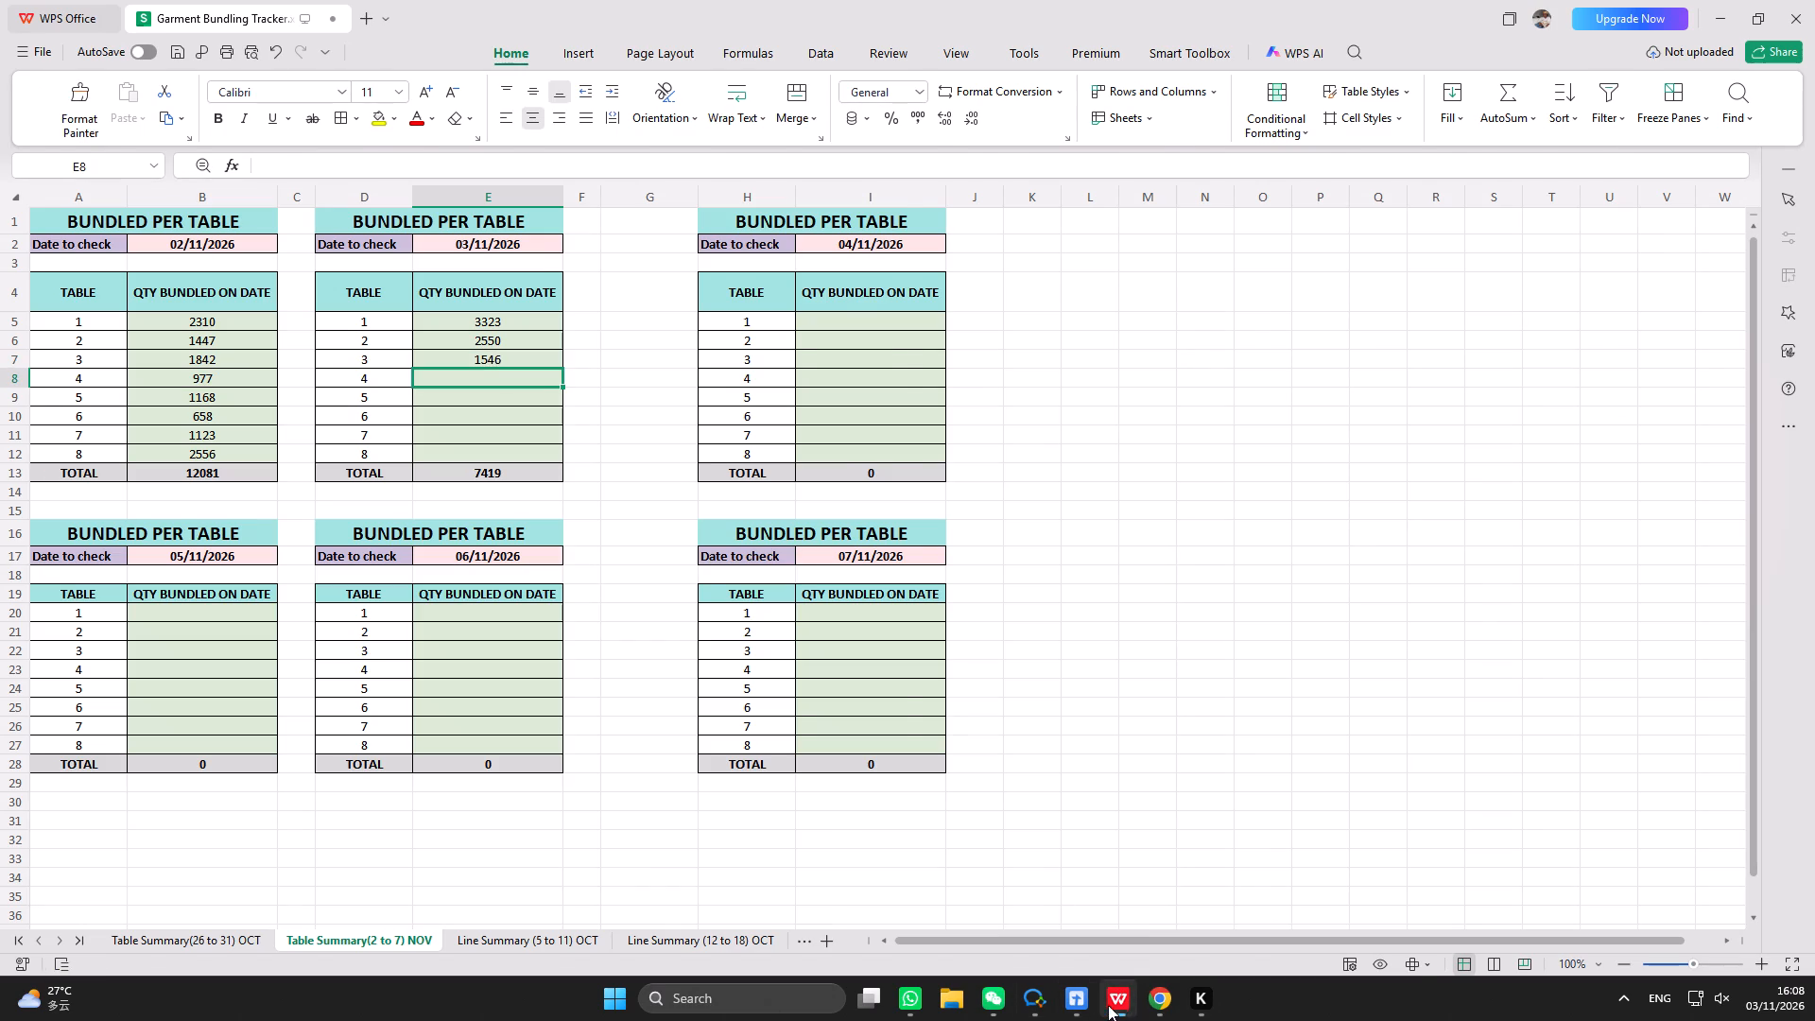
Back in the dispatch form, record style 5607 in row 54 under 第4台, with the OUTPUT sum =30+27+28+14+20+30+100+100+100+100+100.
left_click(1108, 1005)
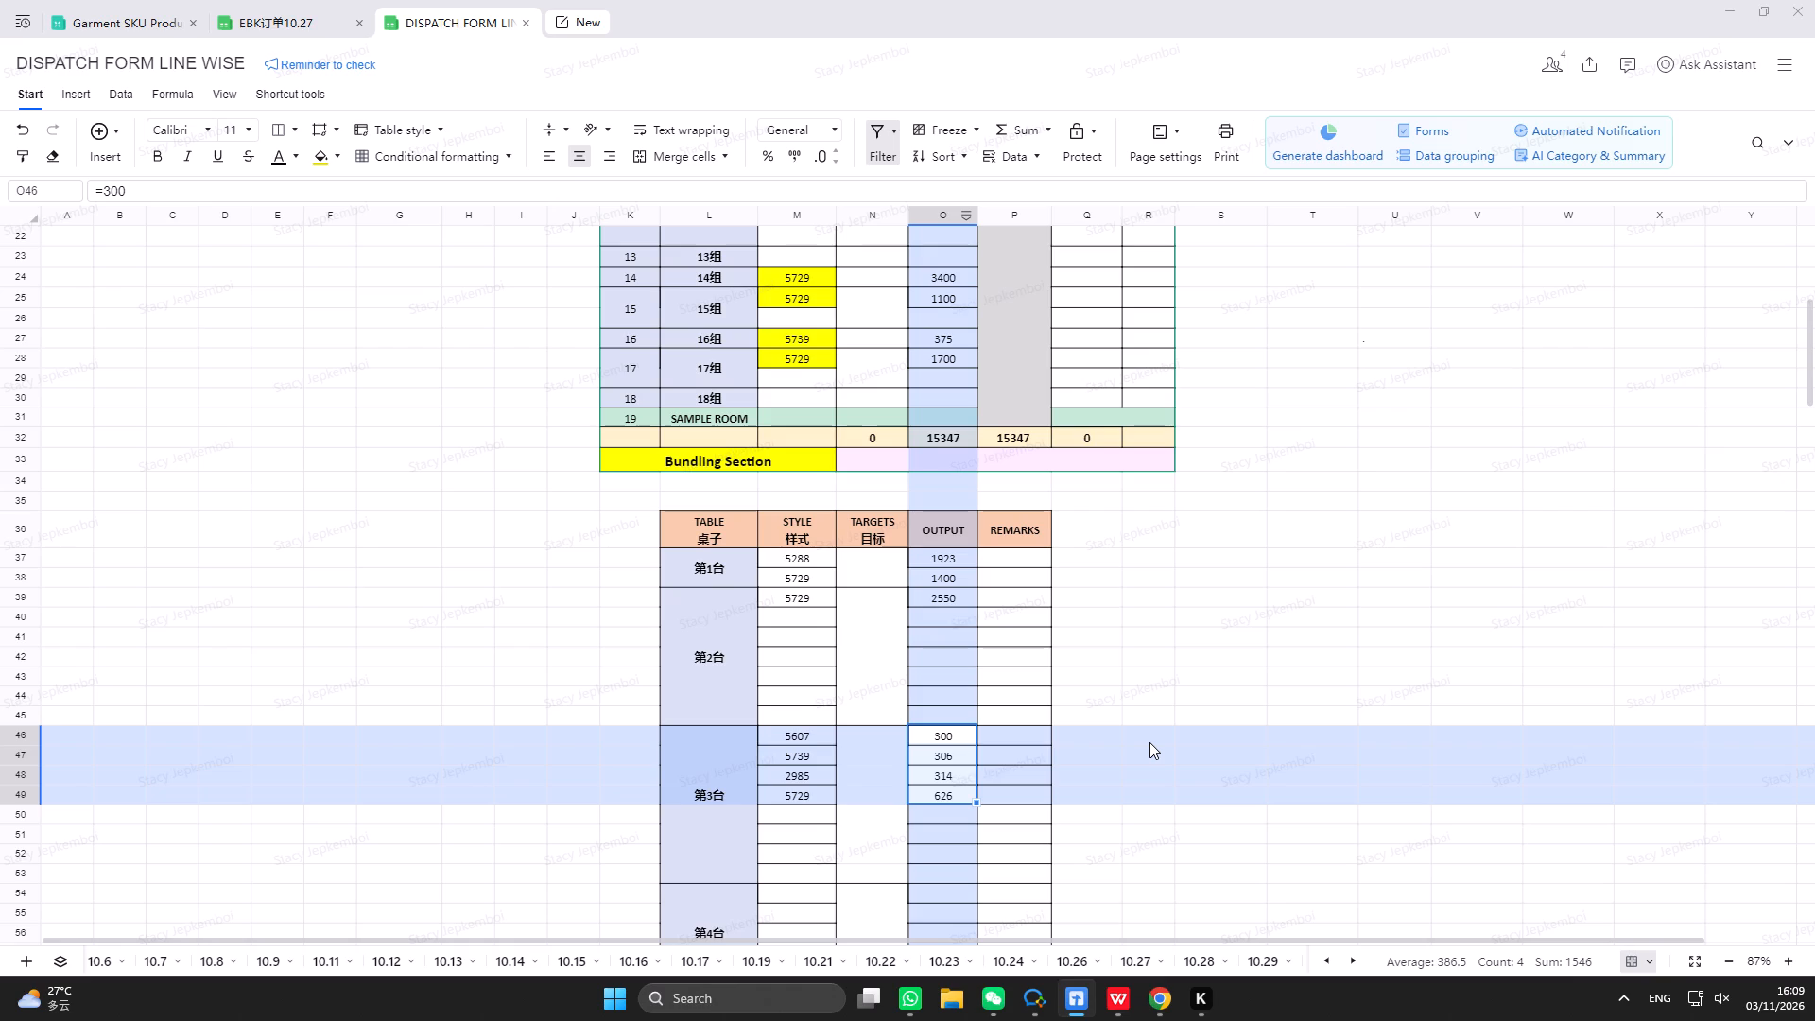
scroll(821, 821, "down", 3)
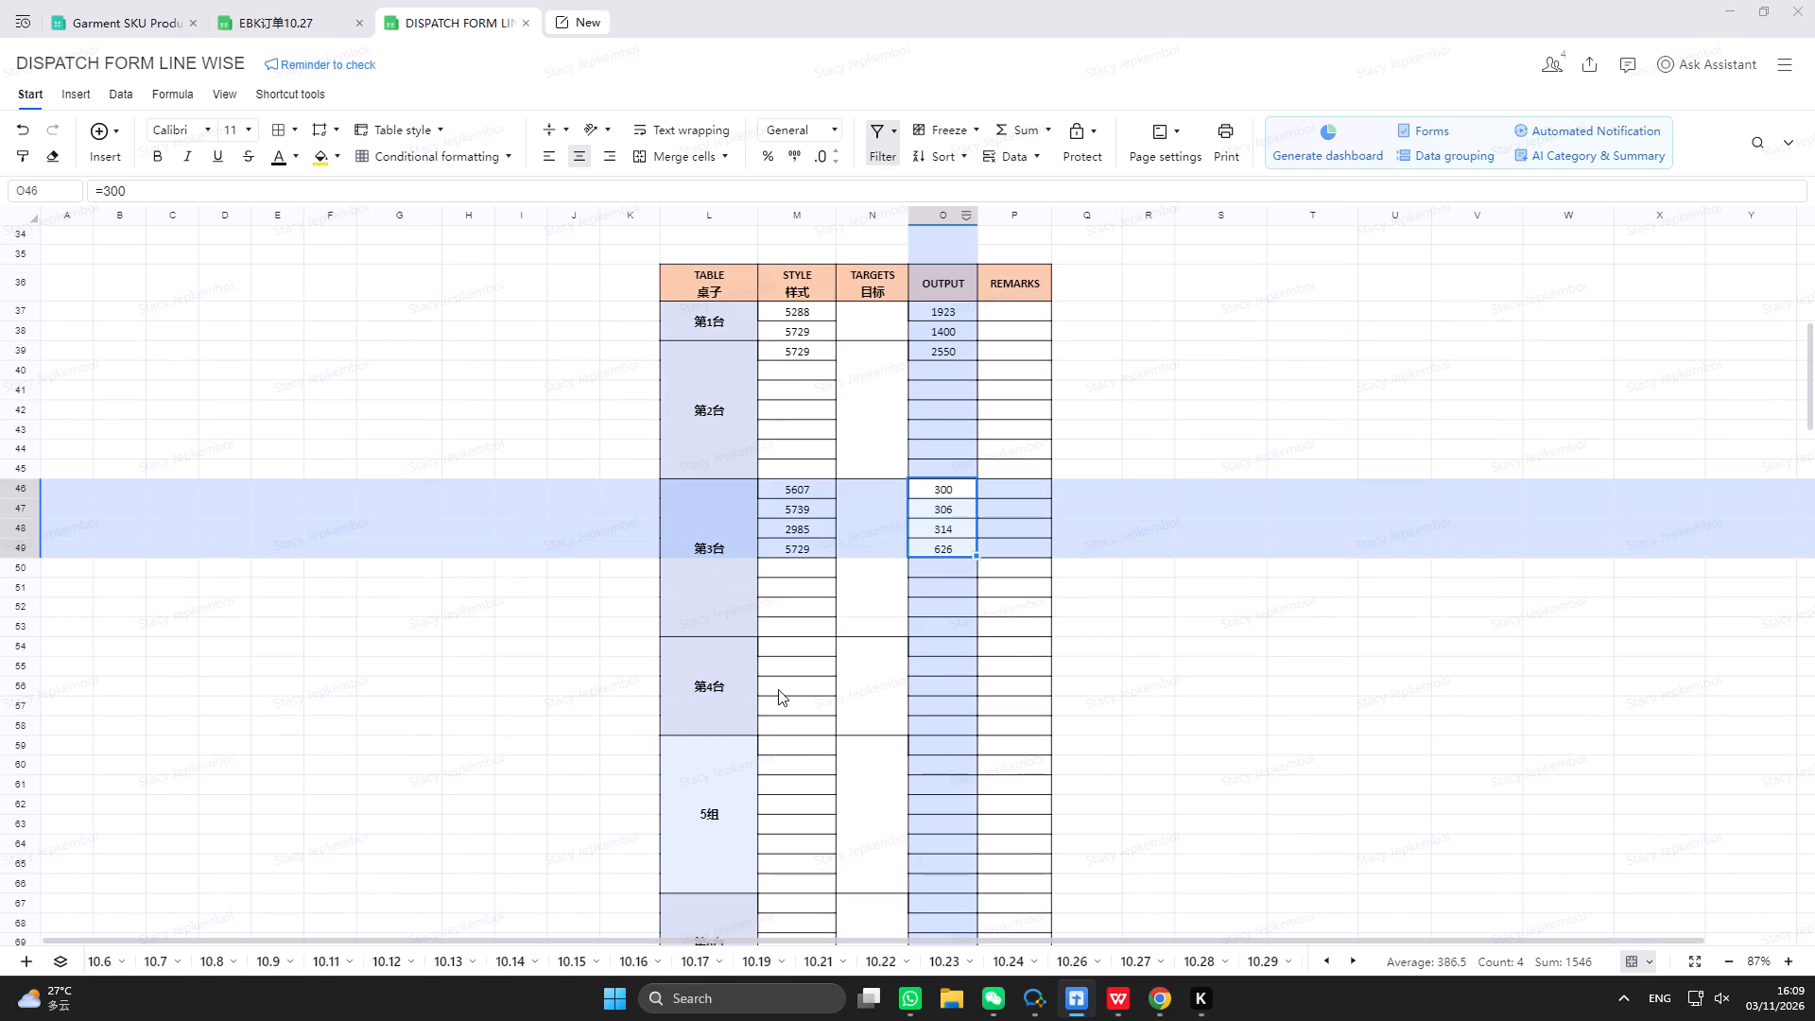
left_click(800, 633)
left_click(800, 646)
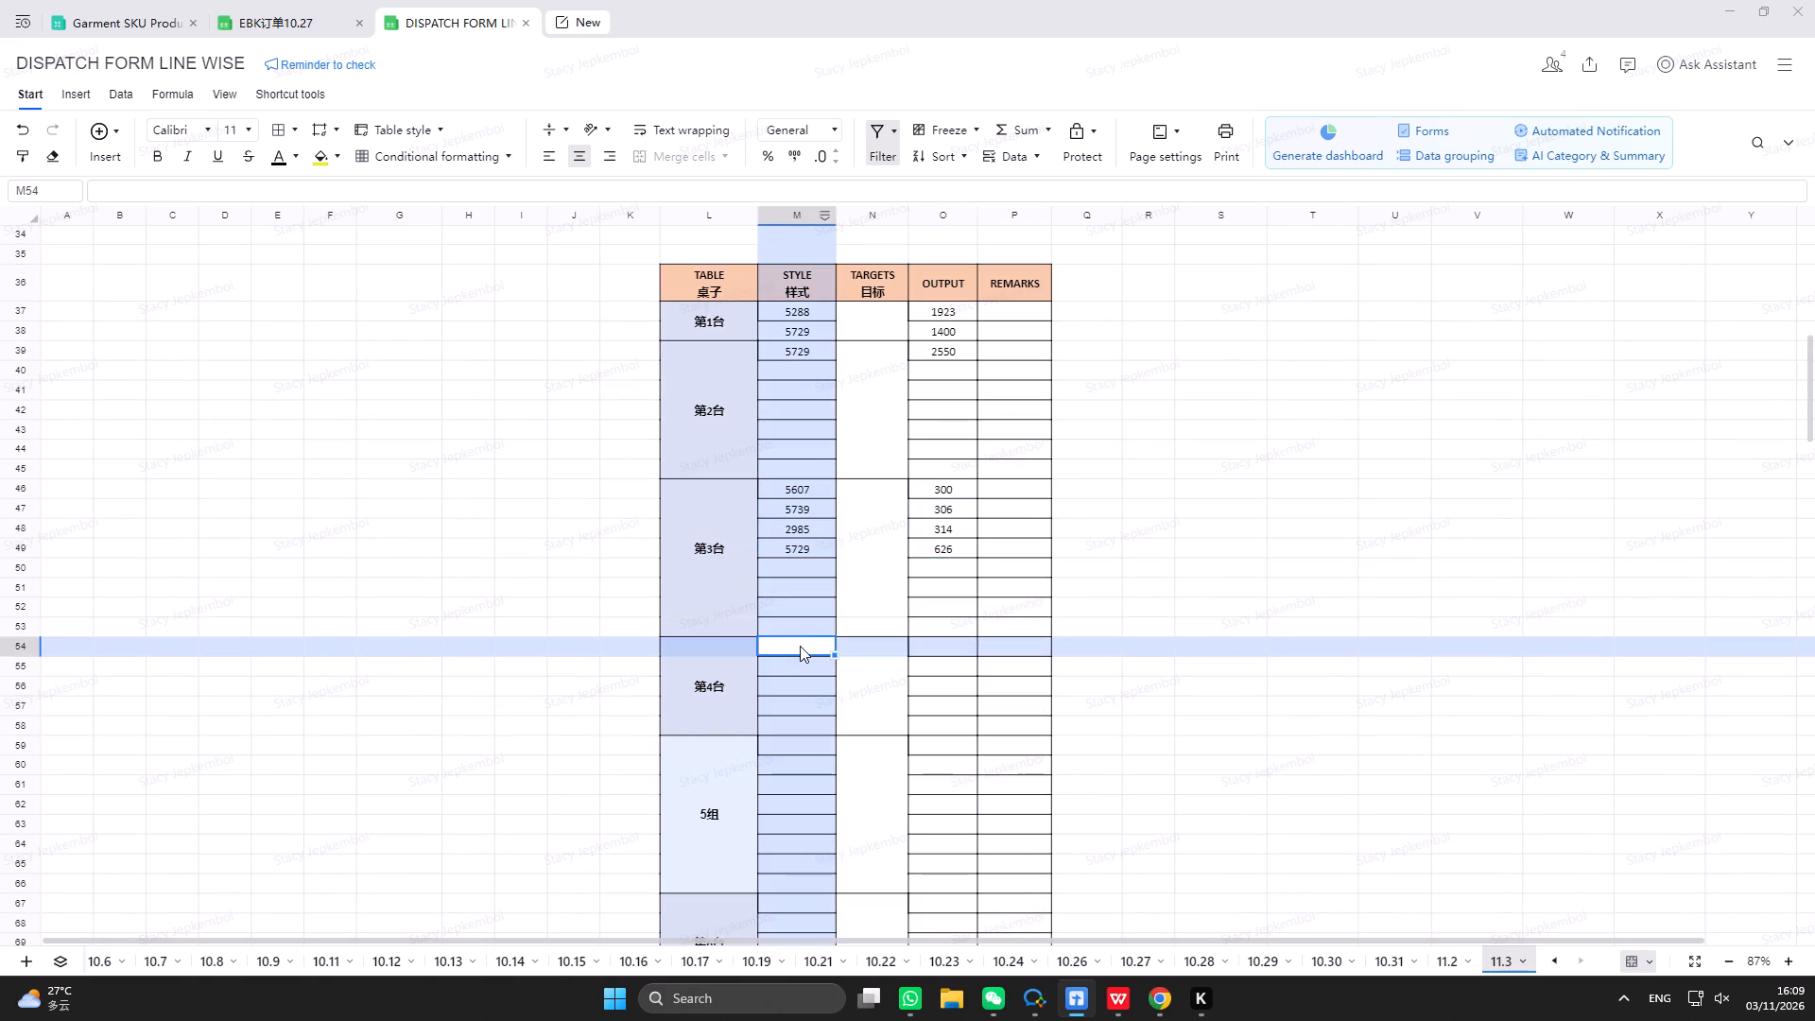
type("5607")
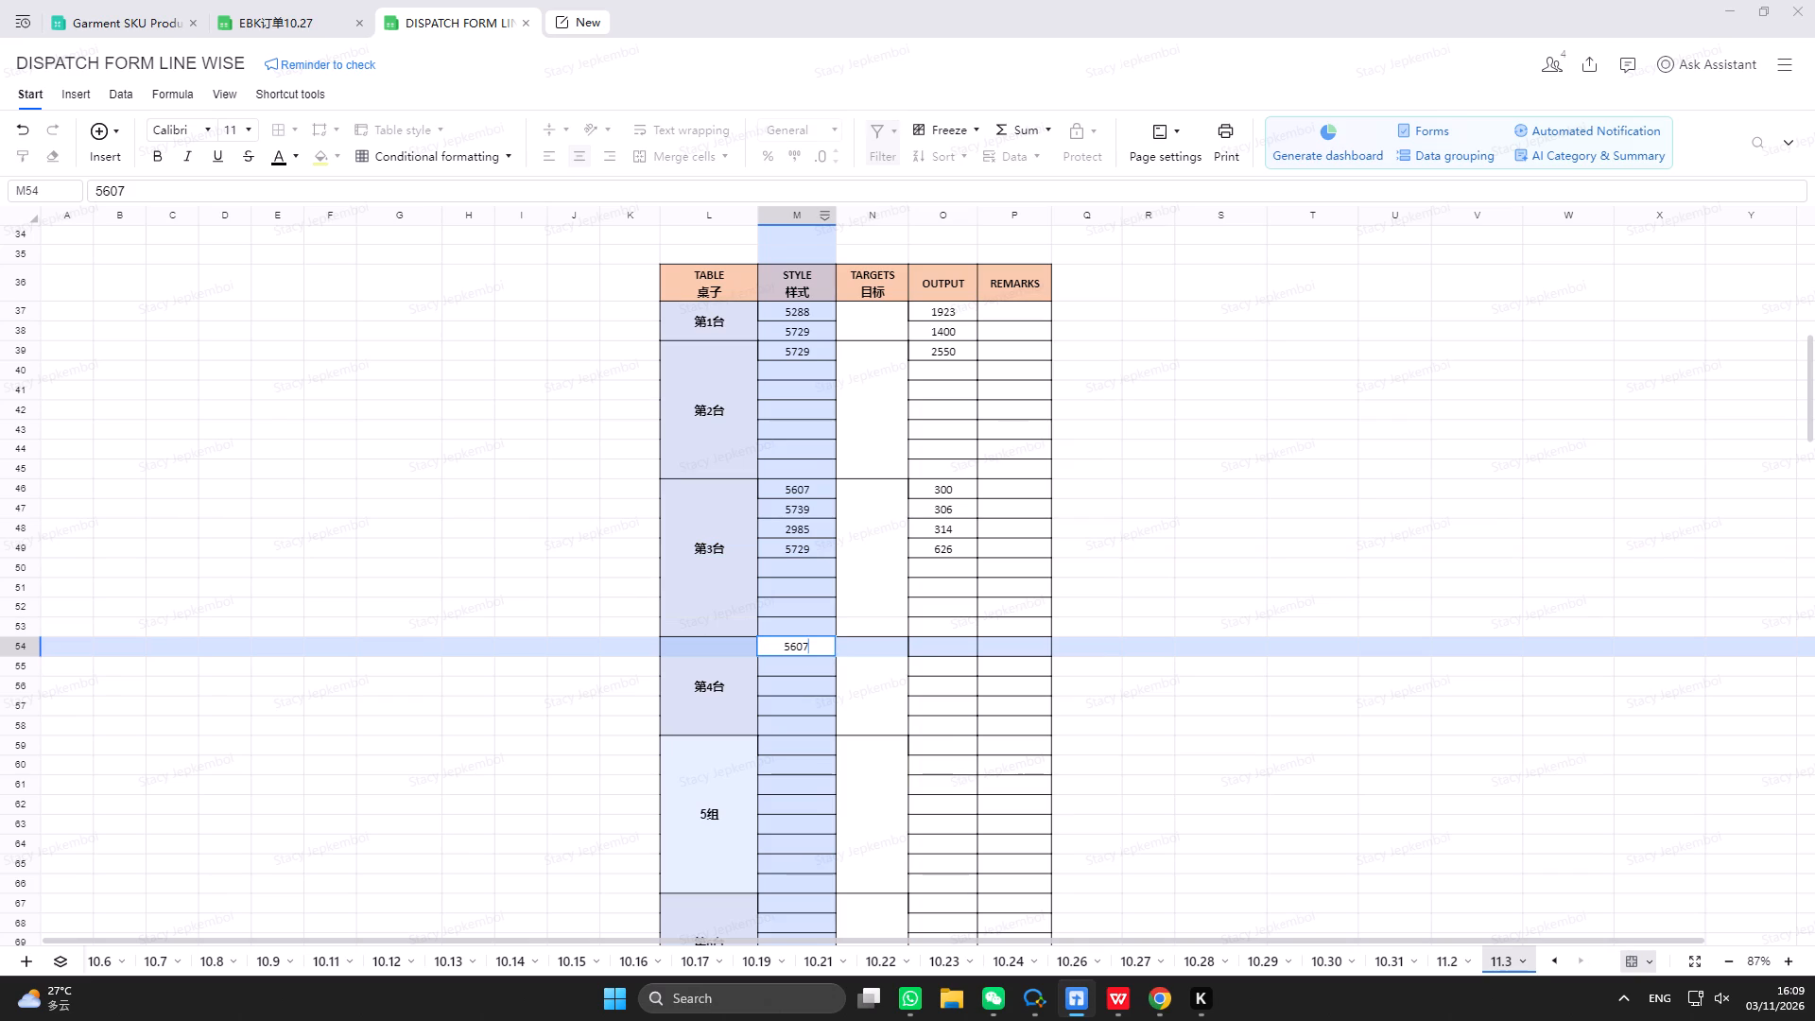
left_click(943, 645)
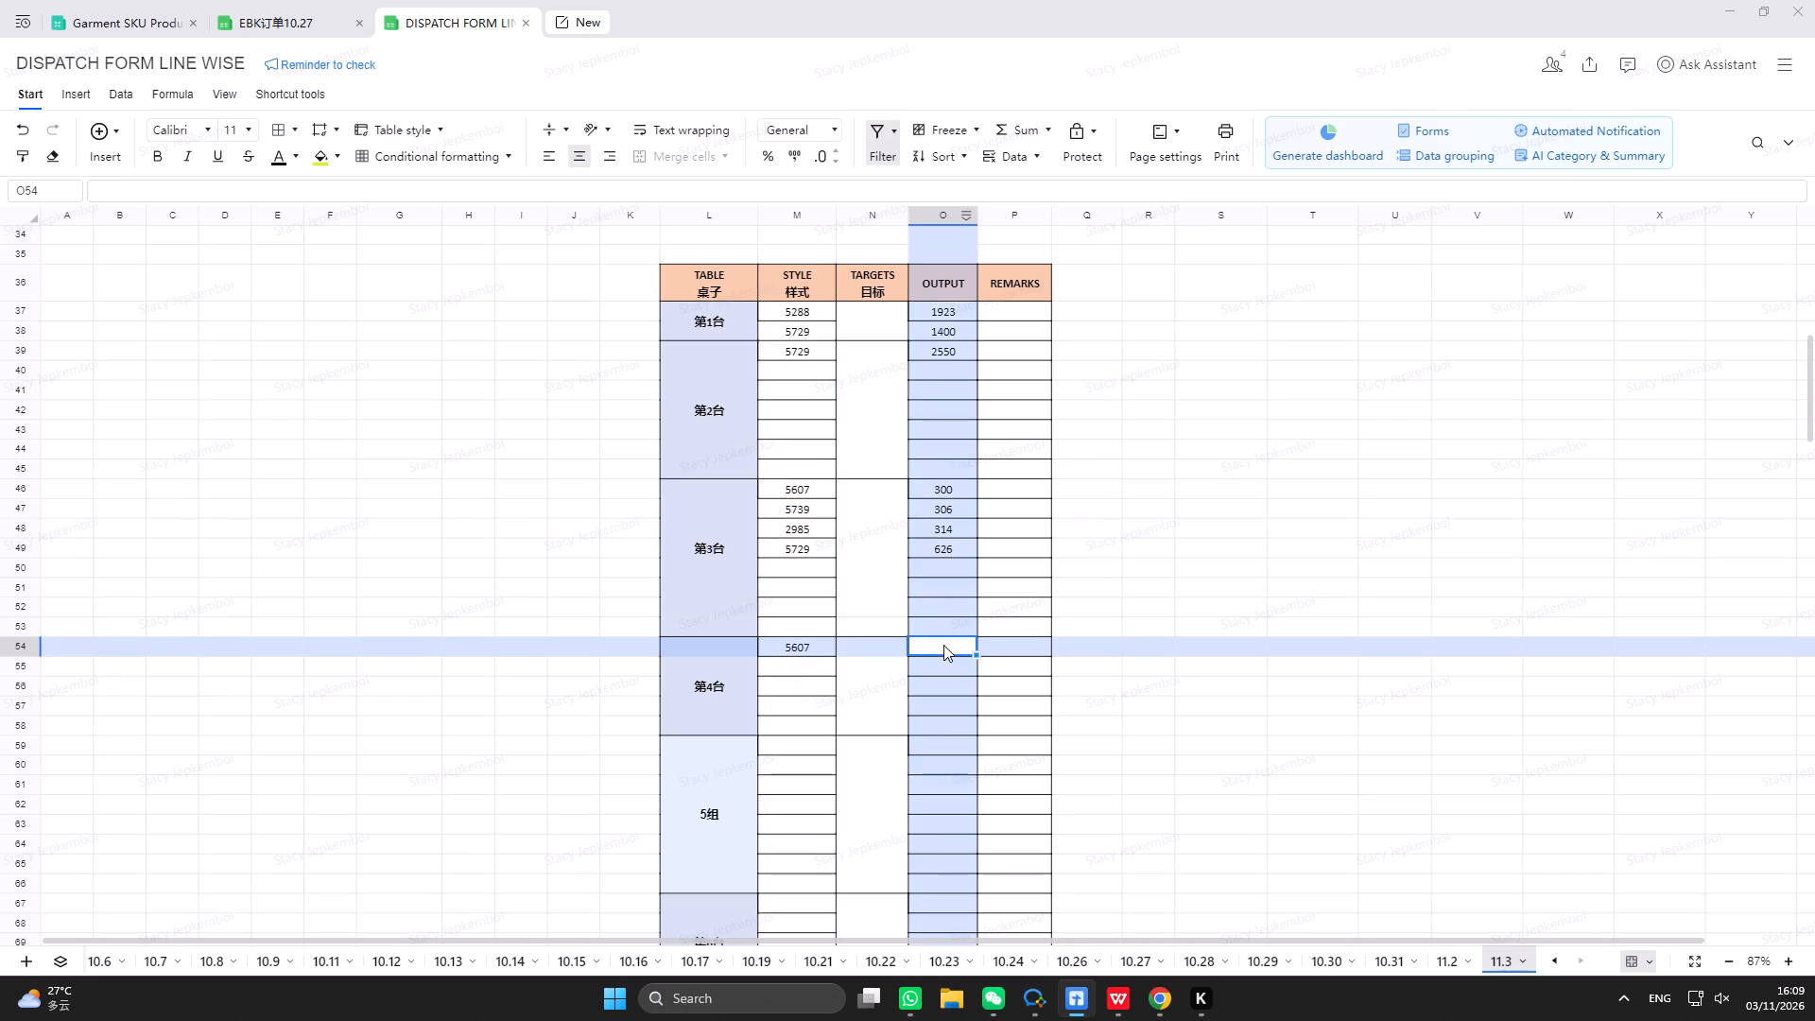
type("=30+27+28")
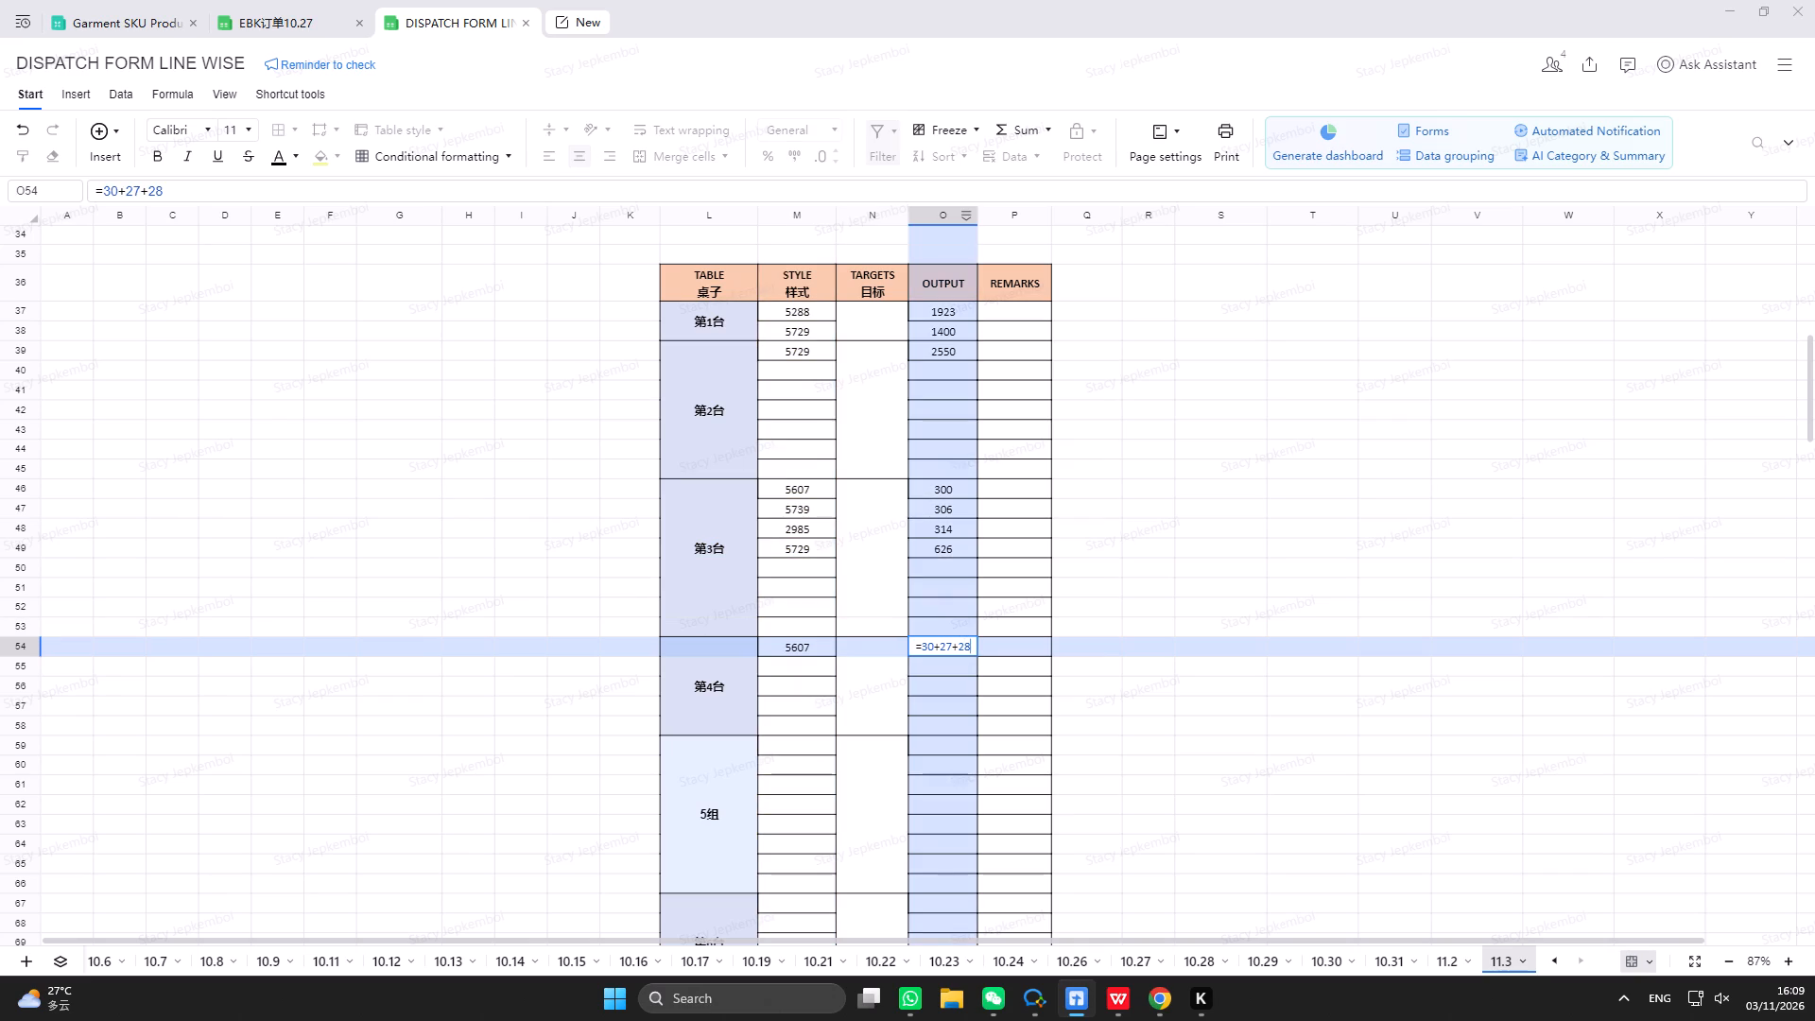
type("+14+20+30+")
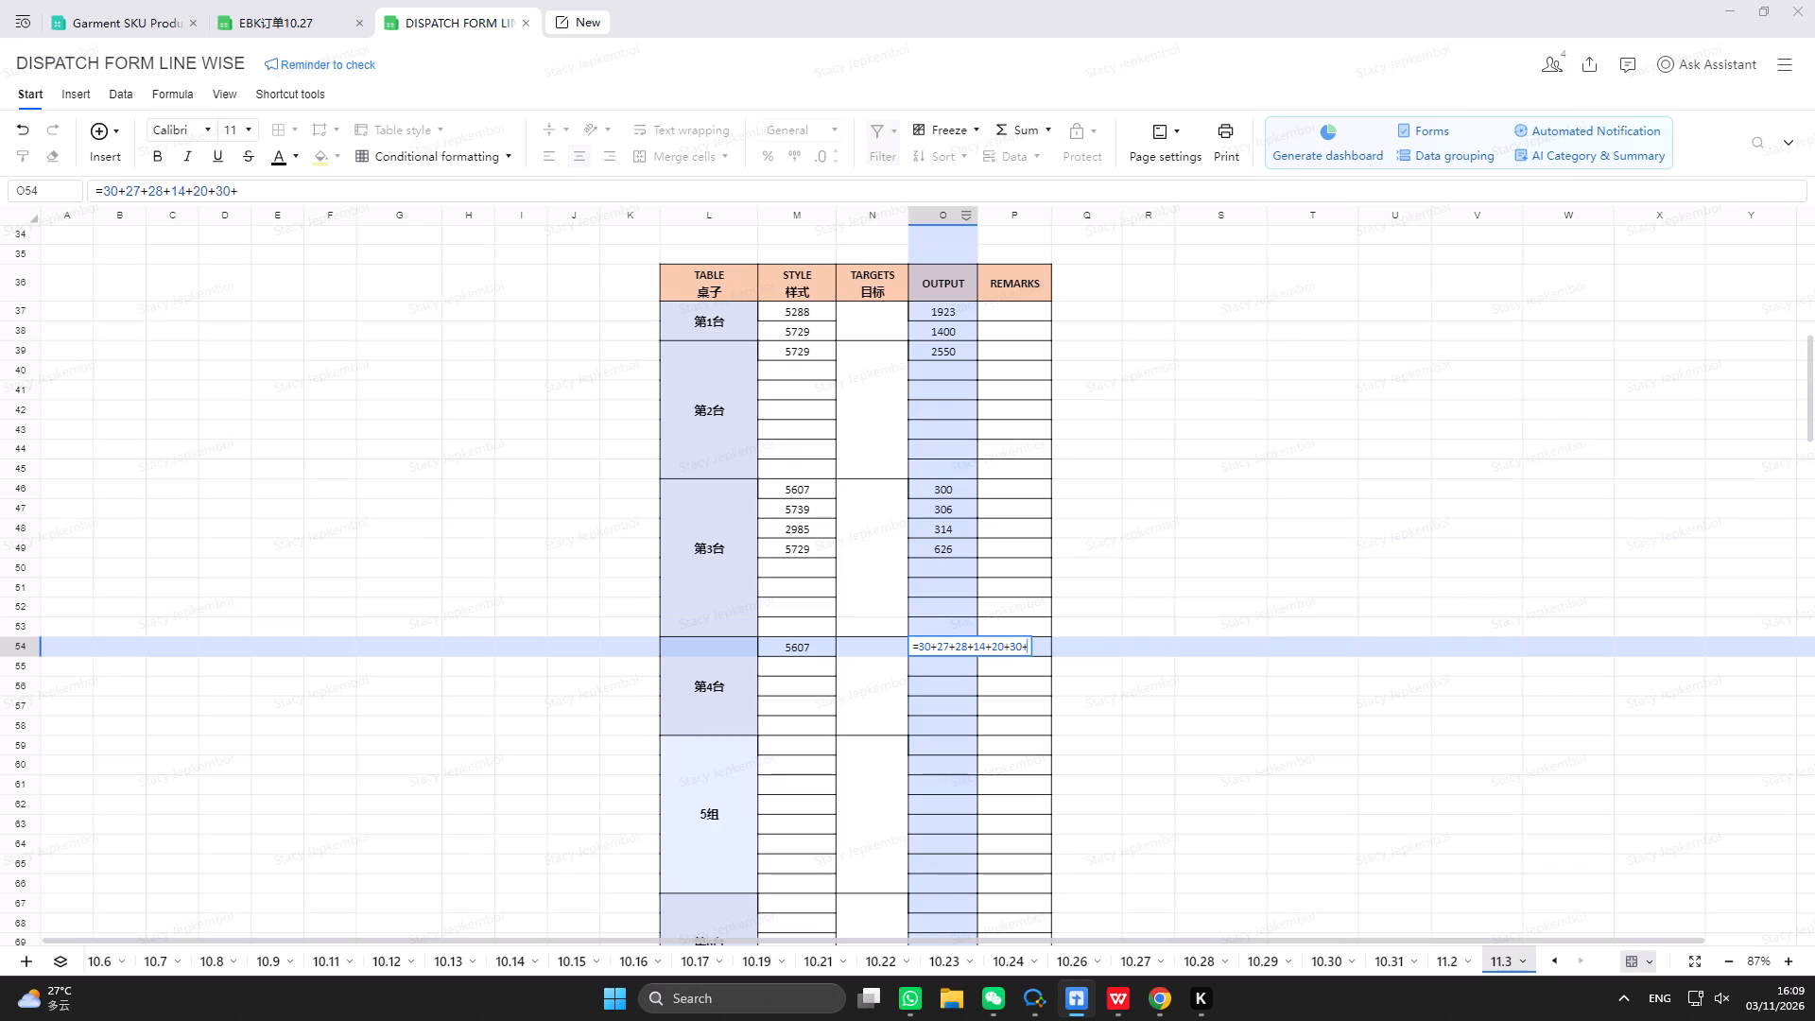
type("100+")
type("70")
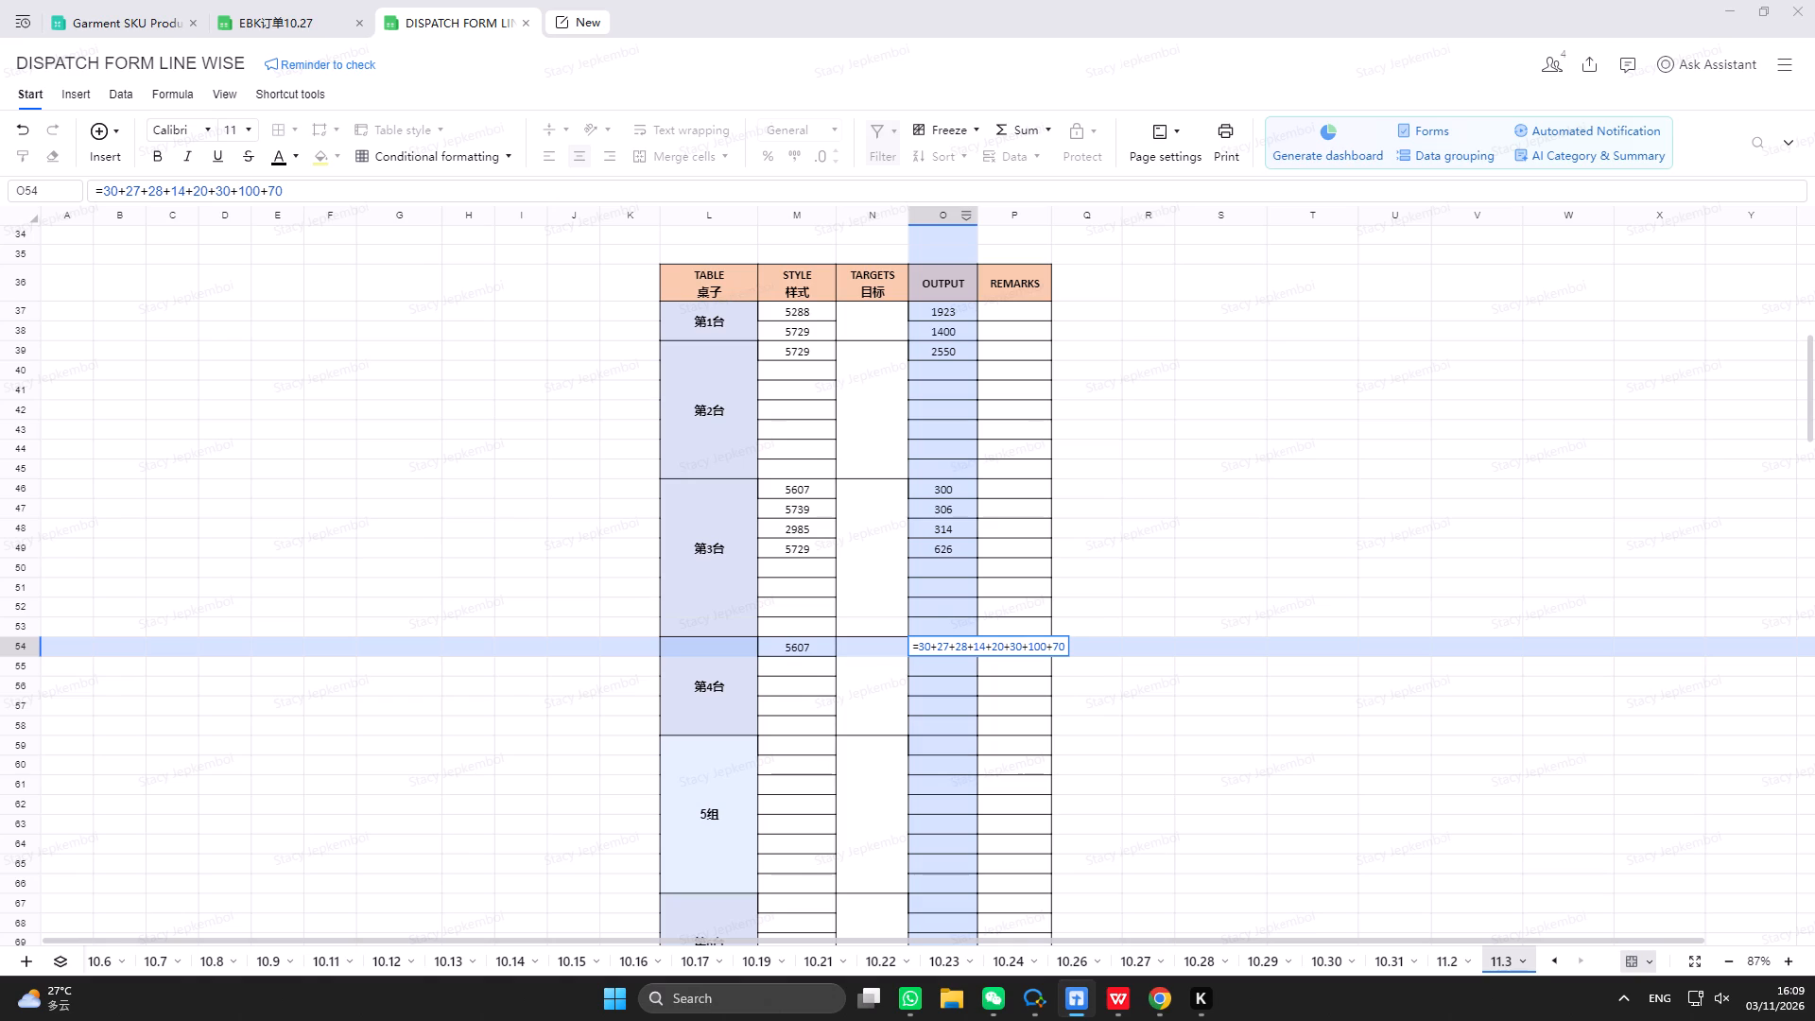
key("BackSpace")
key("BackSpace")
type("100")
key("plus")
type("100+")
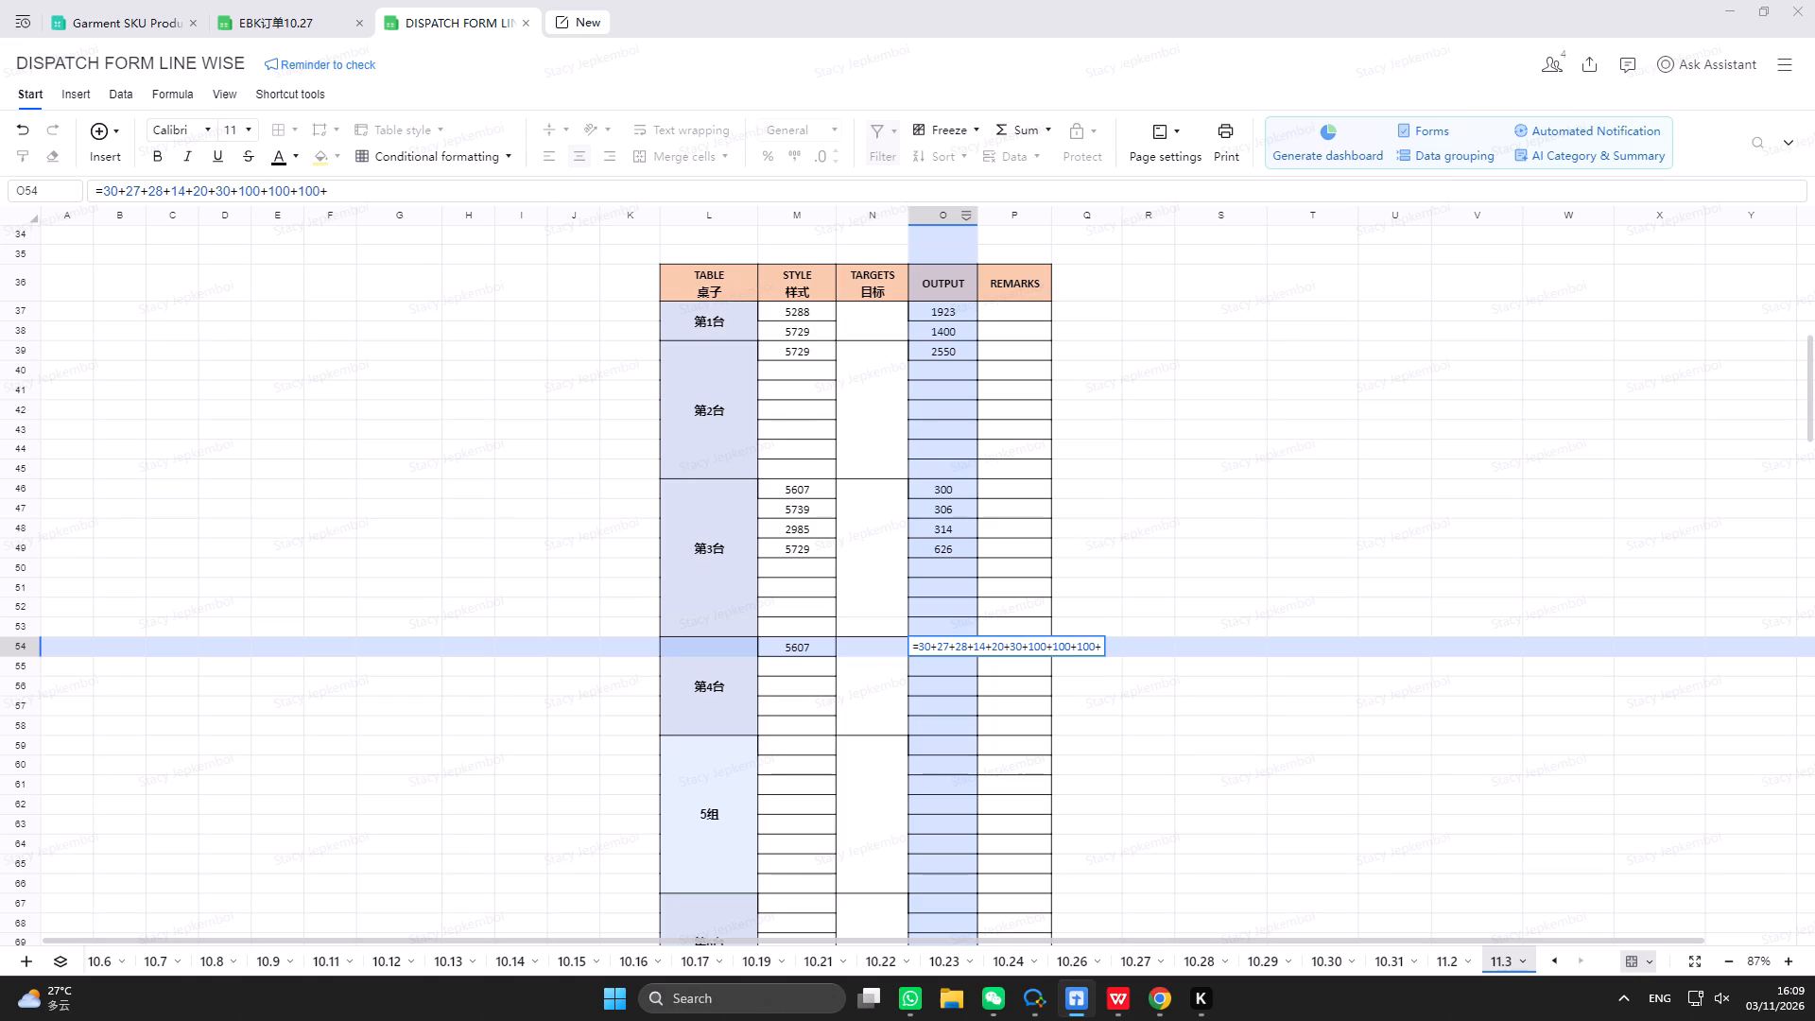
type("100+")
type("100")
key("Return")
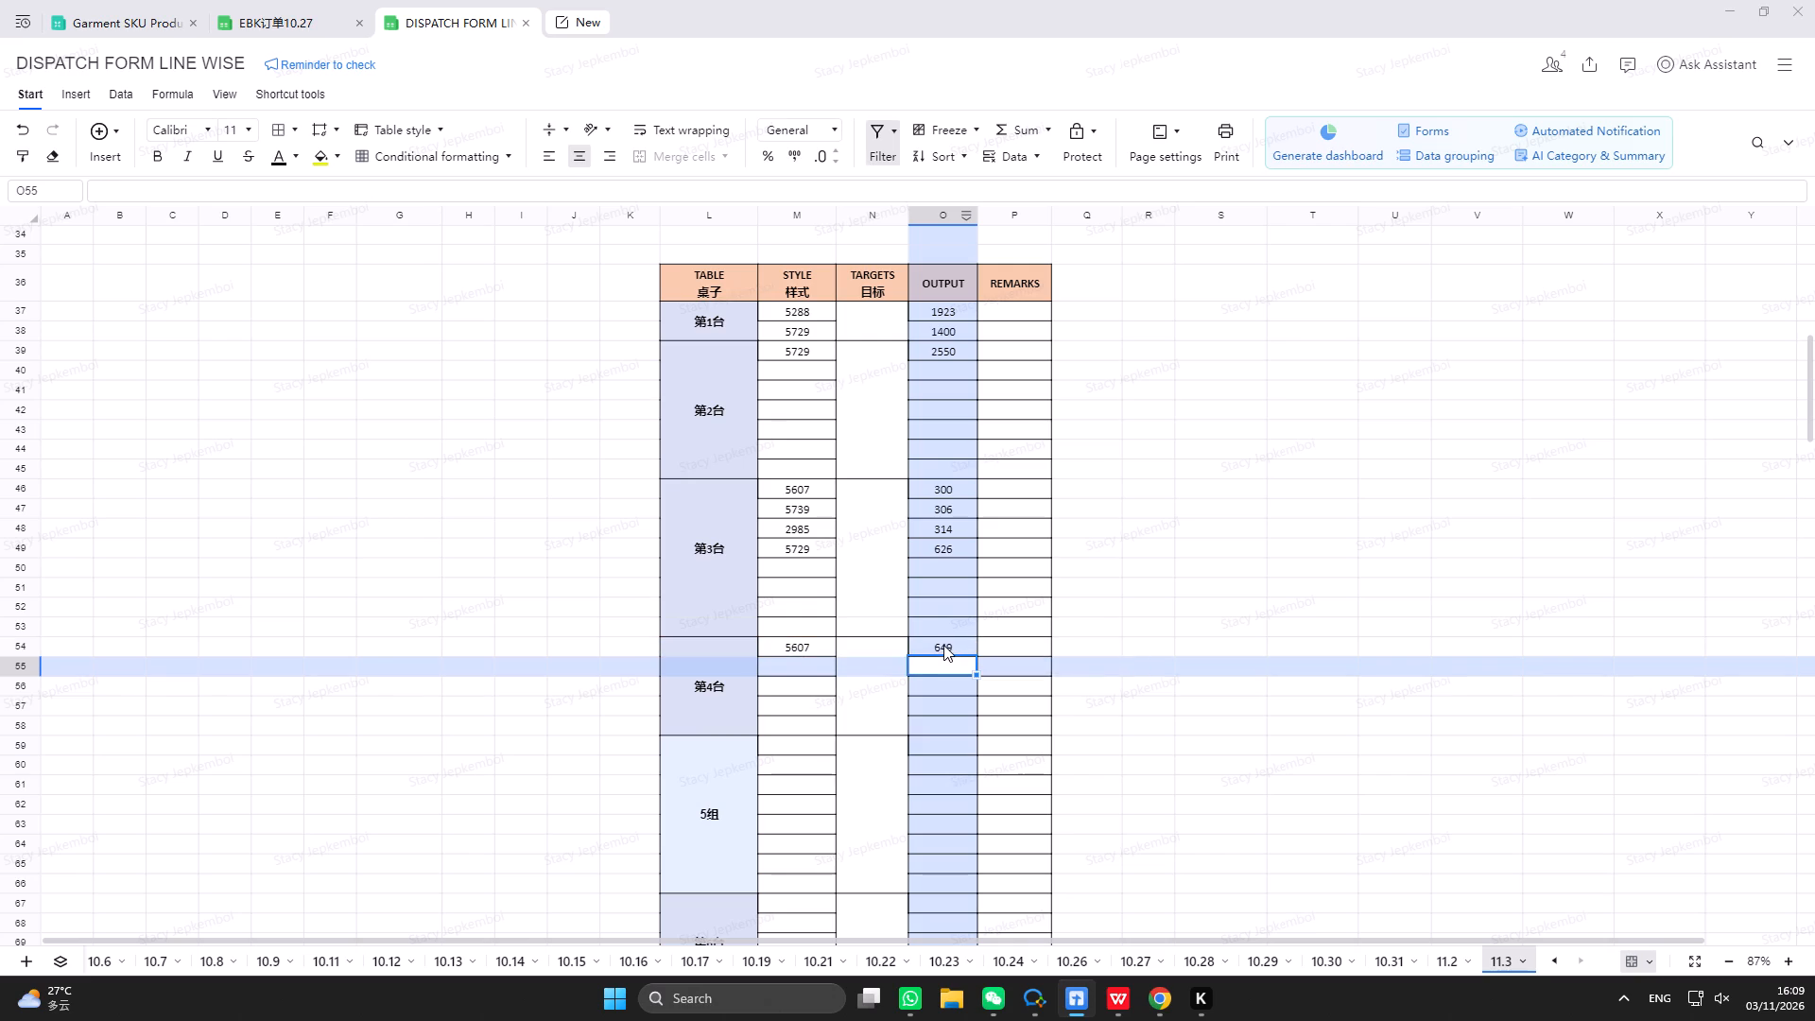
Record style 4423 in row 55 under 第4台, with the OUTPUT sum =8+8+24+24+16+16+38+32+12+8+38+16+16+34+16+34+12+32+24+29+32+20+7+32.
left_click(816, 666)
type("4429")
key("BackSpace")
key("3")
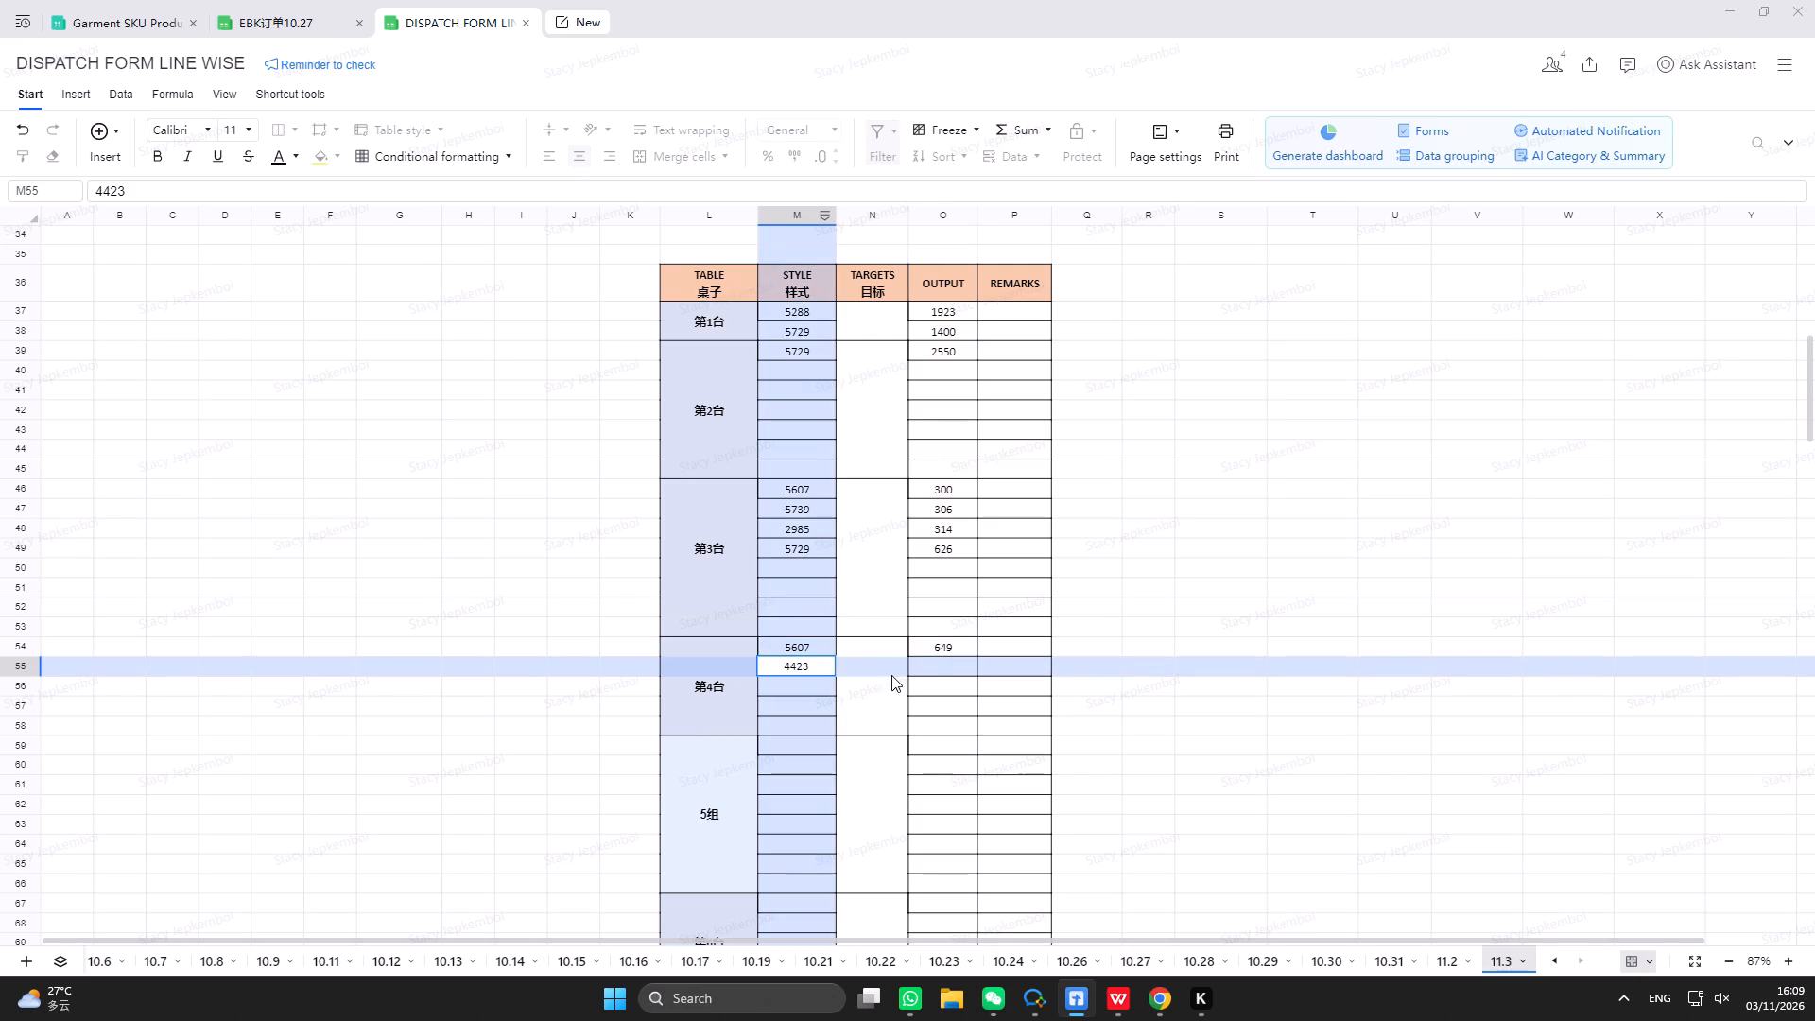
left_click(937, 674)
key("equal")
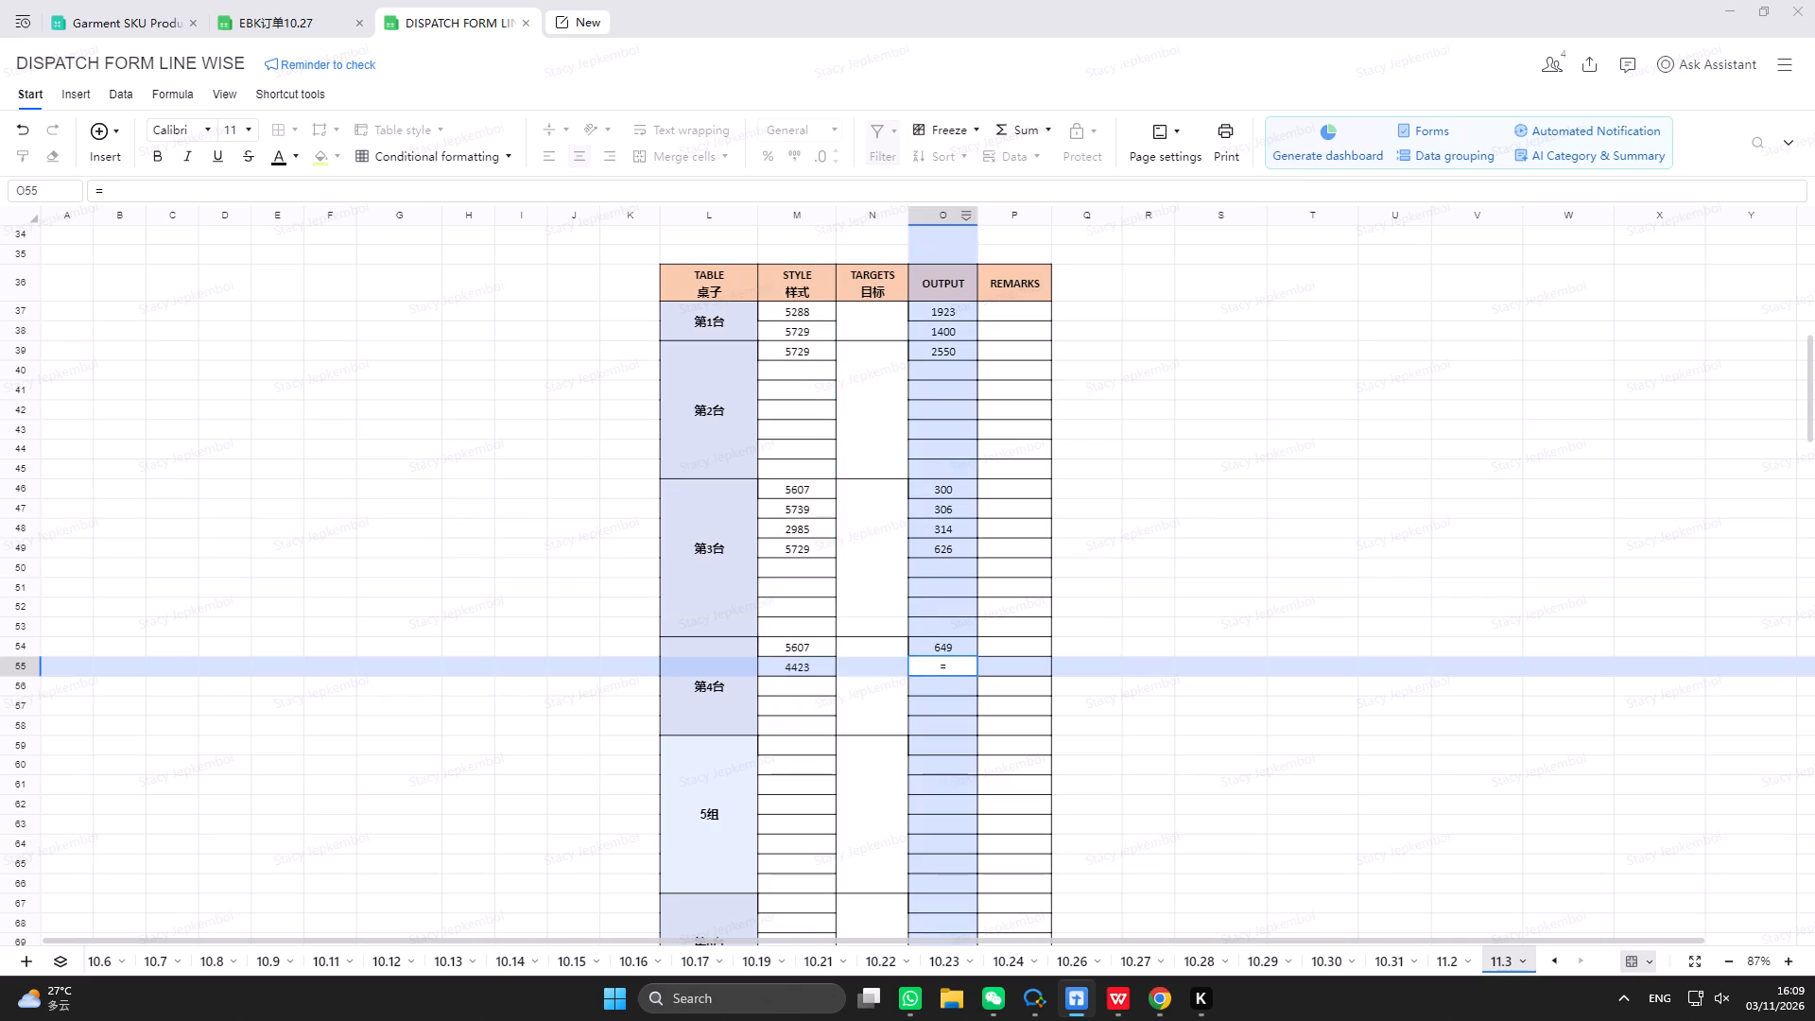
type("8+8+24+24")
type("+6+16")
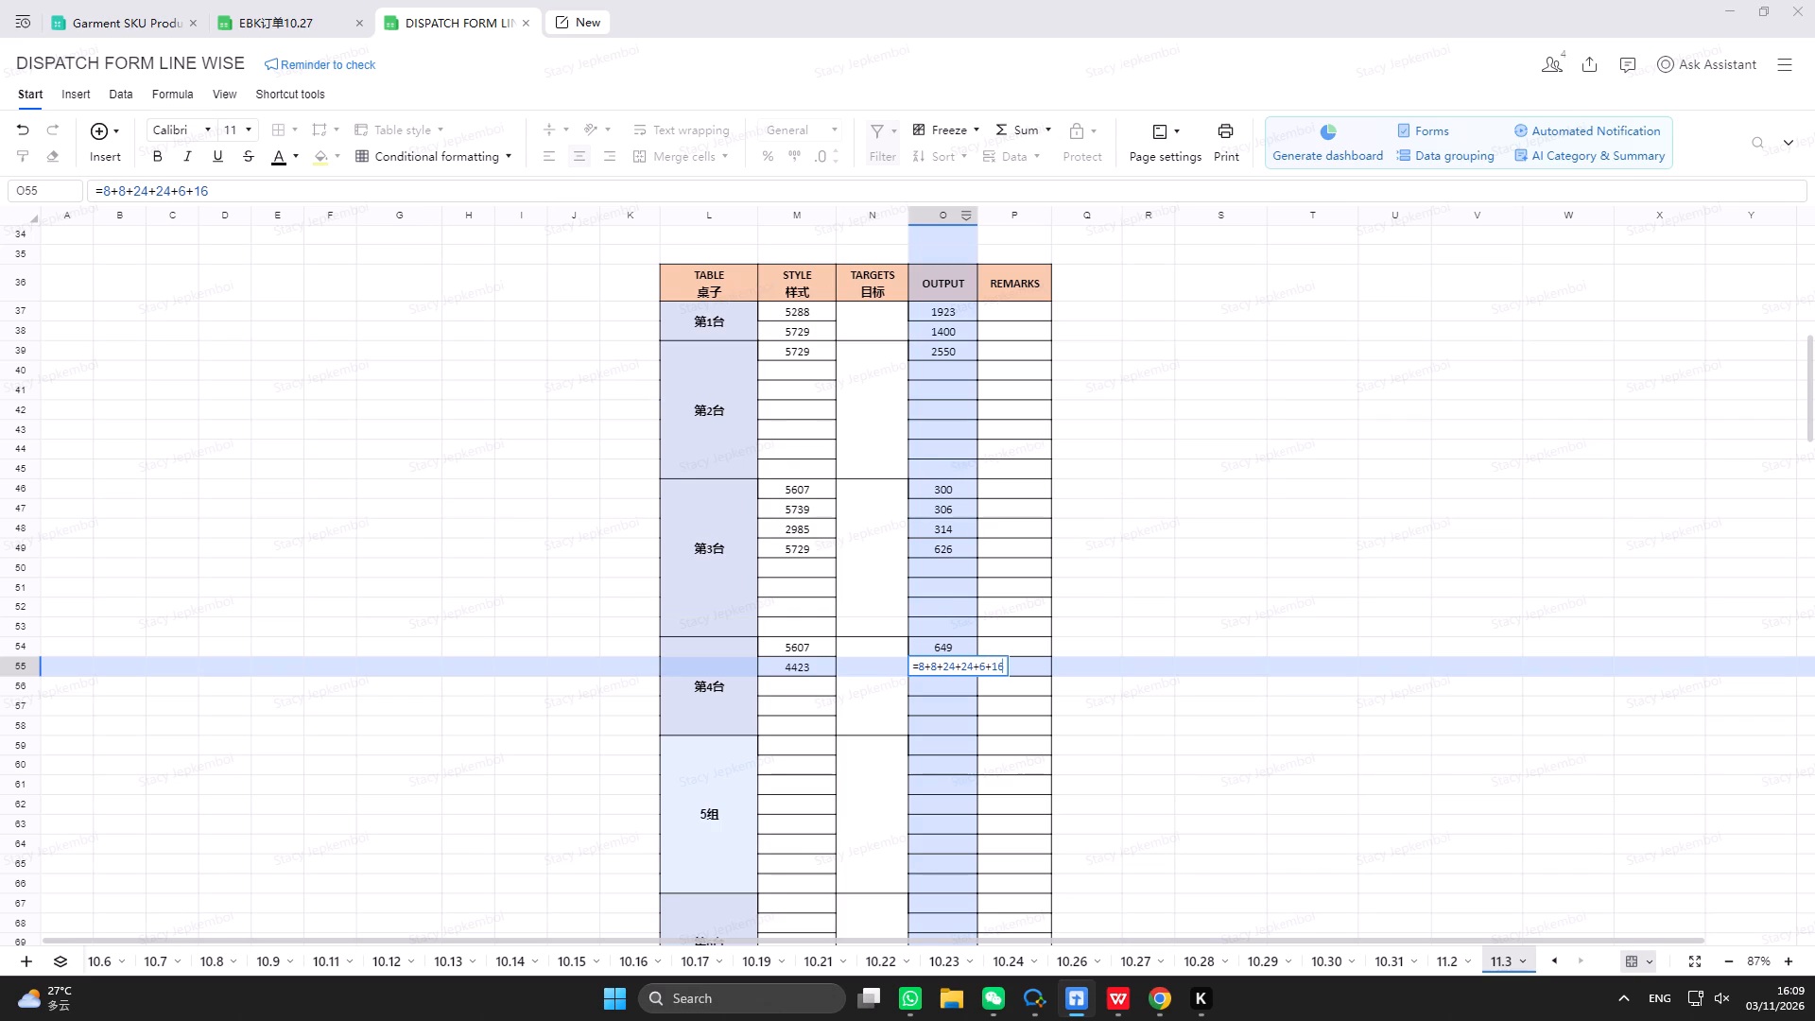
key("BackSpace")
key("BackSpace")
key("BackSpace")
key("BackSpace")
type("16+16")
key("plus")
type("38+32")
type("+12+8")
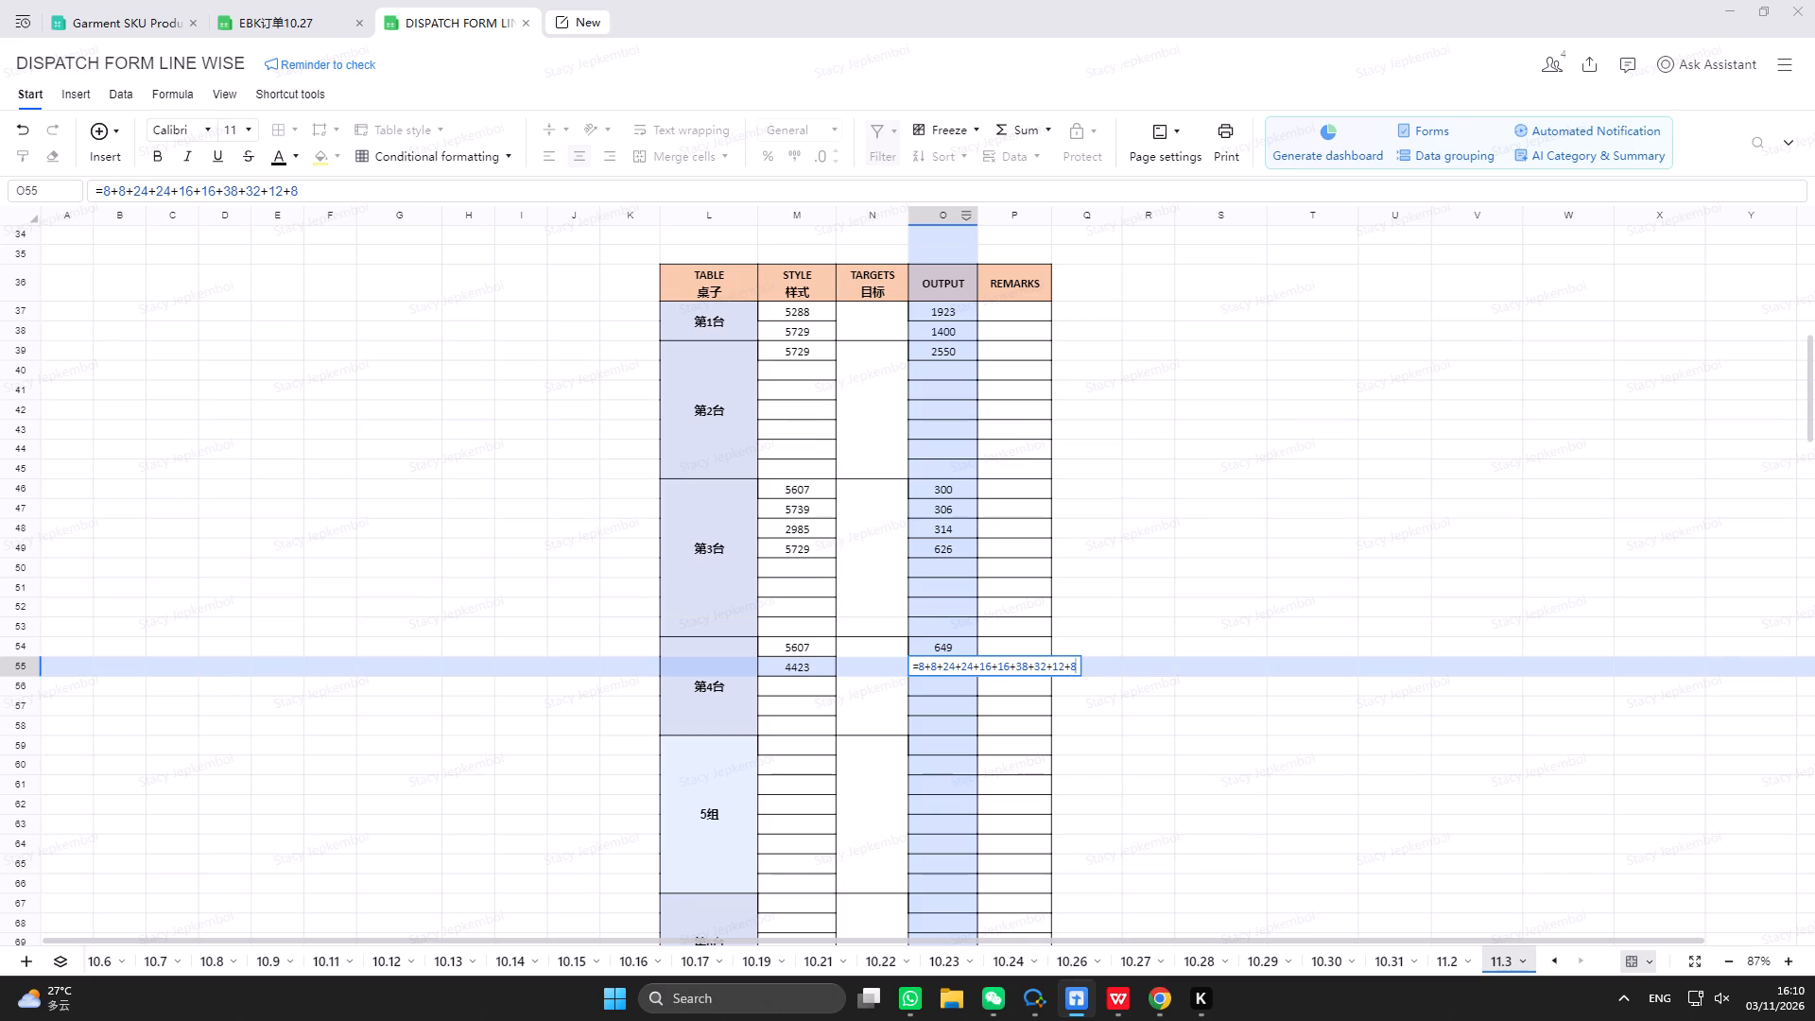
type("+38+16")
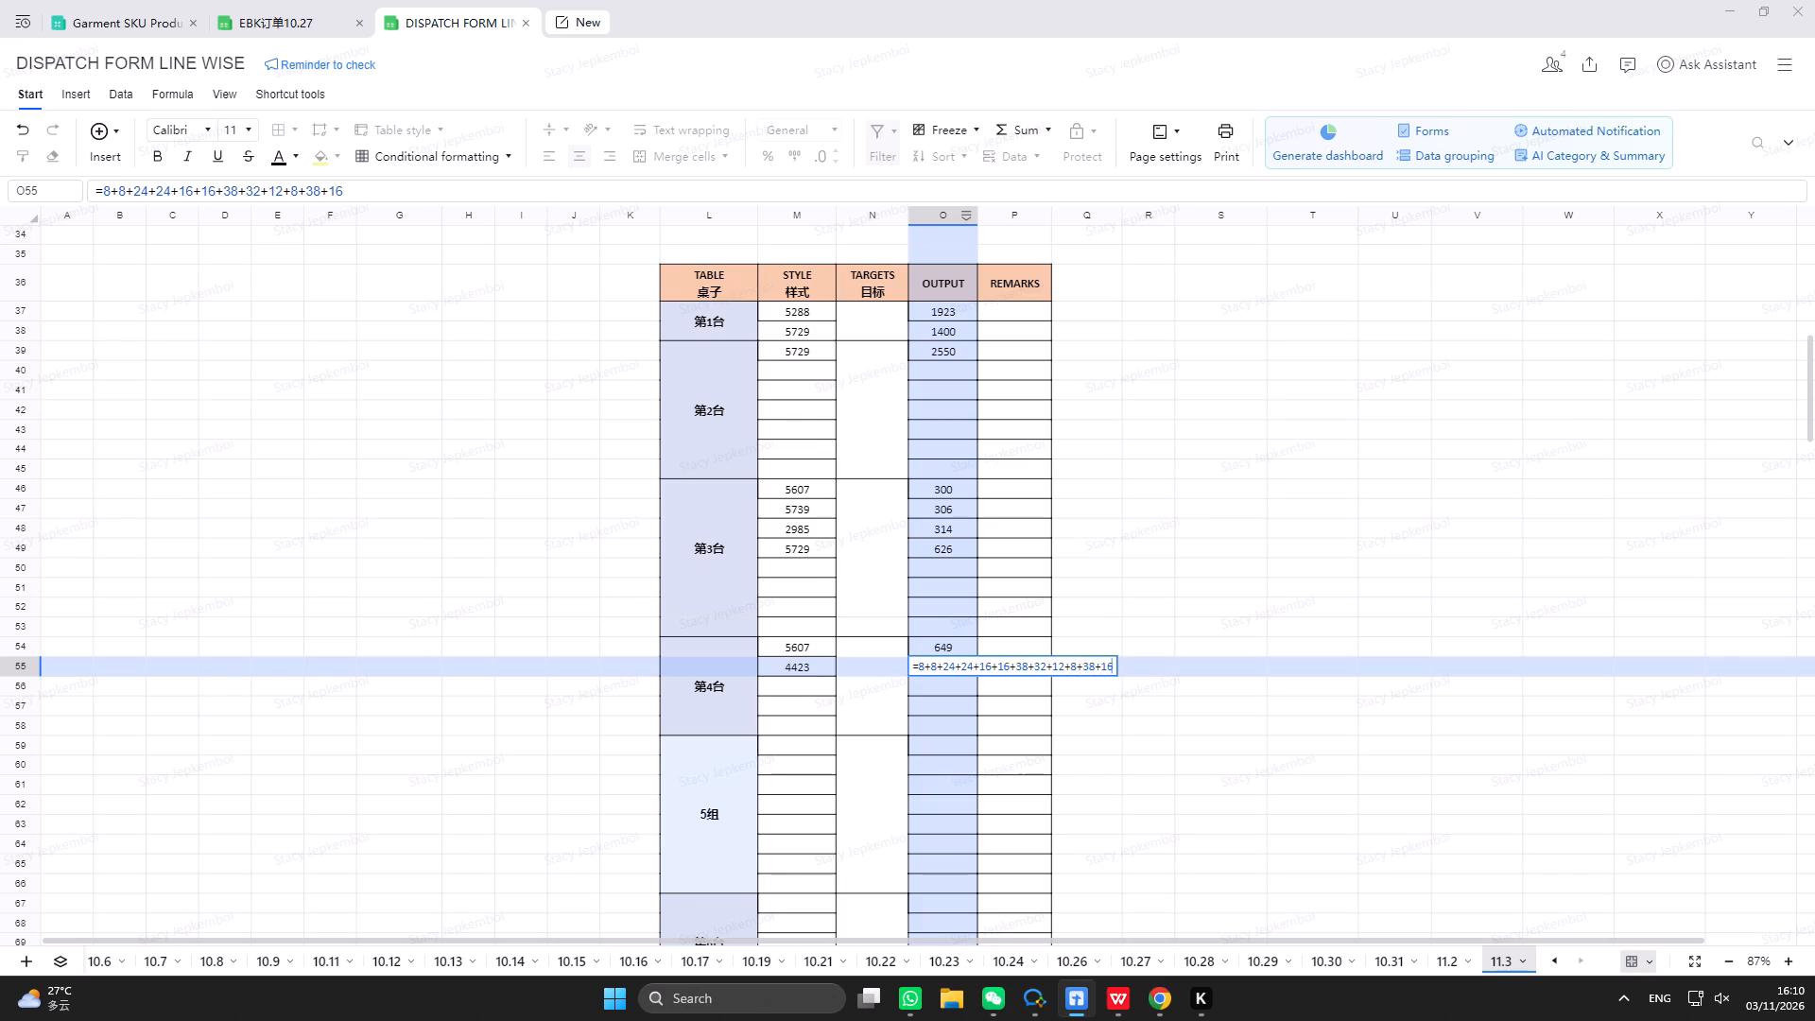
type("+16+34+16+34")
type("+12+34")
key("BackSpace")
key("2")
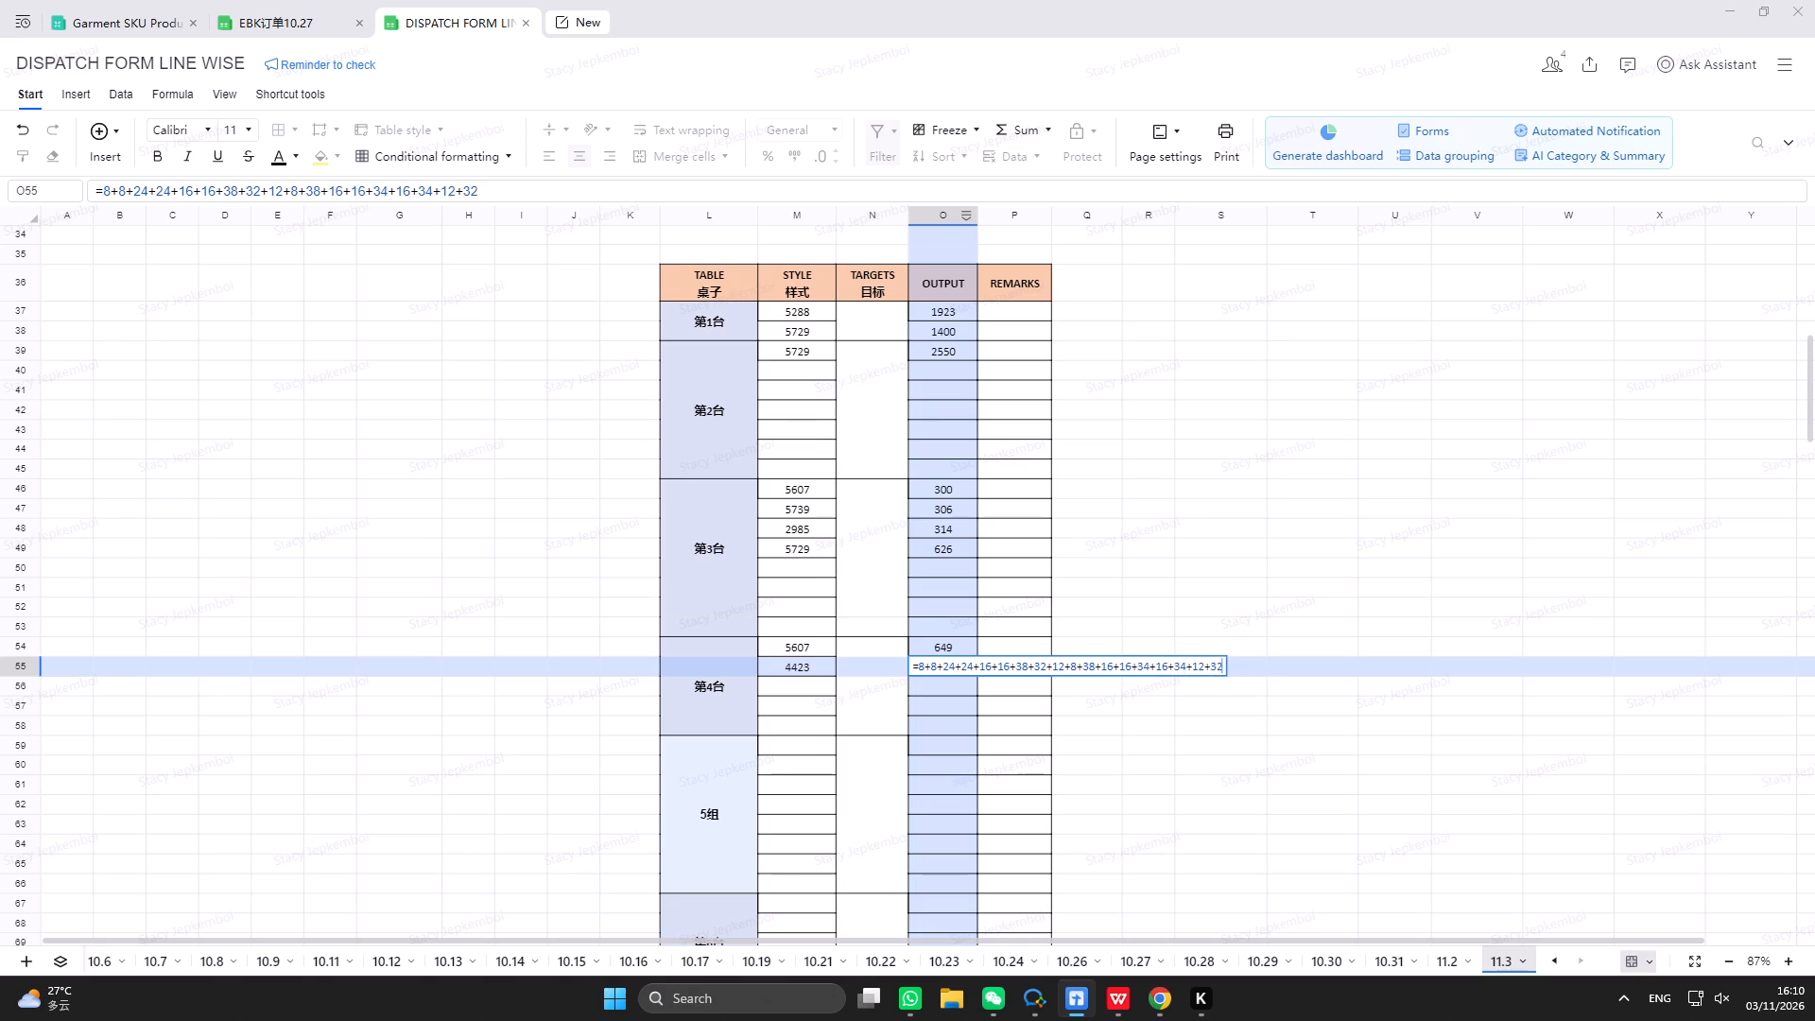
type("+24+29+32+20+7")
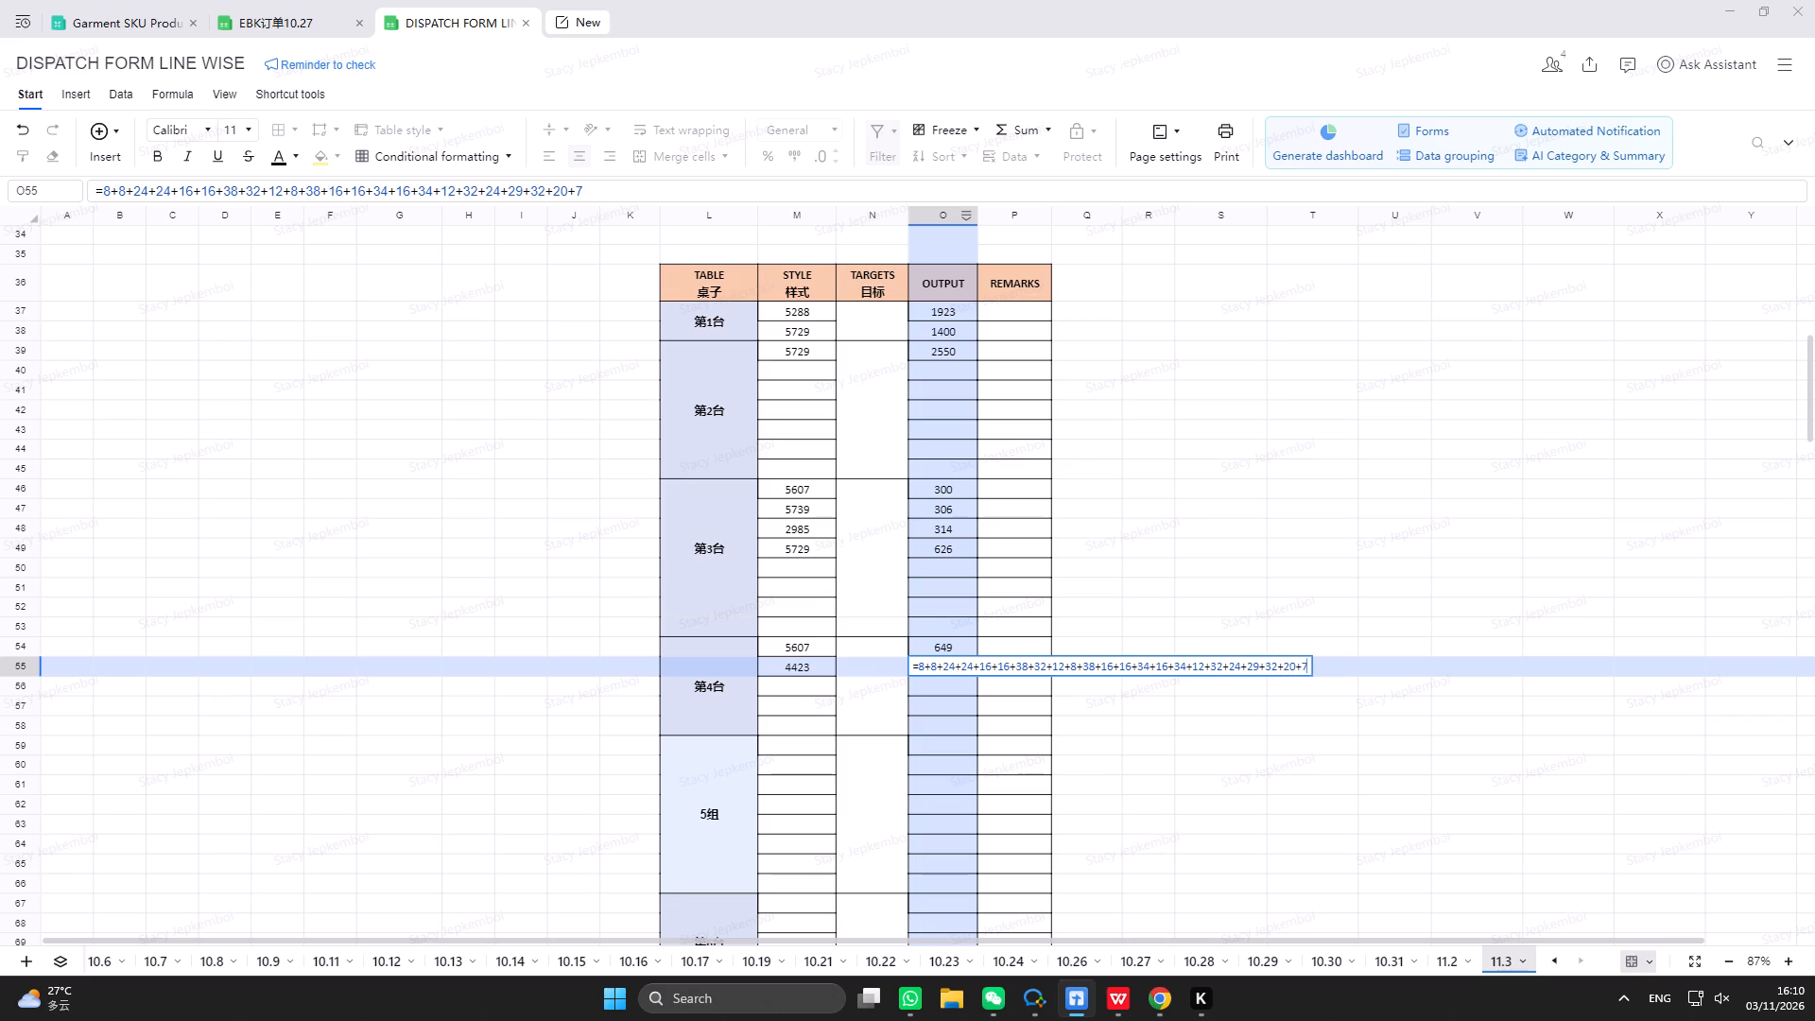
type("+32")
key("Return")
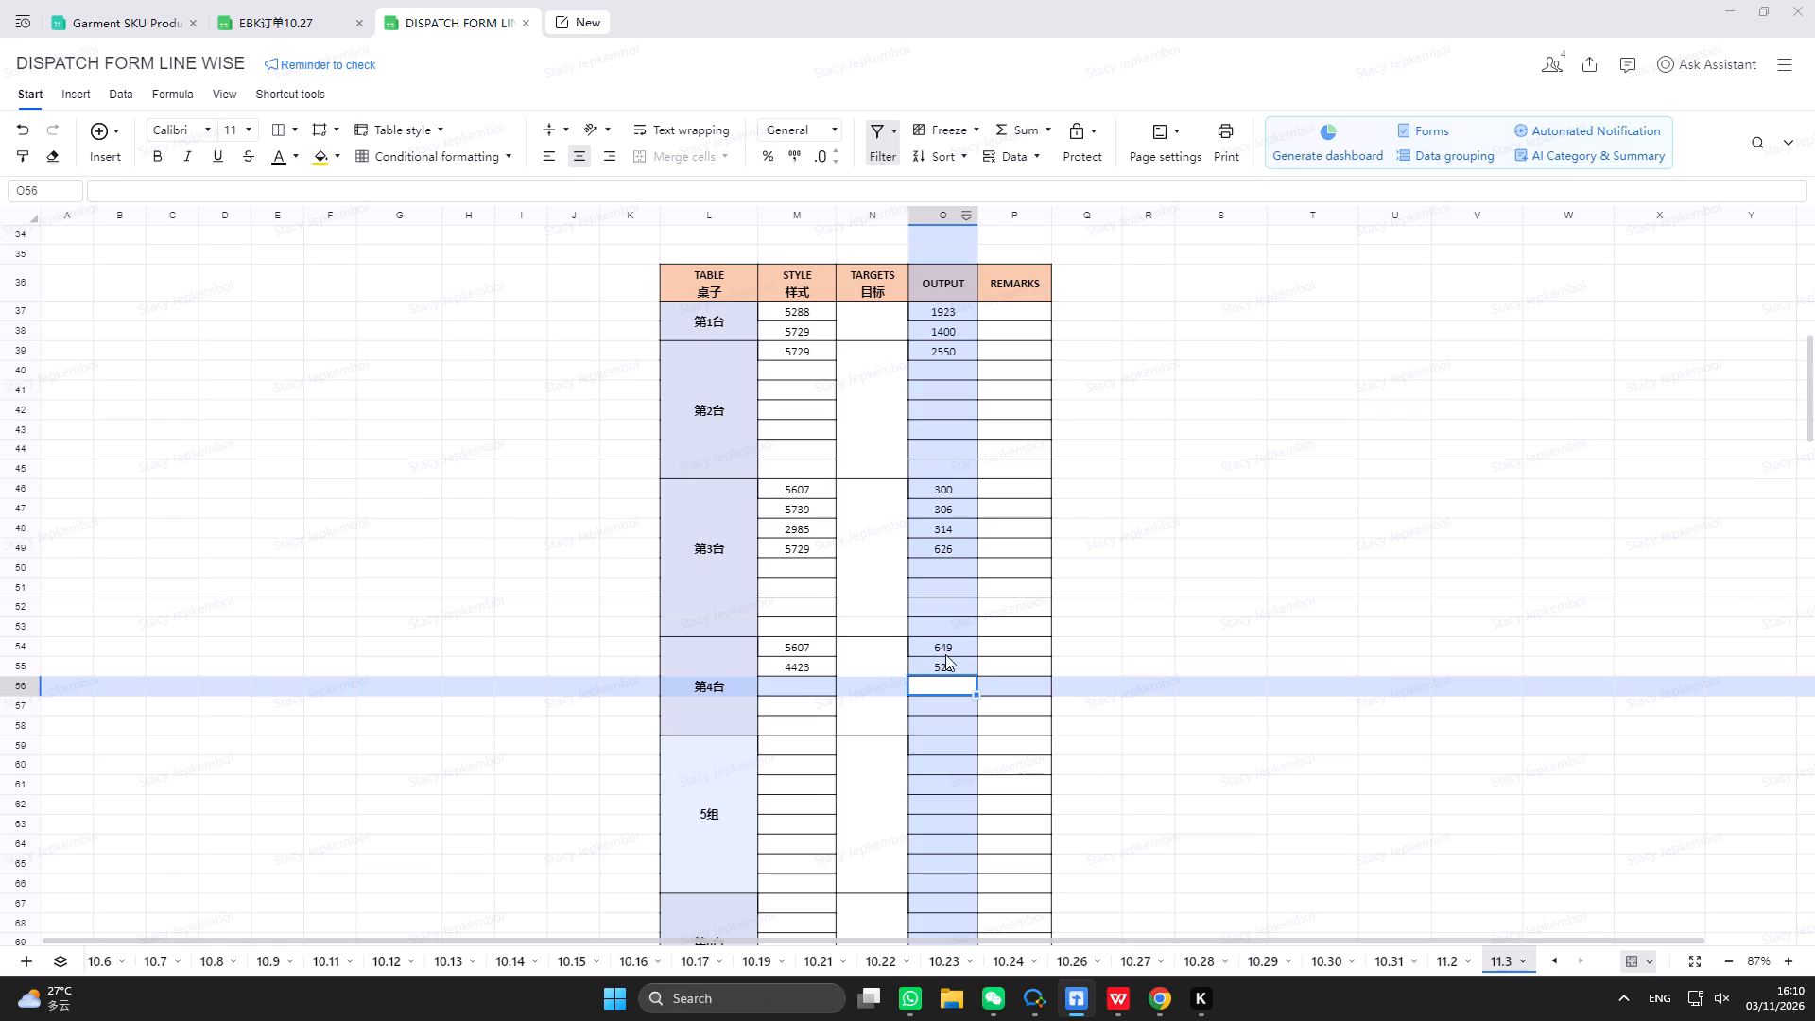
Total the two 第4台 outputs, then switch to the bundling tracker and enter 1177 for table 4 on 03/11/2026.
left_click_drag(960, 648, 959, 666)
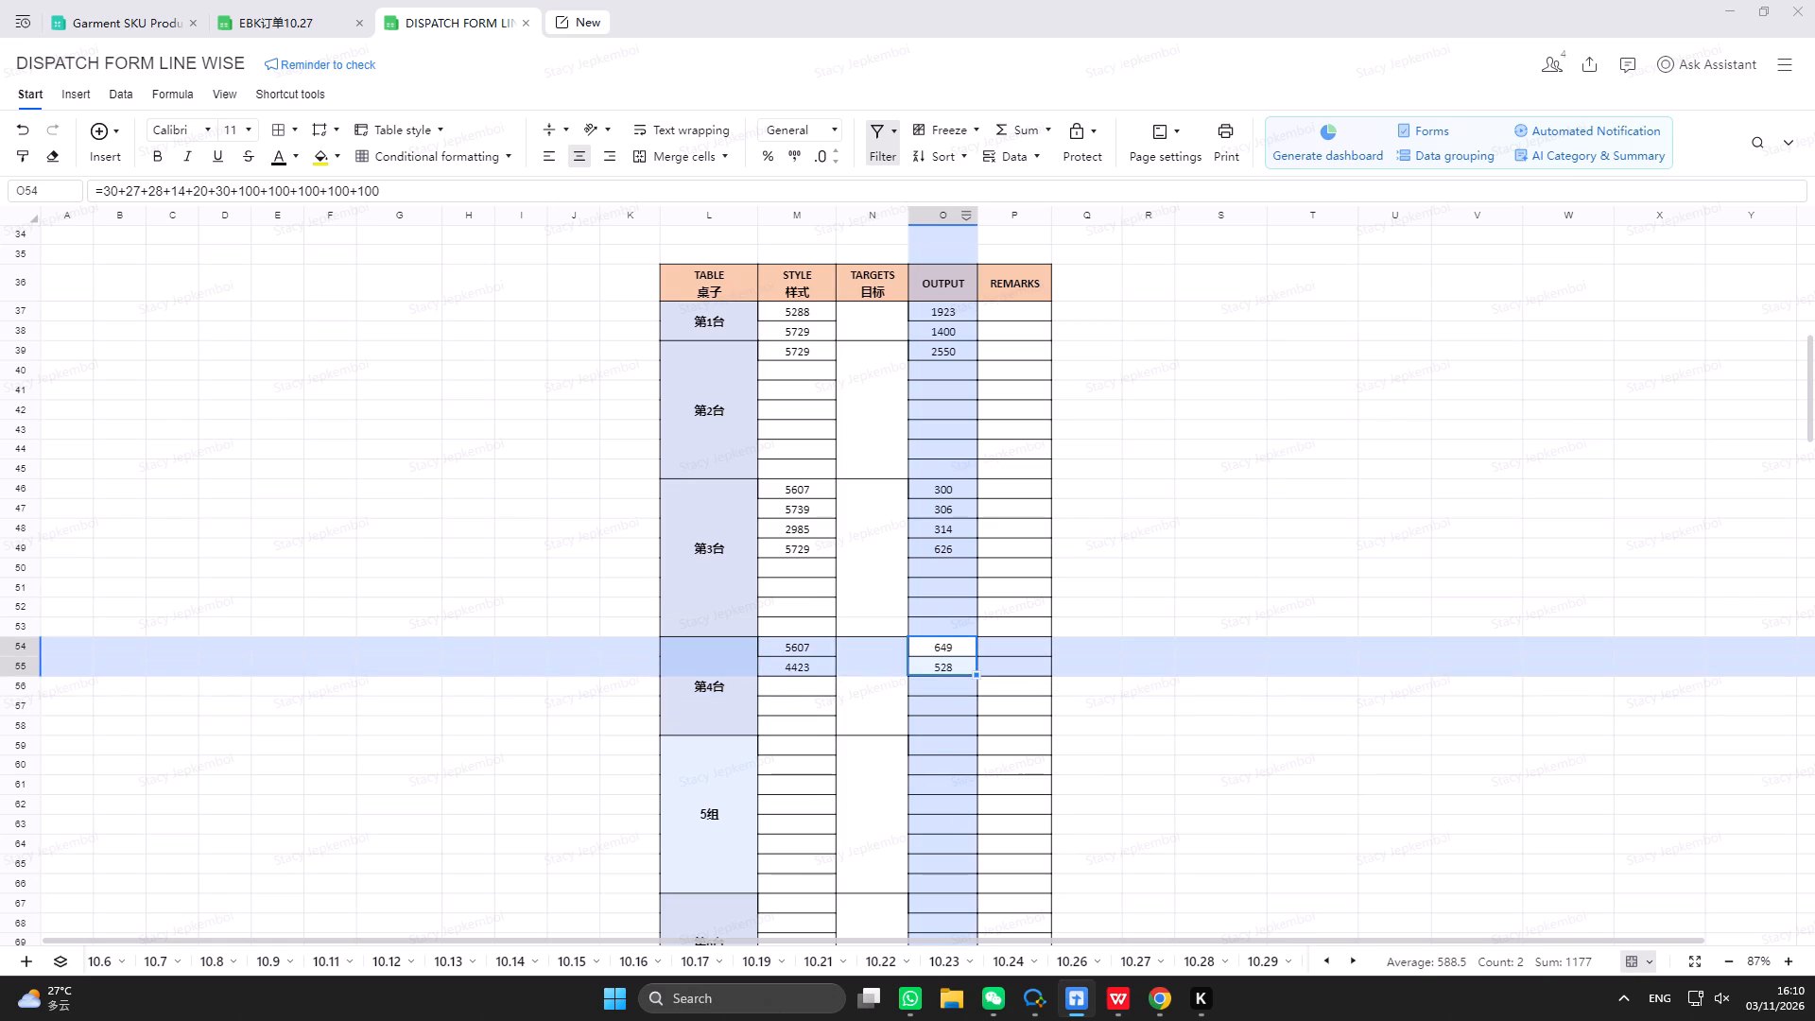
left_click(1126, 997)
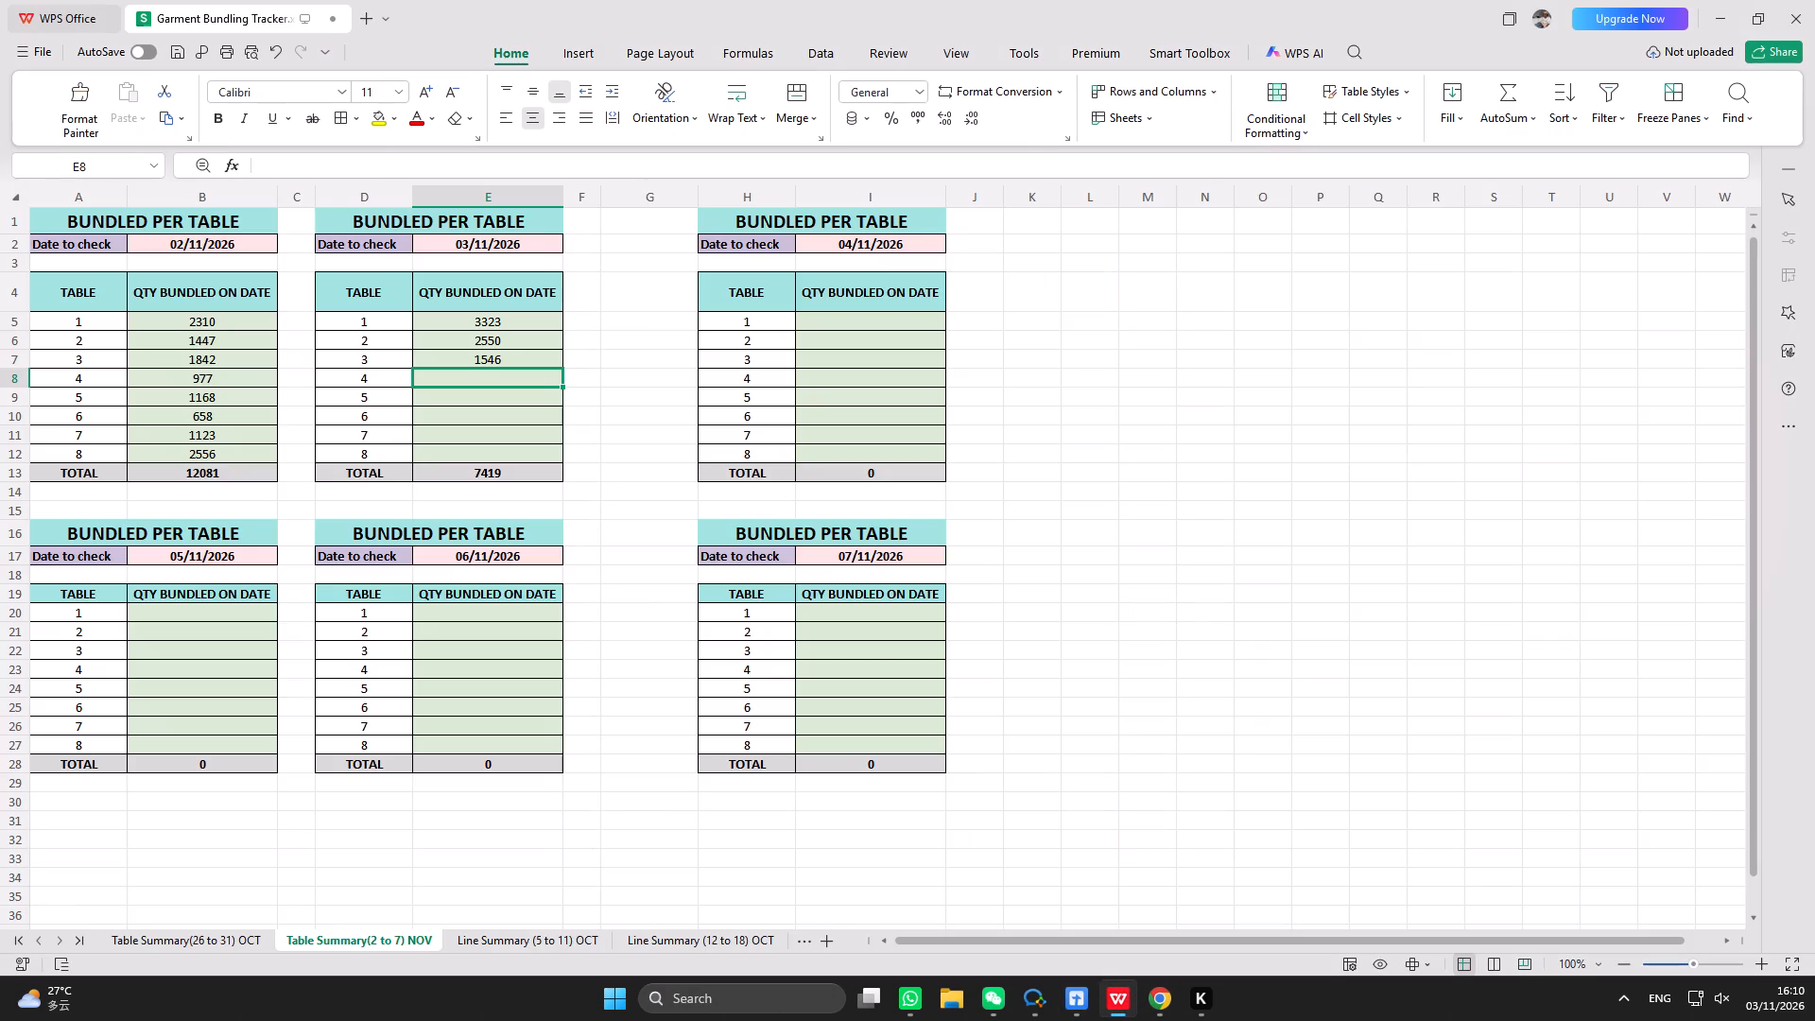
left_click(524, 404)
left_click(522, 384)
type("177")
key("Return")
left_click(522, 384)
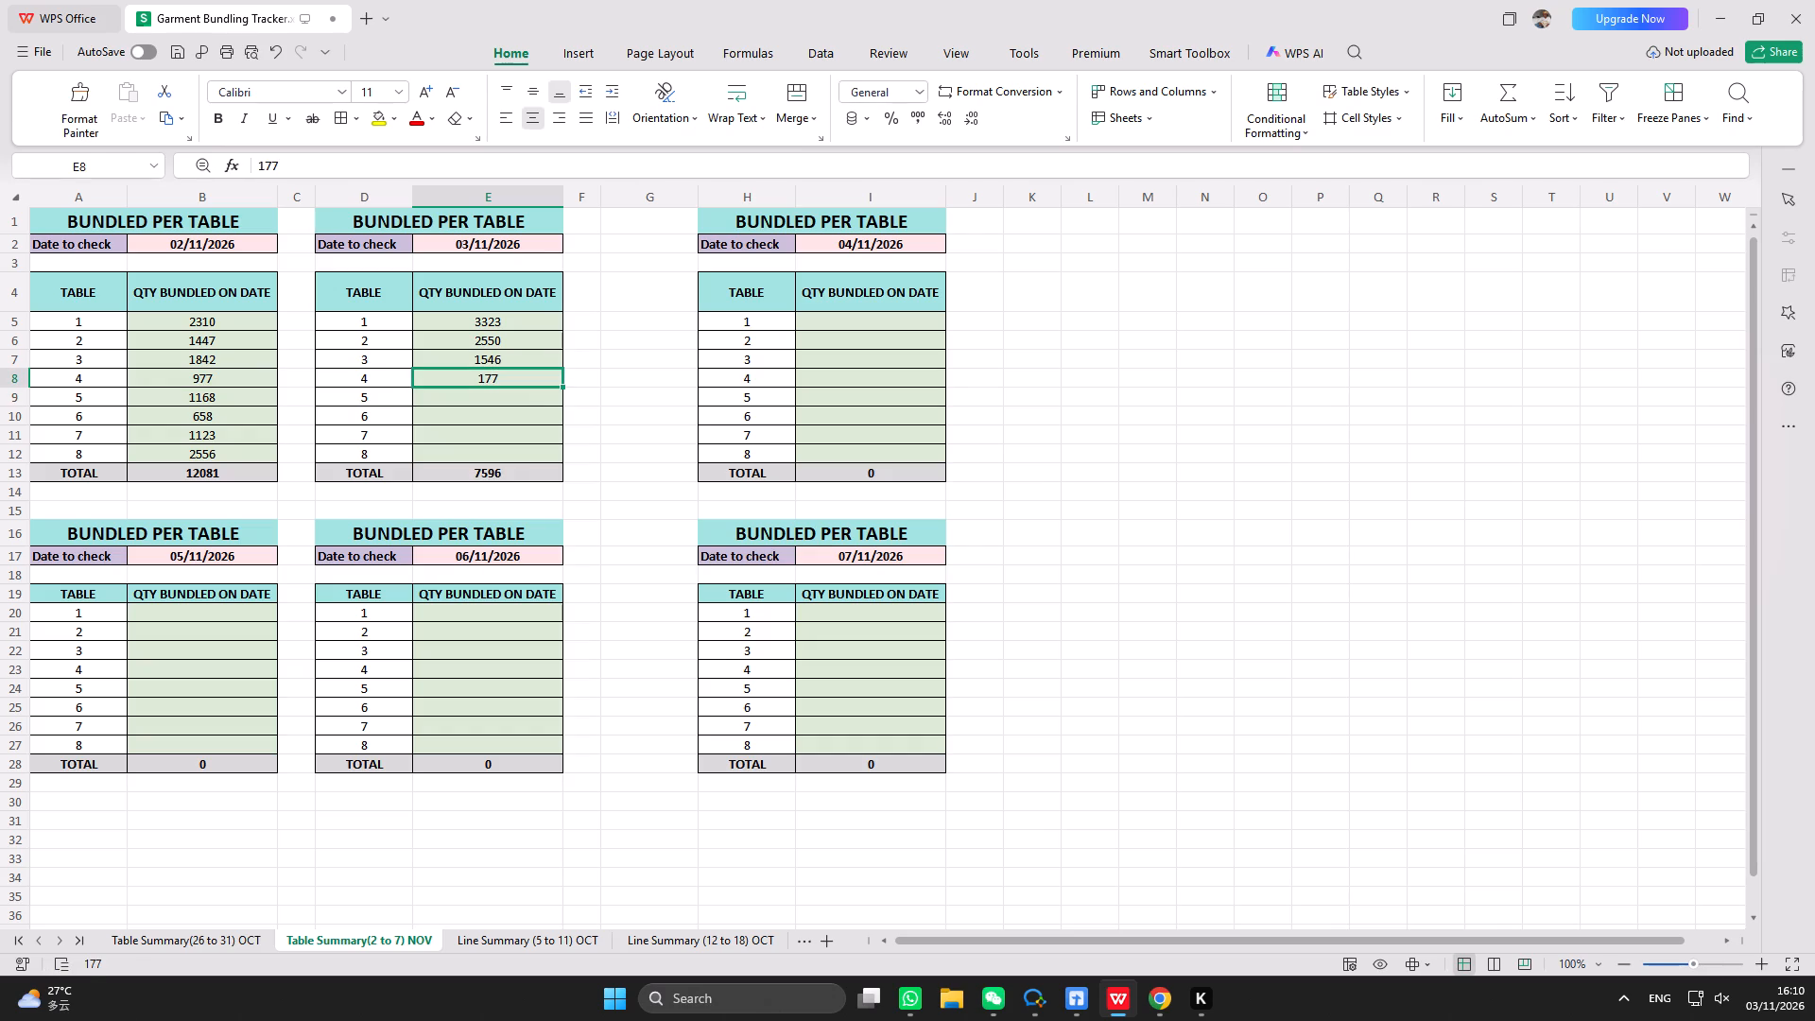
type("1177")
key("Return")
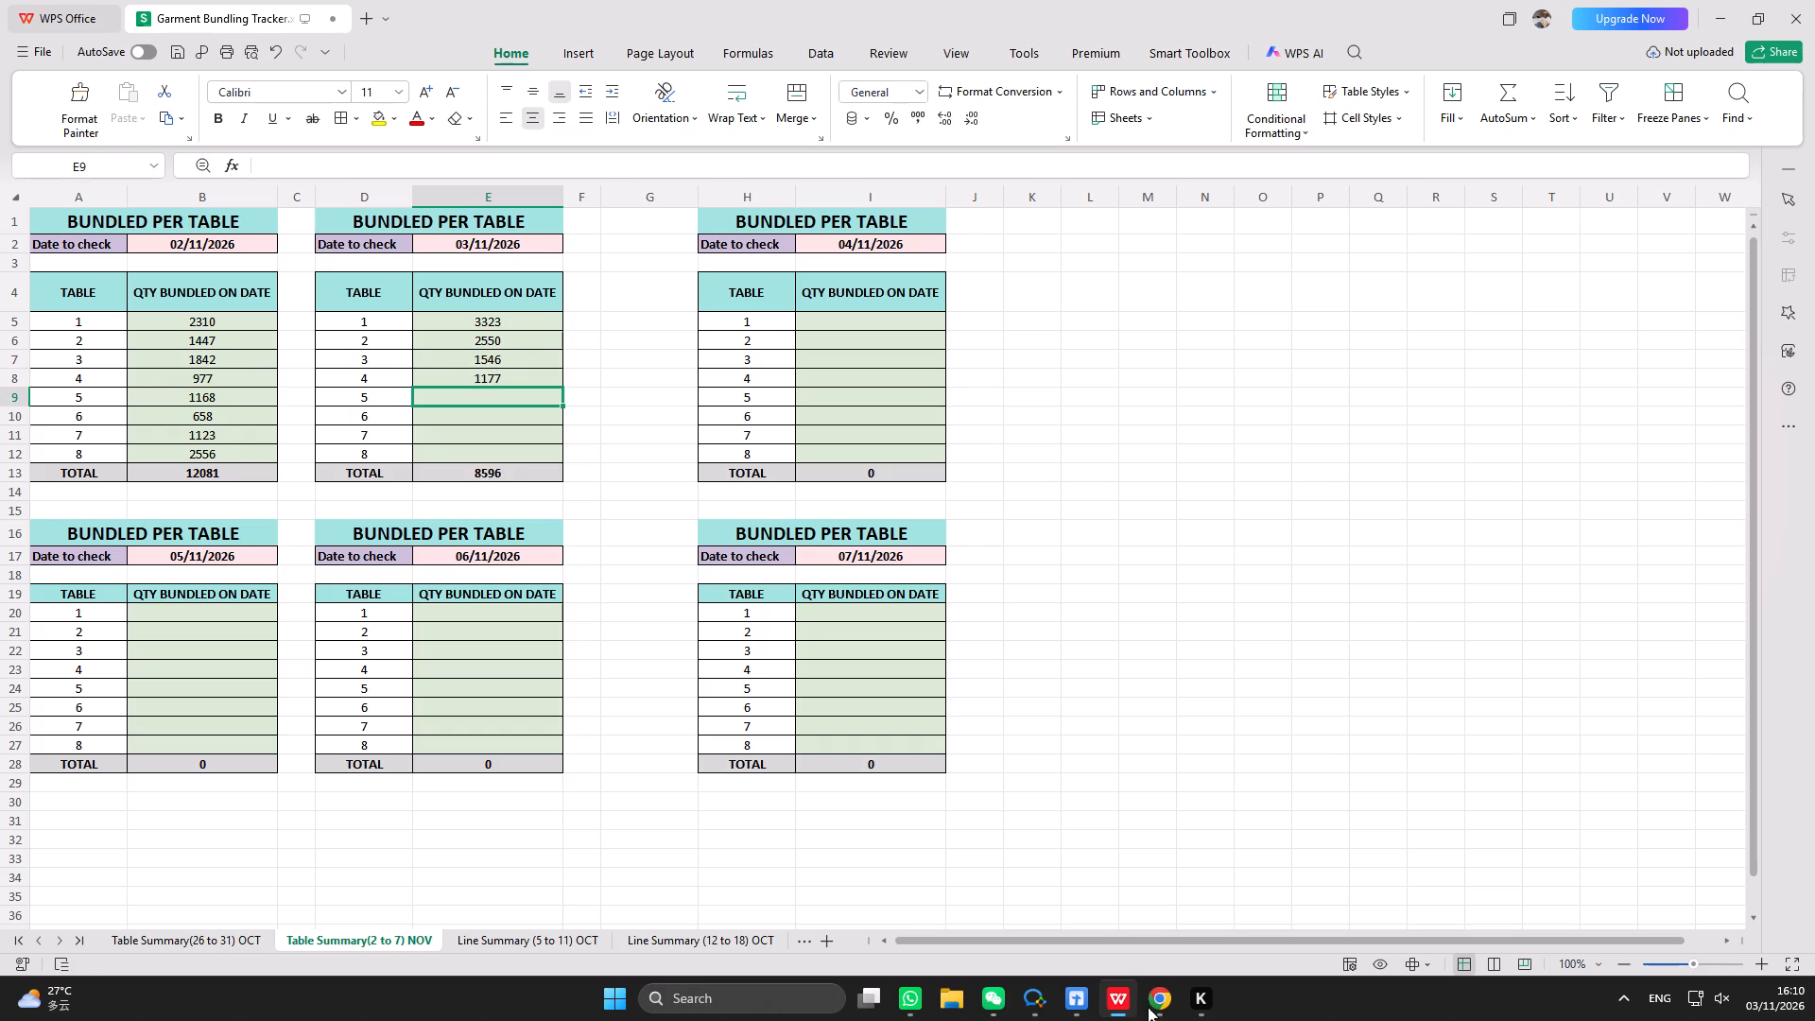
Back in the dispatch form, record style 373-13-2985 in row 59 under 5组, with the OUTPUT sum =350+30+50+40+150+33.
left_click(1121, 996)
scroll(959, 728, "down", 2)
left_click(798, 585)
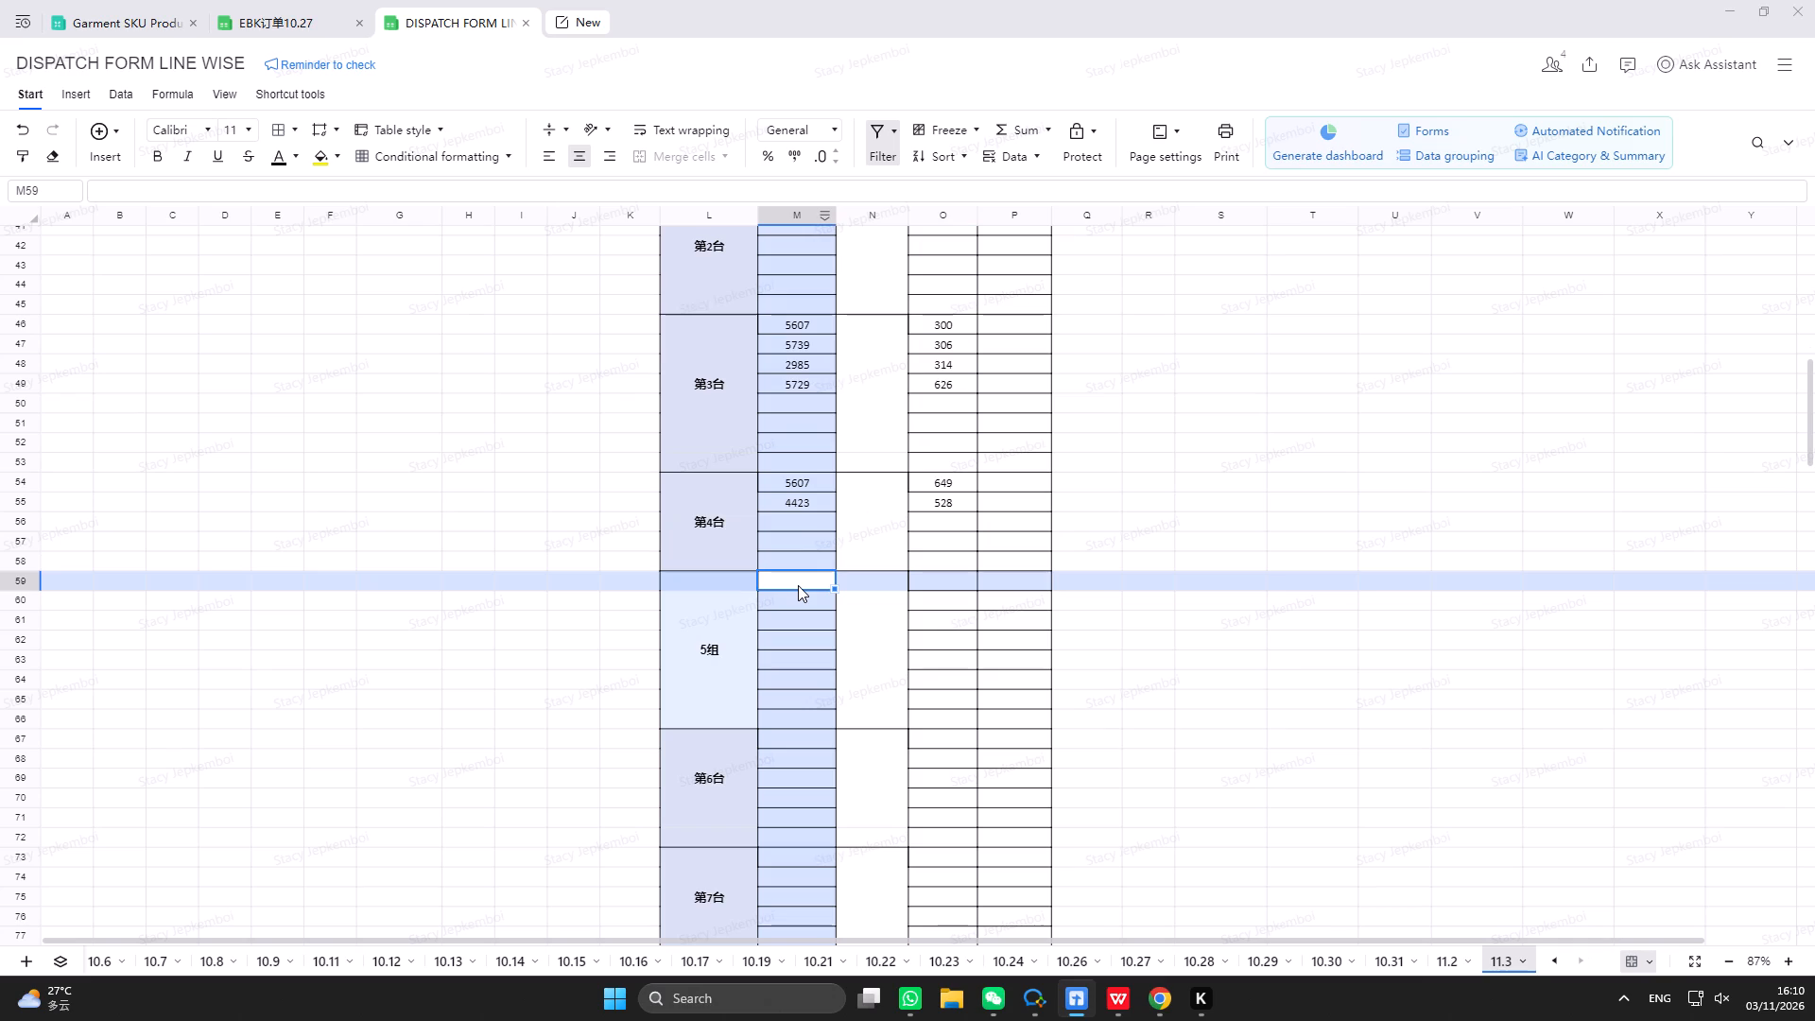
type("29")
key("BackSpace")
key("BackSpace")
key("BackSpace")
type("37")
left_click(816, 642)
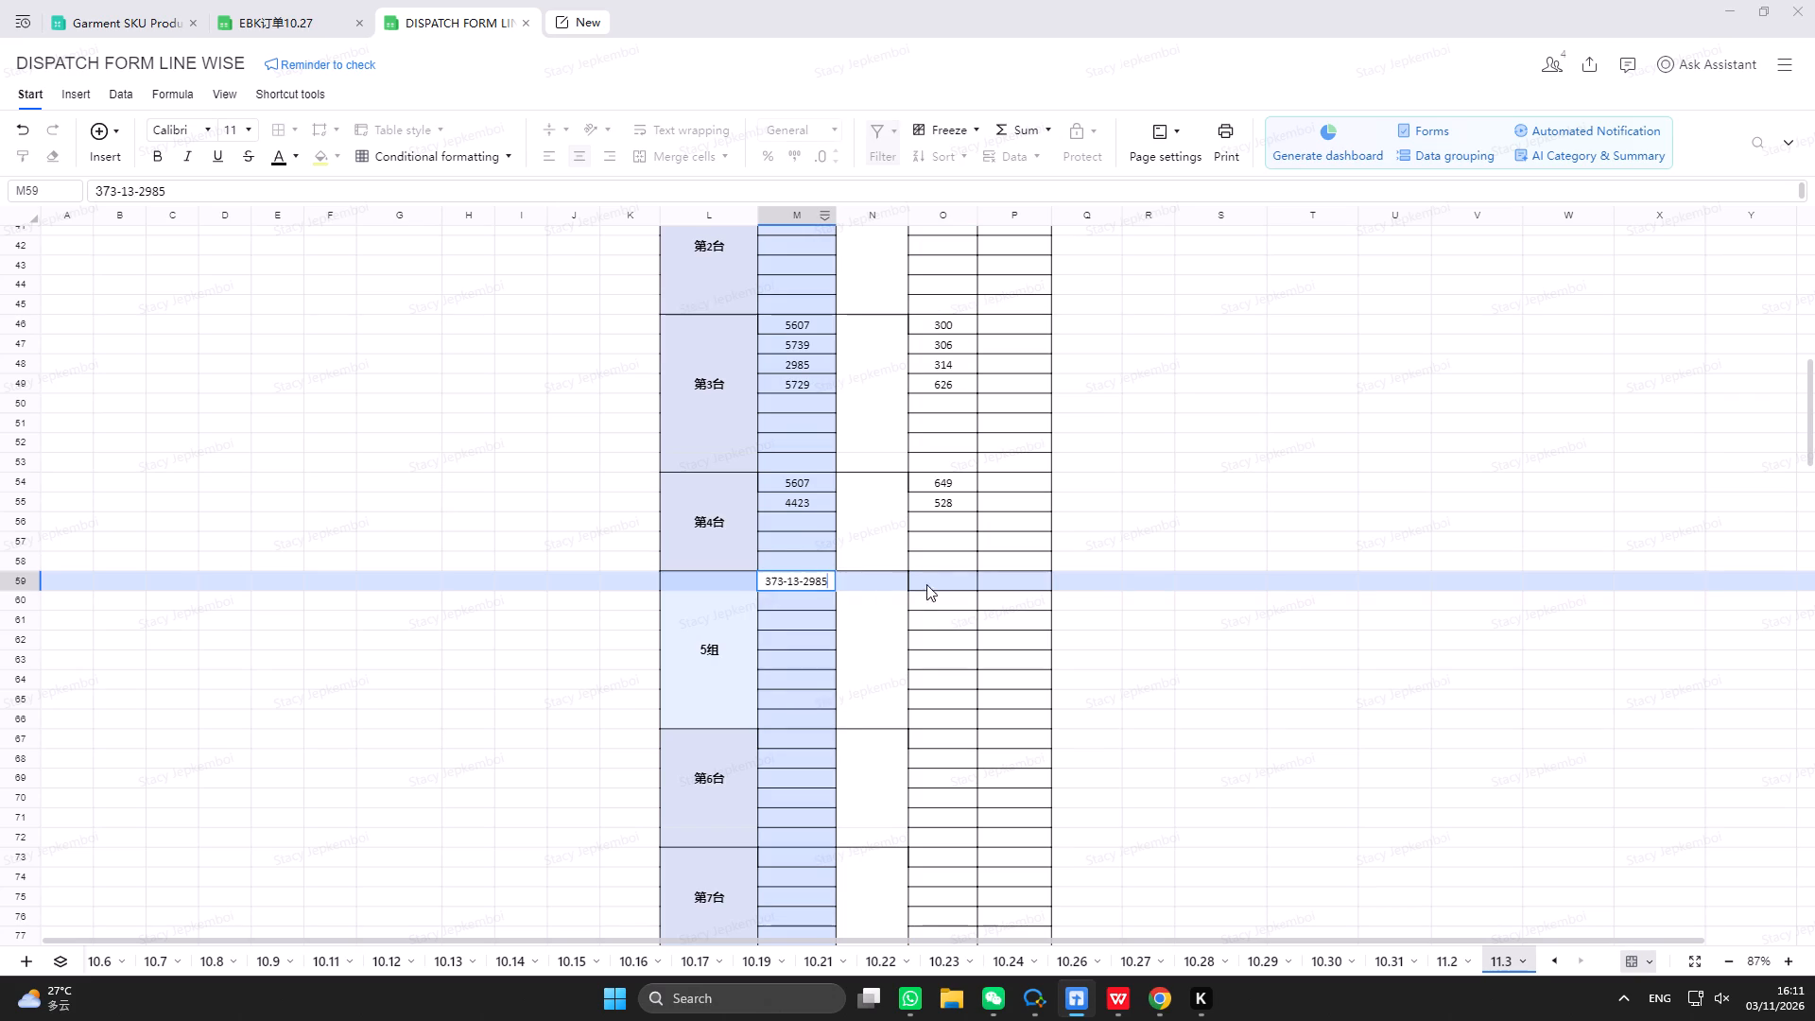
left_click(933, 582)
key("equal")
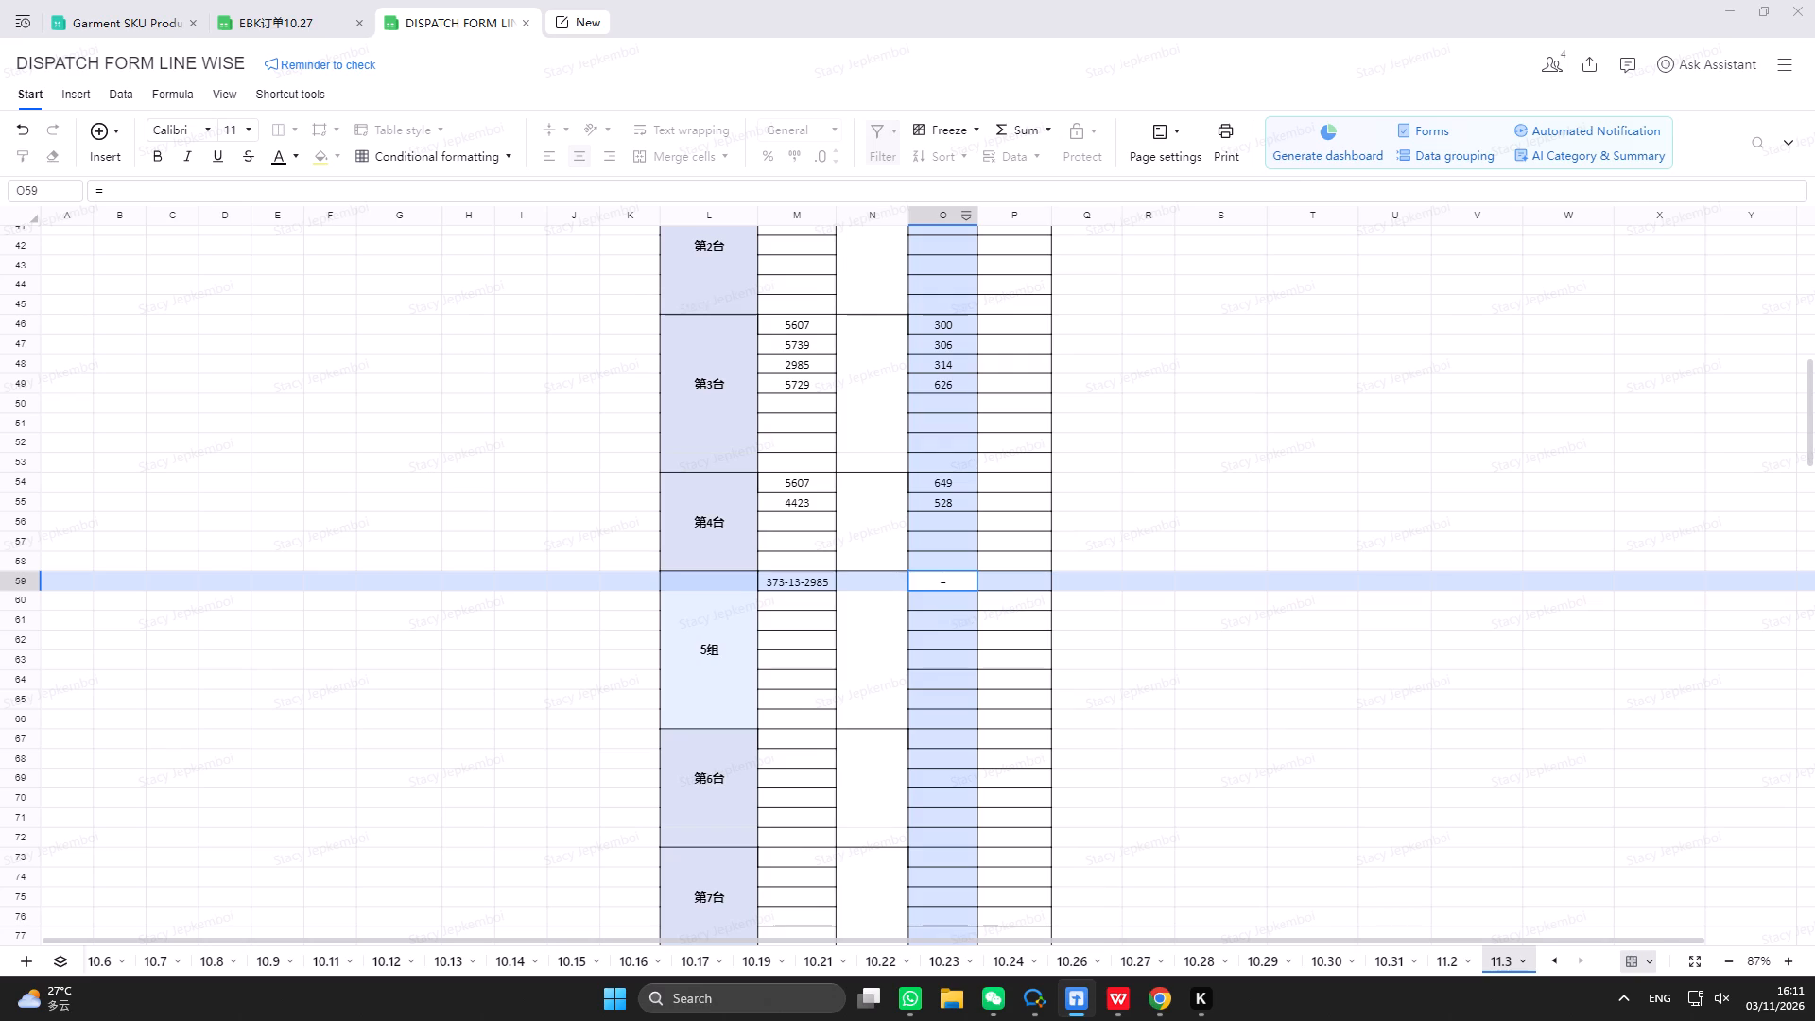
type("350")
type("+30+50+40")
key("plus")
type("150+33")
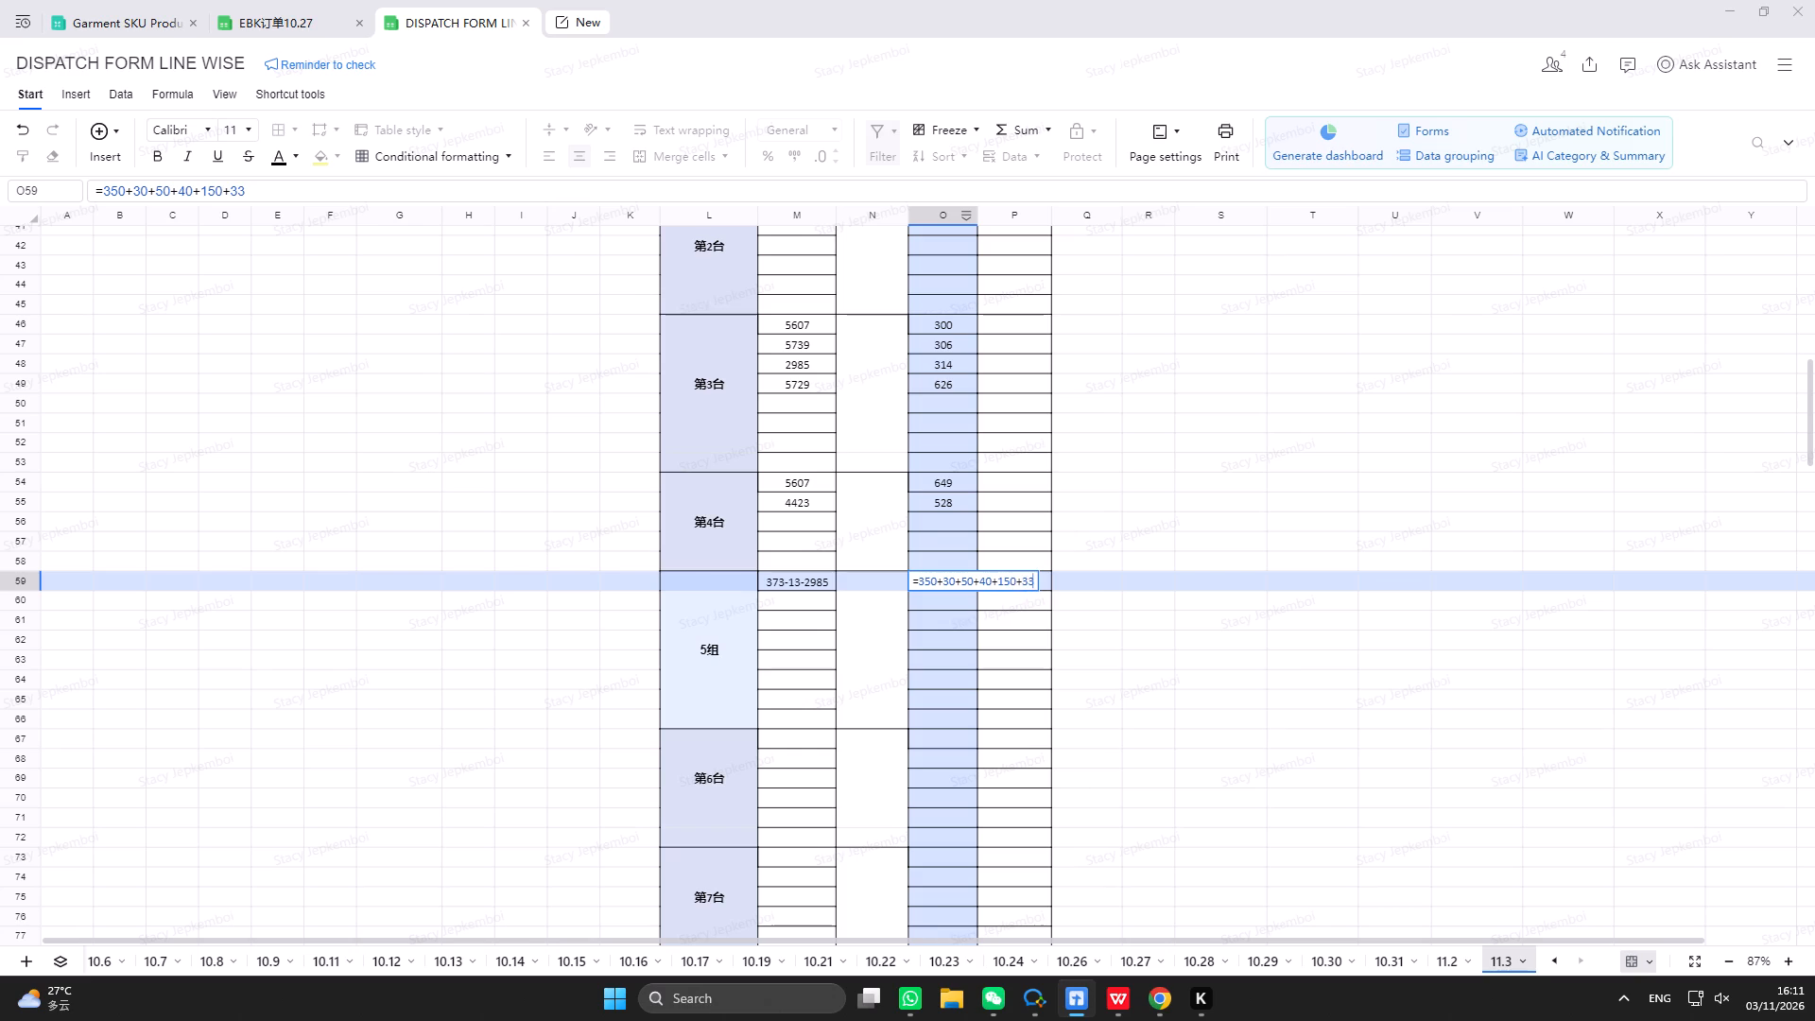
key("Return")
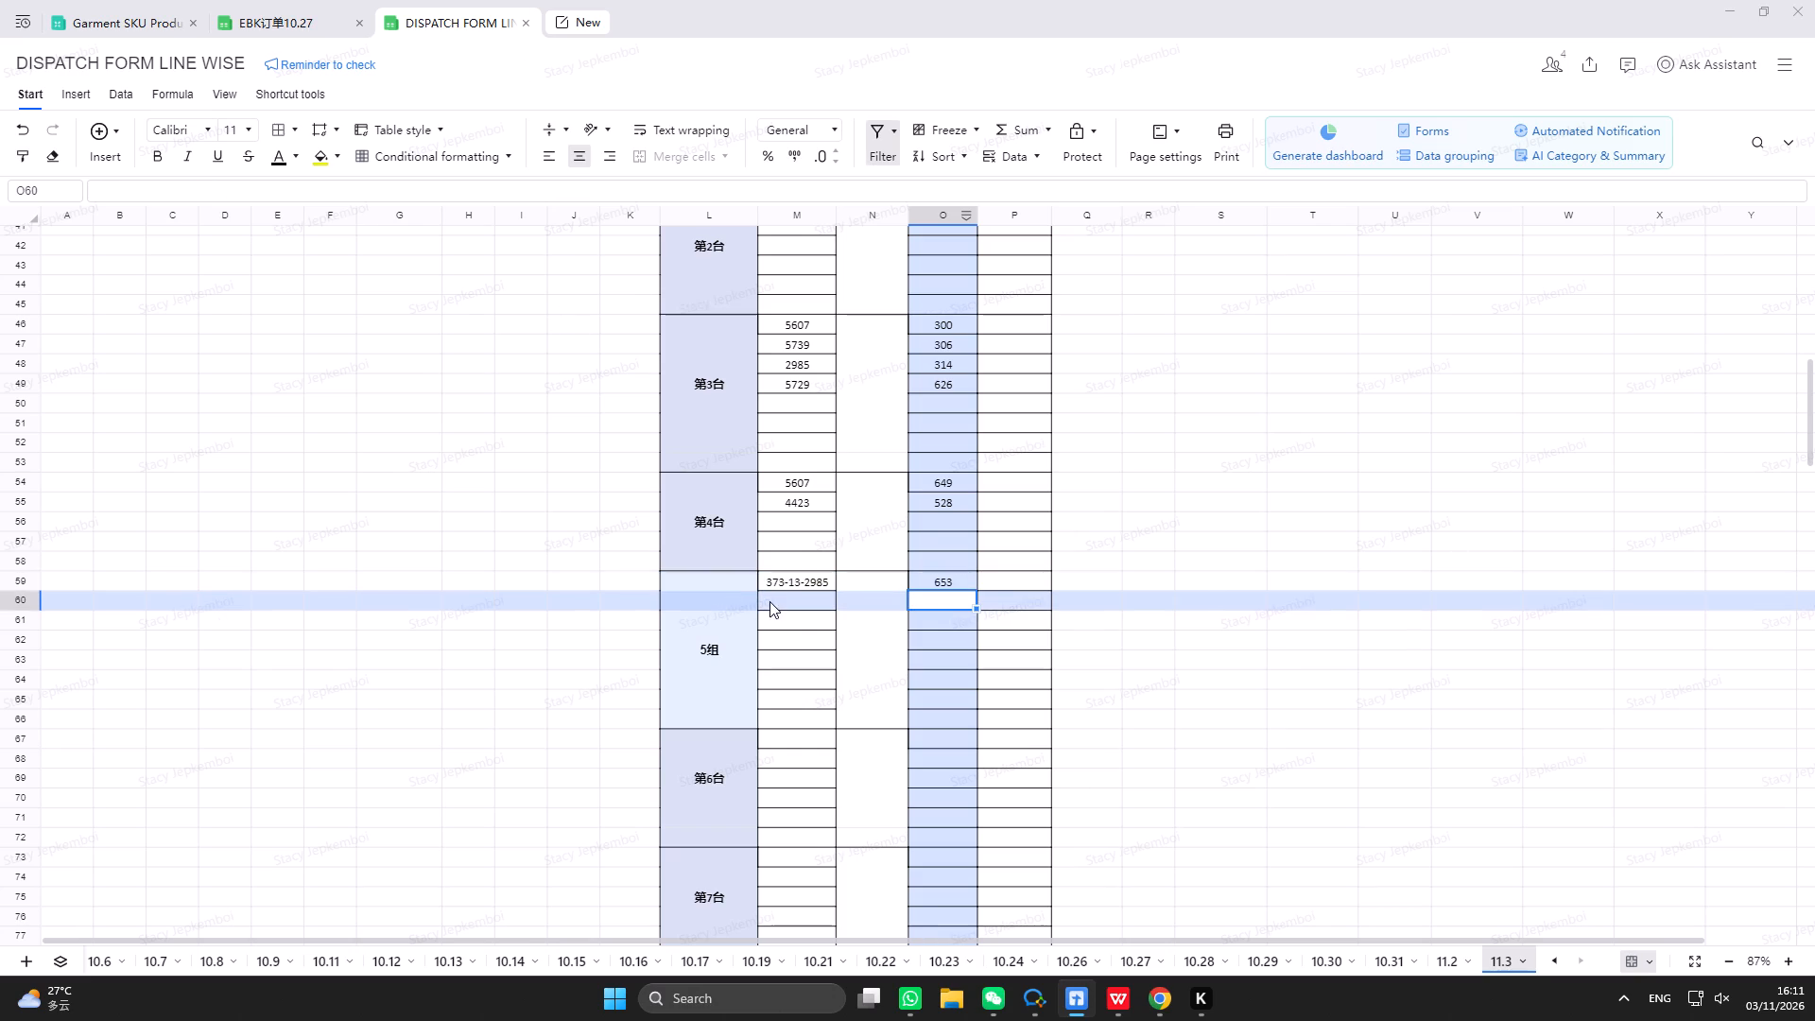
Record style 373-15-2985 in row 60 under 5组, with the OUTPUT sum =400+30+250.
left_click(780, 597)
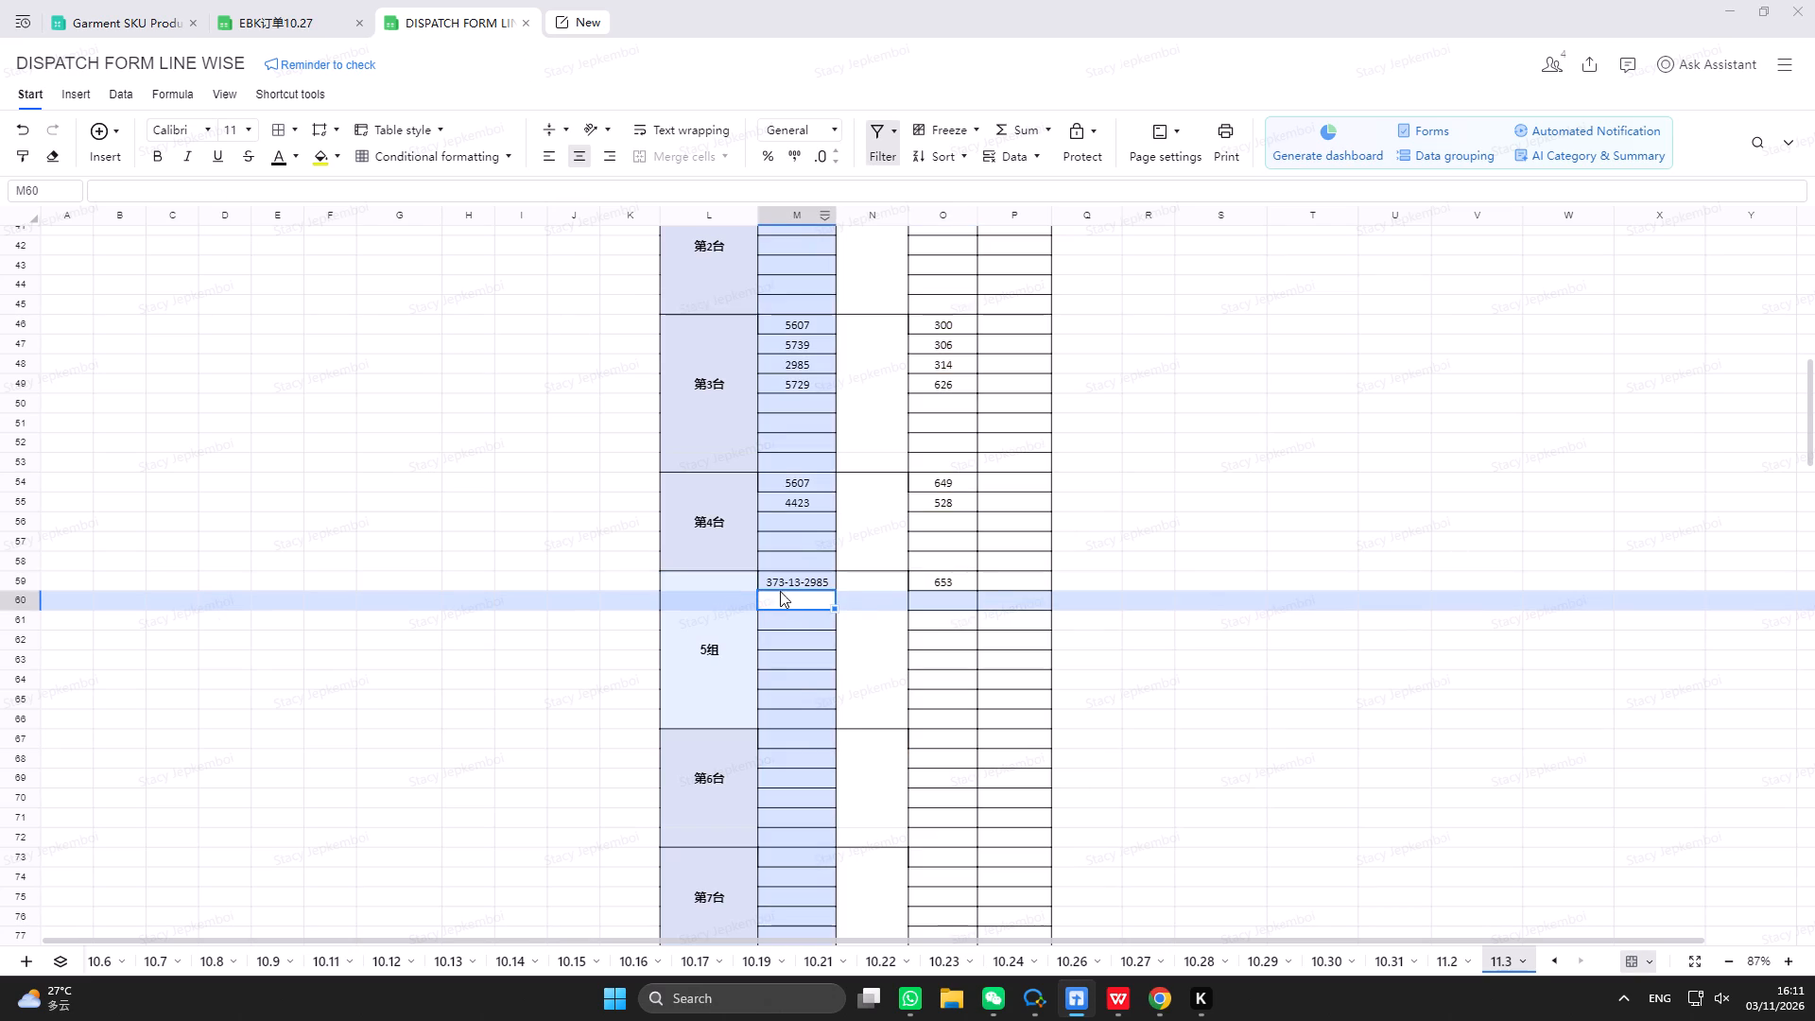
key("3")
key("7")
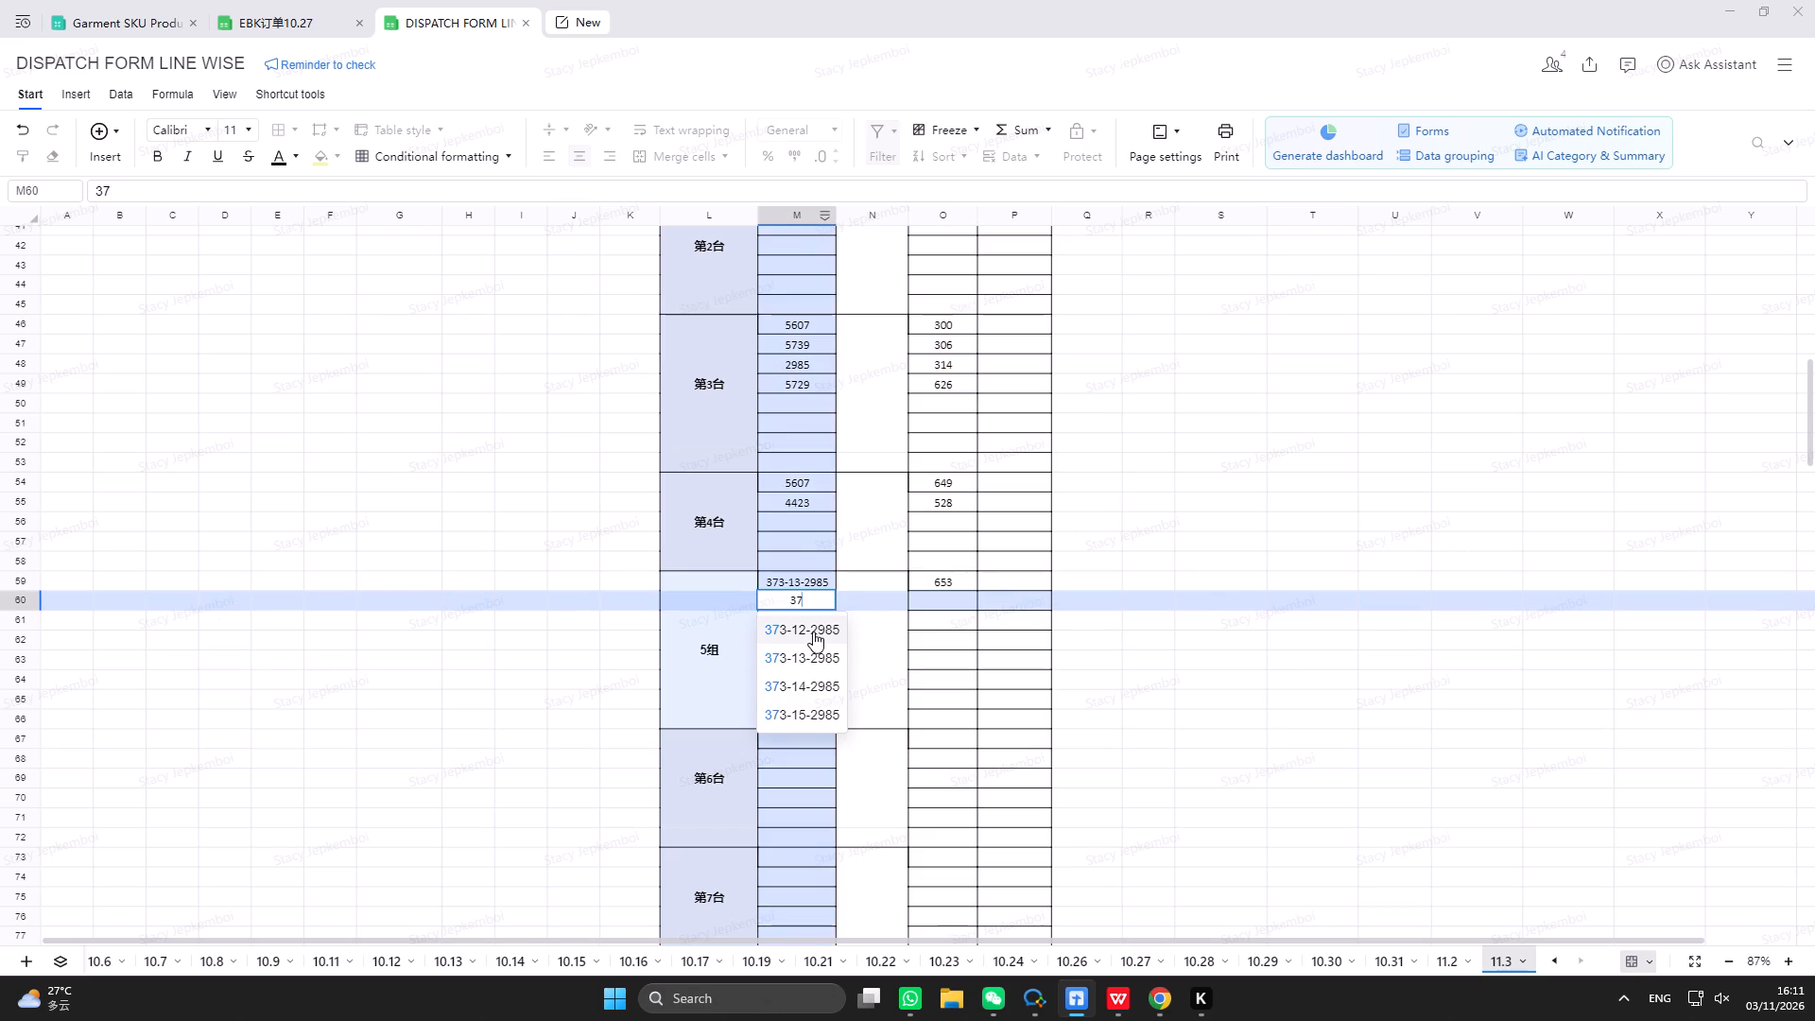
left_click(814, 707)
left_click(949, 604)
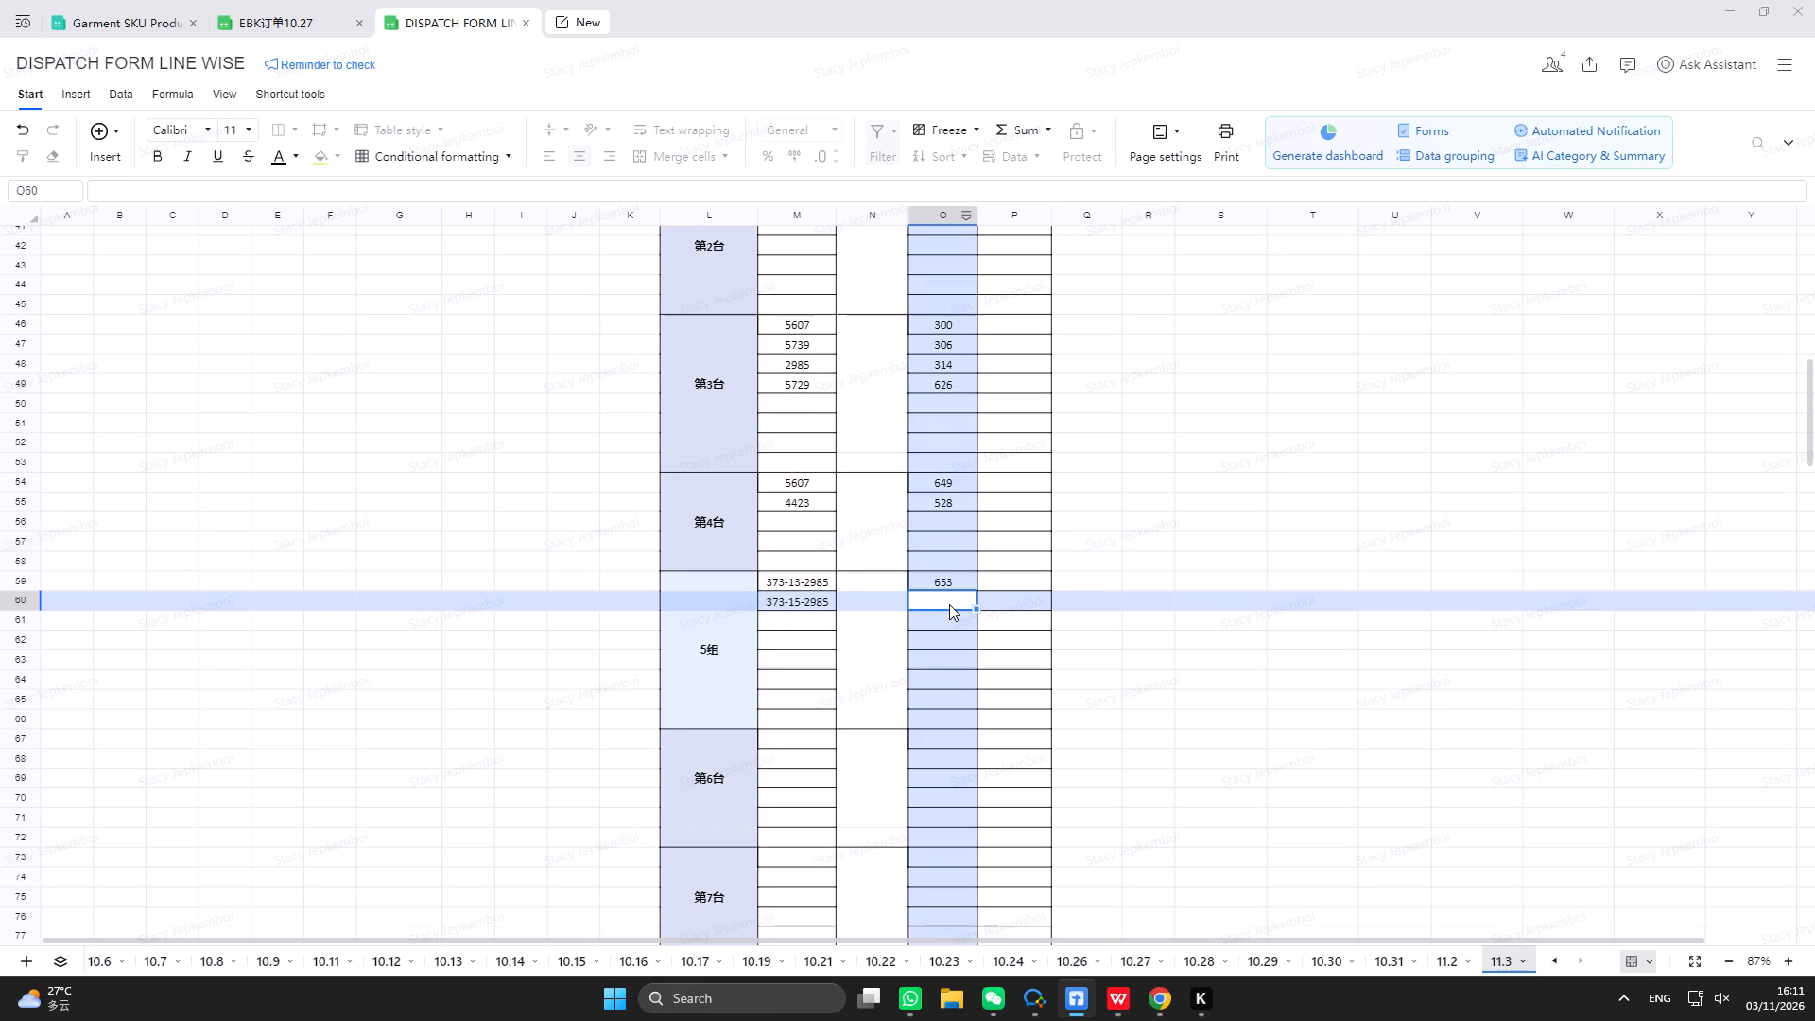
key("equal")
type("400+")
type("30+")
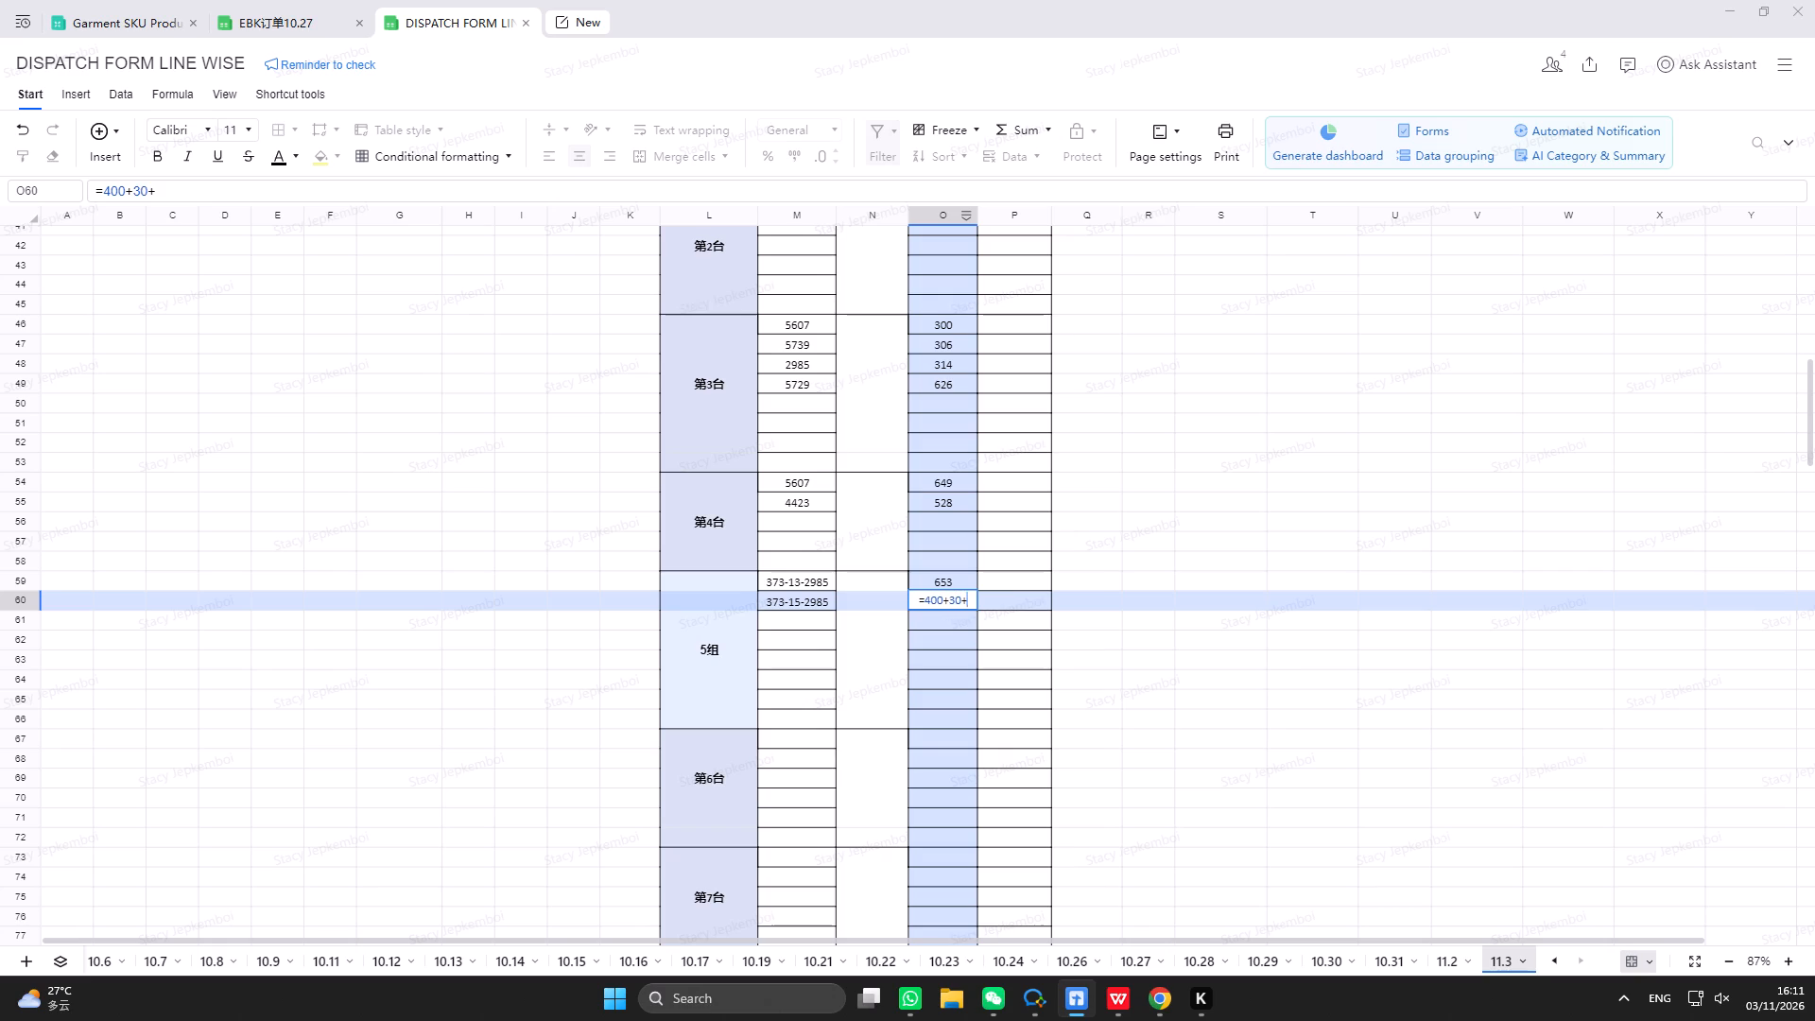
type("250")
key("Return")
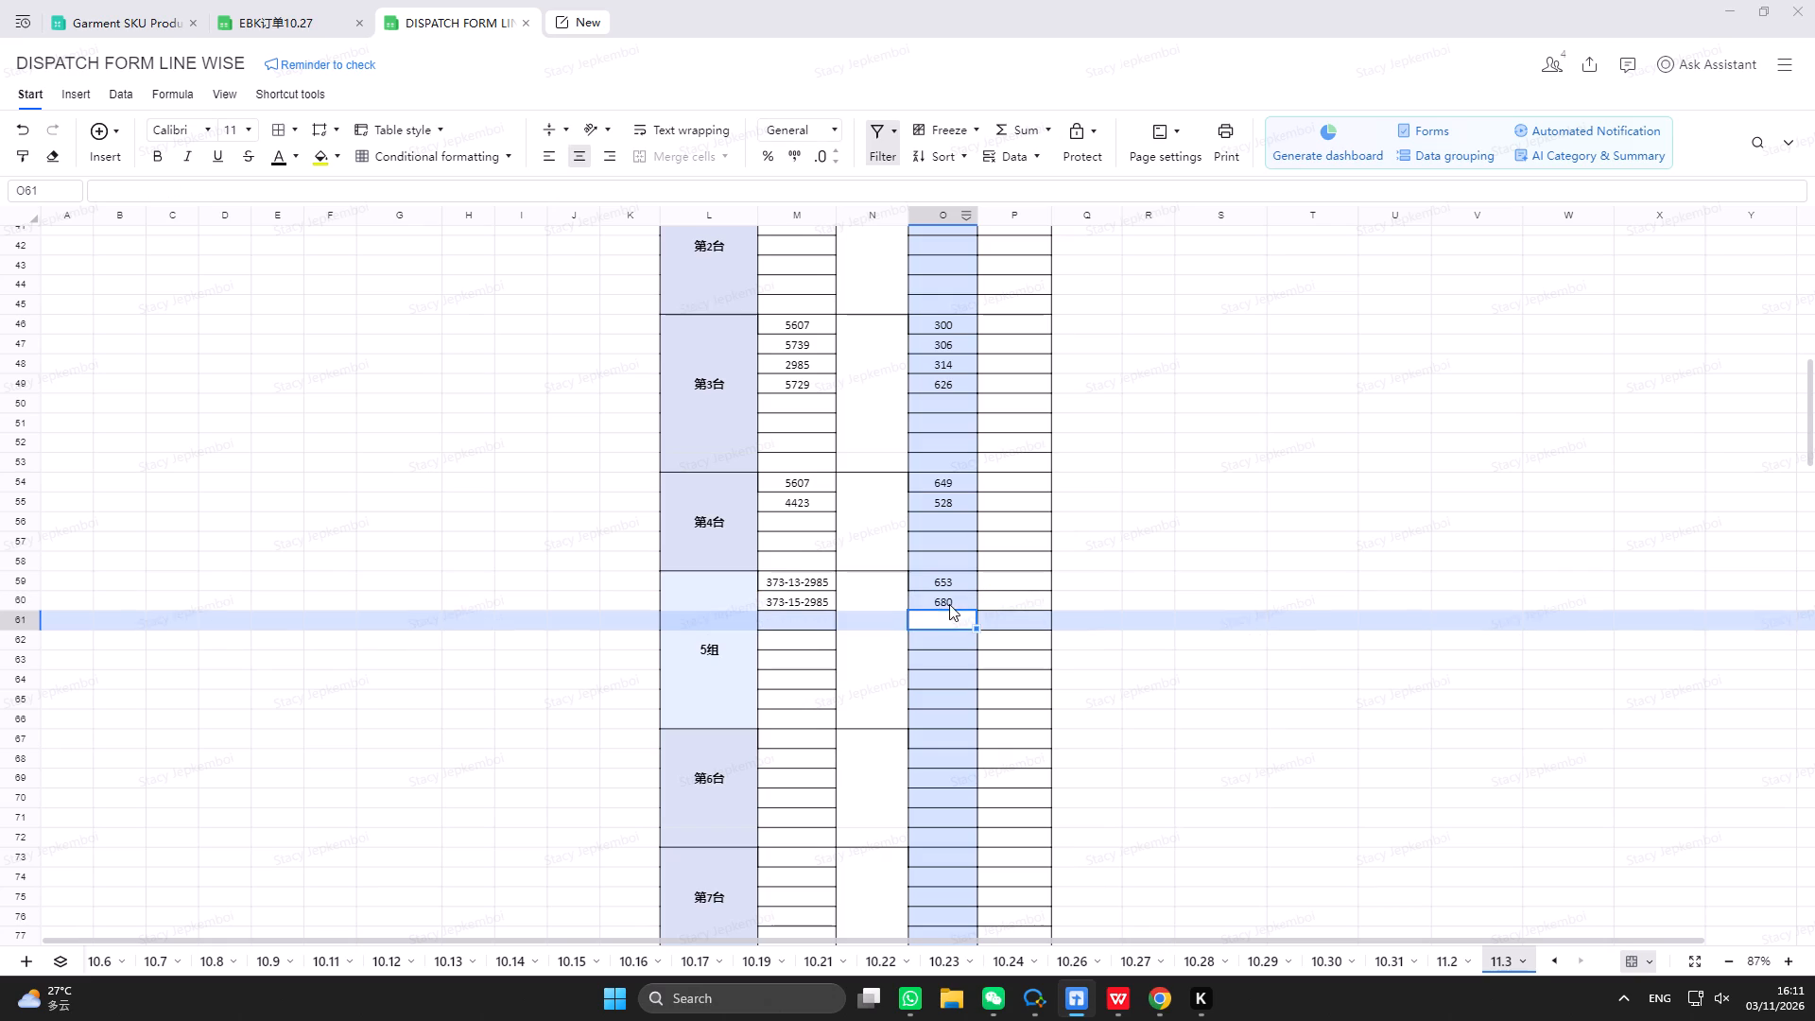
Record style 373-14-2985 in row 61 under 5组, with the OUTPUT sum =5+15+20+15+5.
left_click(811, 614)
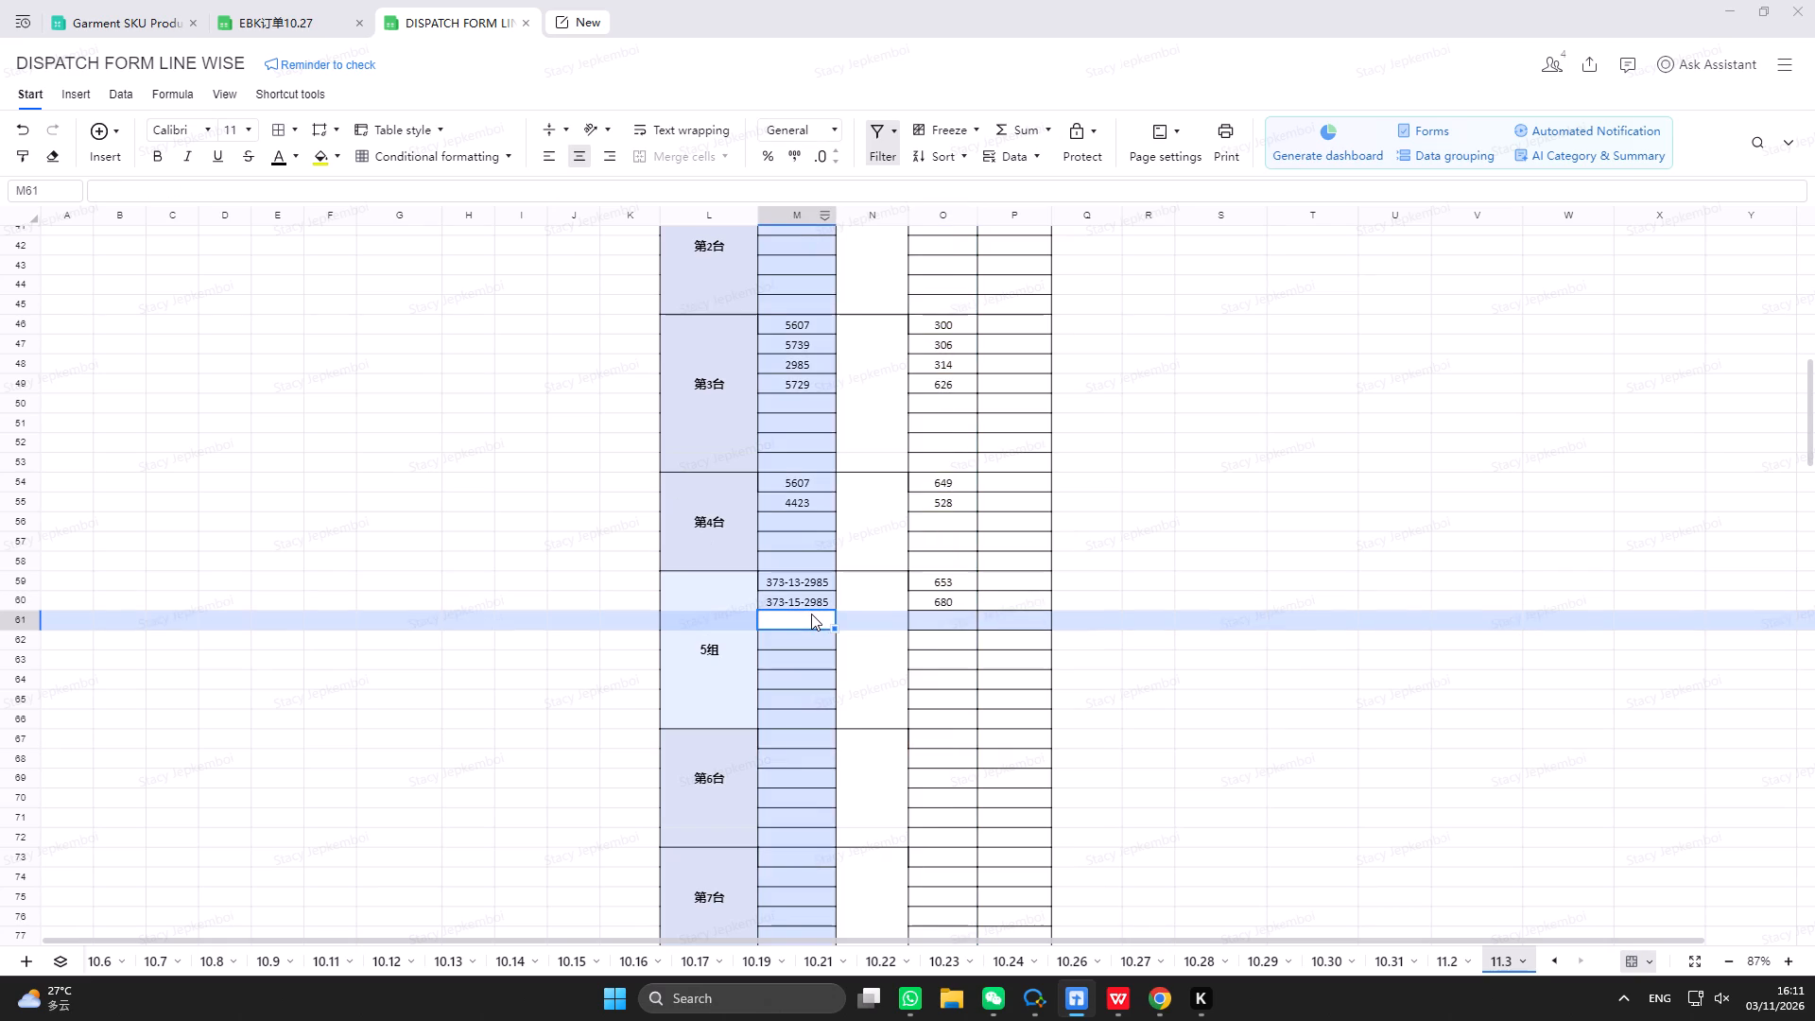
type("37")
left_click(803, 700)
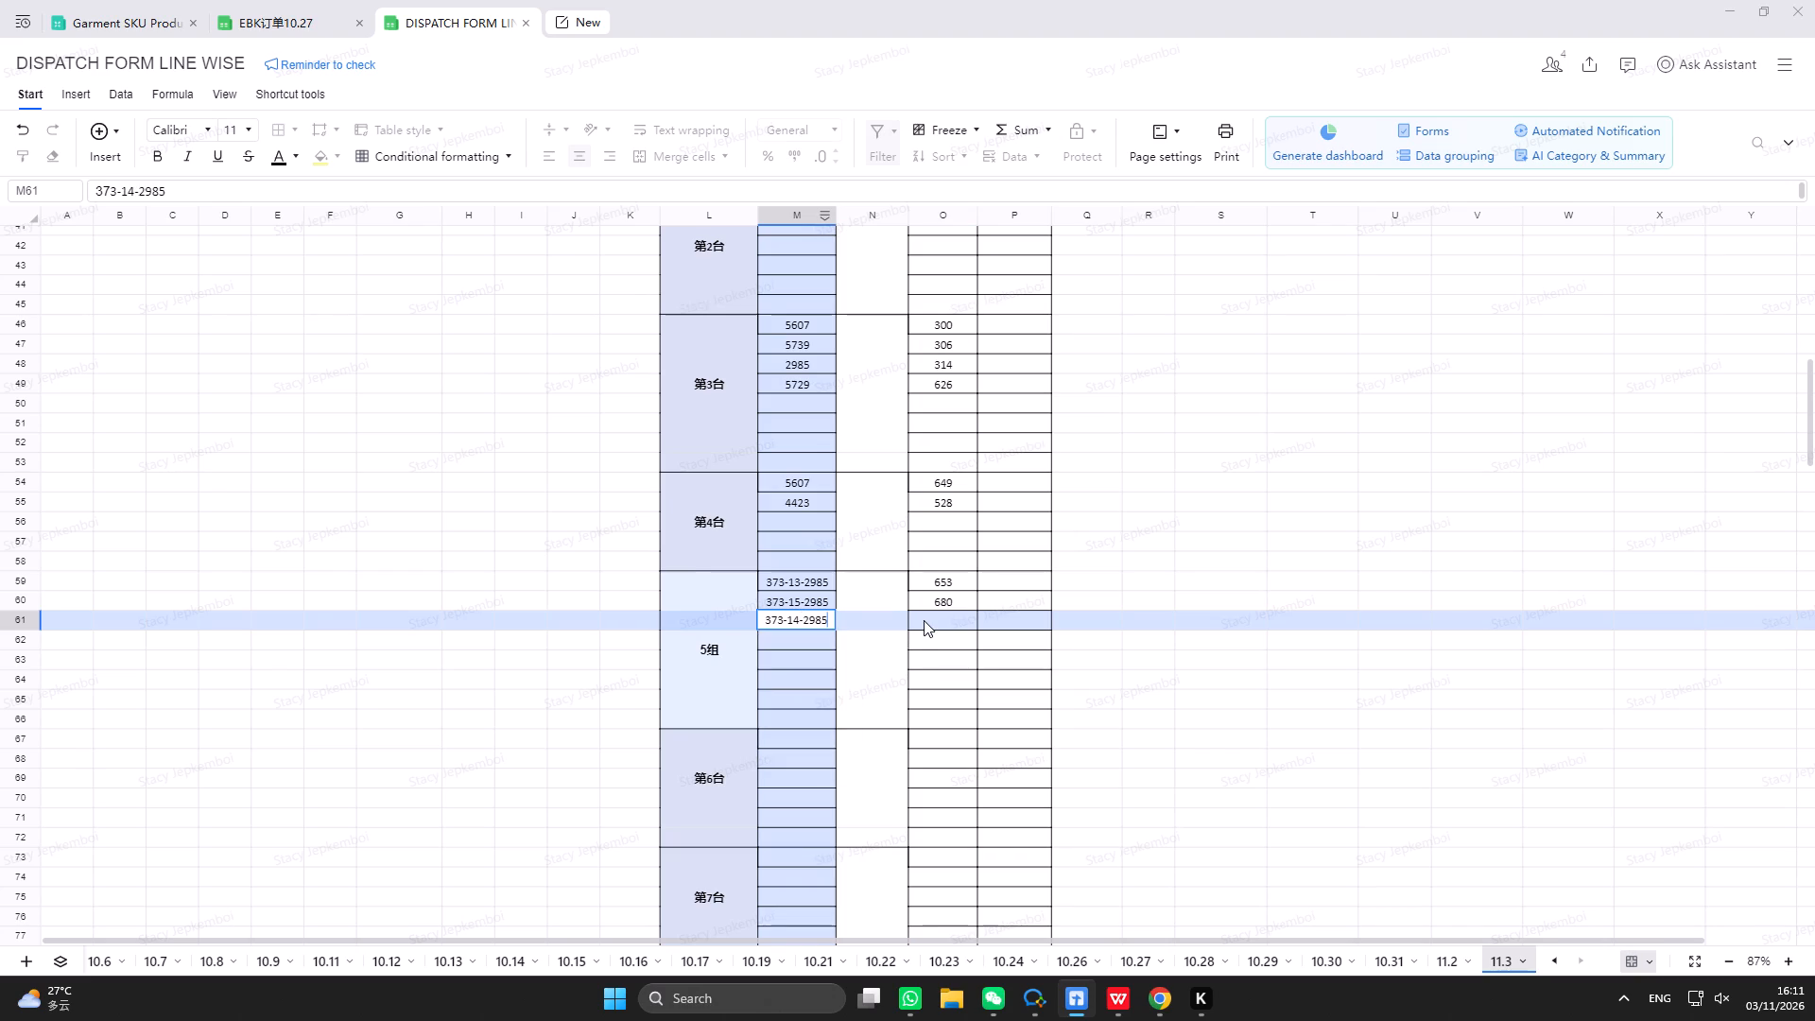
left_click(925, 619)
key("equal")
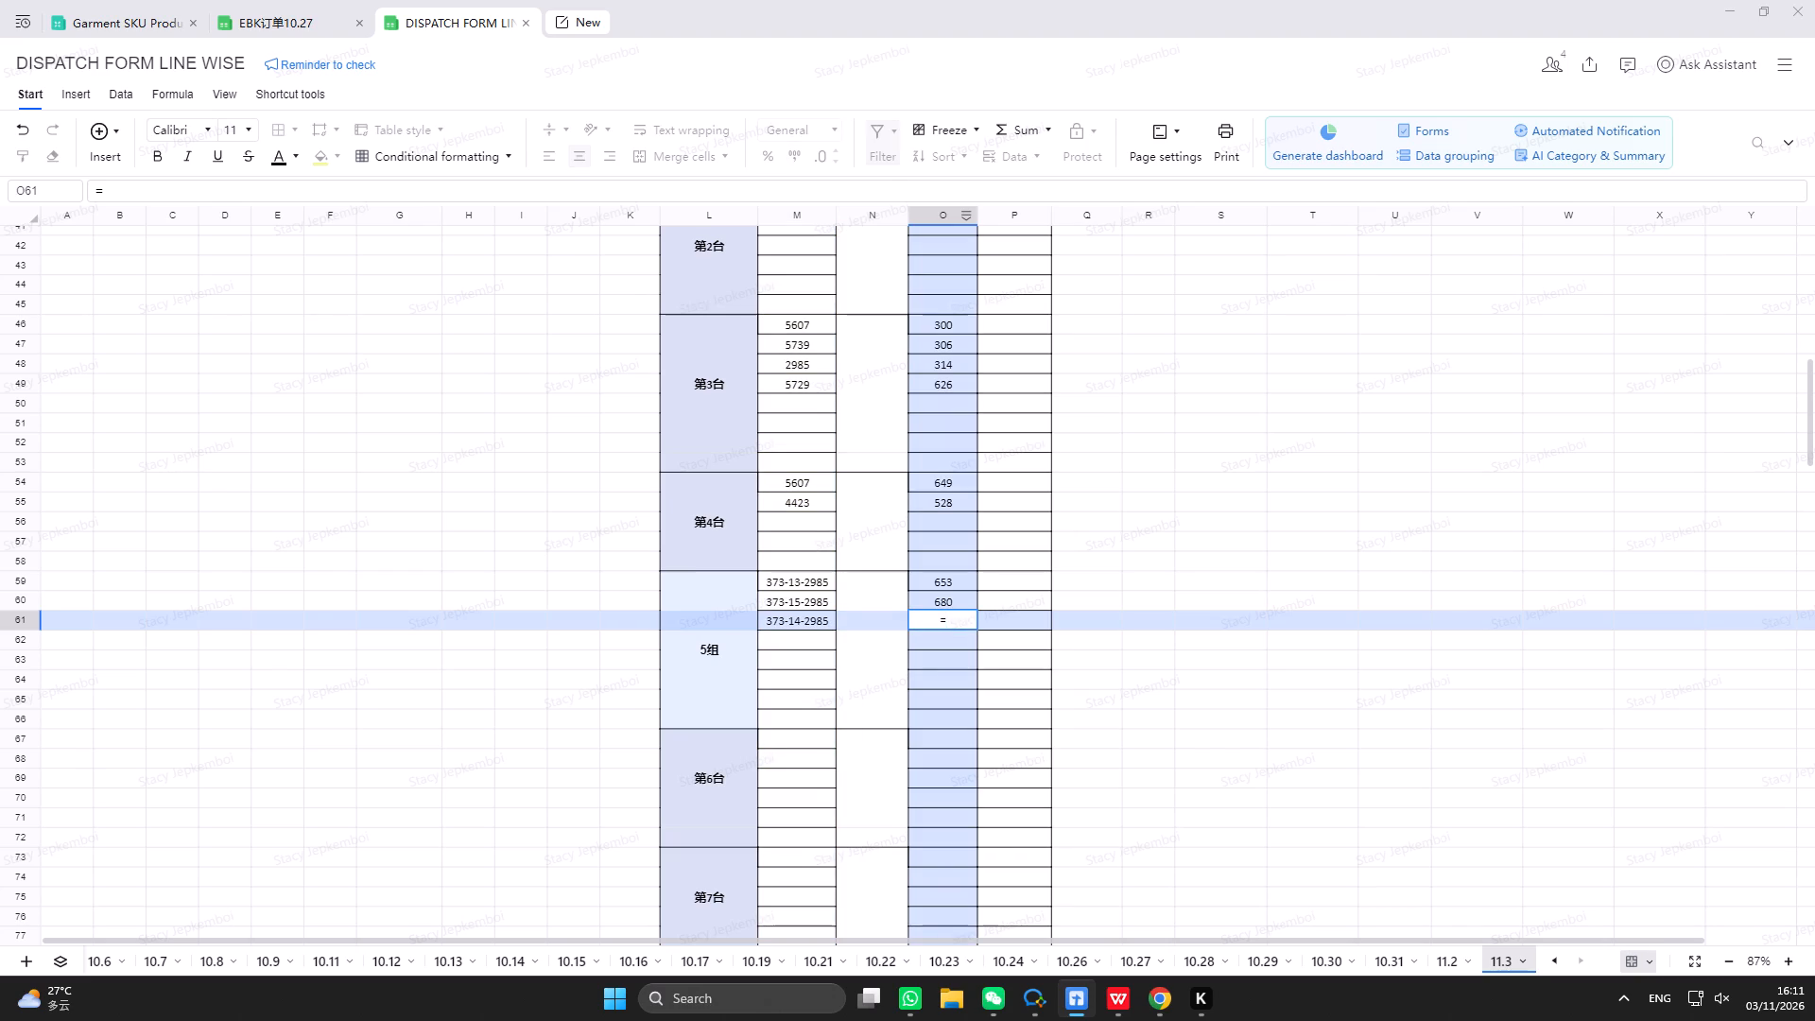
type("5+15+")
type("20+15+5")
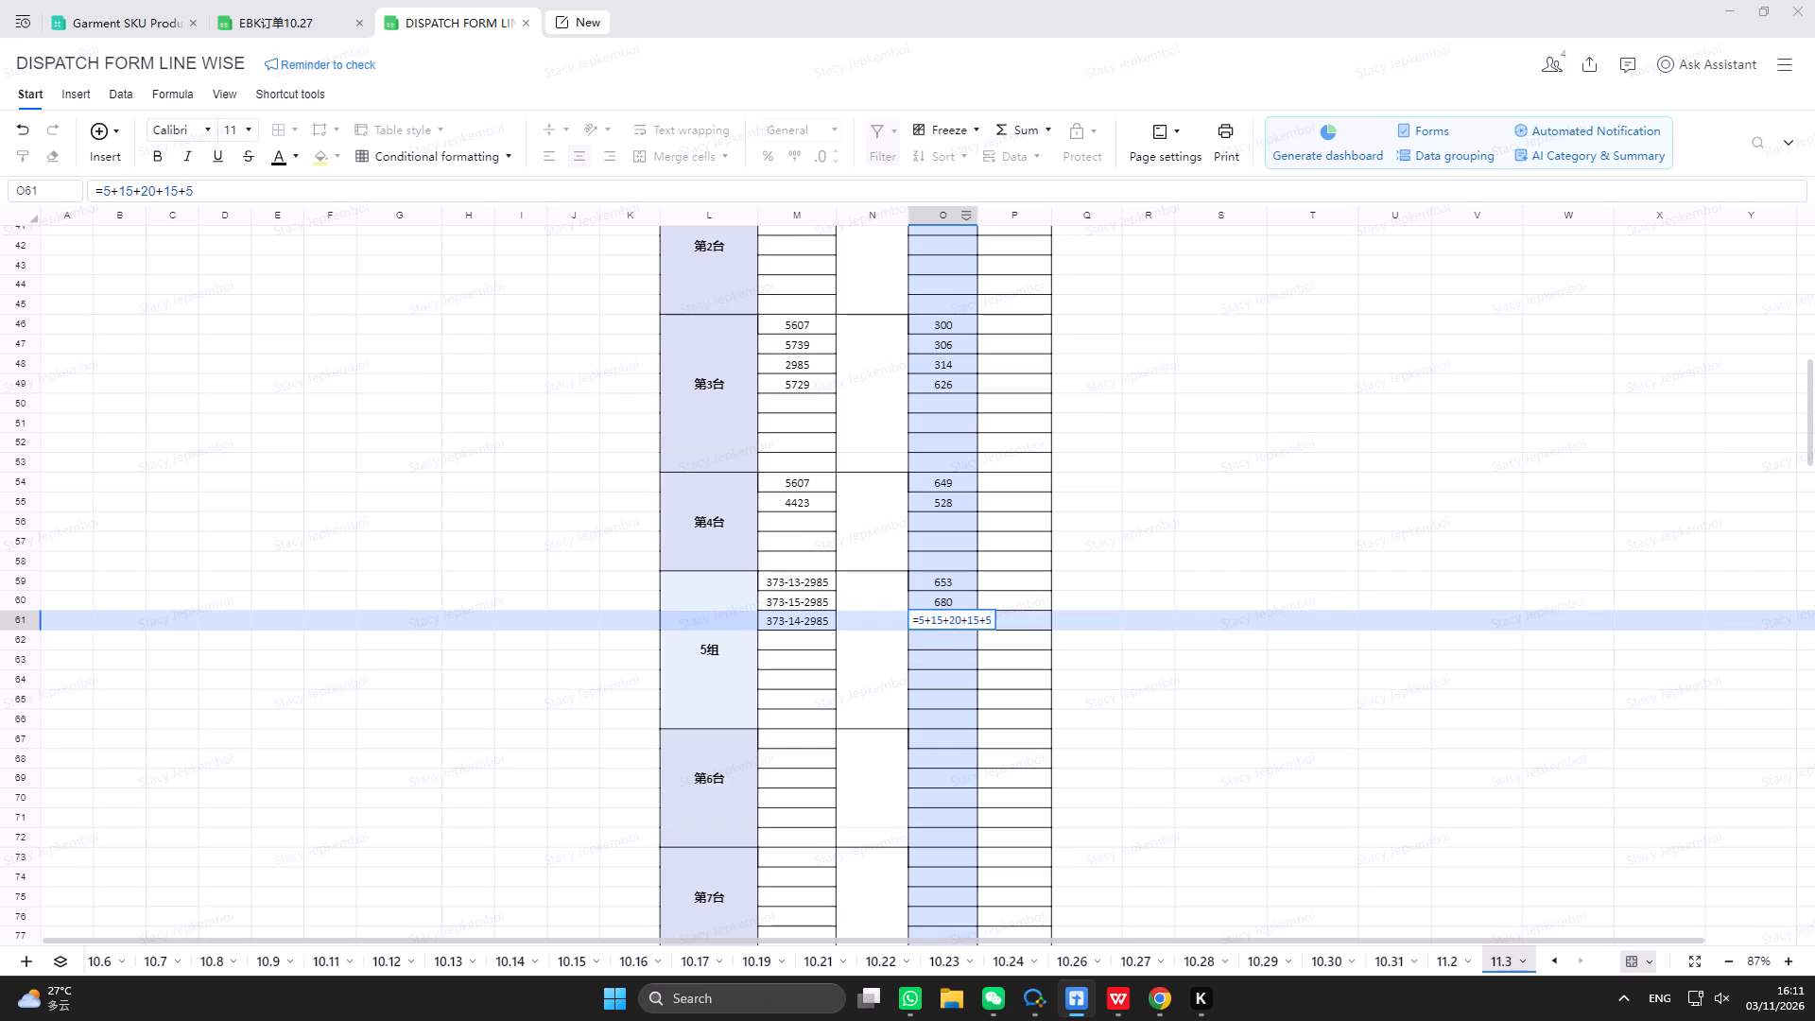
key("Return")
Record style 5729 in row 62 under 5组, with the OUTPUT sum =250+500+500+500.
left_click(808, 632)
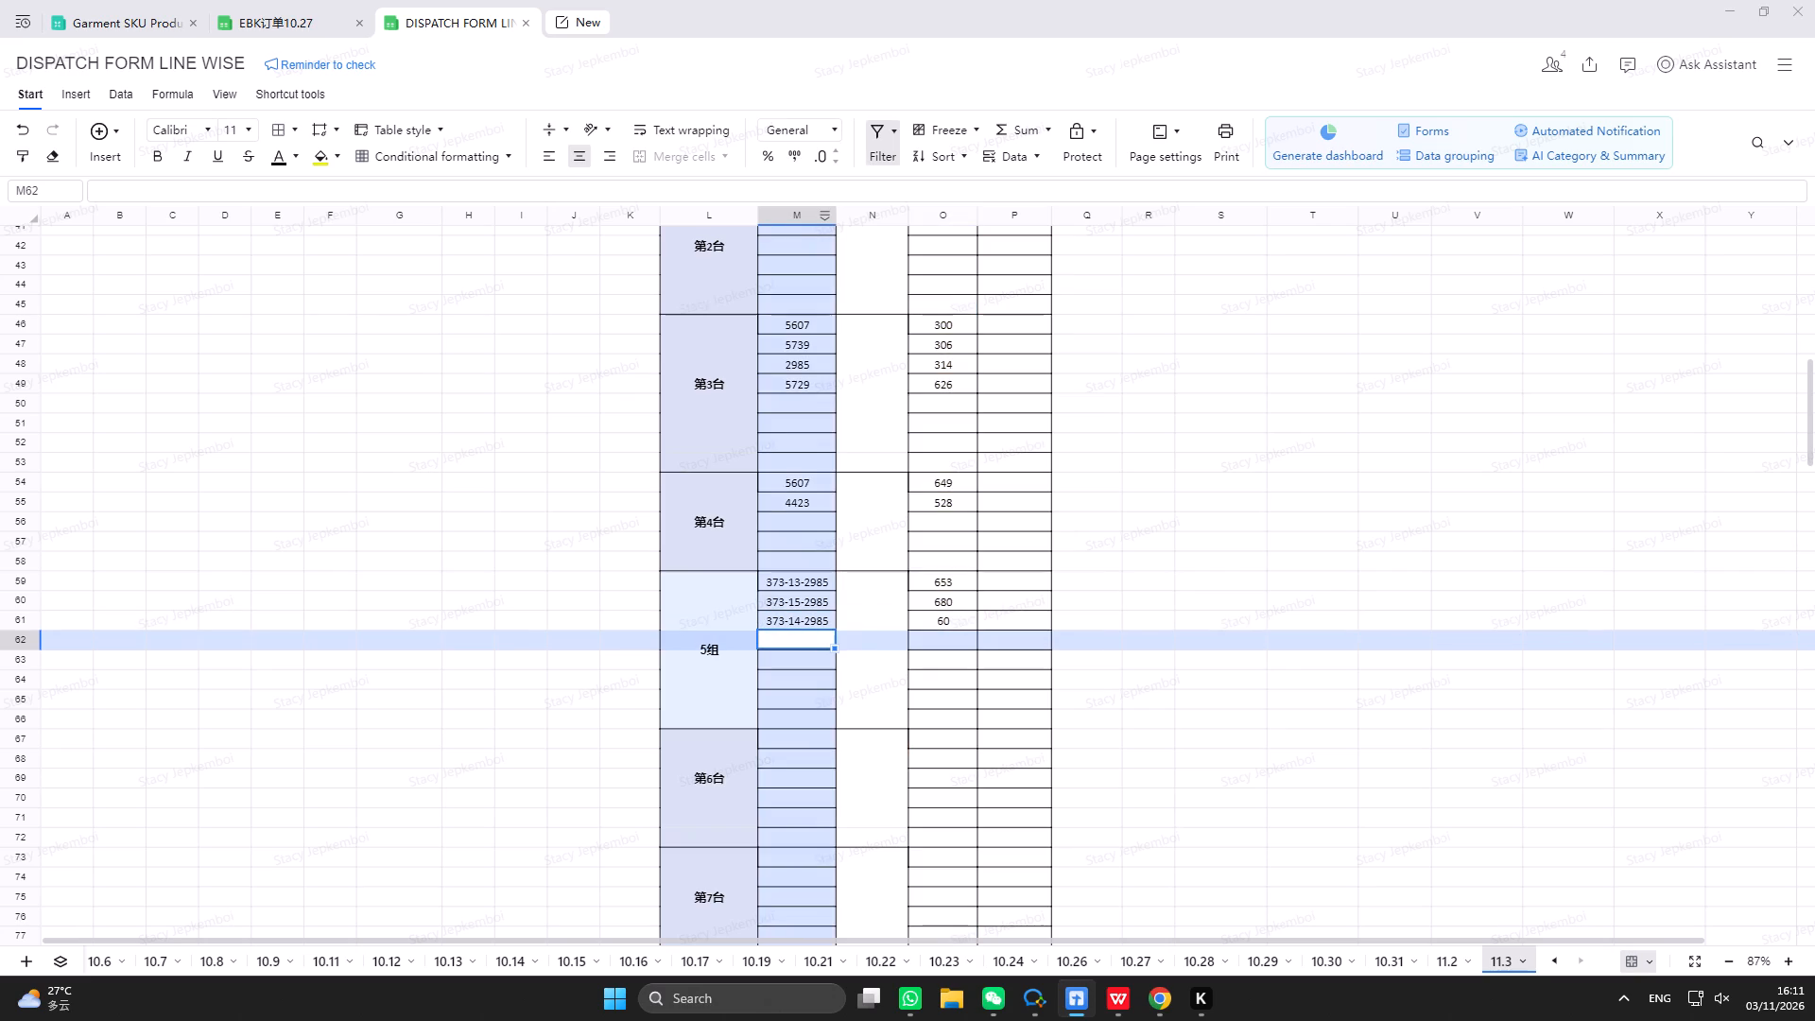
type("5729")
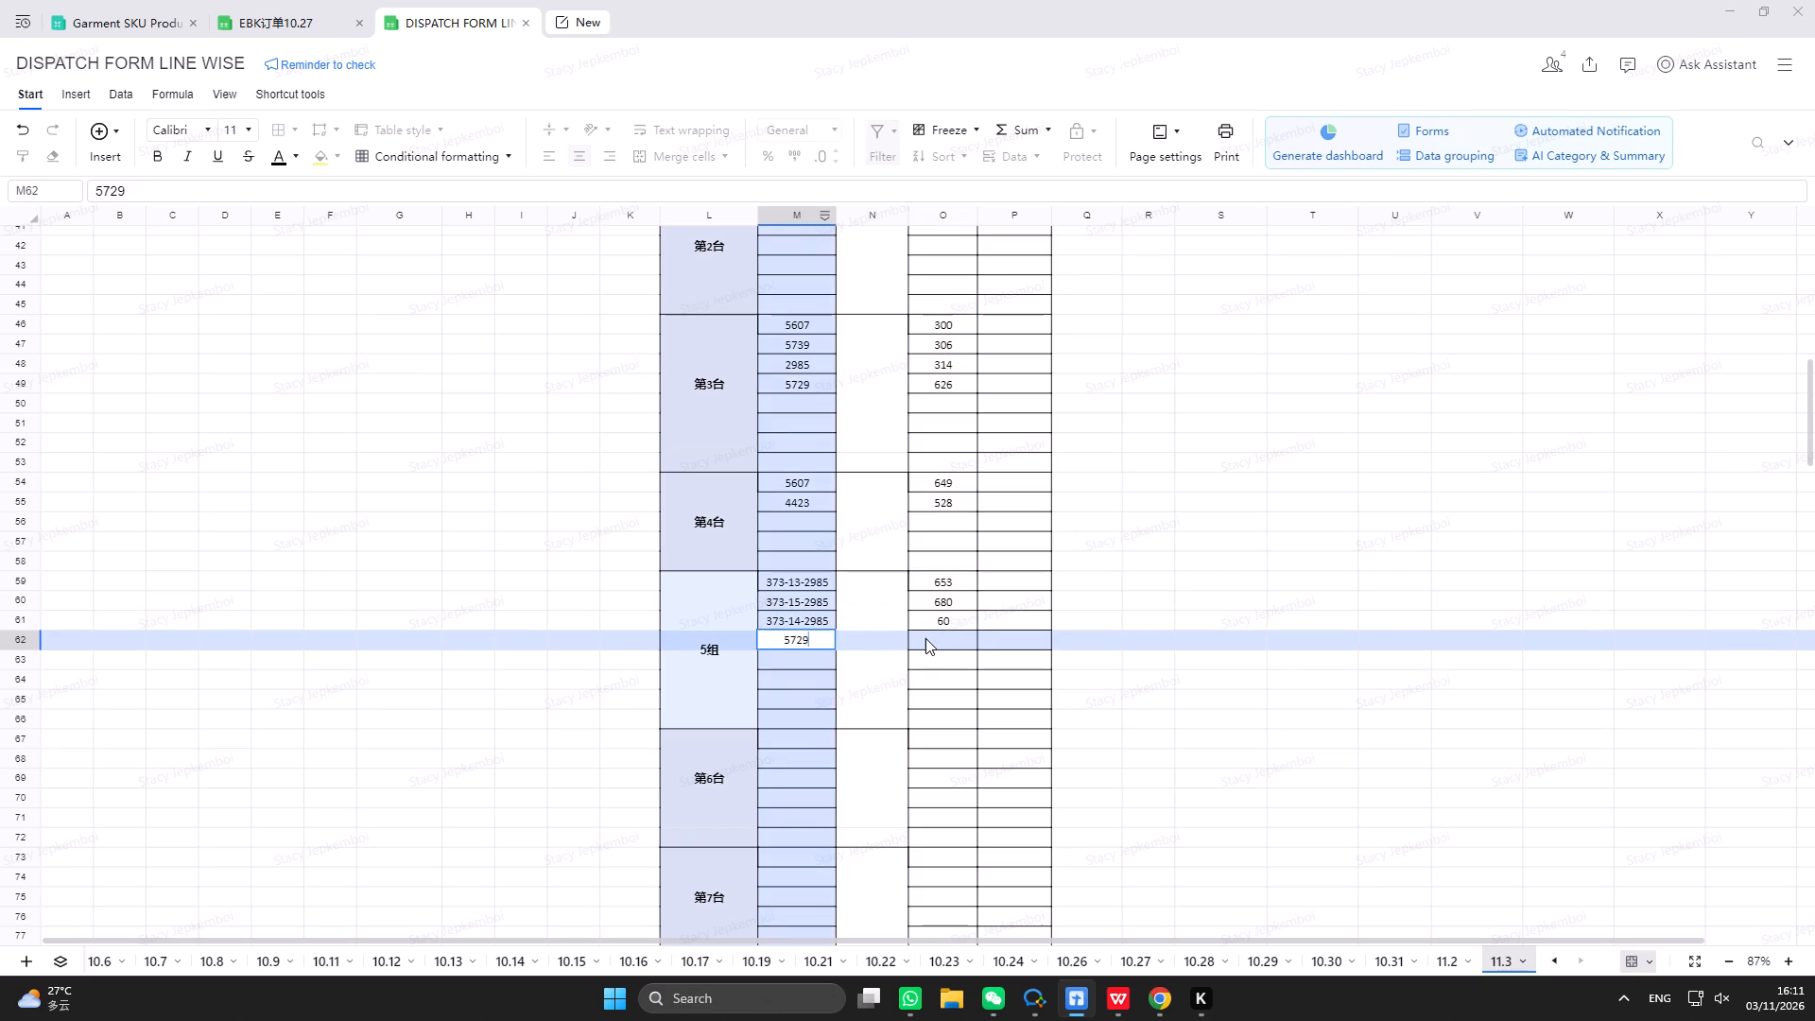
left_click(926, 638)
key("equal")
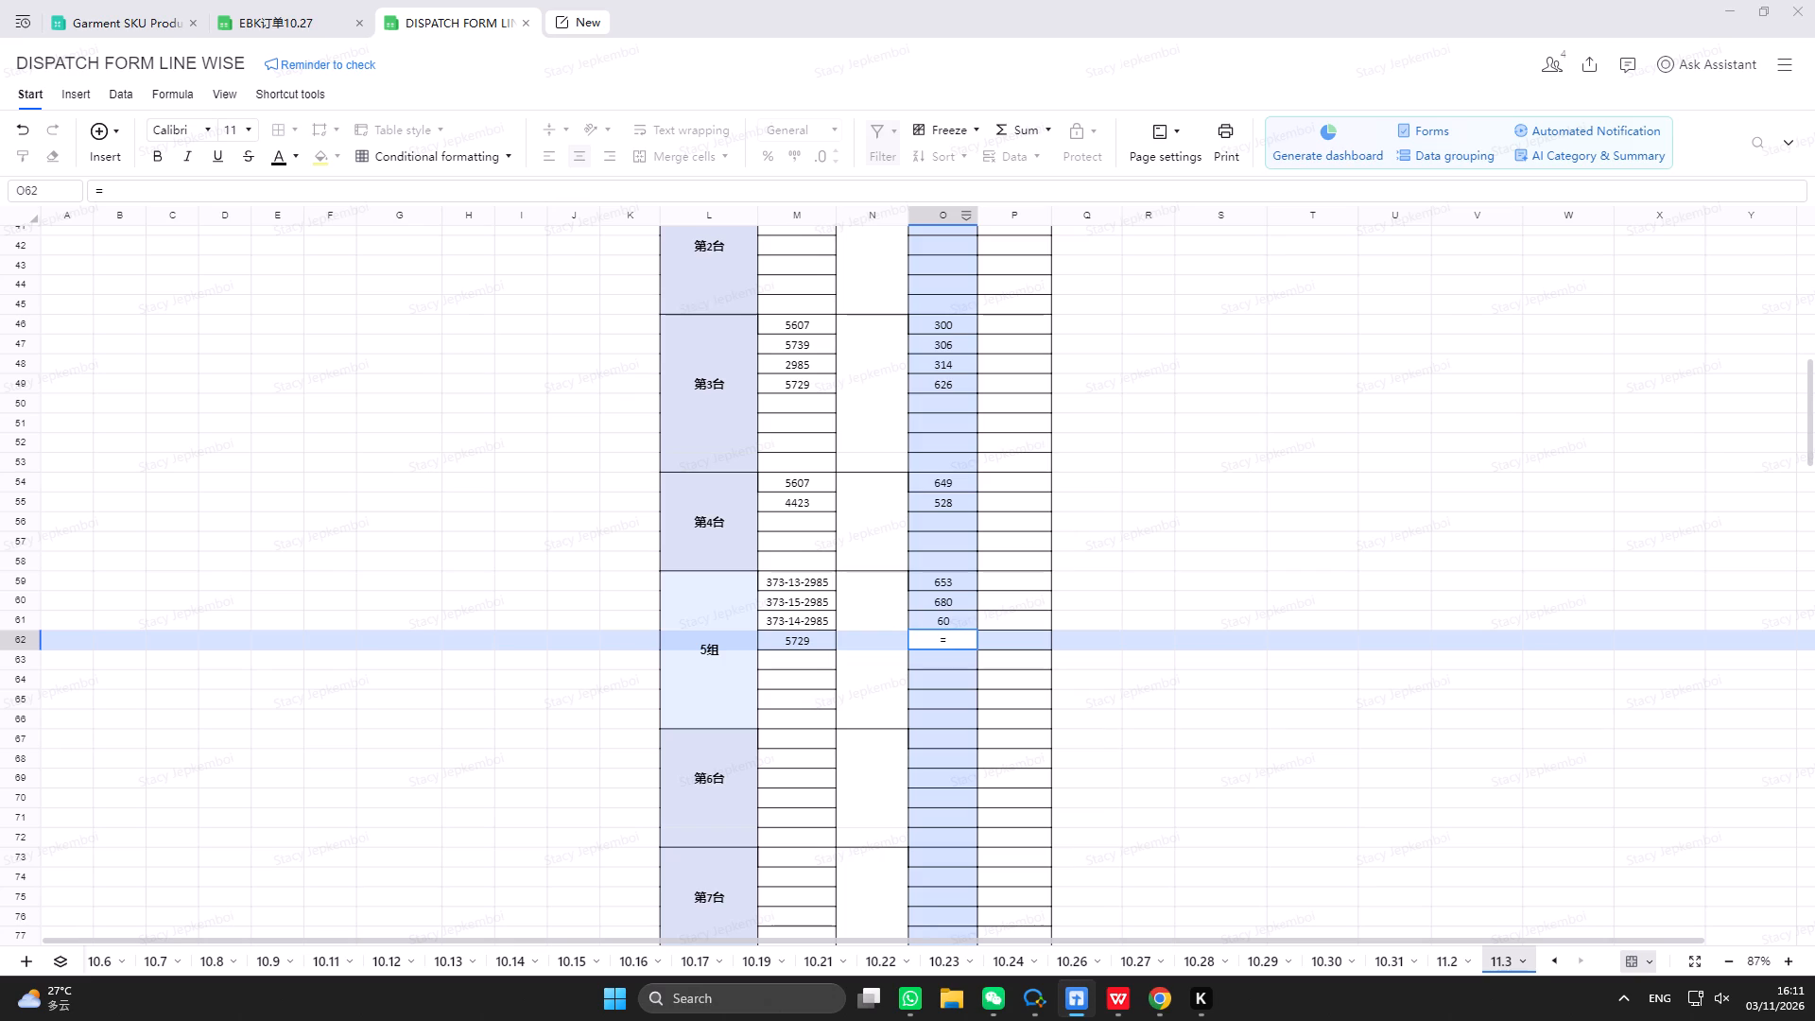
type("250+")
type("500+")
type("500+")
type("500")
key("Return")
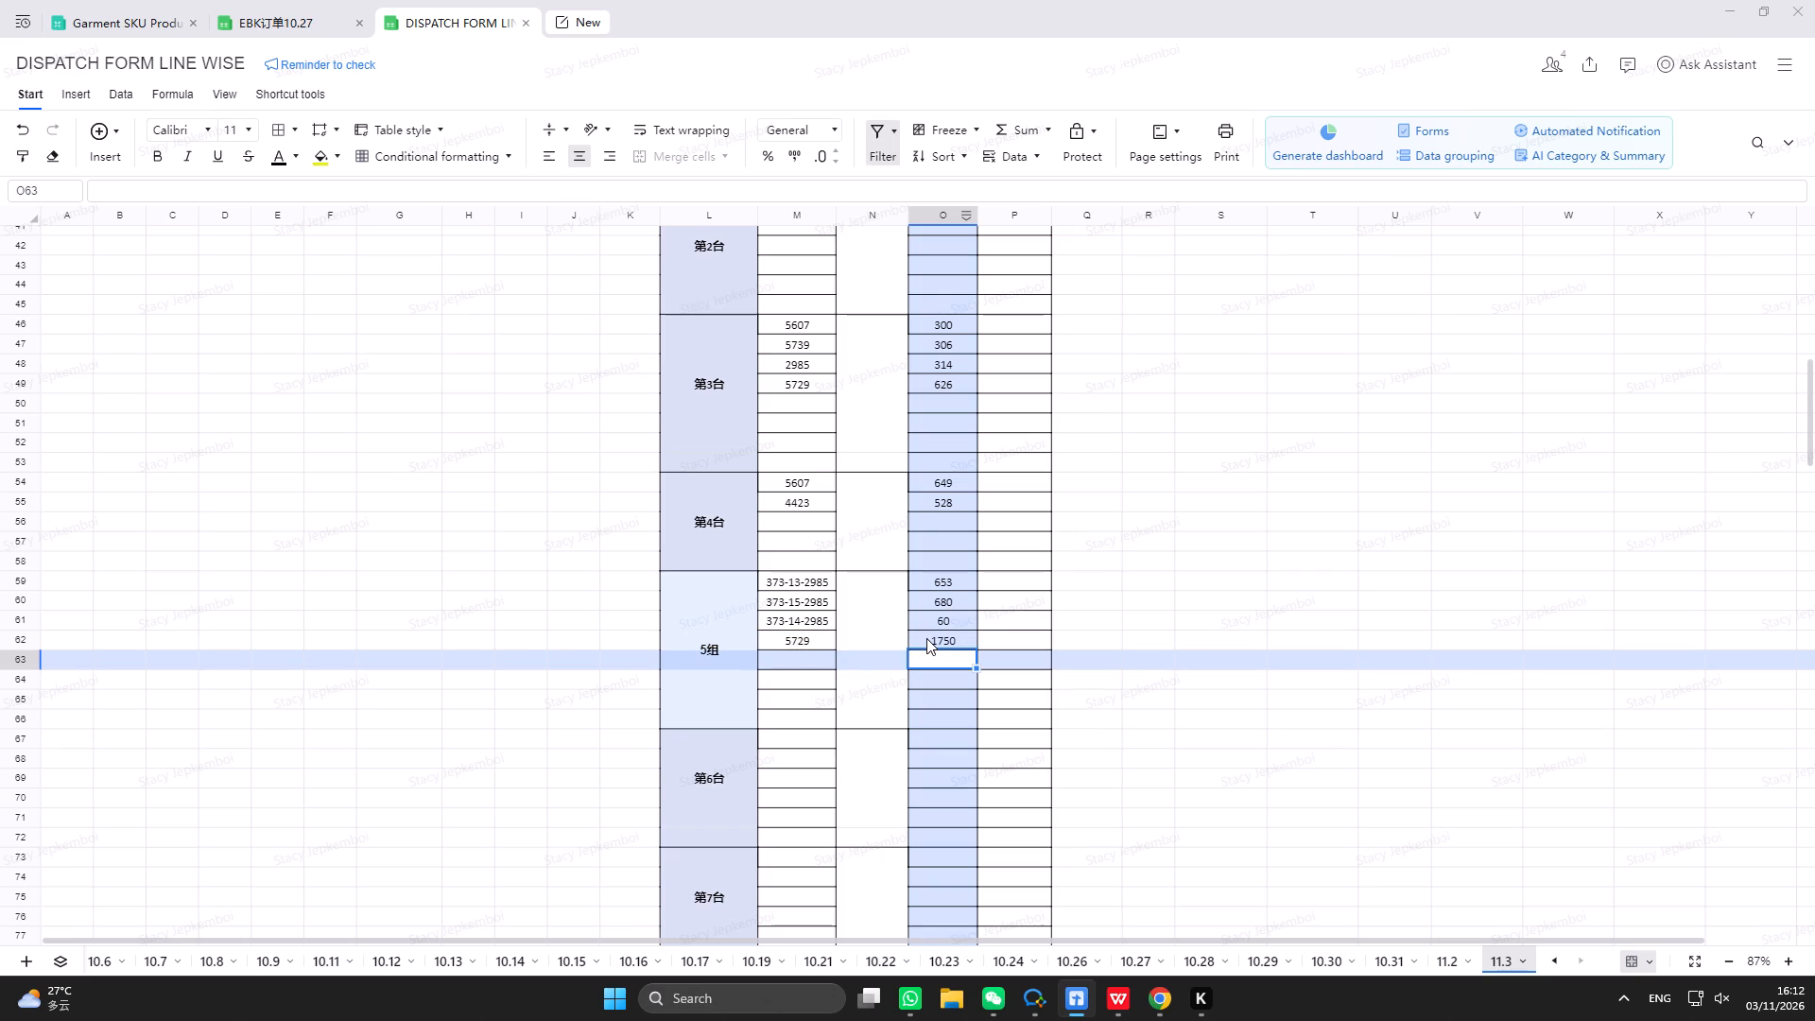
Total the four 5组 outputs, then switch to the bundling tracker and enter 3143 for table 5 on 03/11/2026.
left_click_drag(962, 580, 960, 634)
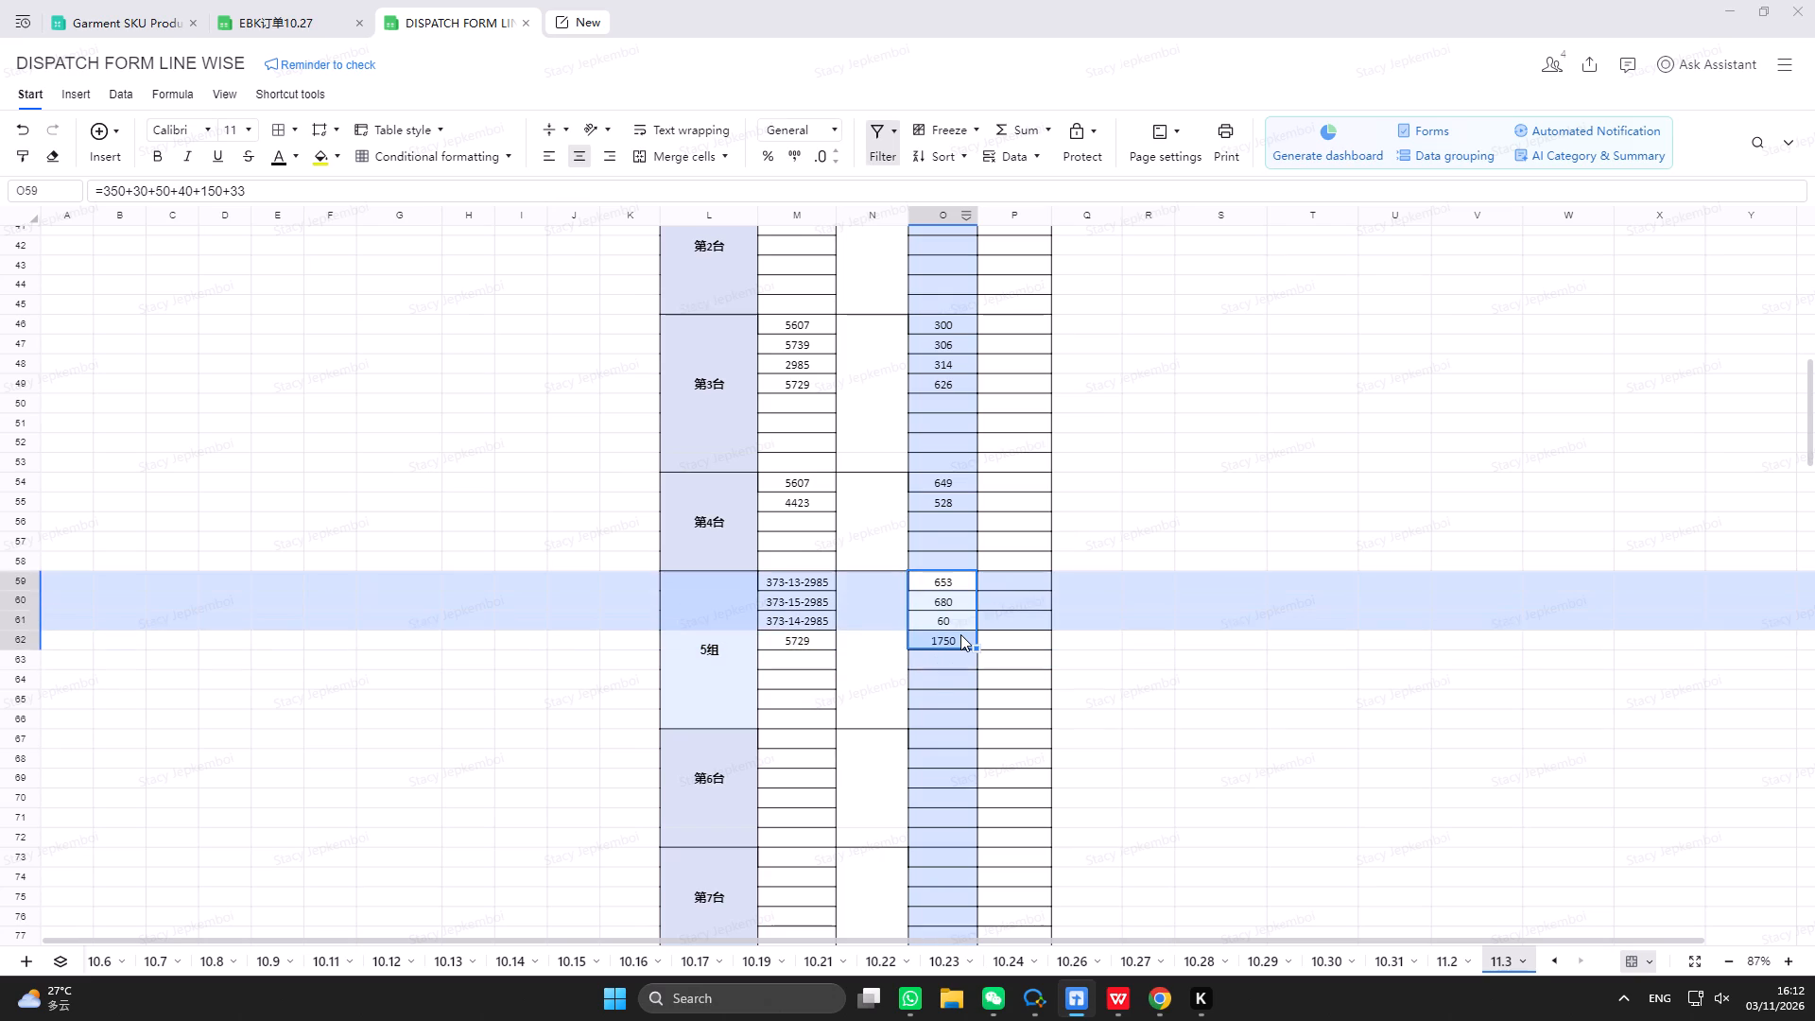
left_click(1115, 1000)
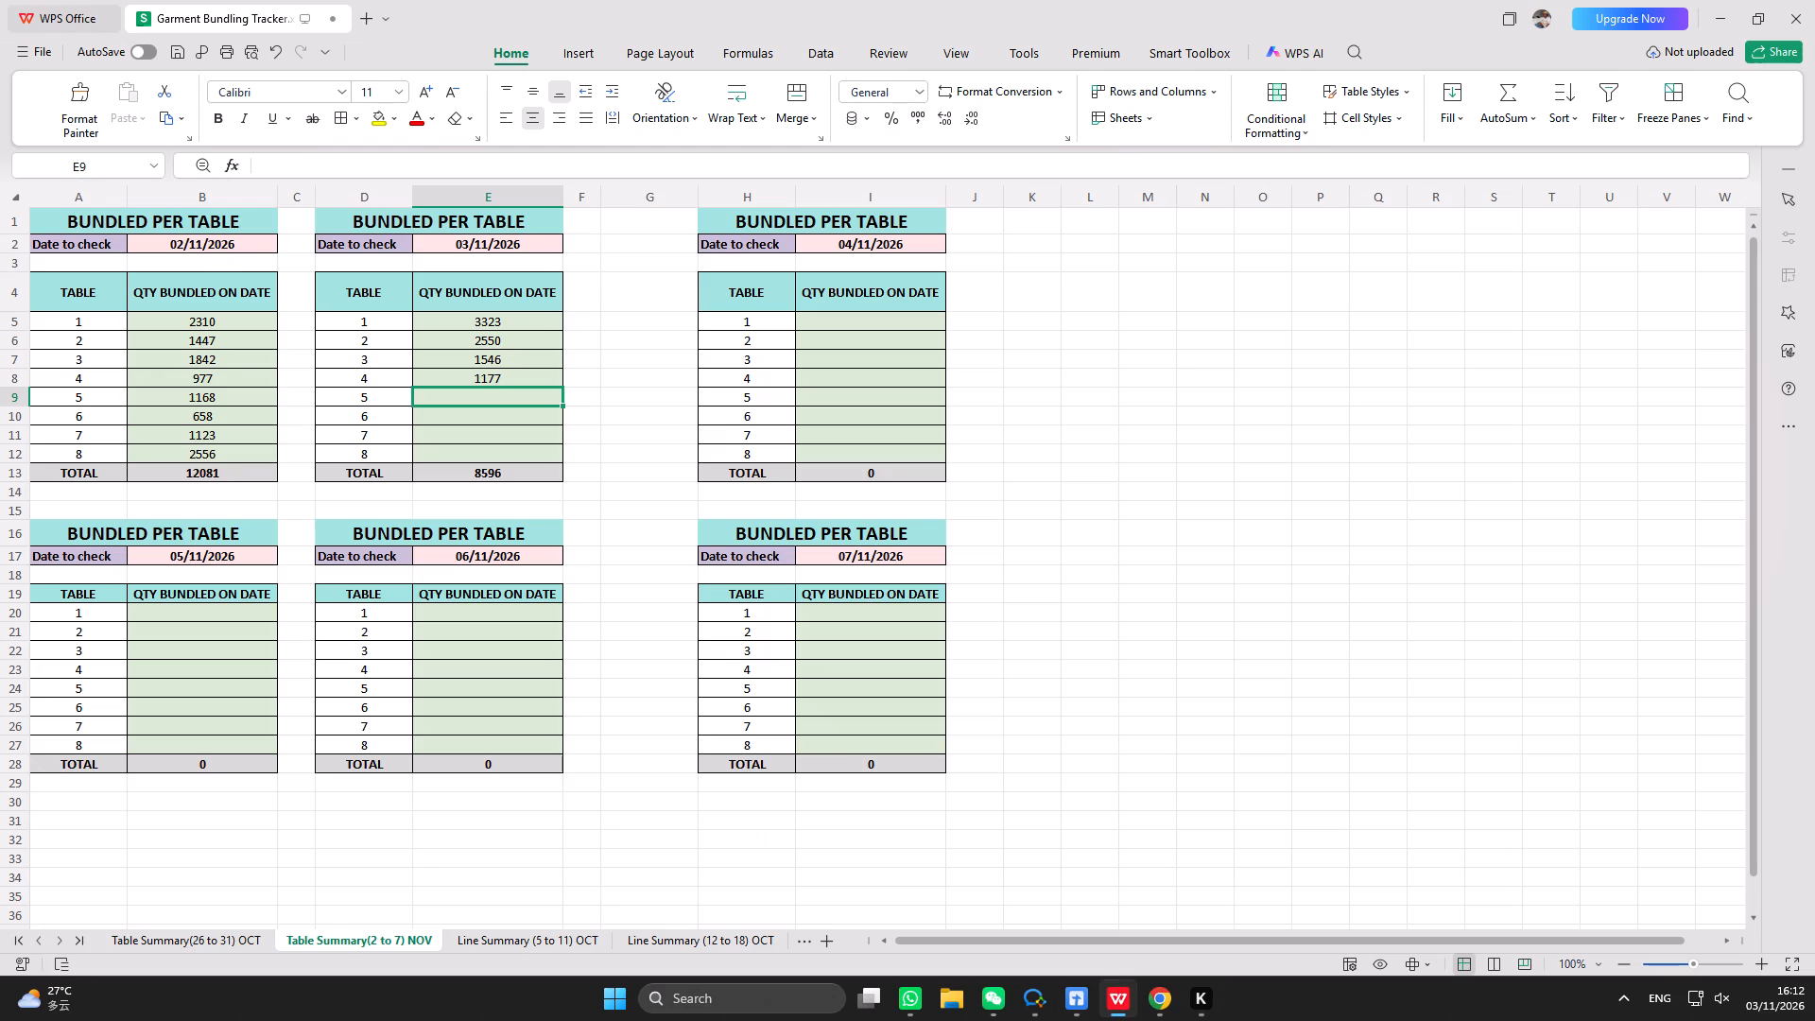
left_click(535, 419)
left_click(527, 401)
type("3143")
key("Return")
Switch back to the dispatch form and enter style 4408 in row 67 under 第6台.
left_click(1125, 1000)
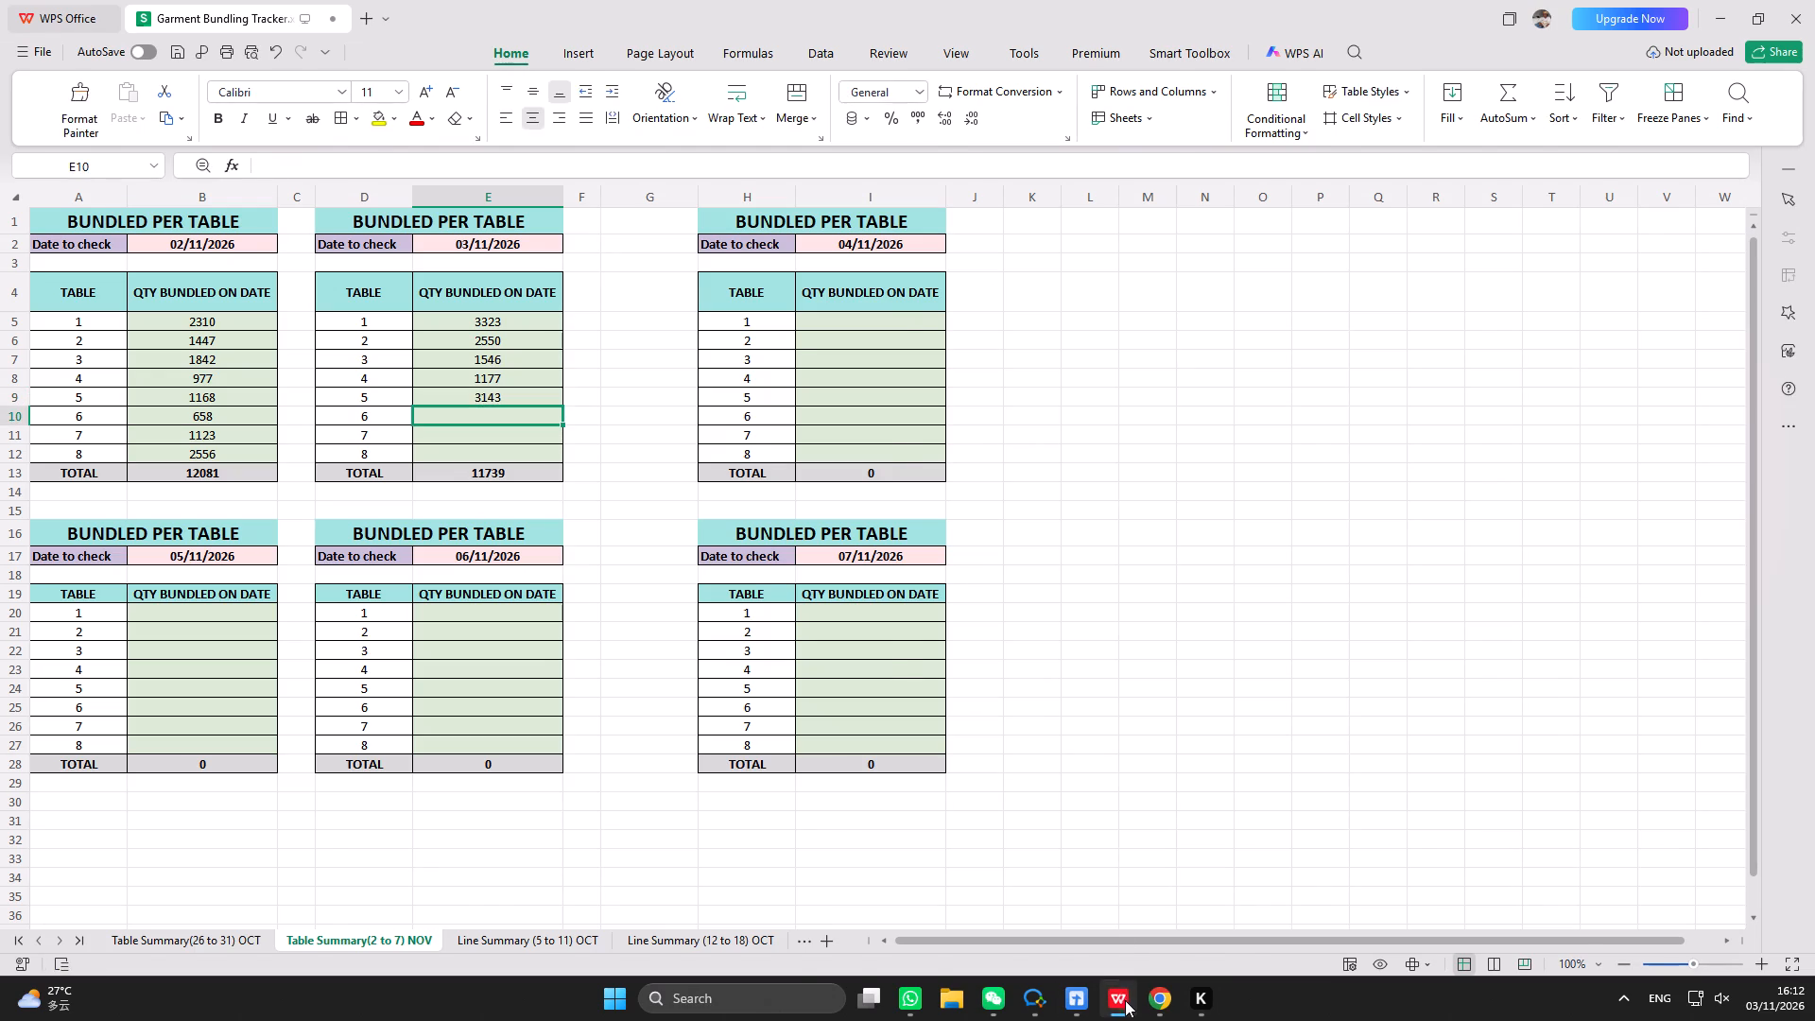
scroll(946, 680, "down", 1)
left_click(805, 657)
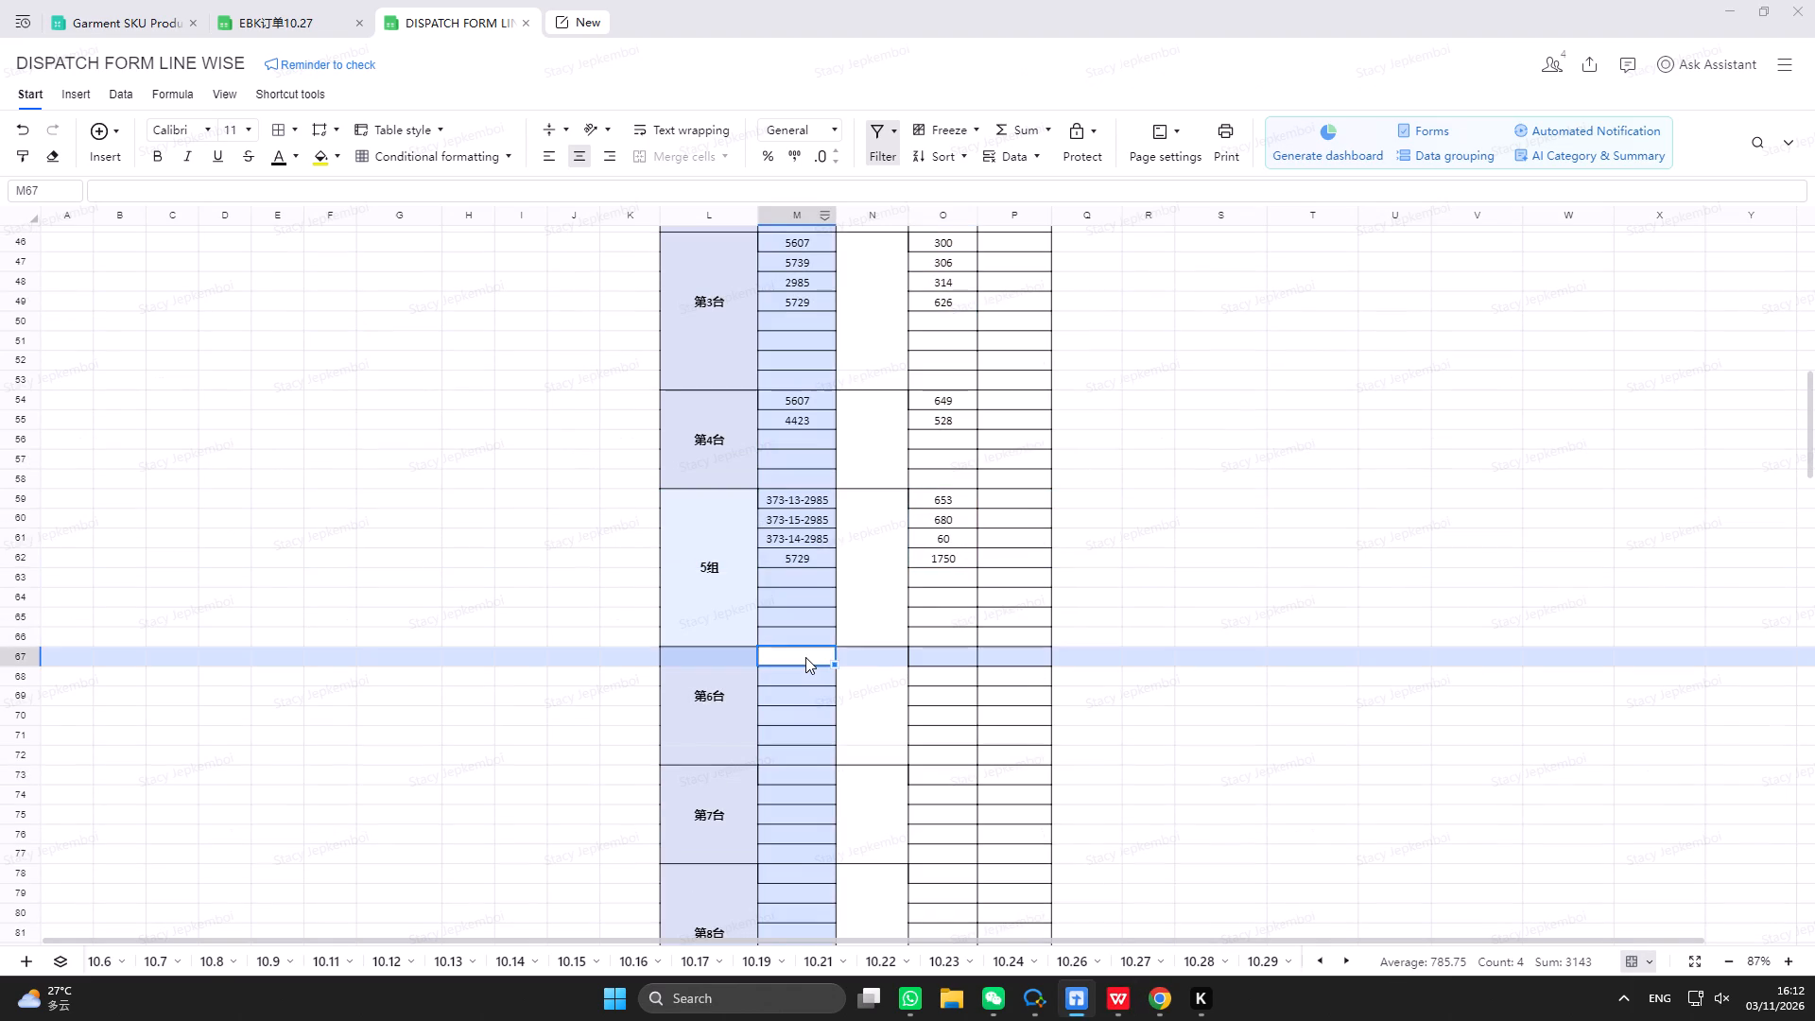
key("Return")
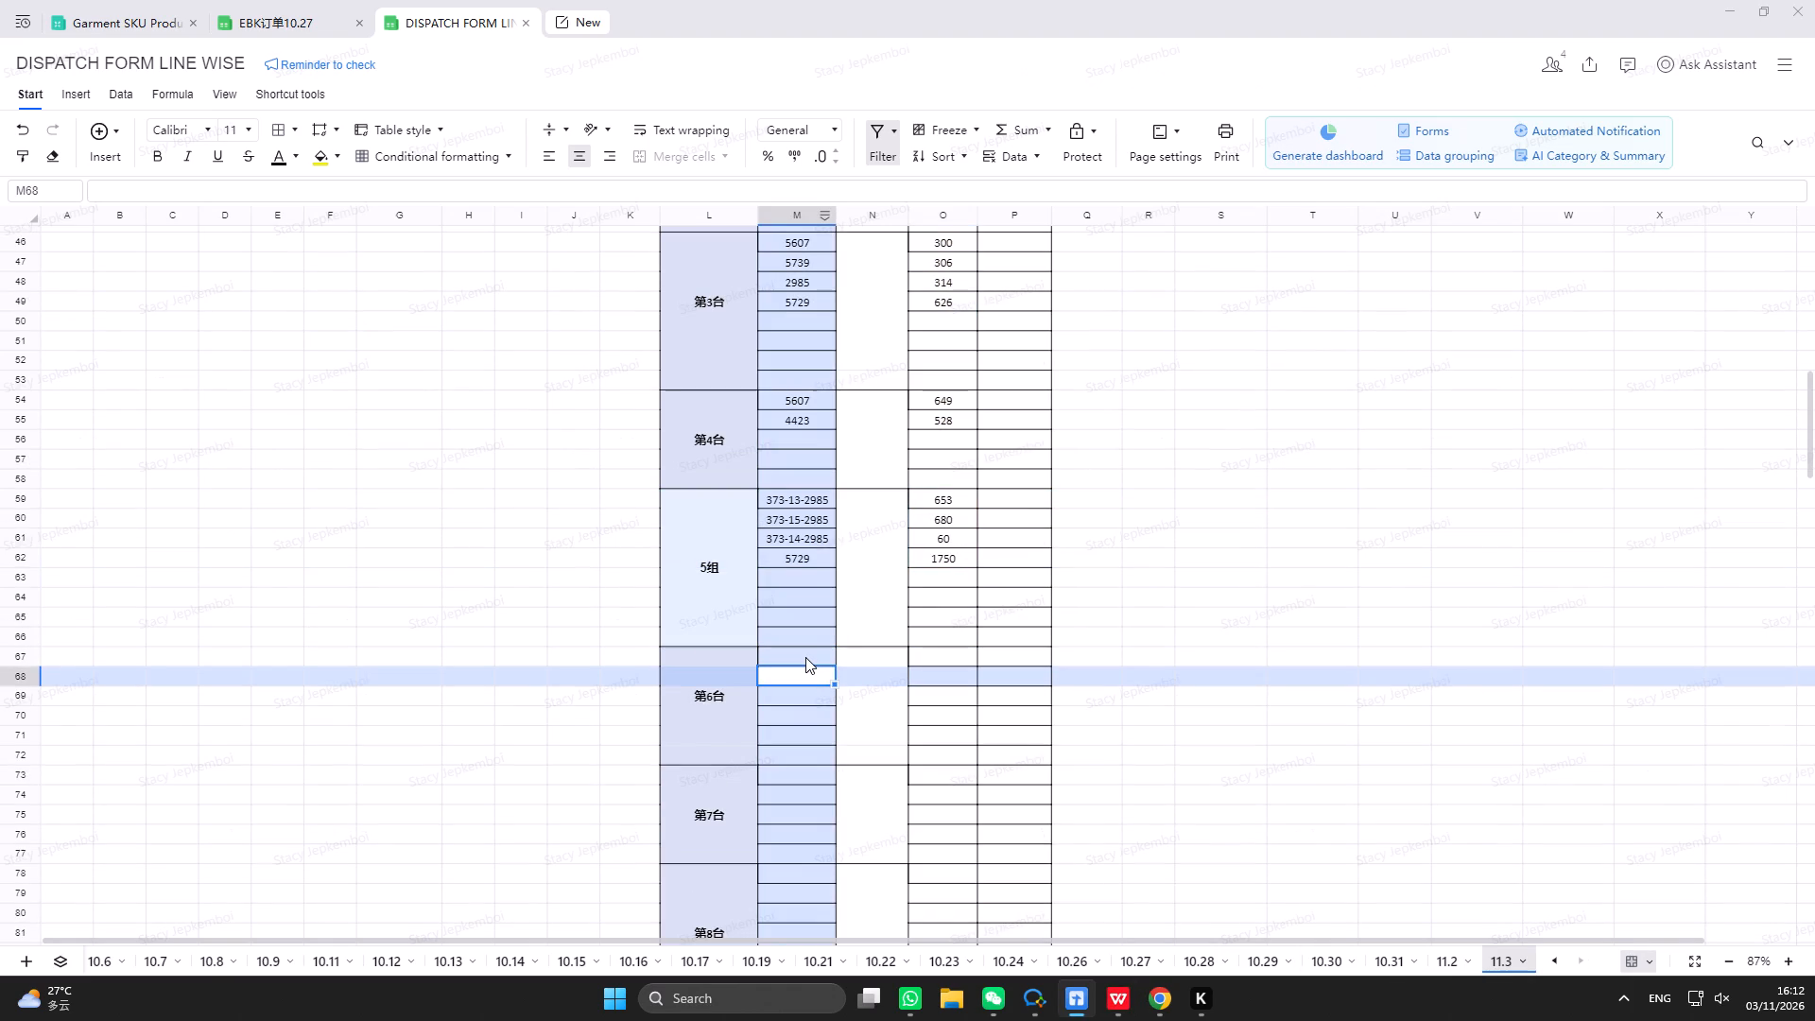
scroll(805, 657, "up", 2)
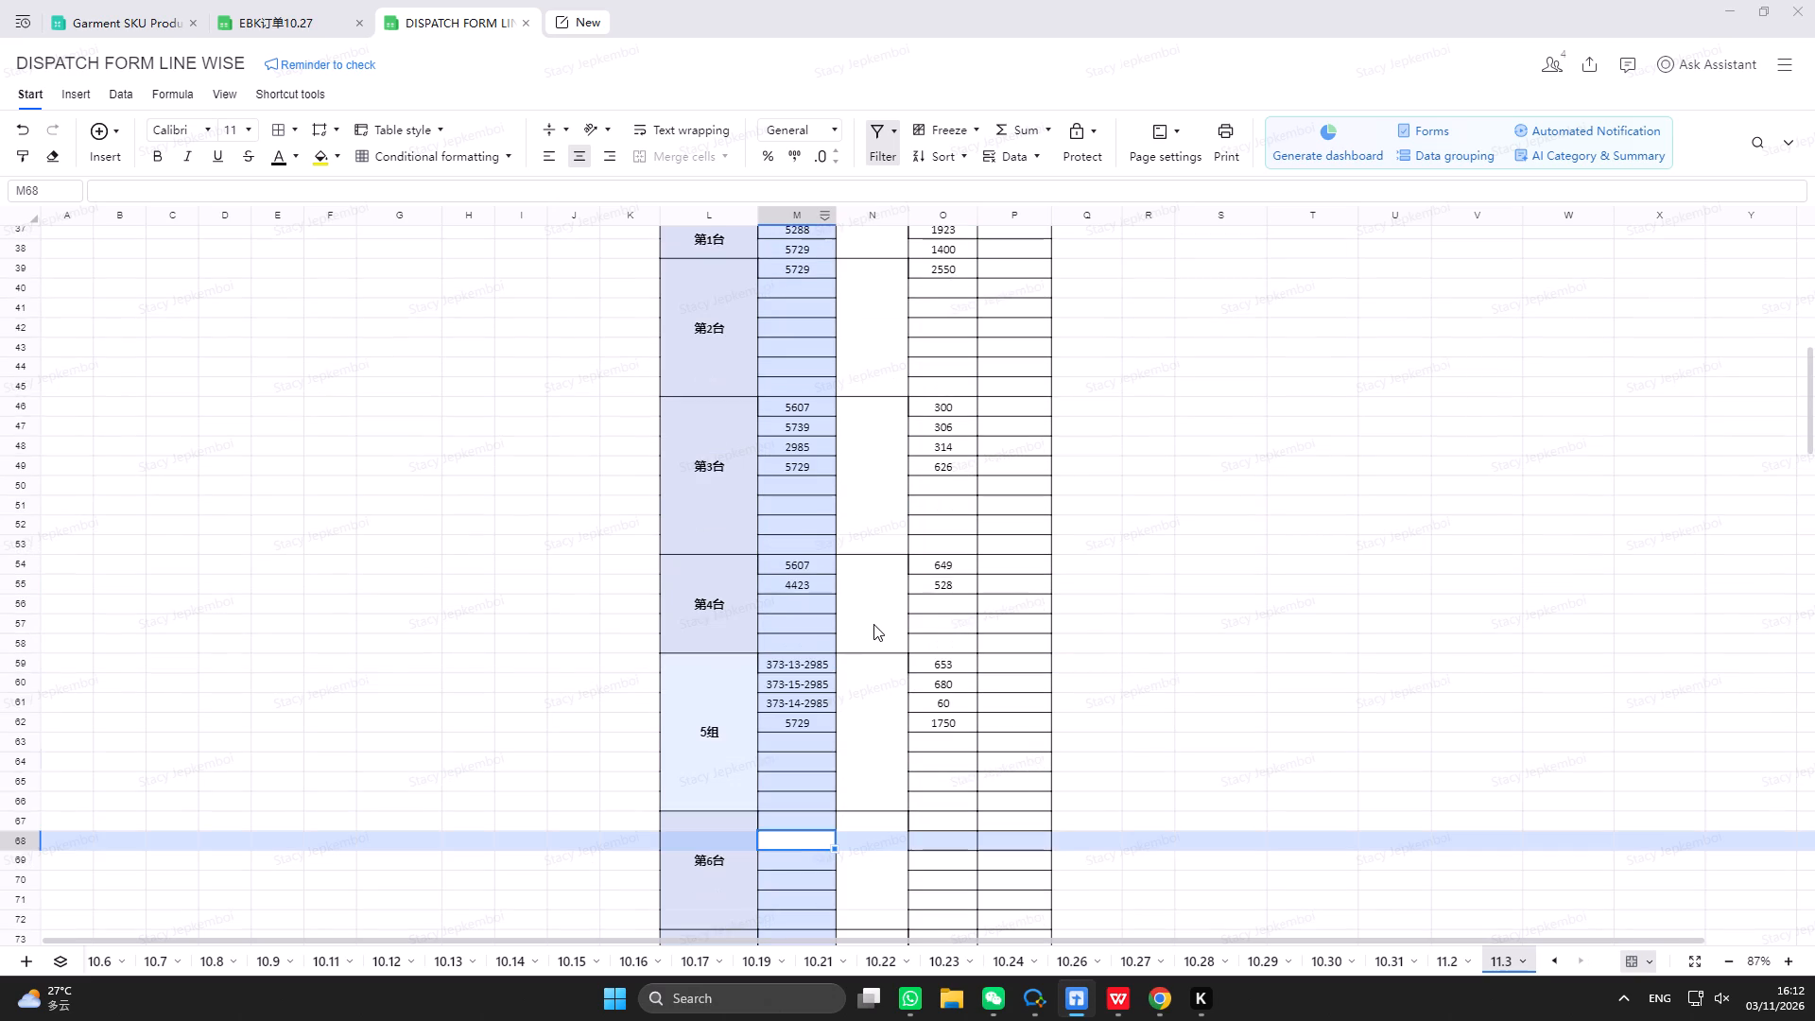
scroll(873, 624, "down", 5)
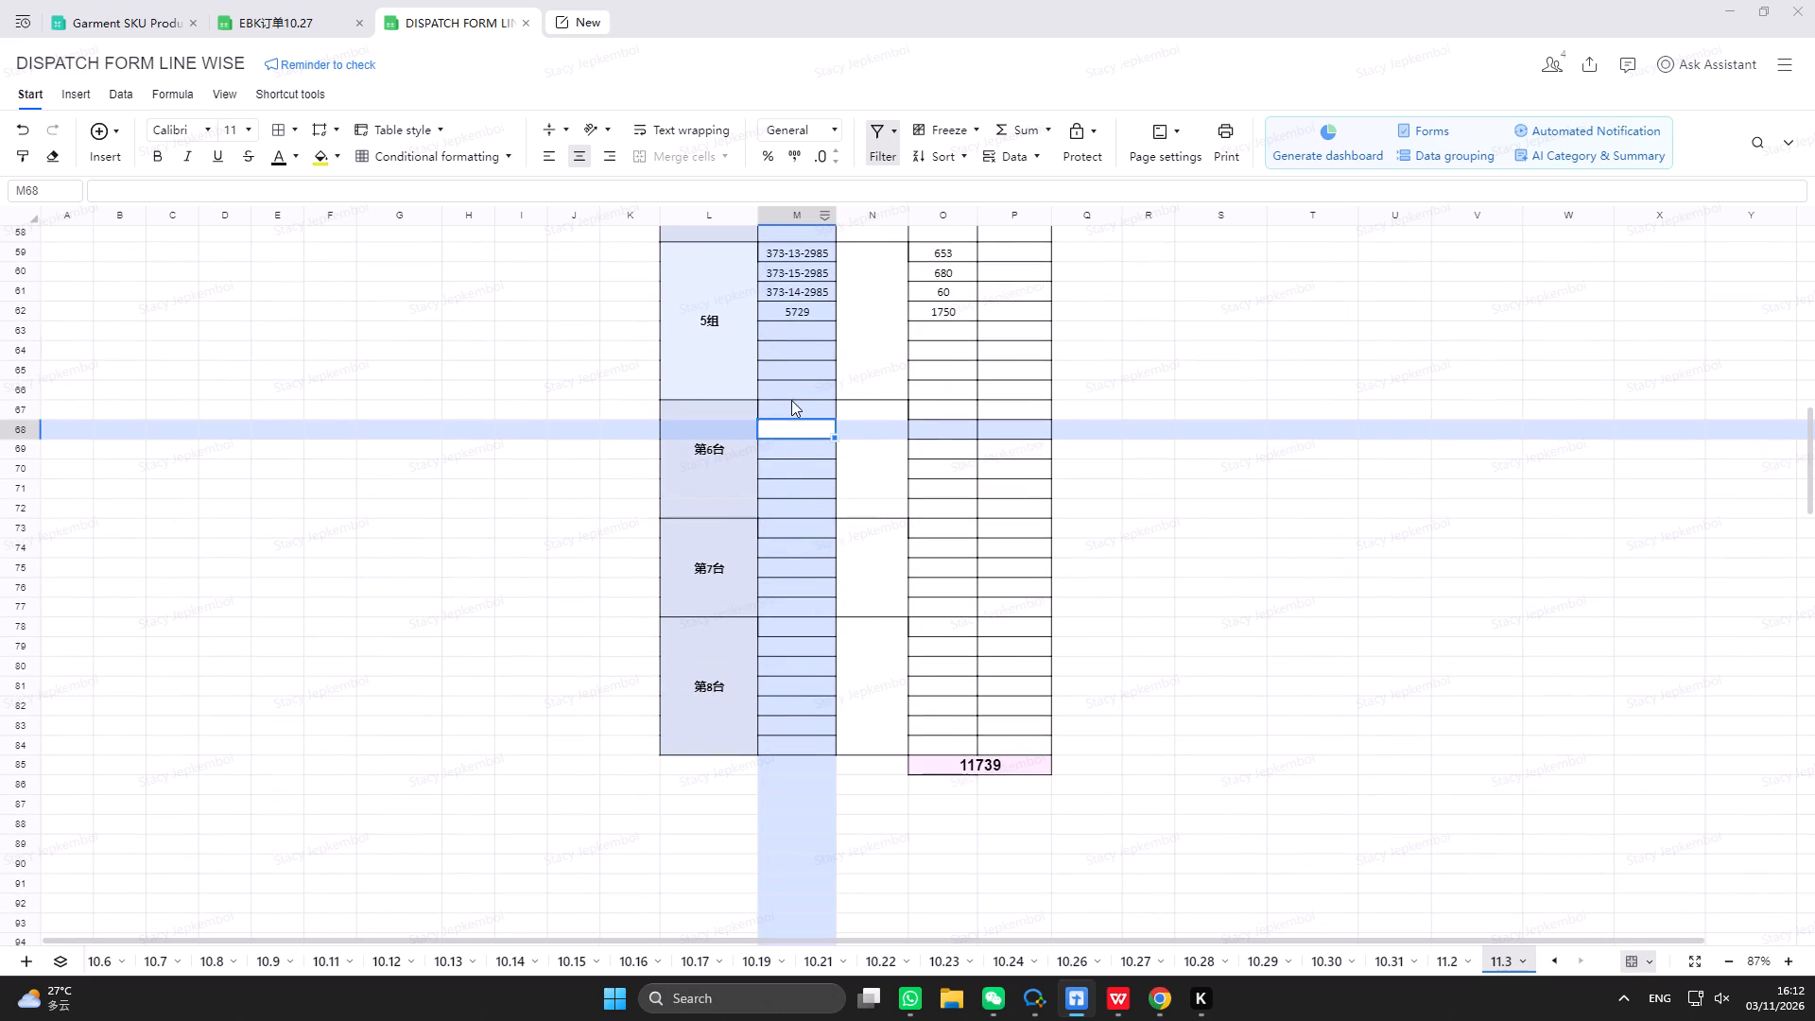
left_click(797, 409)
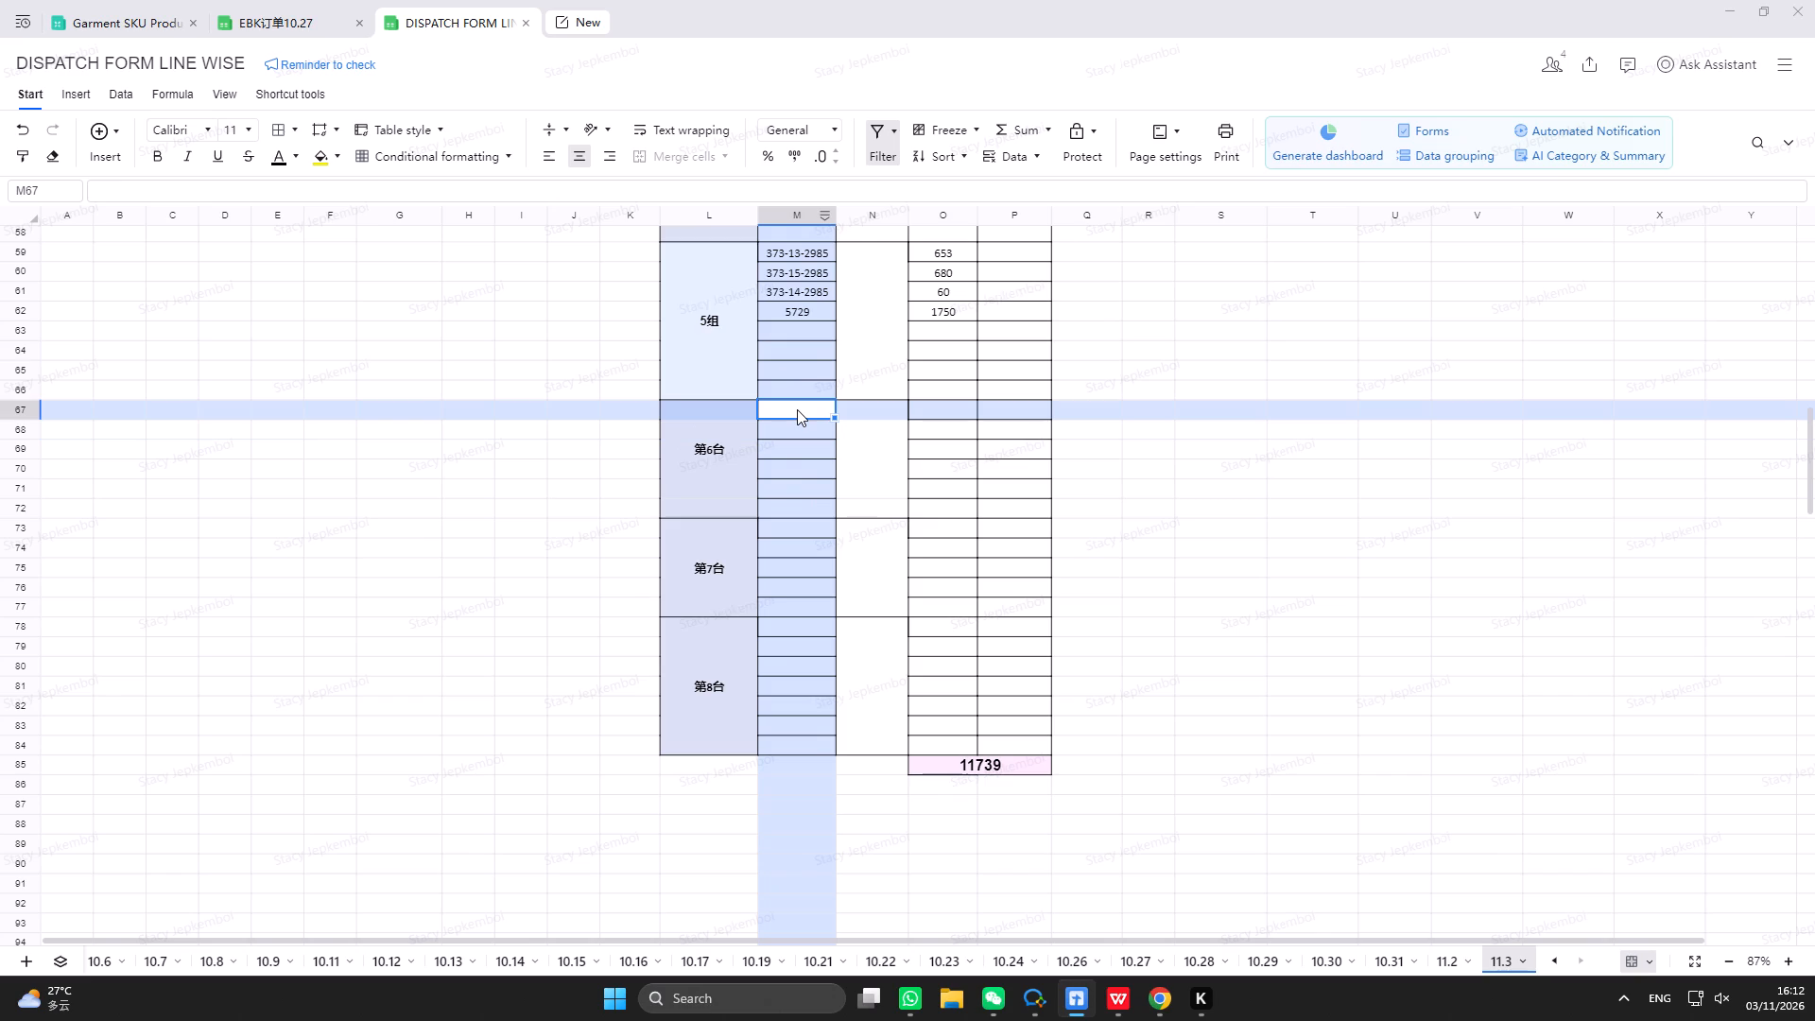
type("4408")
Enter the row 67 OUTPUT for style 4408 as =11+34+13+26+8+23+8+6+15+20+17+6+11+13+43+16+33+29+4+22+18+15+8+7+6+1+3+2+4+5+1+5+3+6+4+2+11+23+32+25+8+10+28+10+11+8+19+21.
left_click(919, 402)
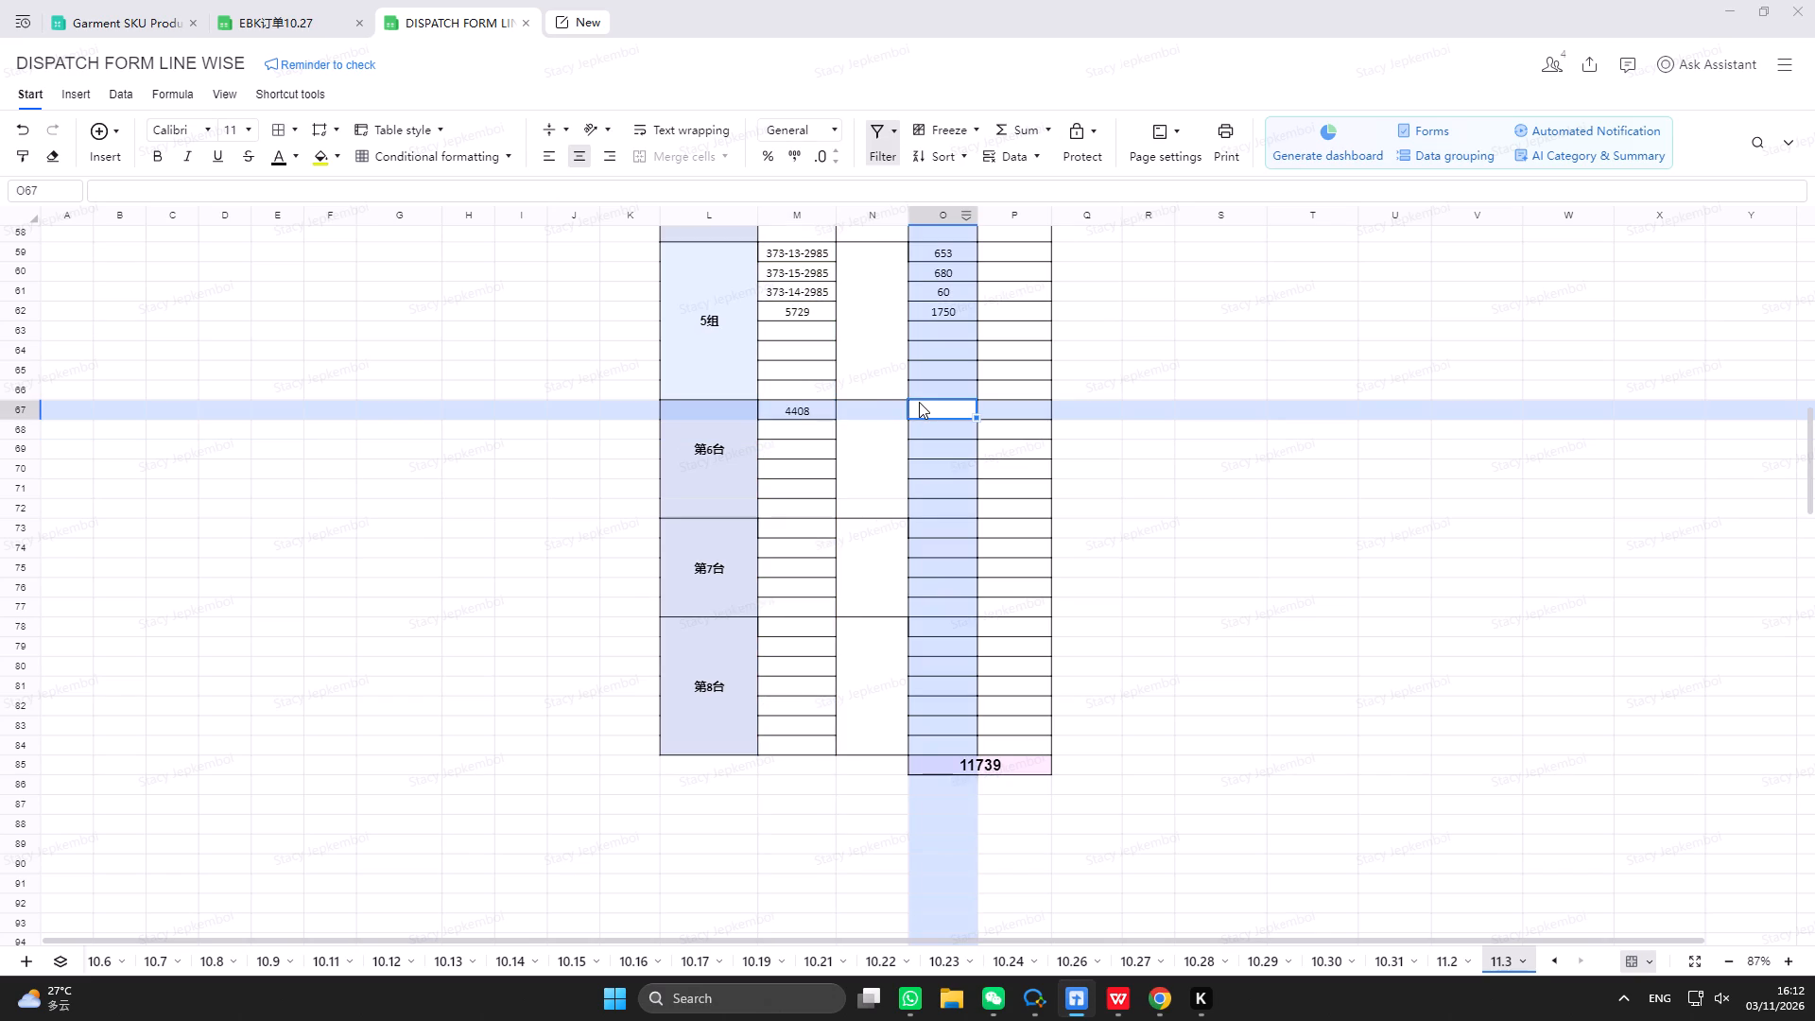
key("equal")
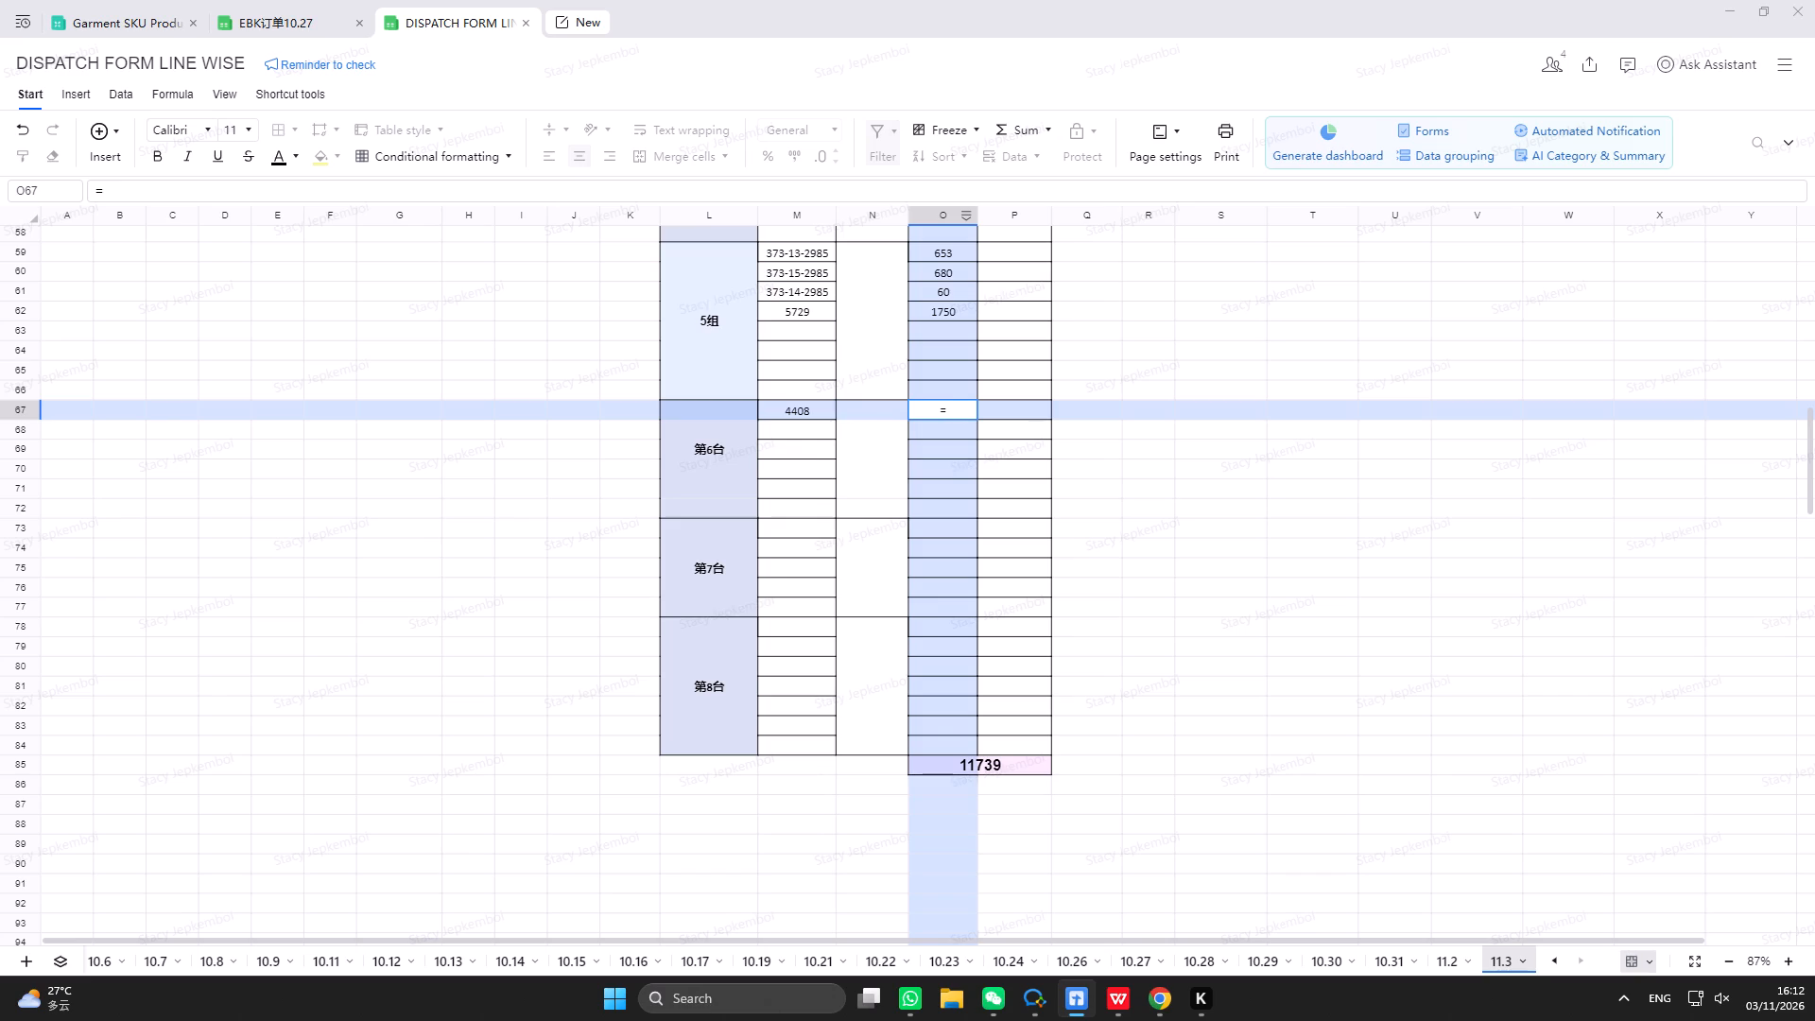
type("11+34")
type("+13+26")
type("+8+23")
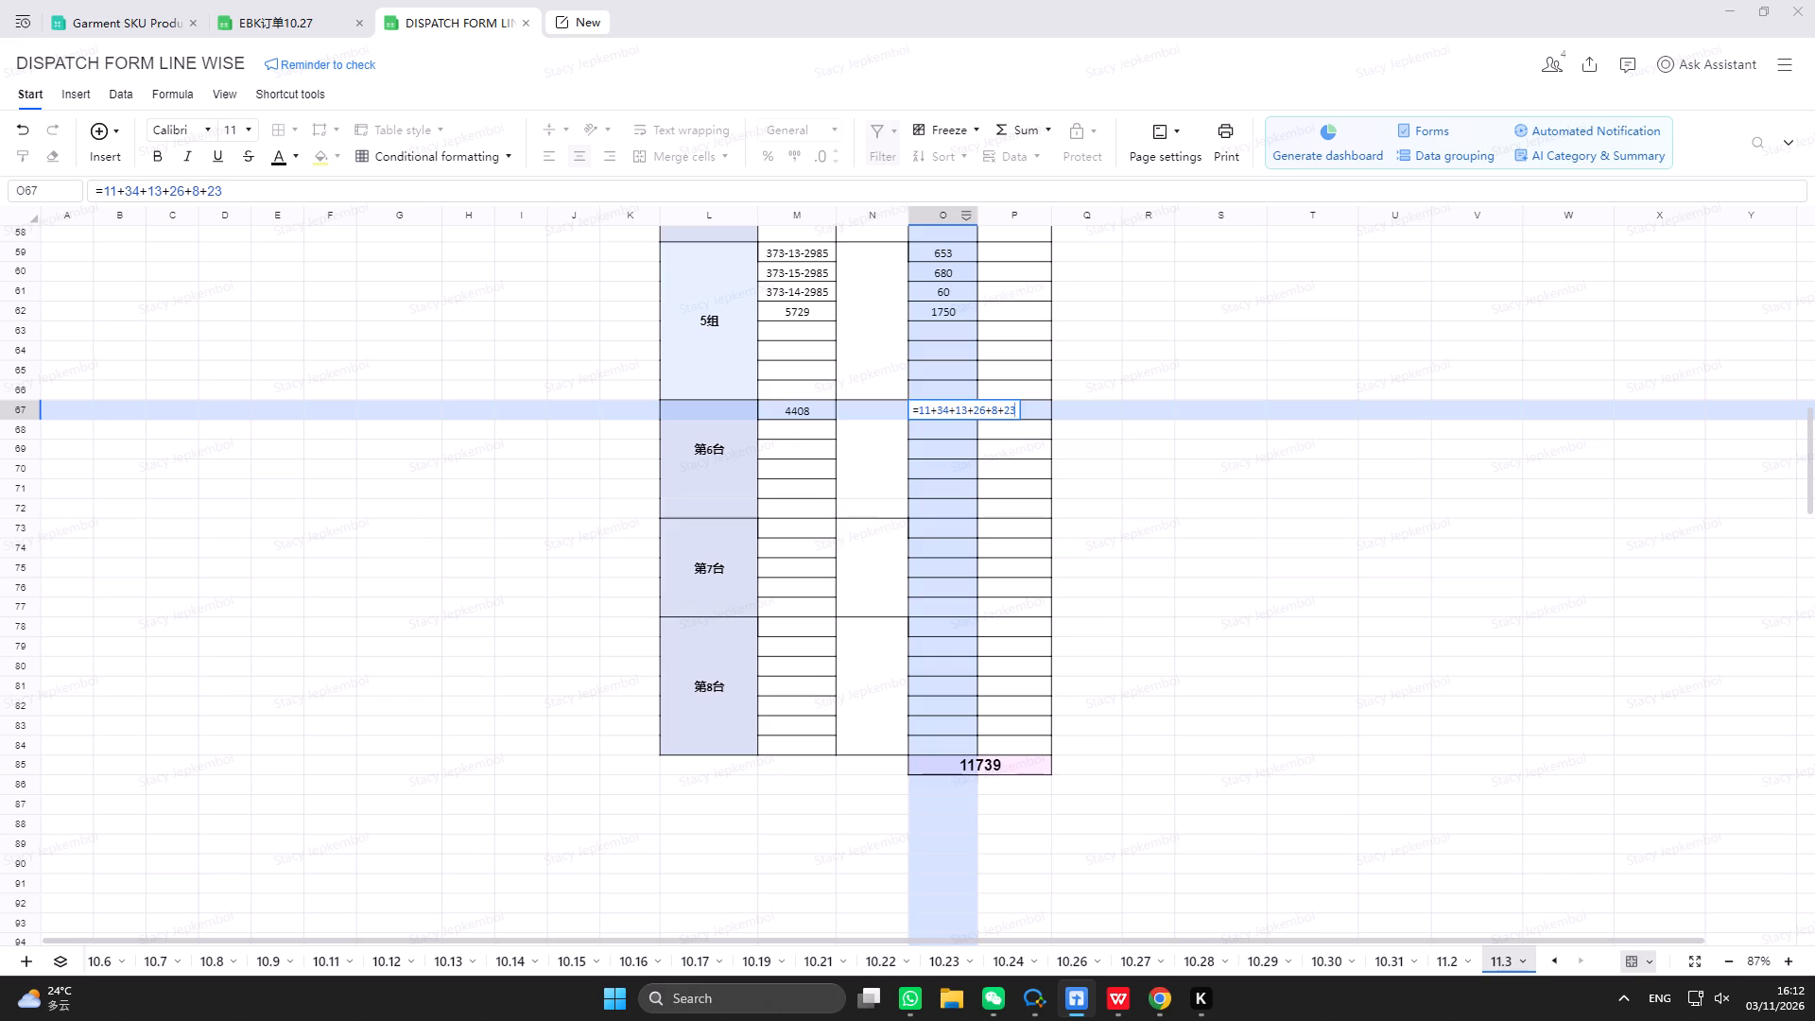
type("+8+6+15+20+17")
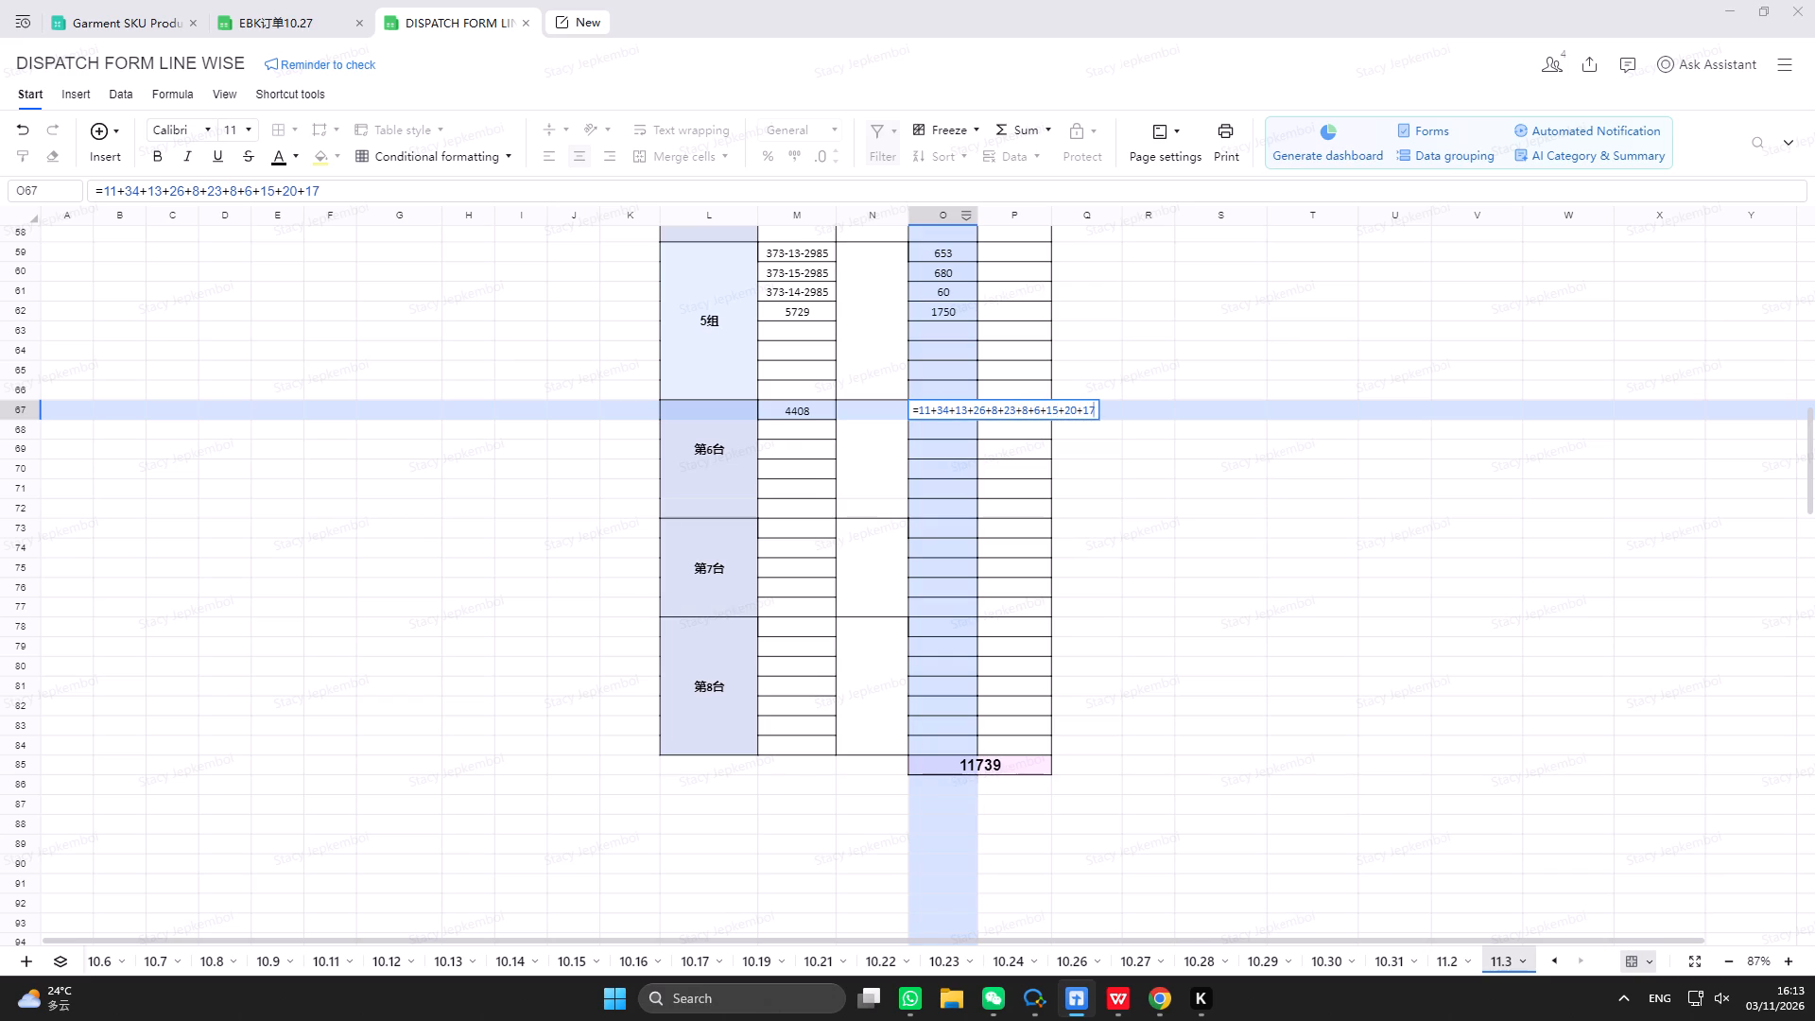
type("+6")
type("+11+13")
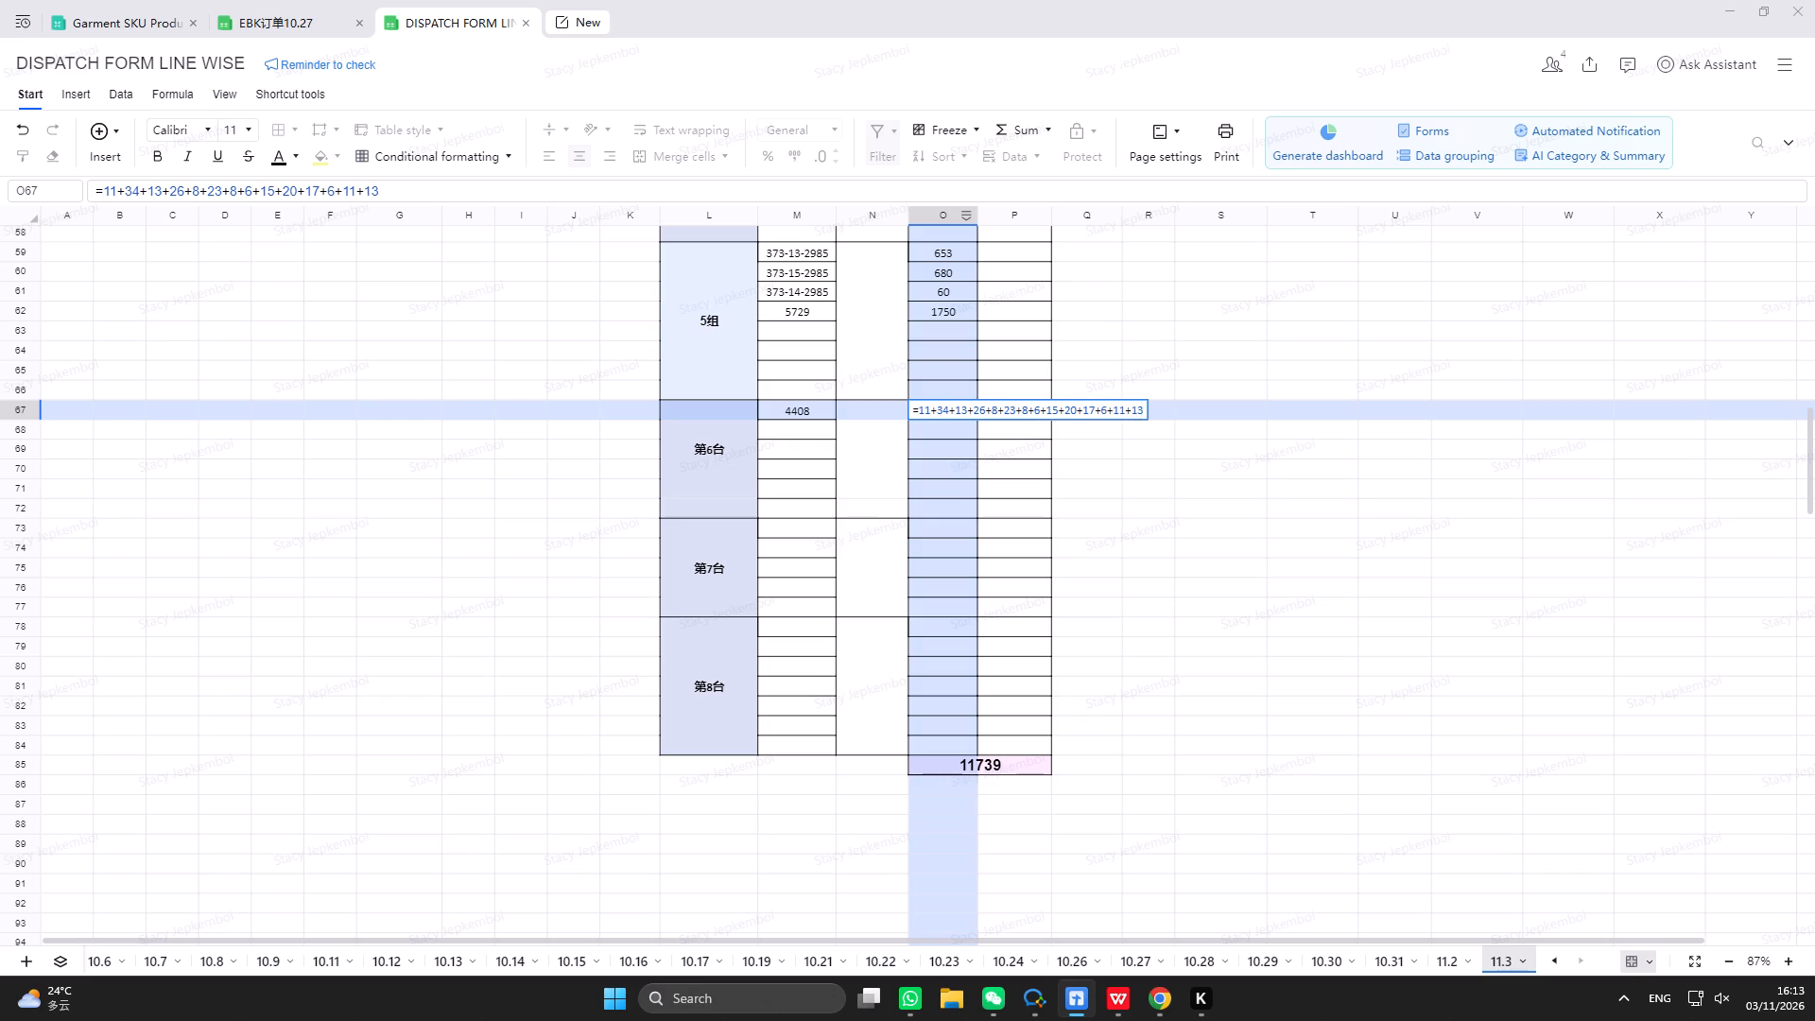
type("+43+16+33+29")
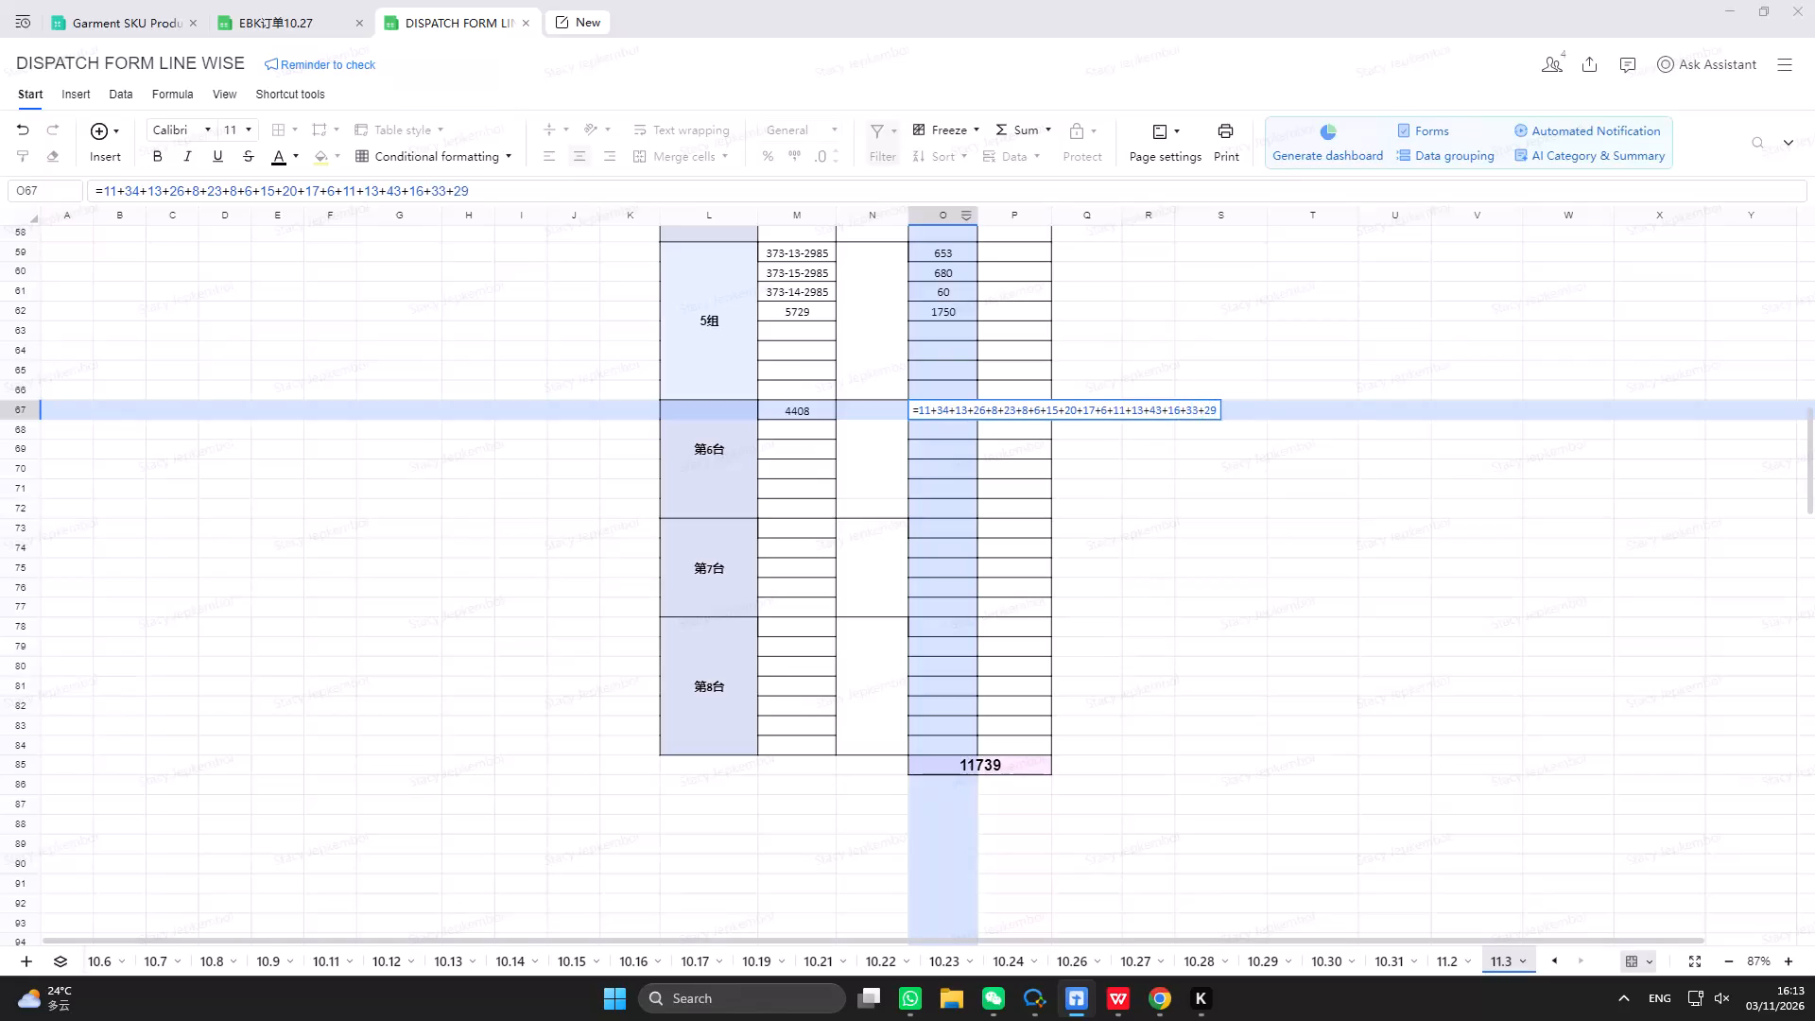
type("+4+22+18+15+8+7")
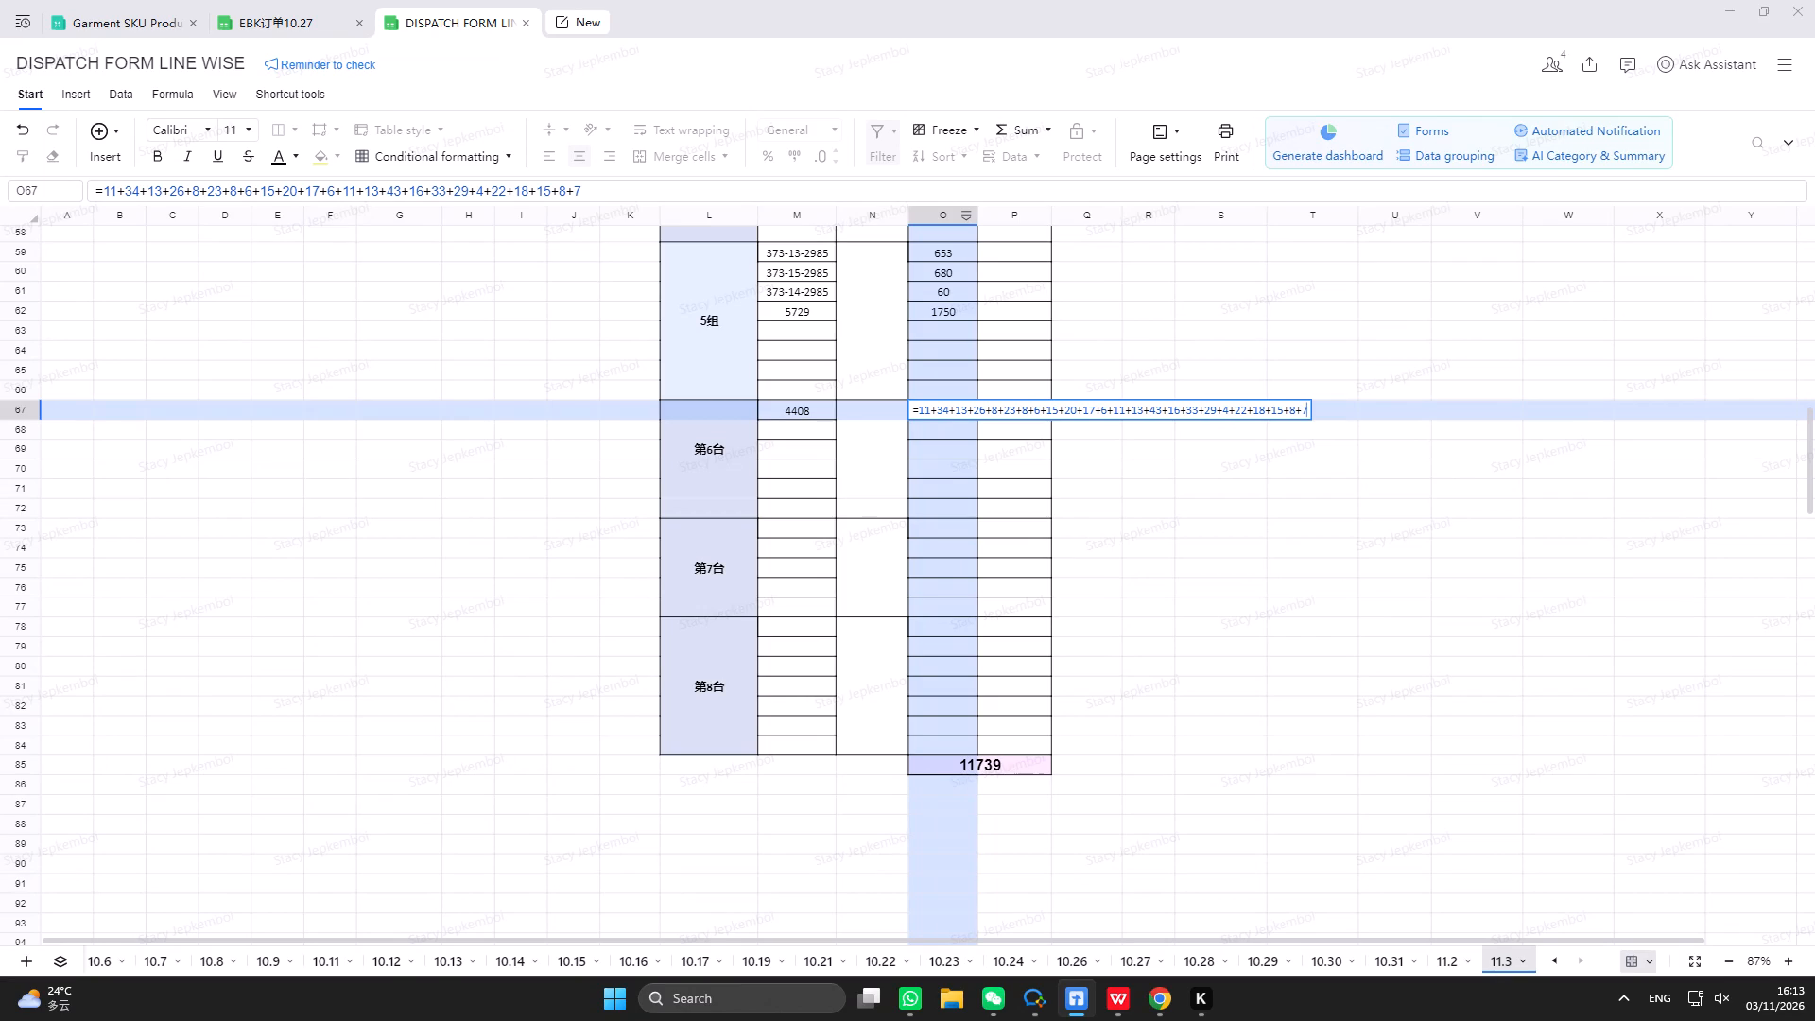
type("+6+1")
type("+3+2+4+5")
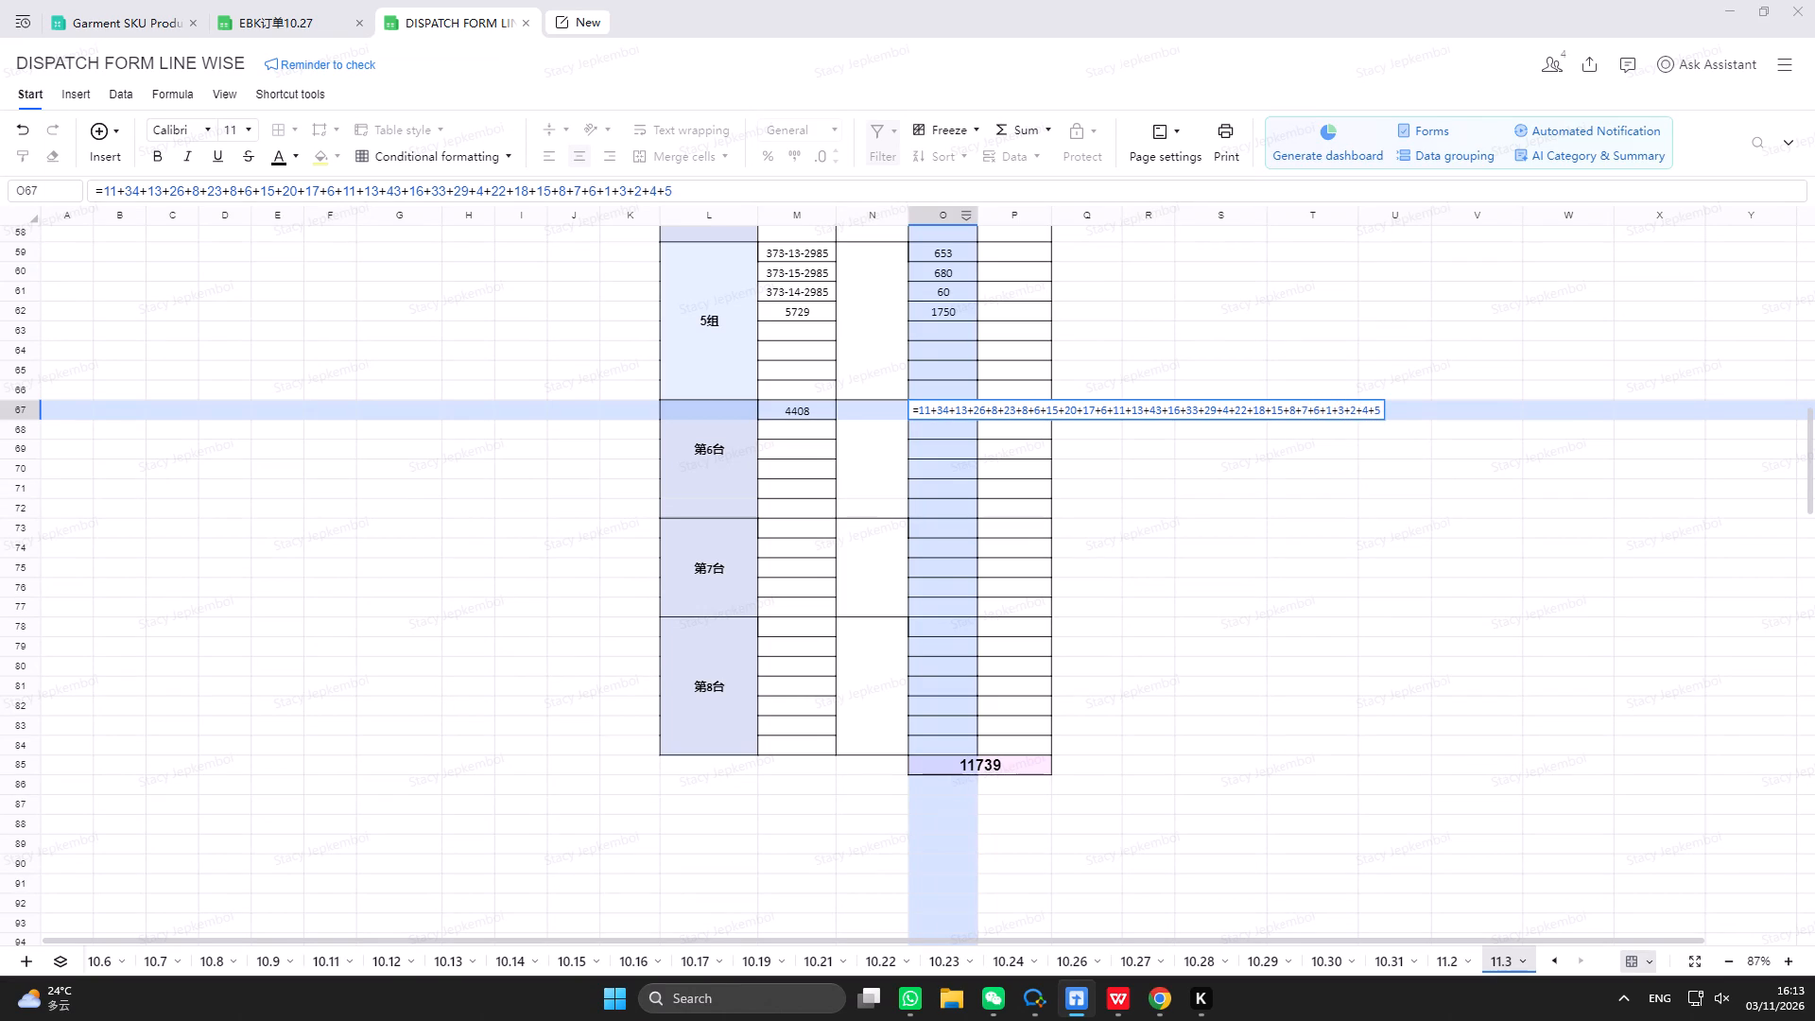
type("+1+5+3+6+4+2")
type("+11+23+32+25+8+10+")
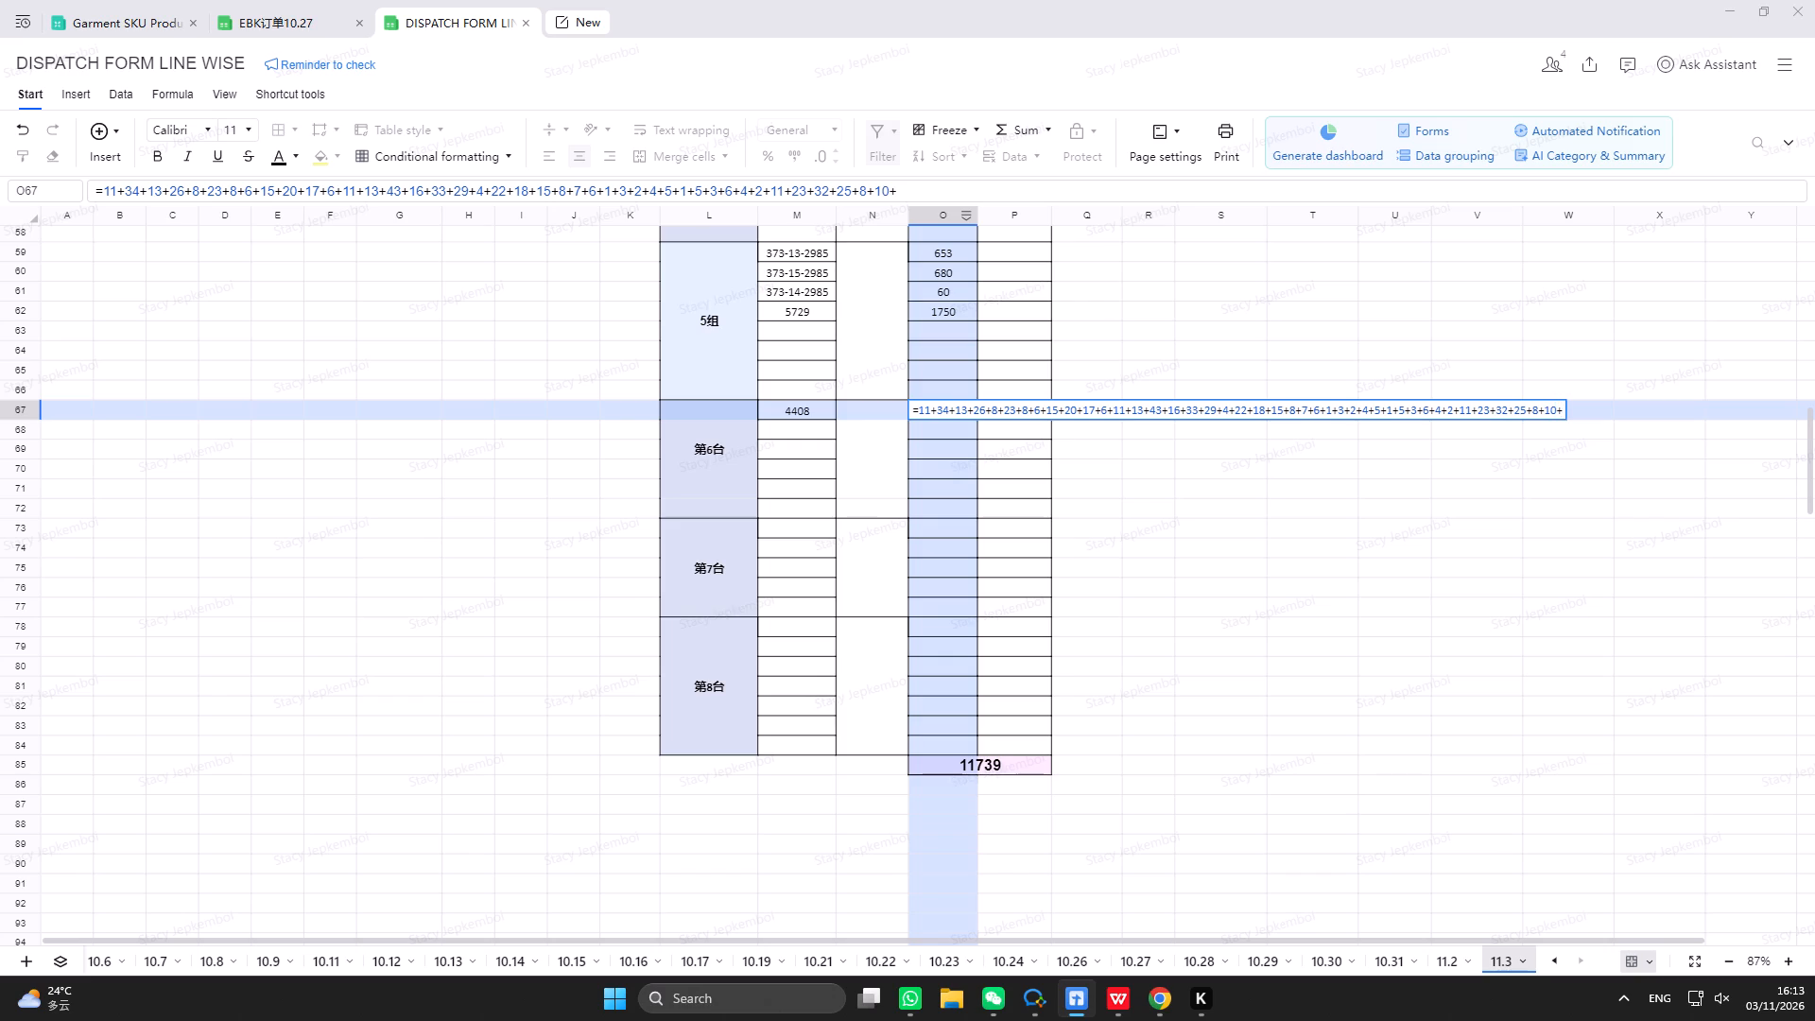
type("28+10+11+8+19+21")
key("Return")
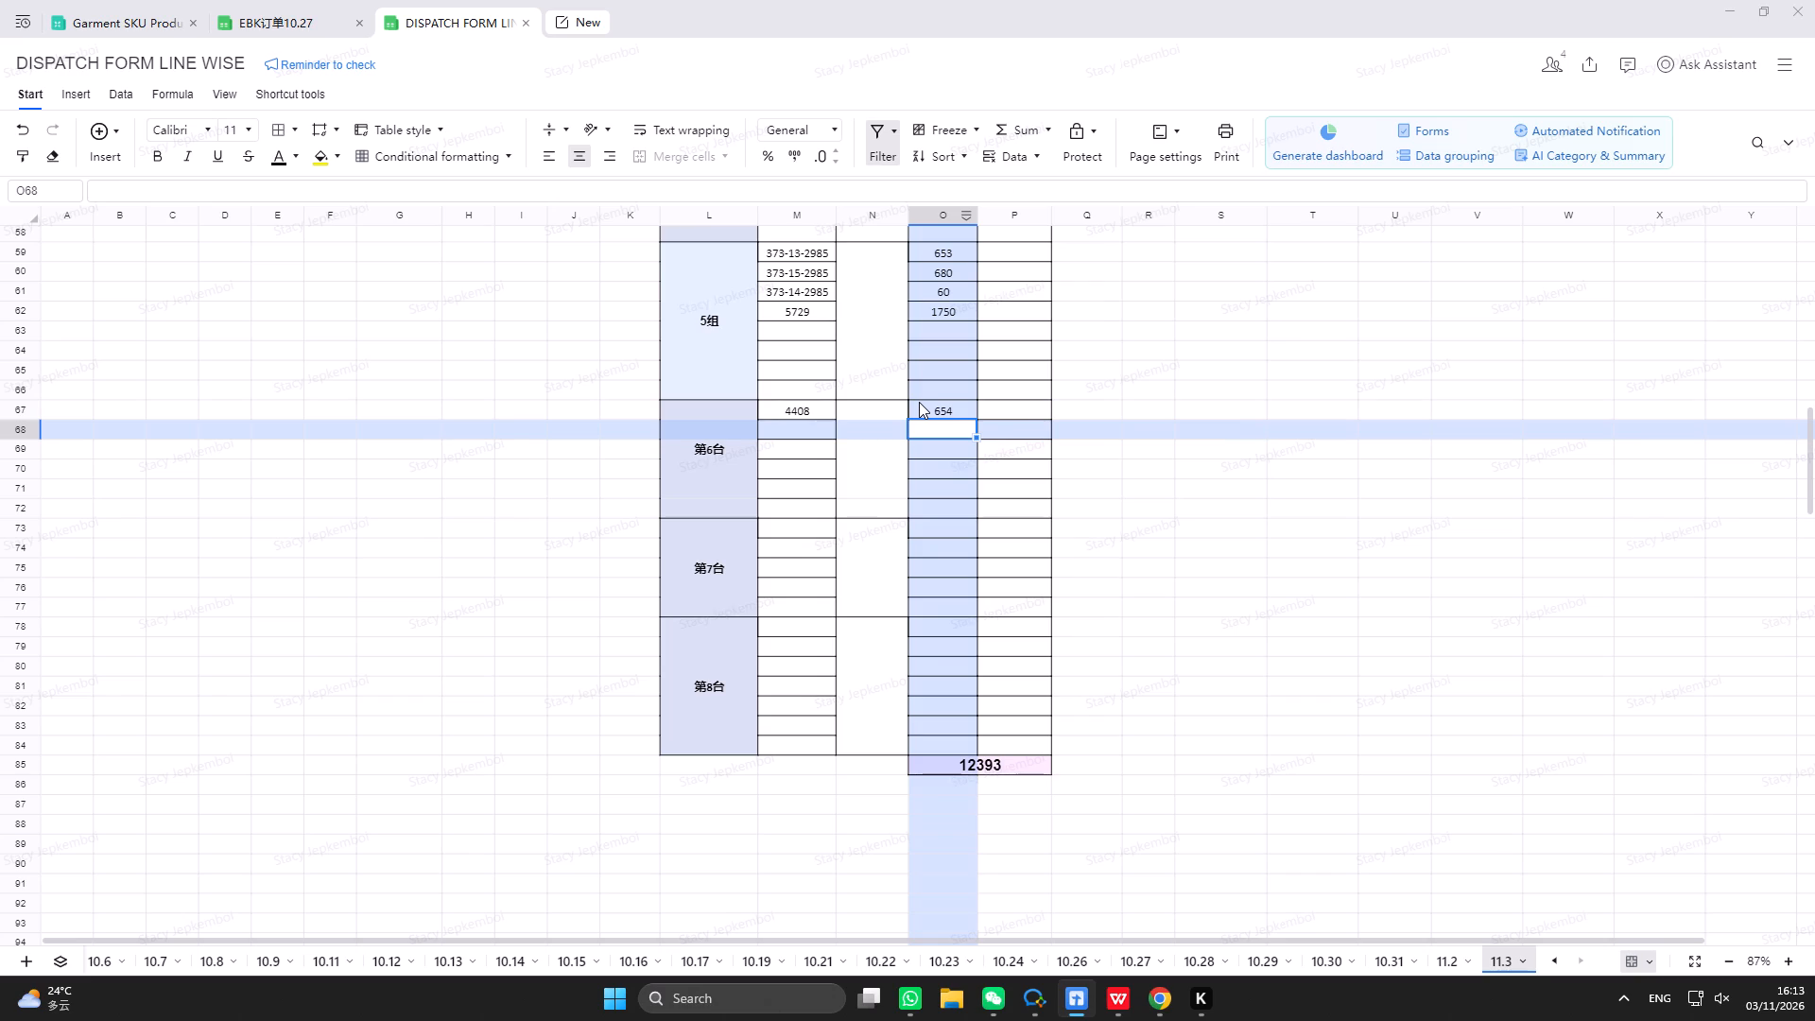
Switch to the bundling tracker and enter 654 for table 6 on 03/11/2026.
left_click(1107, 991)
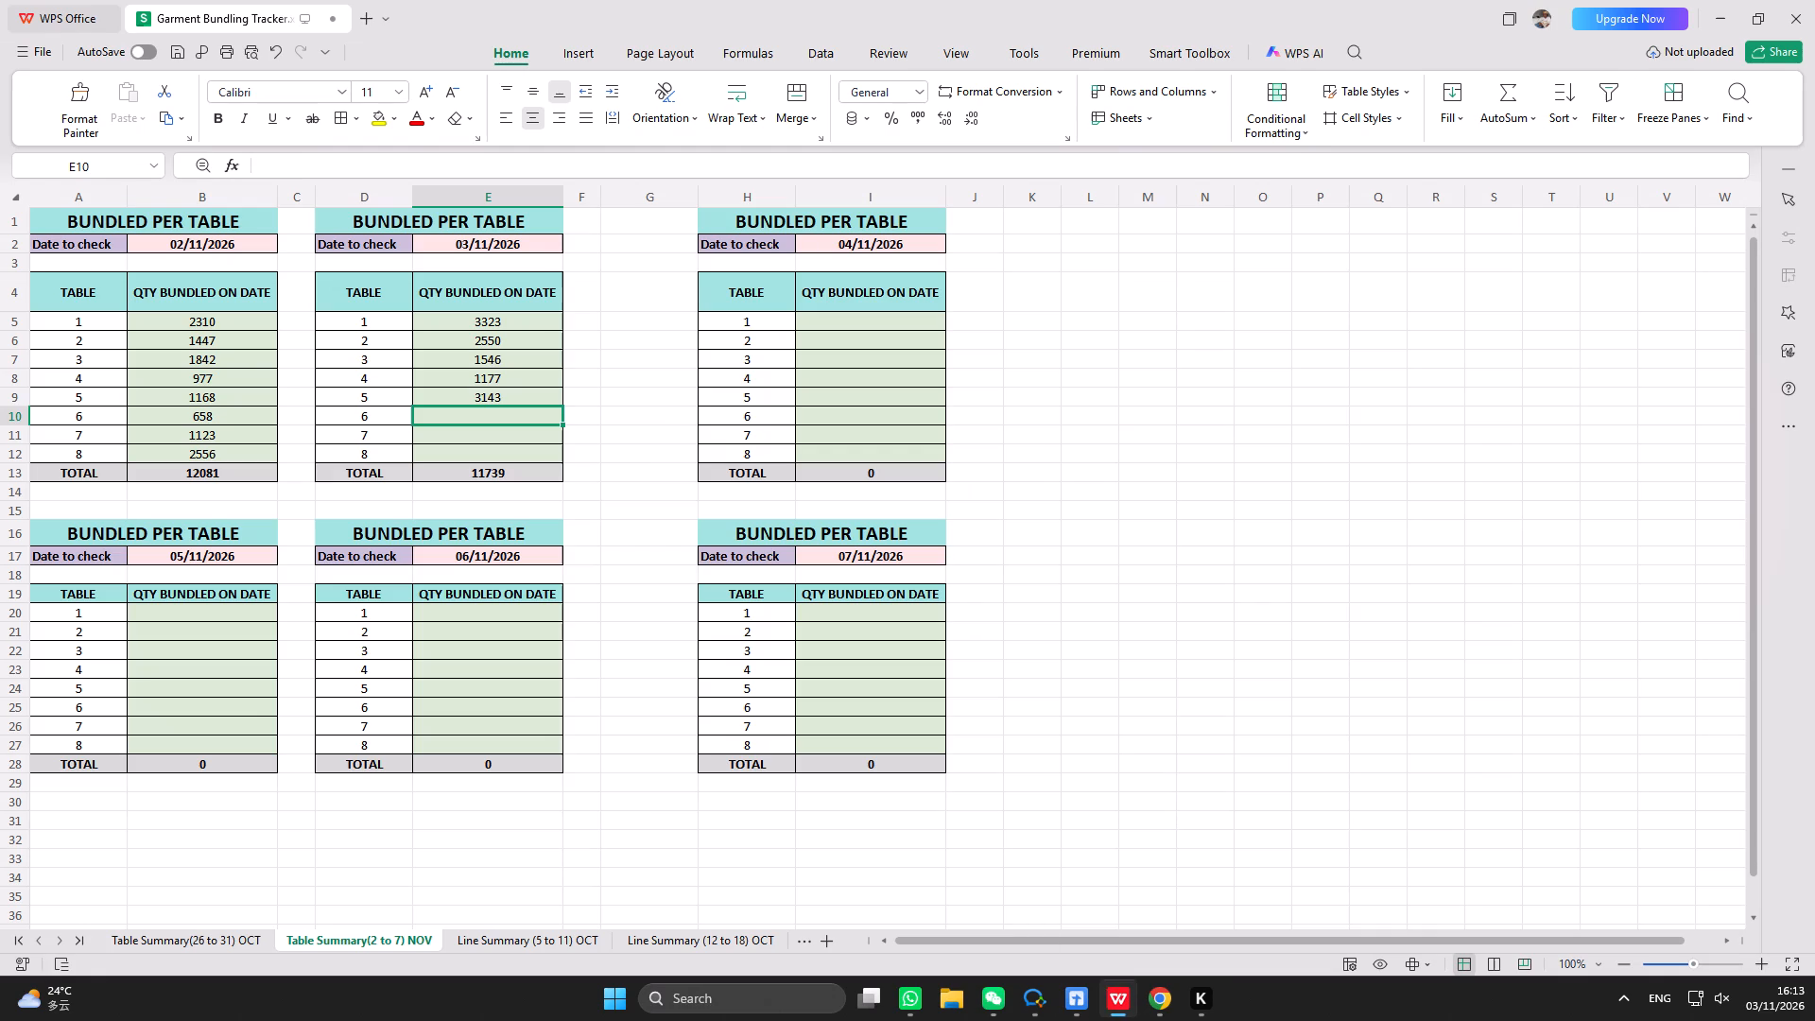
type("654")
key("Return")
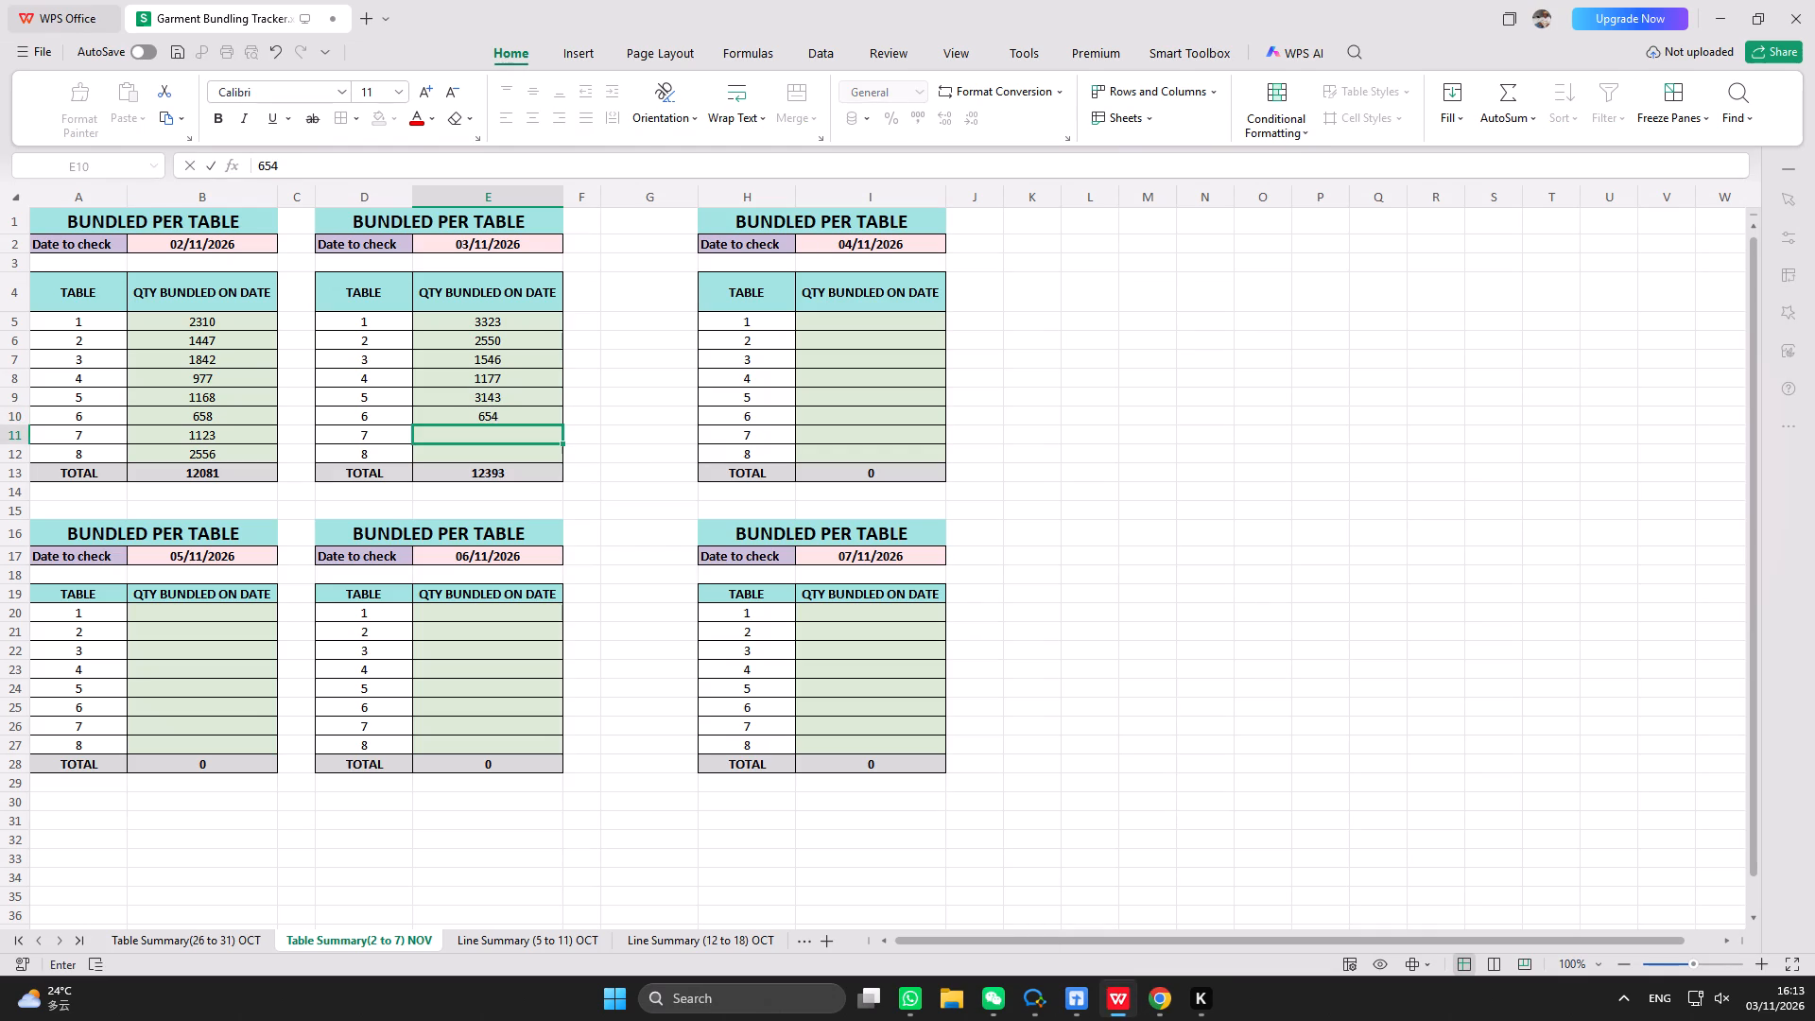
Switch back to the dispatch form and record style 4423 in row 73 under 第7台, with the OUTPUT sum =25+8+17+8+17.
left_click(1127, 1002)
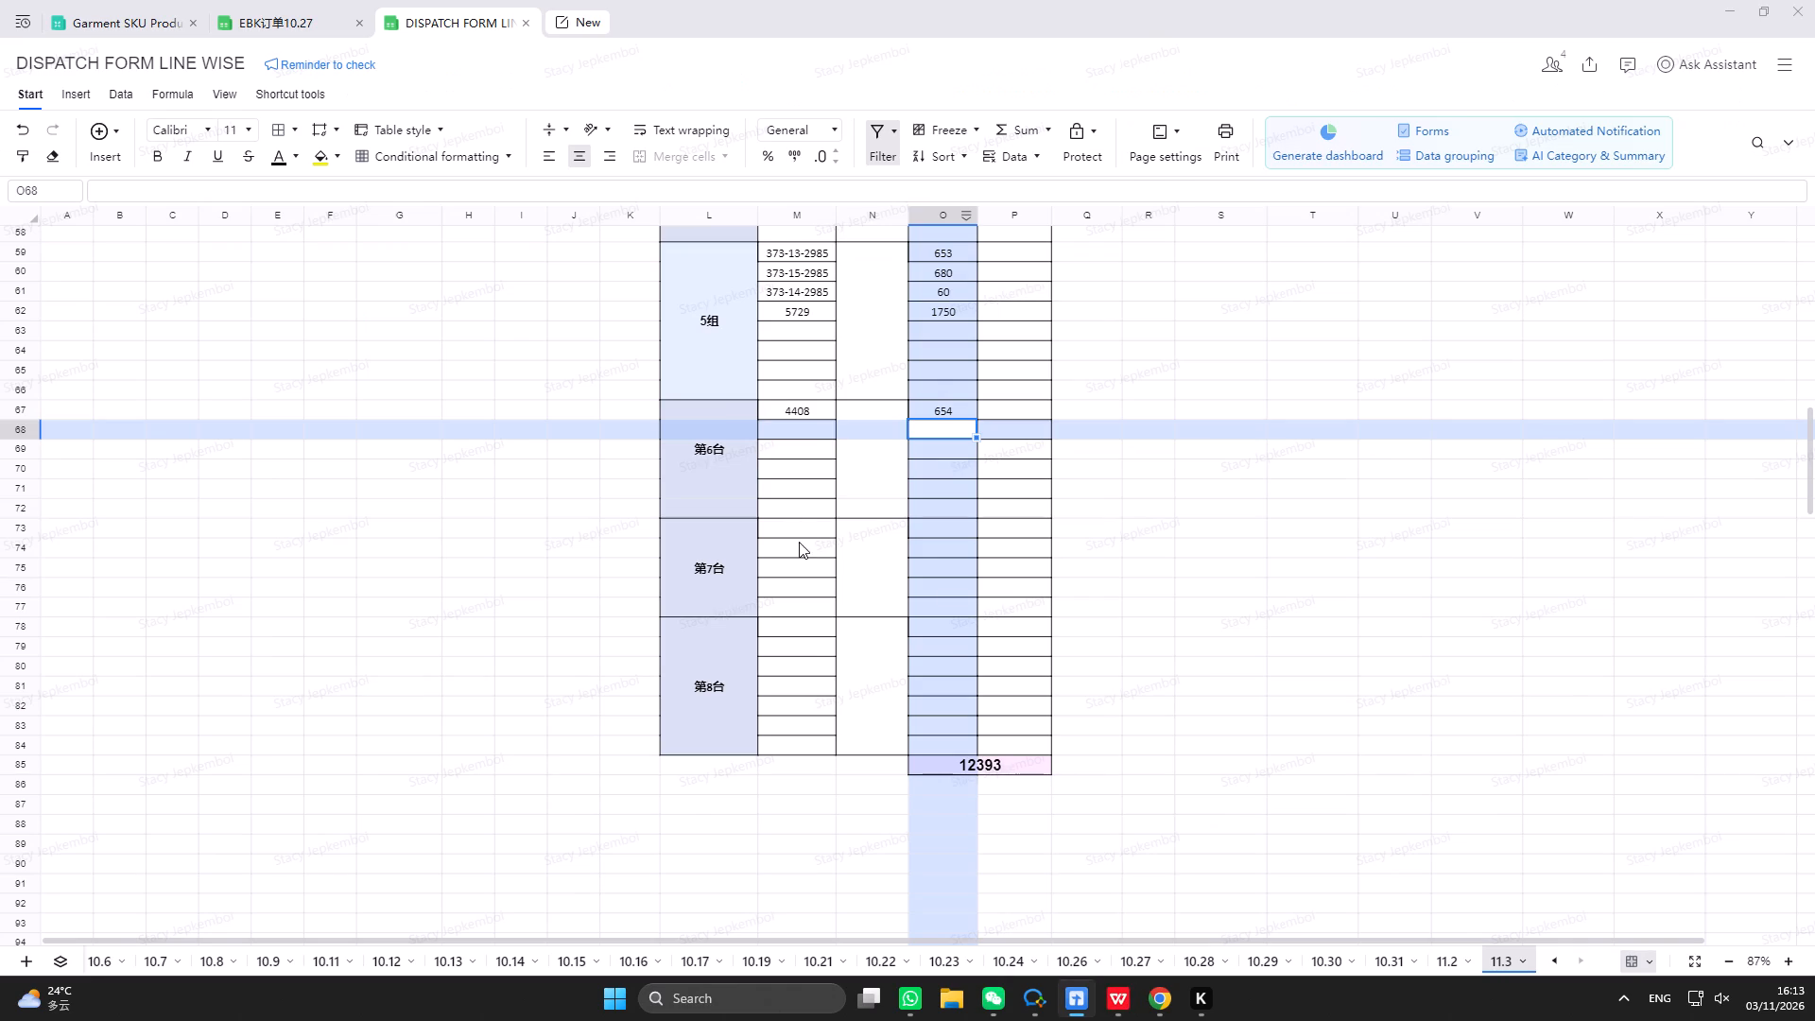
left_click(799, 521)
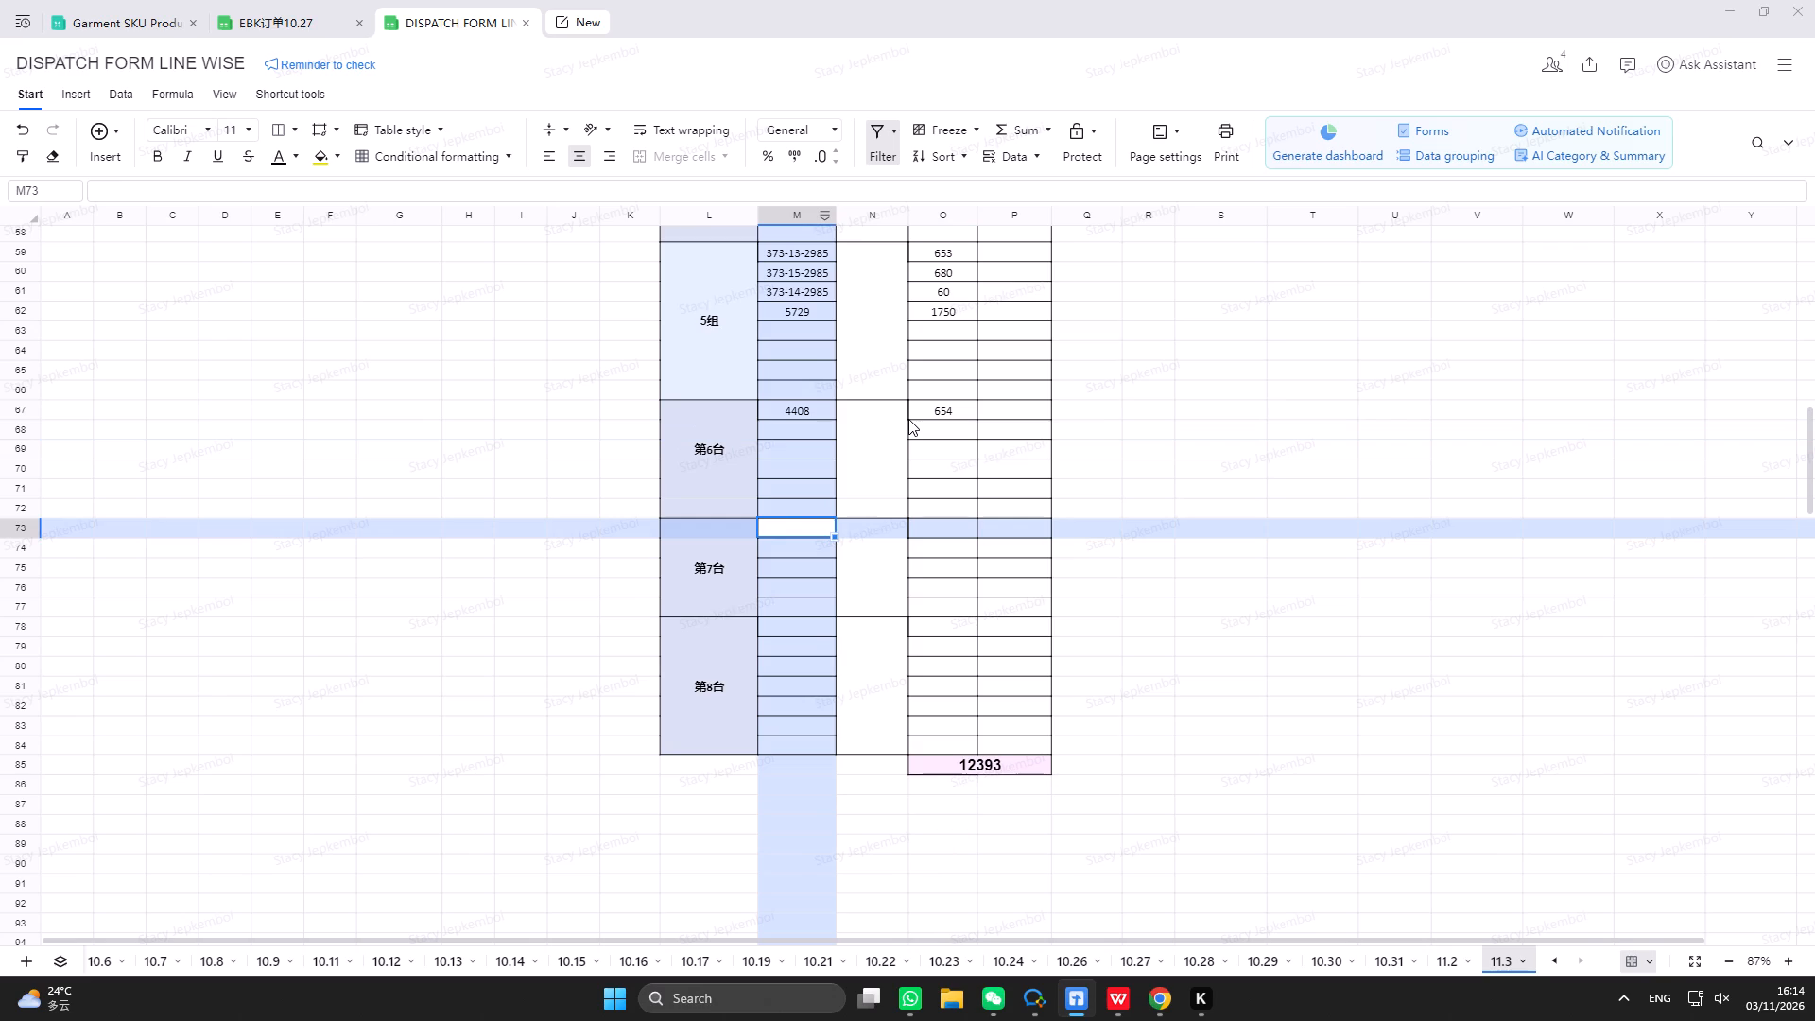
left_click(806, 542)
left_click(804, 526)
type("4423")
left_click(943, 533)
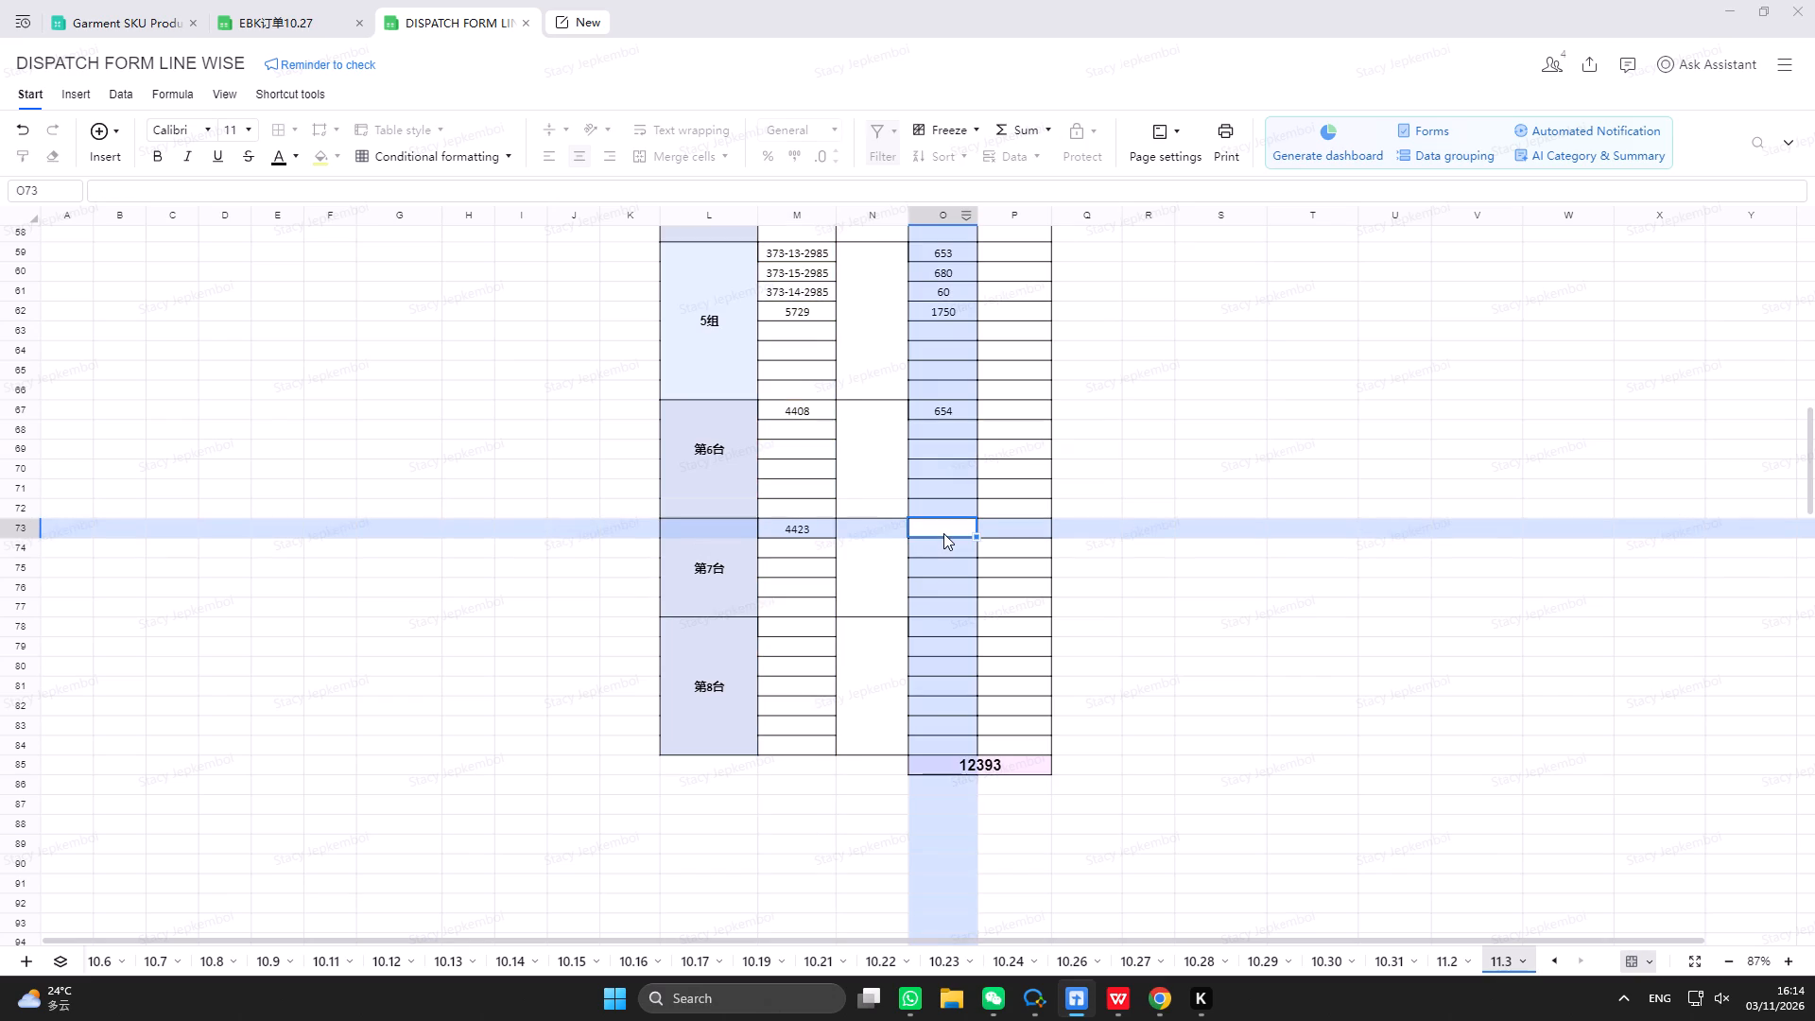
key("equal")
type("25+8")
type("+17")
type("+8+17")
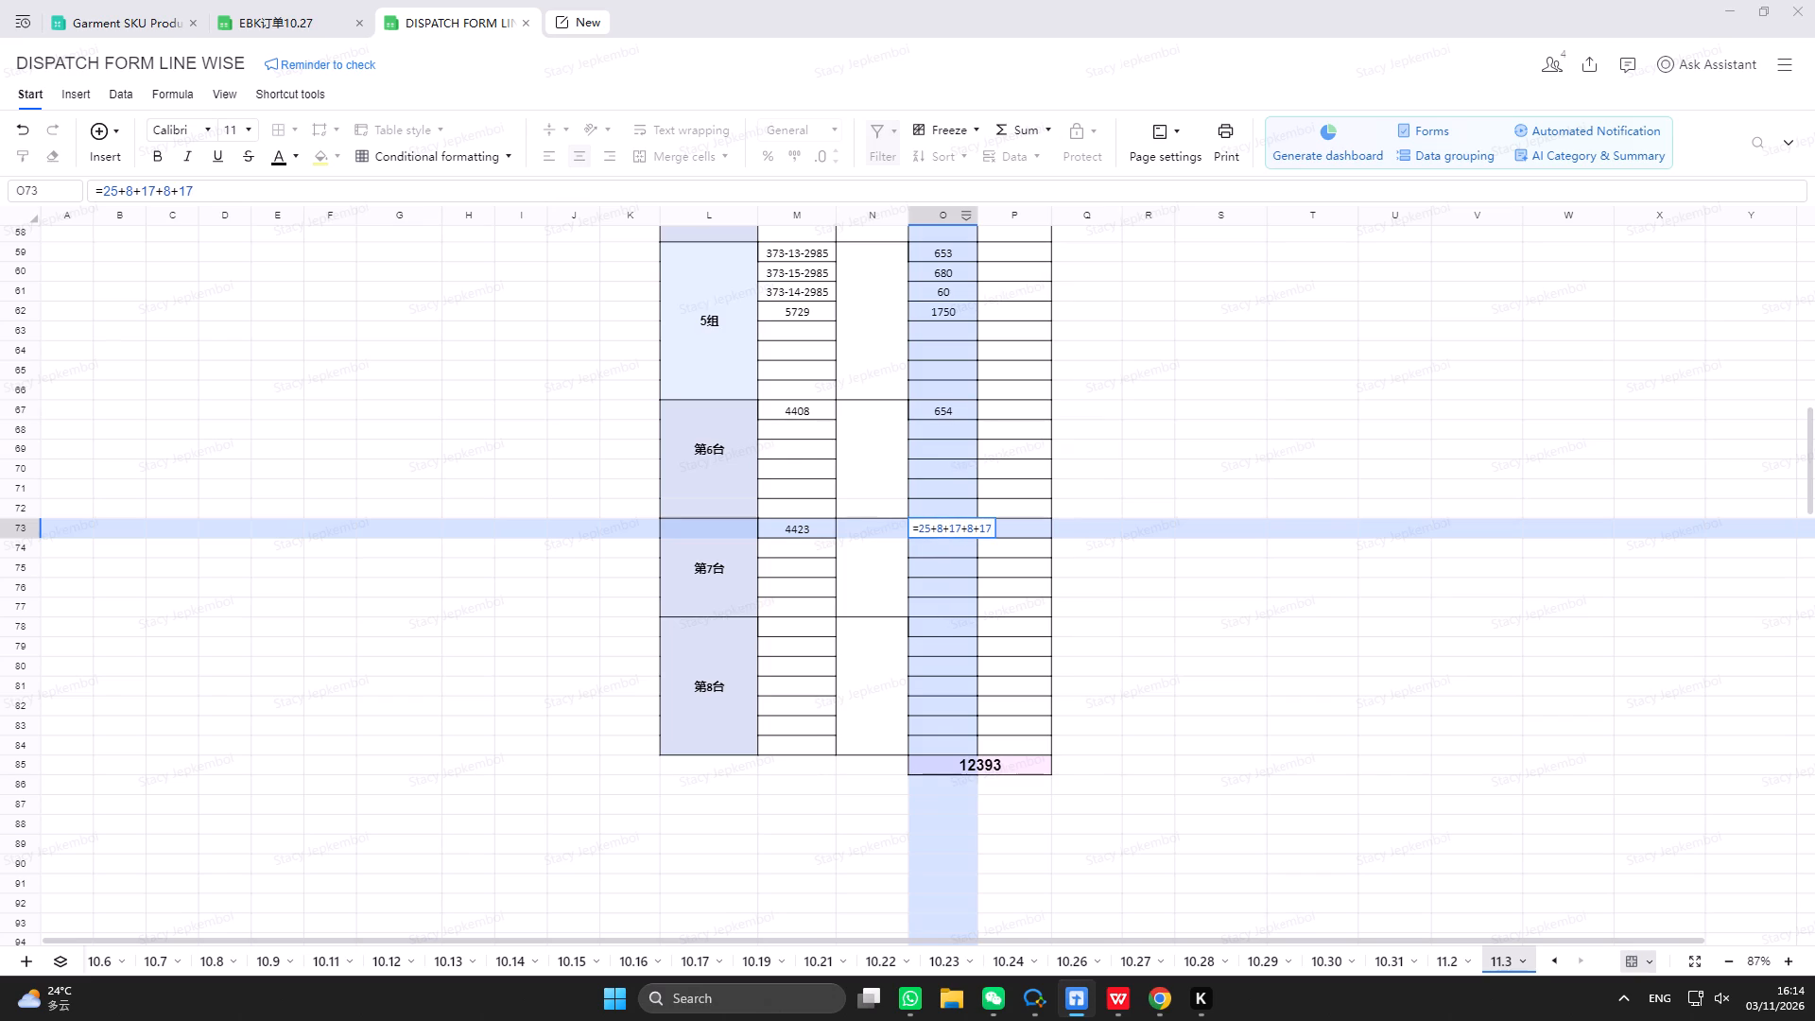
key("Return")
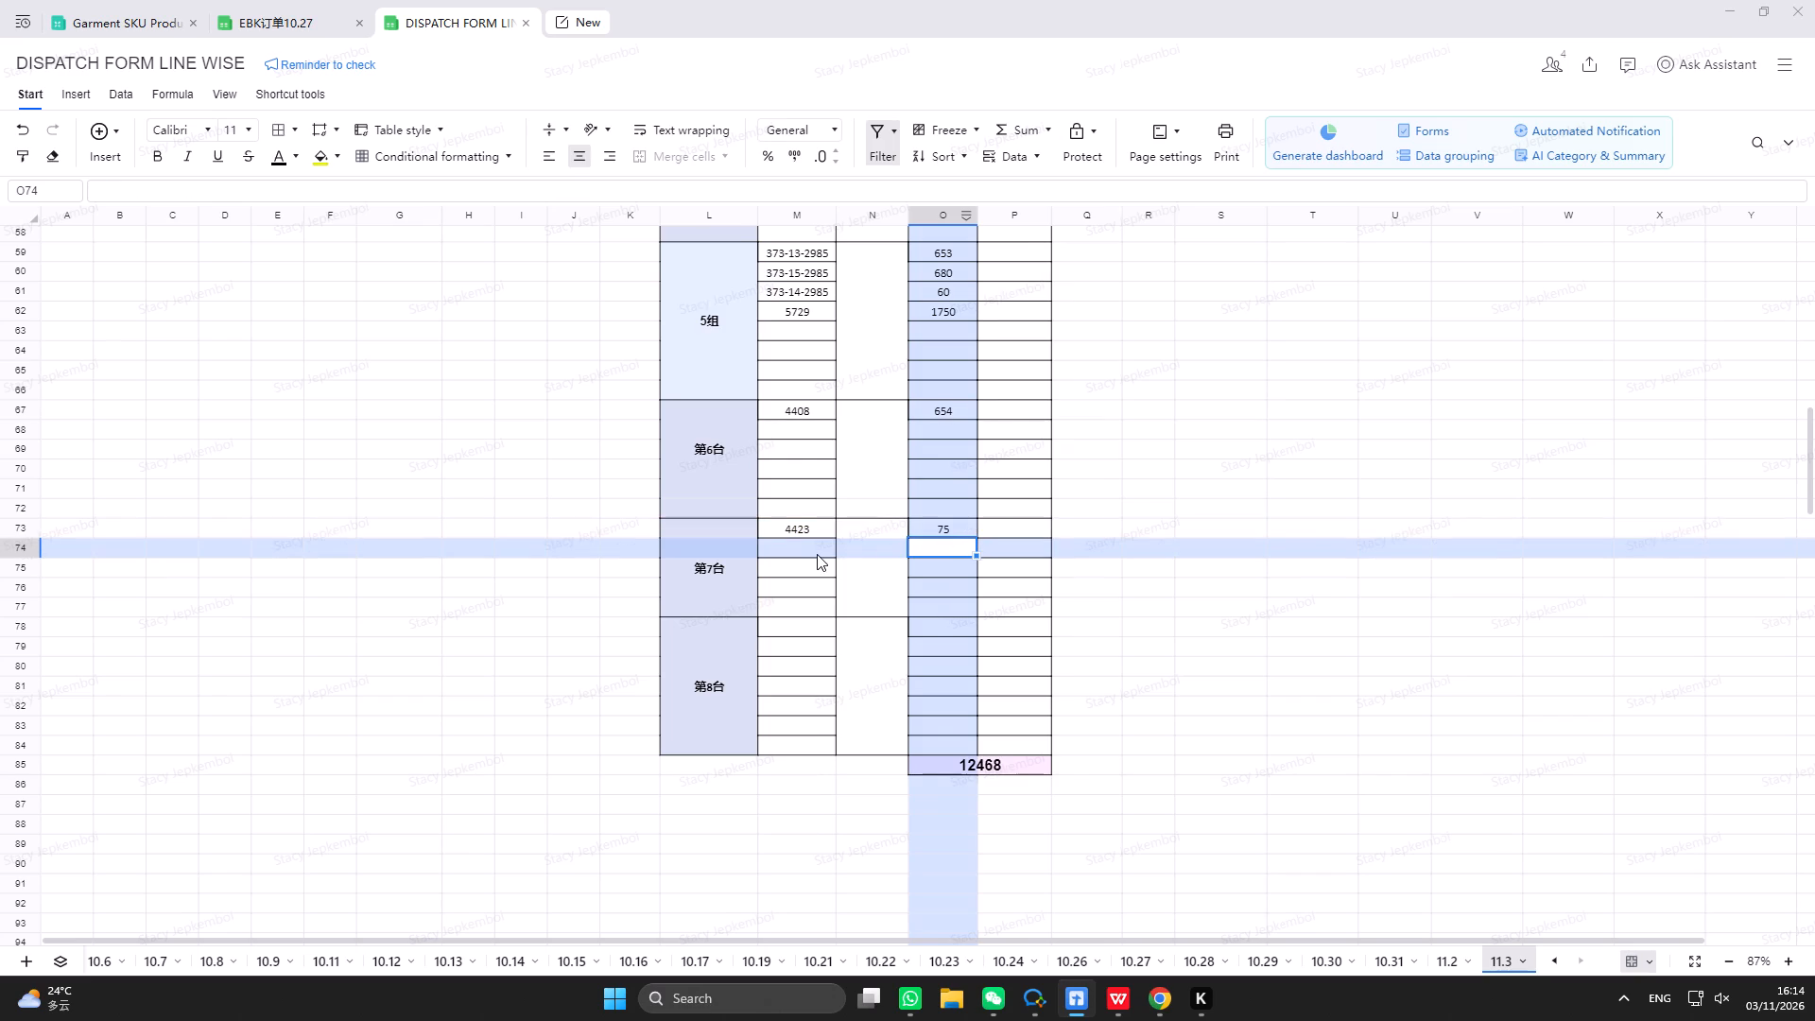
Record style 5729 in row 74 under 第7台, with the OUTPUT sum =500+500+500+500+500+300.
left_click(817, 554)
type("5729")
left_click(934, 543)
key("equal")
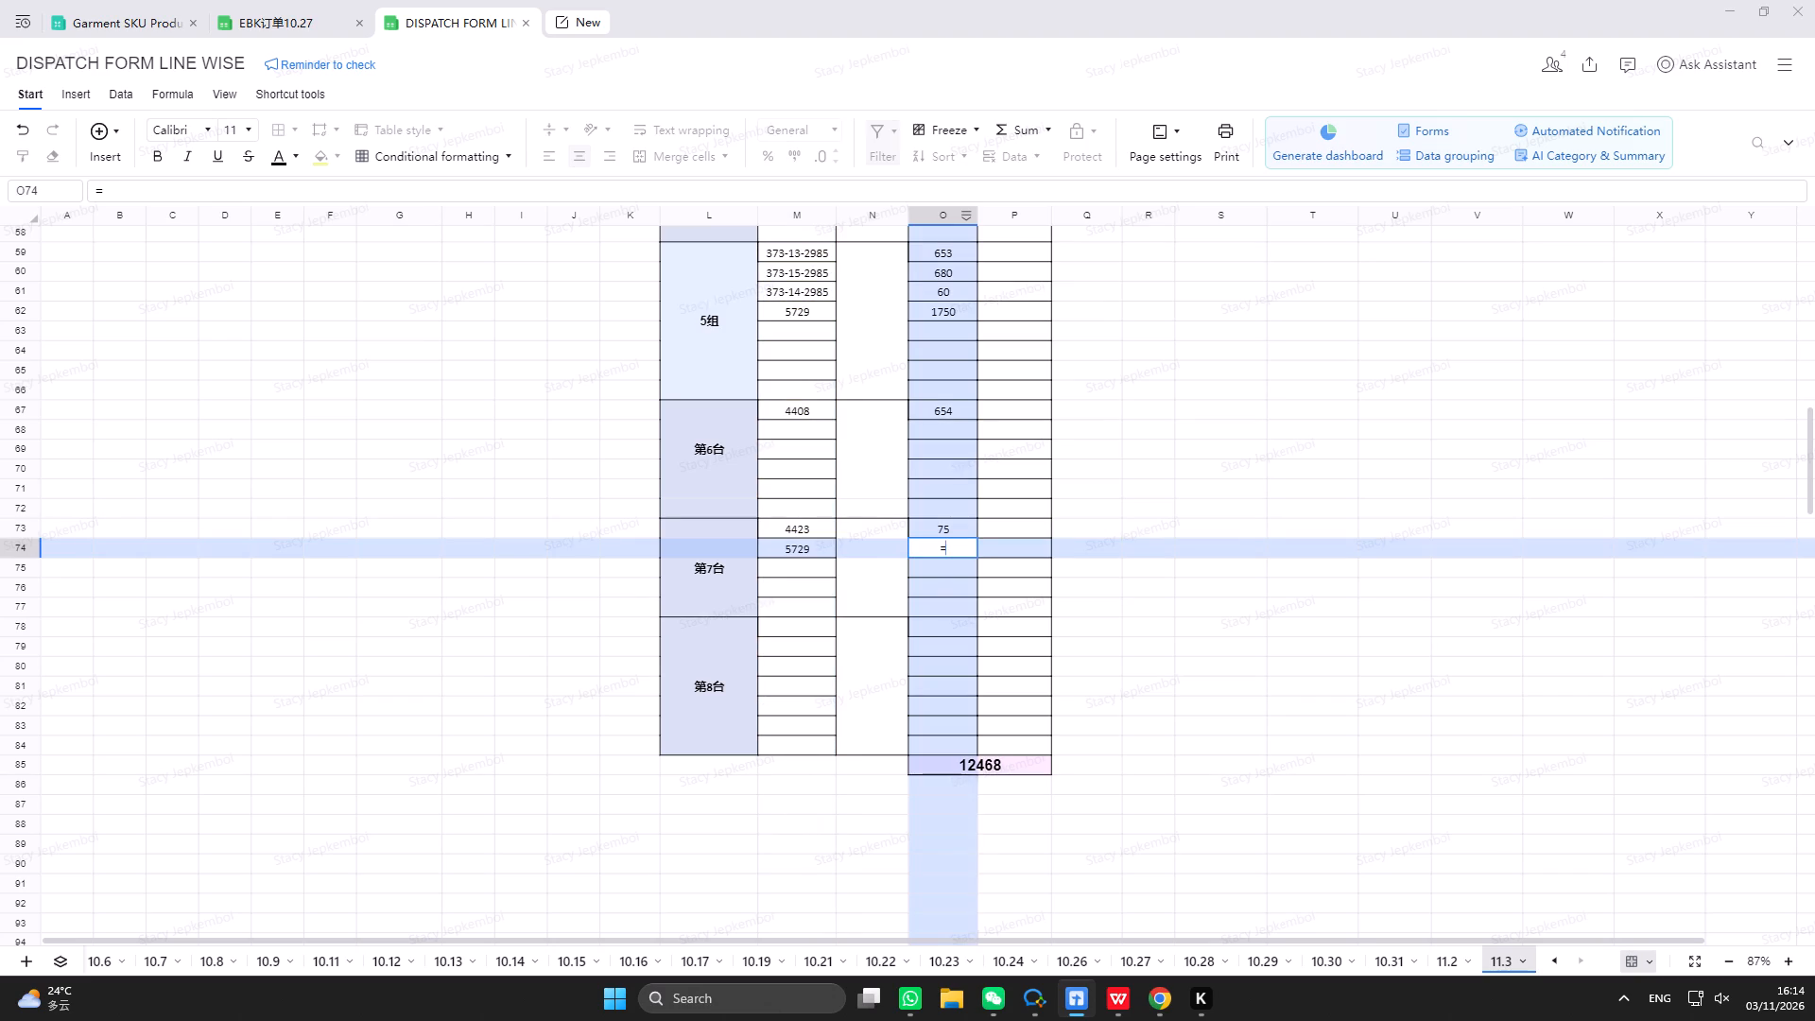
type("500+")
type("500+")
type("500")
key("plus")
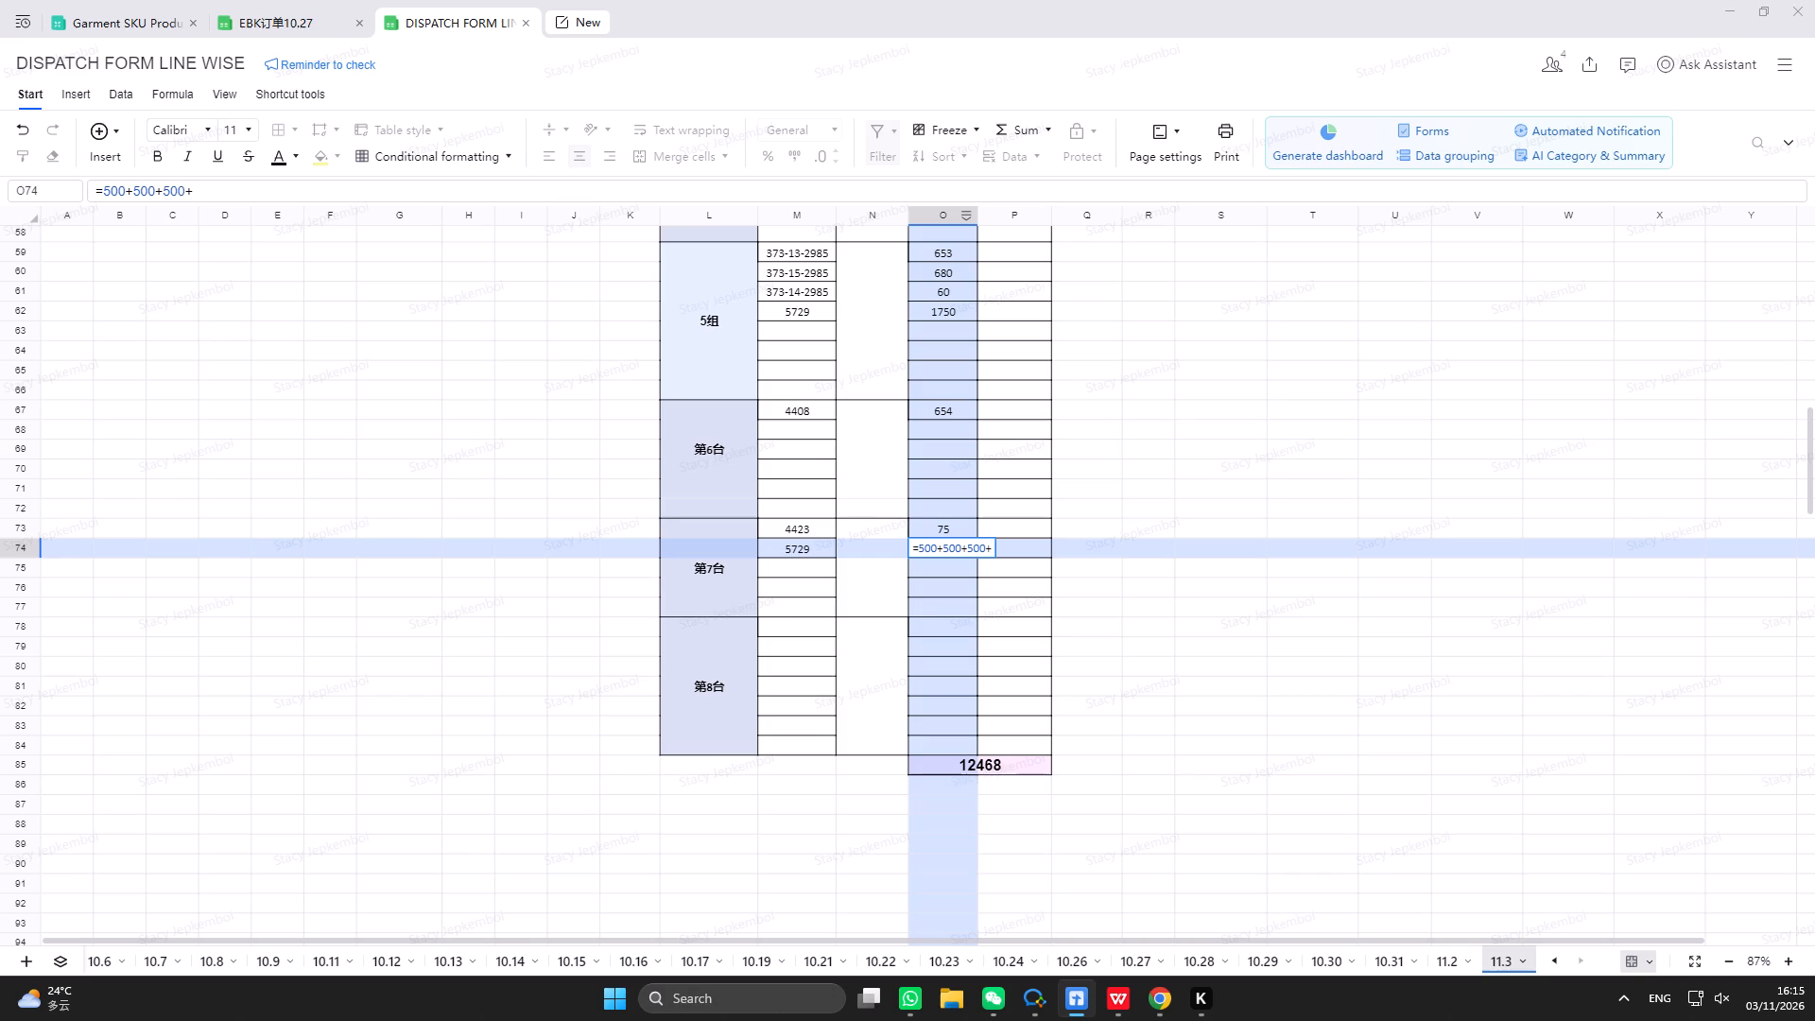
type("500+")
type("50")
type("0+")
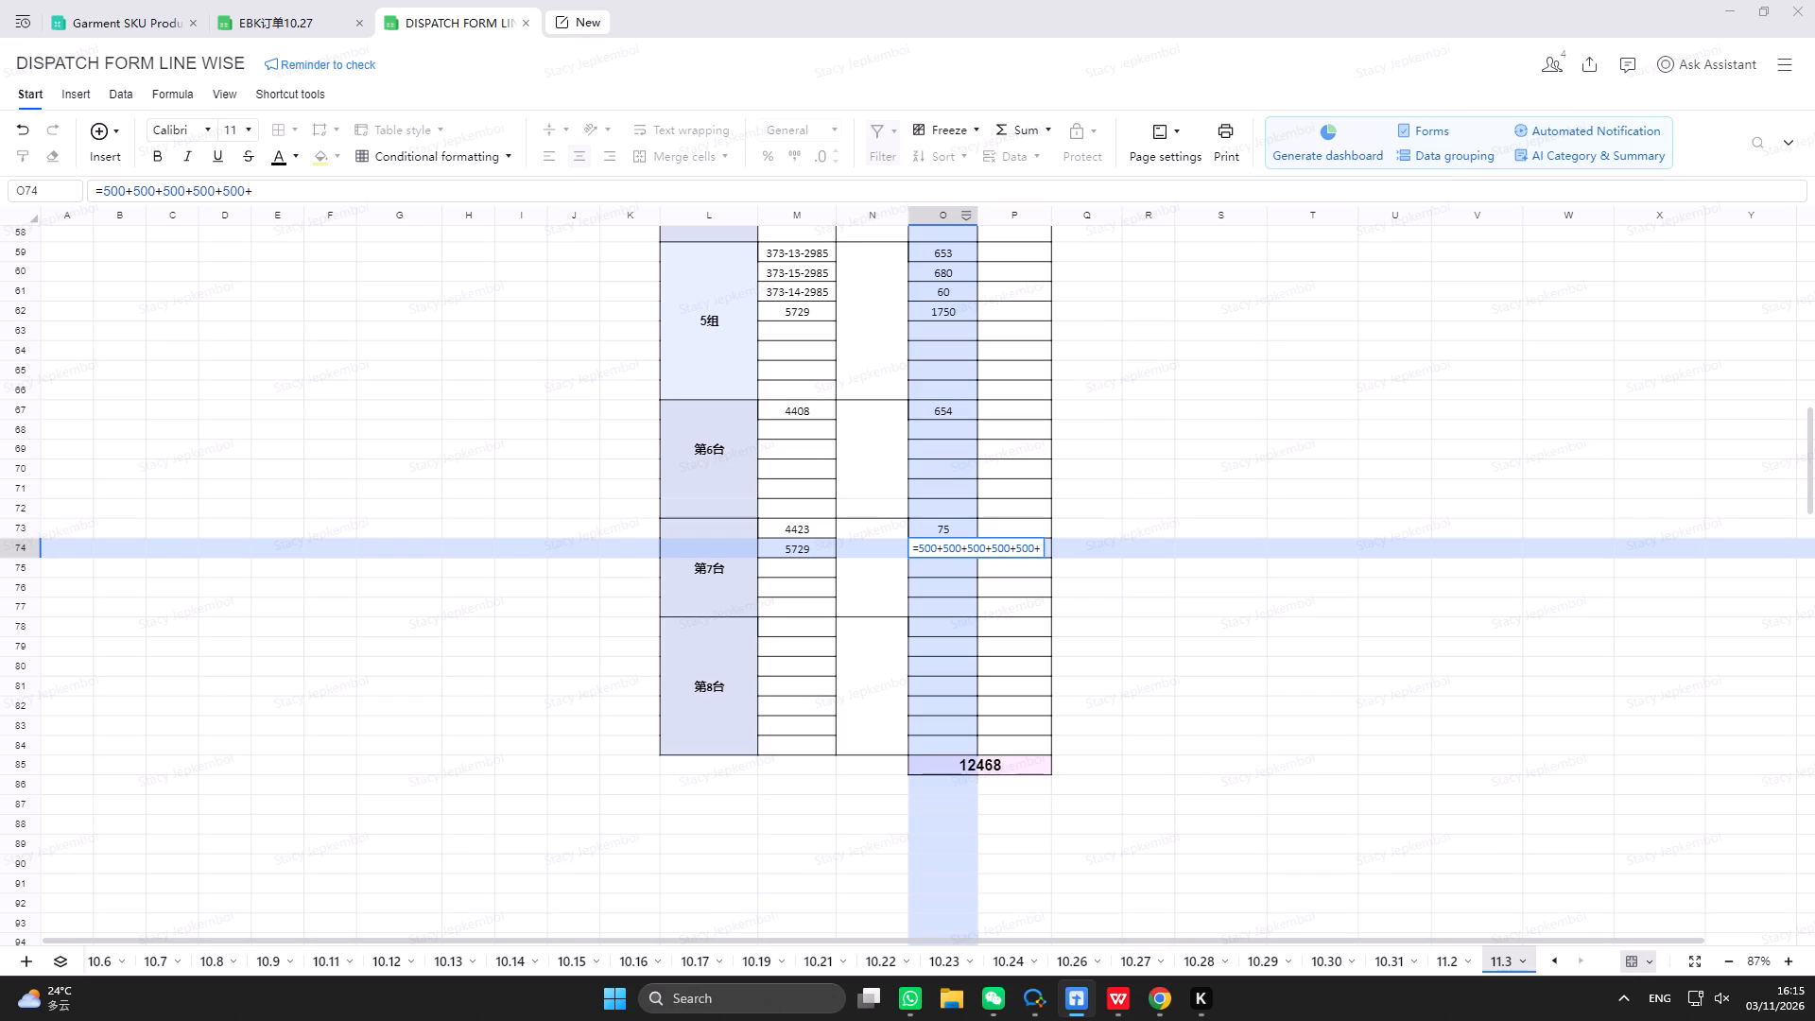
type("300")
key("Return")
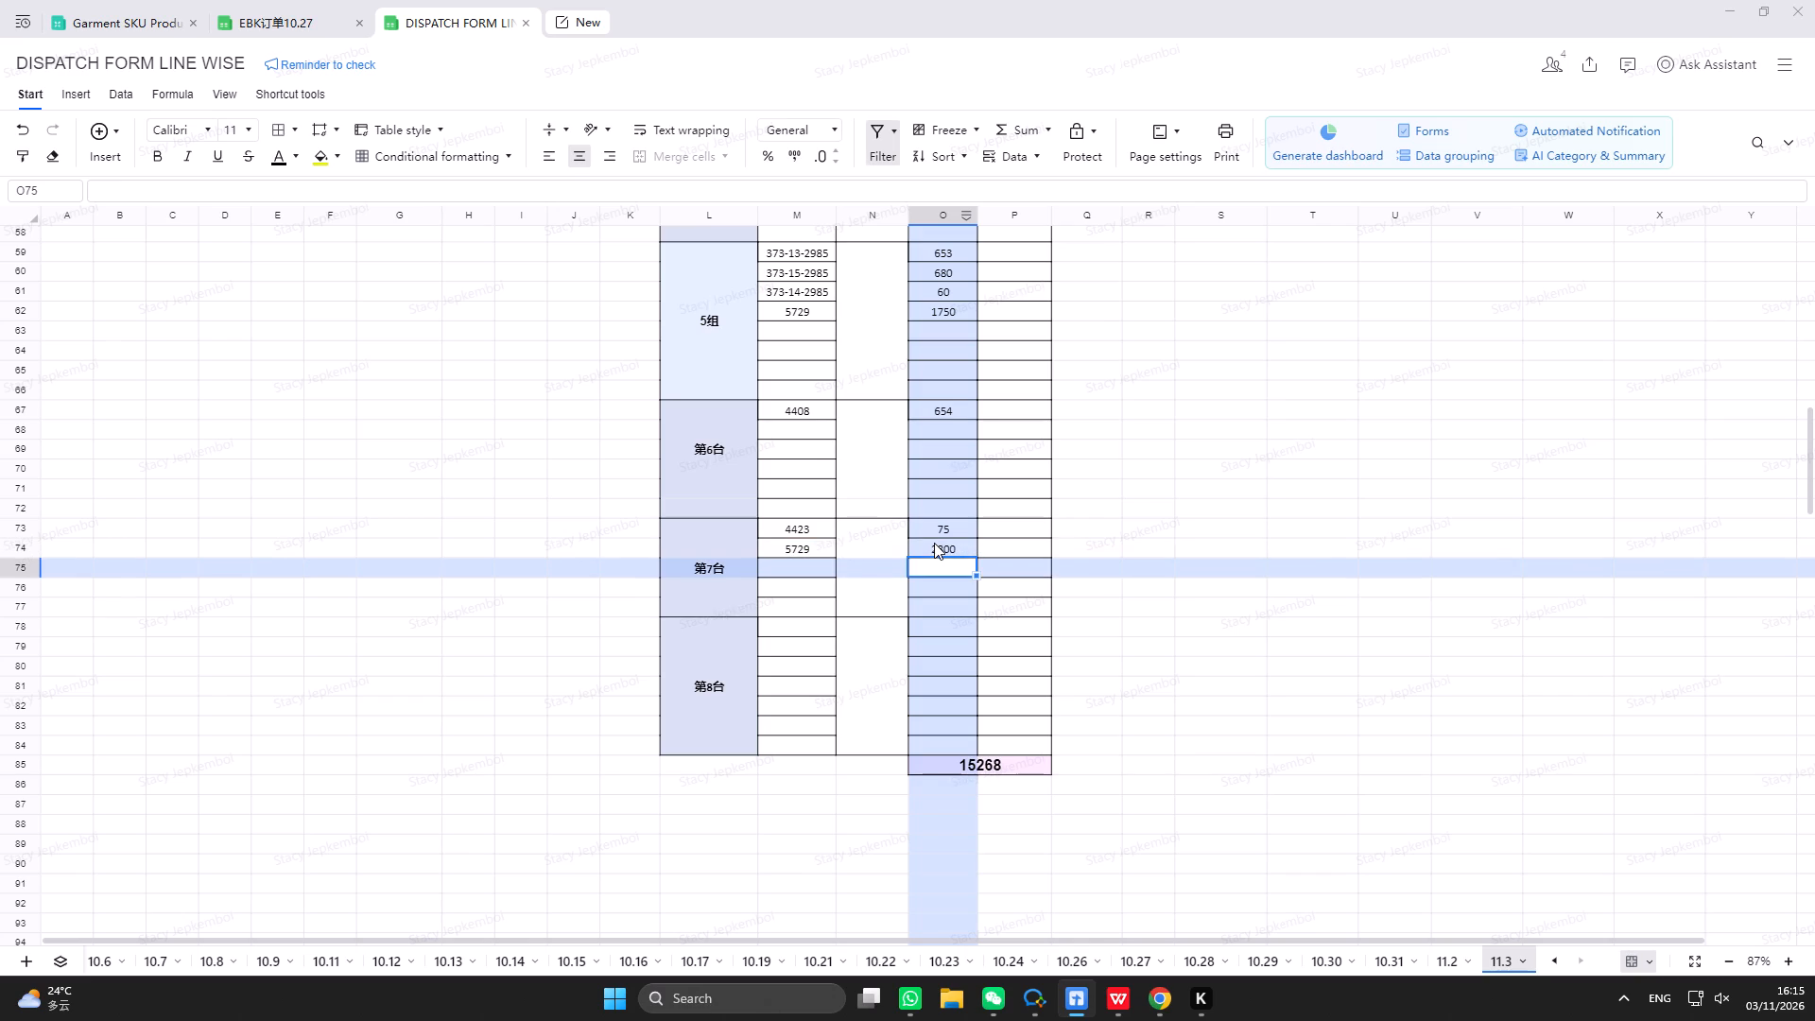
Total the two 第7台 outputs, switch to the bundling tracker and enter 2875 for table 7 on 03/11/2026.
left_click_drag(952, 530, 954, 543)
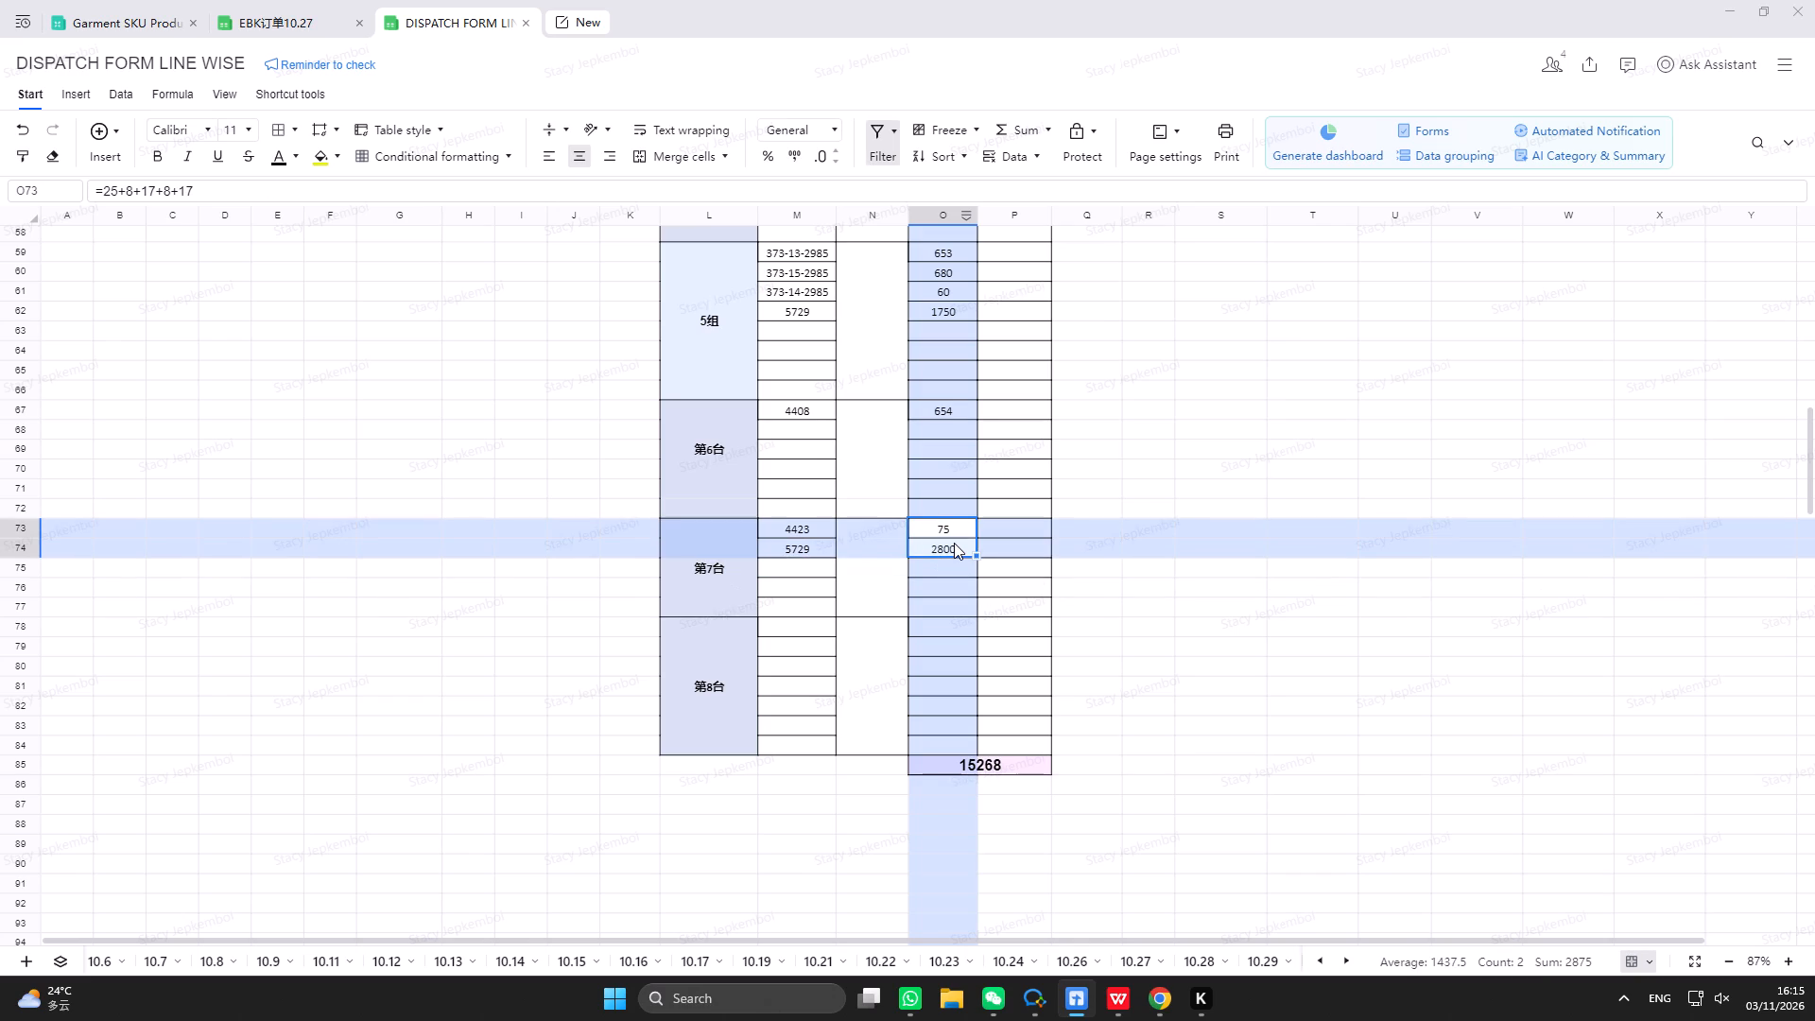
left_click(1131, 998)
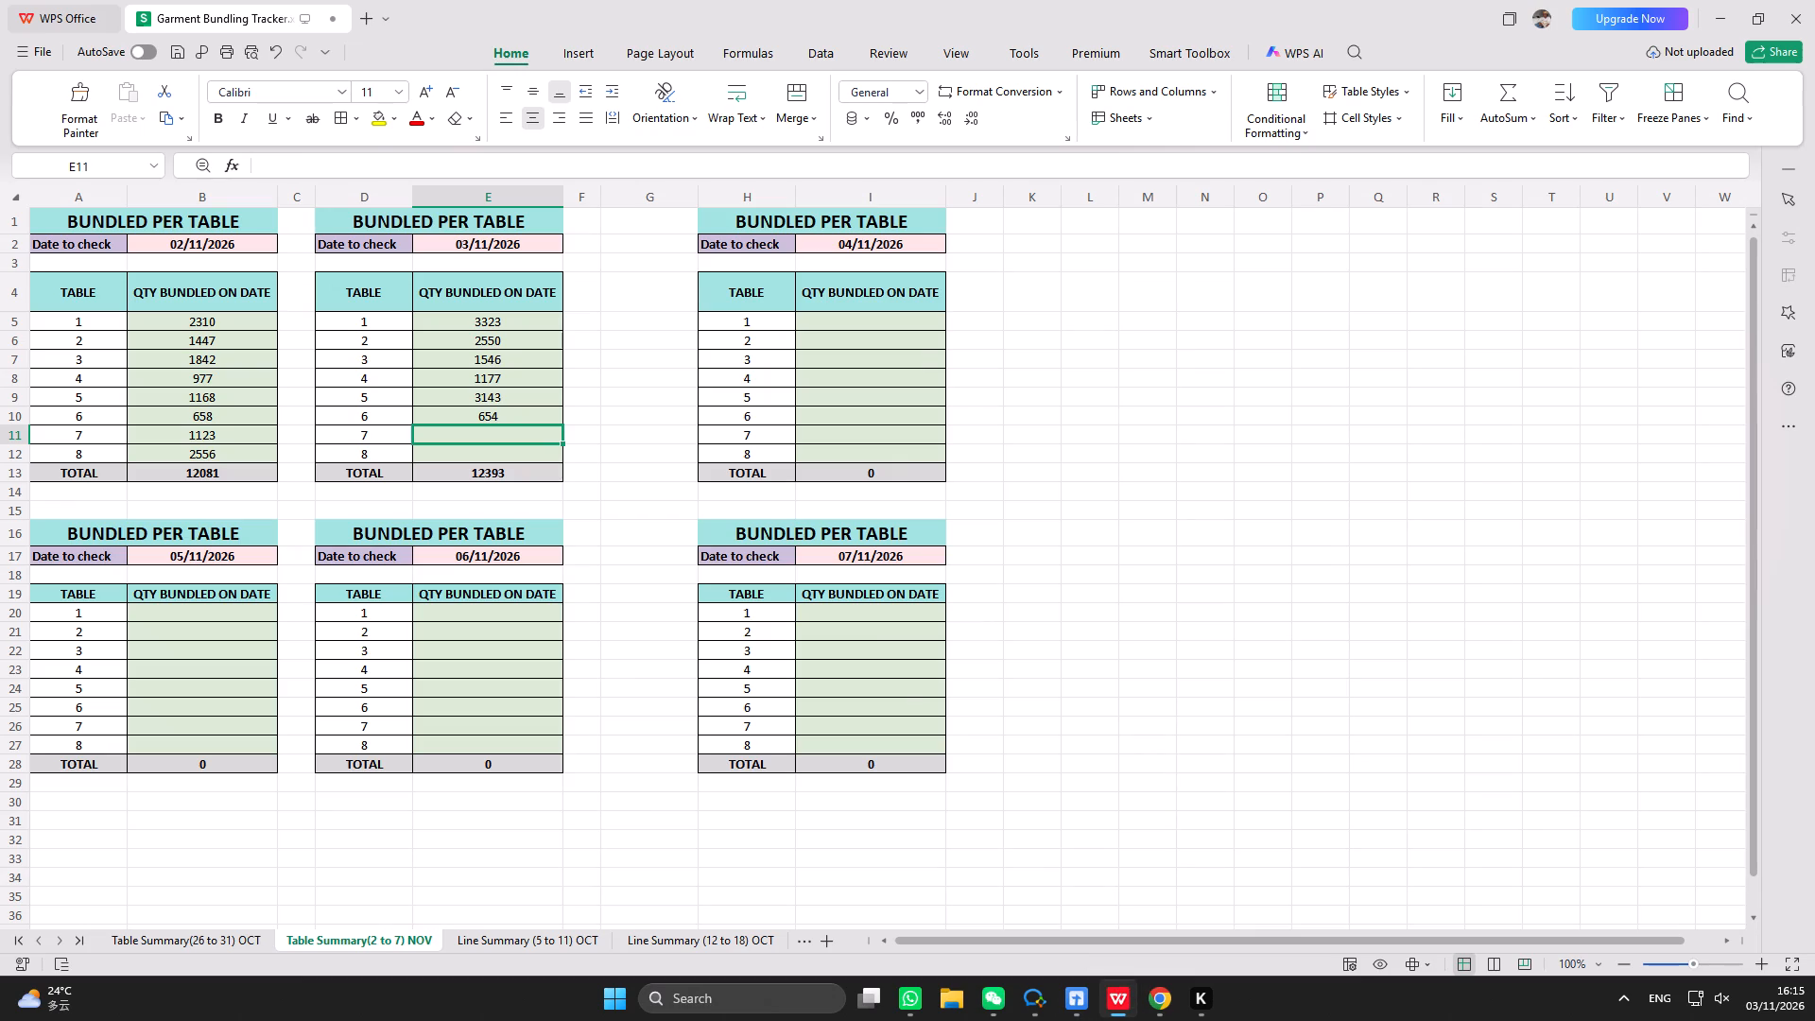
left_click(512, 449)
left_click(510, 432)
type("2875")
key("Return")
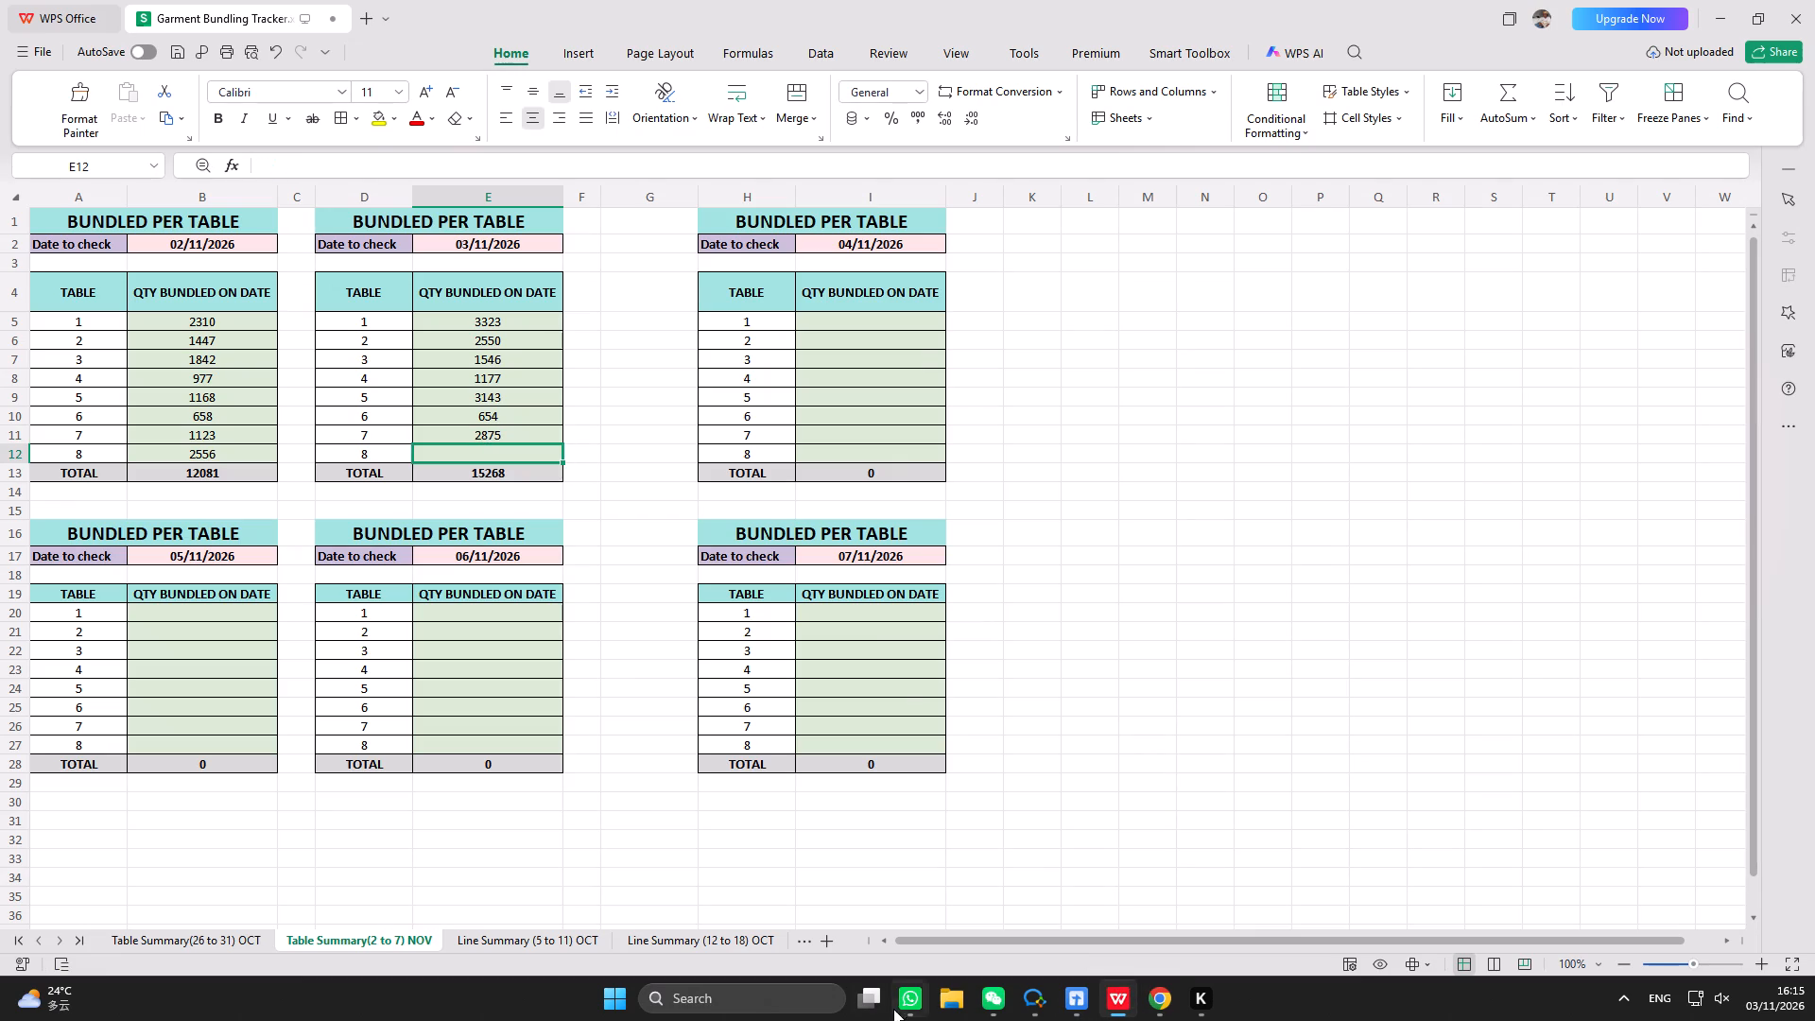
Switch back to the dispatch form.
left_click(1116, 1006)
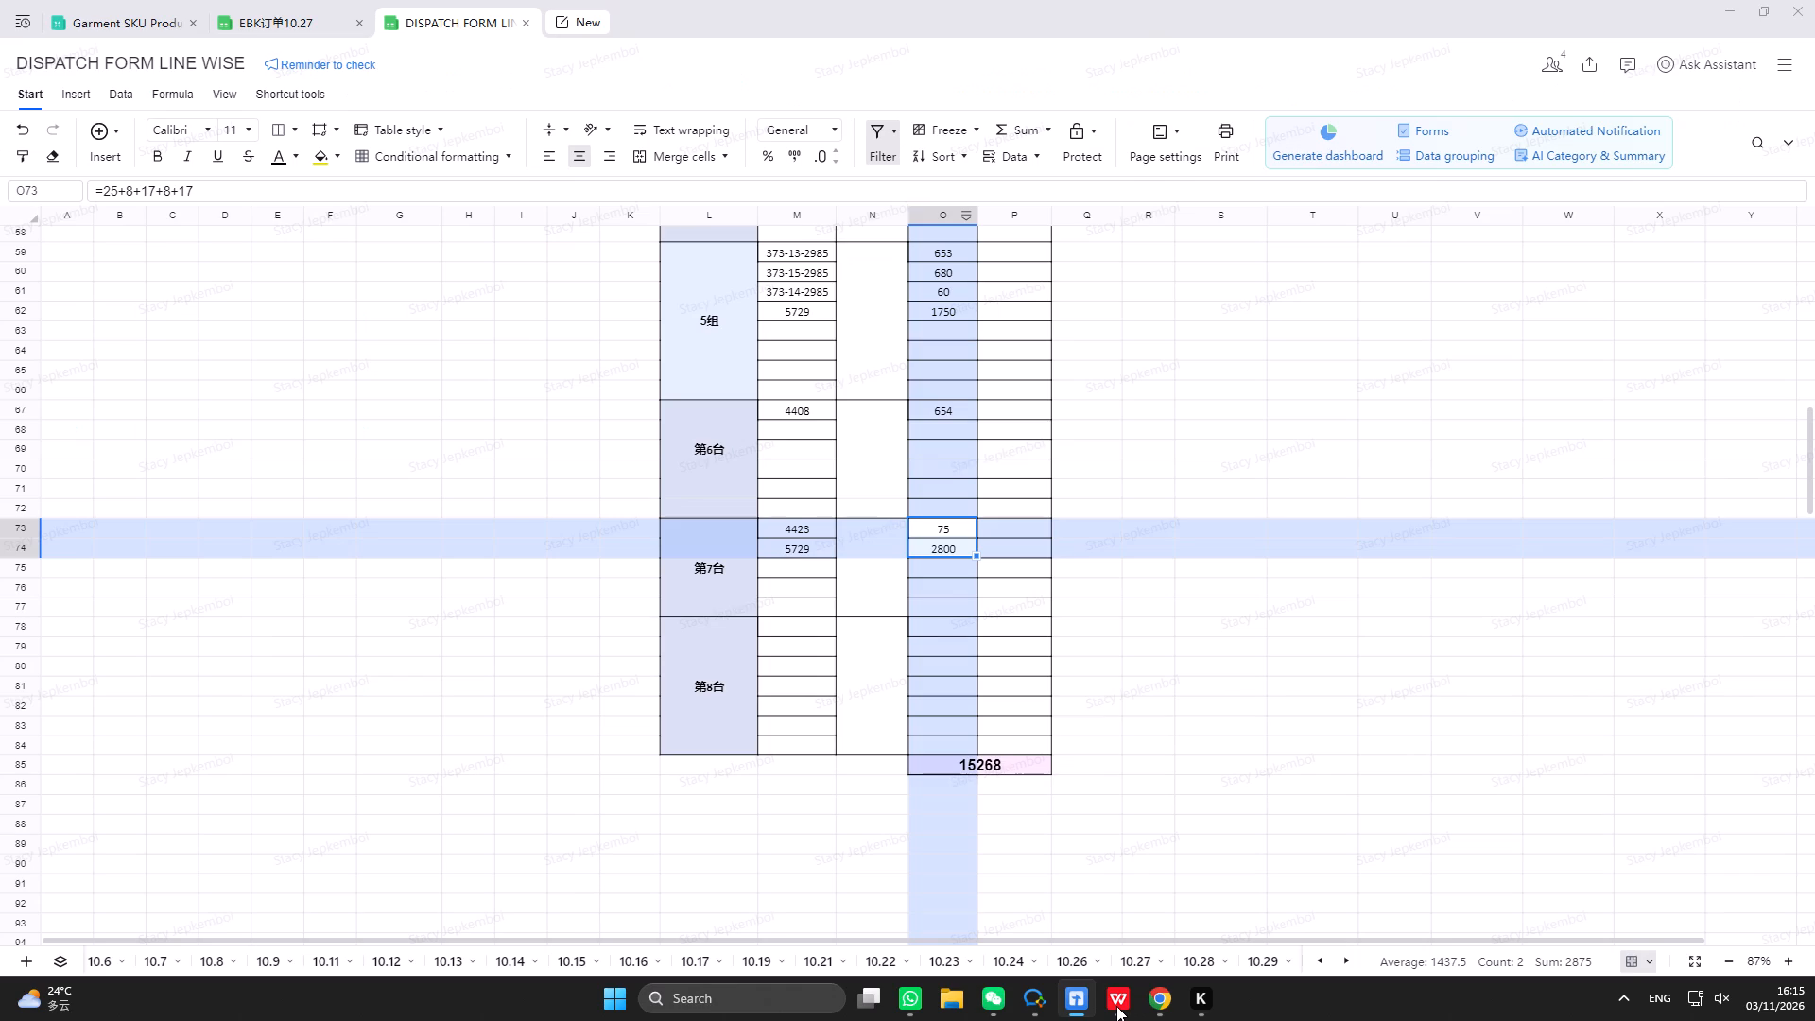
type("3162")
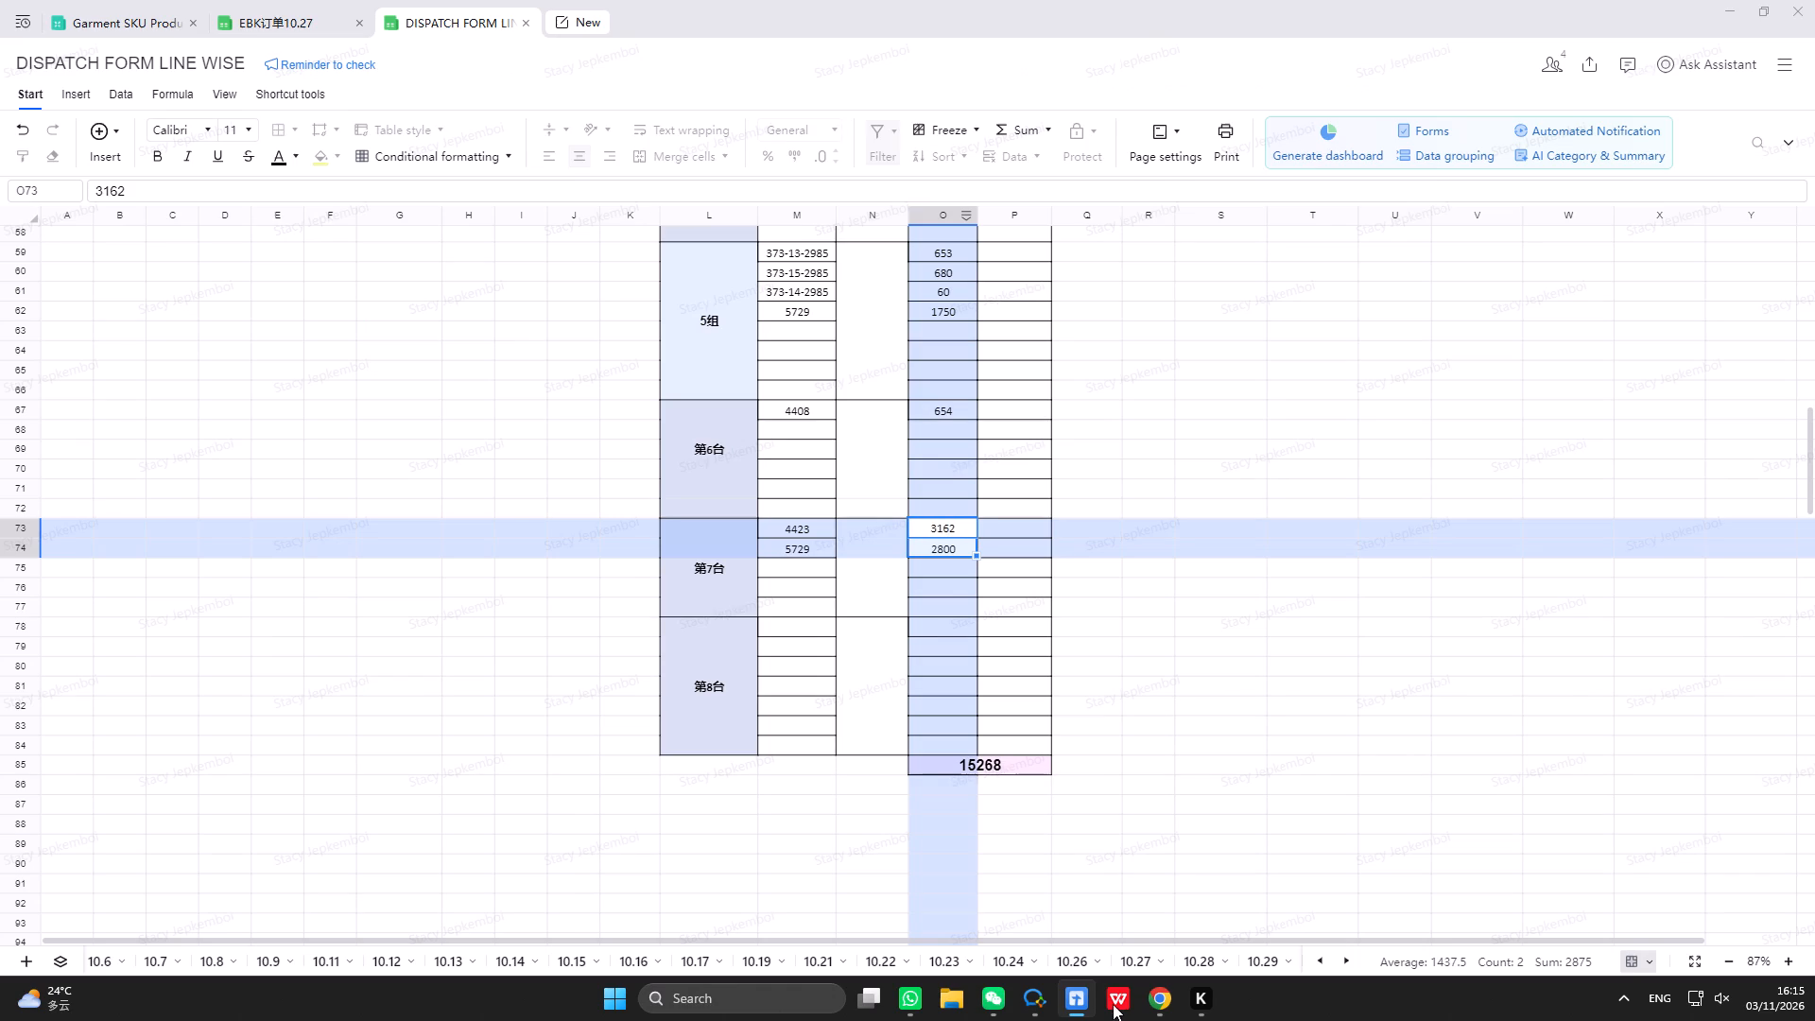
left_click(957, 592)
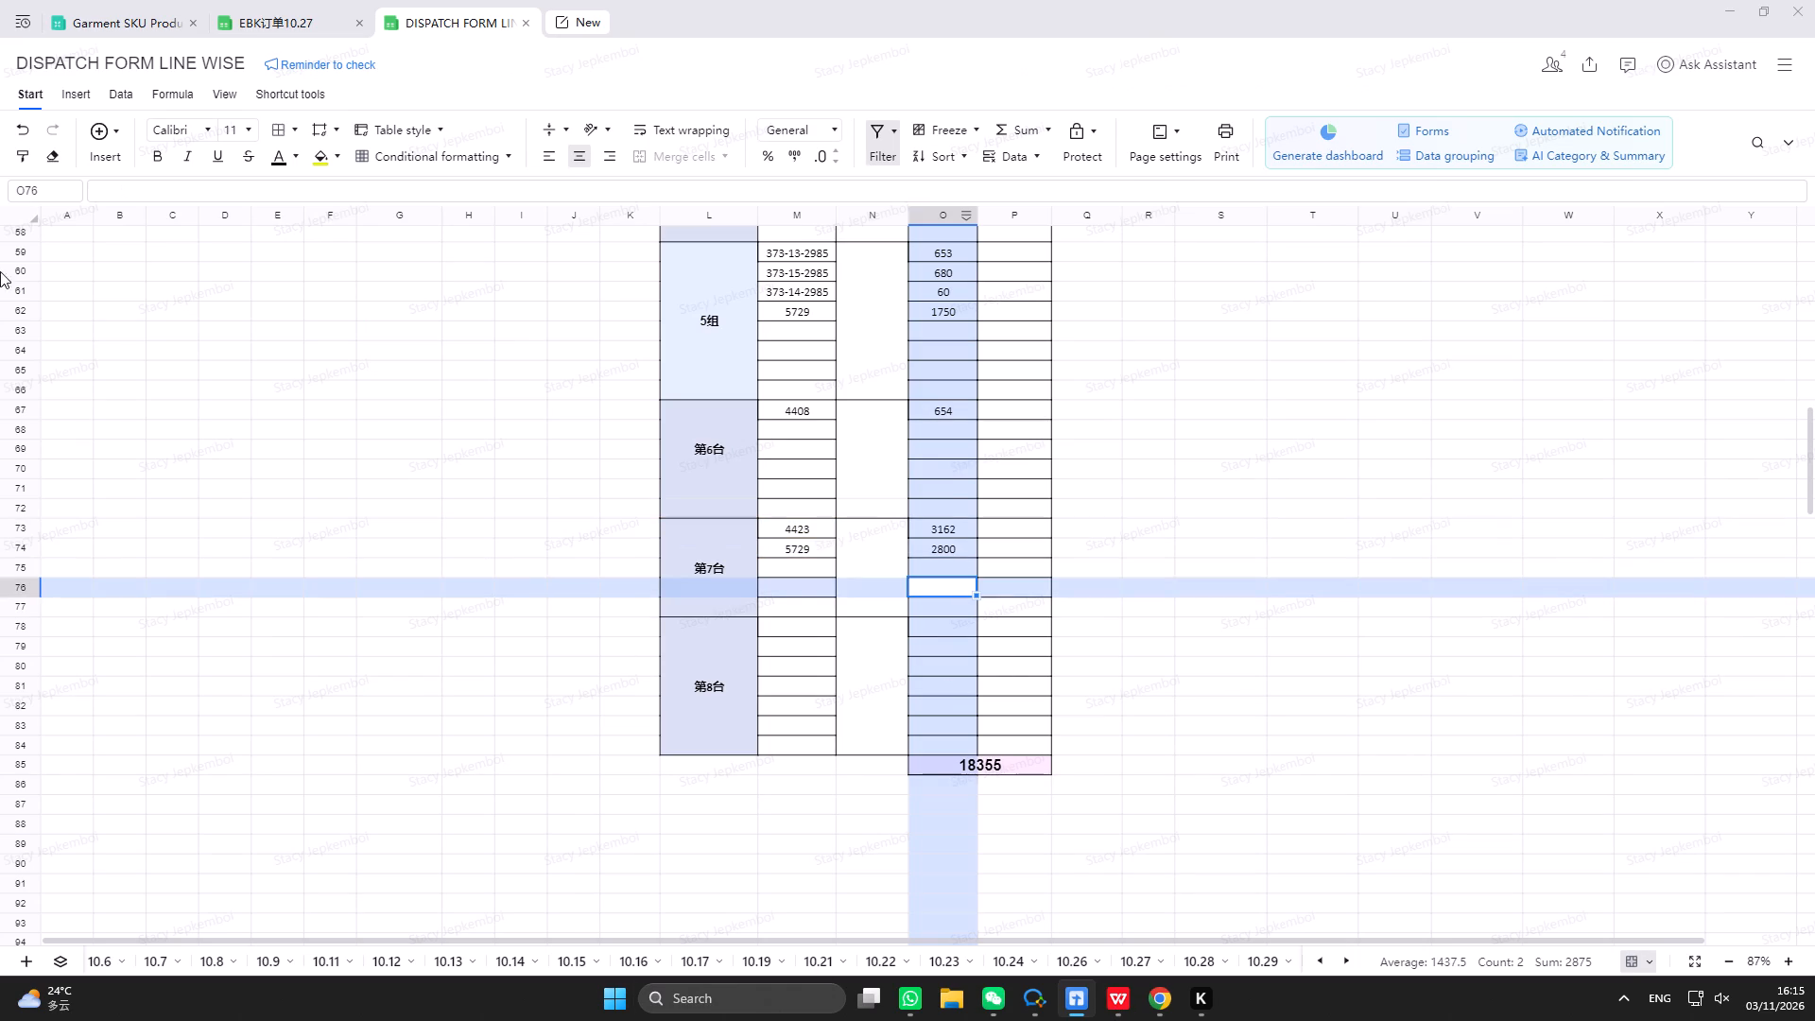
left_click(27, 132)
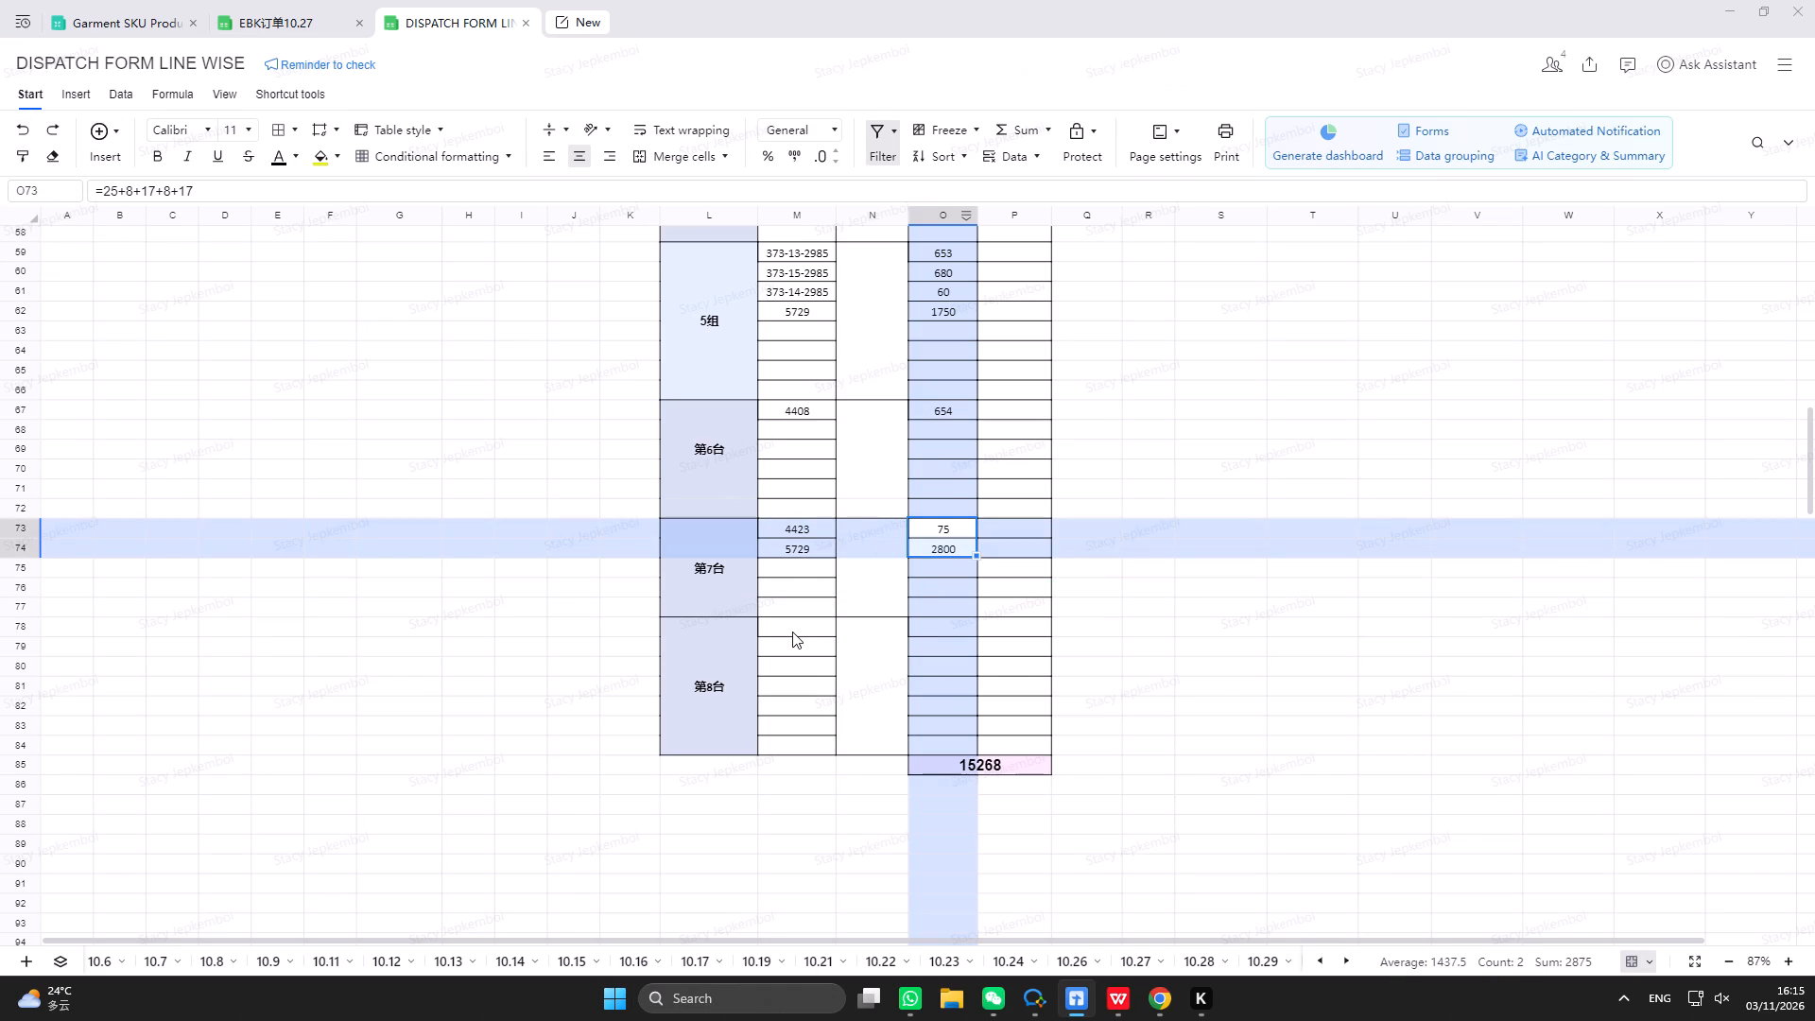
Record style 3162 in row 78 under 第8台, with the OUTPUT sum =27+30.
left_click(792, 632)
type("316")
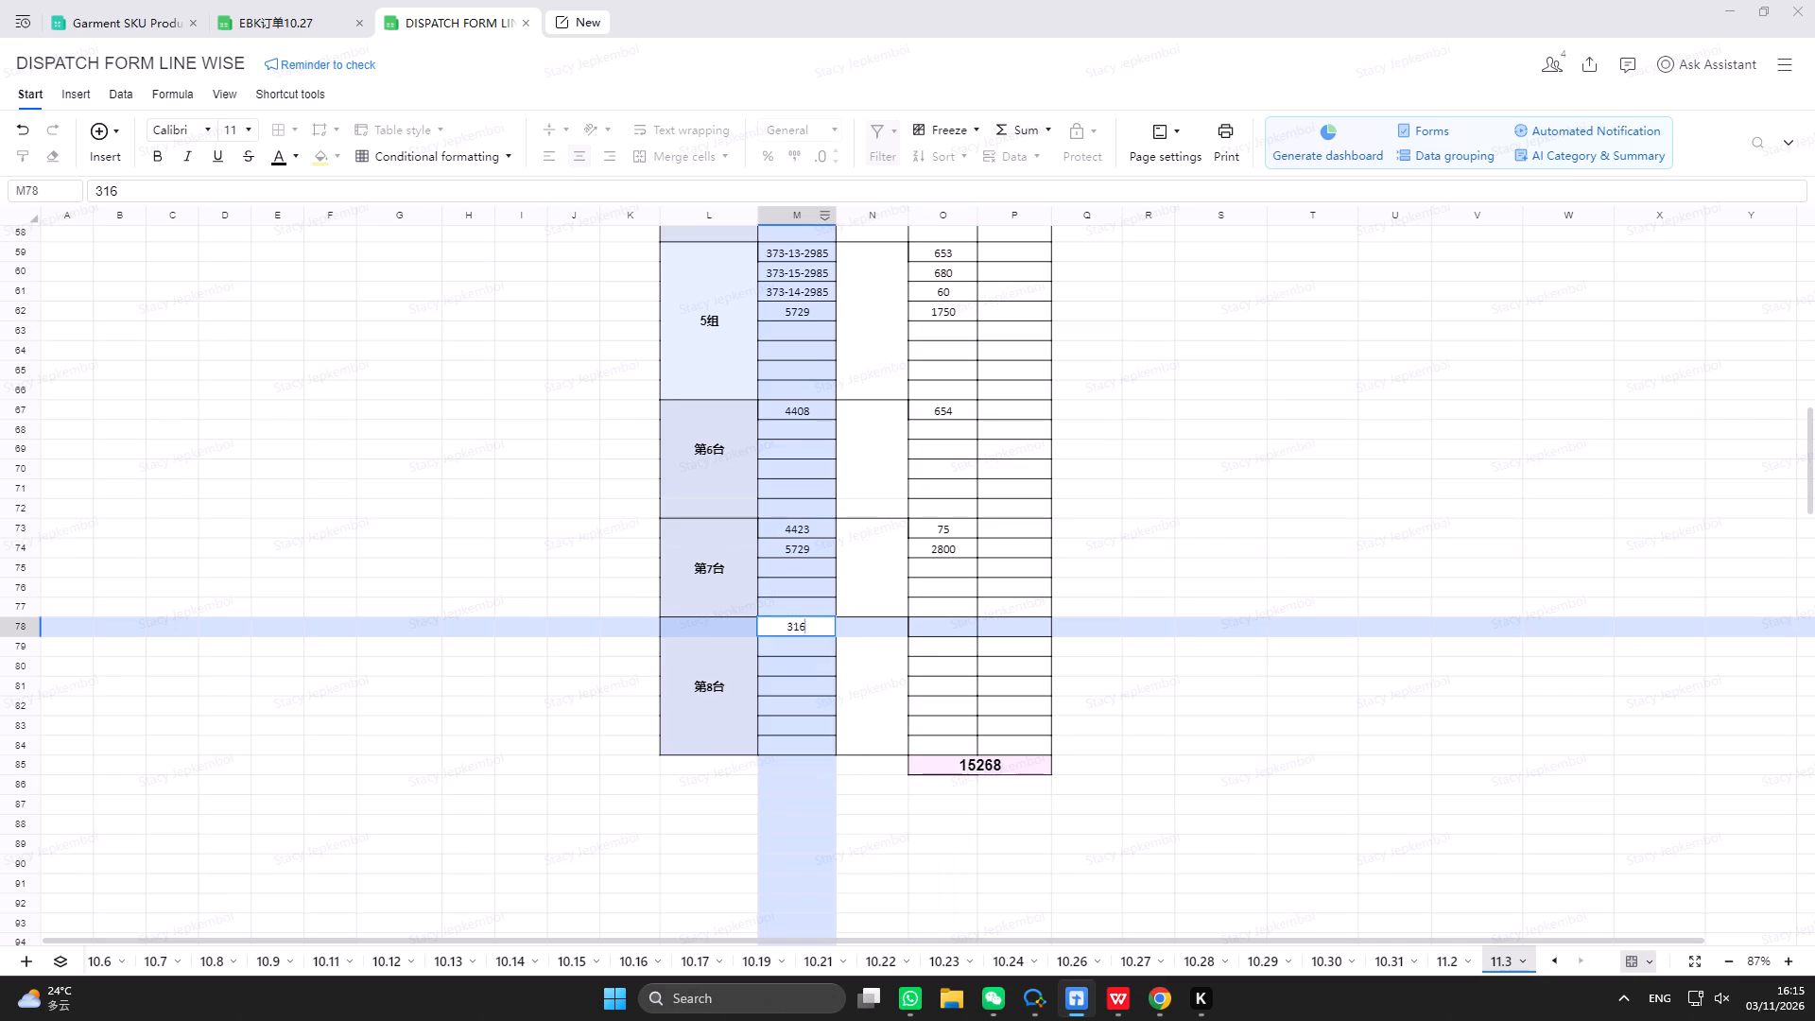
key("2")
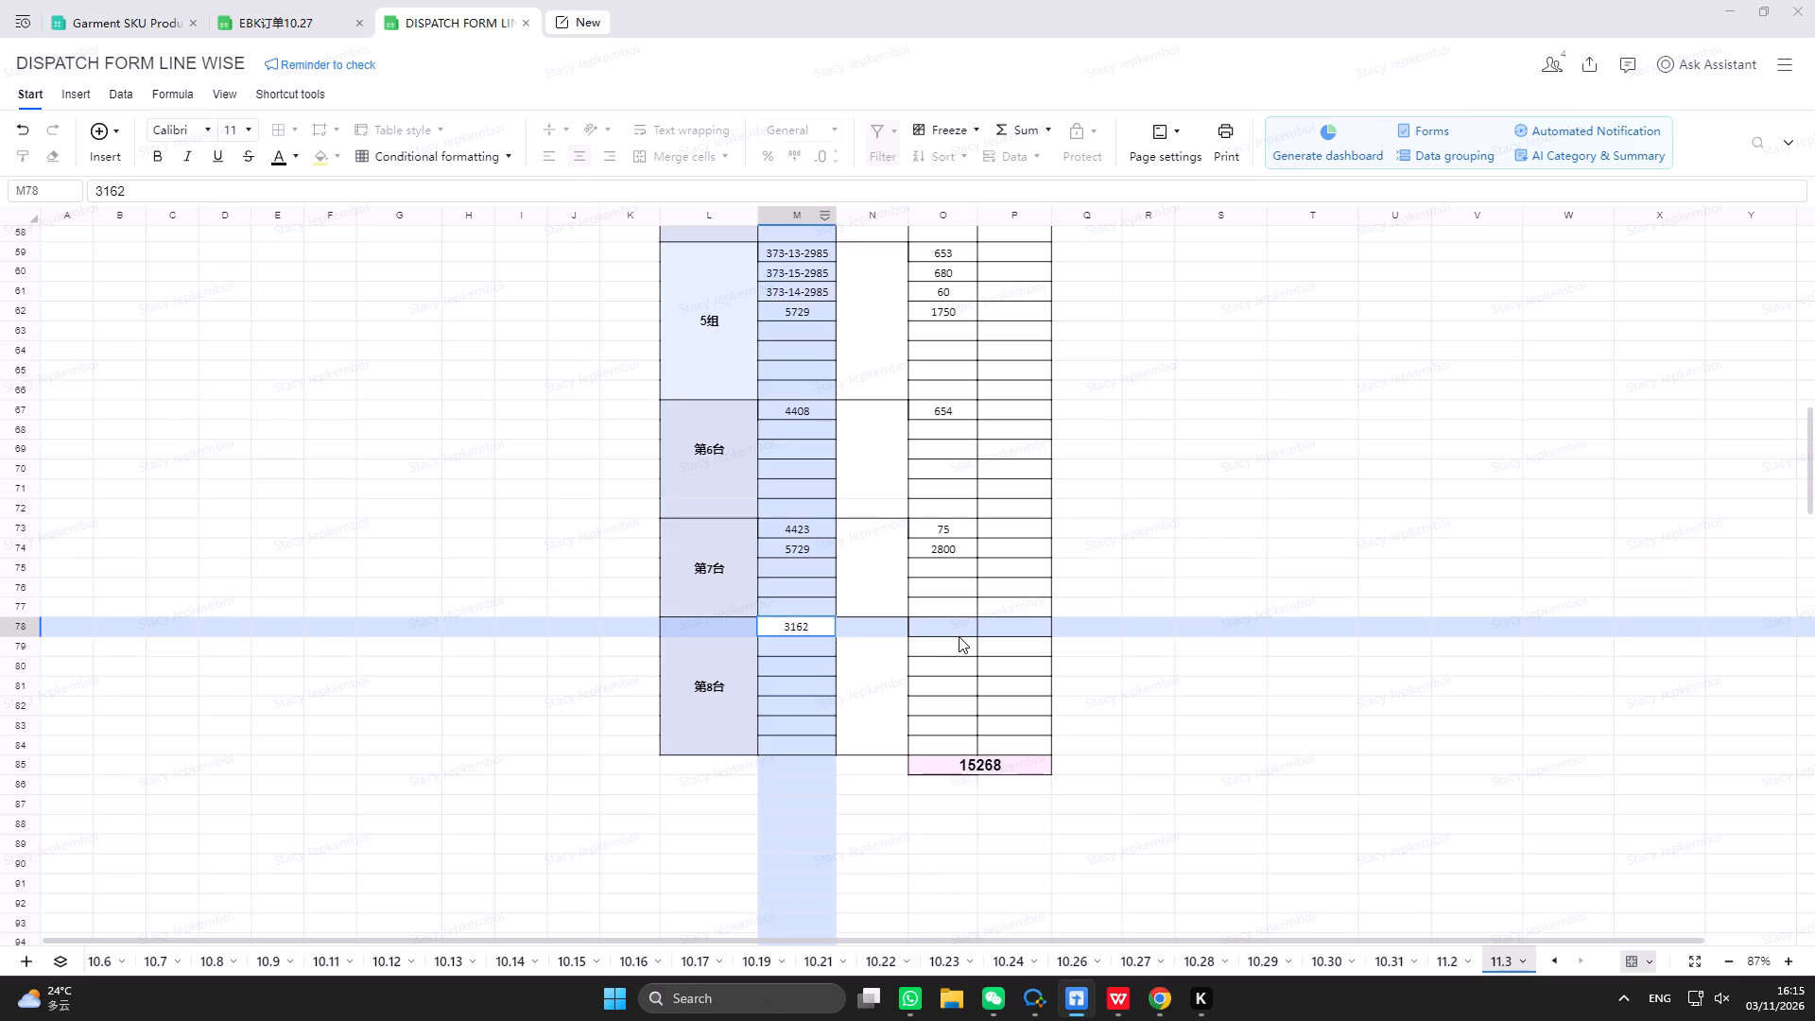
left_click(958, 632)
key("equal")
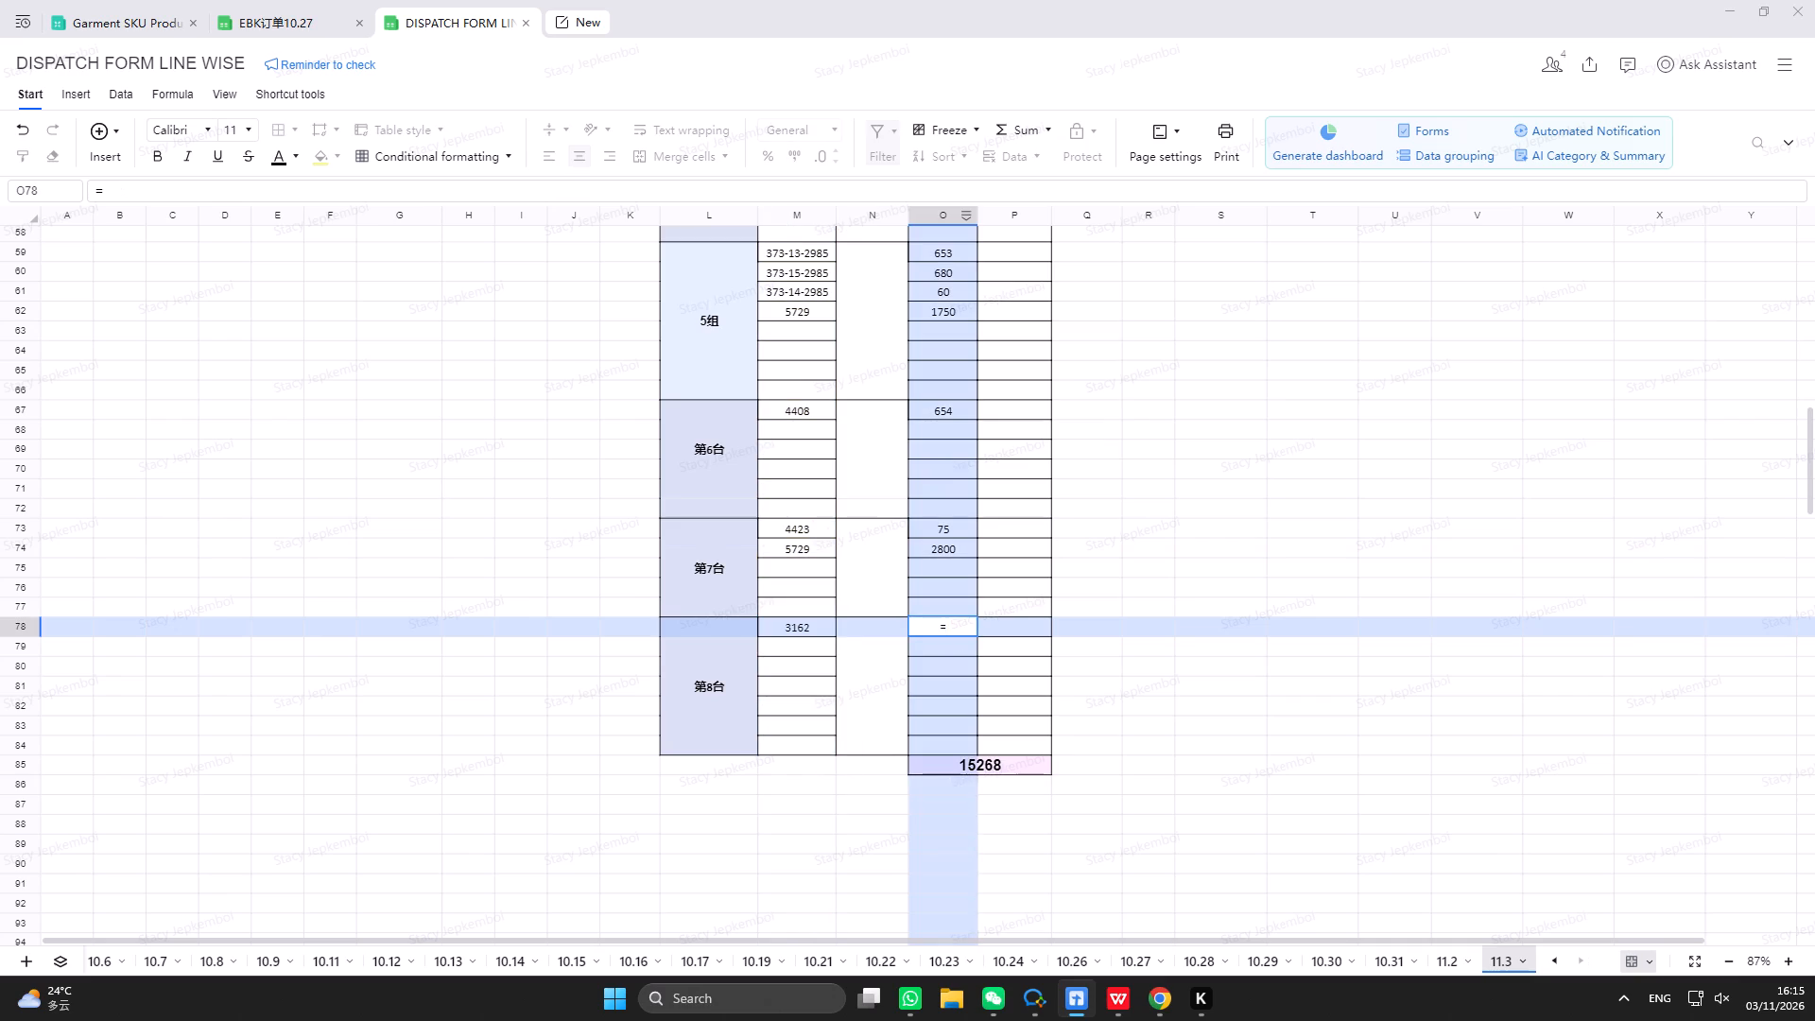
type("27+30")
key("Return")
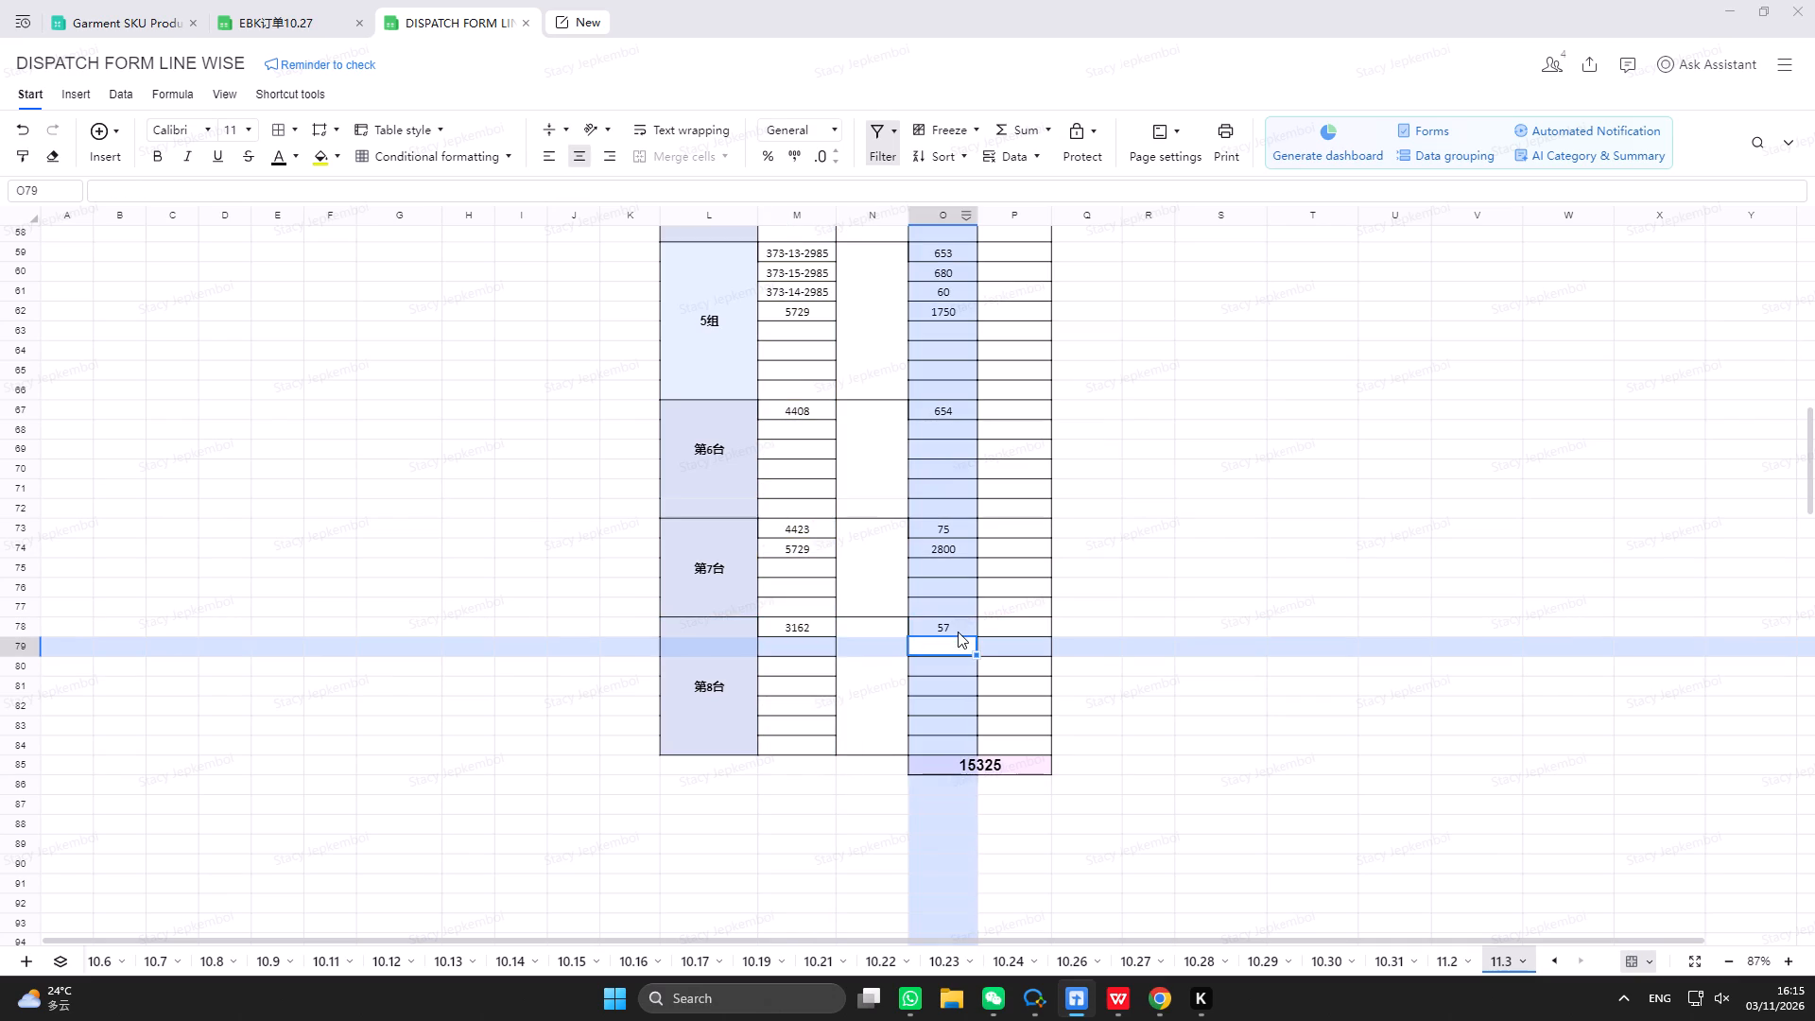
Record style 5287 in row 79 under 第8台, with the OUTPUT sum =41+50+12+43+39+27+100+5+50+100+16+150+32+27+200+45.
left_click(780, 649)
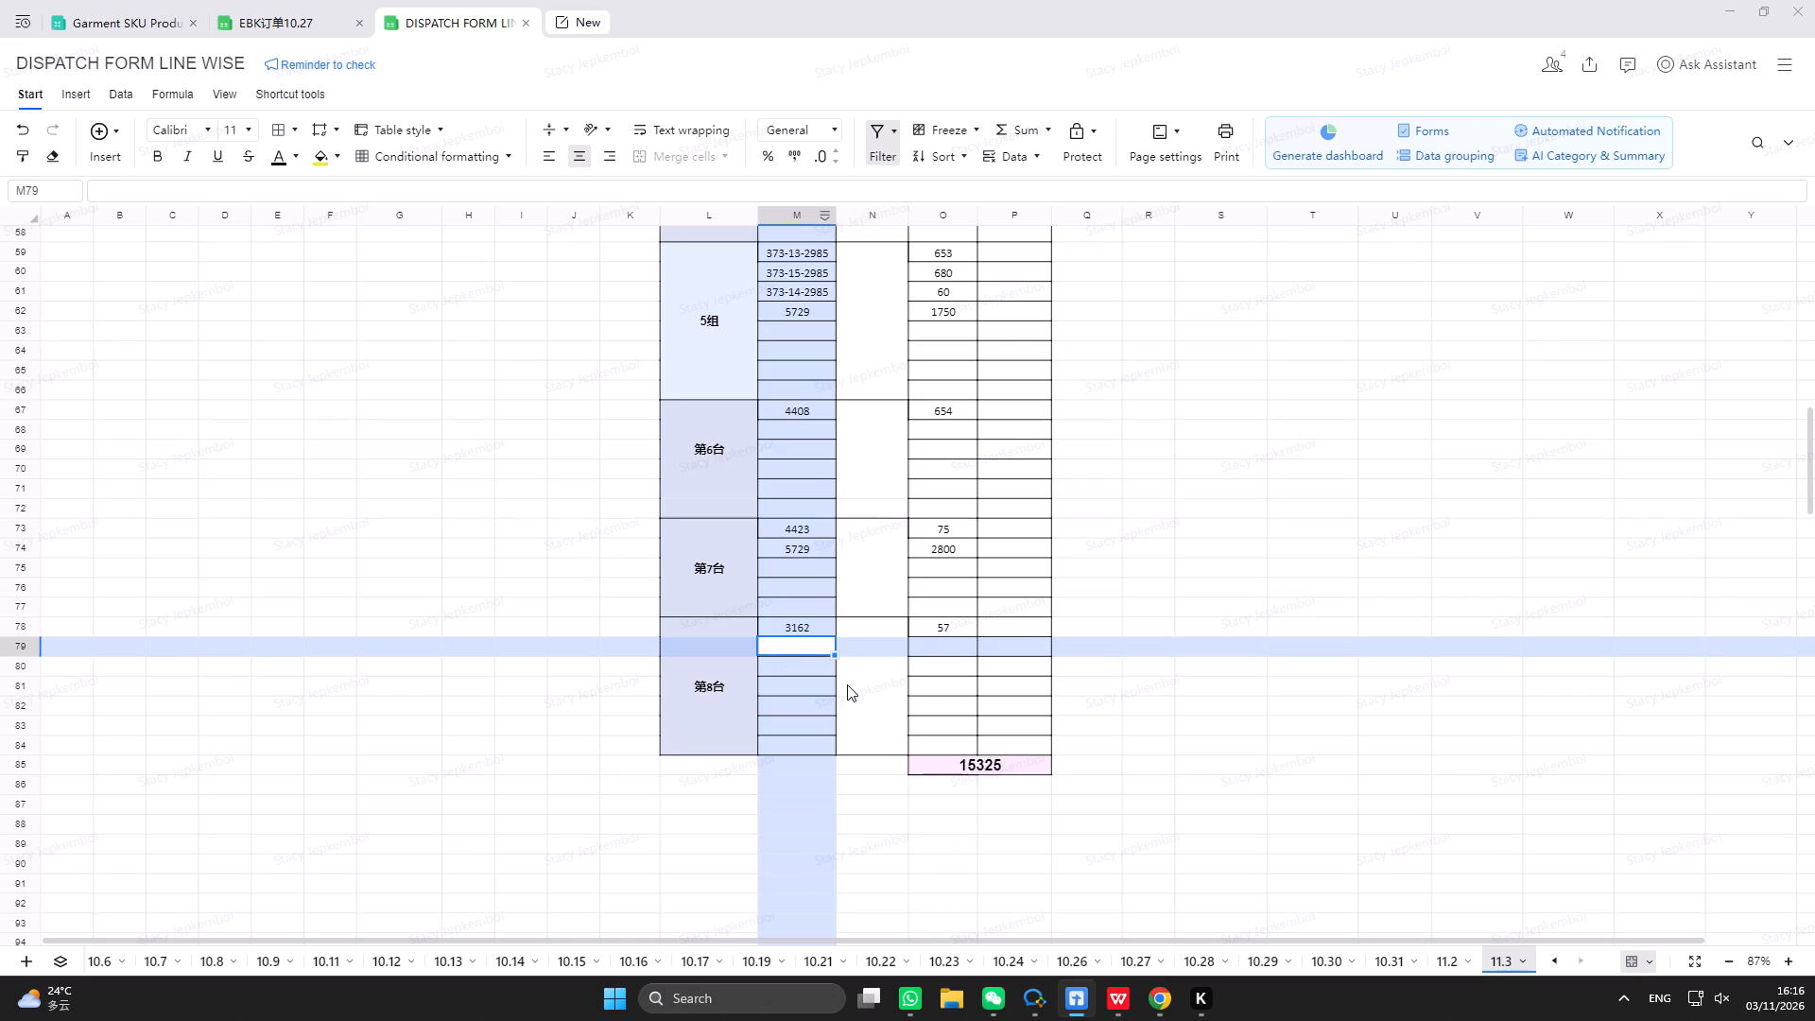
type("5287")
left_click(930, 647)
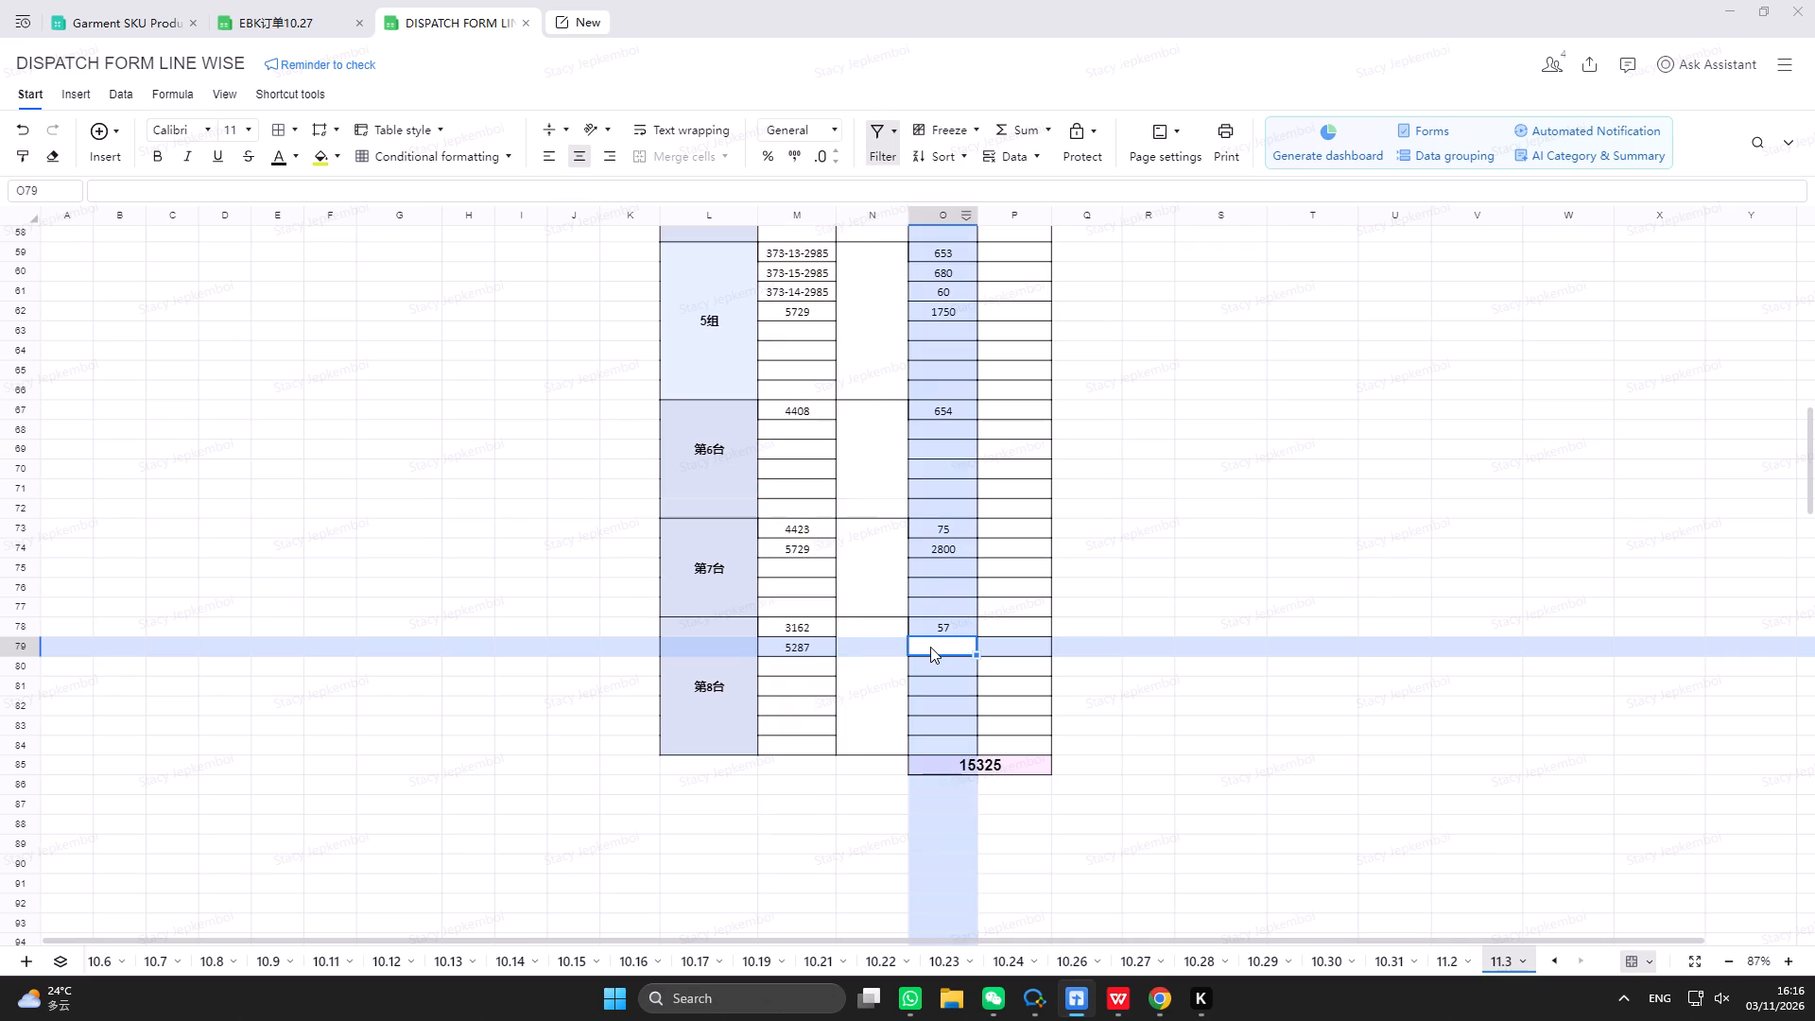
key("equal")
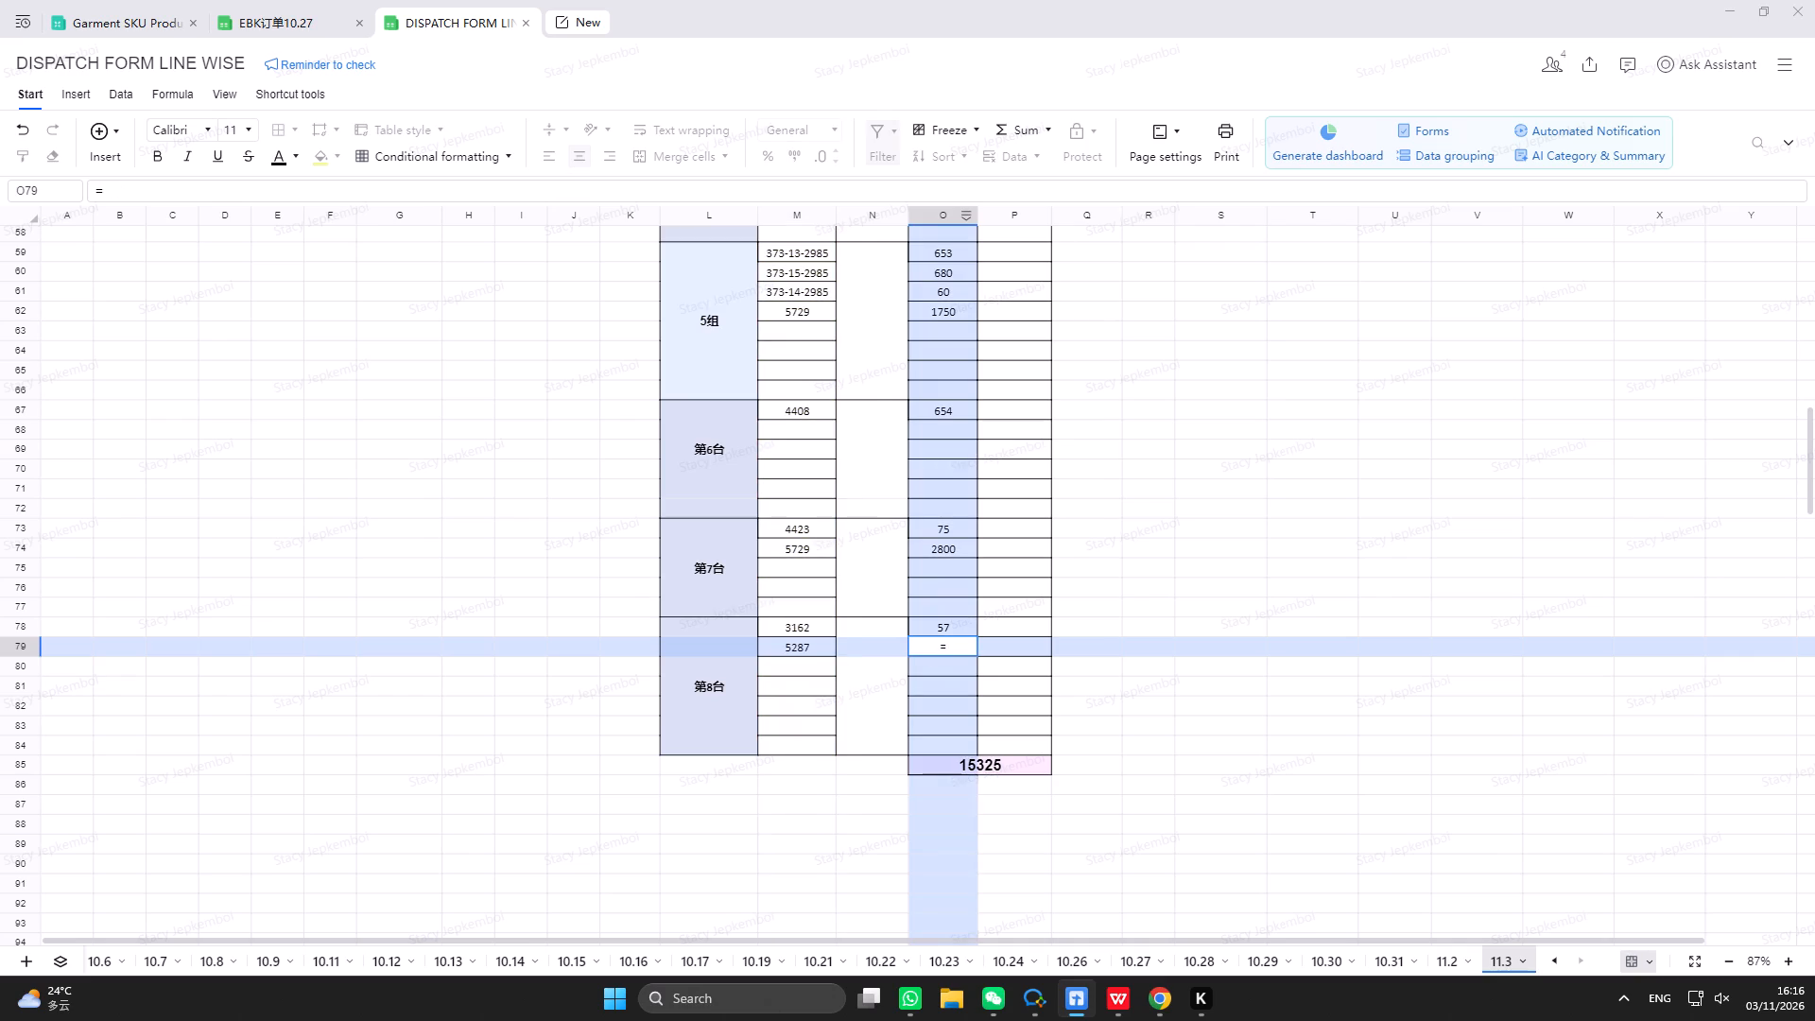
type("41+50+12+43")
type("+39+27")
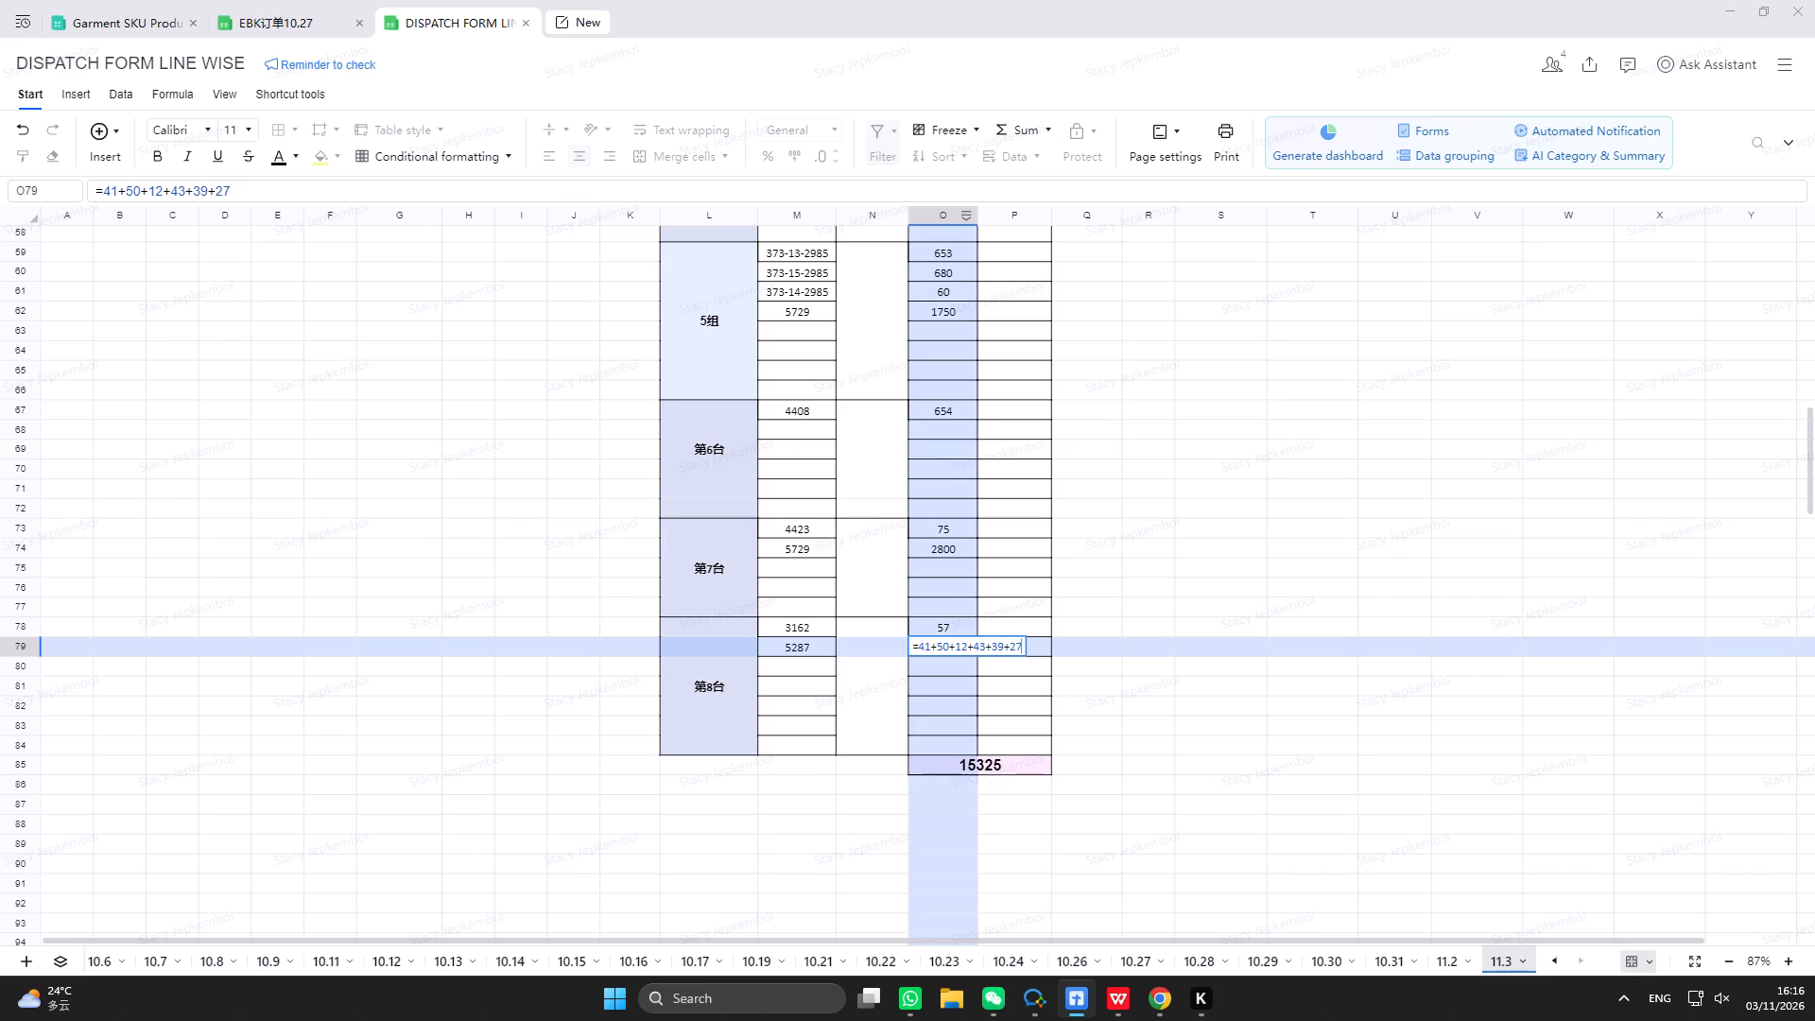
type("+100")
key("plus")
type("5+50")
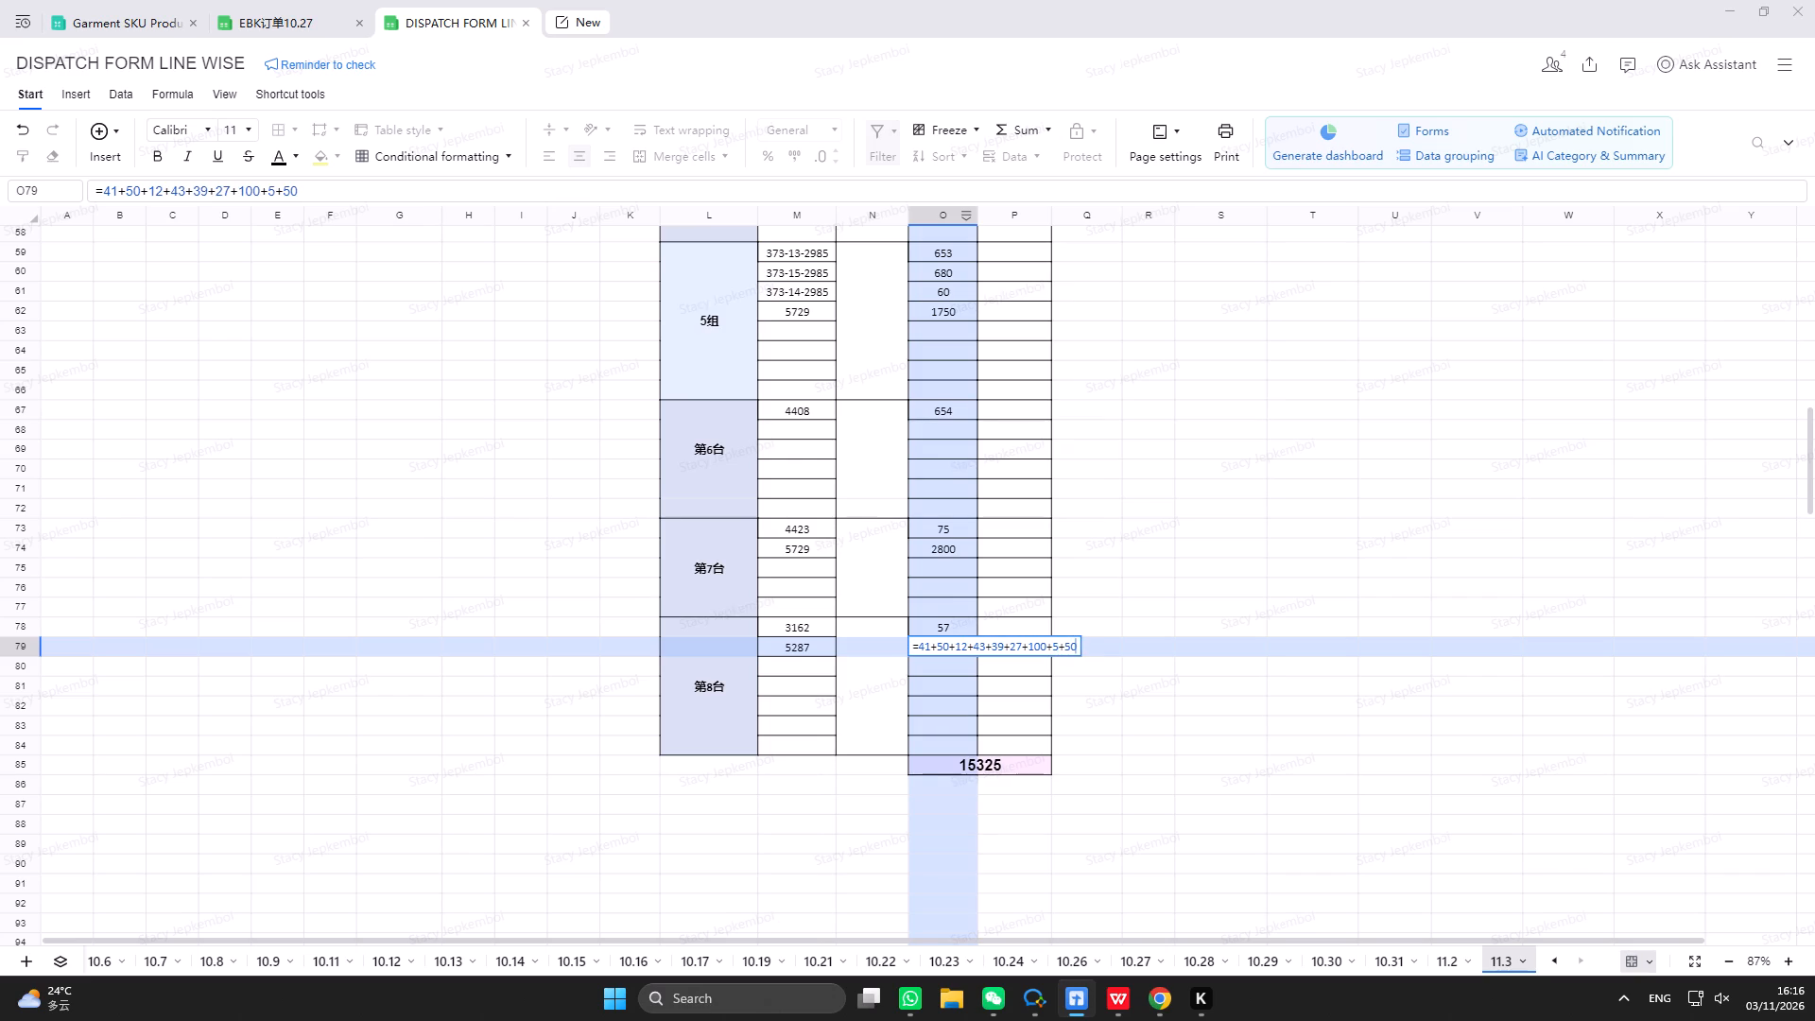
type("+100+")
type("16+")
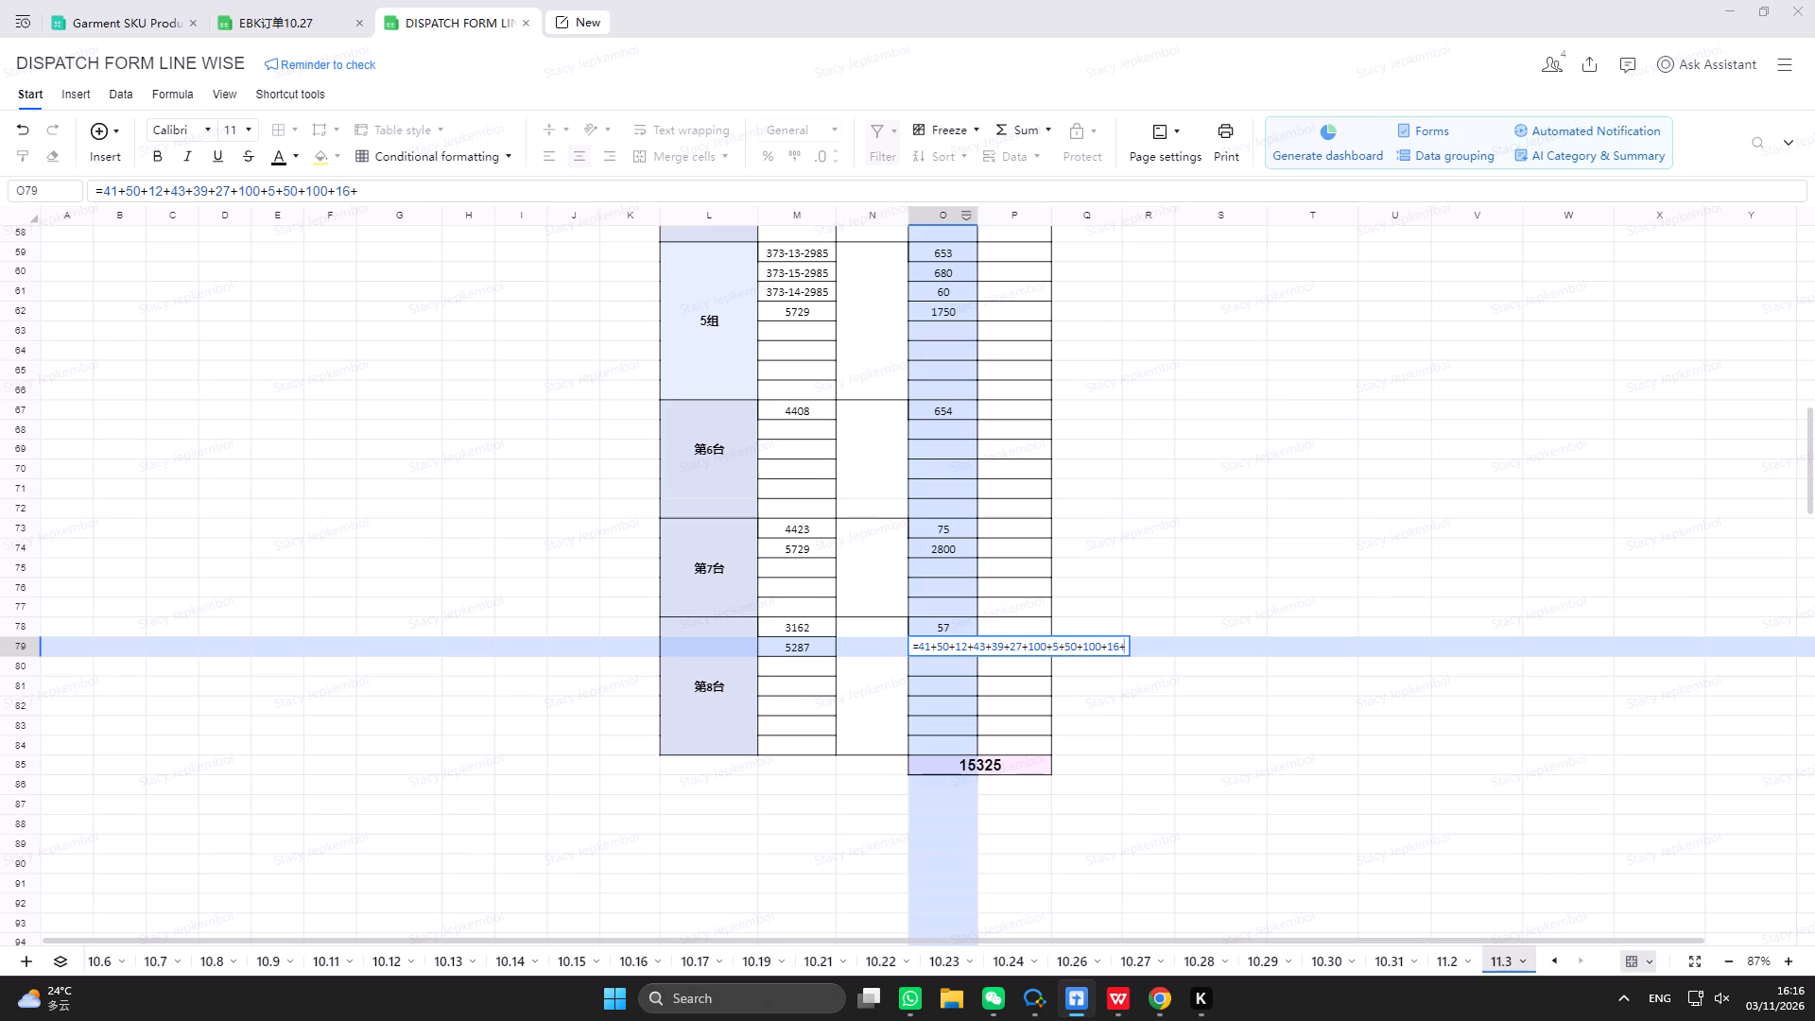
type("150+32+27+")
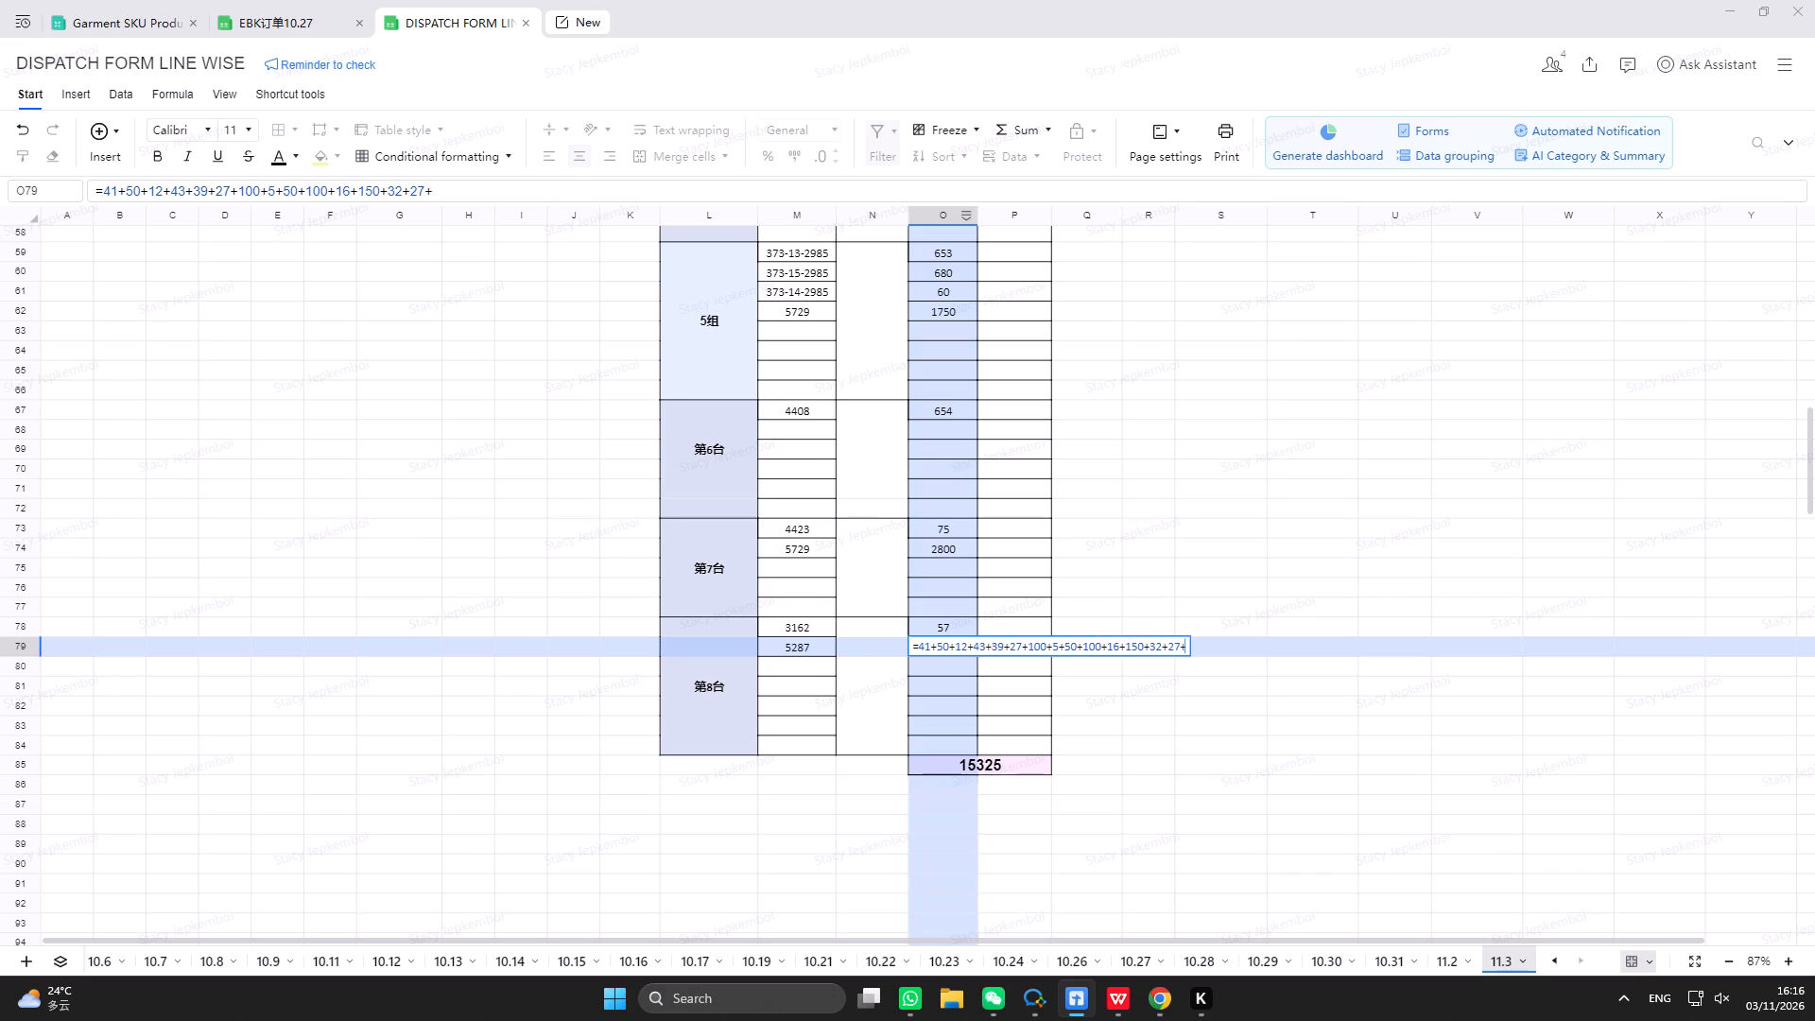
type("200+45")
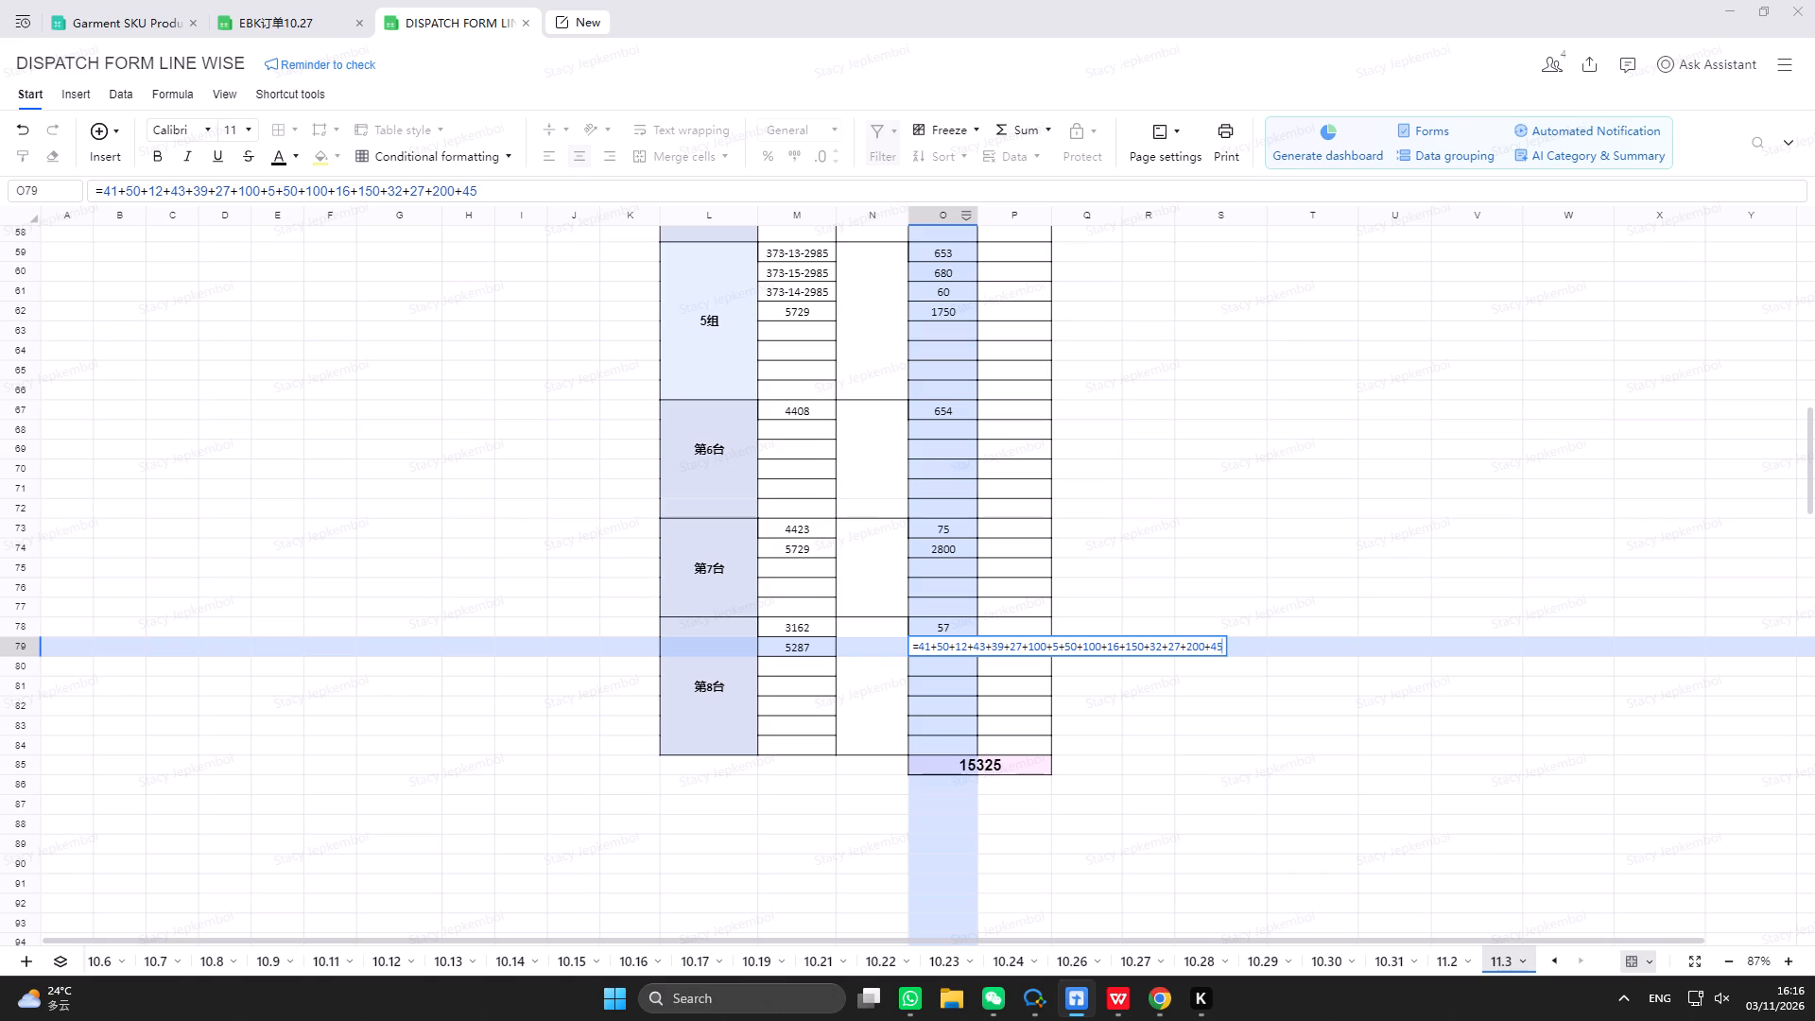
key("plus")
key("BackSpace")
key("Return")
Record style 5729 in row 80 under 第8台, with the OUTPUT sum =500+500+400.
left_click(824, 661)
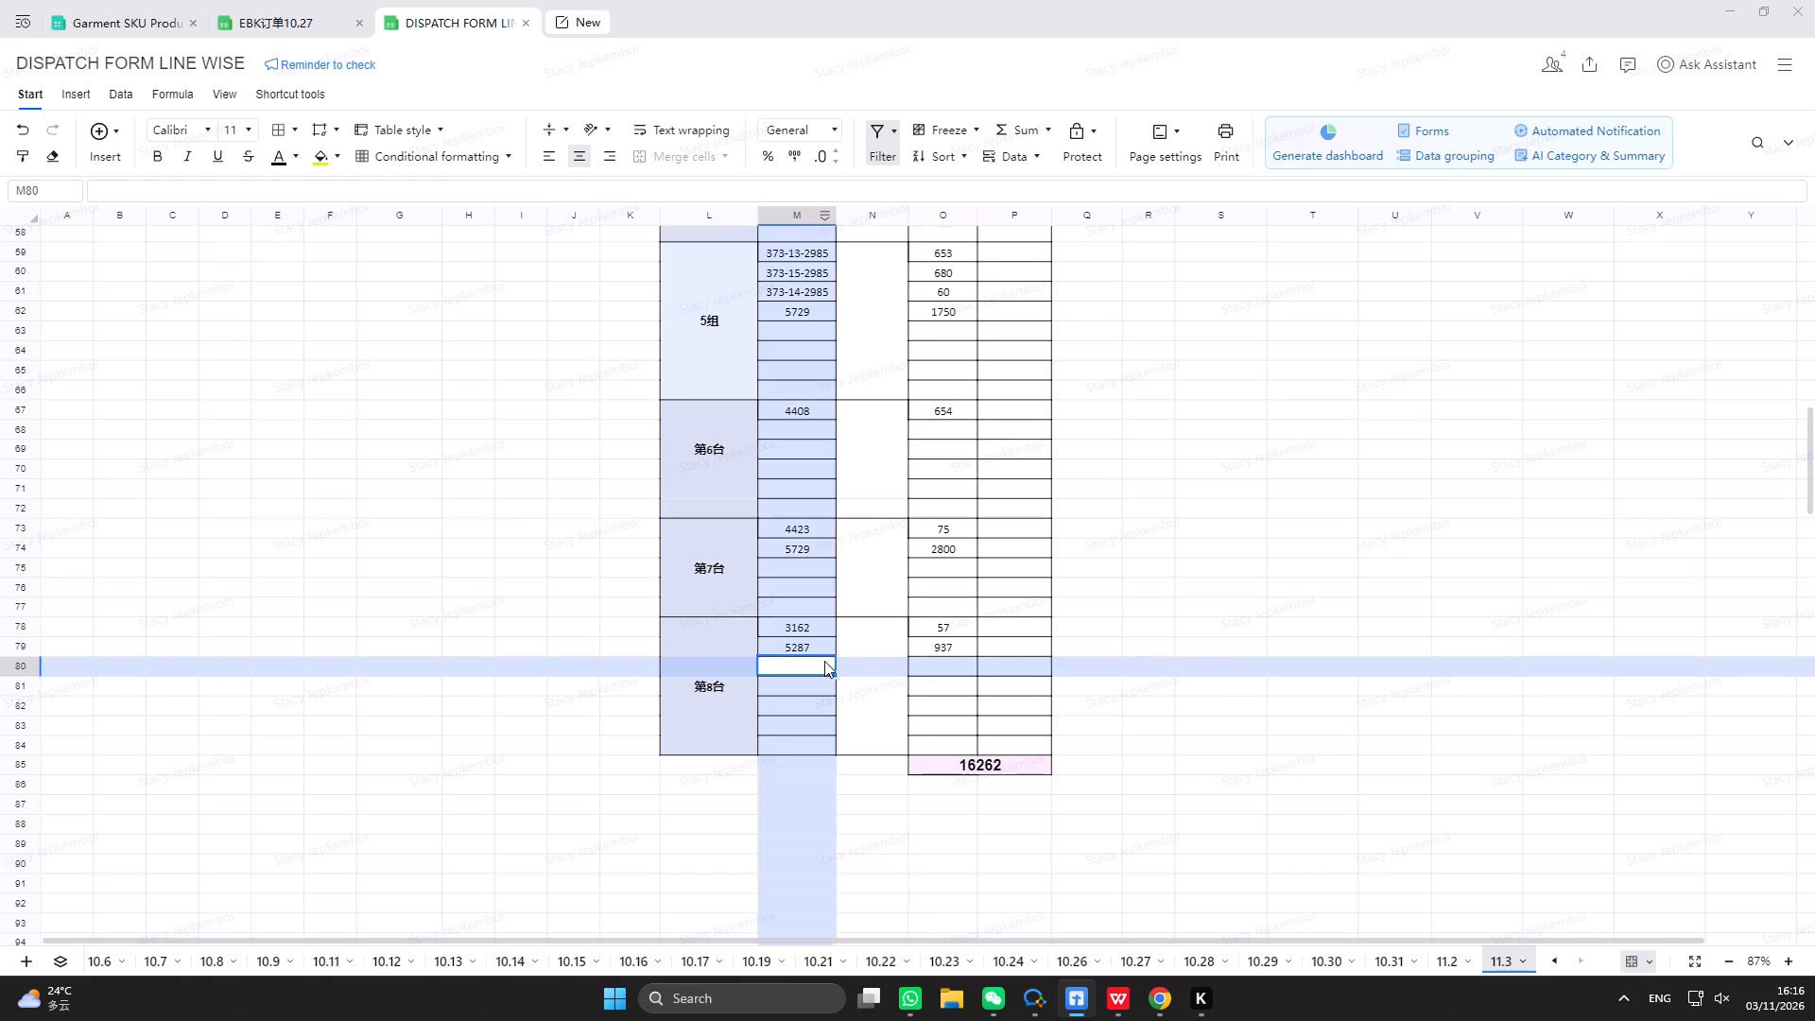
type("5729")
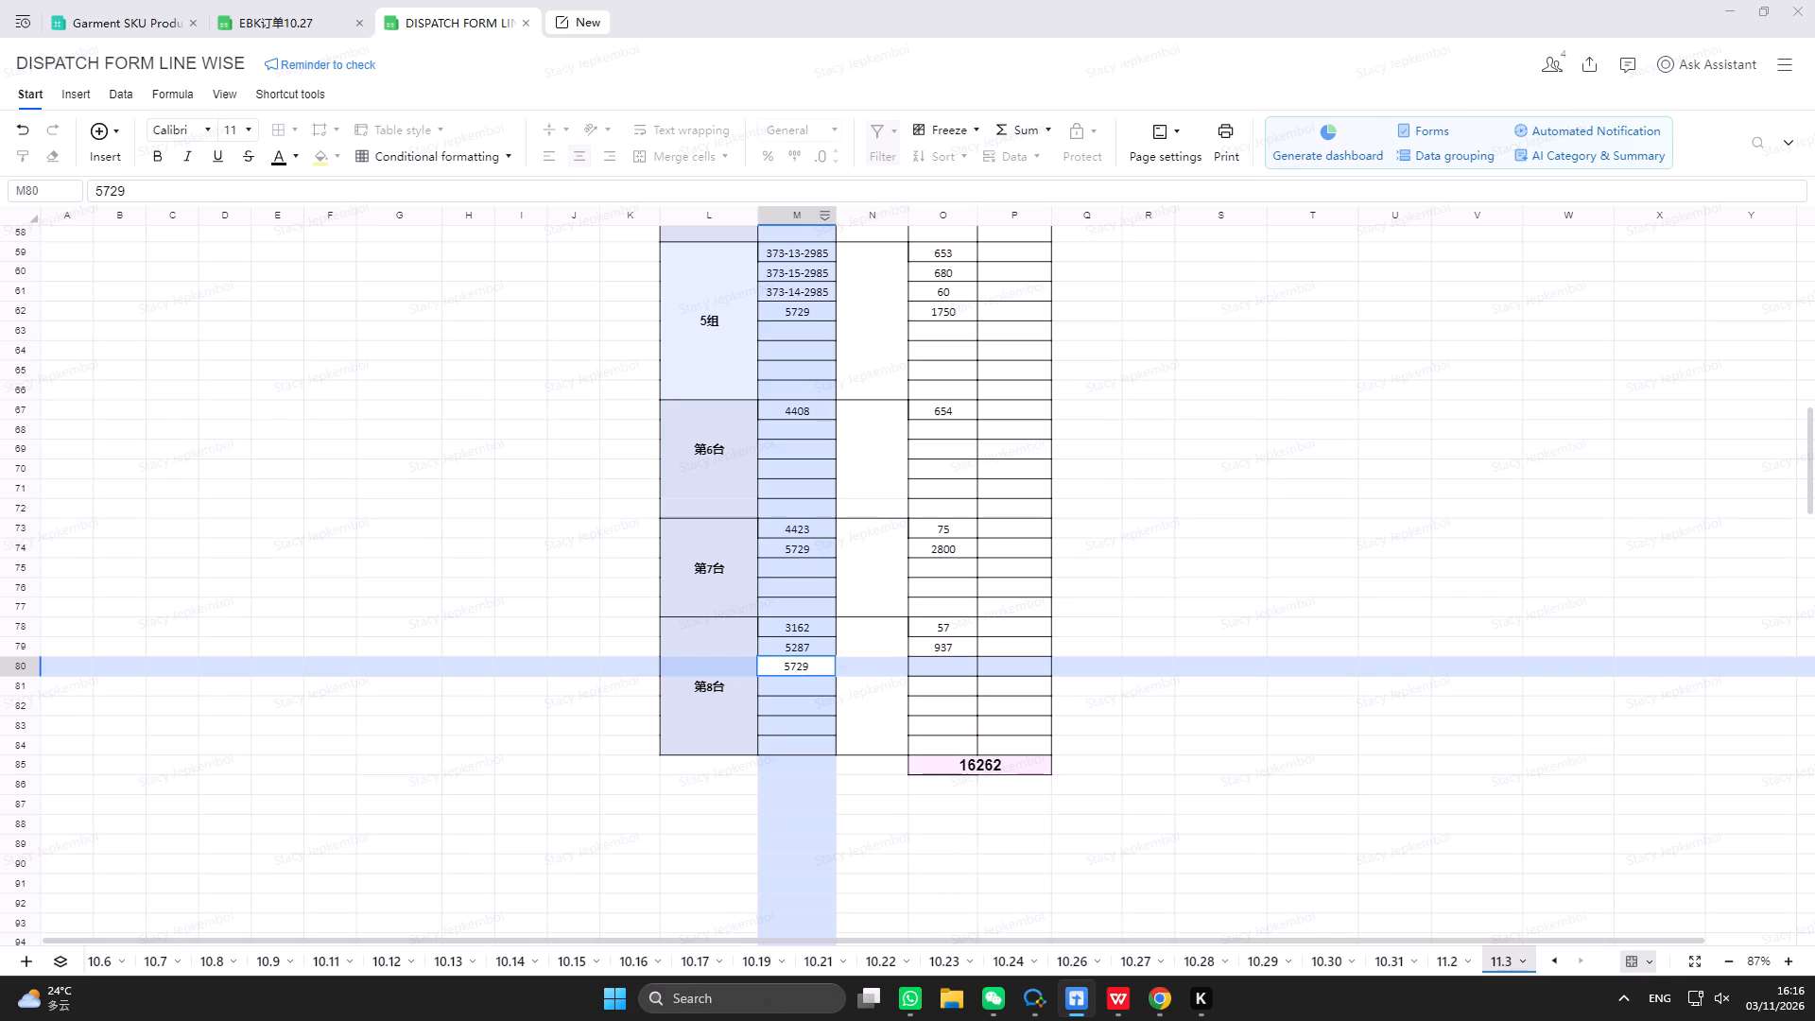
left_click(929, 665)
key("equal")
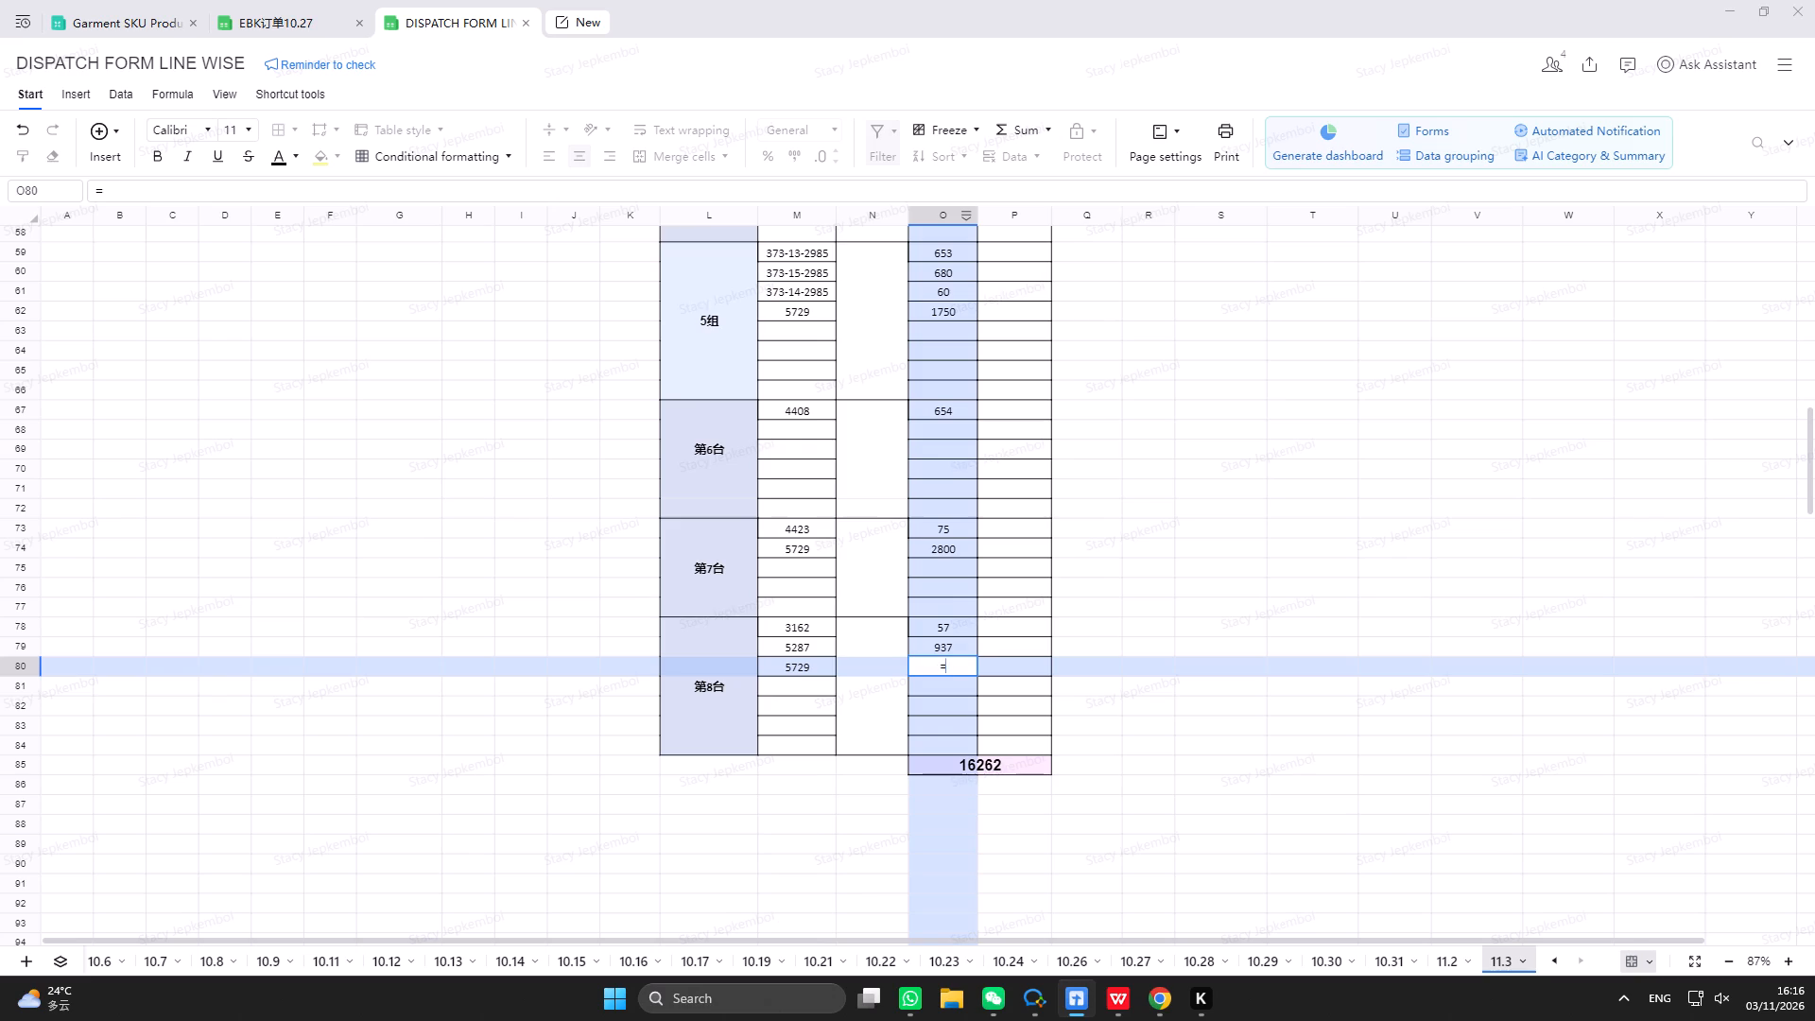
type("500+")
type("500+")
type("400")
key("Return")
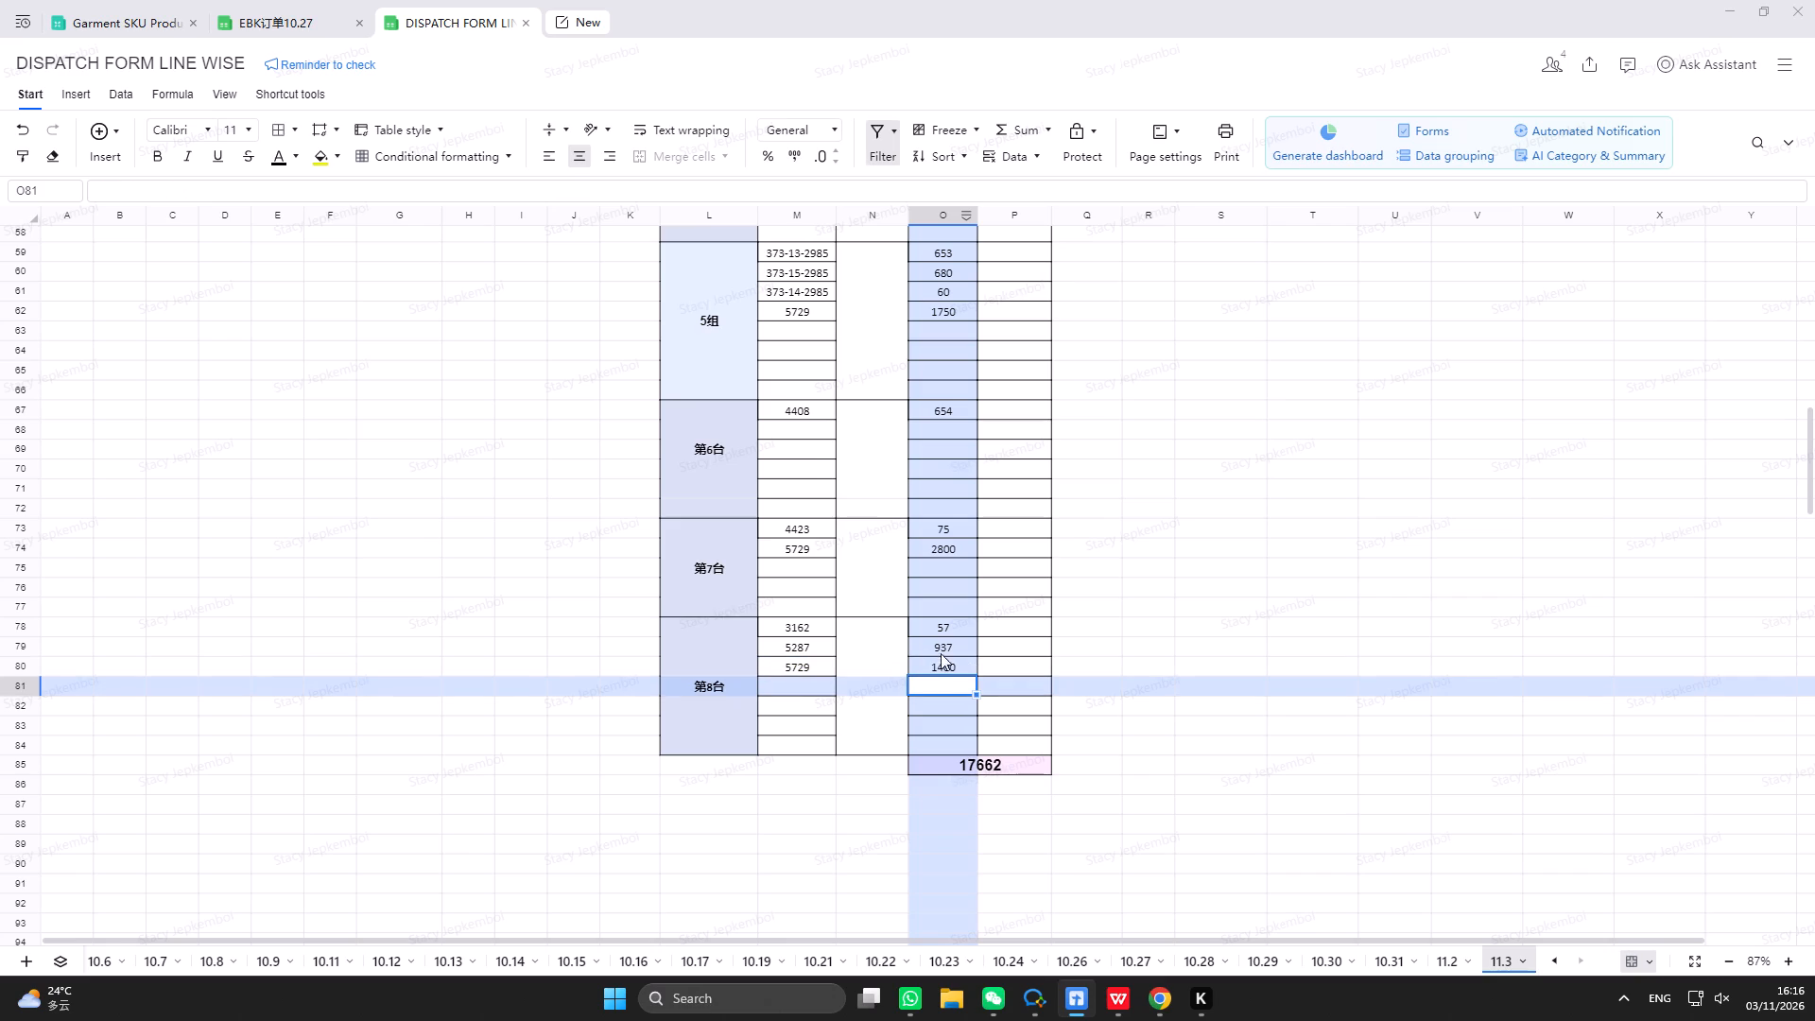
Total the three 第8台 outputs, switch to the bundling tracker and enter 2394 for table 8 on 03/11/2026.
left_click_drag(961, 618, 962, 666)
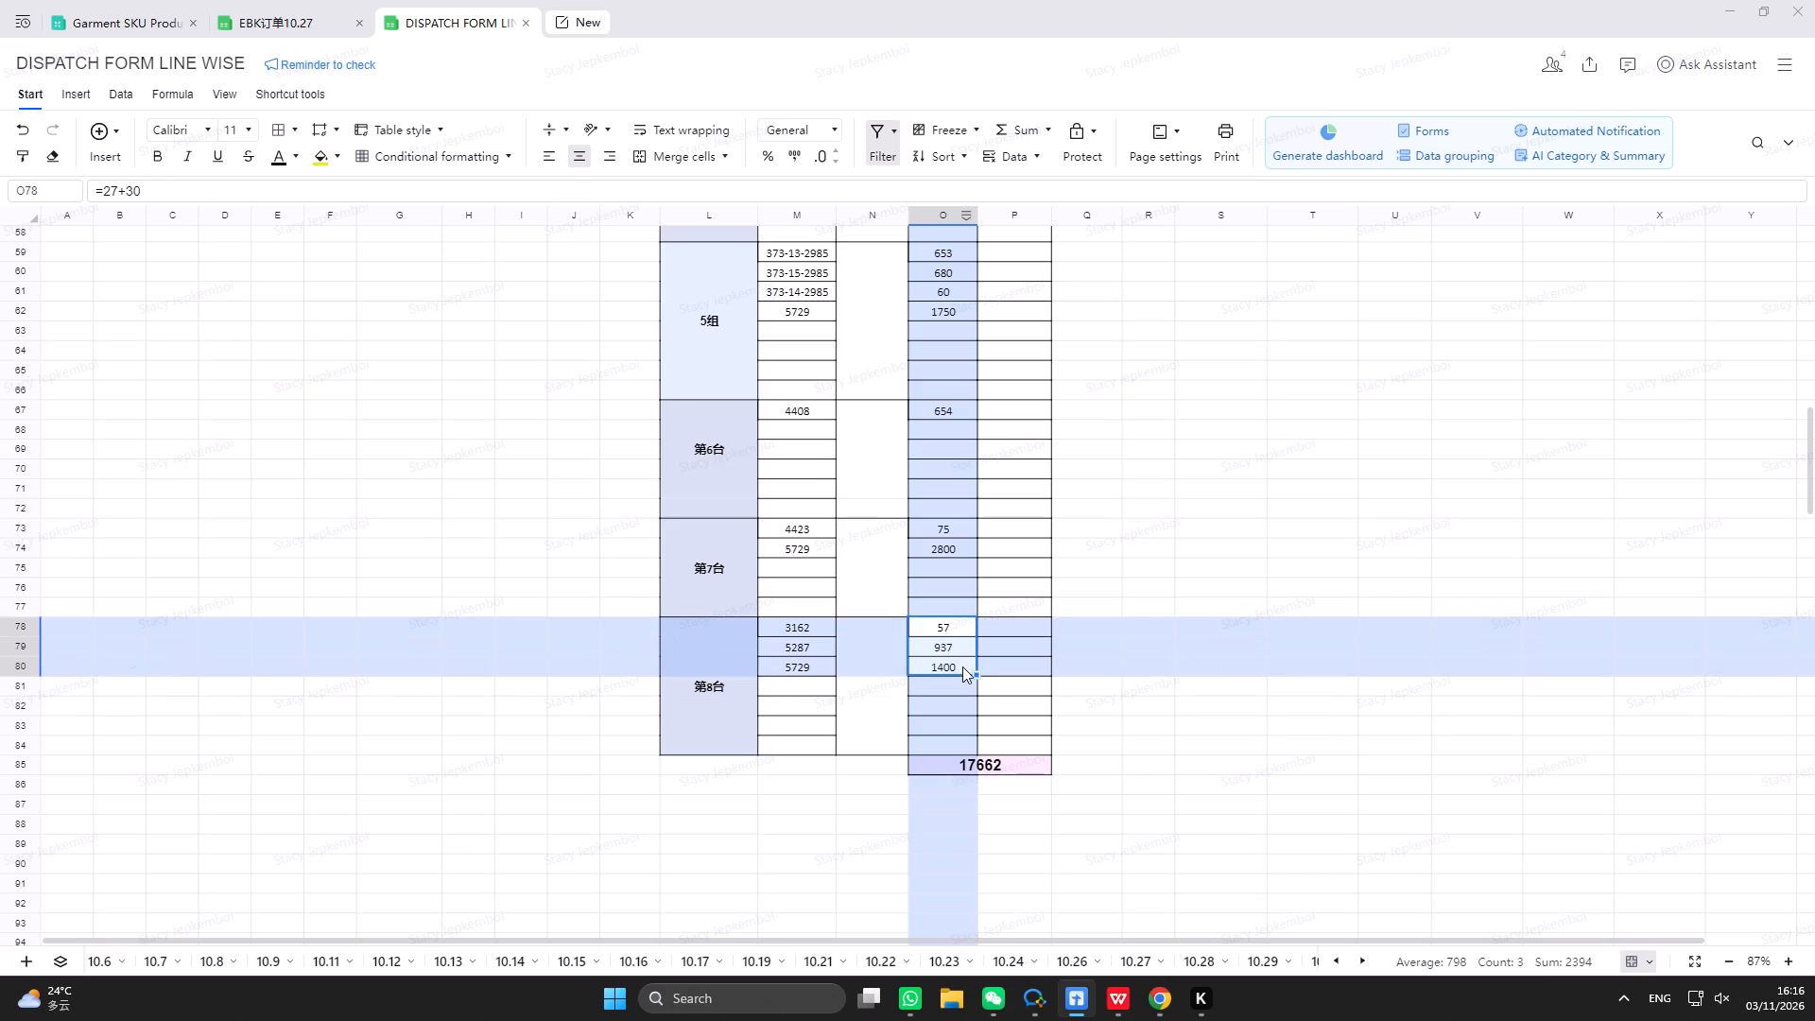
left_click(1107, 998)
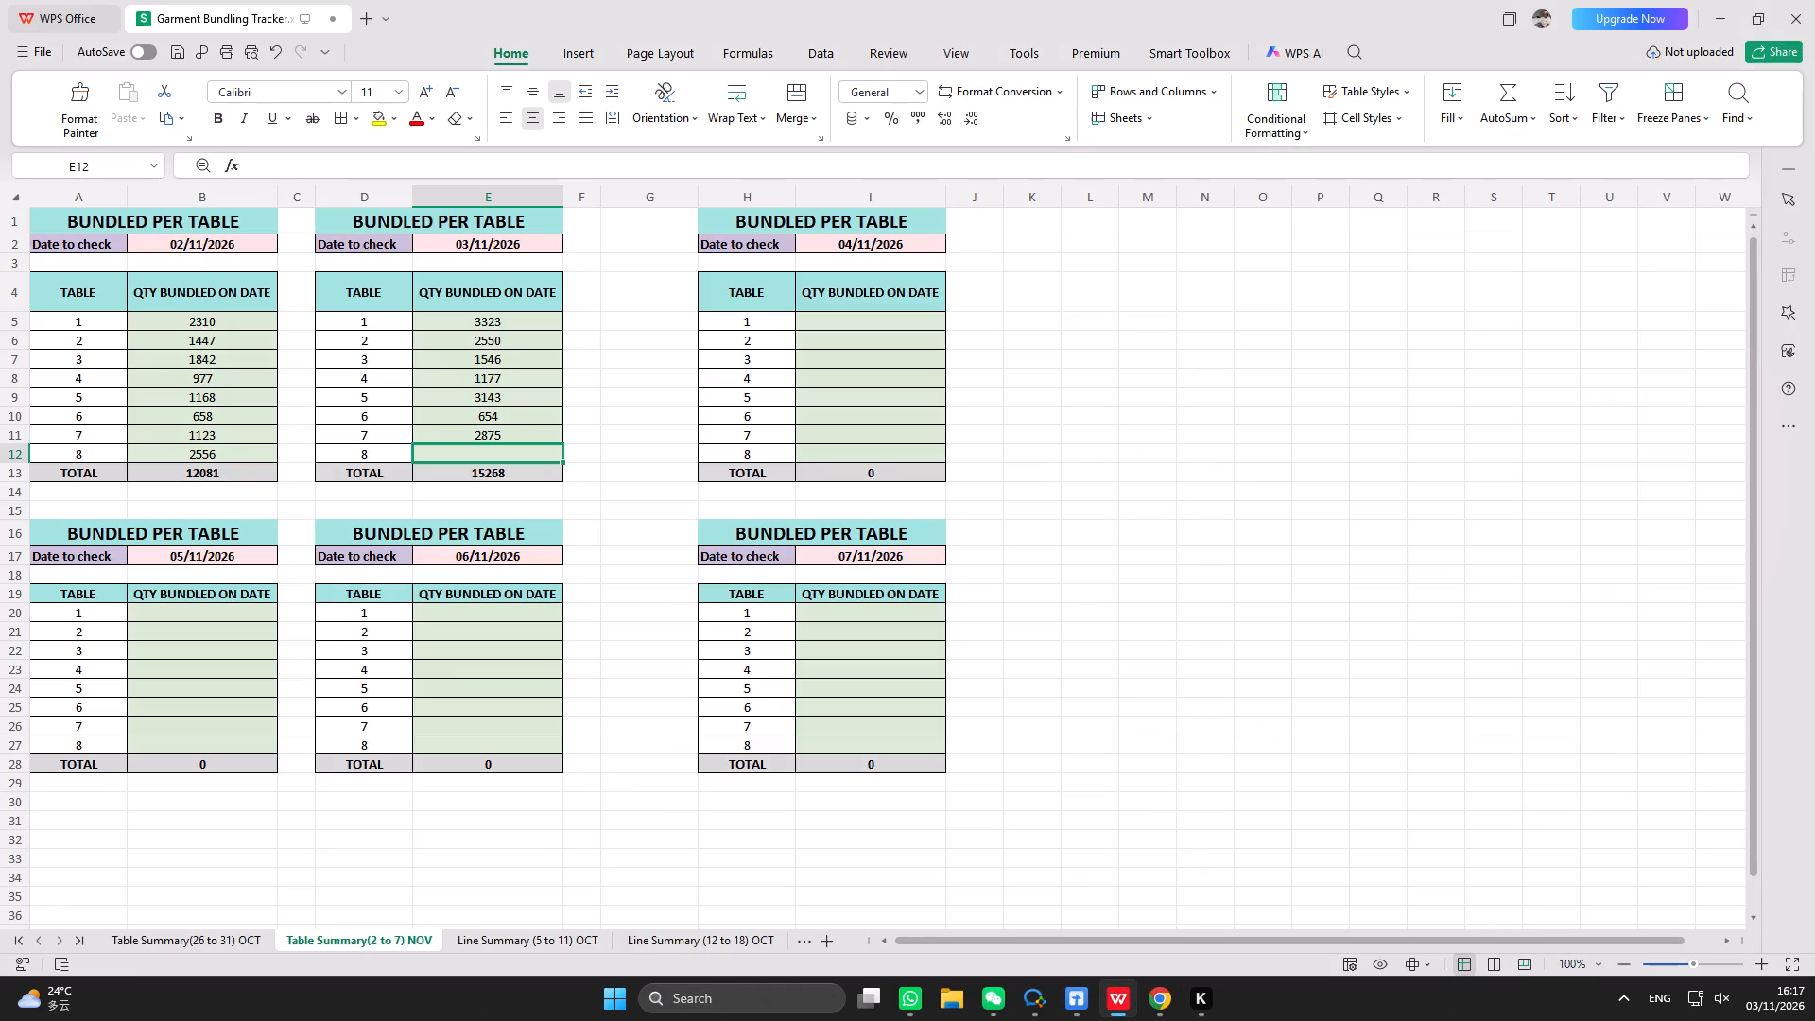
type("2394")
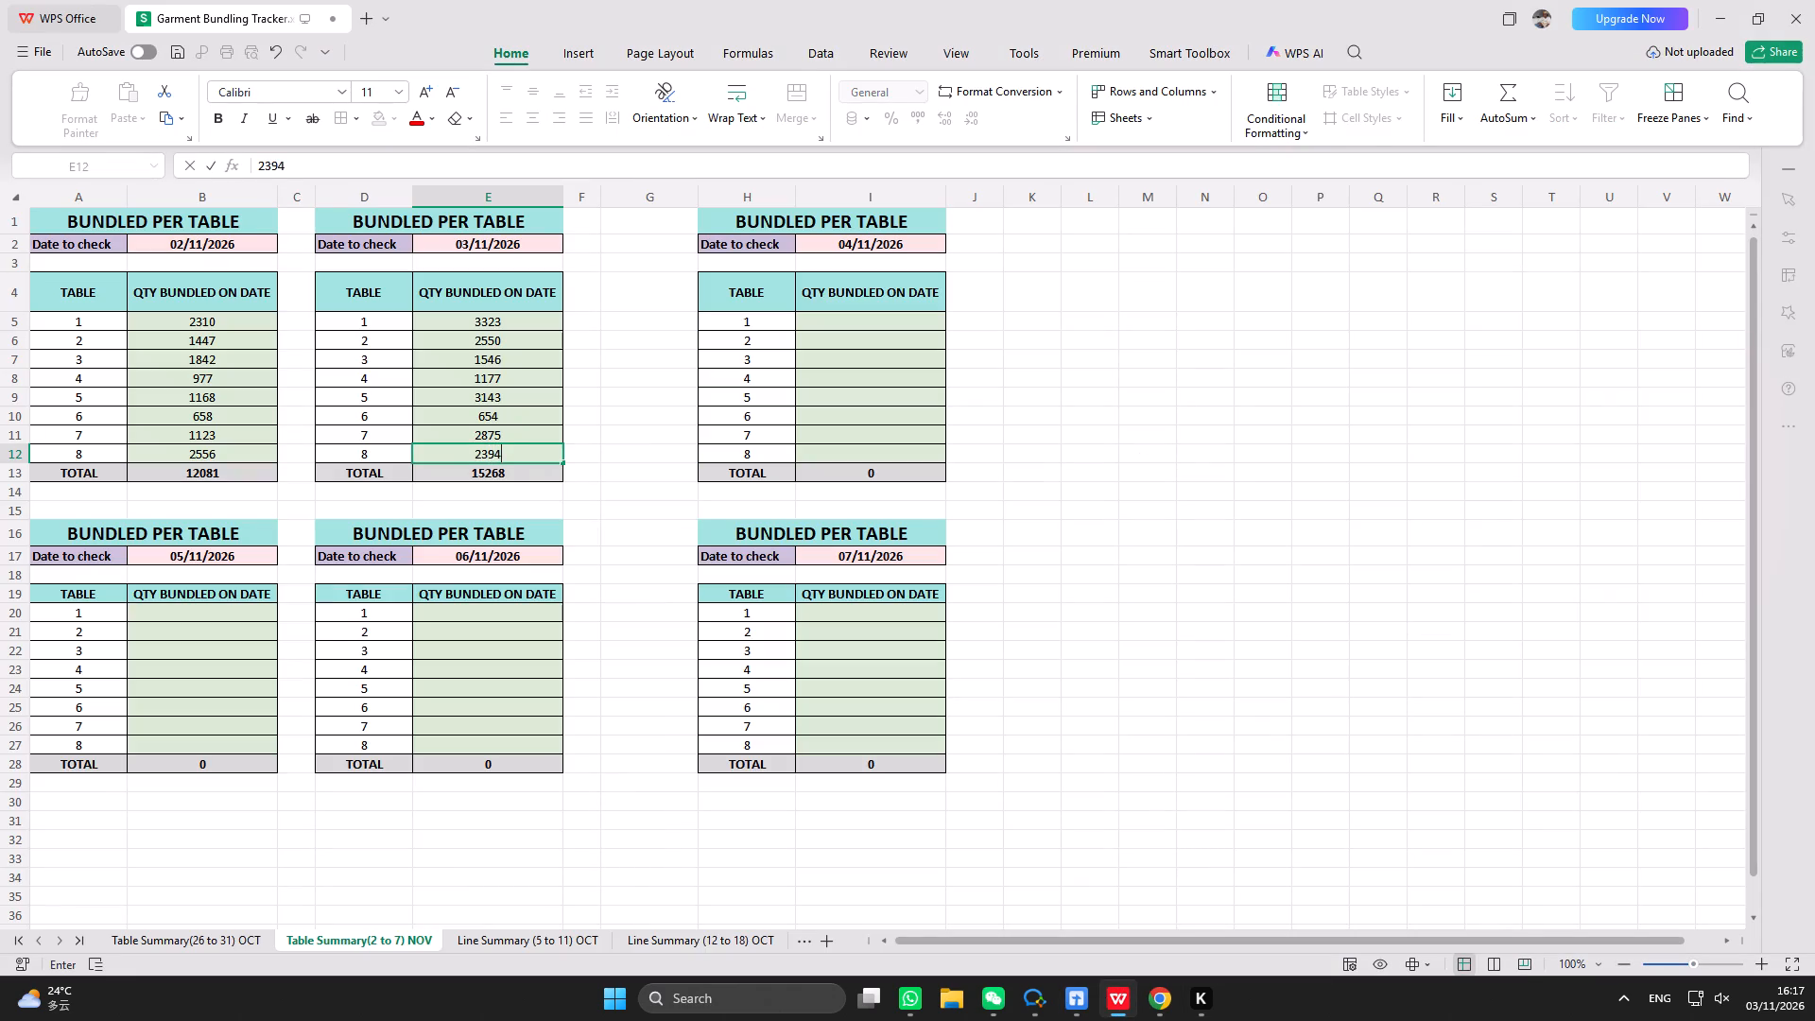
key("Return")
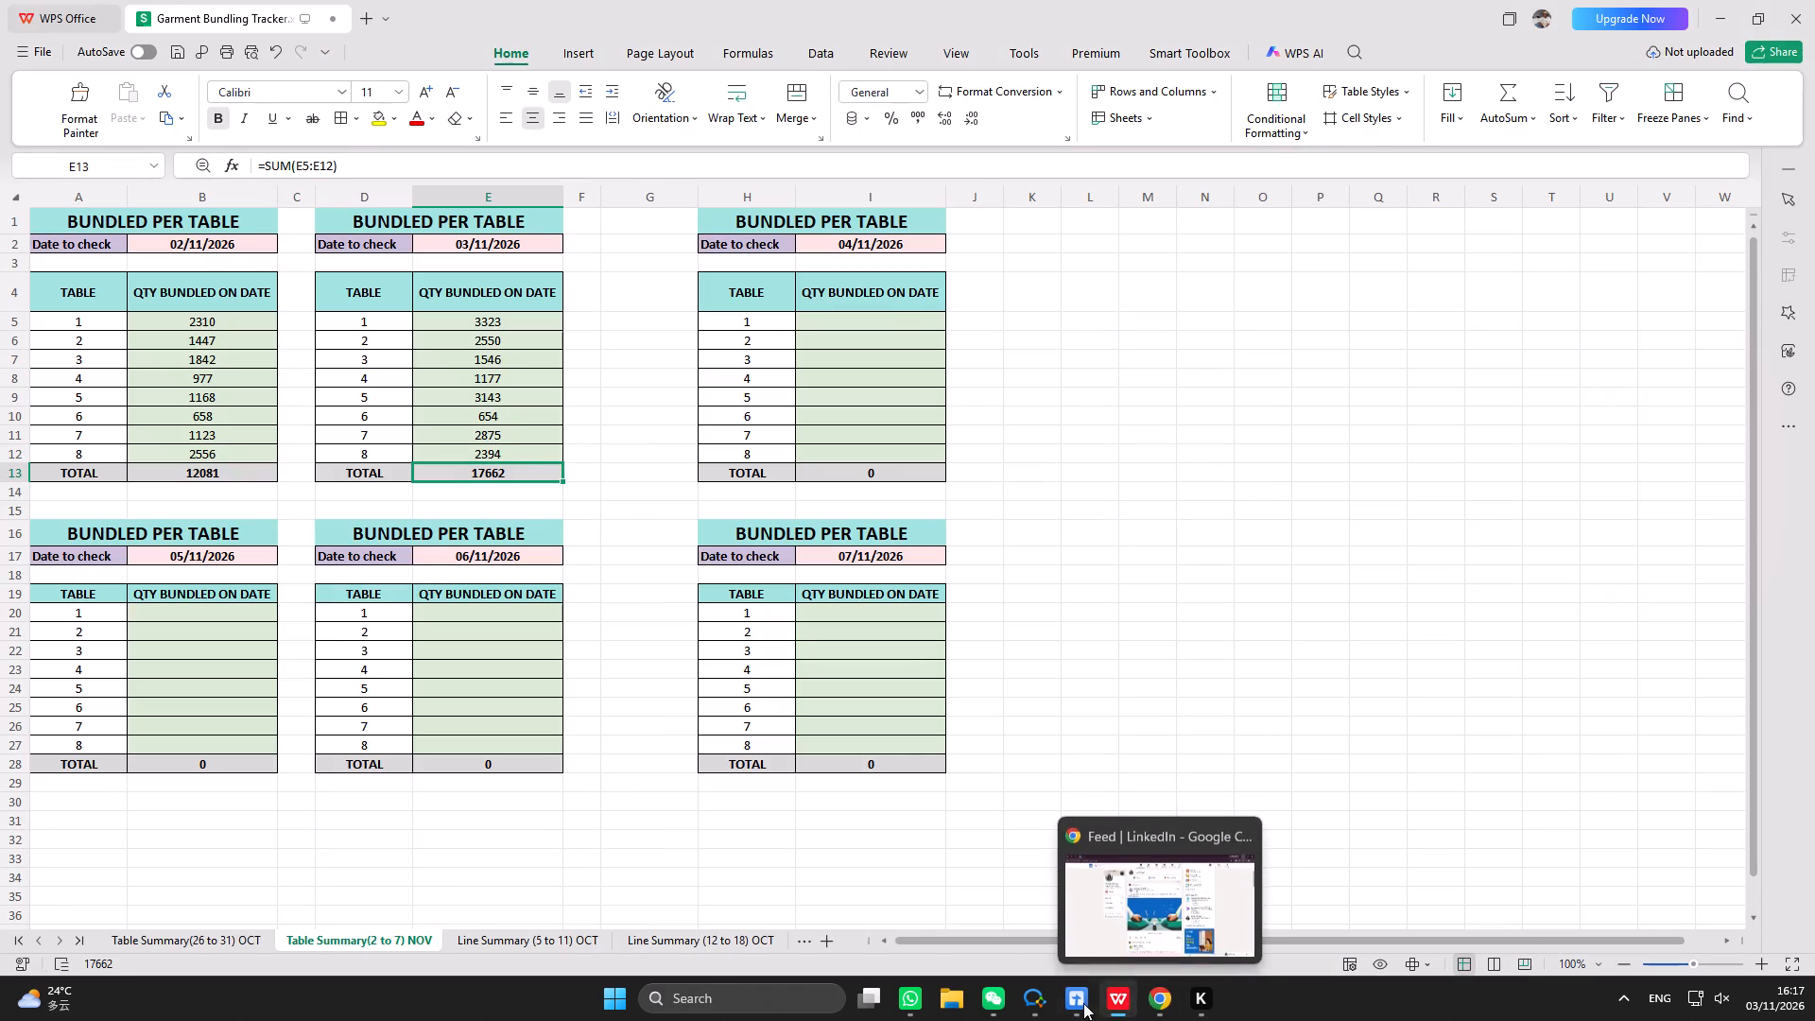
Switch back to the dispatch form and enter 17662 as the Bundling Section total on the 11.3 sheet.
left_click(1115, 1001)
scroll(896, 617, "down", 10)
scroll(896, 617, "up", 10)
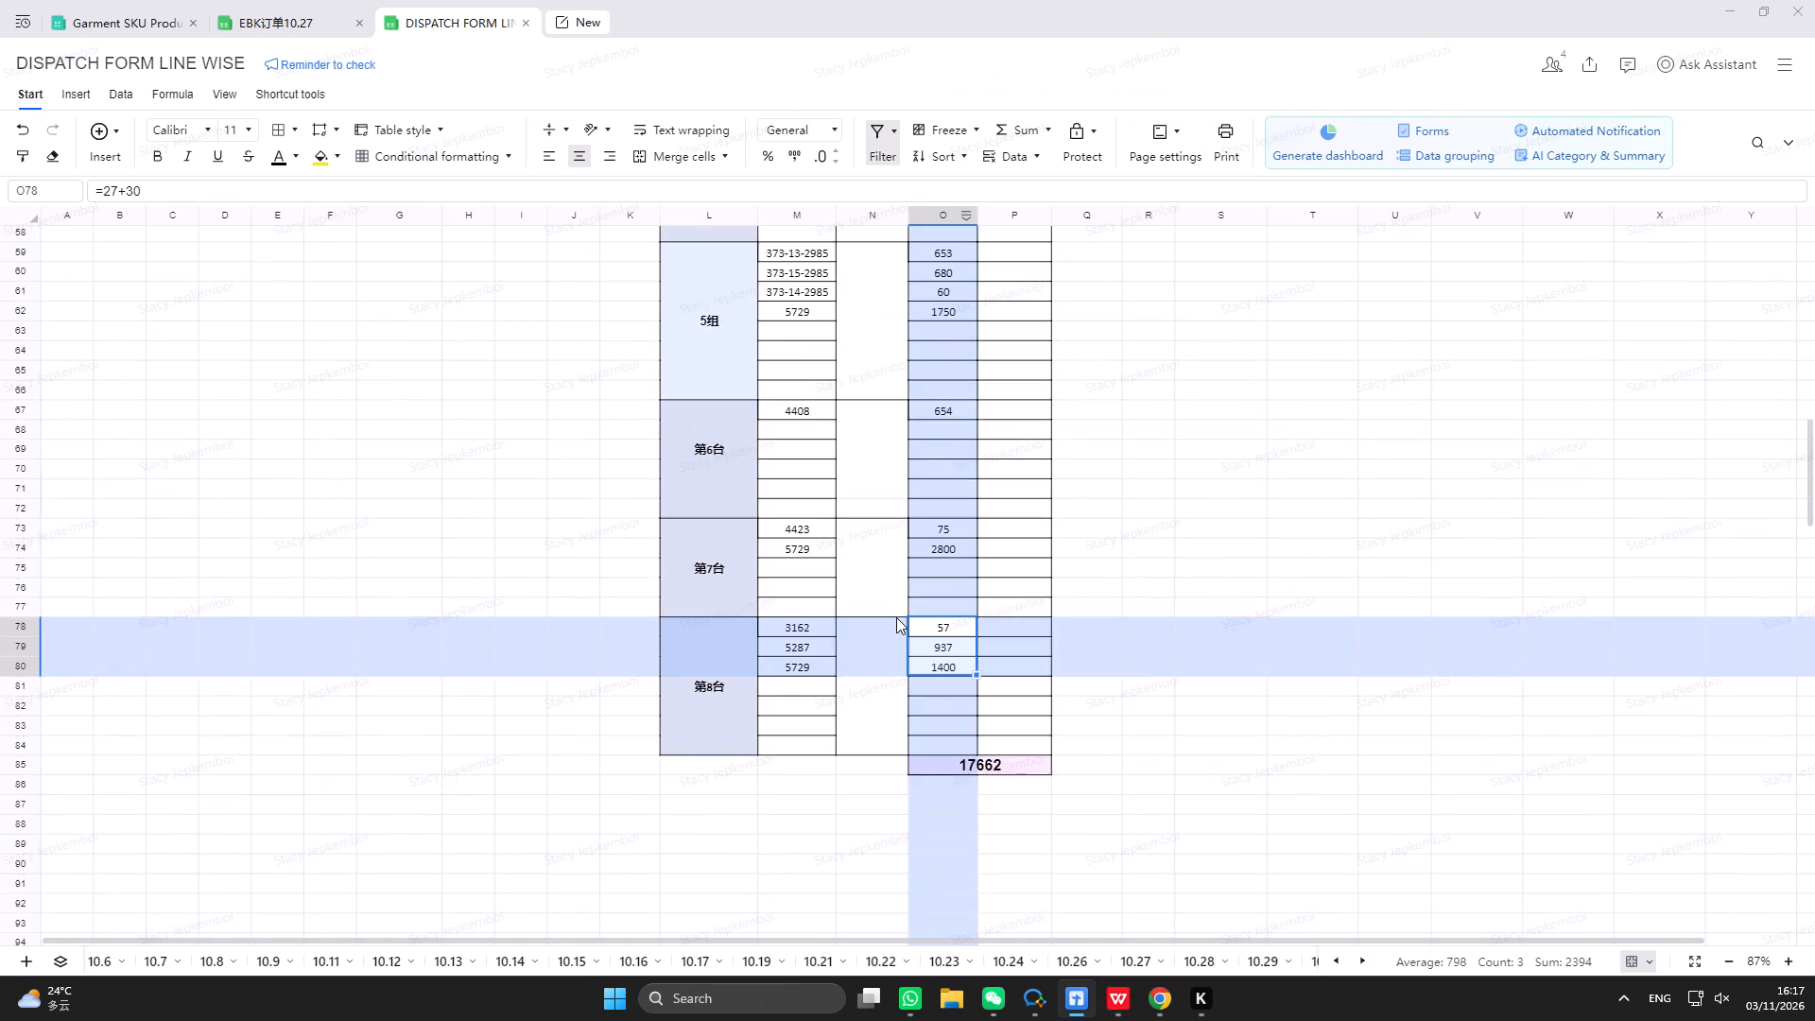
scroll(896, 617, "up", 9)
left_click(930, 464)
type("17662")
key("Return")
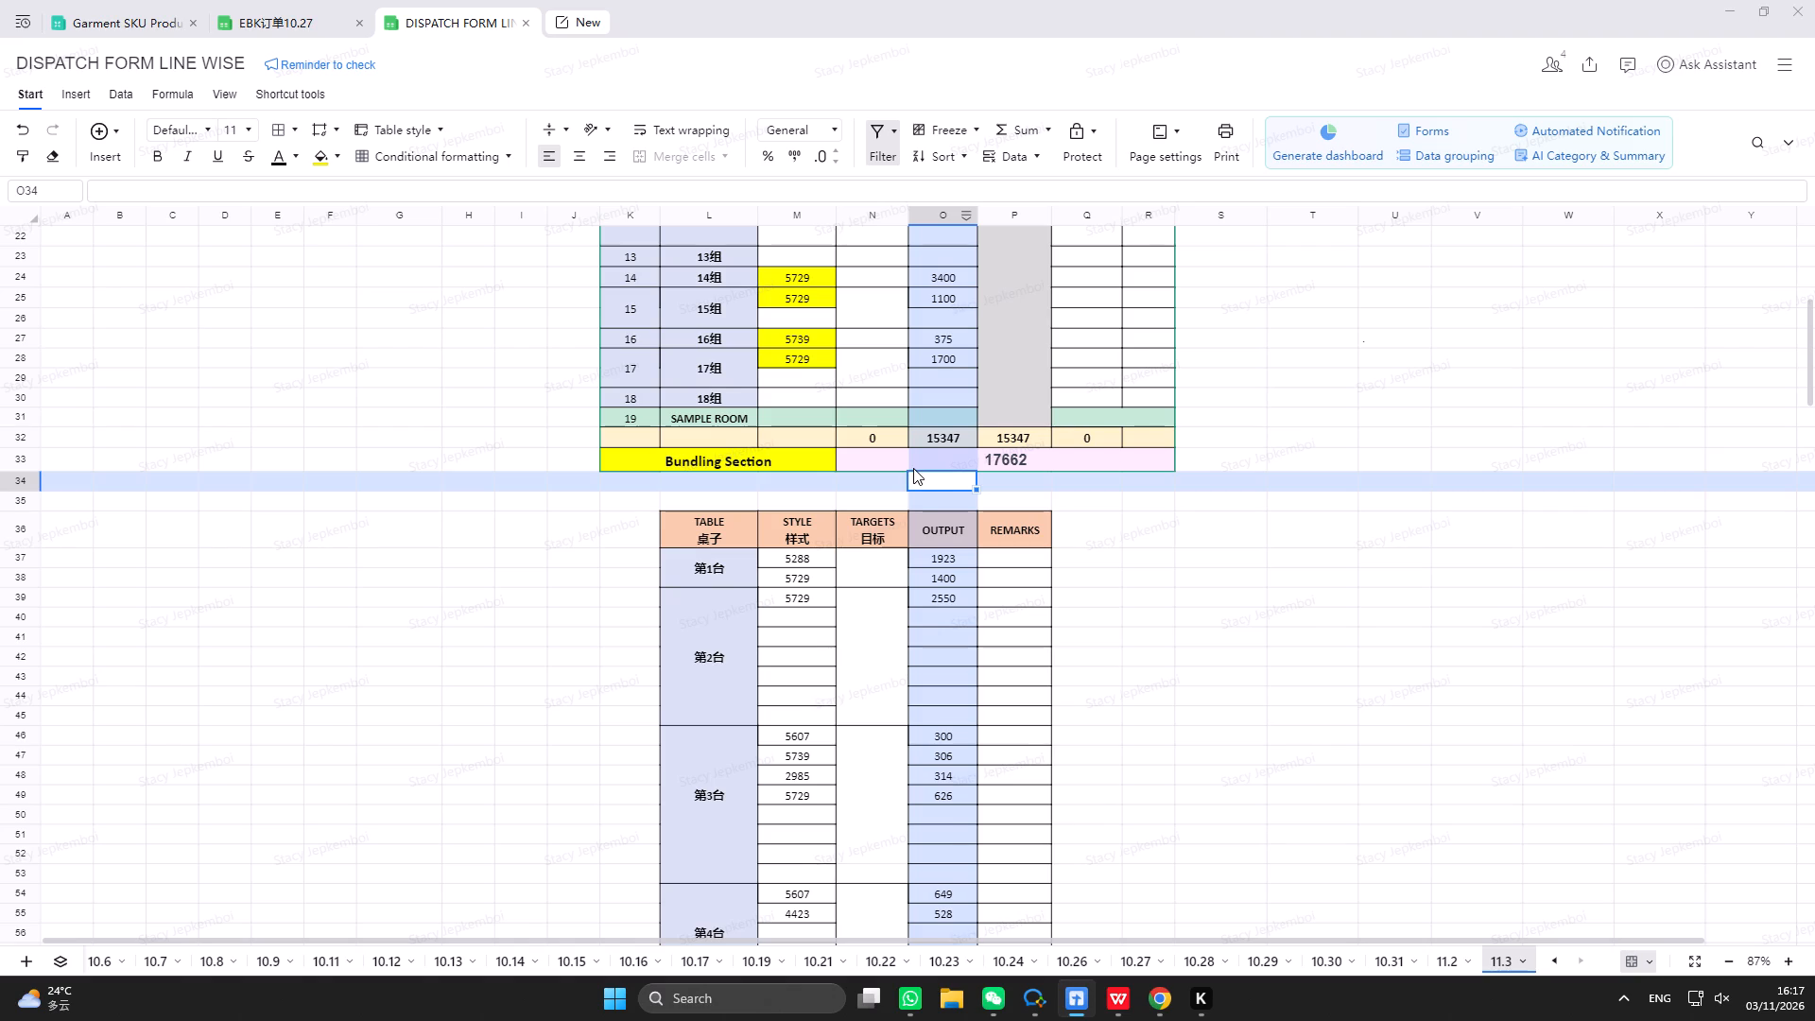
Filter the dispatch form's STYLE column by 5745, and the EB PO column of the EBK订单10.27 planning sheet by 5745.
scroll(913, 468, "up", 12)
left_click(829, 373)
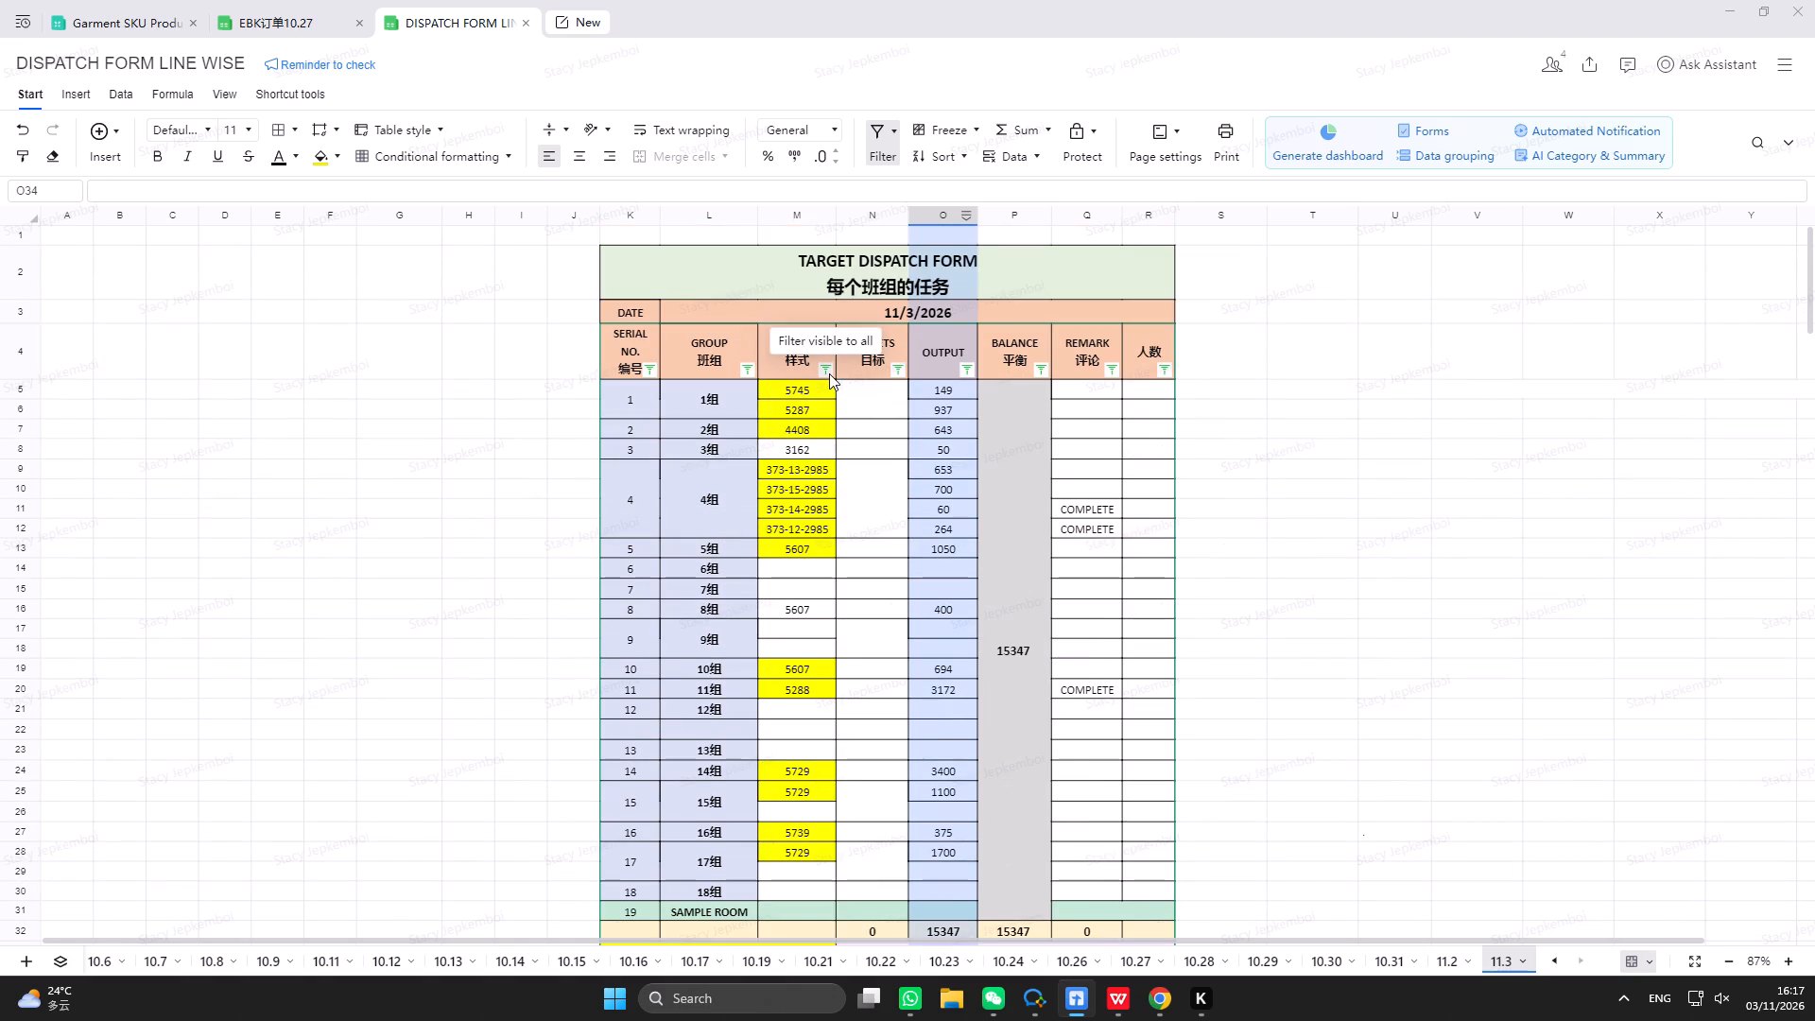
type("5745")
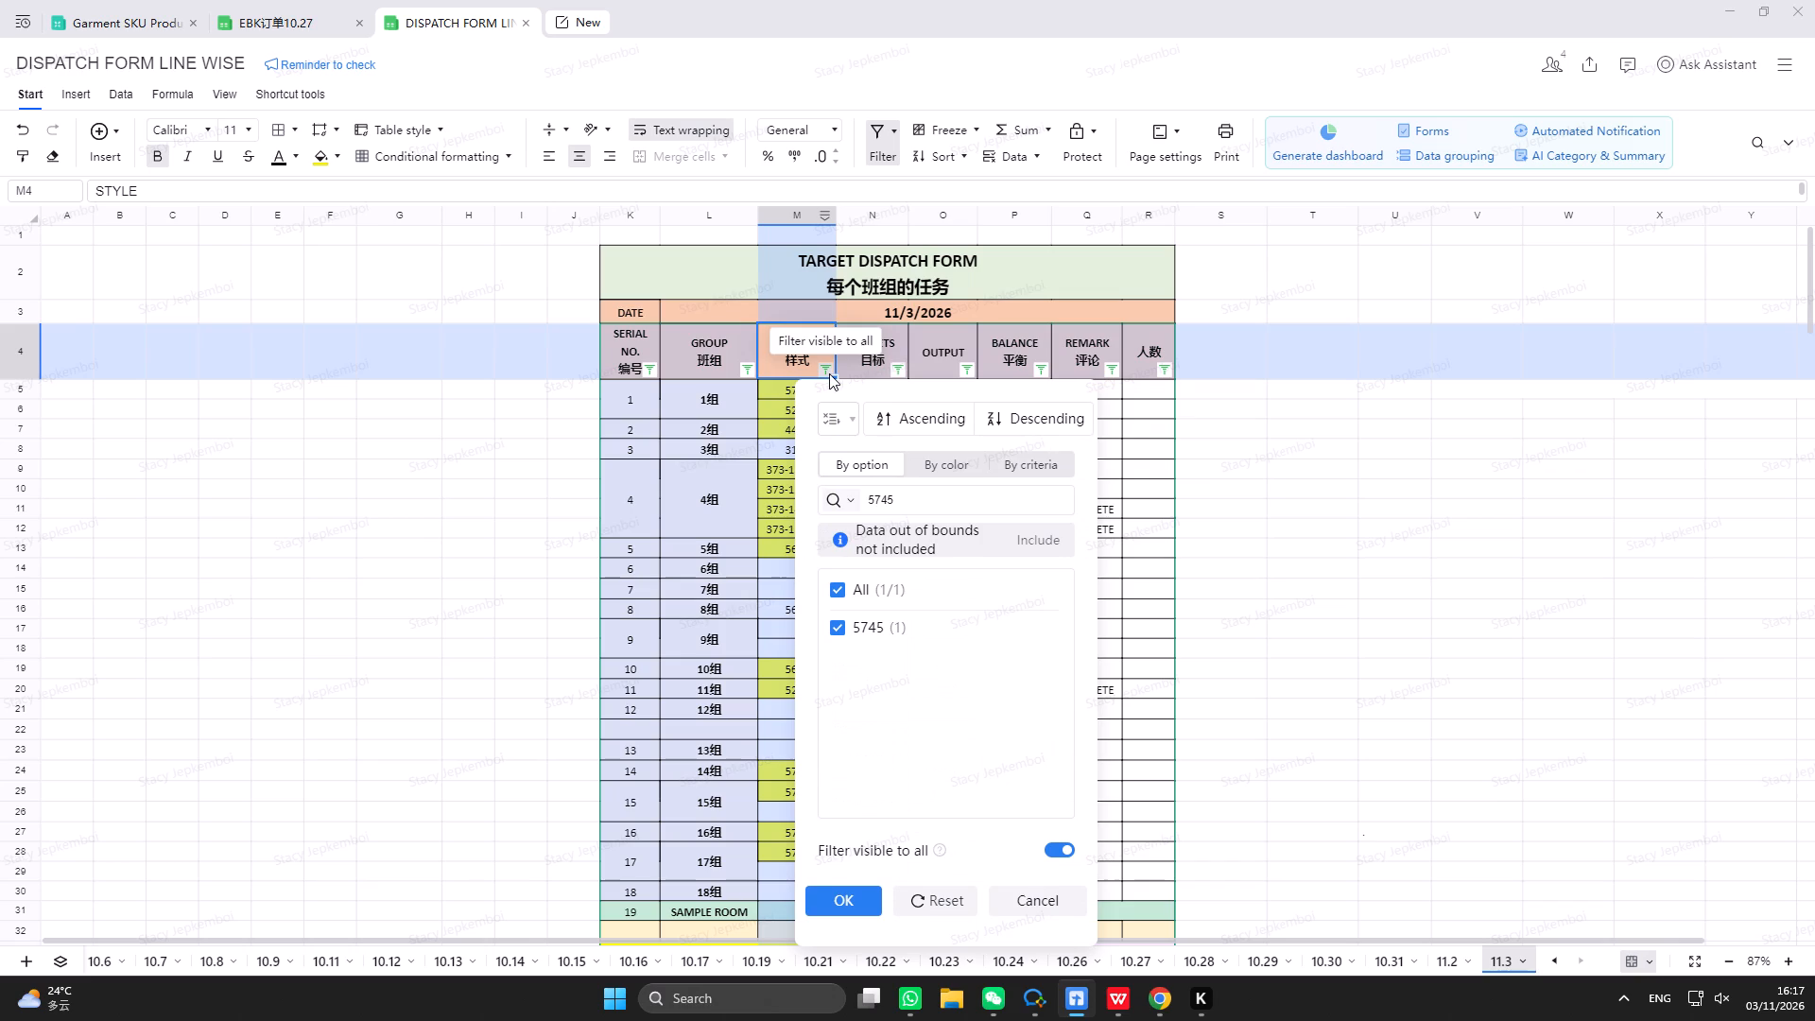
left_click(838, 897)
left_click(259, 24)
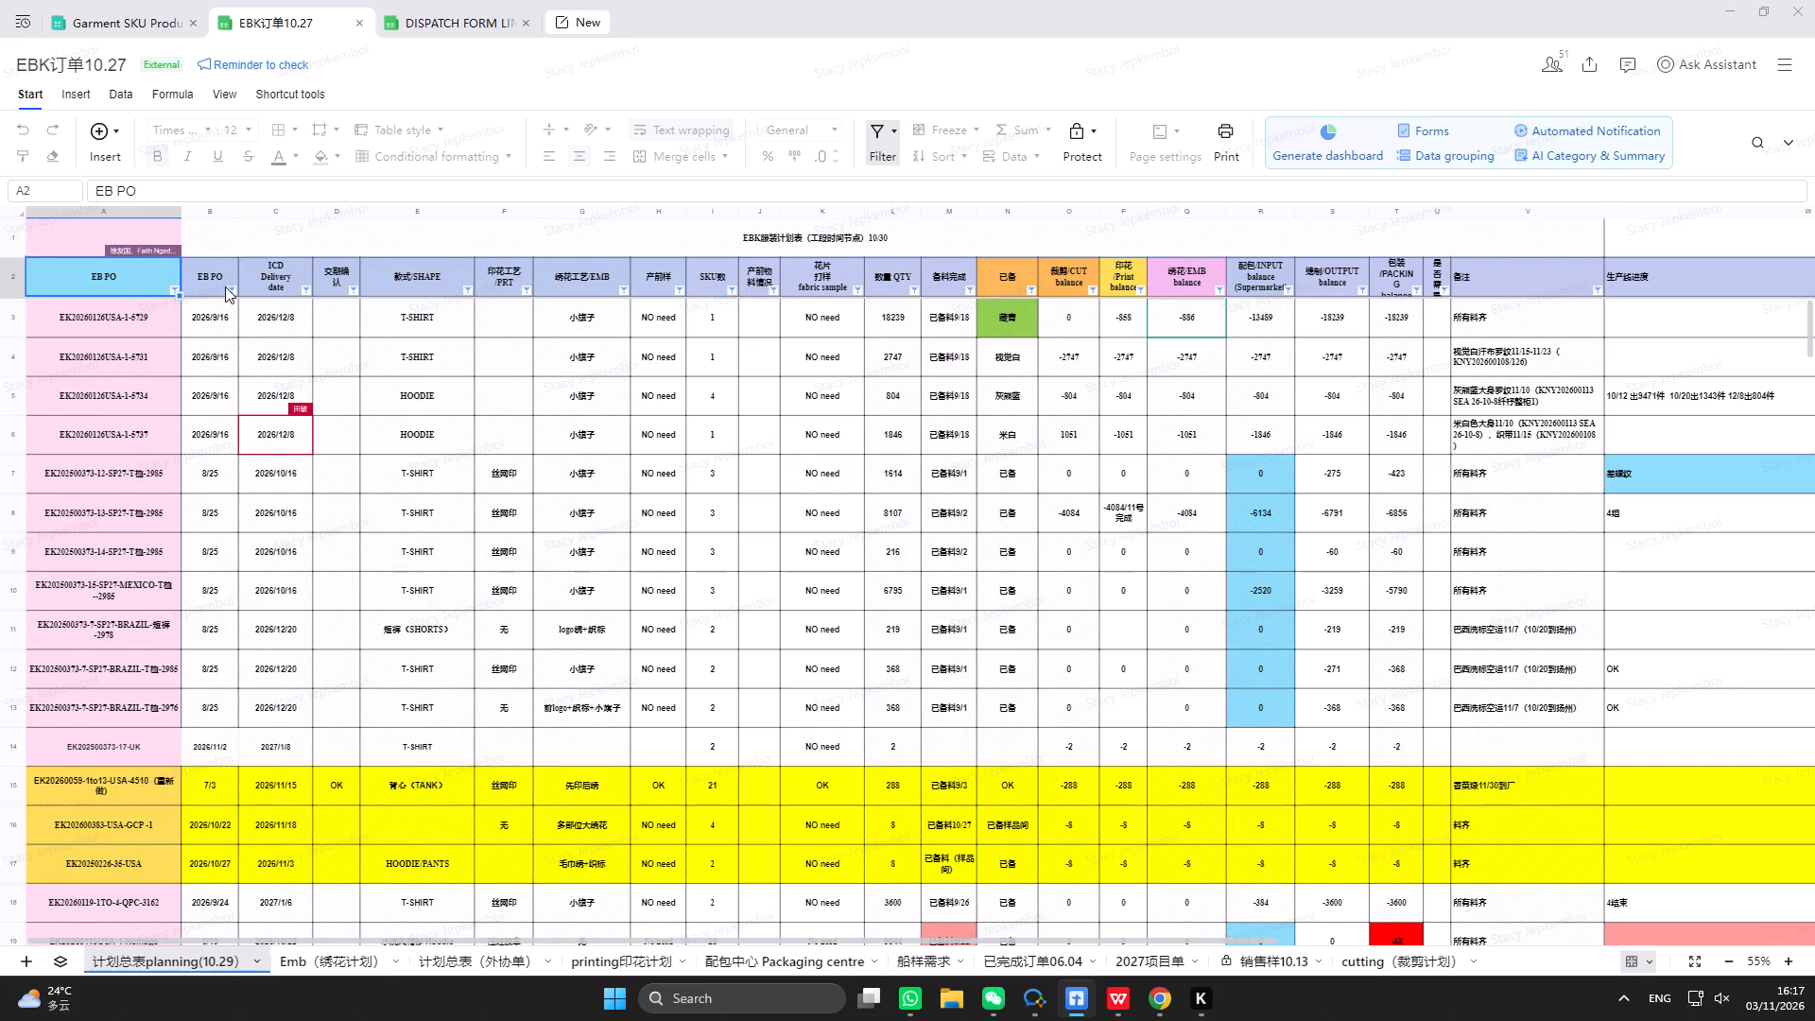
left_click(174, 294)
scroll(174, 294, "up", 1)
type("5745")
left_click(214, 806)
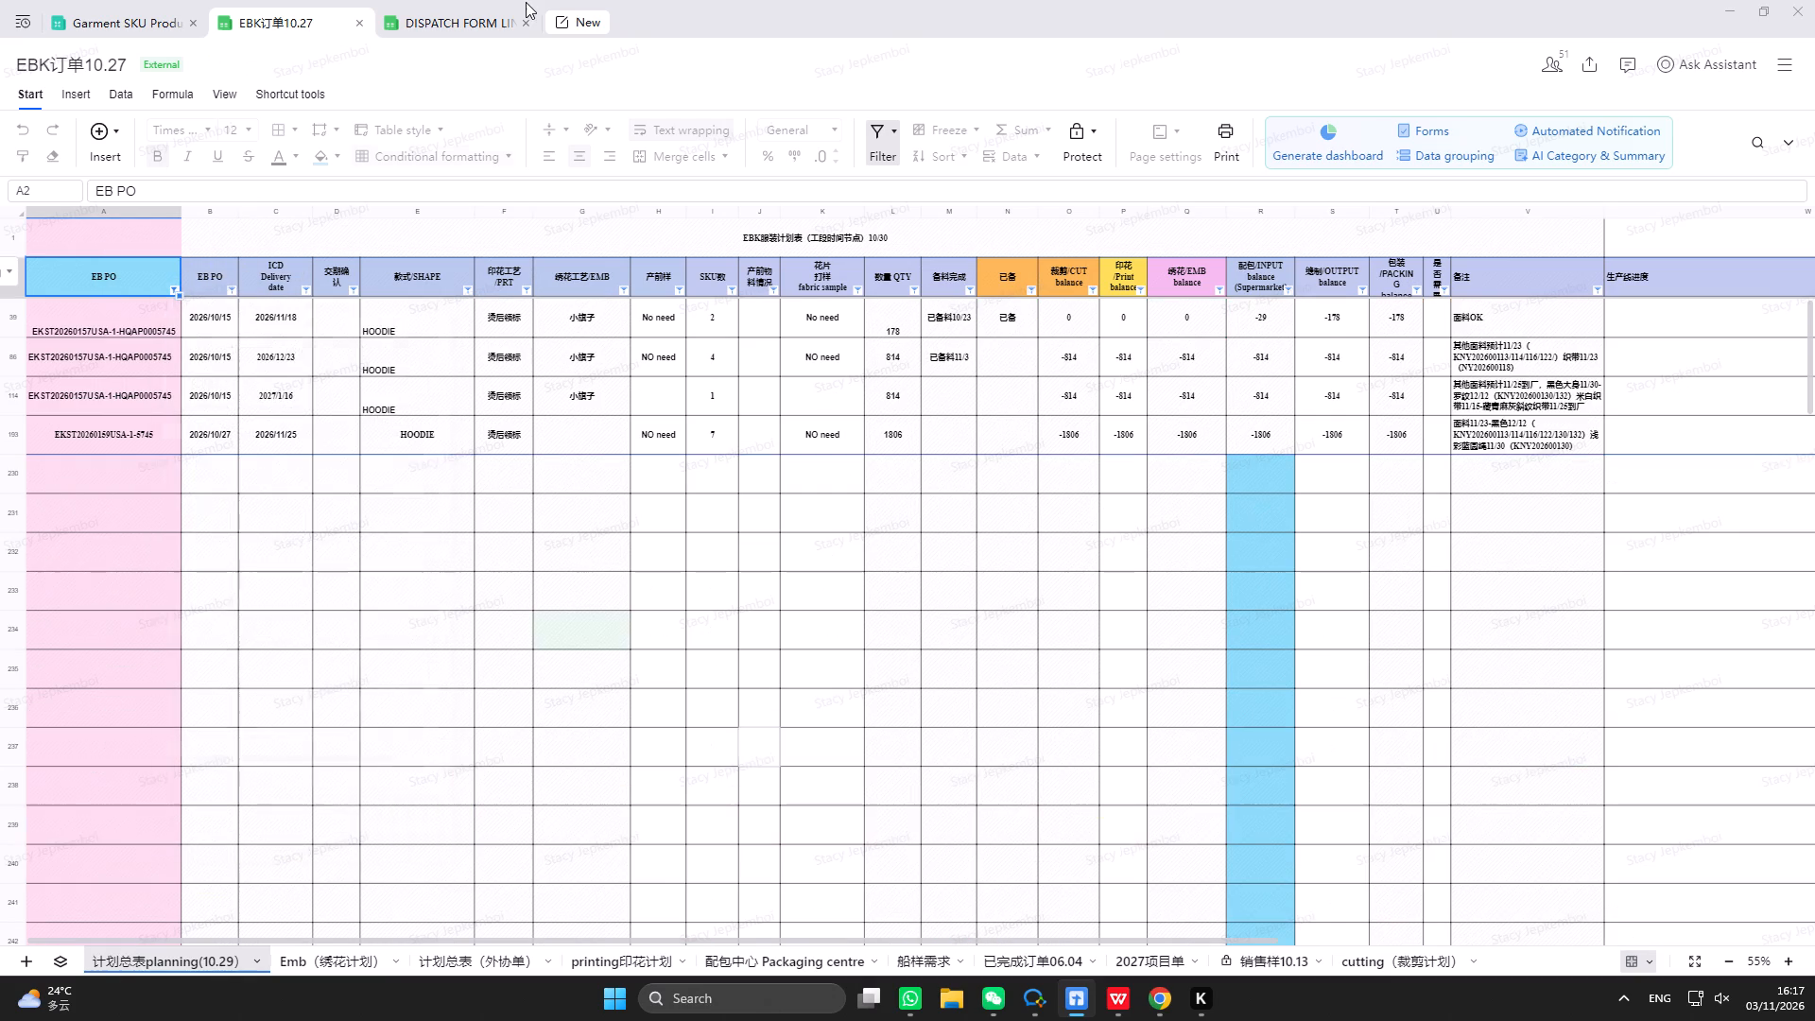
Compare style 5745's OUTPUT in the dispatch form with the INPUT balance formula of its first order in EBK订单10.27.
left_click(452, 20)
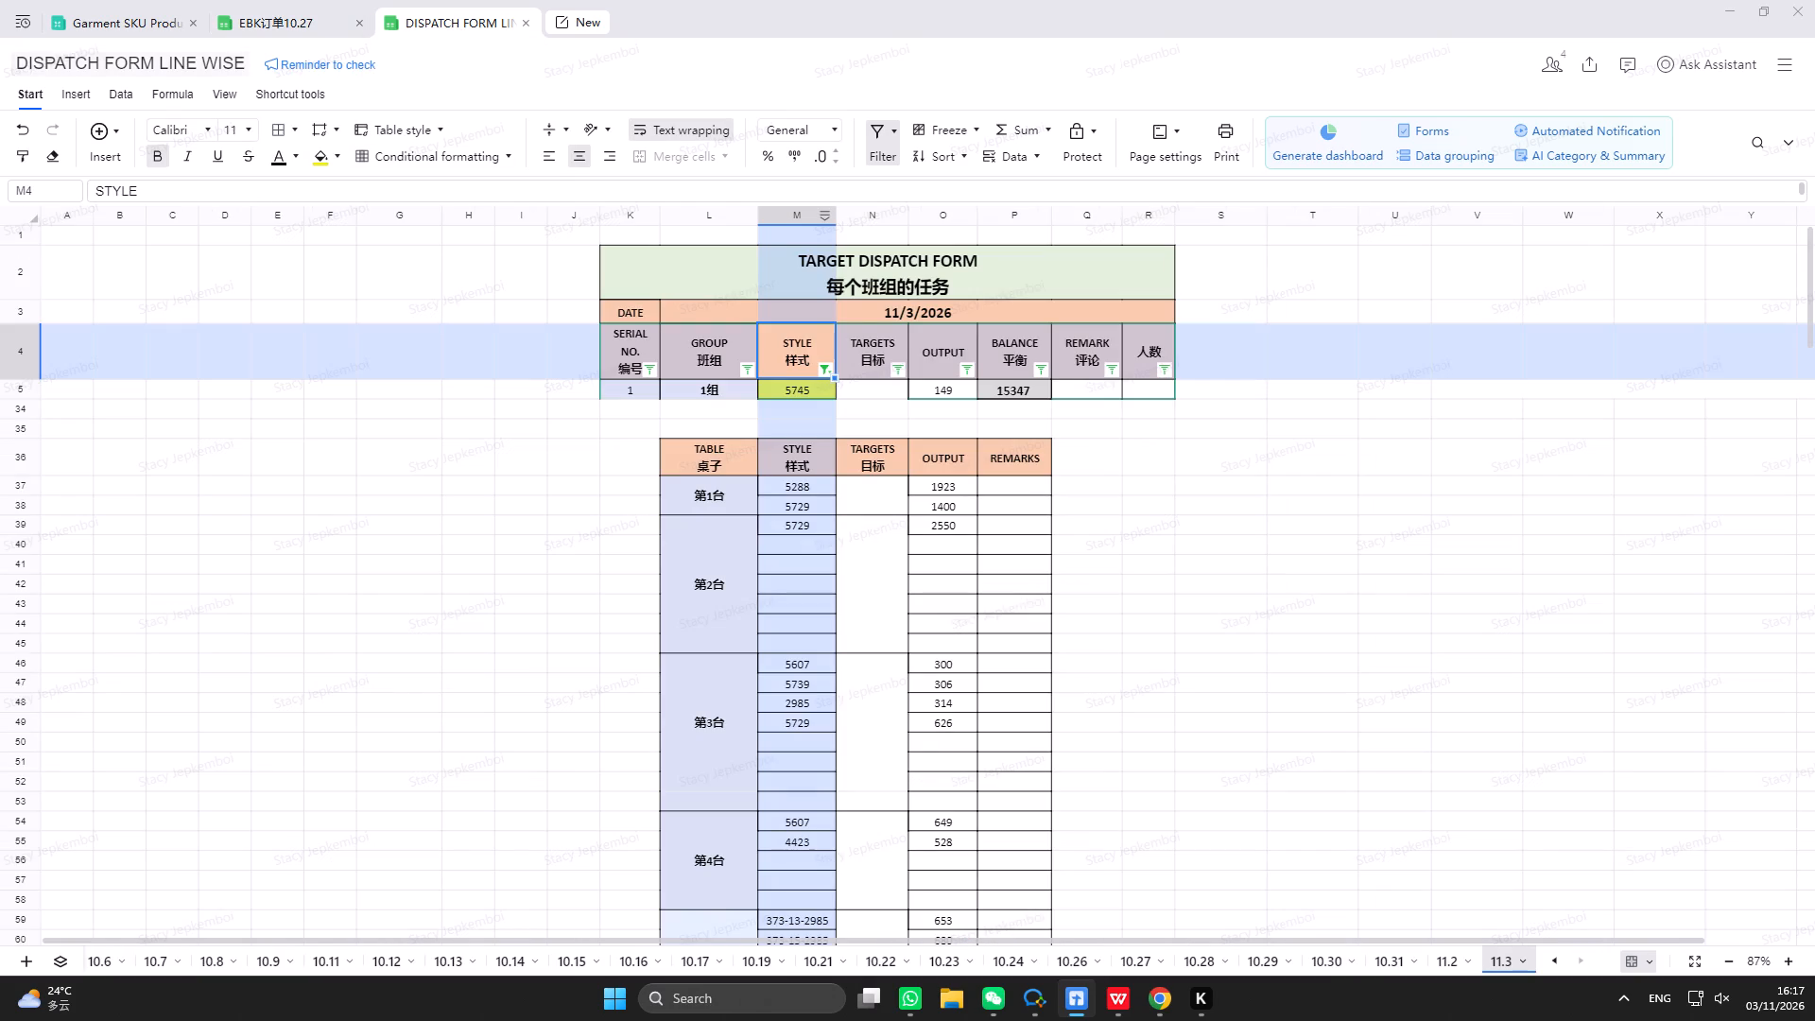
left_click(257, 35)
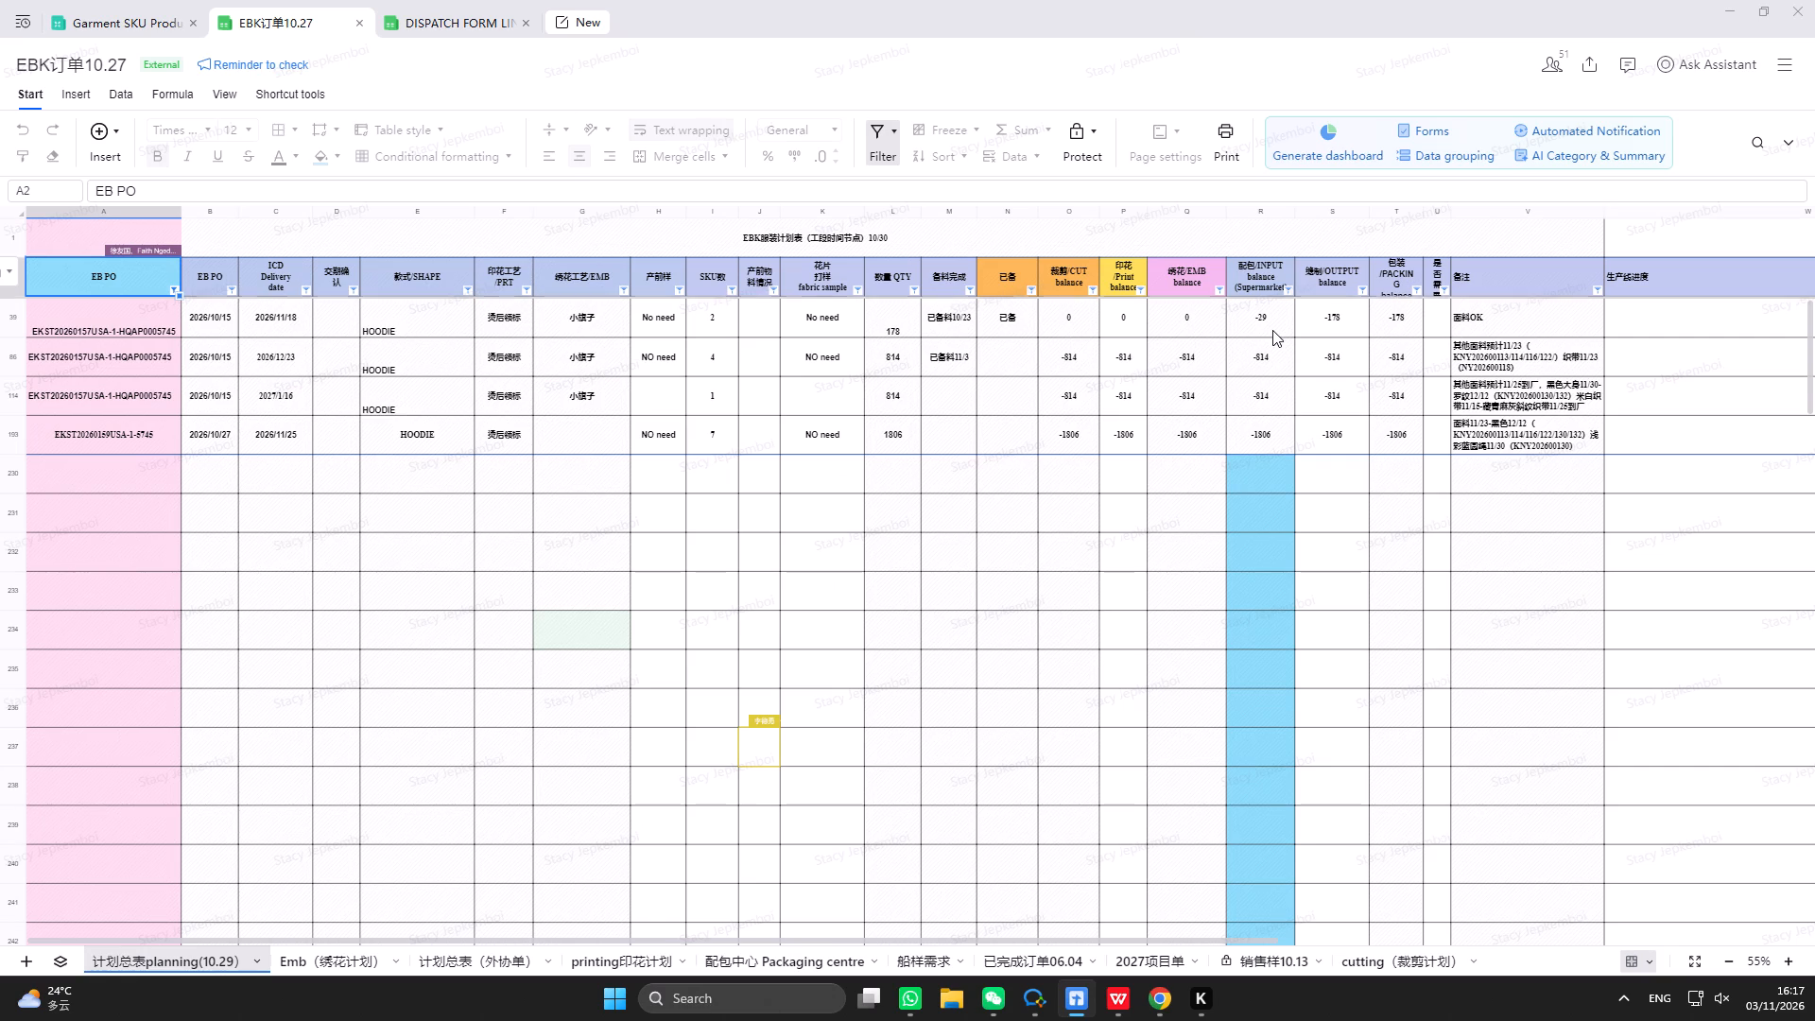
left_click(1272, 328)
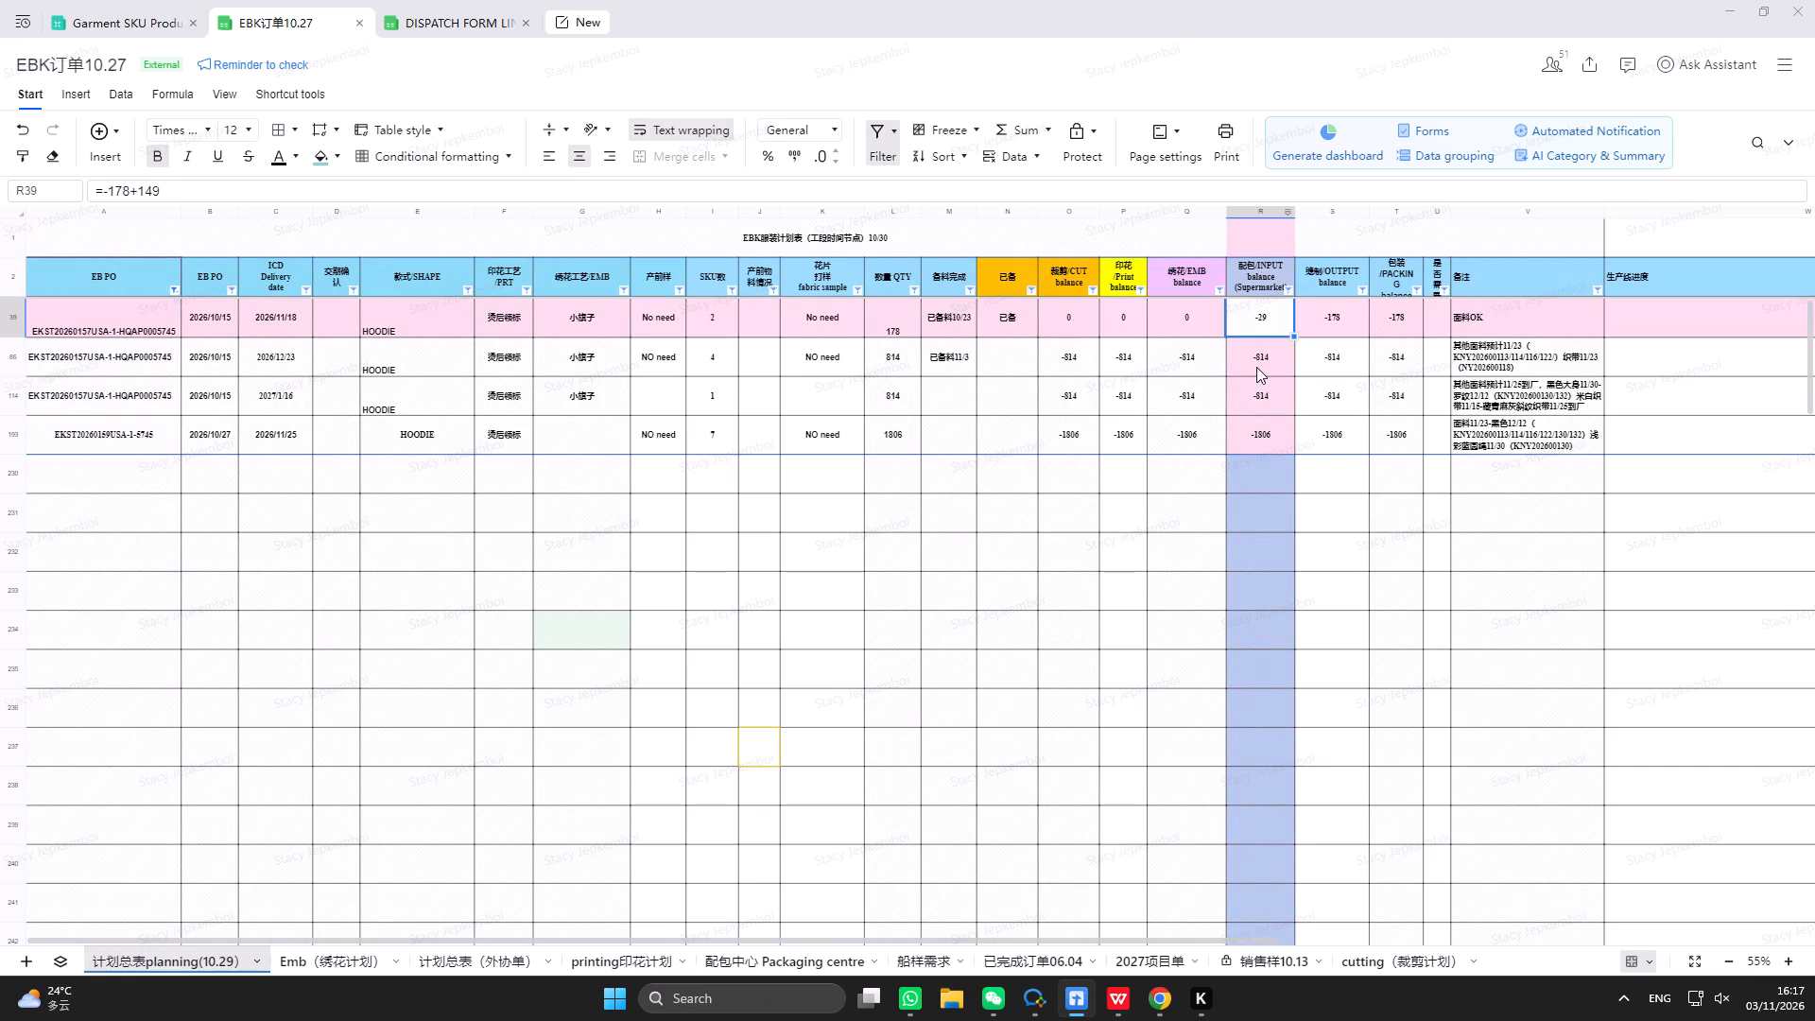
left_click(470, 16)
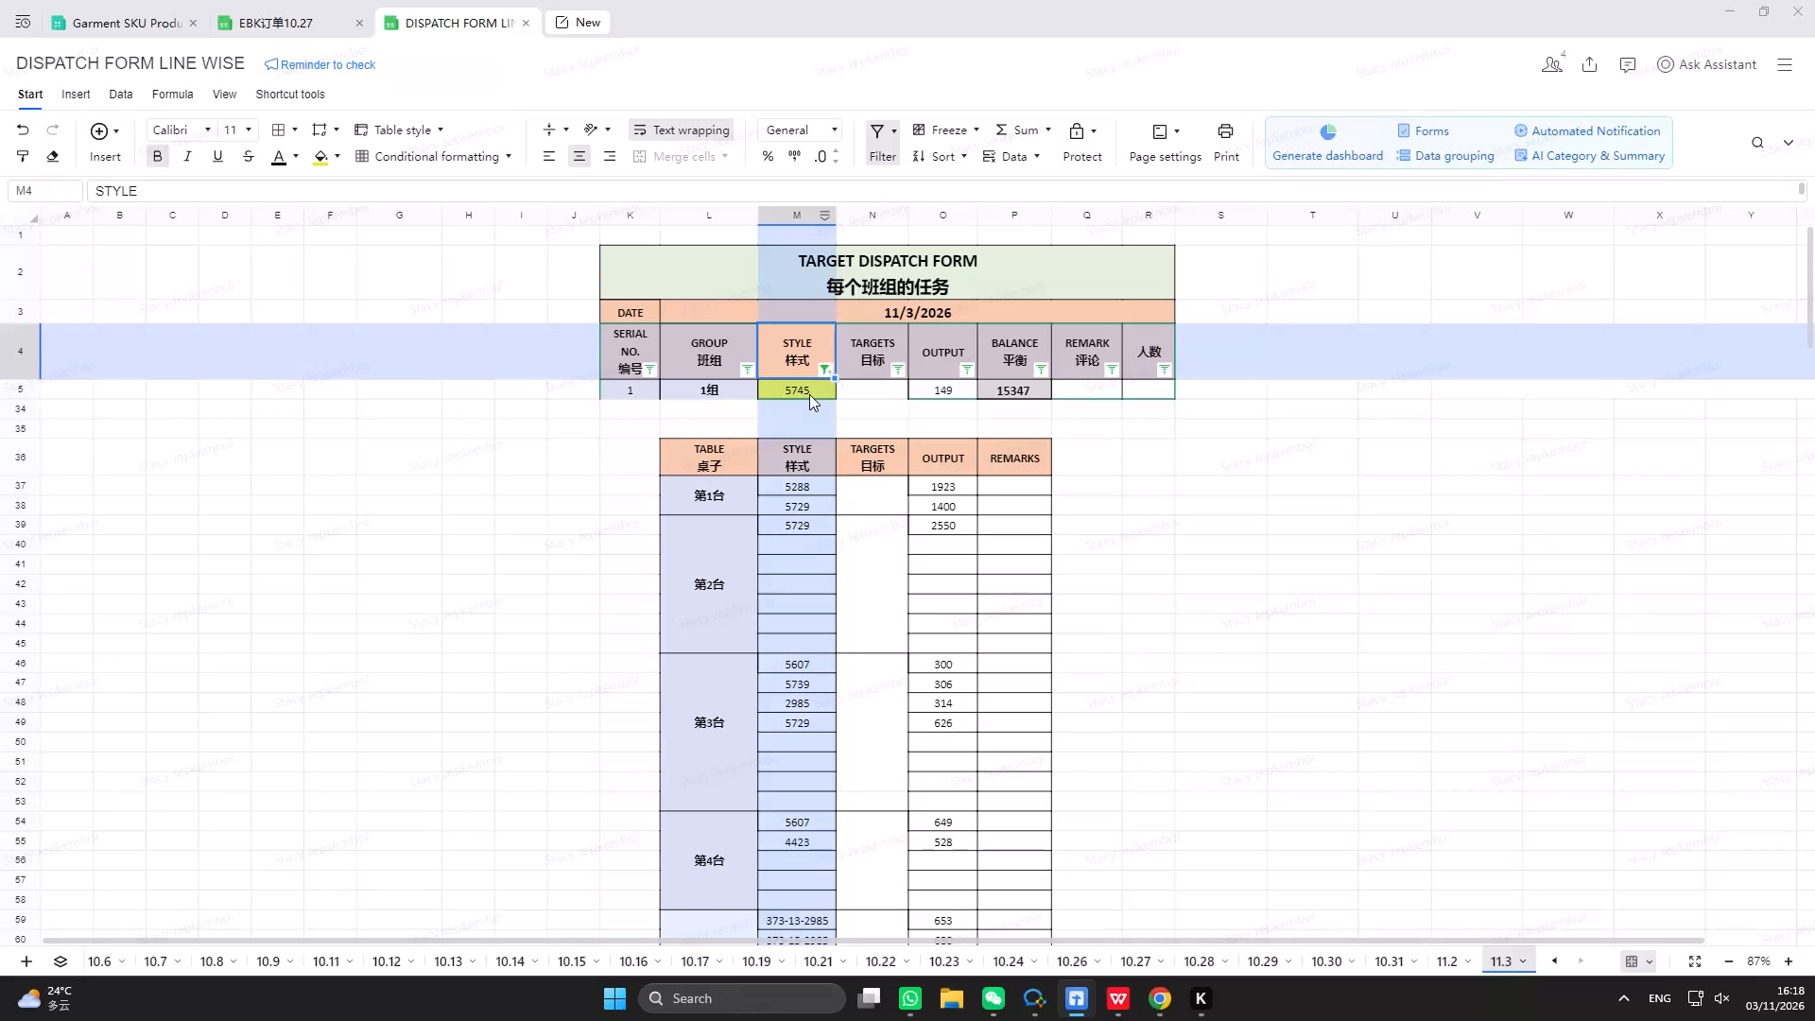
left_click(965, 392)
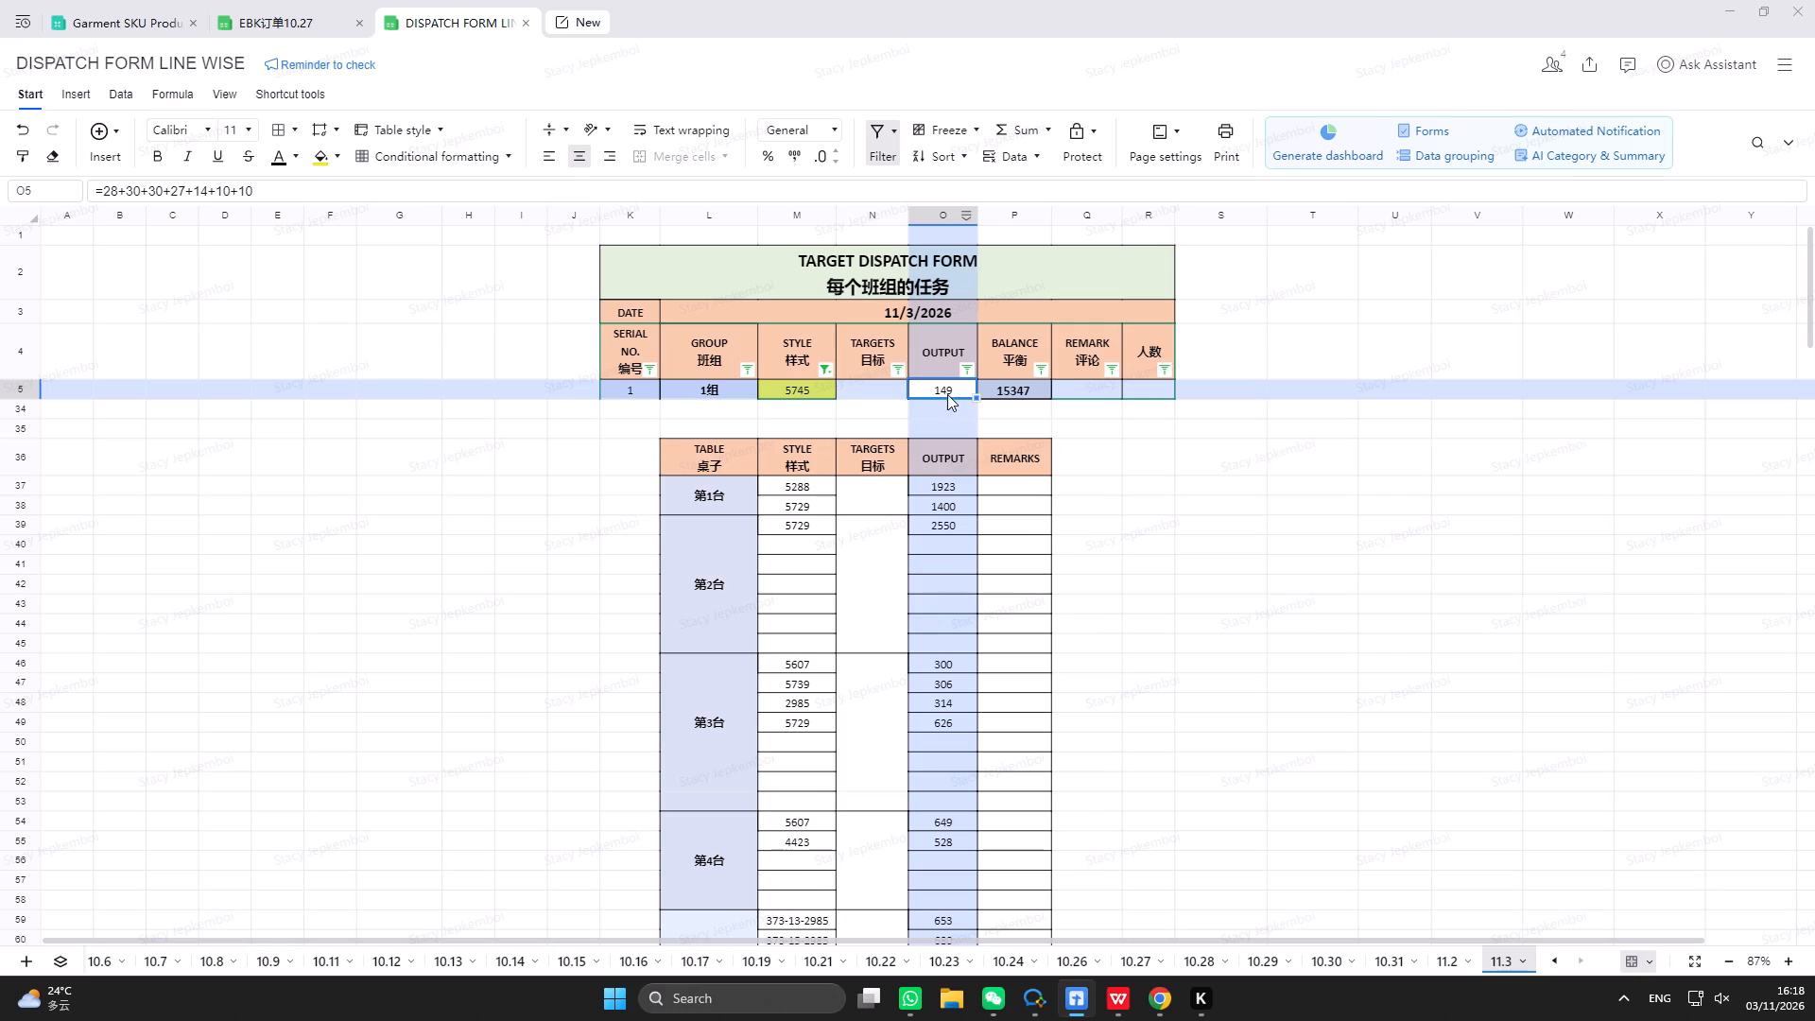
Reset the dispatch form's STYLE filter, then filter both it and the EB PO column in EBK订单10.27 by 5287.
left_click(829, 373)
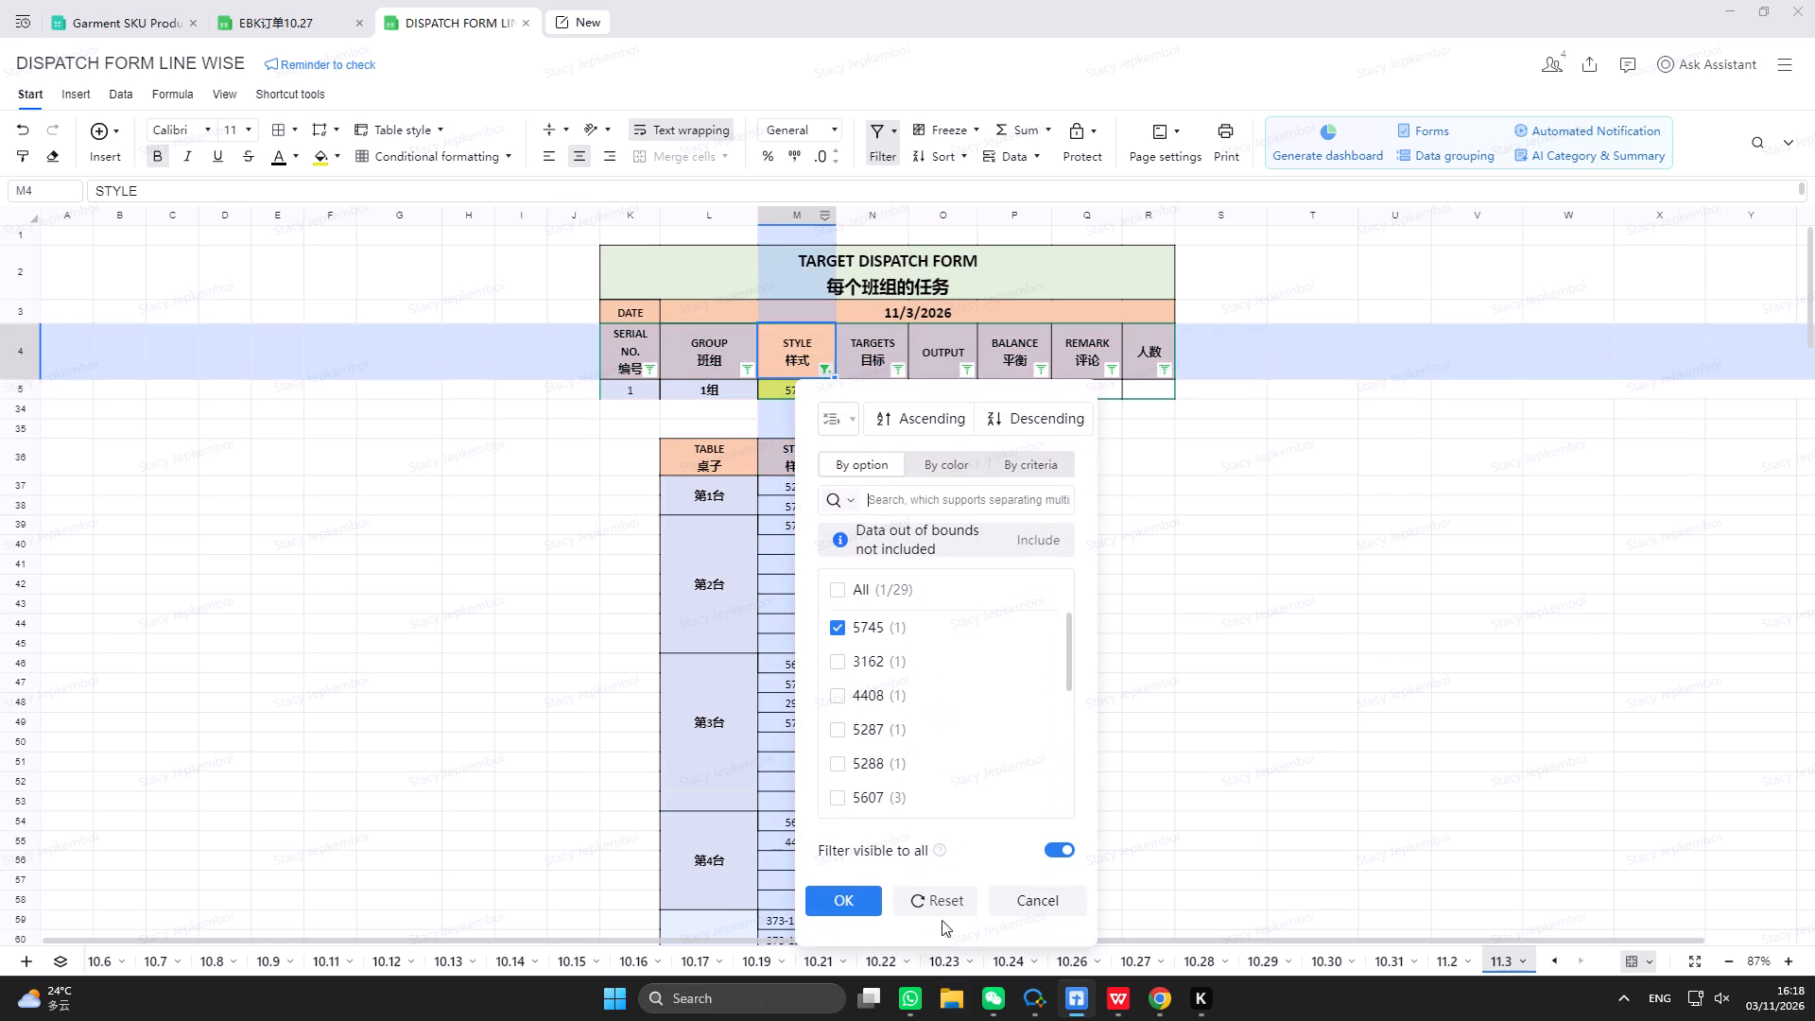
left_click(942, 907)
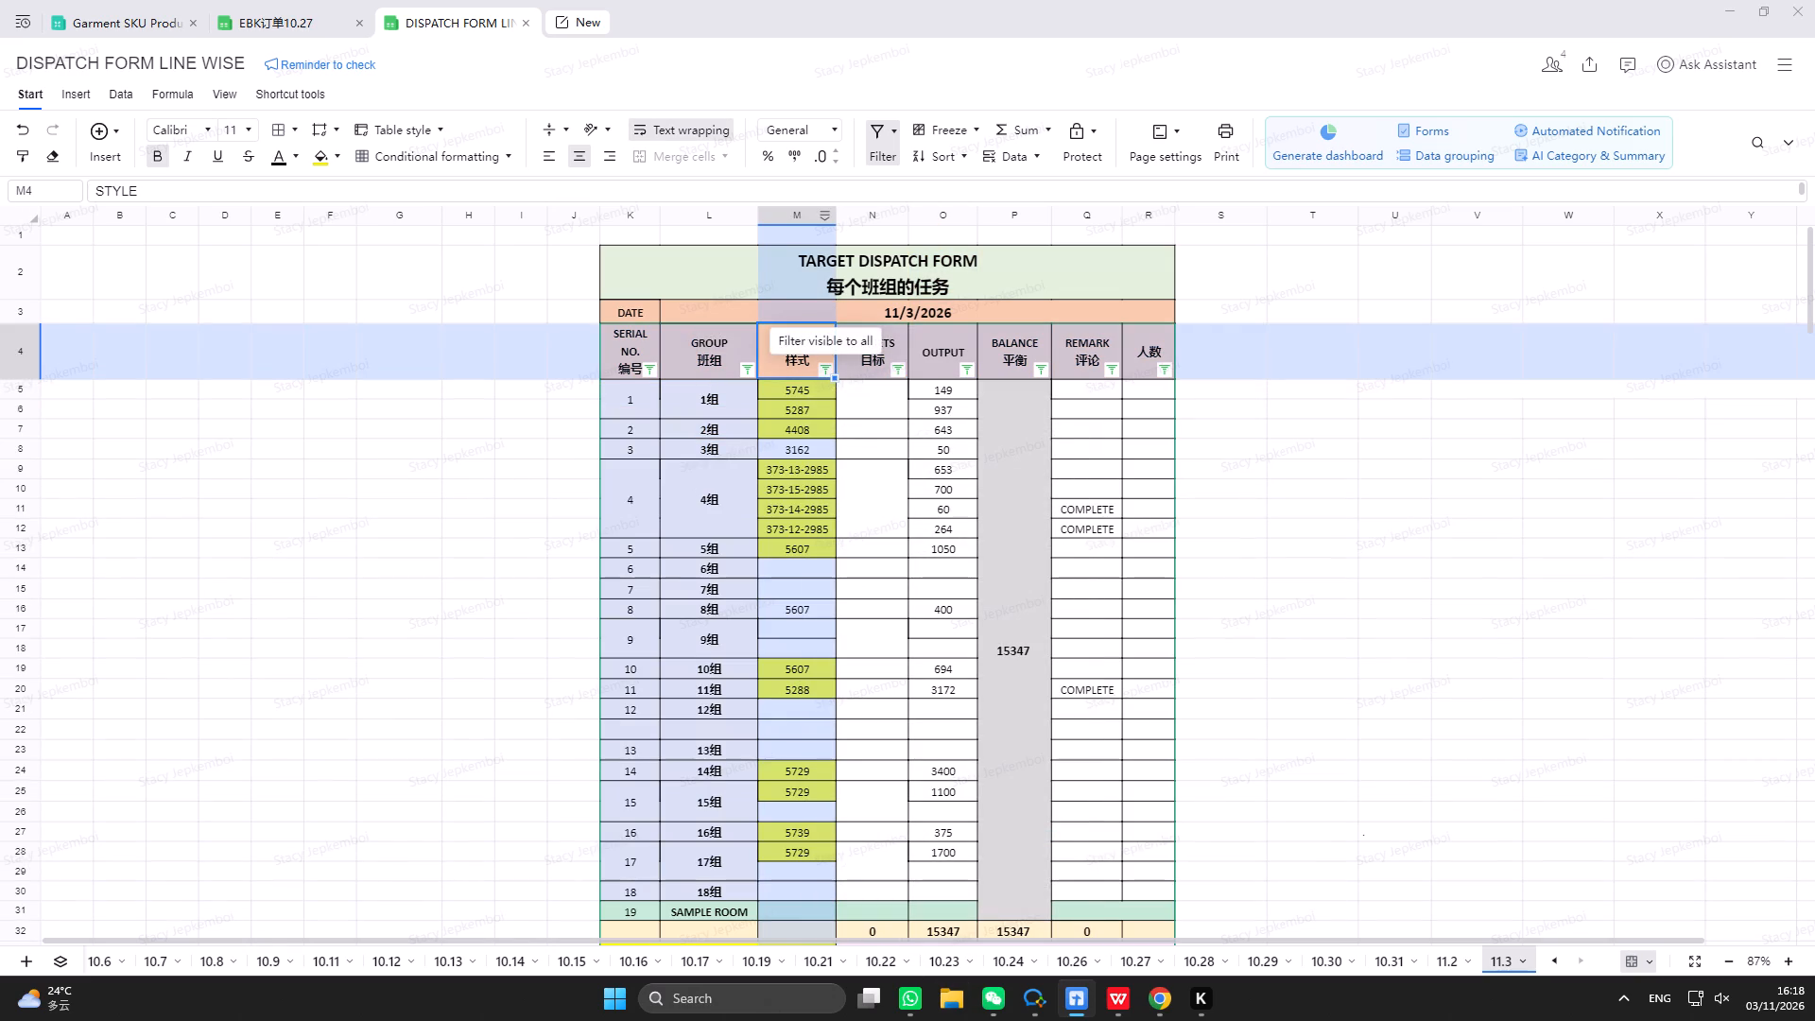
left_click(824, 371)
type("5287")
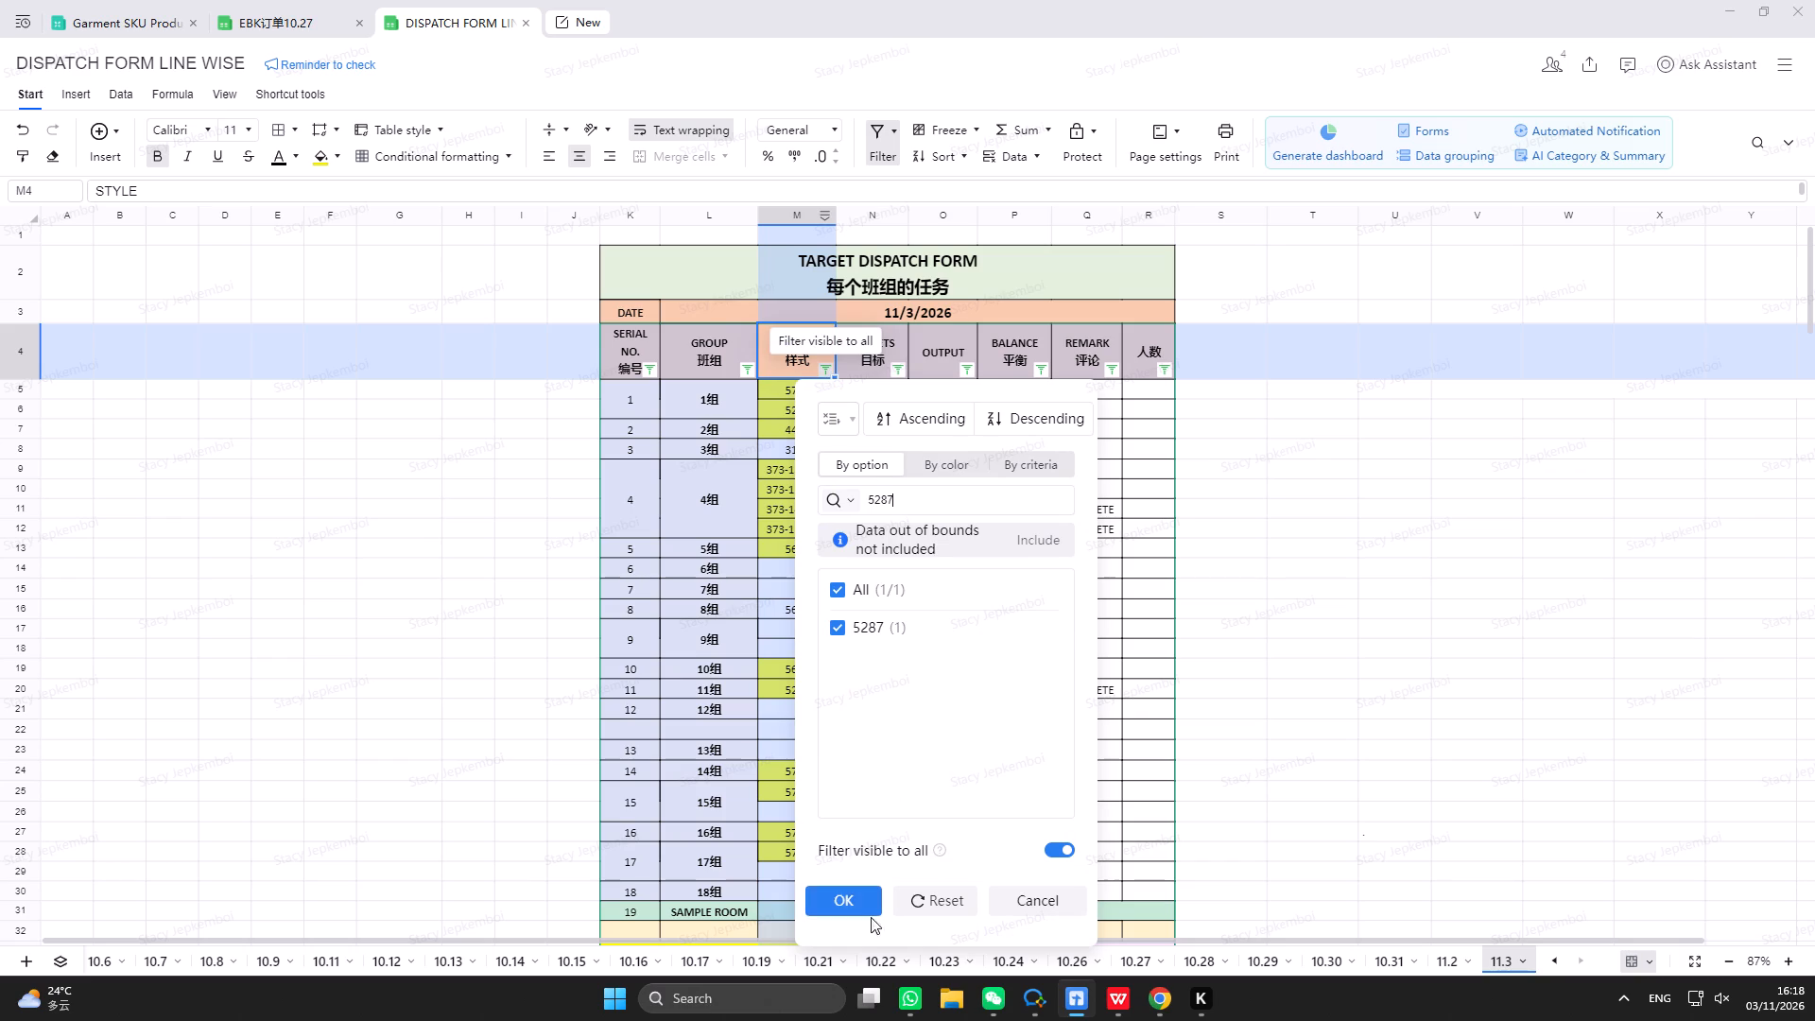
left_click(862, 902)
left_click(246, 19)
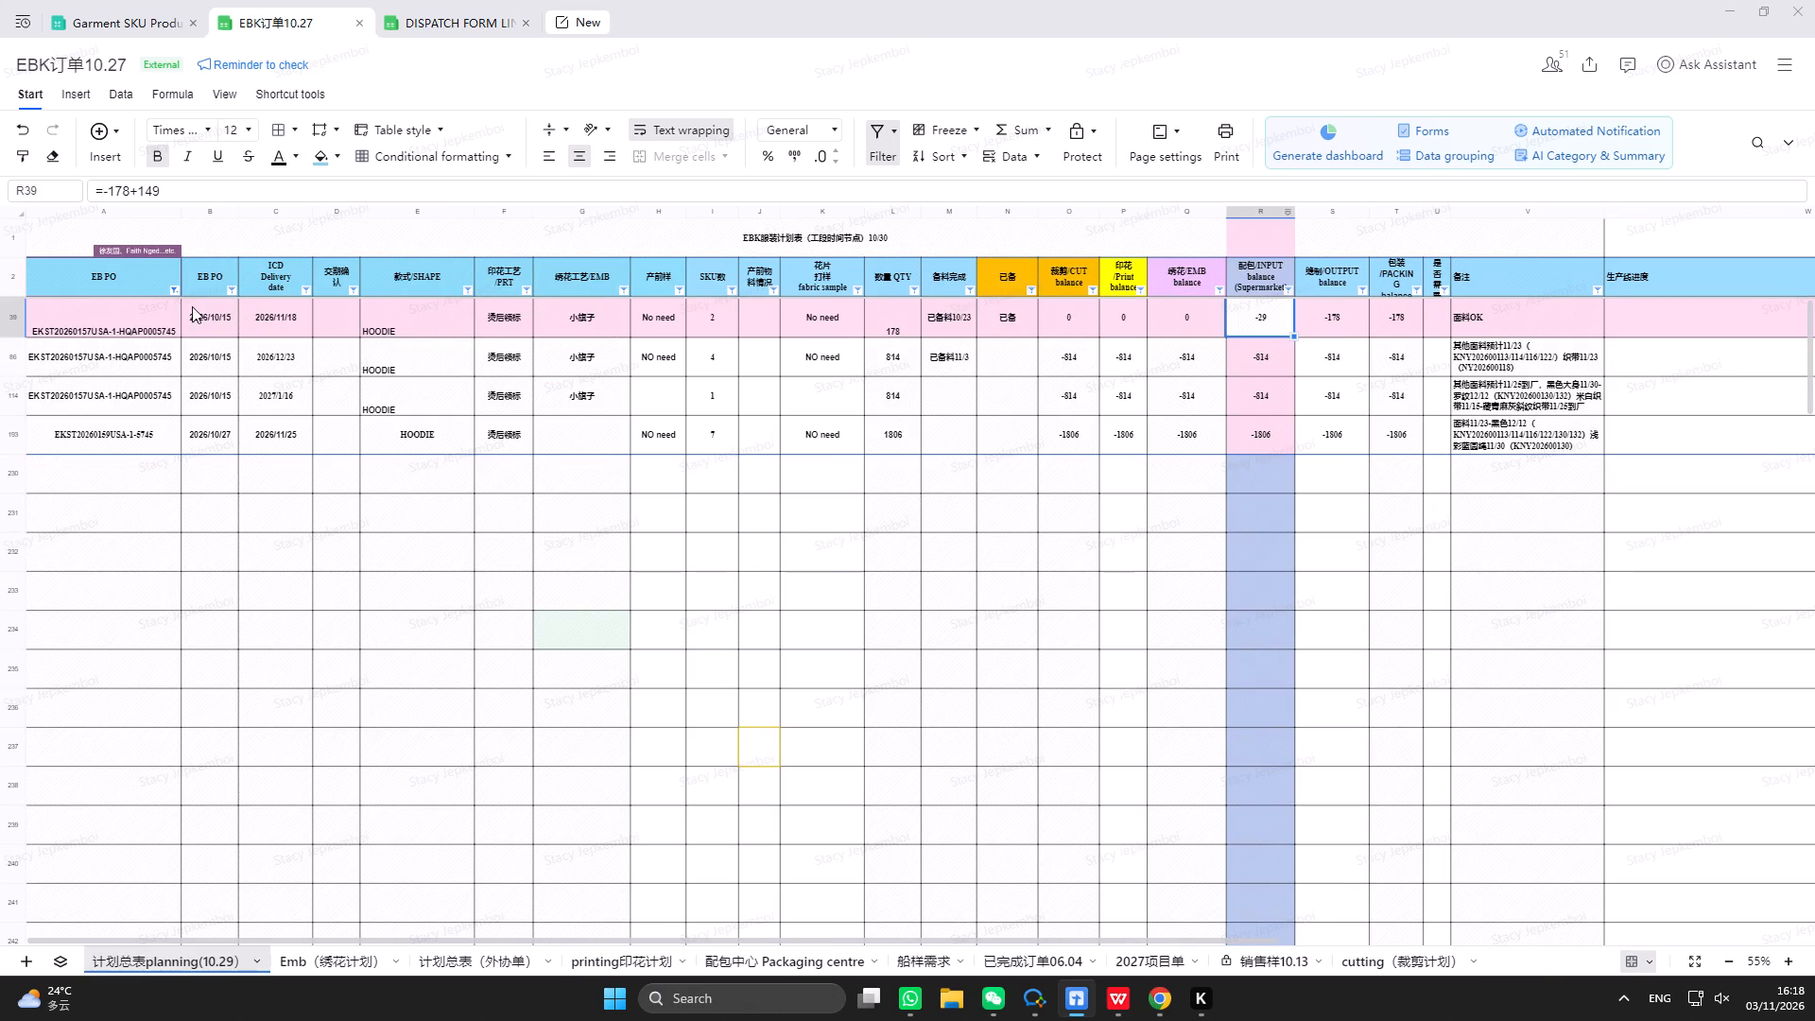
left_click(174, 288)
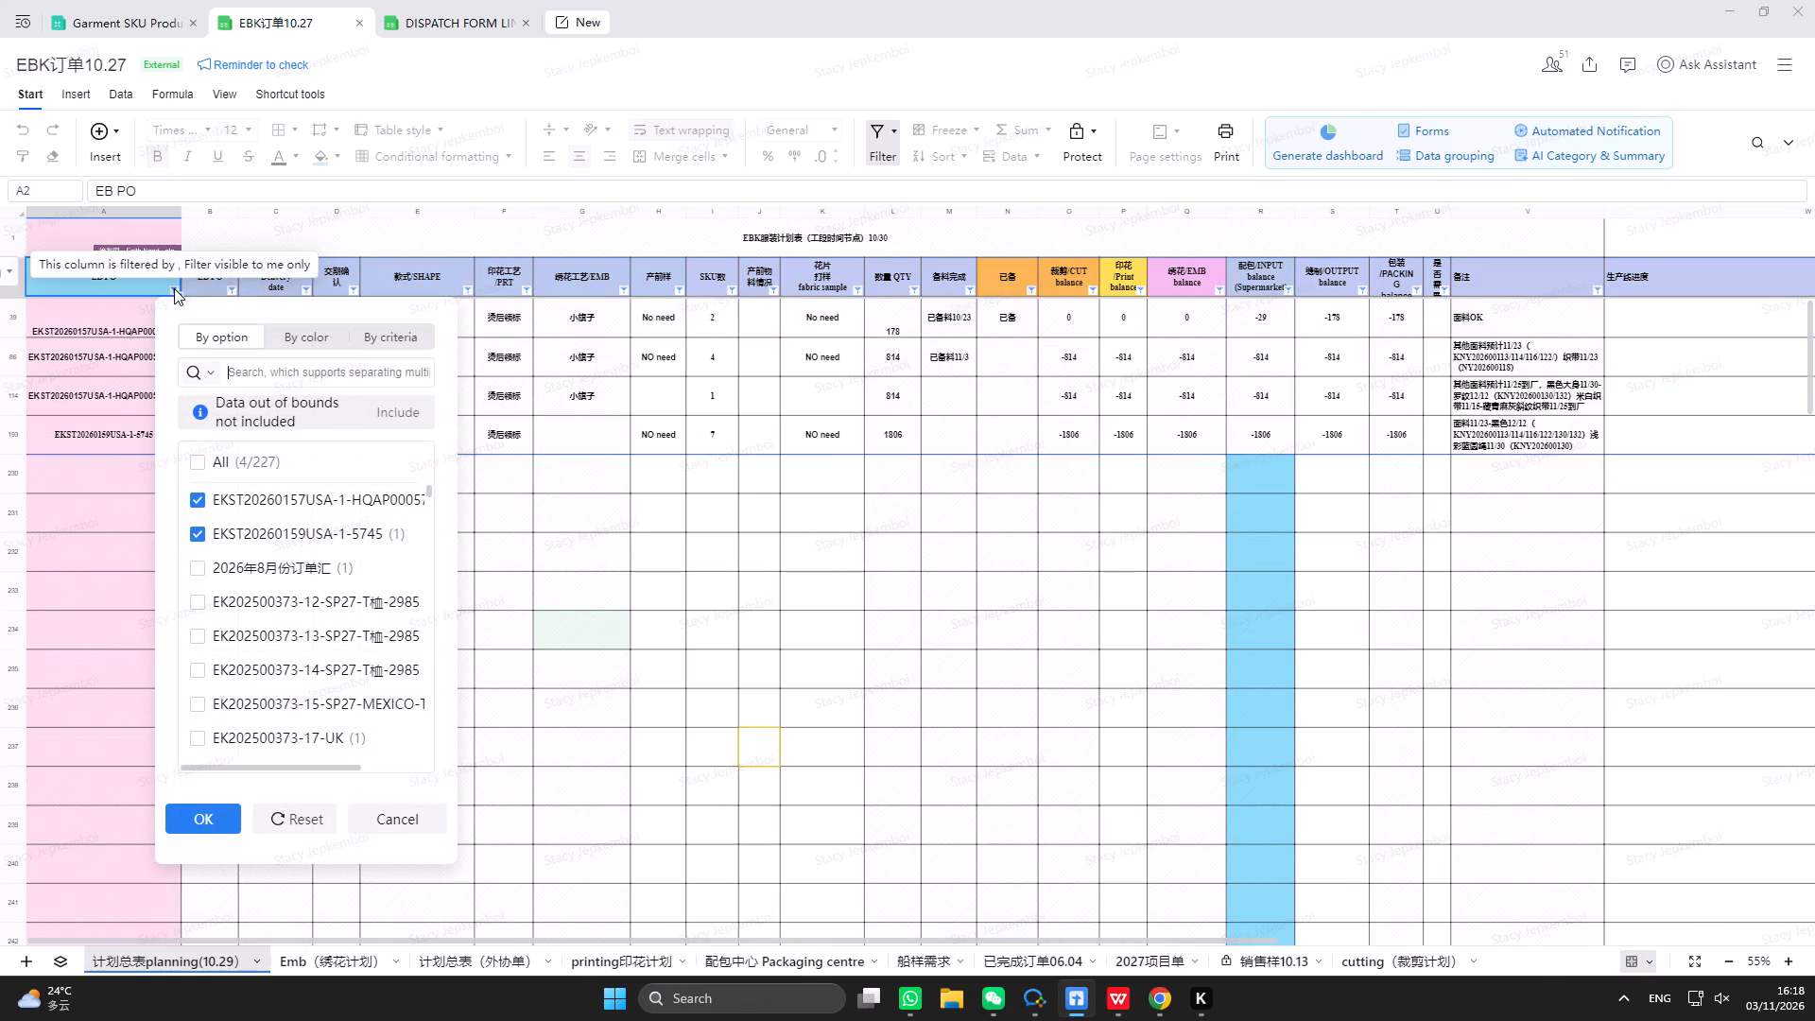
type("5287")
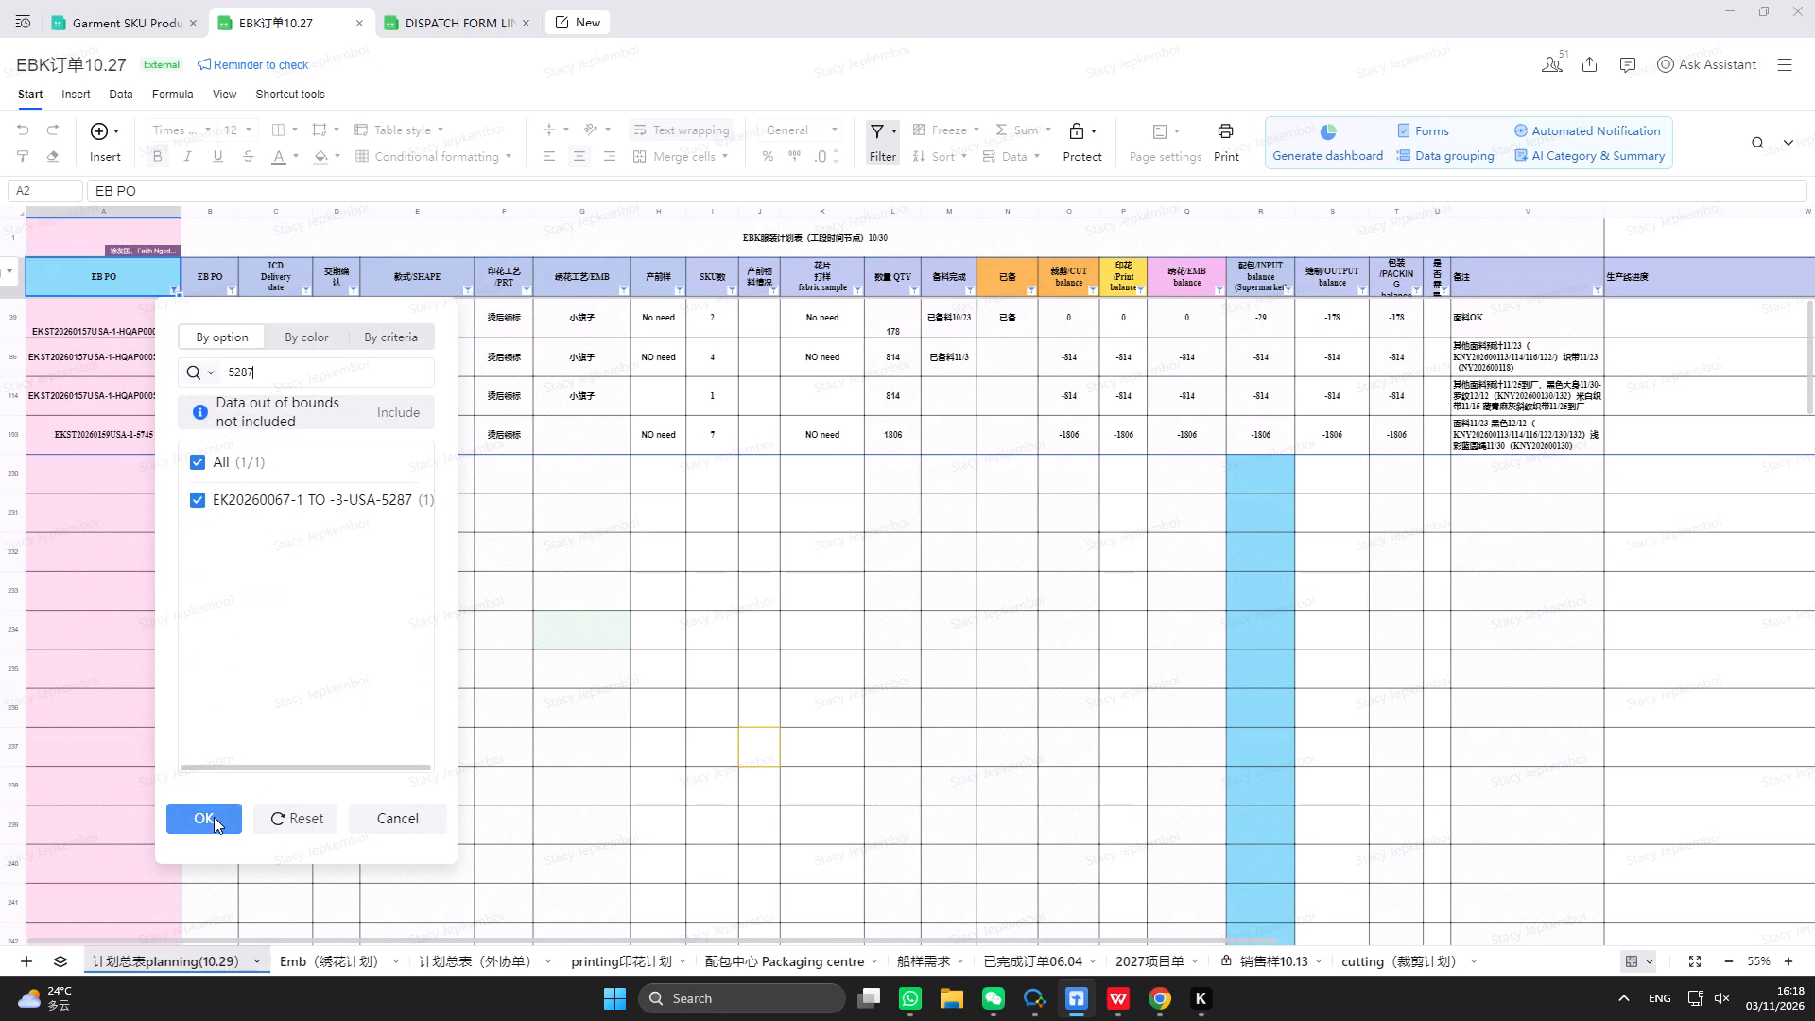
left_click(214, 817)
Compare style 5287's INPUT balance formula in EBK订单10.27 with its OUTPUT in the dispatch form.
left_click(434, 16)
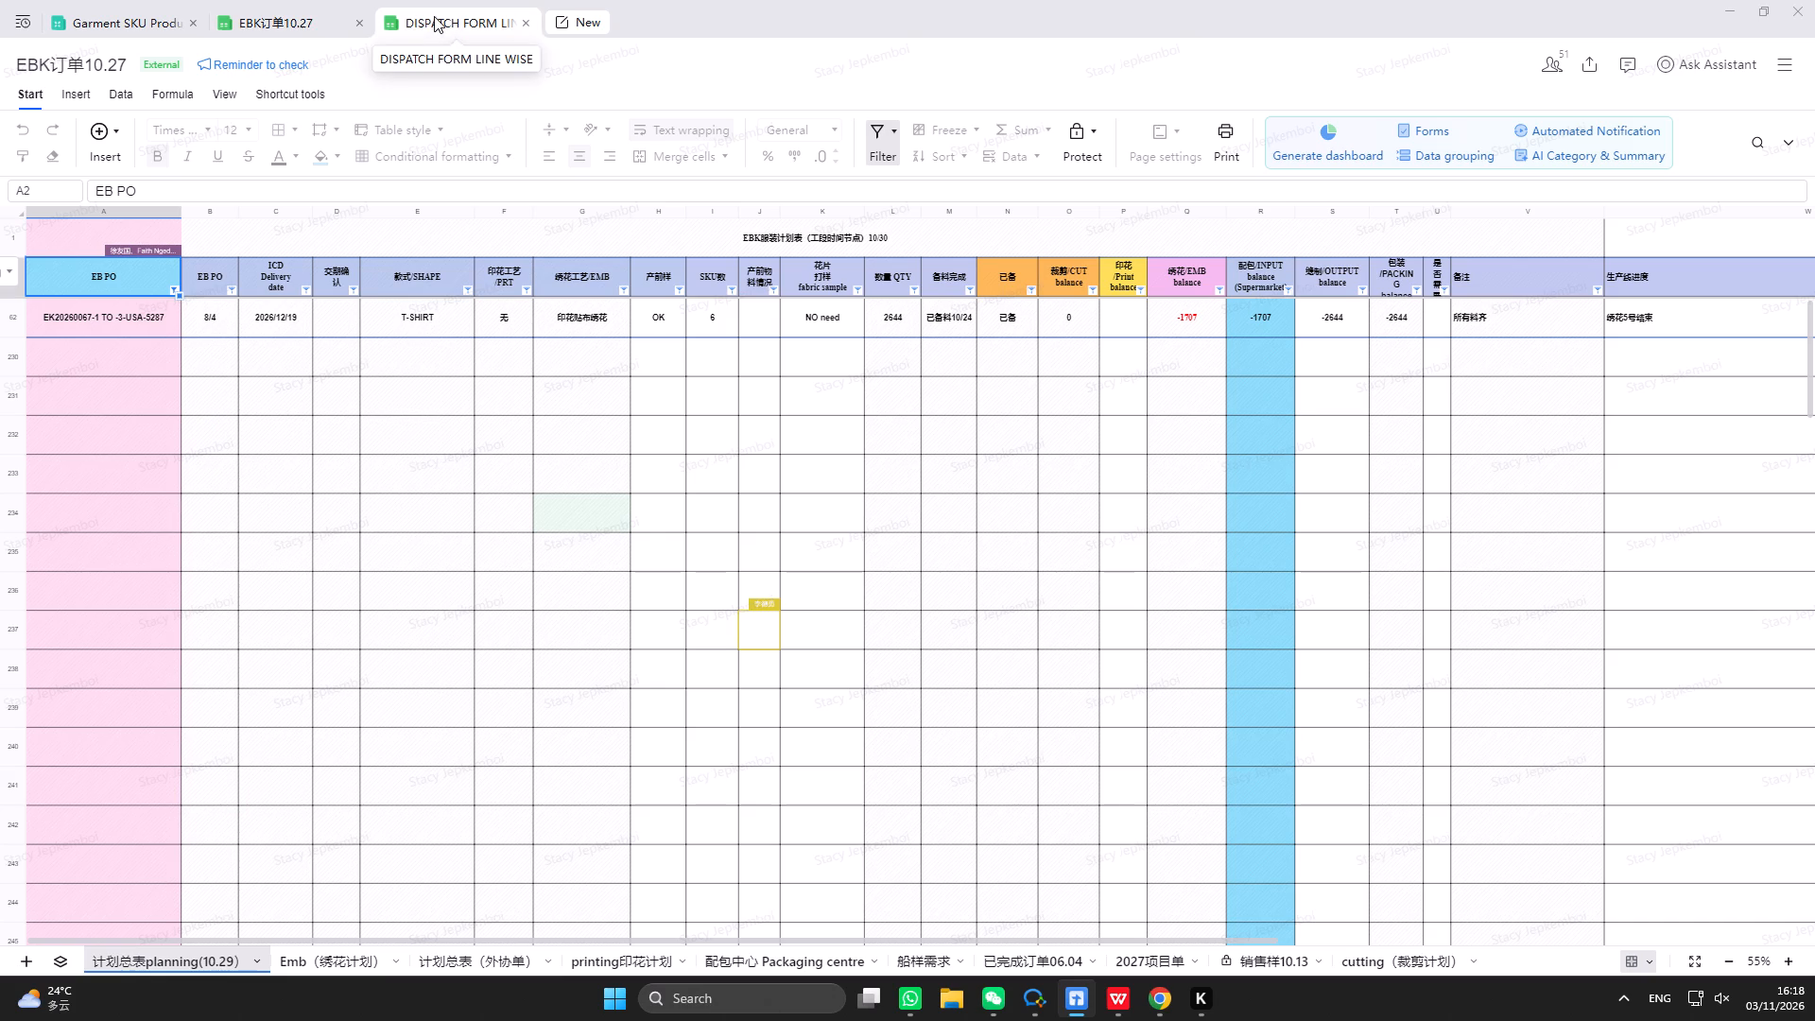
left_click(317, 27)
left_click(1267, 317)
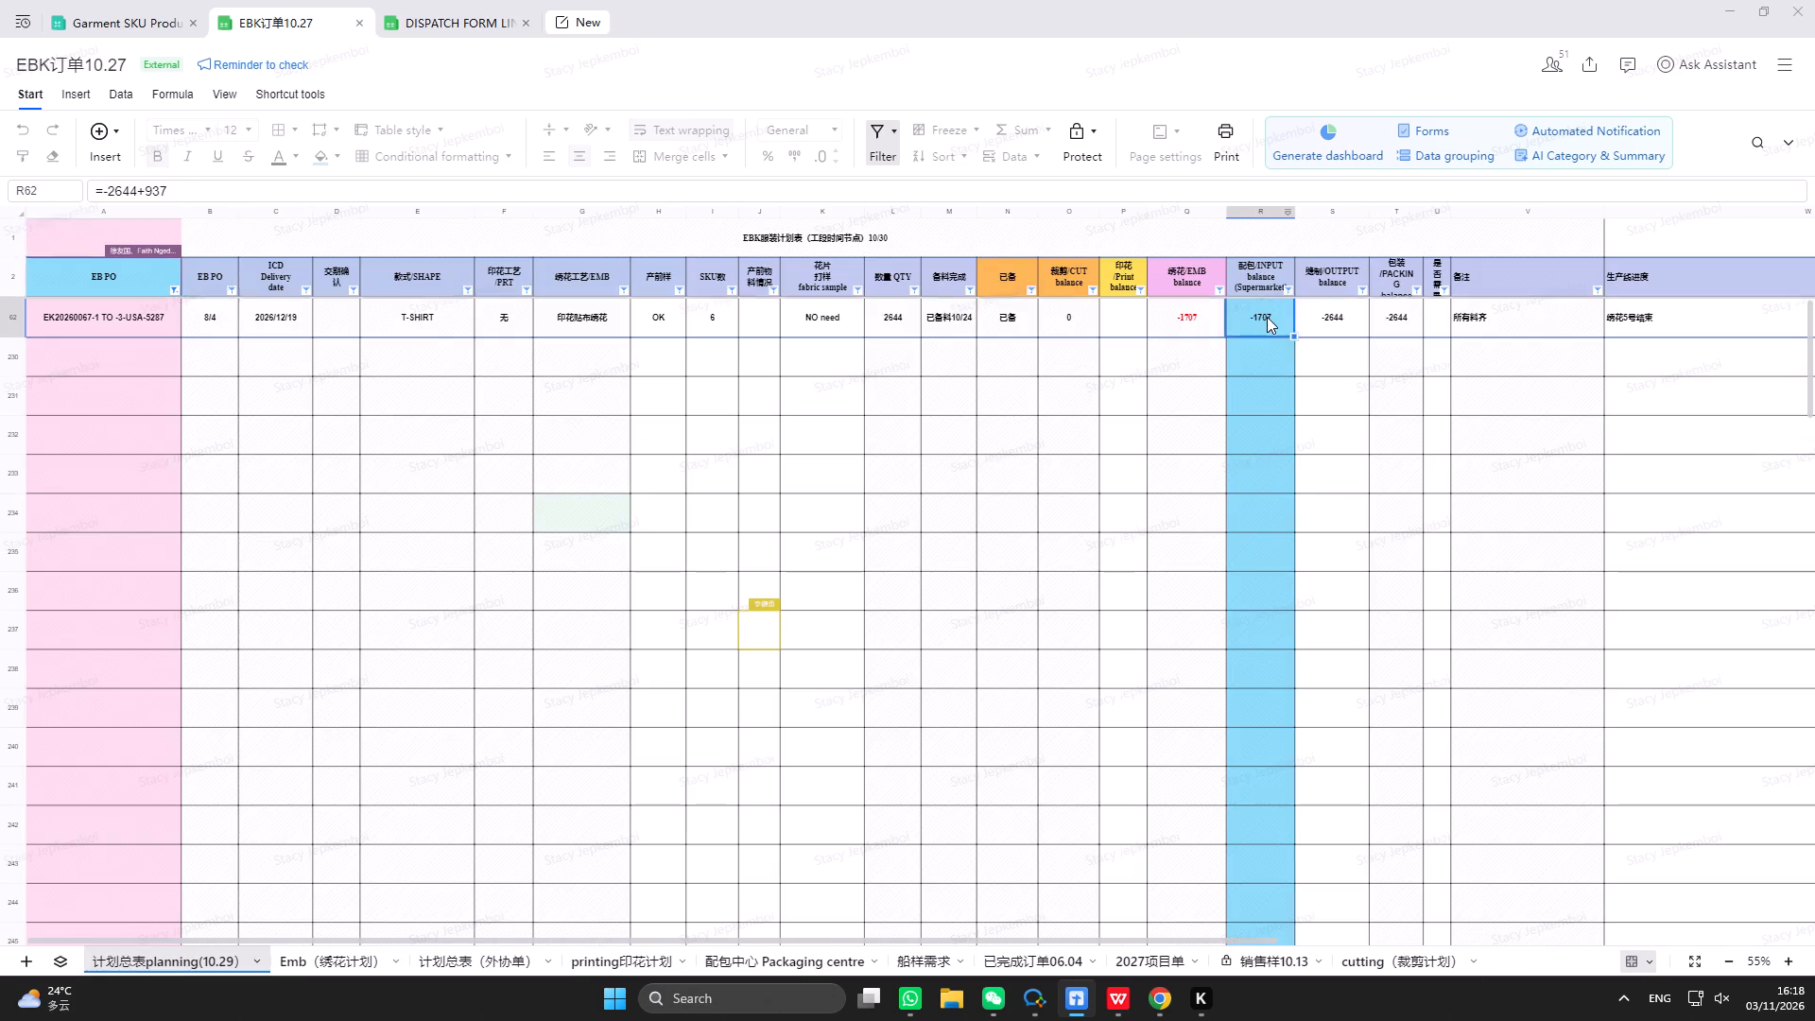
left_click(450, 32)
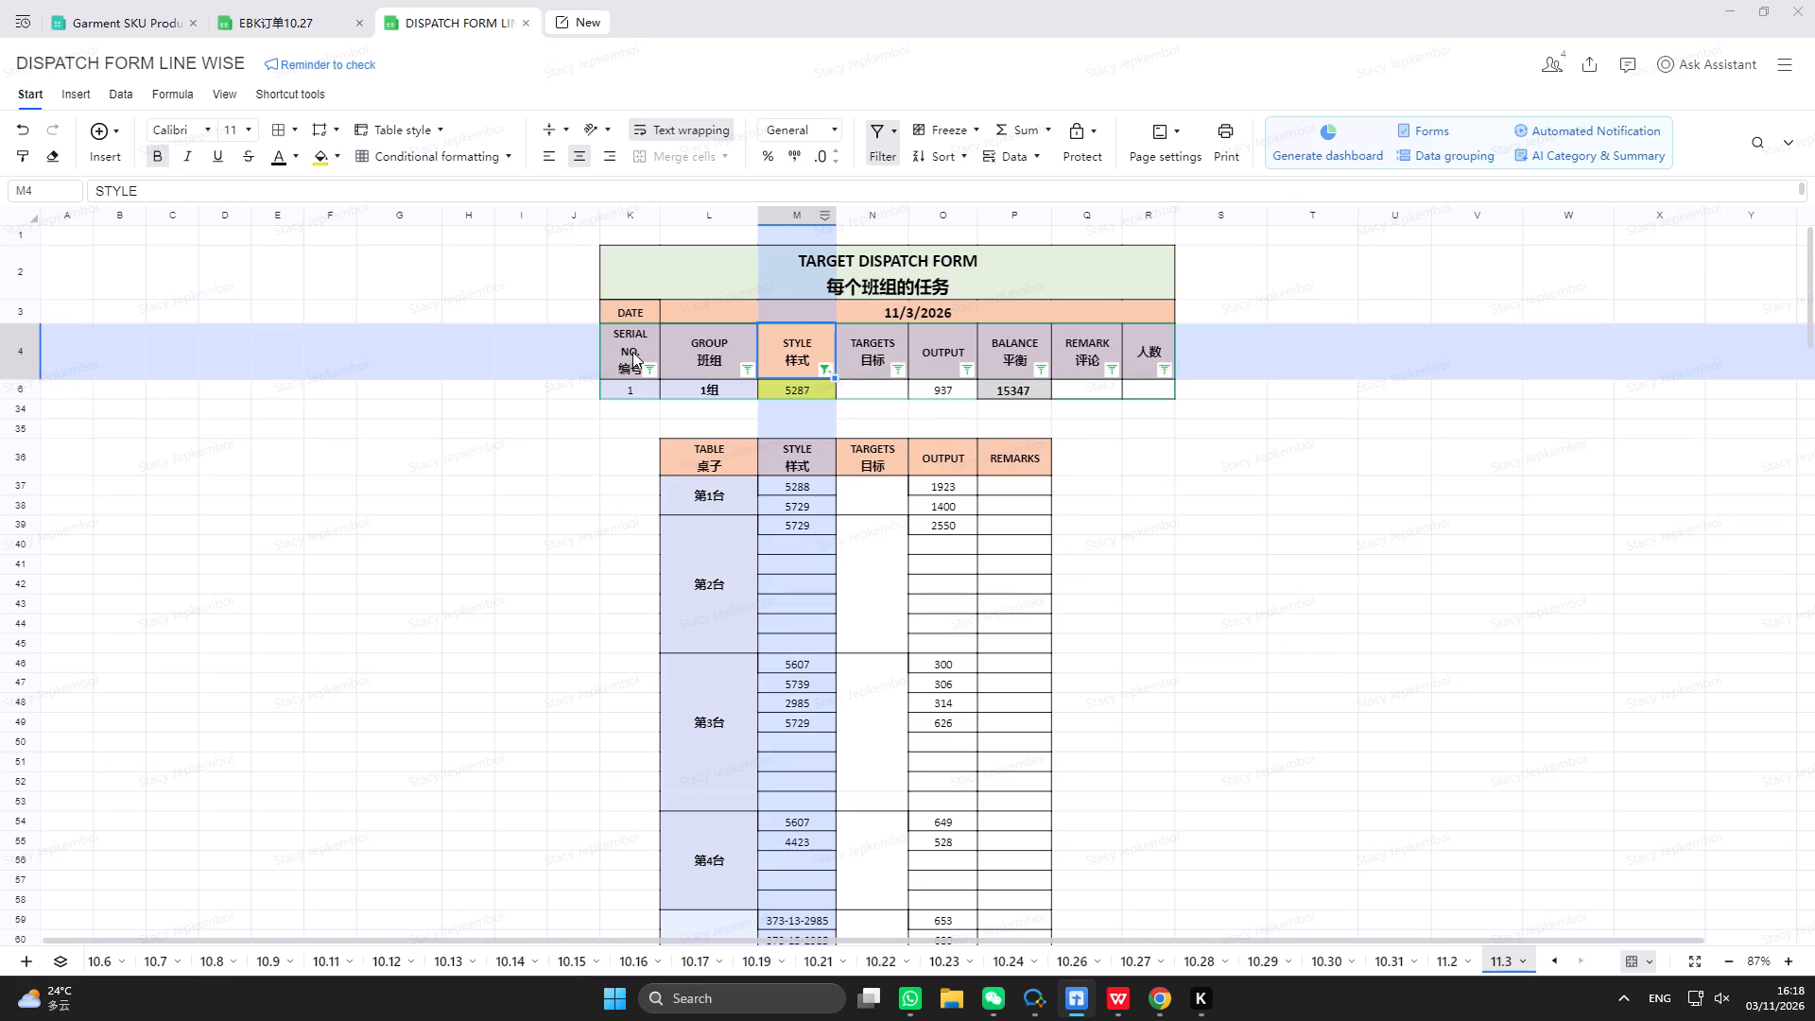
Switch the dispatch form's STYLE filter to 4408, and filter the EB PO column in EBK订单10.27 by 4408.
left_click(826, 377)
left_click(830, 371)
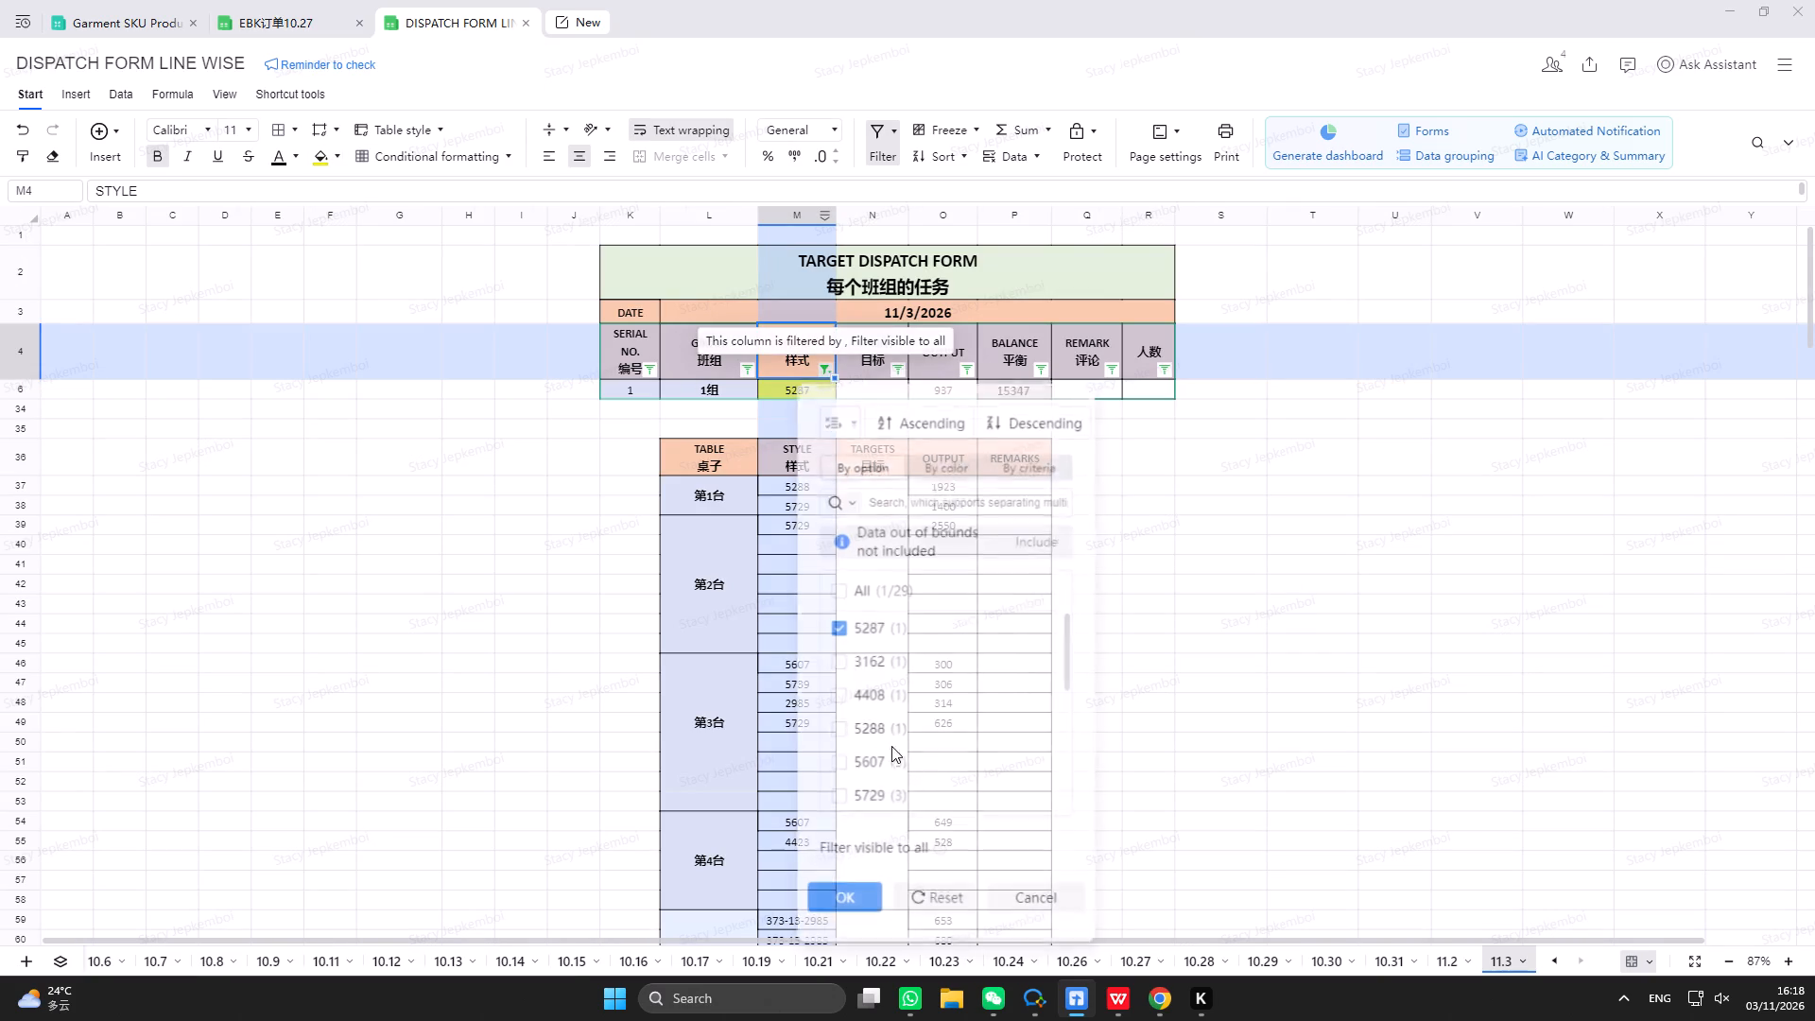
left_click(937, 905)
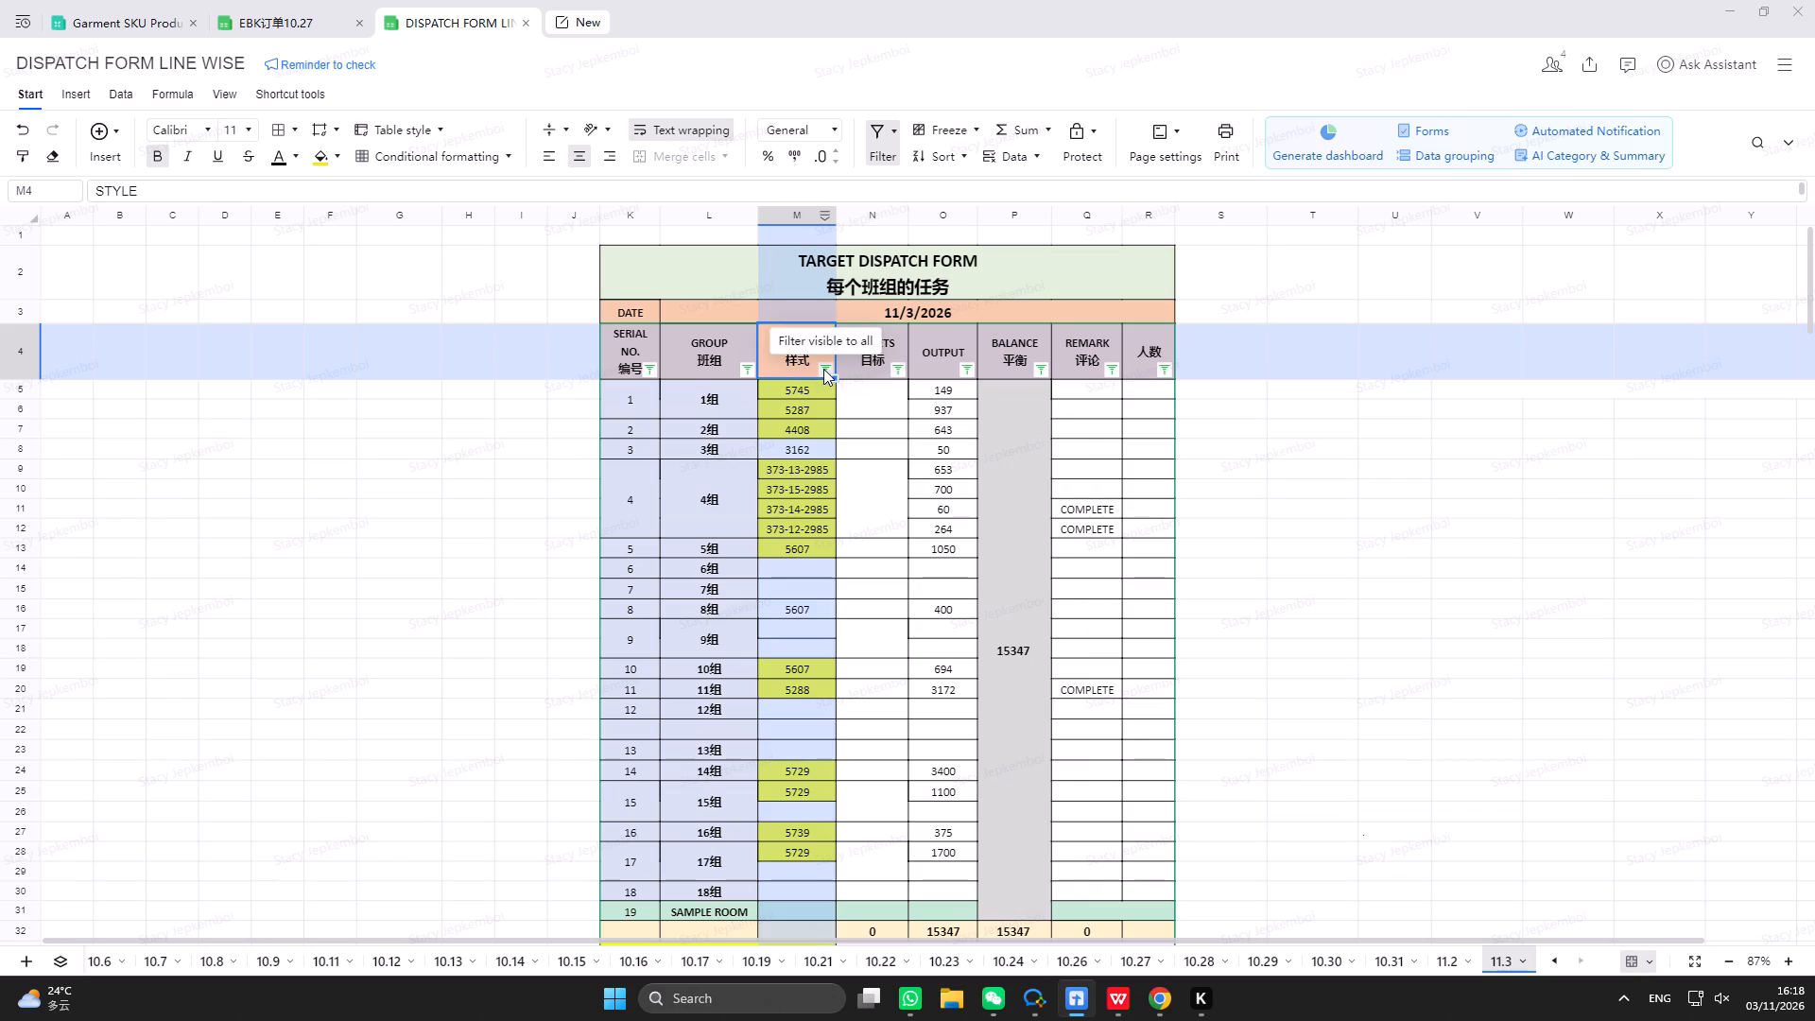
left_click(826, 370)
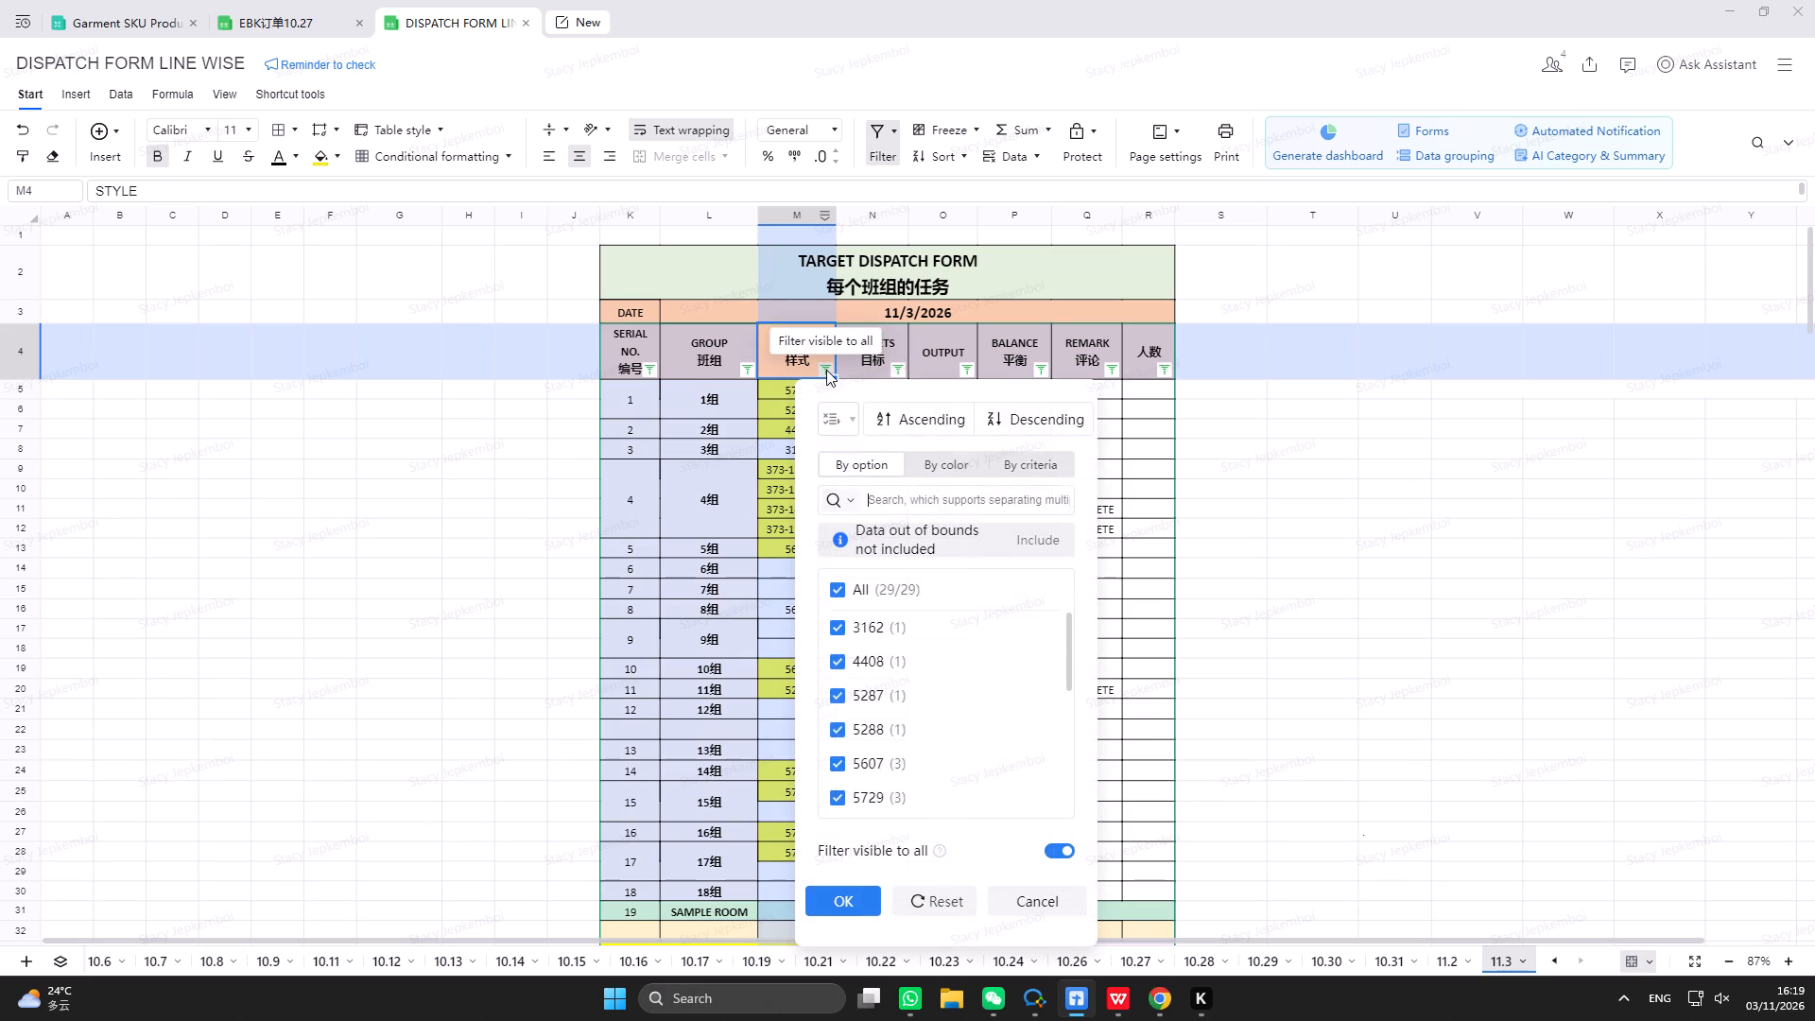
type("4408")
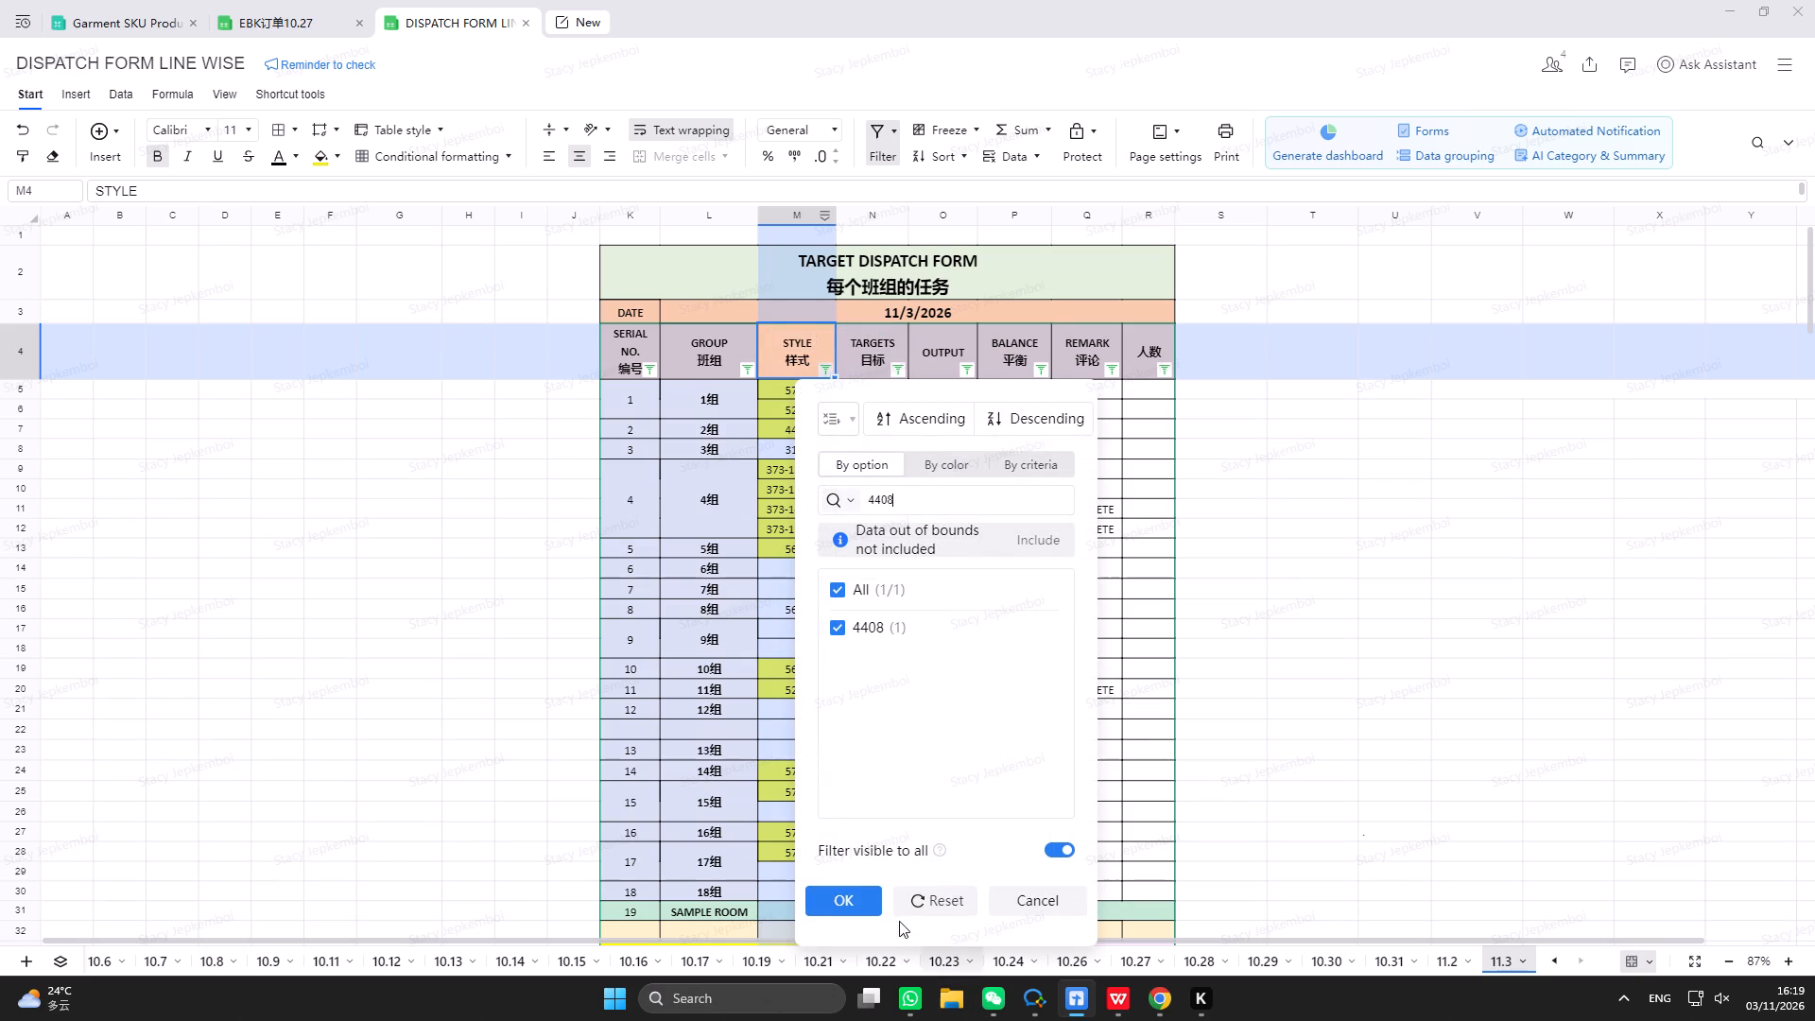
left_click(856, 894)
left_click(254, 21)
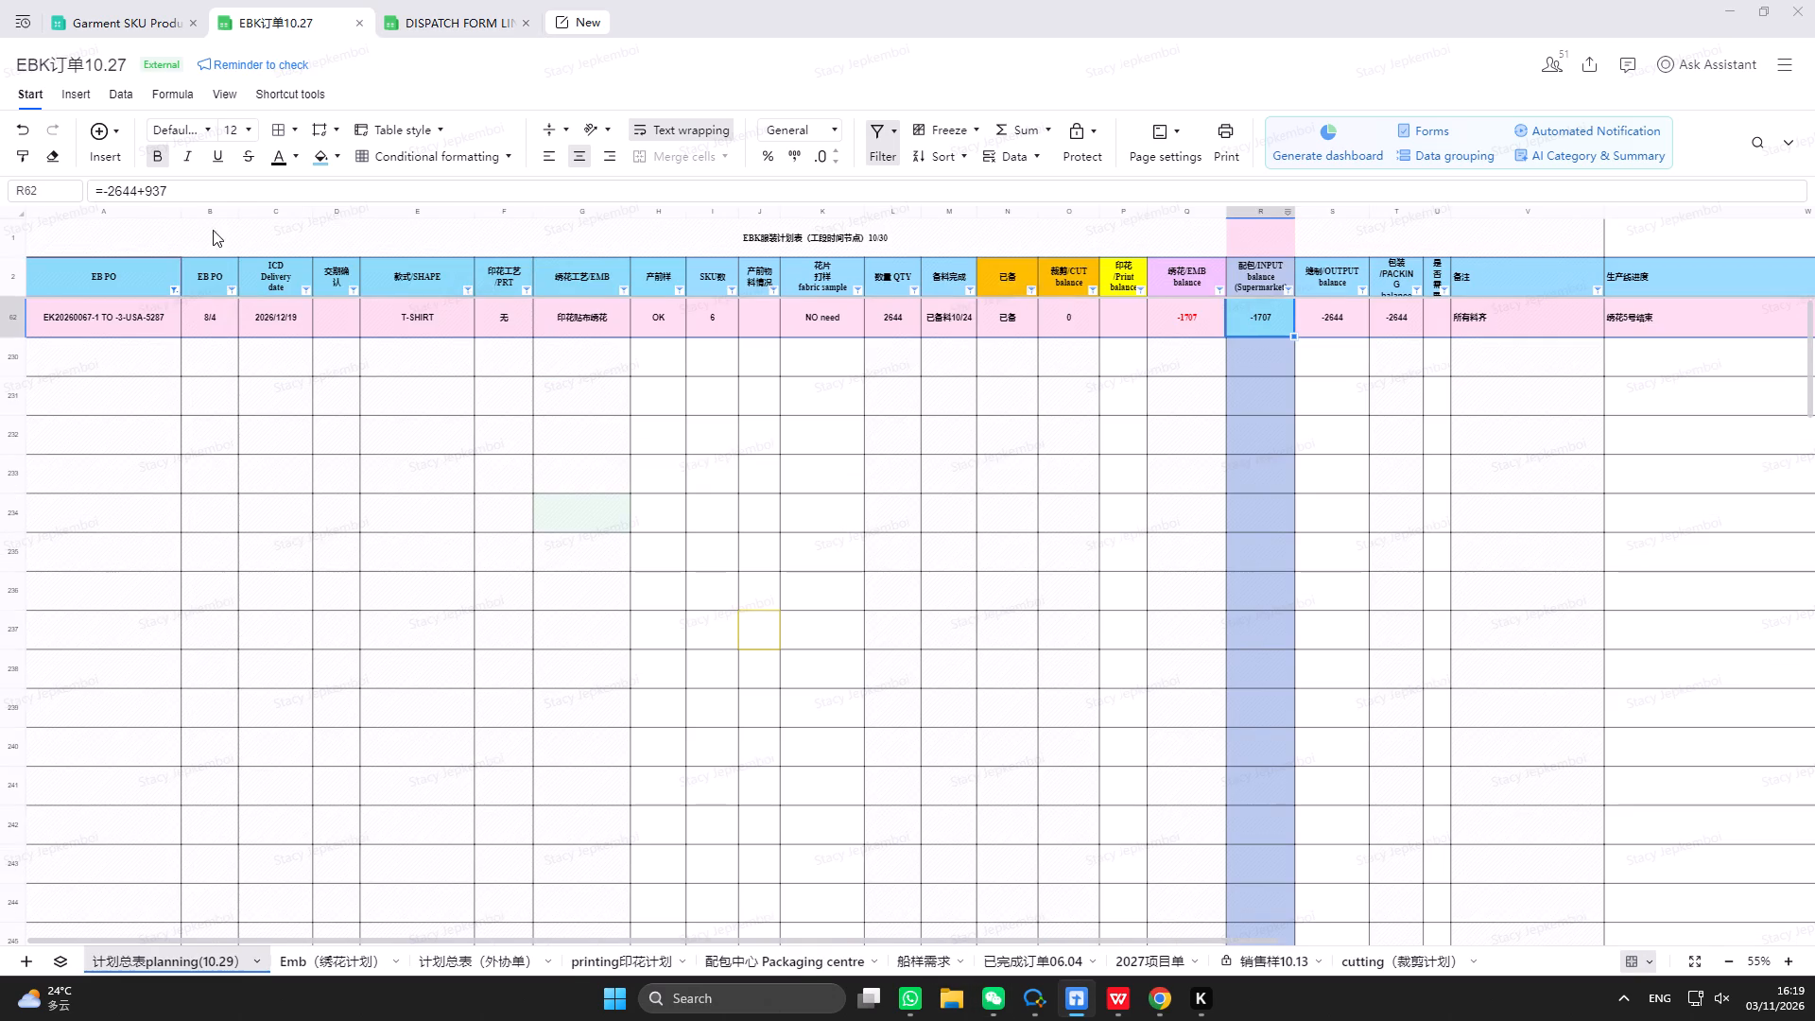
left_click(177, 290)
type("4408")
left_click(227, 824)
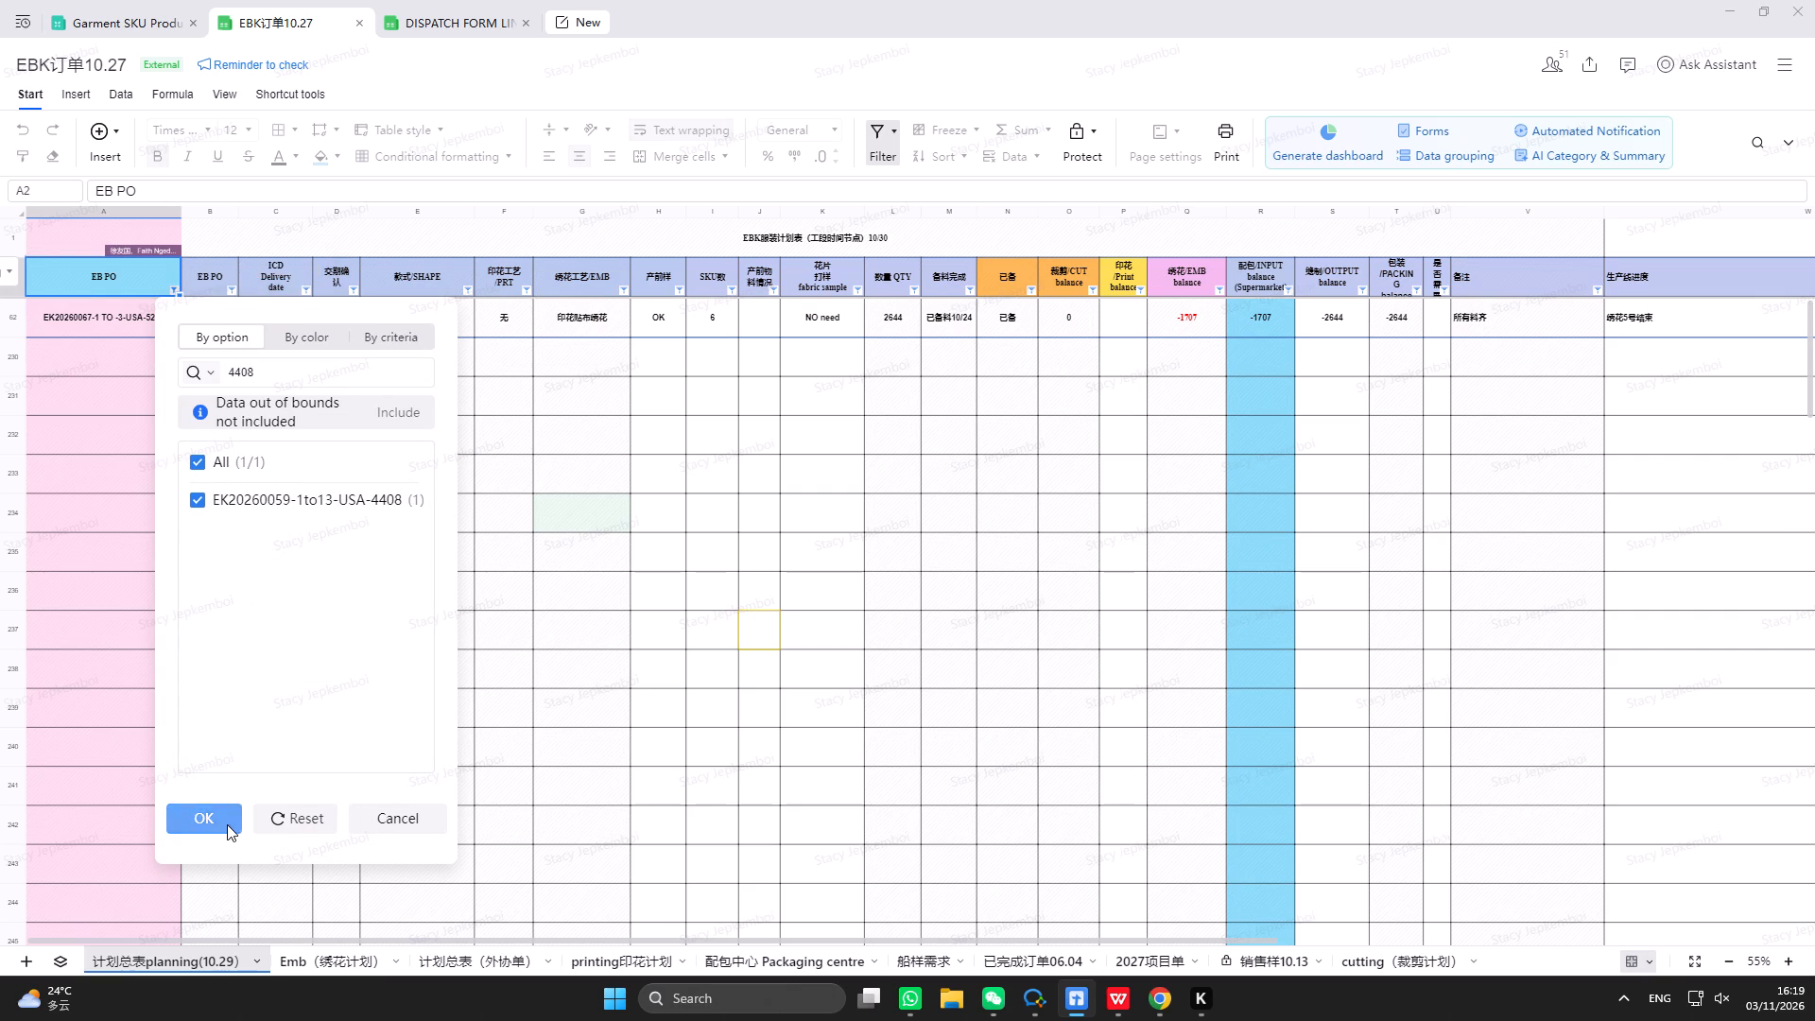
Replace the last figure in style 4408's INPUT balance formula with its dispatch form output, giving =-3407+1171+237+517+643.
left_click(1256, 315)
left_click(442, 21)
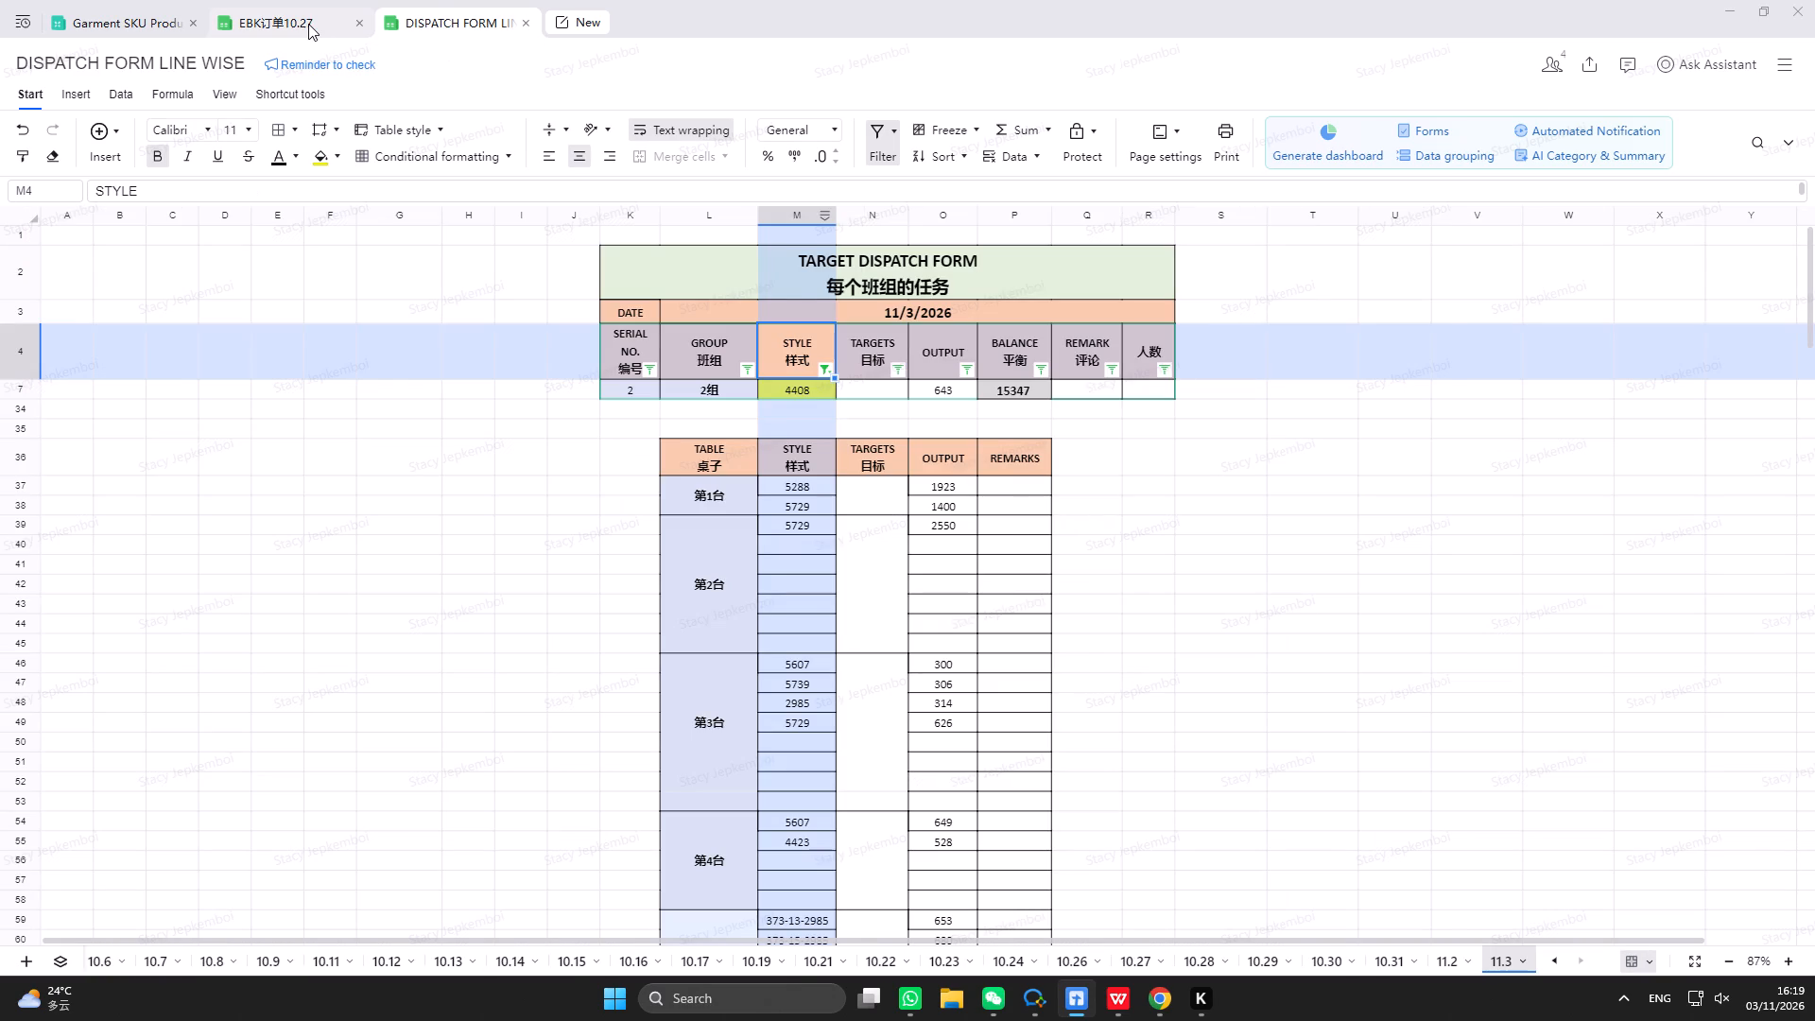
left_click(308, 24)
left_click(339, 192)
key("BackSpace")
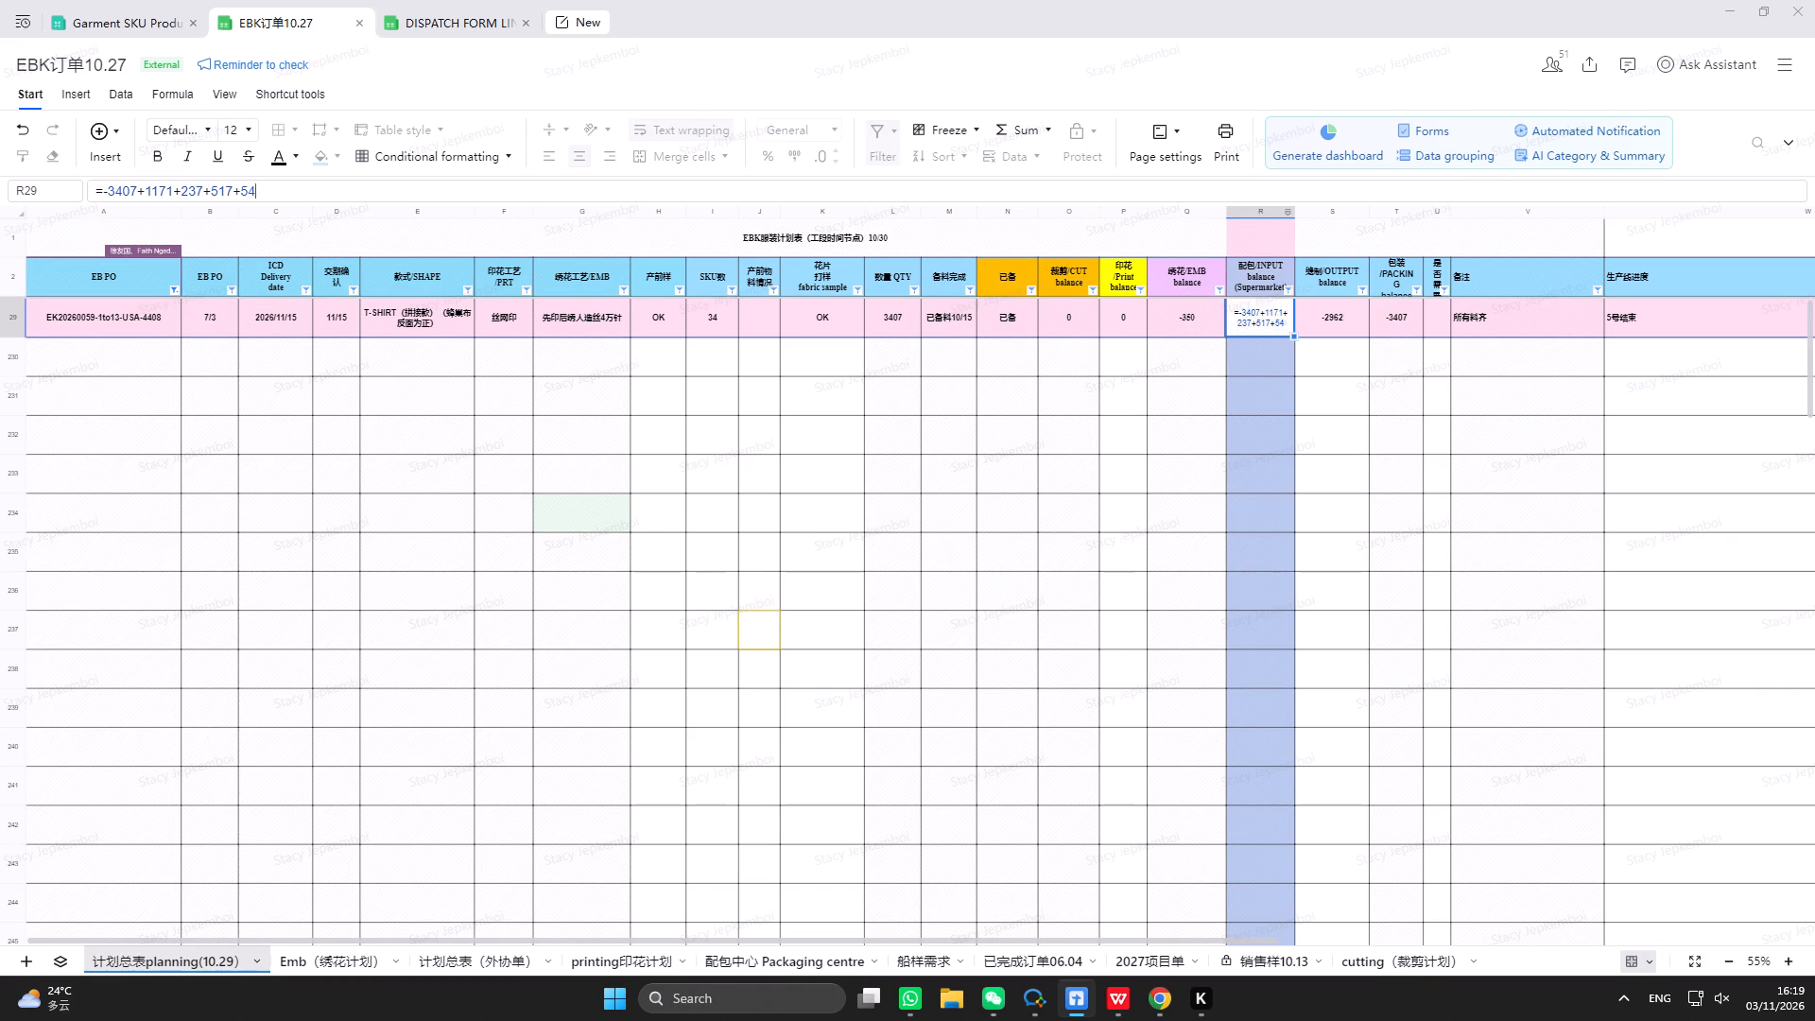
key("BackSpace")
key("BackSpace")
type("643")
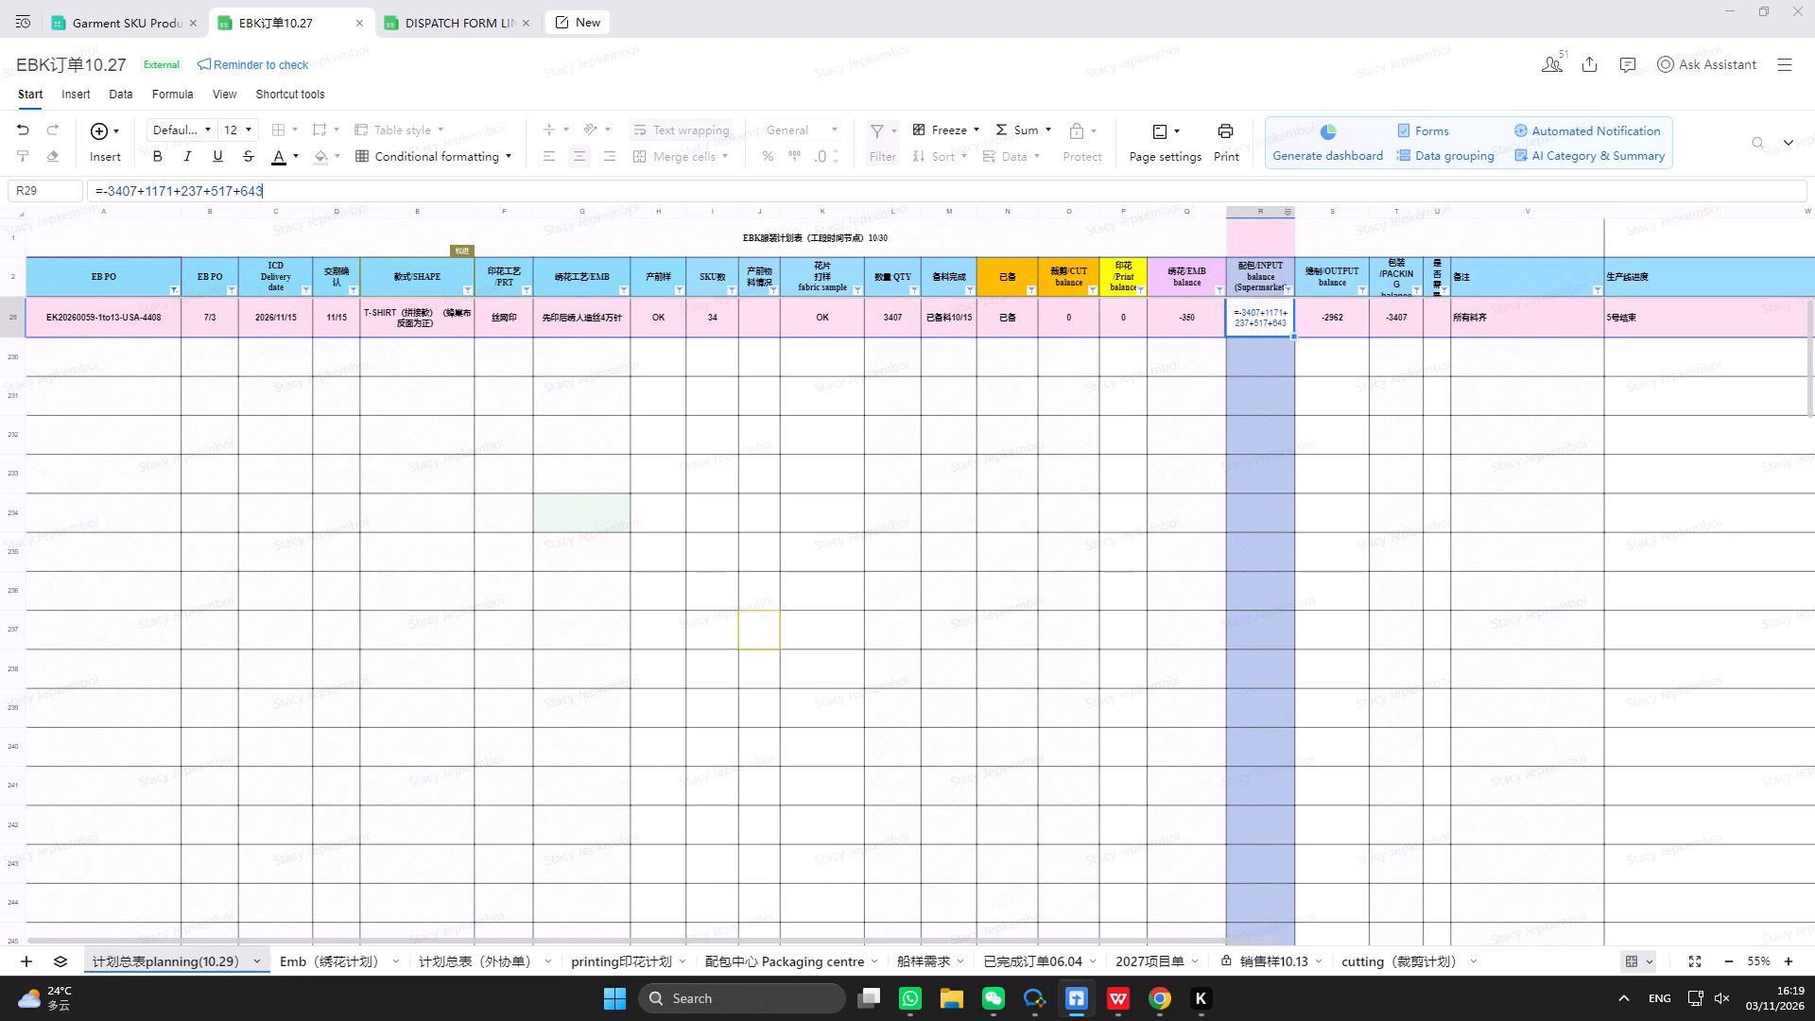
key("Return")
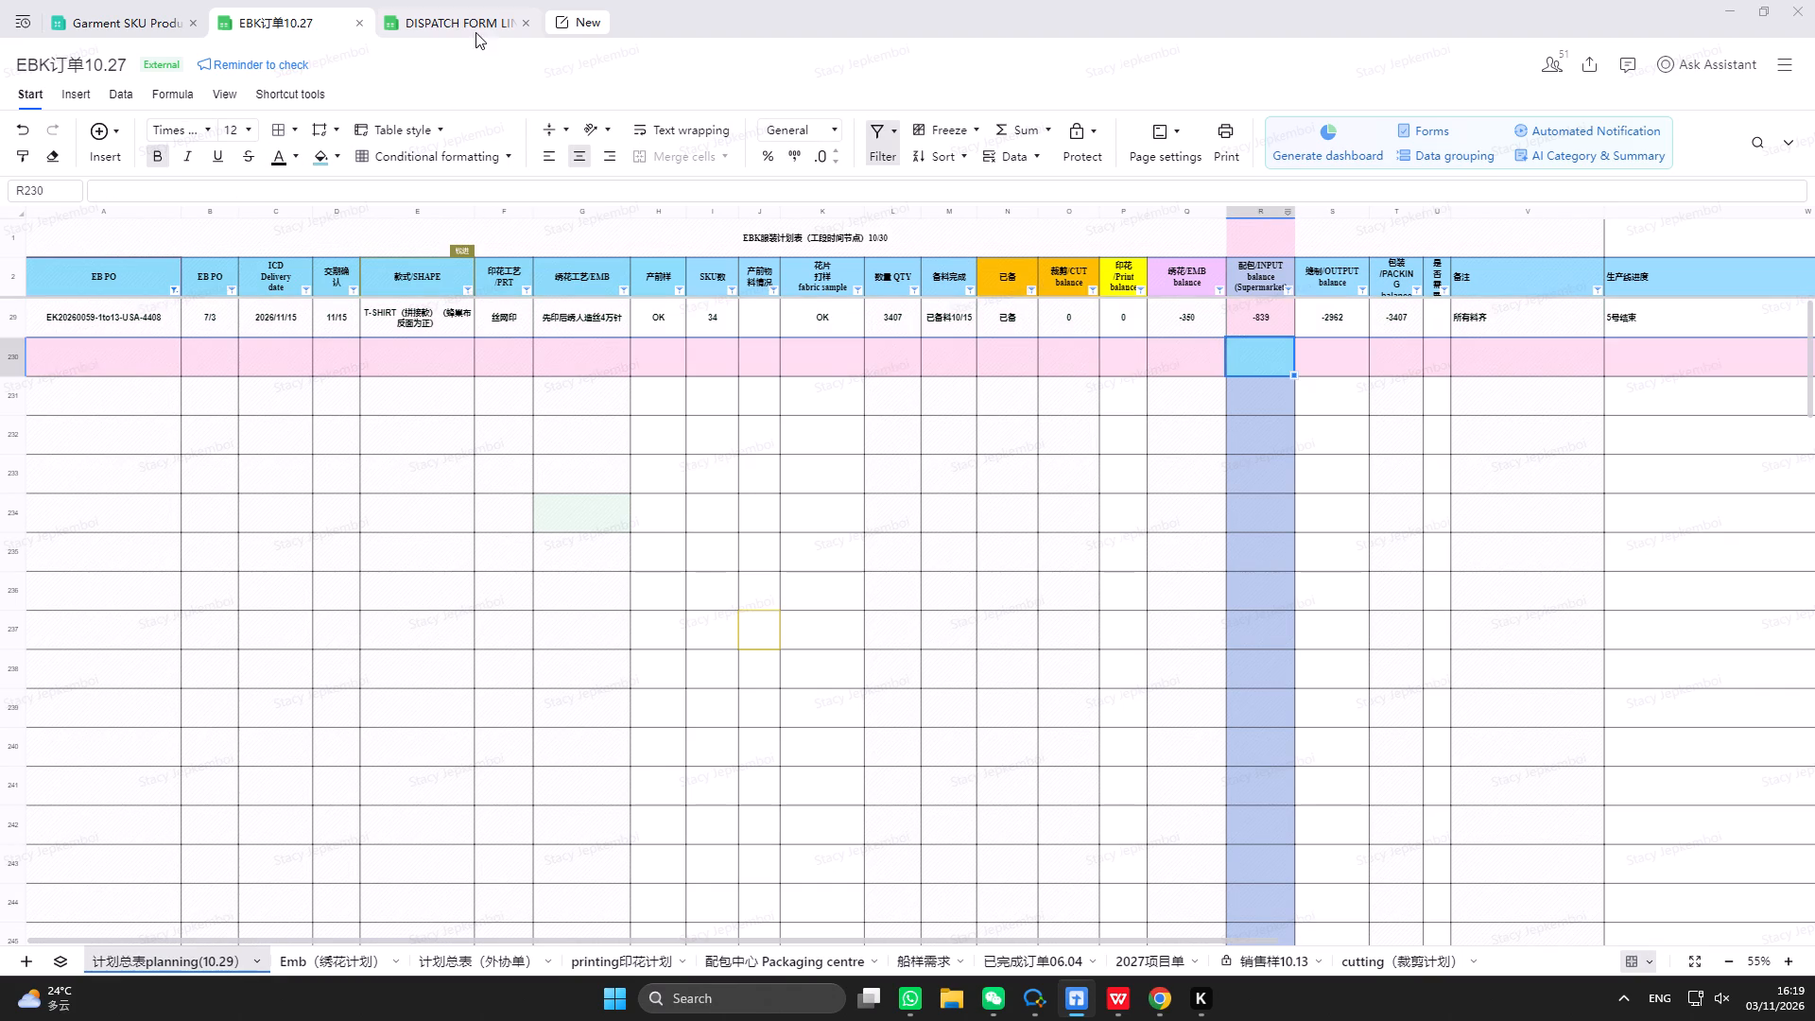
Switch the dispatch form's STYLE filter to 3162 and fill the 3162 style cell with yellow.
left_click(475, 21)
left_click(826, 371)
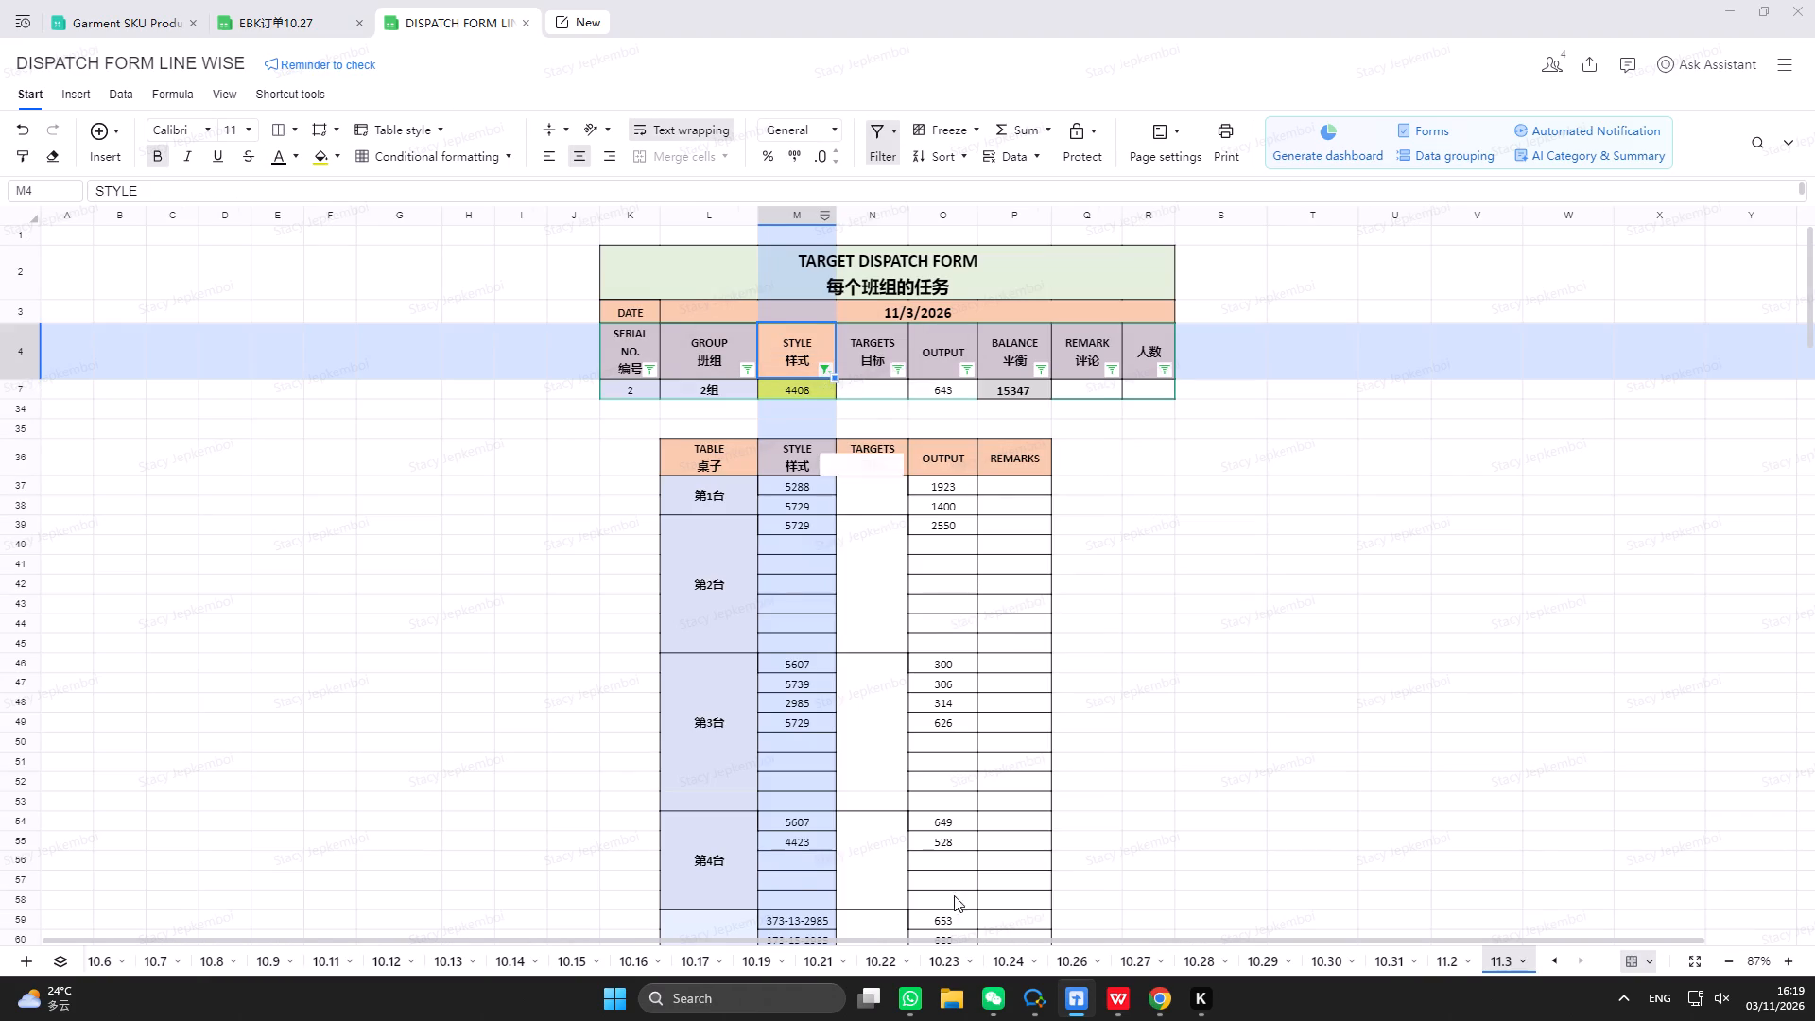
left_click(933, 890)
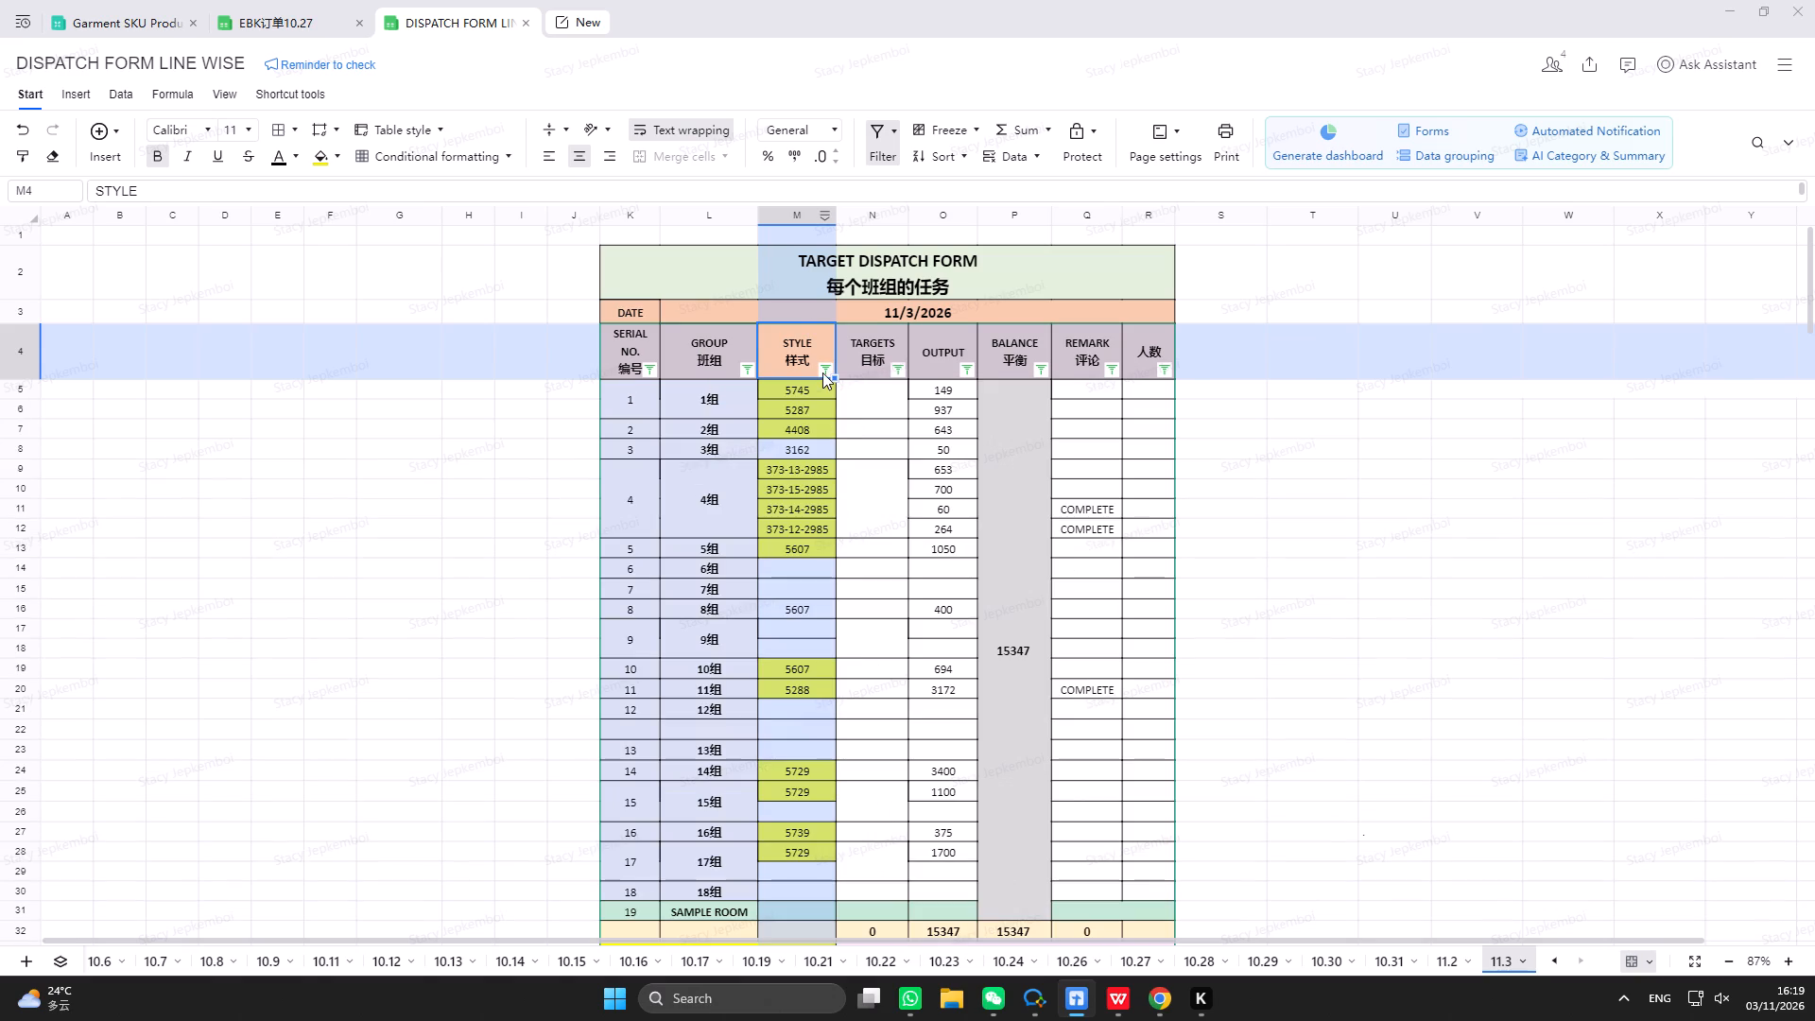
left_click(823, 371)
type("3162")
left_click(849, 896)
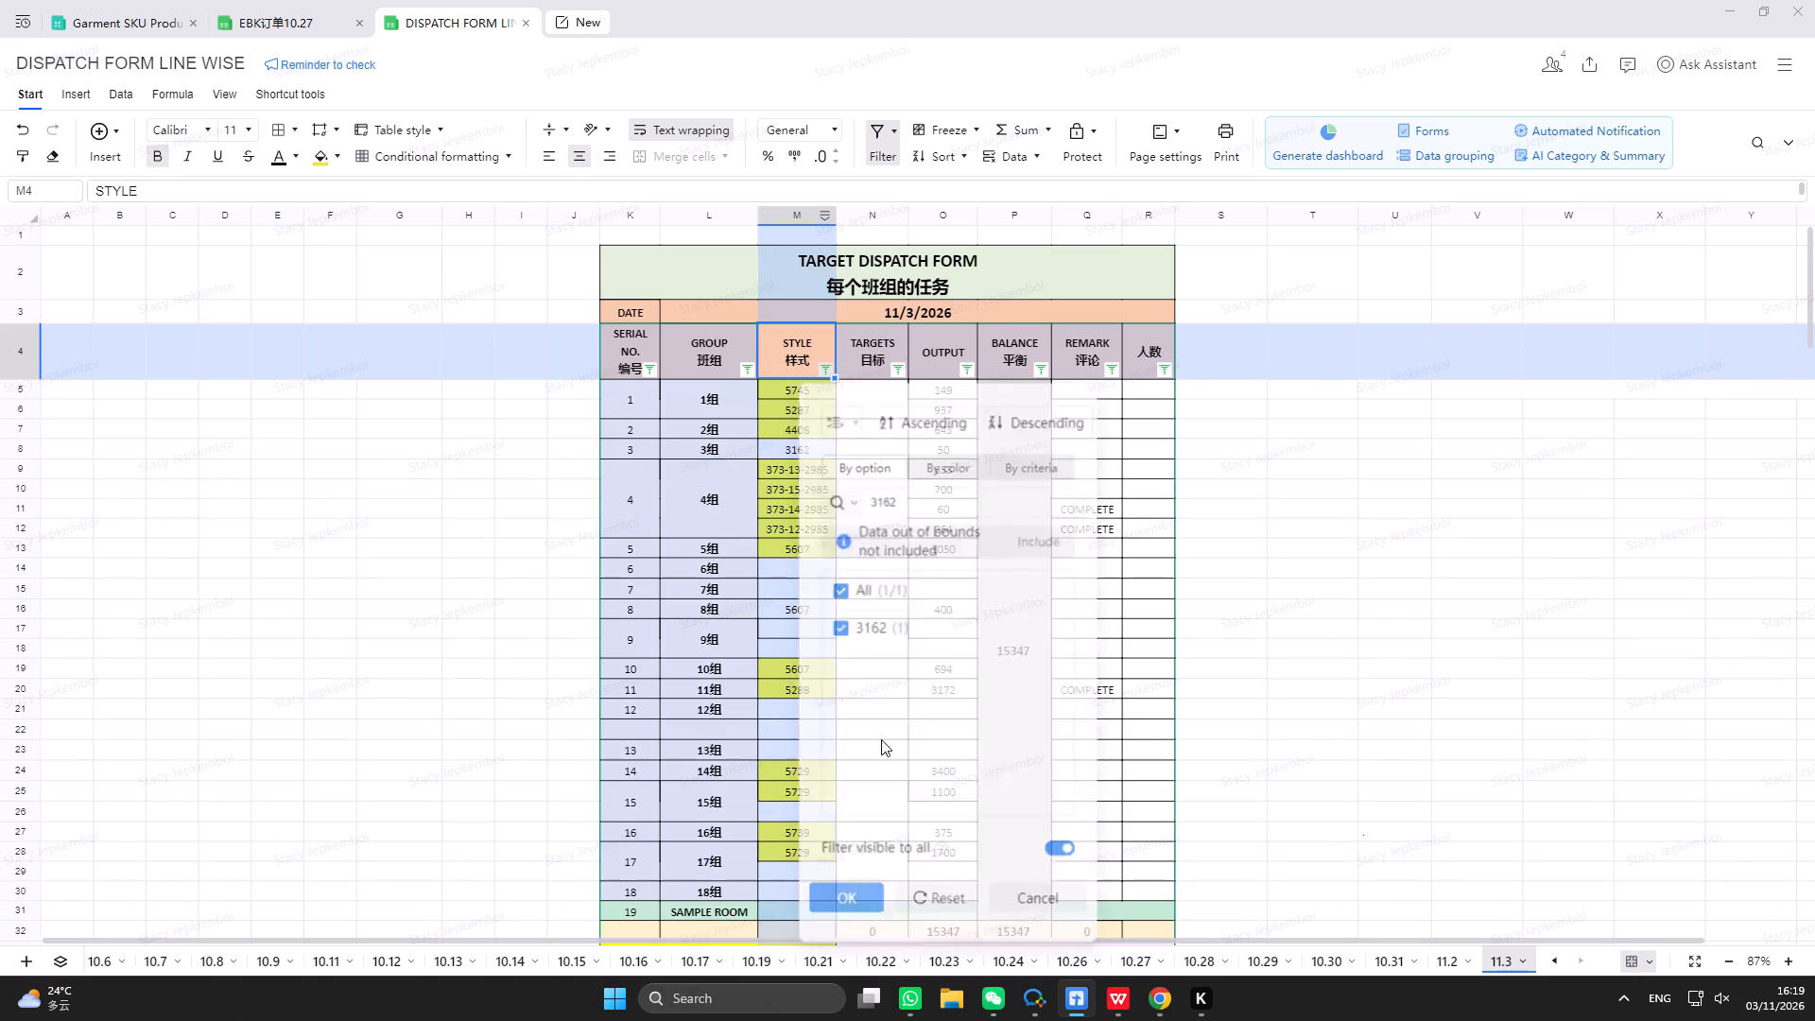
left_click(817, 395)
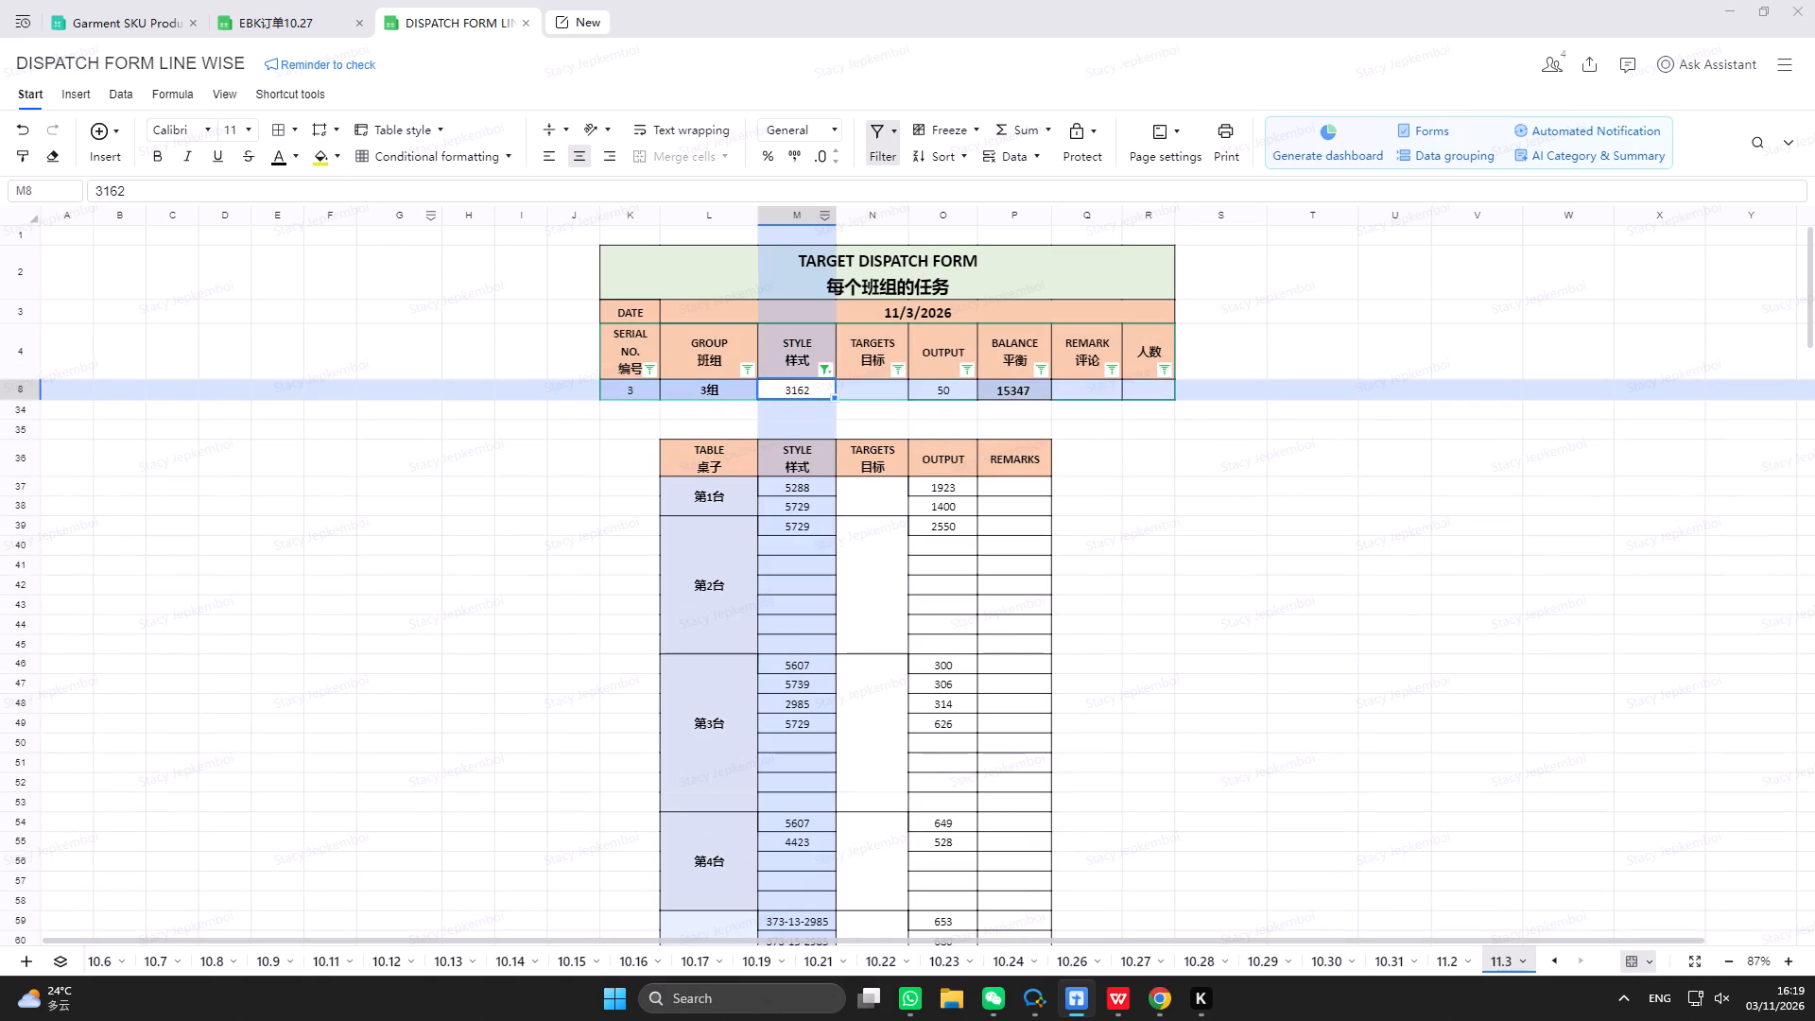
left_click(324, 165)
Filter the EB PO column in EBK订单10.27 by 3162 and add +50 to that order's INPUT balance formula.
left_click(299, 24)
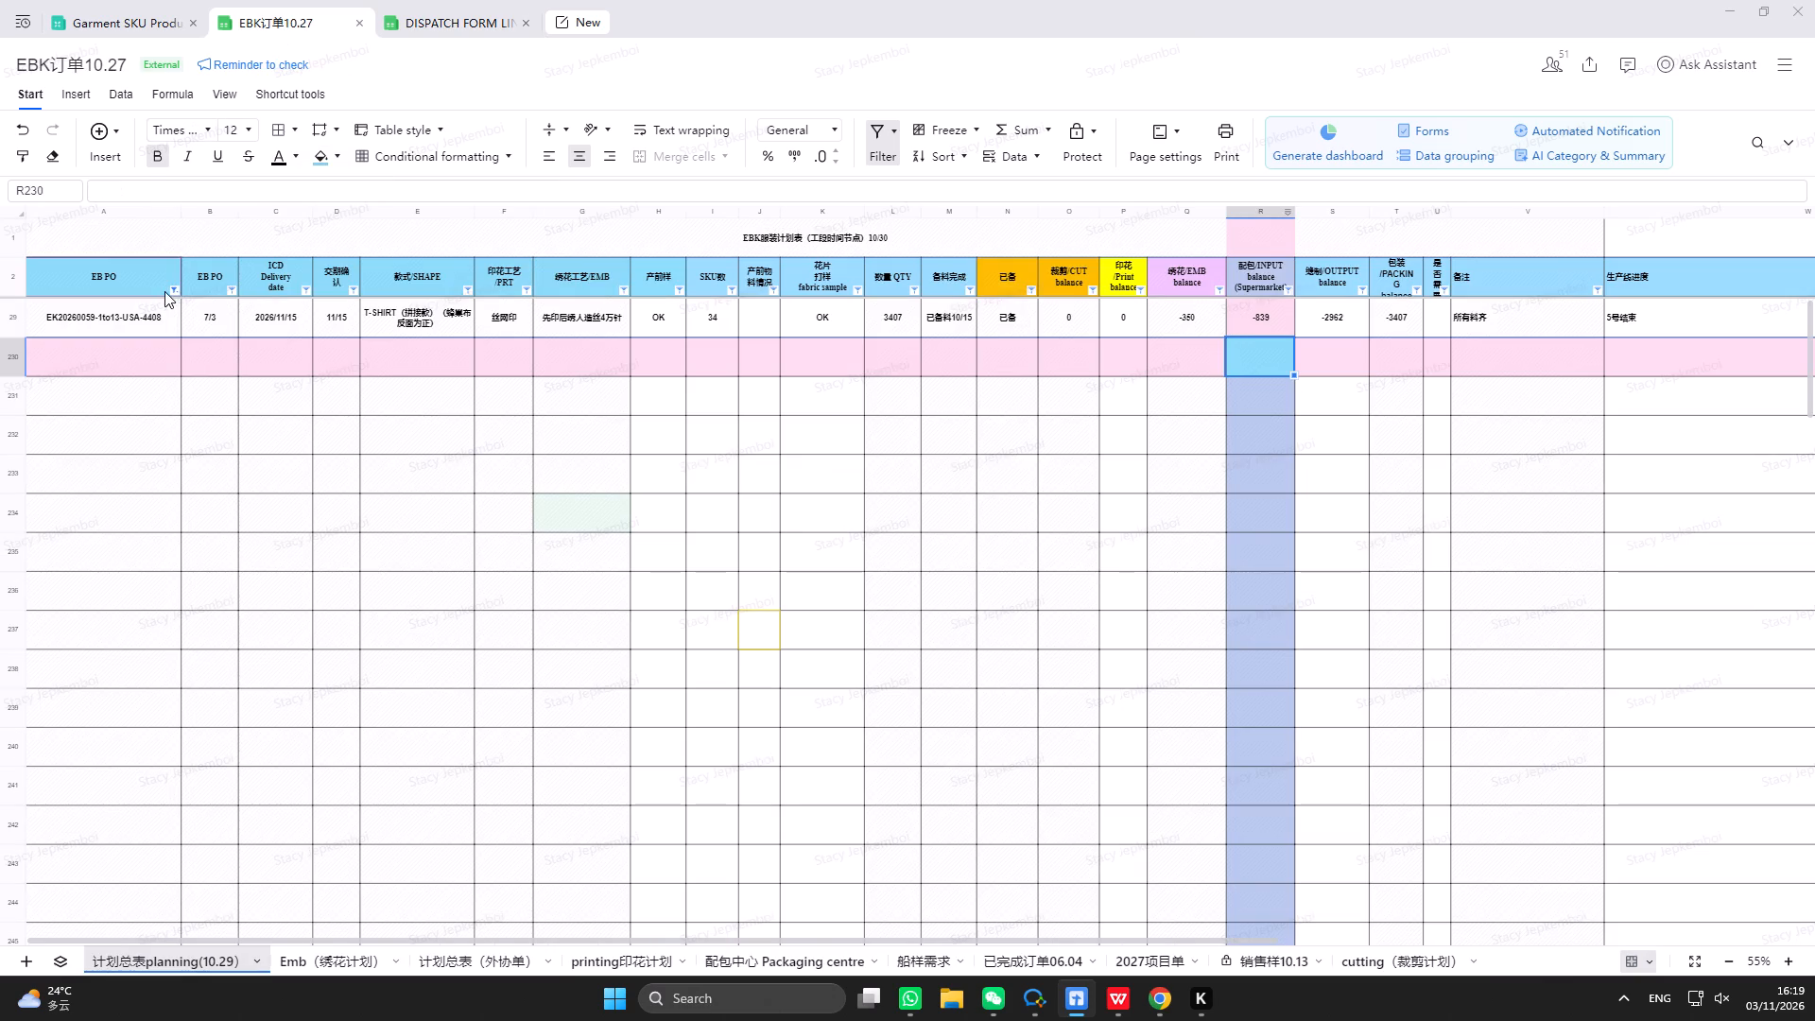
left_click(178, 290)
type("3162")
left_click(194, 815)
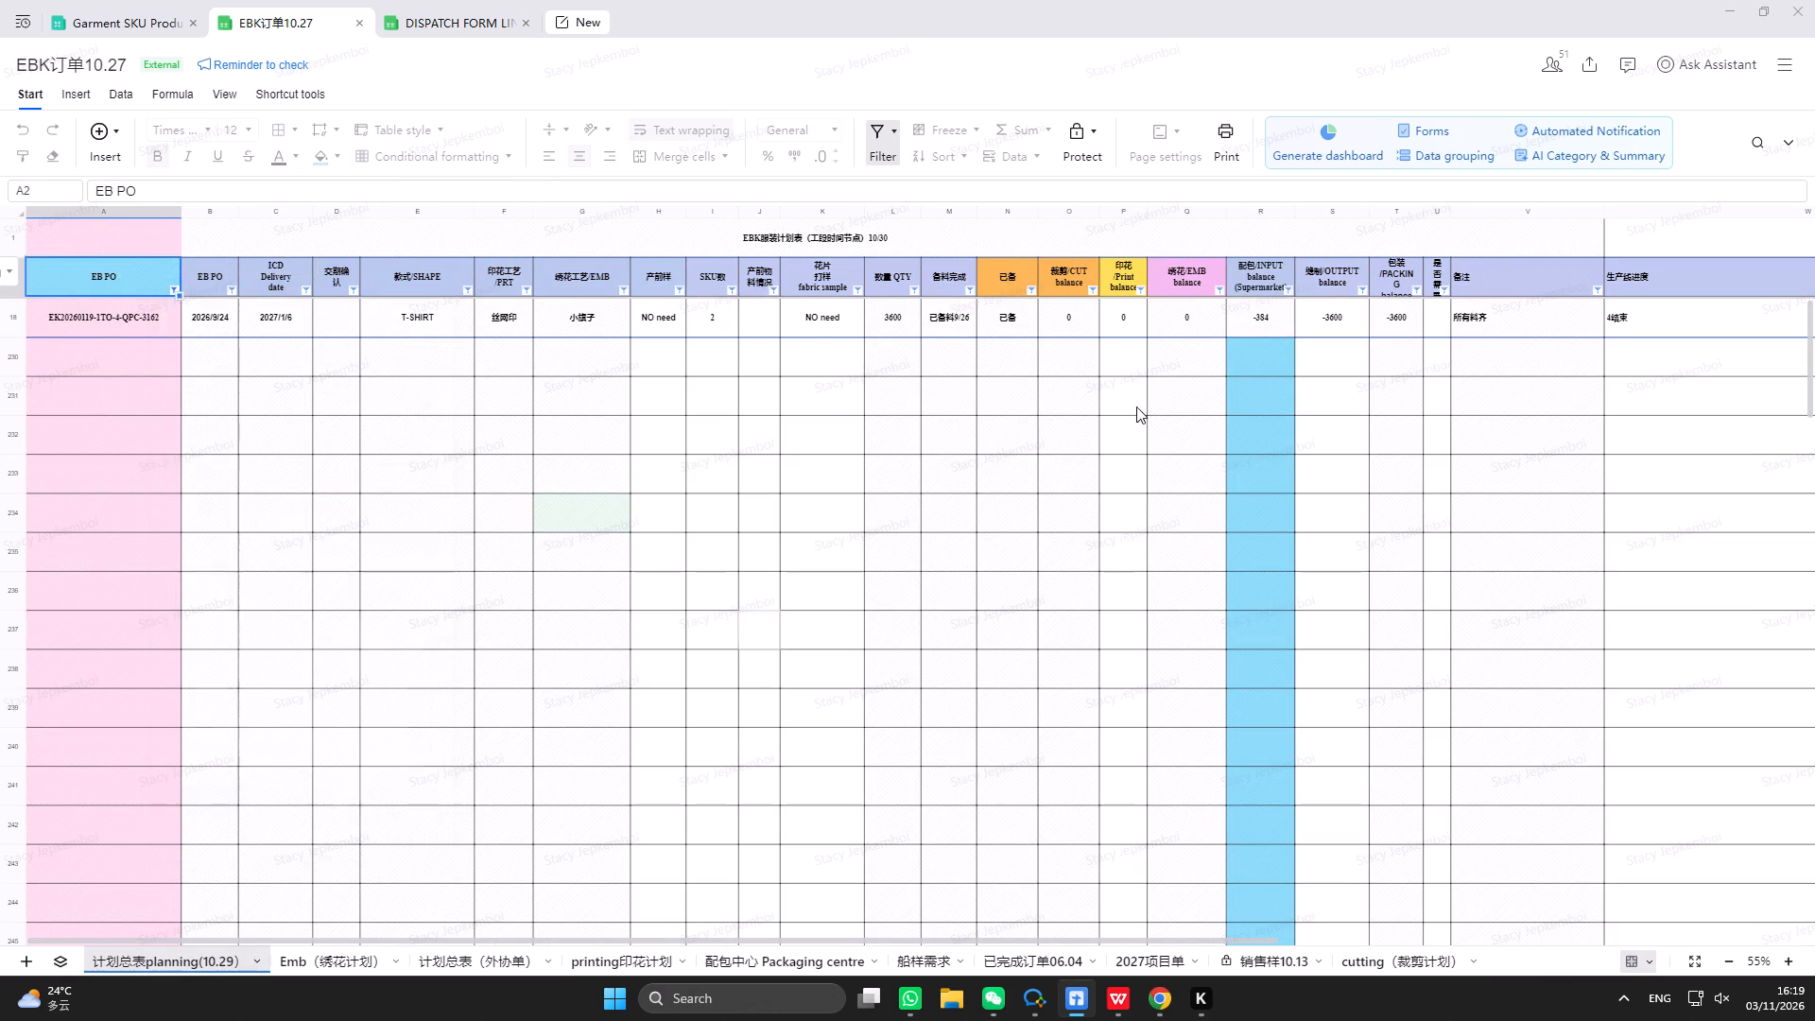
left_click(1262, 321)
left_click(1150, 191)
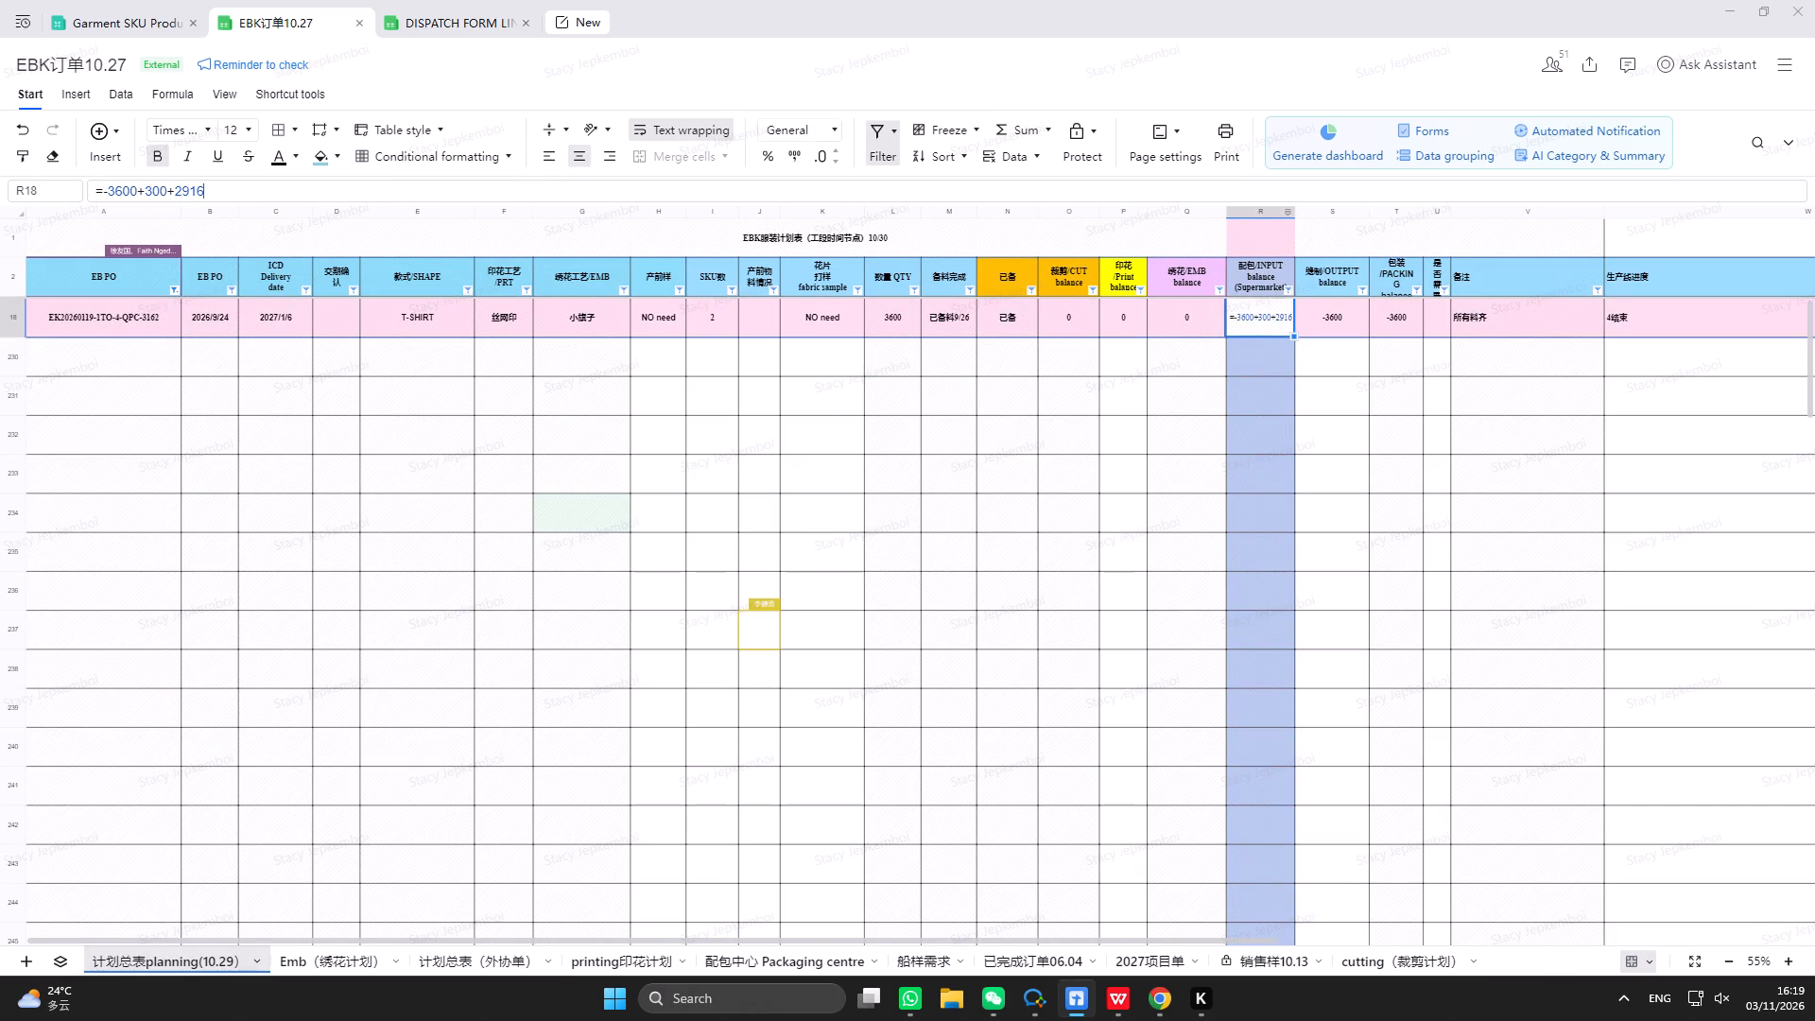
type("+50")
key("Return")
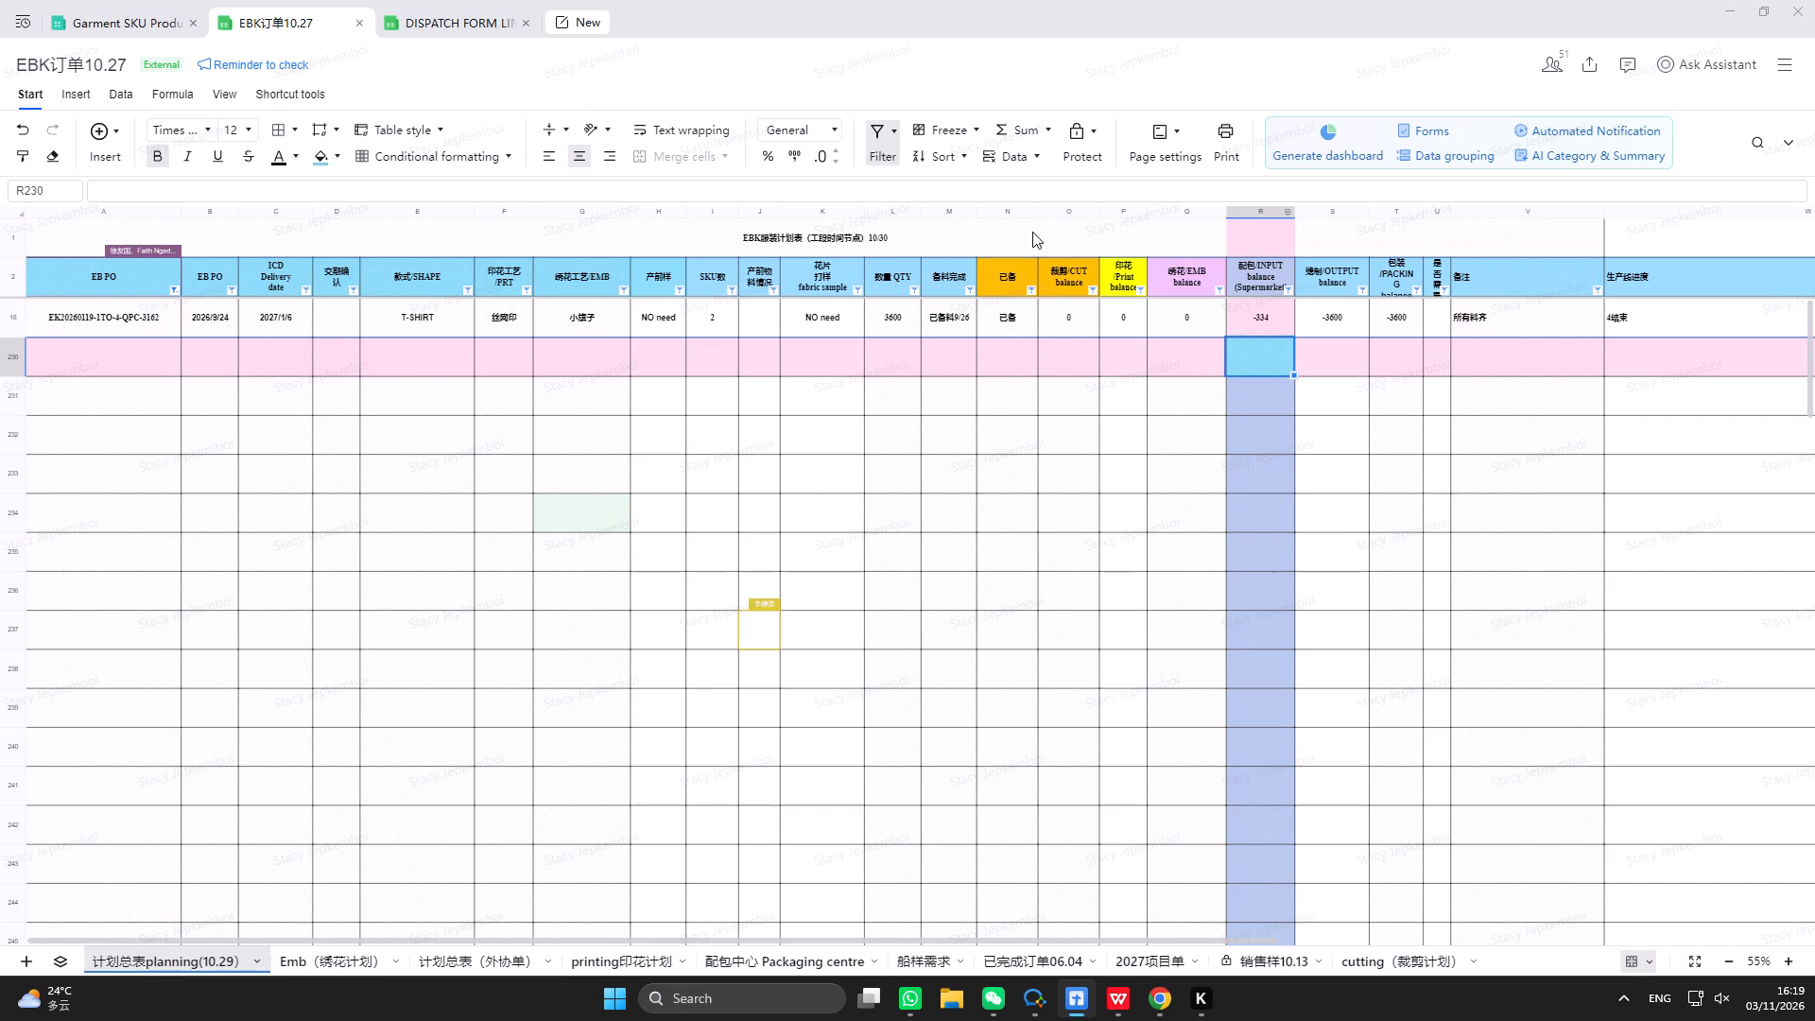
Reset the dispatch form's STYLE filter to show all styles.
left_click(442, 28)
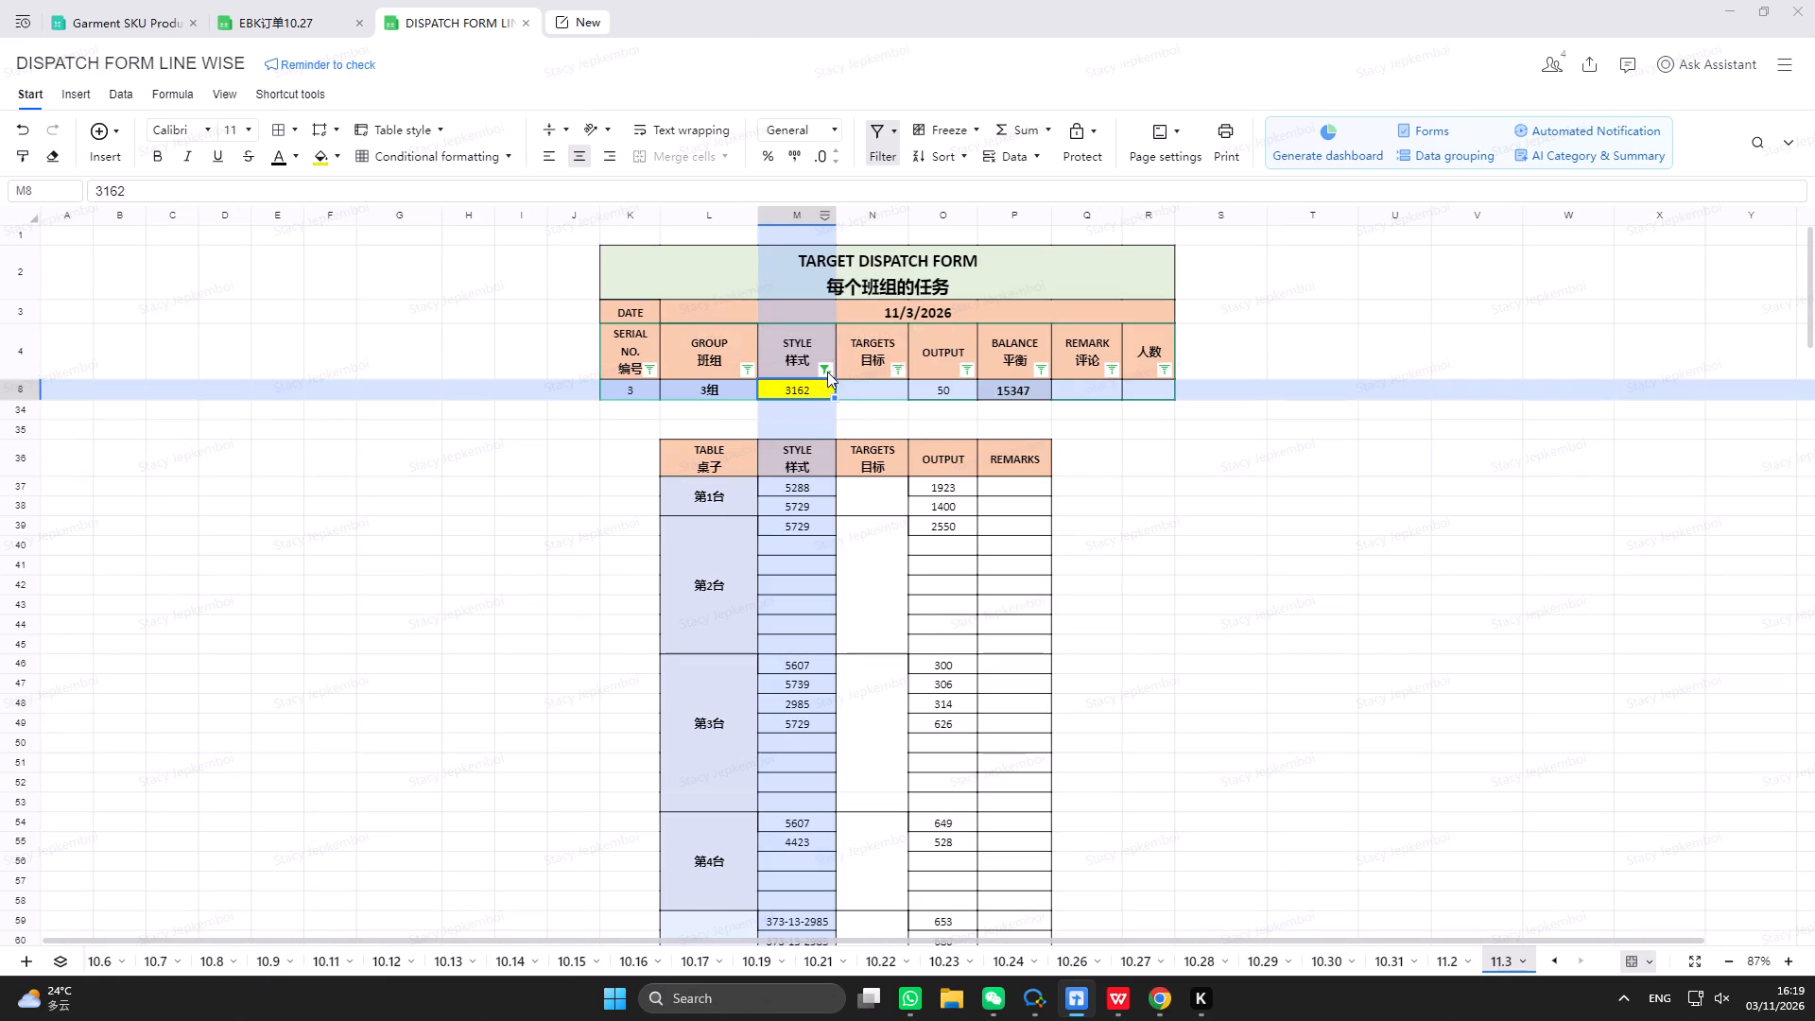
left_click(827, 372)
left_click(942, 895)
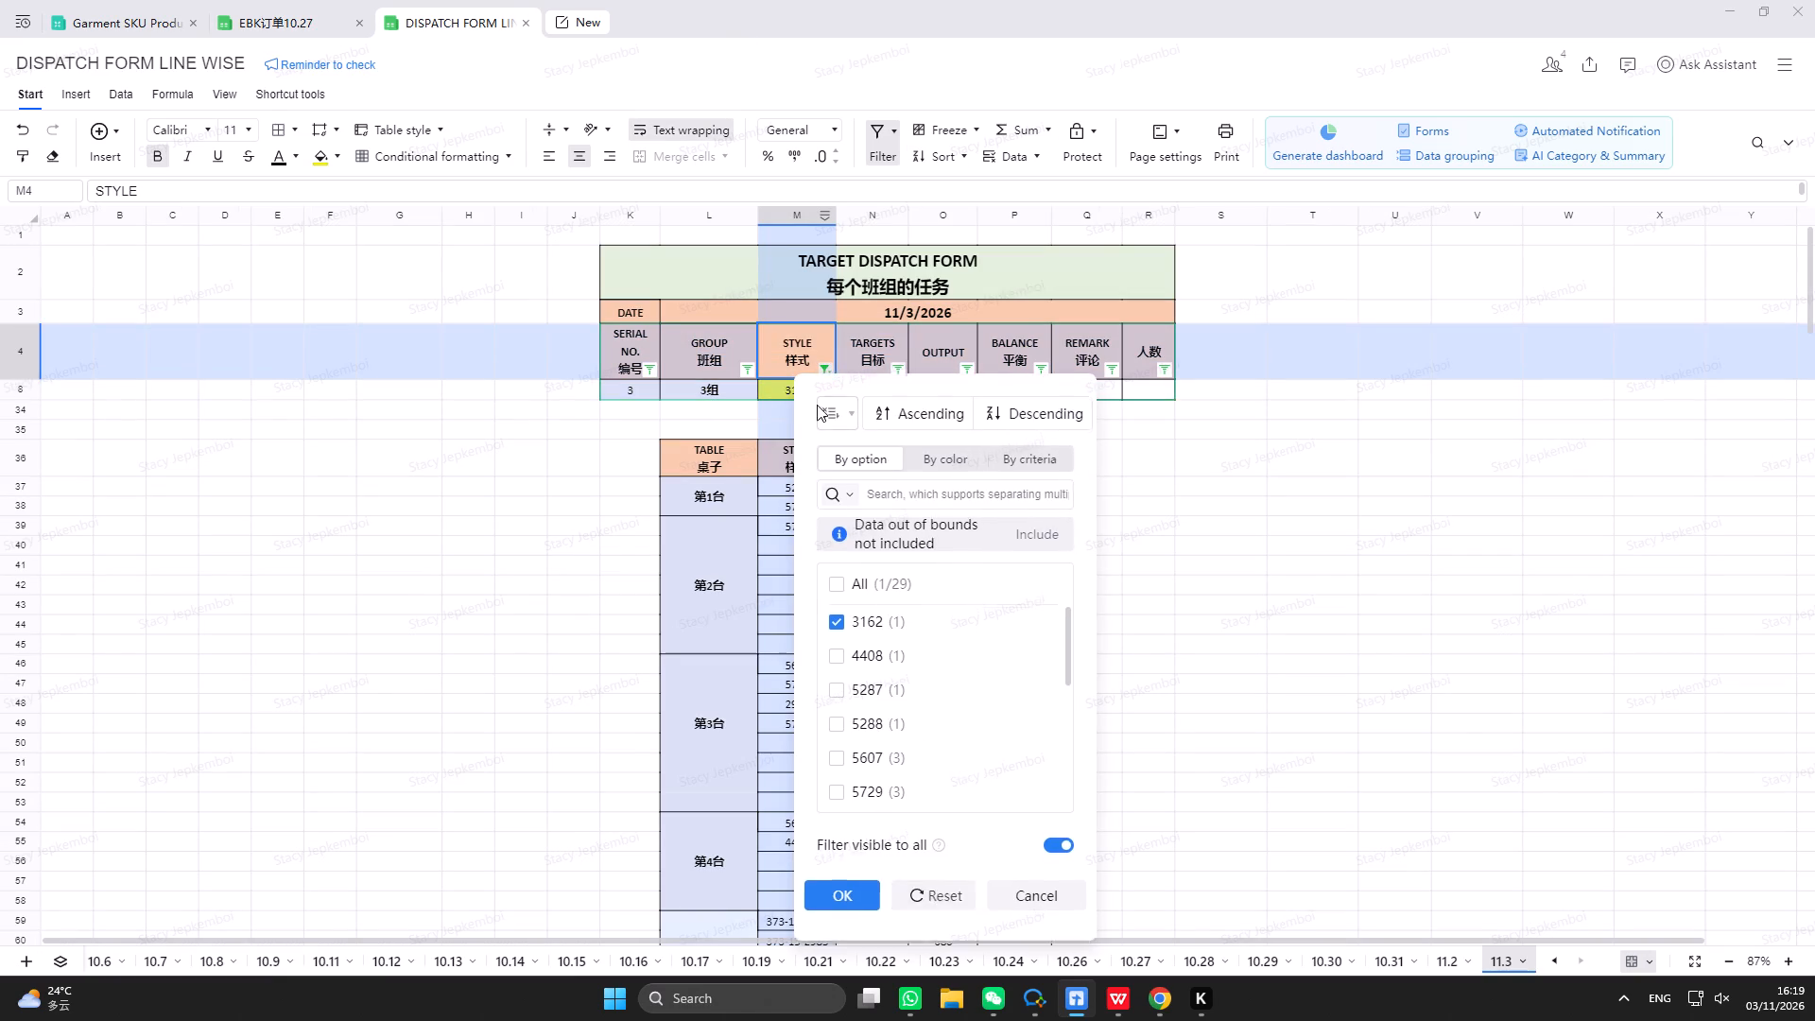
left_click(823, 372)
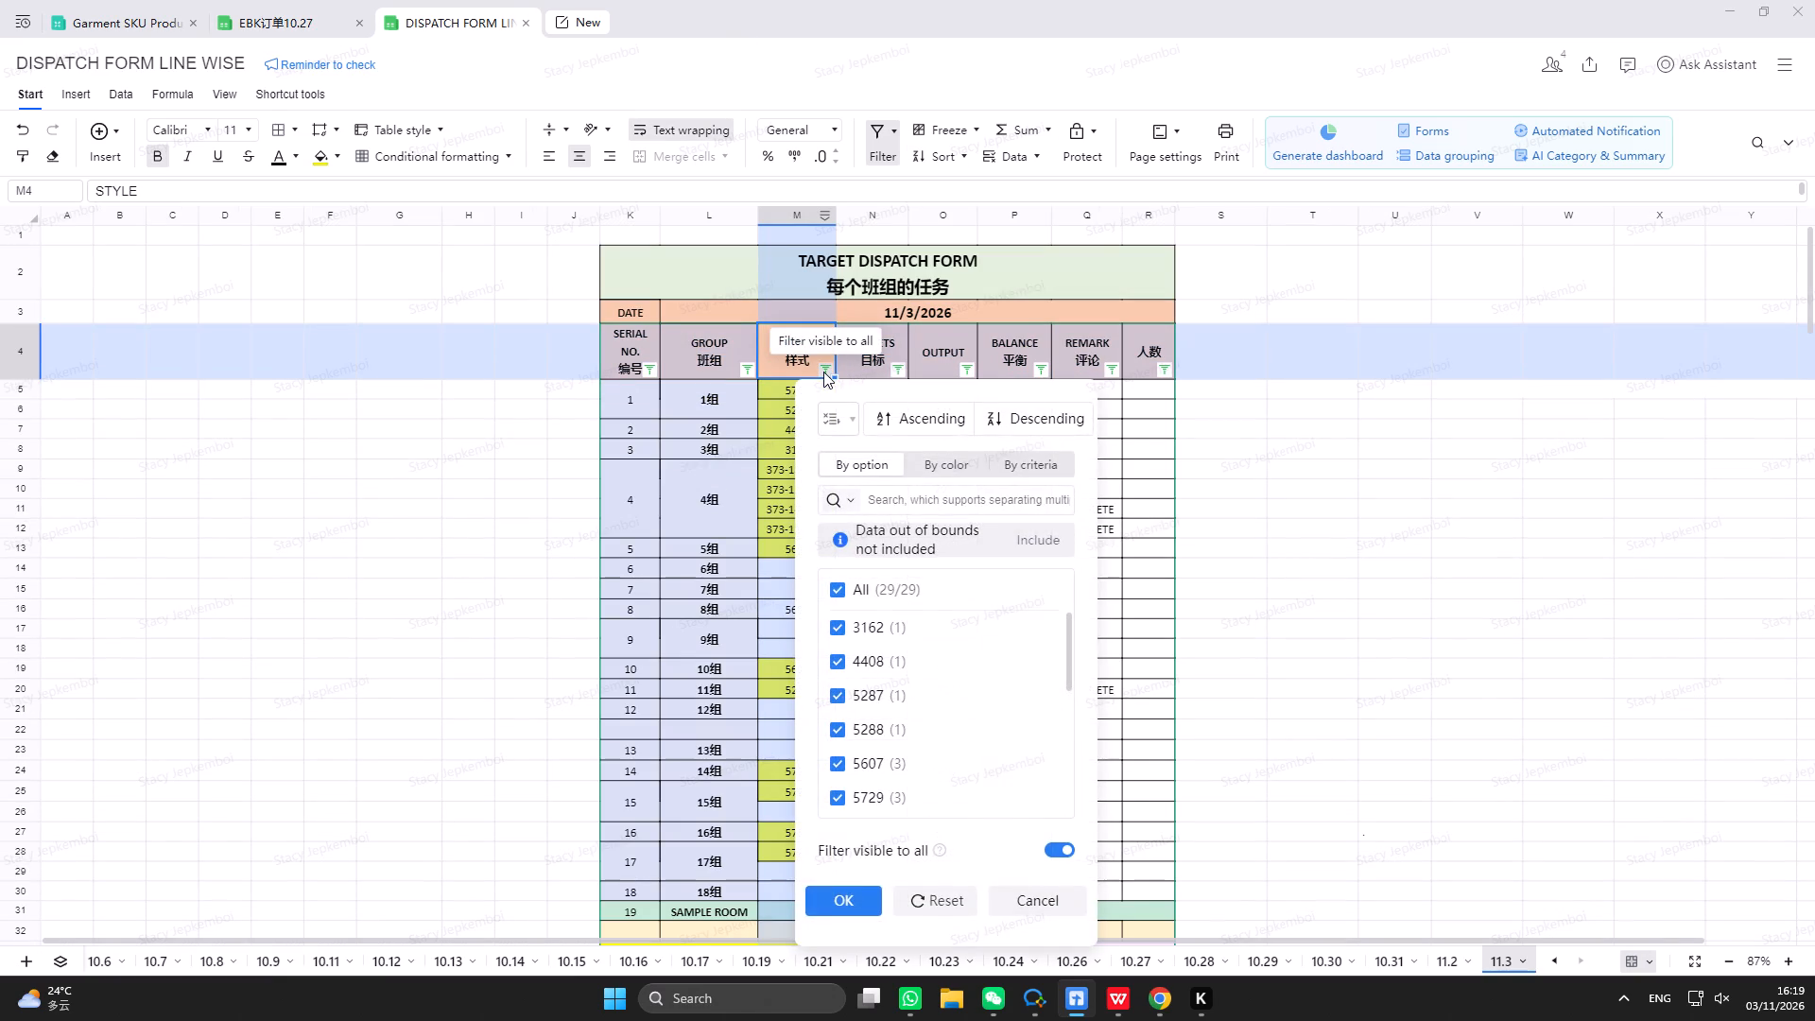
left_click(823, 372)
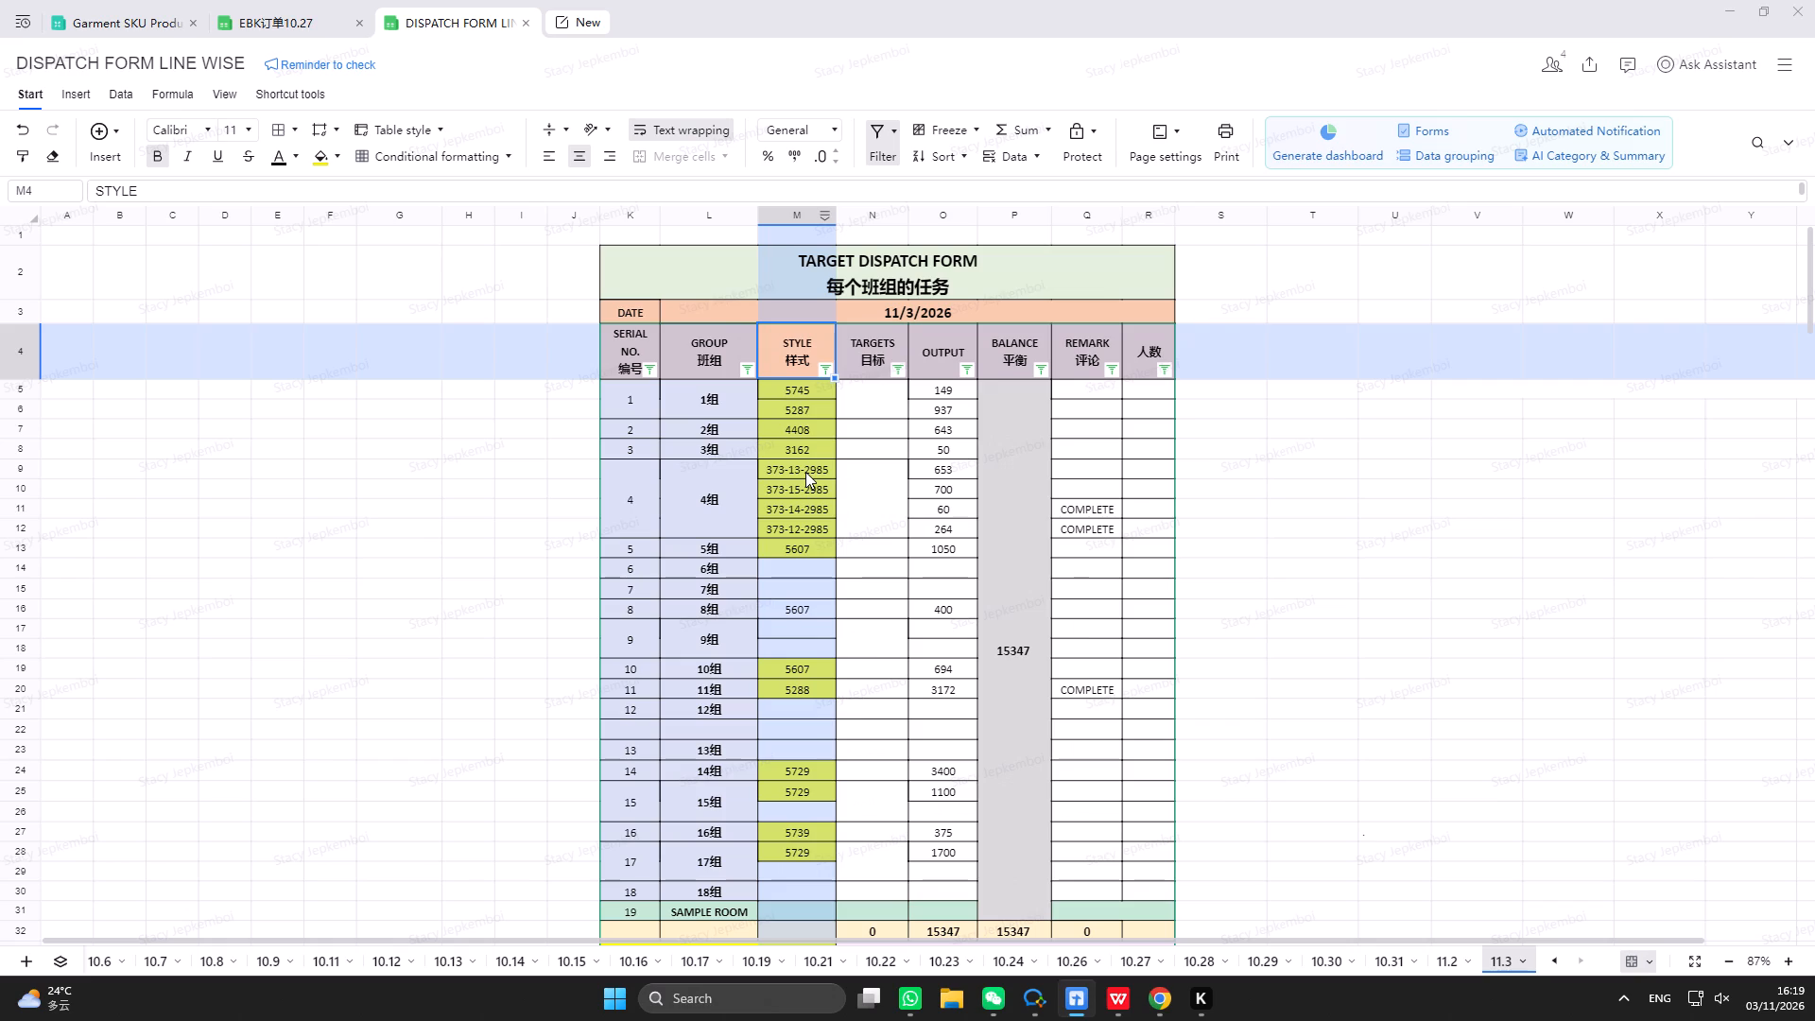
Filter the EB PO column in EBK订单10.27 by 373.
left_click(288, 24)
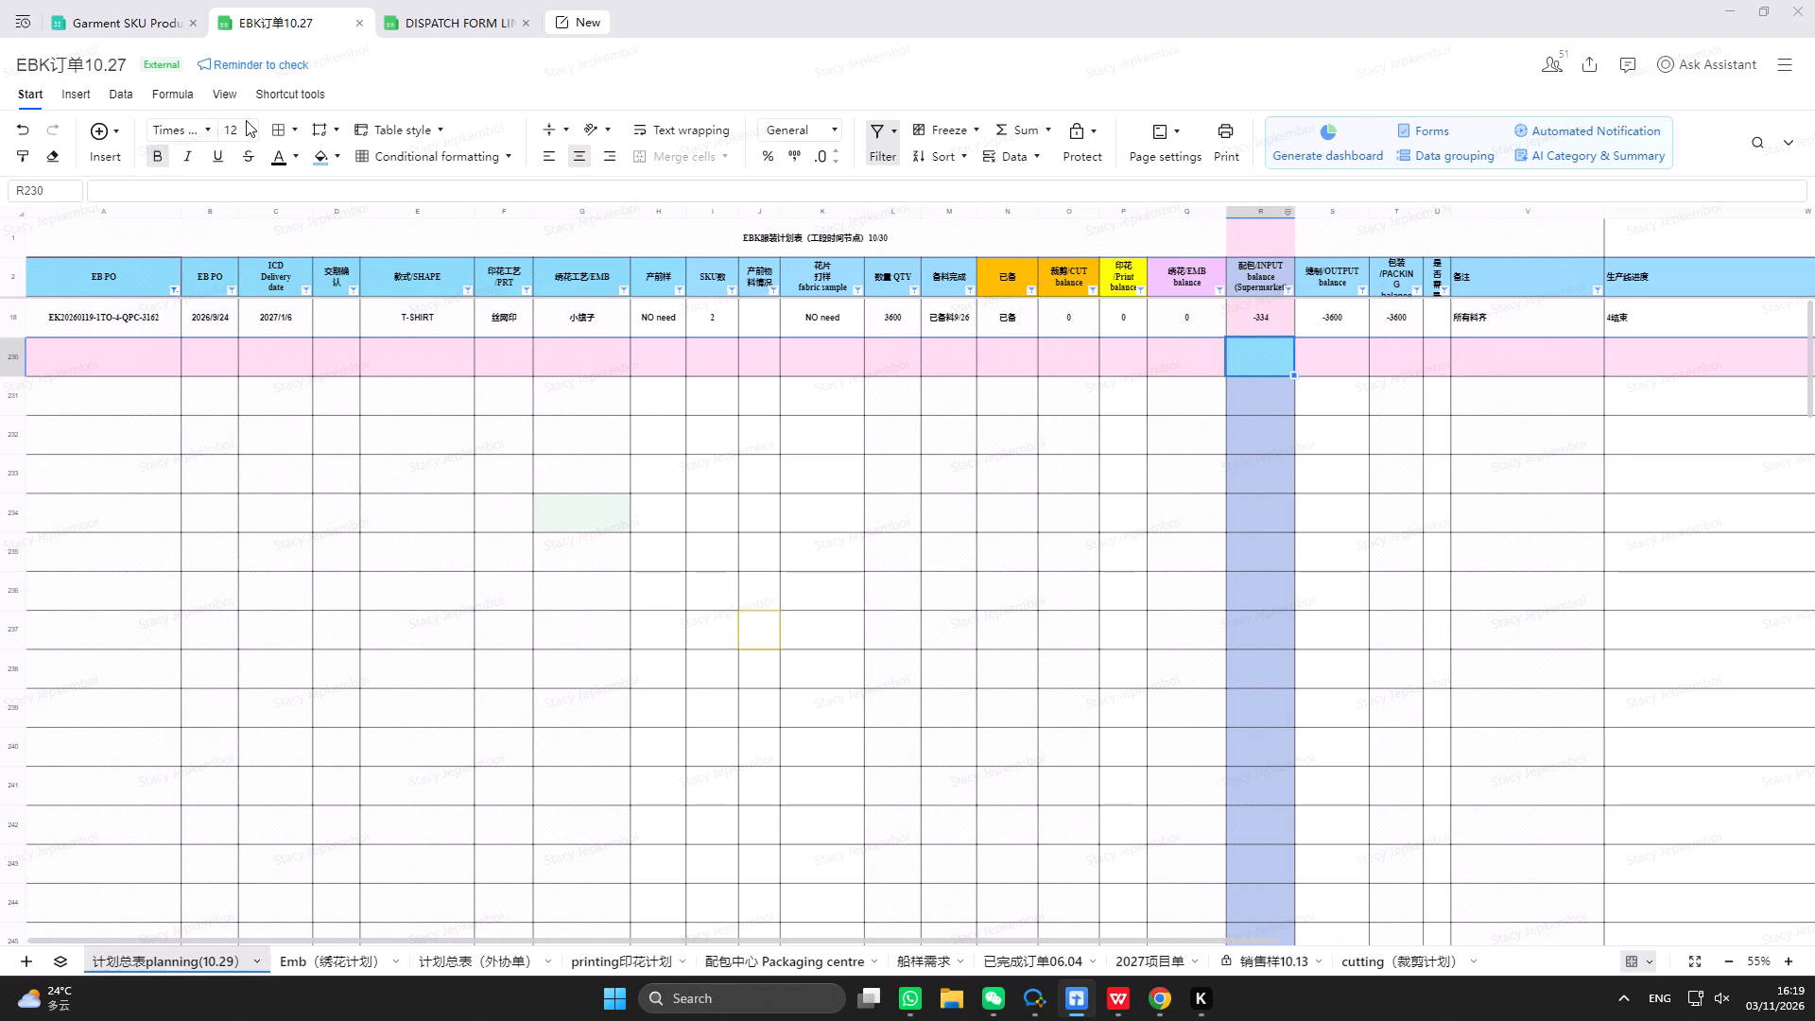
left_click(177, 291)
type("373")
left_click(182, 812)
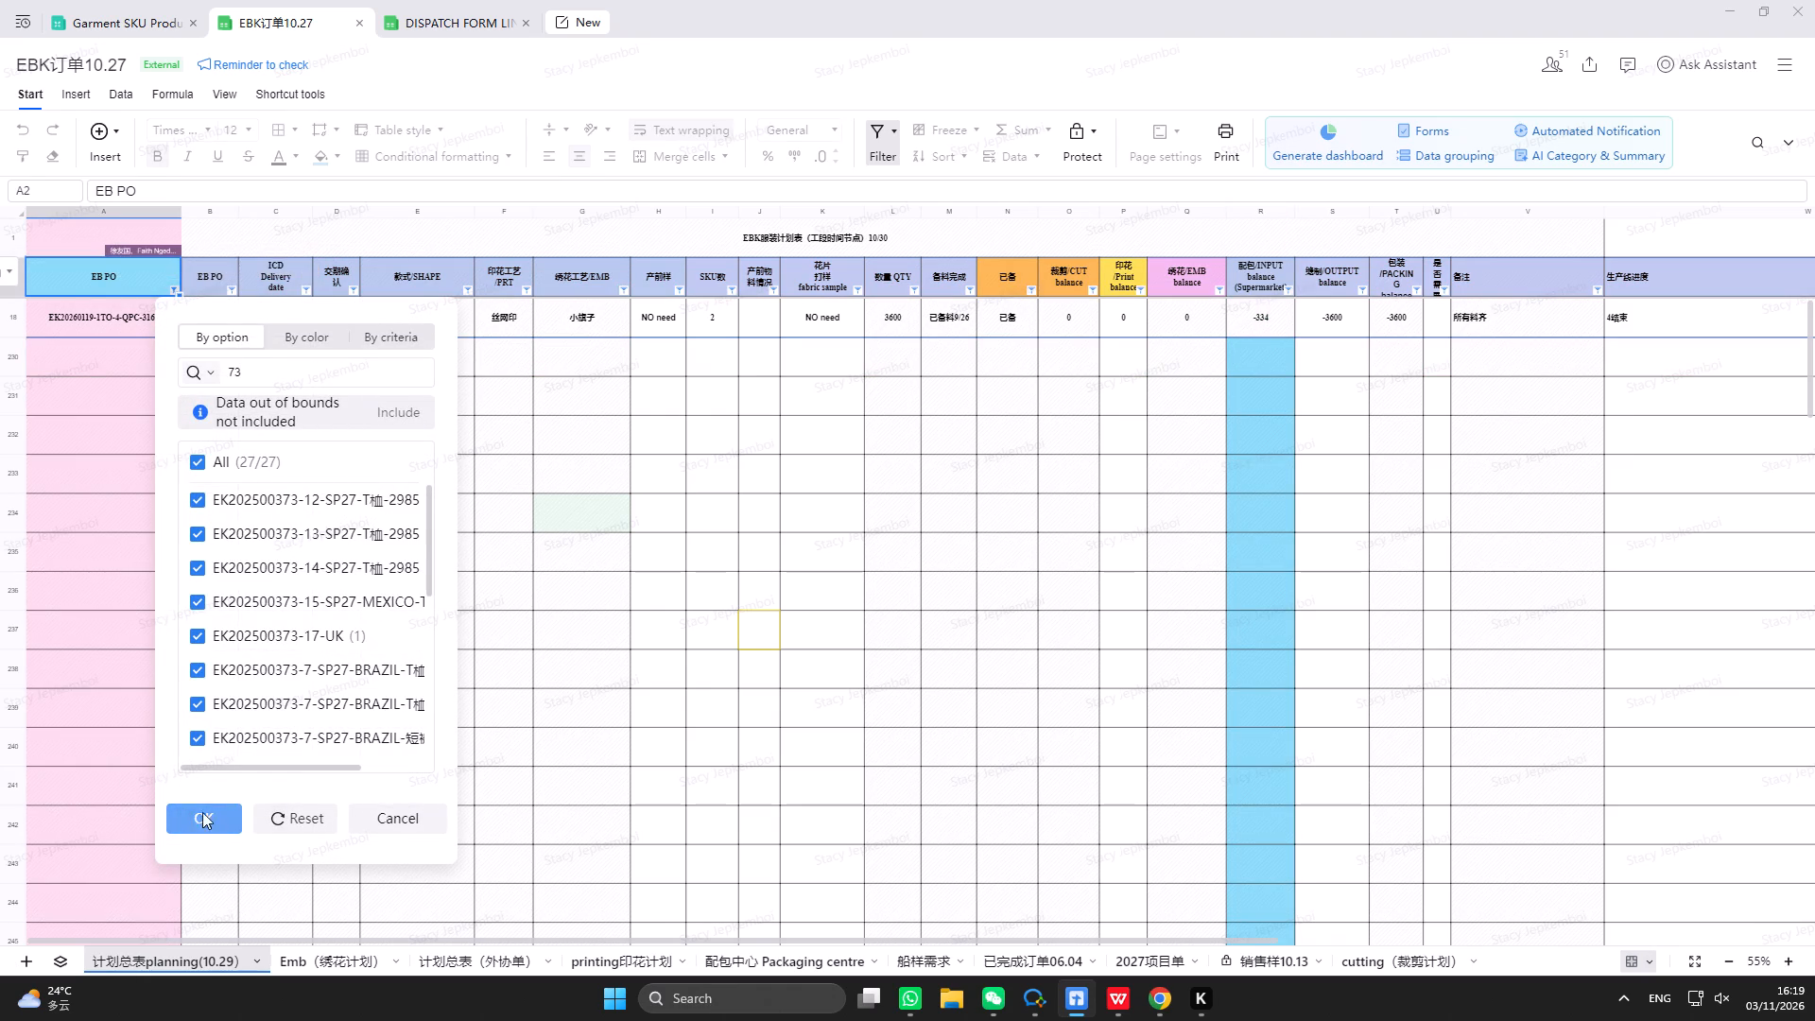
scroll(493, 512, "up", 3)
left_click(426, 9)
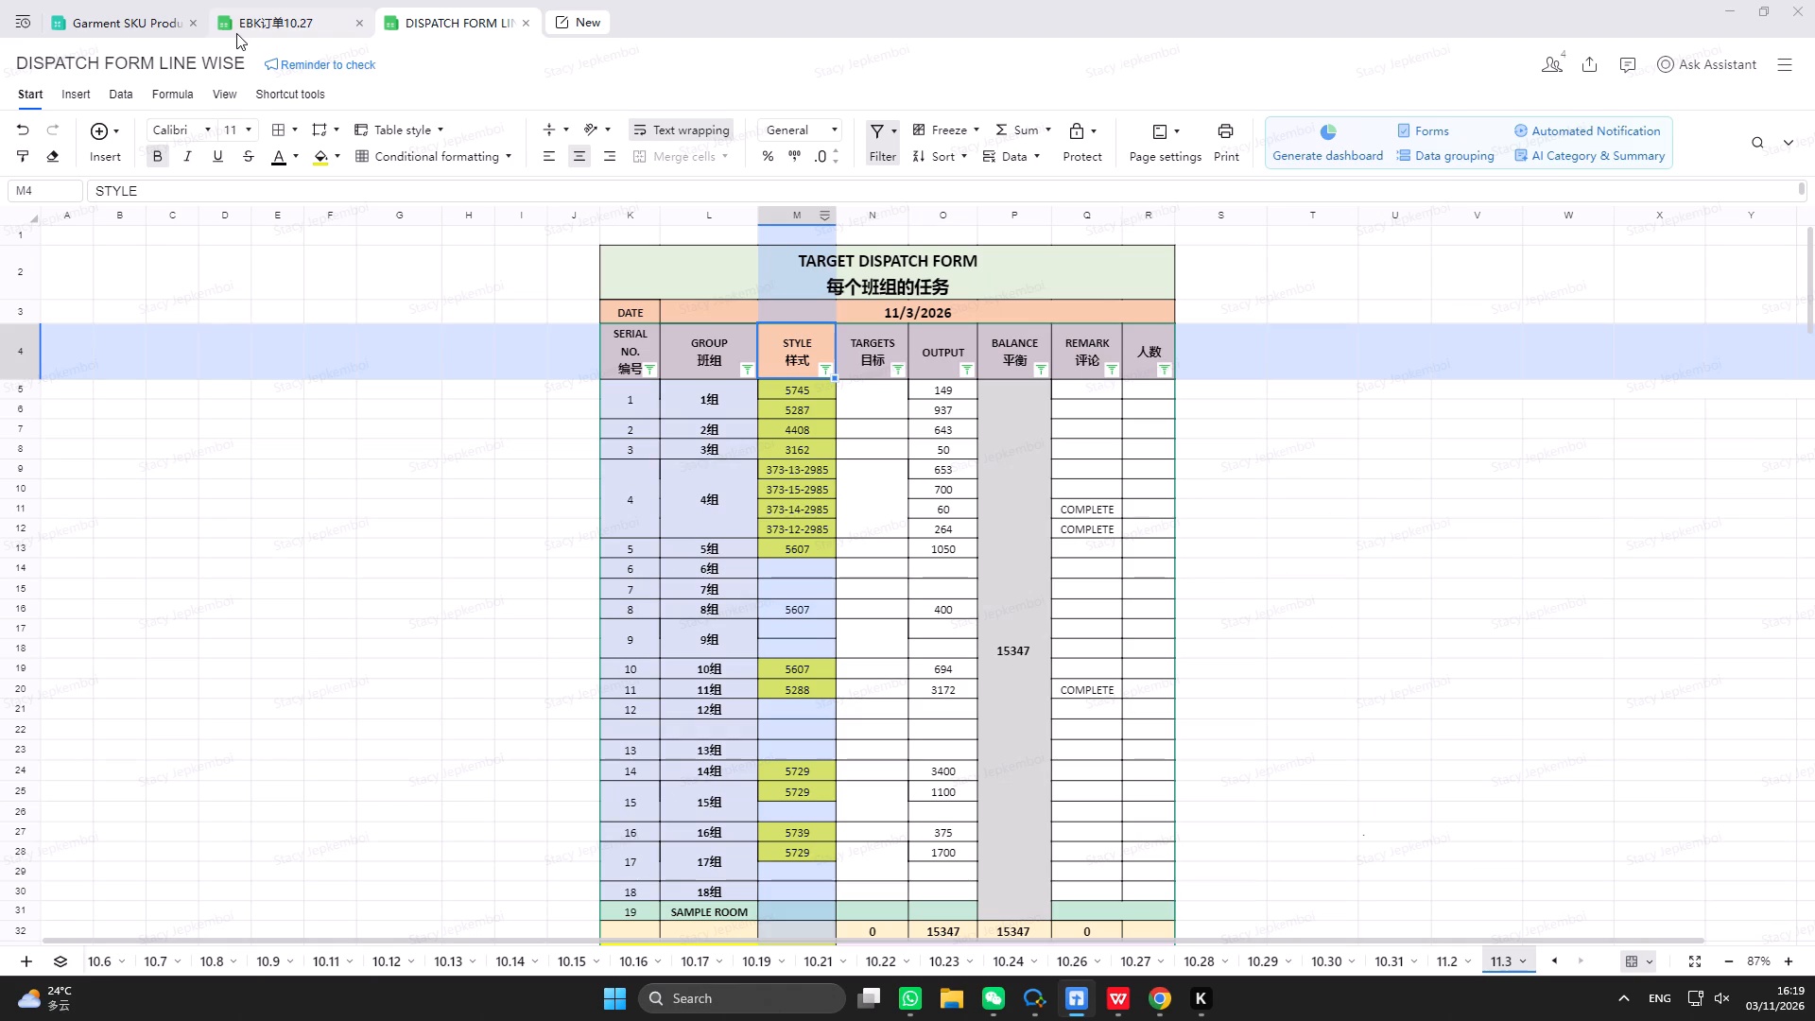
left_click(236, 33)
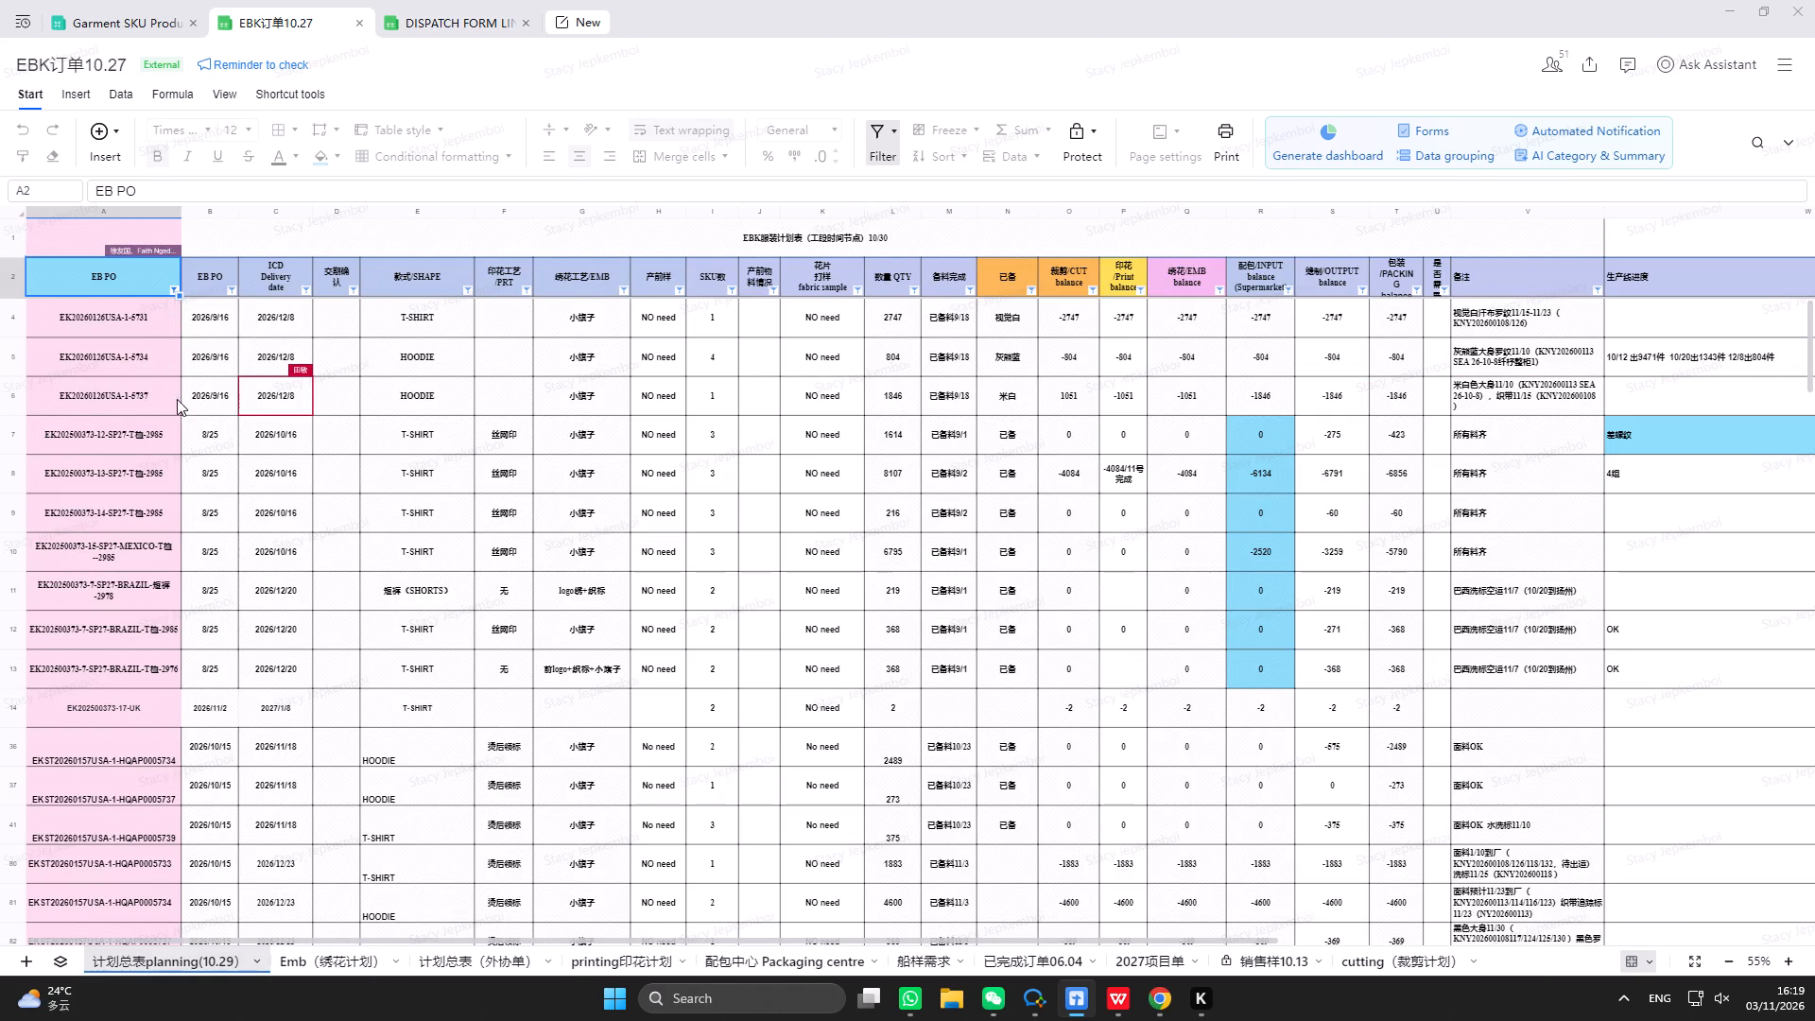
left_click(173, 289)
type("373")
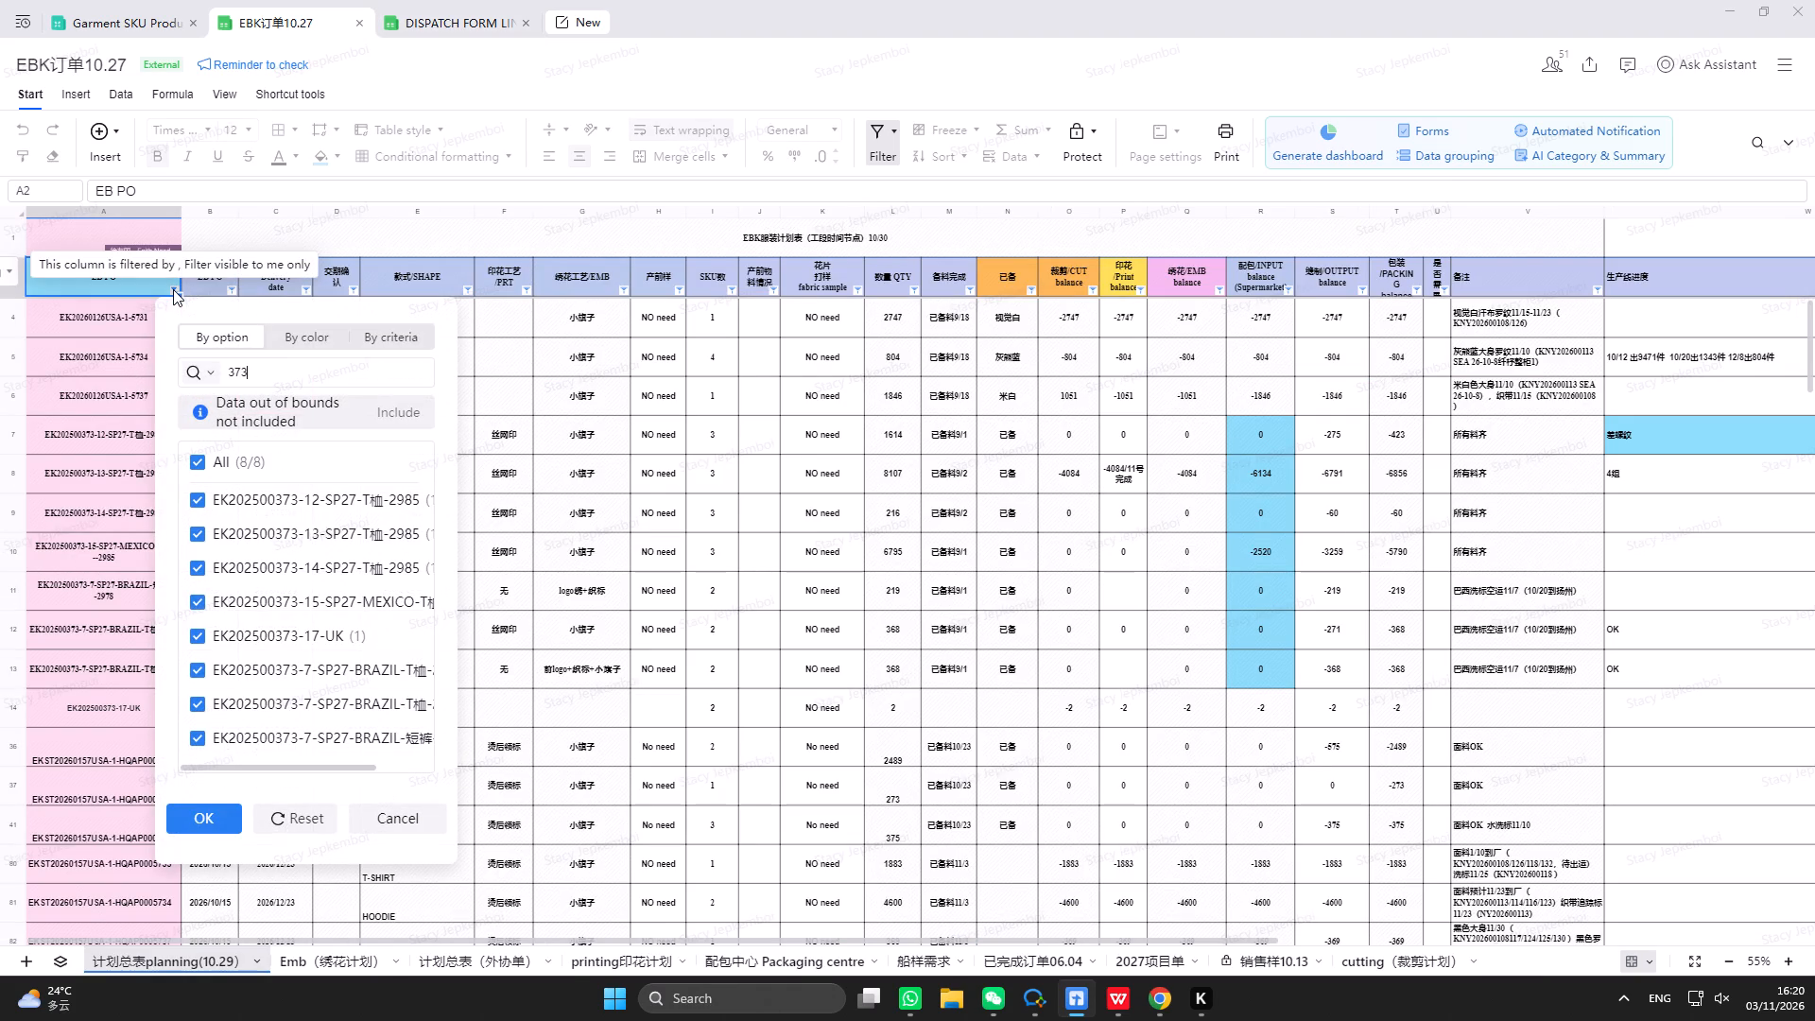
left_click(224, 815)
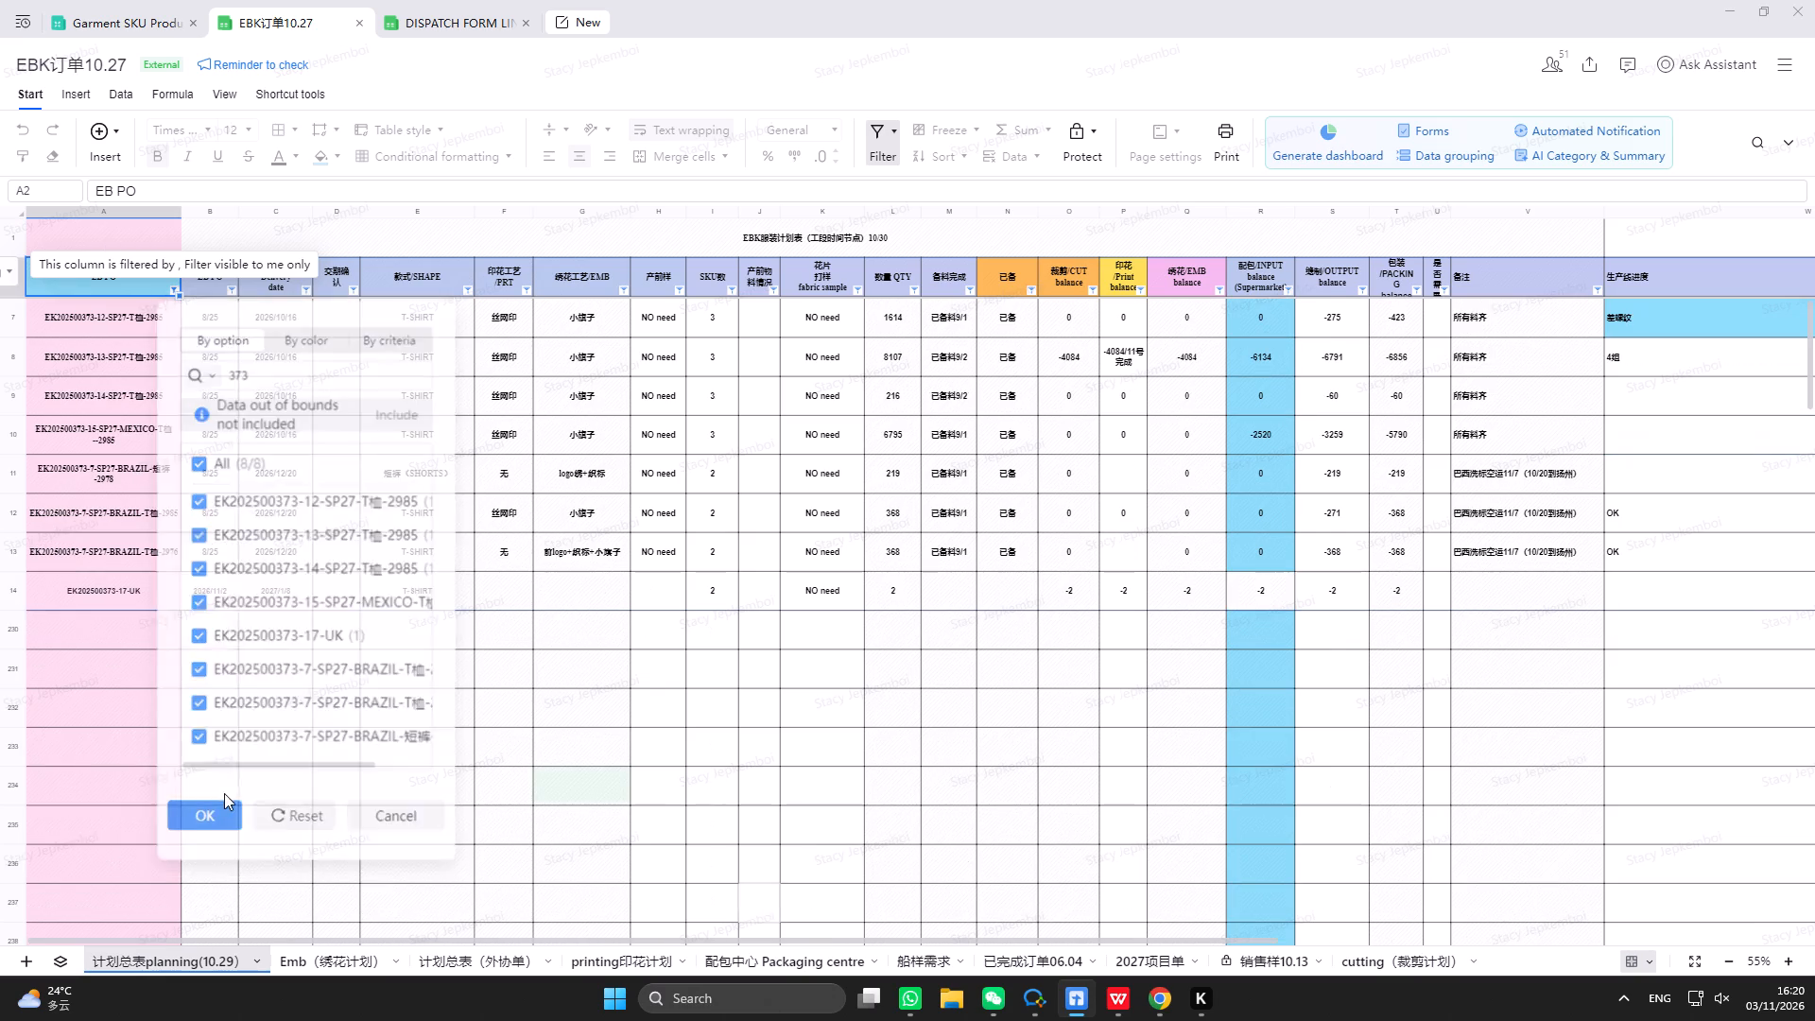
Compare the INPUT balances of the 373-13, 373-15, 373-14 and 373-12 orders in EBK订单10.27 with their OUTPUT and REMARK in the dispatch form.
left_click(1271, 362)
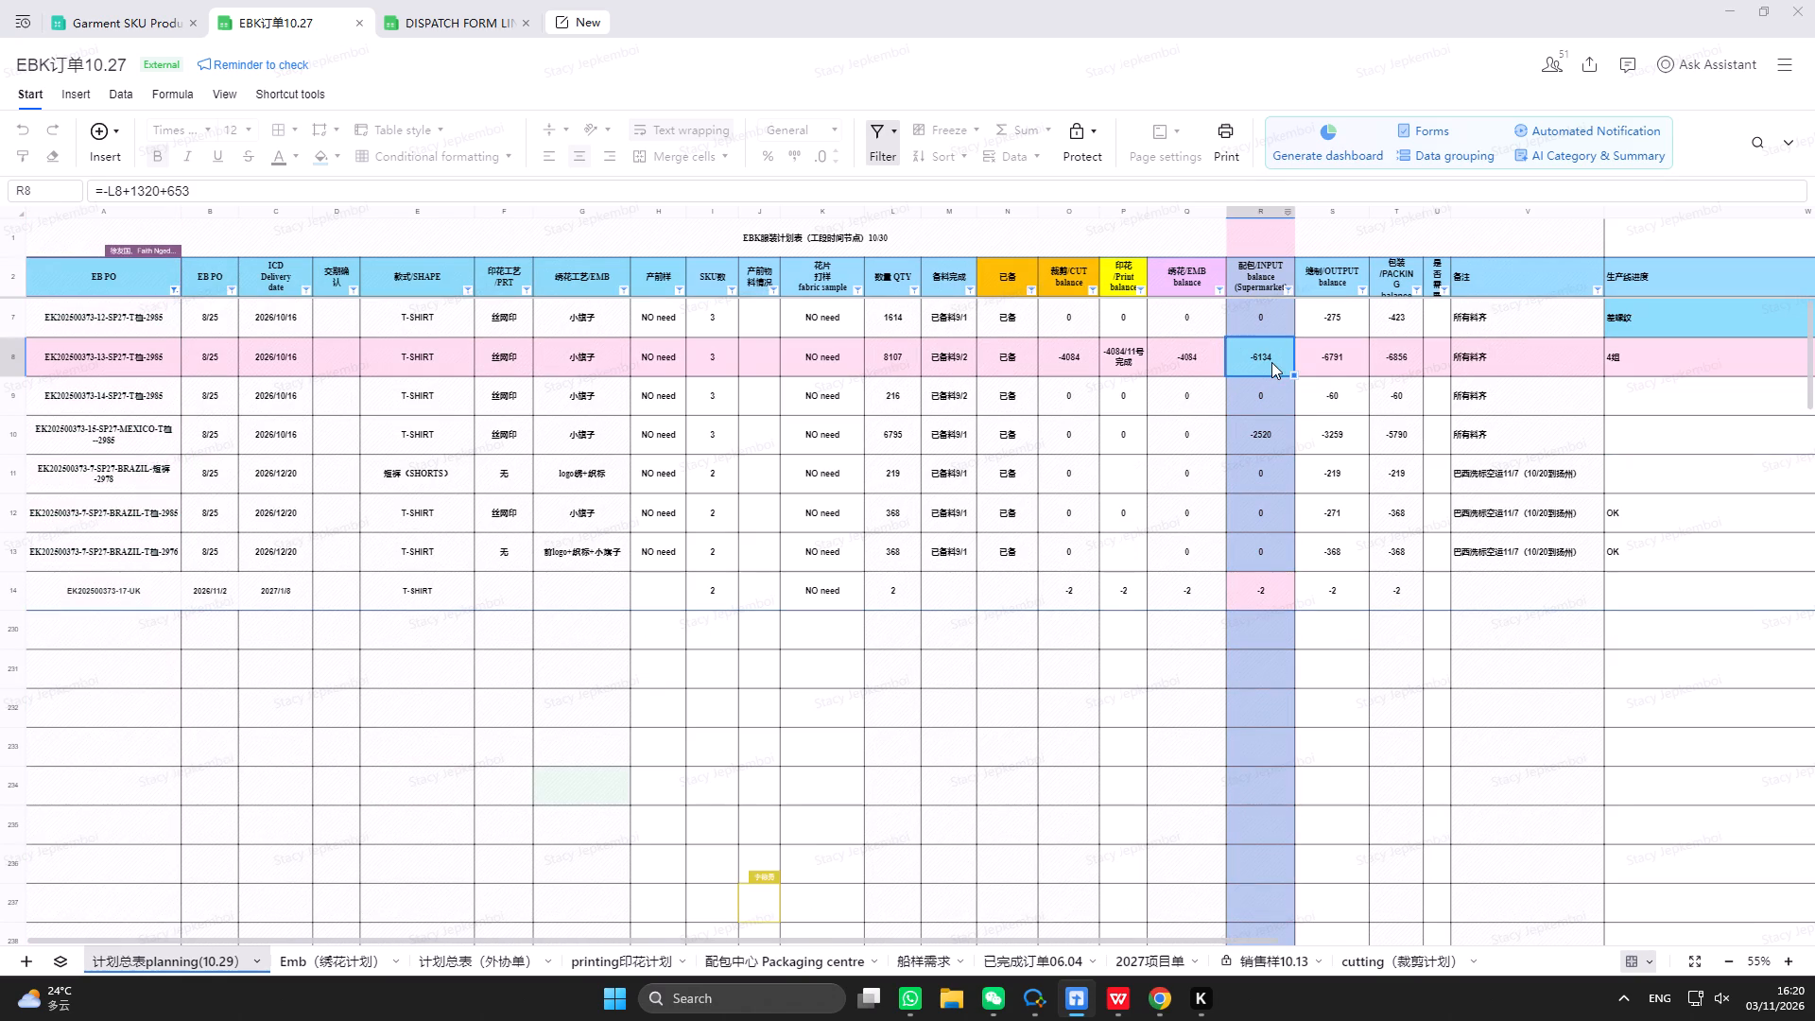
left_click(457, 20)
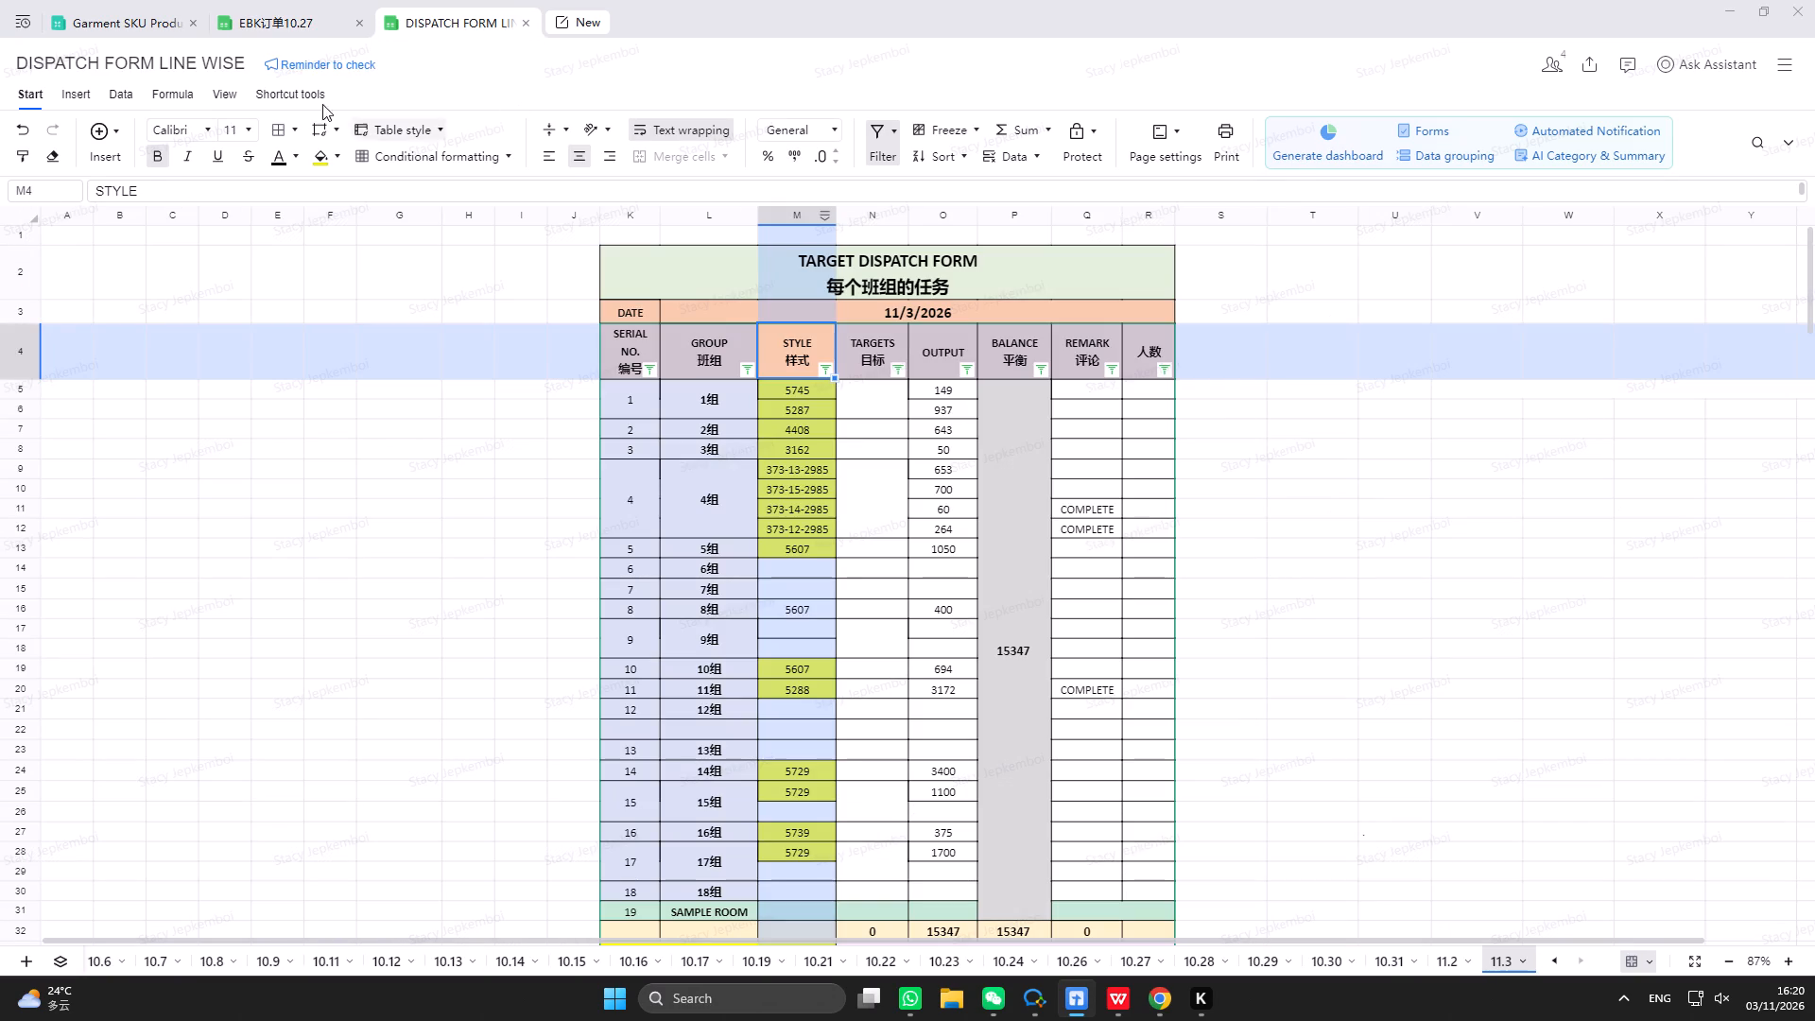
left_click(233, 17)
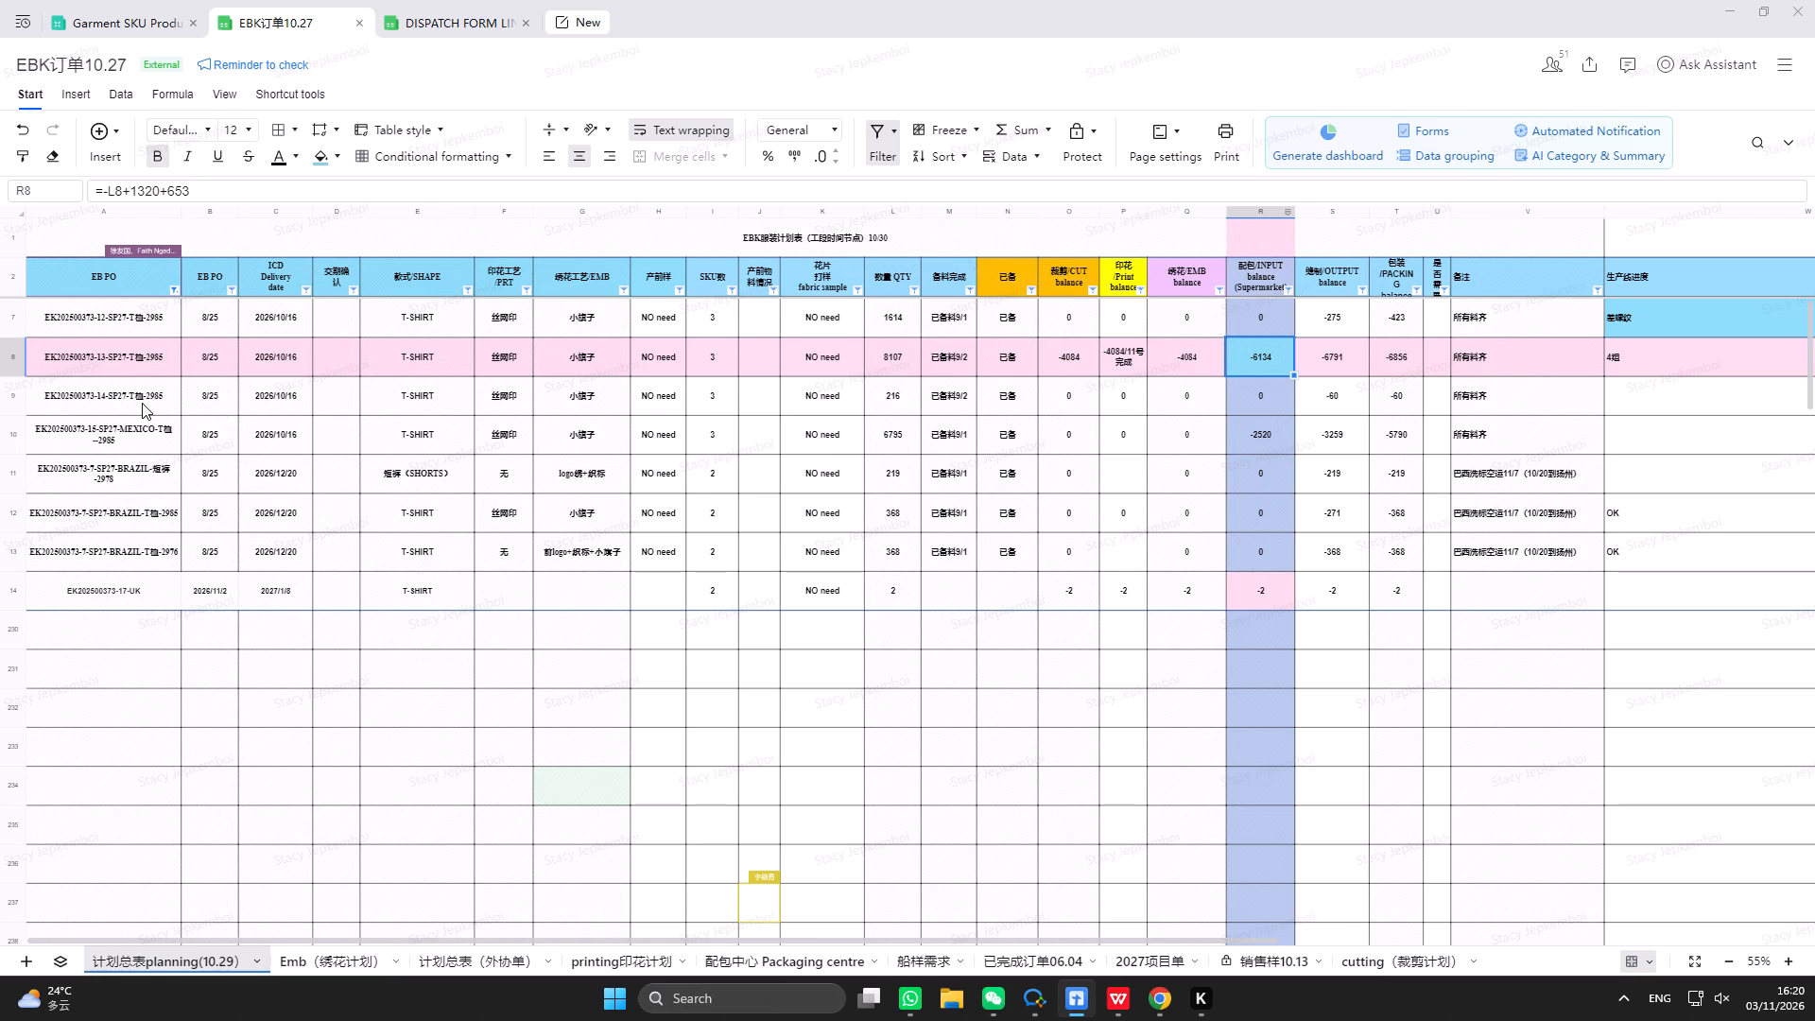
left_click(142, 403)
left_click(141, 443)
left_click(1257, 443)
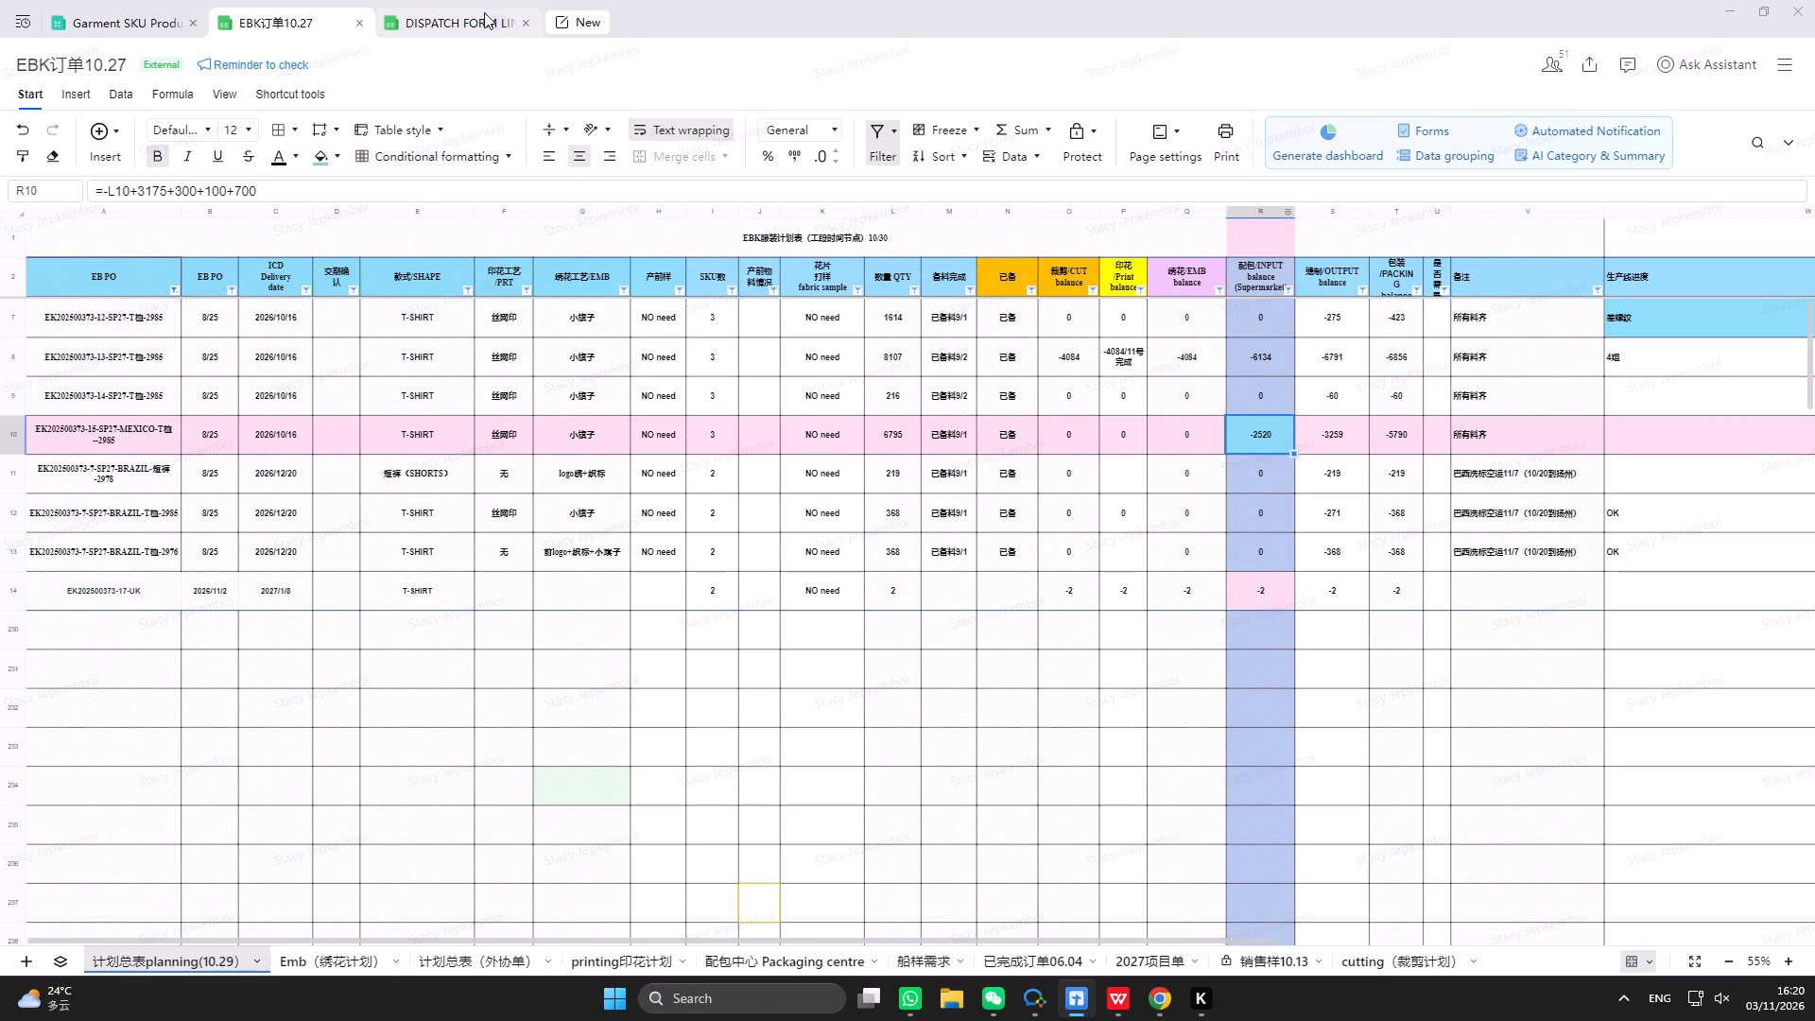
left_click(481, 5)
left_click(449, 17)
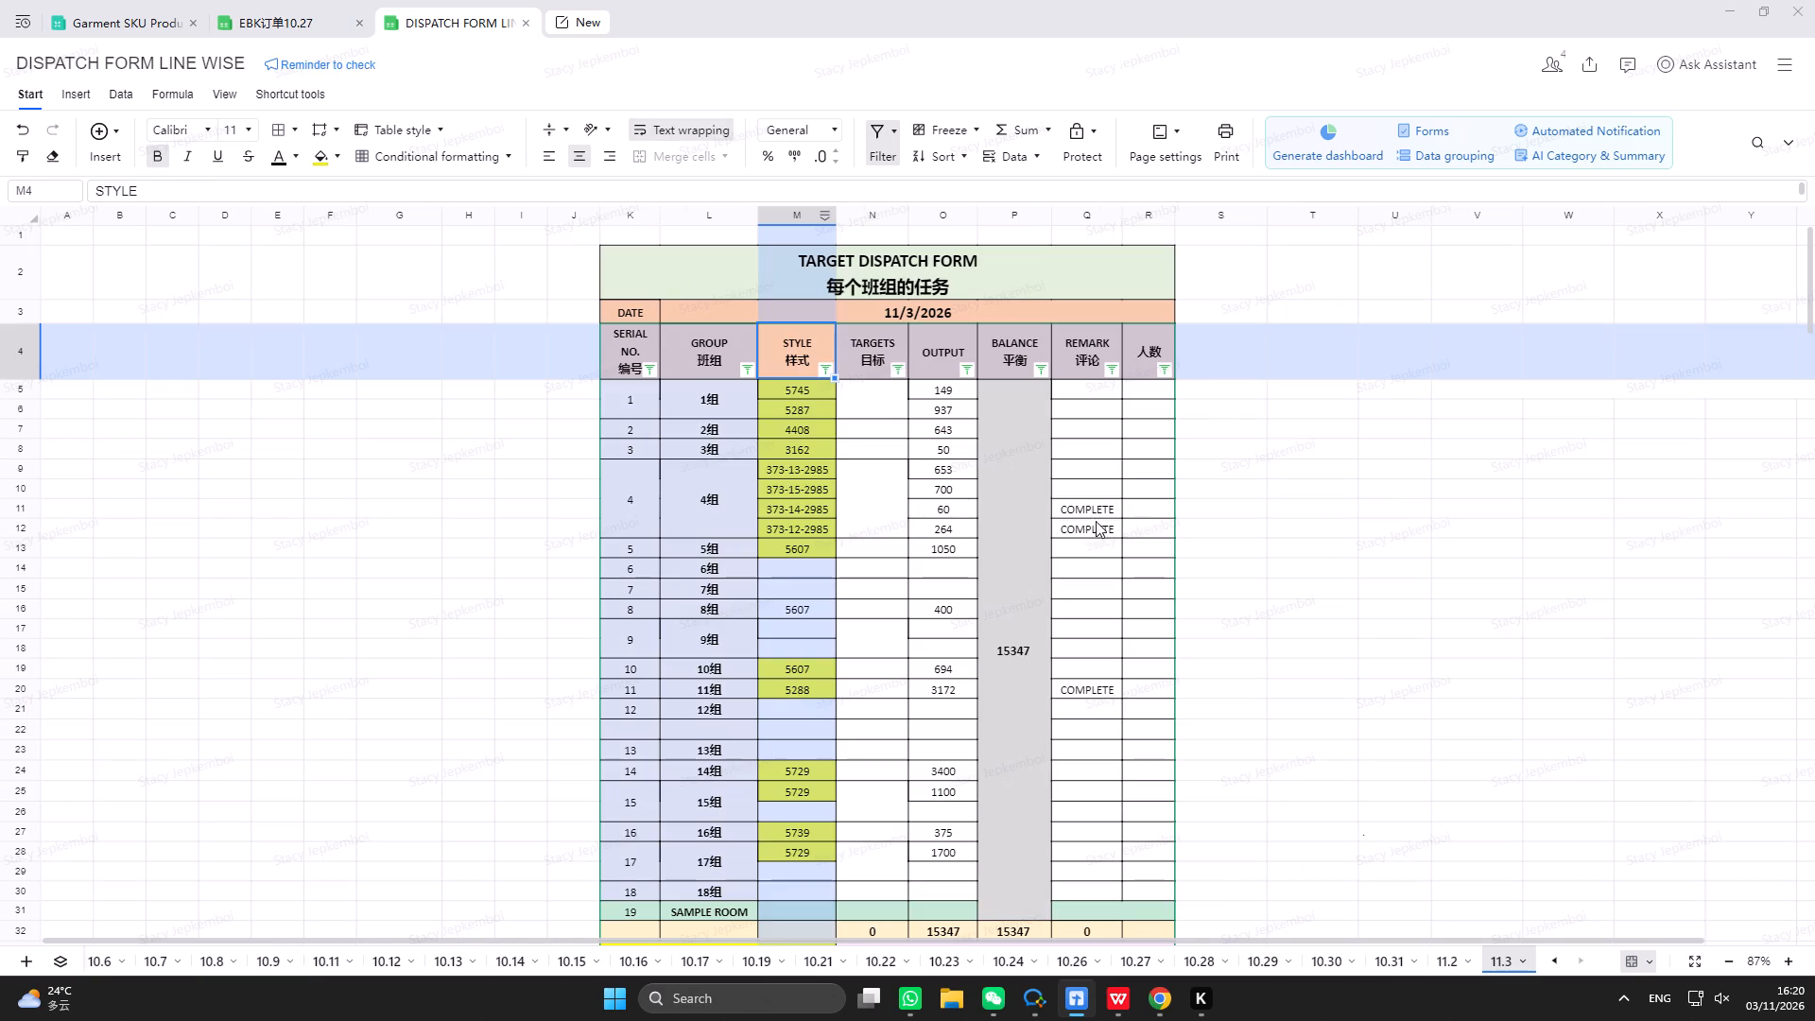
left_click(824, 510)
double_click(260, 40)
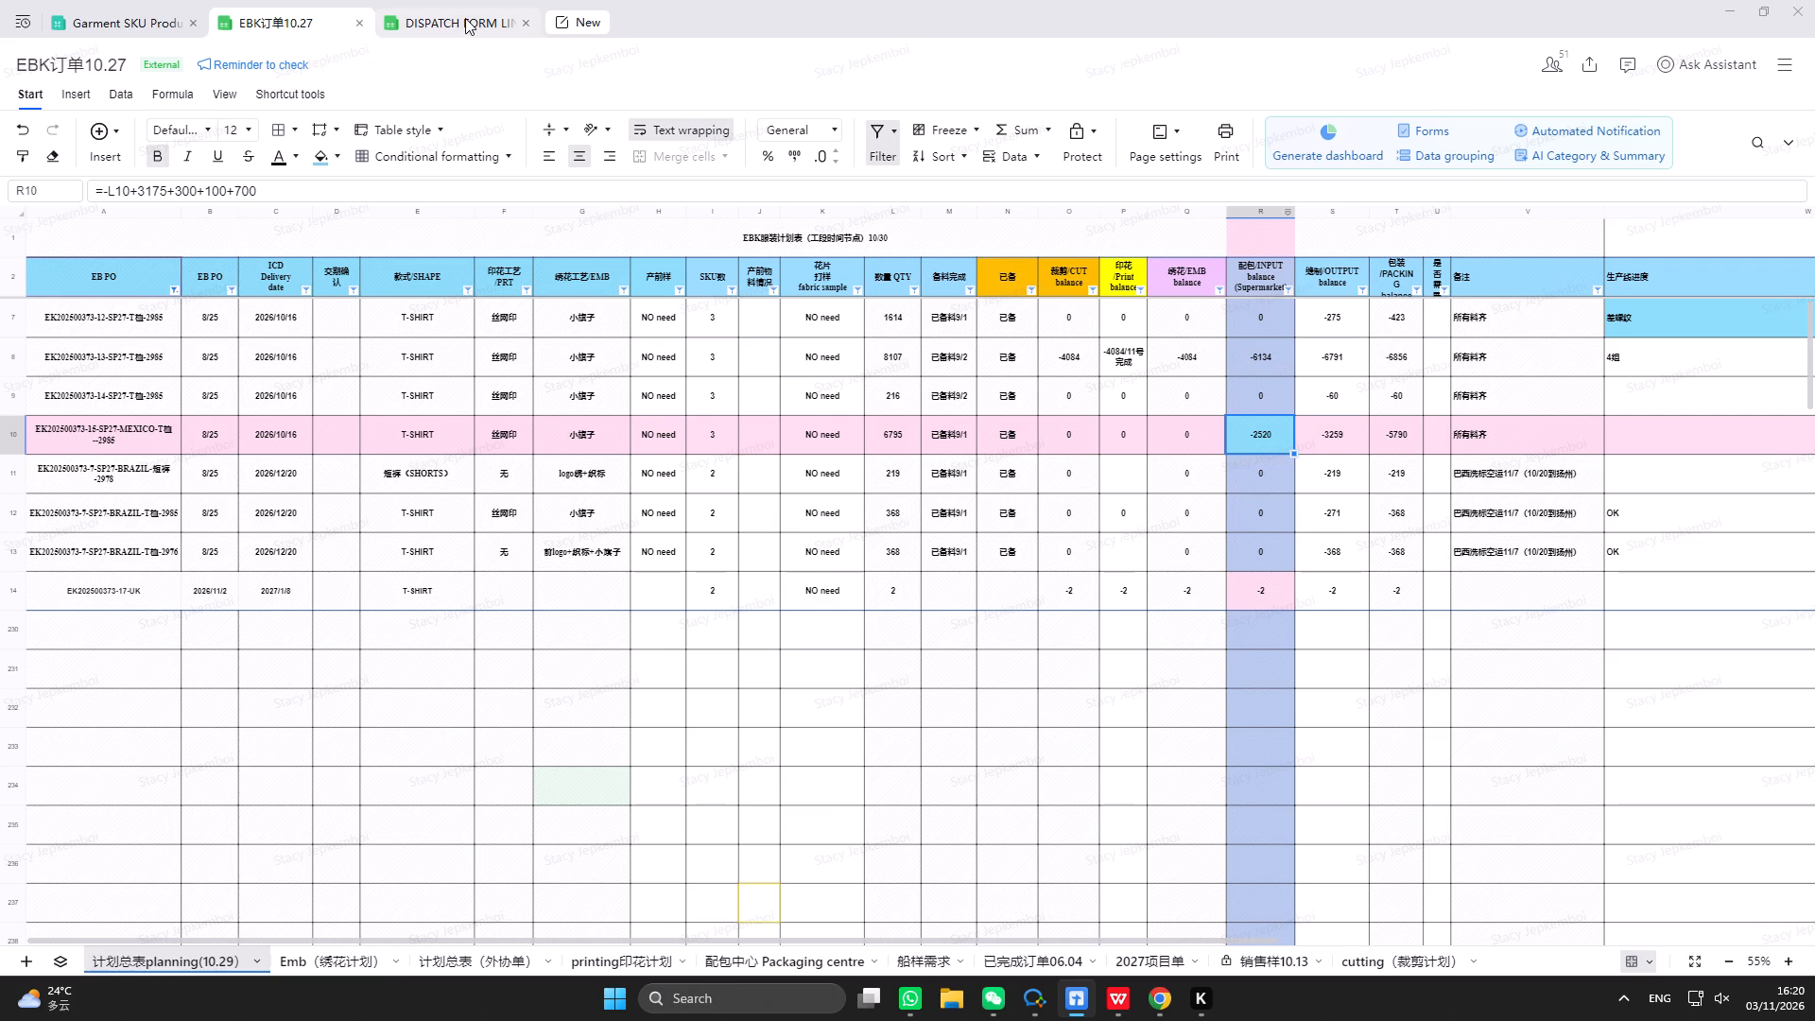
left_click(465, 18)
left_click(808, 529)
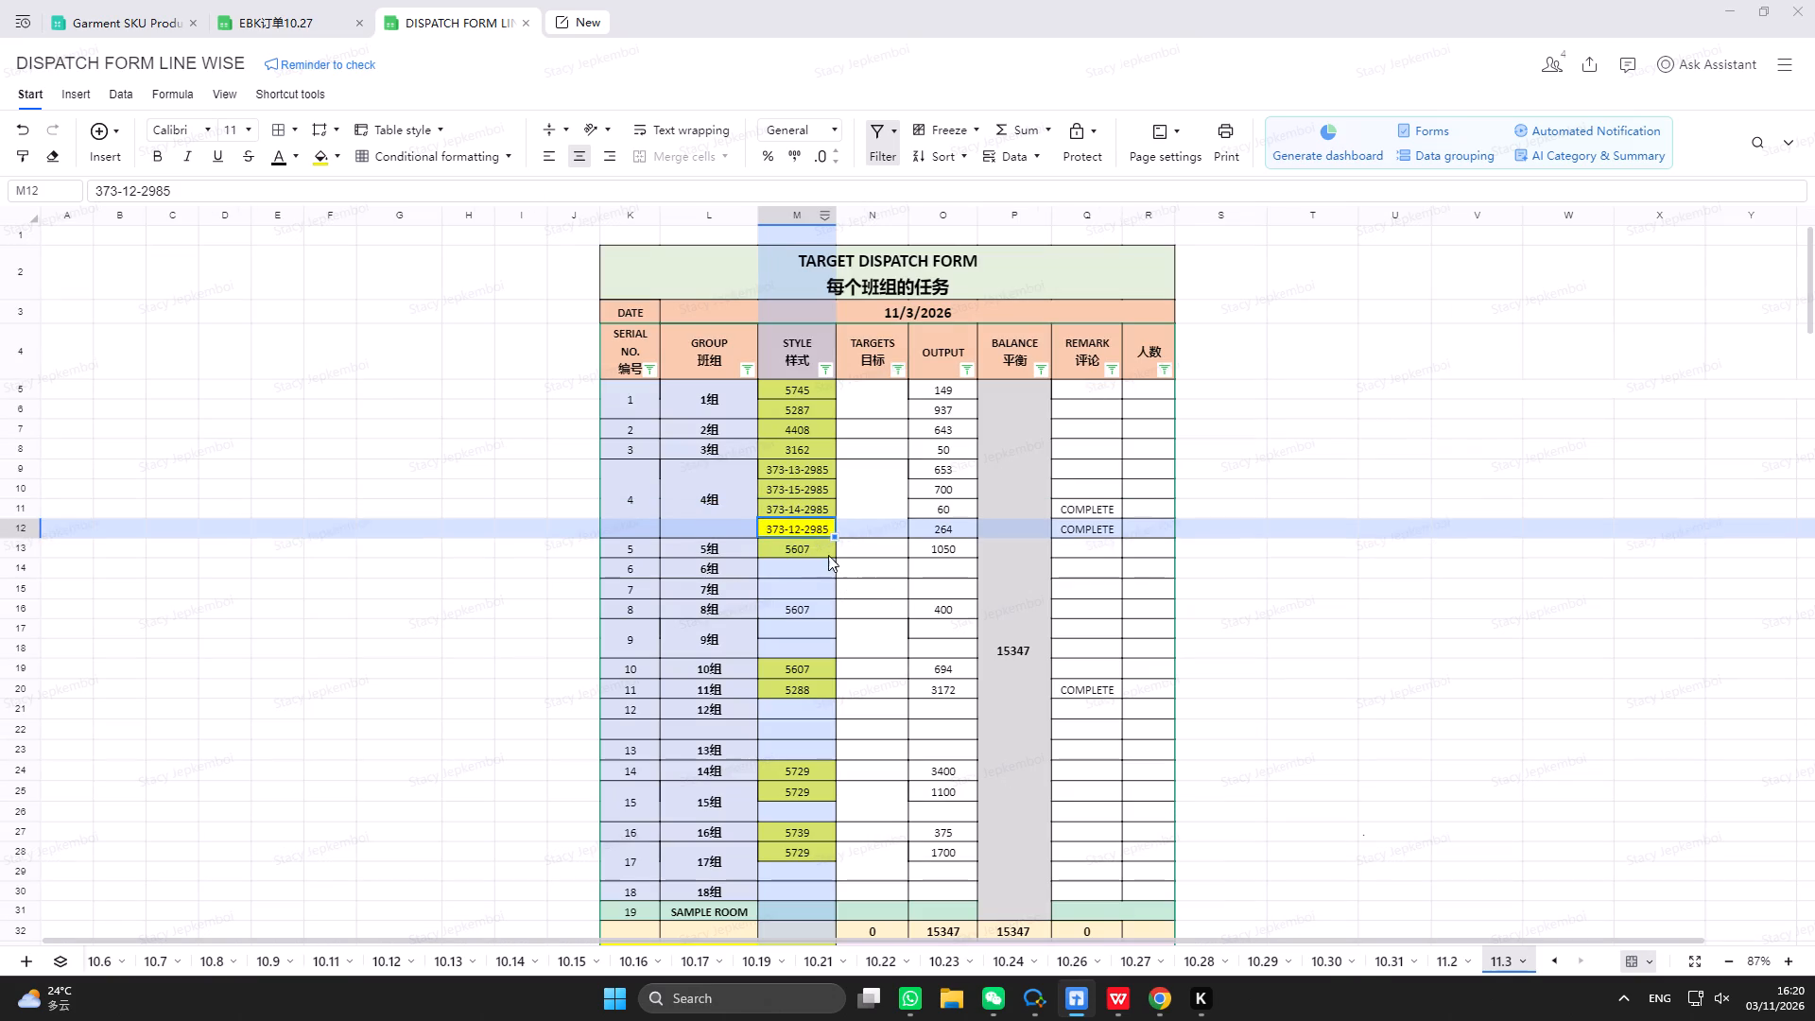
Filter the dispatch form's STYLE column and the EB PO column in EBK订单10.27 by 5607.
left_click(826, 550)
left_click(823, 373)
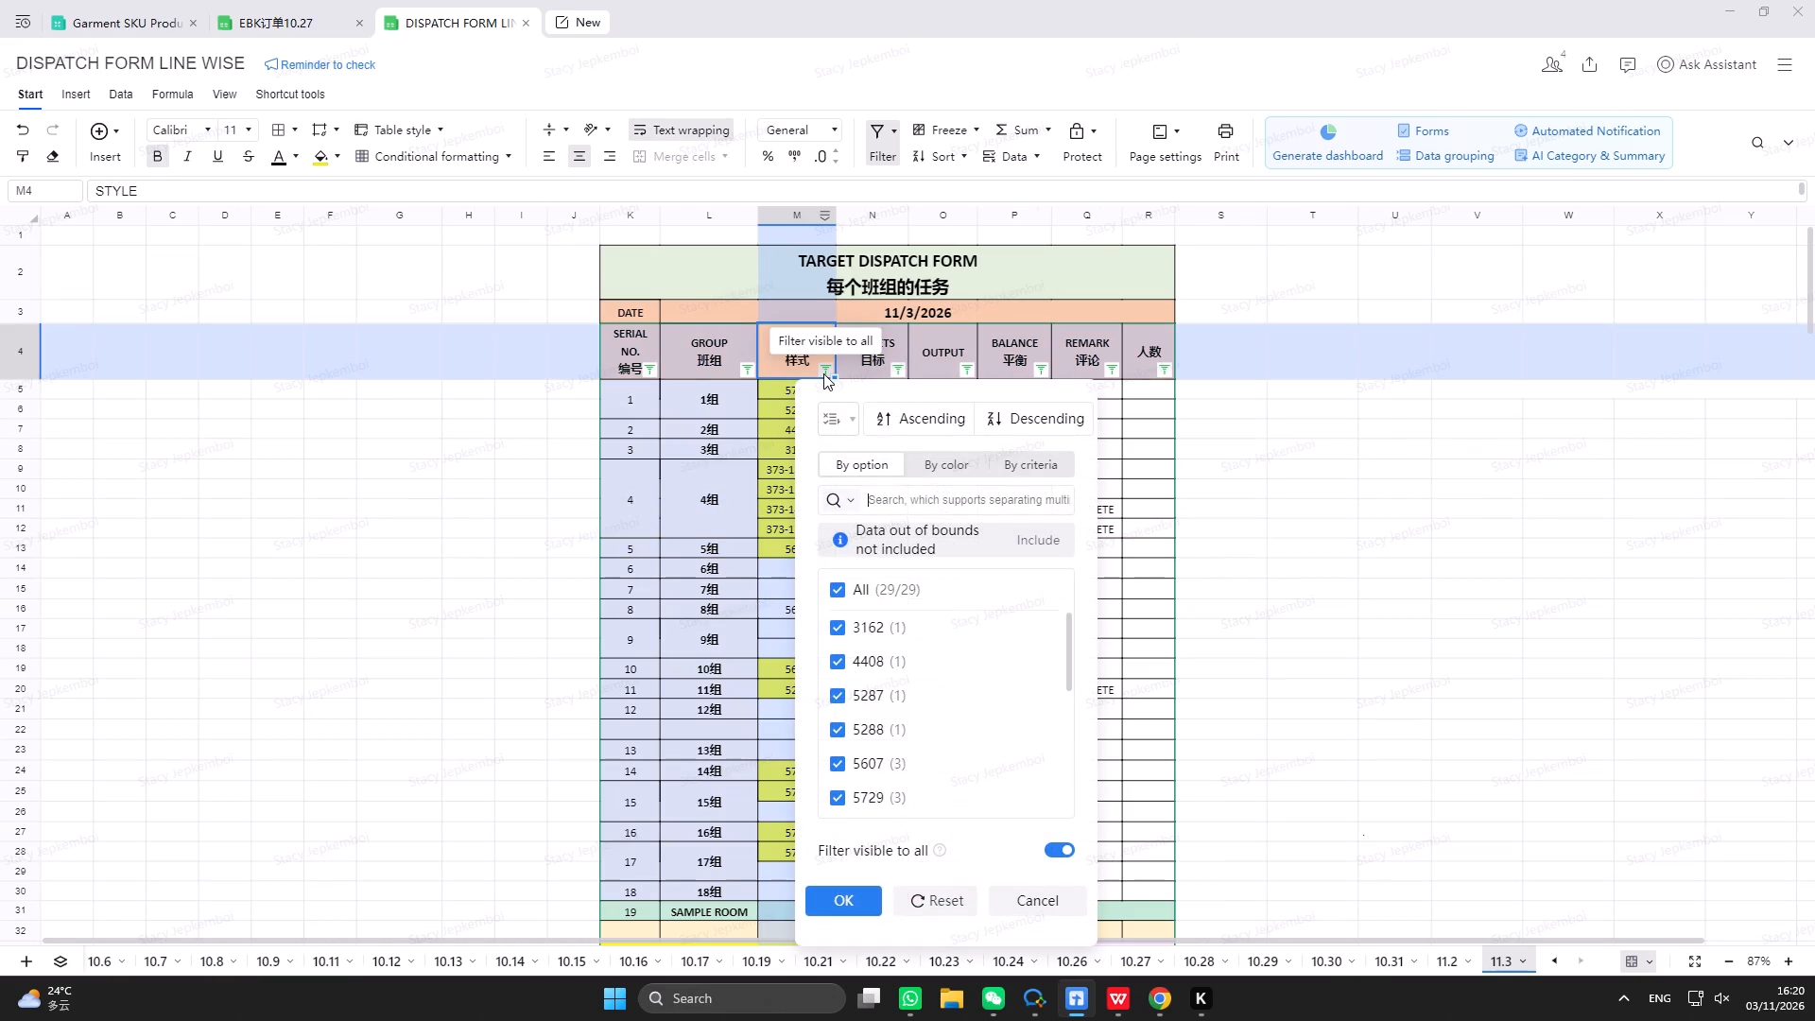
type("5607")
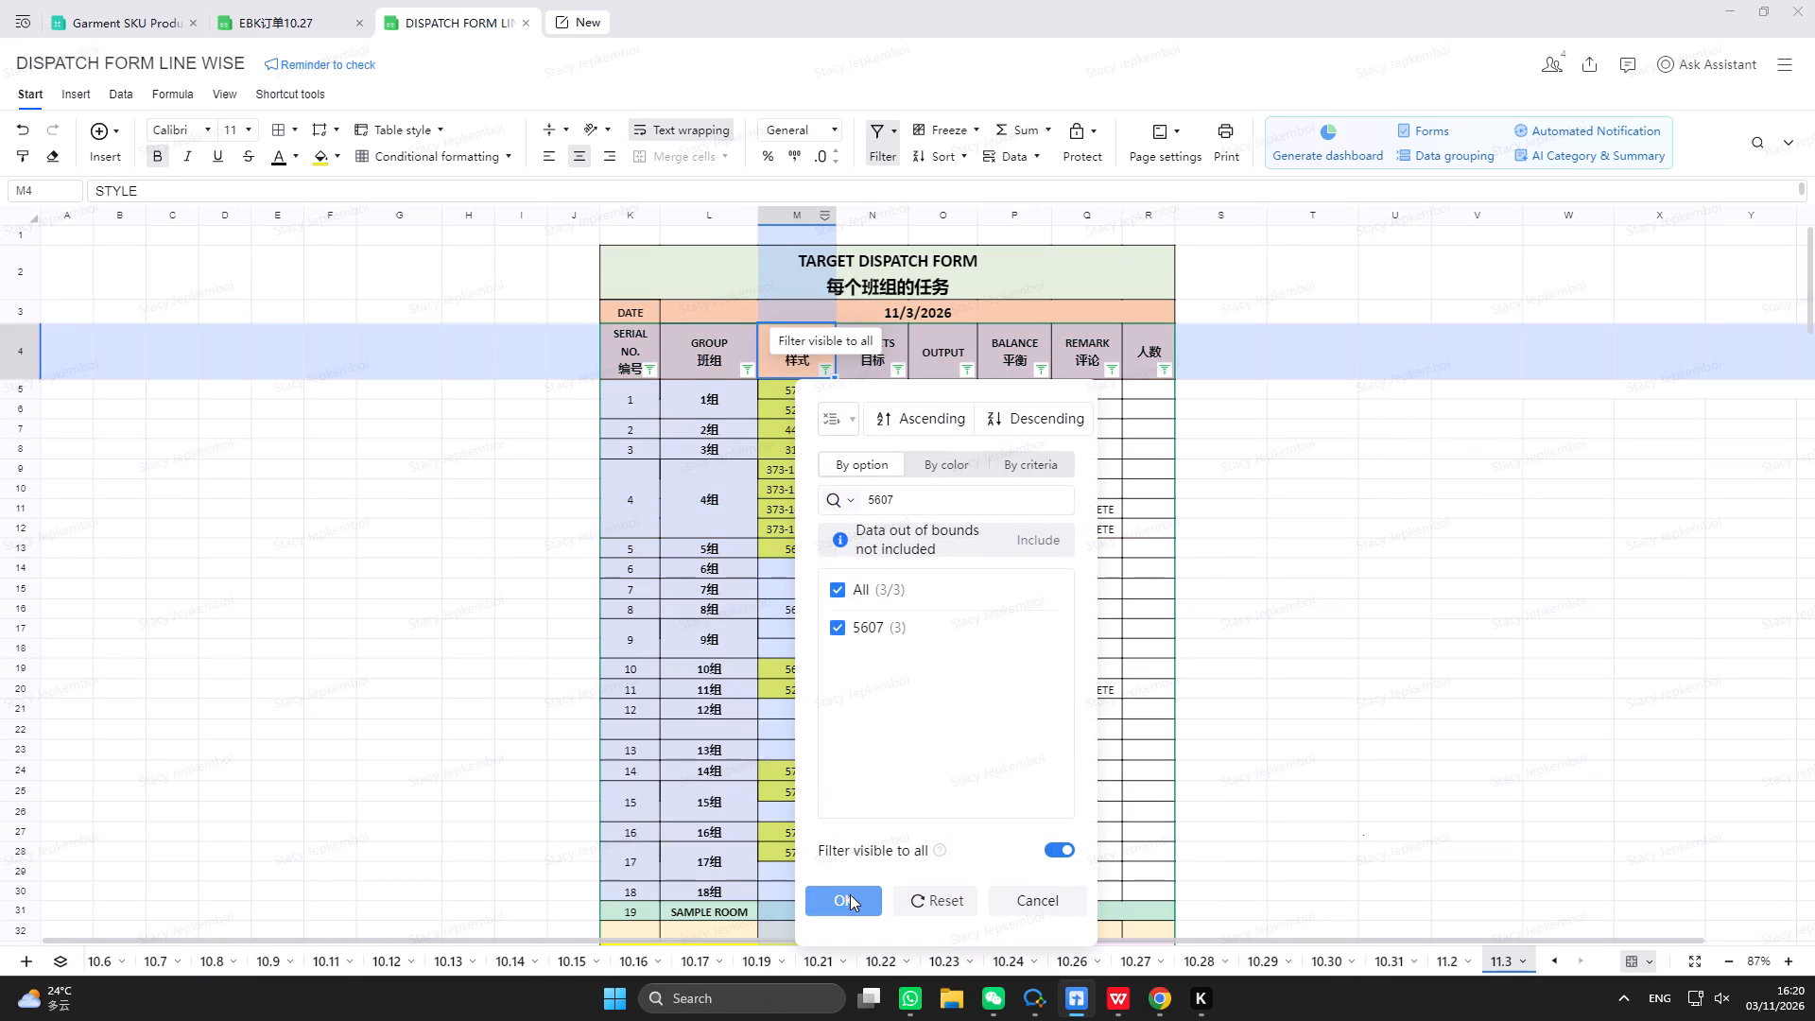
left_click(850, 894)
left_click(298, 15)
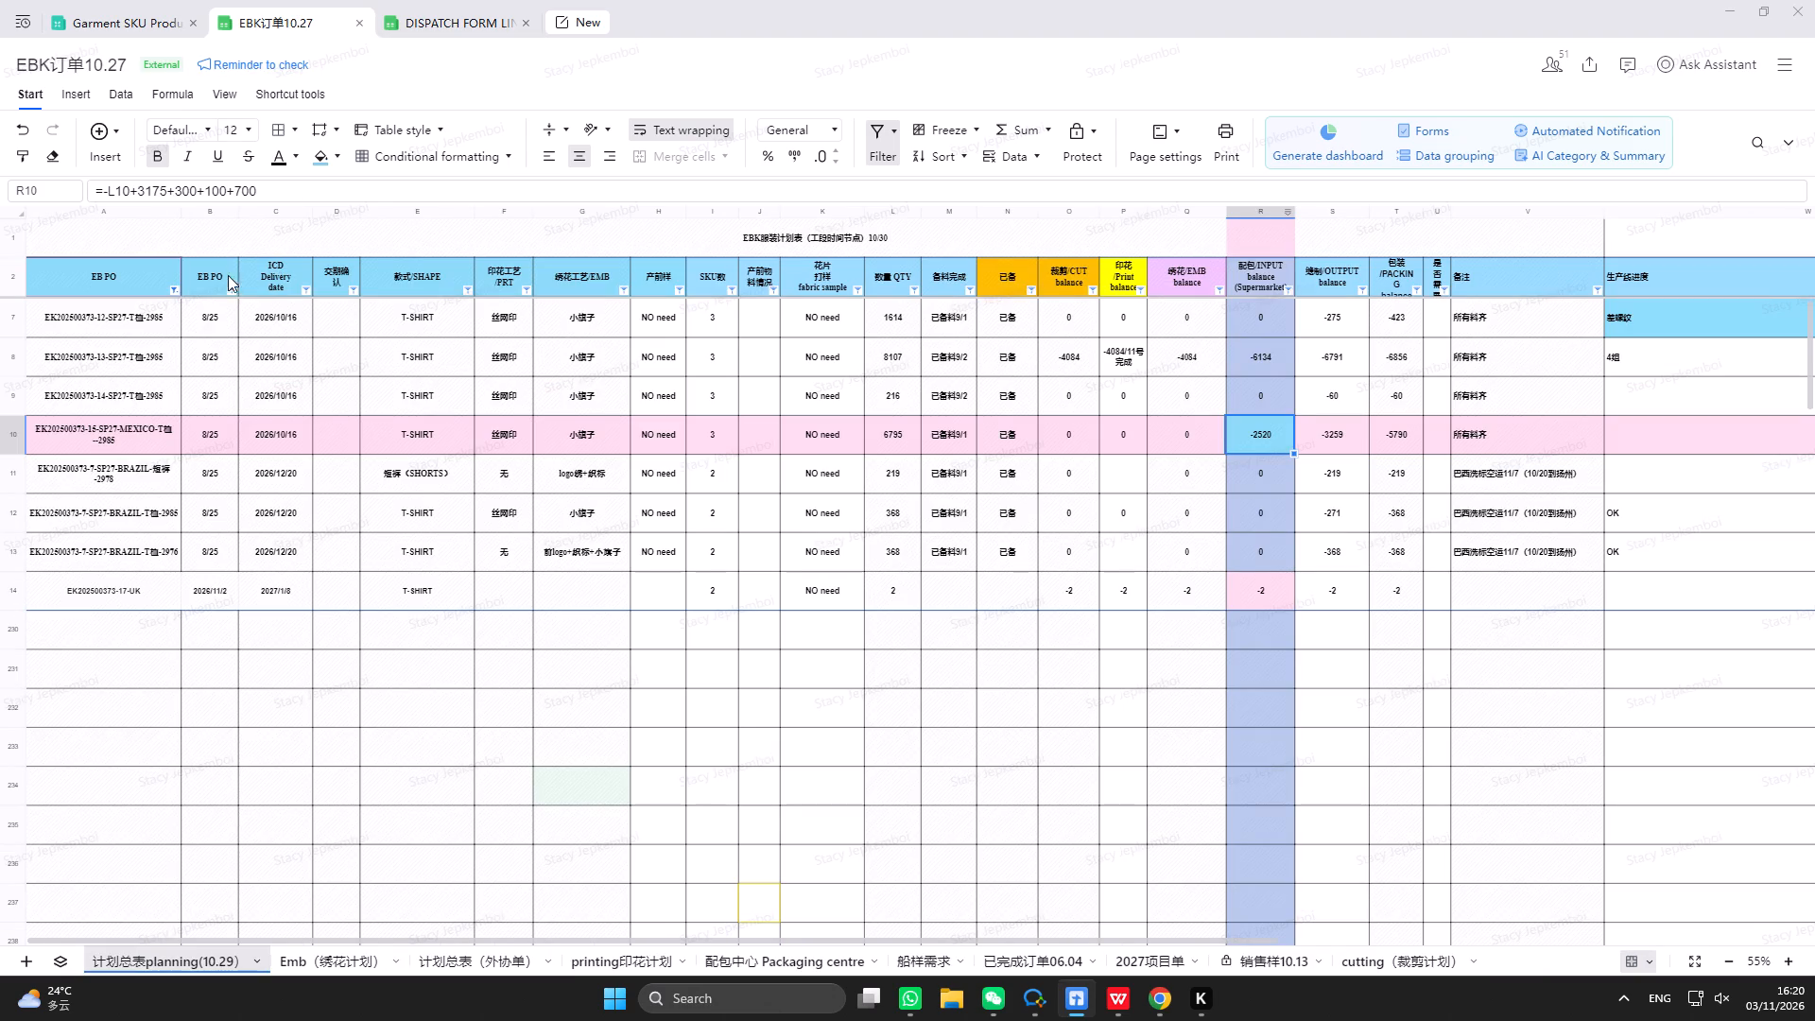
left_click(177, 288)
type("5607")
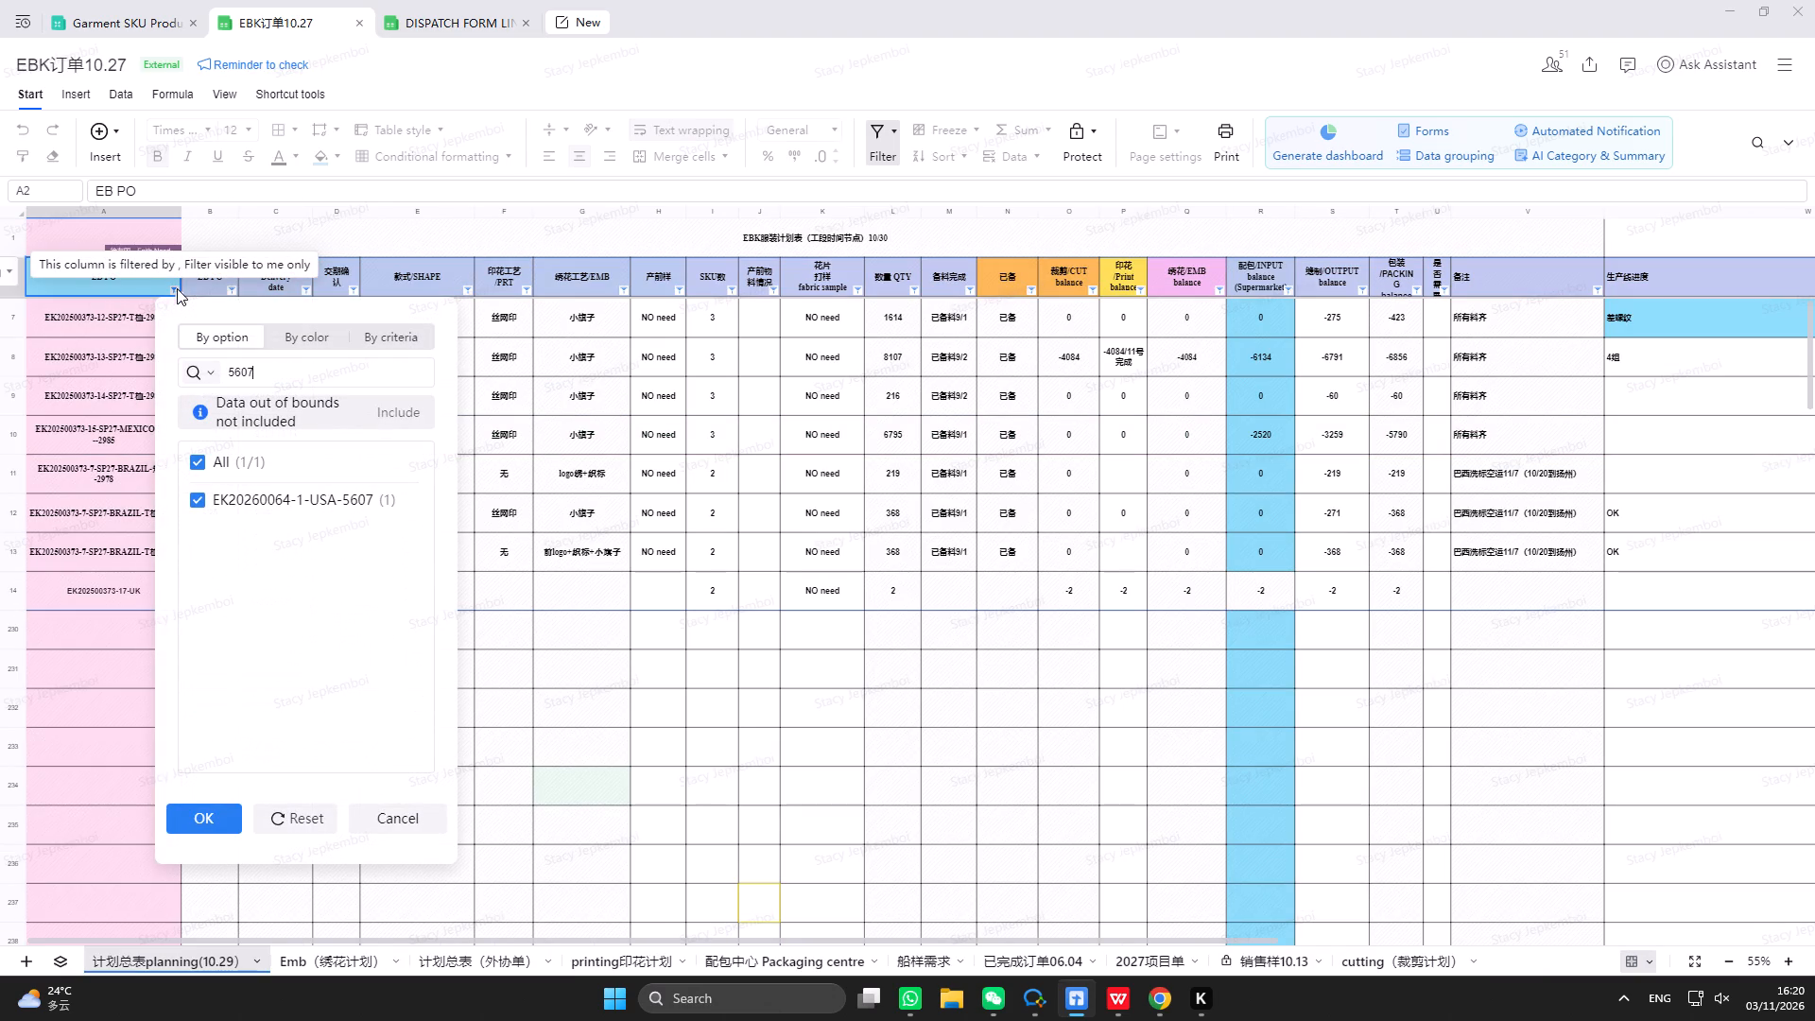
left_click(215, 821)
Fill the 5607 style cell of 8组 in the dispatch form with yellow.
left_click(452, 27)
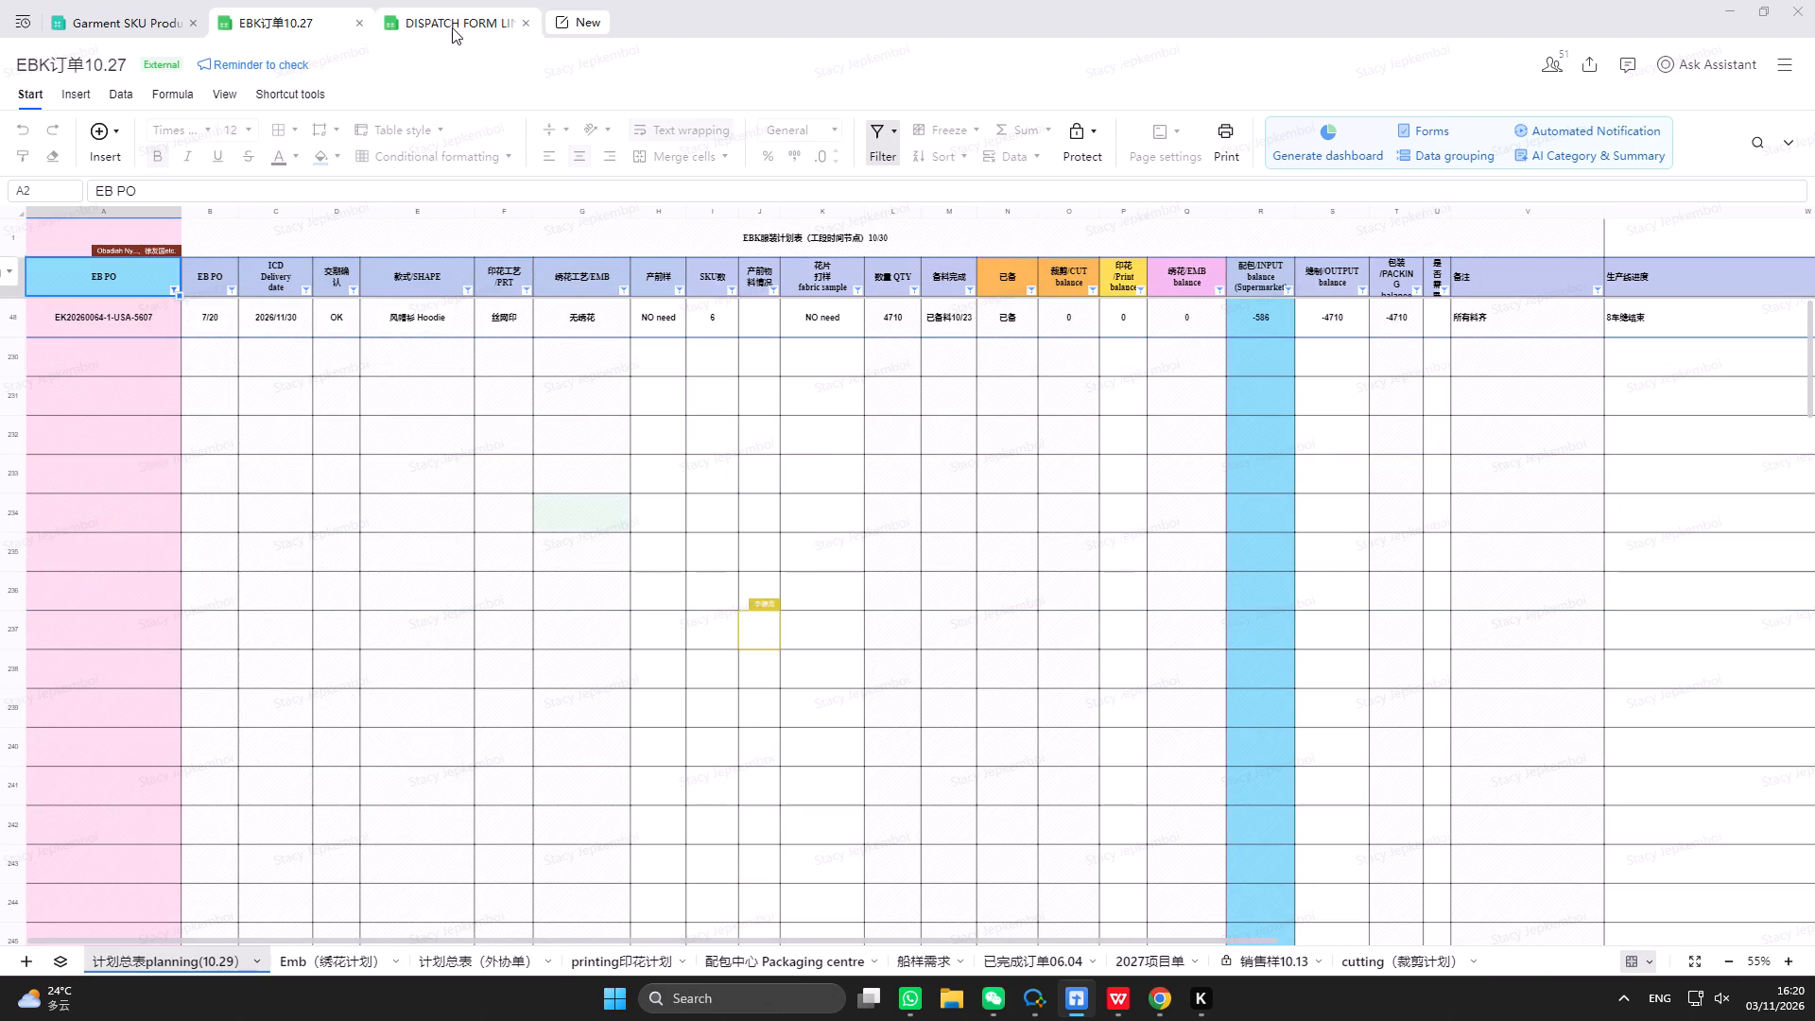
left_click(806, 414)
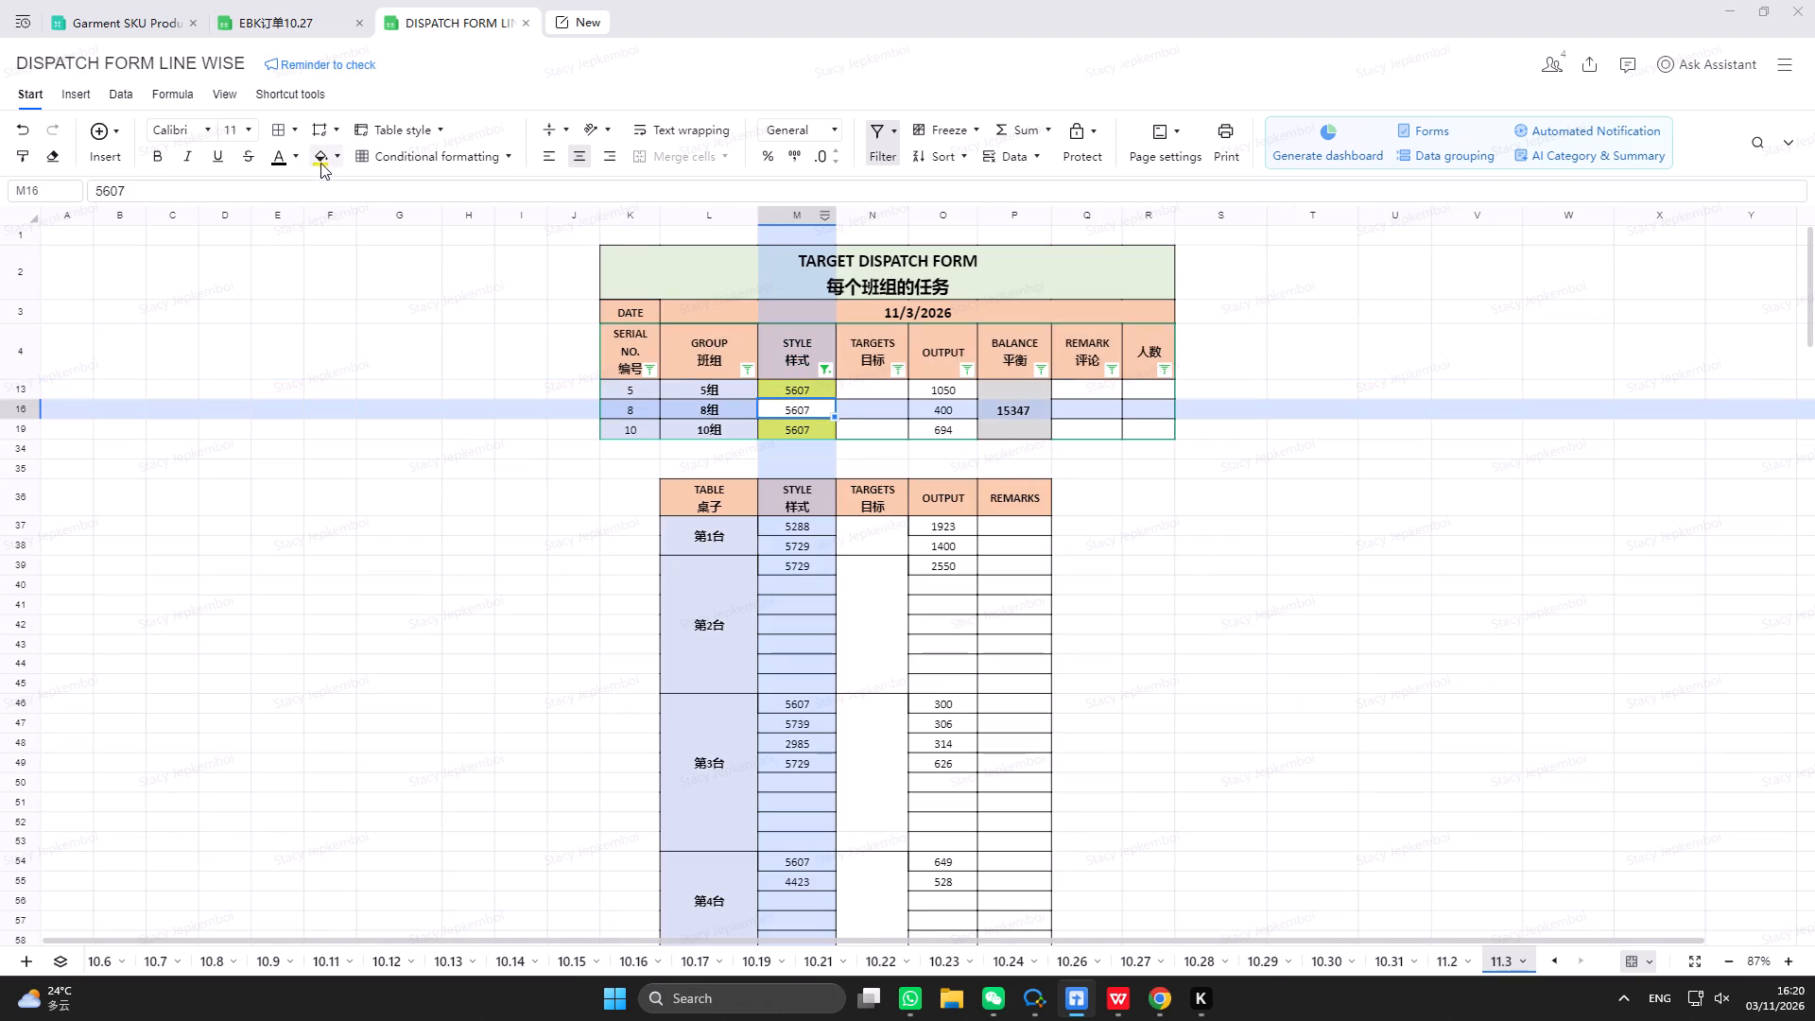
left_click(320, 162)
Total the dispatch form's 5607 outputs and set that order's INPUT balance formula in EBK订单10.27 to =-4710+850+1530+2144.
left_click_drag(958, 385, 954, 421)
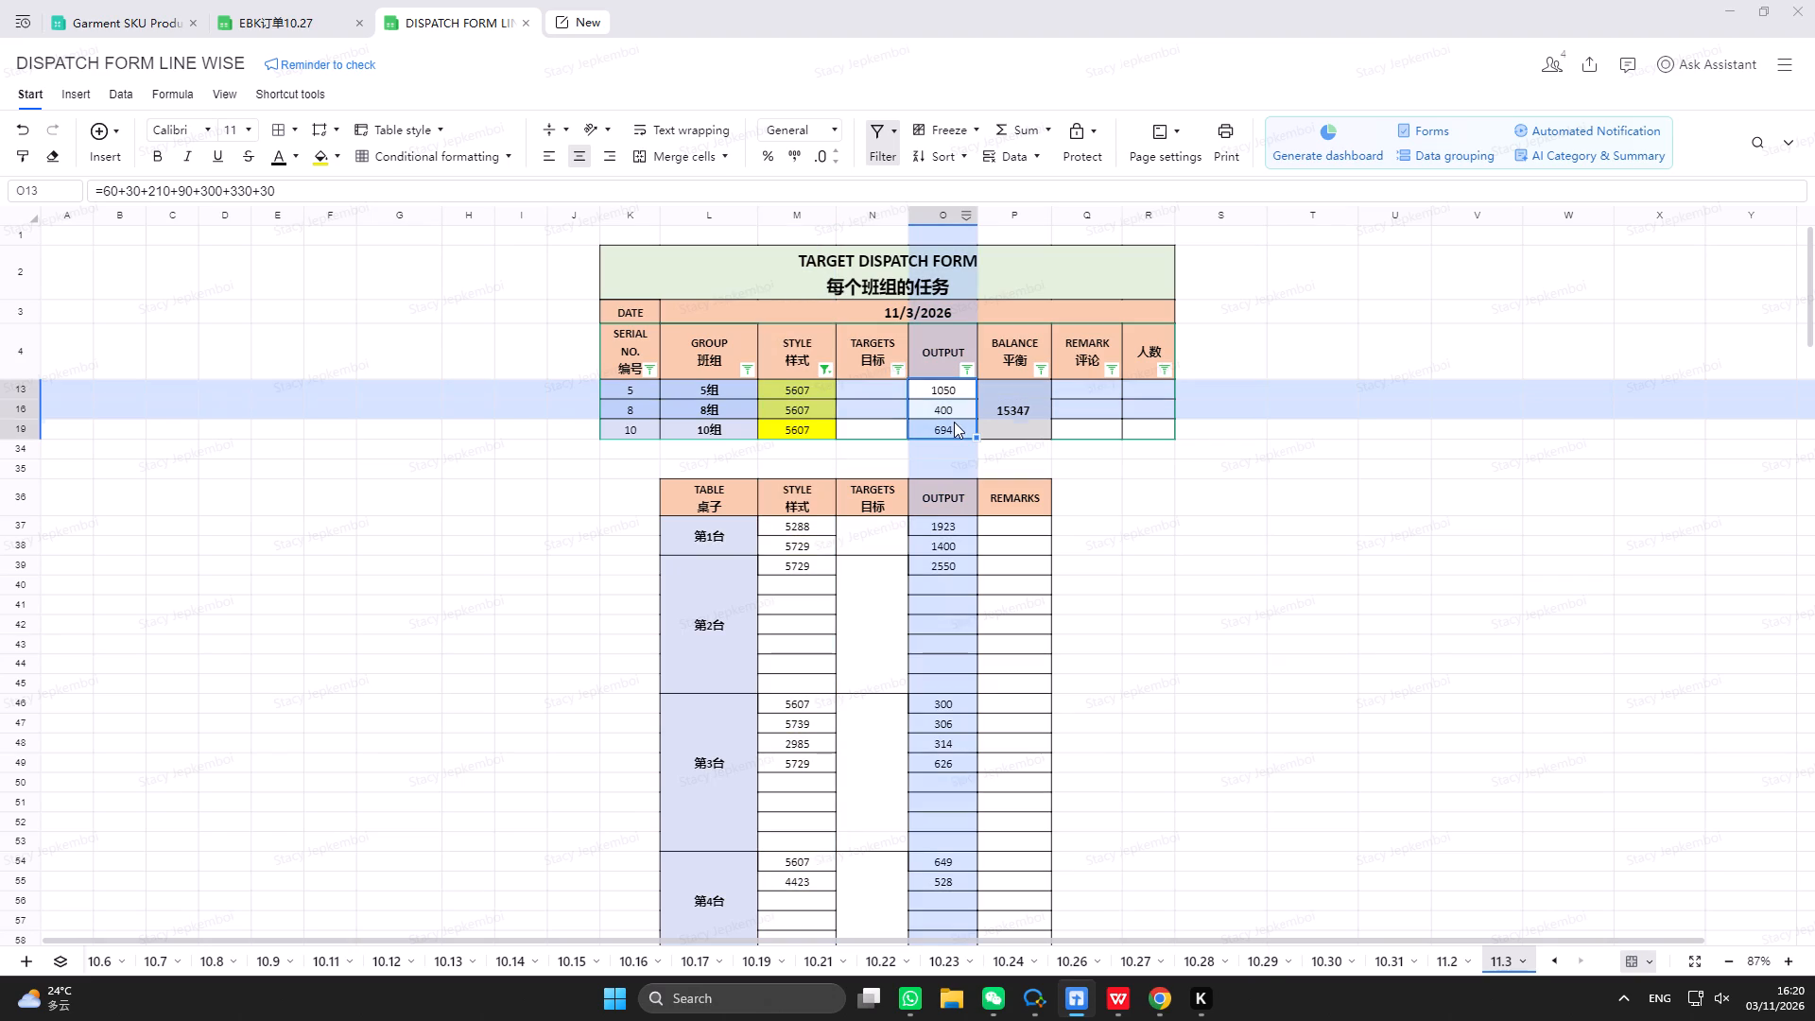
left_click(268, 19)
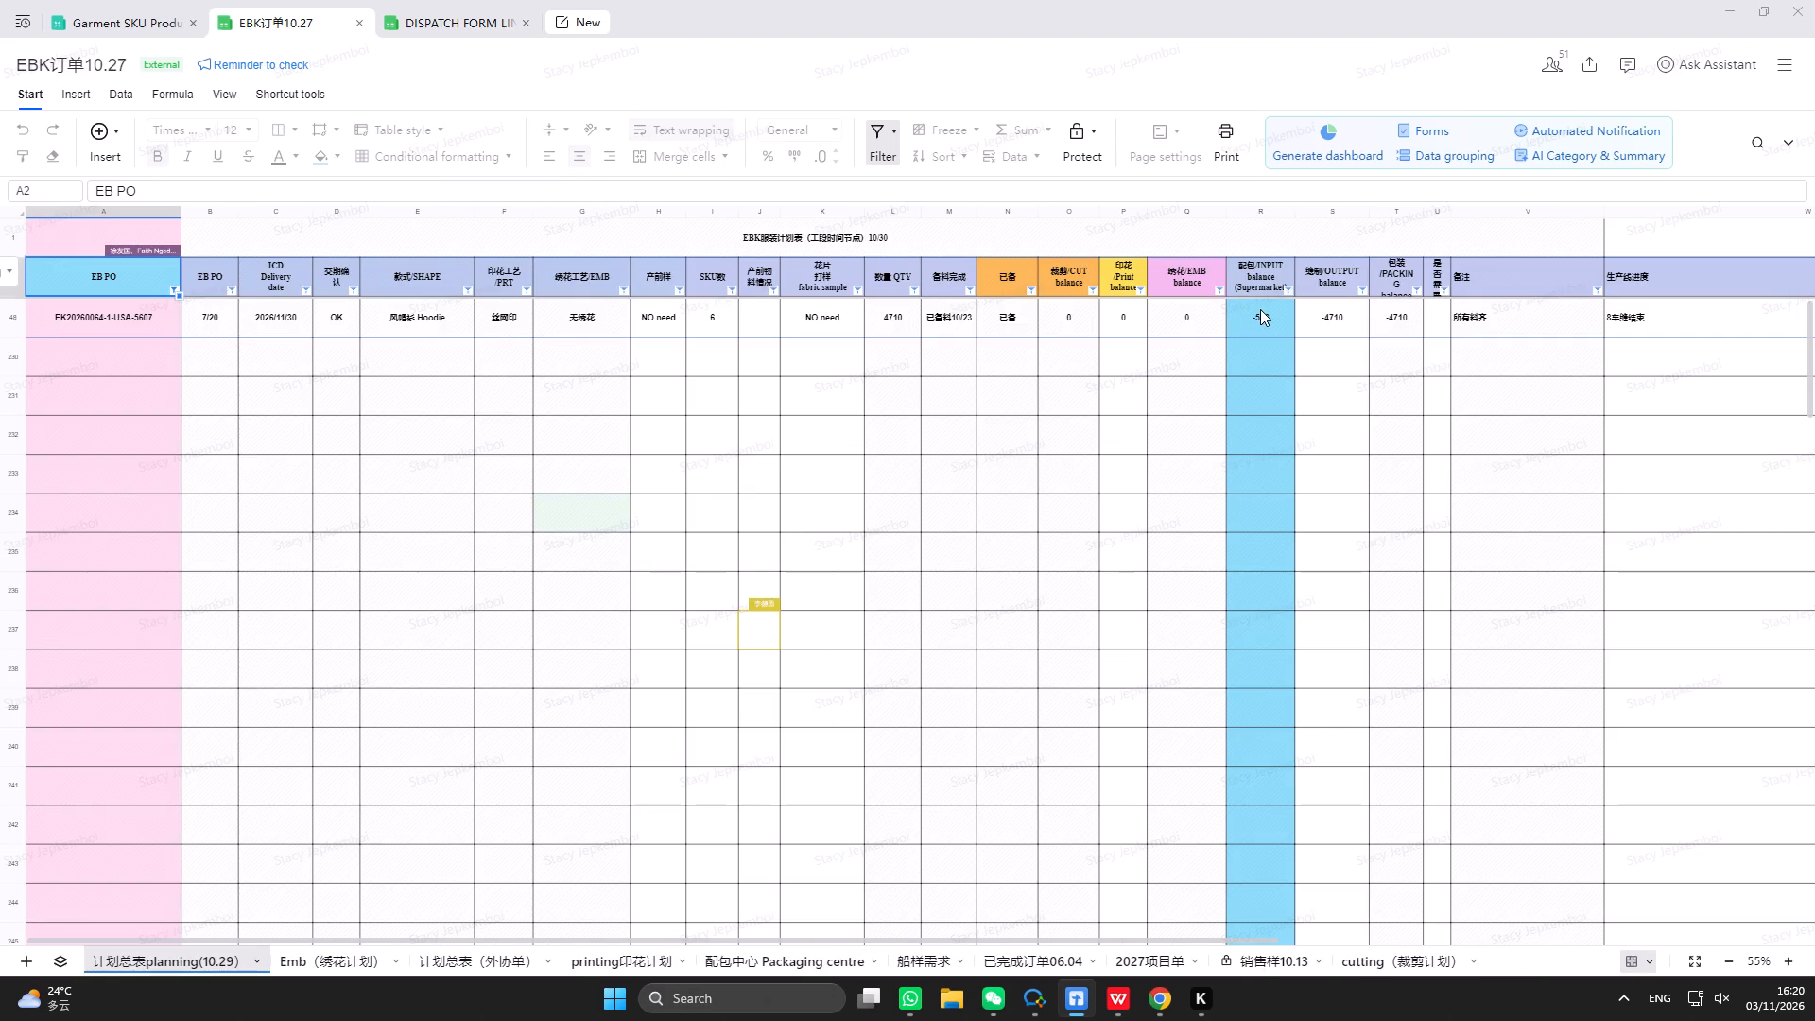
left_click(1260, 309)
left_click(261, 190)
key("BackSpace")
key("BackSpace")
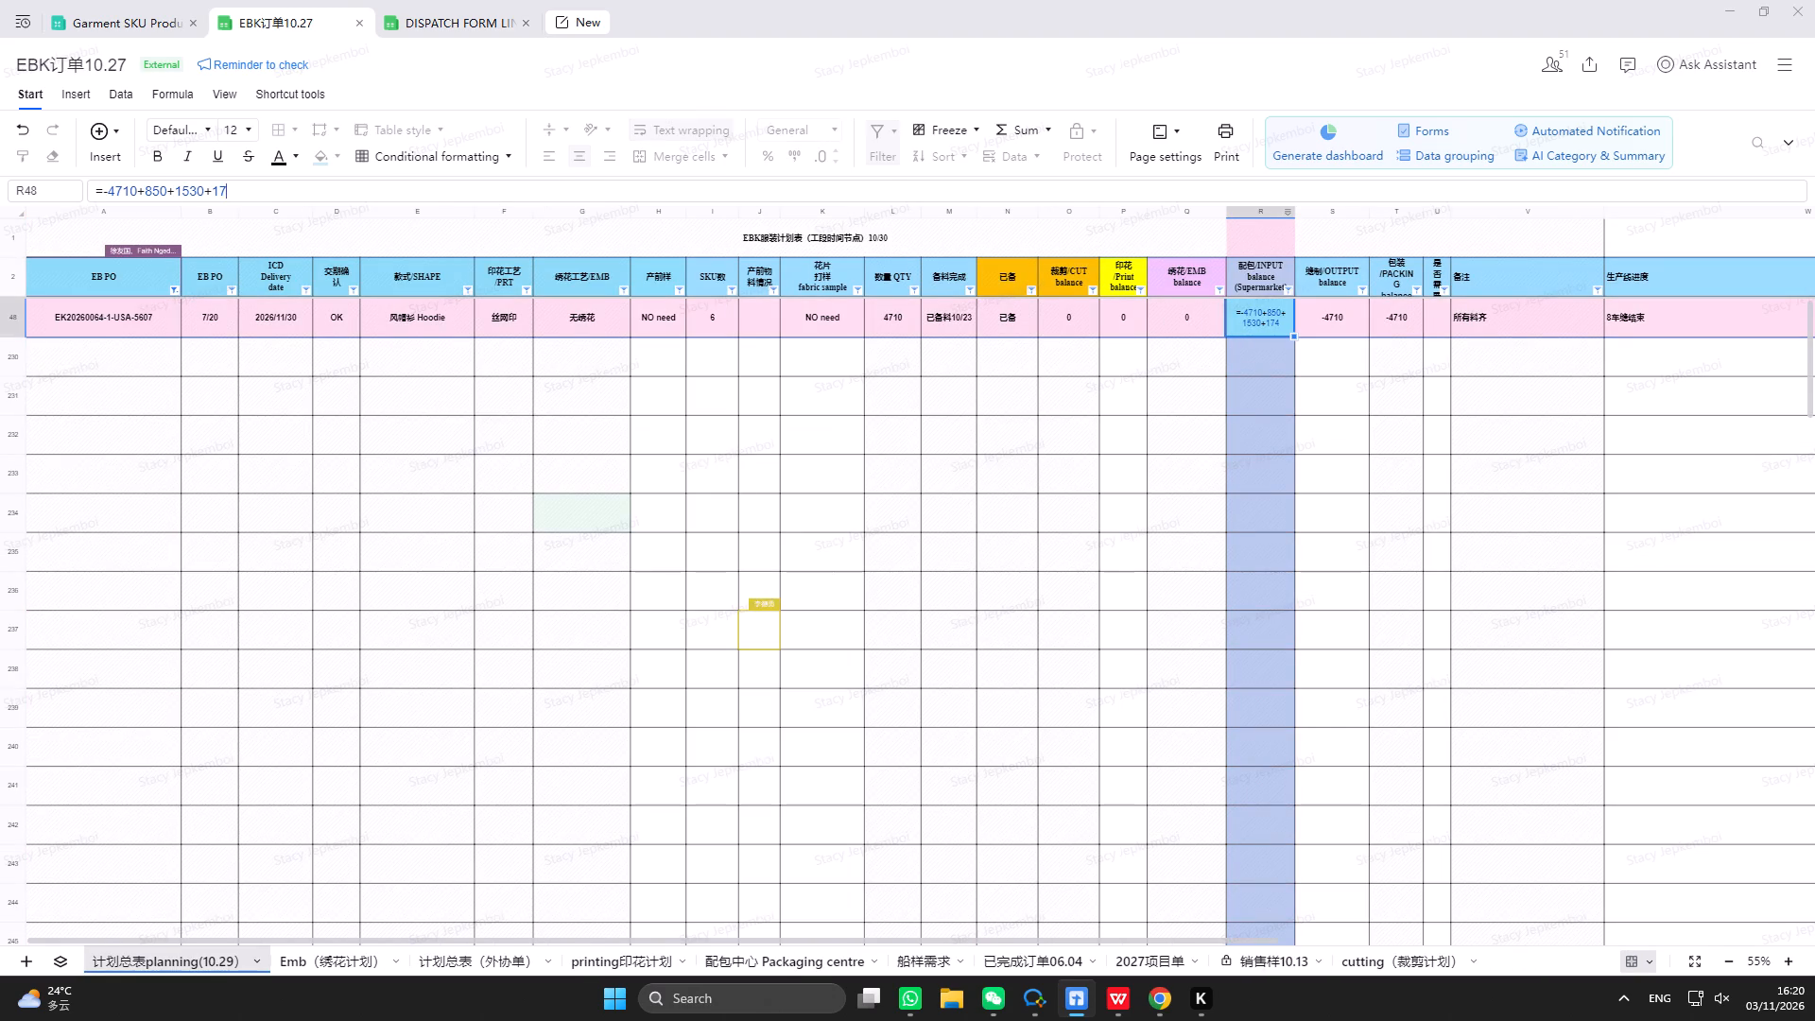
key("BackSpace")
key("BackSpace")
type("2144")
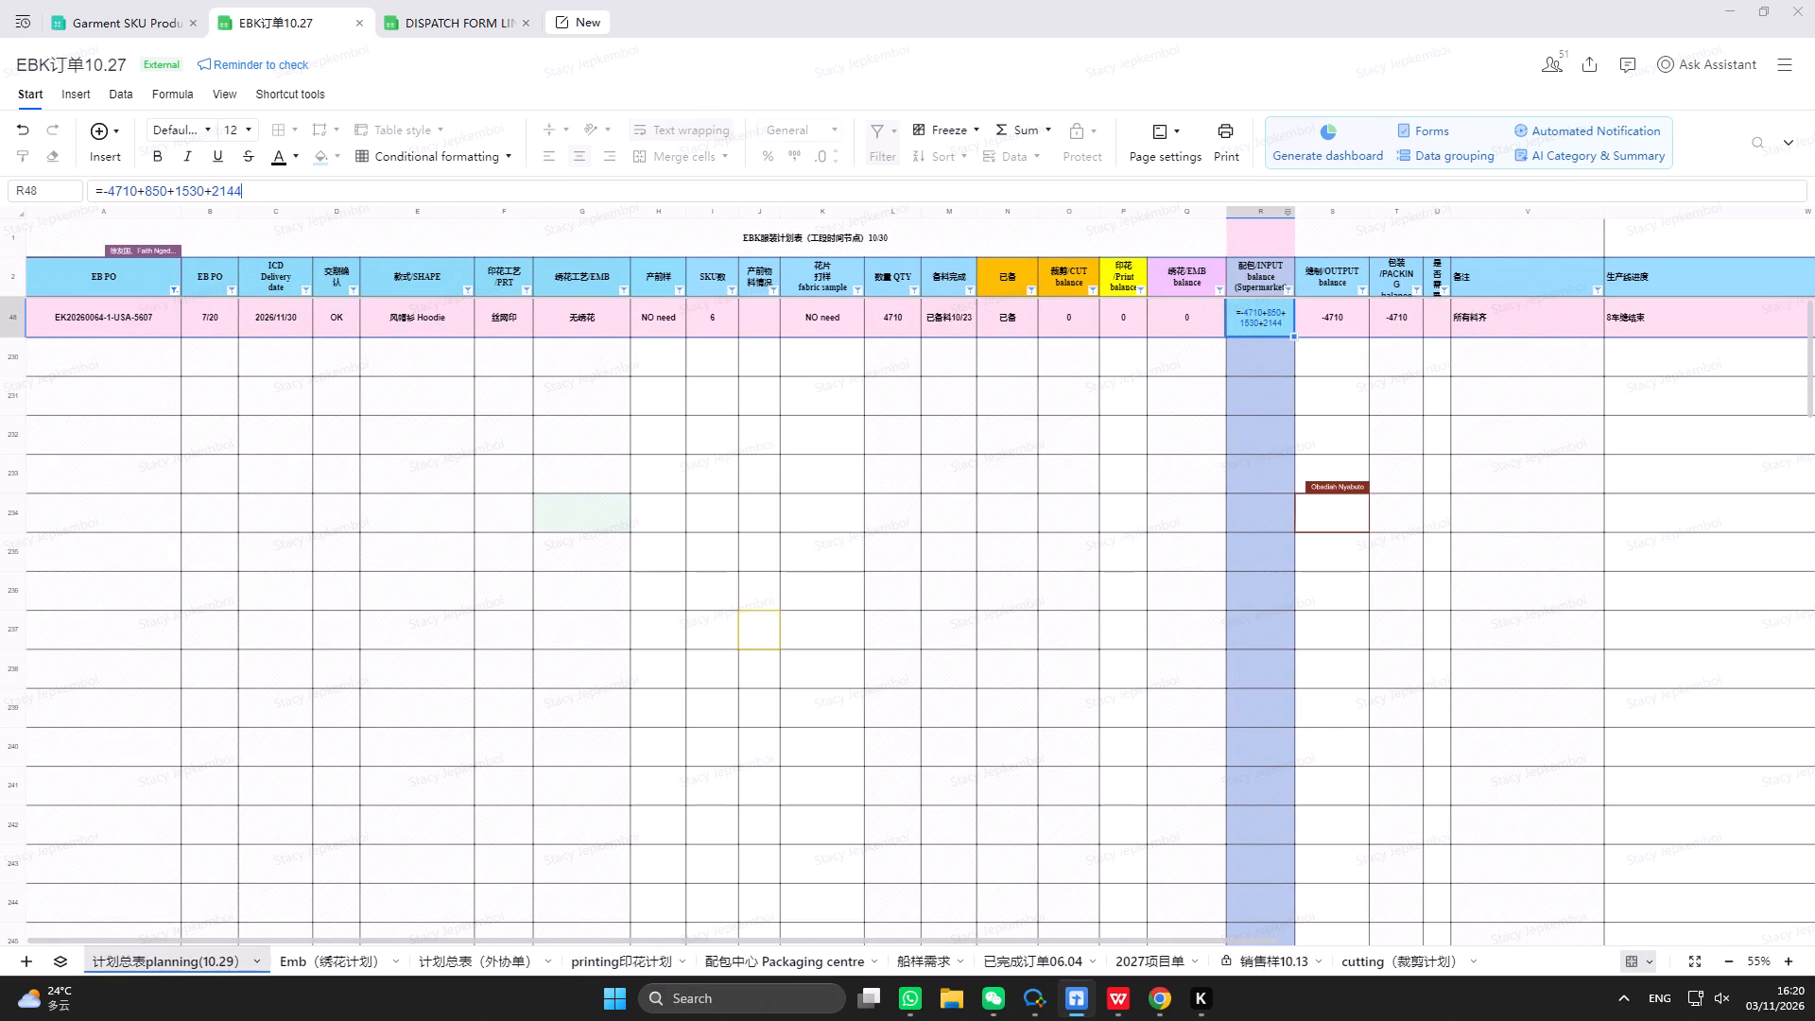
key("Return")
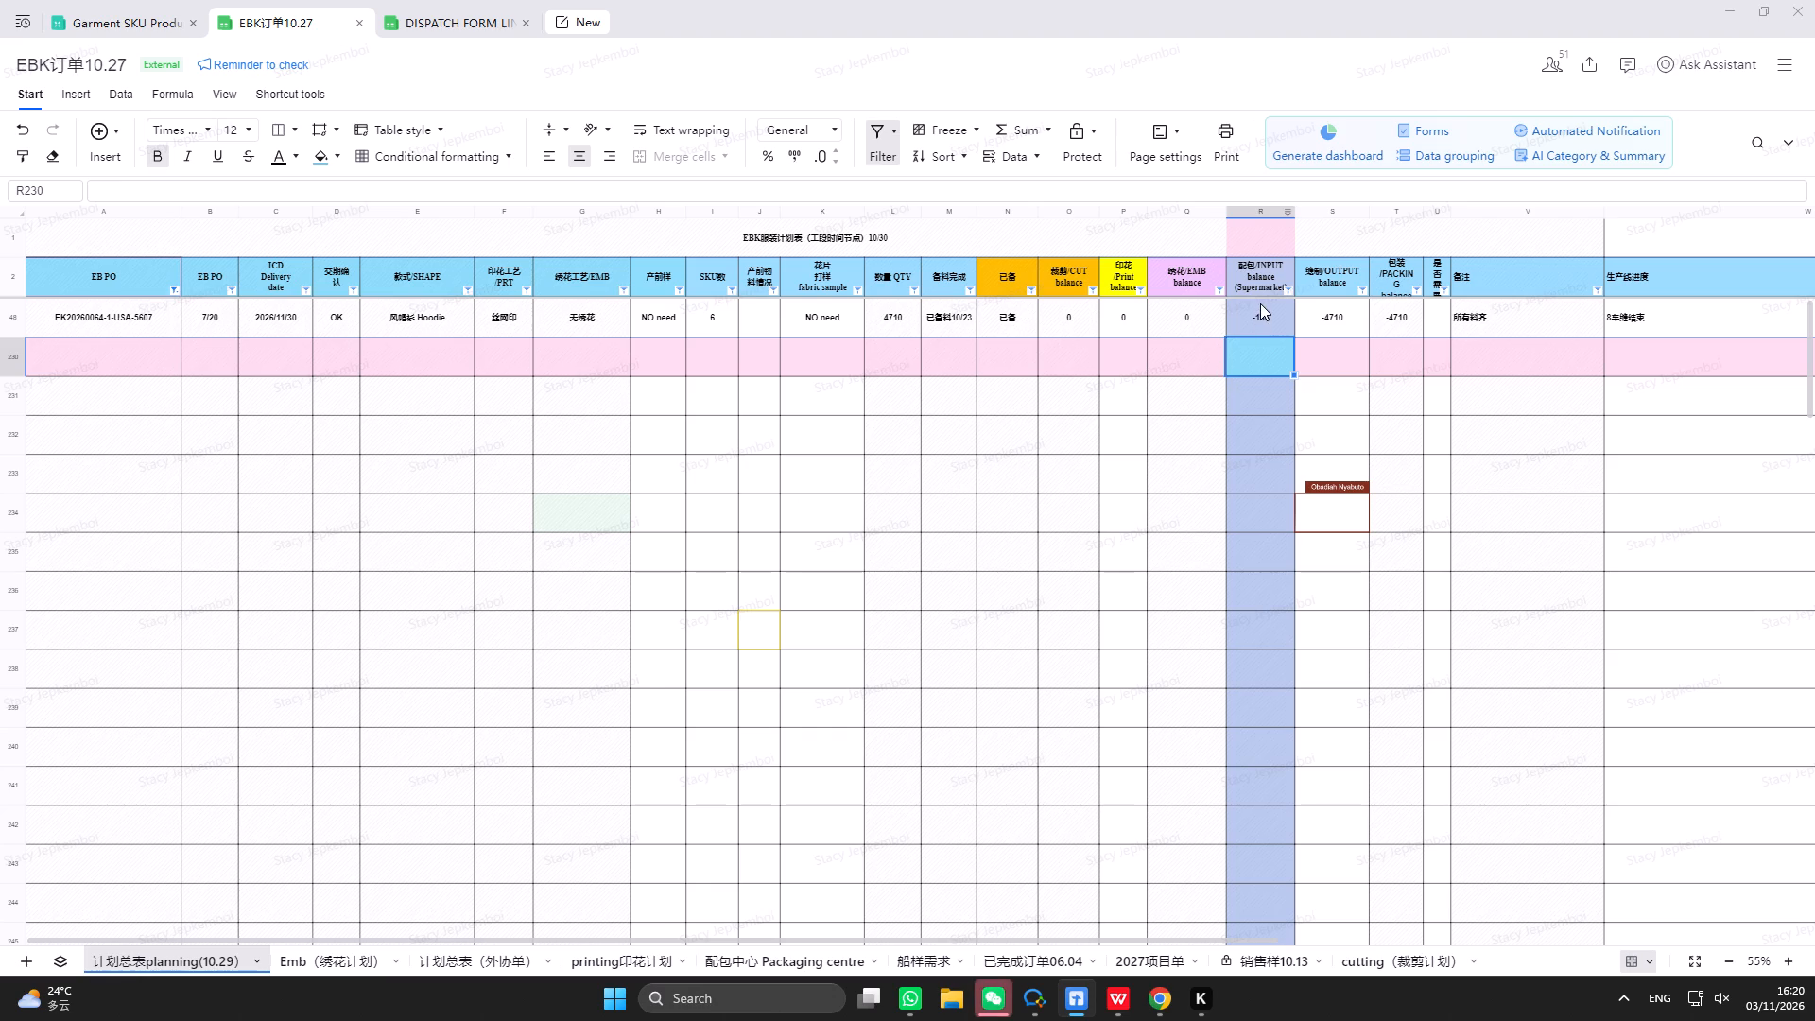
left_click(1260, 303)
left_click(241, 348)
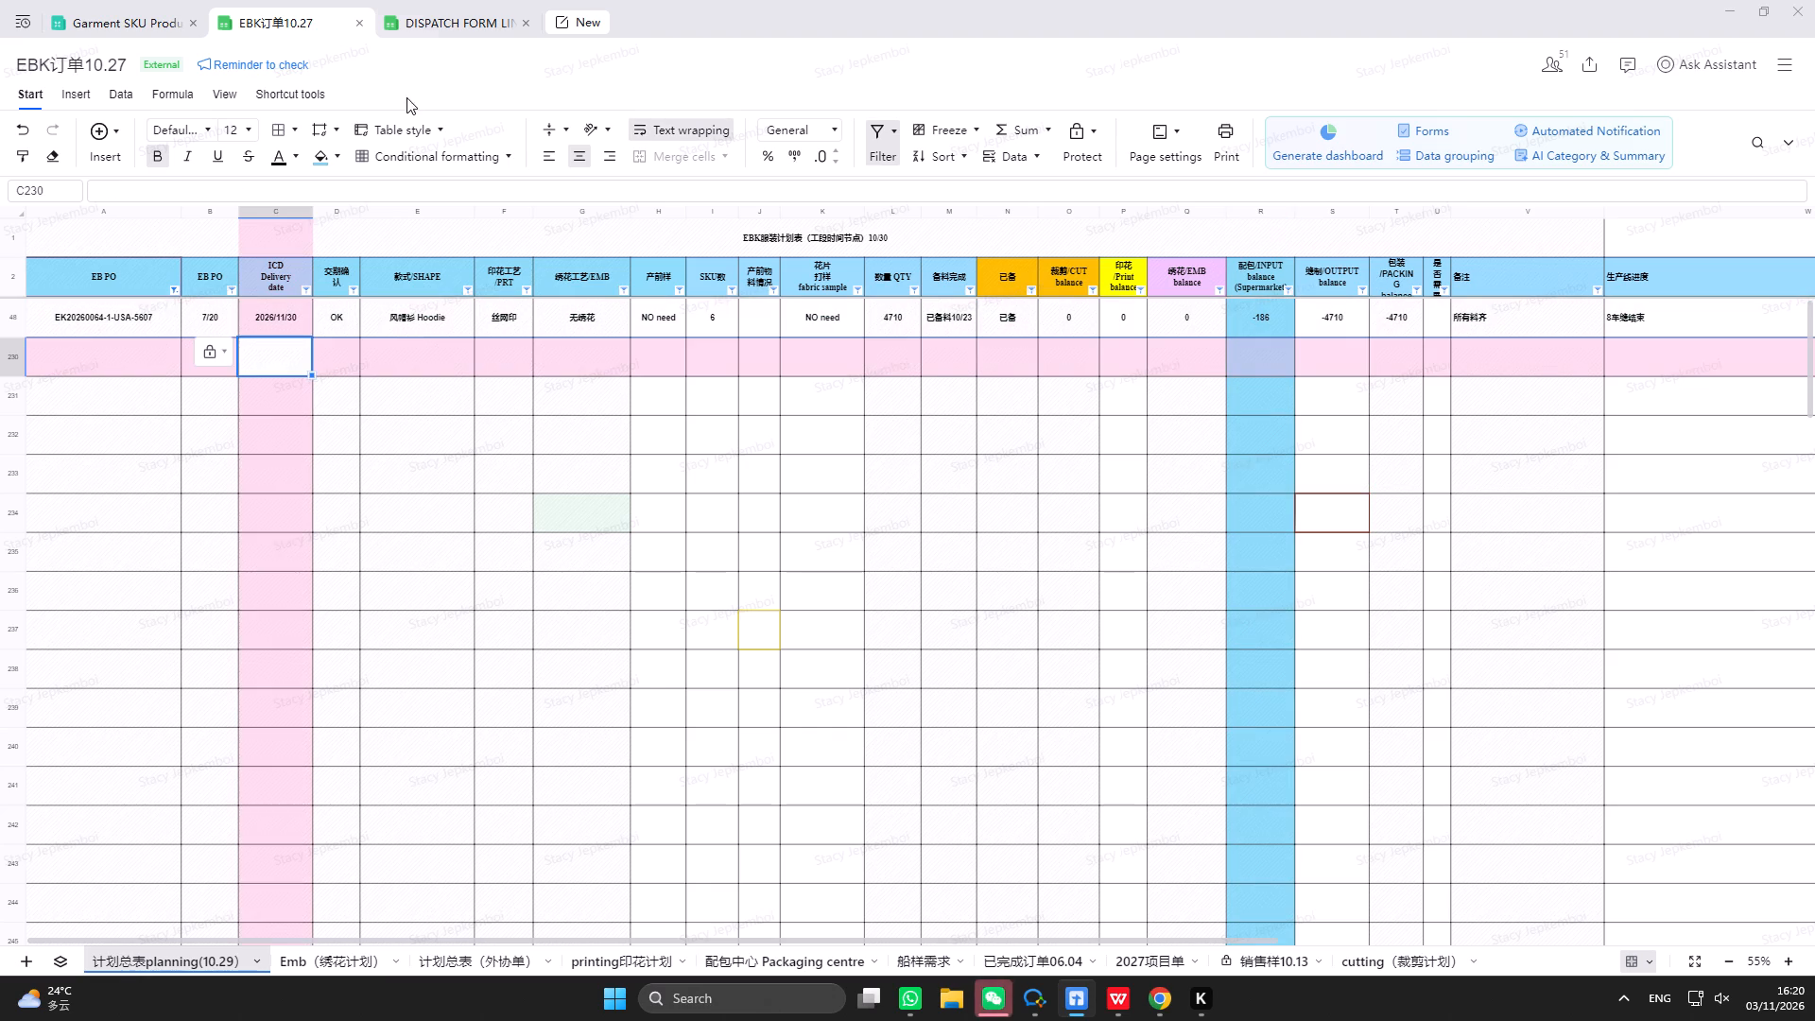
Reset the dispatch form's STYLE filter, then filter it and the EB PO column in EBK订单10.27 by 5729.
left_click(437, 13)
left_click(827, 369)
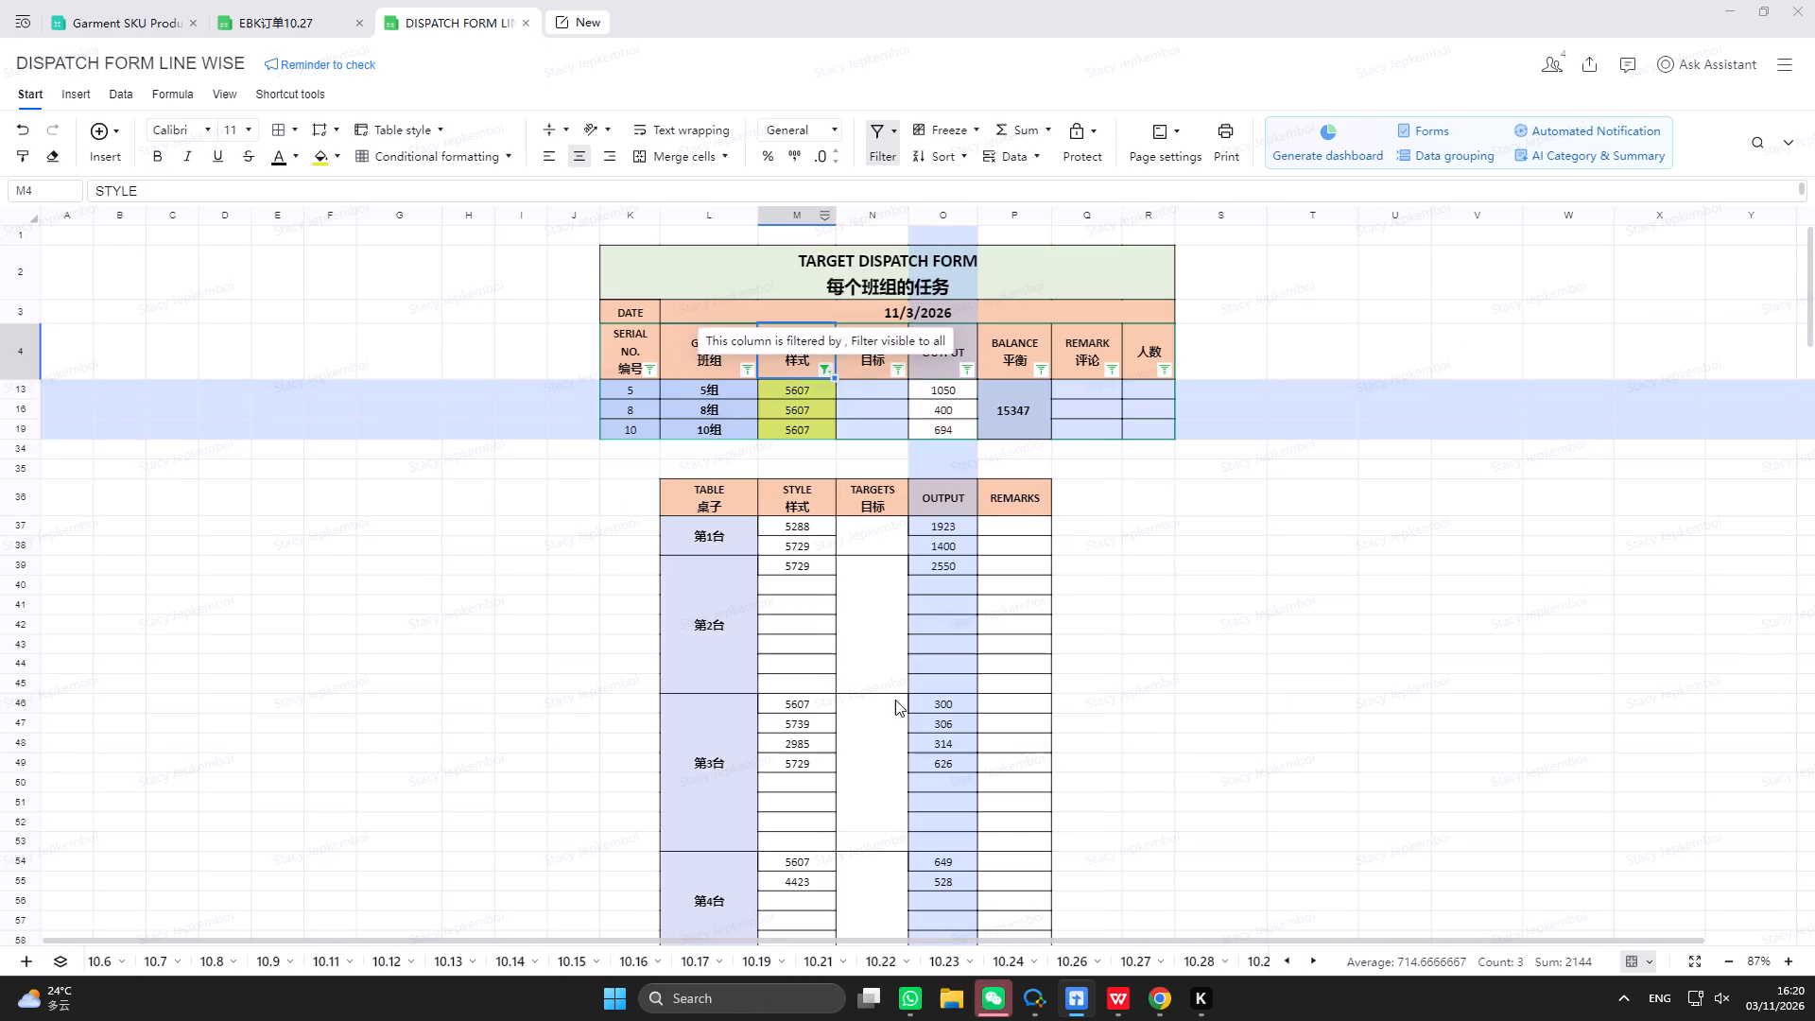
left_click(937, 900)
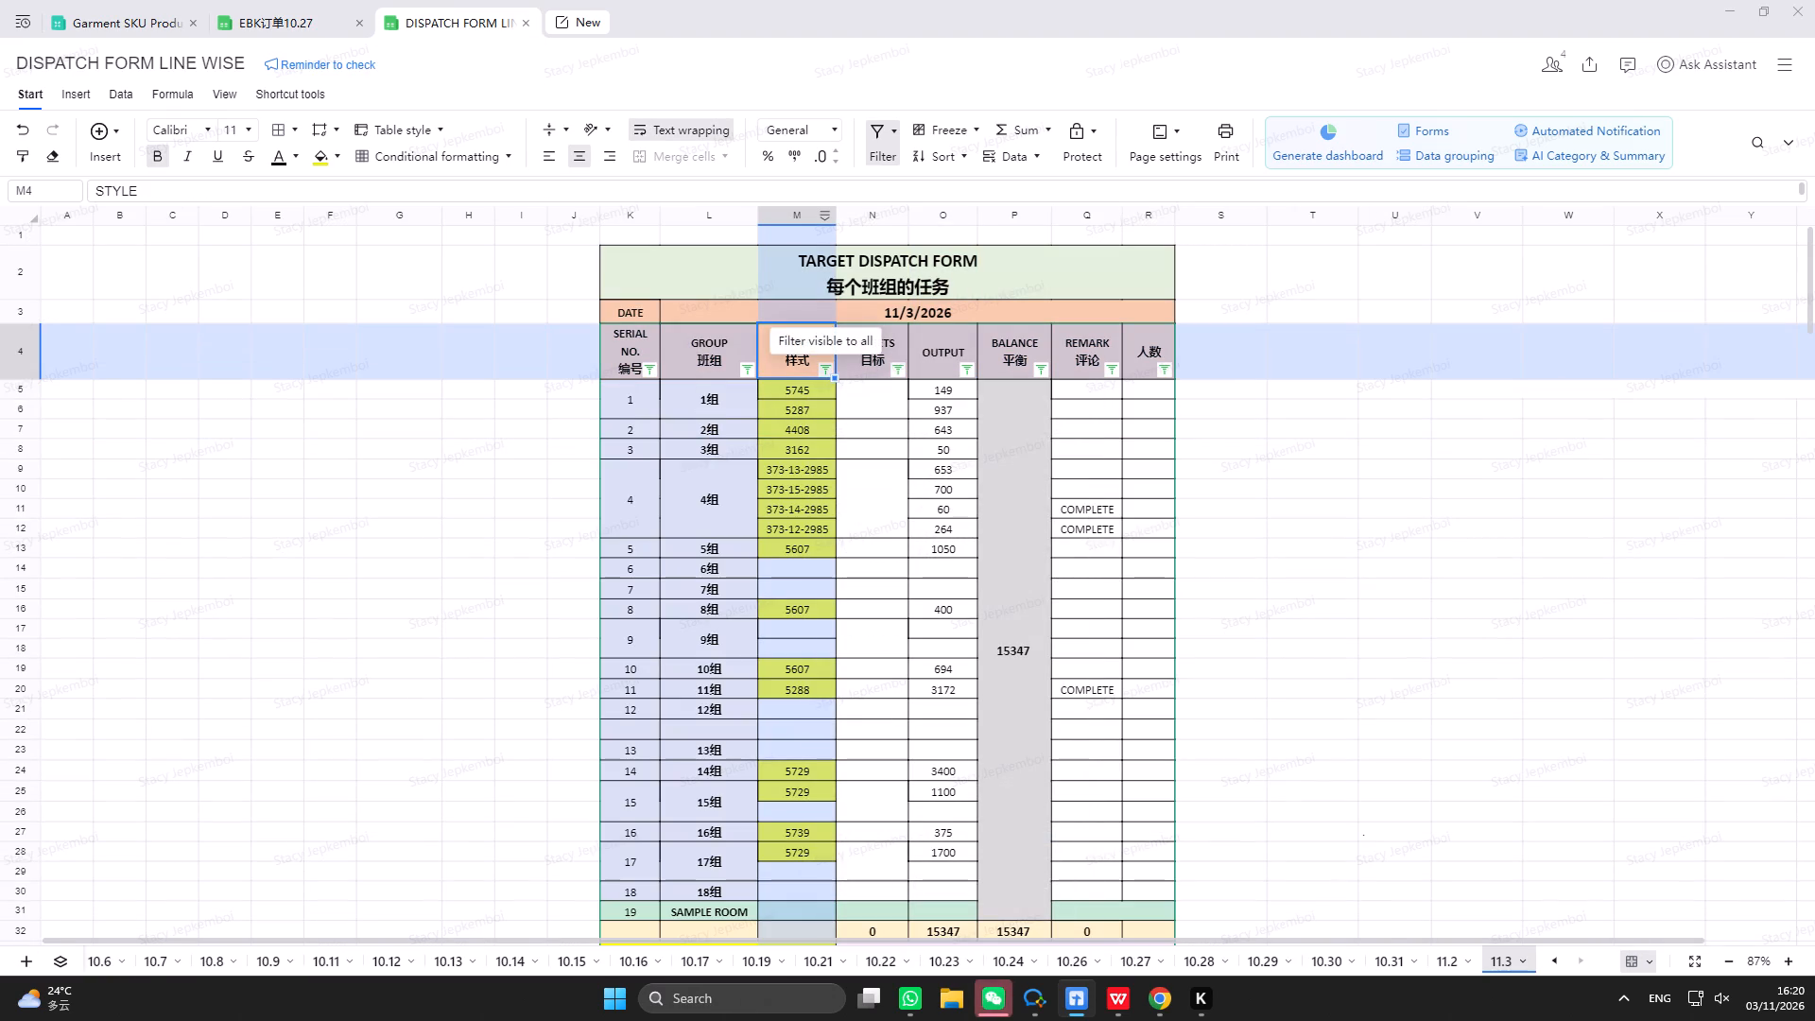
left_click(826, 375)
left_click(827, 365)
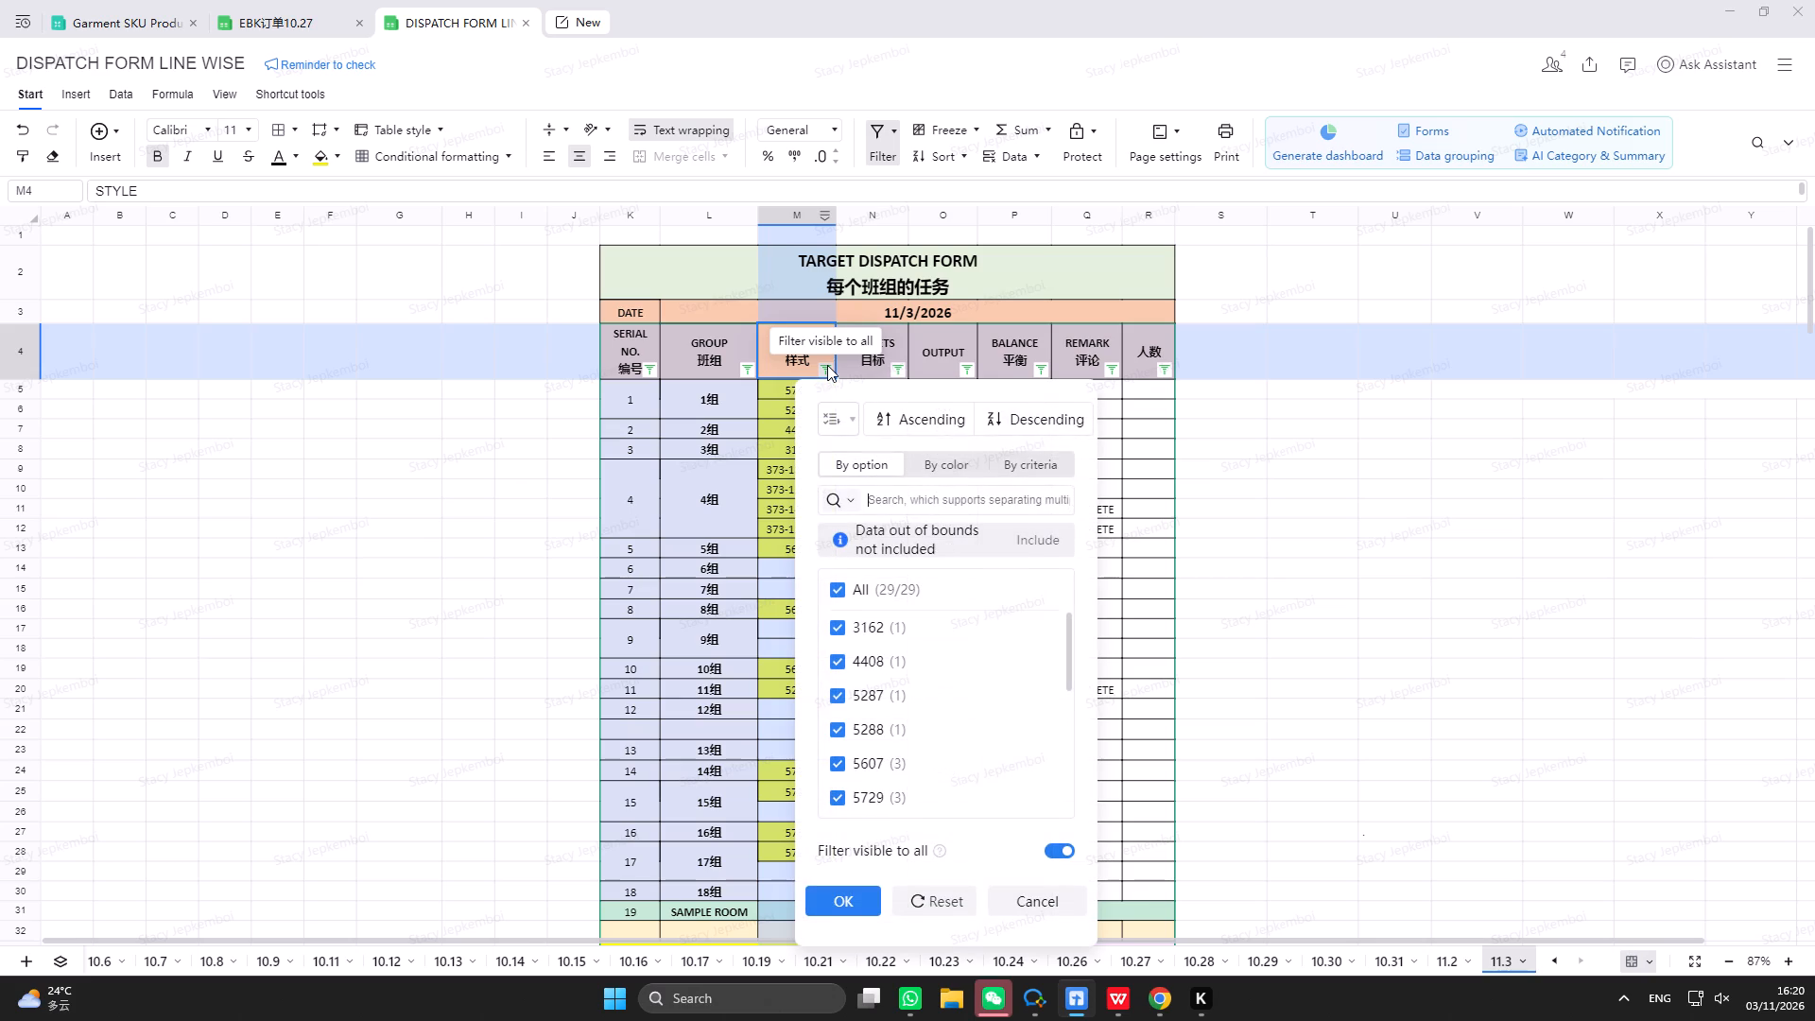
left_click(823, 365)
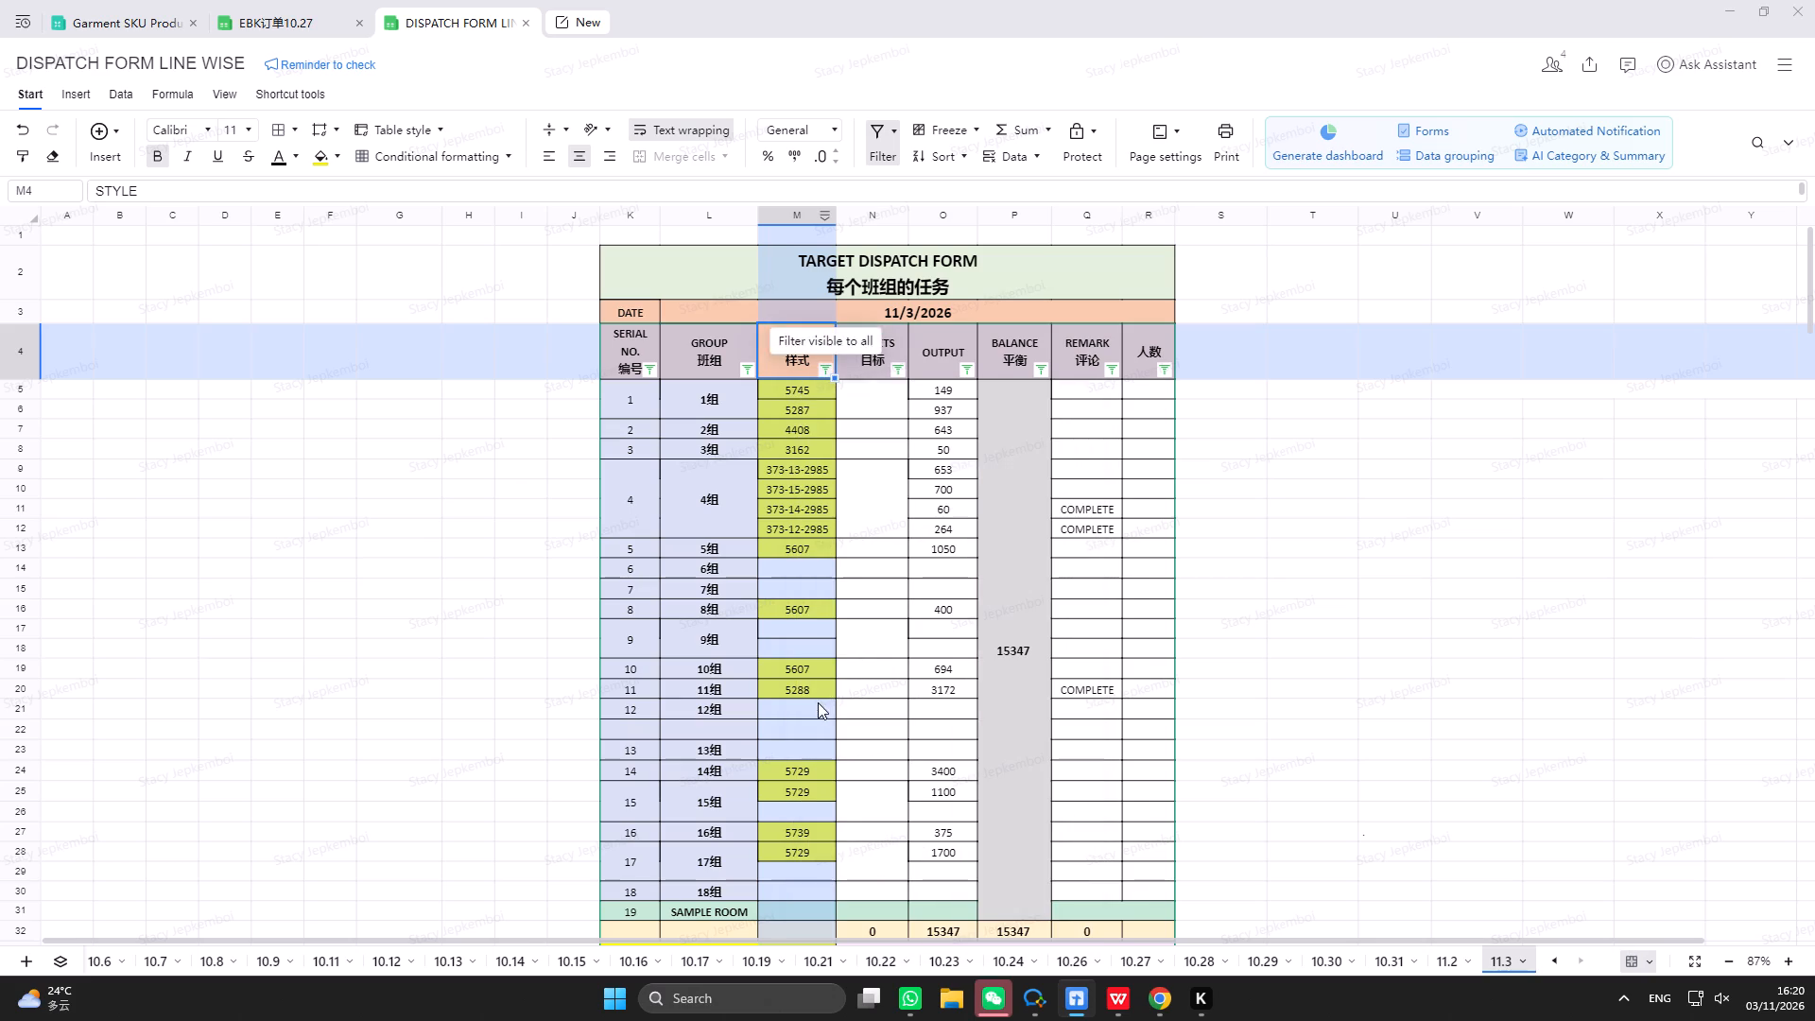
left_click(825, 368)
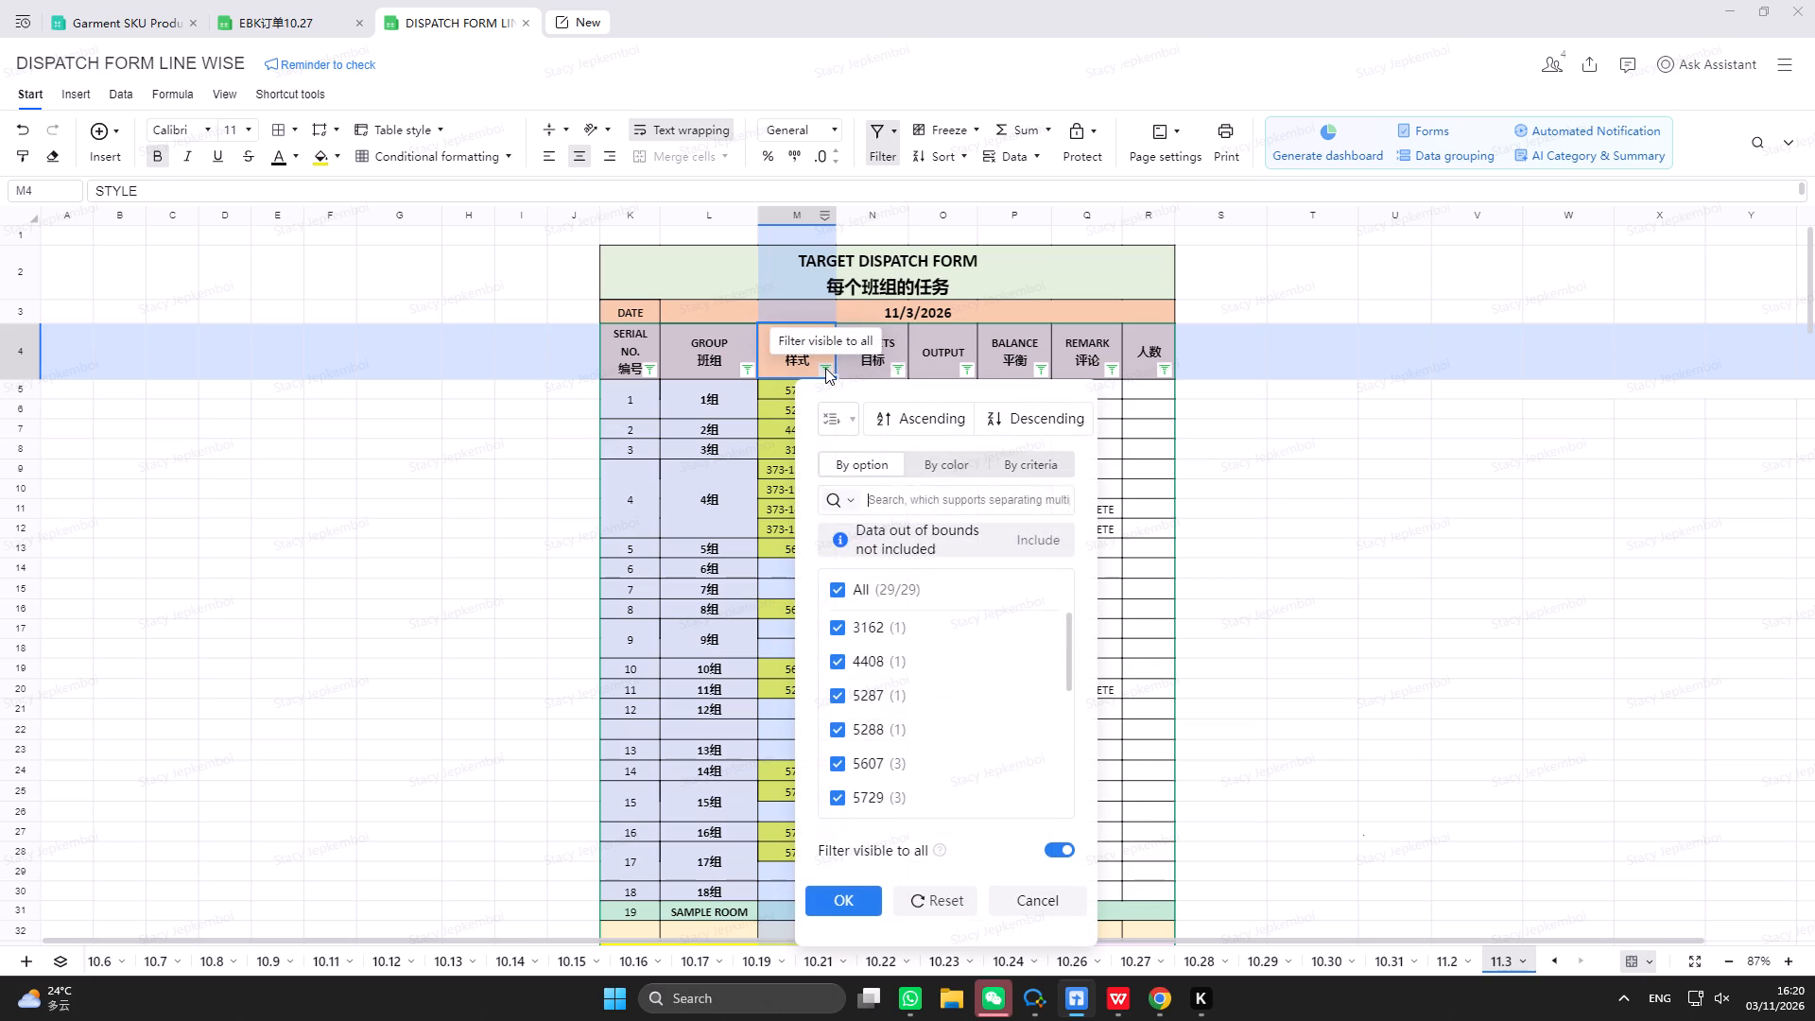
key("5")
type("729")
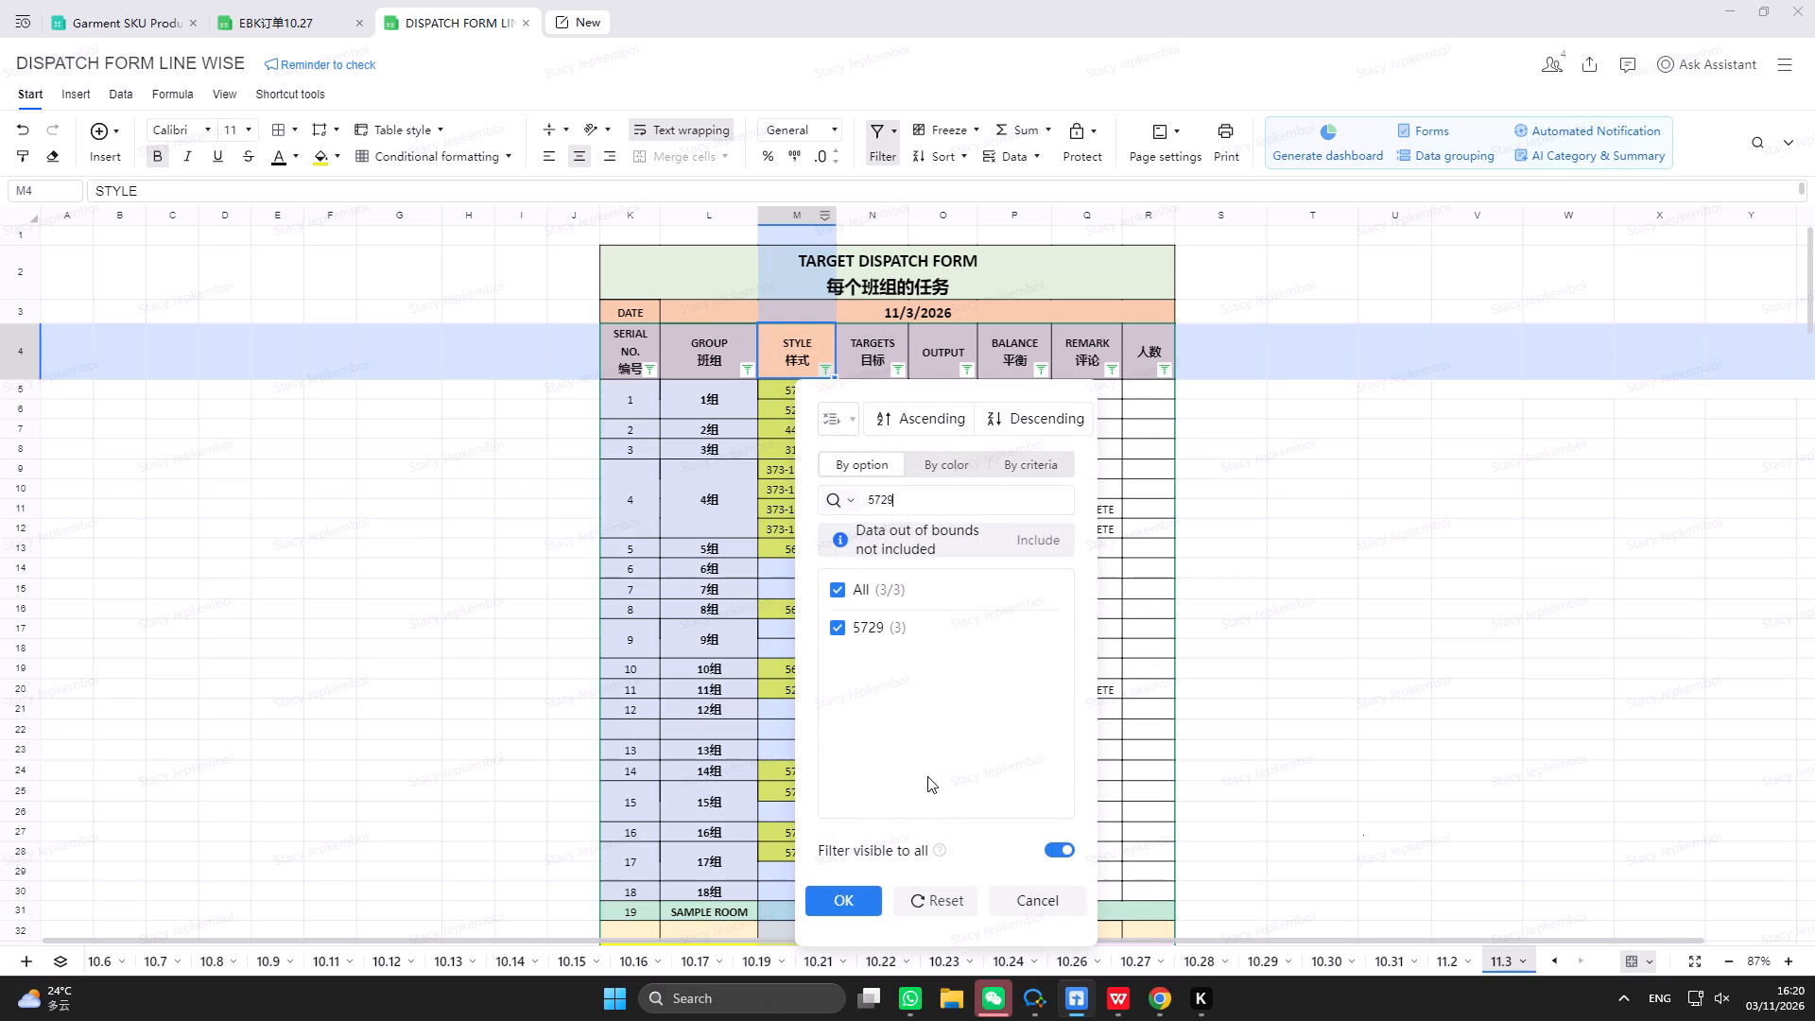
left_click(850, 899)
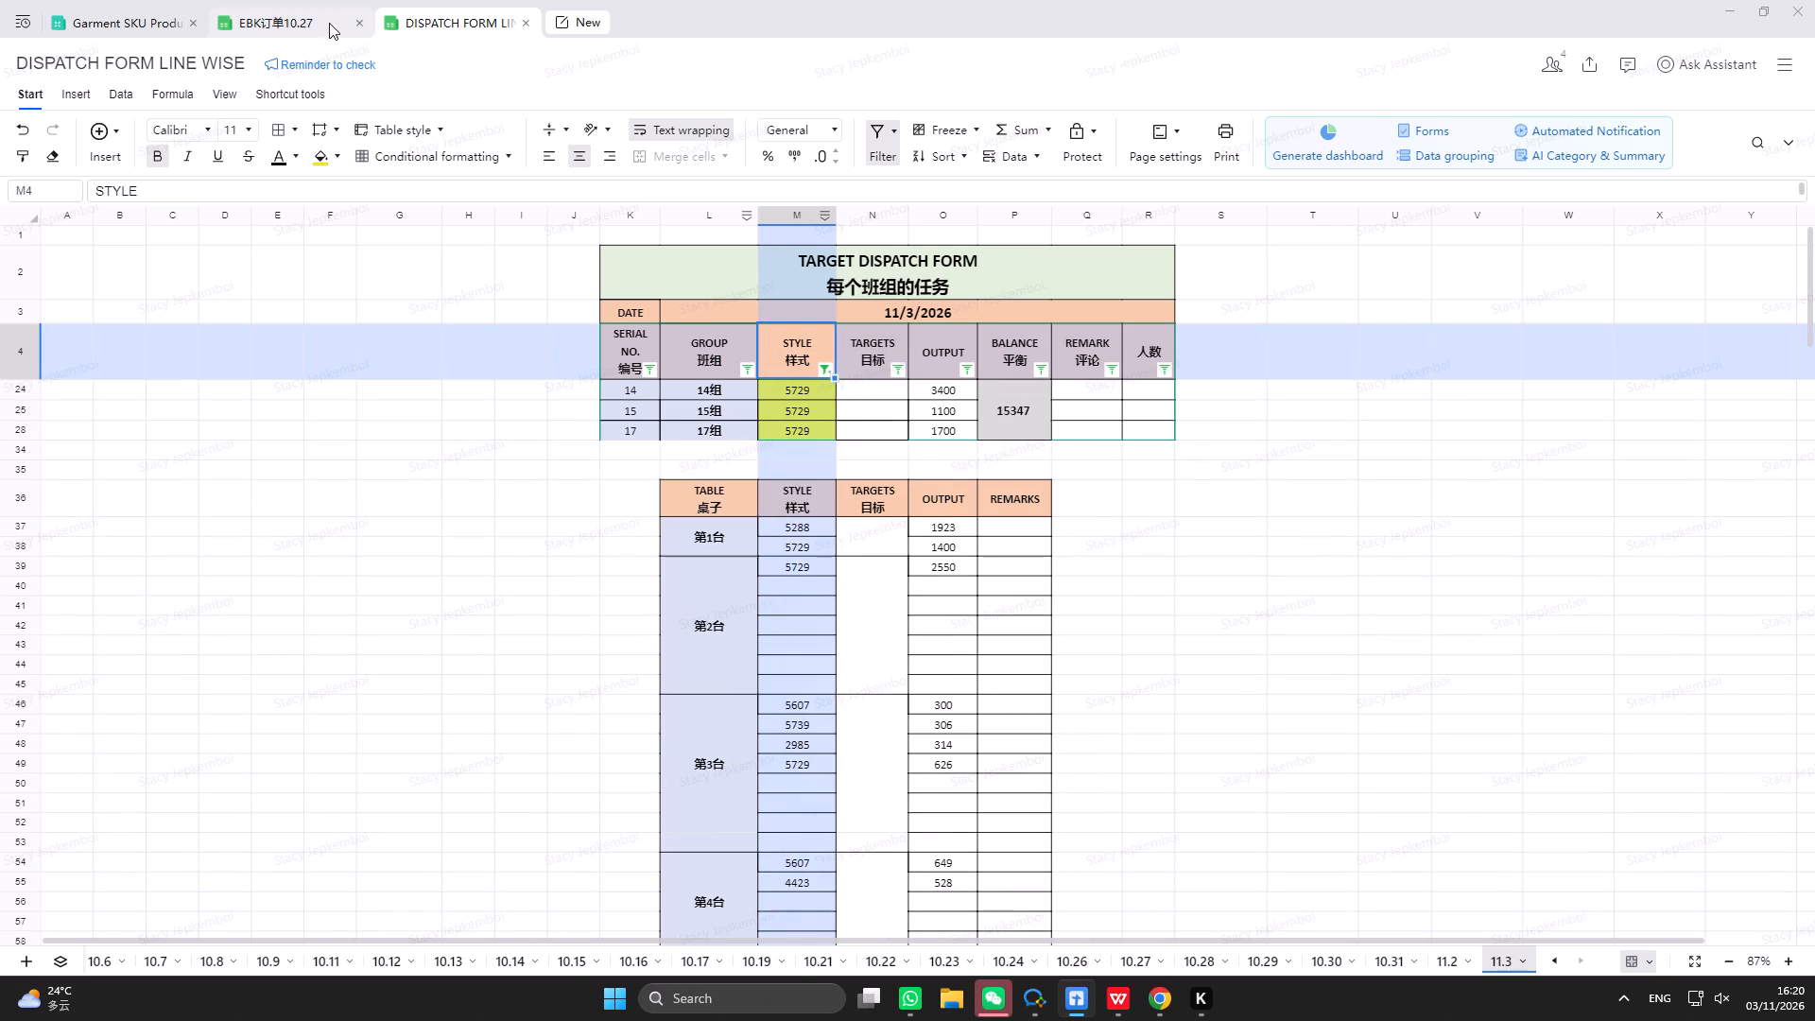
left_click(319, 16)
left_click(177, 290)
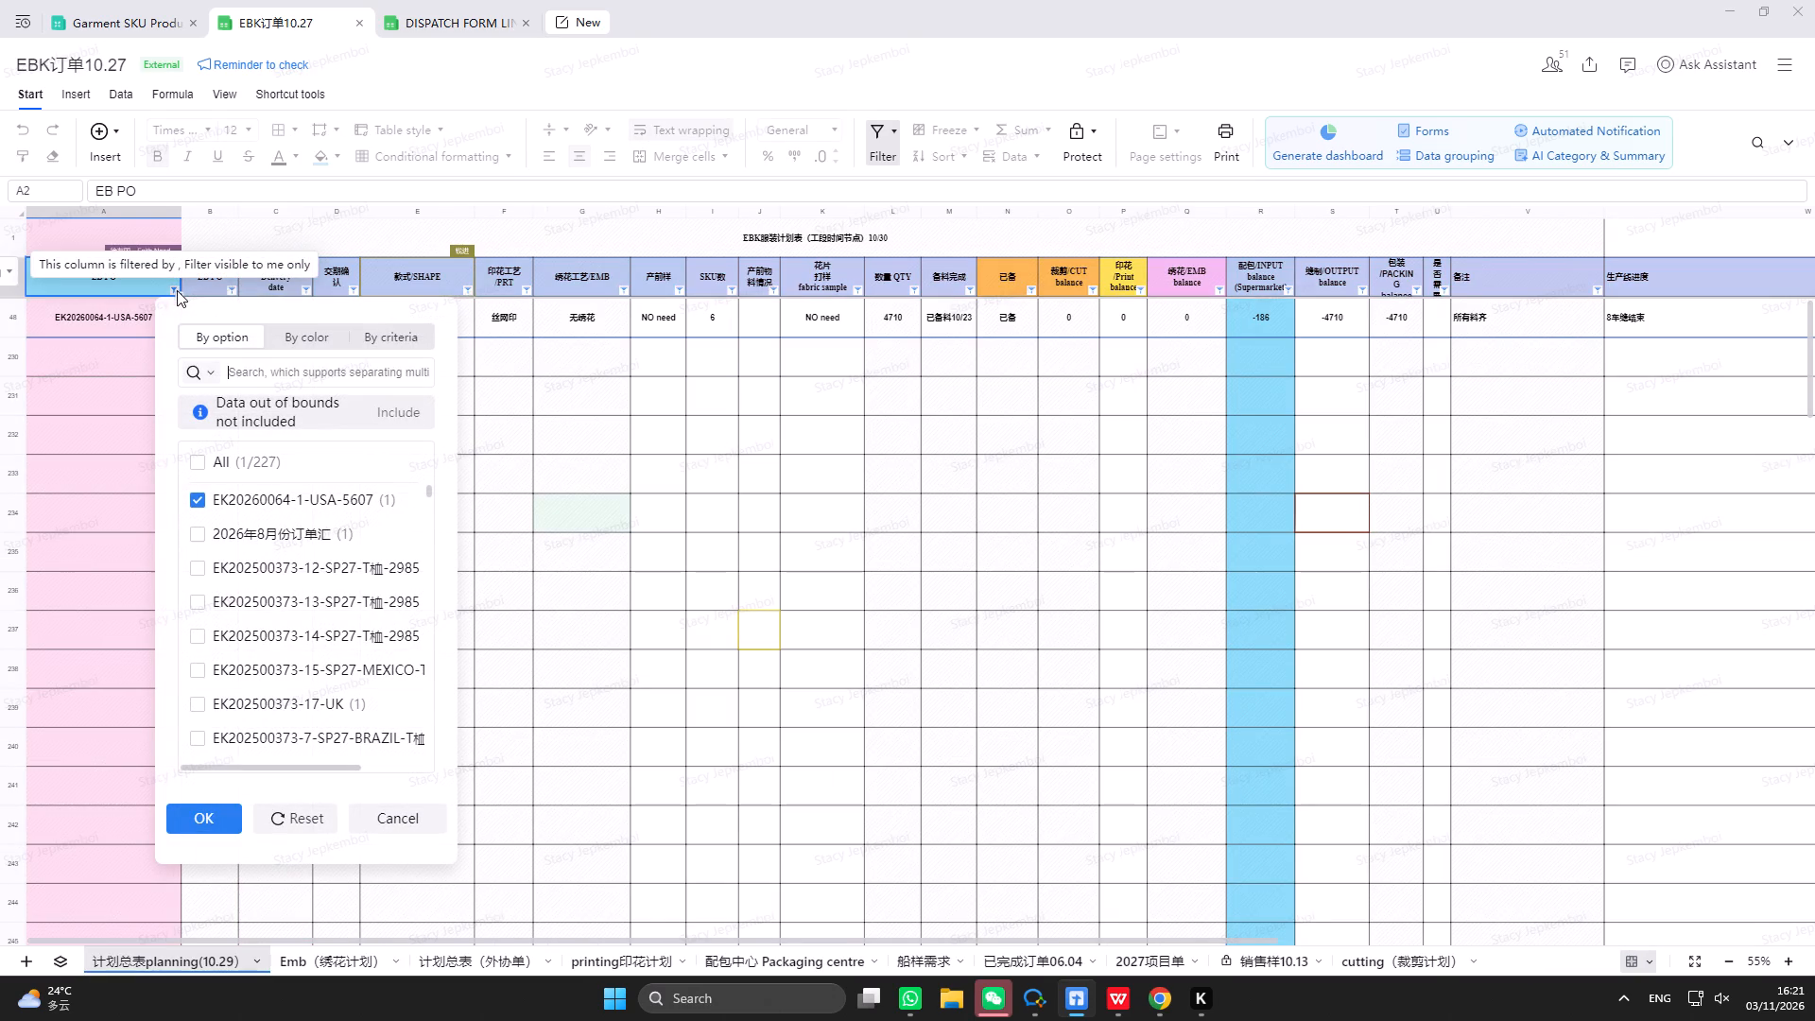
type("5729")
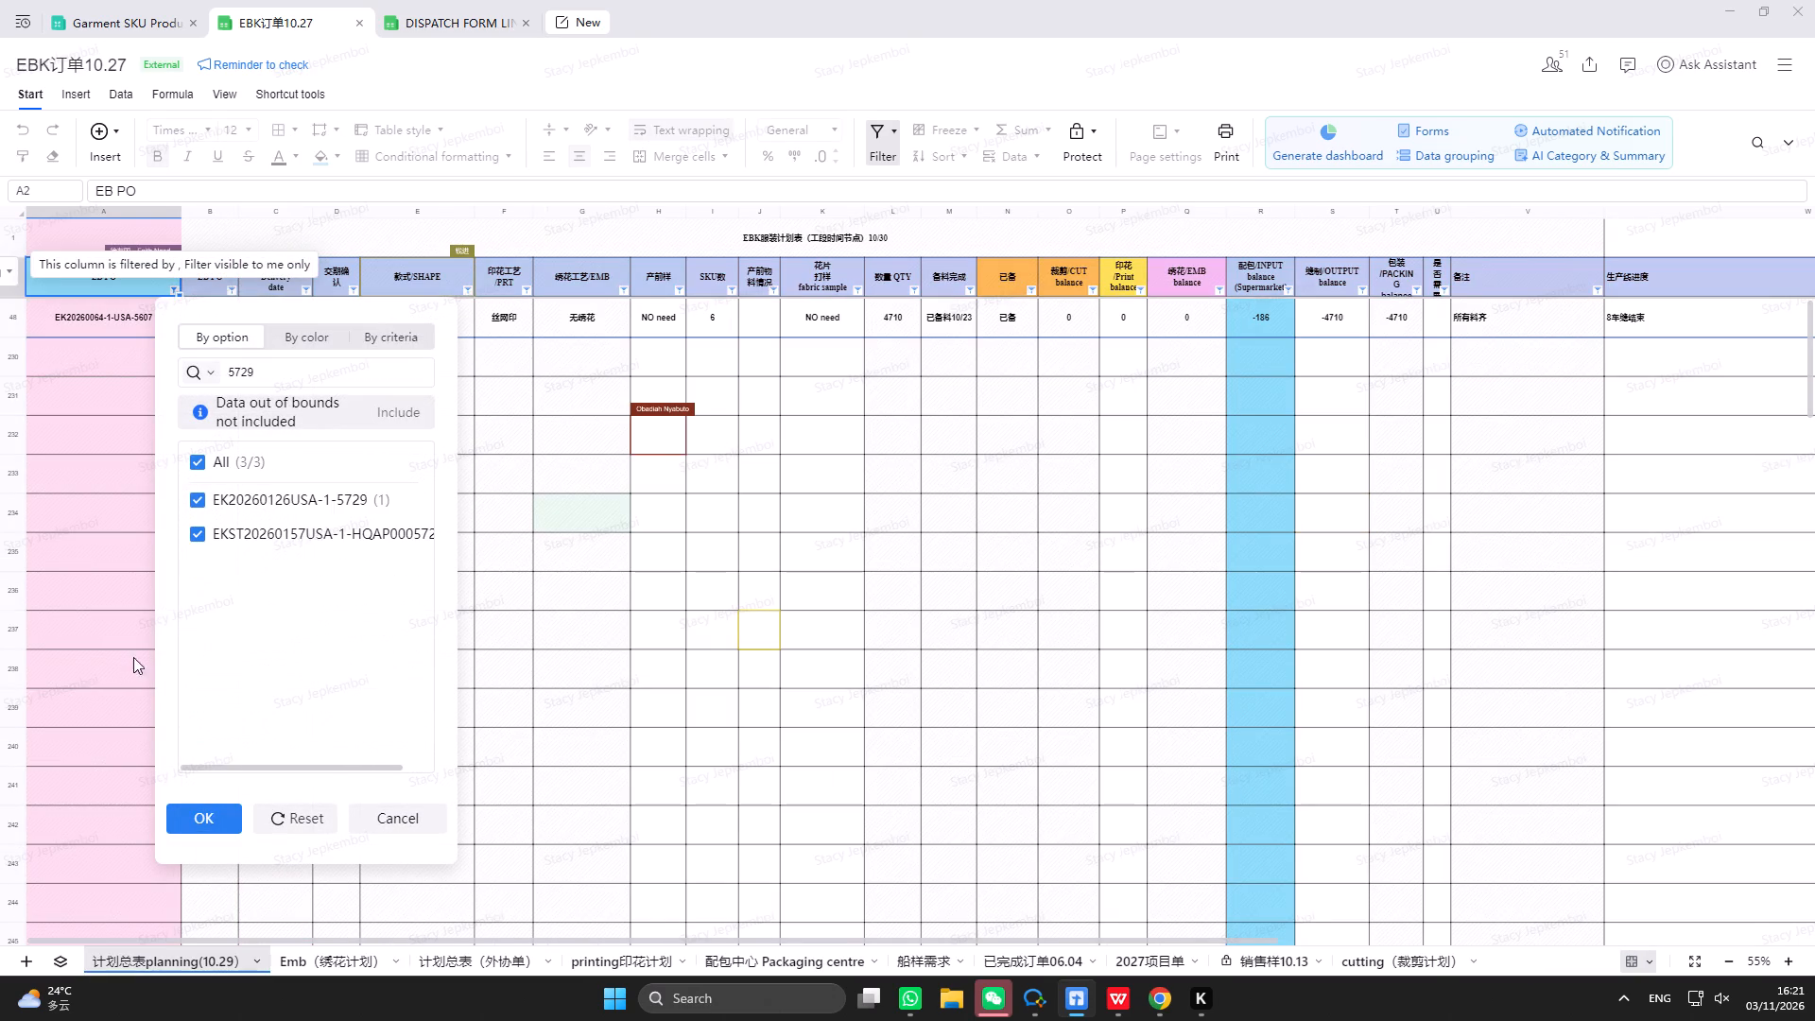
left_click(223, 820)
left_click(447, 34)
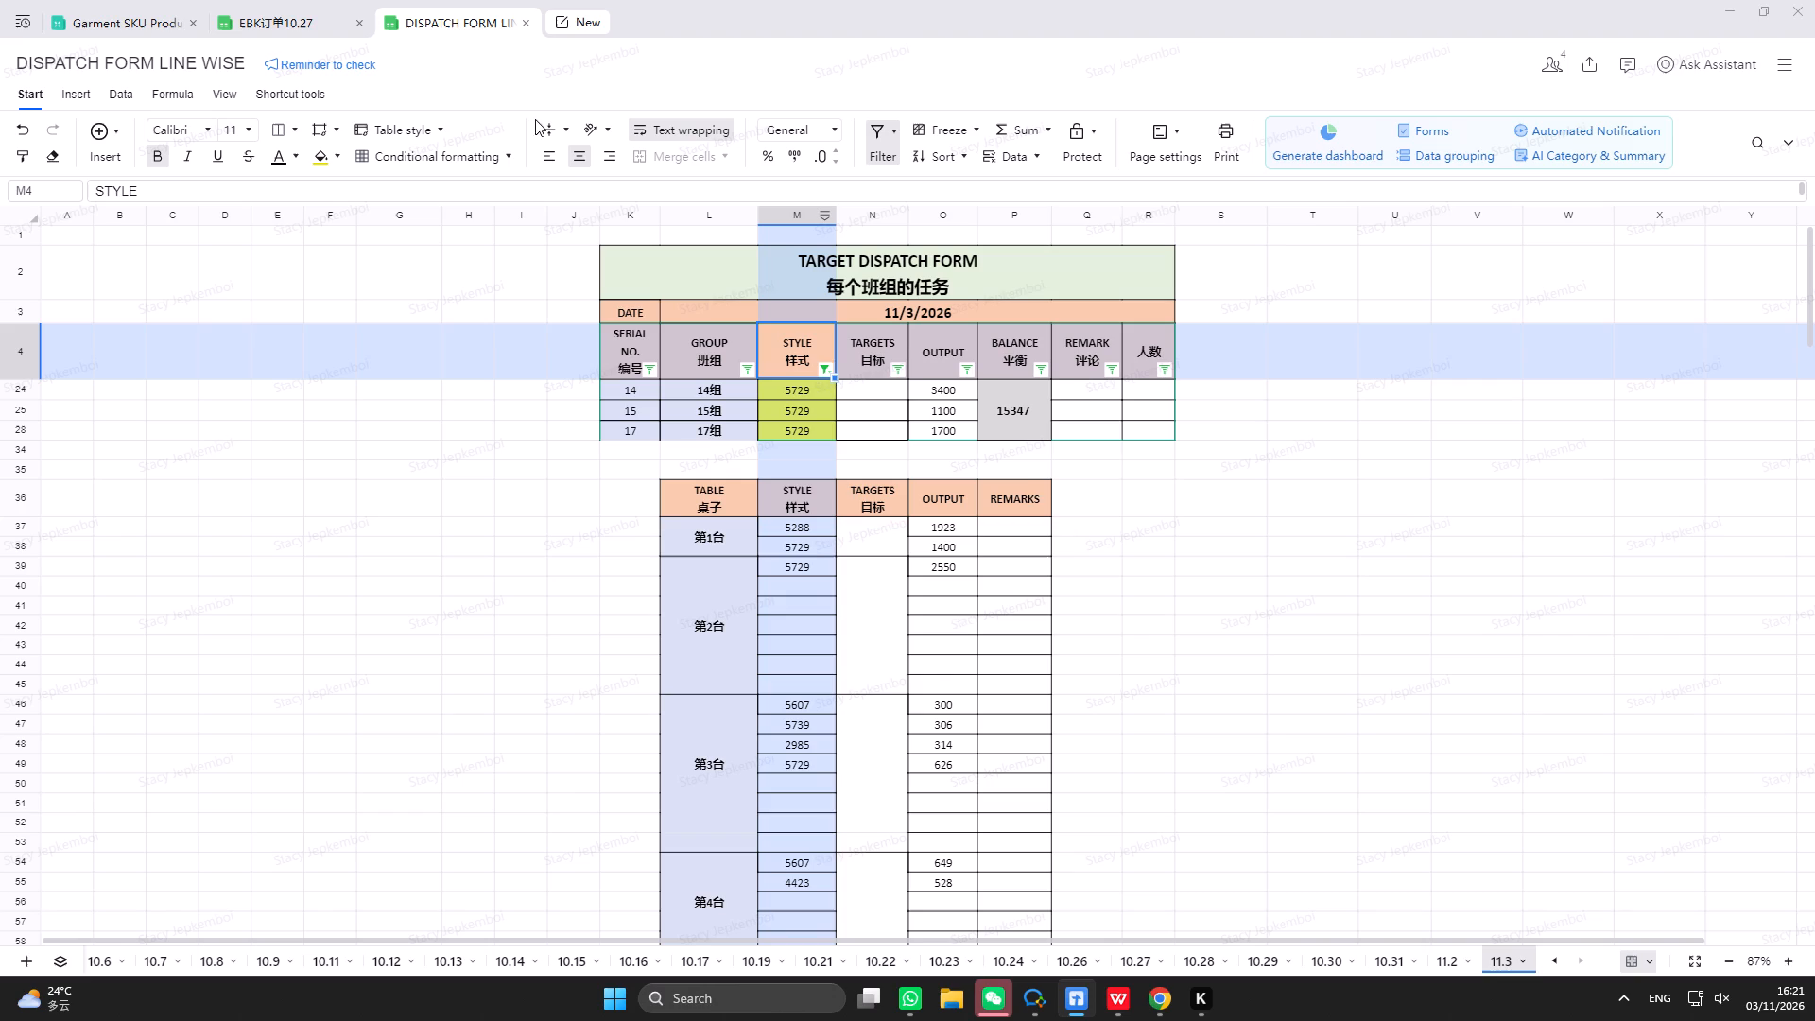
left_click_drag(956, 389, 958, 426)
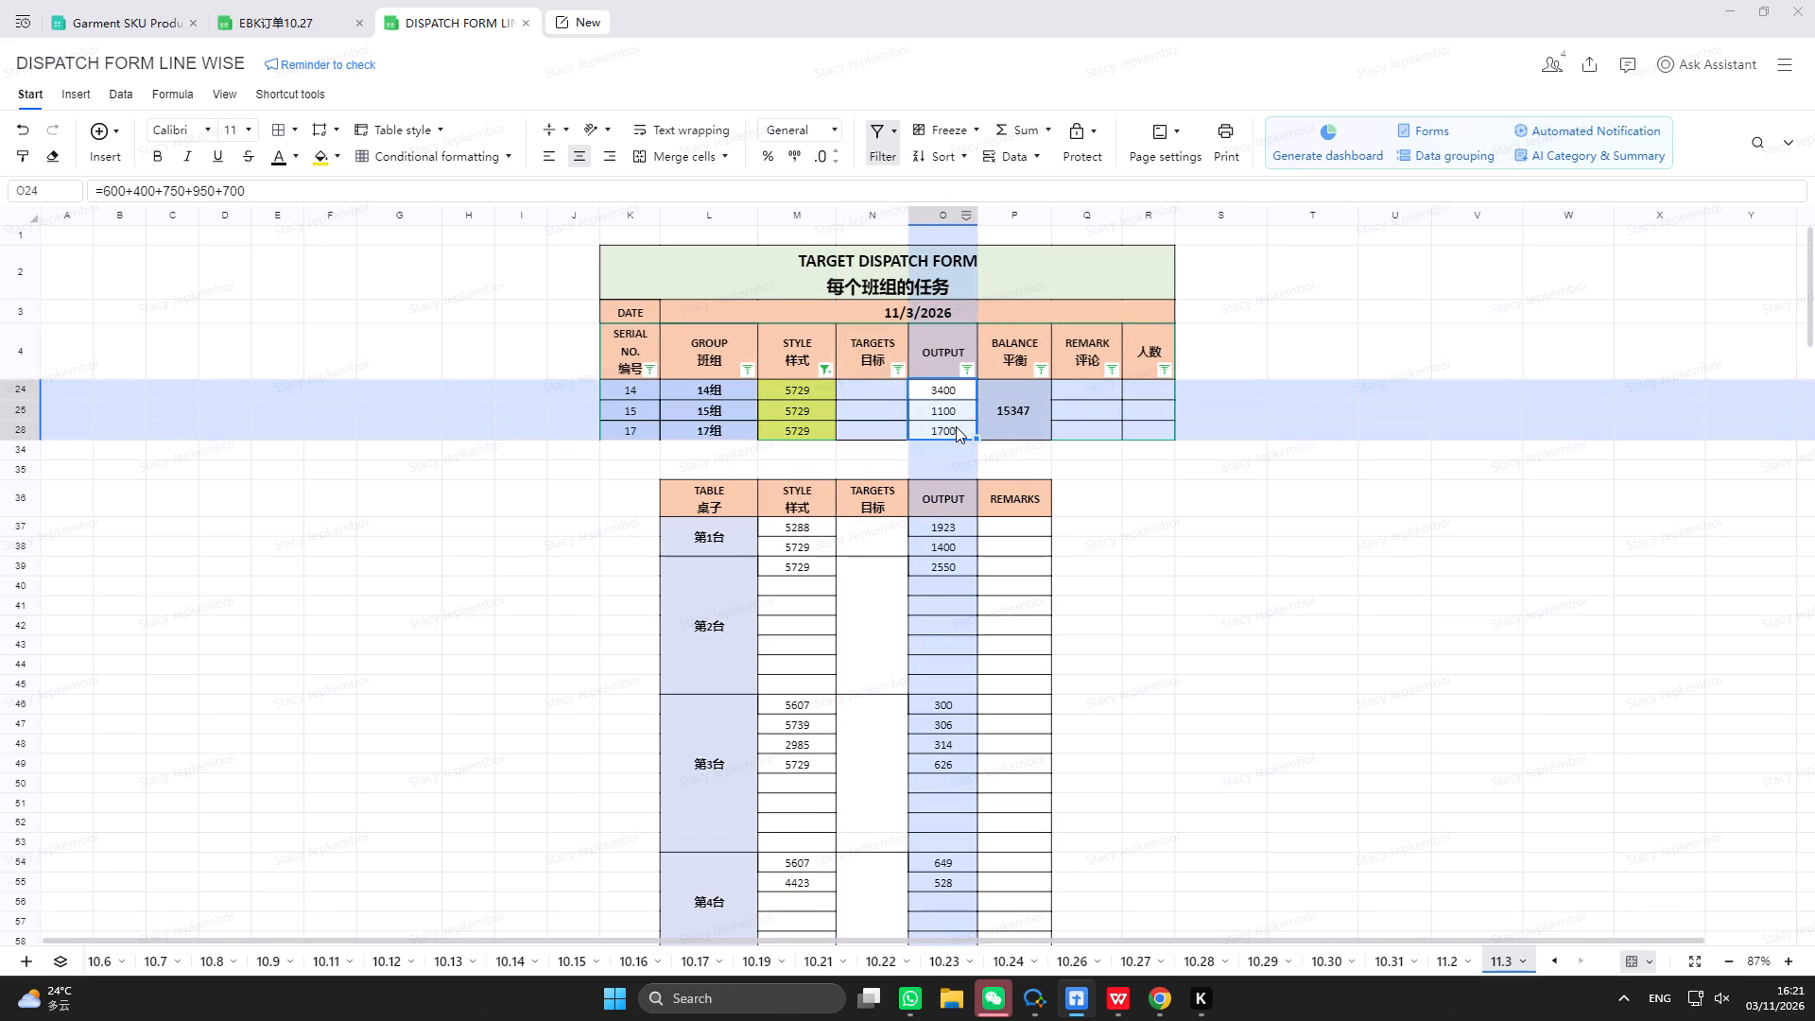
left_click(293, 25)
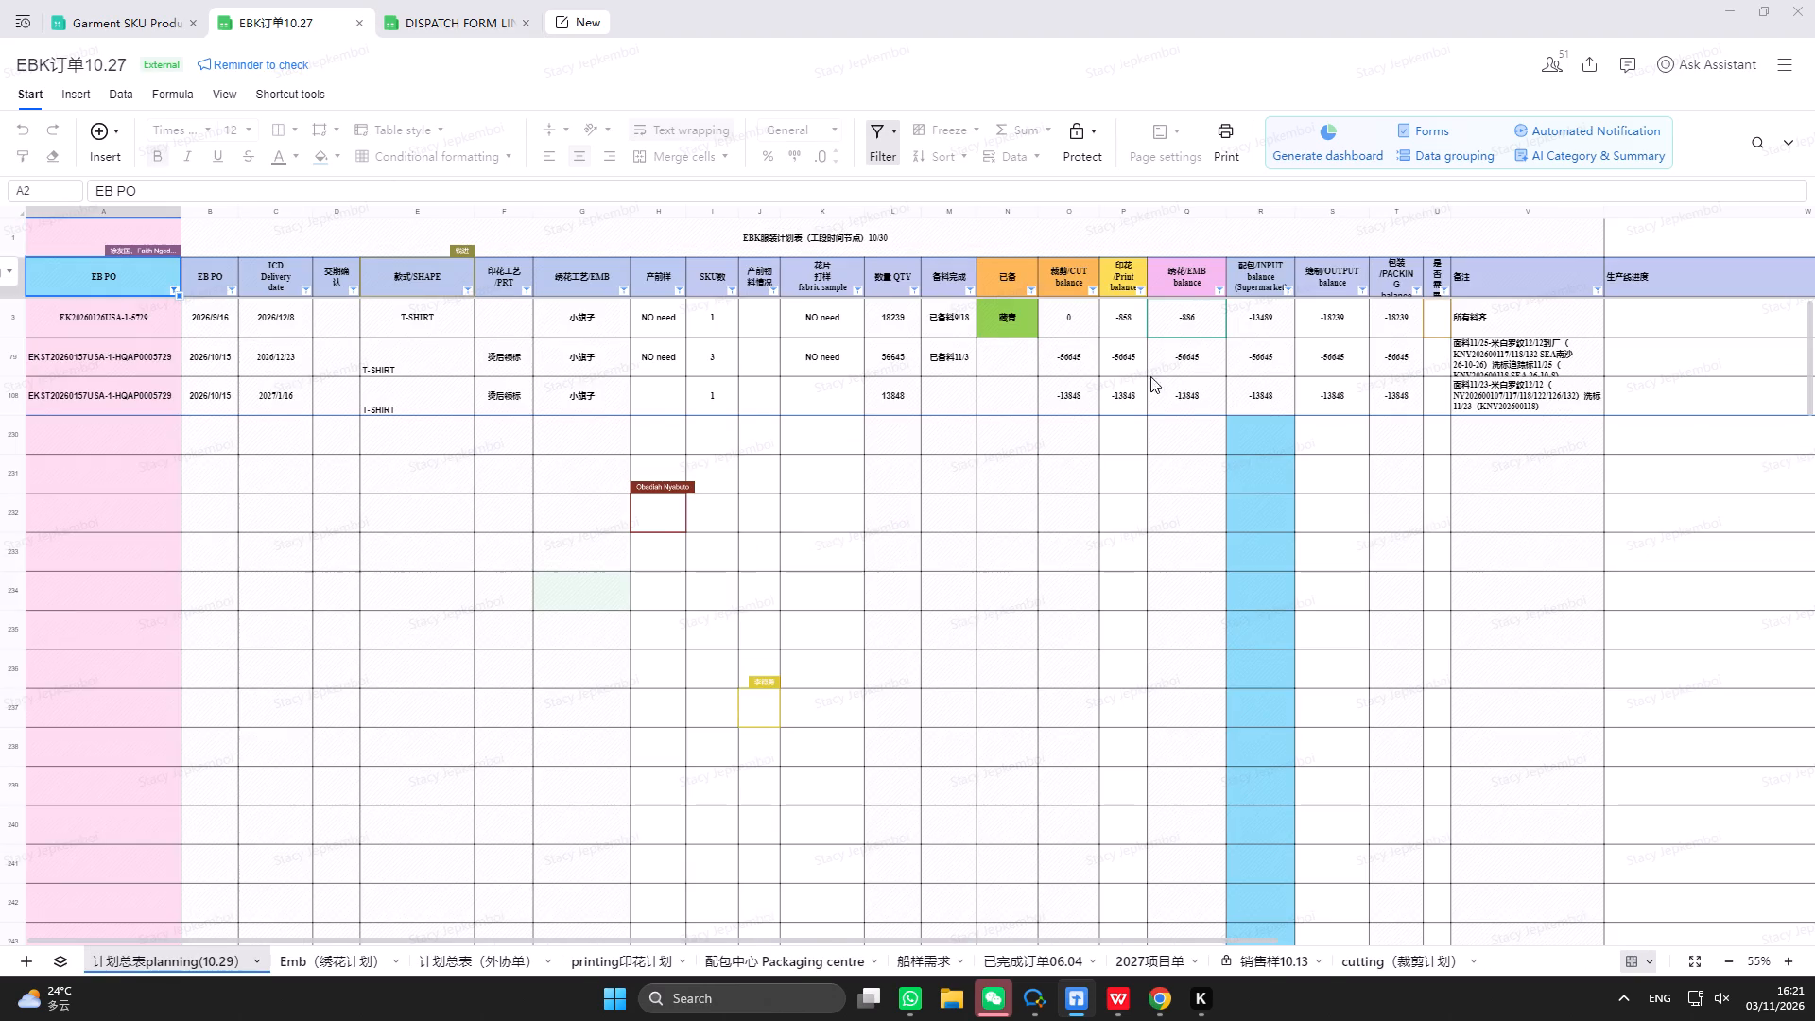
left_click(1257, 322)
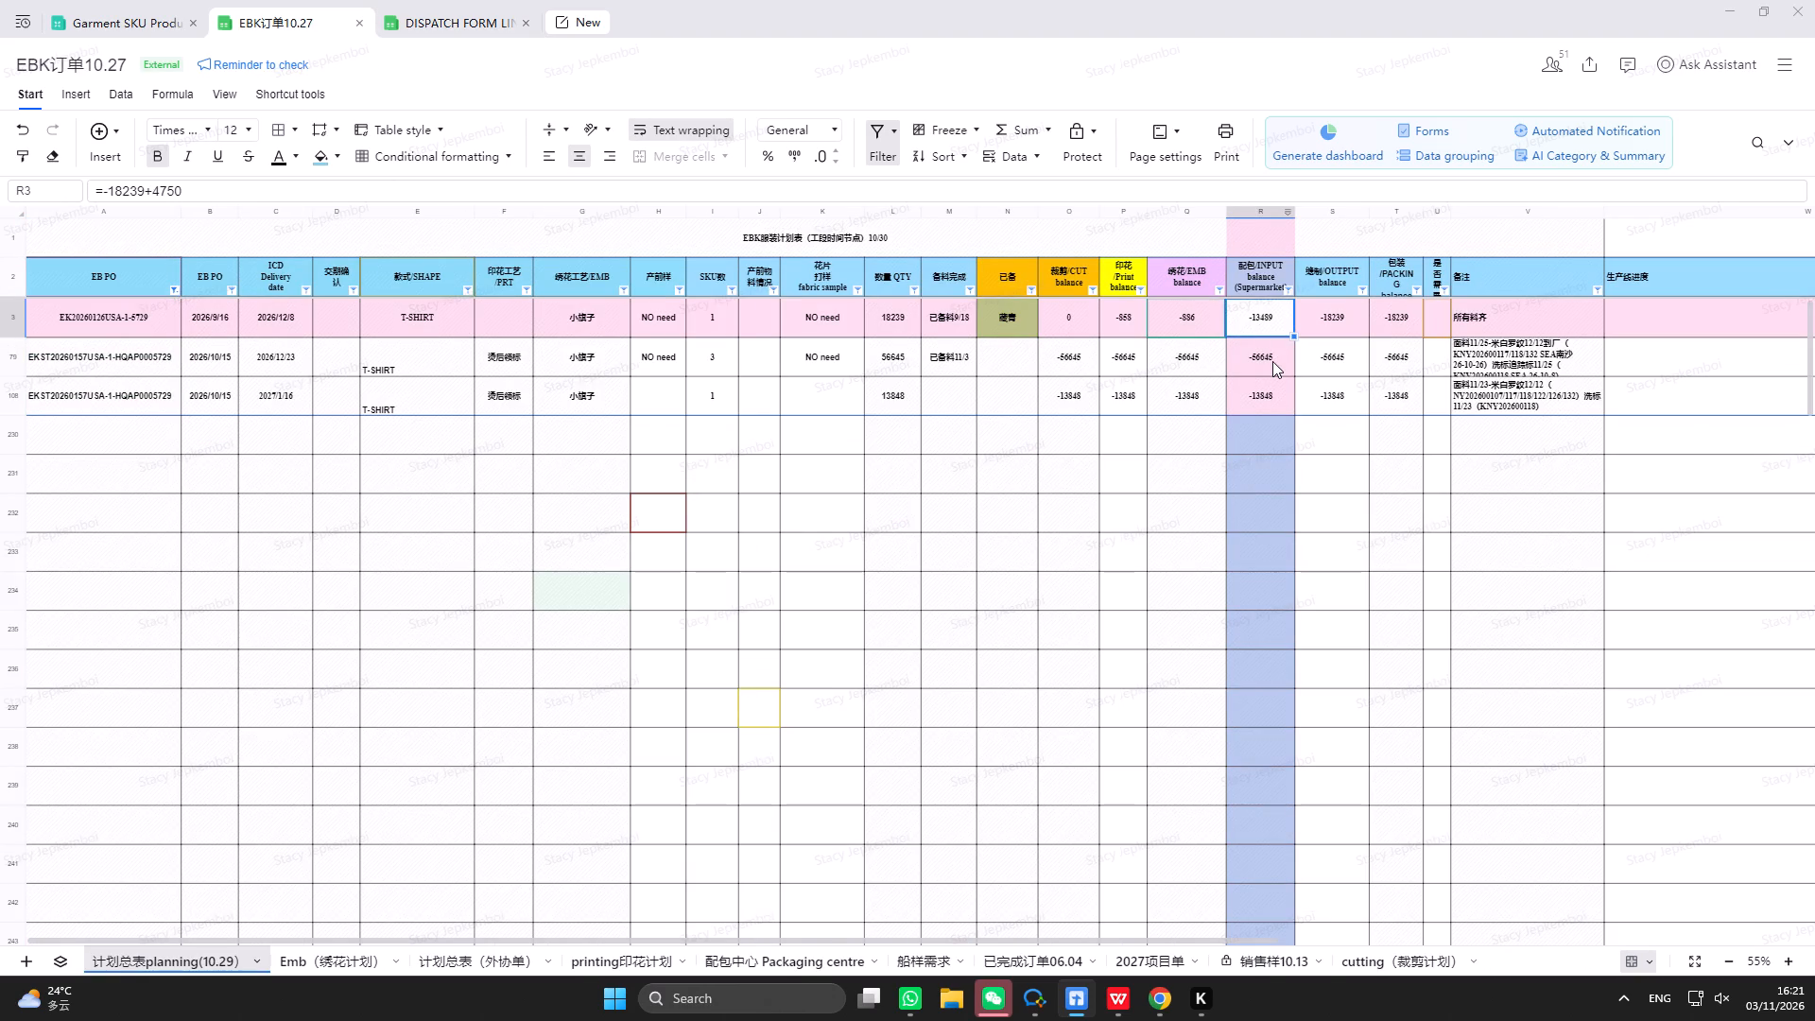
left_click(304, 188)
key("BackSpace")
key("BackSpace")
key("BackSpace")
key("BackSpace")
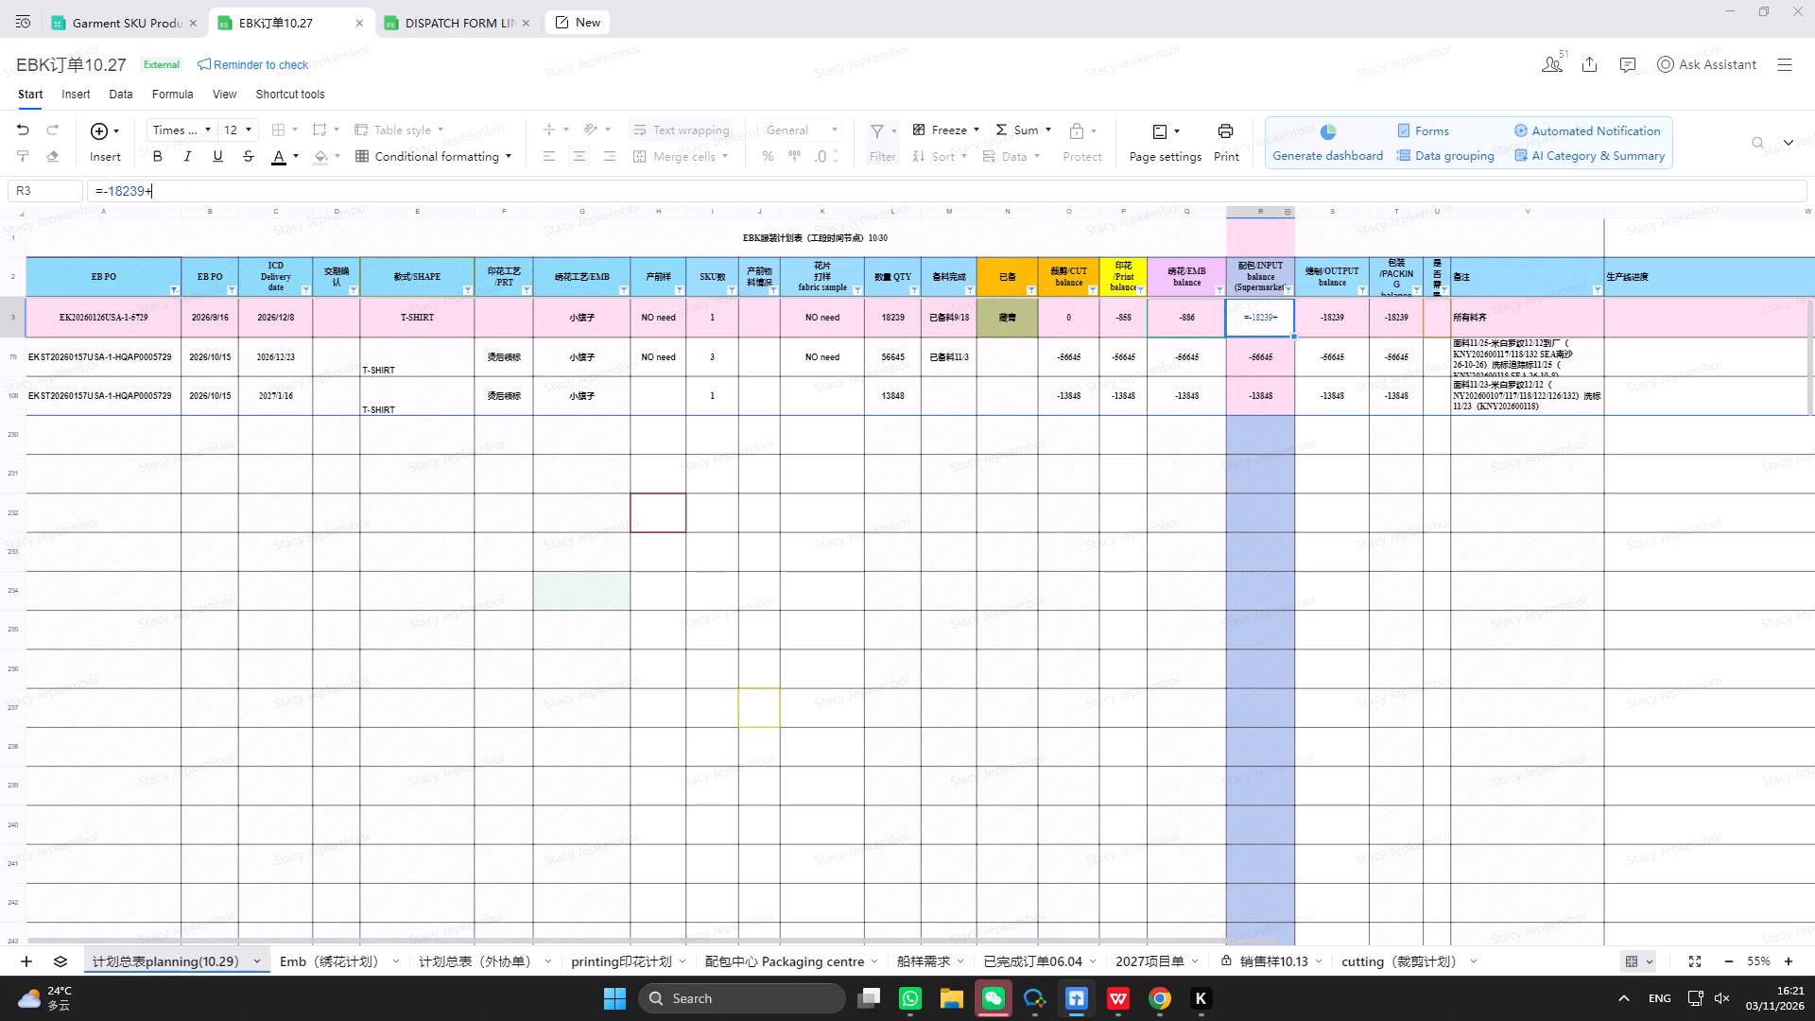
type("6200")
key("Return")
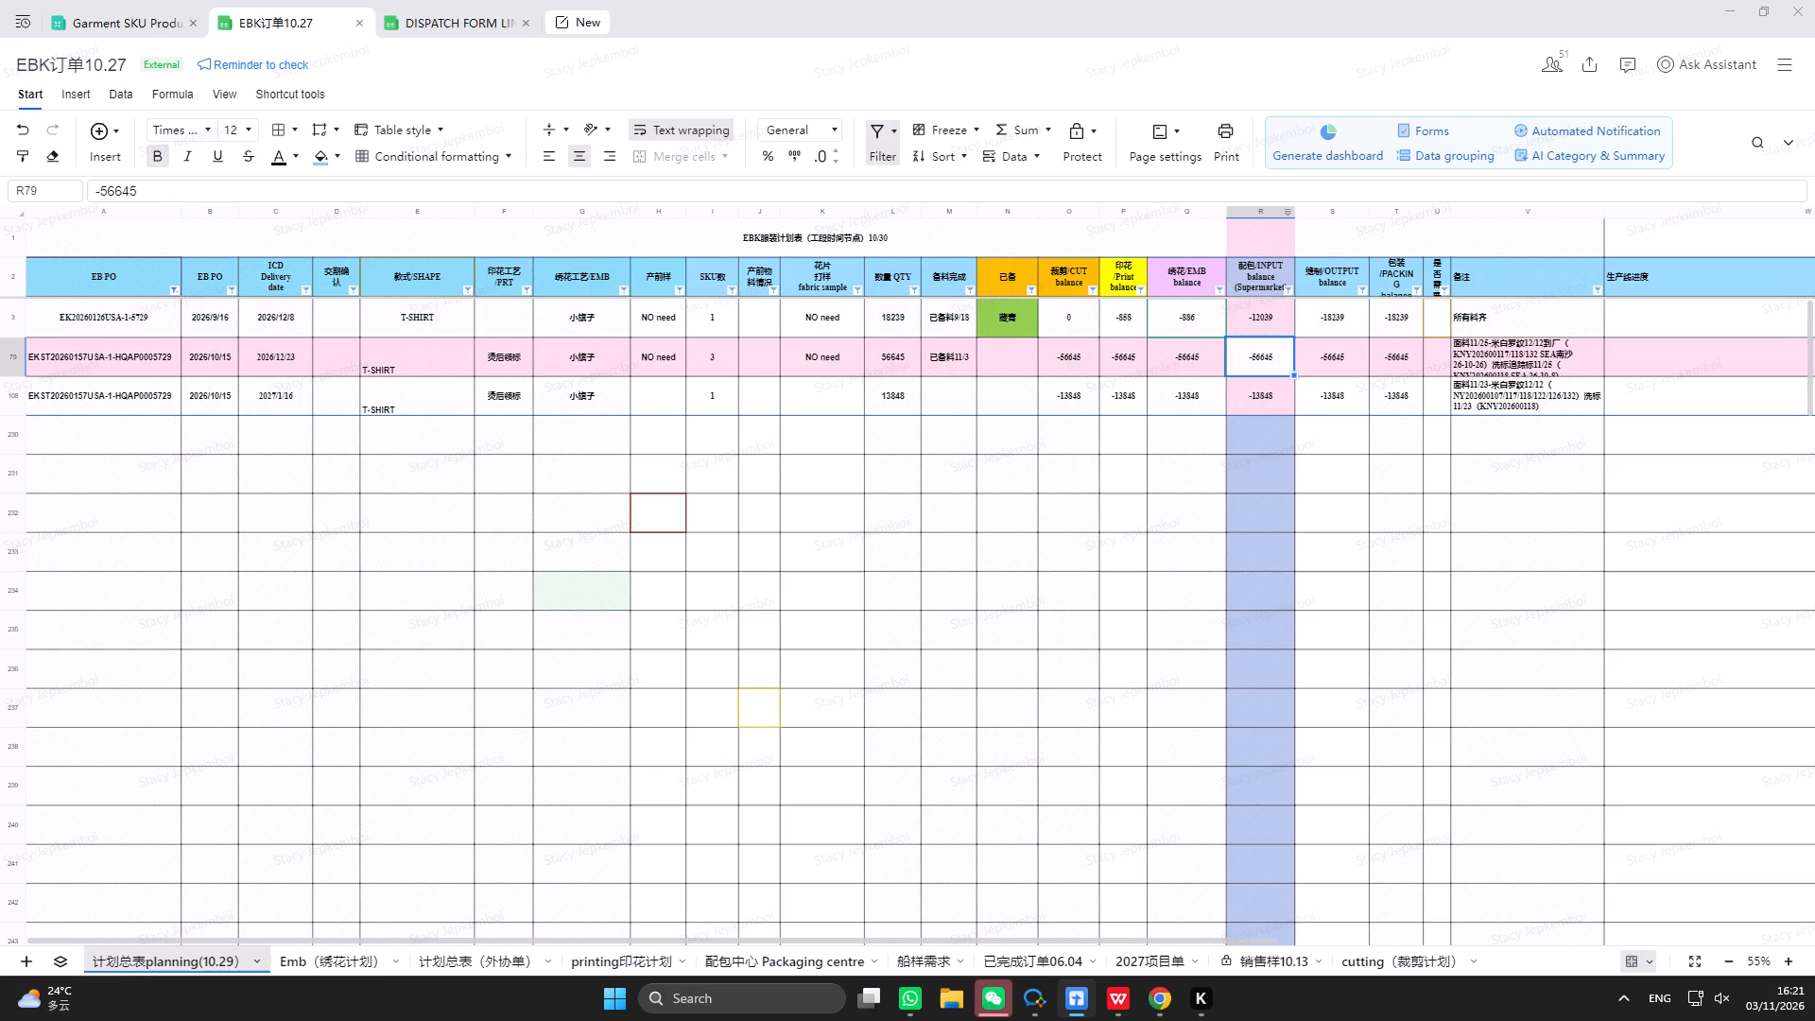
Reset the dispatch form's STYLE filter, then filter it and the EB PO column in EBK订单10.27 by 5739.
left_click(444, 26)
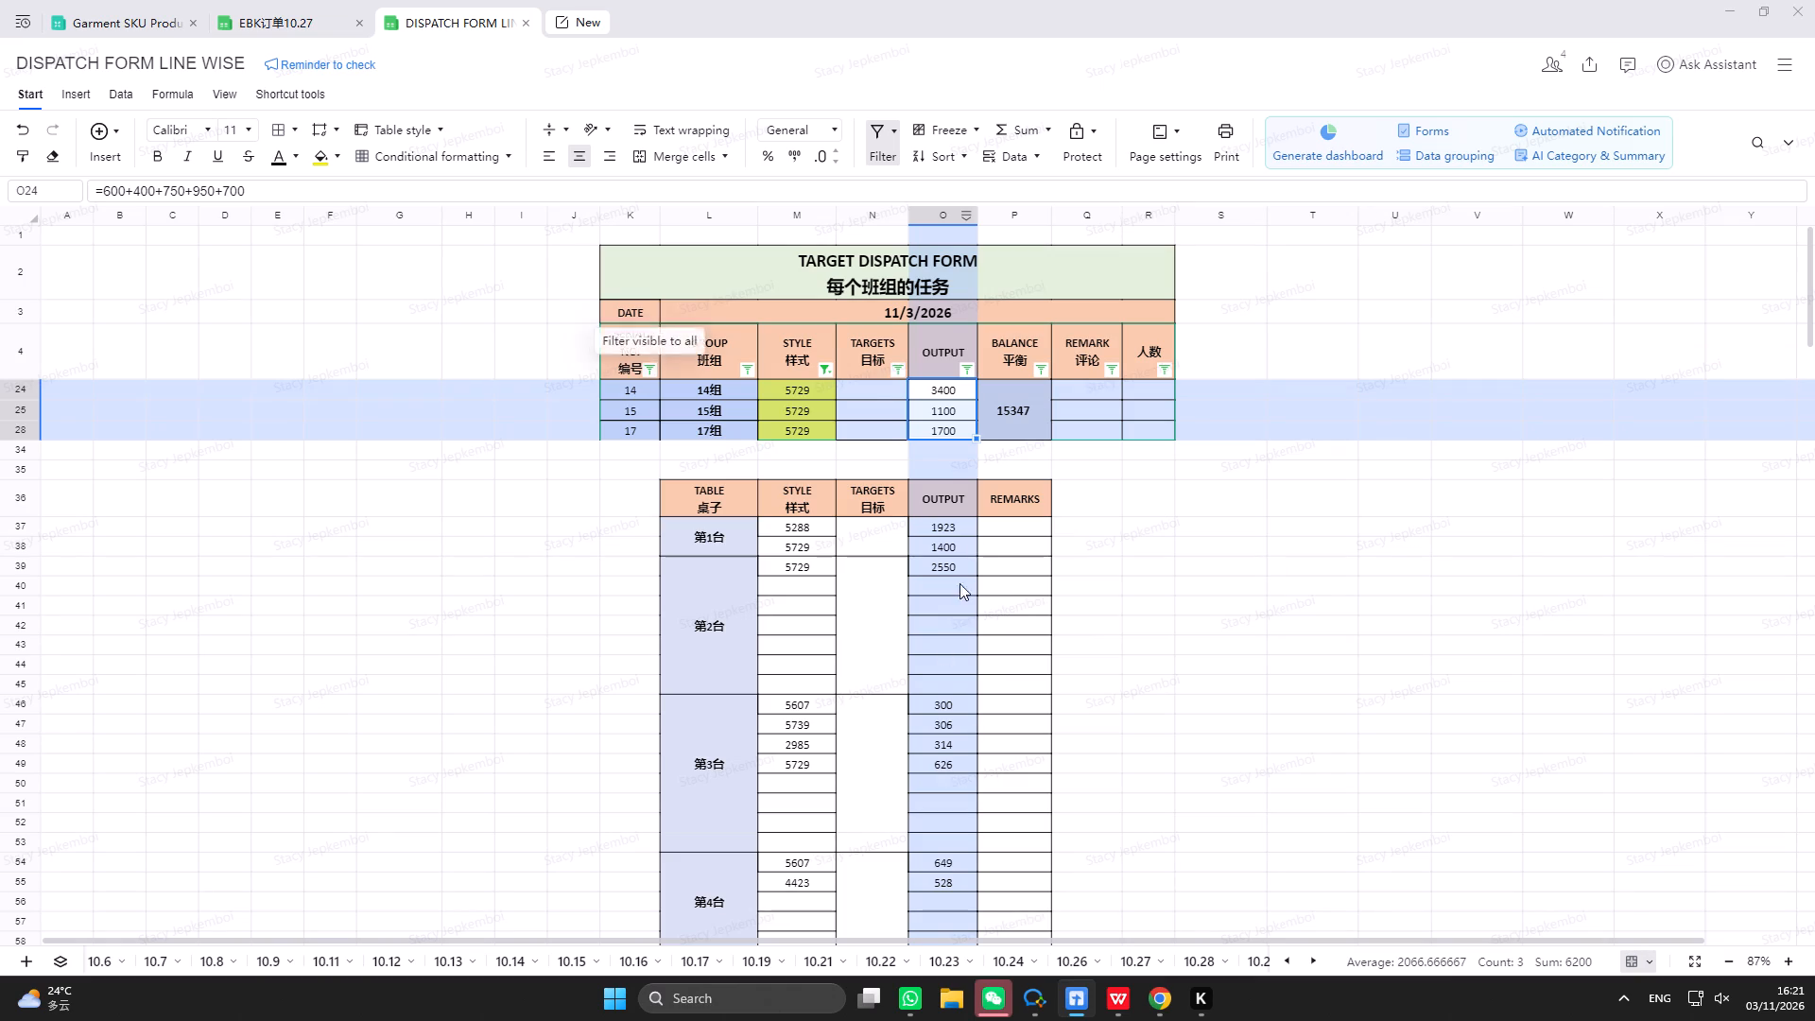
left_click(824, 372)
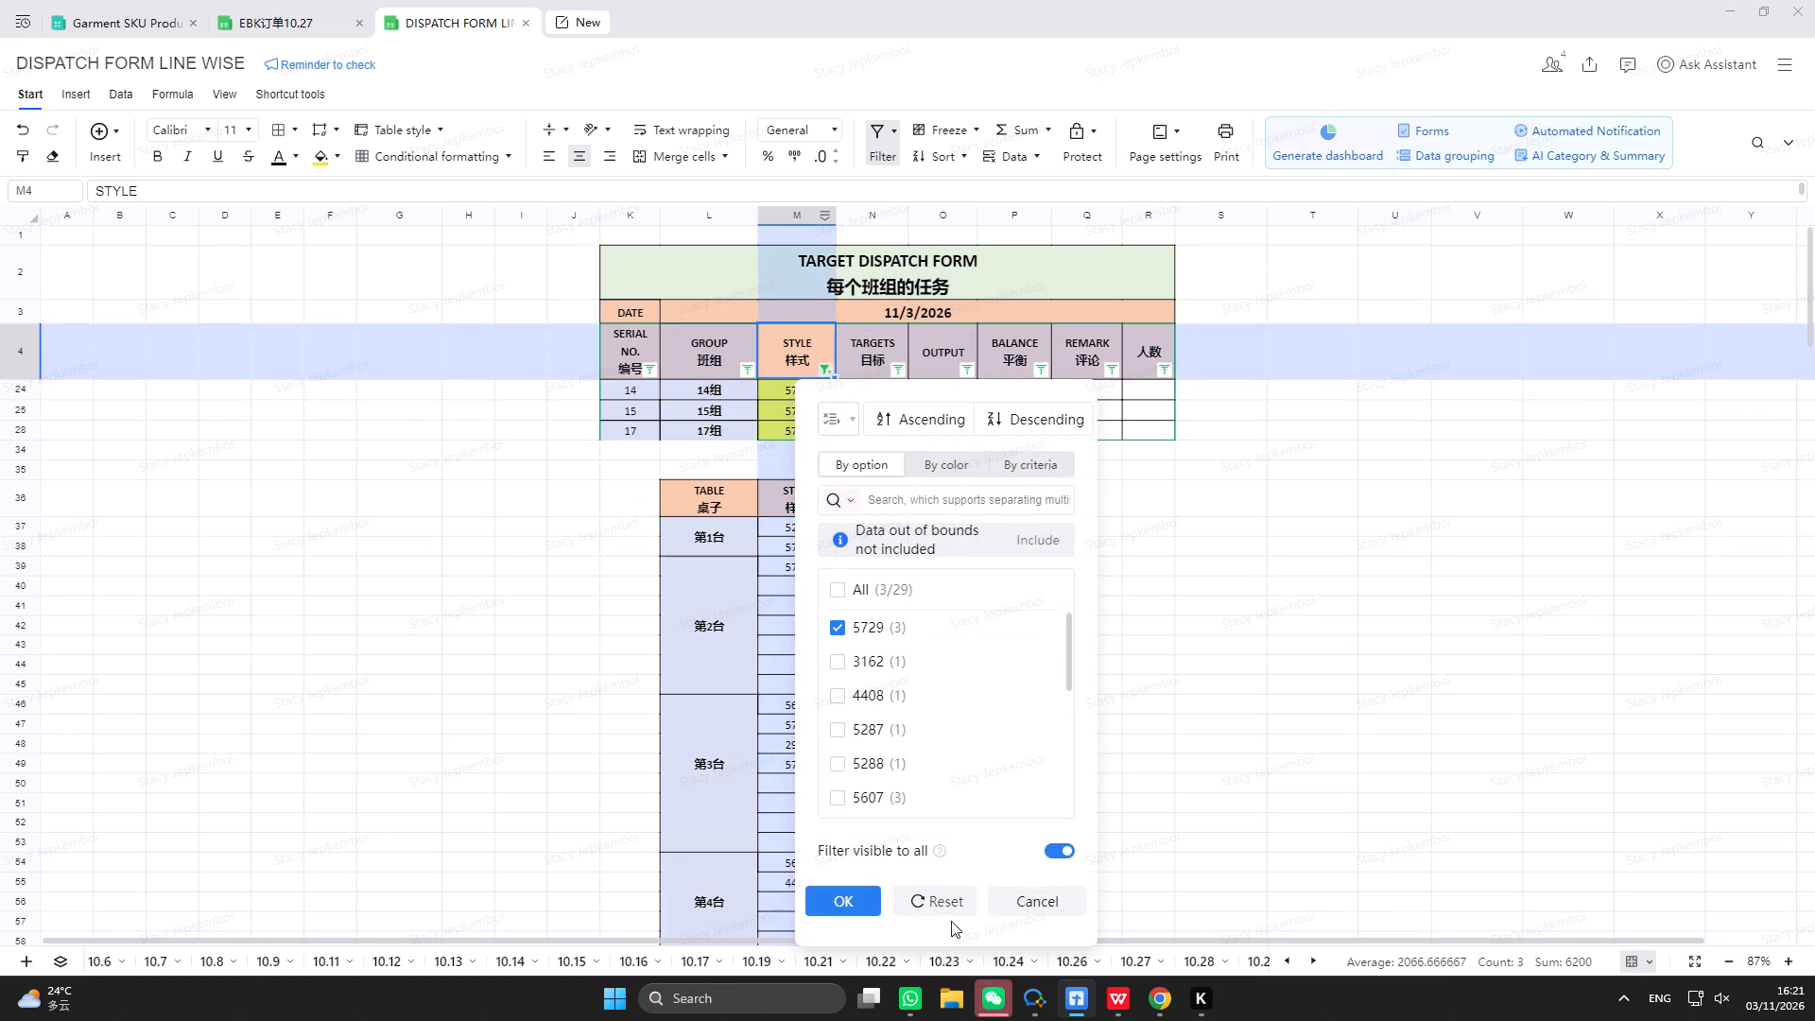
left_click(947, 902)
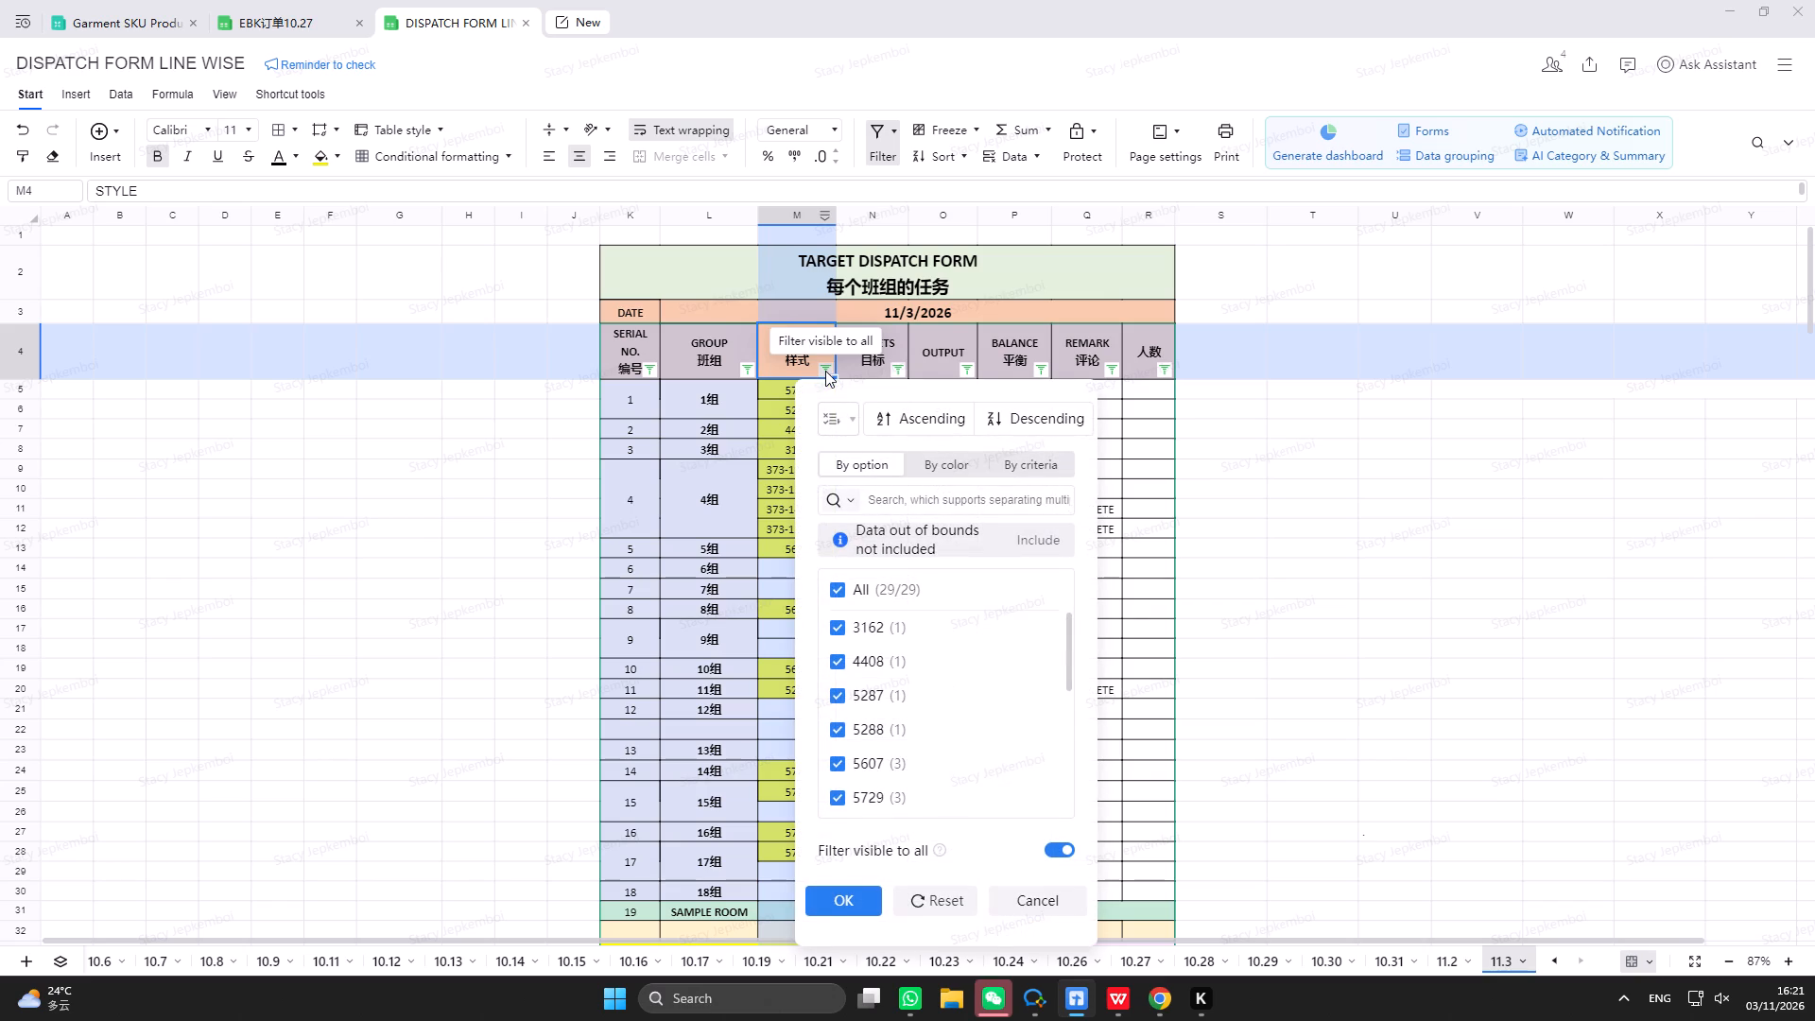
type("5739")
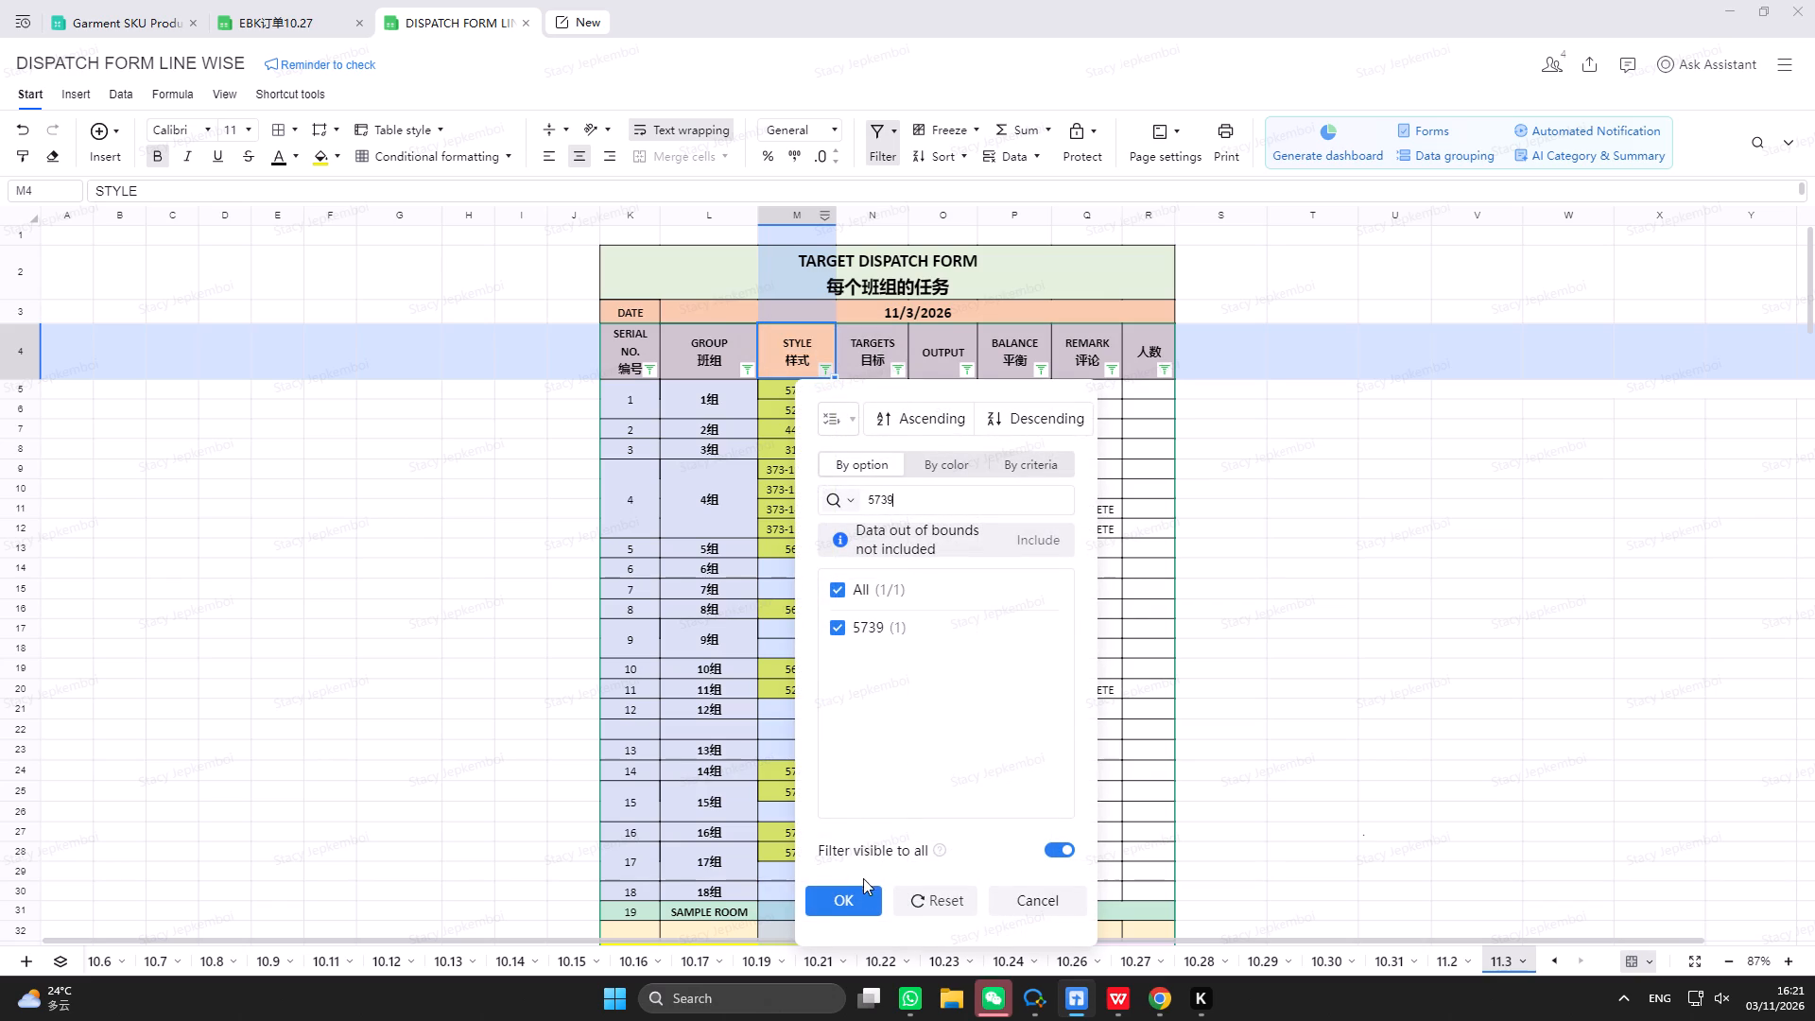
left_click(861, 889)
left_click(298, 21)
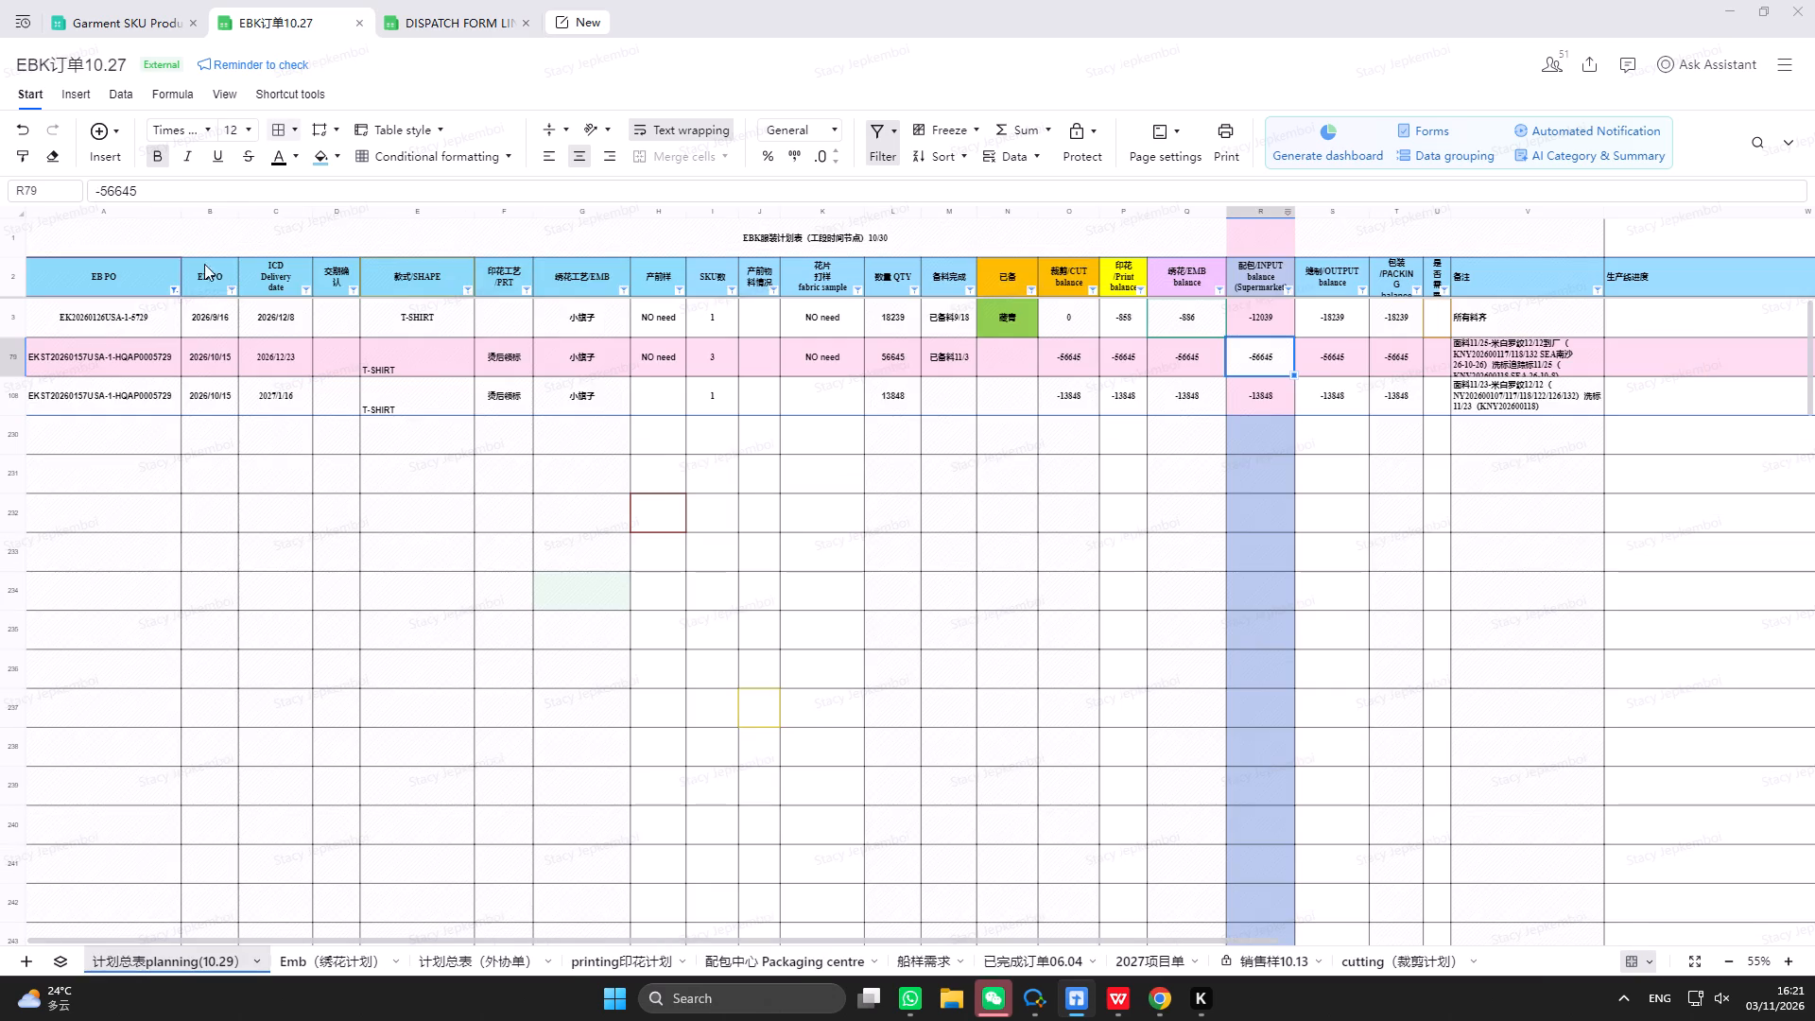
left_click(177, 290)
type("5739")
scroll(194, 402, "down", 1)
left_click(212, 808)
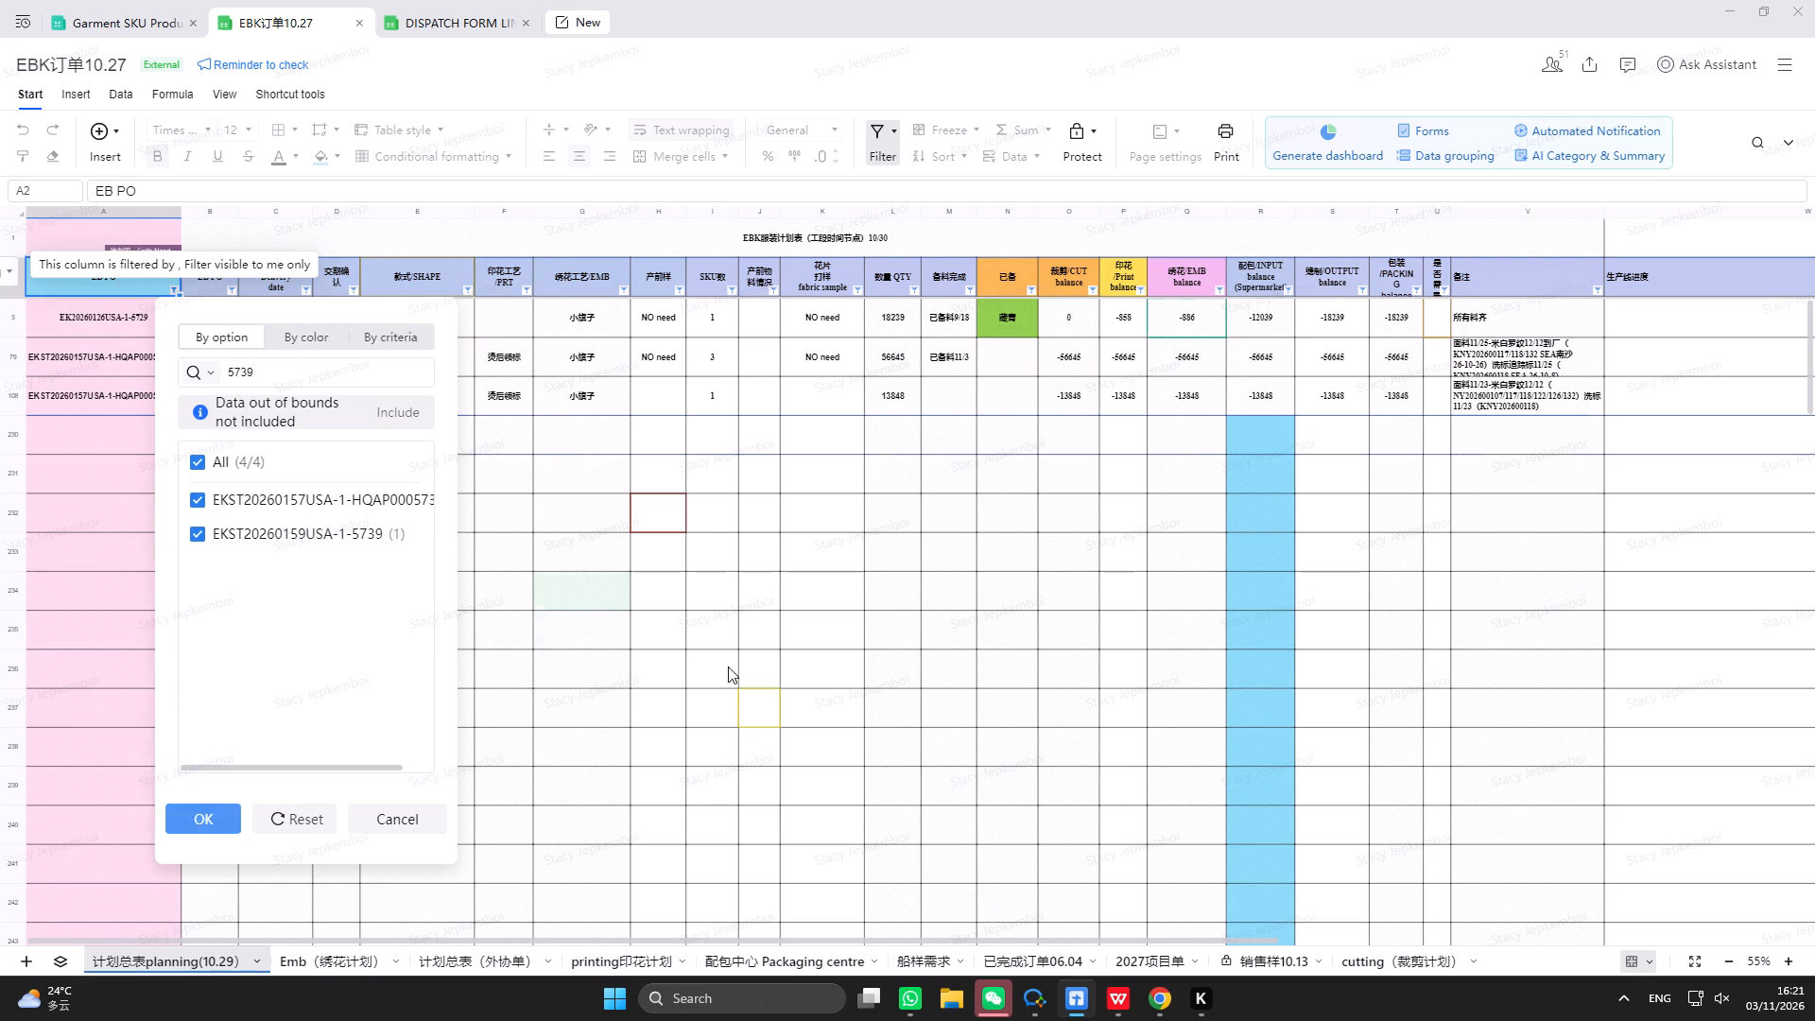
Check the latest messages in the EBK日产量数据 group chat in WeChat.
left_click(986, 1005)
left_click(1144, 507)
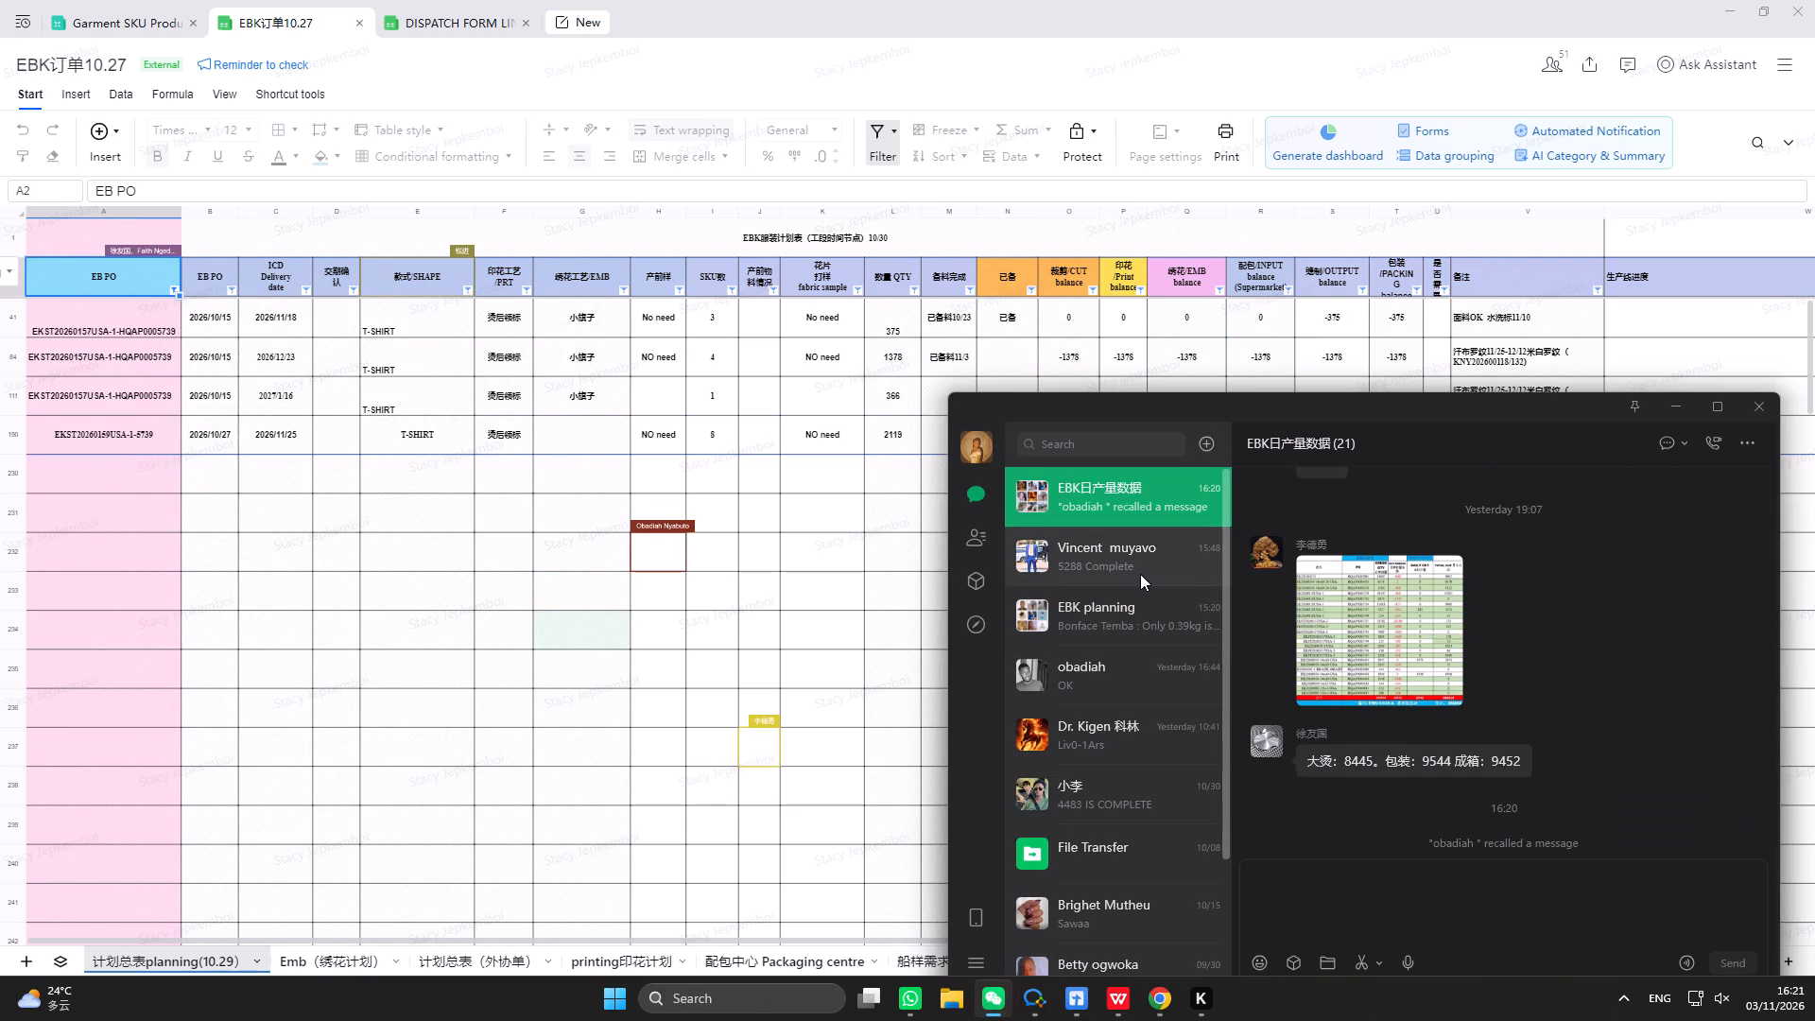
left_click(1679, 405)
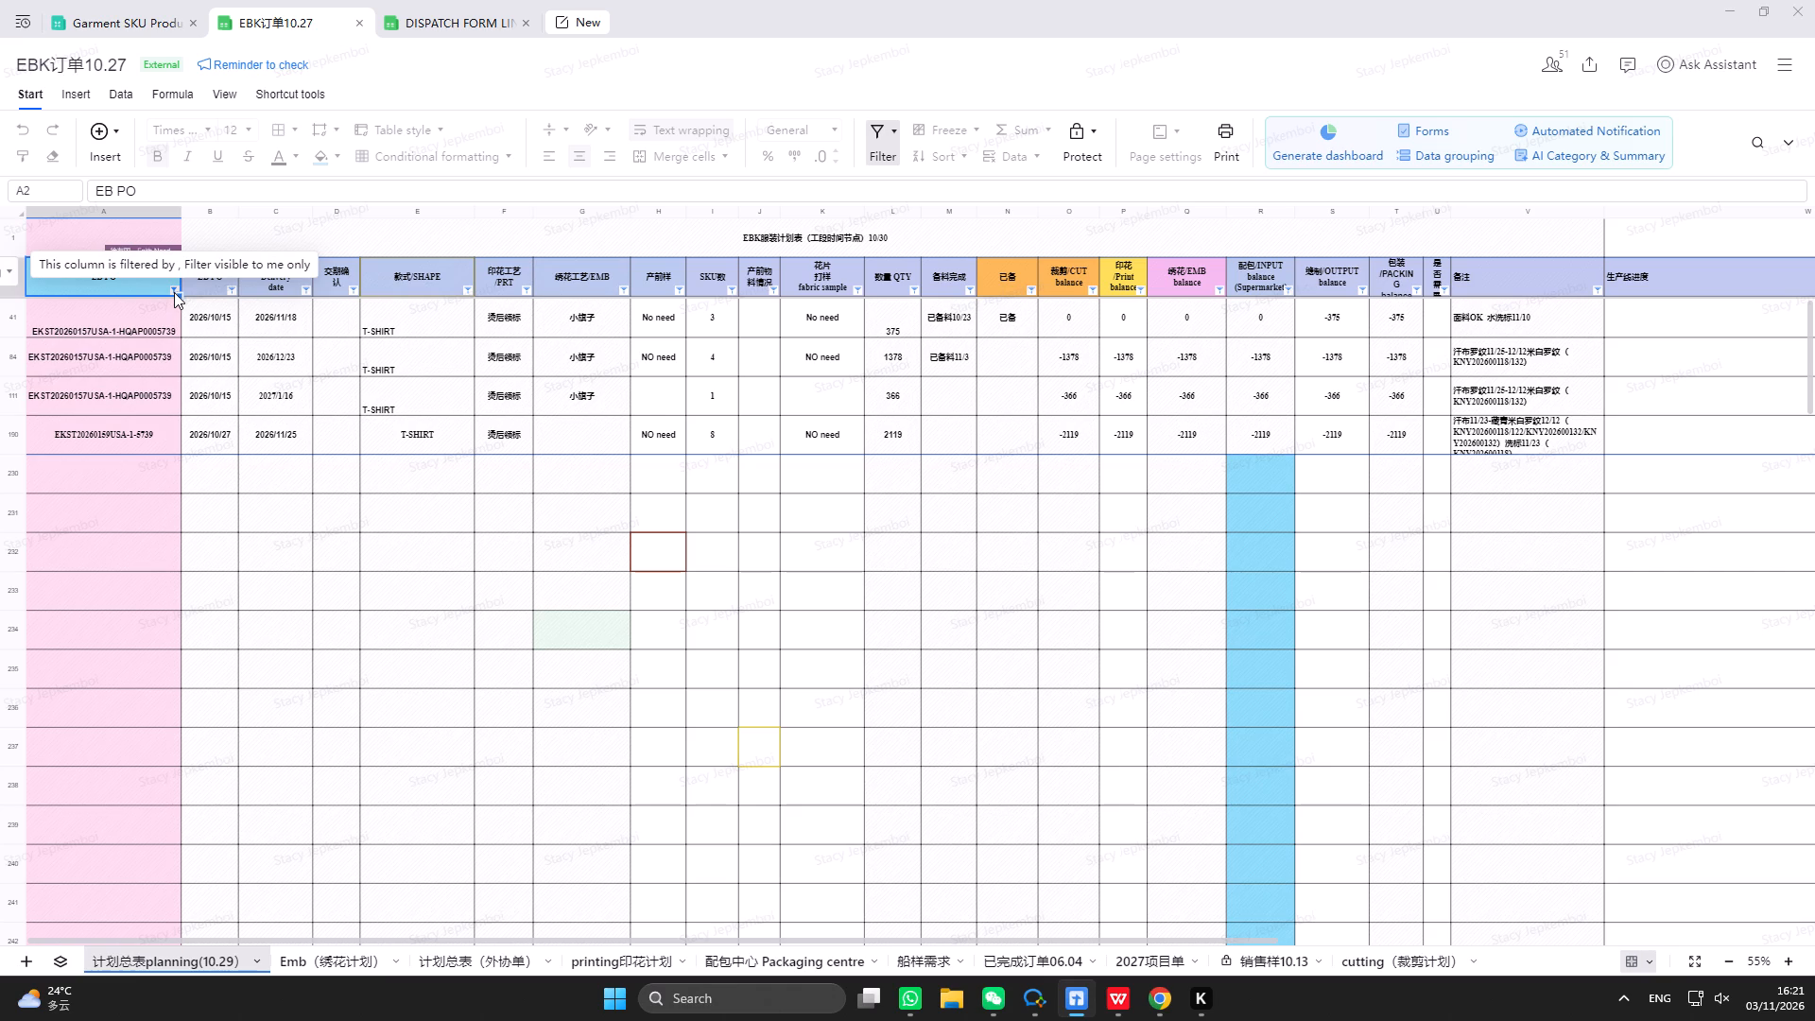
Reset the EB PO filter in EBK订单10.27 and the STYLE filter in the dispatch form to show all rows.
left_click(308, 822)
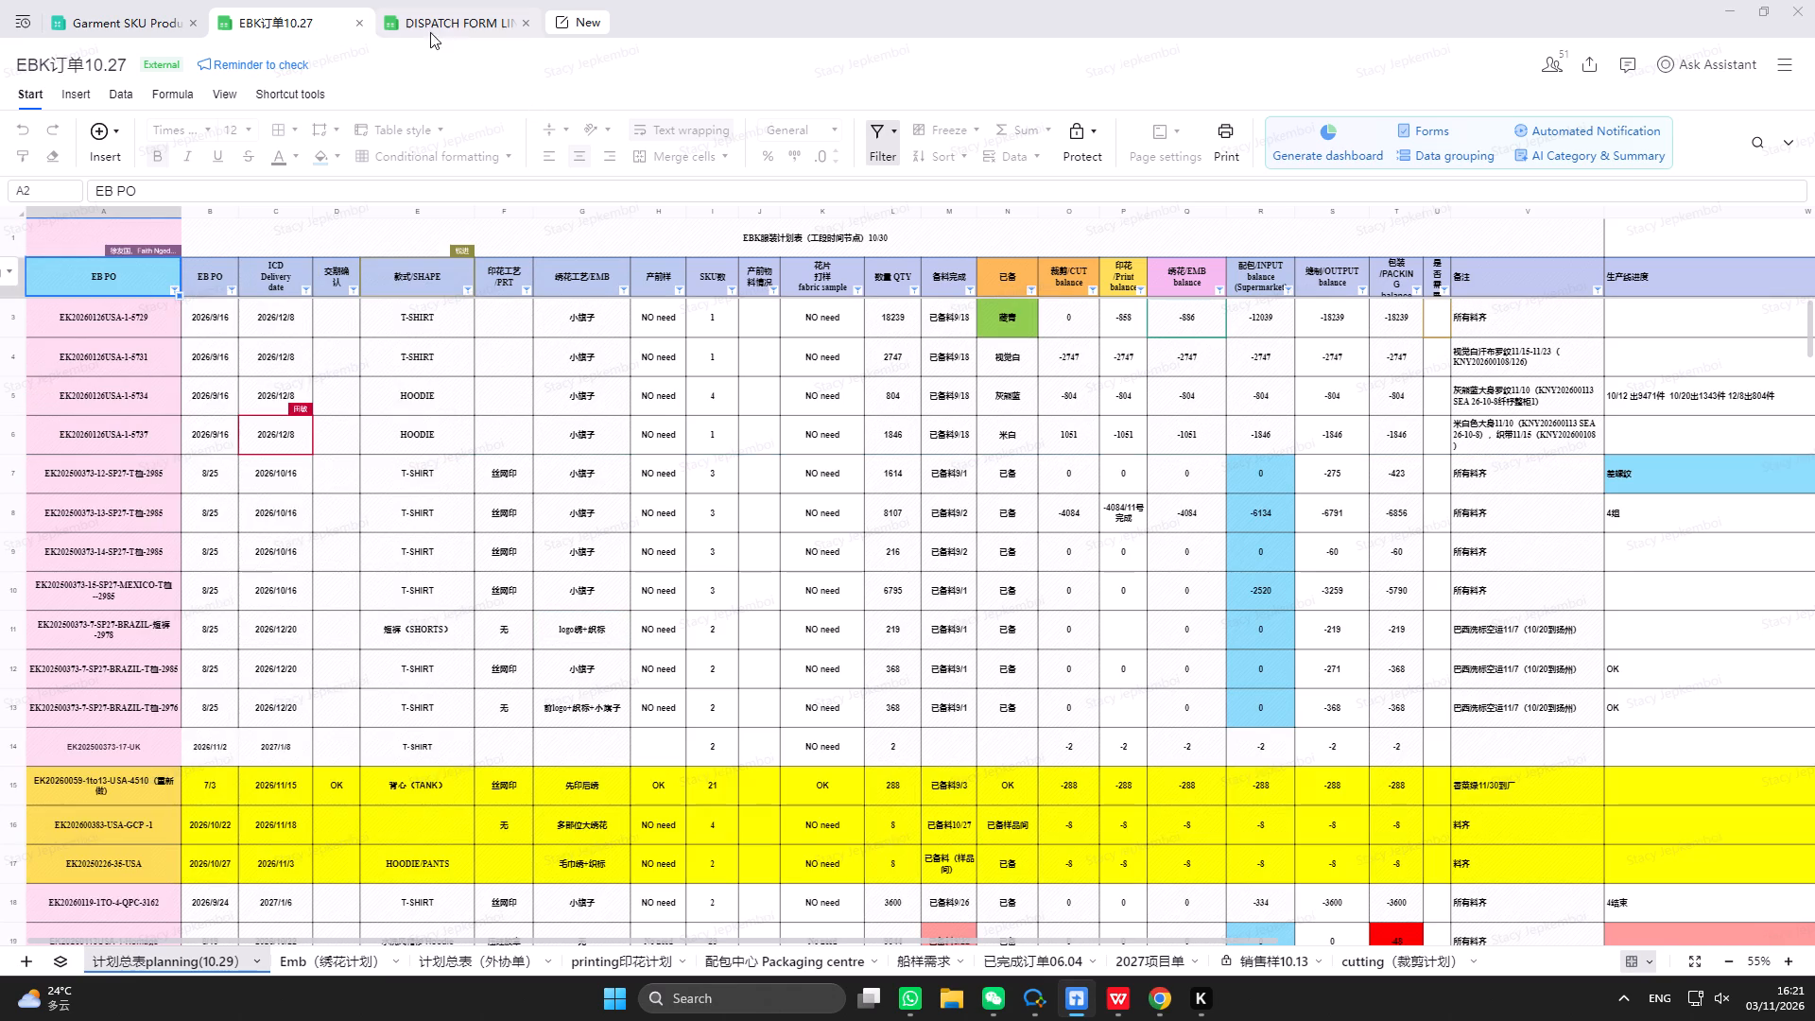
left_click(450, 27)
left_click(824, 372)
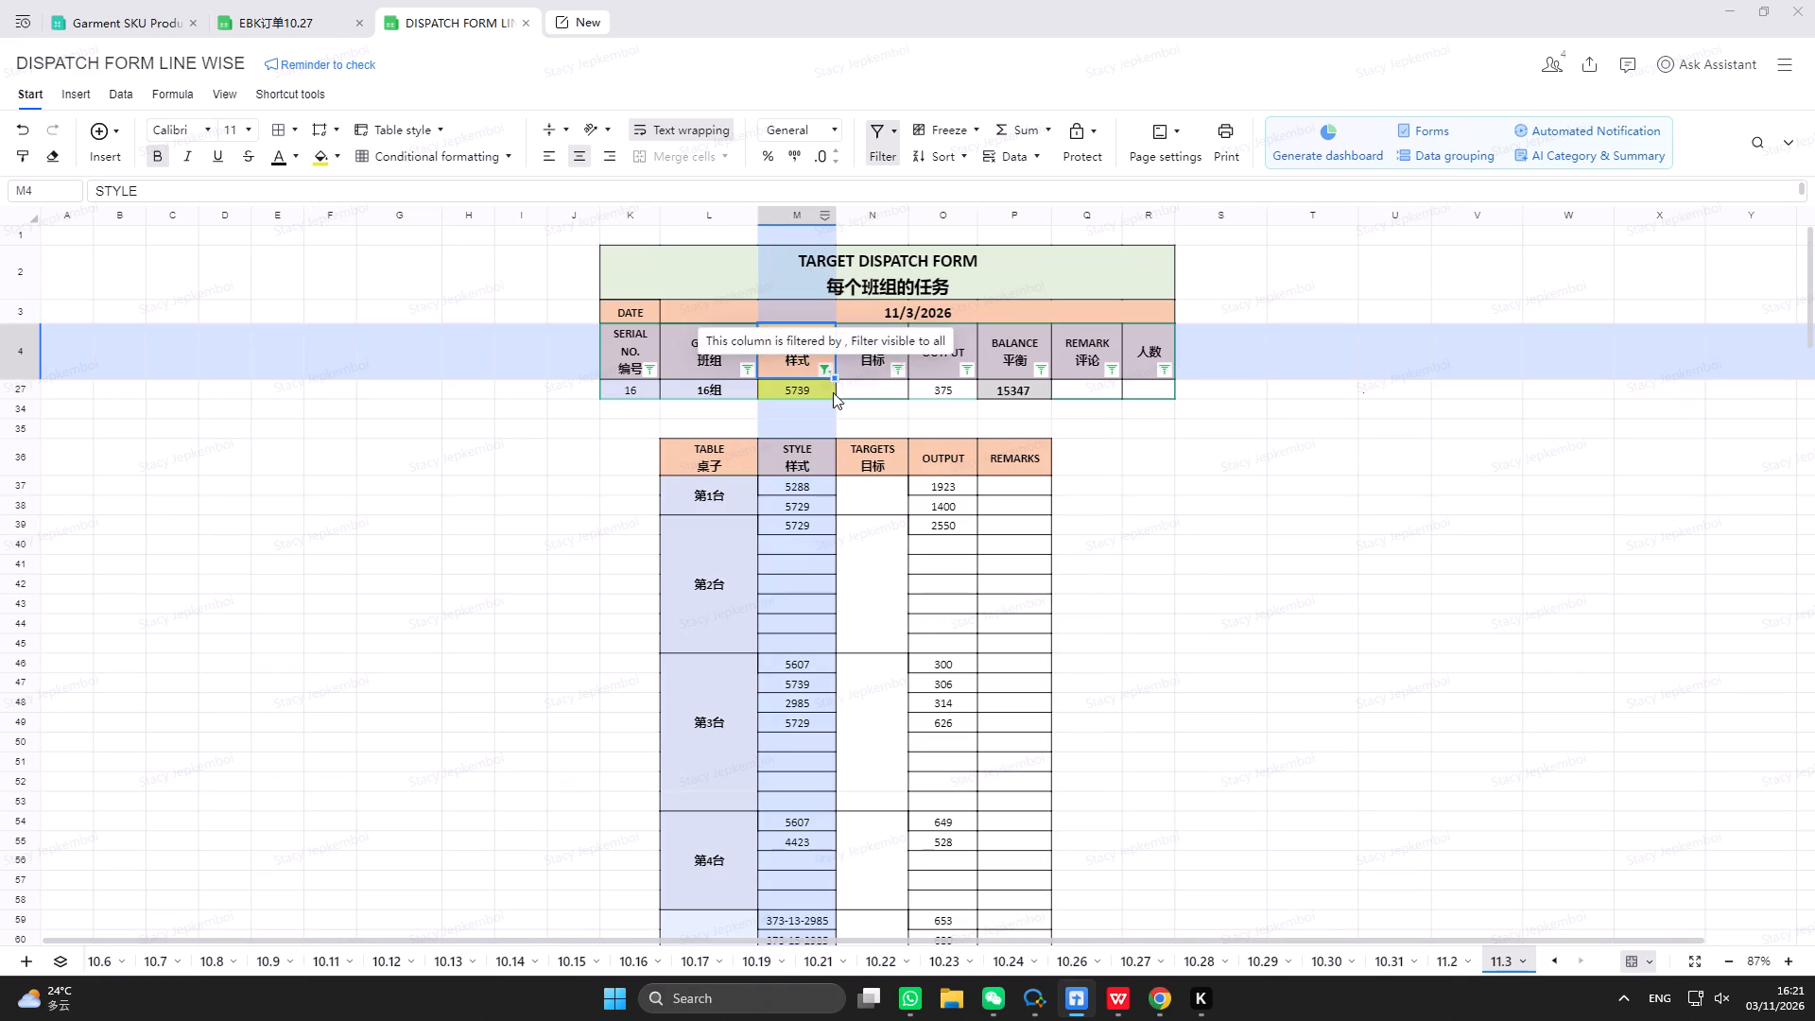
left_click(945, 902)
left_click(1309, 718)
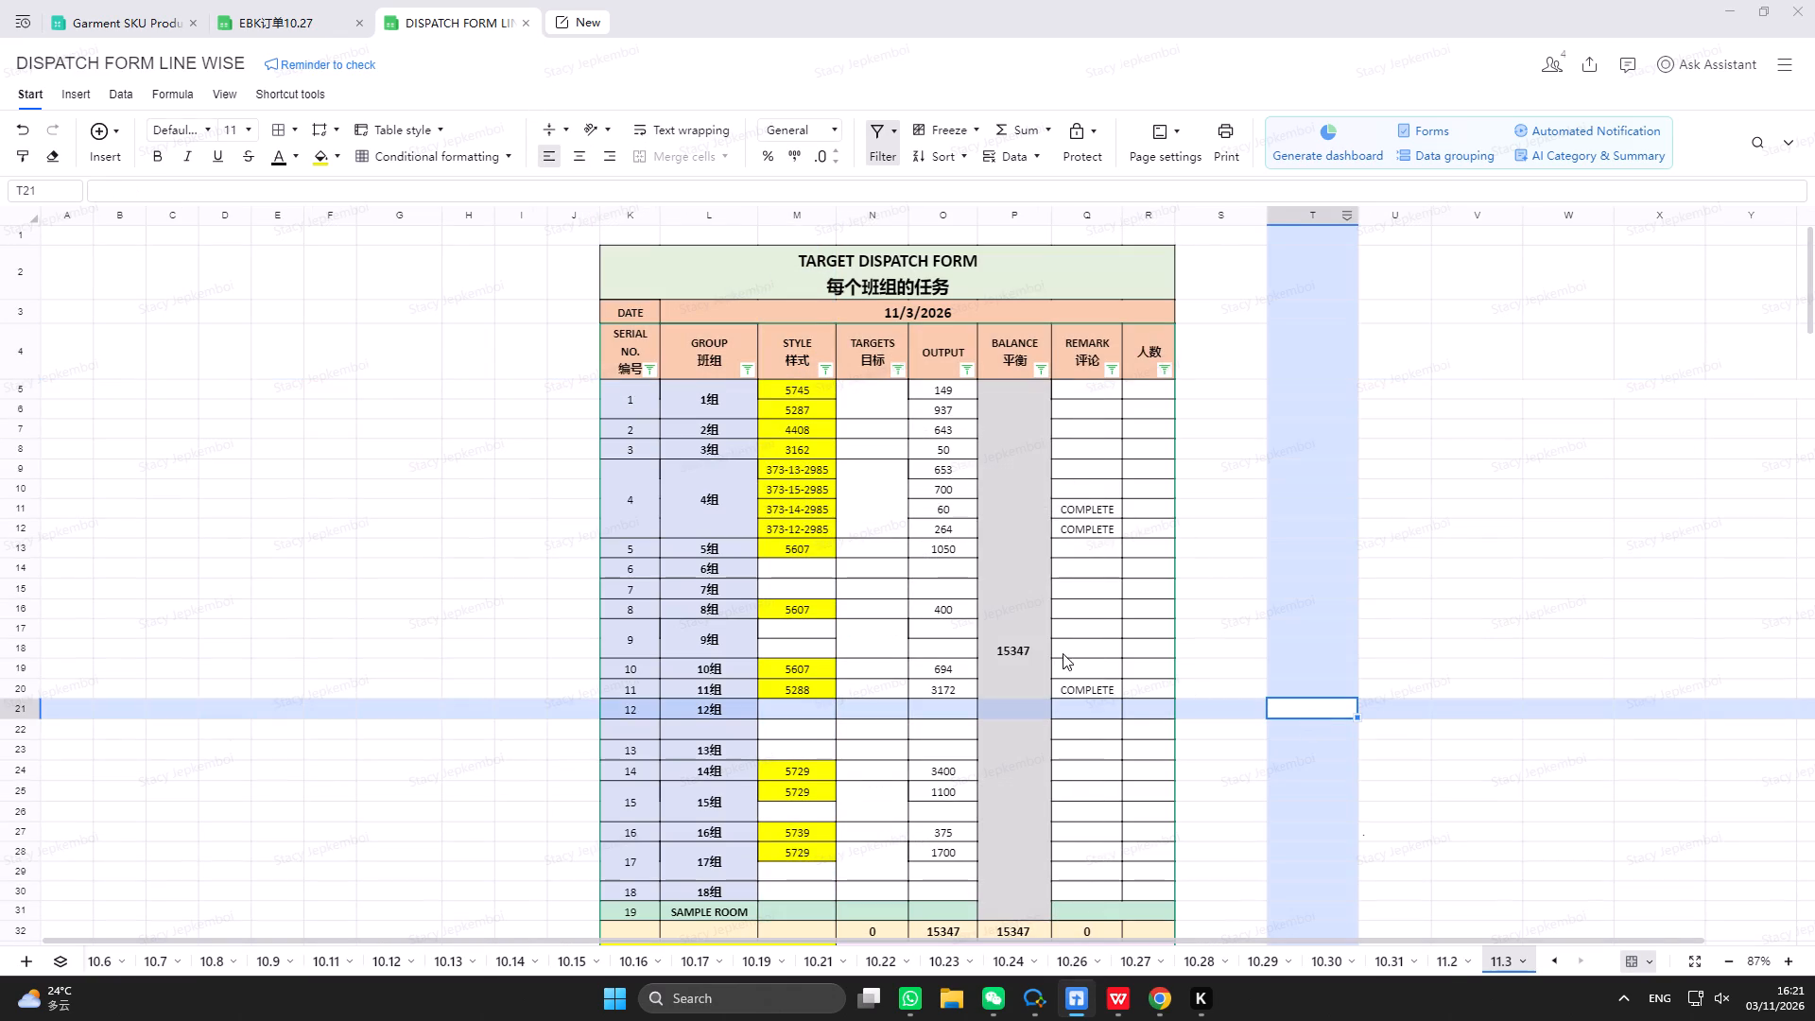
scroll(904, 649, "down", 1)
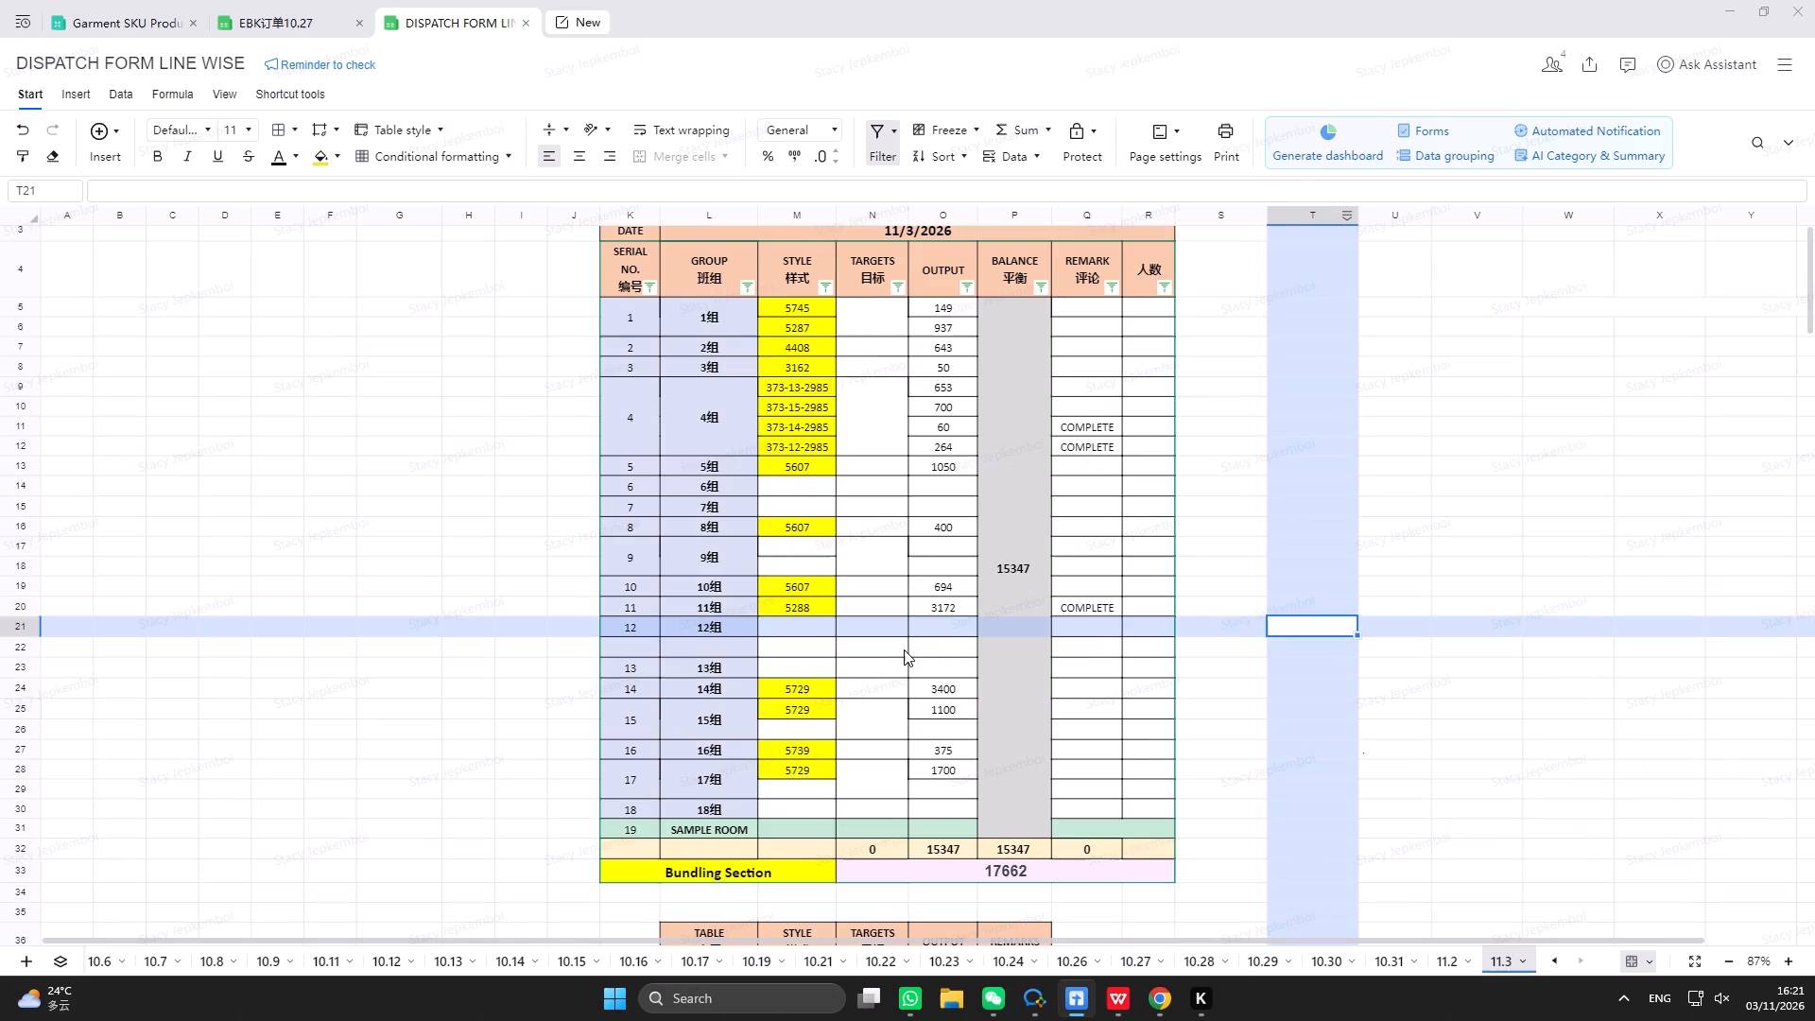
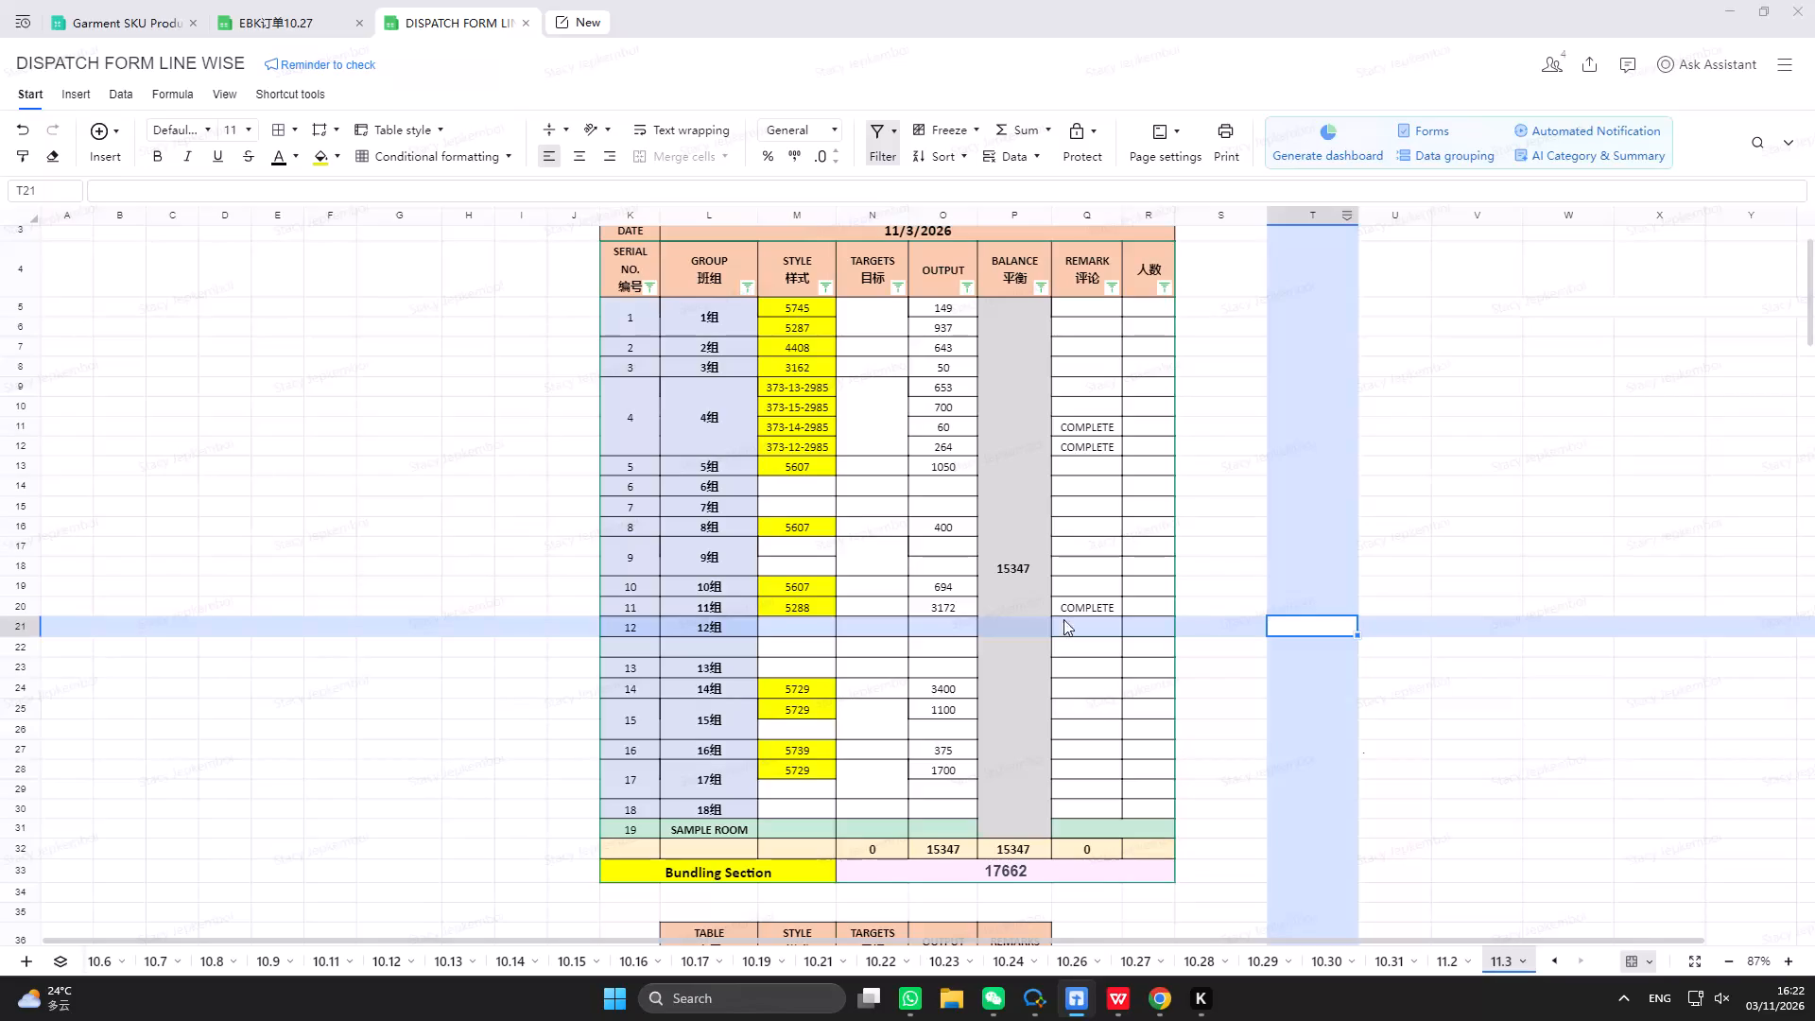
Select the OUTPUT cells of groups 1 to 9 on the 11.3 sheet and read their sum.
scroll(1074, 578, "up", 5)
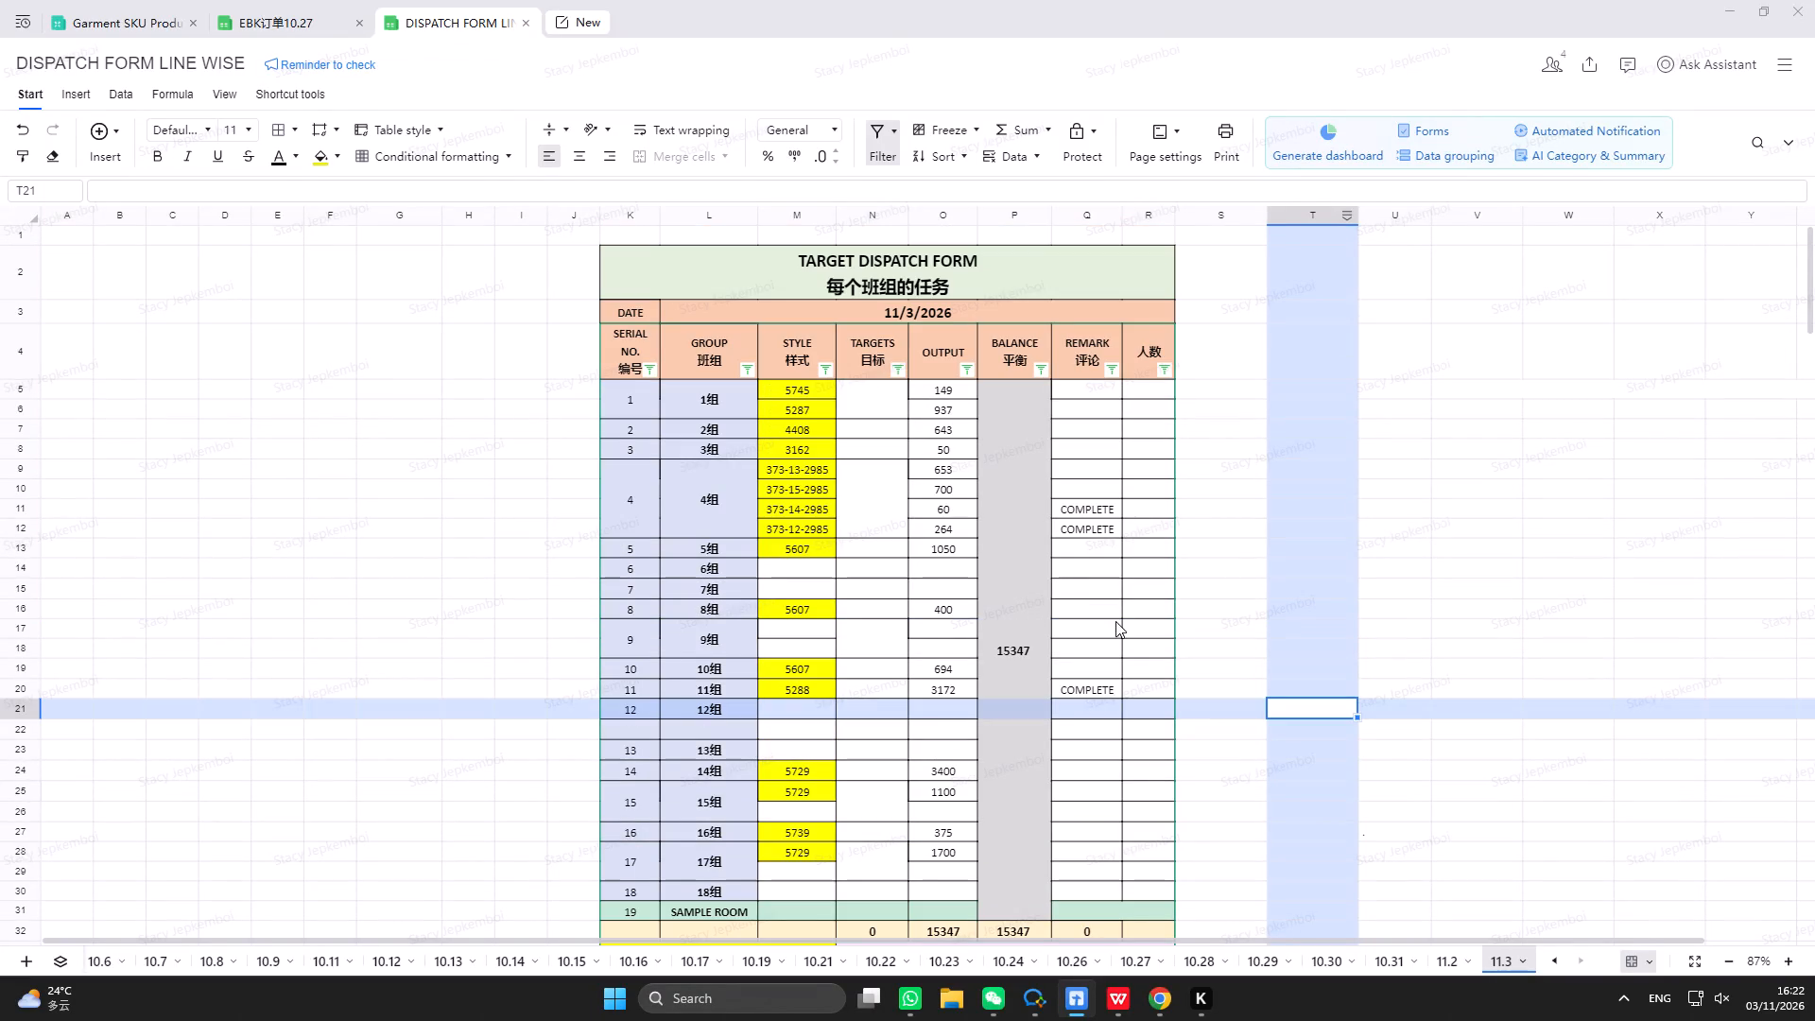
left_click_drag(937, 389, 944, 553)
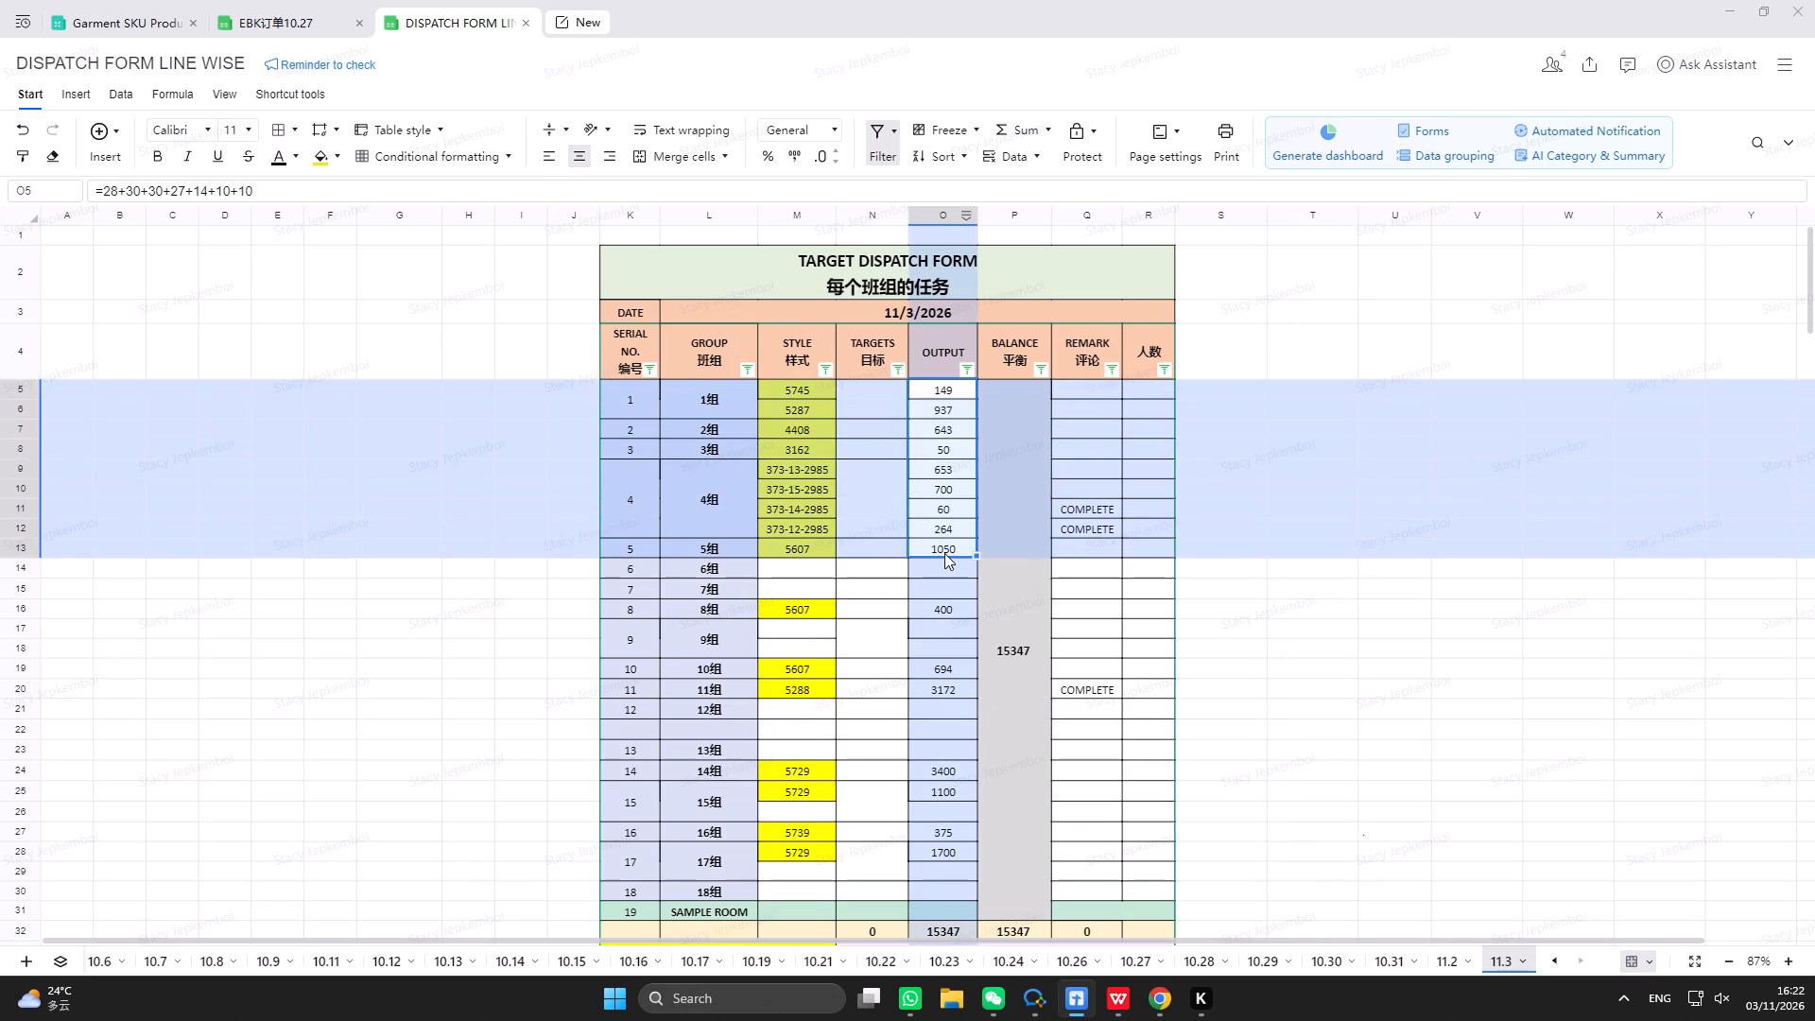
left_click_drag(944, 553, 934, 649)
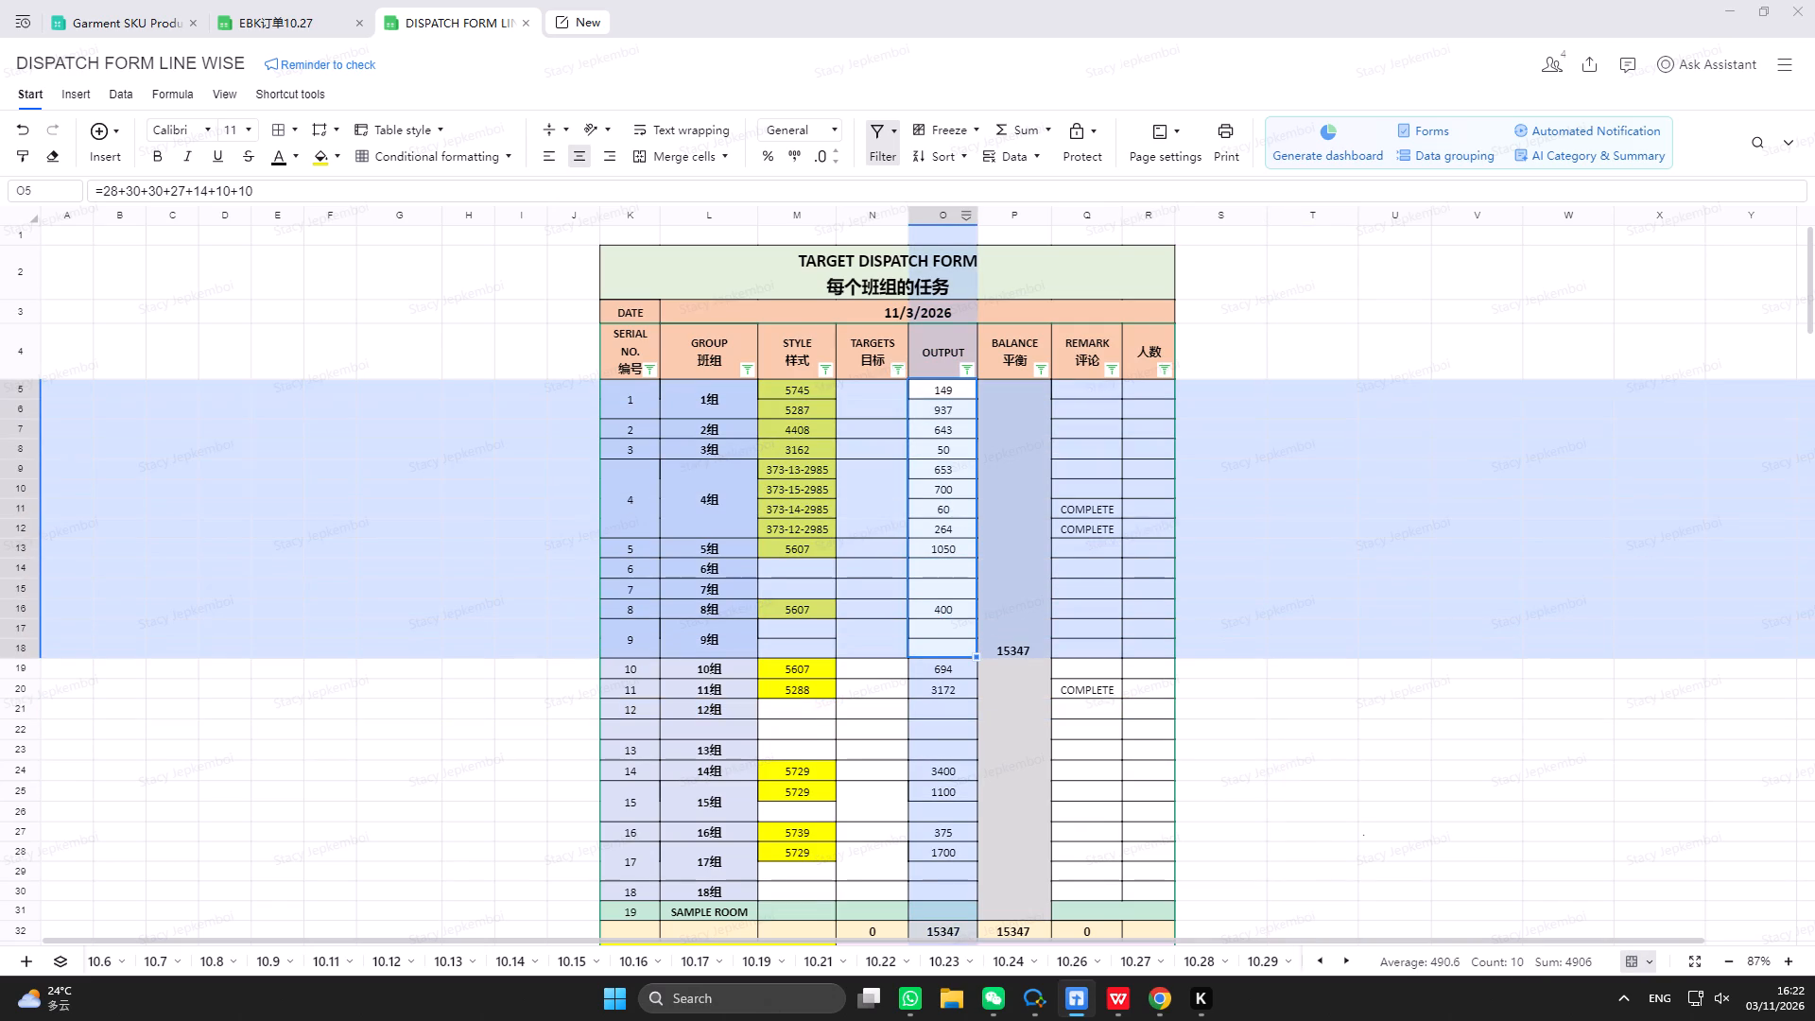
Switch to the Garment Bundling Tracker in WPS Office and save the workbook.
left_click(1121, 1010)
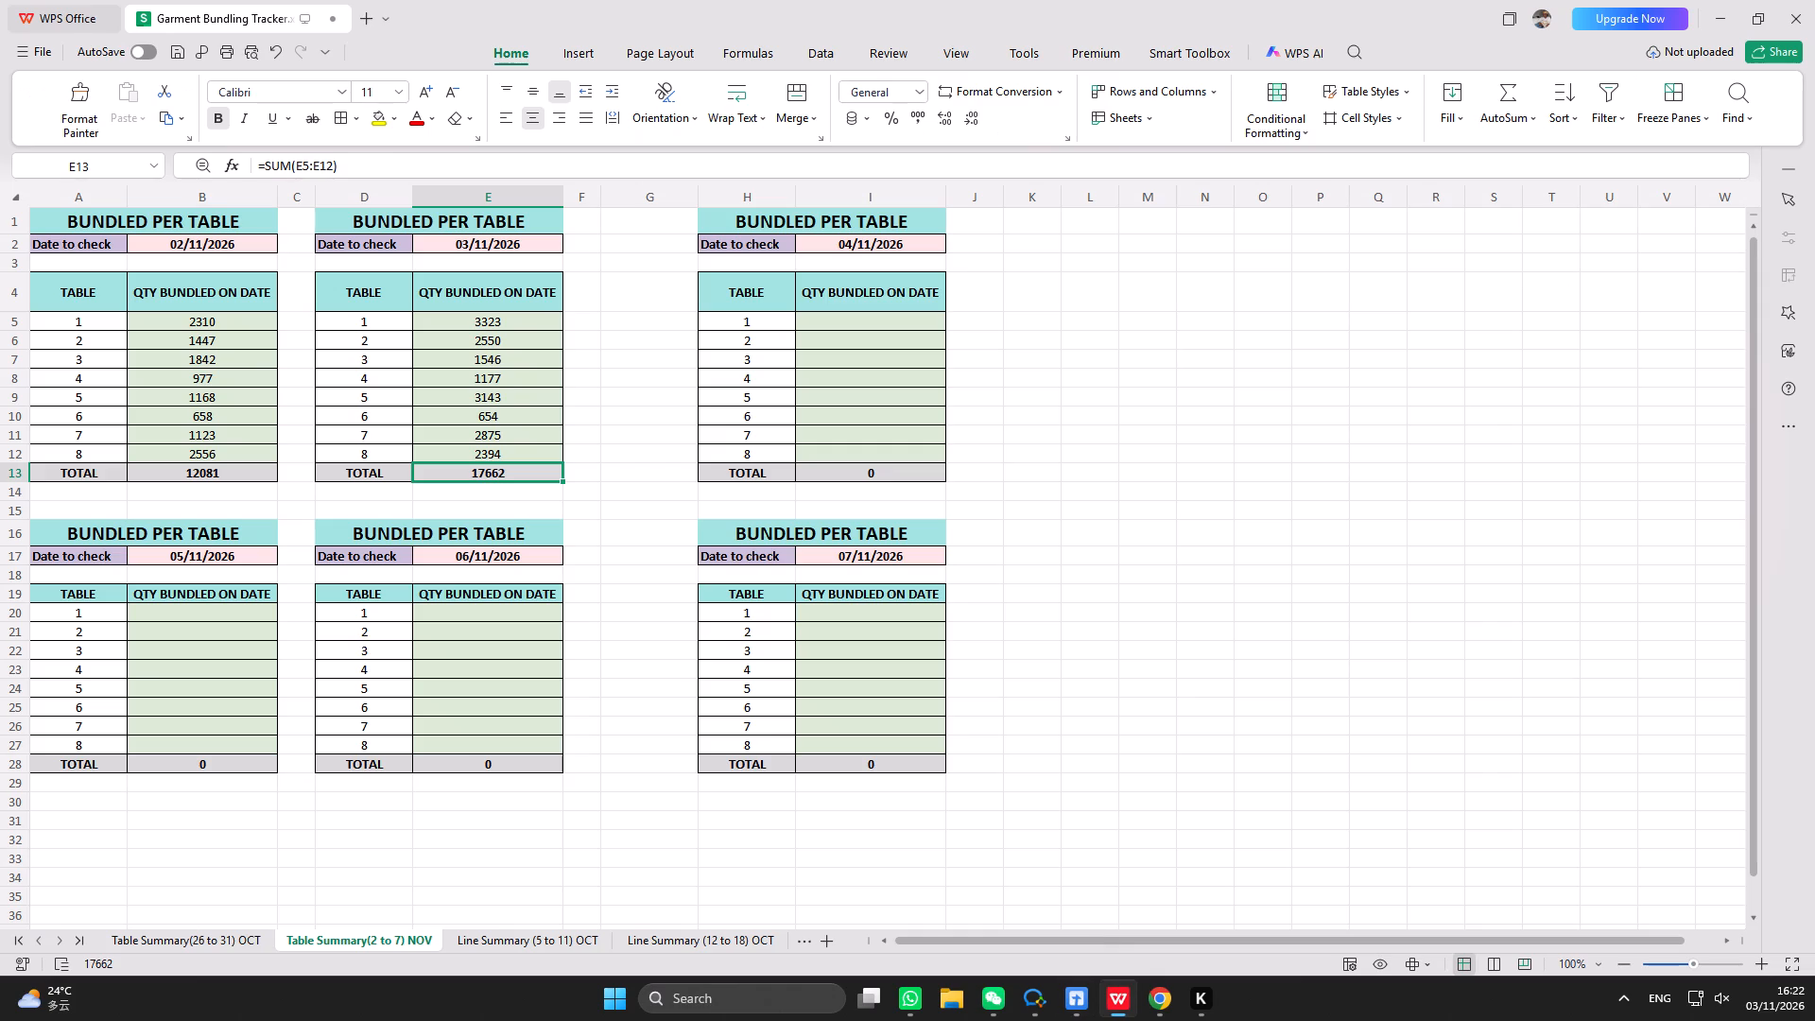
triple_click(179, 60)
On the Line Summary (2 to 7) NOV sheet, enter 4906 as the 03/11/2026 input quantity for lines (1-9).
left_click(726, 945)
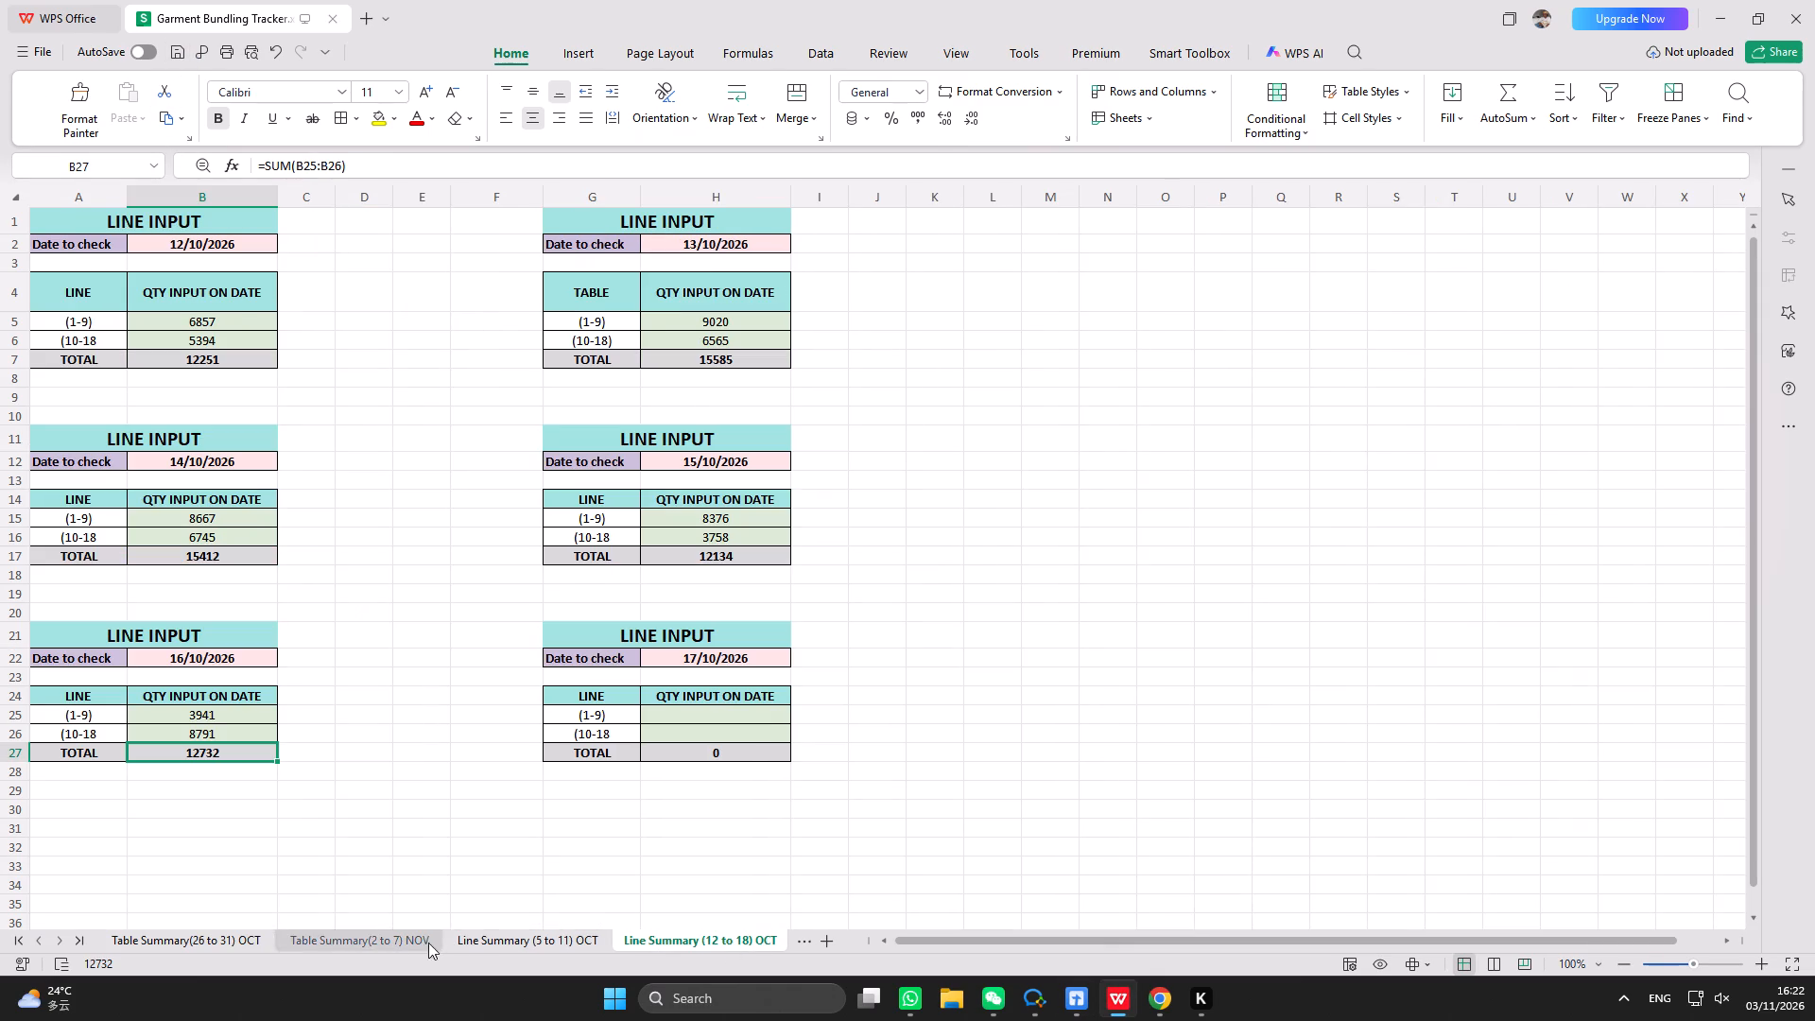
left_click(57, 940)
double_click(57, 940)
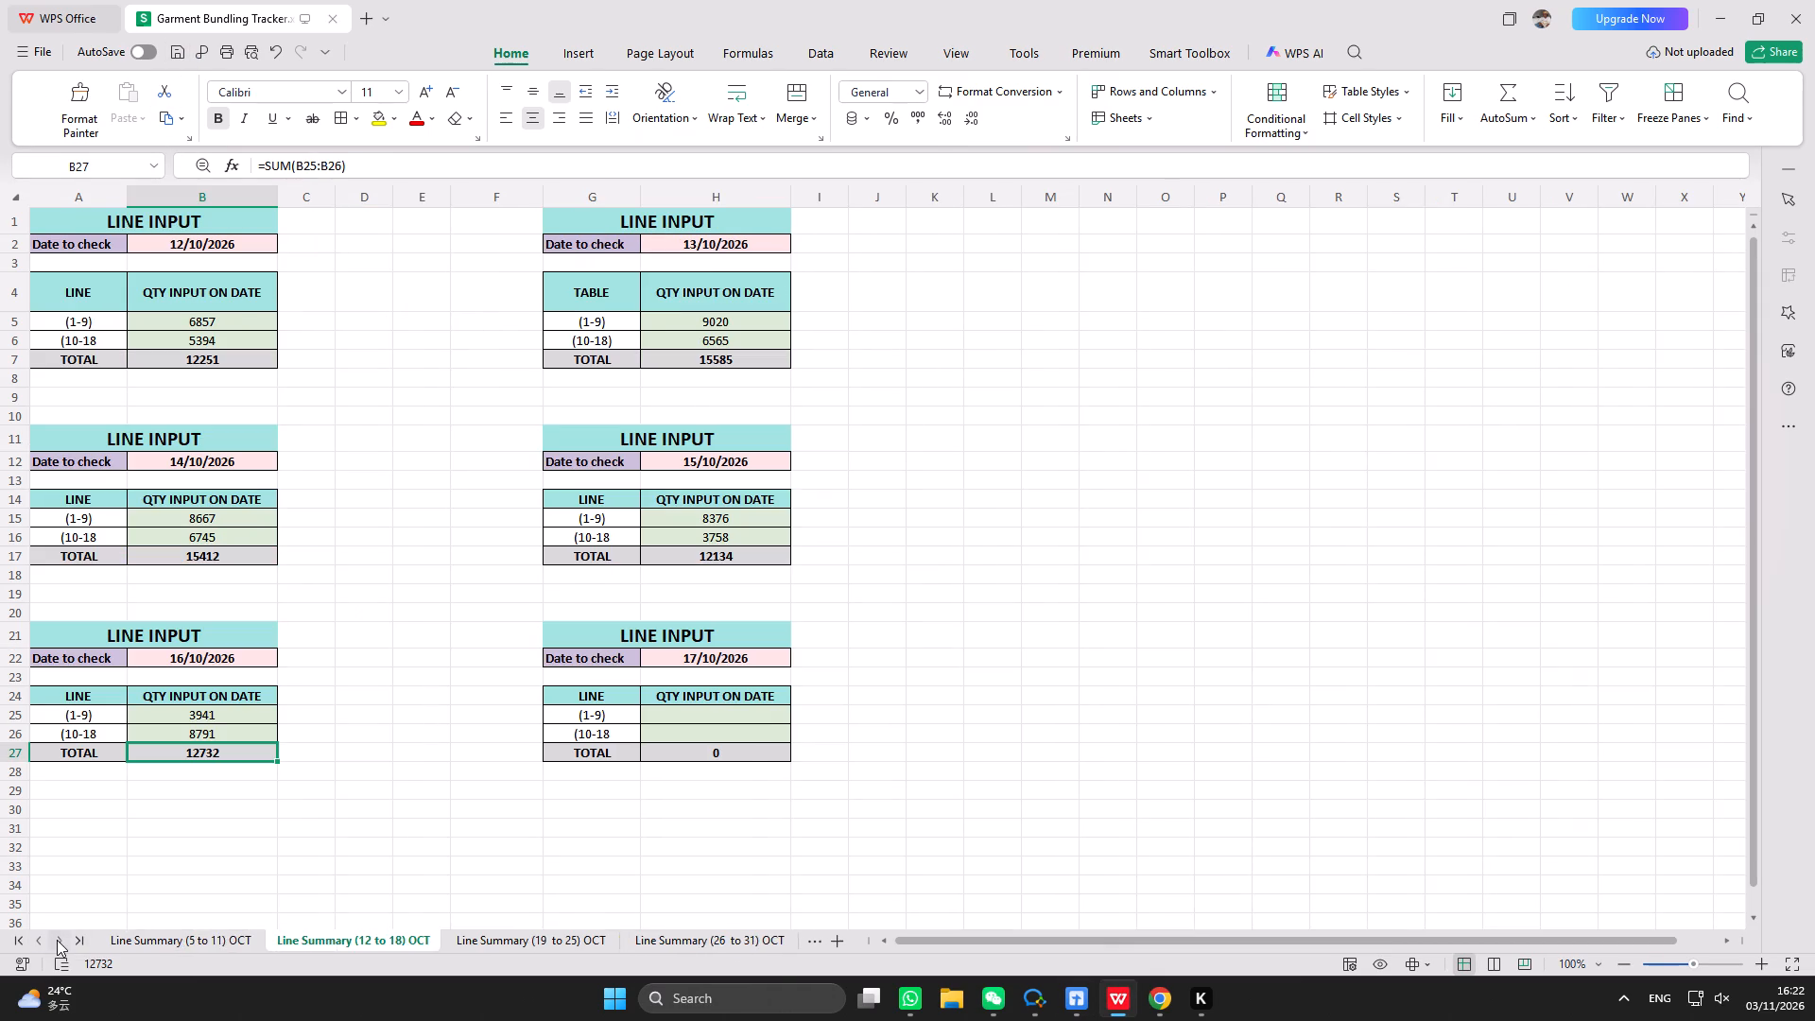
left_click(57, 940)
left_click(700, 945)
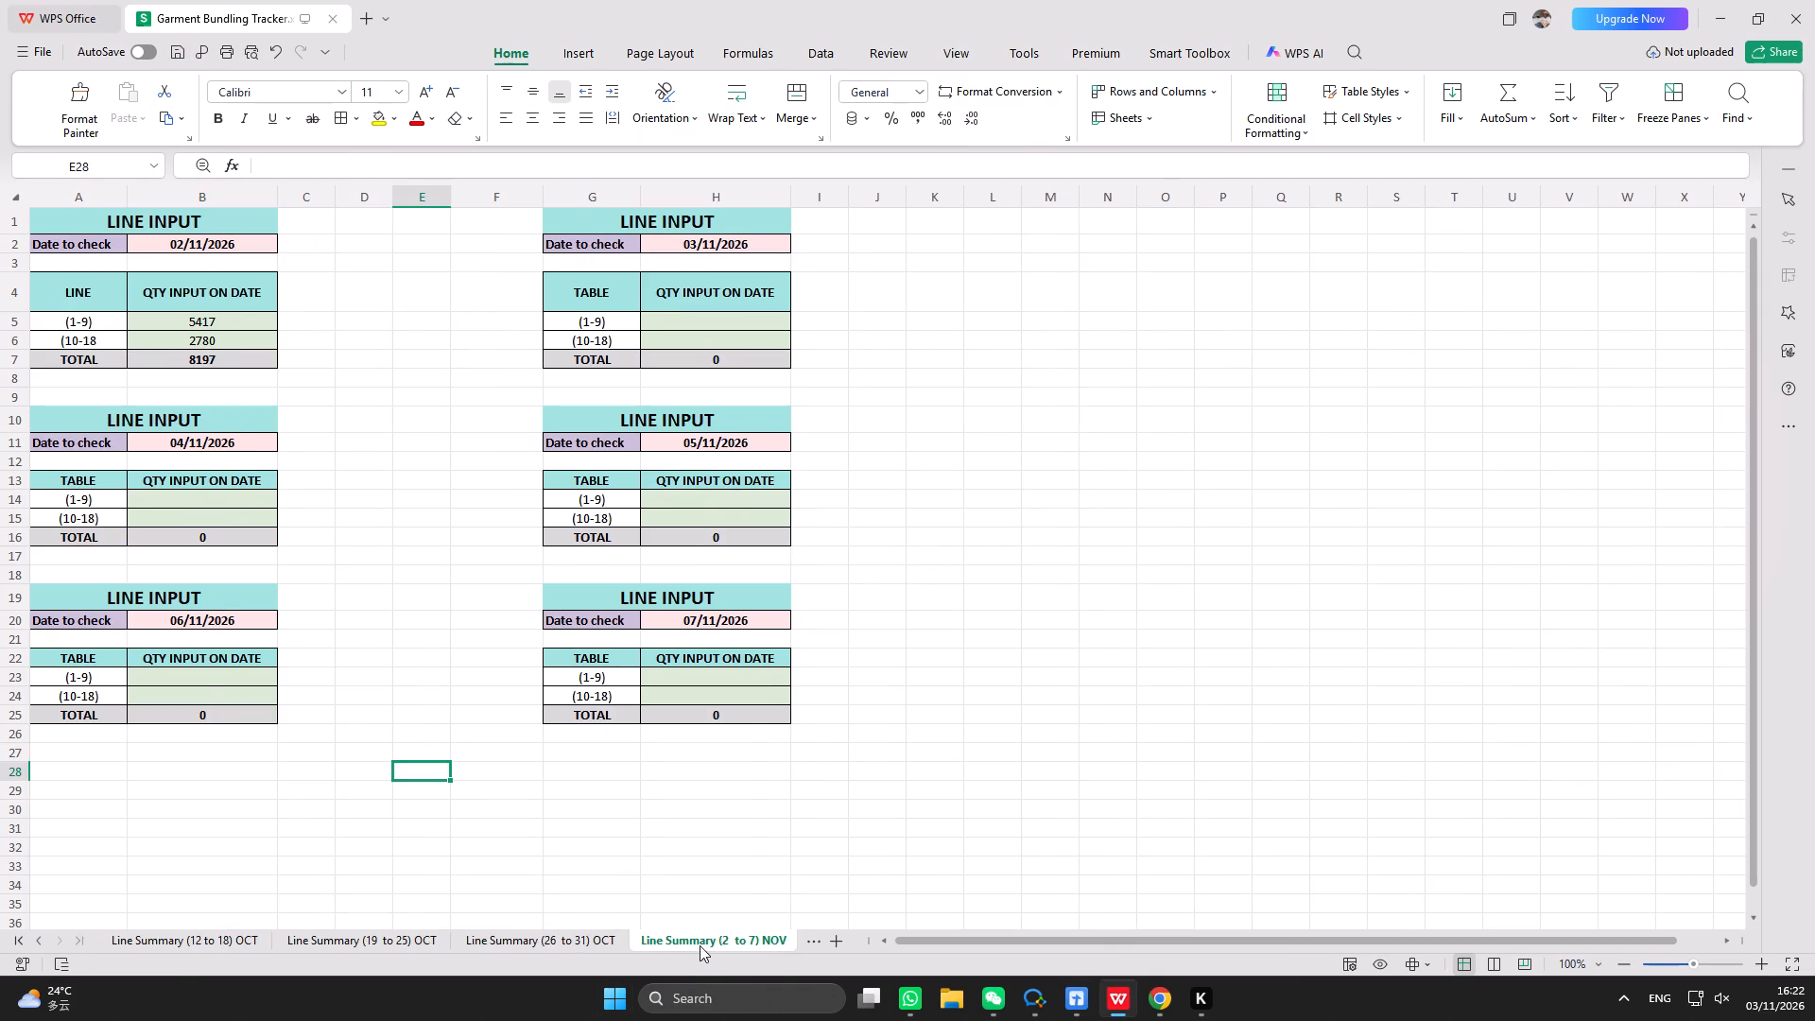
left_click(674, 320)
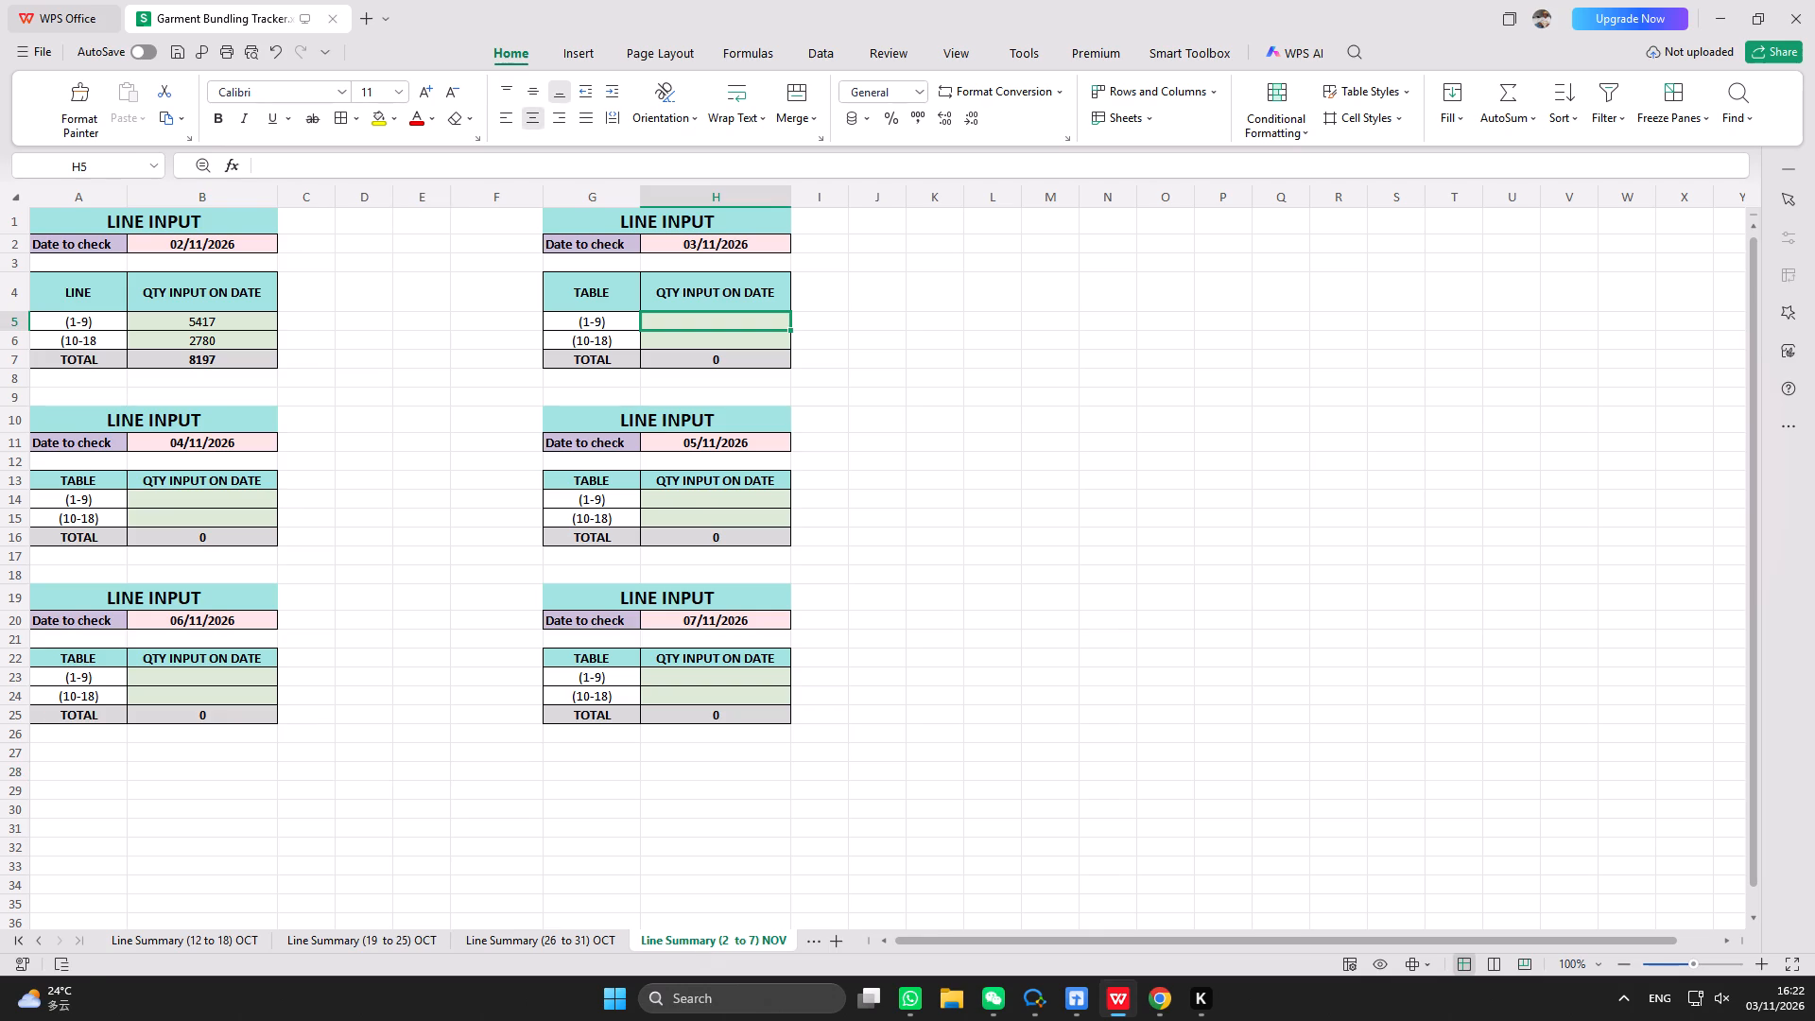
type("4906")
key("Return")
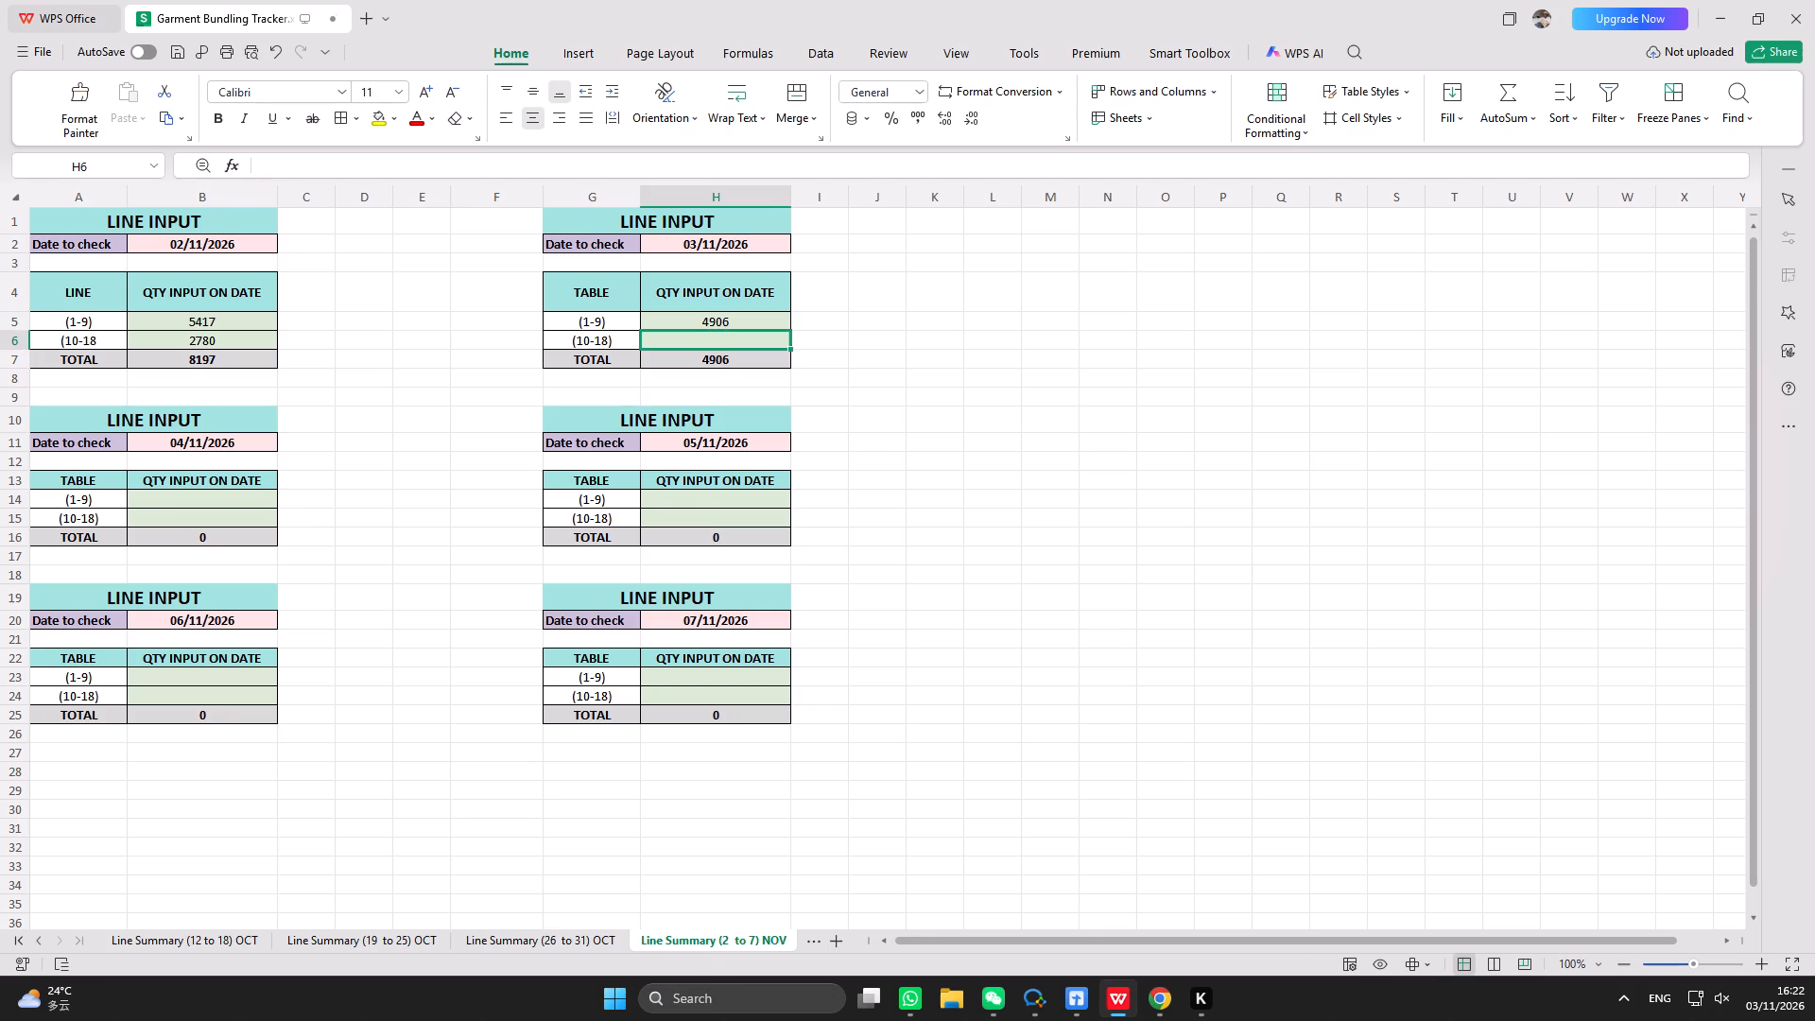
Sum the dispatch form's OUTPUT for groups 10 to 18 and enter 10441 for lines (10-18) on 03/11/2026 in the tracker.
left_click(1085, 995)
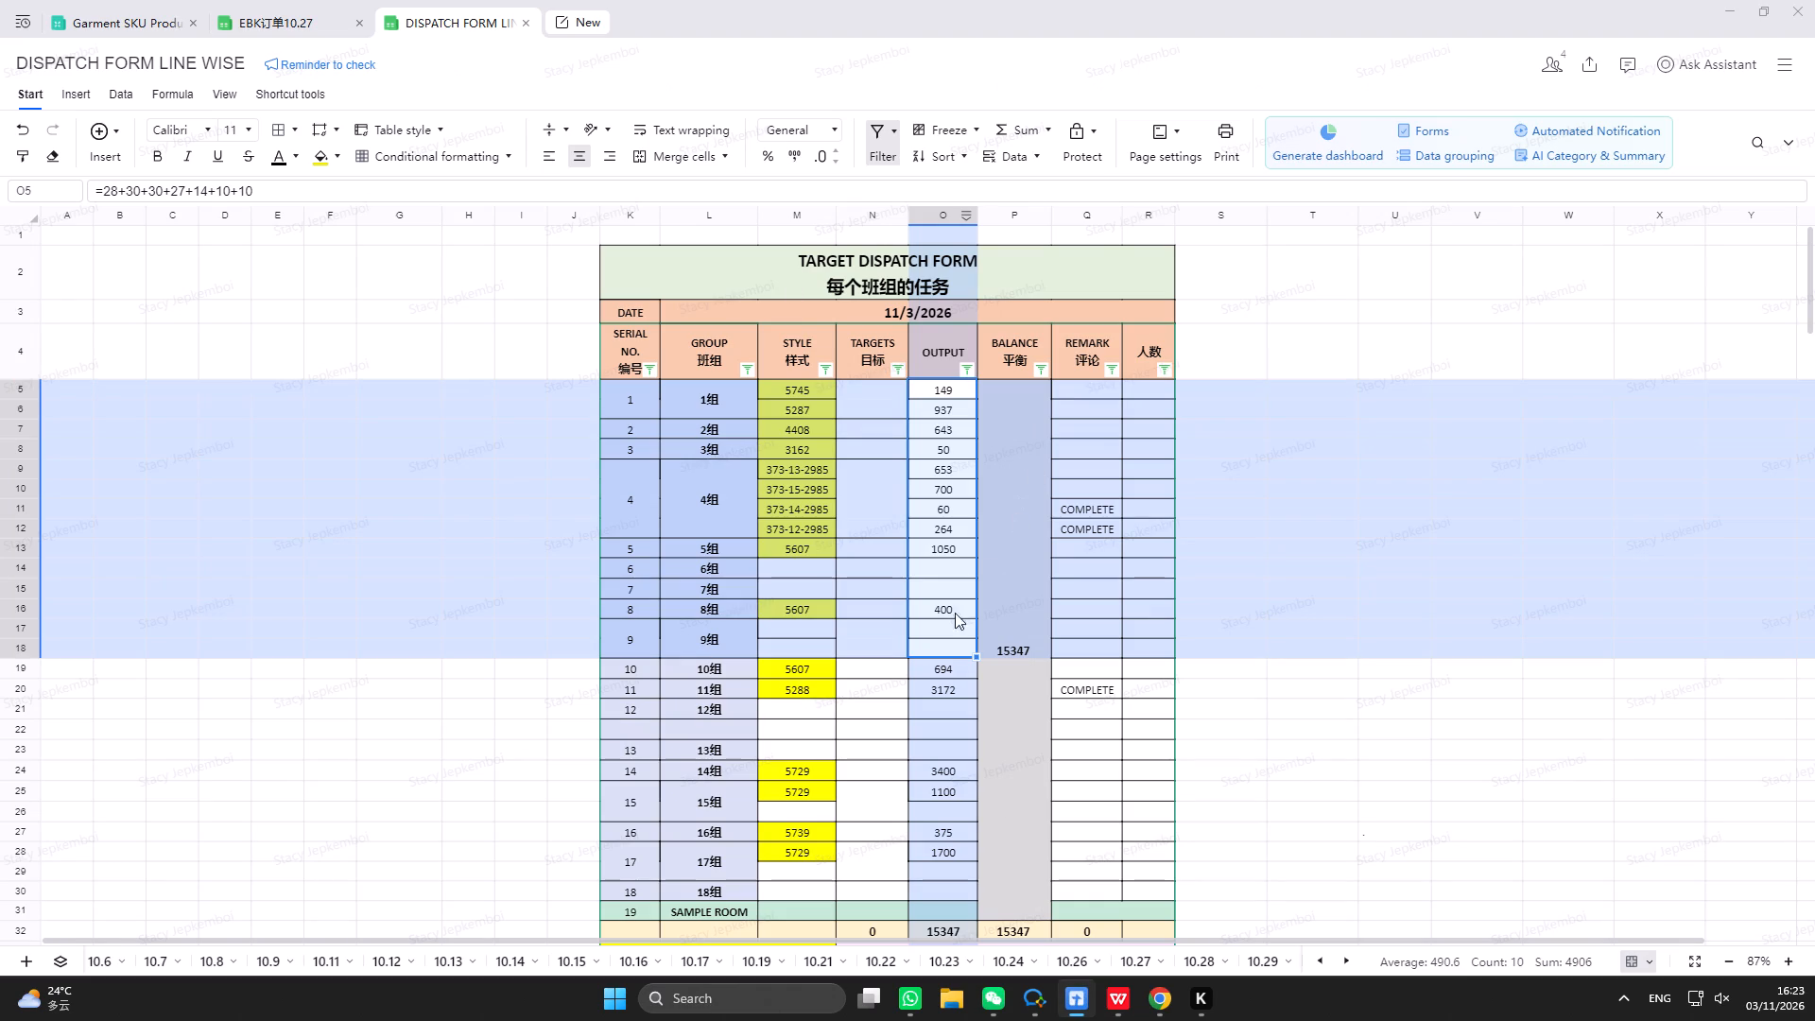
left_click_drag(946, 668, 943, 900)
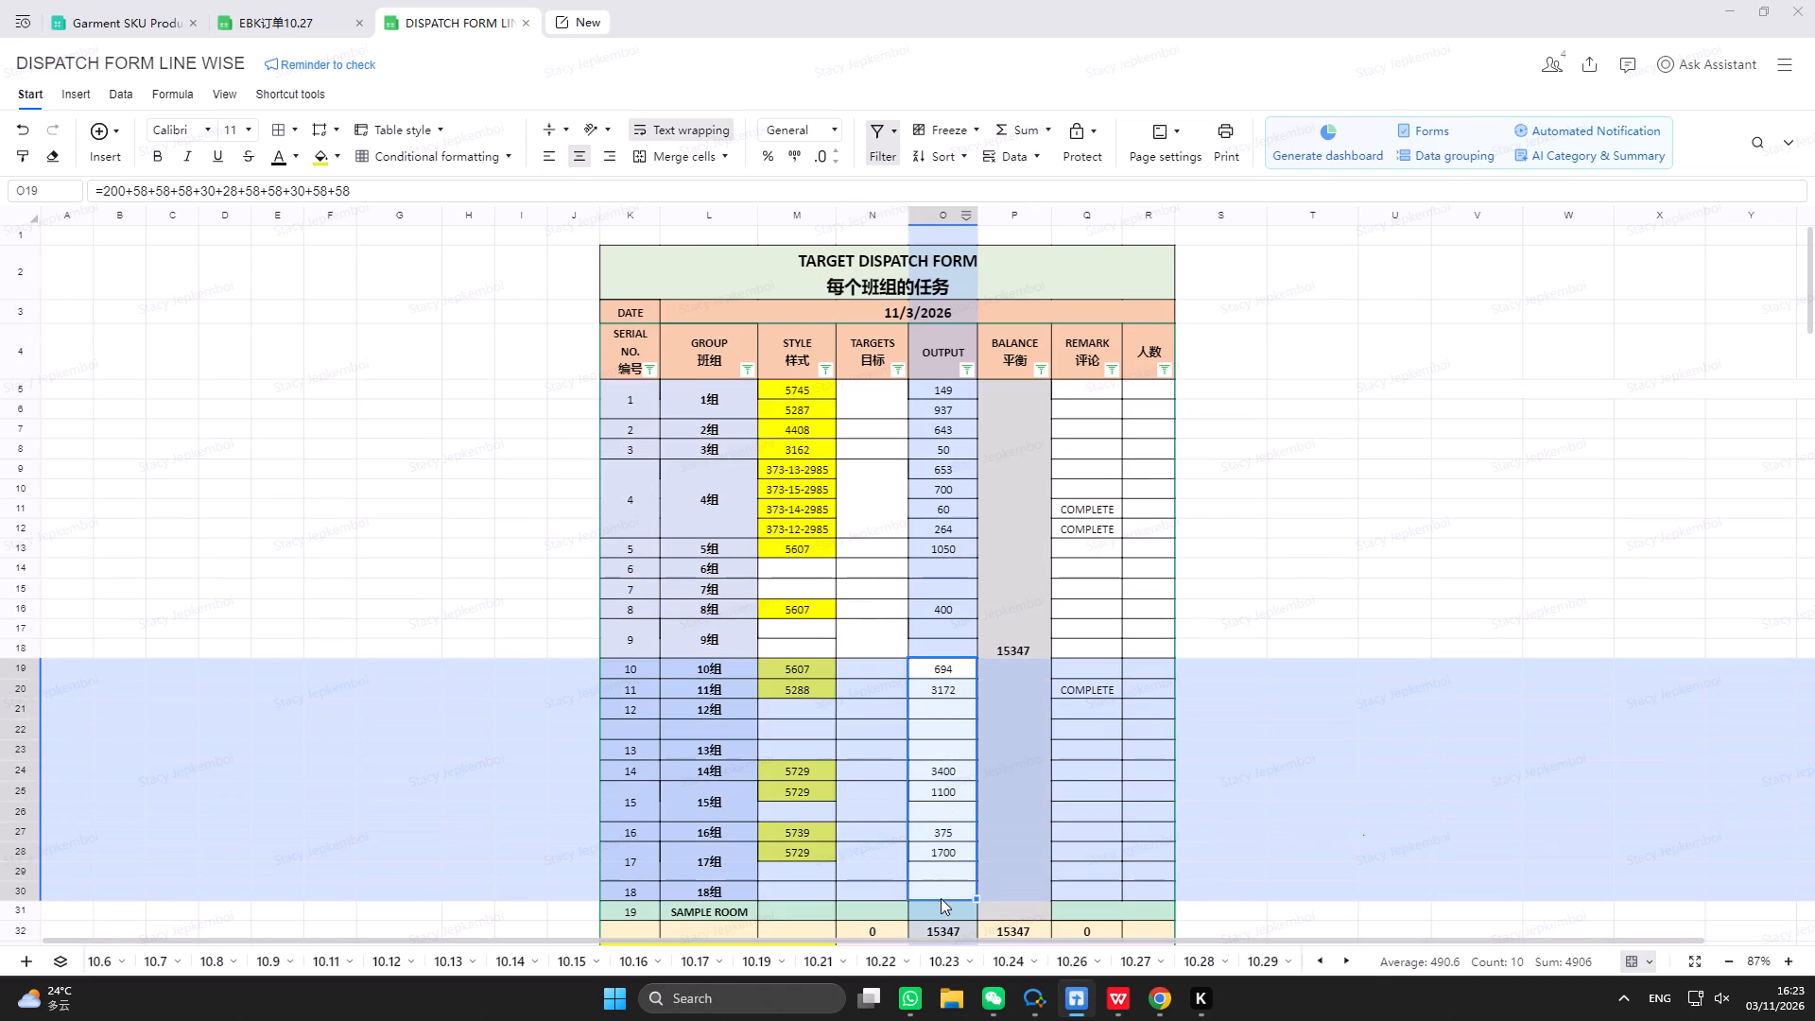
left_click(1122, 1005)
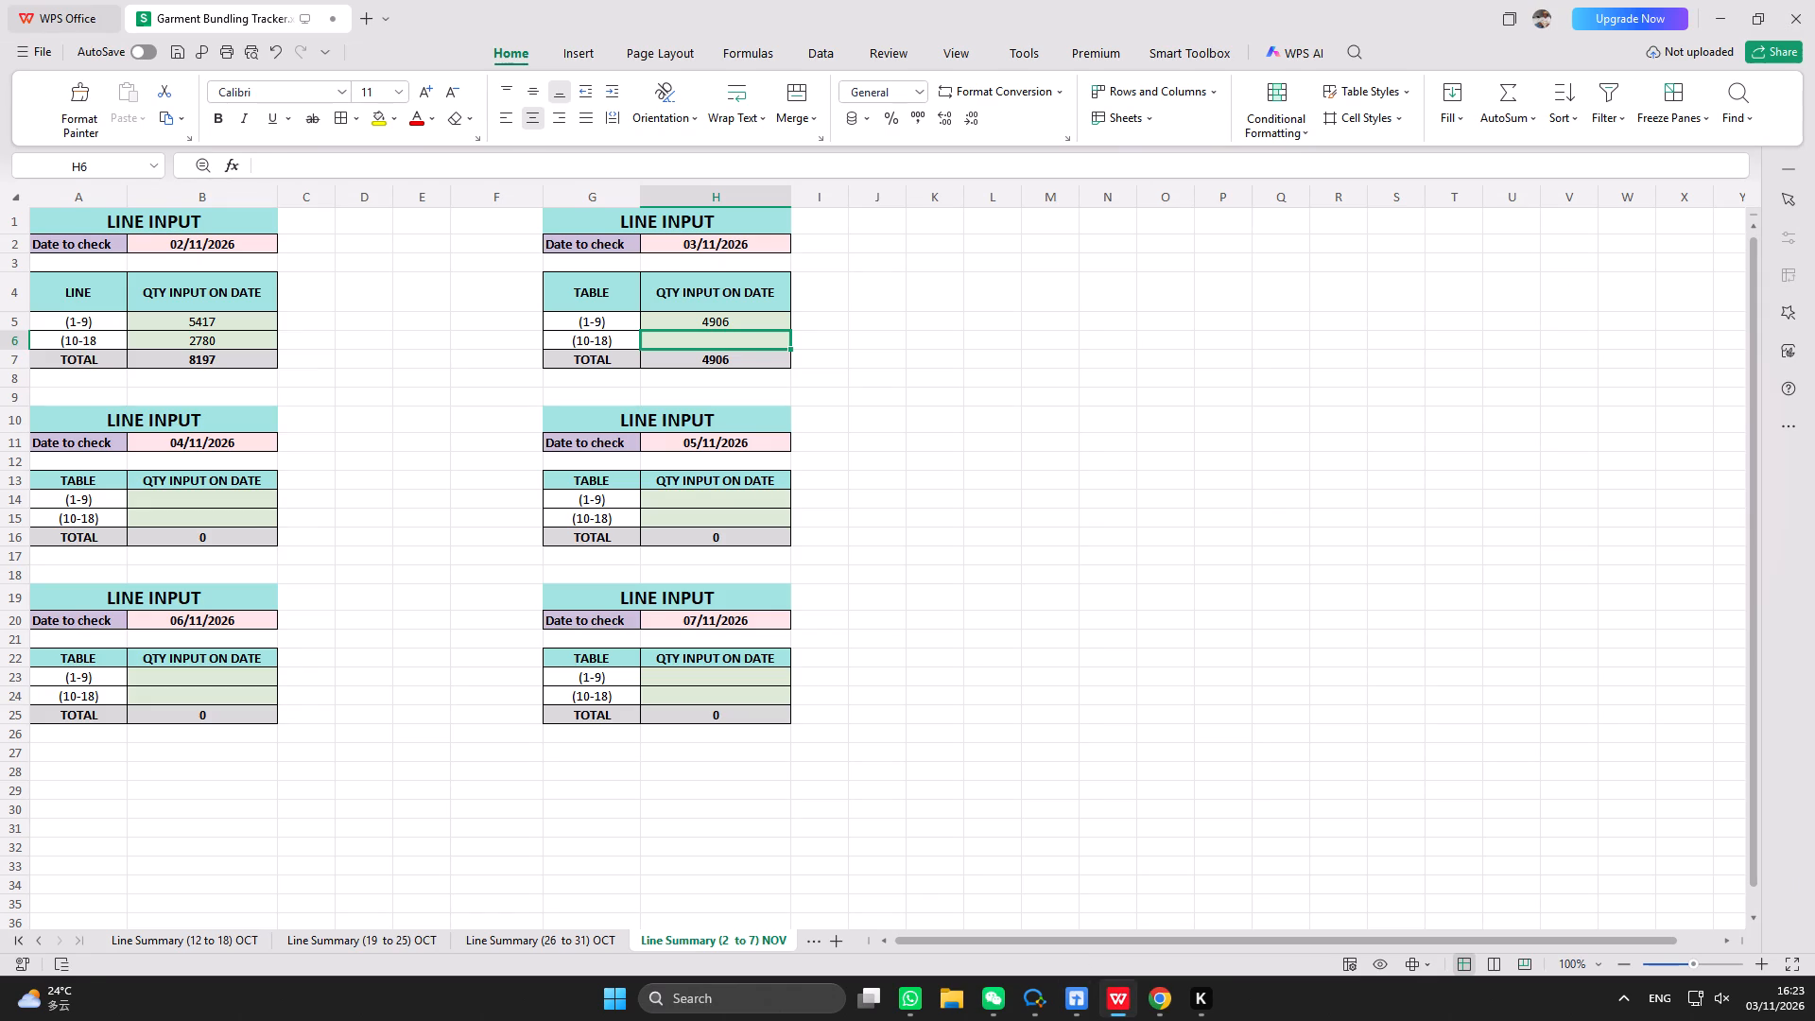
type("10441")
key("Return")
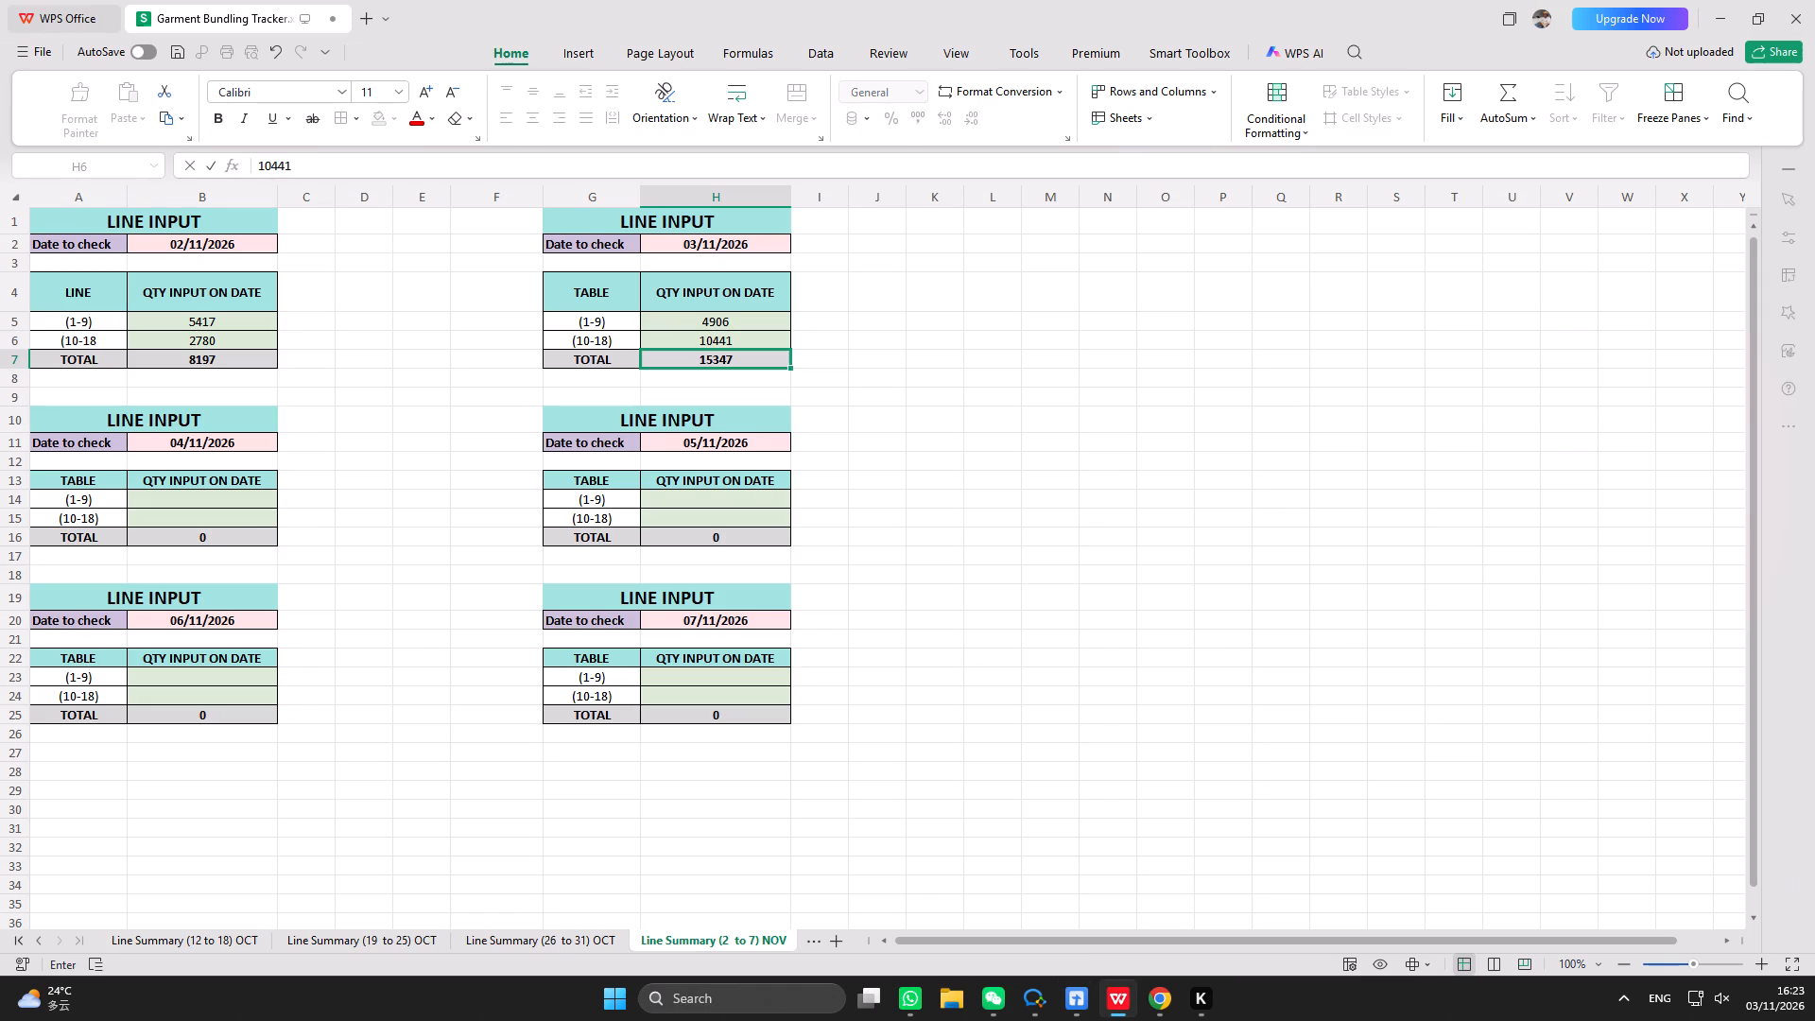
Save the Garment Bundling Tracker workbook.
left_click(925, 343)
triple_click(173, 52)
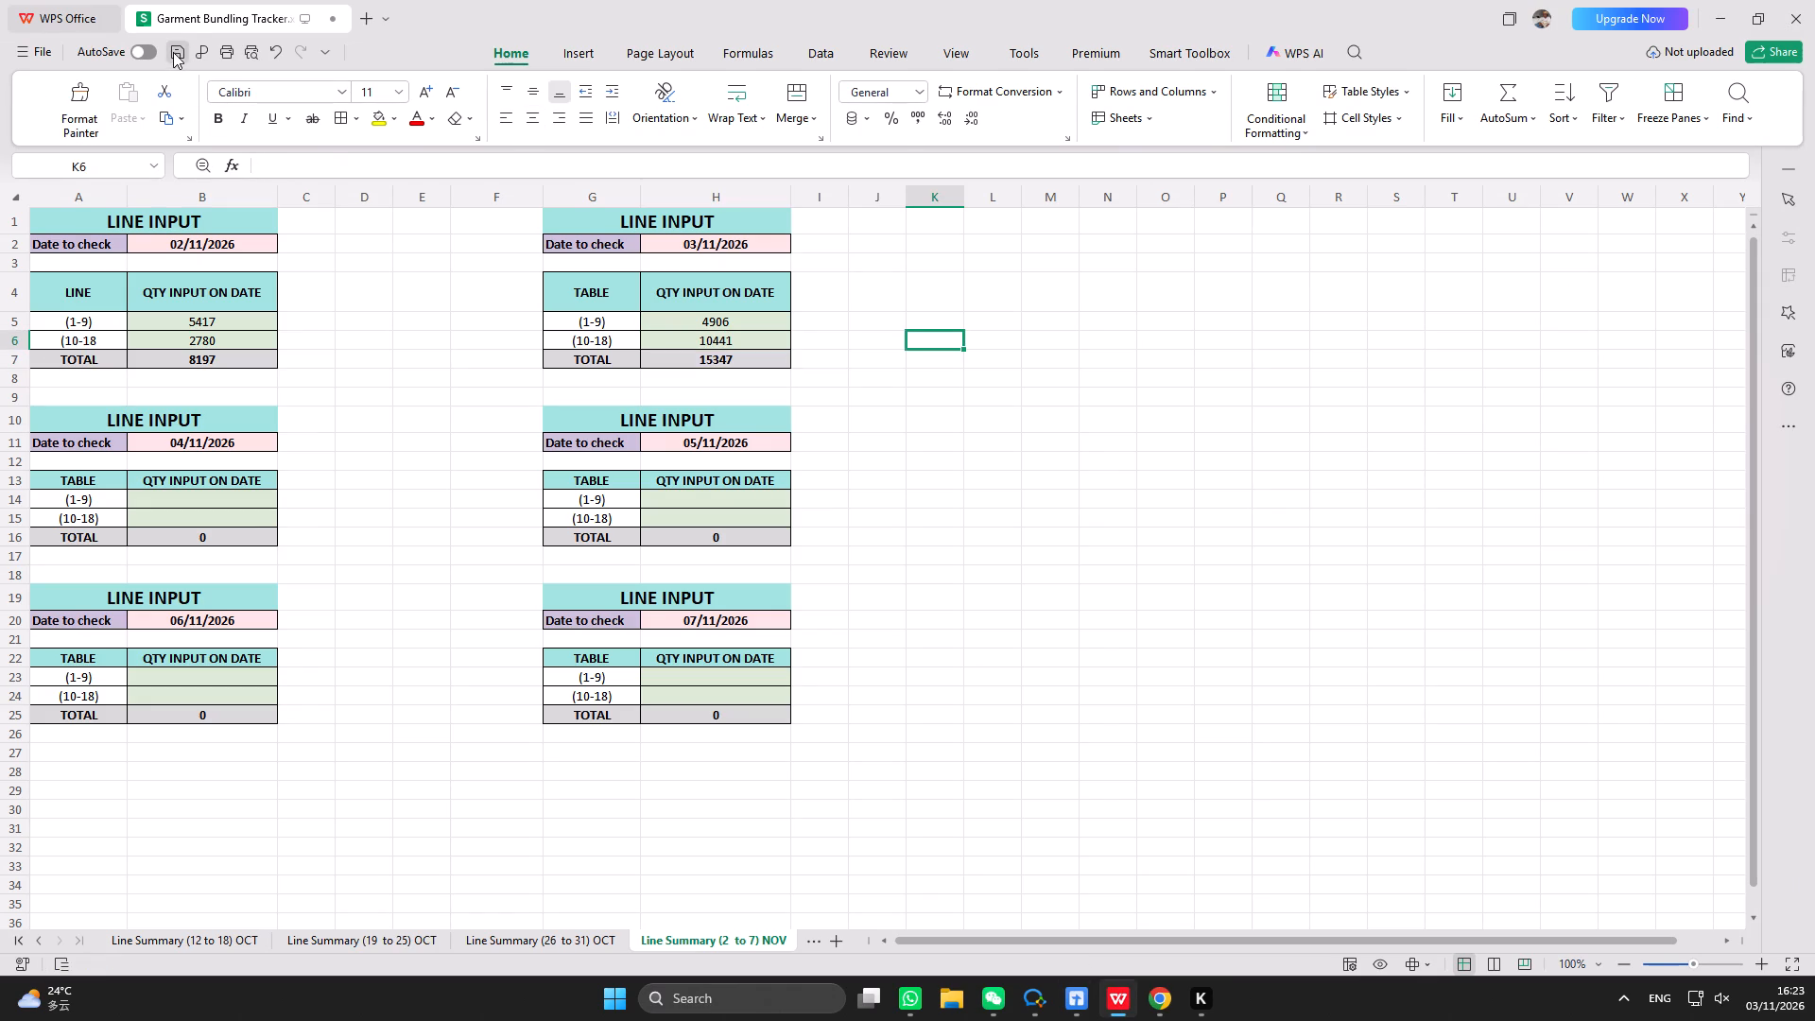
left_click(173, 52)
Return to the dispatch form, clear the selection from the table and look over the 11.3 sheet.
left_click(1080, 998)
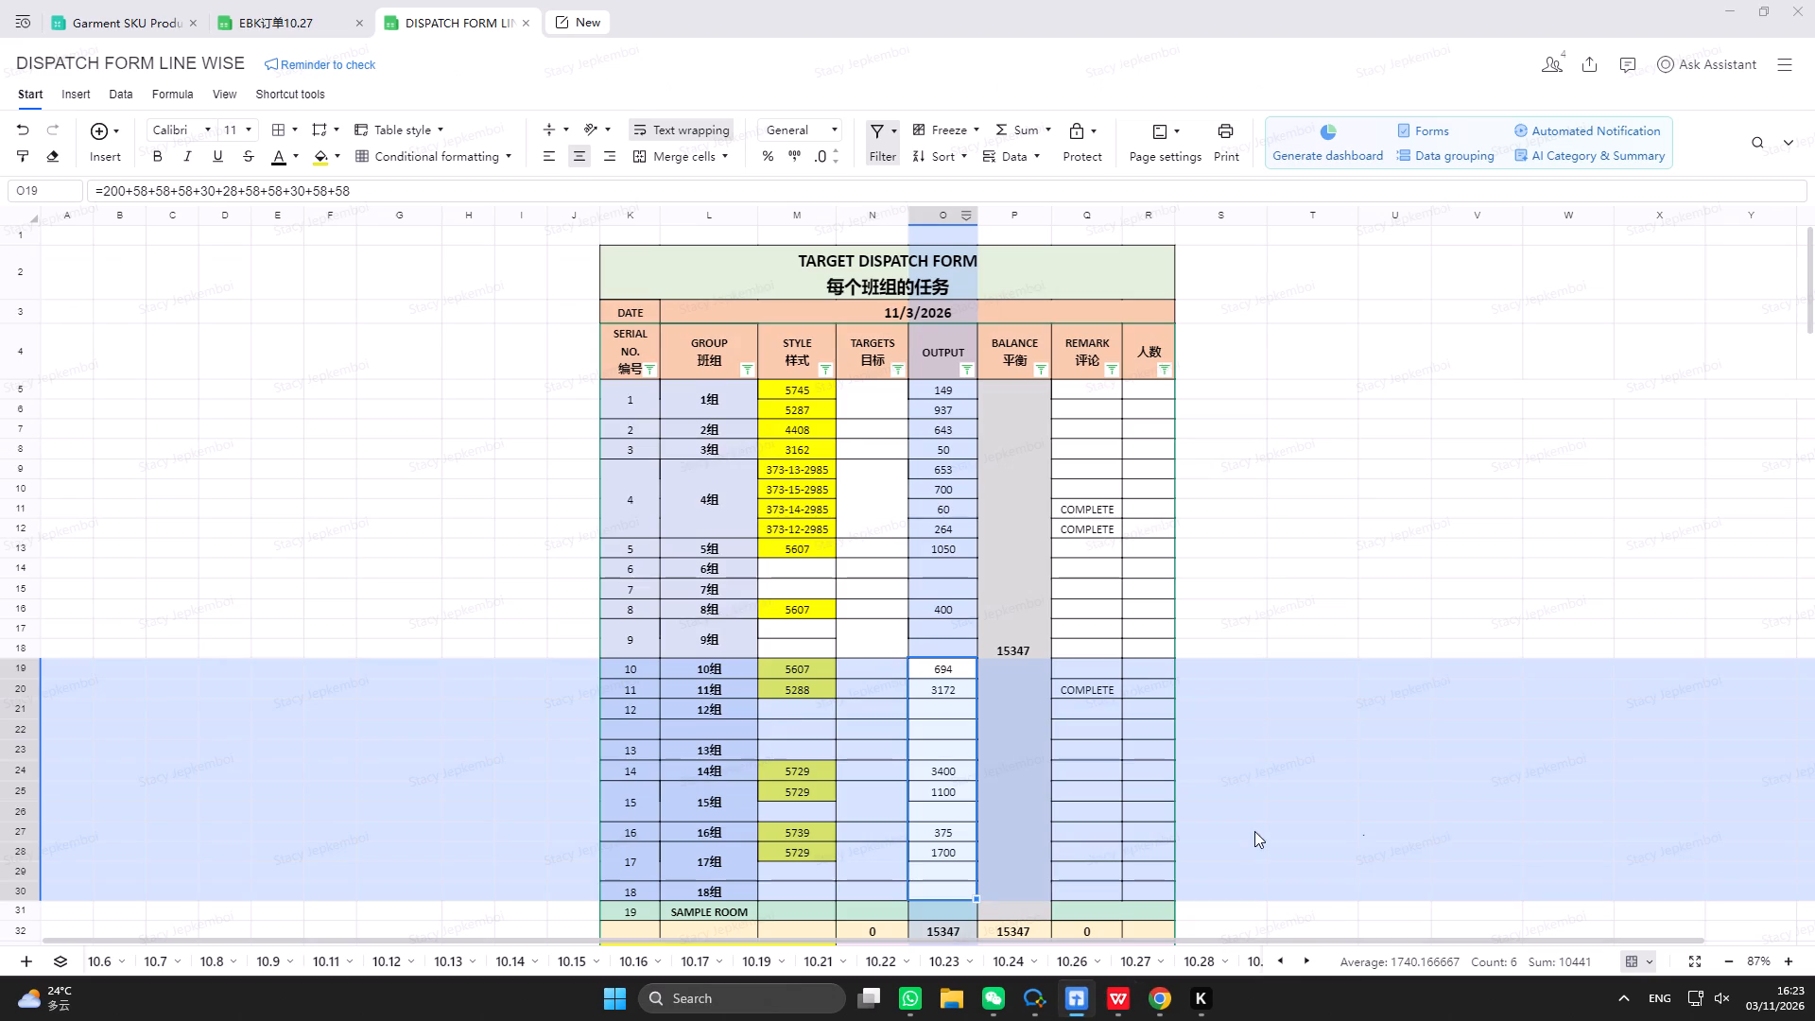
scroll(1374, 774, "down", 5)
left_click(1409, 809)
scroll(1439, 840, "up", 17)
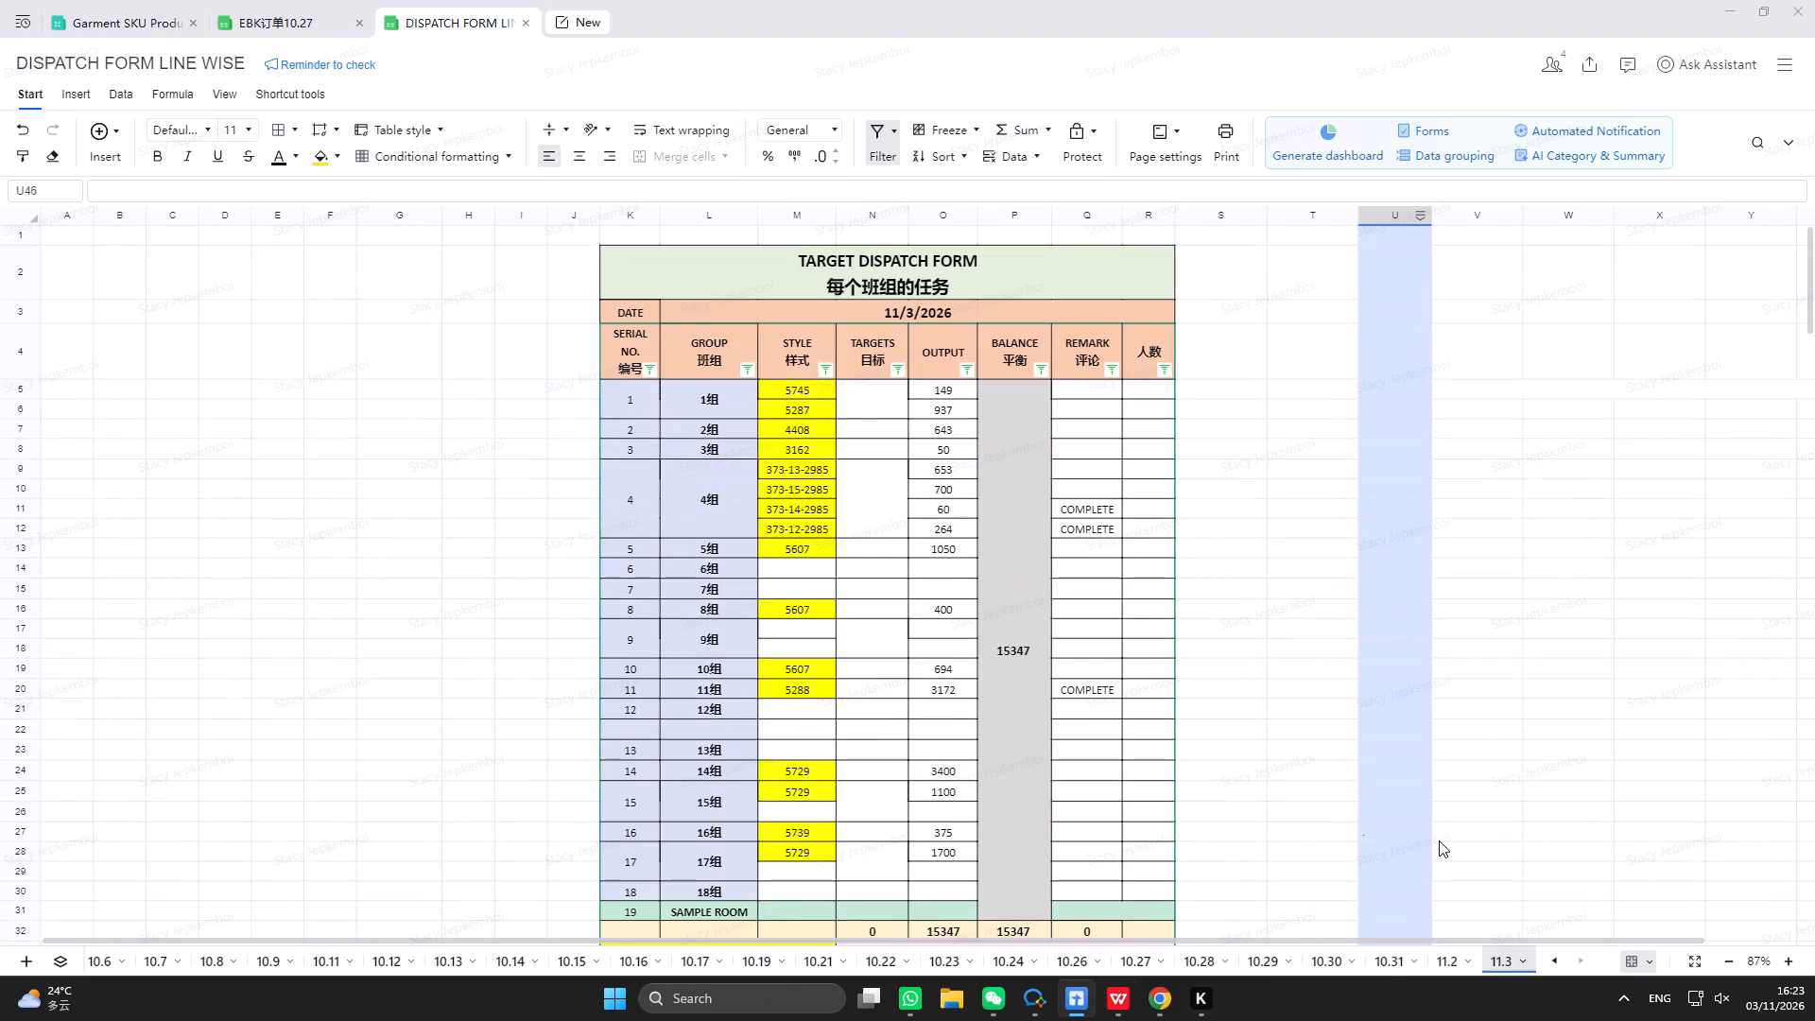
scroll(1439, 840, "up", 3)
scroll(1439, 840, "down", 1)
scroll(1439, 840, "up", 2)
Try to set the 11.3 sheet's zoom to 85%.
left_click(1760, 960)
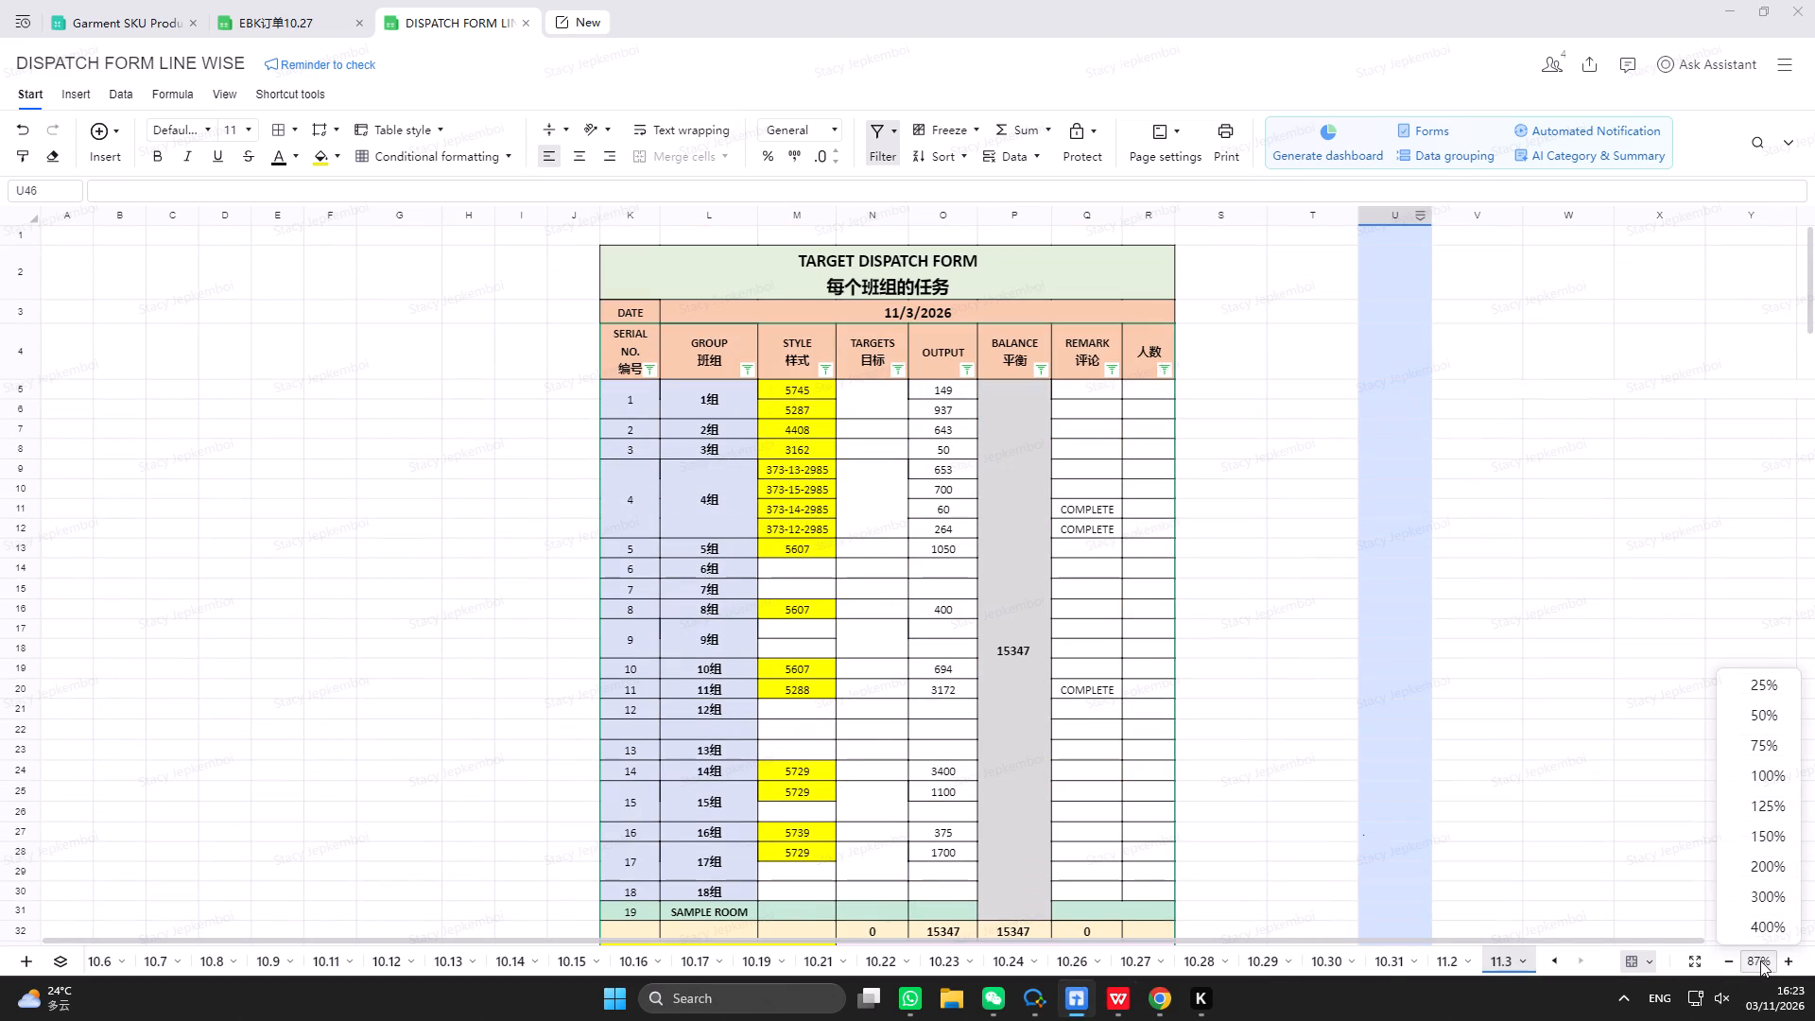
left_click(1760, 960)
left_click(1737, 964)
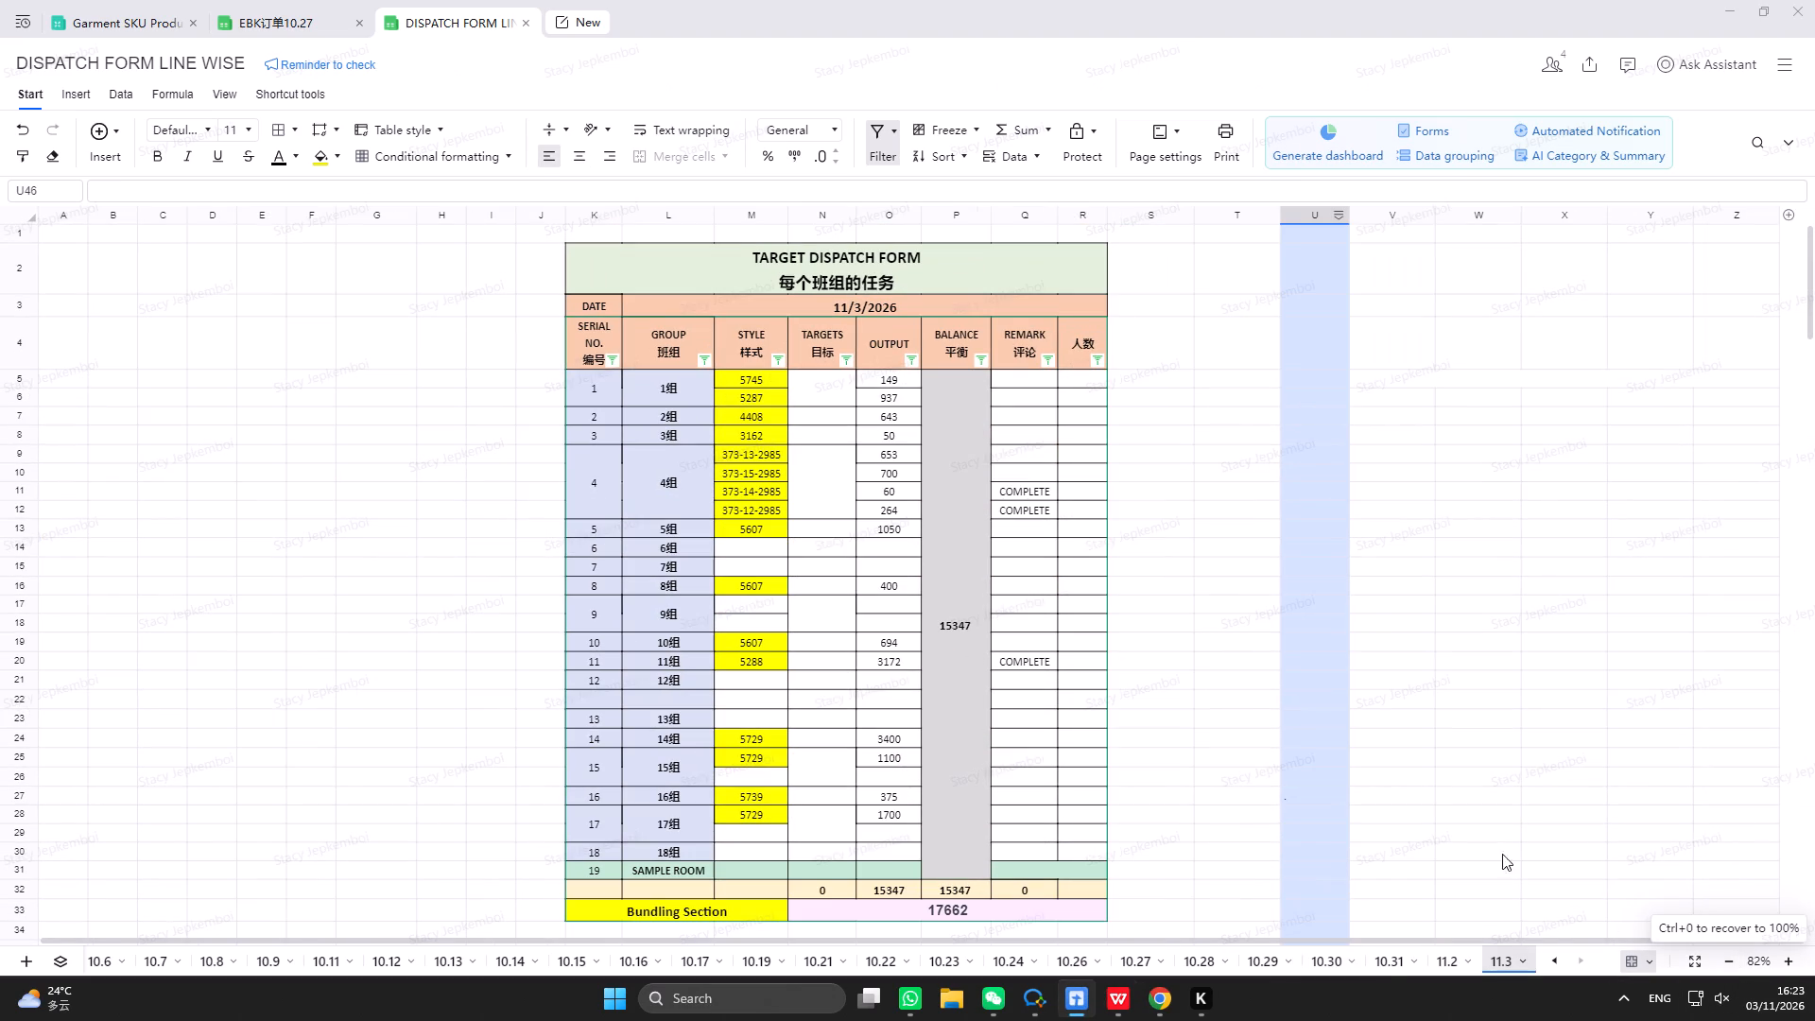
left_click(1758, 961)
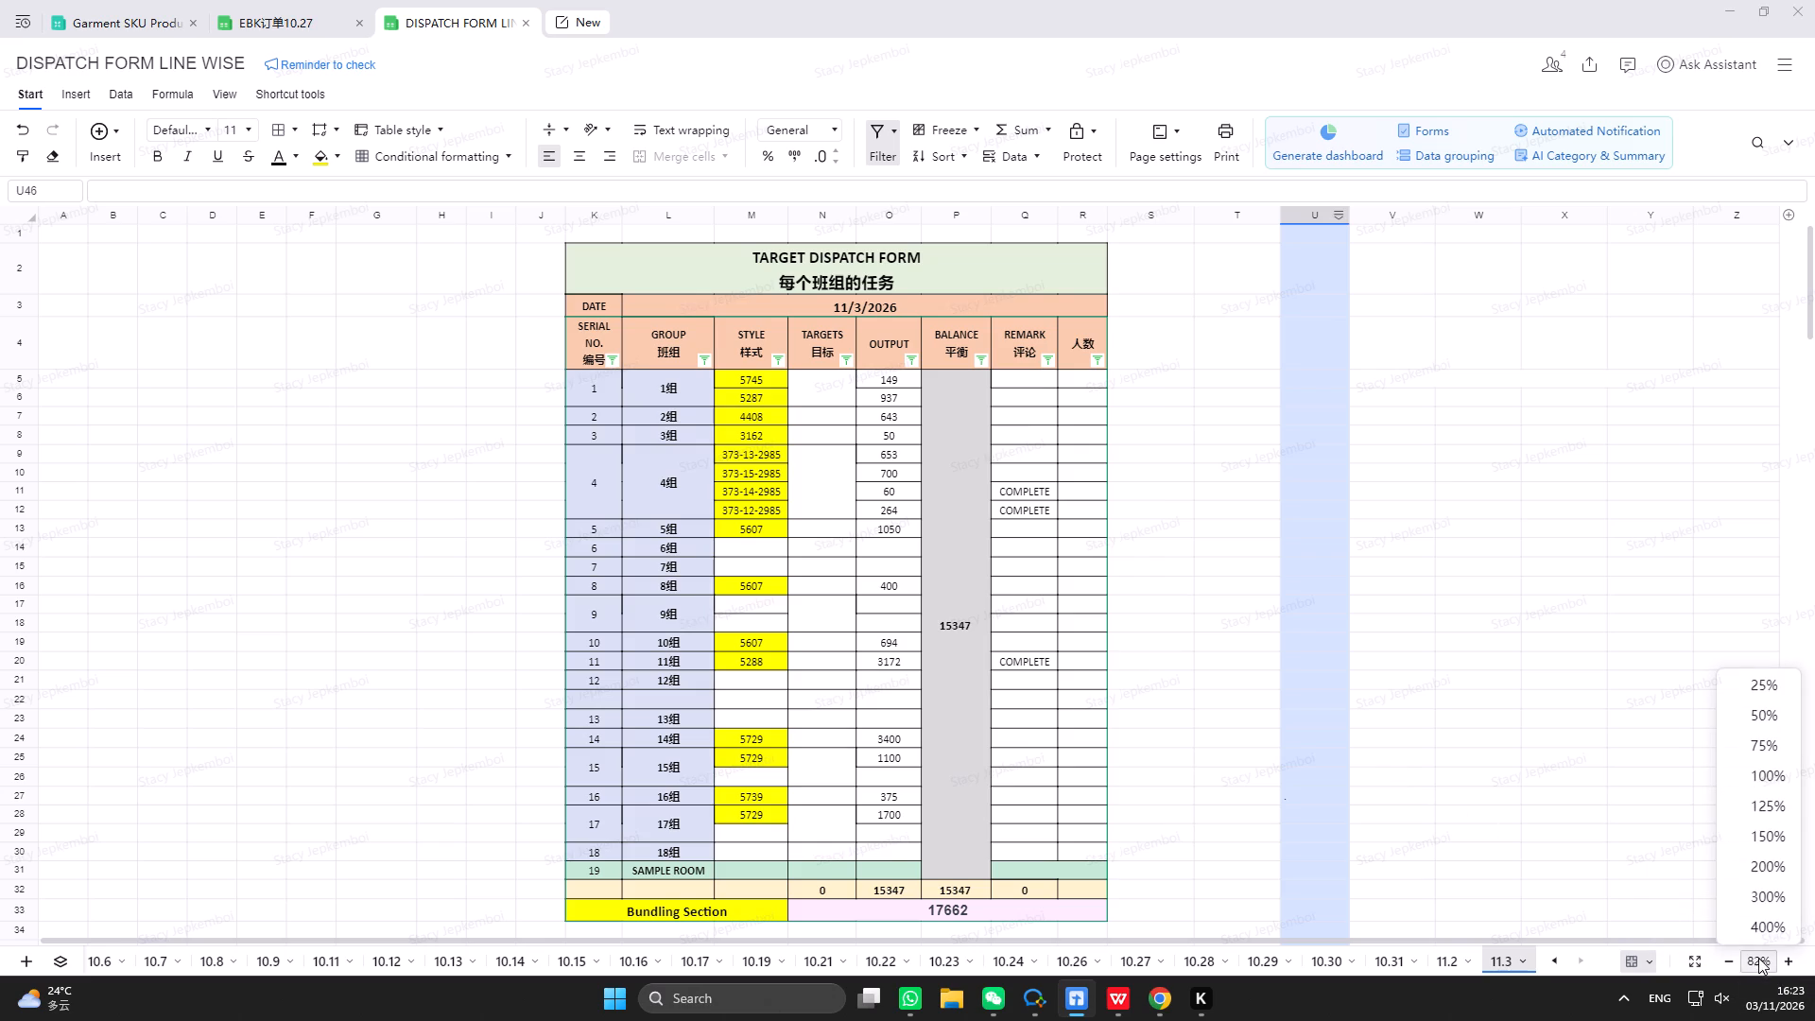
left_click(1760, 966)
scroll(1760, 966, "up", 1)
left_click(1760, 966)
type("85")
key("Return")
Set the 11.3 sheet's zoom to 80% so the dispatch table fits down to the Bundling Section row.
left_click(1776, 752)
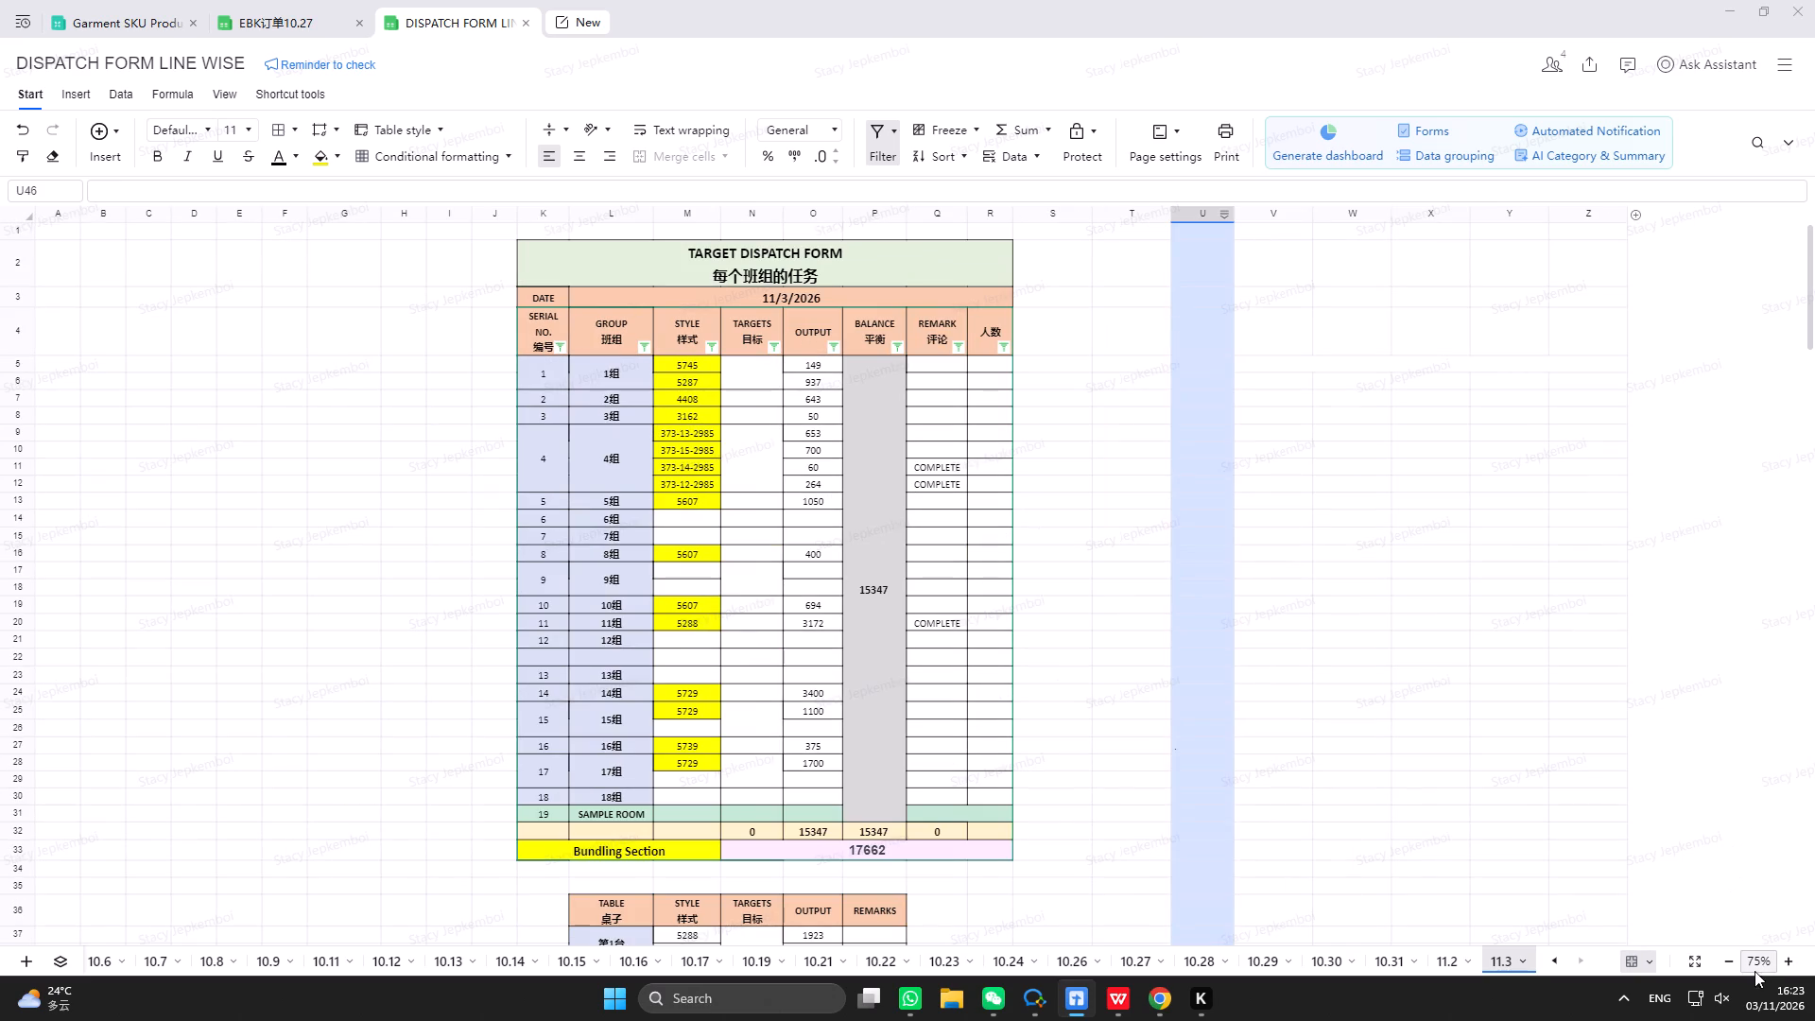
left_click(1791, 962)
scroll(625, 702, "up", 4)
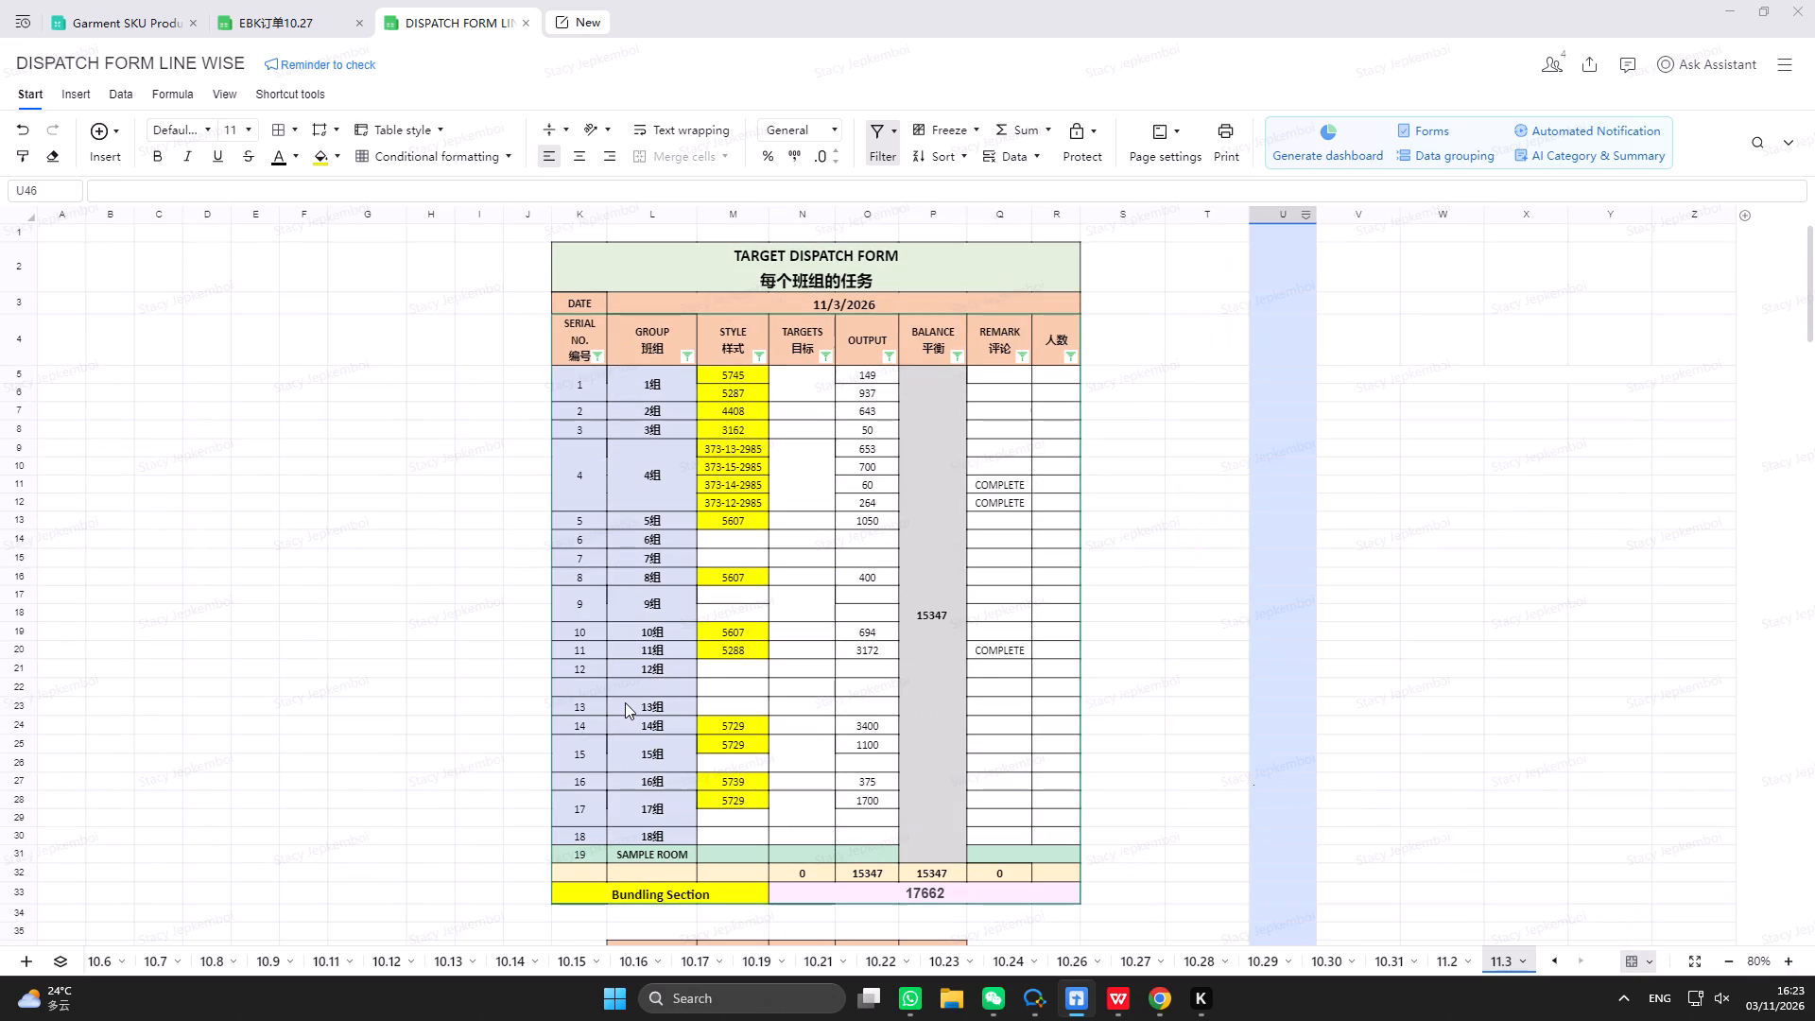